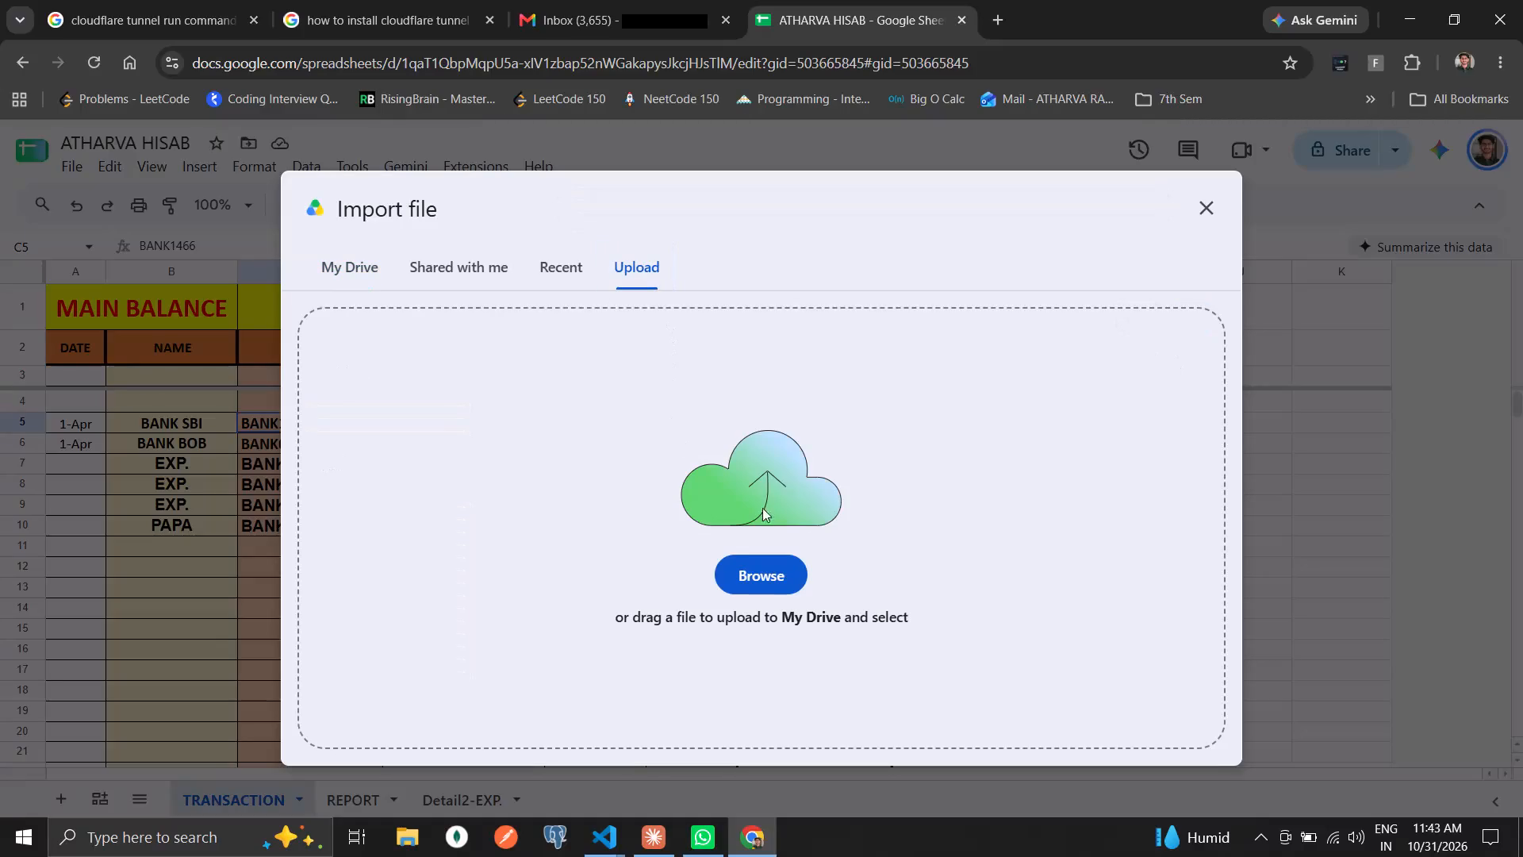
Import ATHARVA.xlsx from the Desktop folder as a new spreadsheet, open it in its own tab, and close the import dialog.
left_click(767, 589)
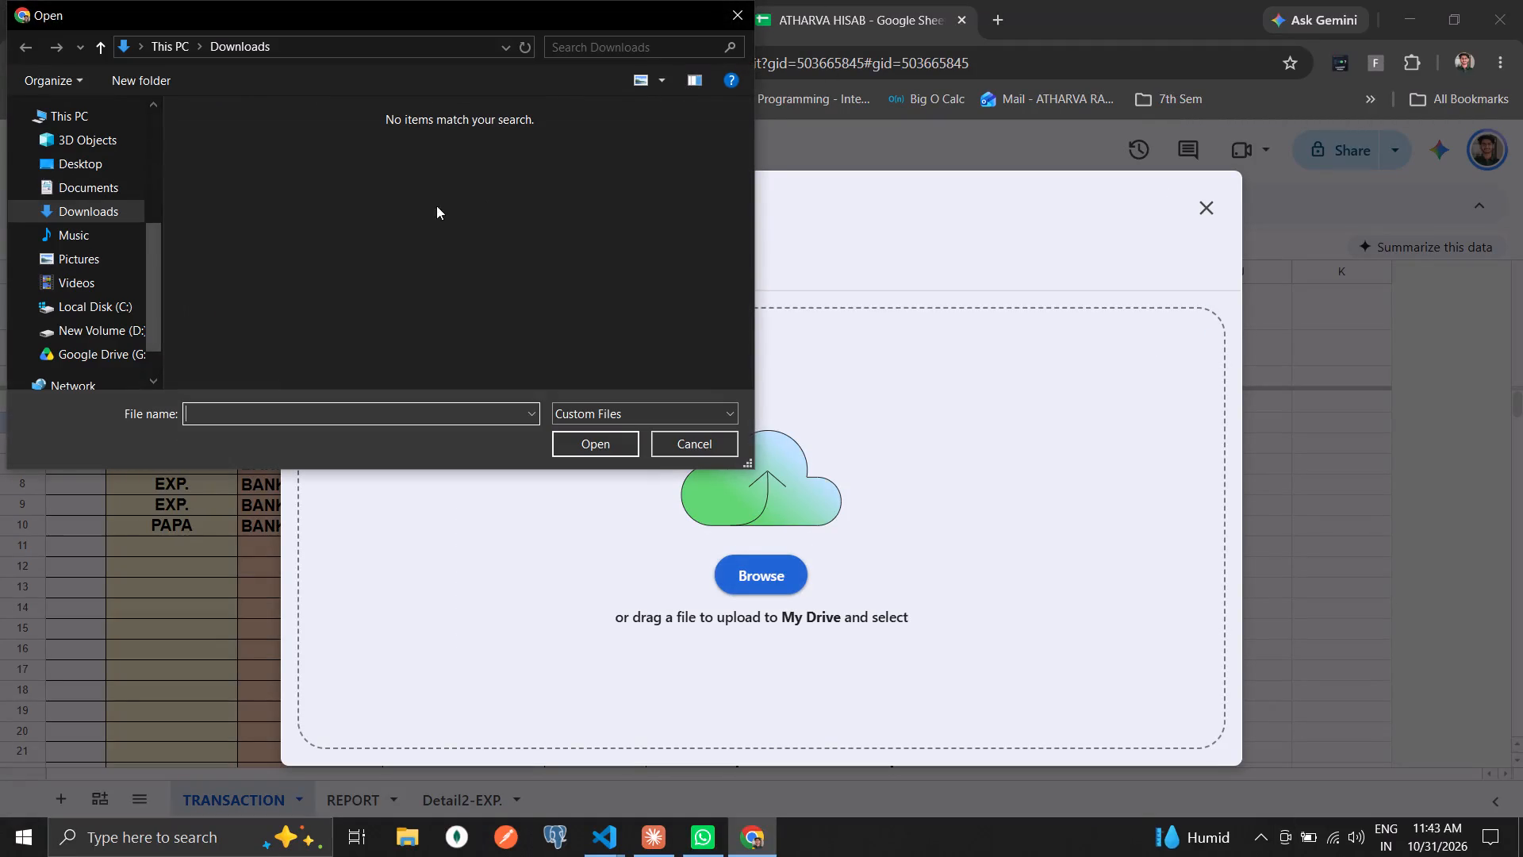
left_click(88, 156)
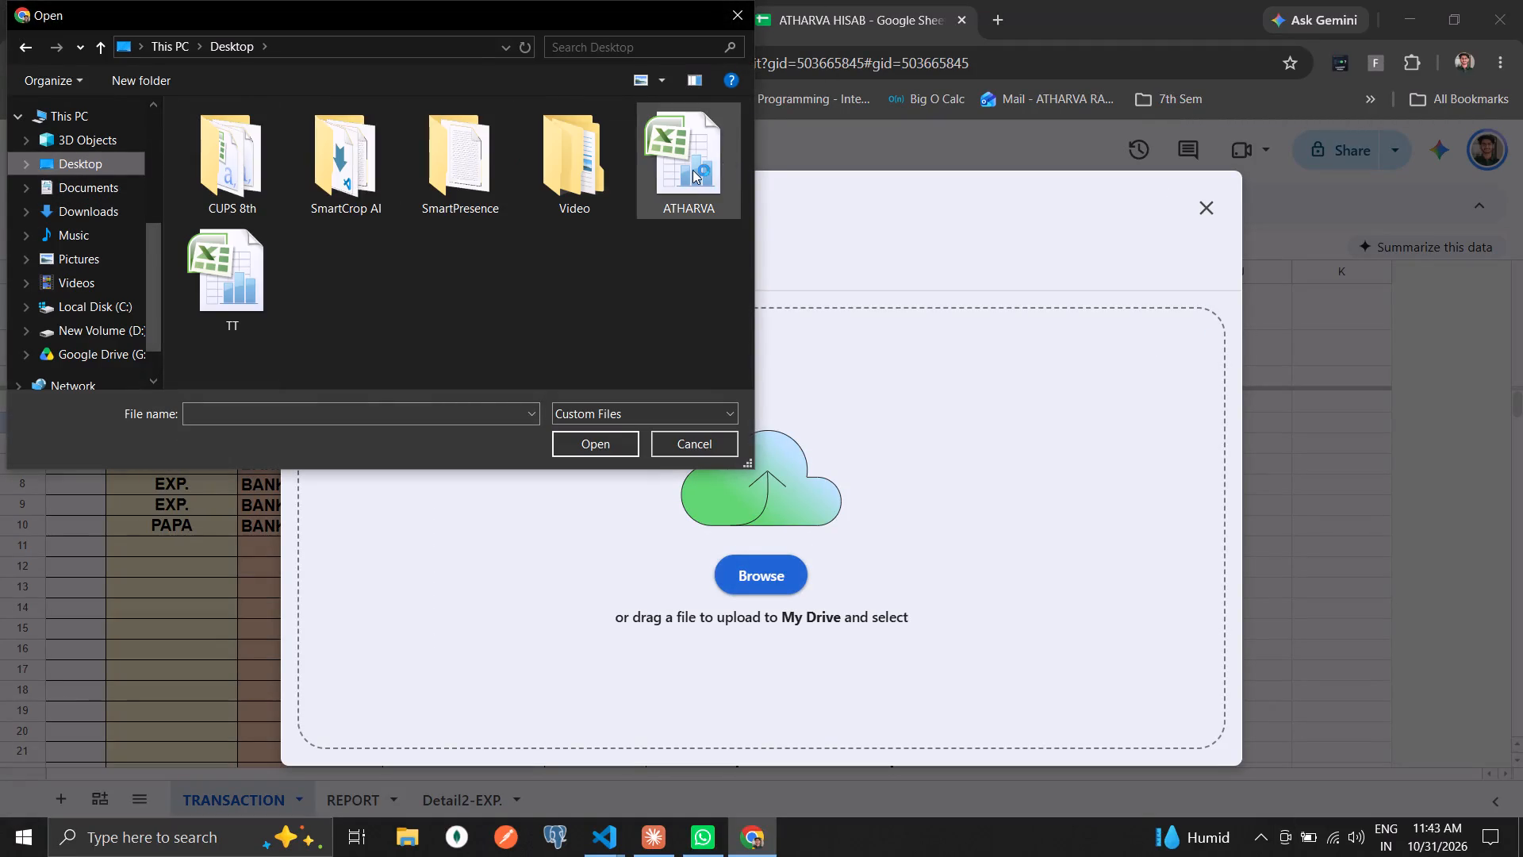
double_click(692, 170)
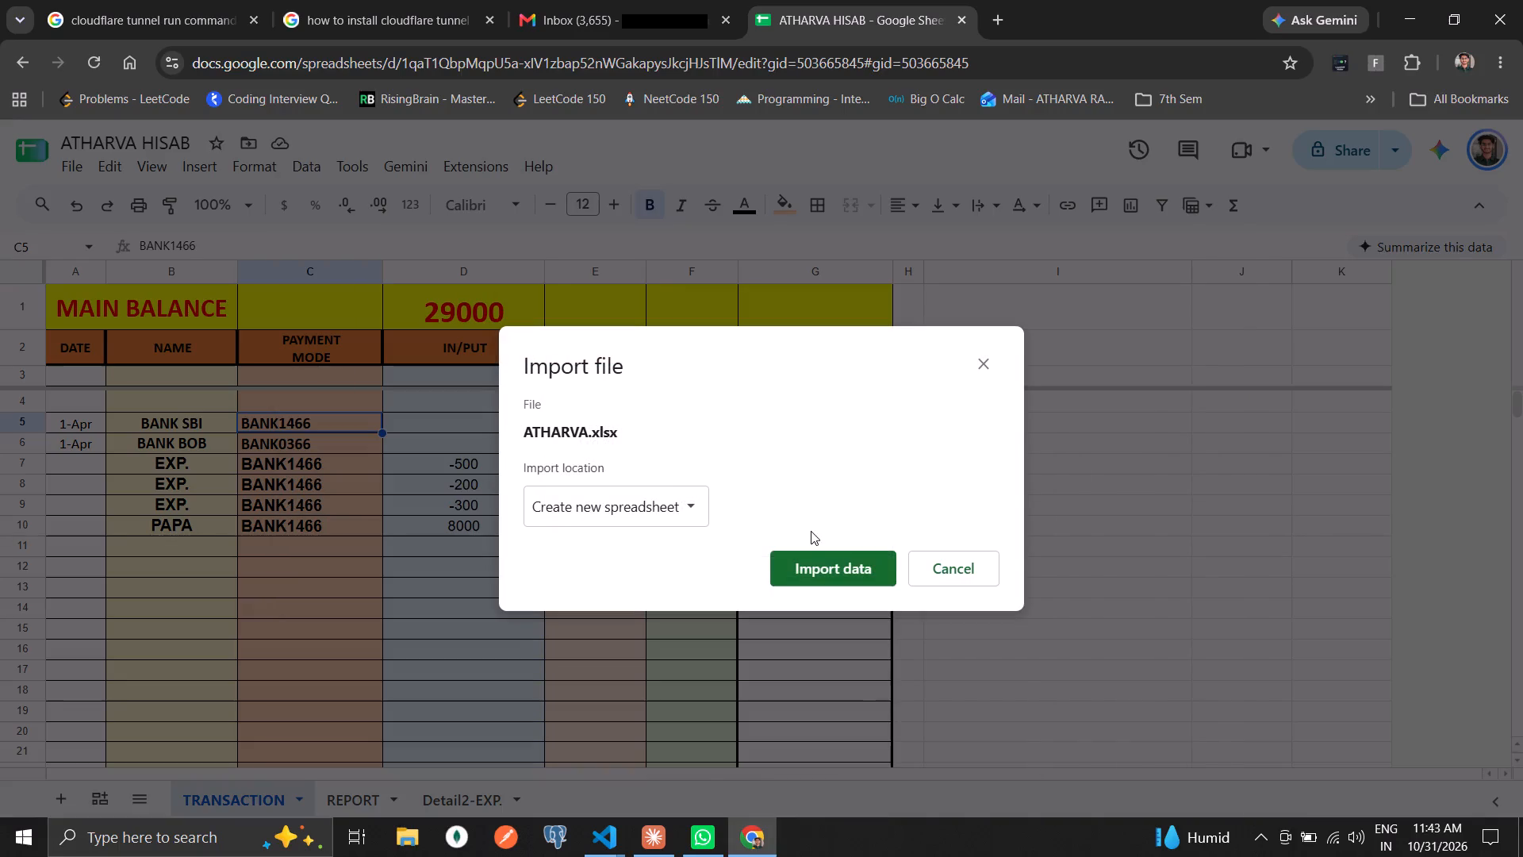
left_click(834, 567)
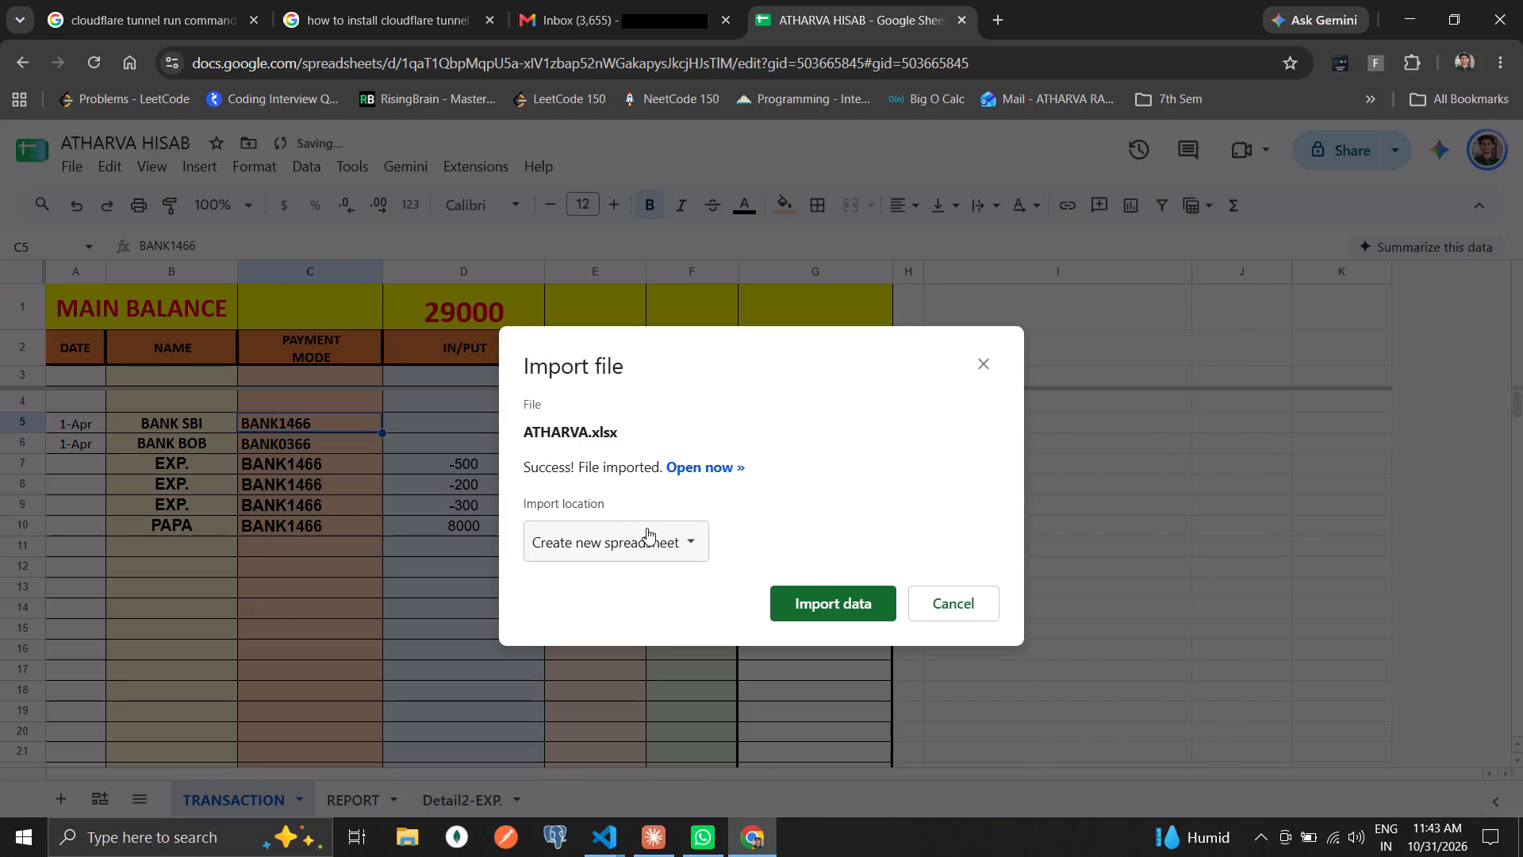
left_click(707, 469)
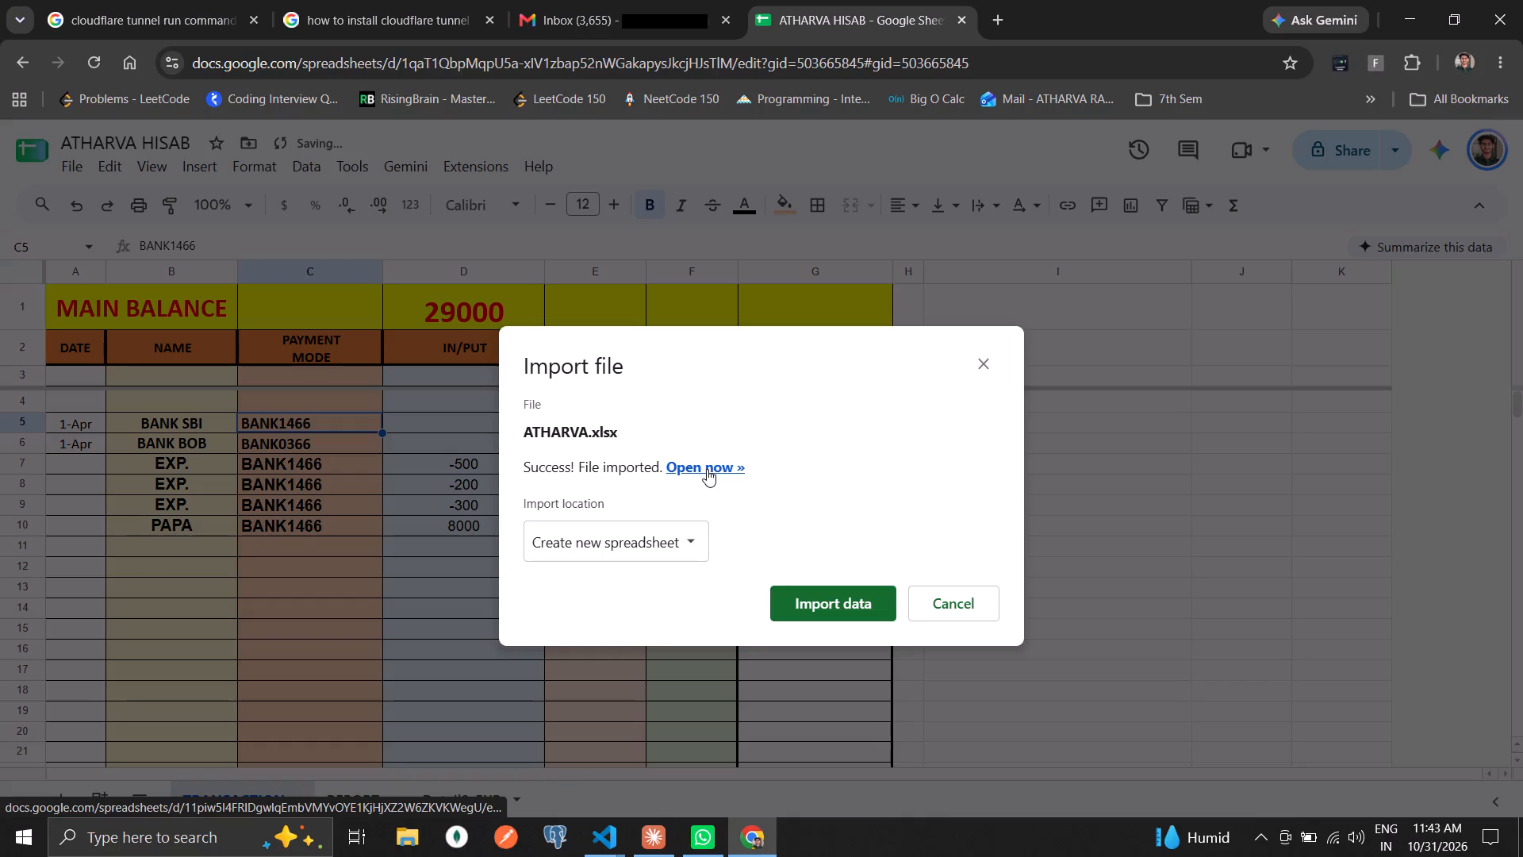
left_click(707, 469)
left_click(811, 0)
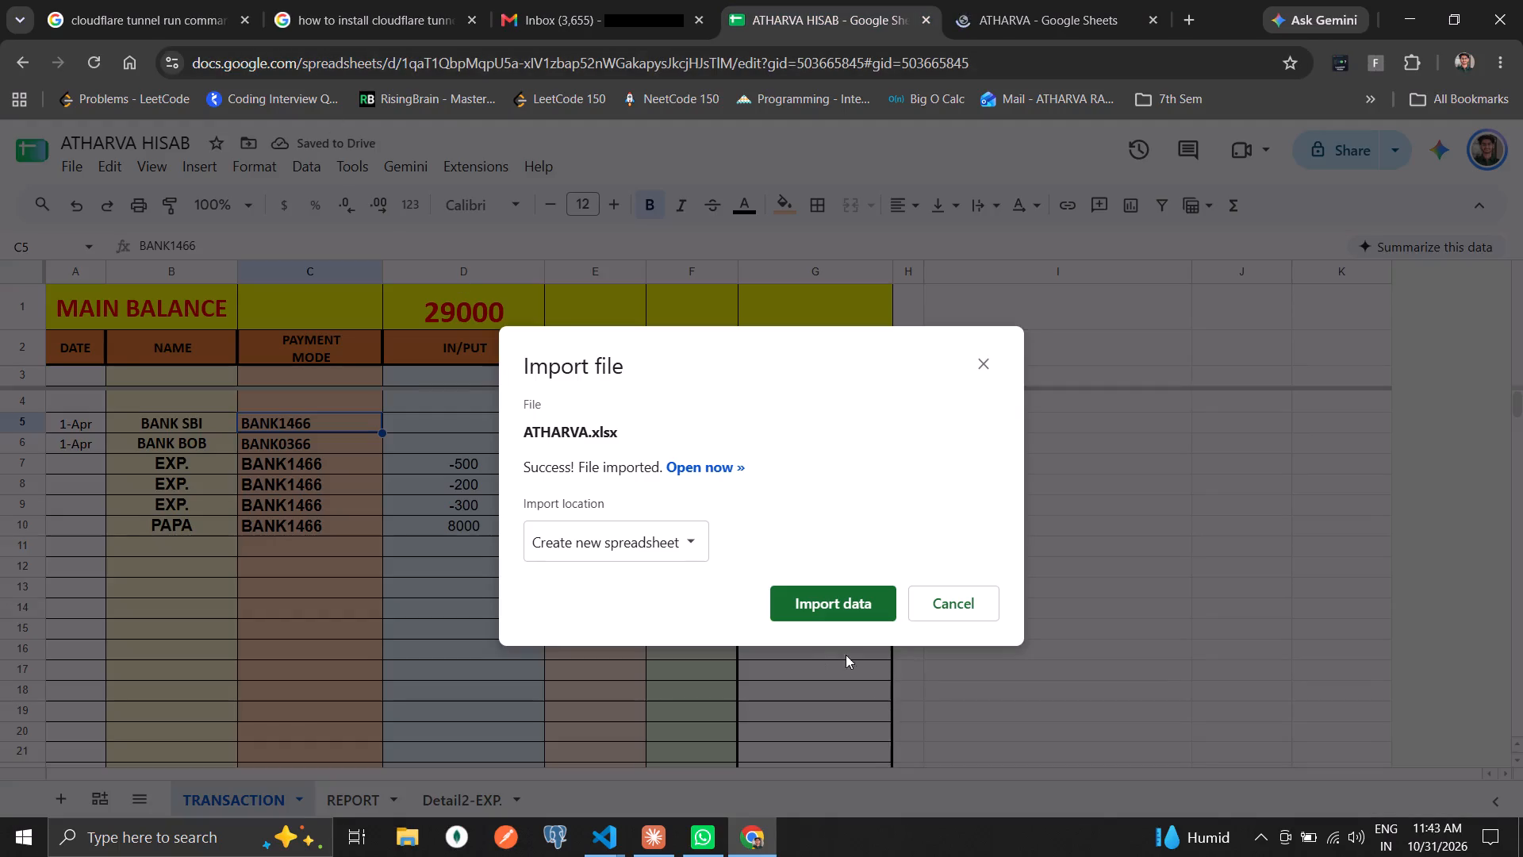
left_click(939, 601)
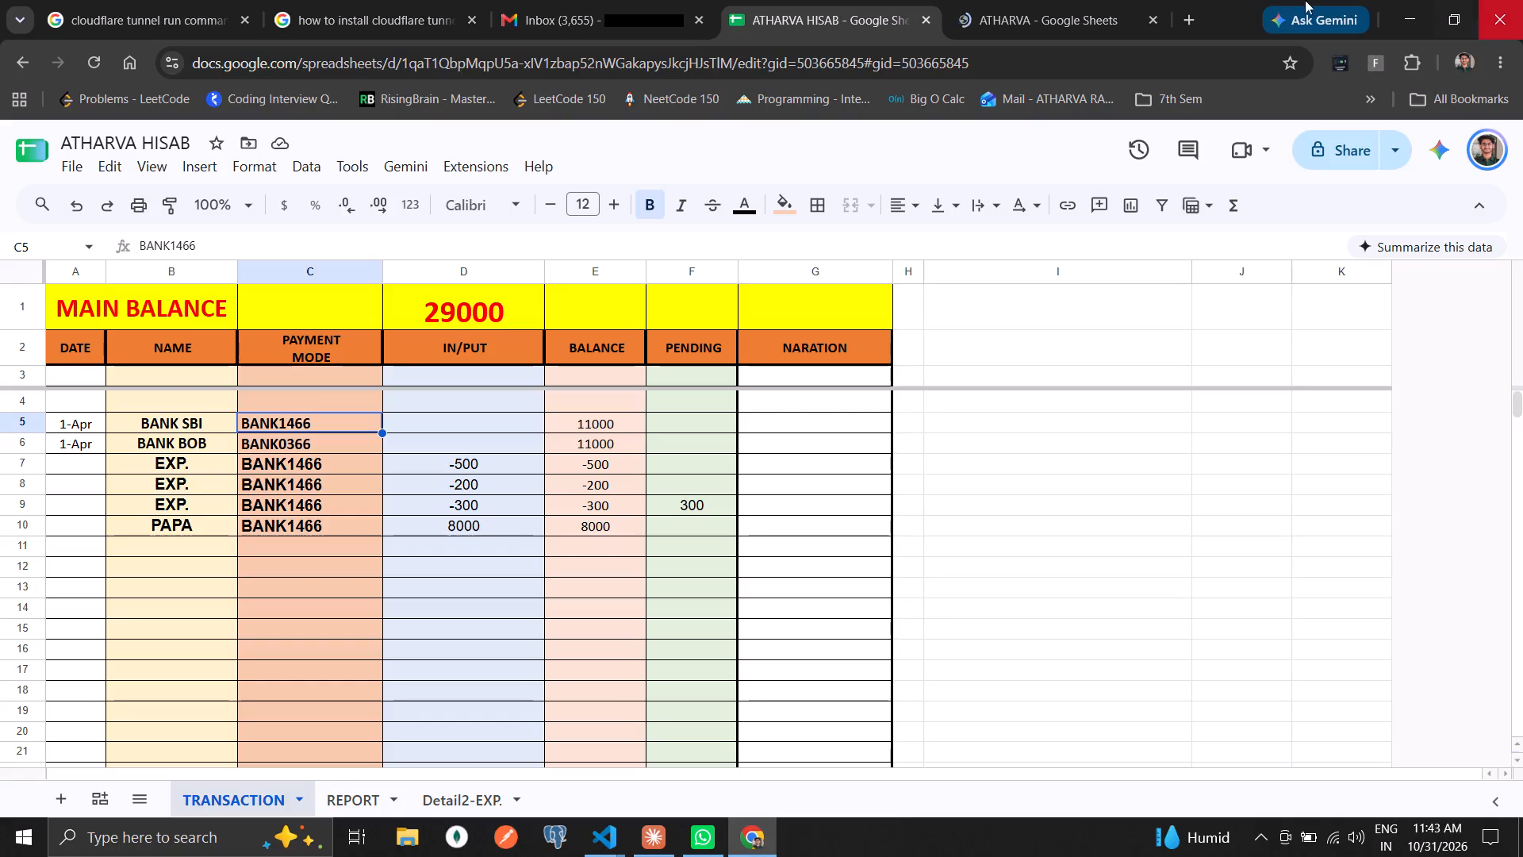
Go from the ATHARVA HISAB spreadsheet to the Sheets home list and move the ATHARVA.xlsx file to trash.
left_click(1095, 0)
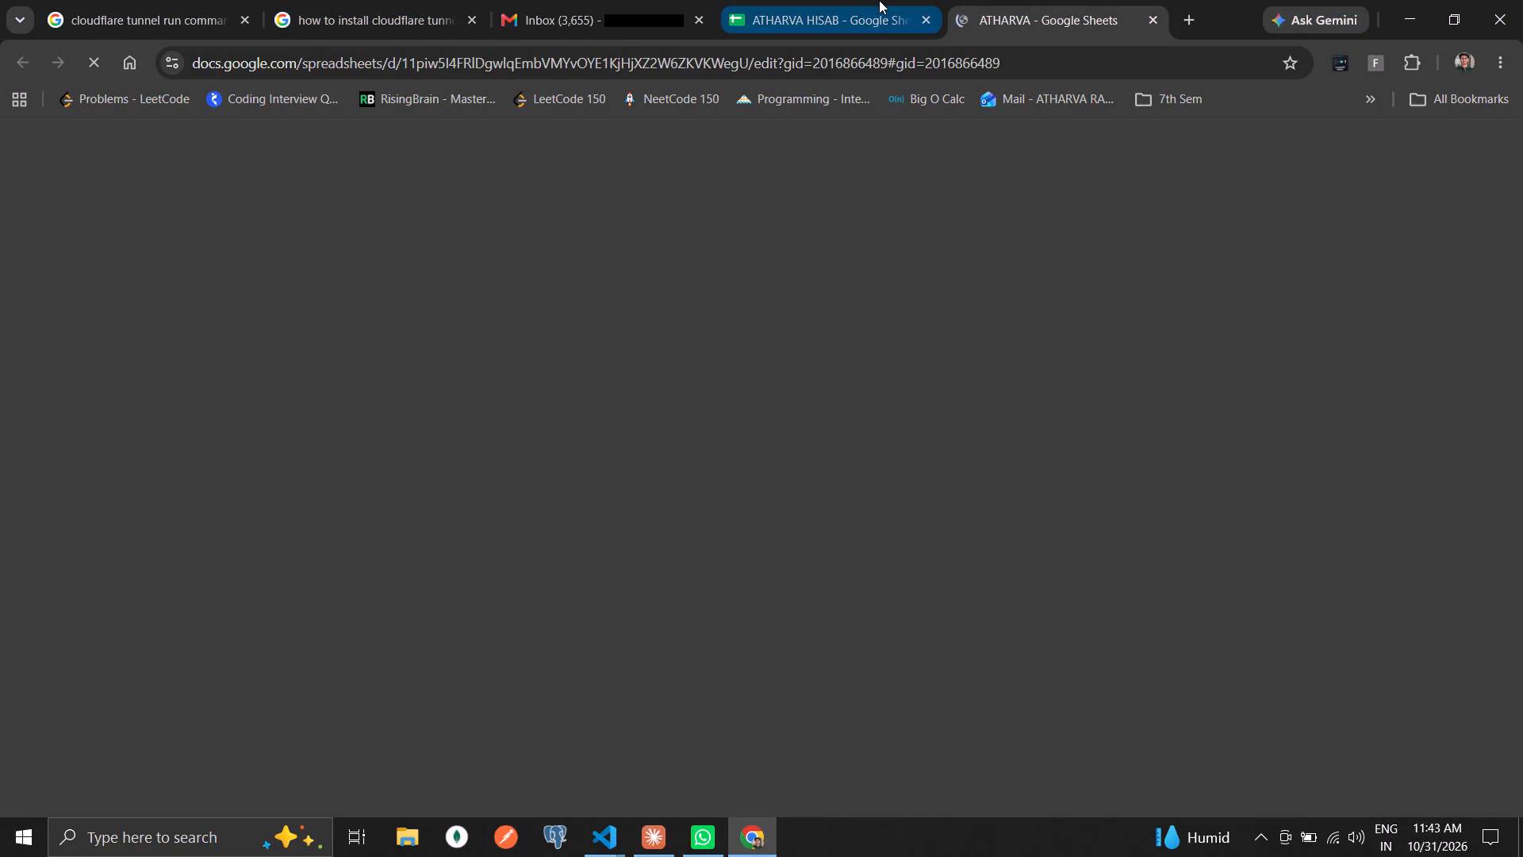
left_click(879, 0)
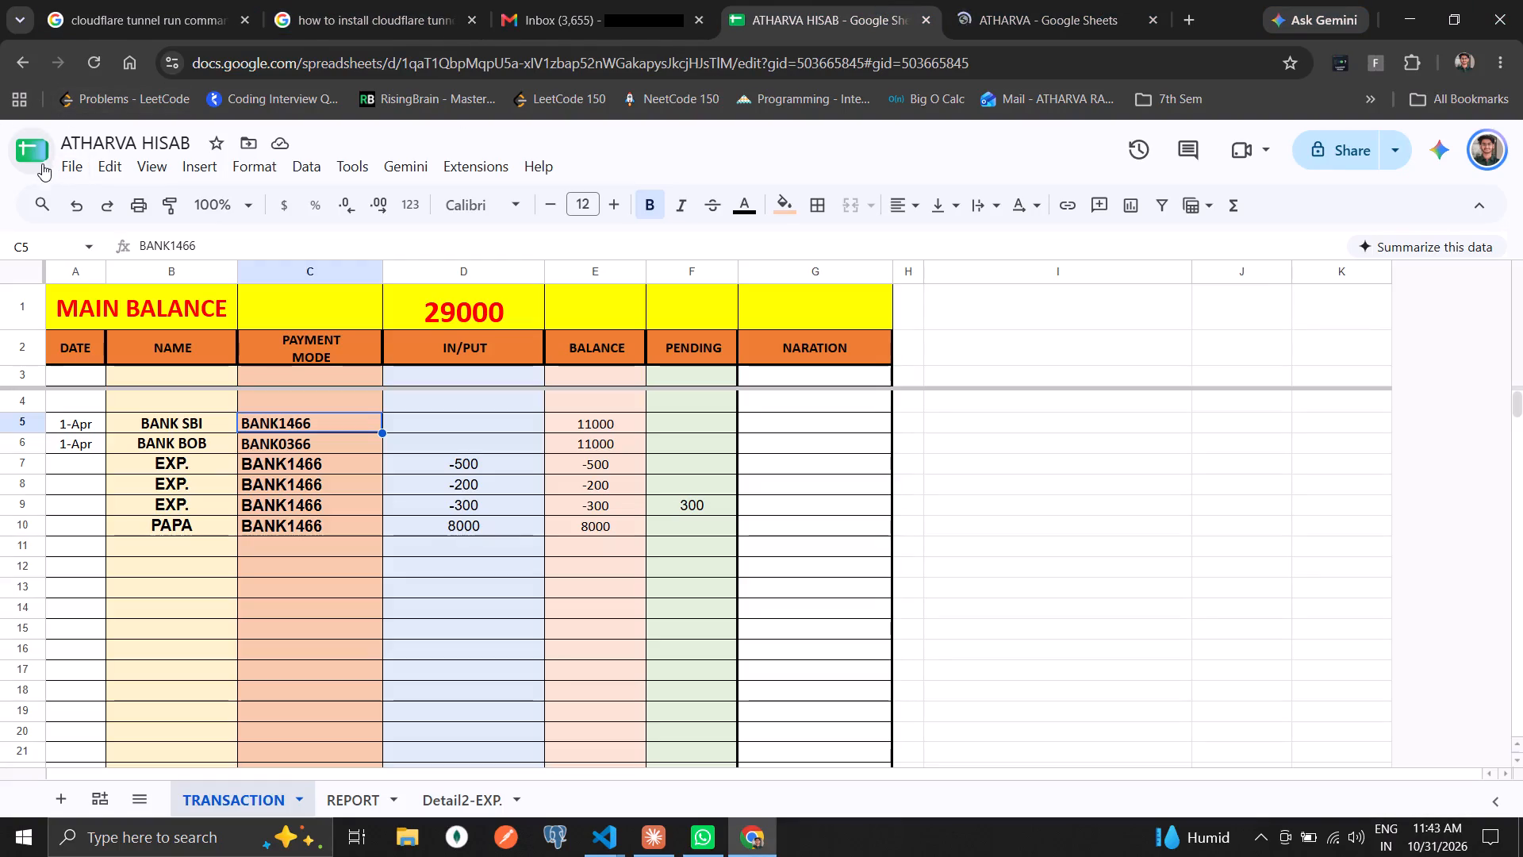
left_click(40, 162)
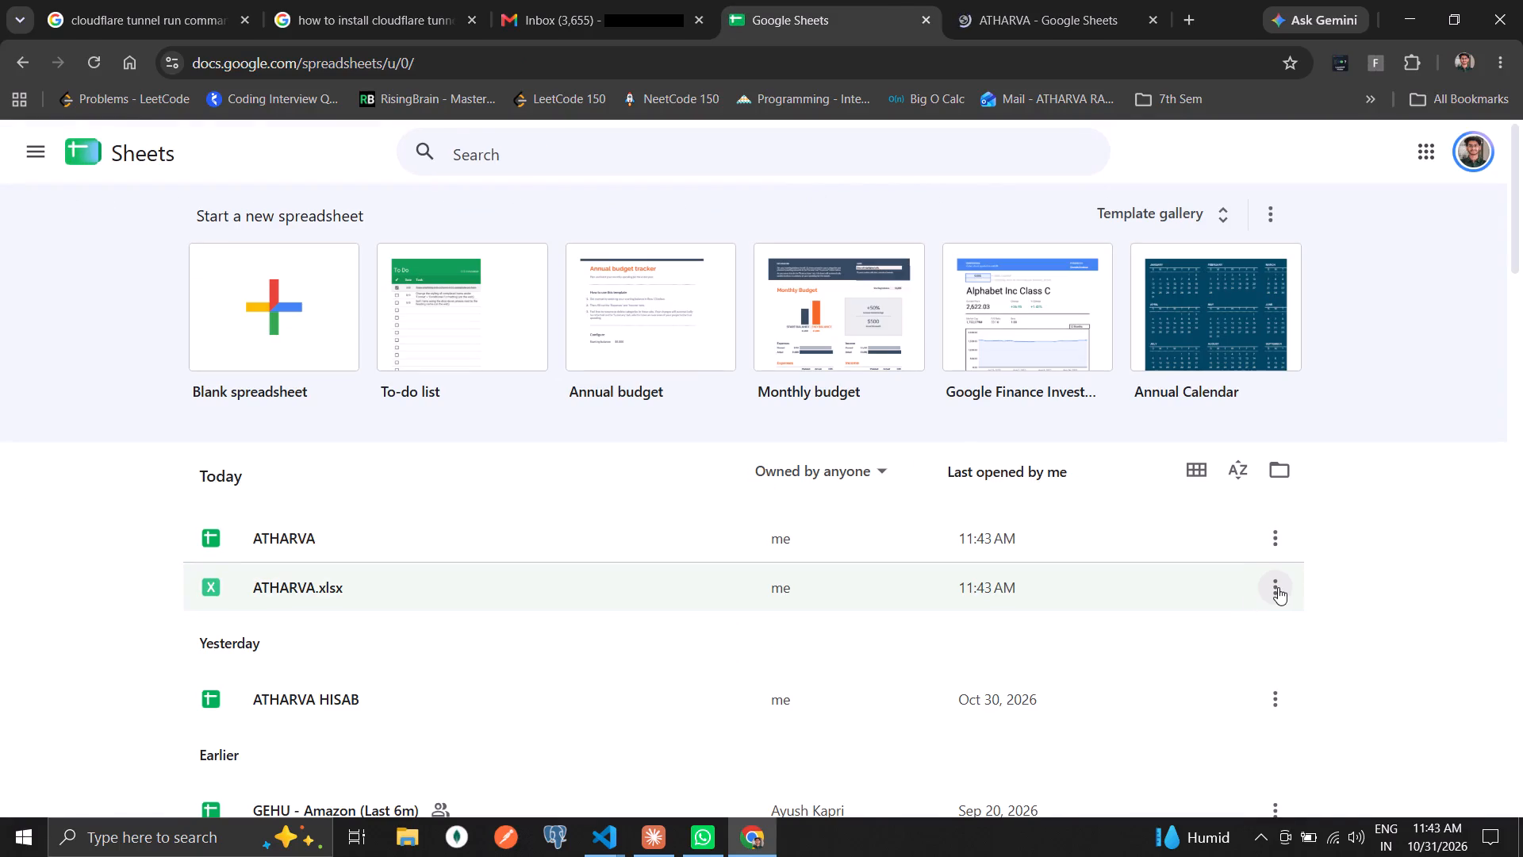
left_click(1278, 541)
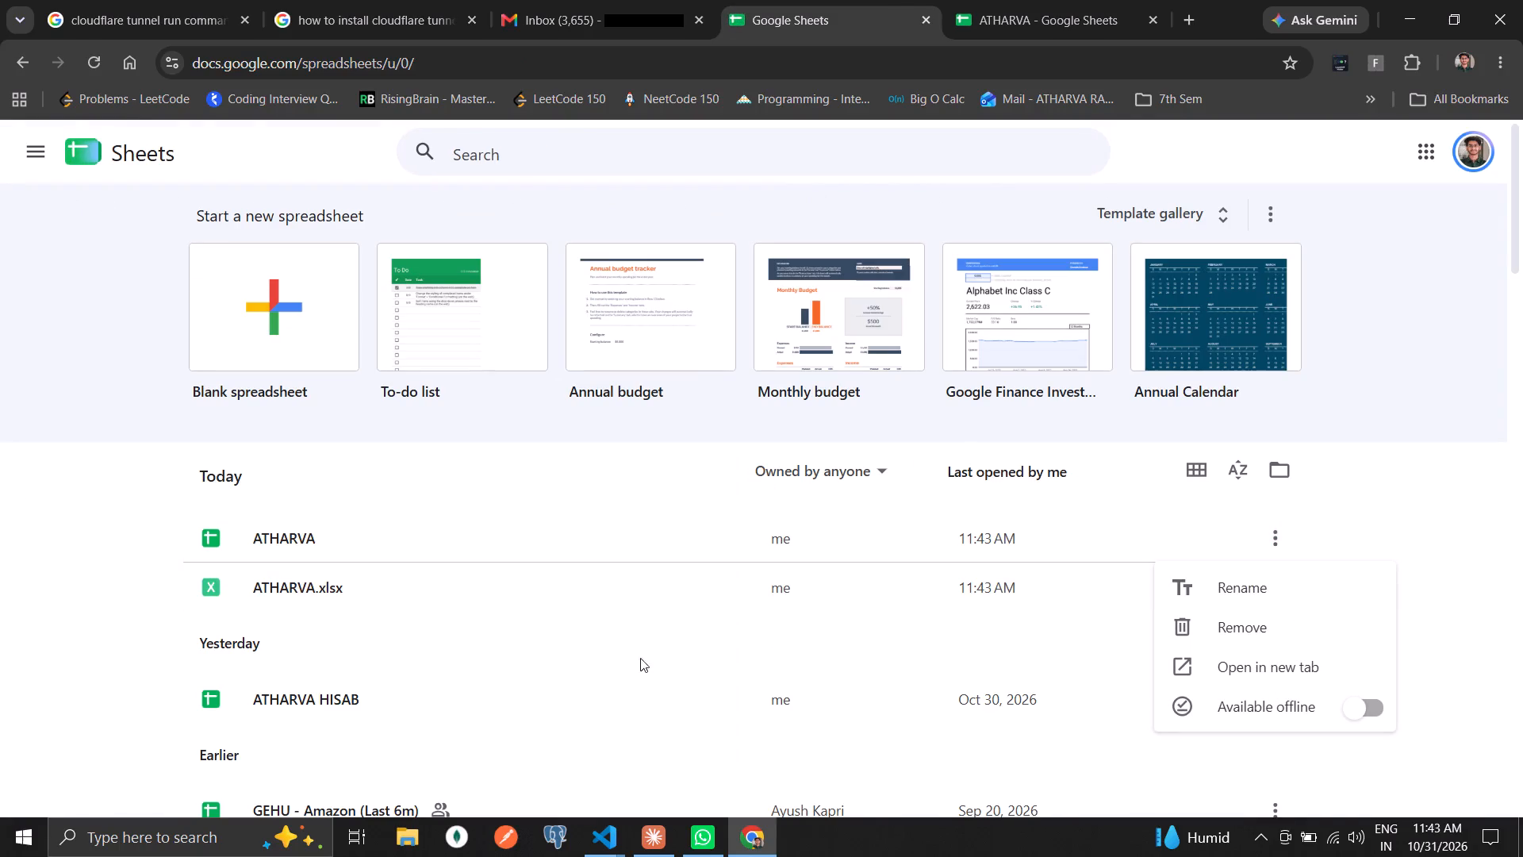
left_click(56, 598)
left_click(1079, 0)
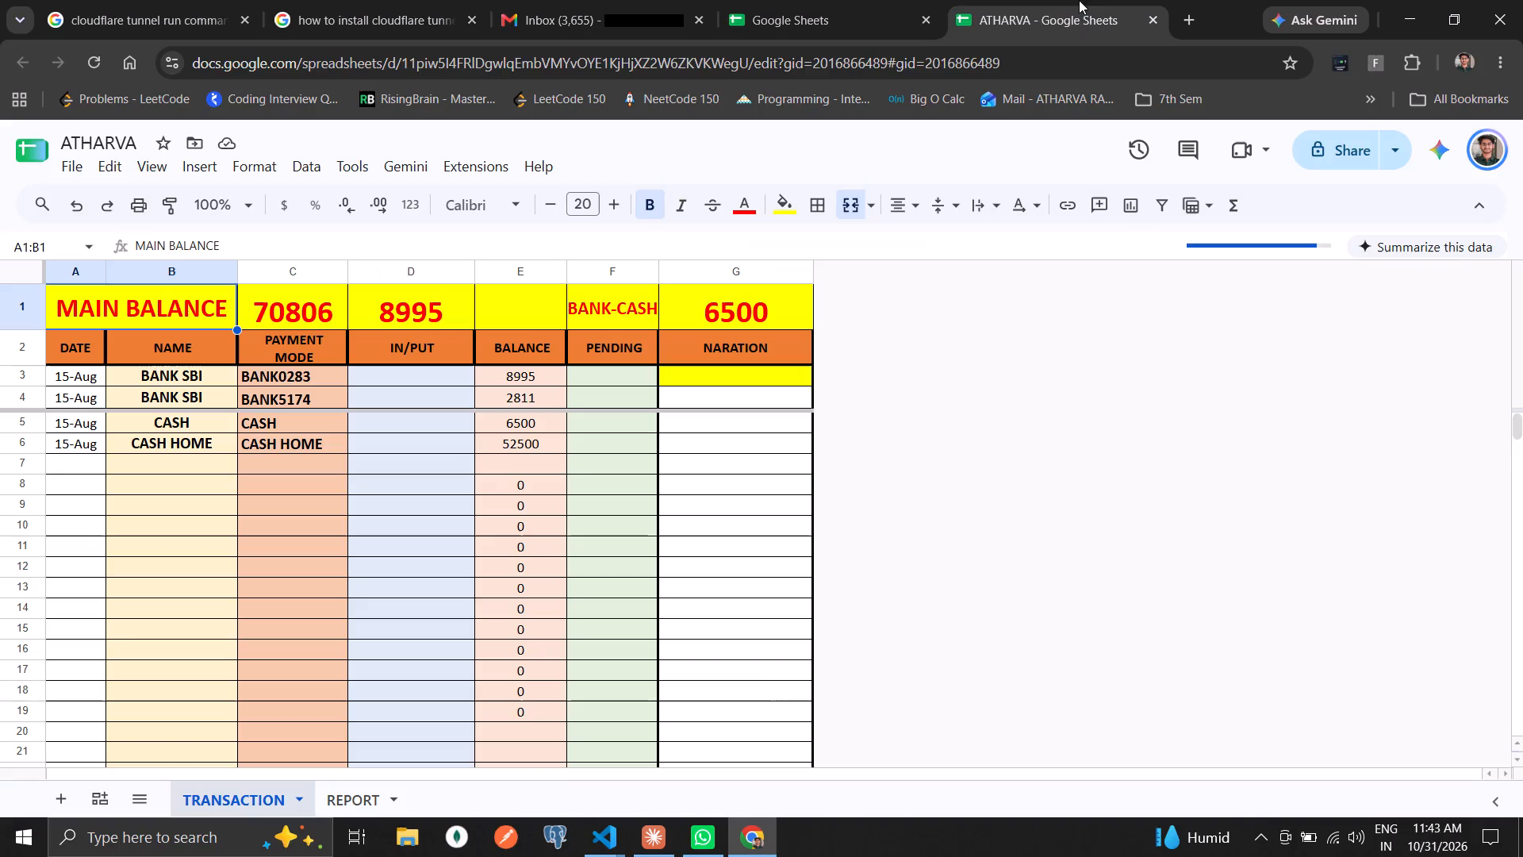
left_click(917, 0)
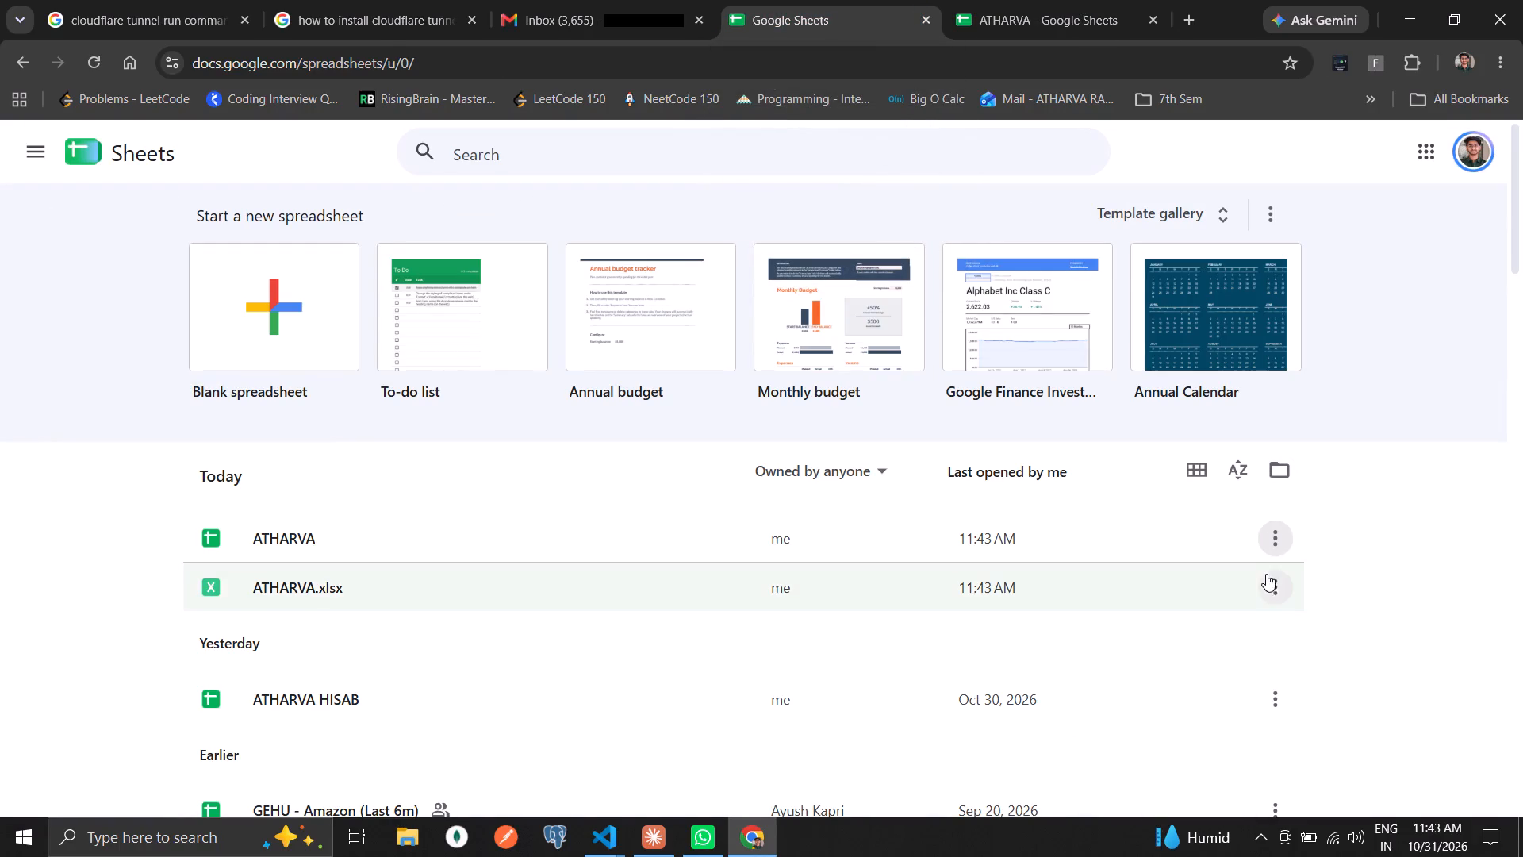
left_click(1269, 586)
left_click(1241, 682)
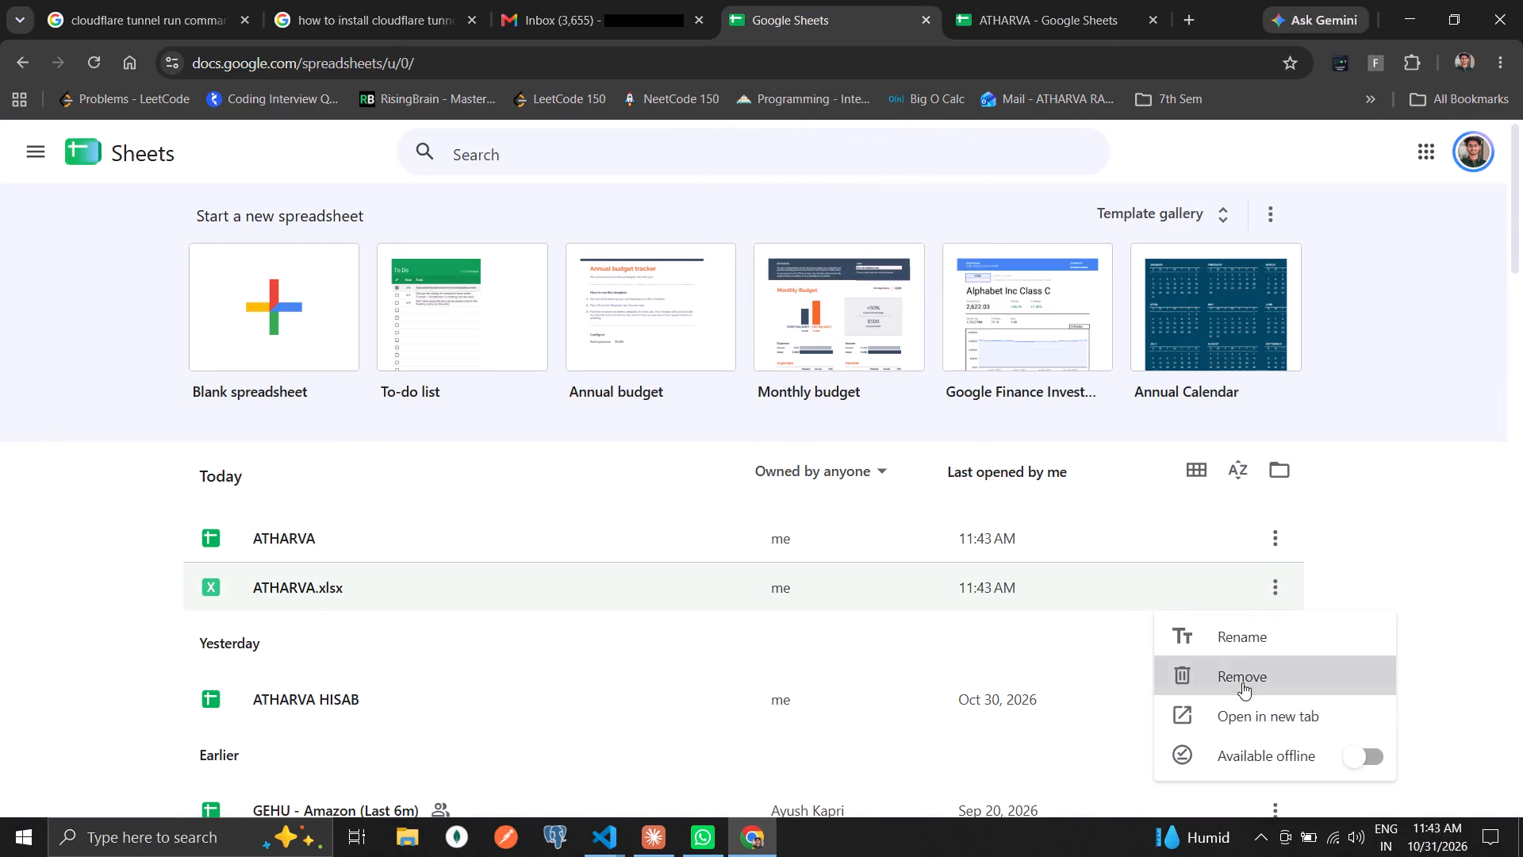
left_click(1039, 560)
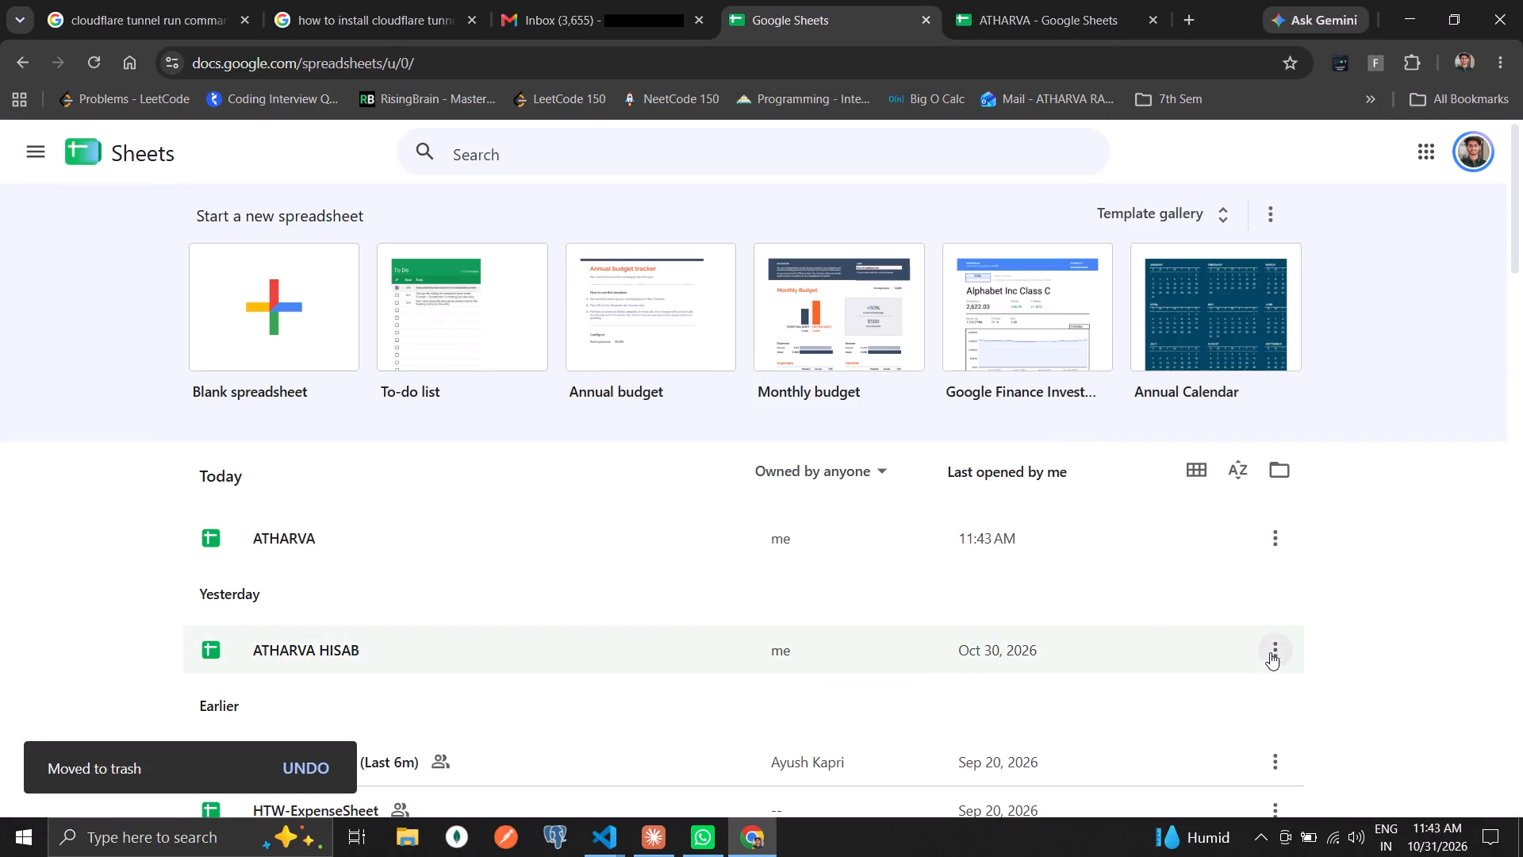
Move the ATHARVA HISAB spreadsheet to trash from the Sheets home list.
left_click(1272, 652)
left_click(1247, 528)
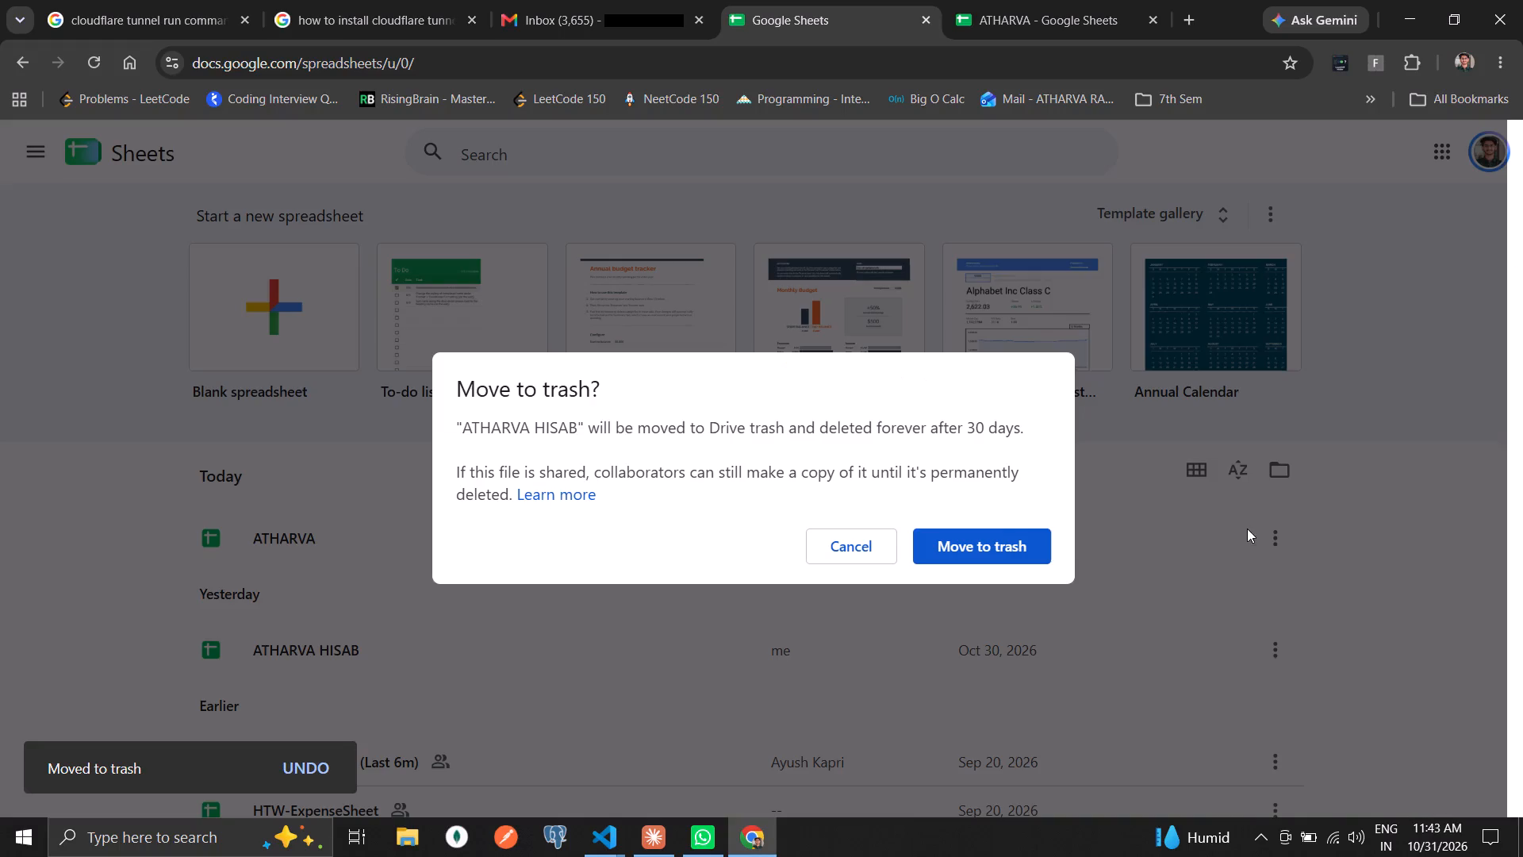
left_click(998, 546)
In the imported ATHARVA spreadsheet, examine the main balance formula, the BALANCE column, the first payment mode and the REPORT sheet's summaries.
left_click(997, 0)
left_click(399, 435)
left_click(466, 509)
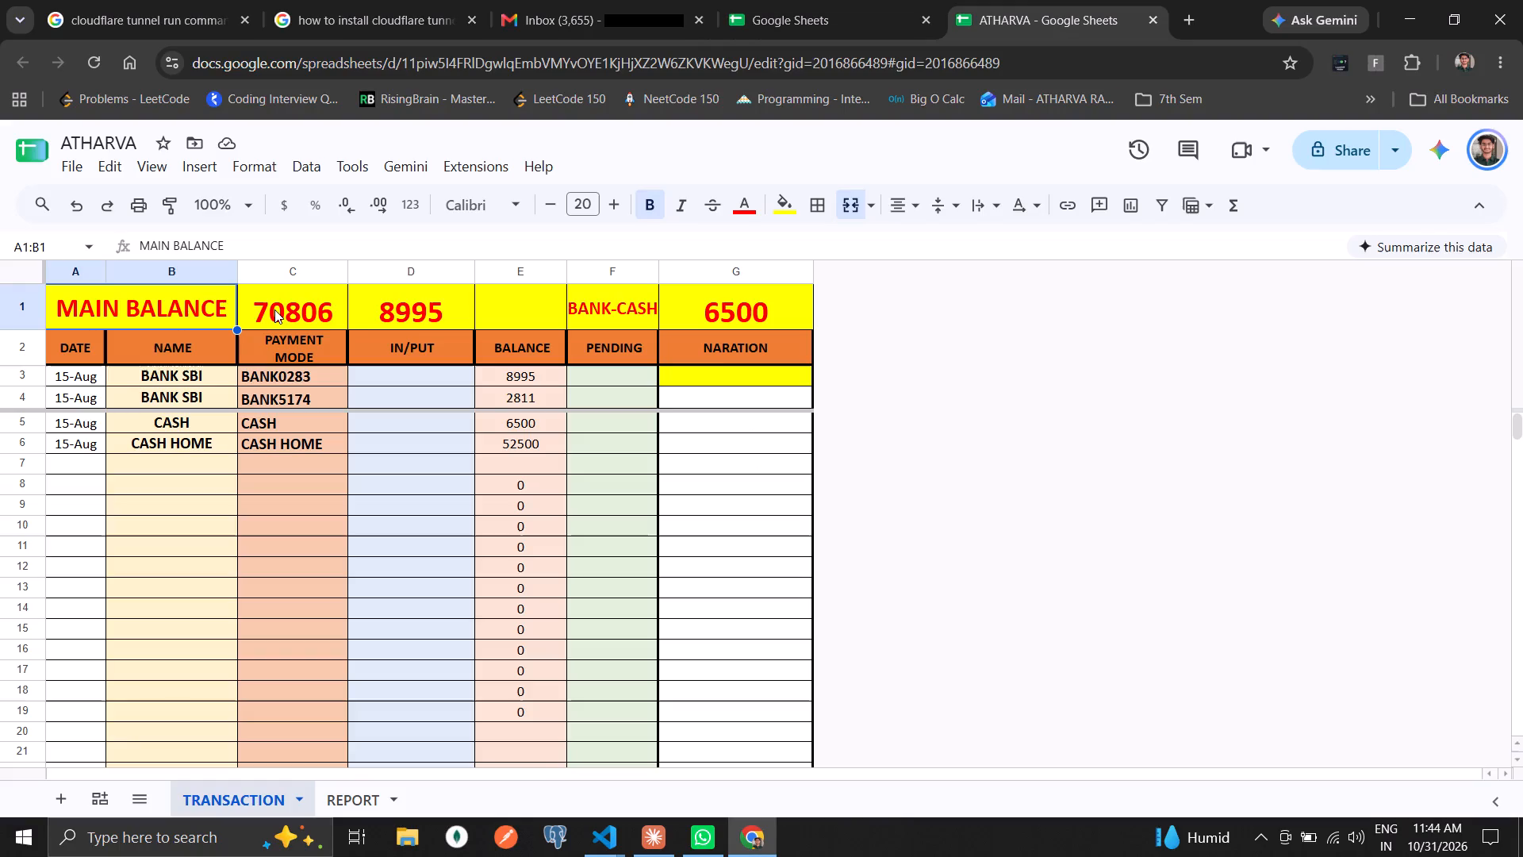
left_click(274, 309)
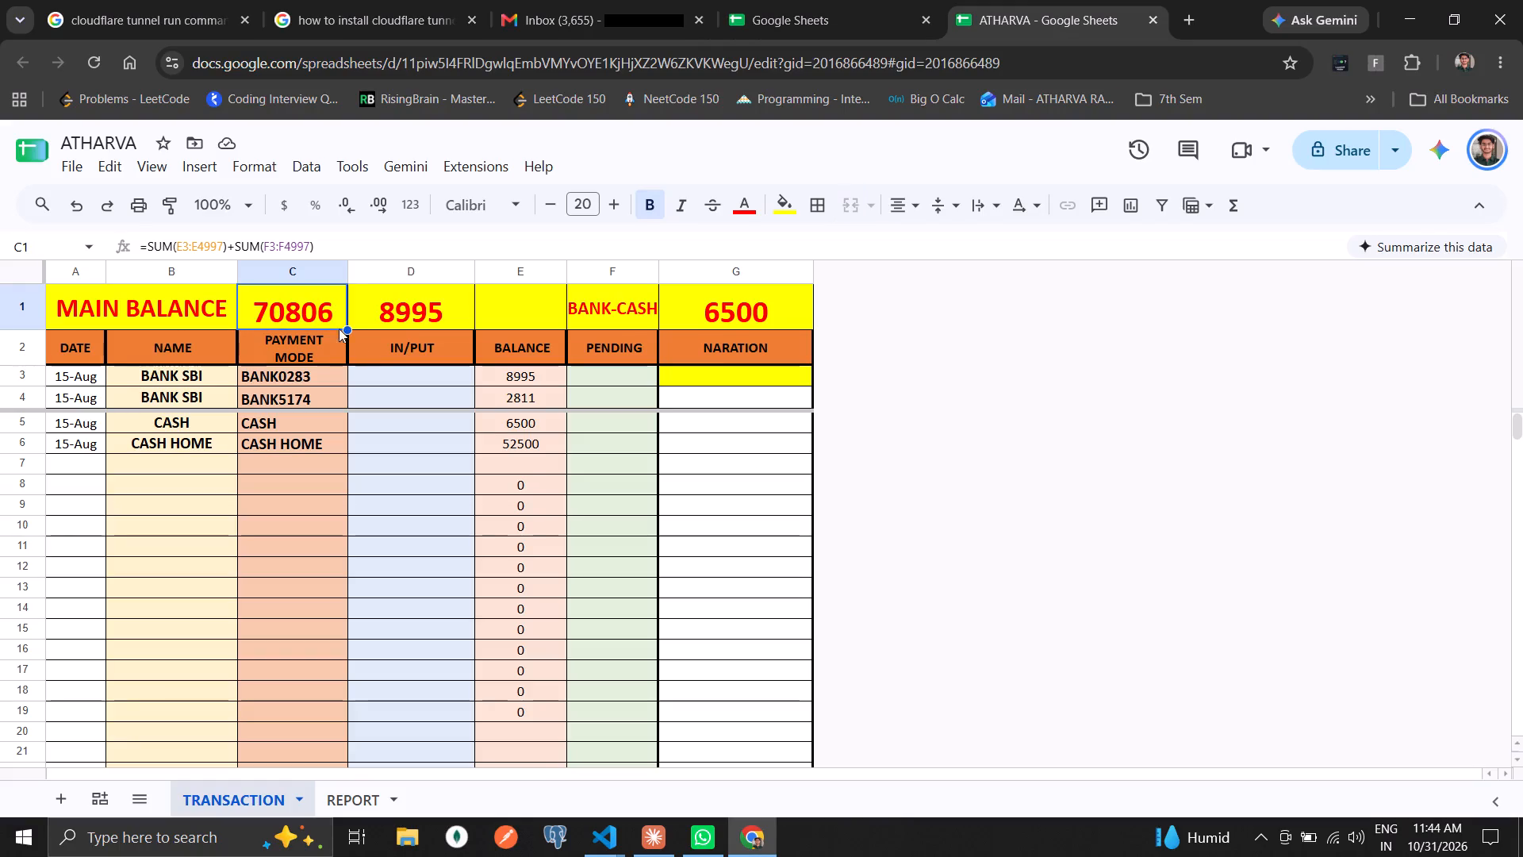
left_click(532, 478)
left_click(533, 512)
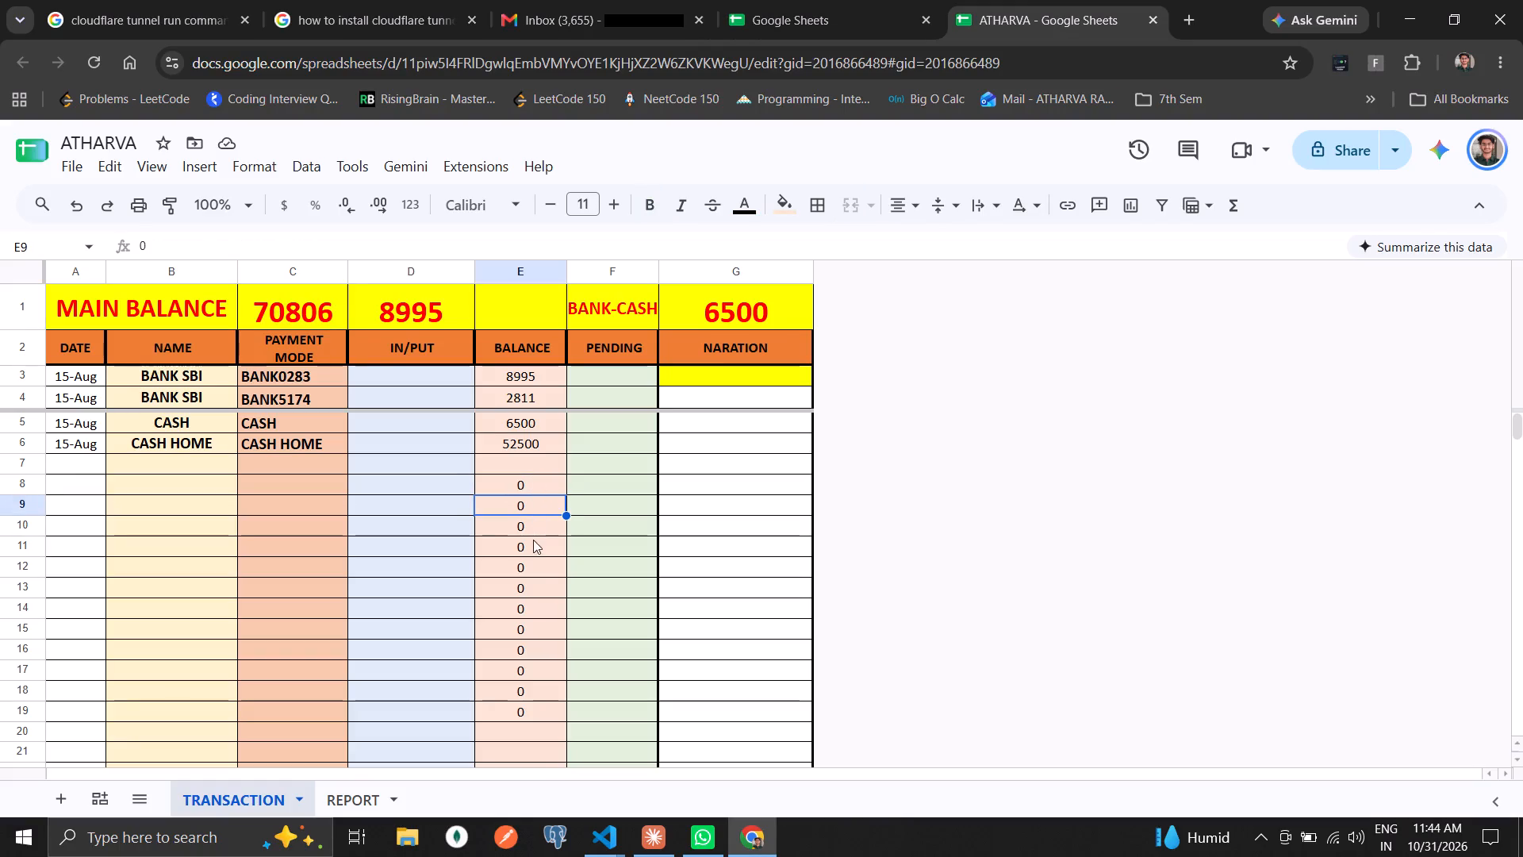
left_click(533, 540)
left_click(530, 568)
left_click(524, 609)
left_click(524, 699)
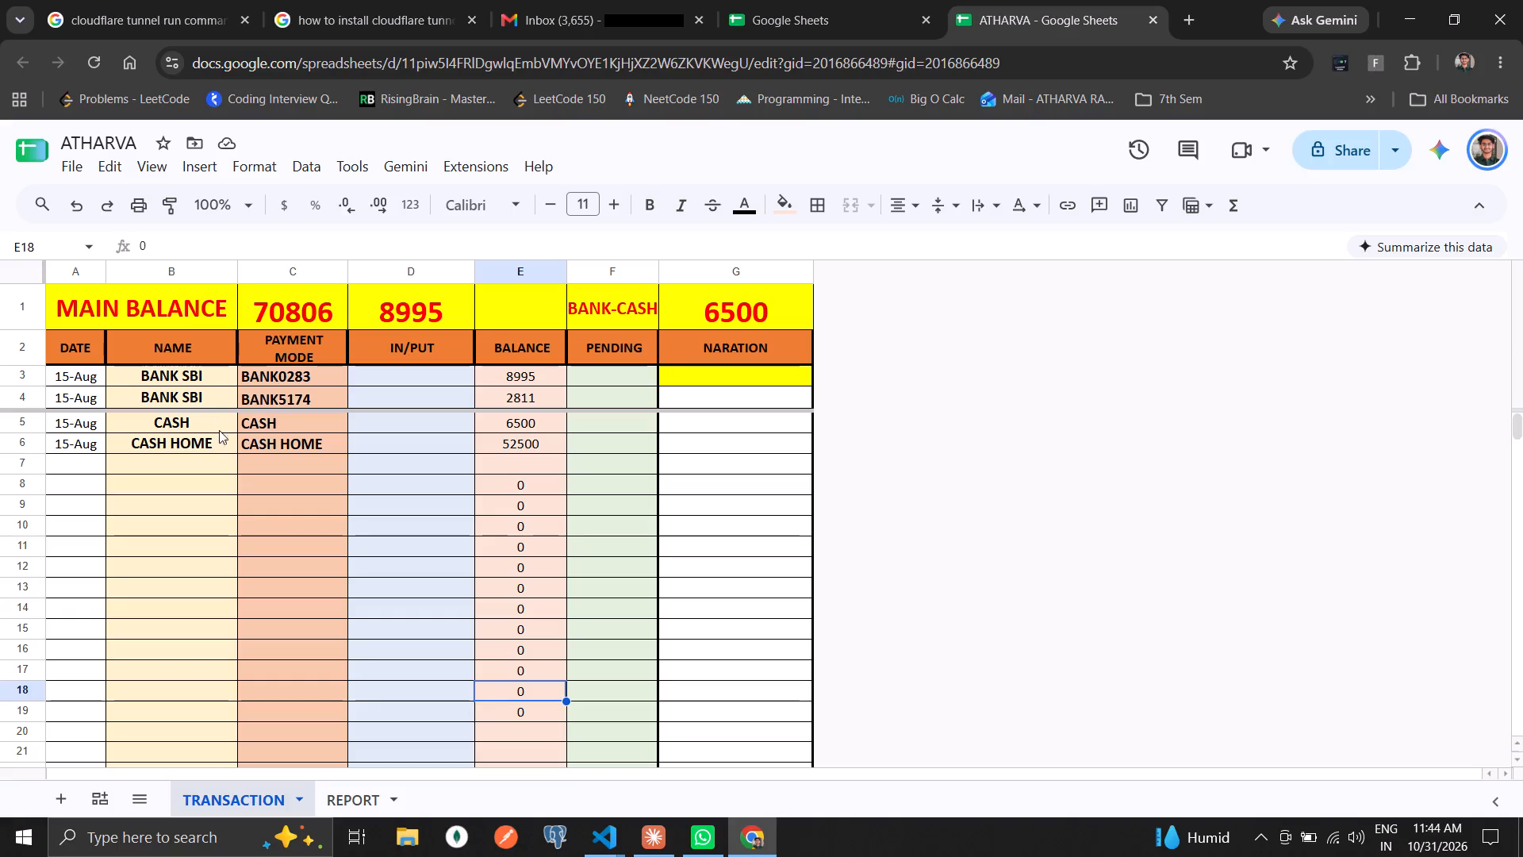
left_click(282, 380)
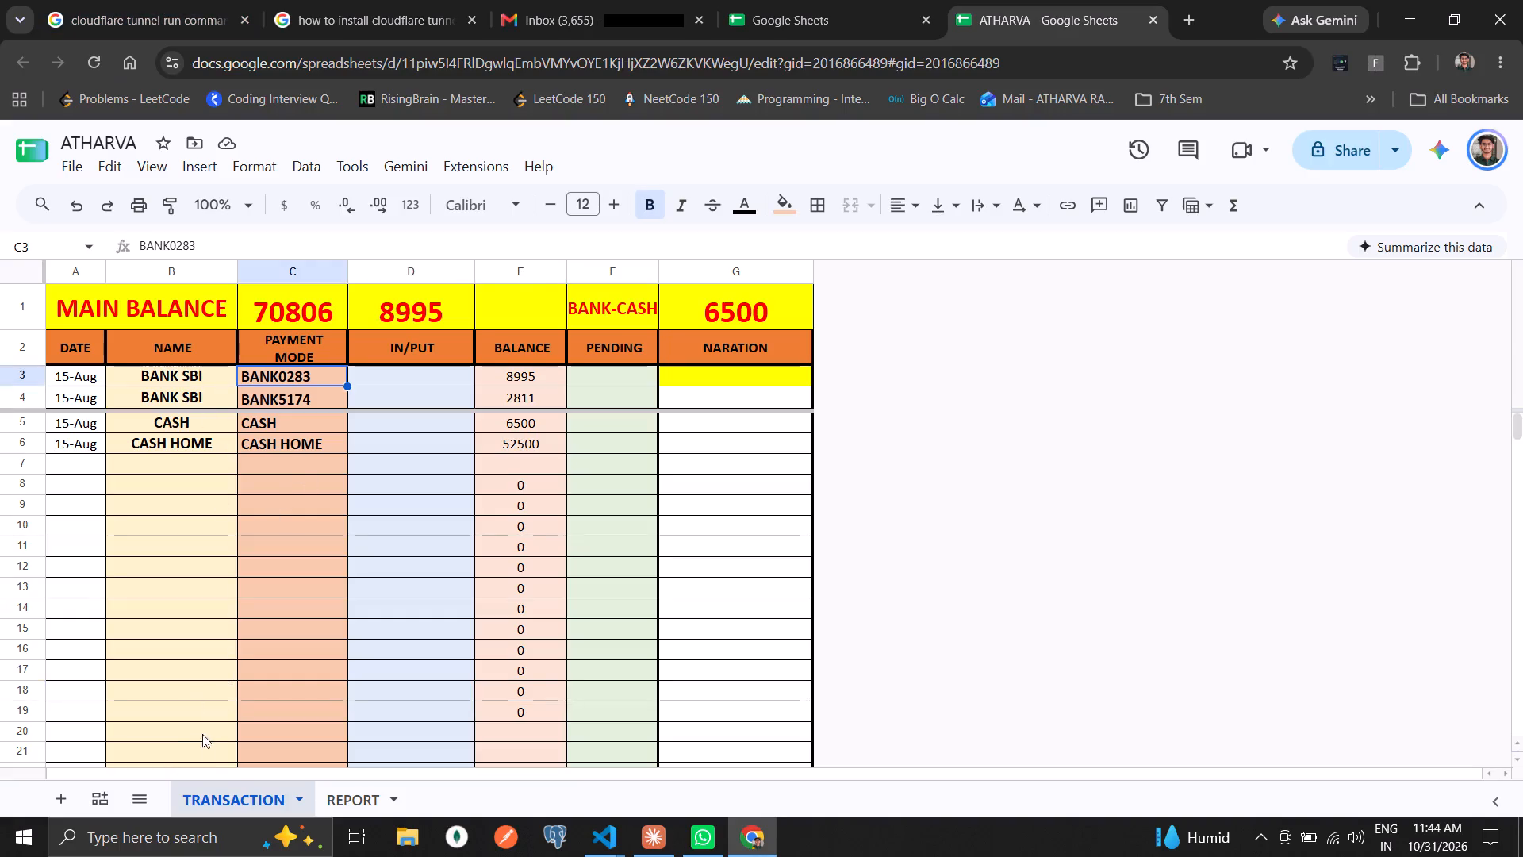
left_click(339, 796)
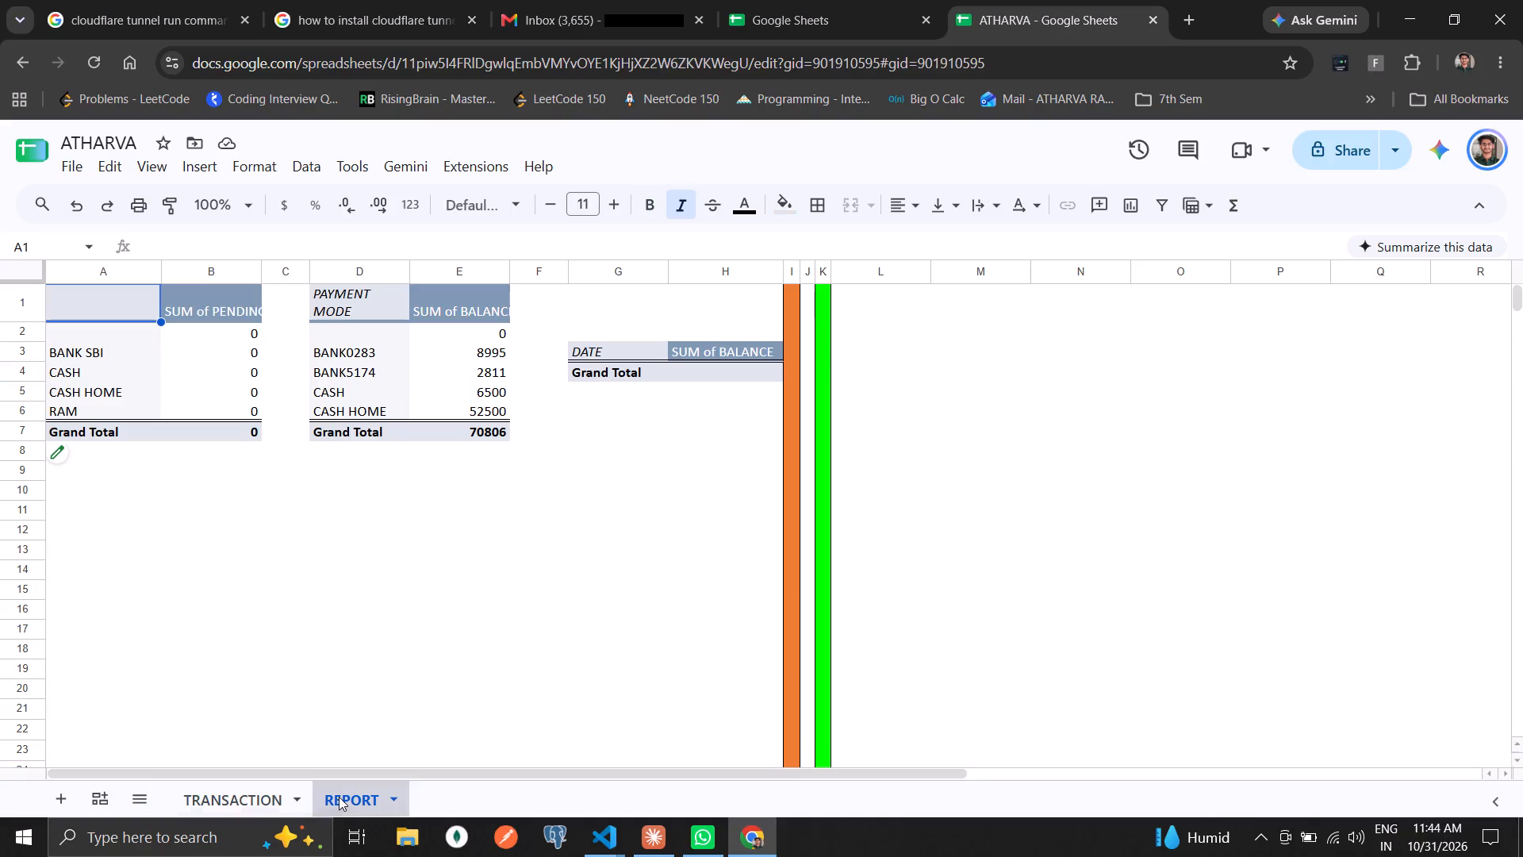
left_click(788, 321)
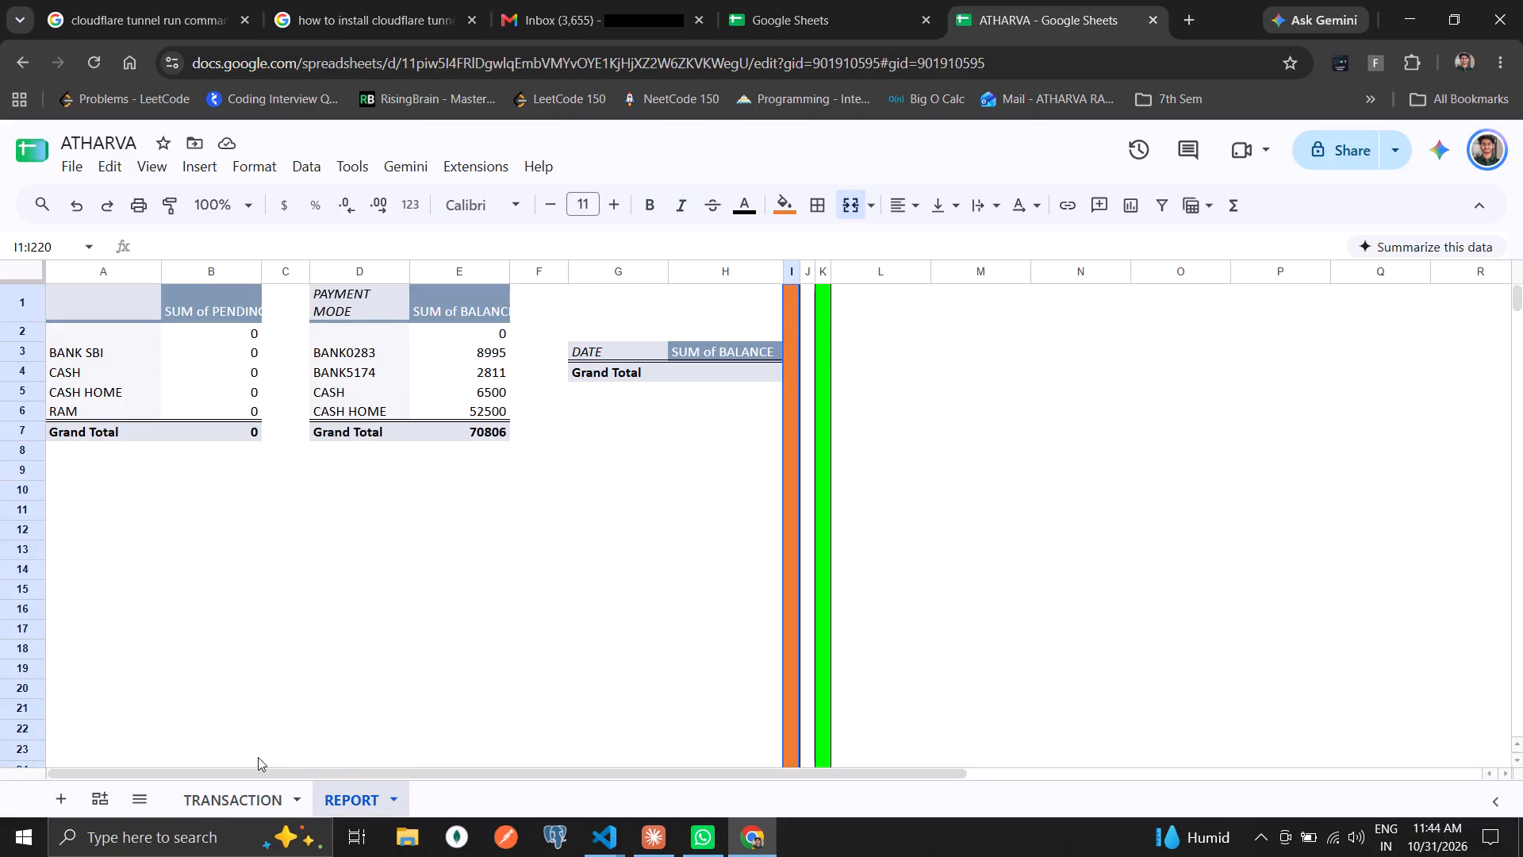
left_click(250, 802)
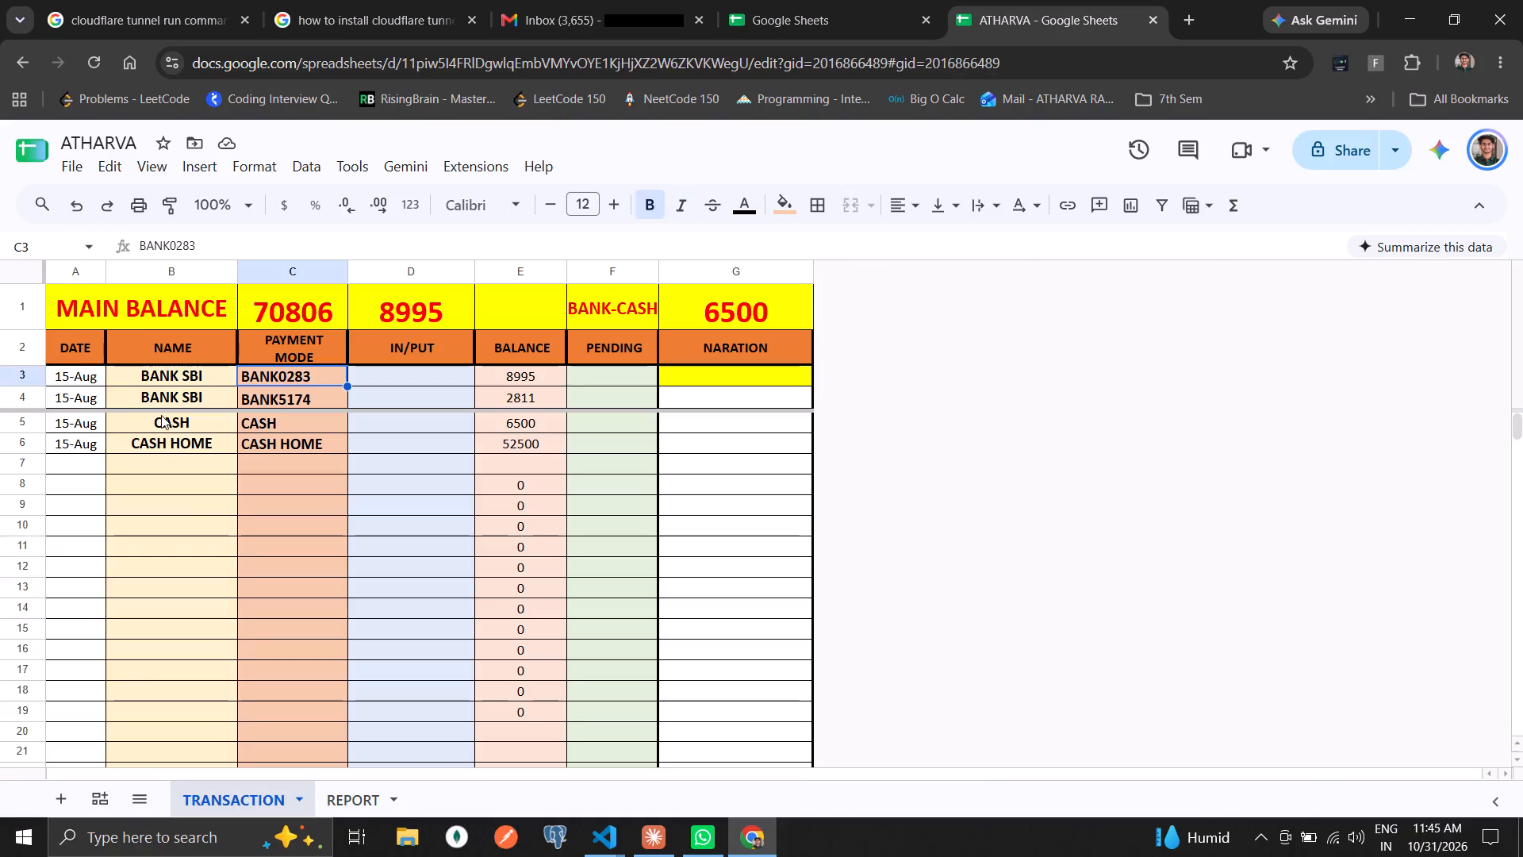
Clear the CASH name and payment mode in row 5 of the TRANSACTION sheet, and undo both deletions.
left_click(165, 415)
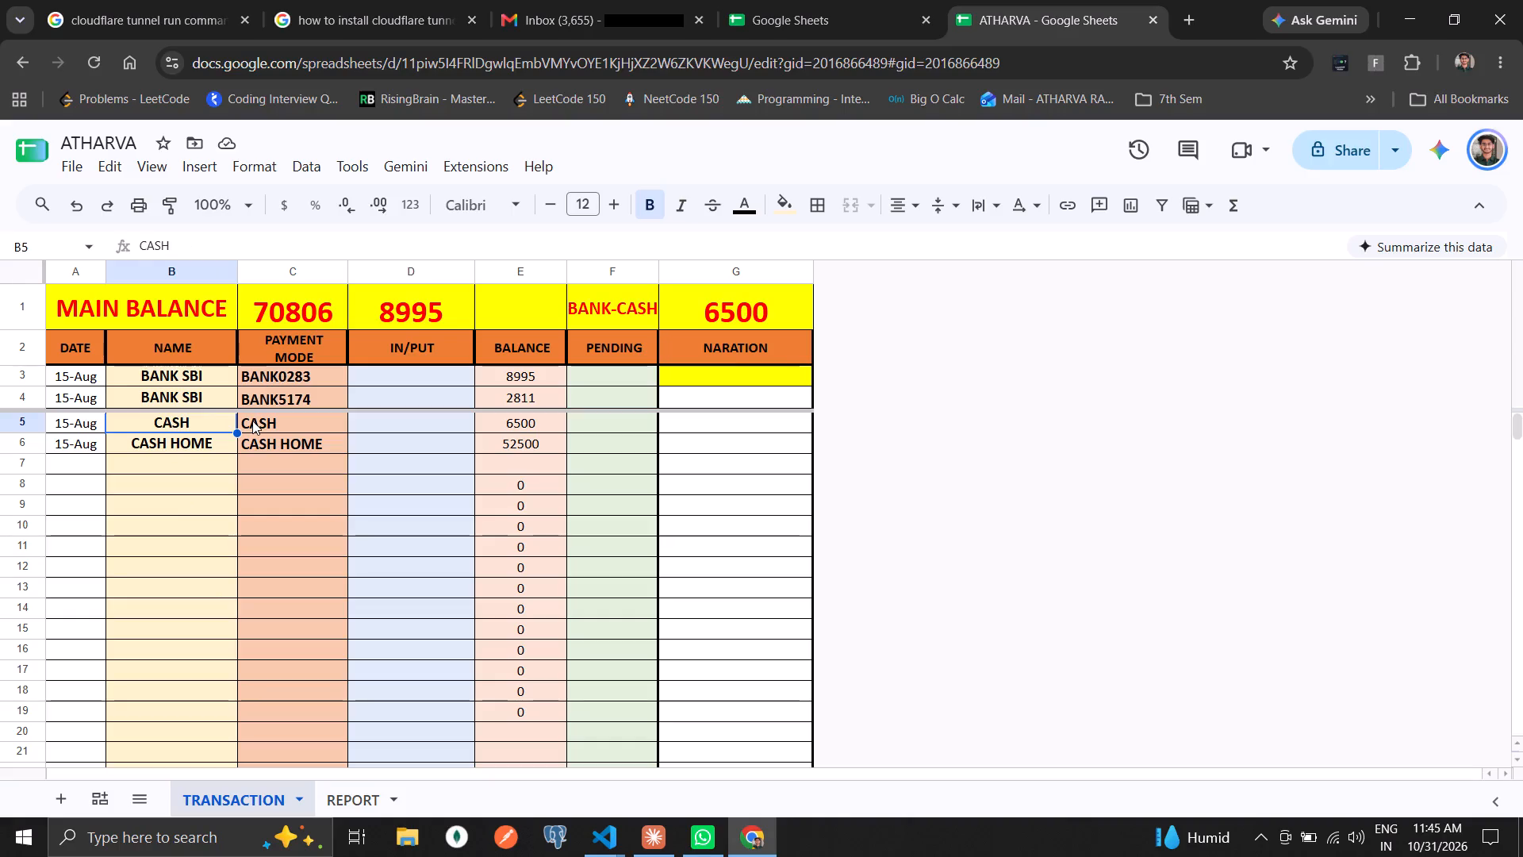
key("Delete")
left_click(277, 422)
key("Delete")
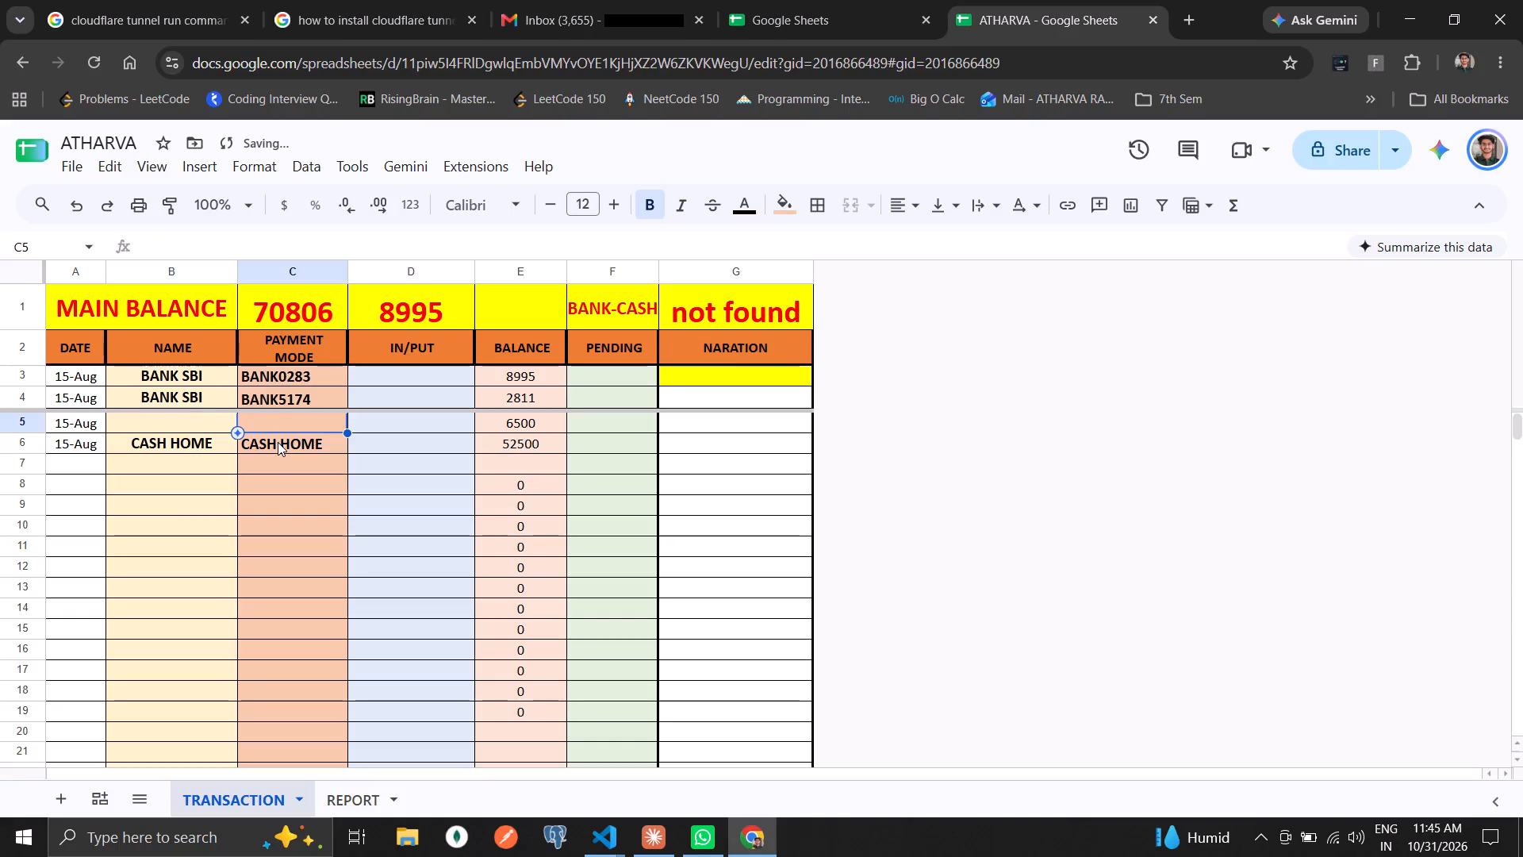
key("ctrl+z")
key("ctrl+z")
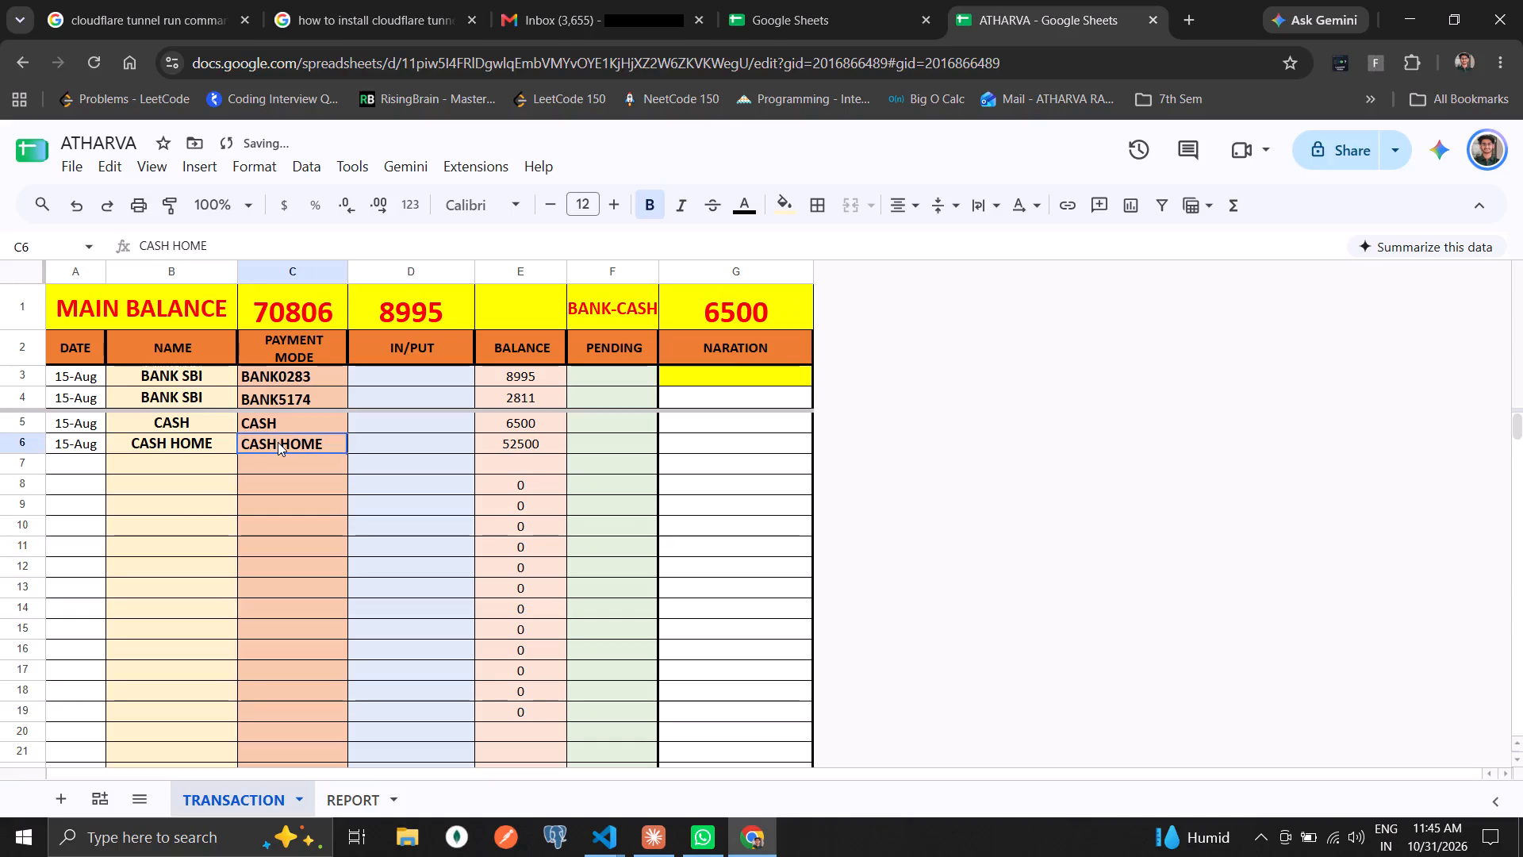
Clear the CASH HOME payment mode, name and balance in row 6, and check the REPORT sheet.
key("Delete")
left_click(203, 443)
key("Delete")
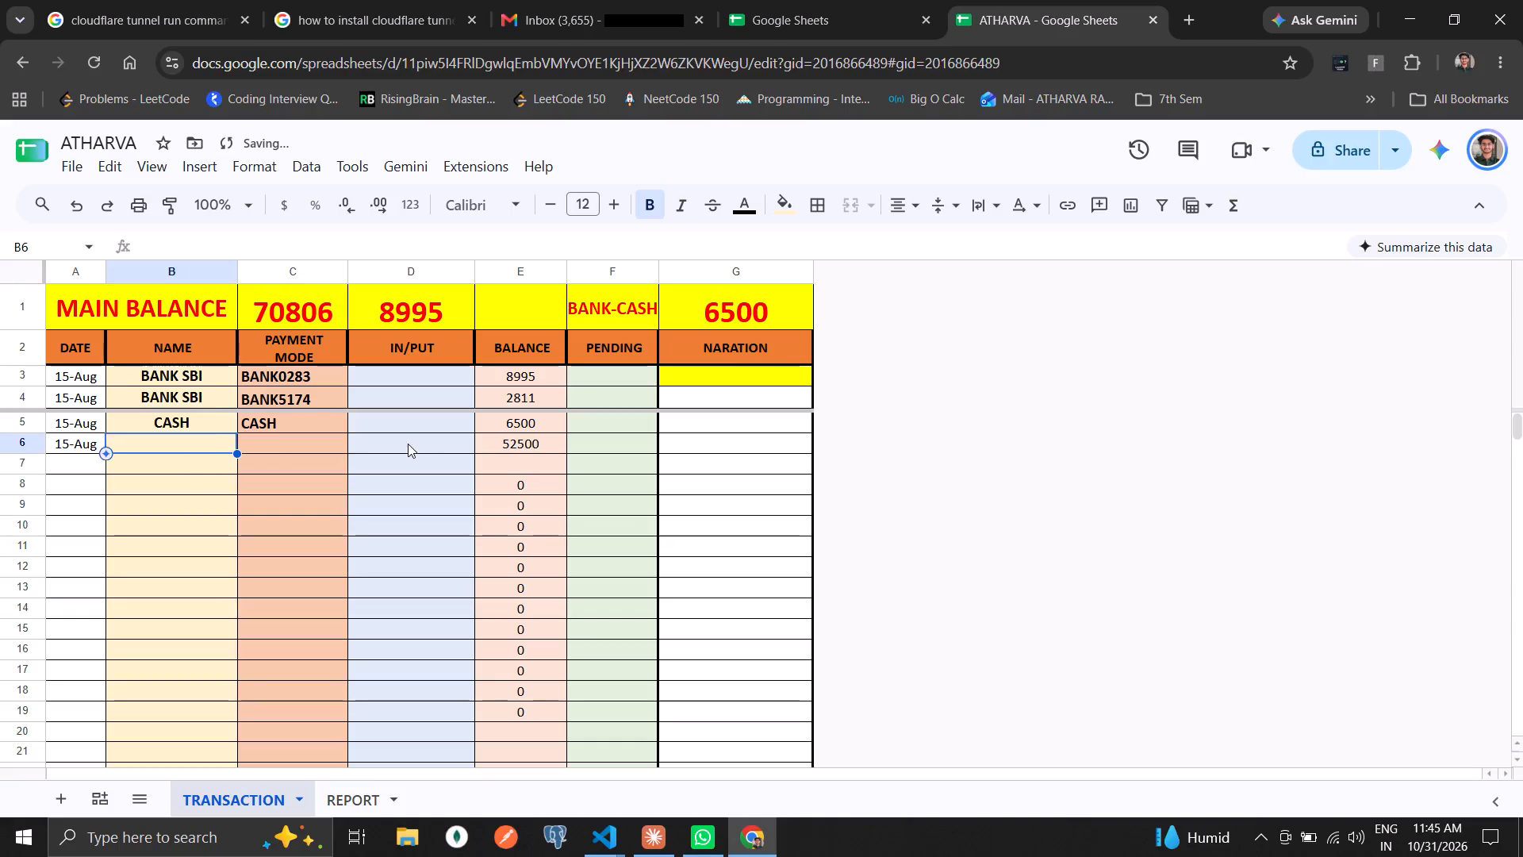
left_click(538, 435)
left_click(535, 444)
key("Delete")
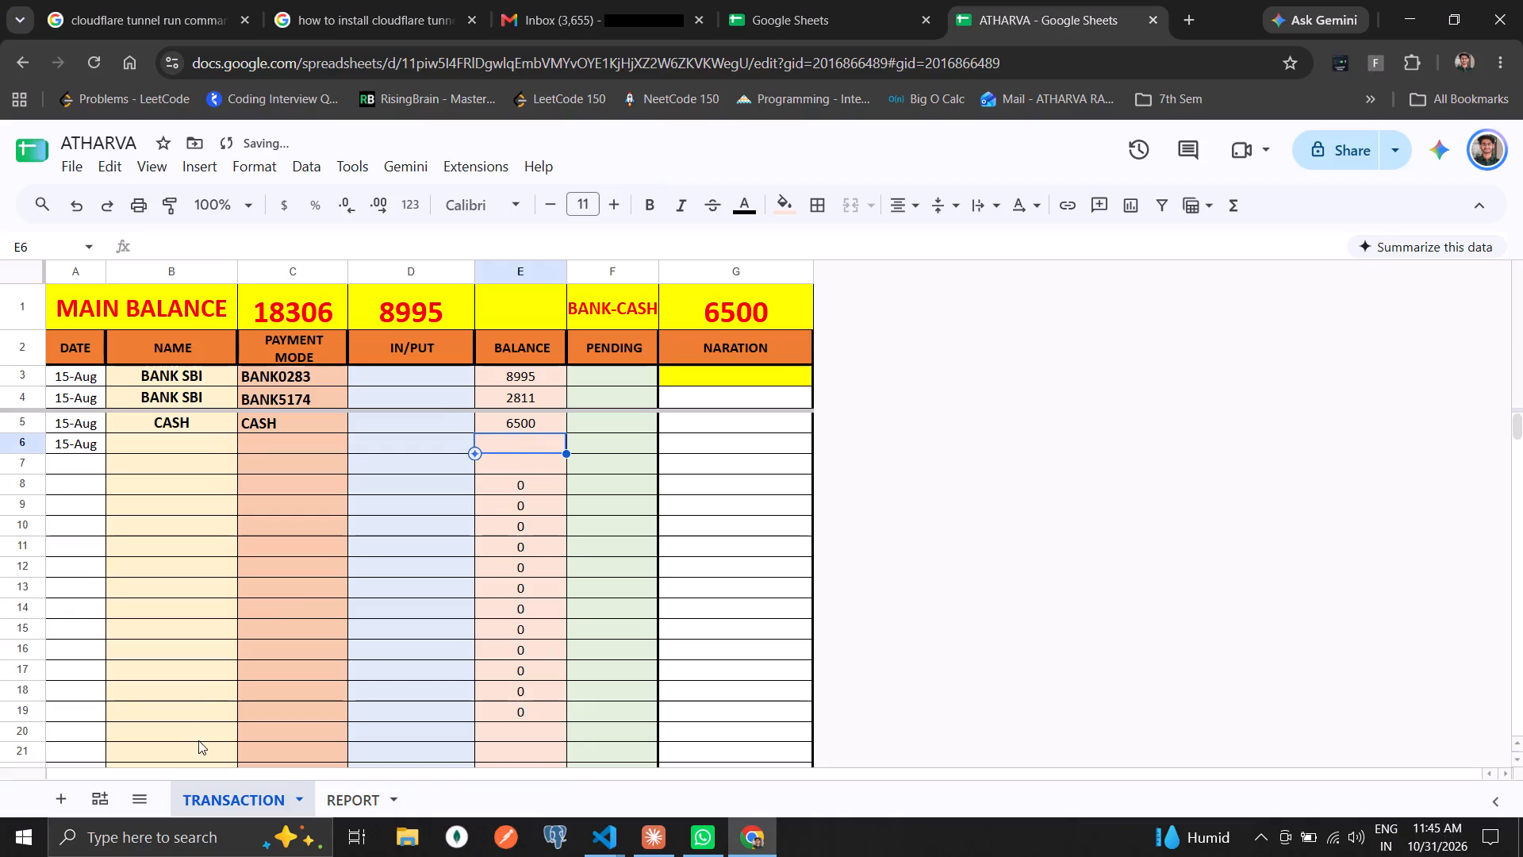
left_click(347, 800)
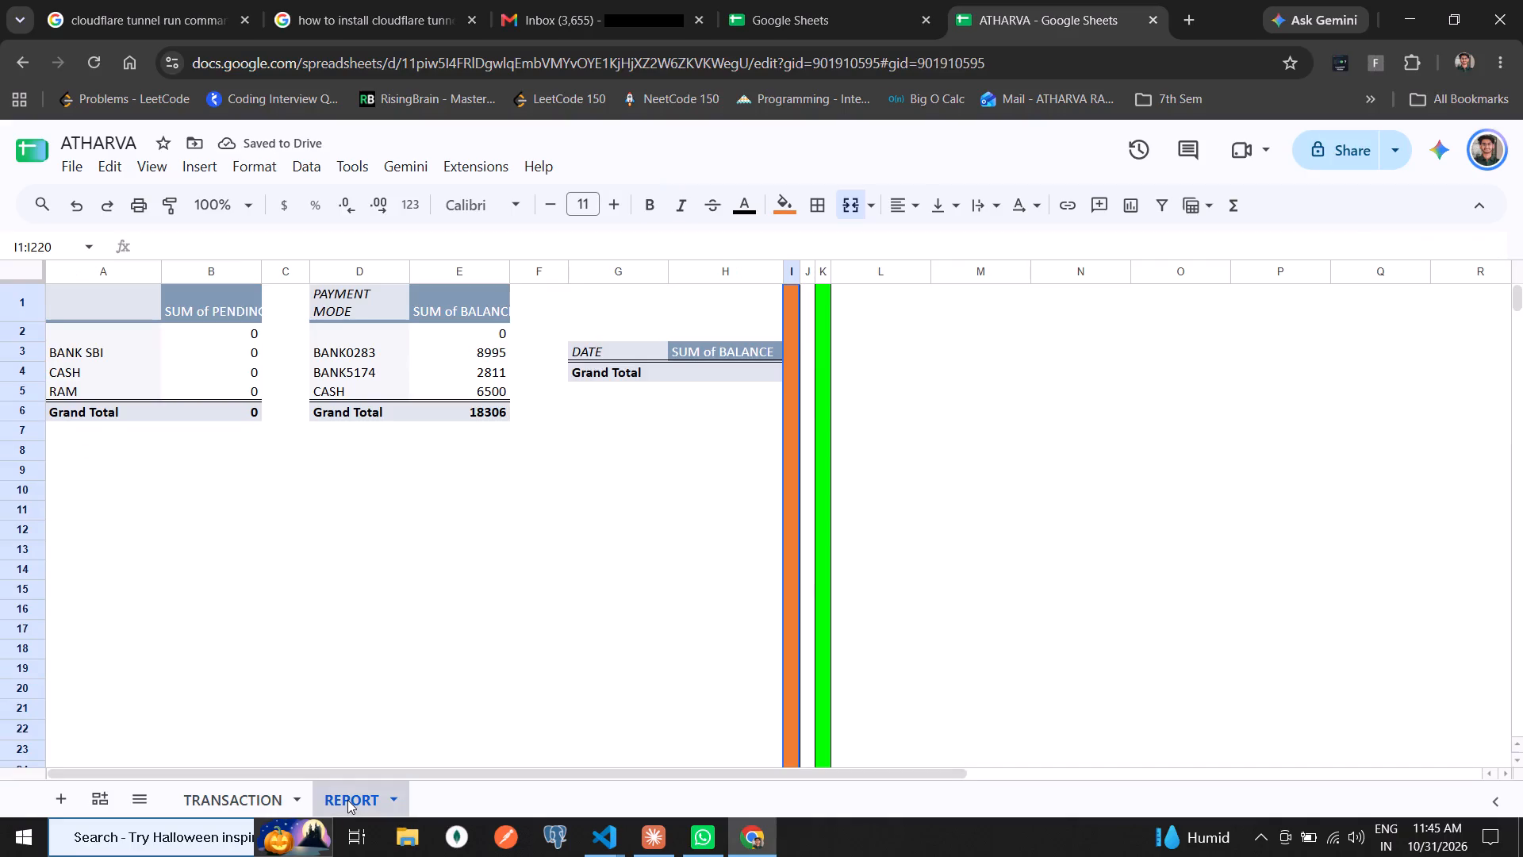
On the TRANSACTION sheet, set the payment mode to SBI in C3 and BOB in C4.
left_click(249, 797)
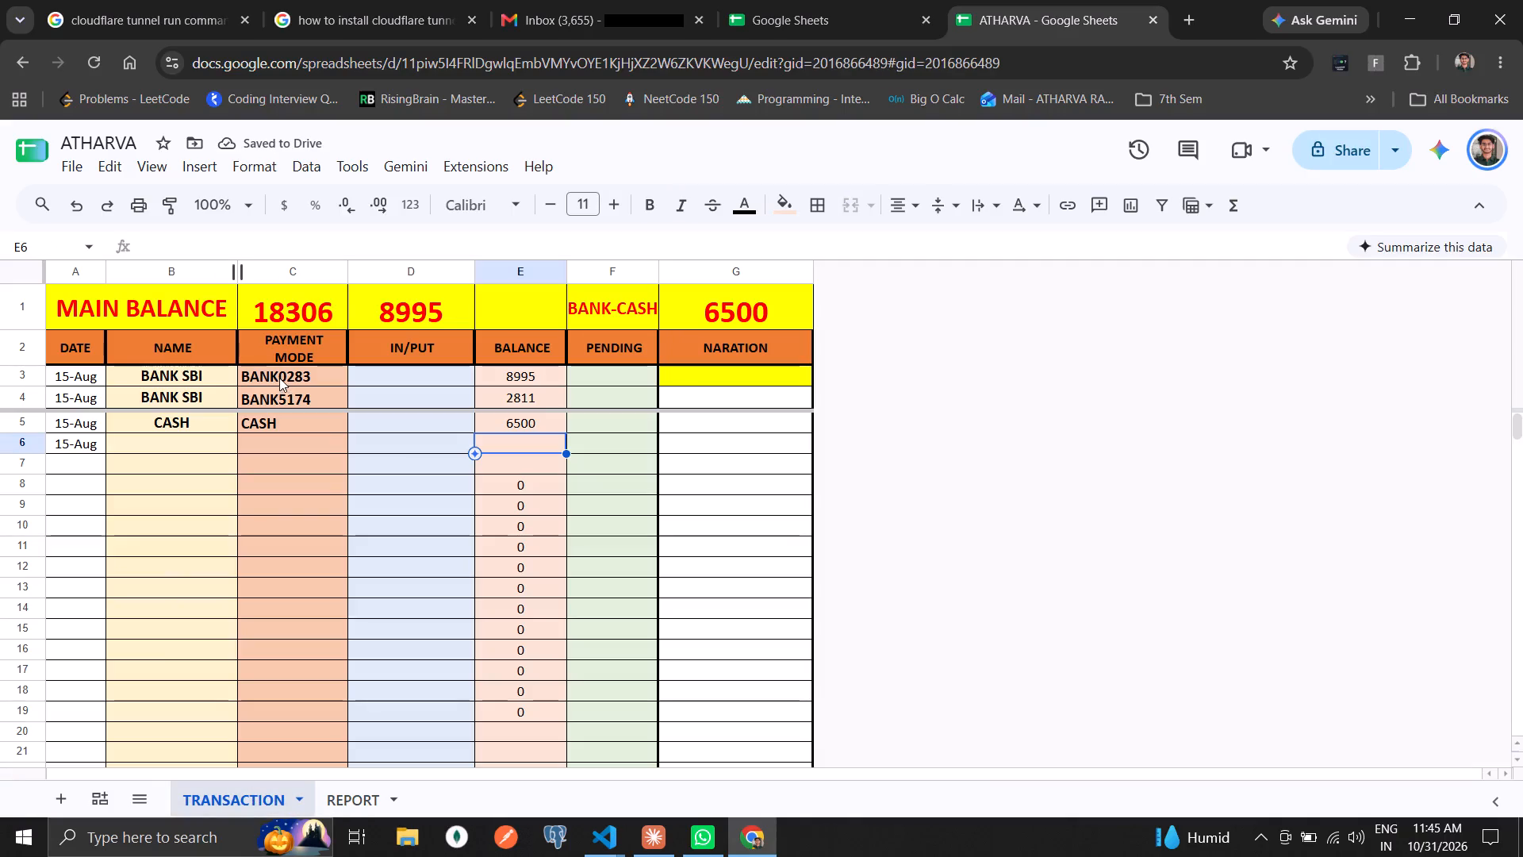
left_click(282, 380)
type("sbi")
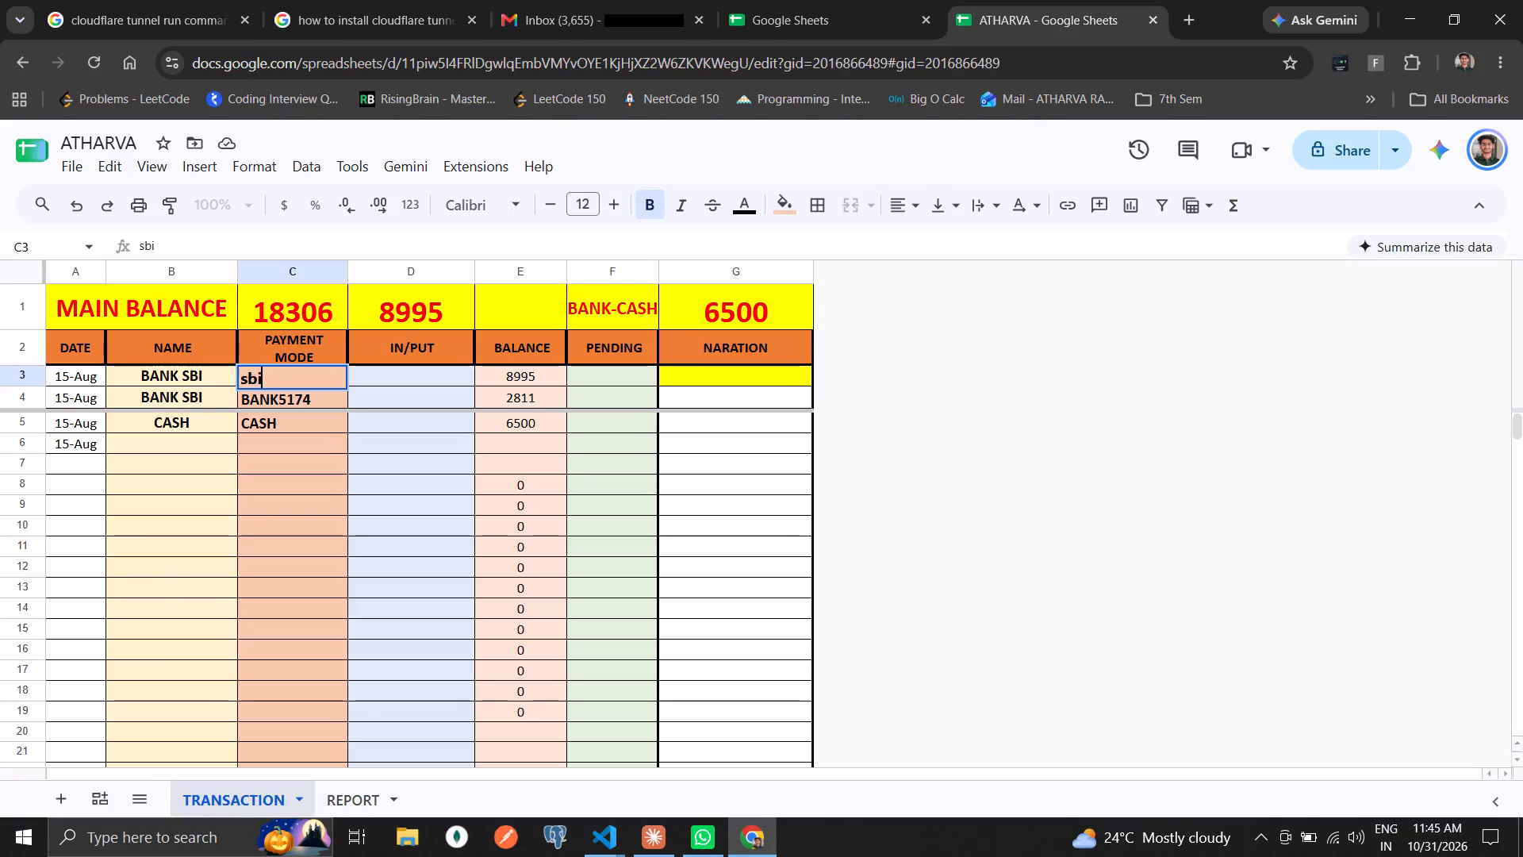
key("BackSpace")
key("BackSpace")
key("BackSpace")
type("SBI")
key("Down")
type("BOB")
key("Down")
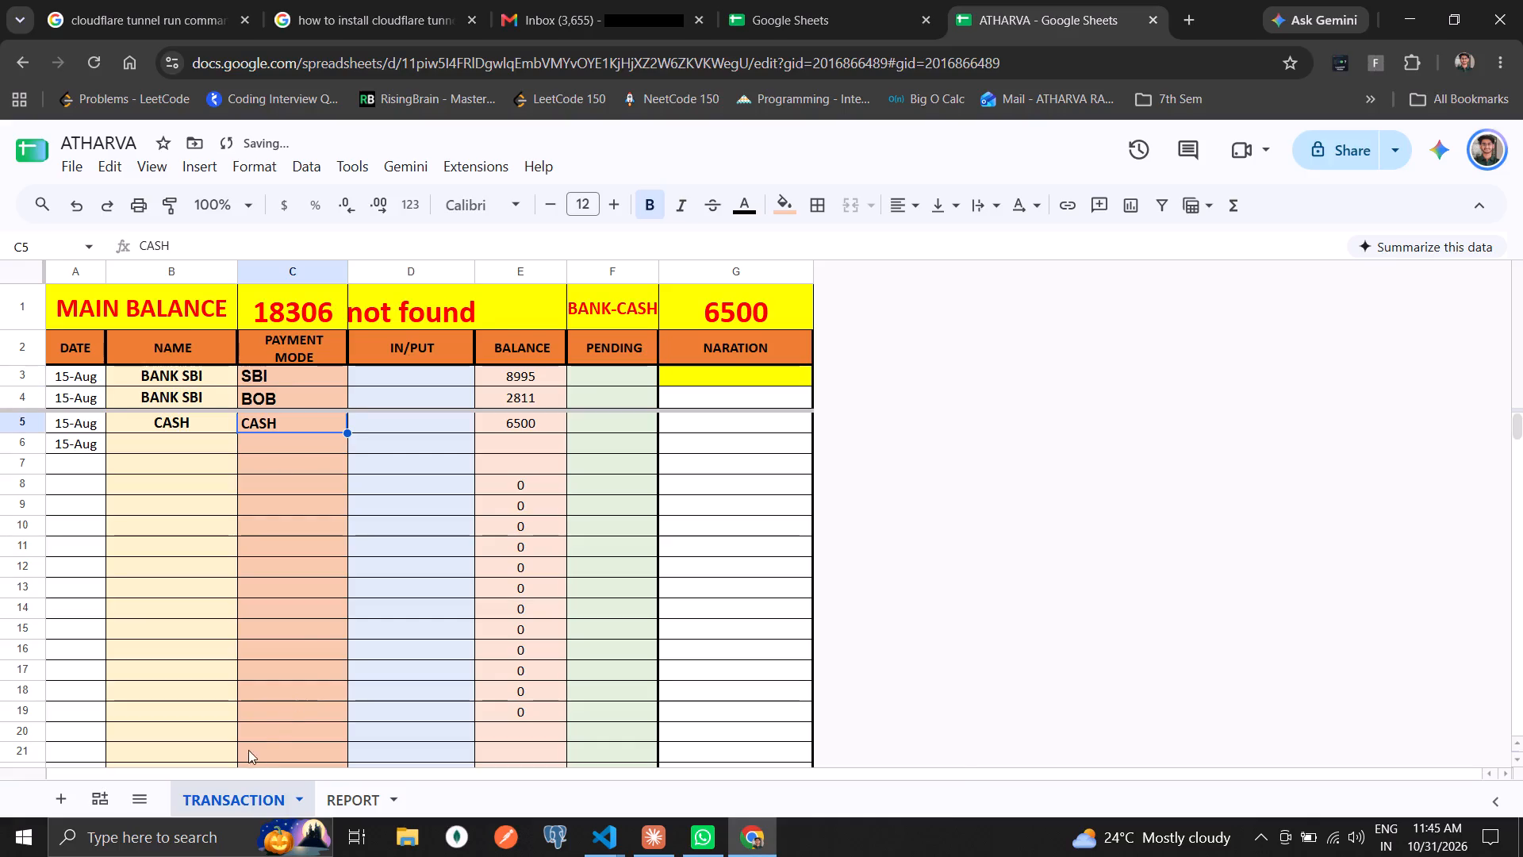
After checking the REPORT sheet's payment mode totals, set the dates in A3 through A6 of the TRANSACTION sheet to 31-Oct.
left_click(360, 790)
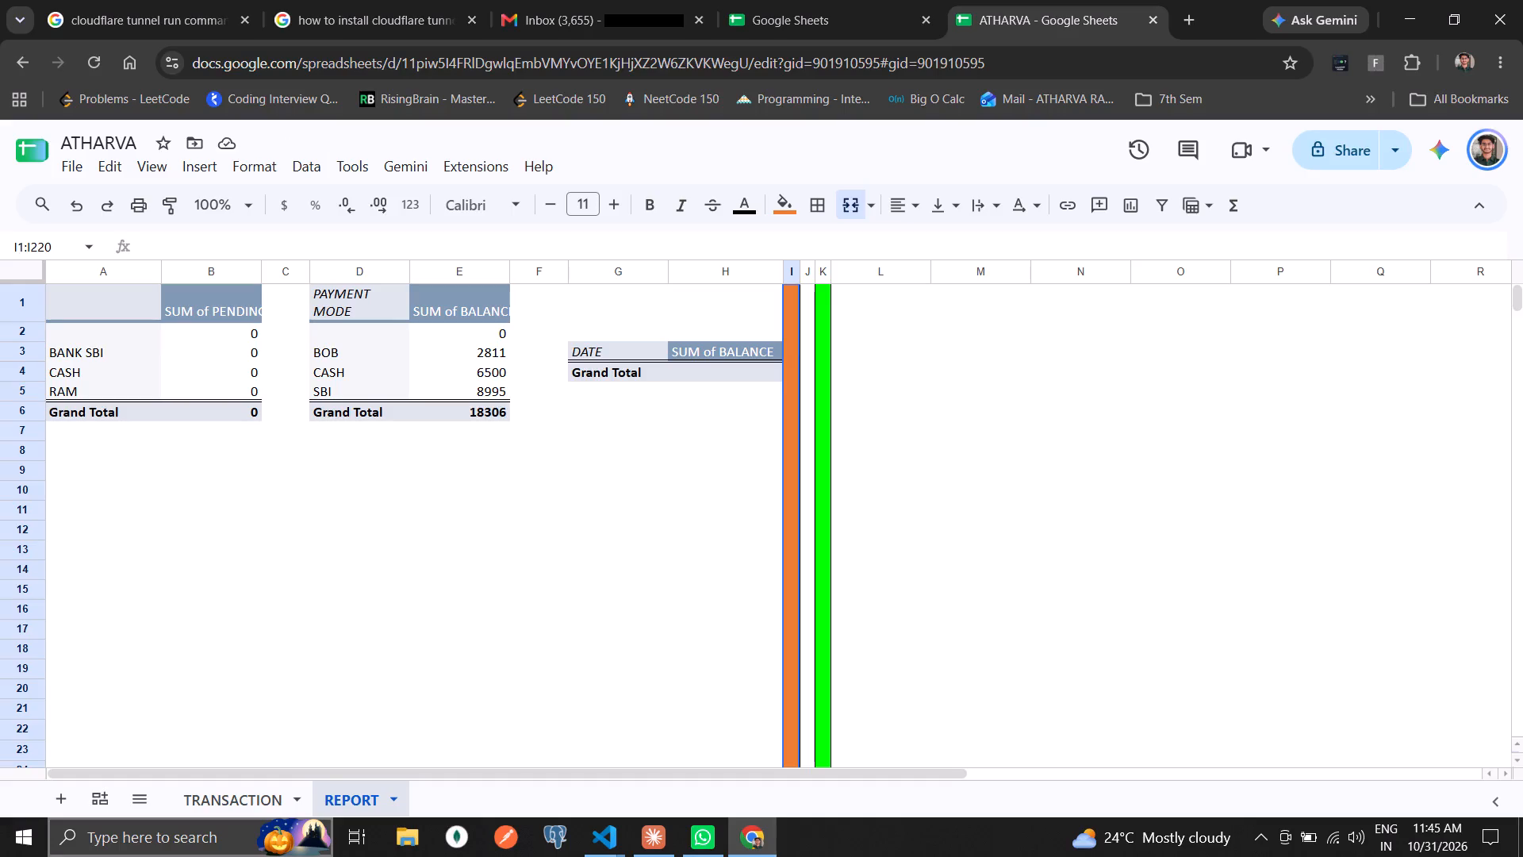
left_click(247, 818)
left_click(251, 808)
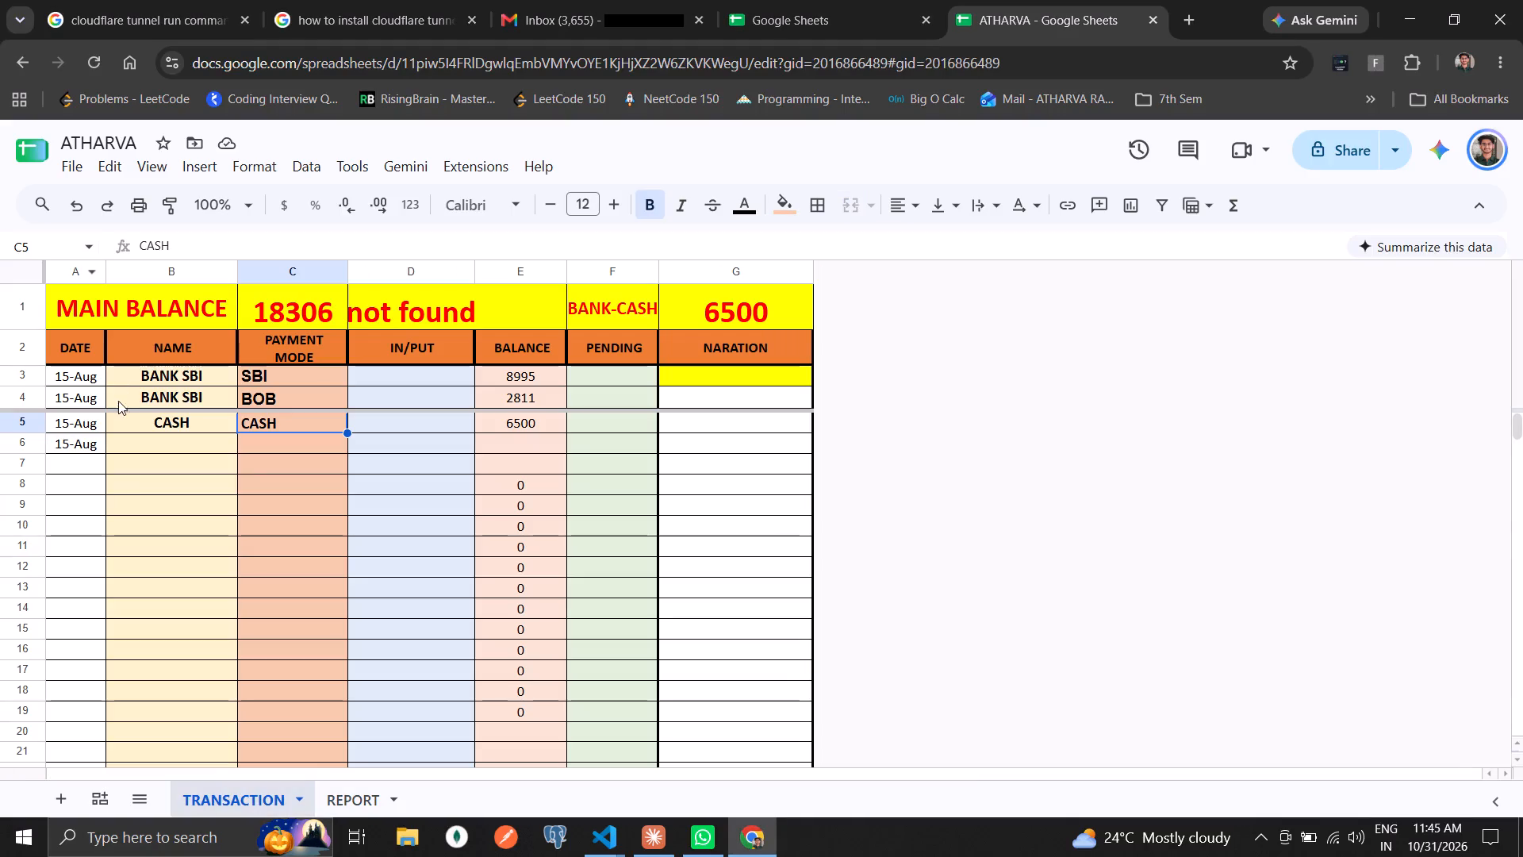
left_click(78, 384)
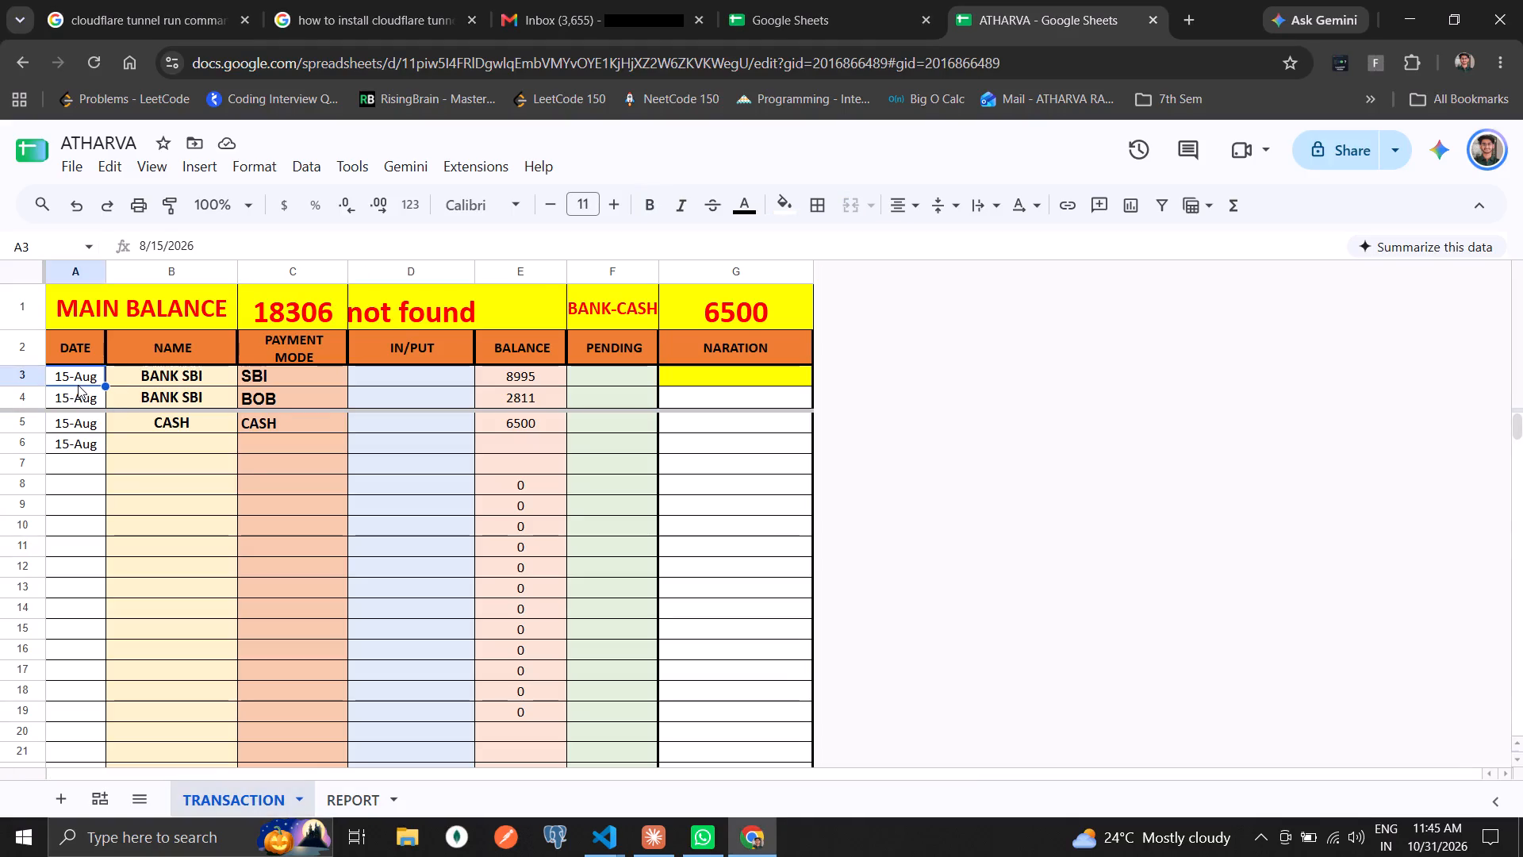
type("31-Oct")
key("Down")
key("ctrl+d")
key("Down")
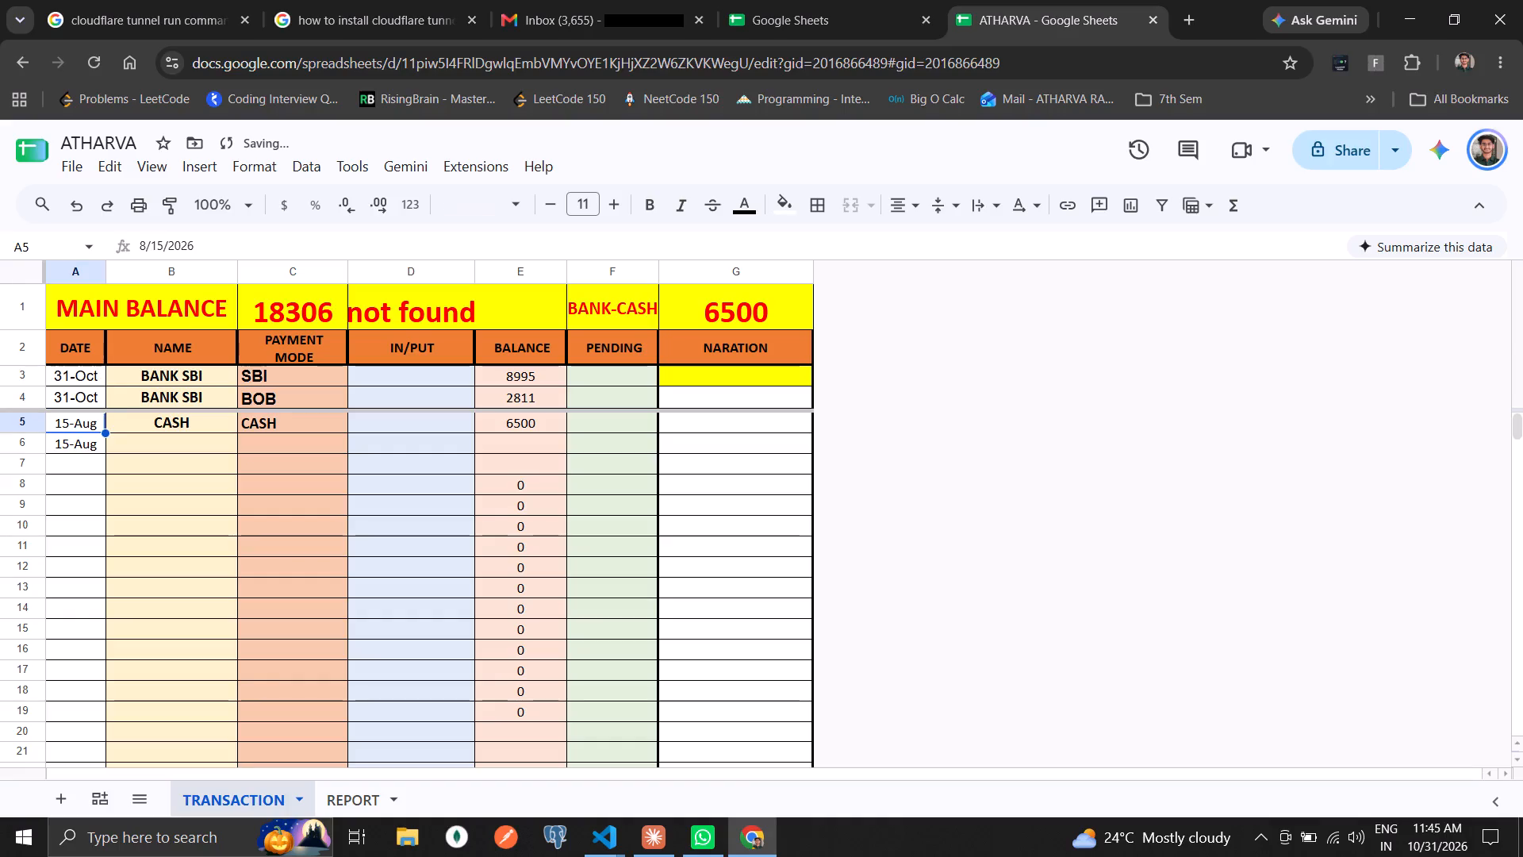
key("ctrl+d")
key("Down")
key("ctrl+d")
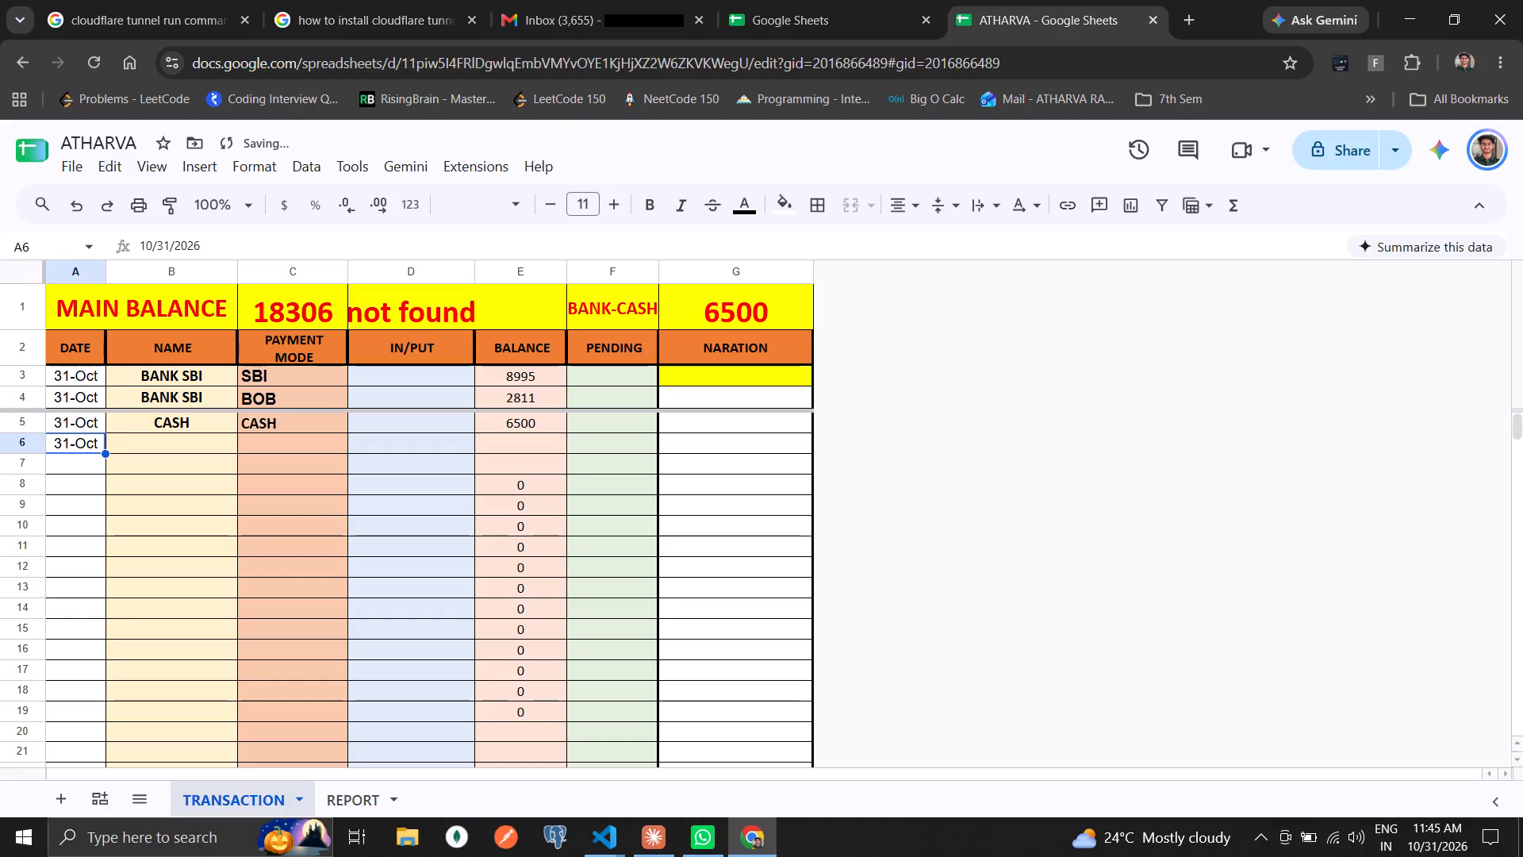
Undo the 31-Oct dates, the SBI and BOB payment modes in C3 and C4, and the deletion of row 6's balance.
left_click(522, 200)
left_click(256, 432)
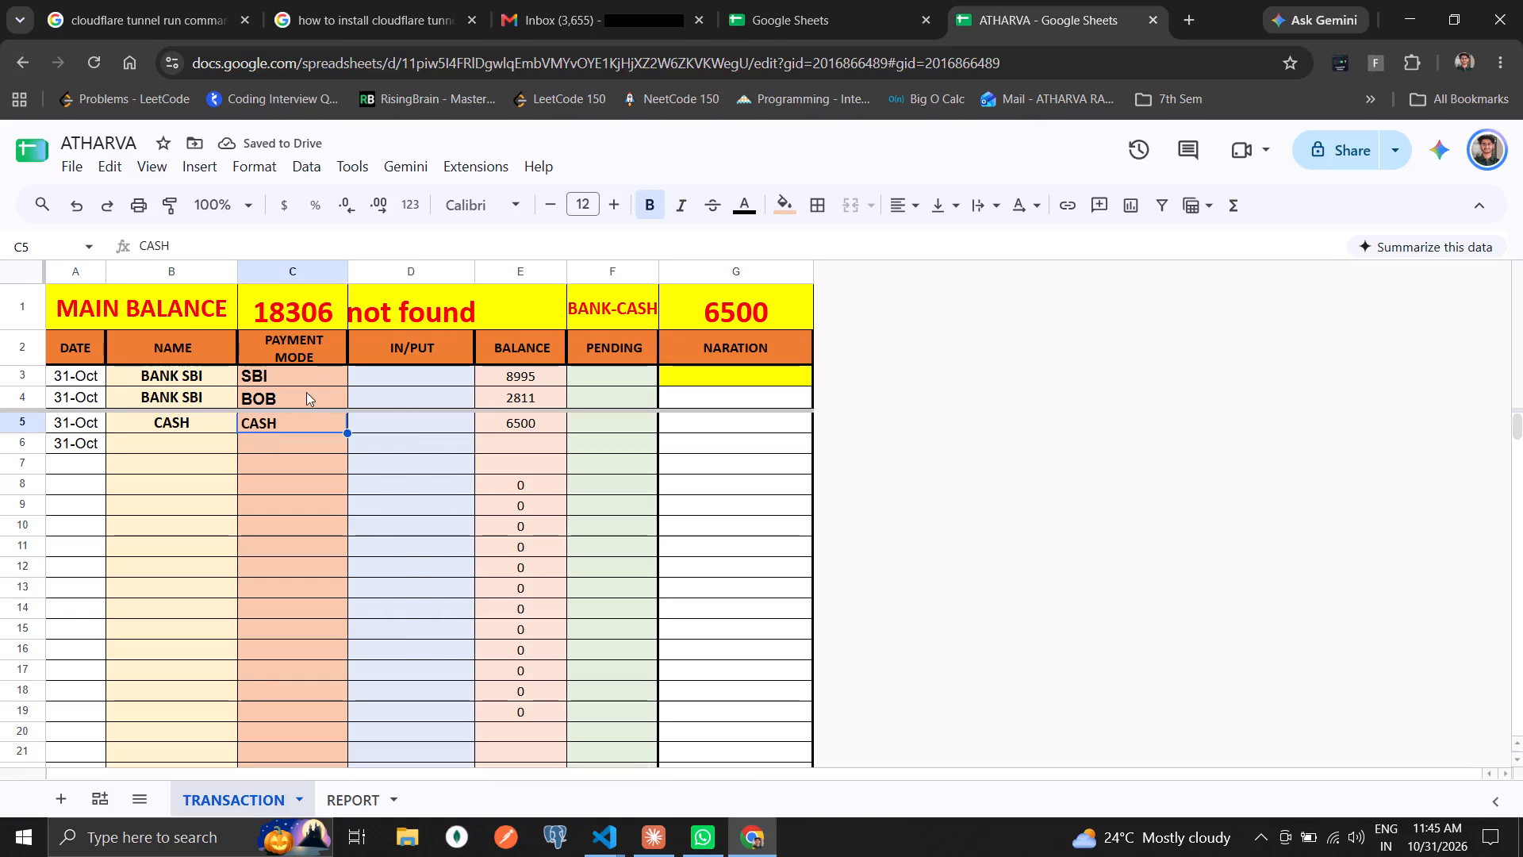
key("ctrl+a")
left_click(426, 342)
key("ctrl+z")
key("ctrl+z")
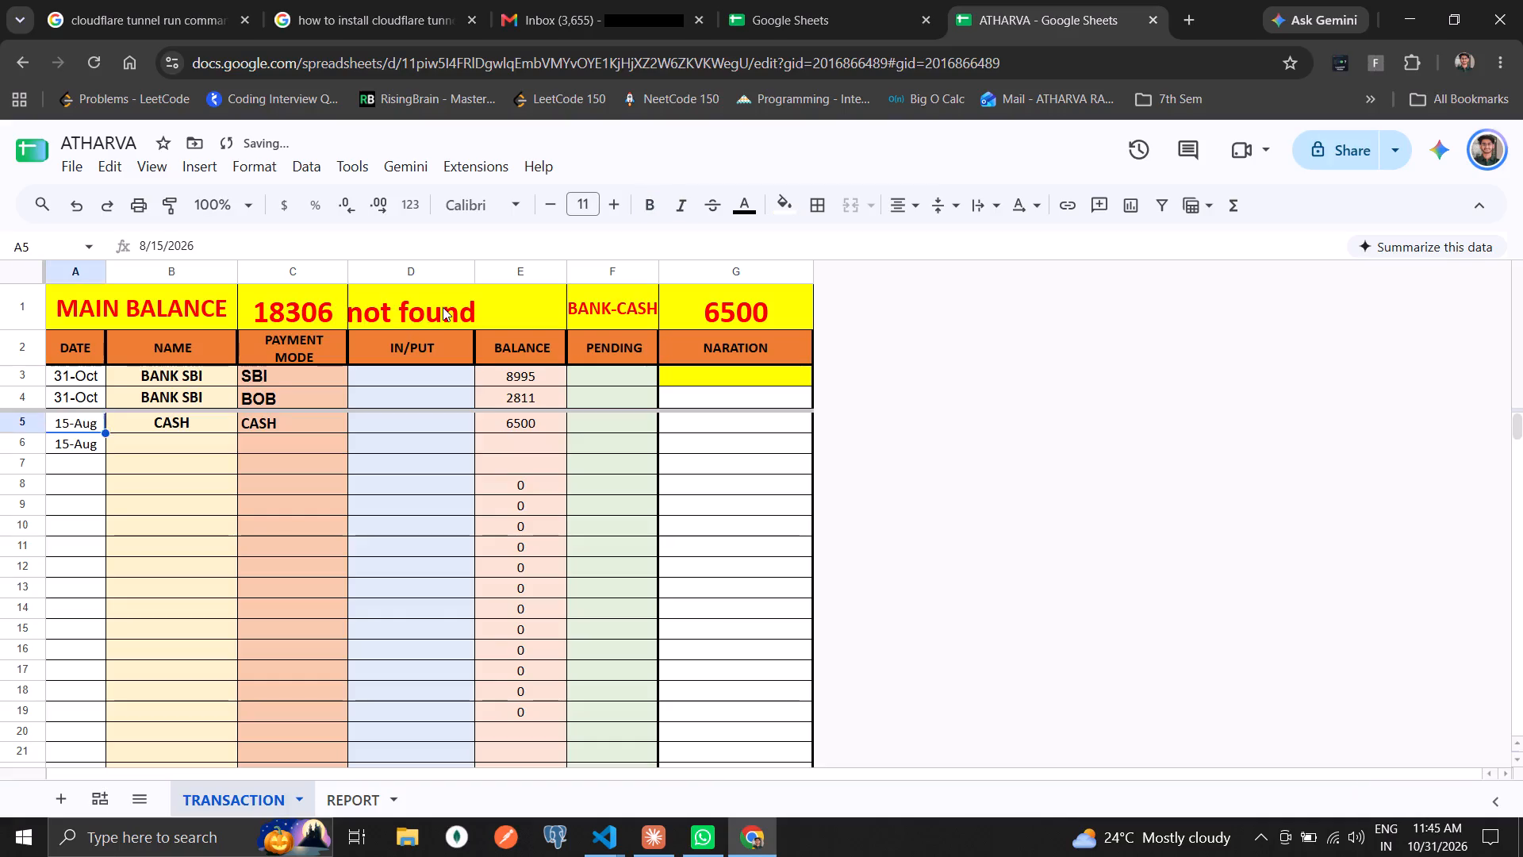
key("ctrl+z")
key("ctrl+z")
key("ctrl+z")
key("ctrl+z")
key("ctrl+z")
Examine the XLOOKUP formulas behind the header balances in D1 and G1.
left_click(438, 311)
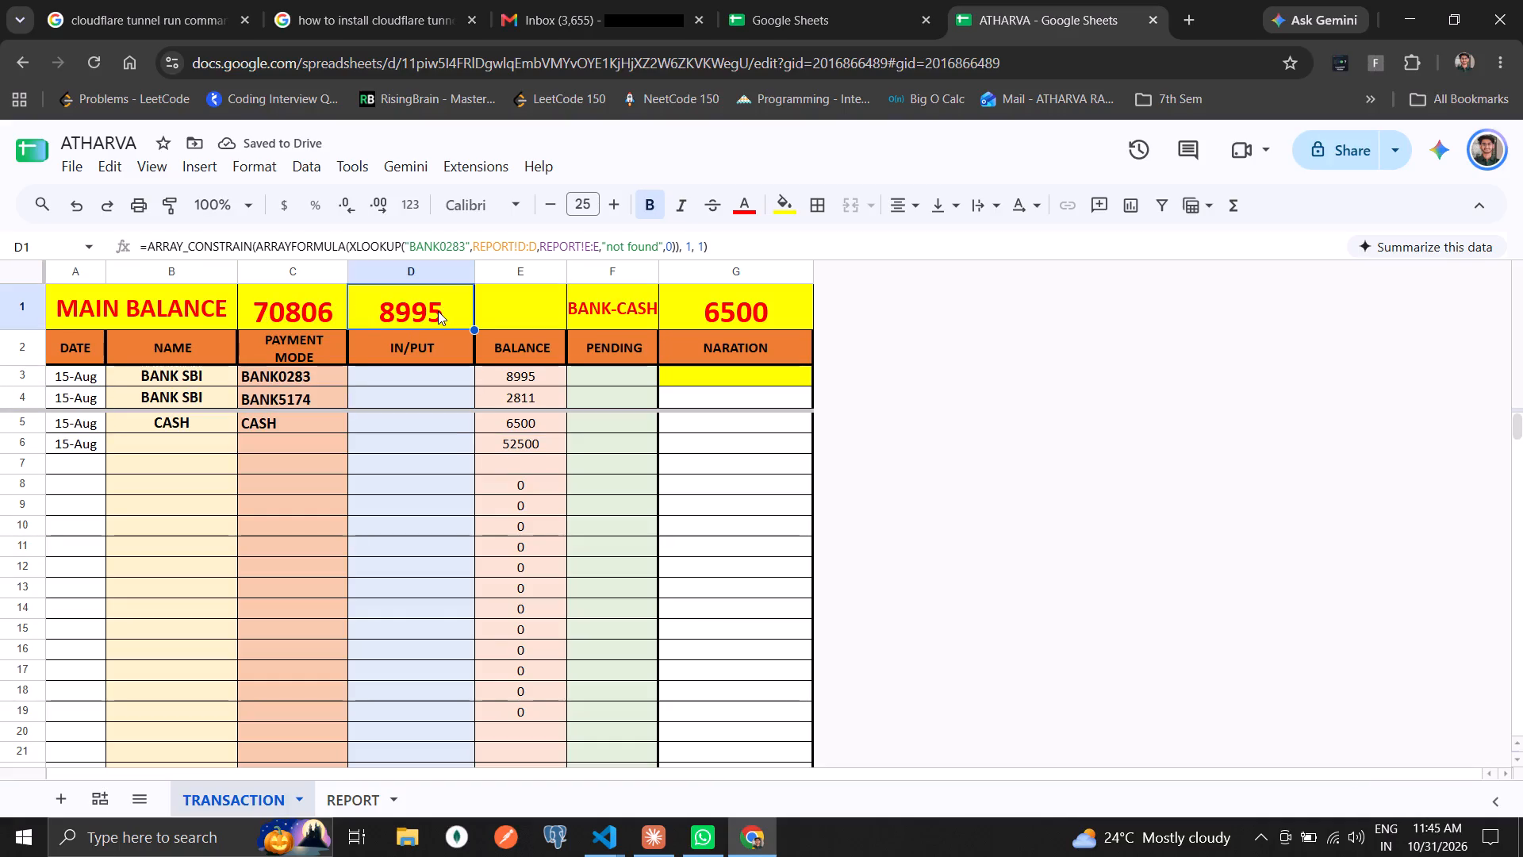
double_click(445, 244)
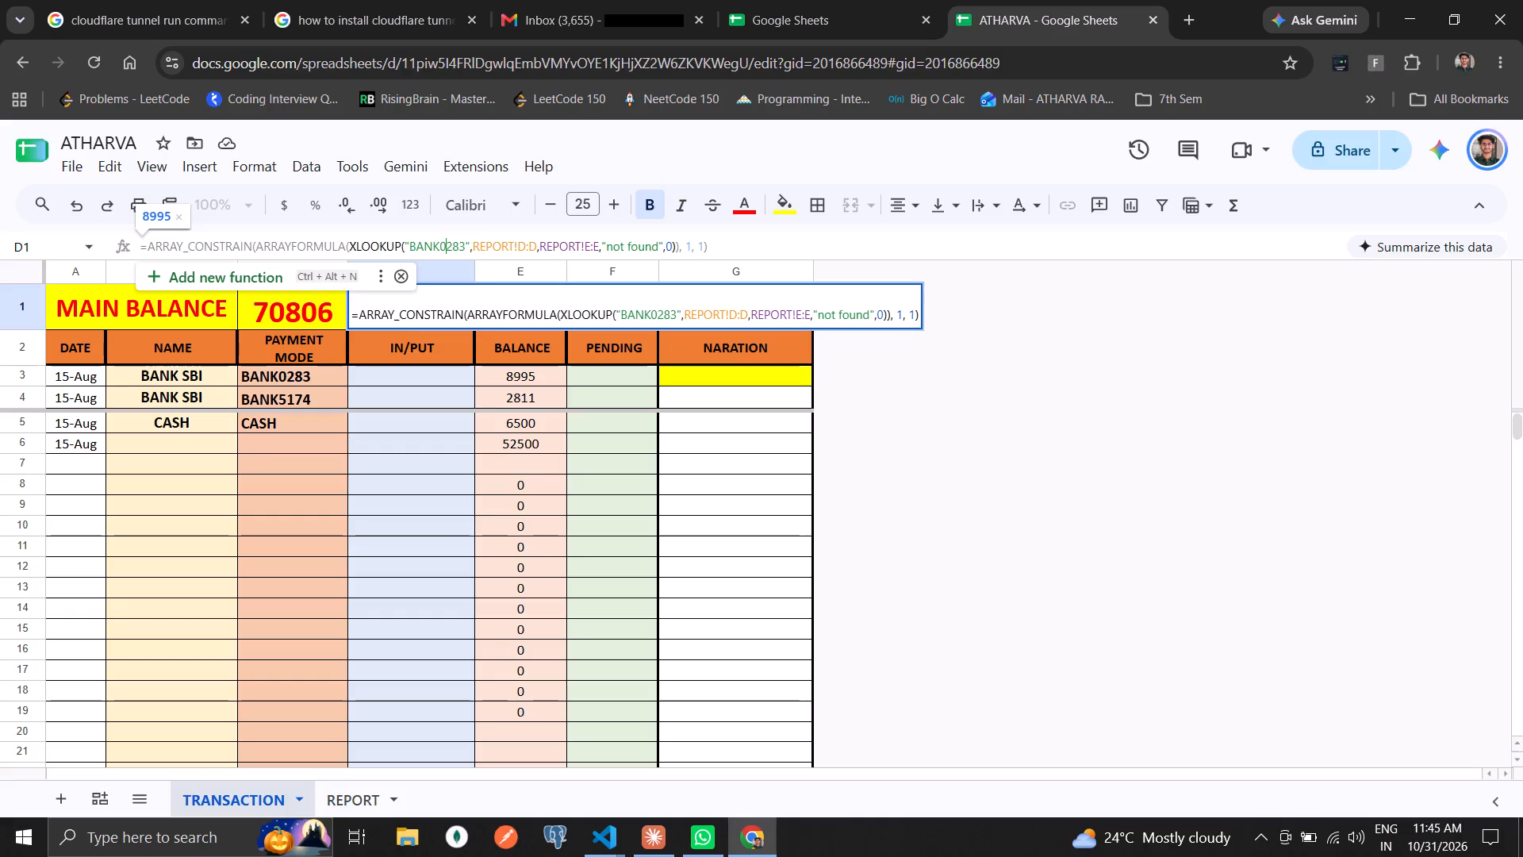
left_click(404, 476)
left_click(360, 451)
key("Escape")
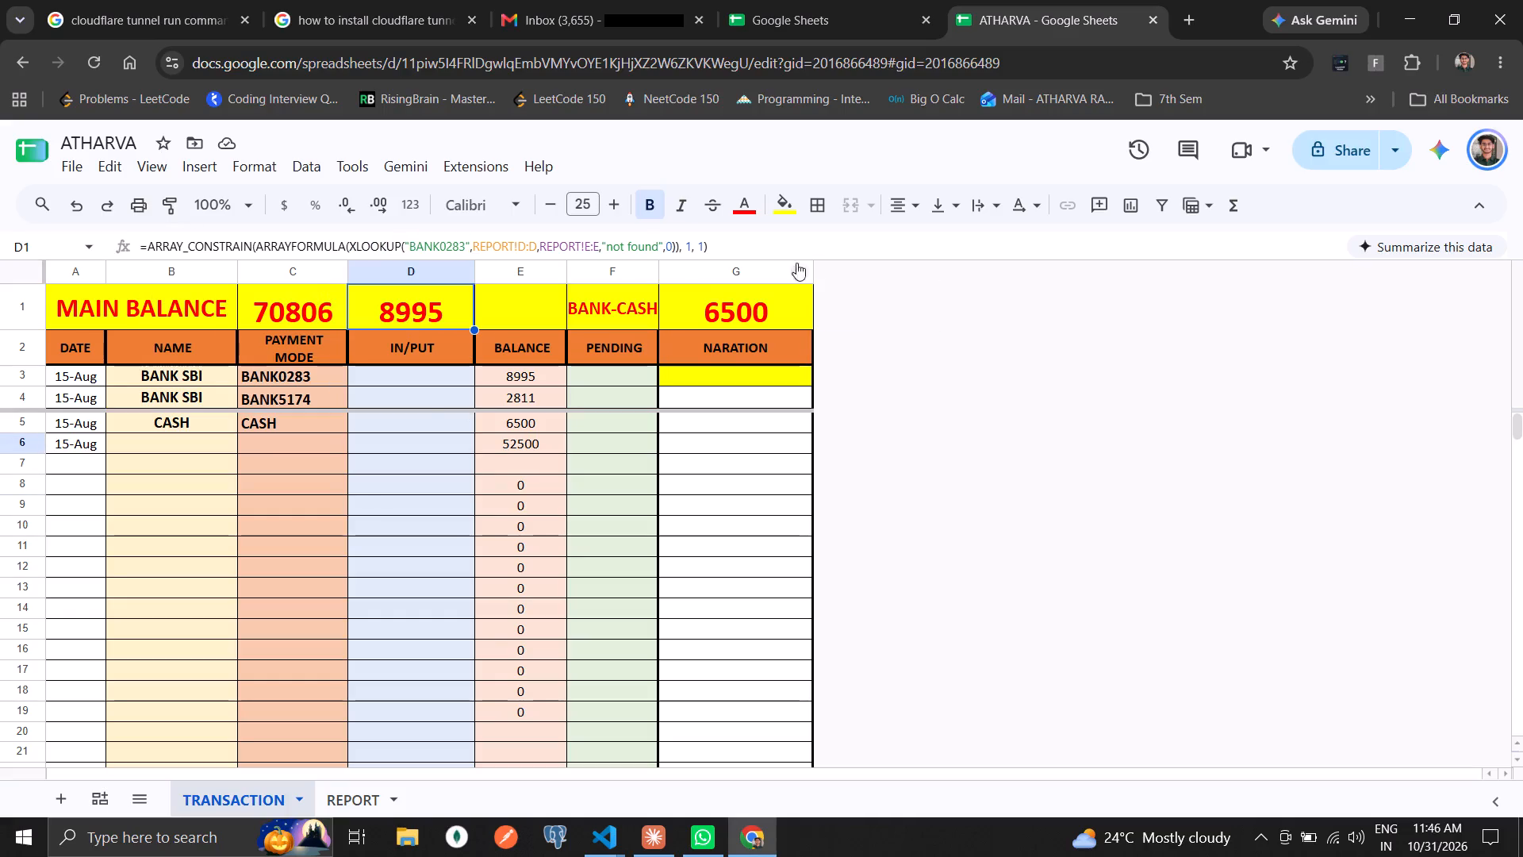
left_click(720, 302)
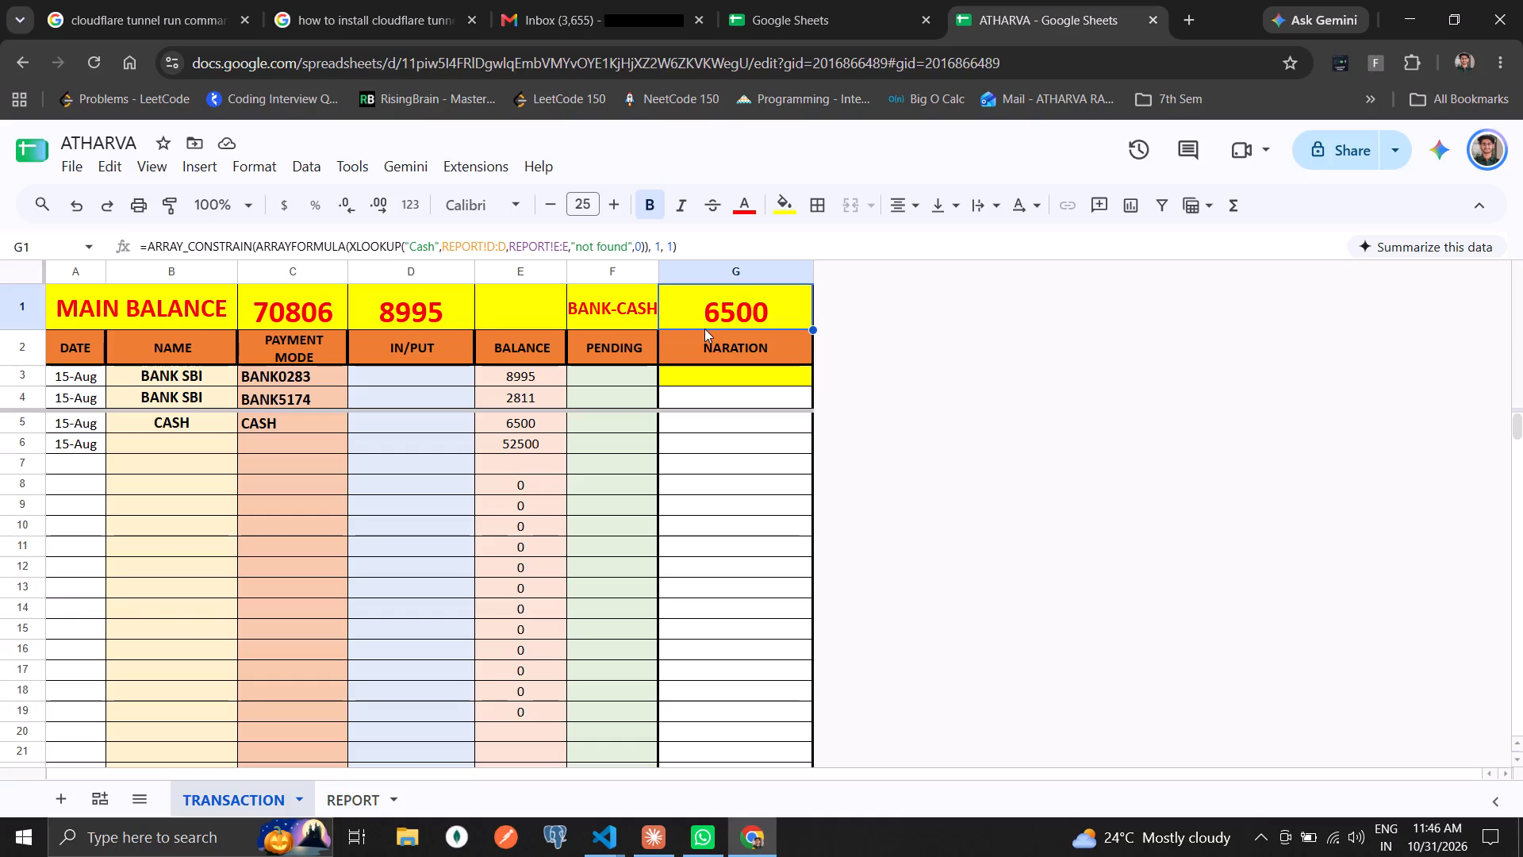
Change the search key in D1's XLOOKUP formula to BOB.
left_click(443, 320)
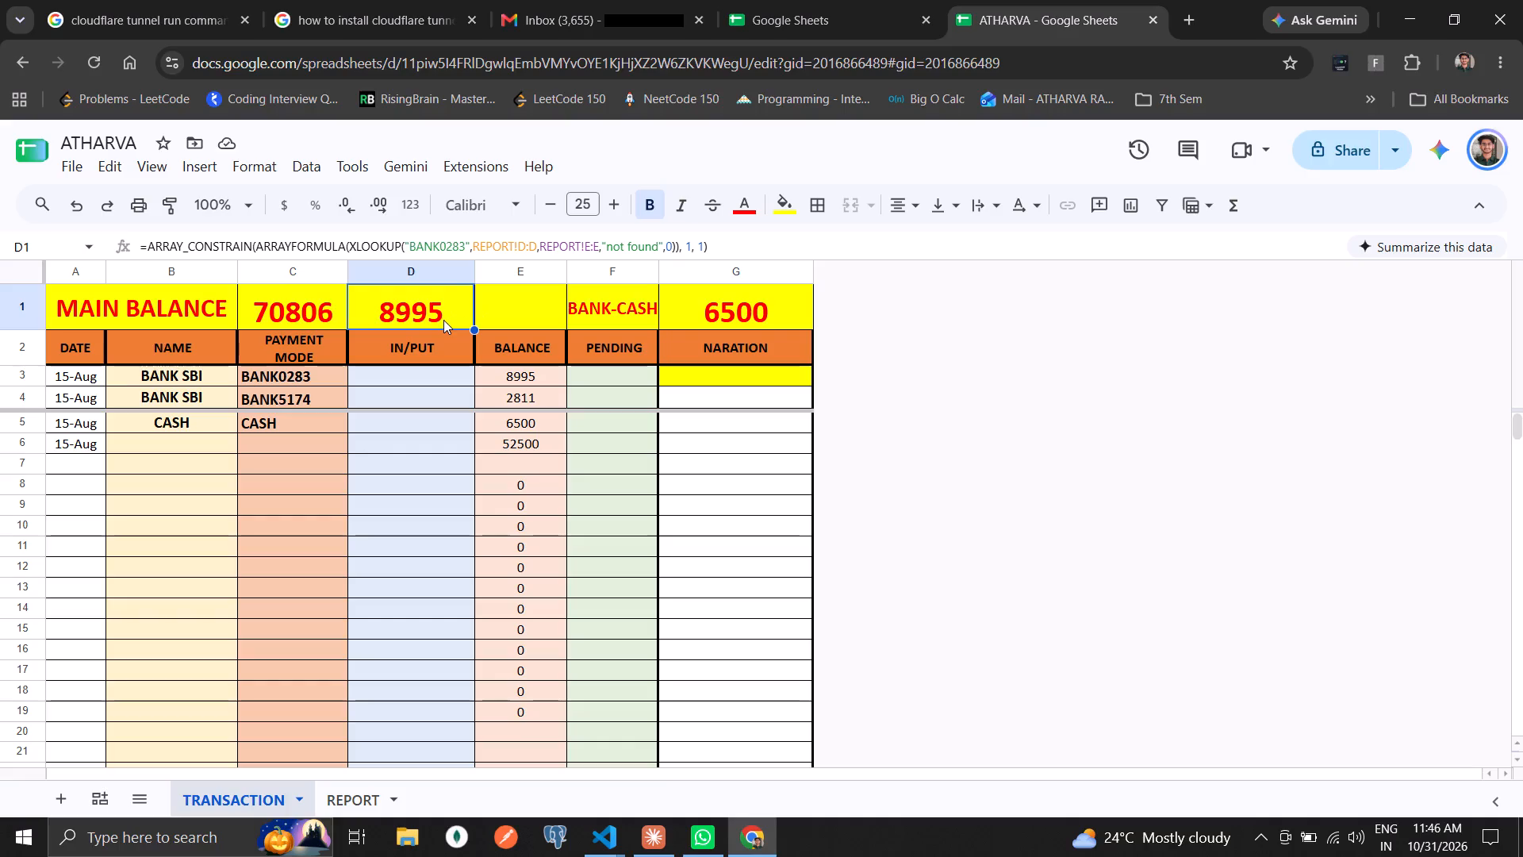
left_click(463, 246)
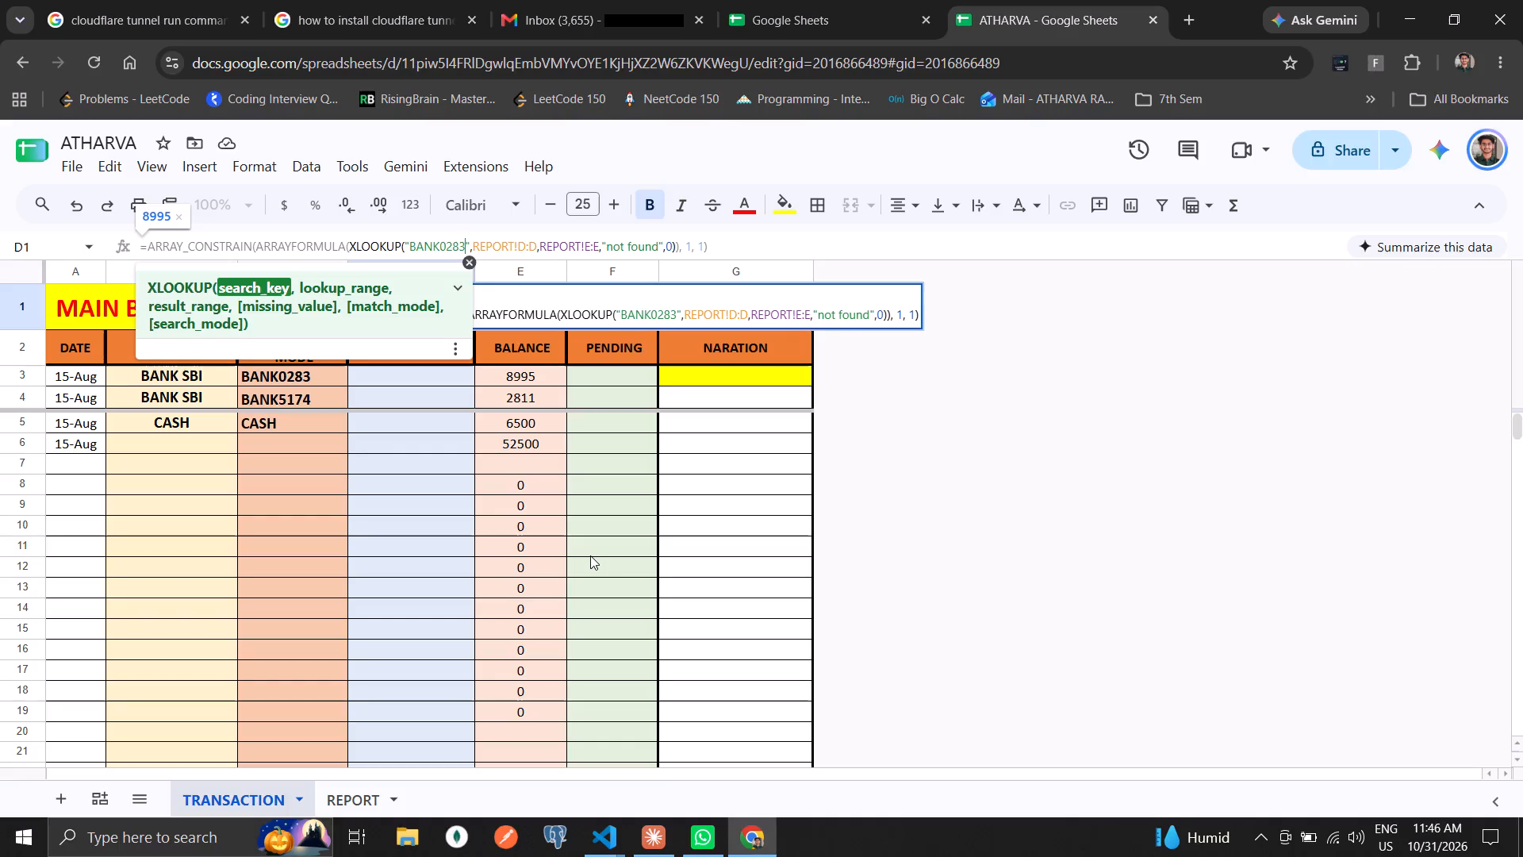
key("shift+Left")
key("shift+Left")
key("shift+Left")
key("shift+Left")
key("shift+Left")
key("shift+Left")
key("shift+Left")
key("shift+Left")
key("shift+Left")
key("shift+Right")
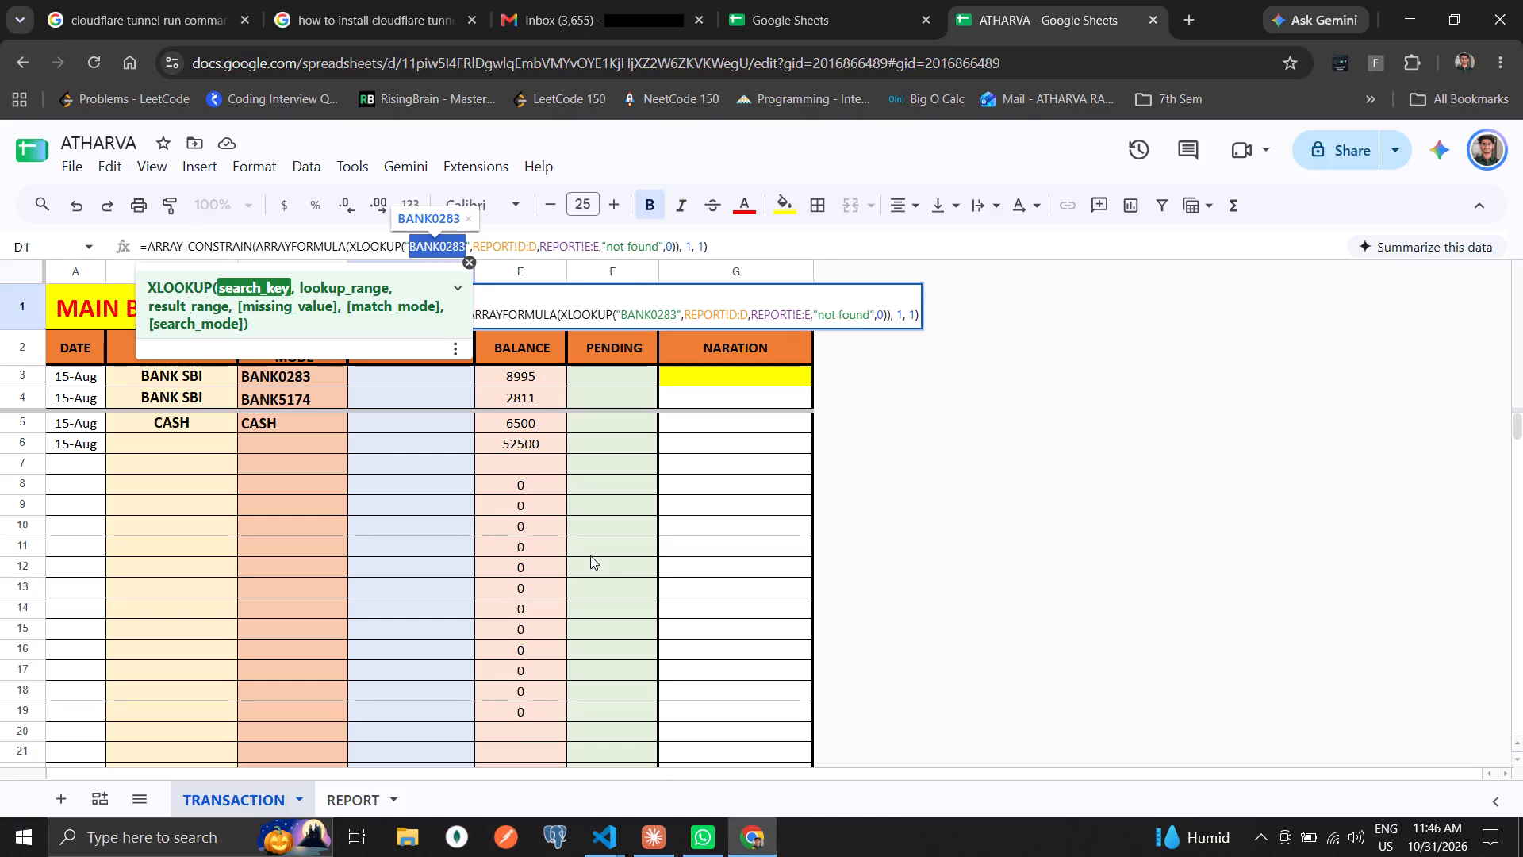
type("BOB")
key("Return")
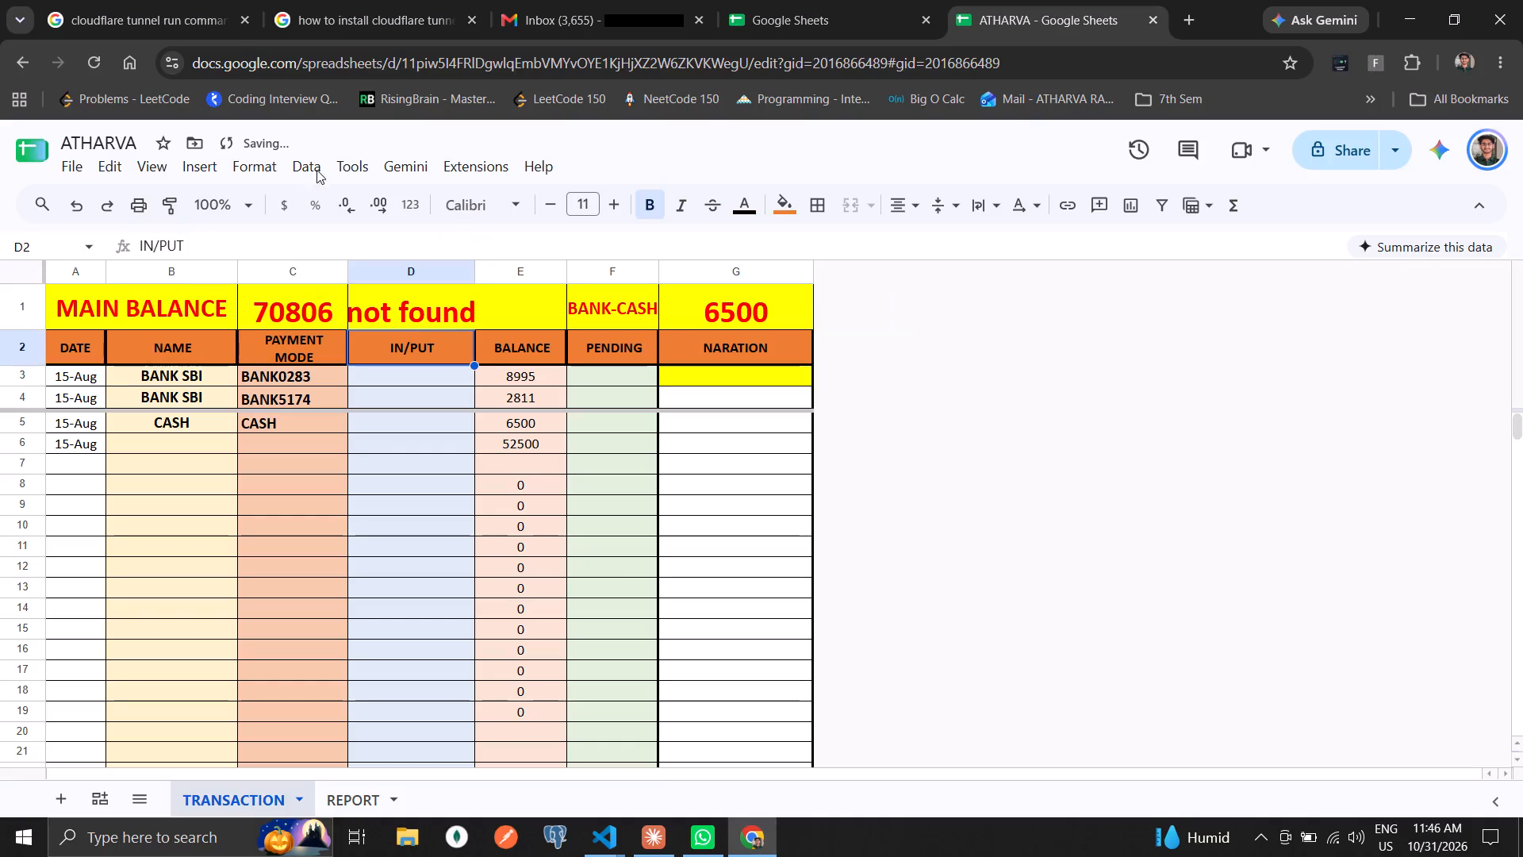
Set the payment mode to BOB in C3 and SBI in C4.
left_click(301, 368)
type("BOB")
key("Down")
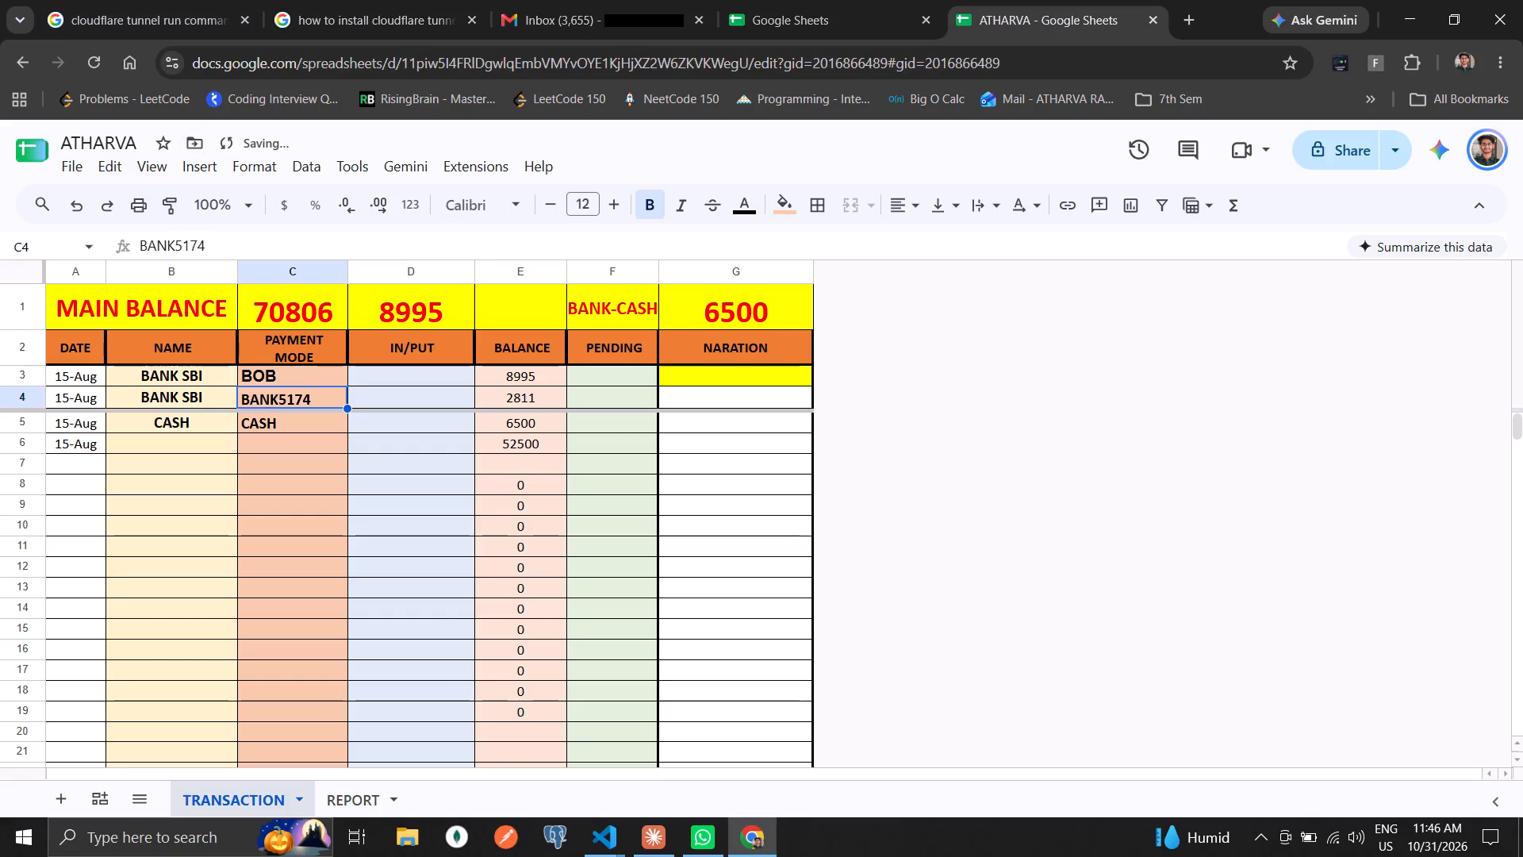
type("SBI")
key("Down")
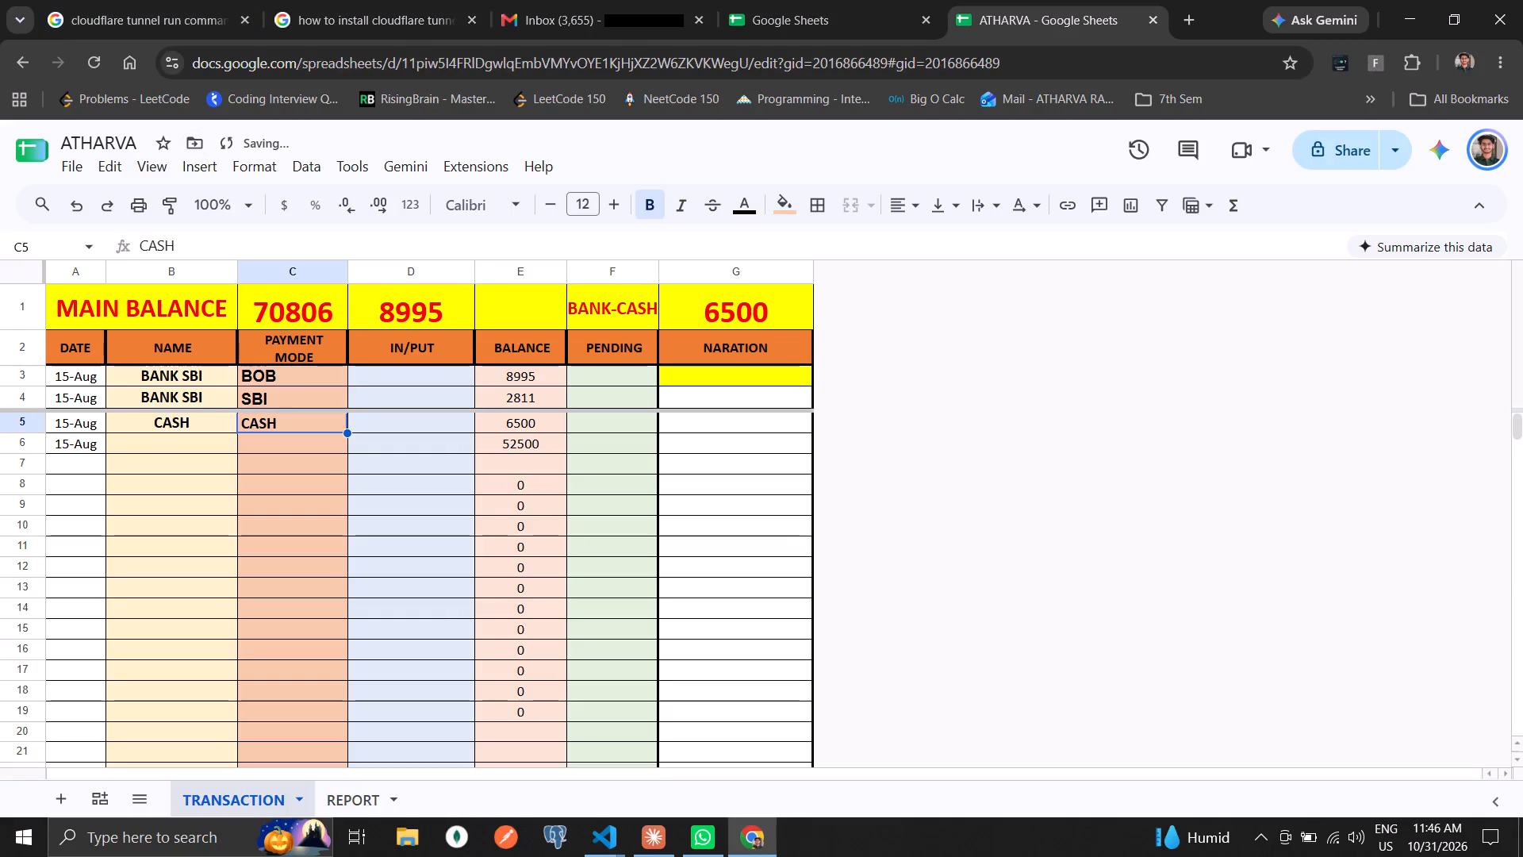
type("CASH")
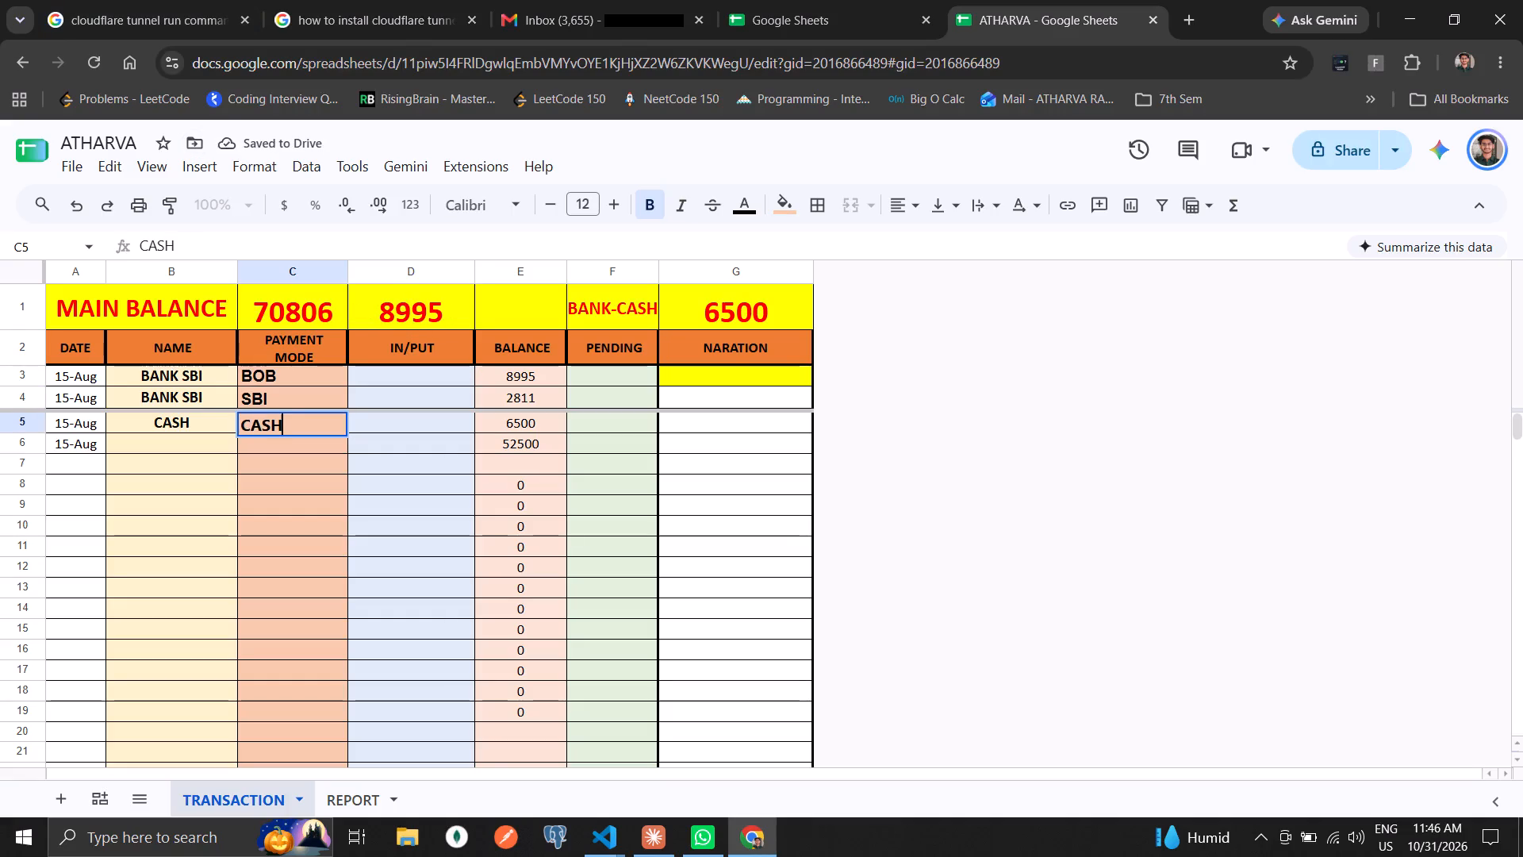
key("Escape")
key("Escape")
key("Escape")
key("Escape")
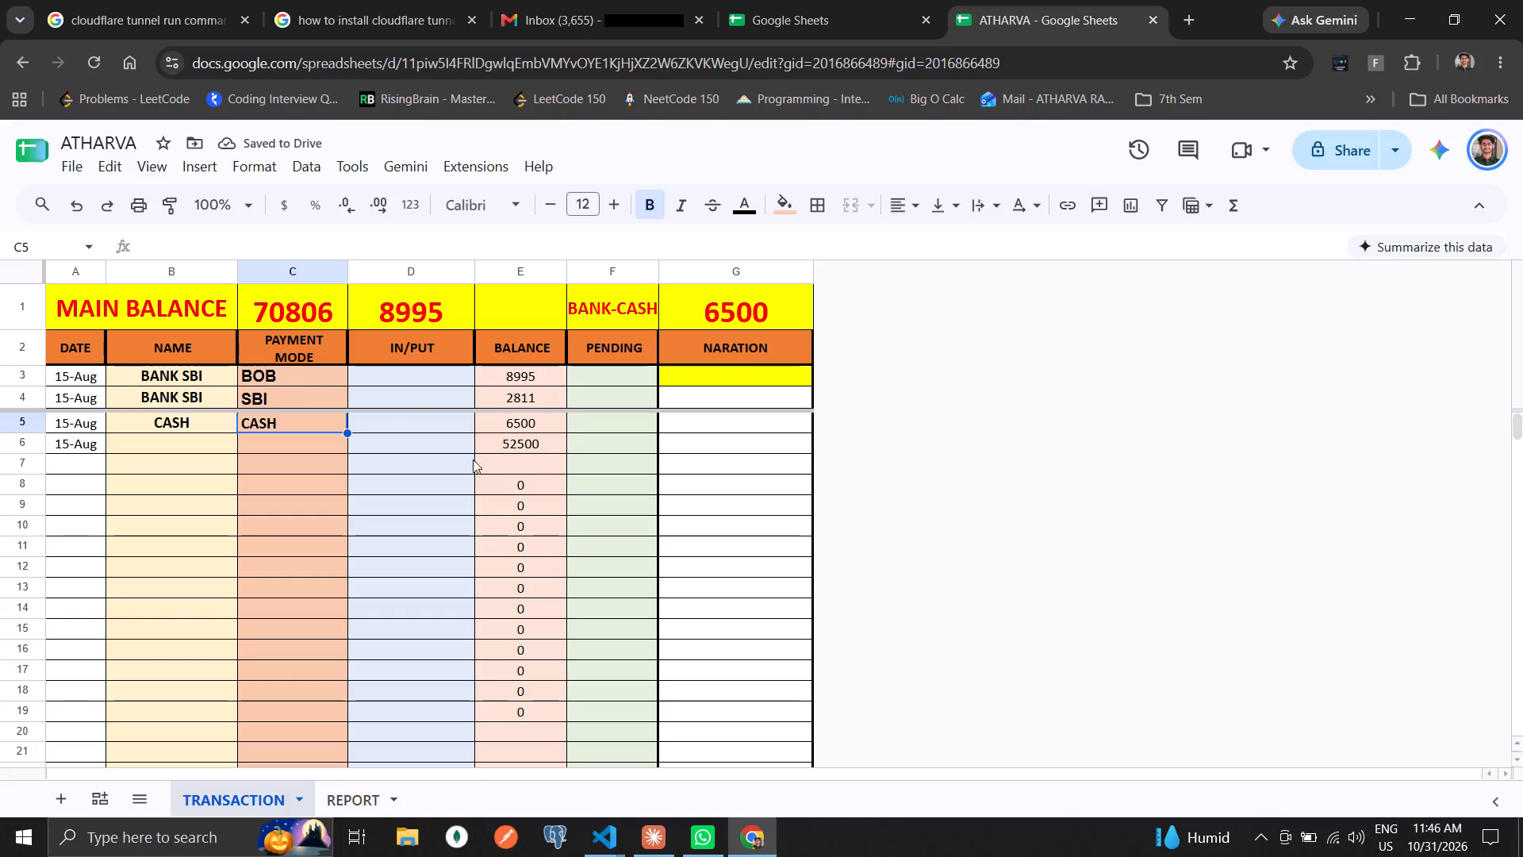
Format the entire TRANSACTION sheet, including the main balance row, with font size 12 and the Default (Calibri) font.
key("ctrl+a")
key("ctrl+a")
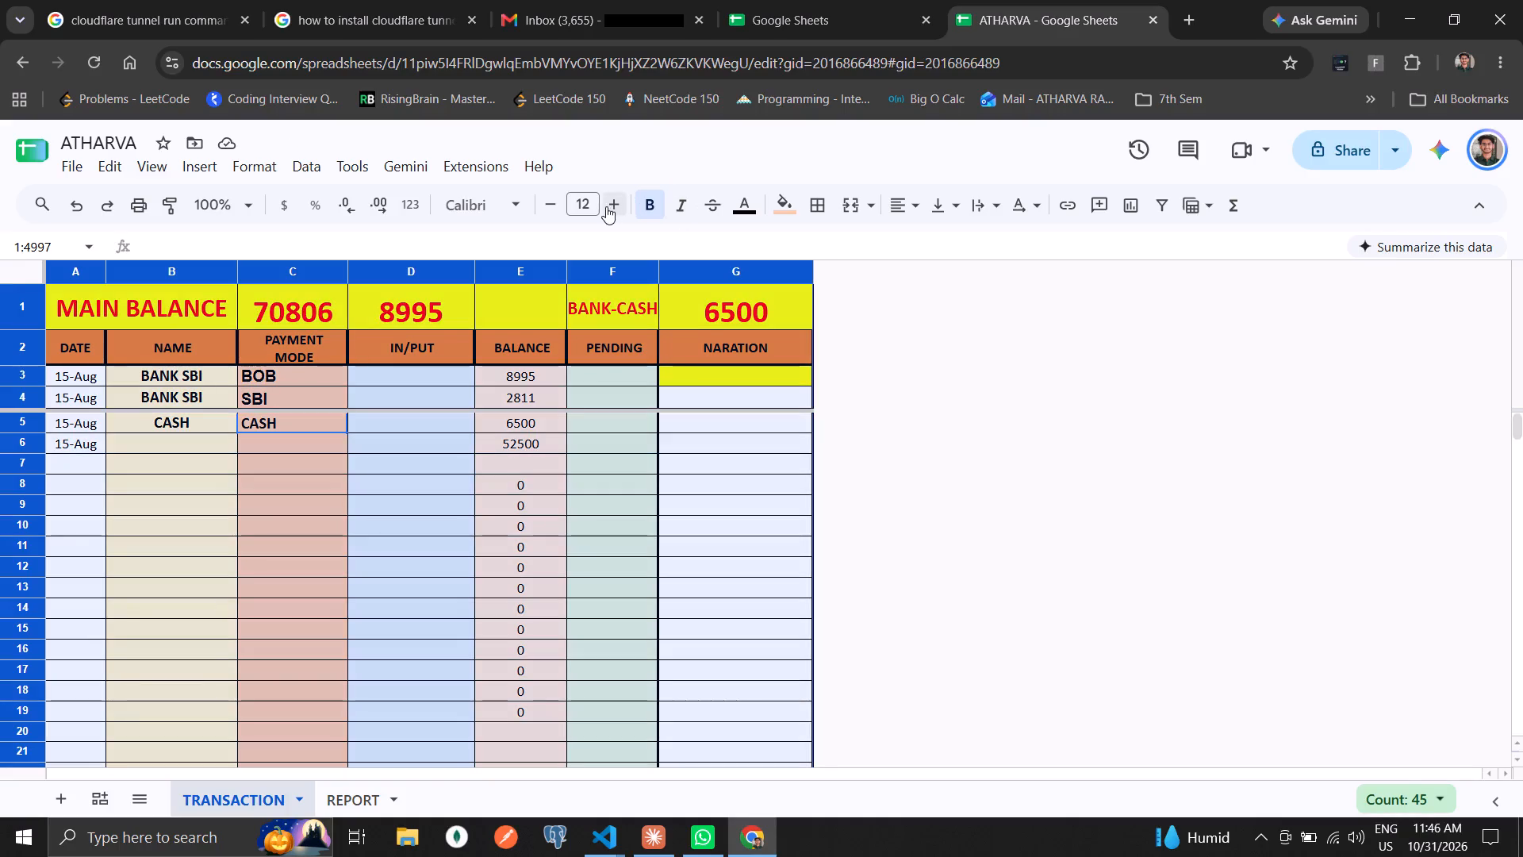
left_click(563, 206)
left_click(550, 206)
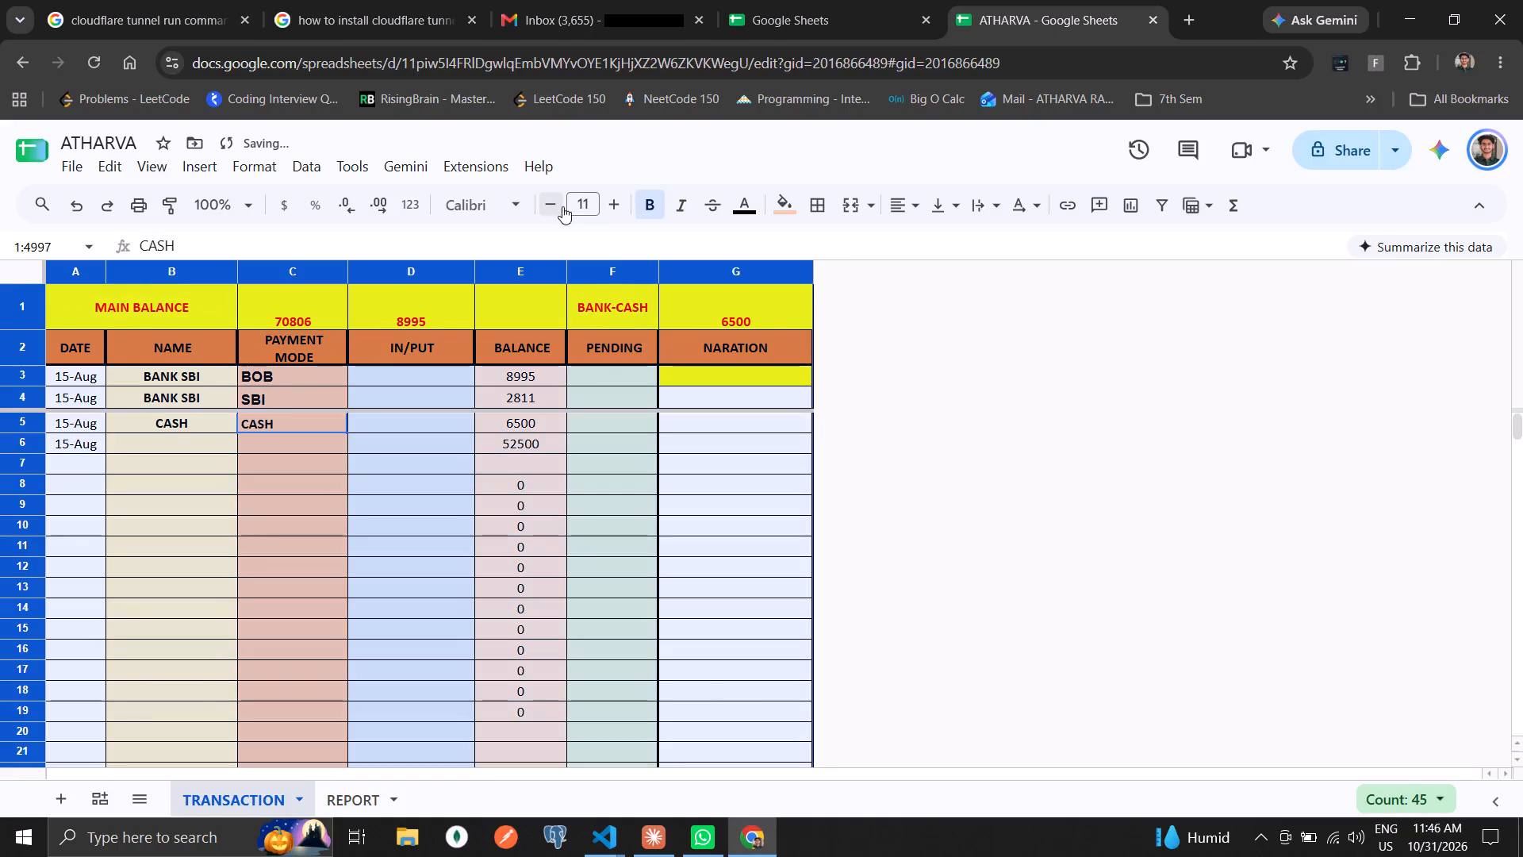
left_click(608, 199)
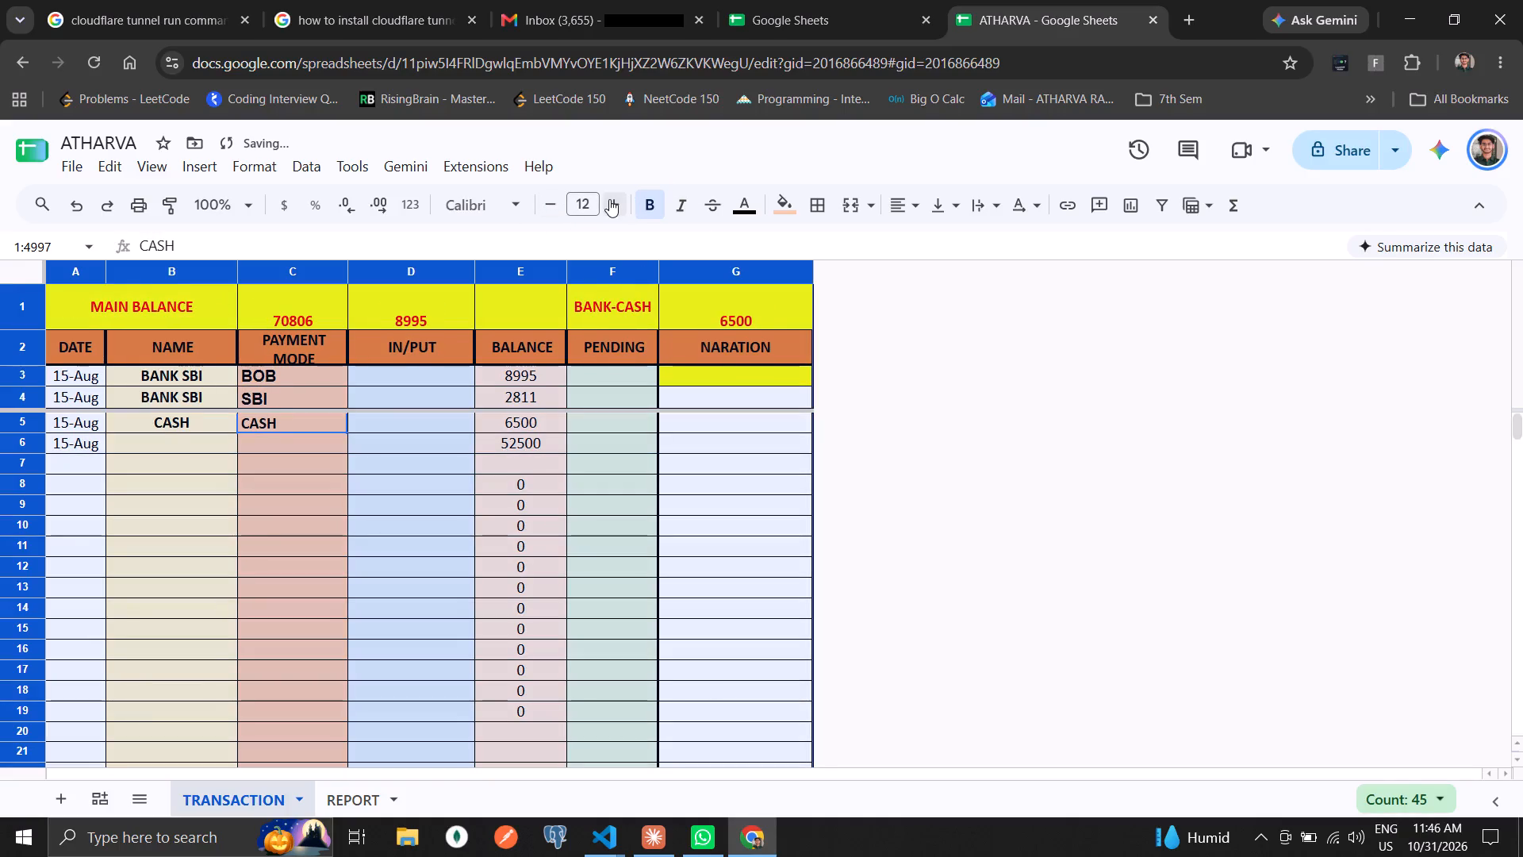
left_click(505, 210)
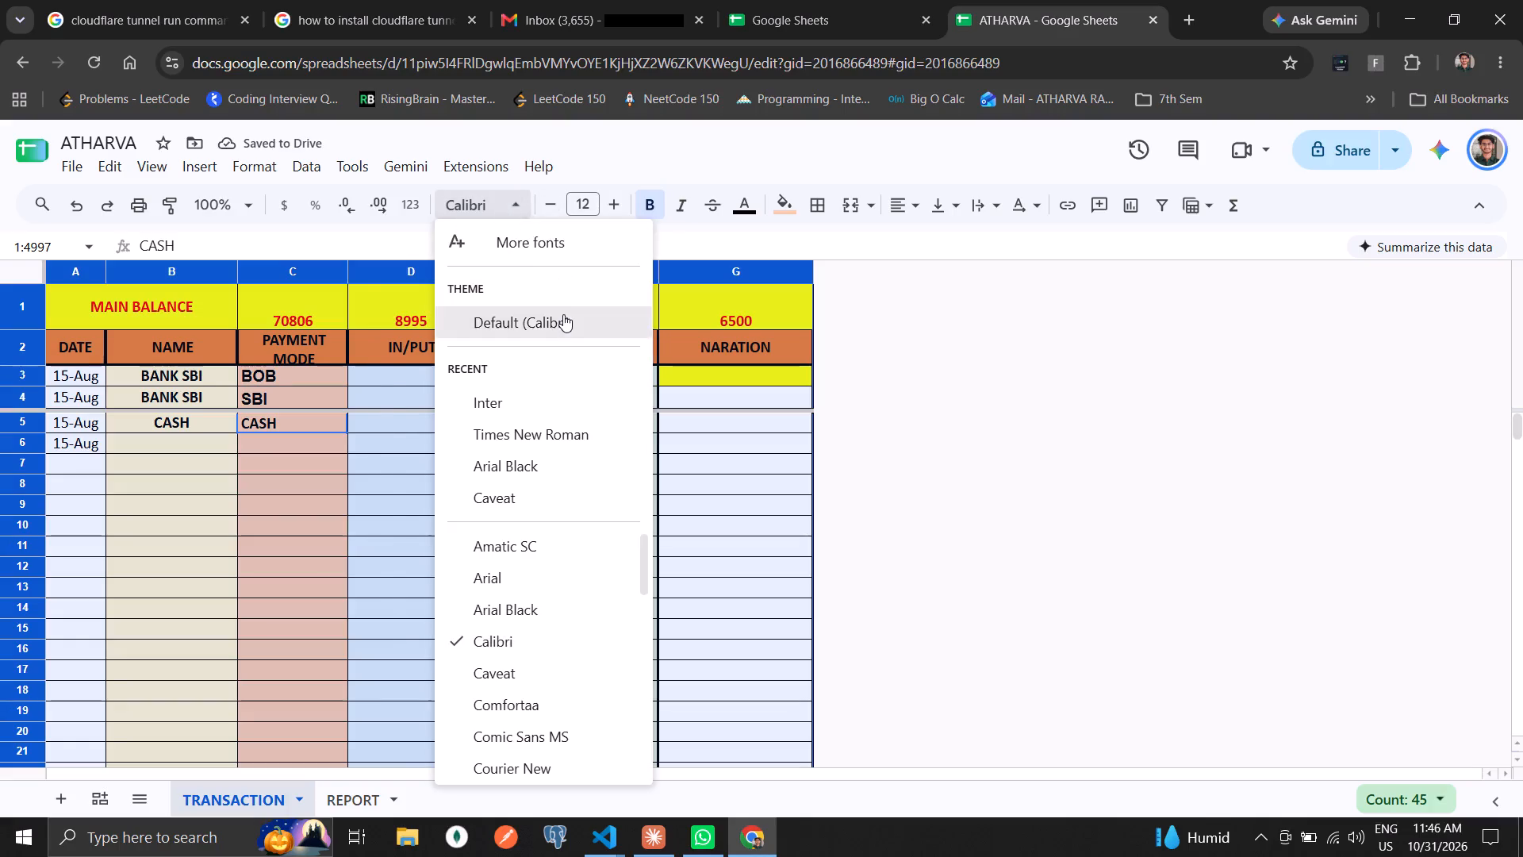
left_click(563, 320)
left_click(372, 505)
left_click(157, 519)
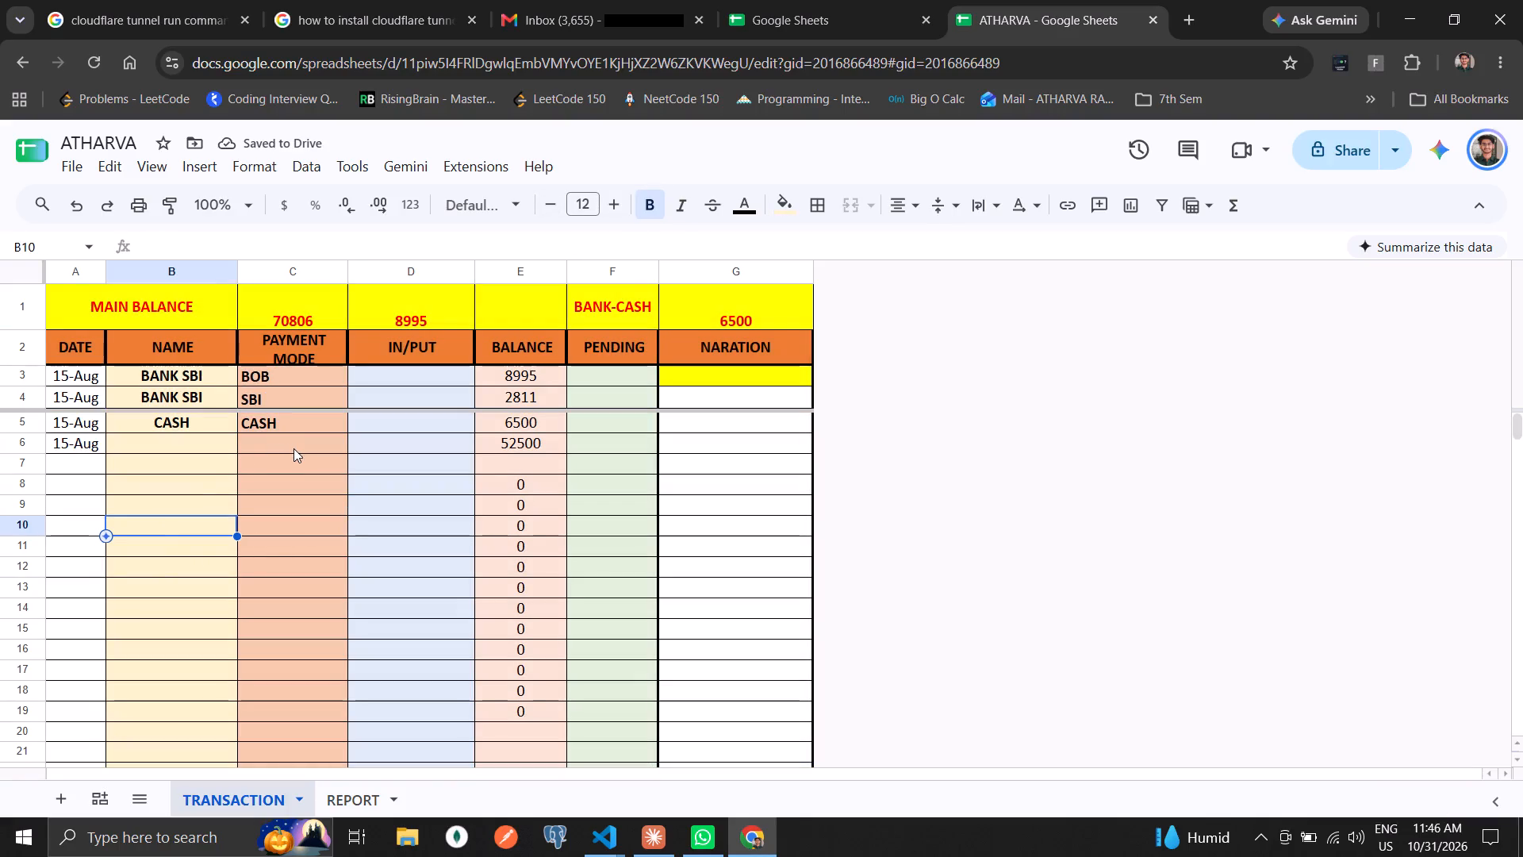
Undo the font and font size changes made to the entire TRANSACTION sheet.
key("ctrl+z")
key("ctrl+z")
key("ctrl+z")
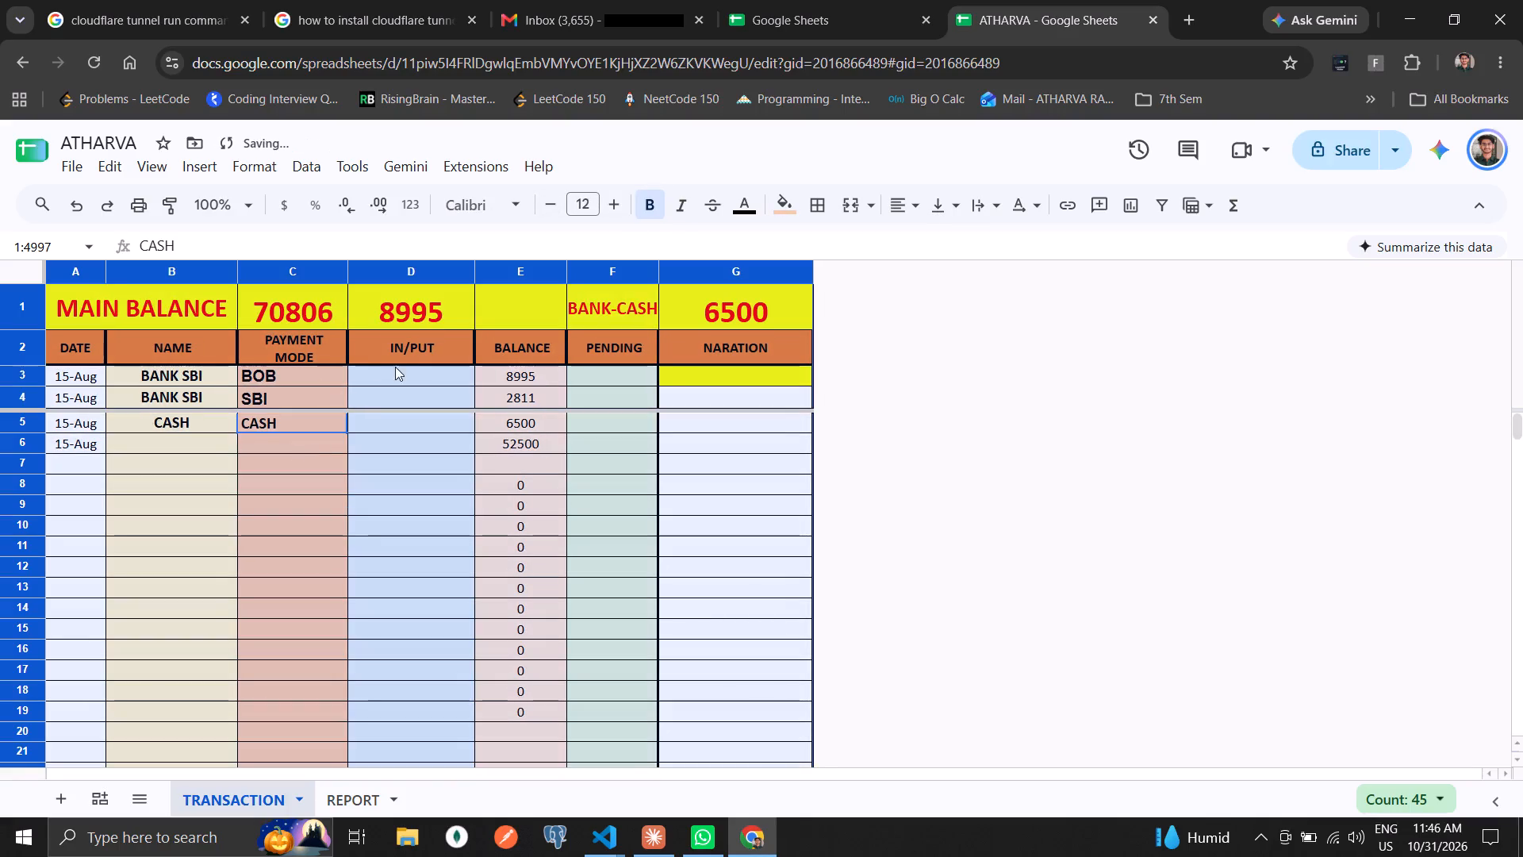
Format A2:G4997, leaving out the main balance row, with font size 12 and the Default (Calibri) font.
left_click(420, 311)
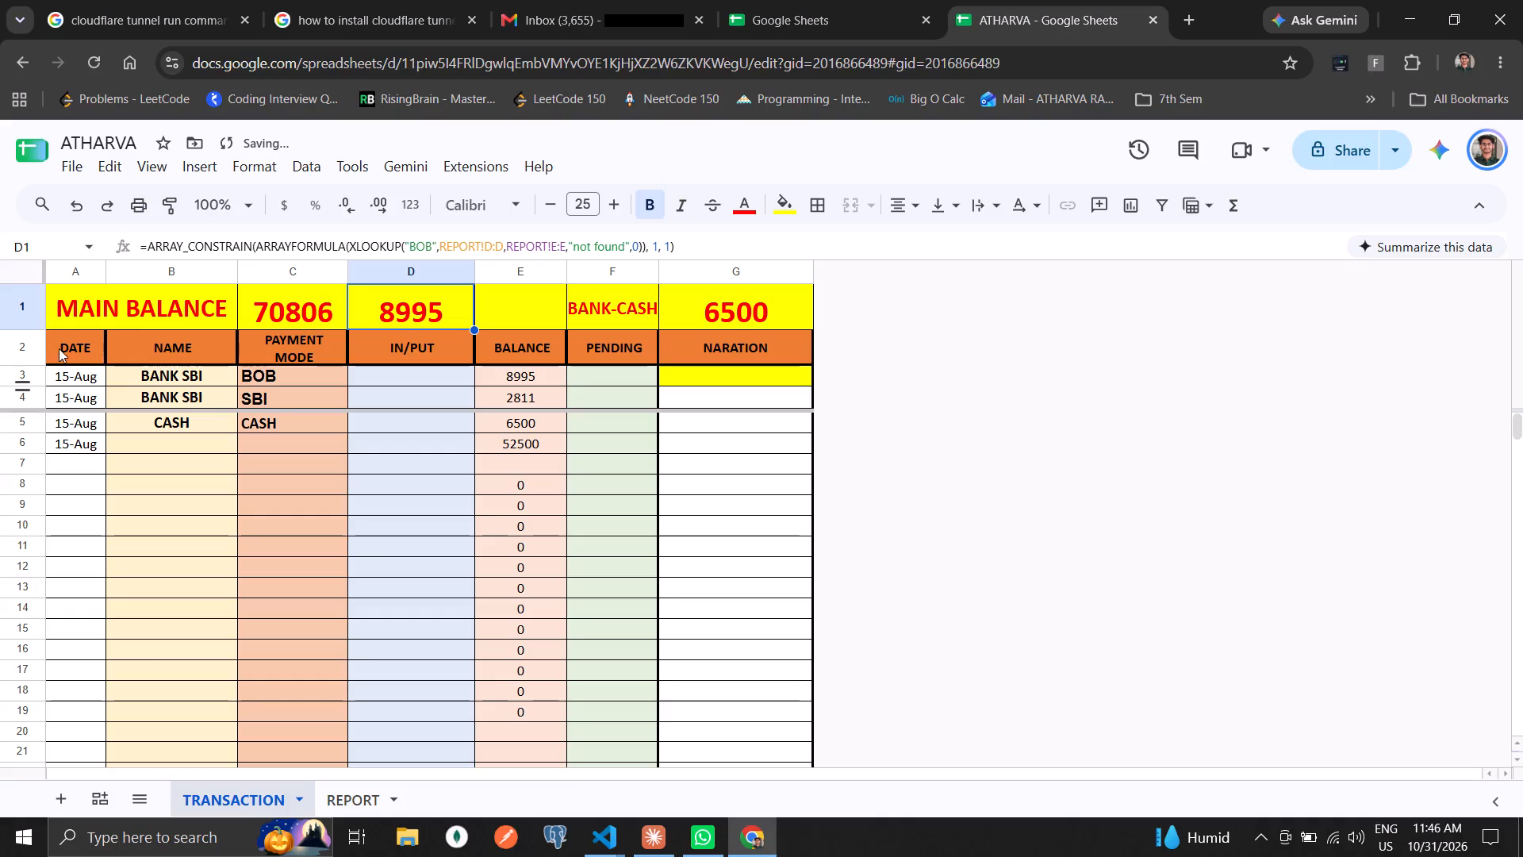
left_click(55, 348)
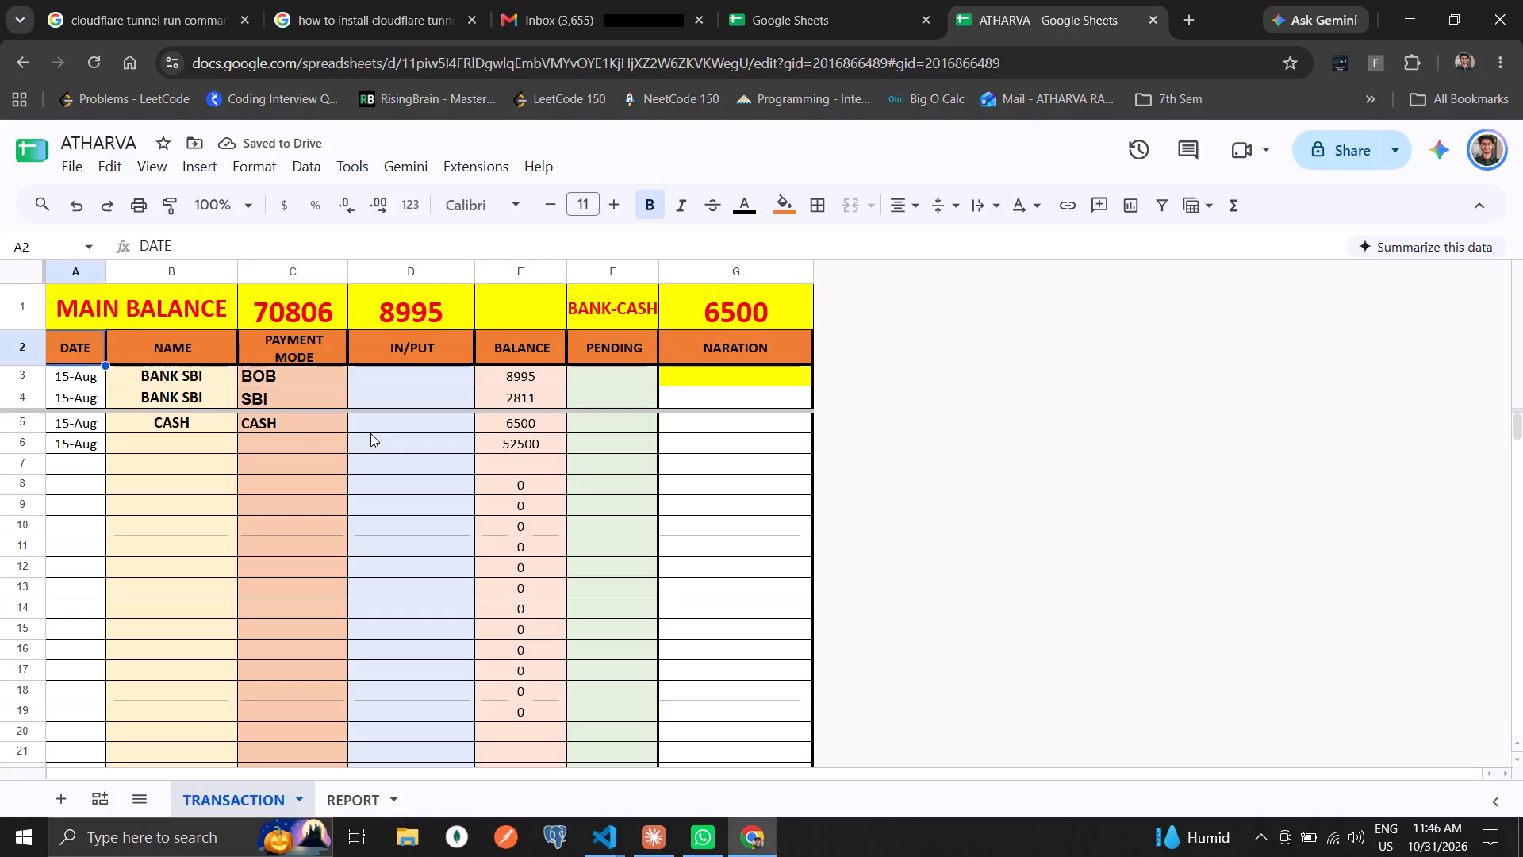
key("ctrl+a")
key("ctrl+a")
left_click(99, 301, "ctrl")
left_click(187, 307, "ctrl")
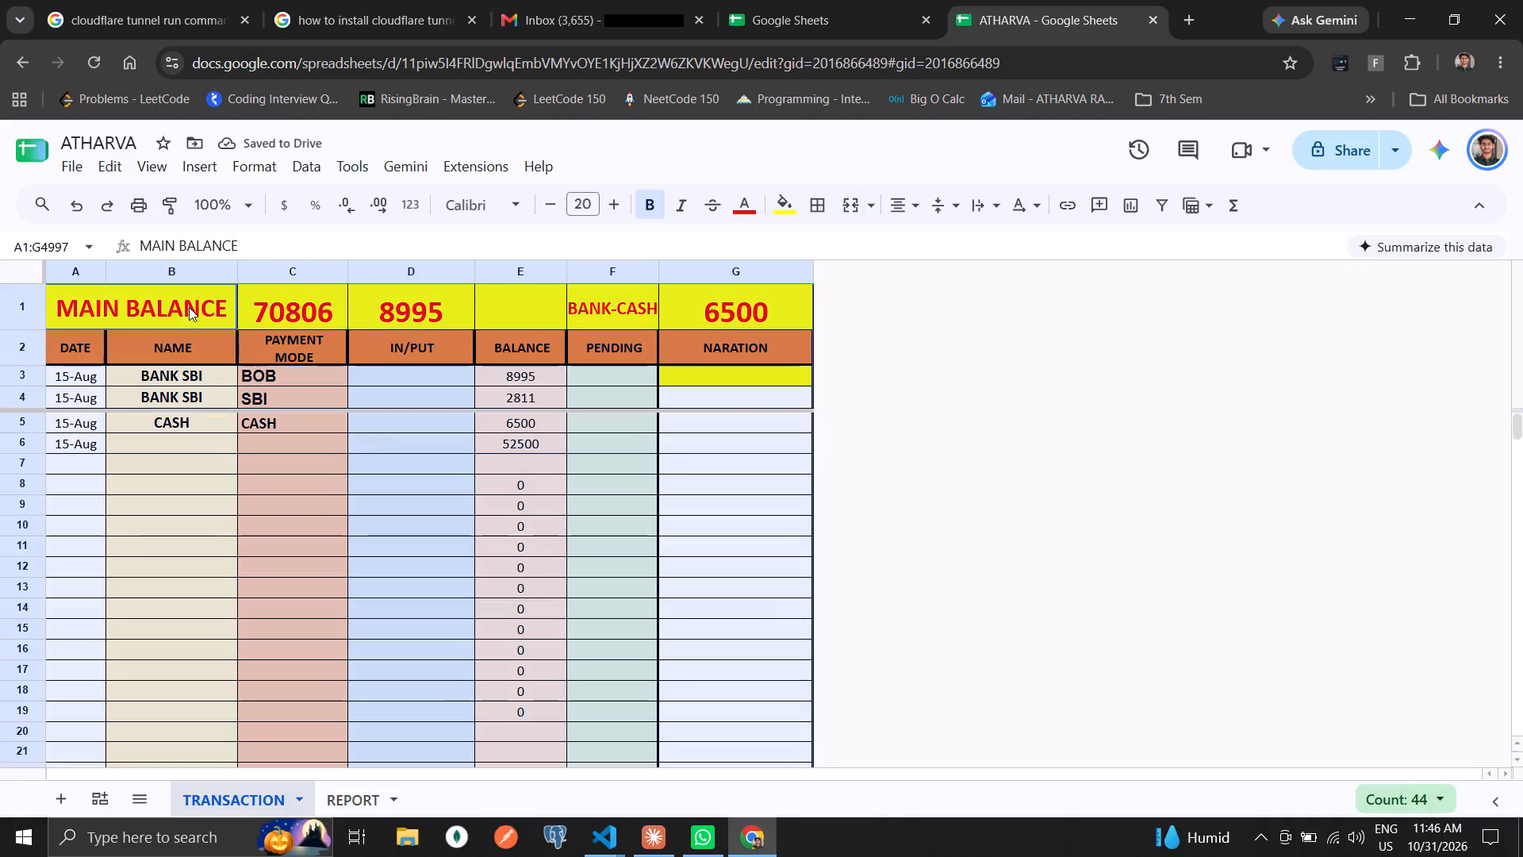
left_click(239, 398)
left_click(82, 351)
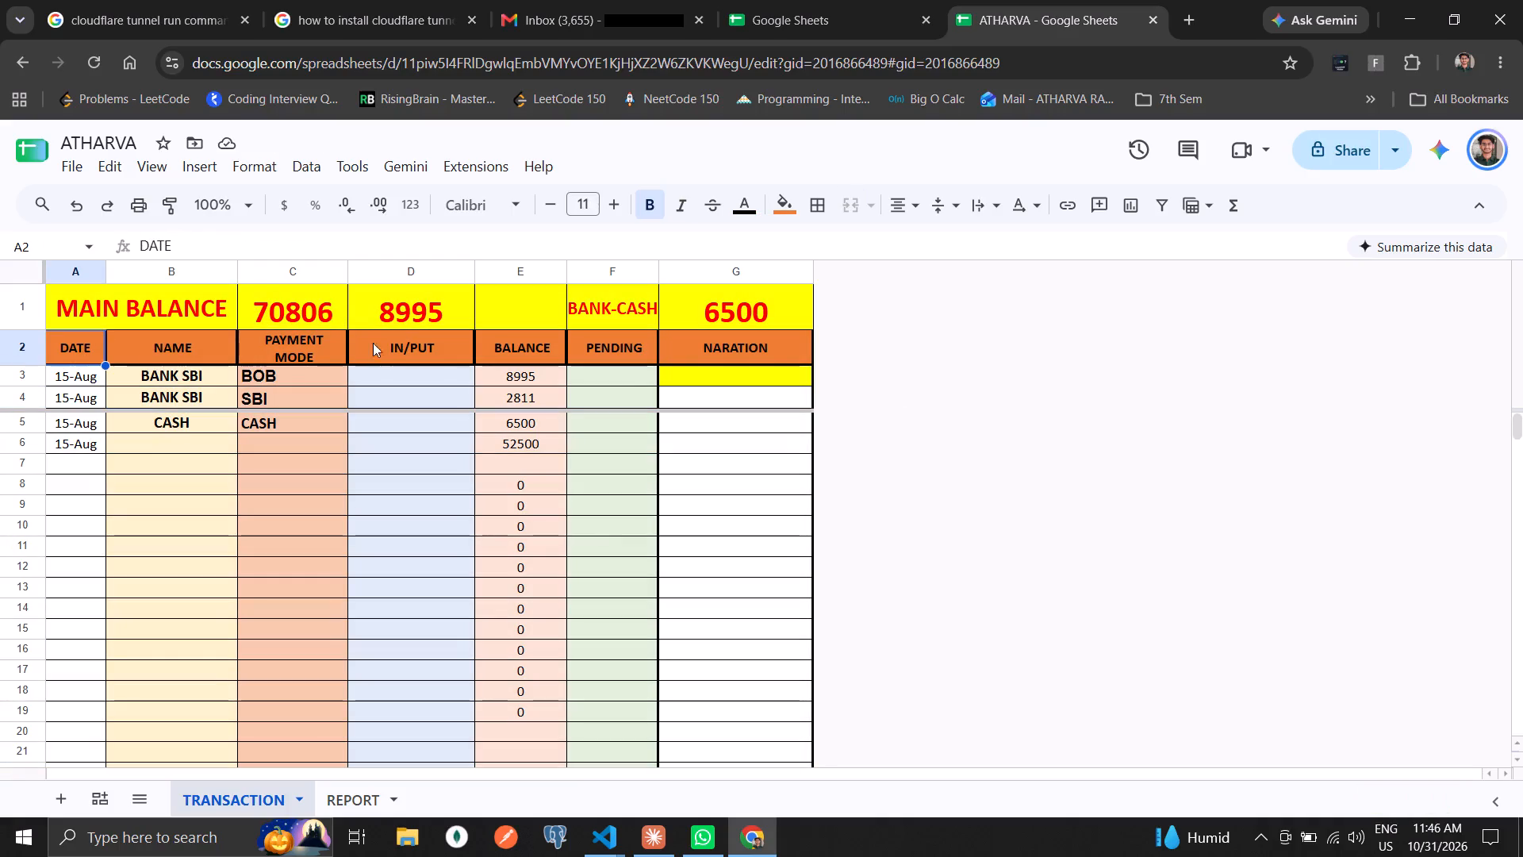
left_click(765, 352, "shift")
key("ctrl+shift+Down")
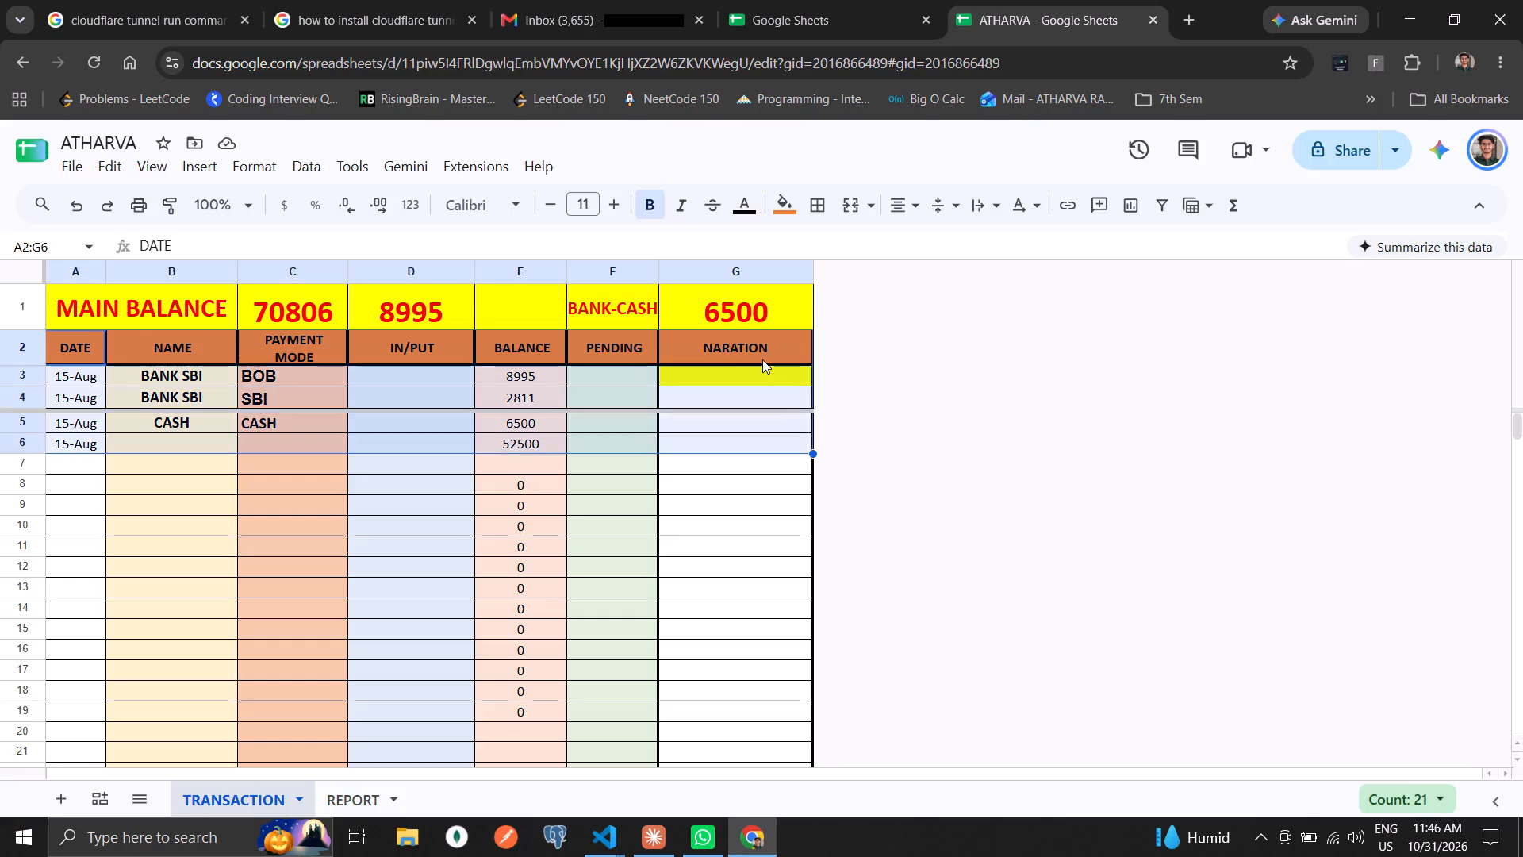
key("ctrl+shift+Down")
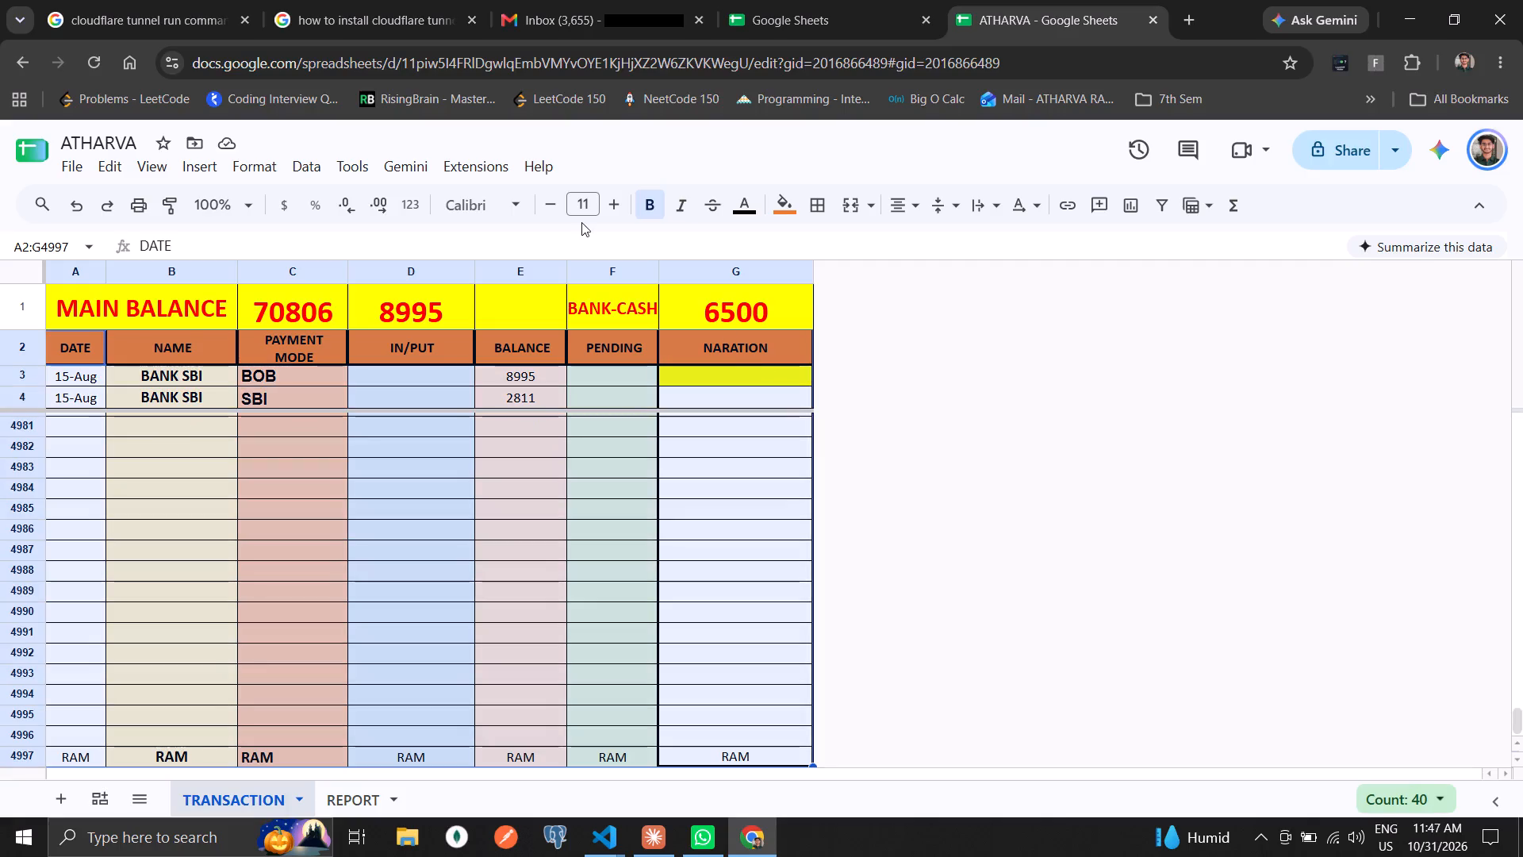
scroll(558, 710, "down", 1)
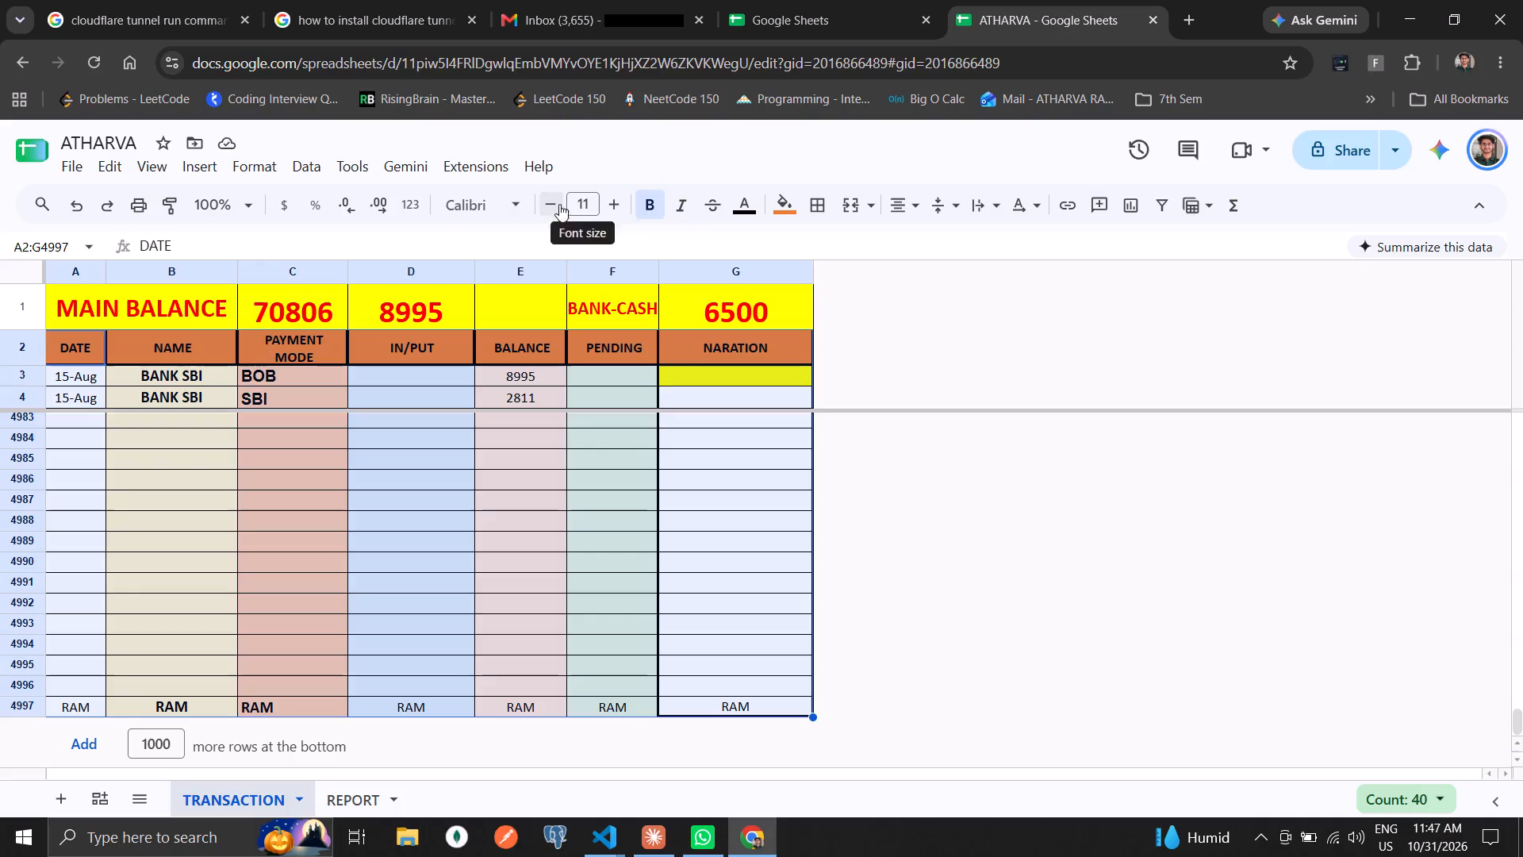
left_click(615, 207)
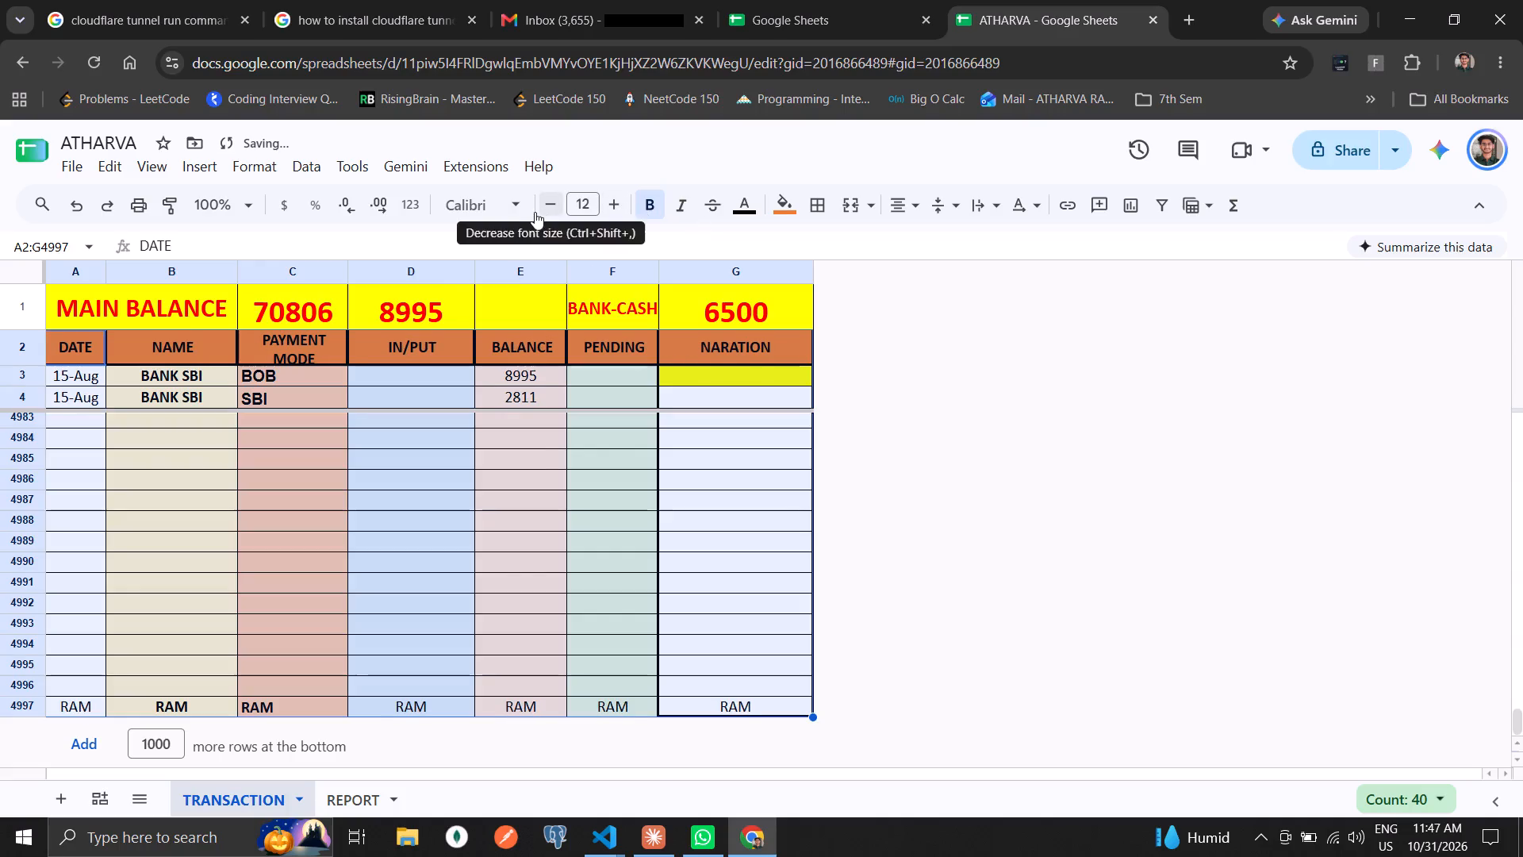
left_click(501, 214)
left_click(570, 328)
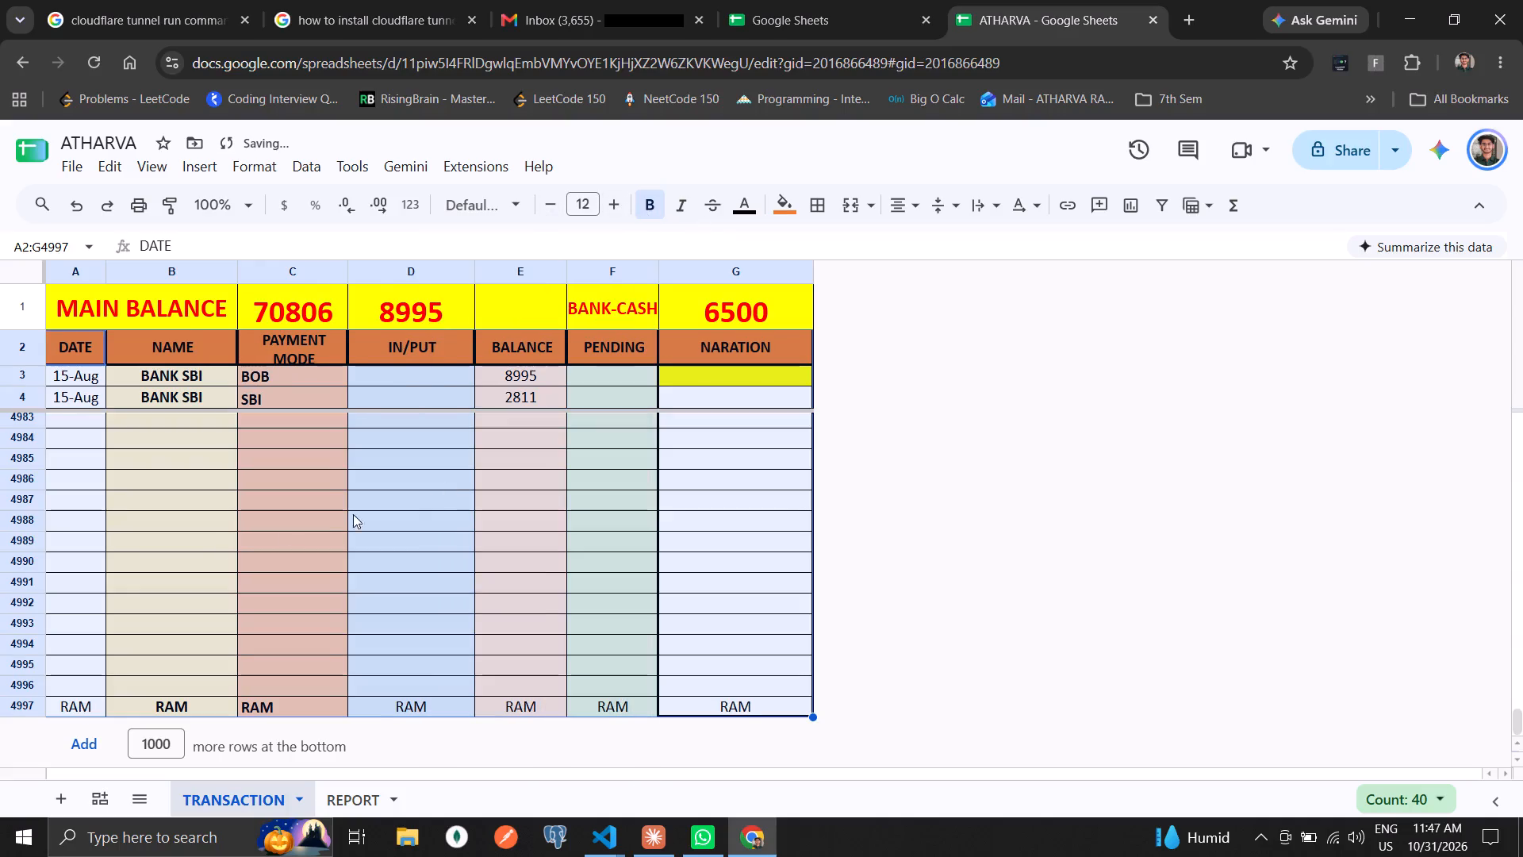
Clear the RAM placeholder text from every cell in row 4997, columns A to G, of the TRANSACTION sheet.
left_click(191, 543)
scroll(186, 545, "up", 20)
scroll(186, 545, "up", 4)
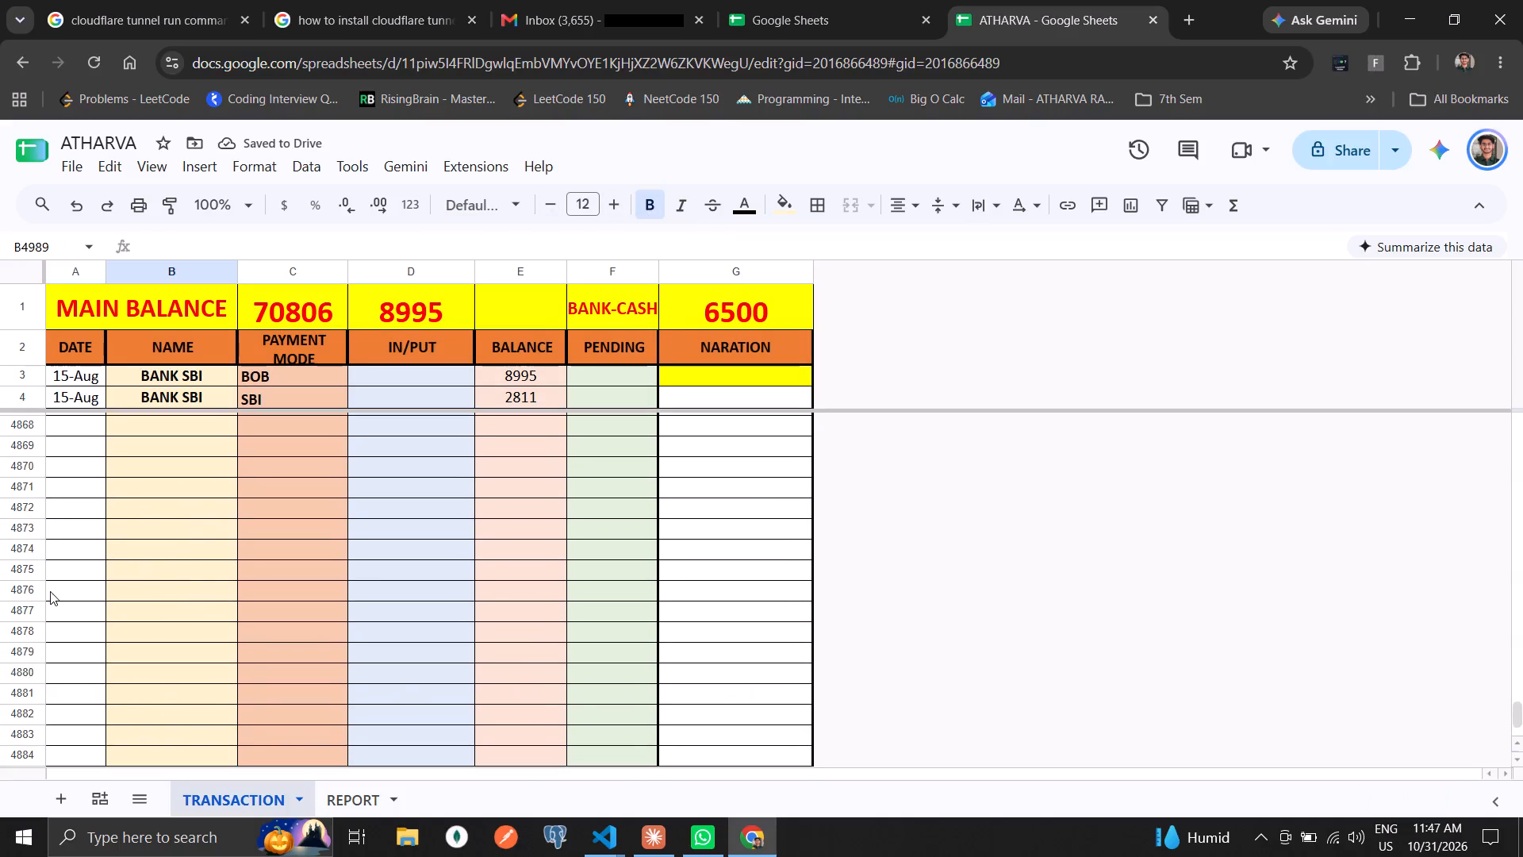
left_click(50, 591)
key("ctrl+Down")
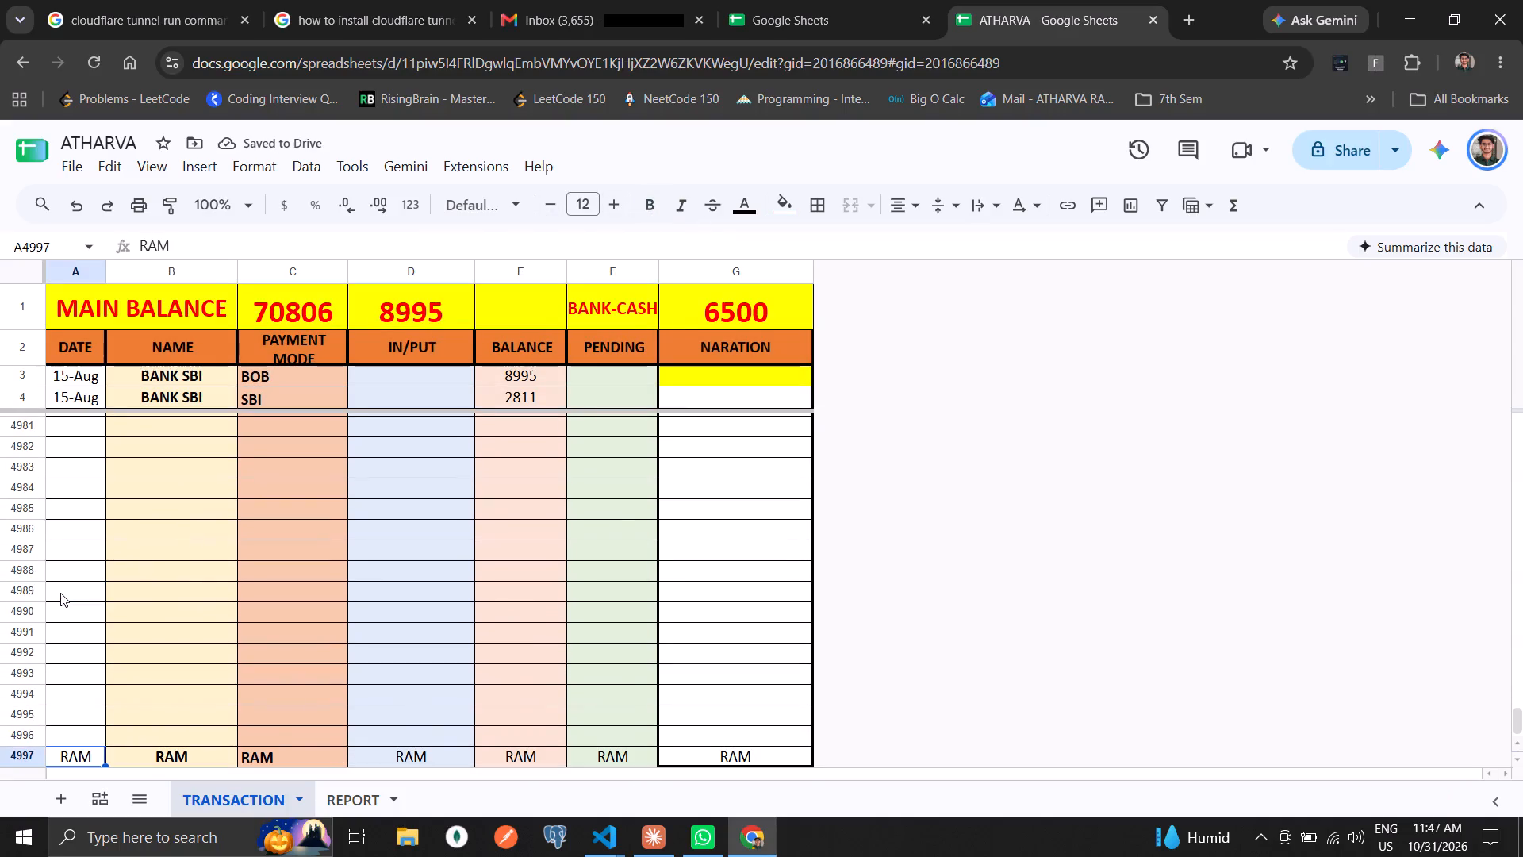
key("Delete")
key("Right")
key("Delete")
key("Right")
key("Delete")
key("Right")
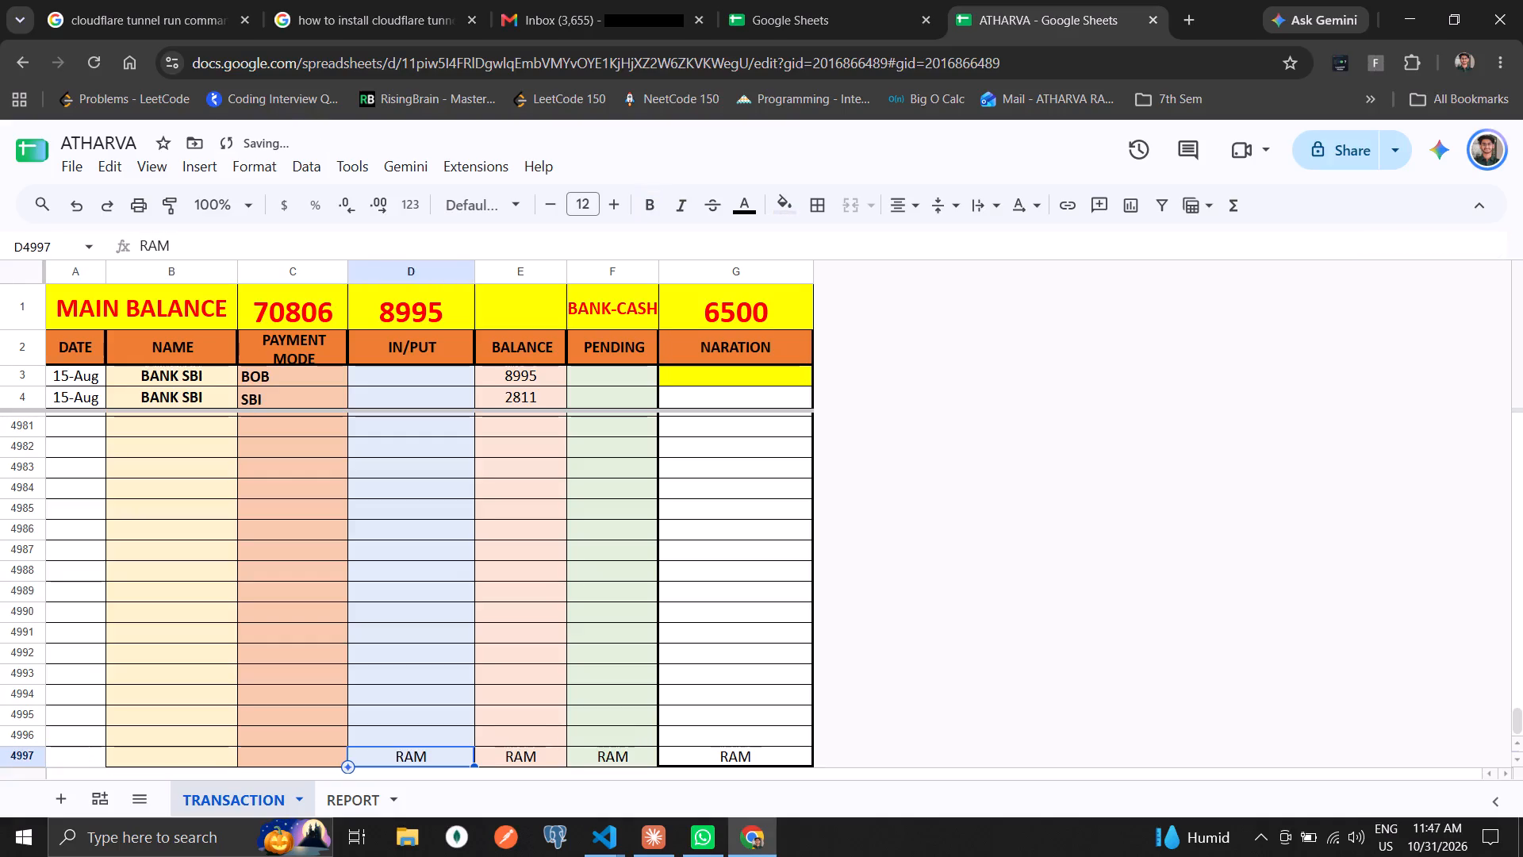
key("Delete")
key("Right")
key("Delete")
key("Right")
key("Delete")
key("Right")
key("Delete")
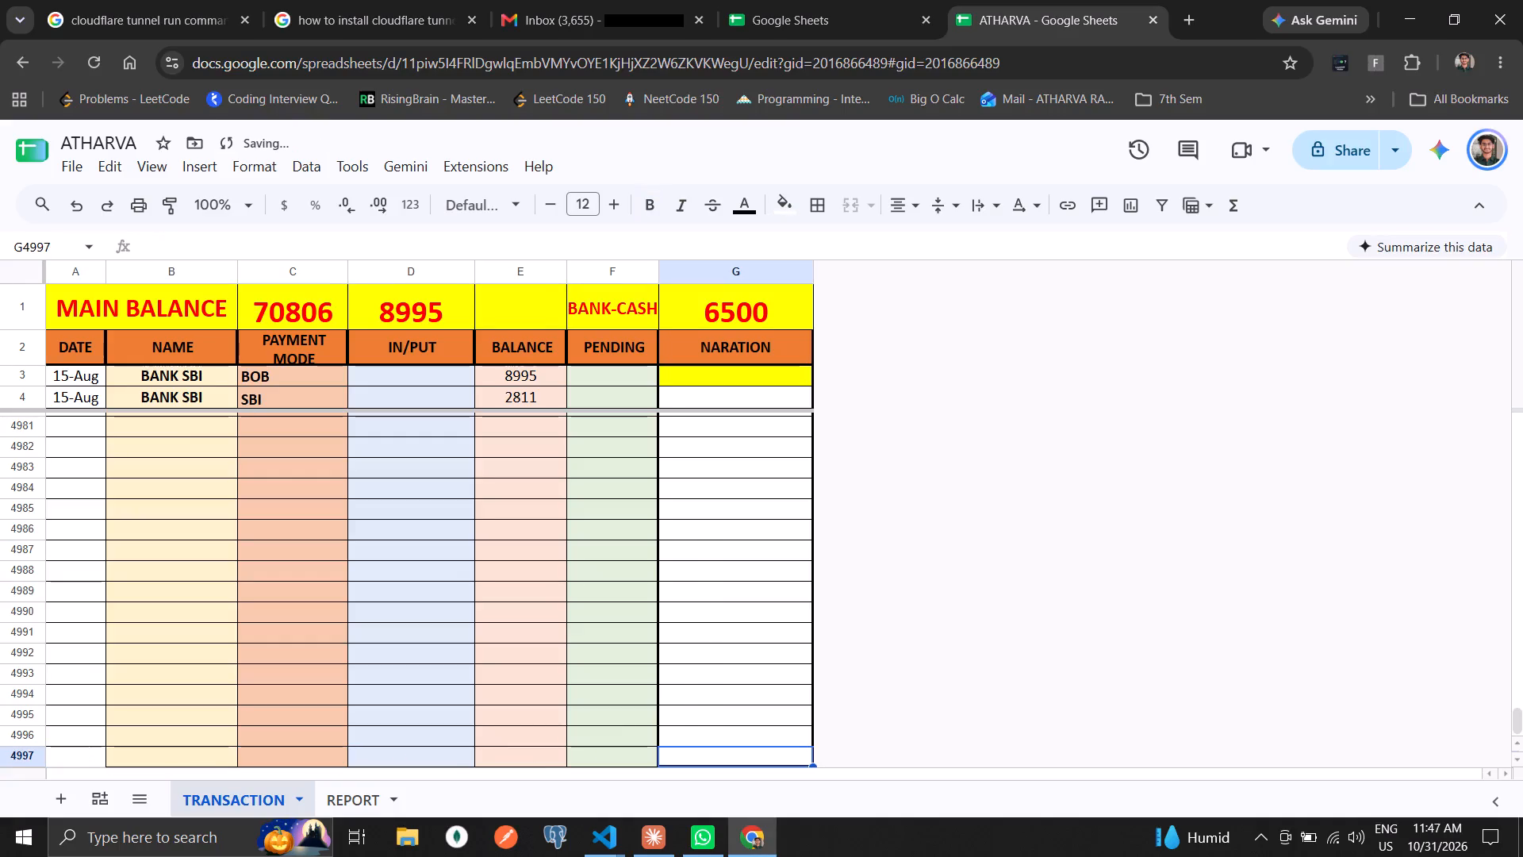
Check the summary tables on the REPORT sheet and return to the top rows of the TRANSACTION sheet.
left_click(347, 797)
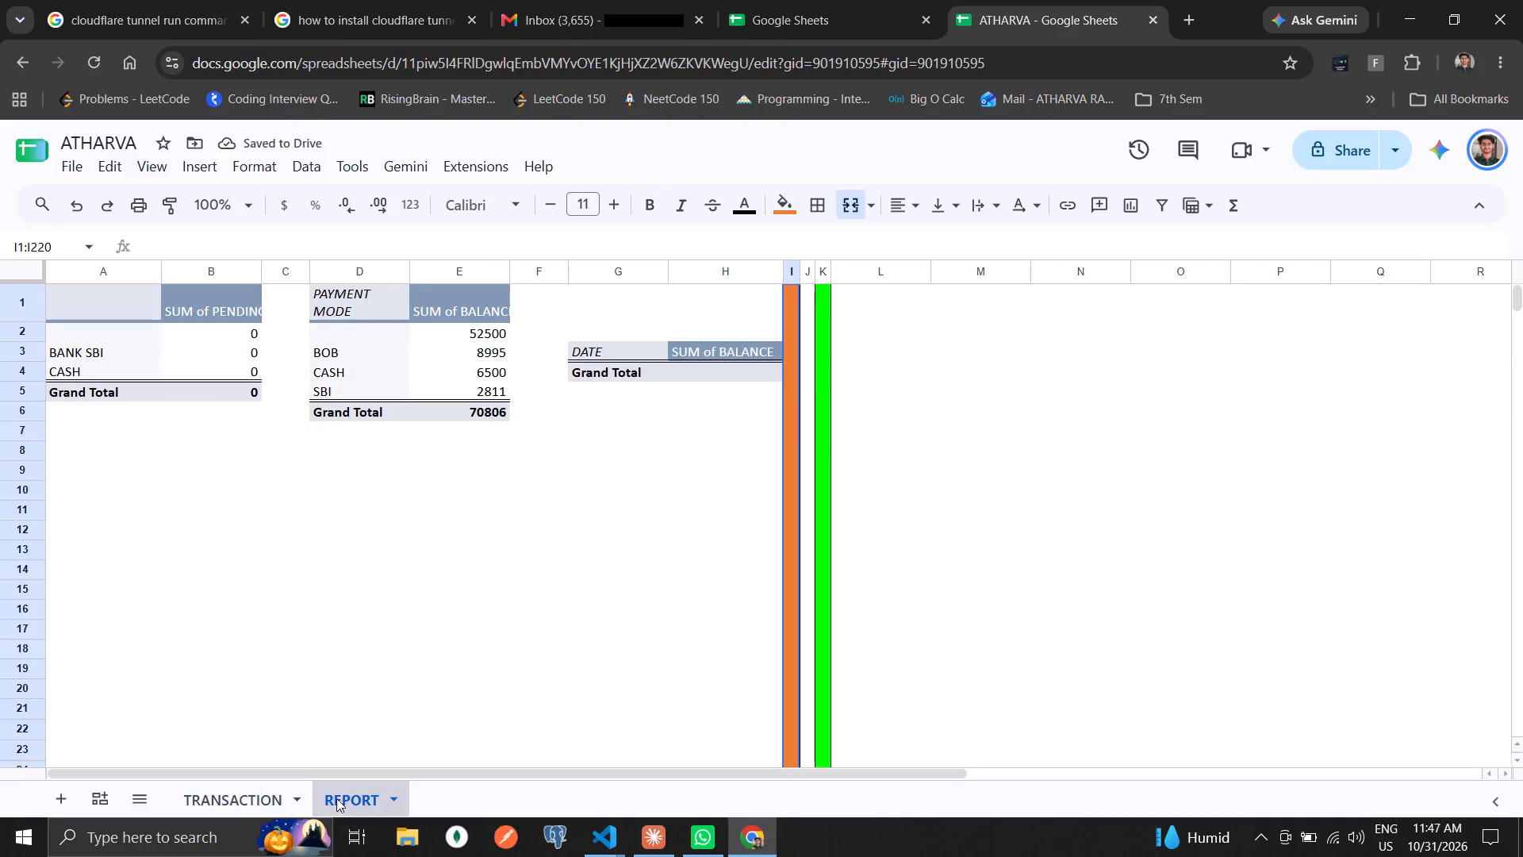
left_click(238, 797)
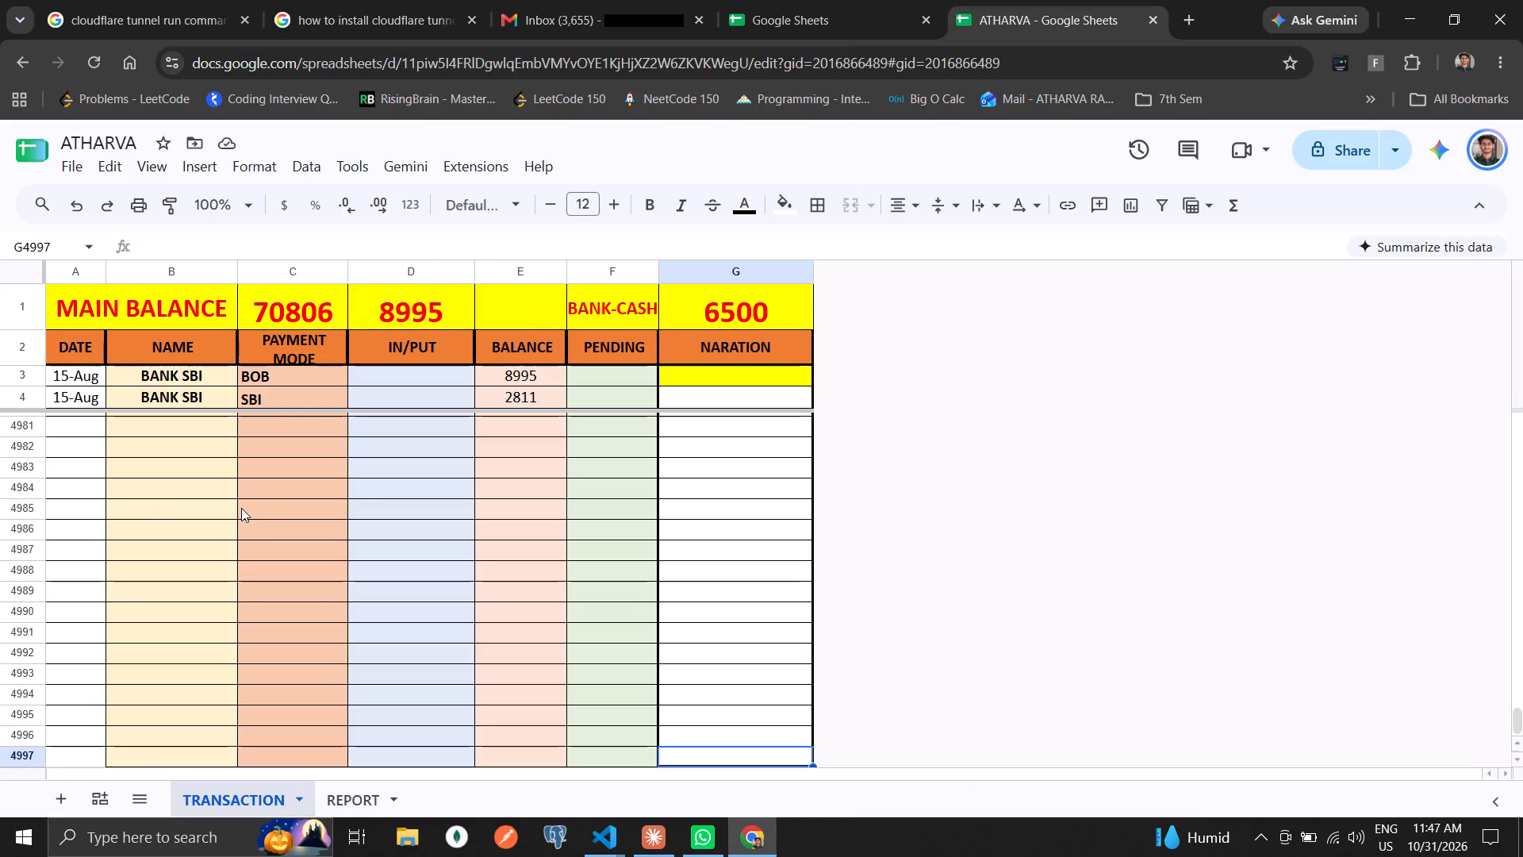
left_click(241, 508)
key("ctrl+Up")
key("ctrl+Up")
key("ctrl+Up")
key("ctrl+Up")
key("ctrl+Up")
key("ctrl+Up")
key("ctrl+Up")
key("ctrl+Up")
key("ctrl+Up")
key("ctrl+Up")
key("ctrl+Up")
key("ctrl+Up")
key("ctrl+Up")
key("ctrl+Up")
key("ctrl+Up")
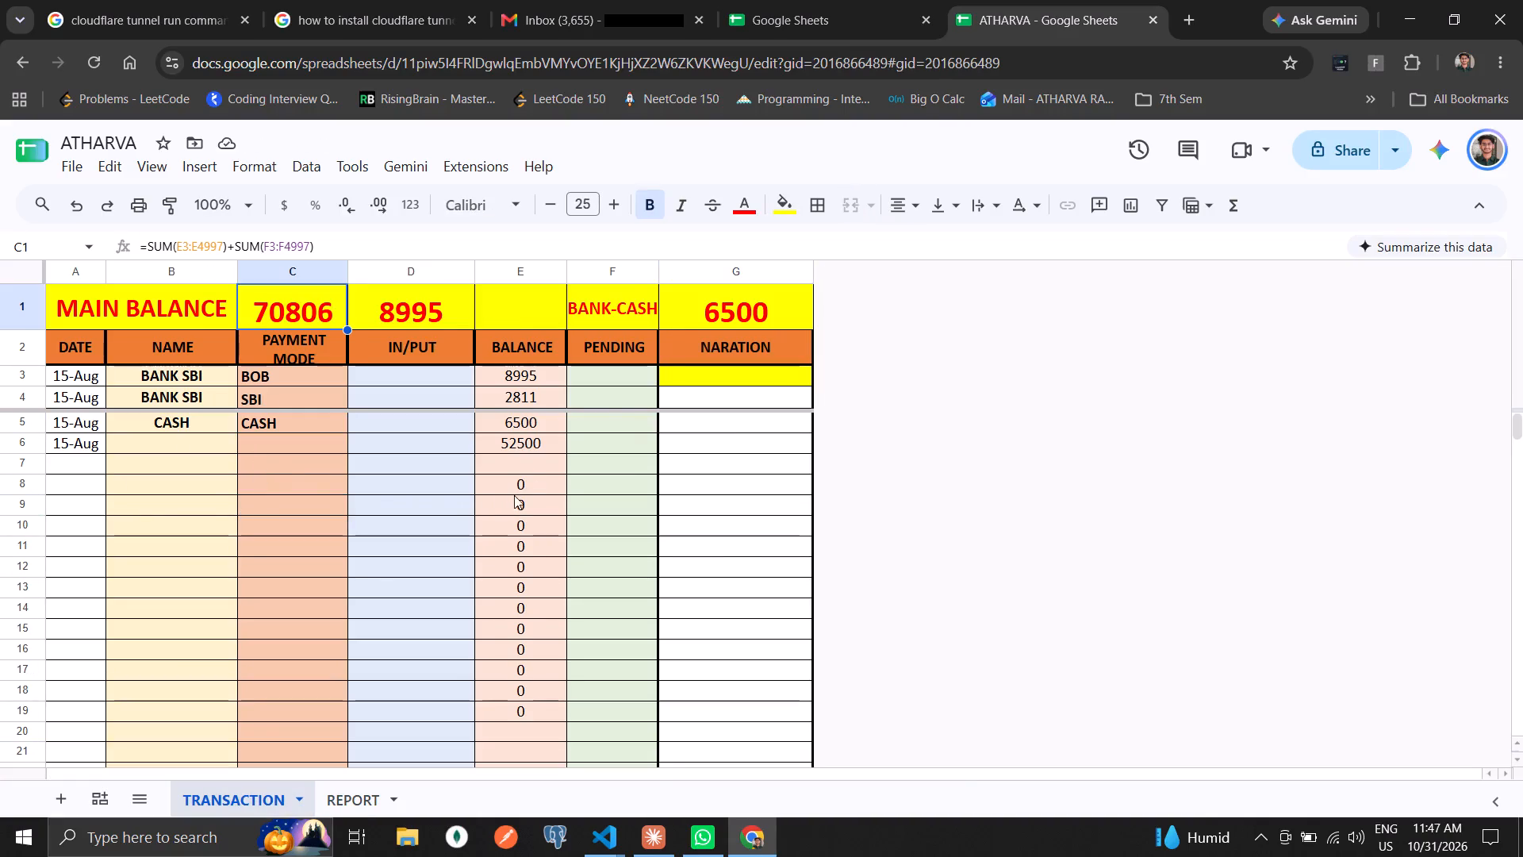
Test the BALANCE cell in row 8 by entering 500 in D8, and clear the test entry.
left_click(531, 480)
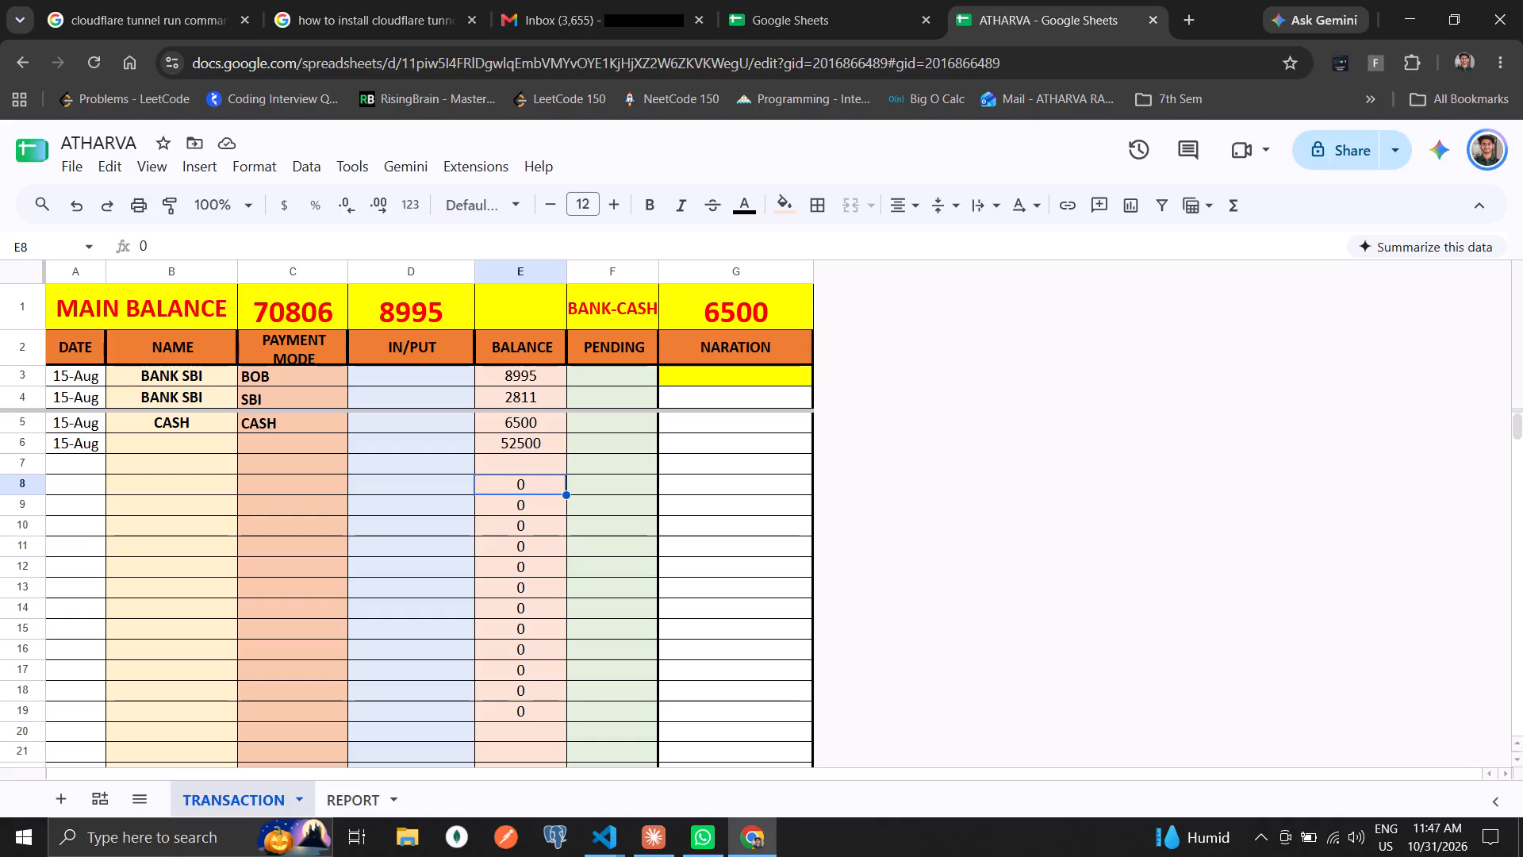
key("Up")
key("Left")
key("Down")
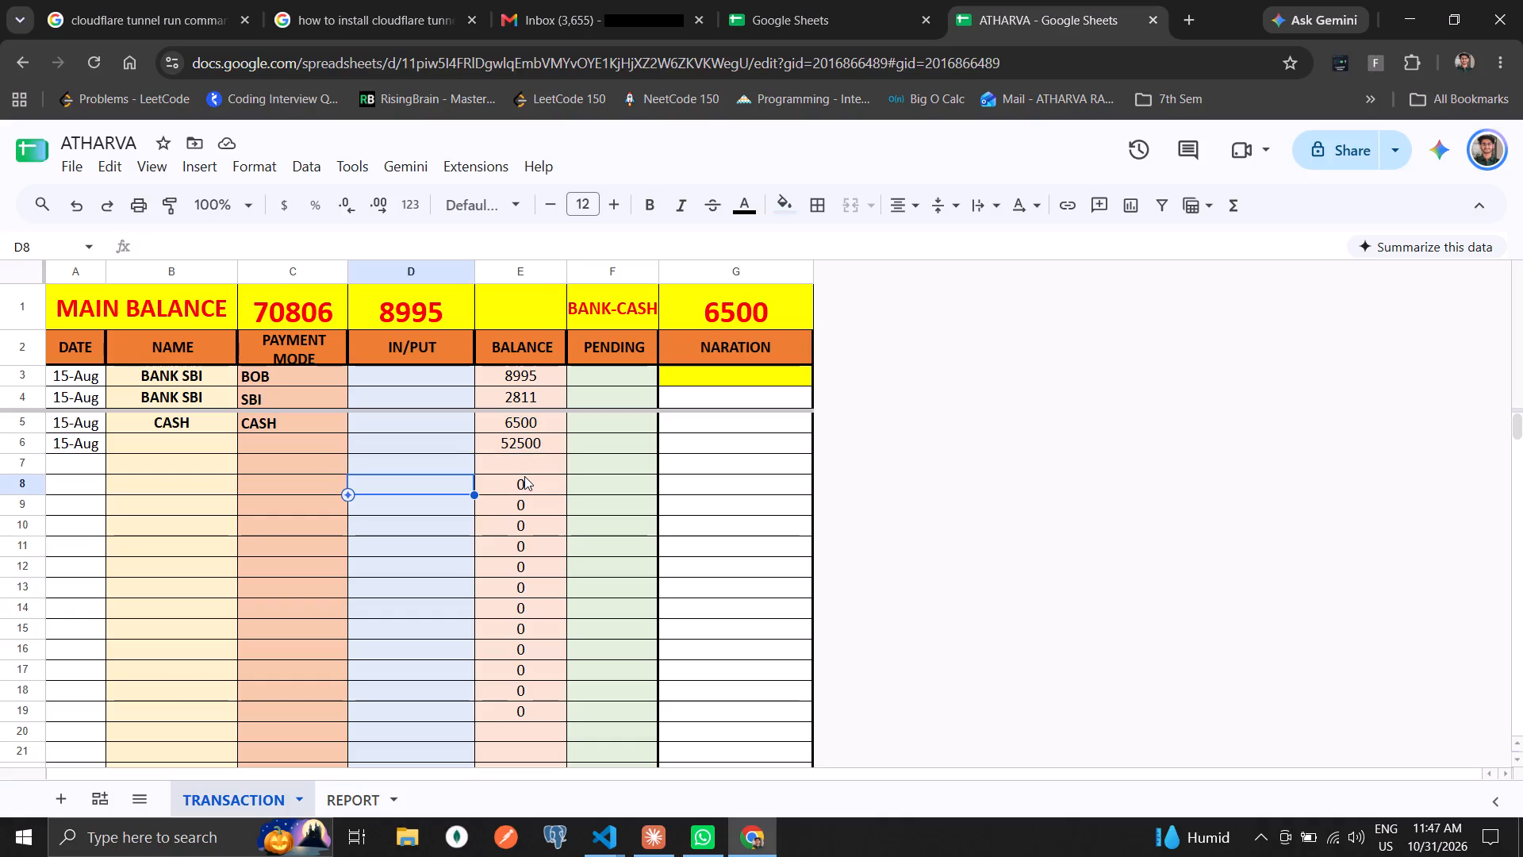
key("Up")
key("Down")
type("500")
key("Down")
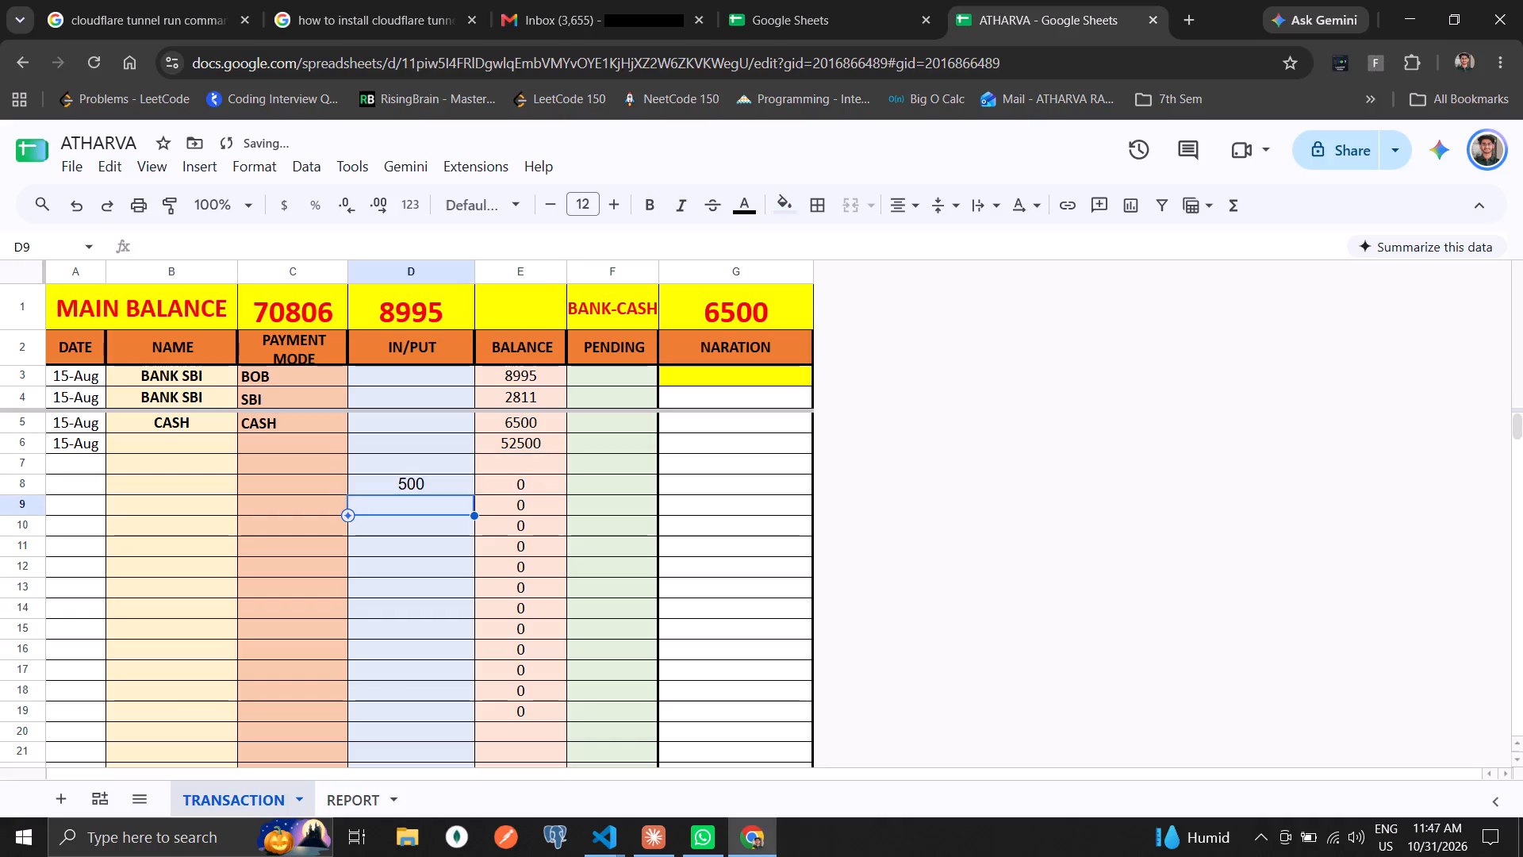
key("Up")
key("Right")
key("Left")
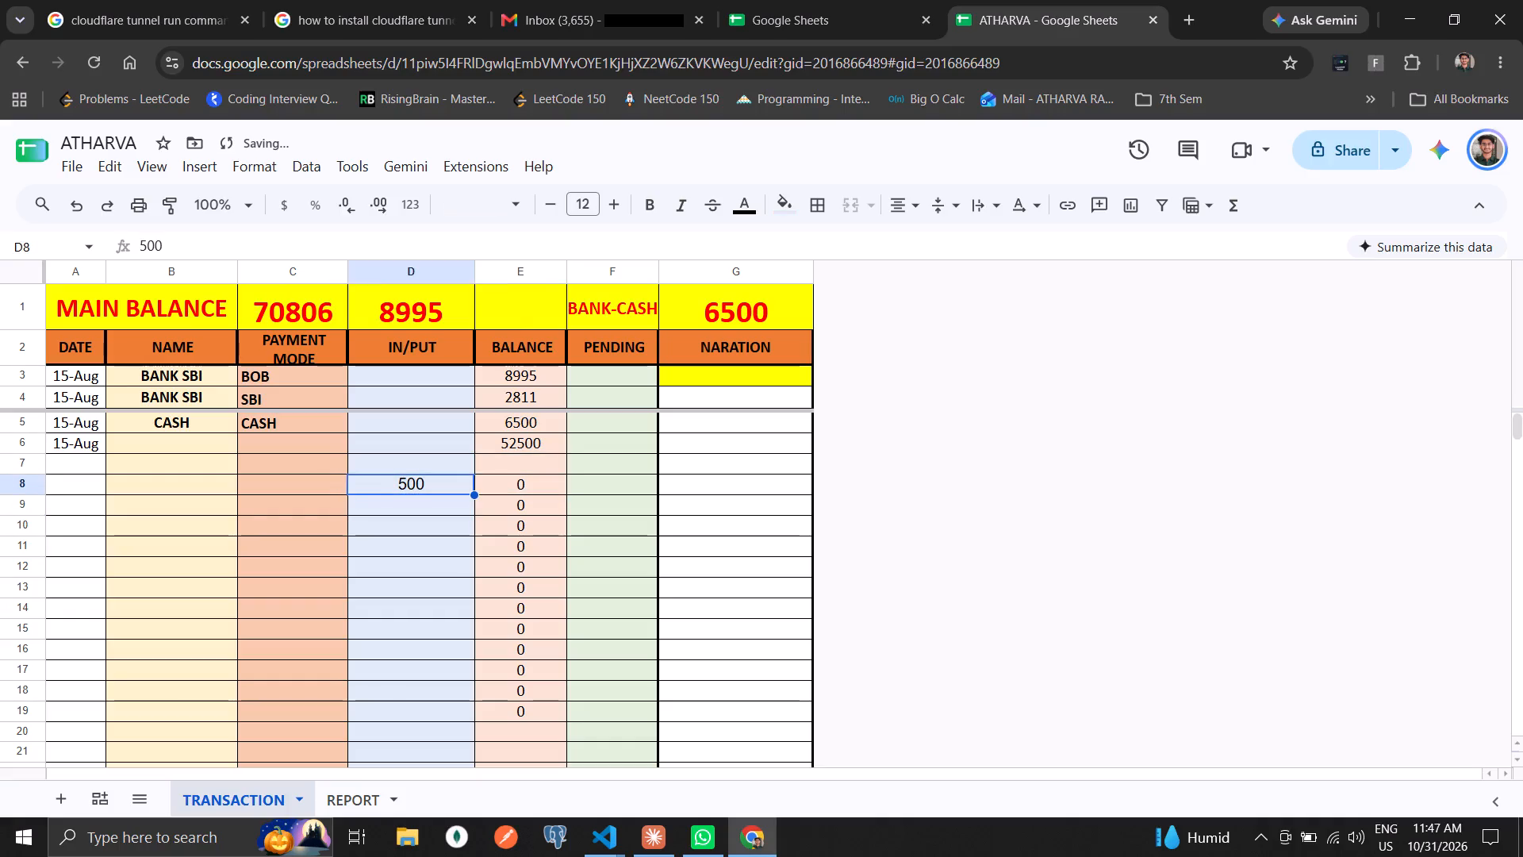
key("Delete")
Examine the BALANCE column cells from row 7 downward to see which contain formulas and which contain fixed values.
key("Up")
key("Right")
key("Up")
key("Left")
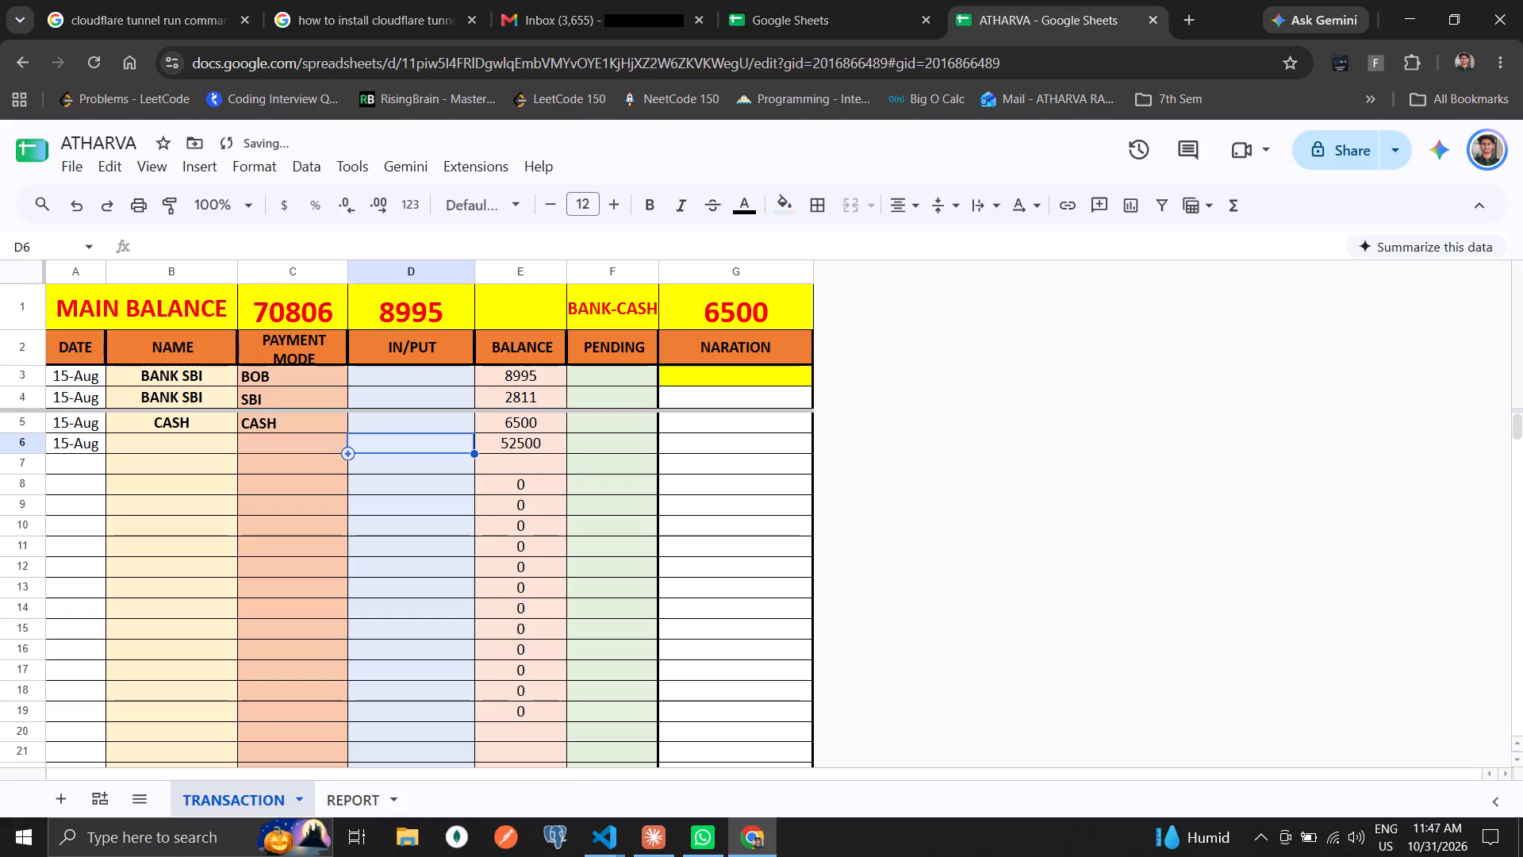
key("Down")
key("Right")
key("Down")
key("Down")
key("Down")
key("Down")
key("Down")
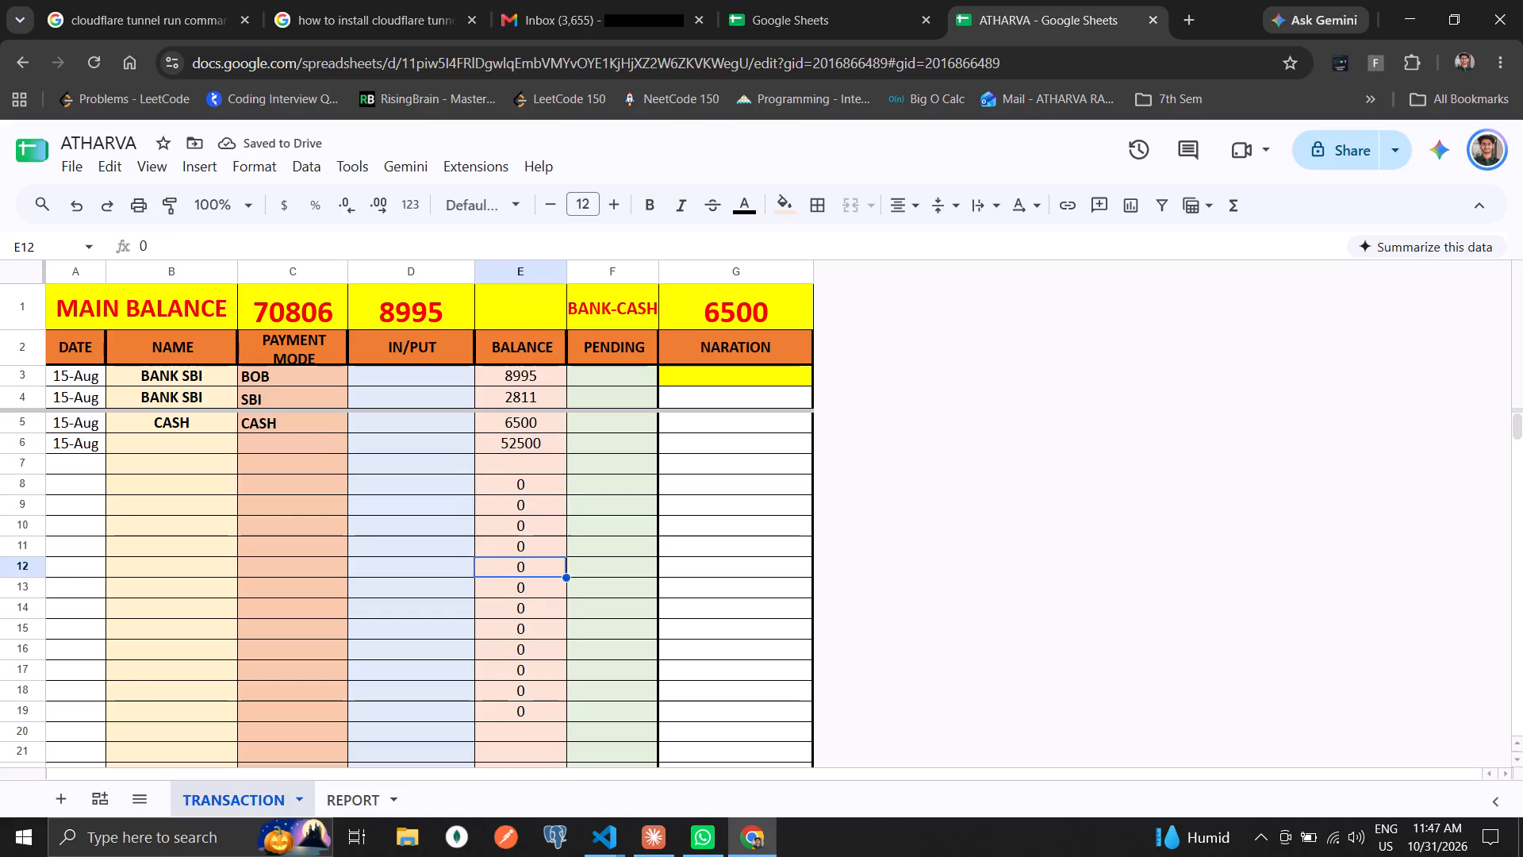
key("Down")
key("Down")
key("Down")
key("Down")
key("Down")
key("Down")
key("Down")
key("Down")
key("Down")
key("Down")
key("Down")
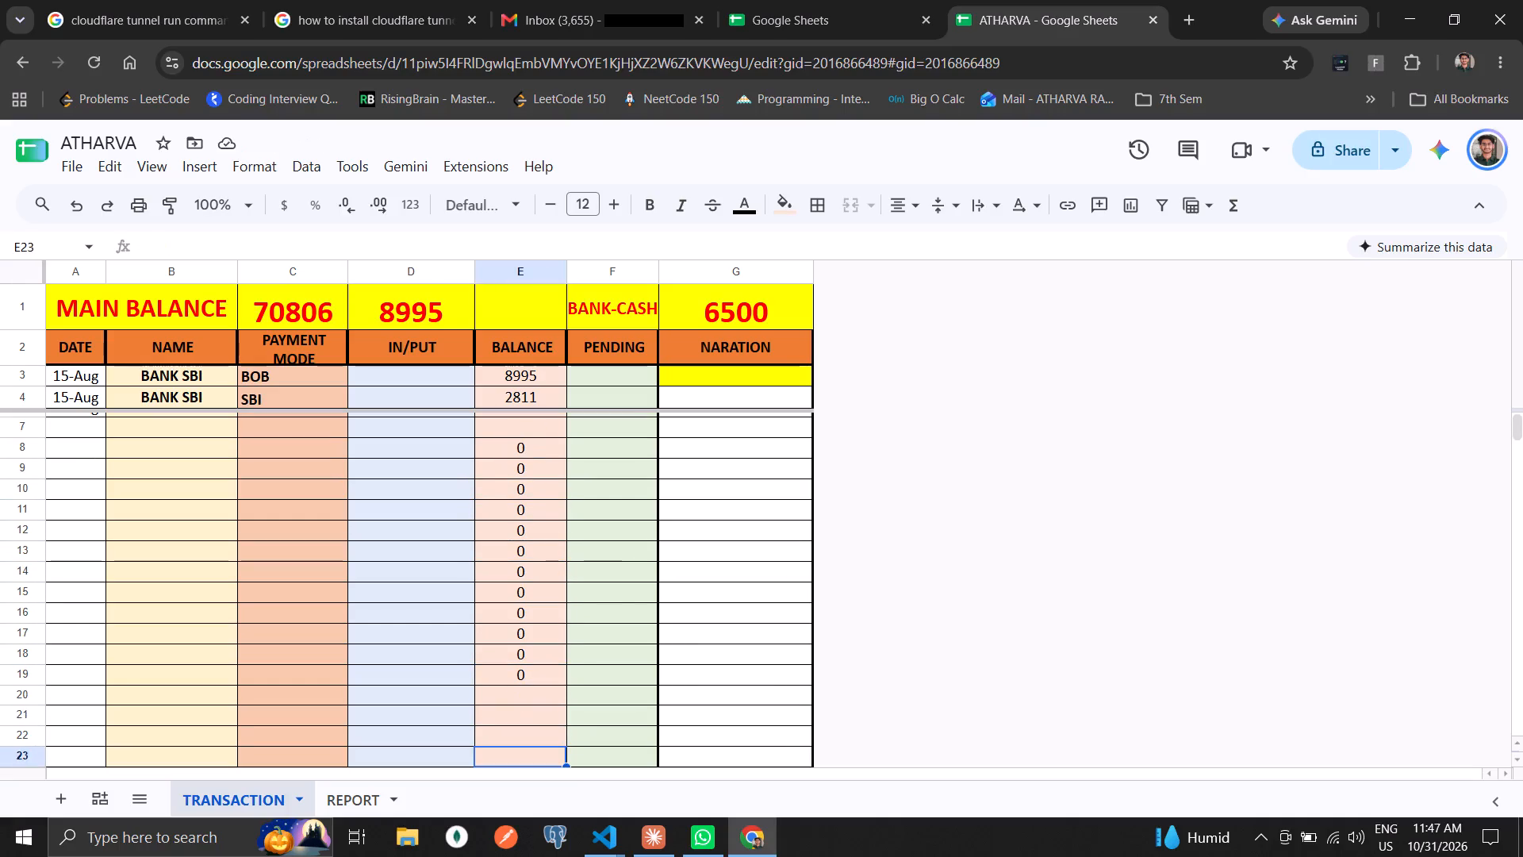
key("Down")
key("Down")
key("Down")
key("Up")
key("Up")
key("Up")
key("Up")
key("Up")
key("Up")
key("Up")
key("Up")
key("Up")
key("Up")
key("Up")
key("Up")
key("Up")
key("Up")
key("Up")
key("Up")
key("Up")
key("Up")
key("Up")
key("Up")
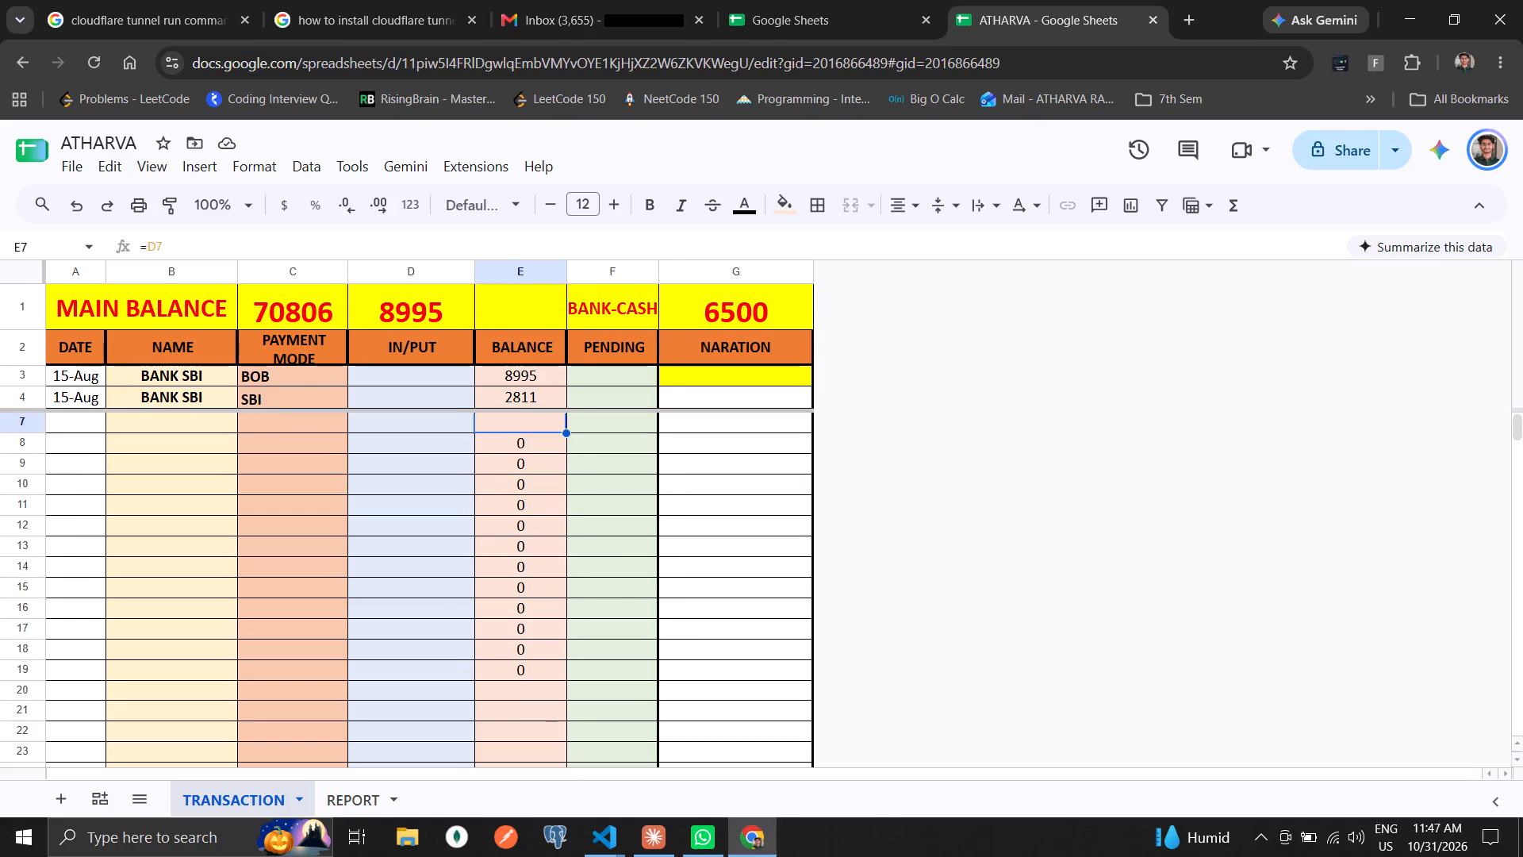
key("Down")
key("Down")
key("Down")
key("Down")
key("Down")
key("Down")
key("Down")
key("Up")
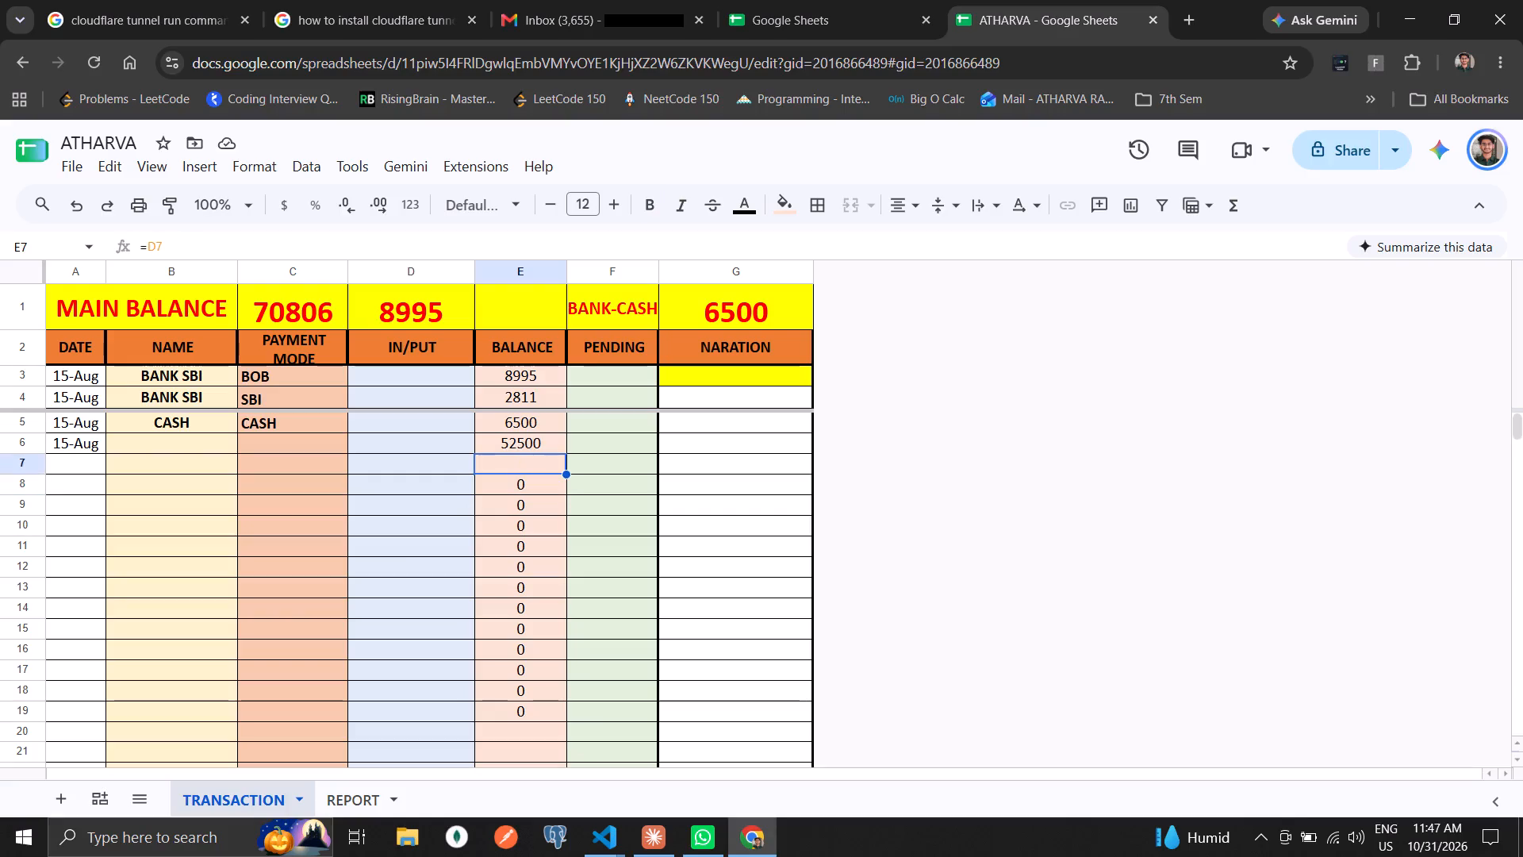
Enter =D8 in BALANCE cell E8 and fill the formula down column E through E15.
key("Down")
key("equal")
key("Left")
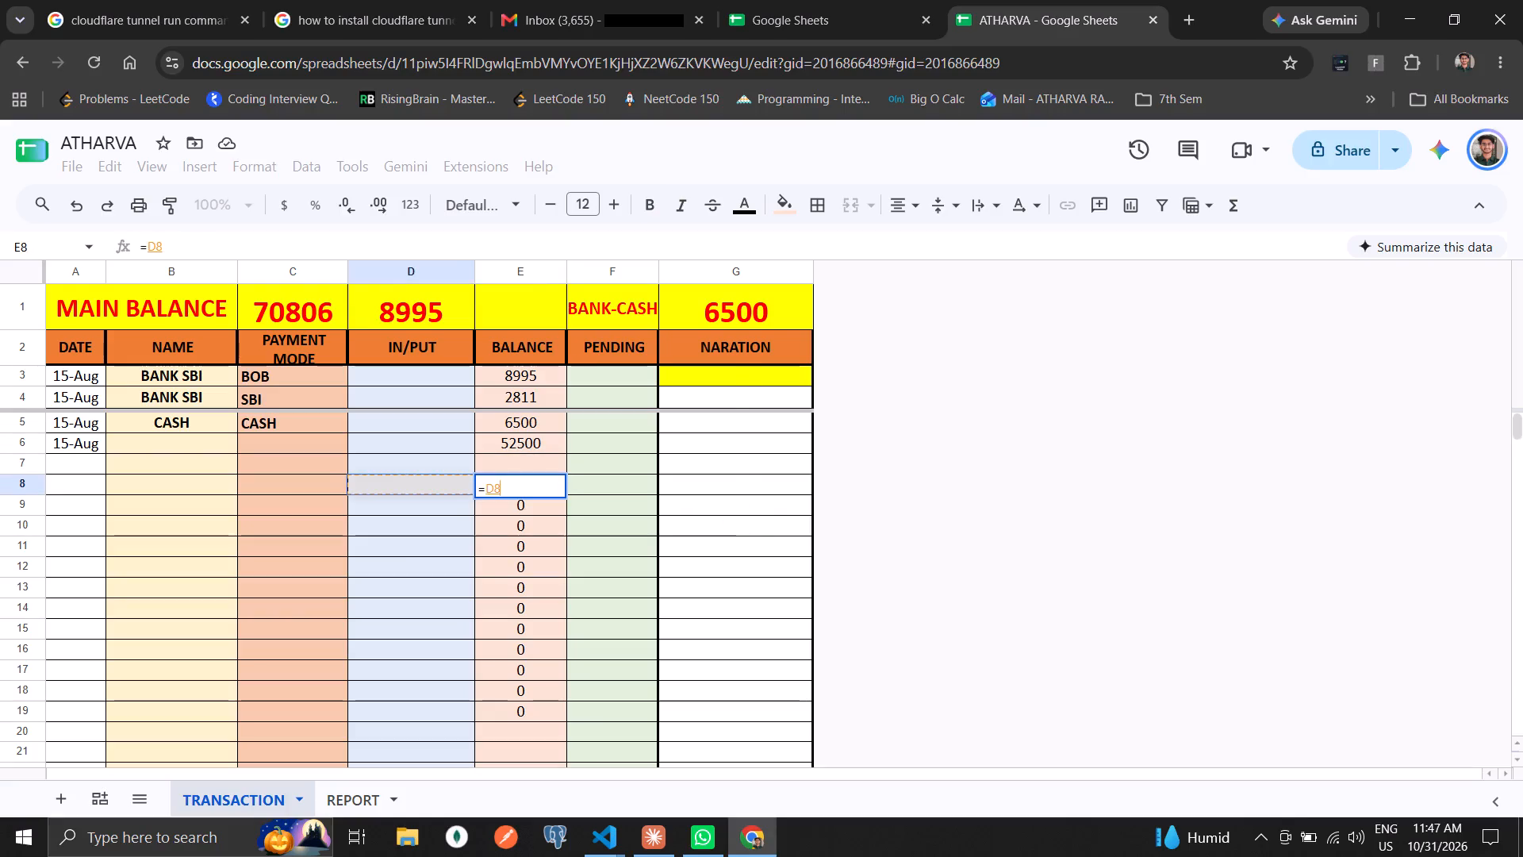
key("Return")
key("ctrl+d")
key("Down")
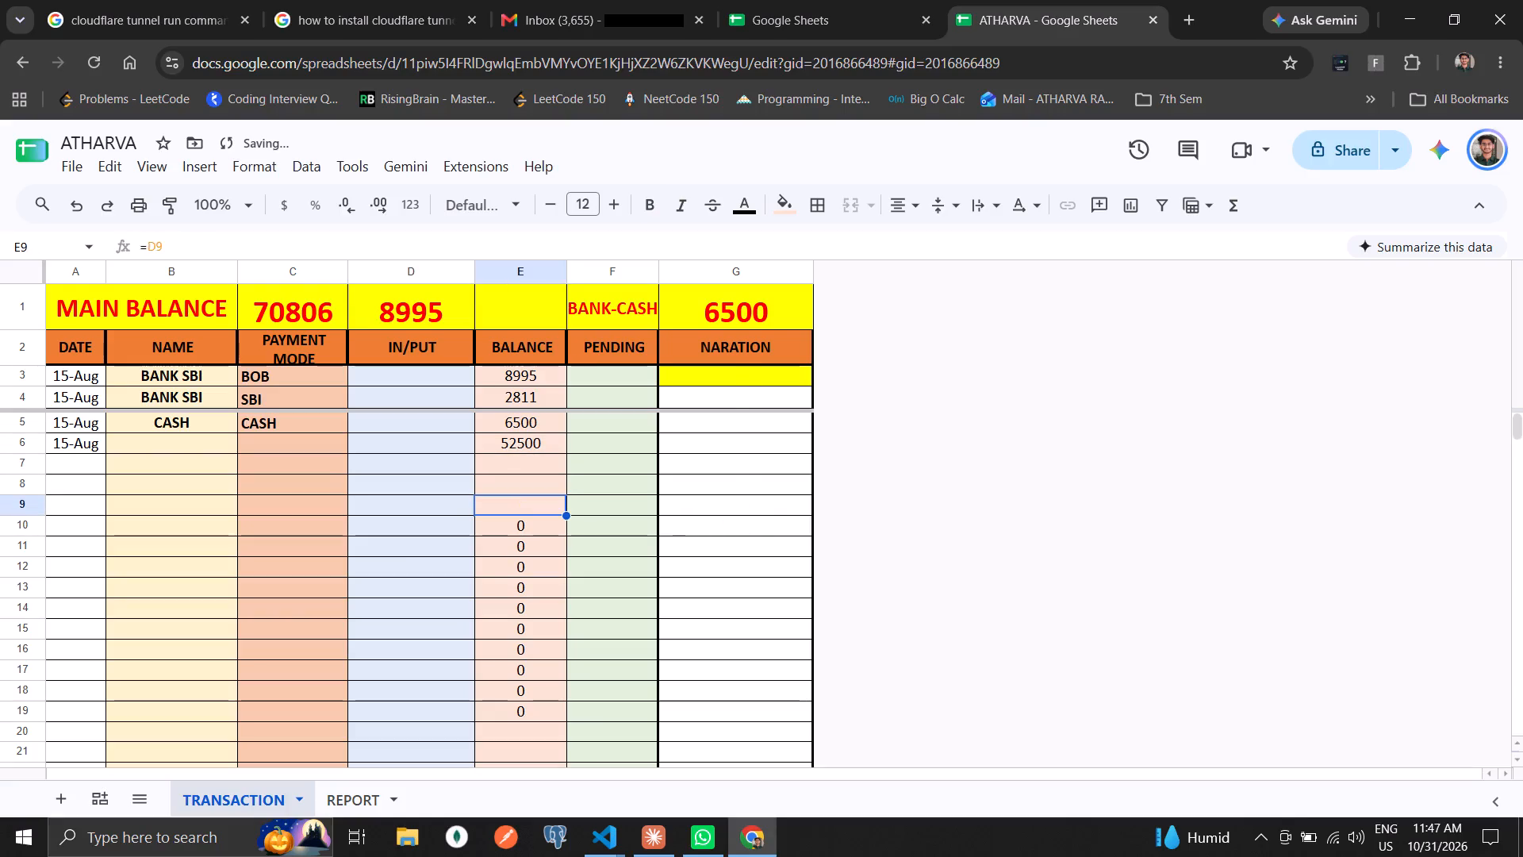
key("ctrl+d")
key("Down")
key("ctrl+d")
key("Down")
key("ctrl+d")
key("Down")
key("ctrl+d")
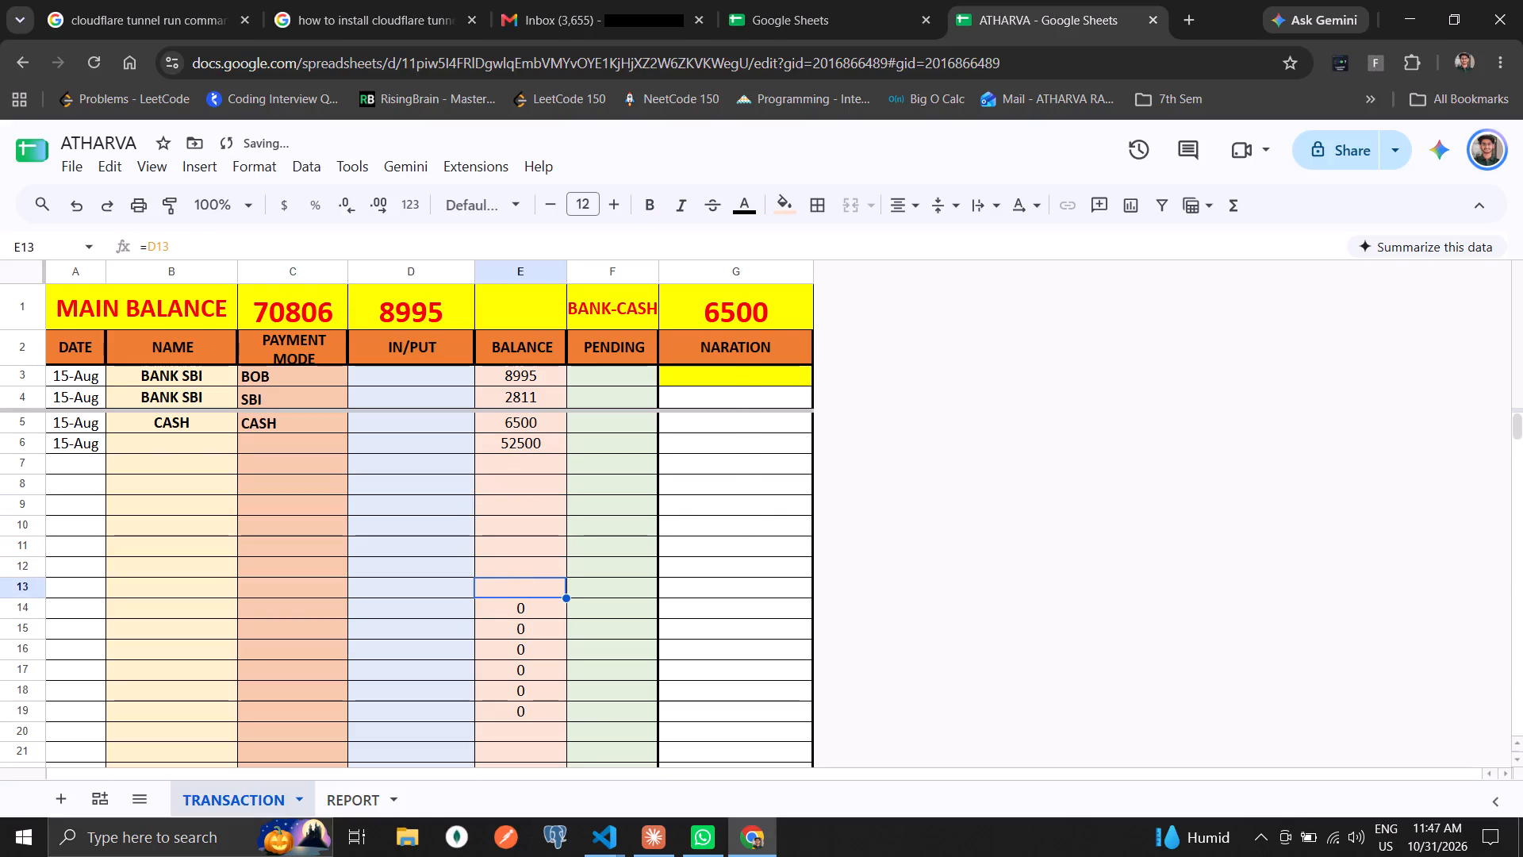
key("Down")
key("ctrl+d")
key("Down")
key("ctrl+d")
key("Down")
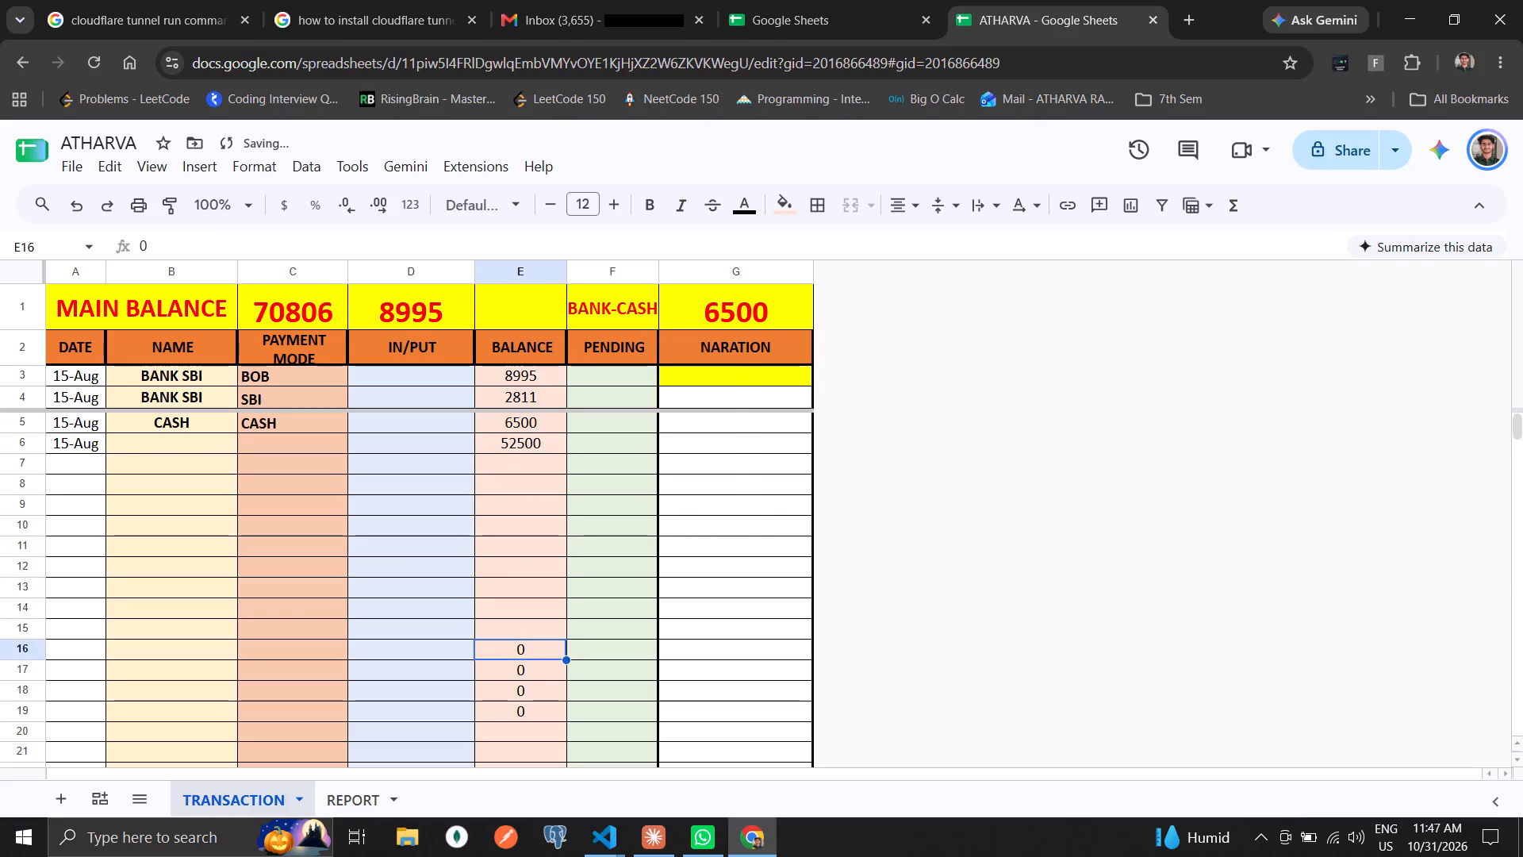
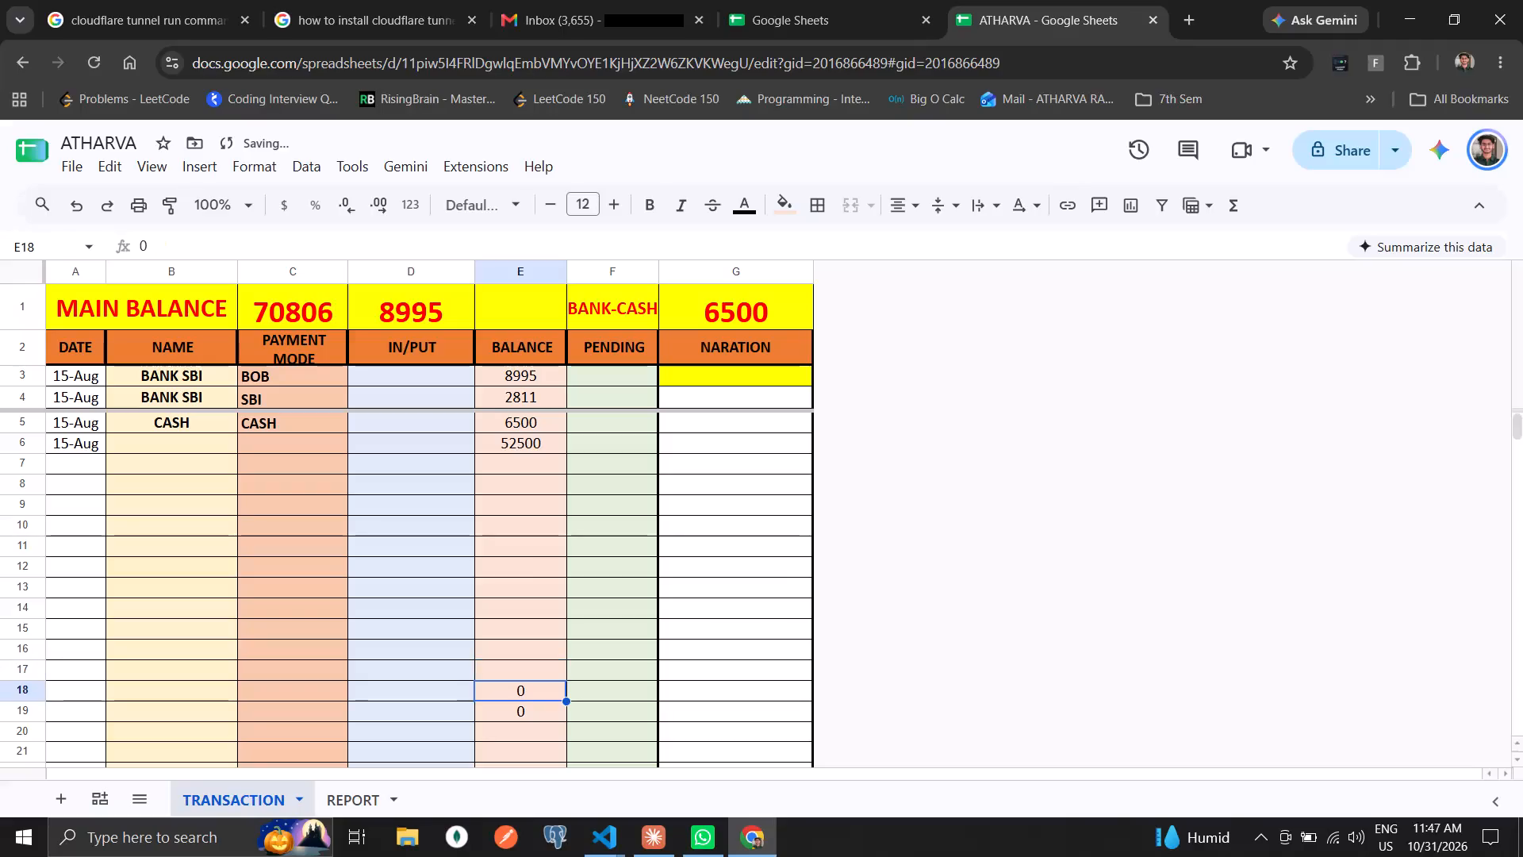
Fill the formula from the cell above down into BALANCE cells E19 and E22.
key("Down")
key("ctrl+d")
key("Down")
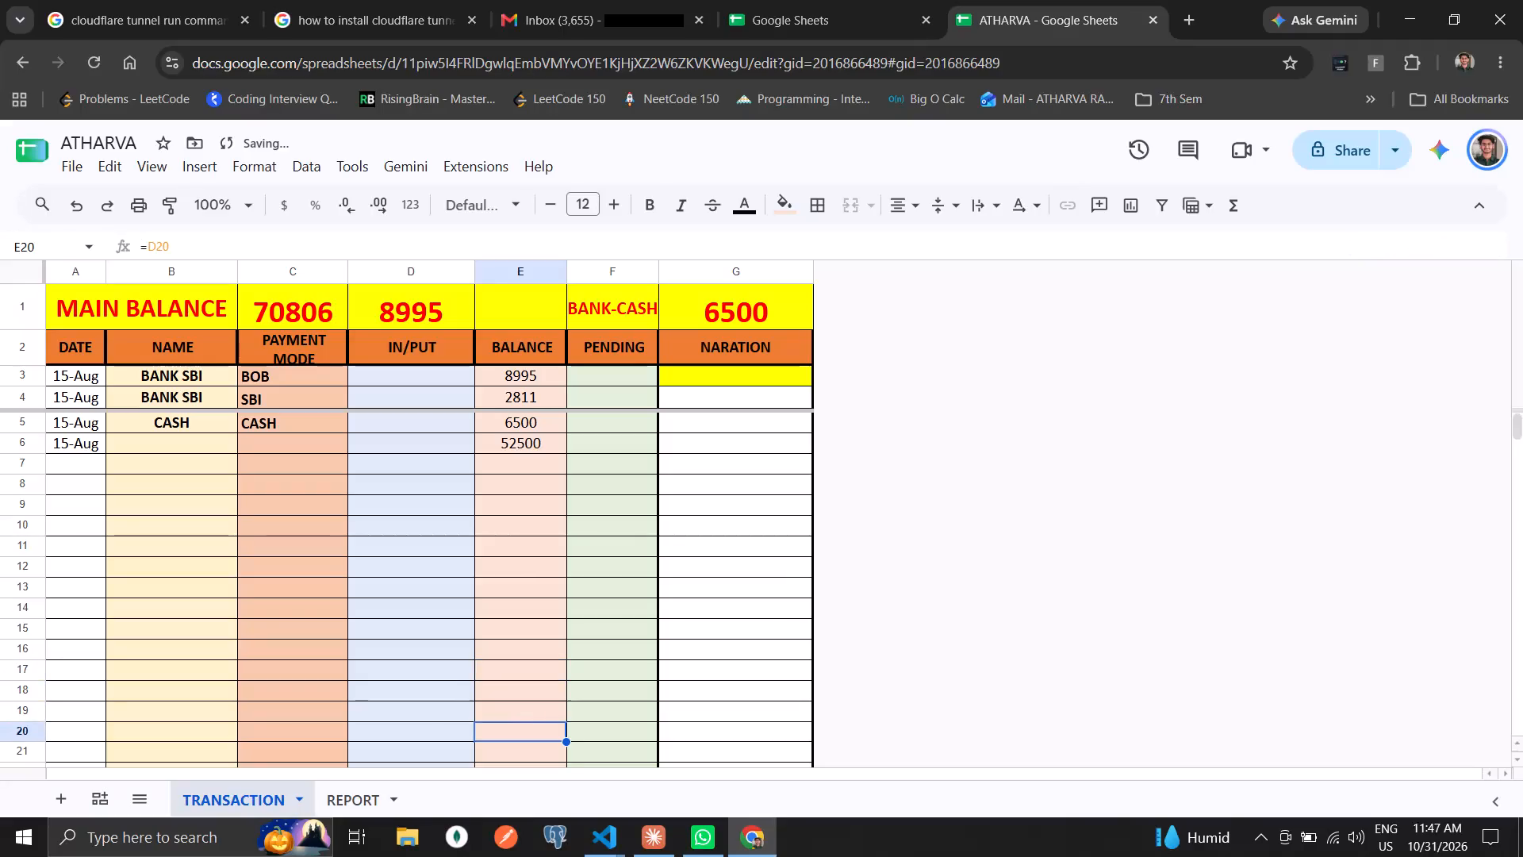
key("Down")
key("Down")
key("ctrl+d")
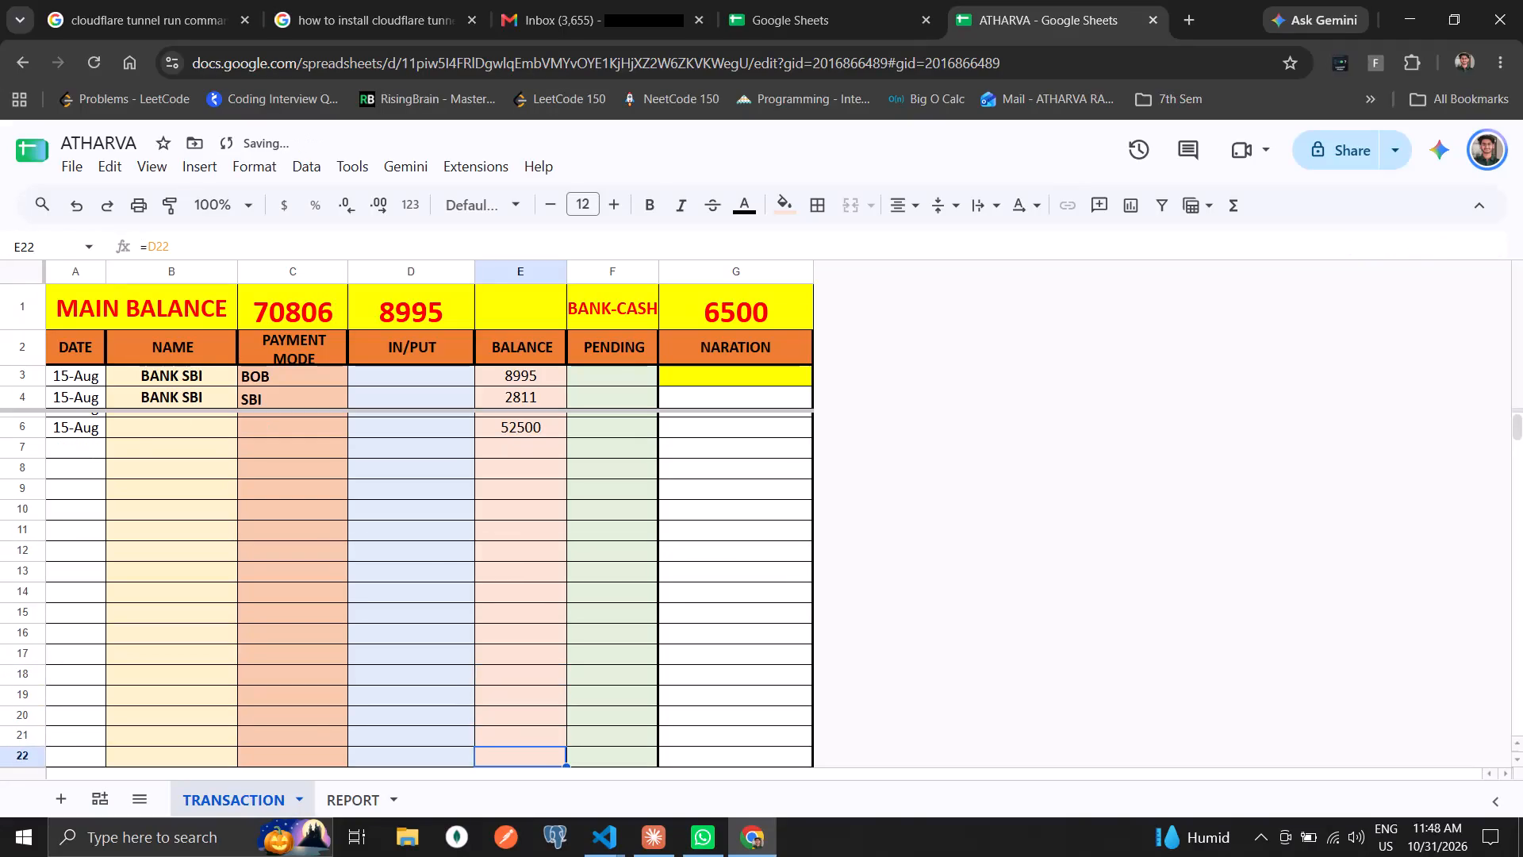
Fill the BALANCE formulas in E21:E22 down column E through E599.
key("Up")
key("shift+Down")
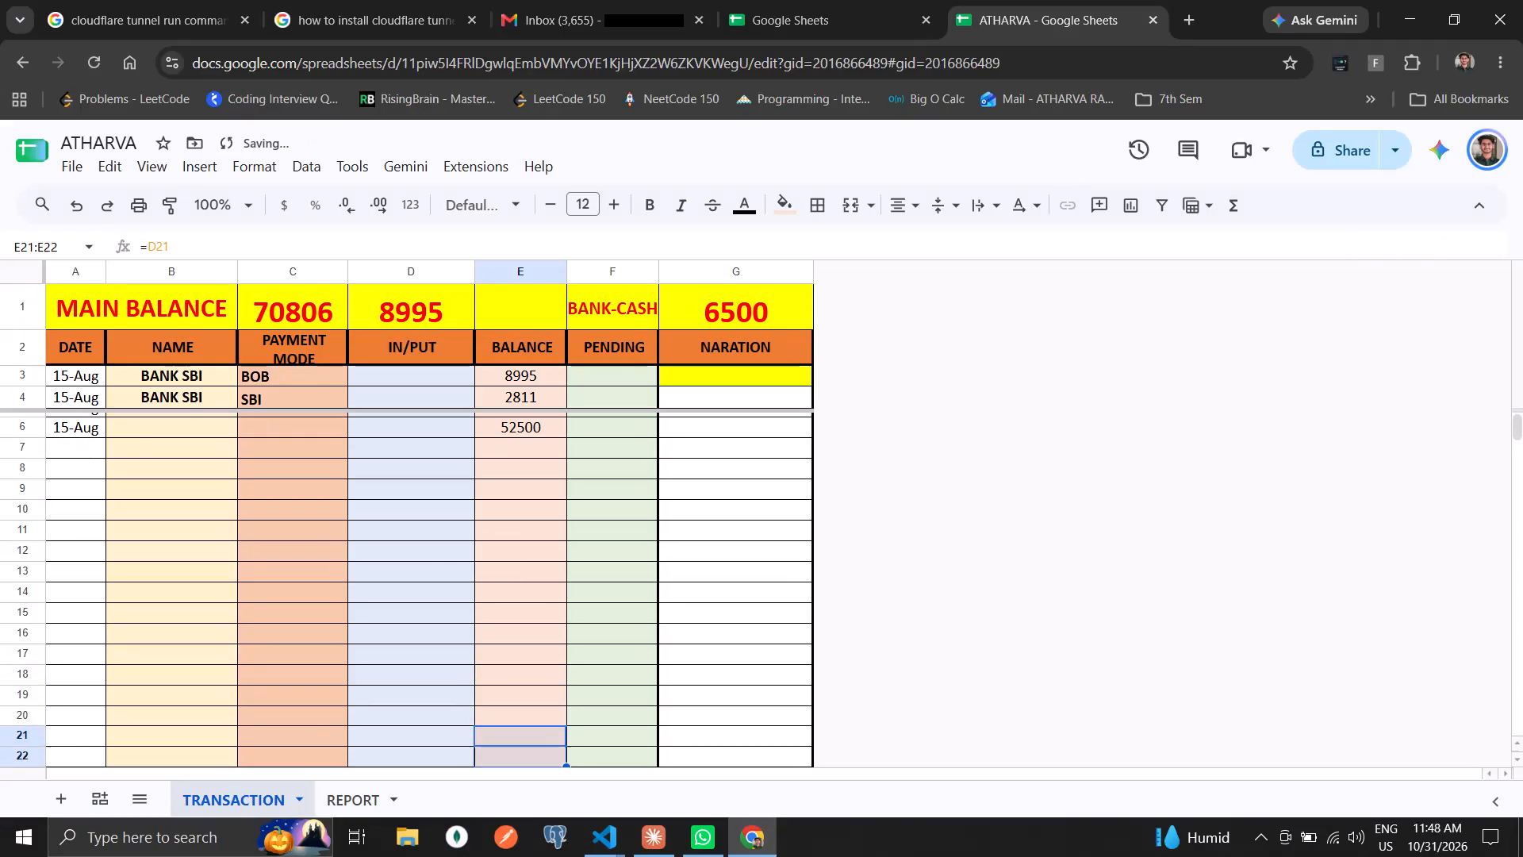
scroll(546, 478, "down", 1)
left_click_drag(569, 667, 553, 856)
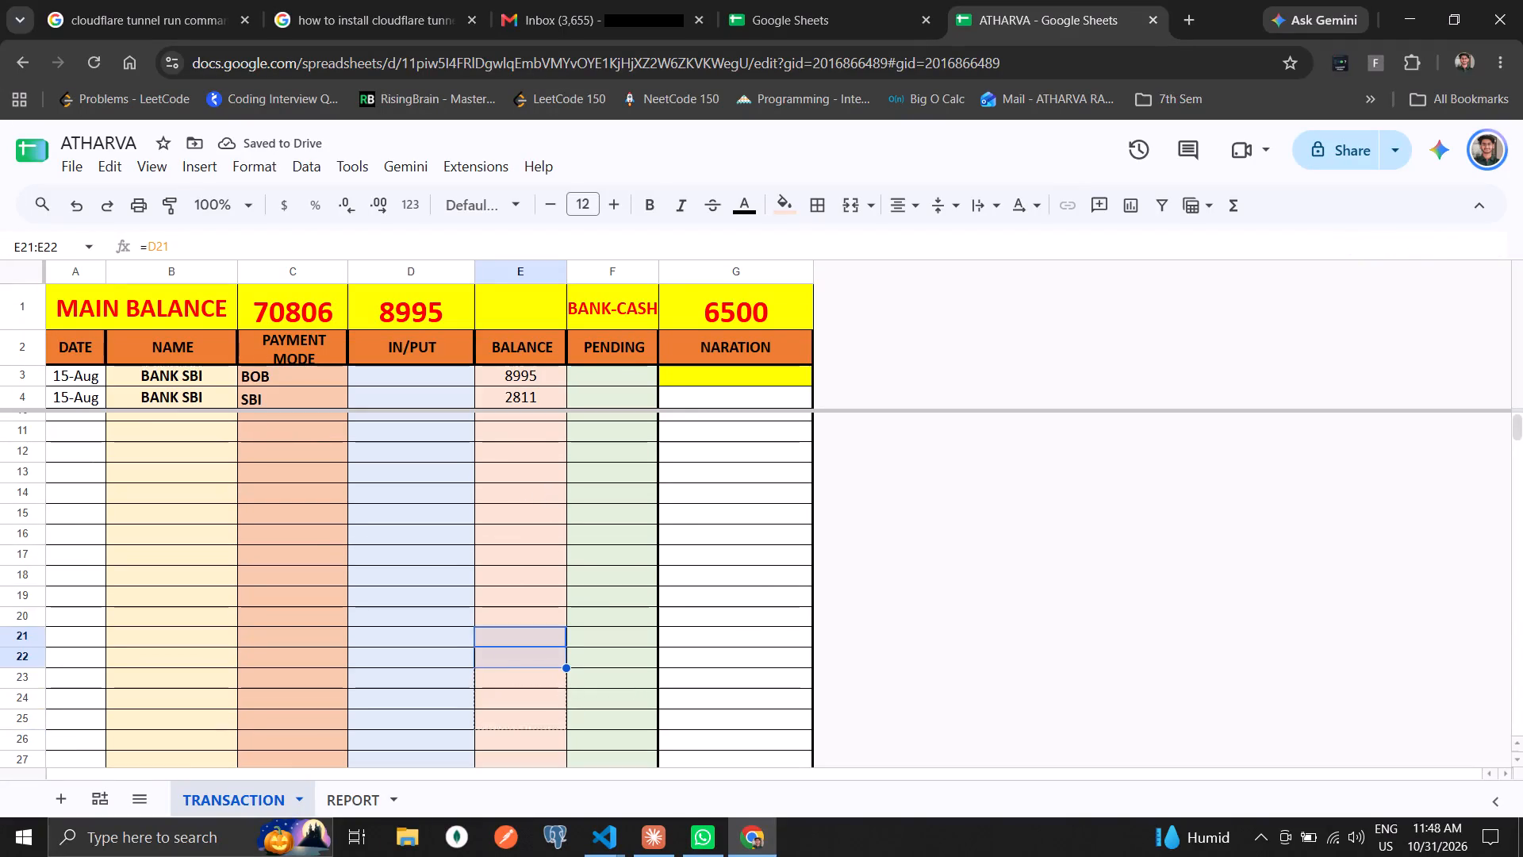
left_click_drag(553, 856, 536, 856)
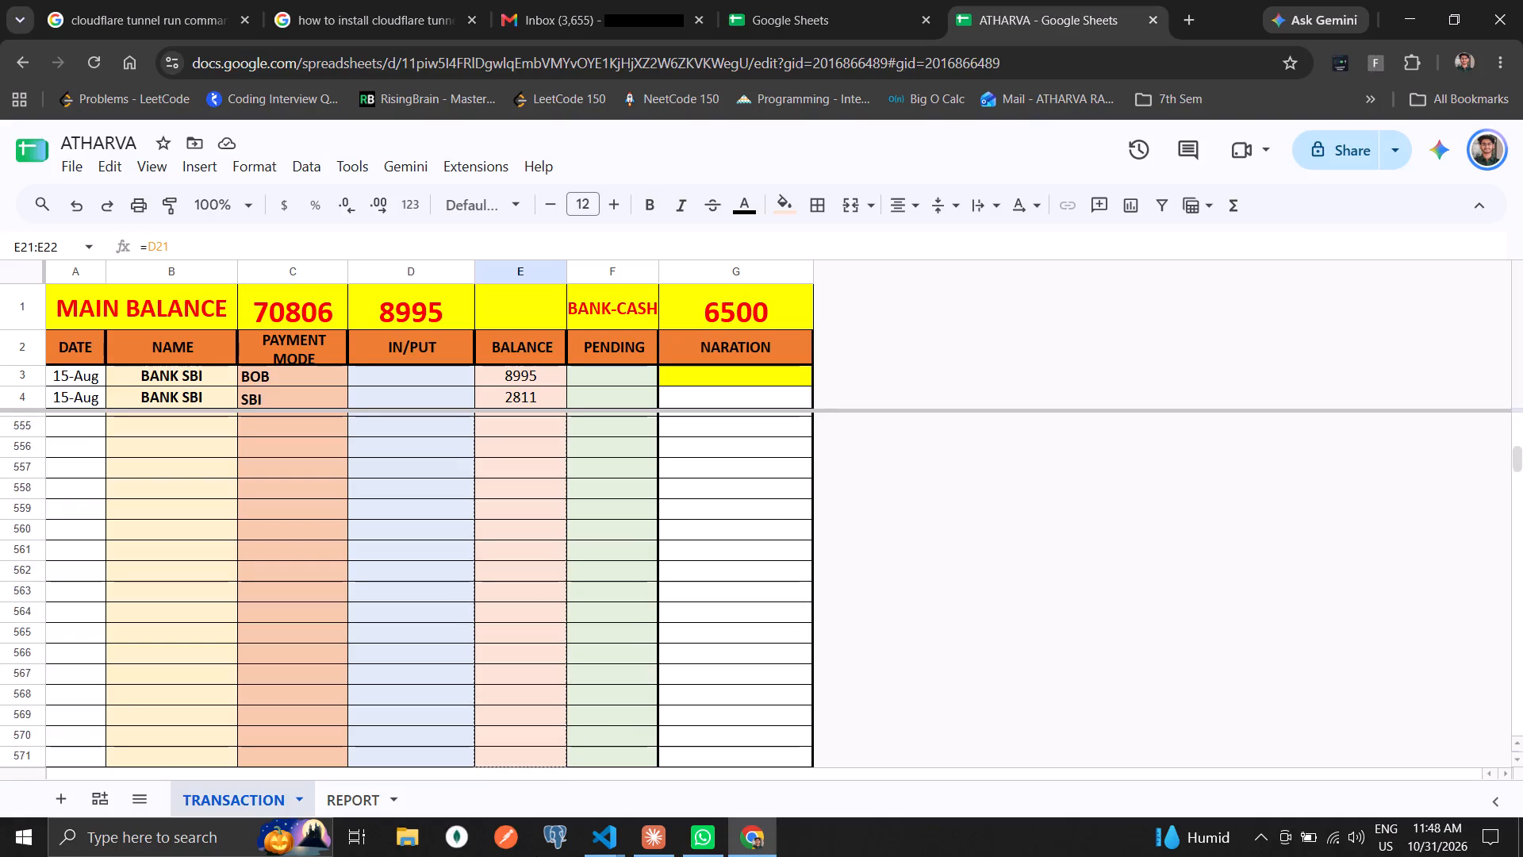
left_click_drag(536, 856, 558, 663)
left_click(527, 648)
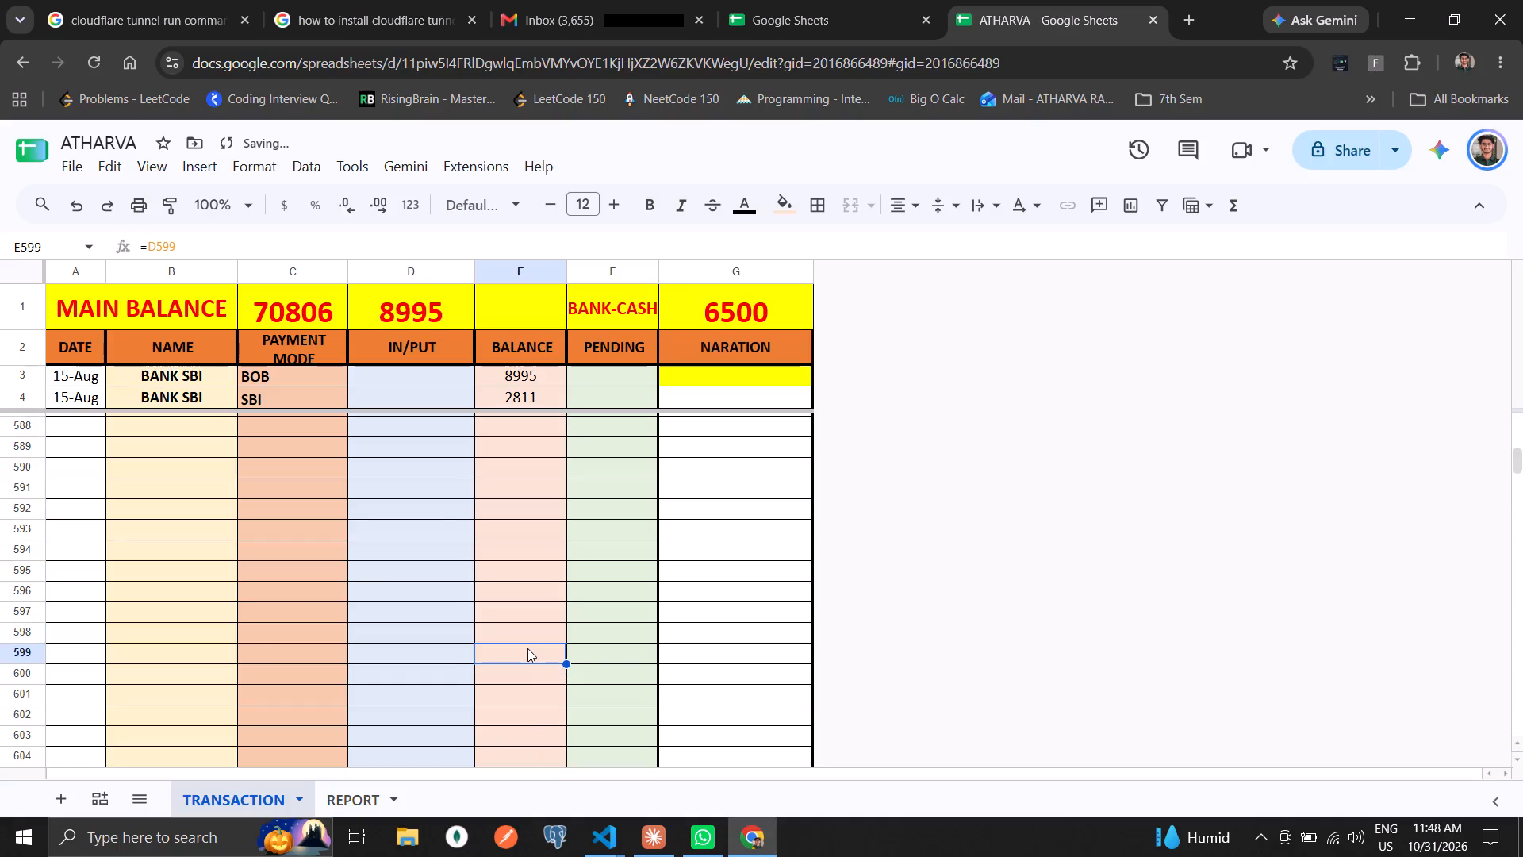
Extend the BALANCE formulas from E598:E599 down column E through E805.
double_click(566, 664)
left_click(524, 675)
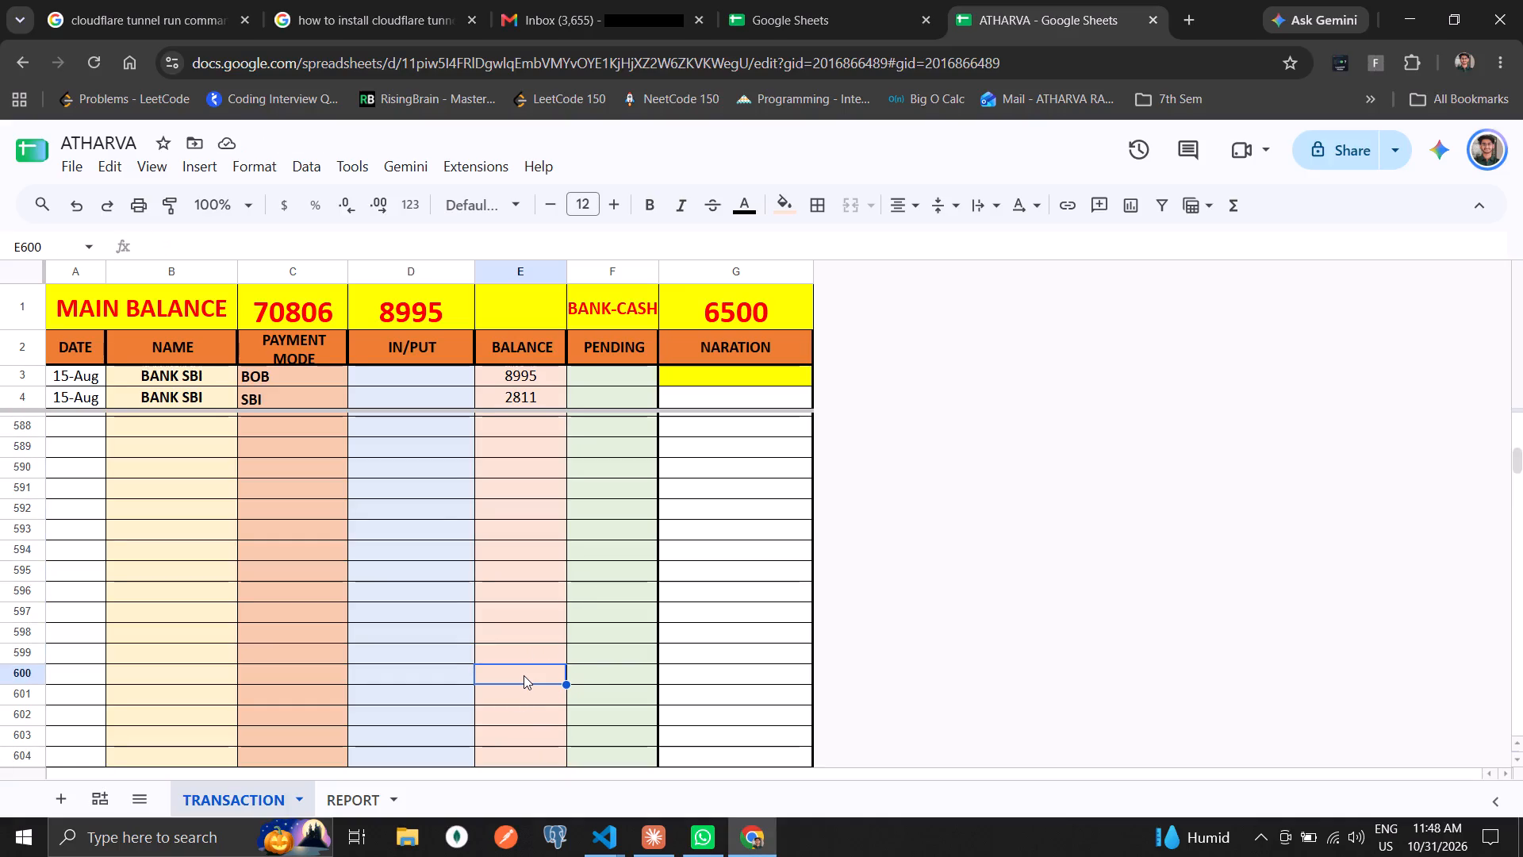
left_click_drag(531, 631, 533, 635)
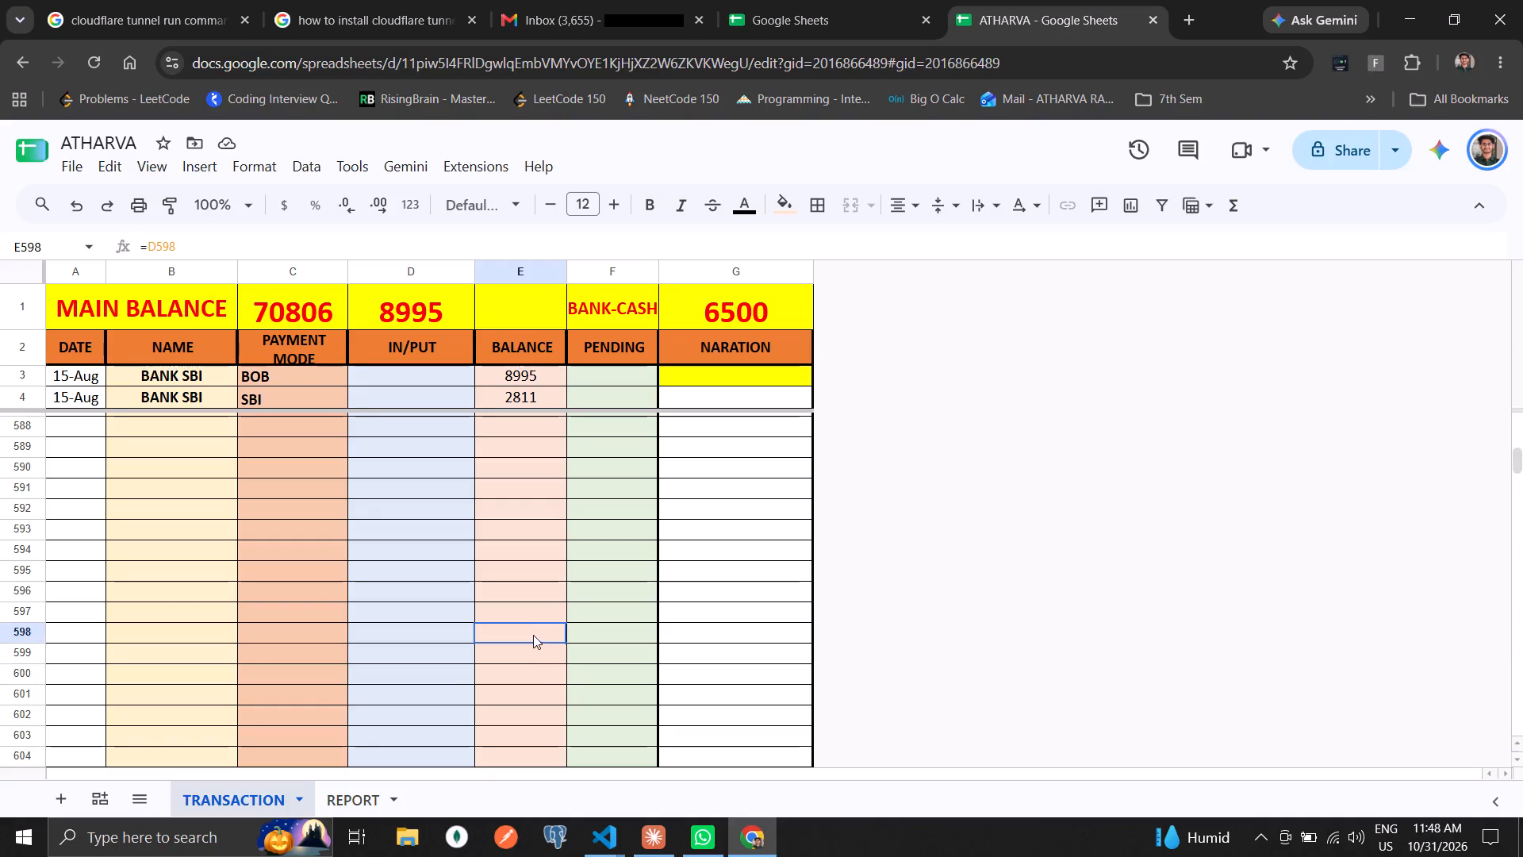
left_click_drag(533, 635, 533, 659)
triple_click(569, 665)
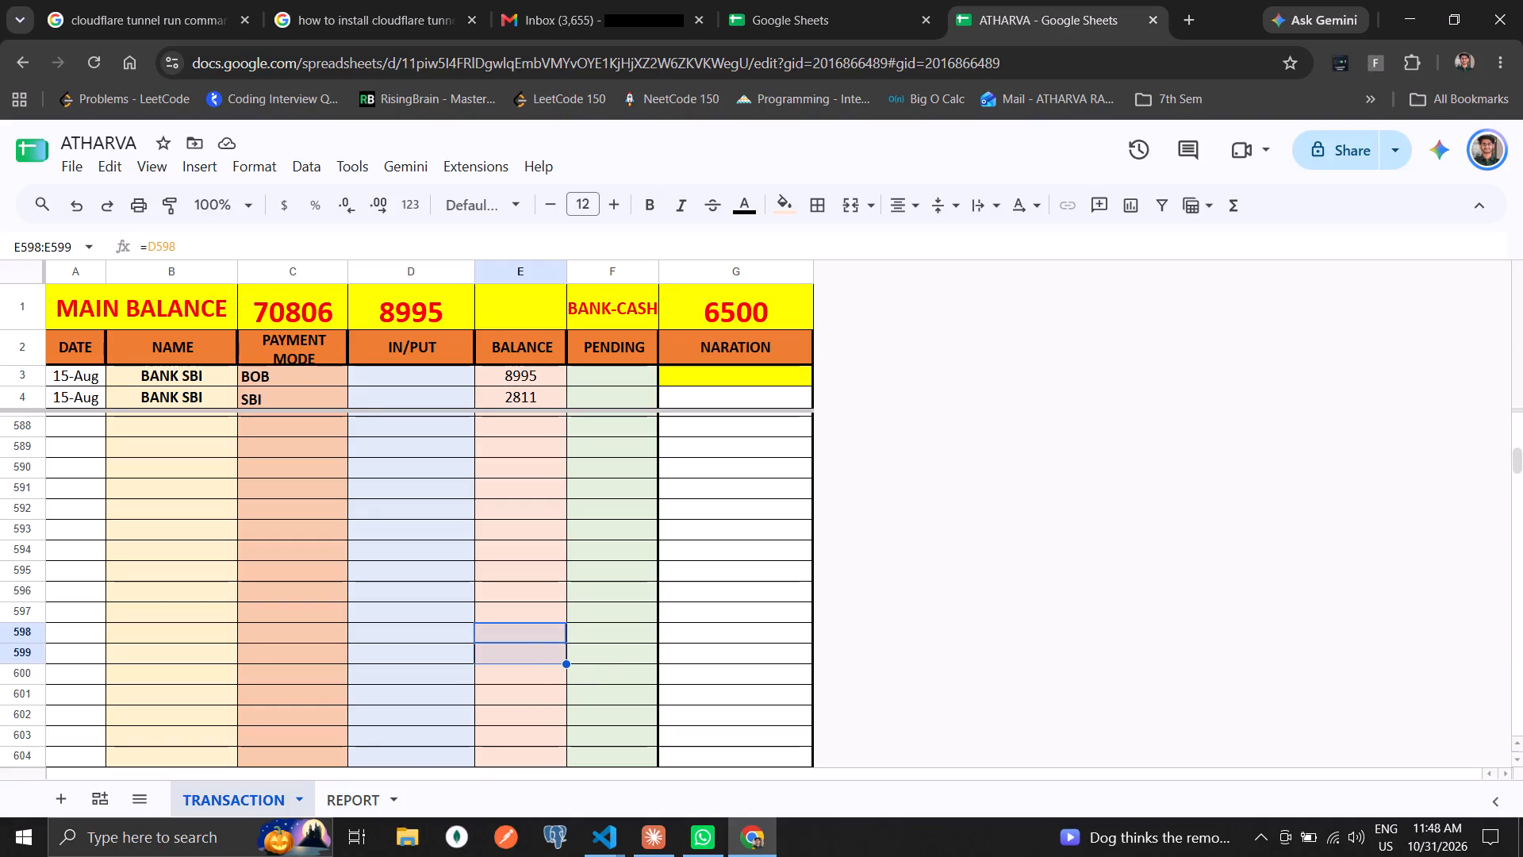
double_click(569, 665)
left_click_drag(569, 665, 557, 856)
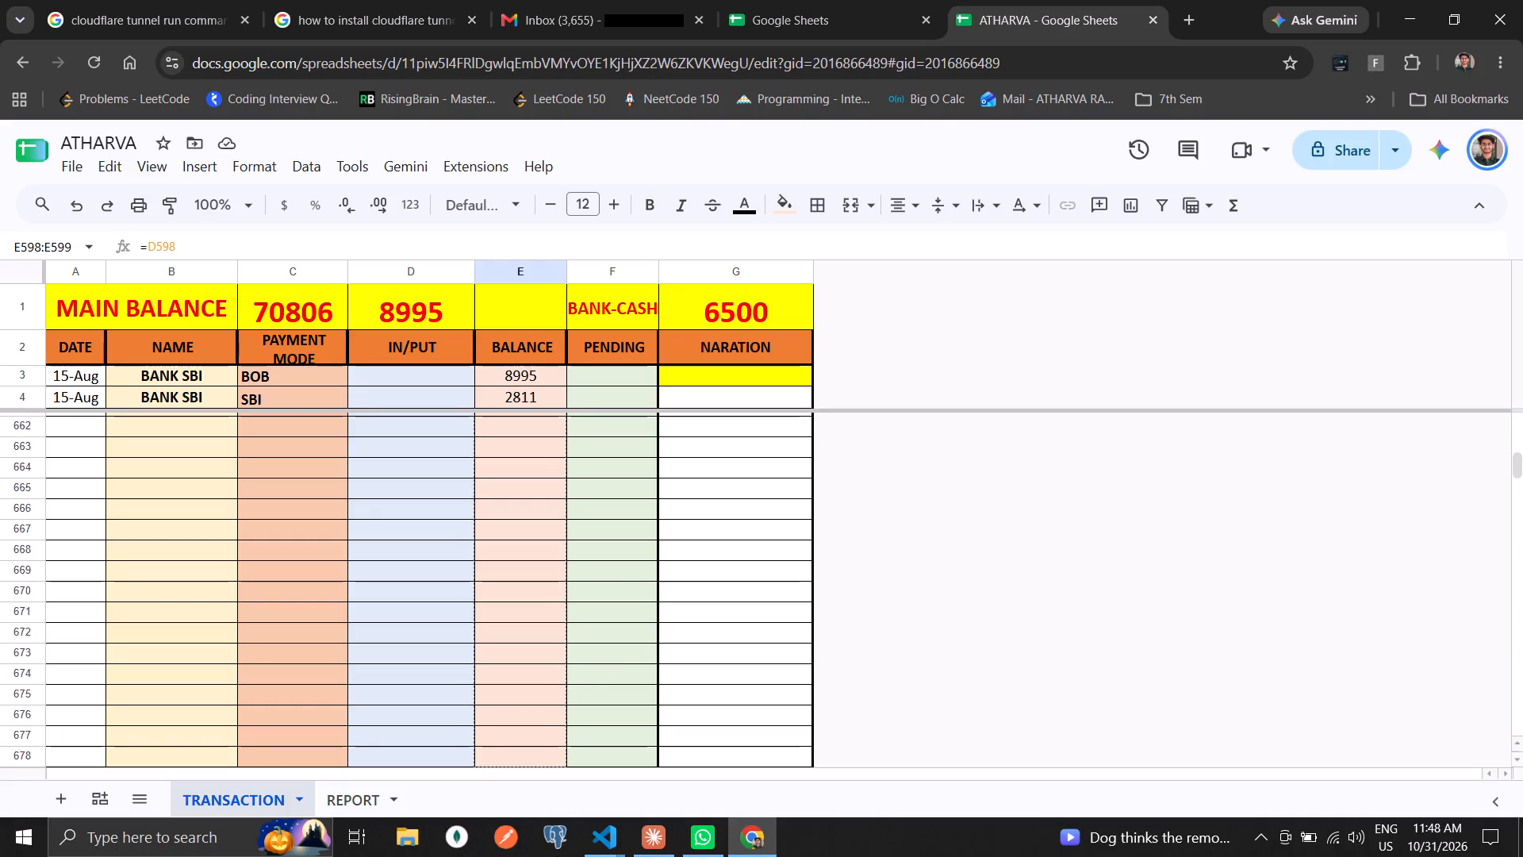
left_click_drag(557, 856, 566, 744)
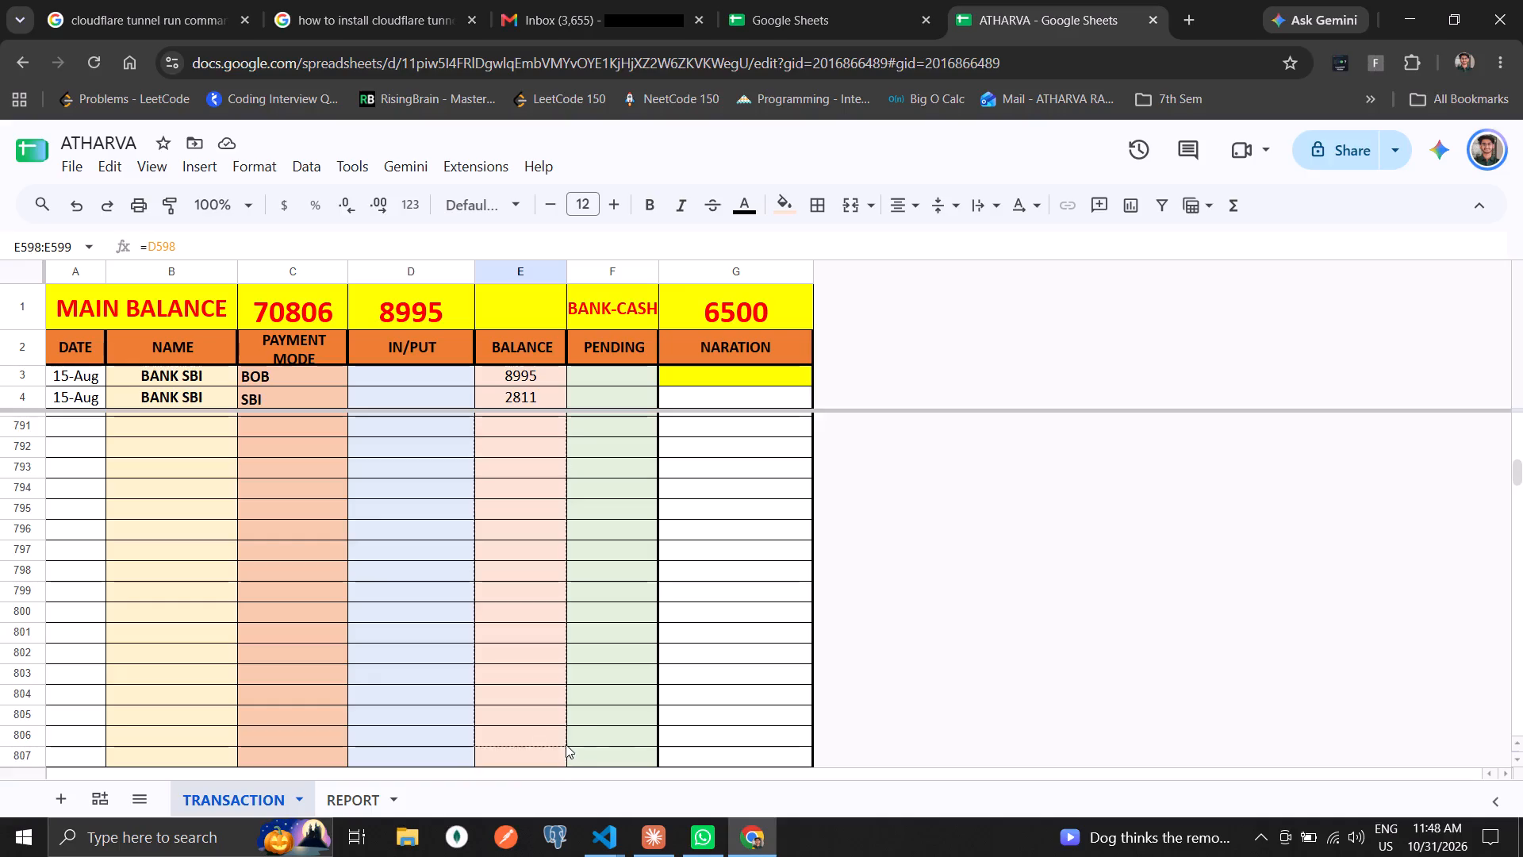
left_click_drag(566, 744, 566, 714)
left_click(543, 721)
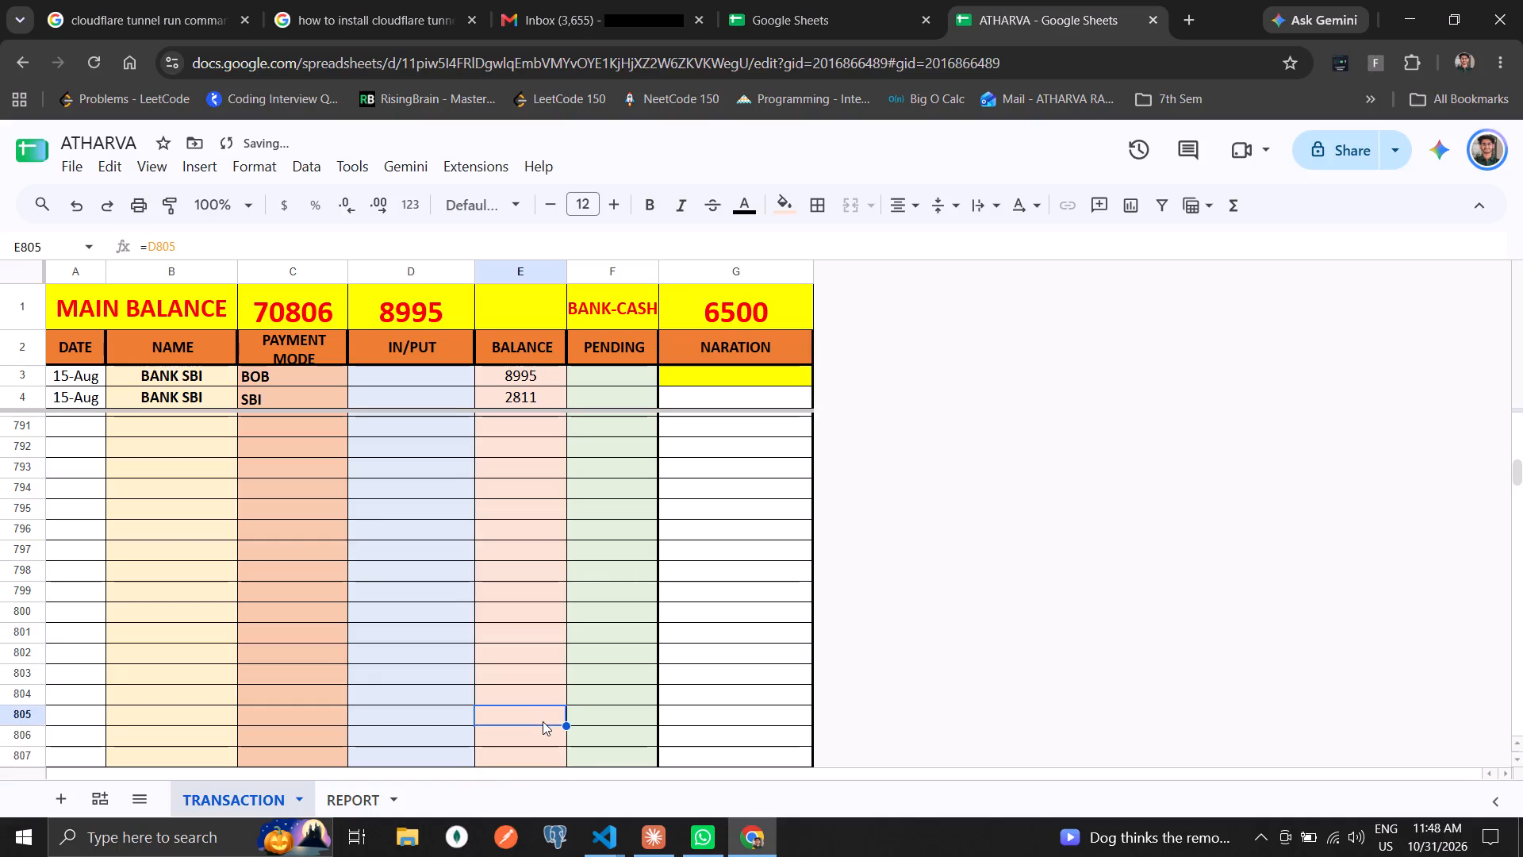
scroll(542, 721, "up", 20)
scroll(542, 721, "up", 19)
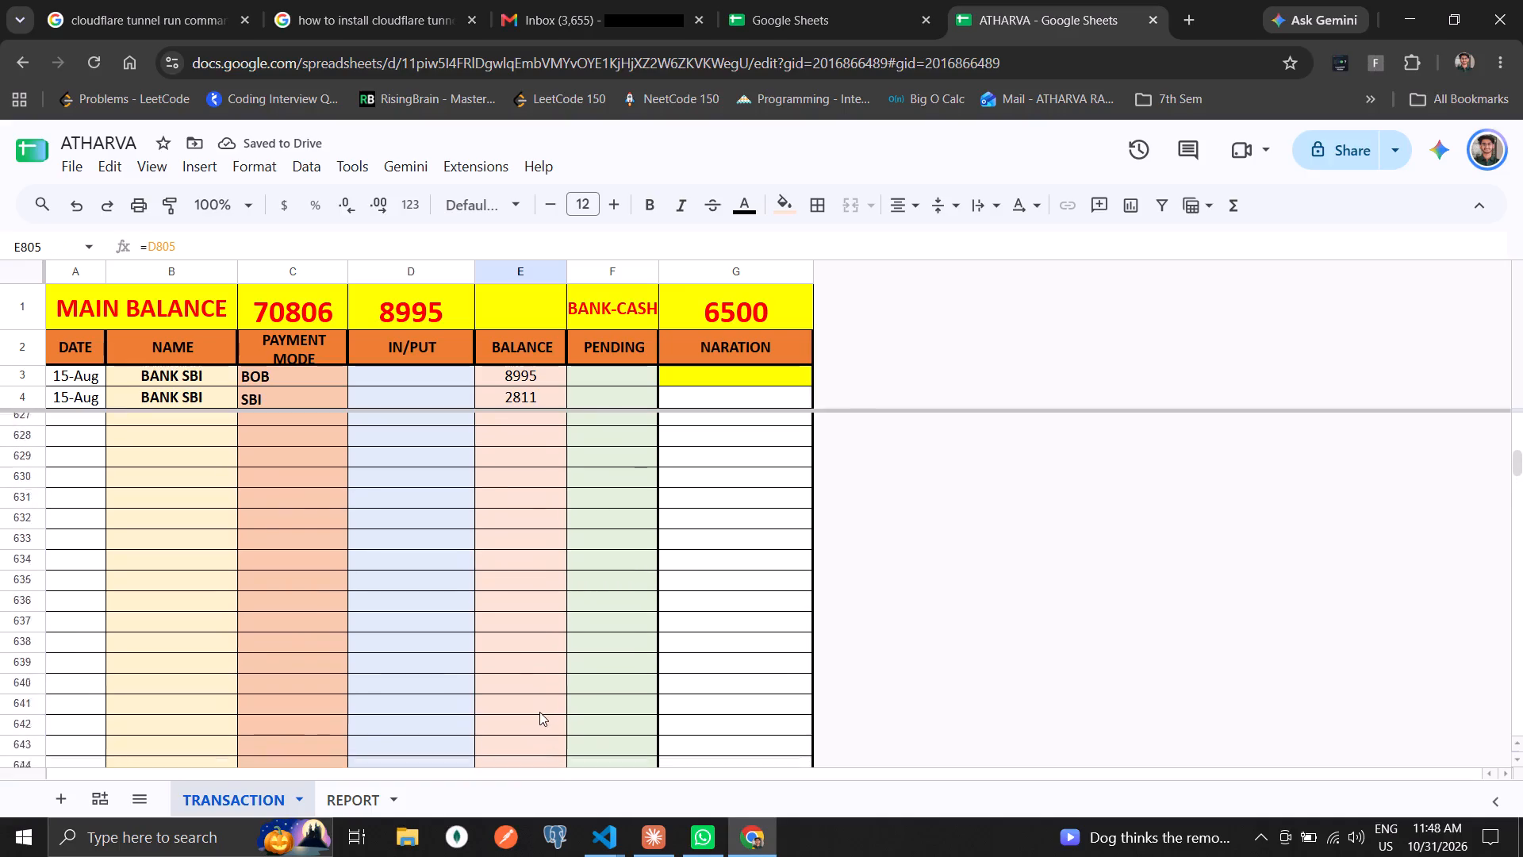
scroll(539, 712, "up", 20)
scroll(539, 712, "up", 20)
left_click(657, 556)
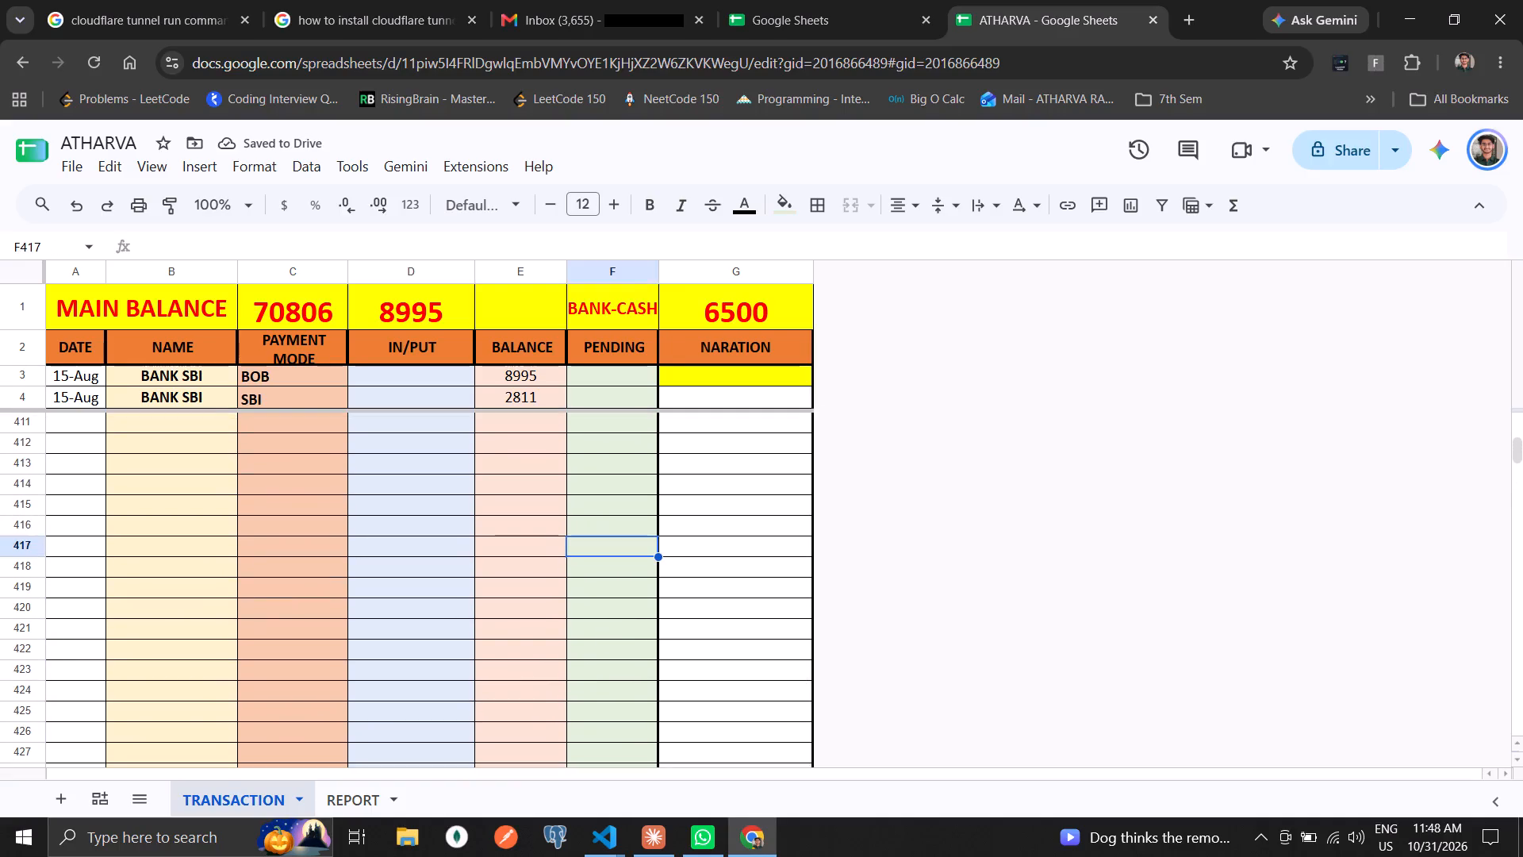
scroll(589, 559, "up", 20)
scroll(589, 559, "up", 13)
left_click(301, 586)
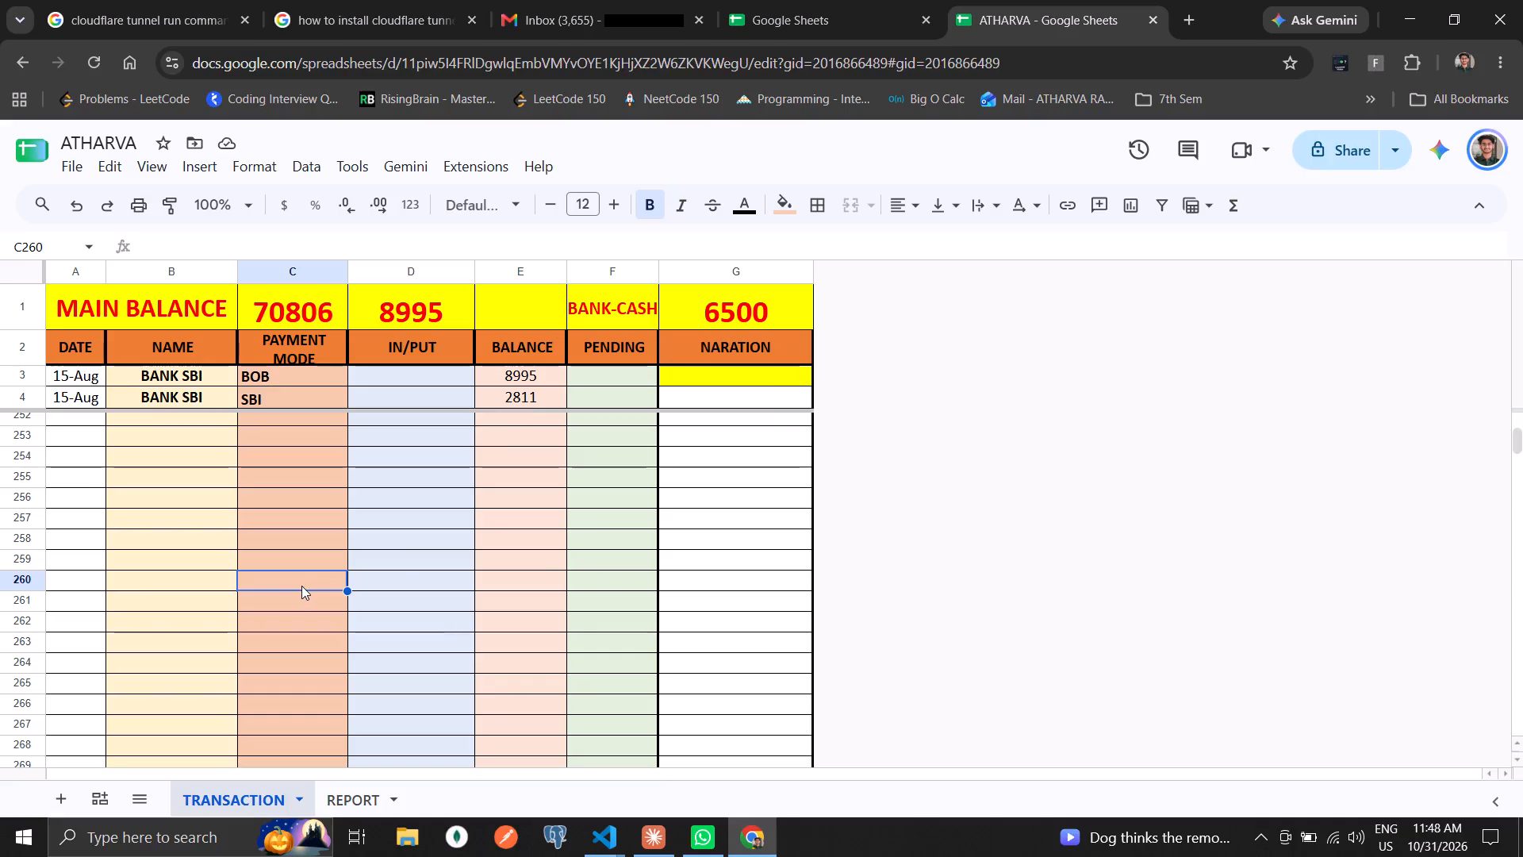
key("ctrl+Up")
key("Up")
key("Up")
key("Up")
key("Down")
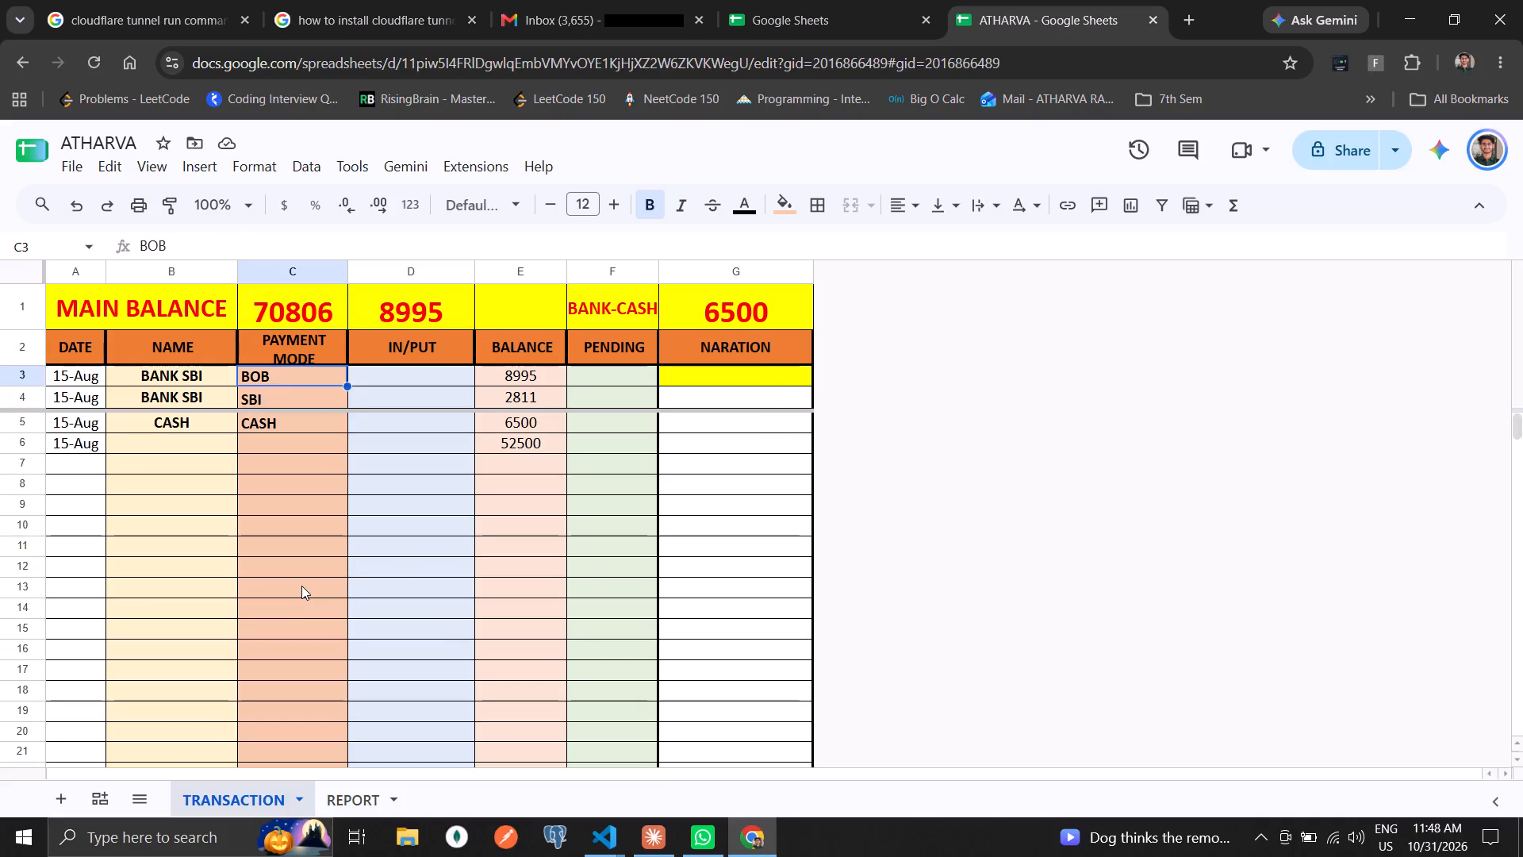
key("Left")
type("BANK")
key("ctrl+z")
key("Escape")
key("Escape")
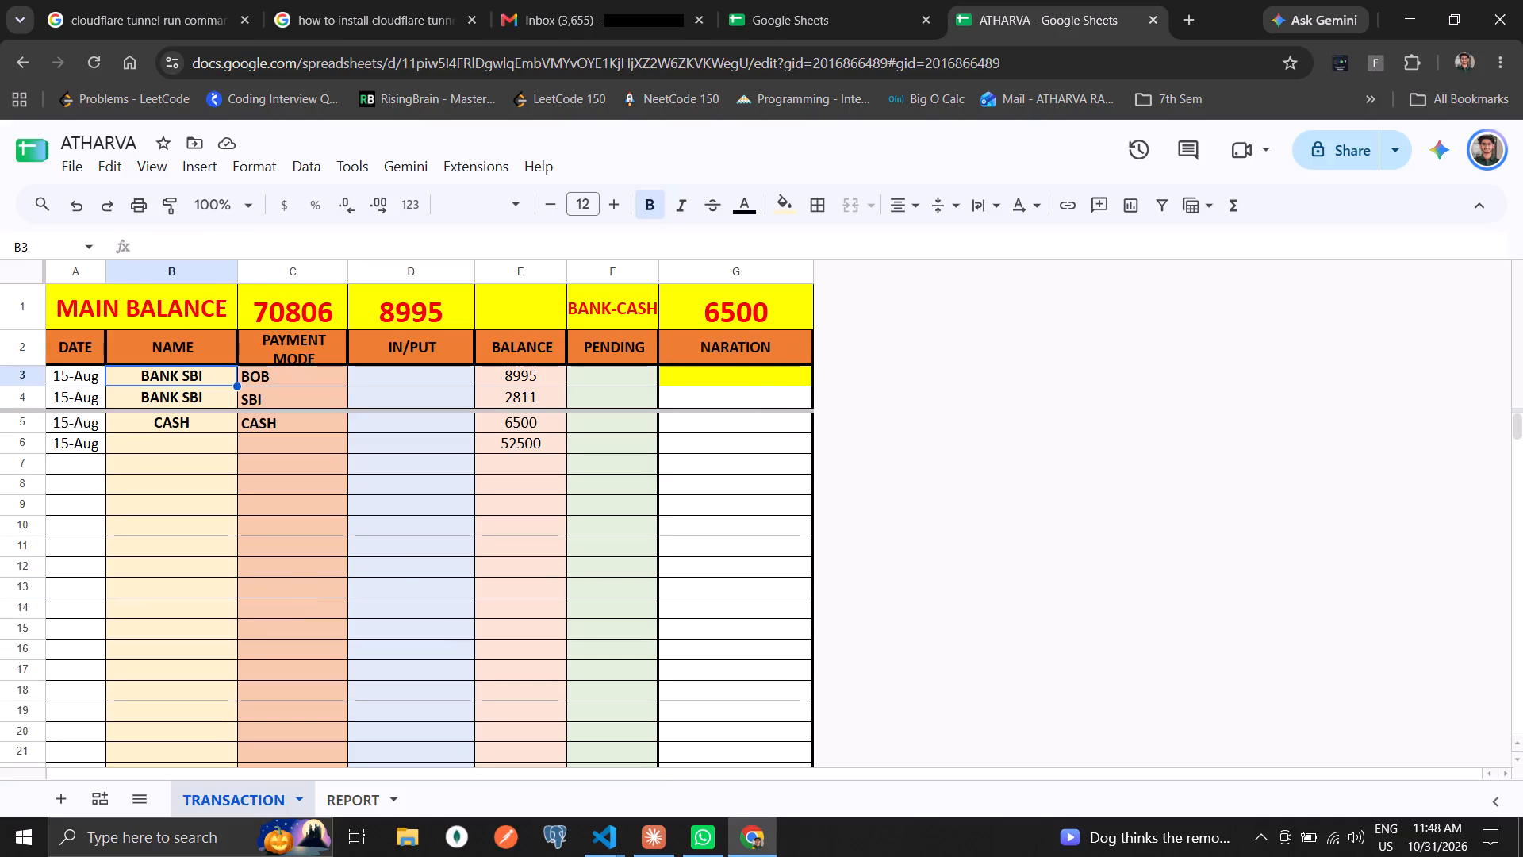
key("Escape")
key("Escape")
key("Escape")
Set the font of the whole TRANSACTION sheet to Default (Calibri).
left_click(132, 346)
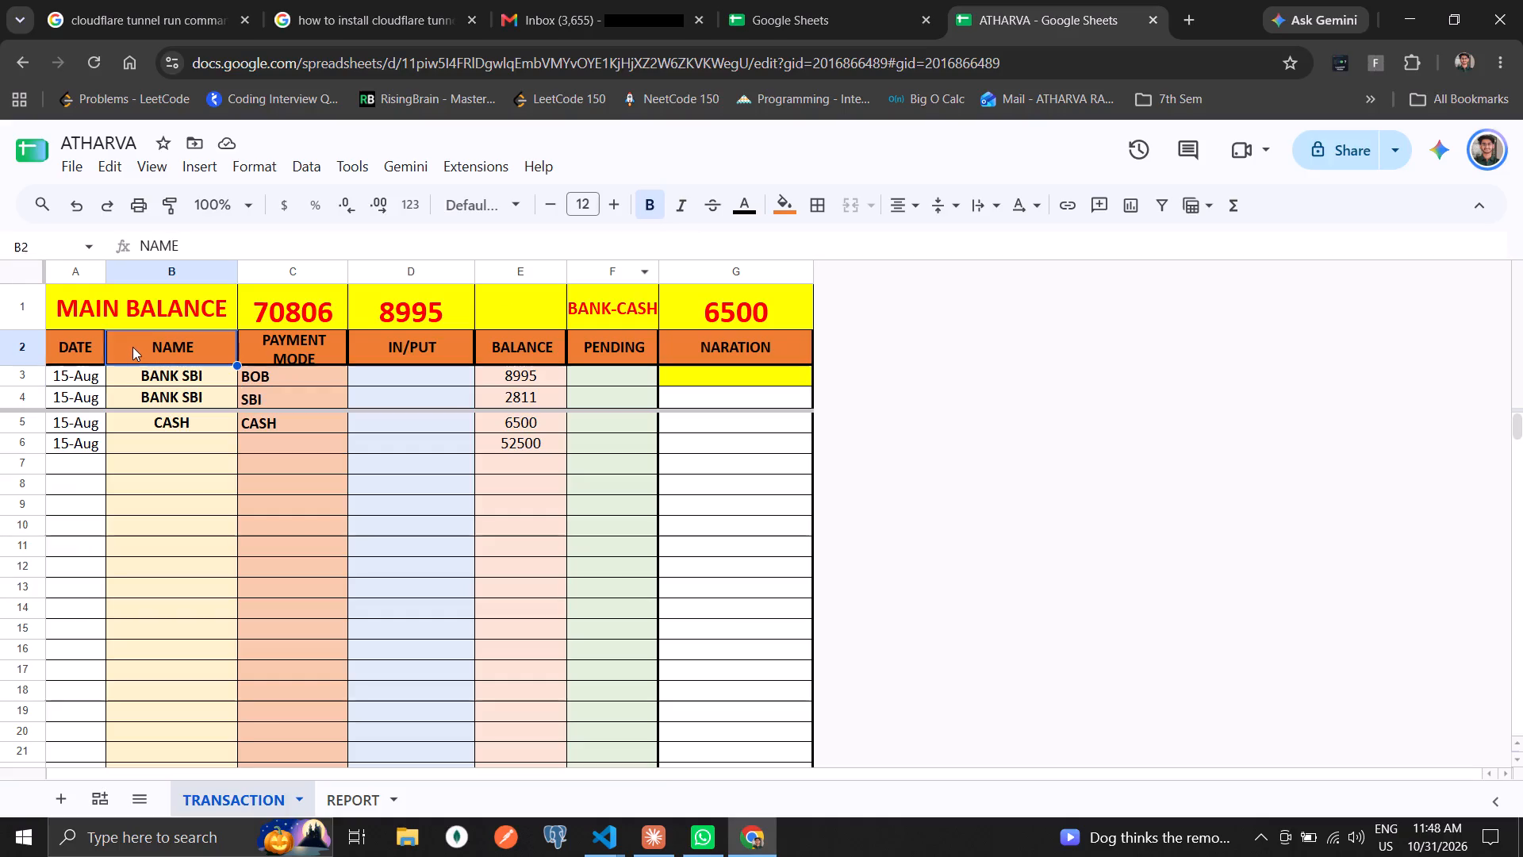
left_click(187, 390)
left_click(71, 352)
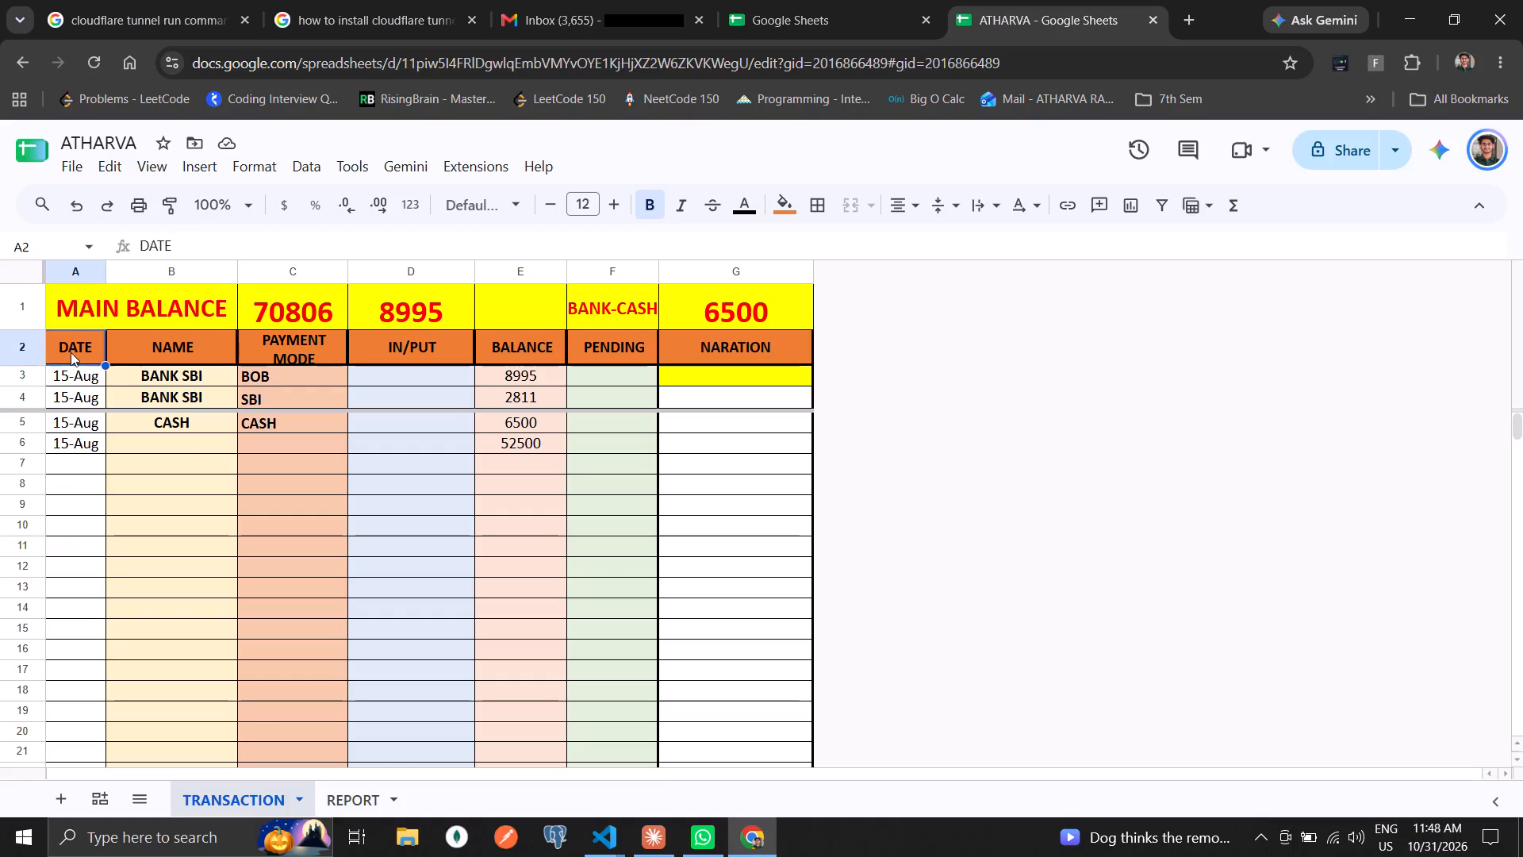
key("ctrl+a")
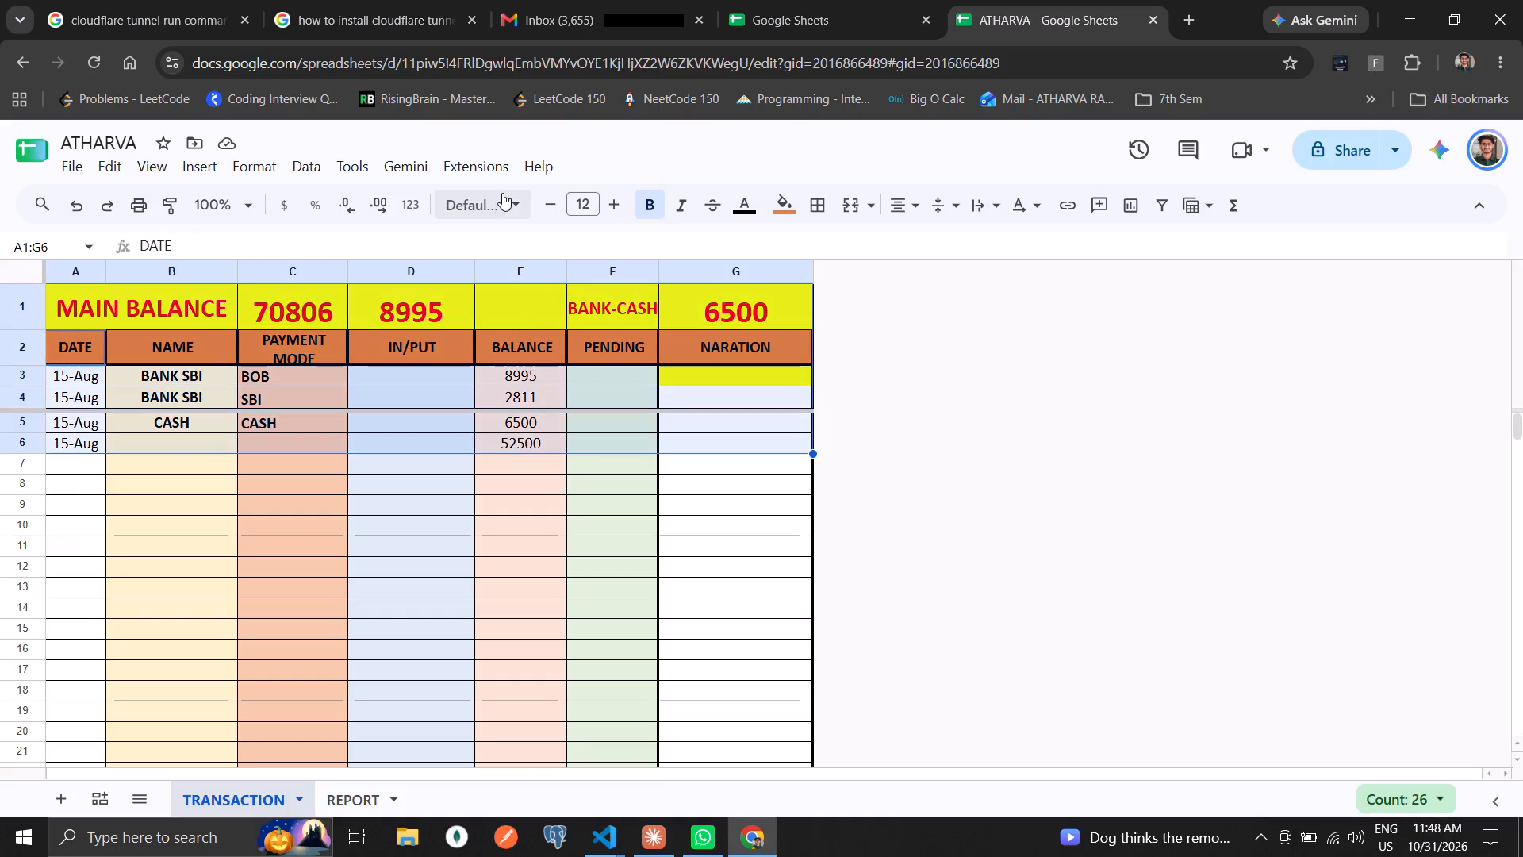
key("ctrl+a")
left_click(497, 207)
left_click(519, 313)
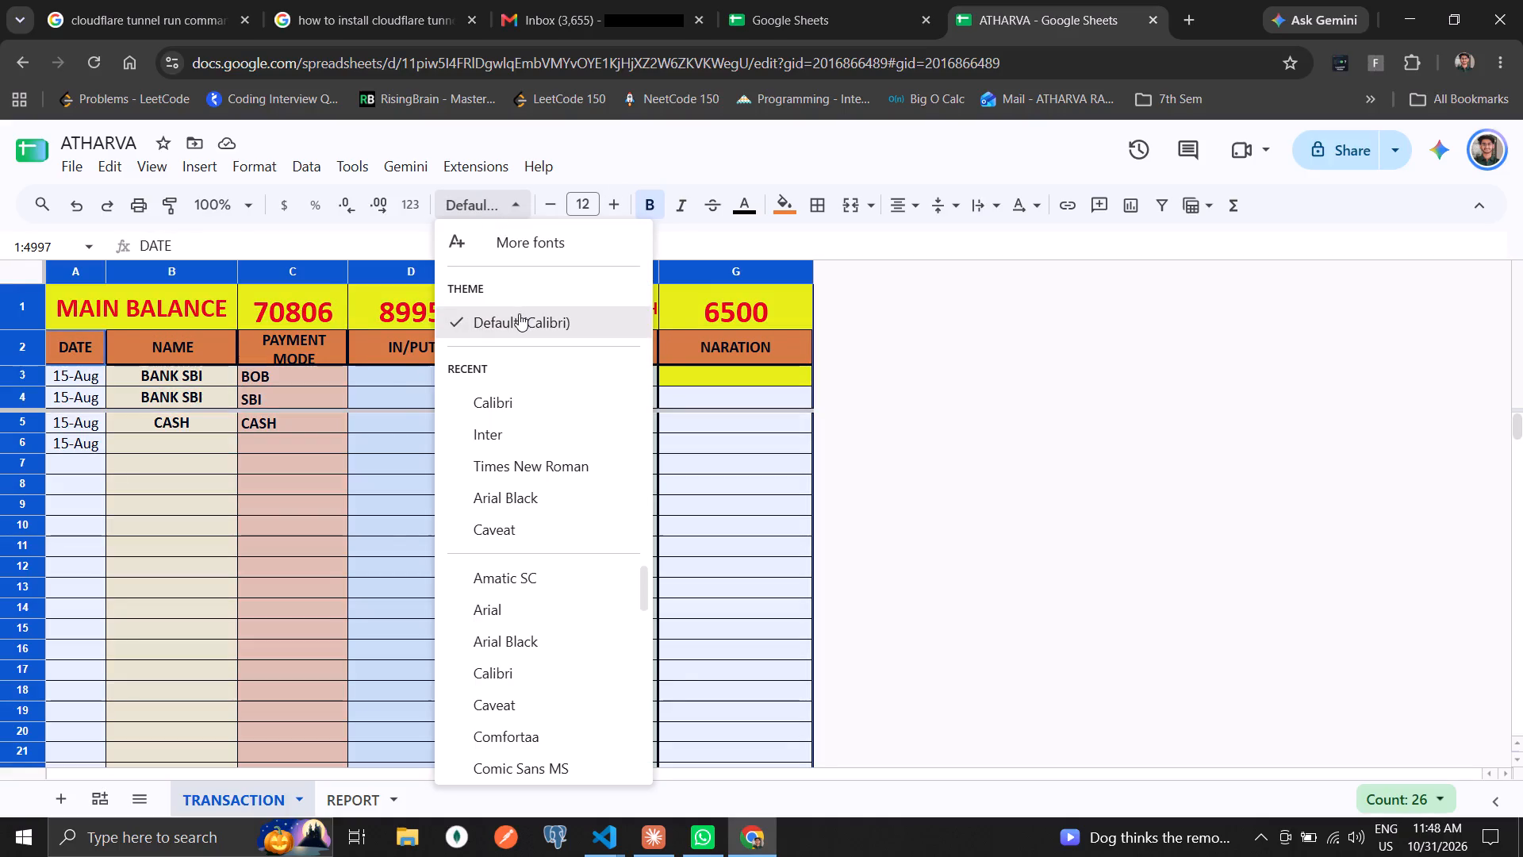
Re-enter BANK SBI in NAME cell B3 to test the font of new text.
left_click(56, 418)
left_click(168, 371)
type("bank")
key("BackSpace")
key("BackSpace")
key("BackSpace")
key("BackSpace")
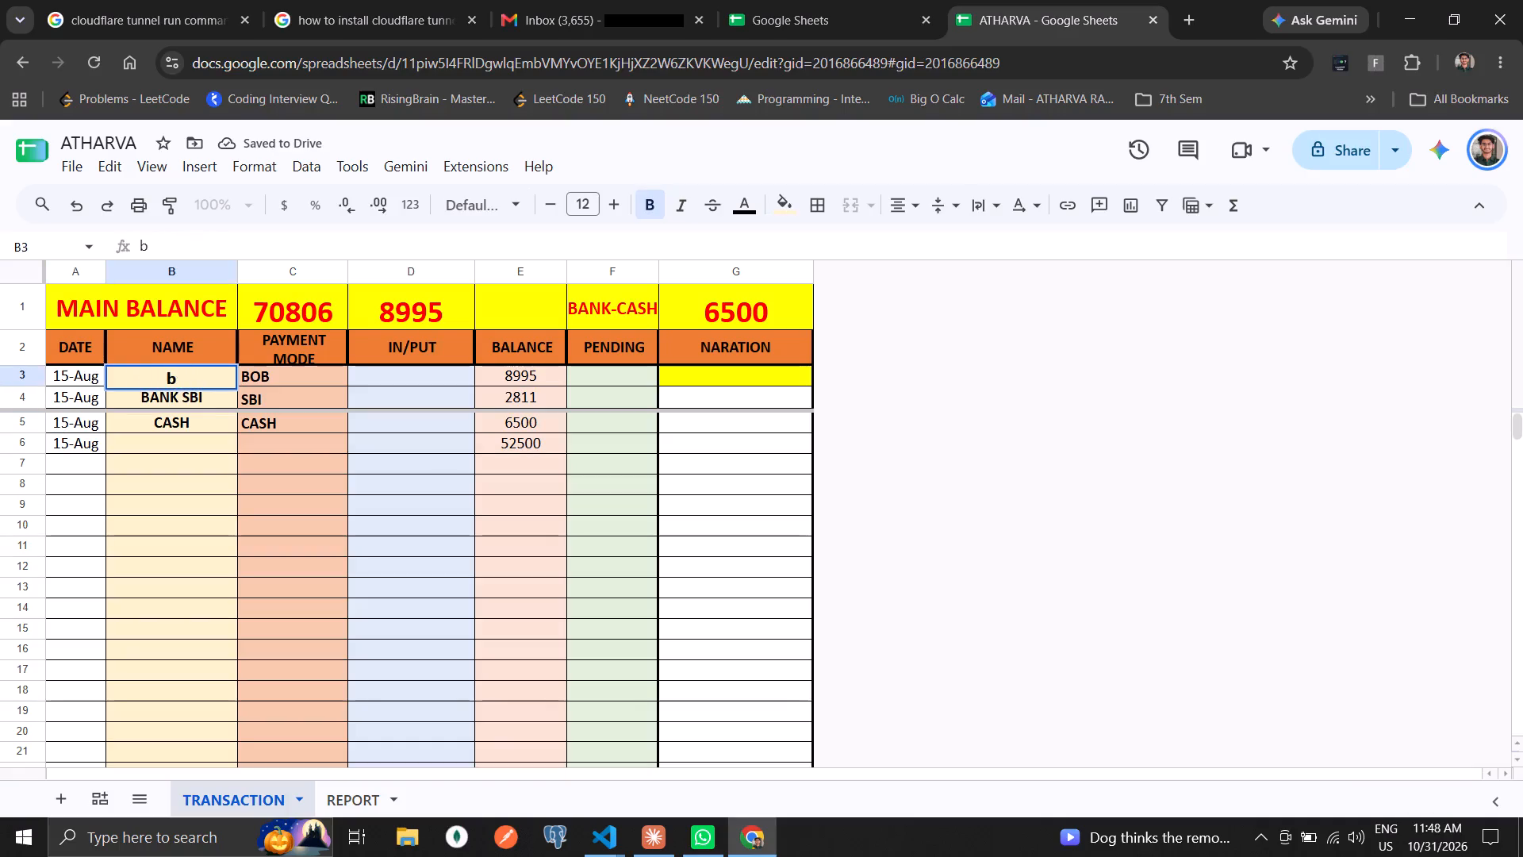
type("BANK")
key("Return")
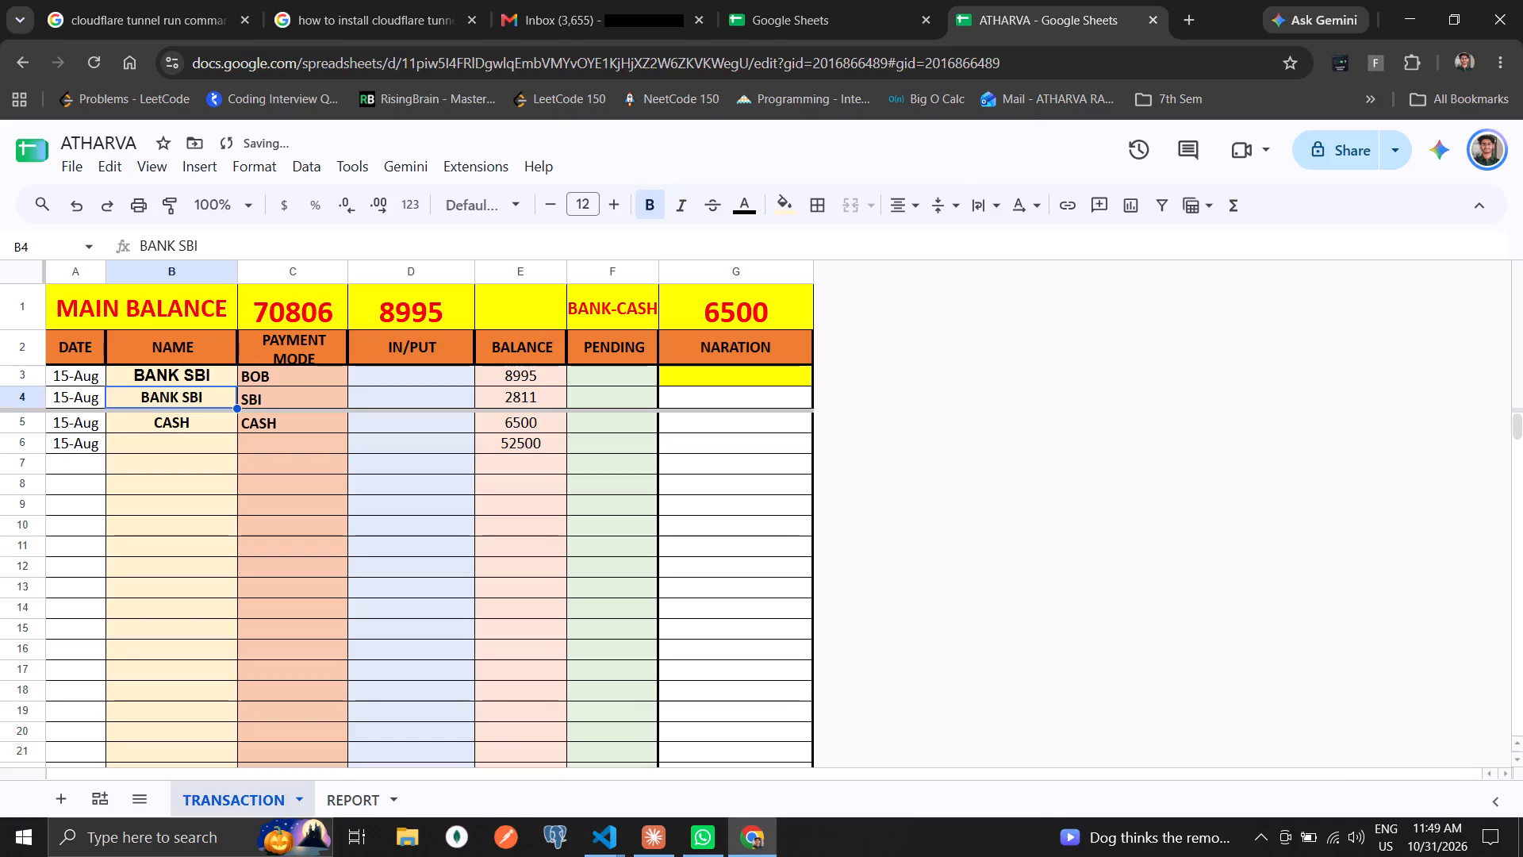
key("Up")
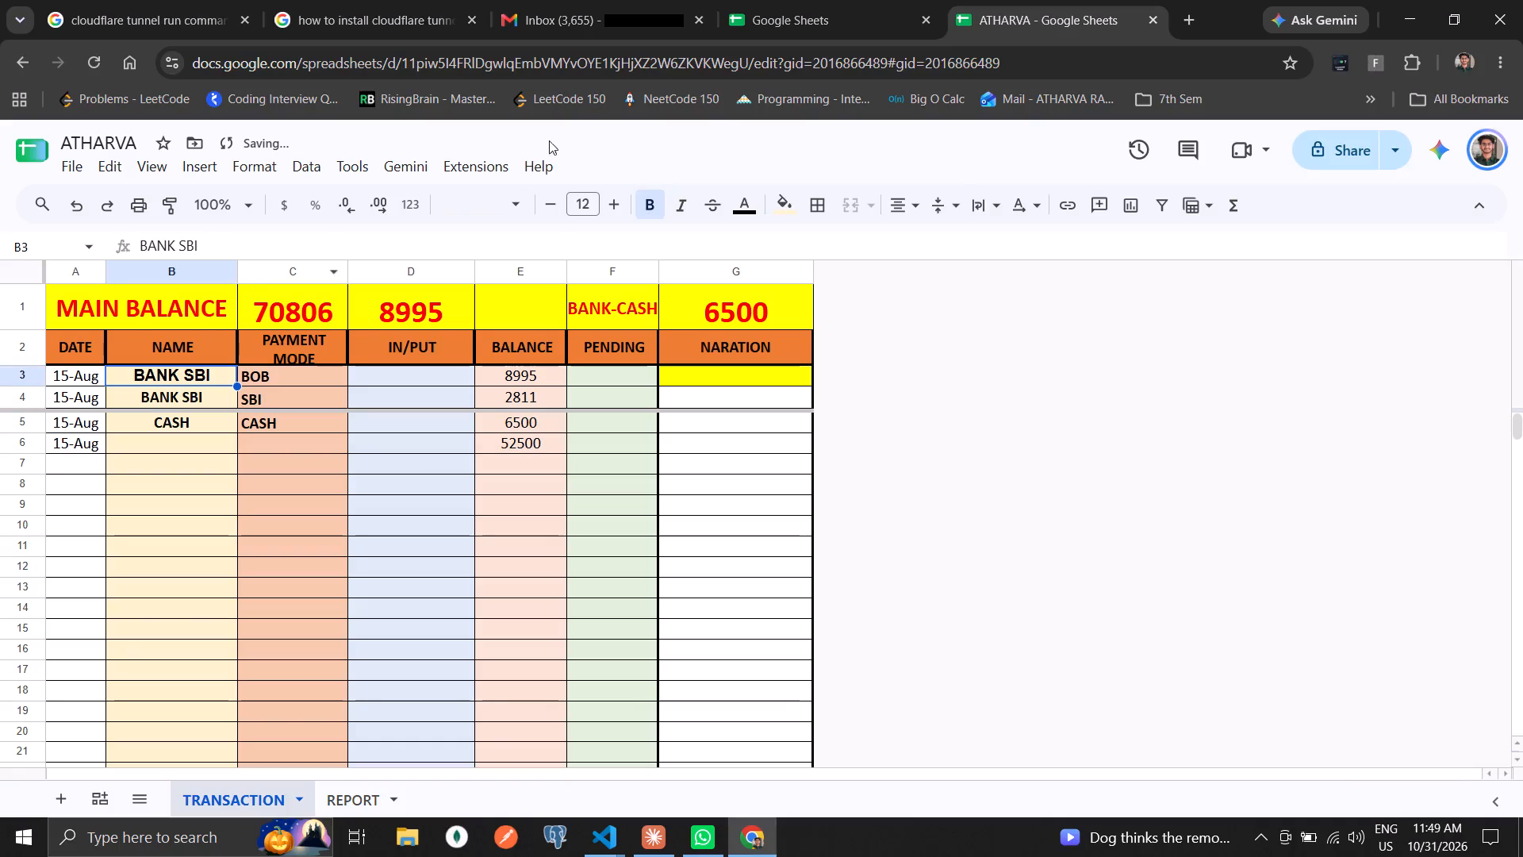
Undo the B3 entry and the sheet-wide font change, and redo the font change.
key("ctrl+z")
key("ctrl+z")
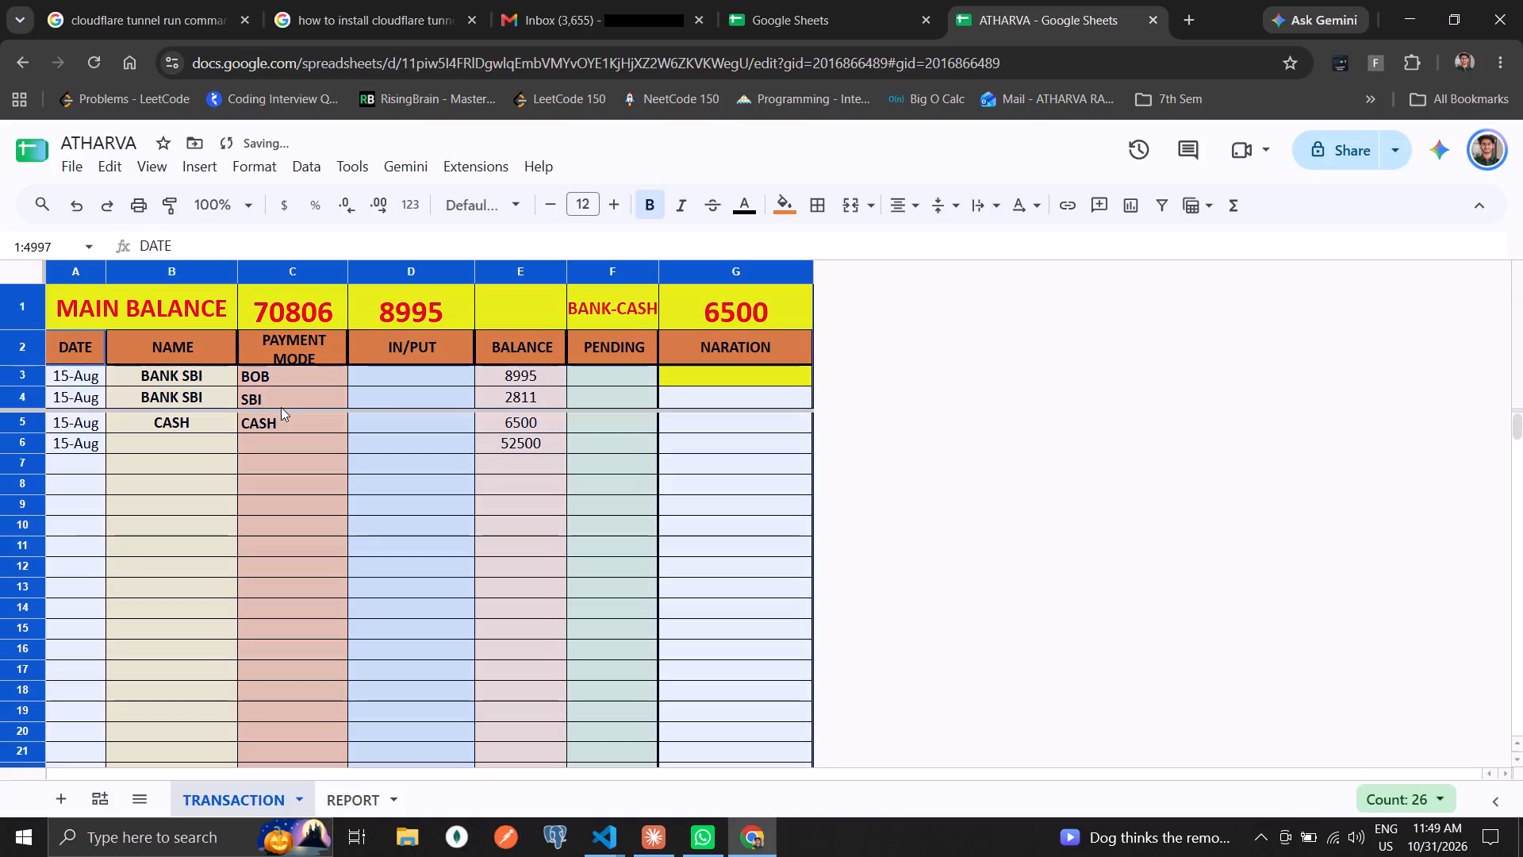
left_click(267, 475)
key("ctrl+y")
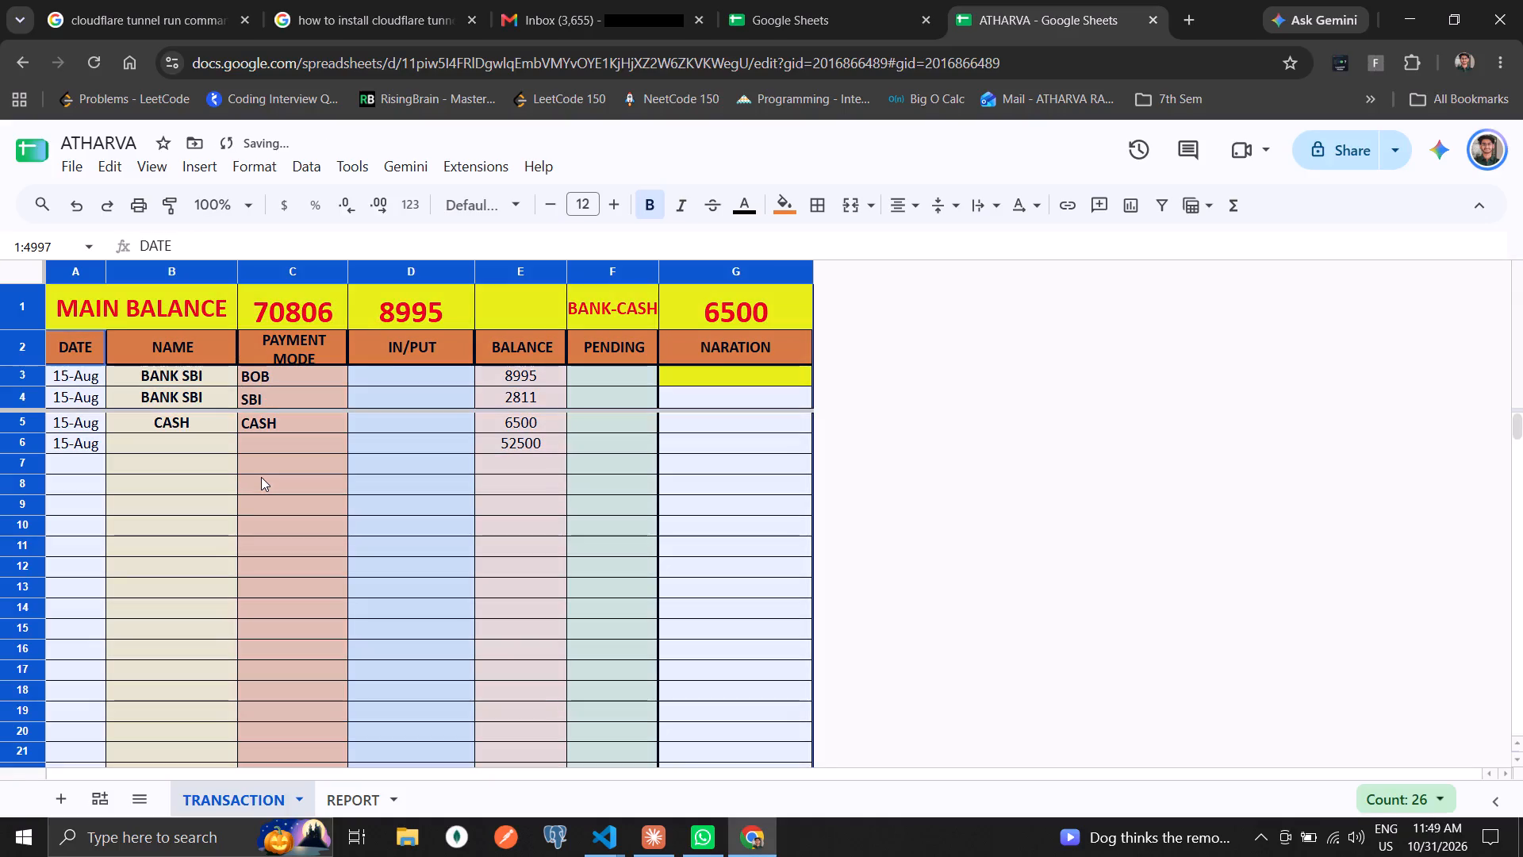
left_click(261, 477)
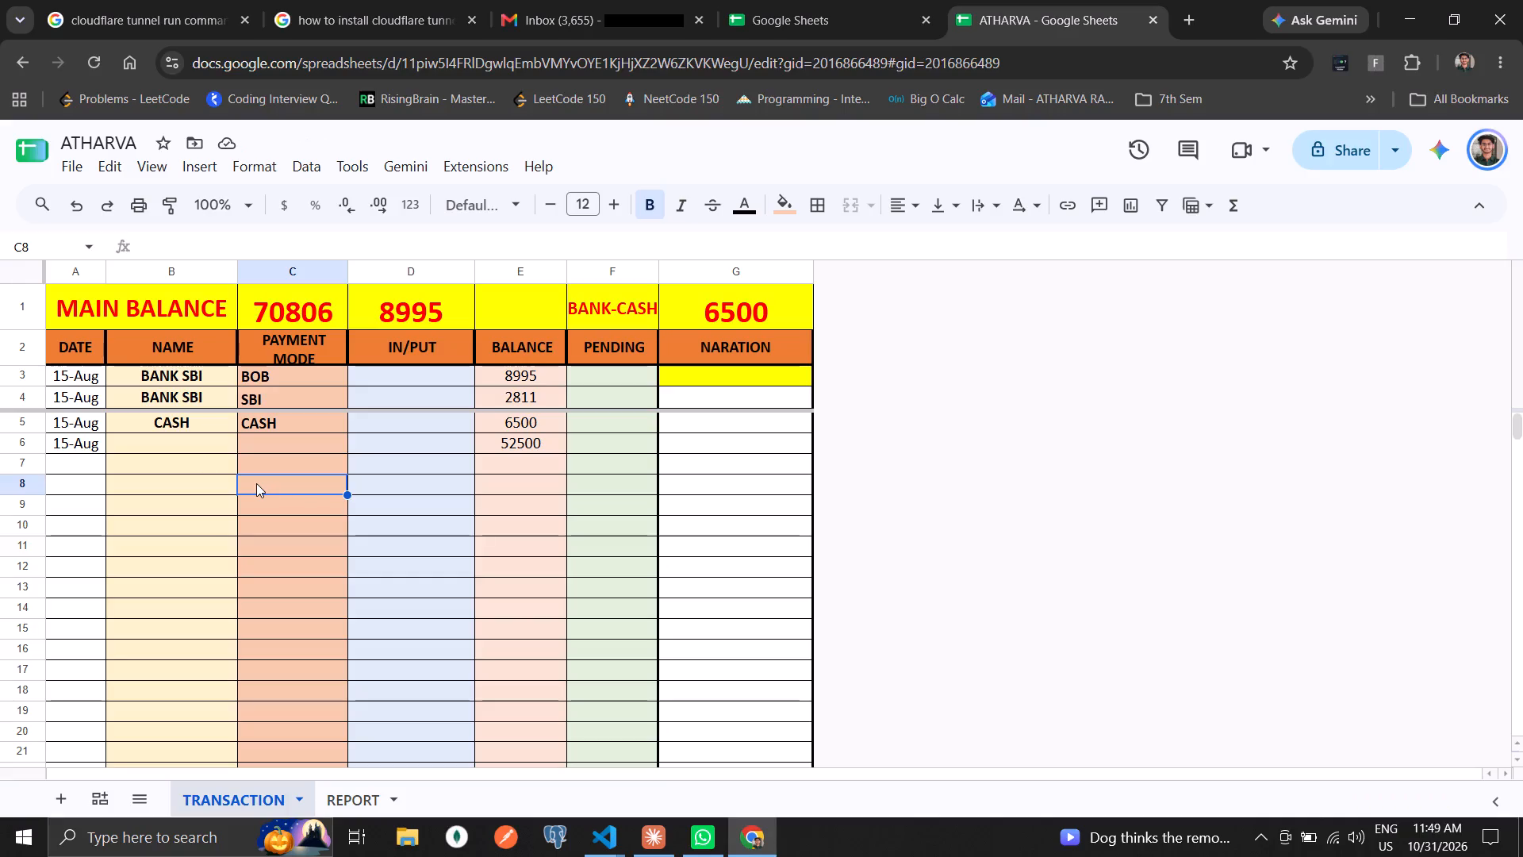
Set the font of the whole TRANSACTION sheet to Calibri.
left_click(123, 320)
left_click(132, 394)
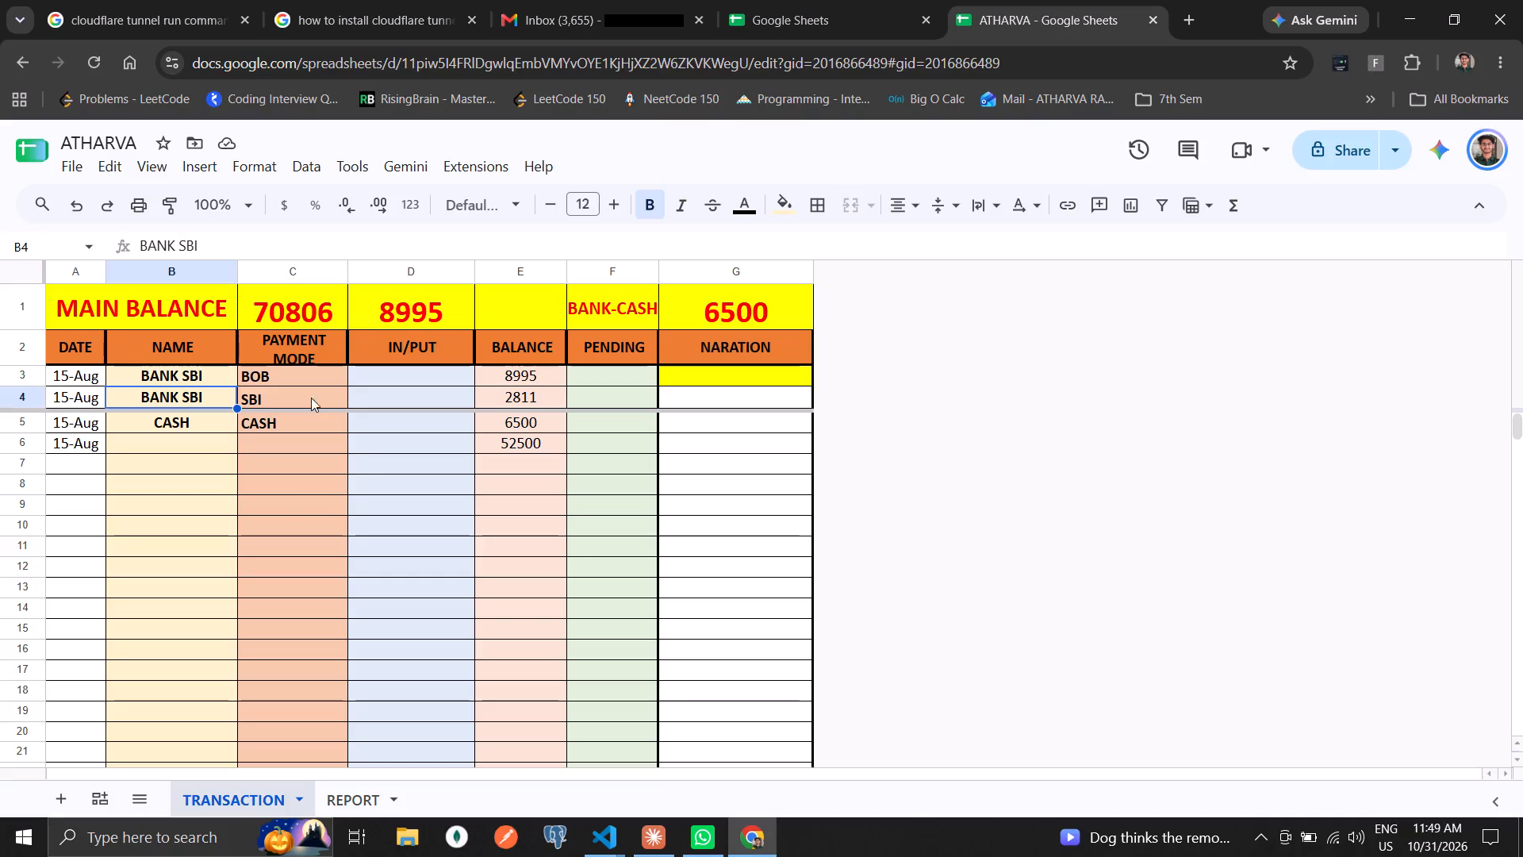
key("ctrl+a")
key("ctrl+a")
left_click(481, 210)
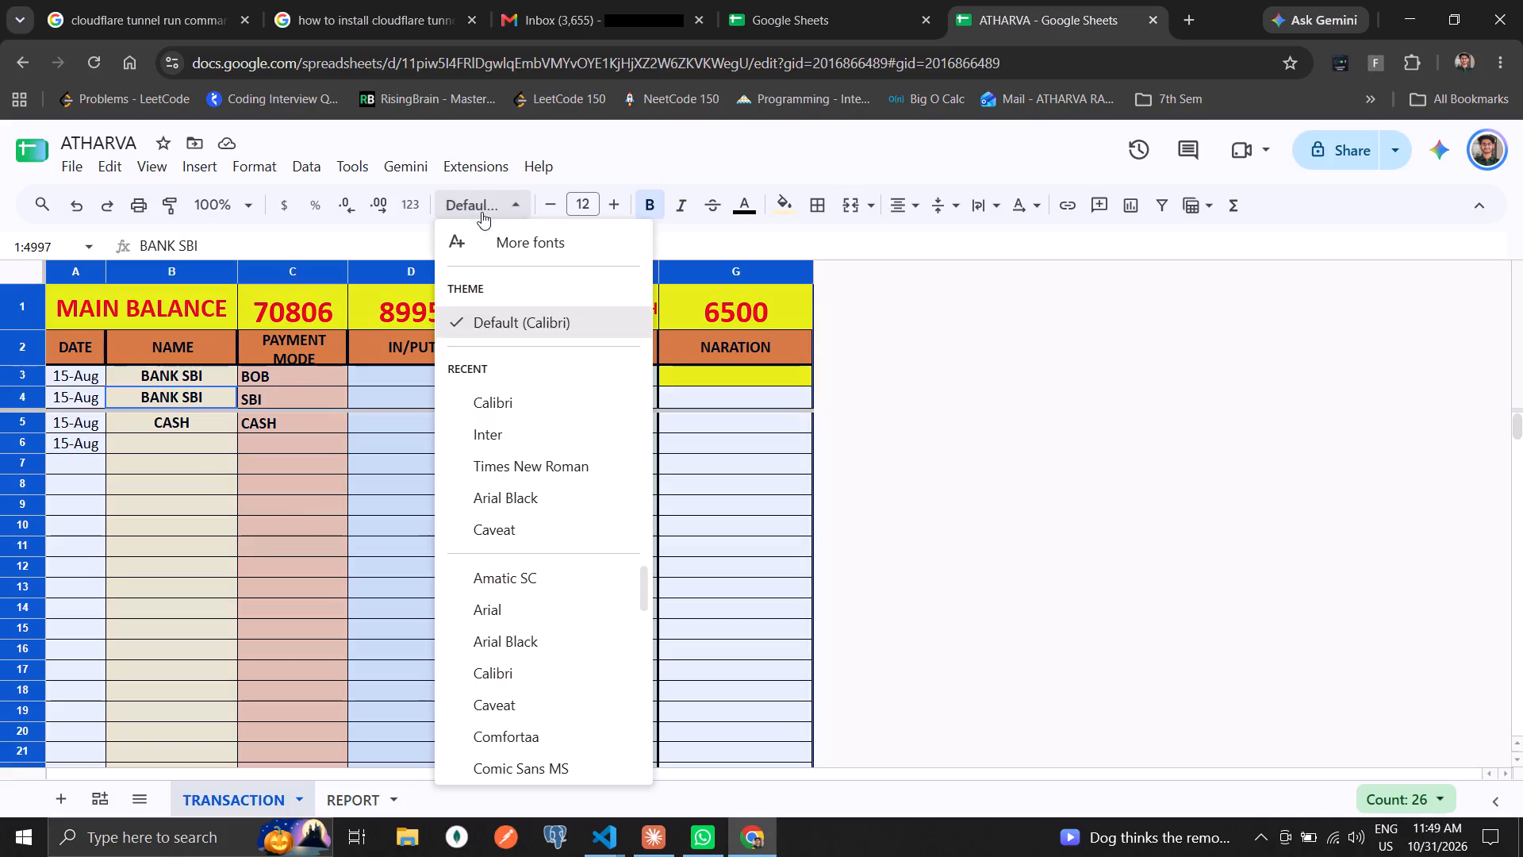
left_click(547, 400)
left_click(77, 503)
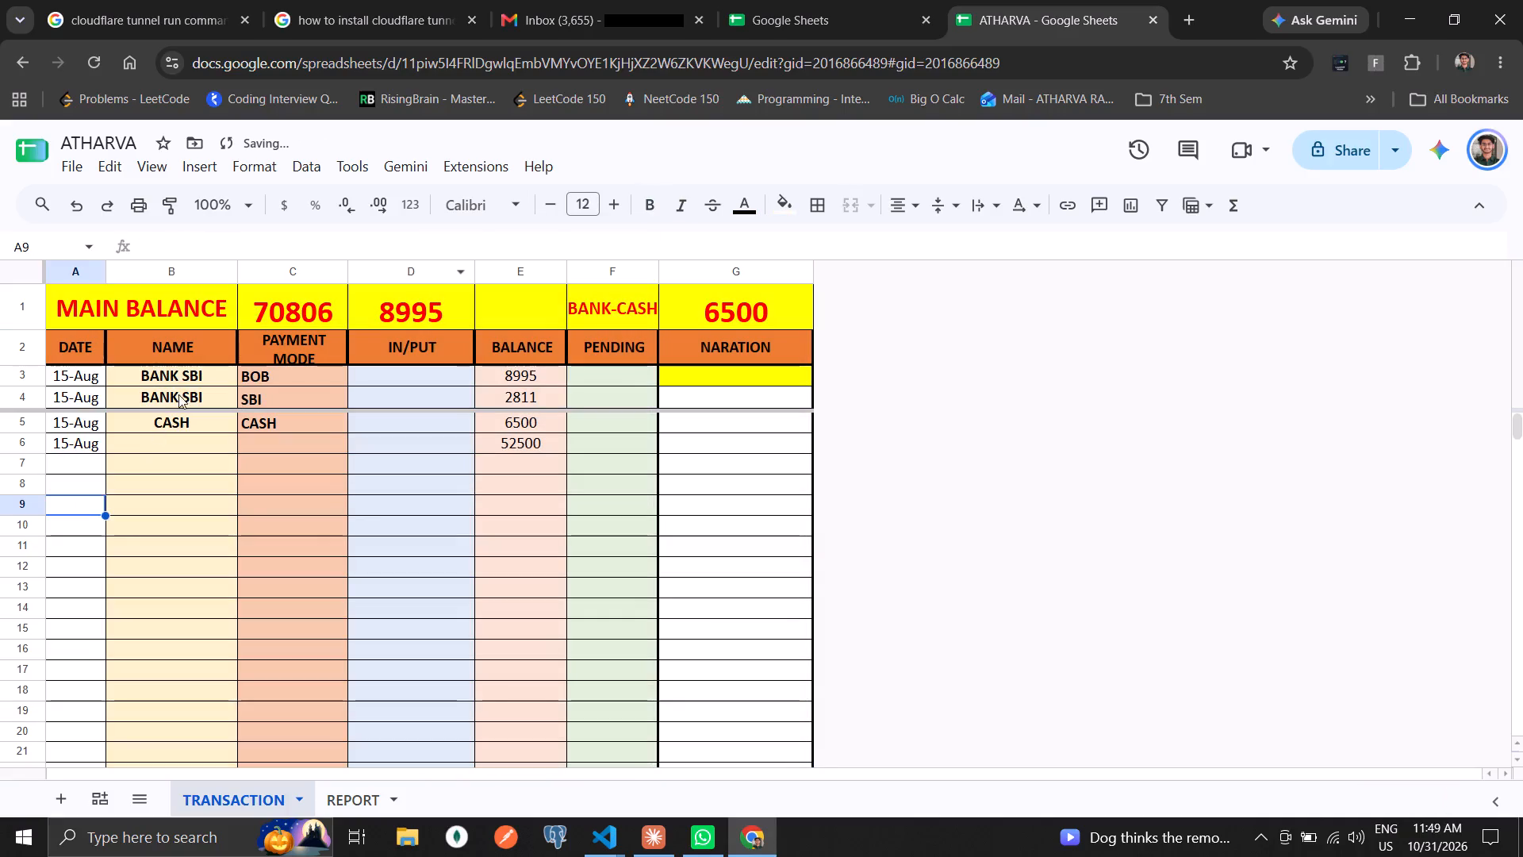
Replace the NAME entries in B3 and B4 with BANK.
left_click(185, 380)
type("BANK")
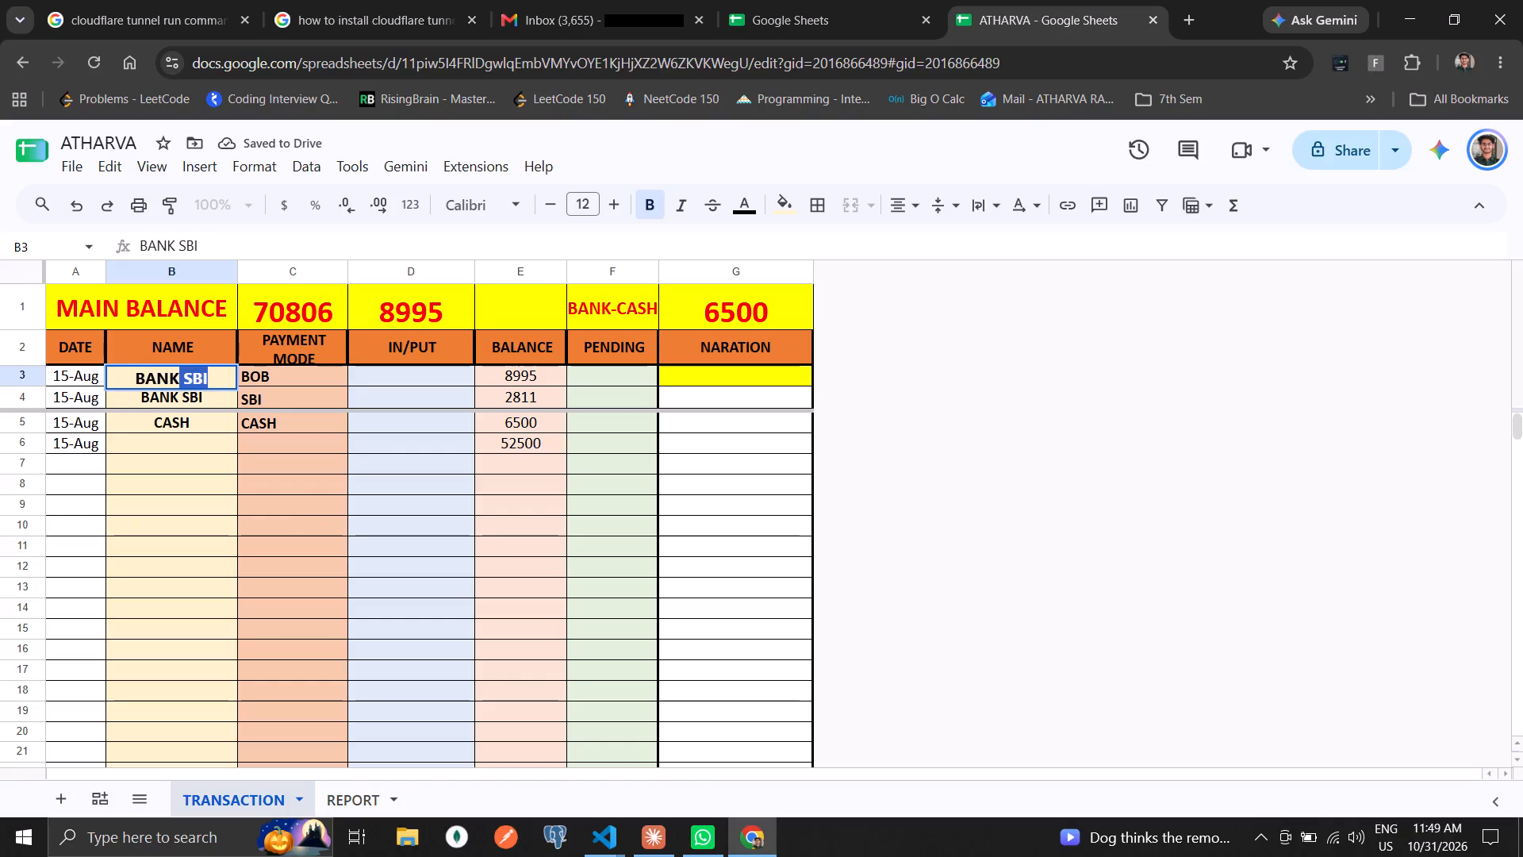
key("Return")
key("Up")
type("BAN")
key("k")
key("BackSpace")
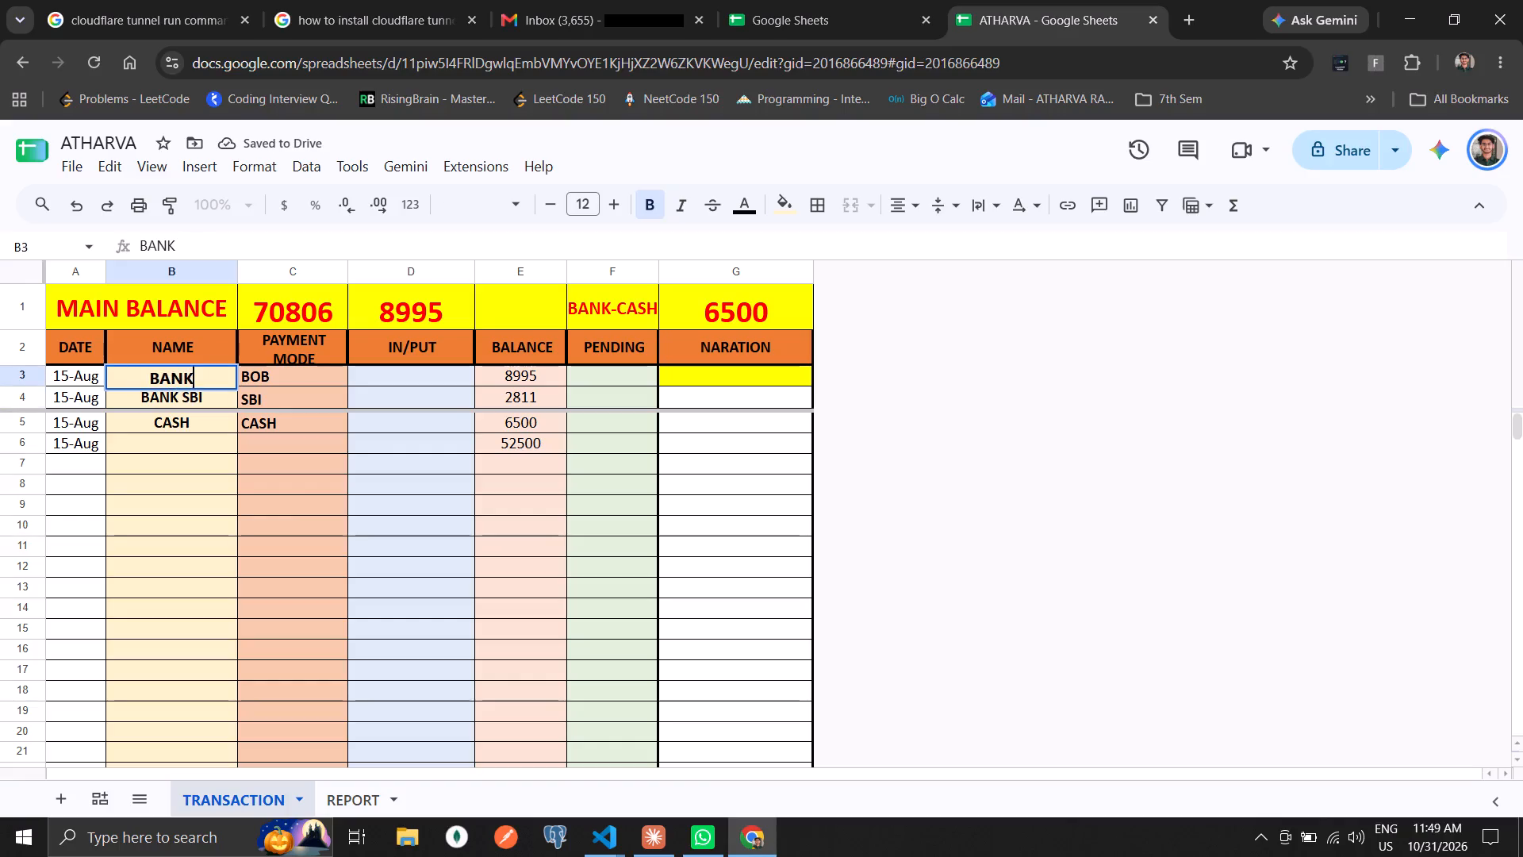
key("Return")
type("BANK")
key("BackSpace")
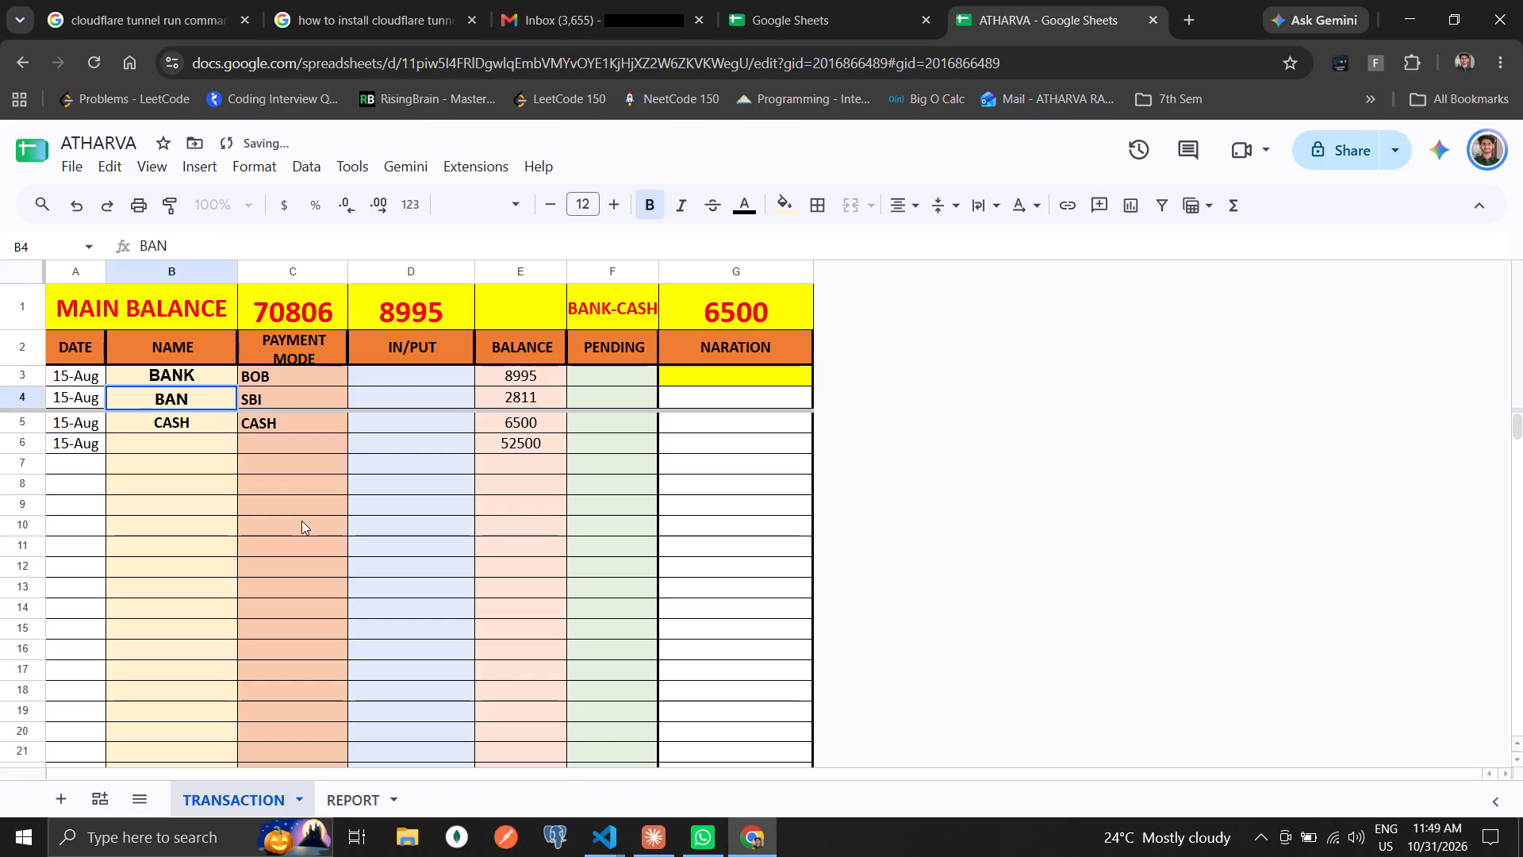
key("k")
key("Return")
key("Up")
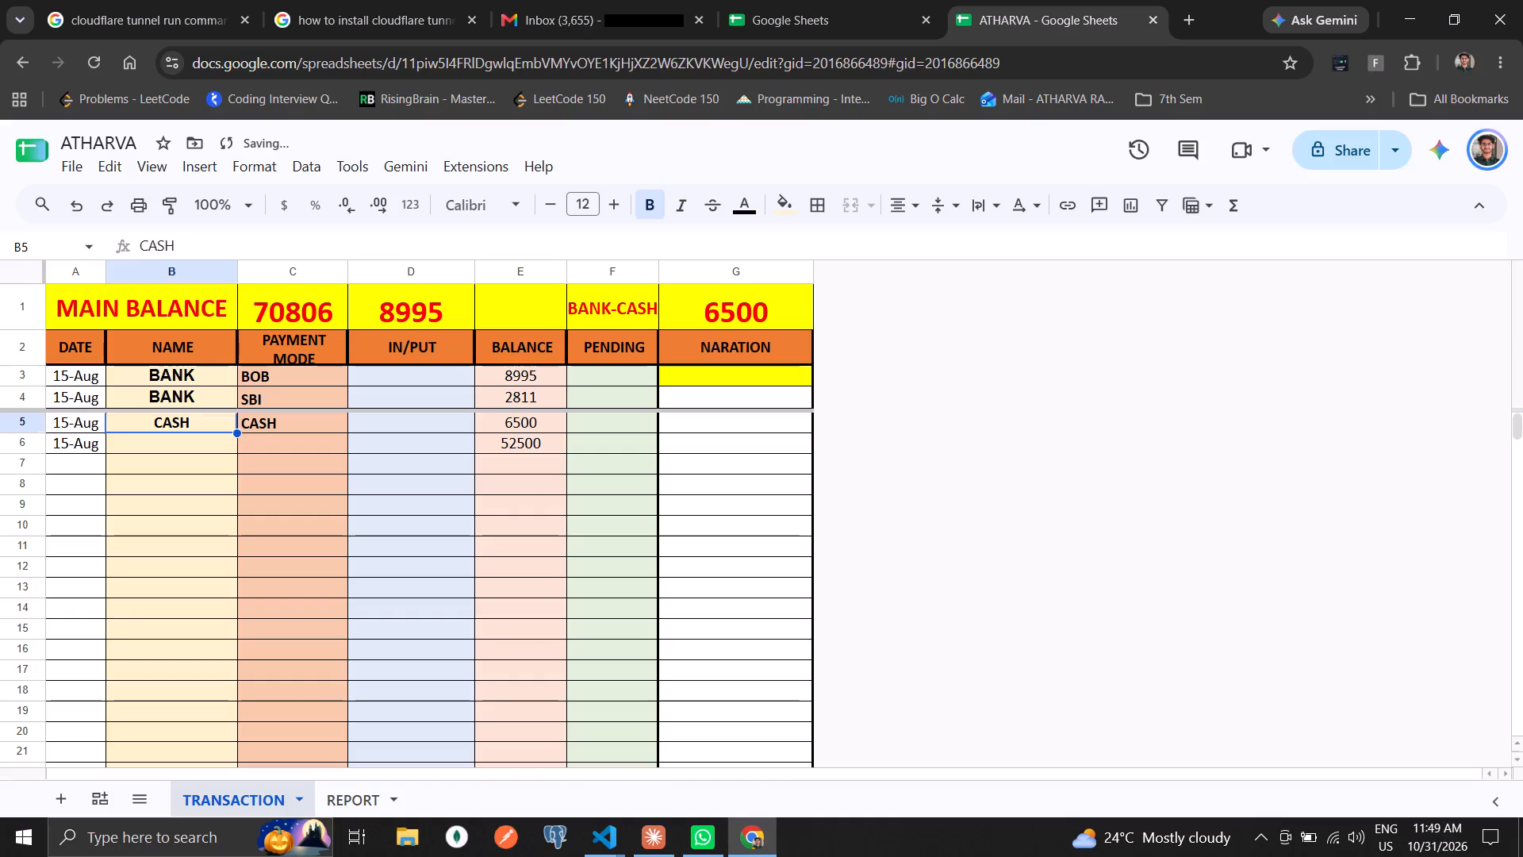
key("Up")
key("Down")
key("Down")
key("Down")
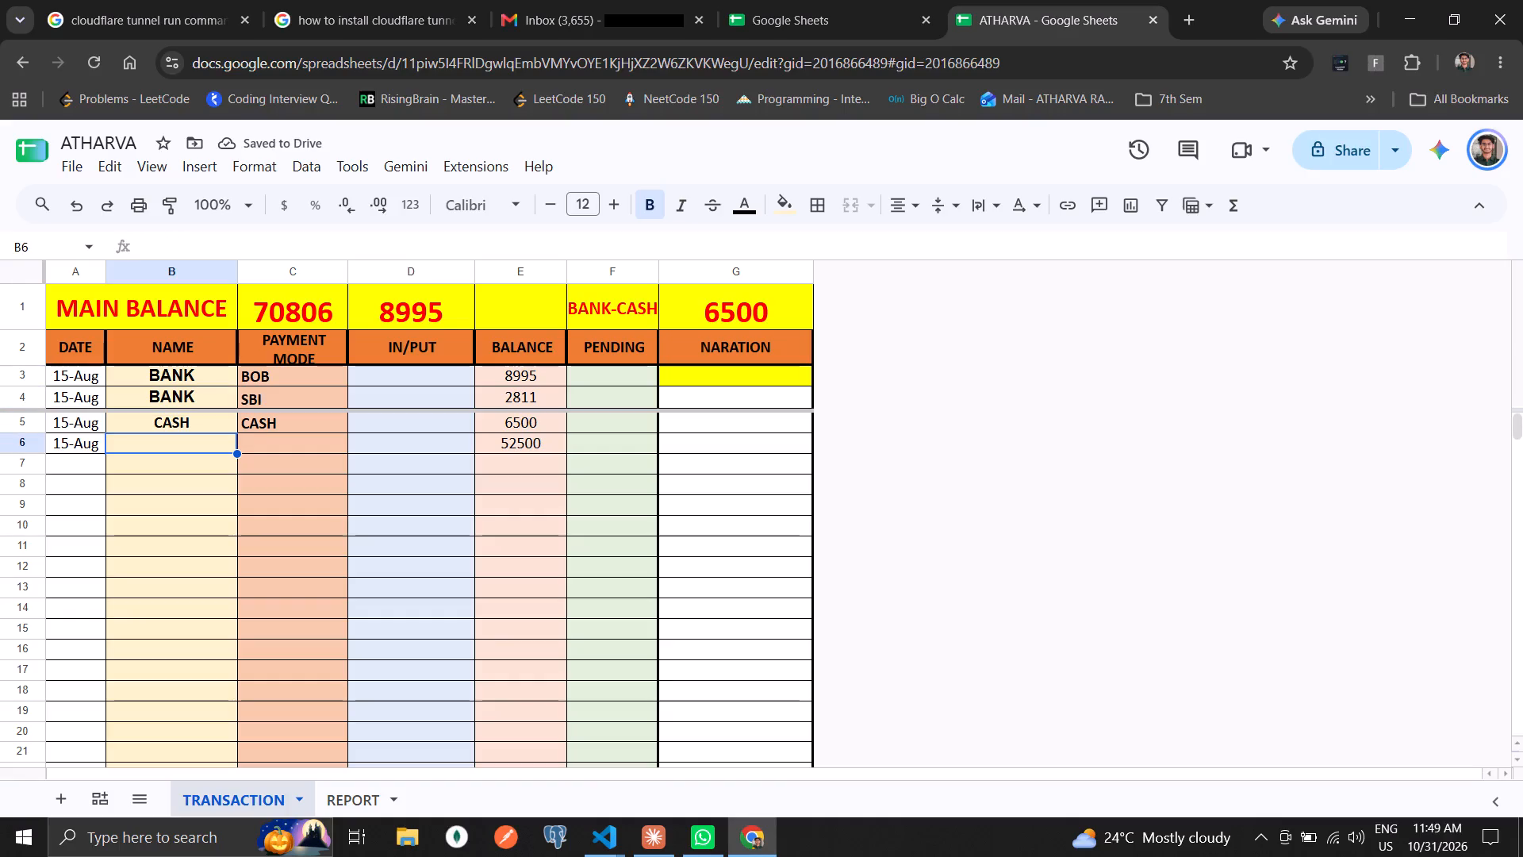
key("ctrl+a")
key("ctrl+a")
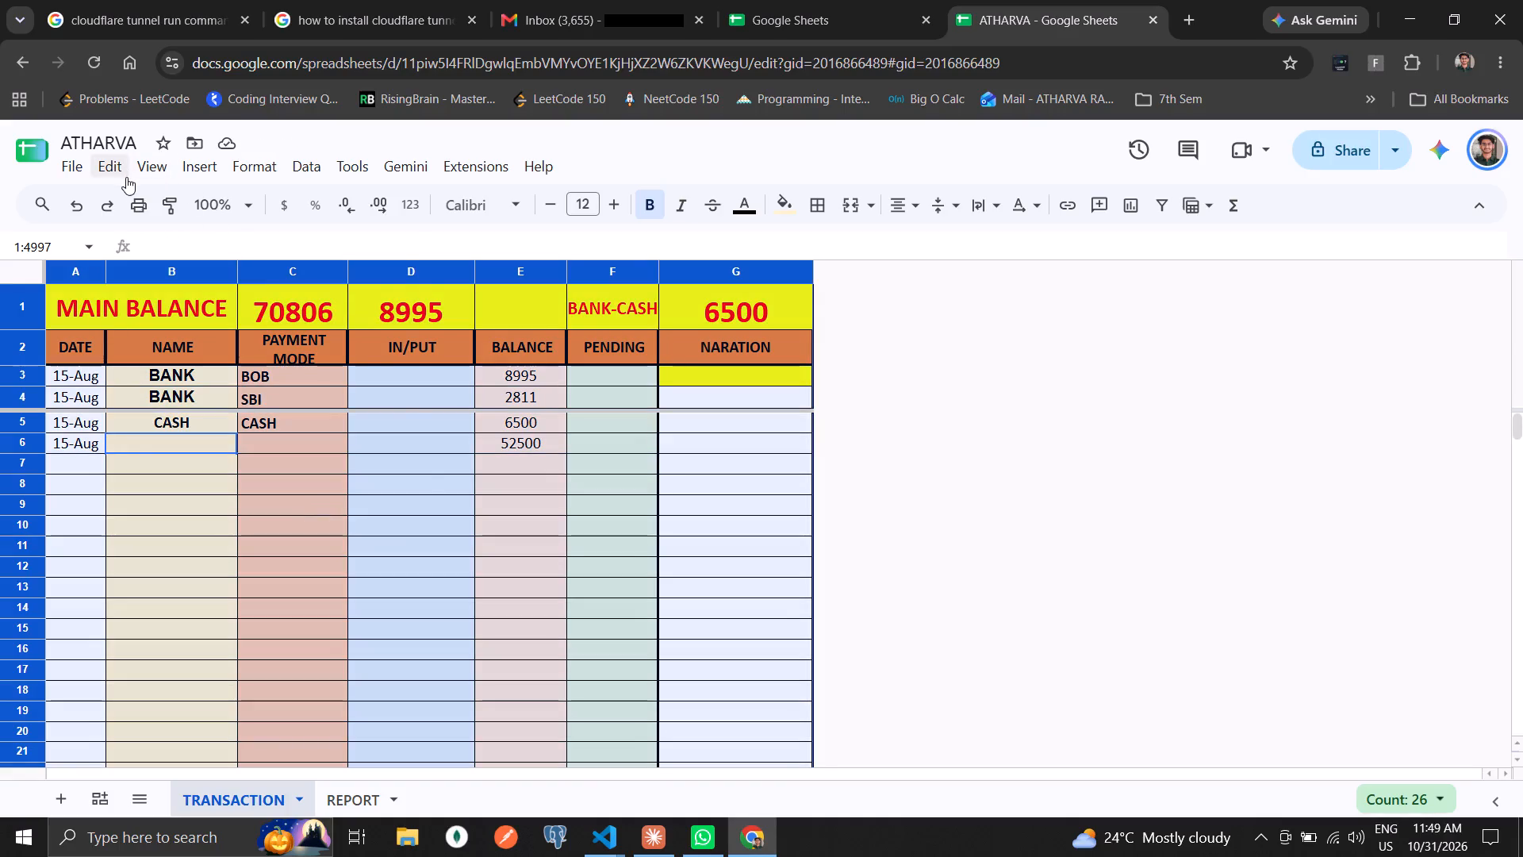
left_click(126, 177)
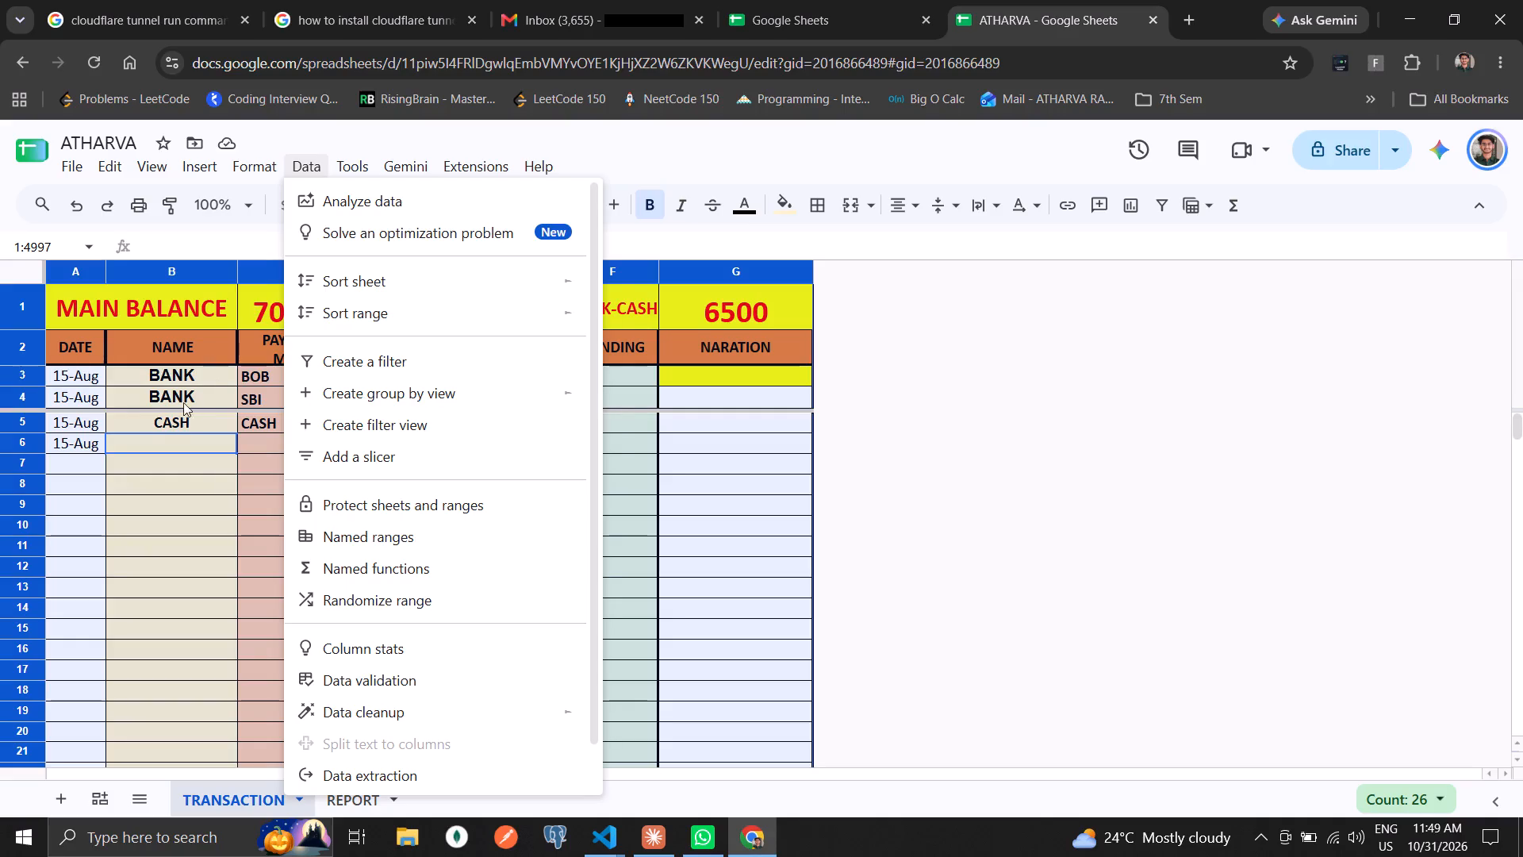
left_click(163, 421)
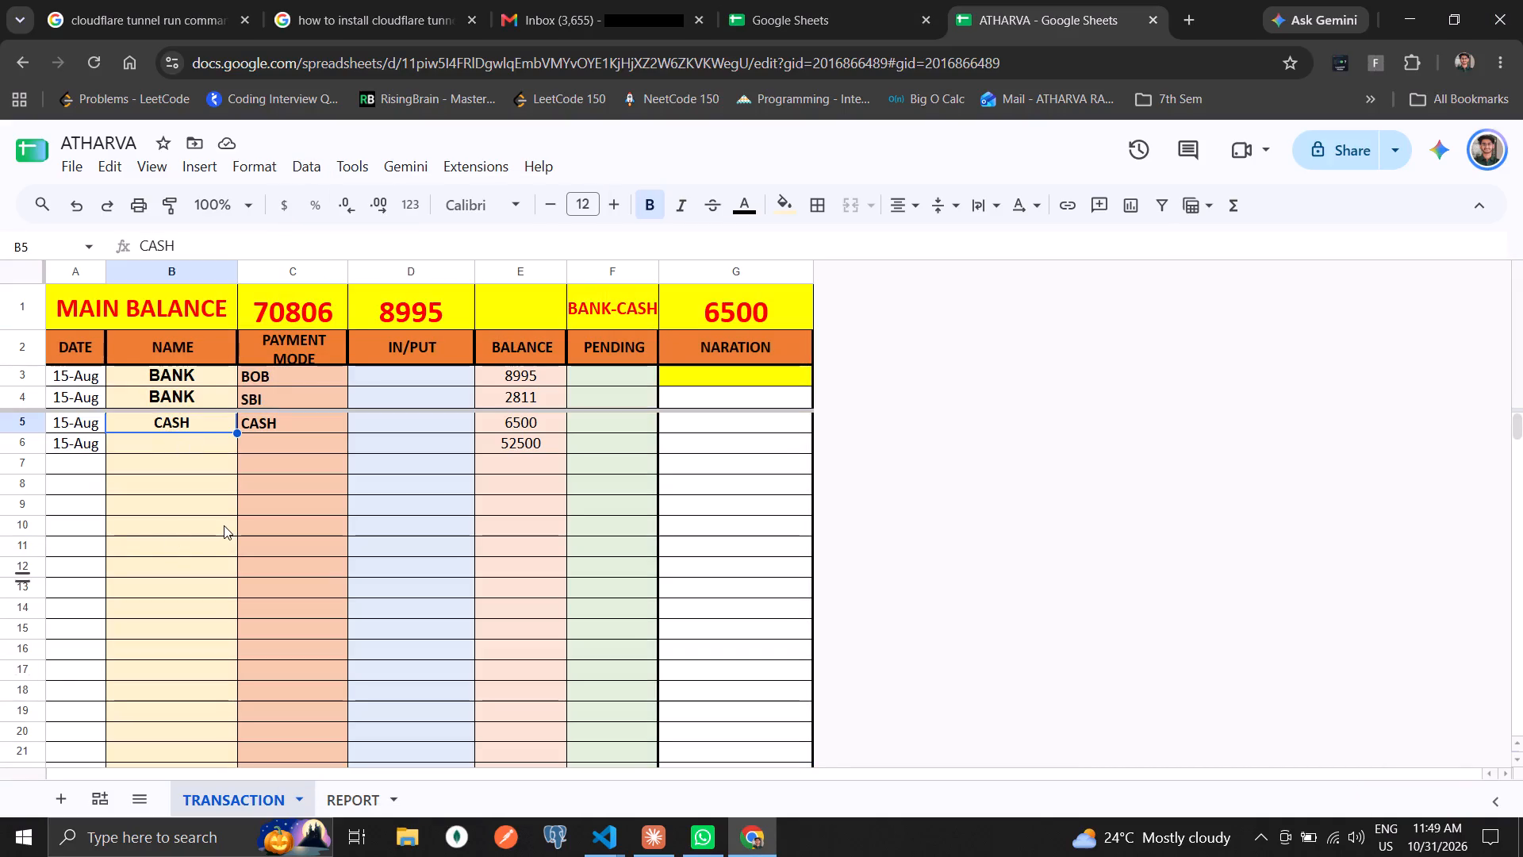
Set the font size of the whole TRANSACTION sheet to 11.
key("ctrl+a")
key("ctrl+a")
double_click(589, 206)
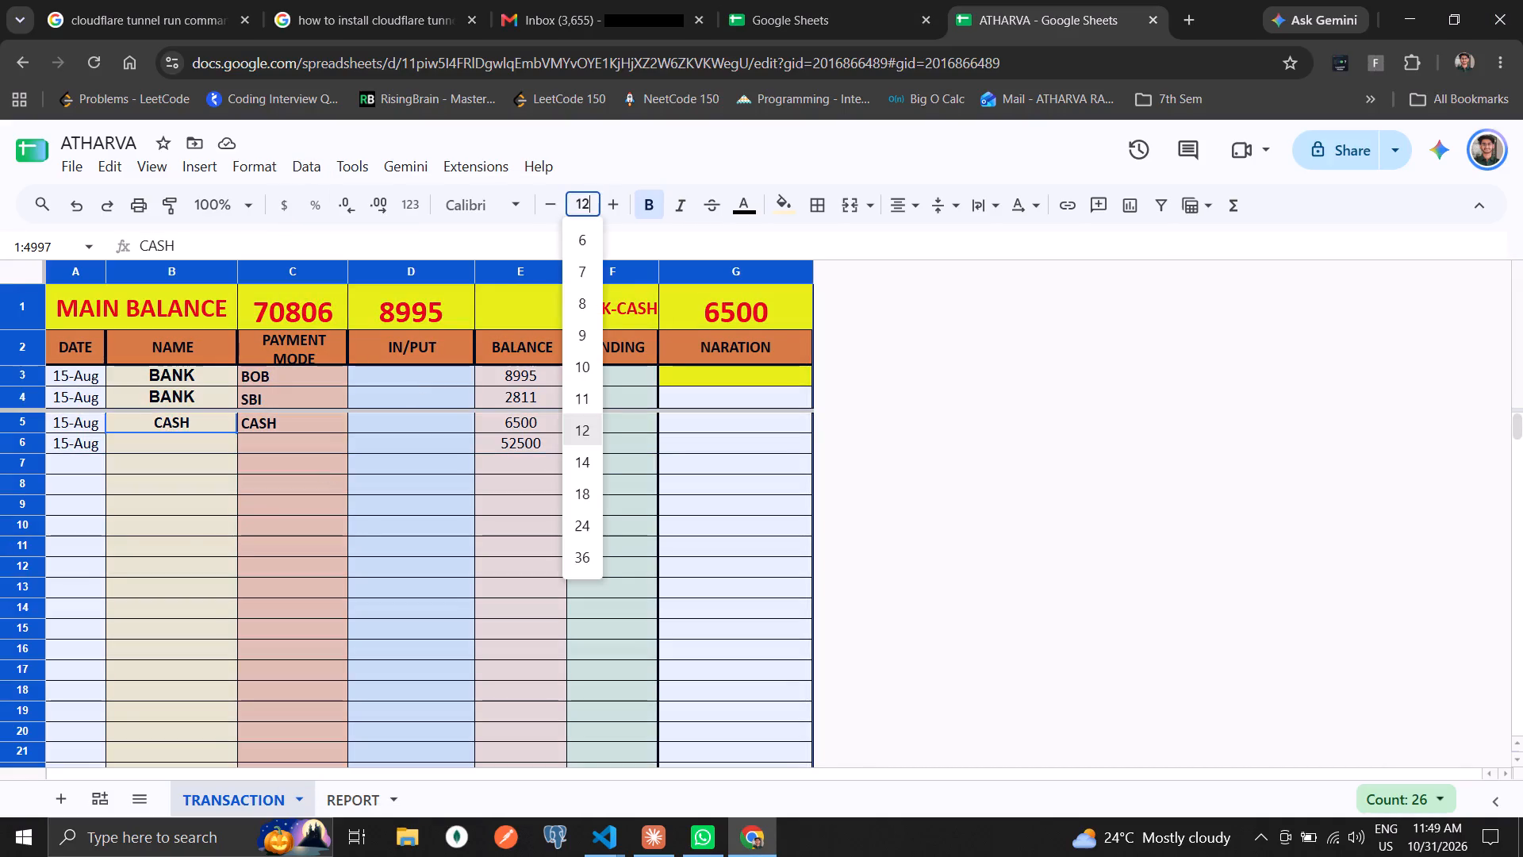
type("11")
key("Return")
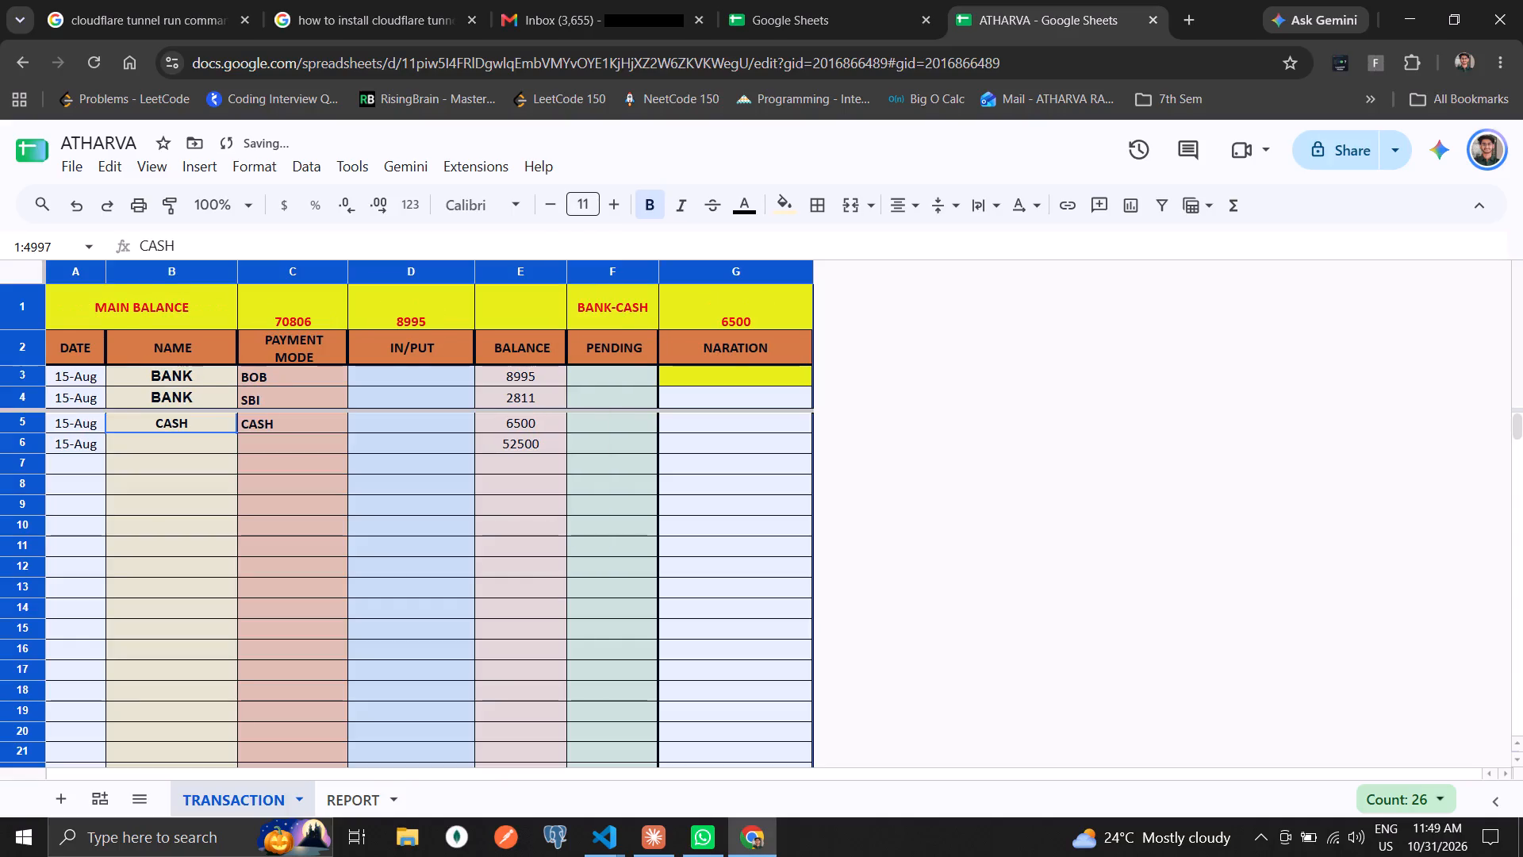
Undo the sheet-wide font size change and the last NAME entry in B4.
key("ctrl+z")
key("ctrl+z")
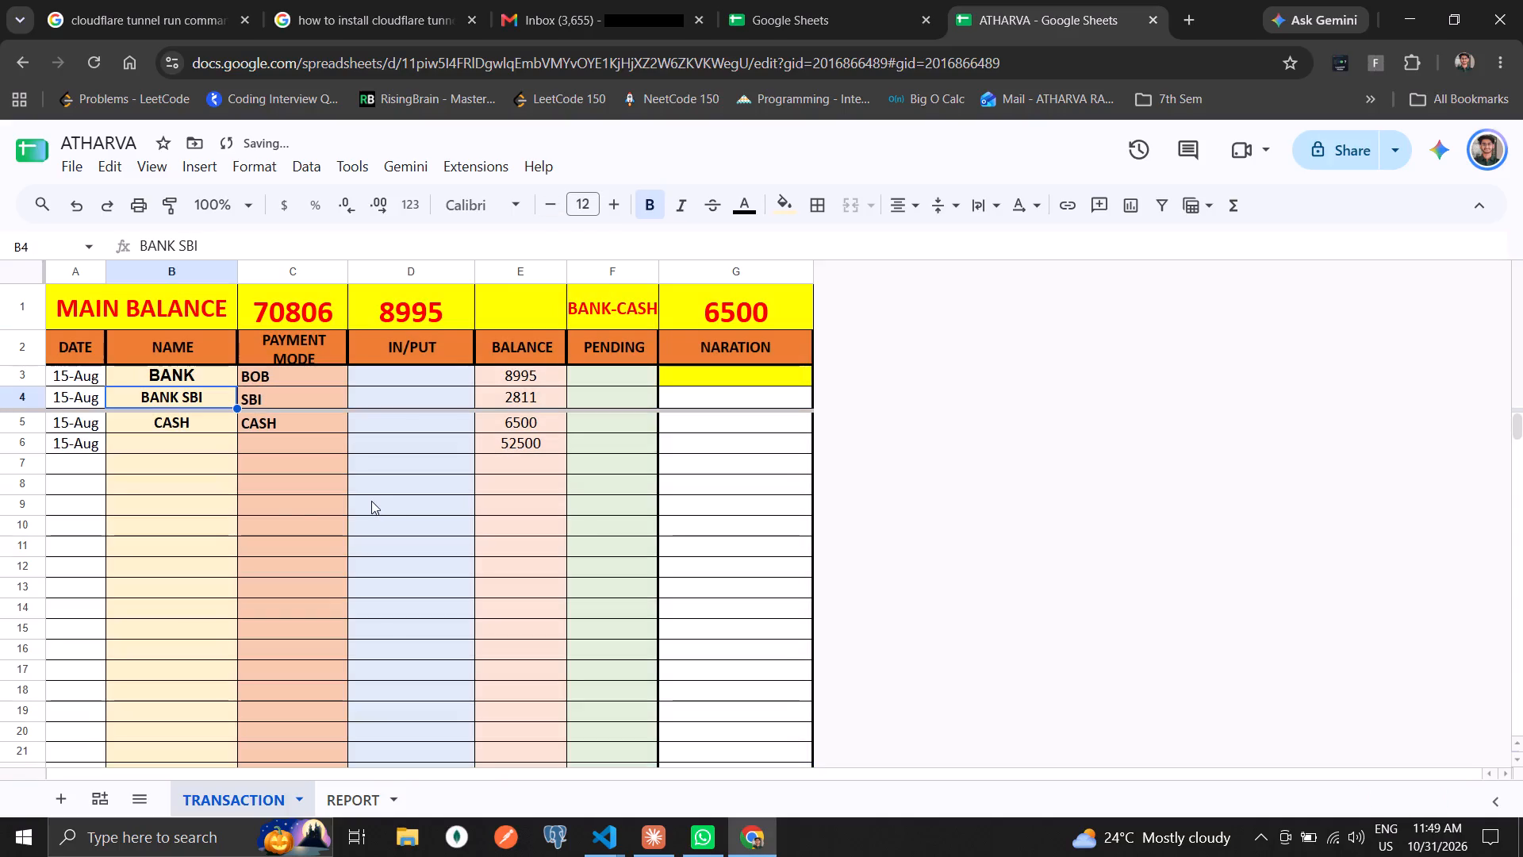
Enter EXP in NAME cell B6, in the row below CASH.
left_click(291, 497)
left_click(184, 372)
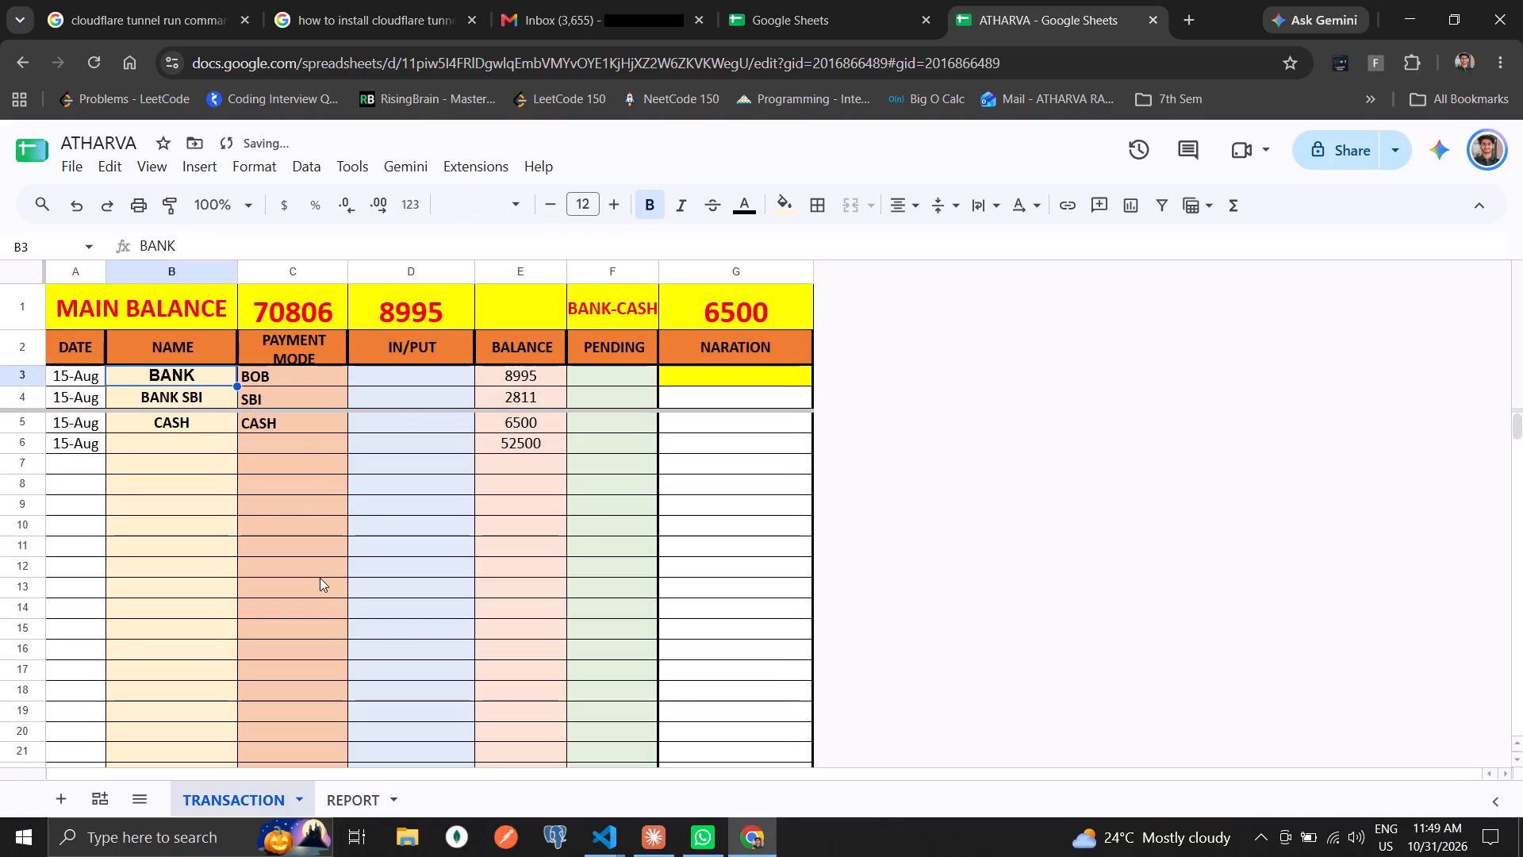
key("Down")
key("Down")
key("Down")
key("e")
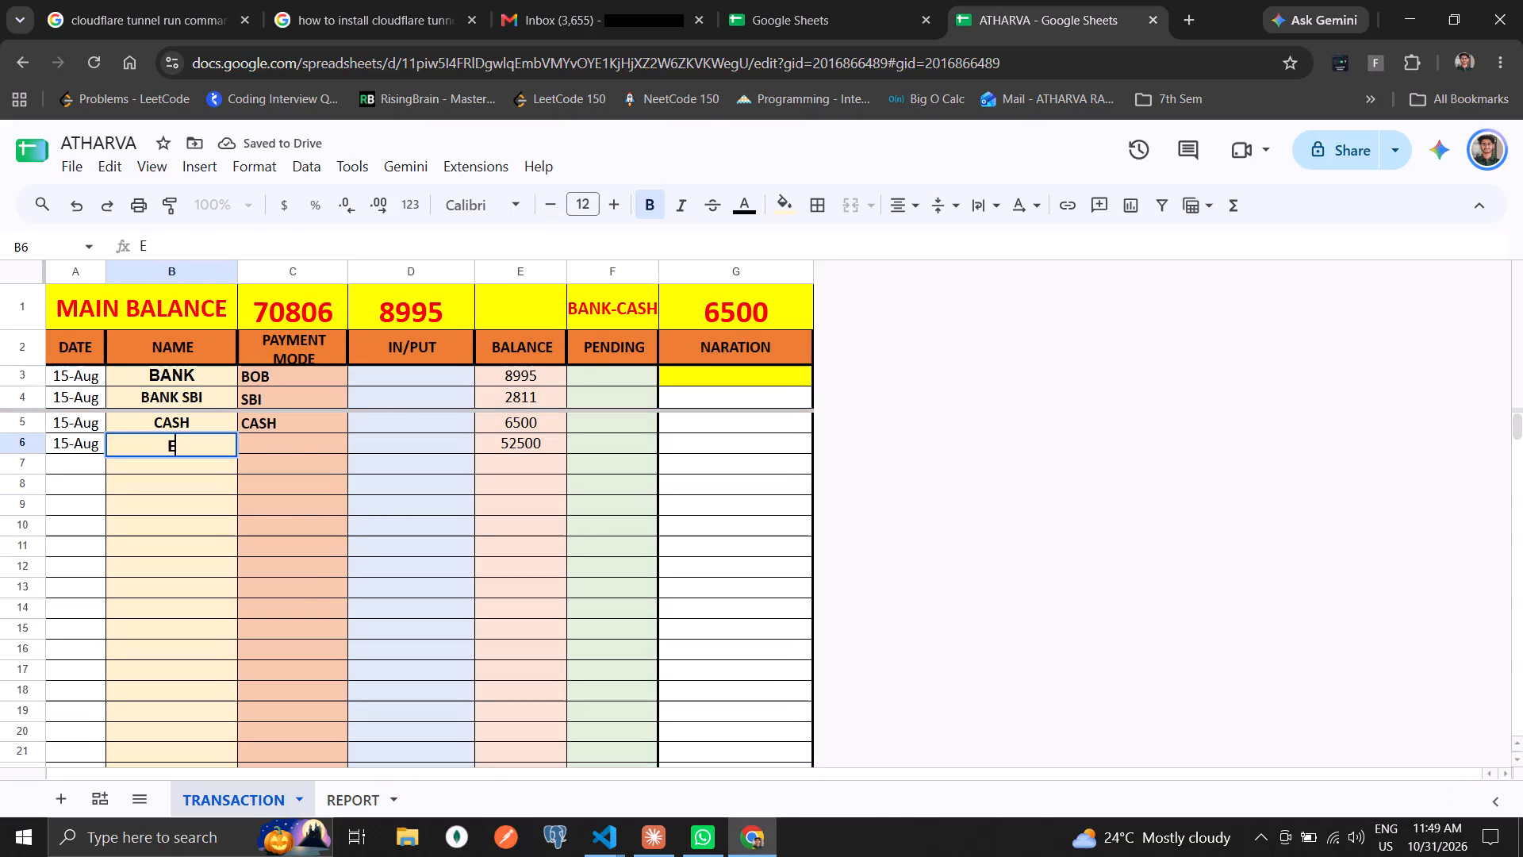
type("XP")
key("Return")
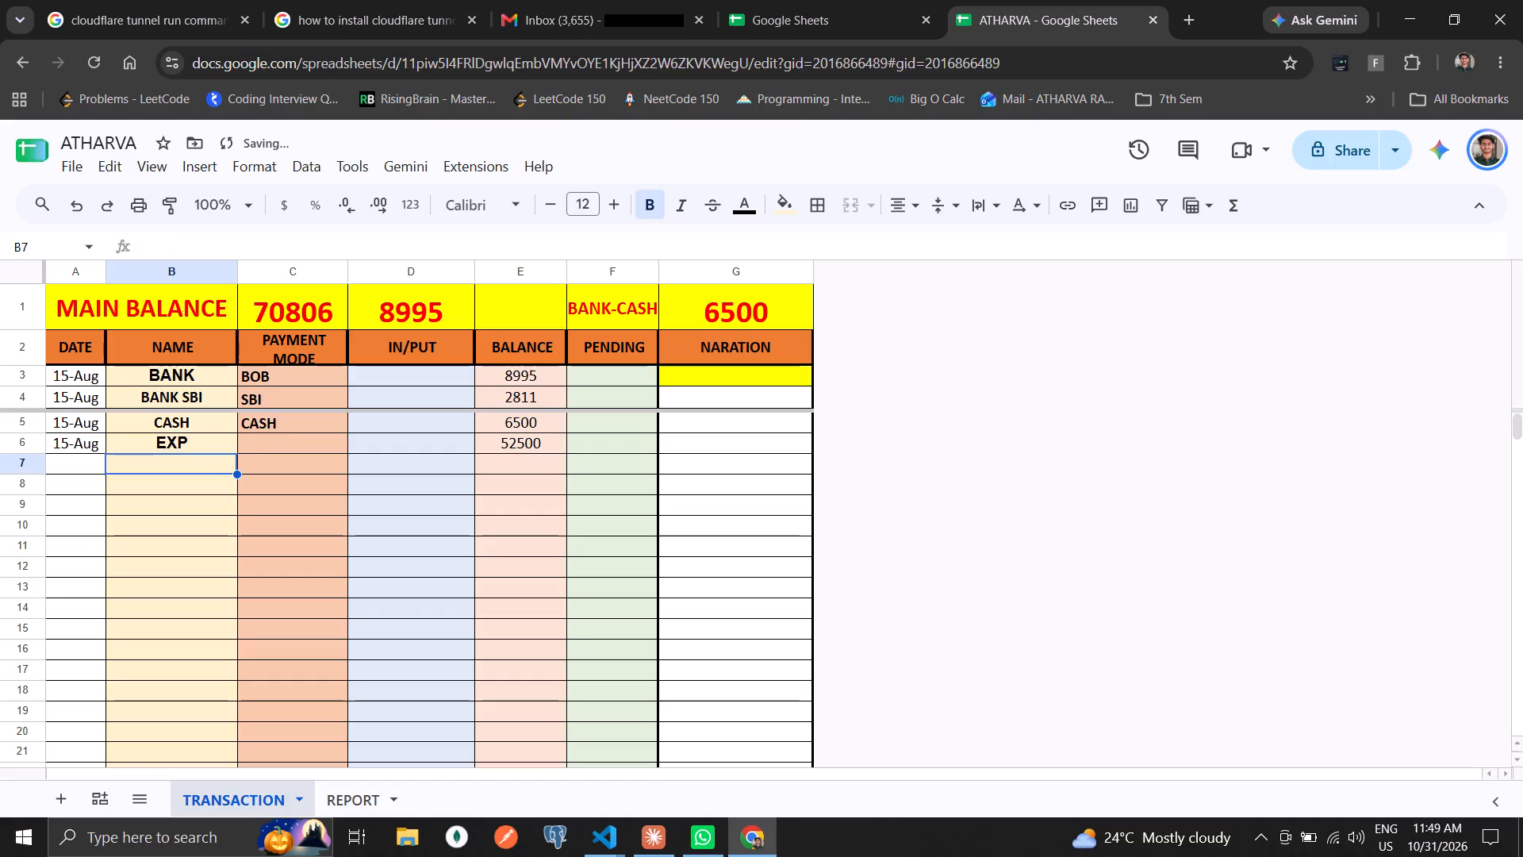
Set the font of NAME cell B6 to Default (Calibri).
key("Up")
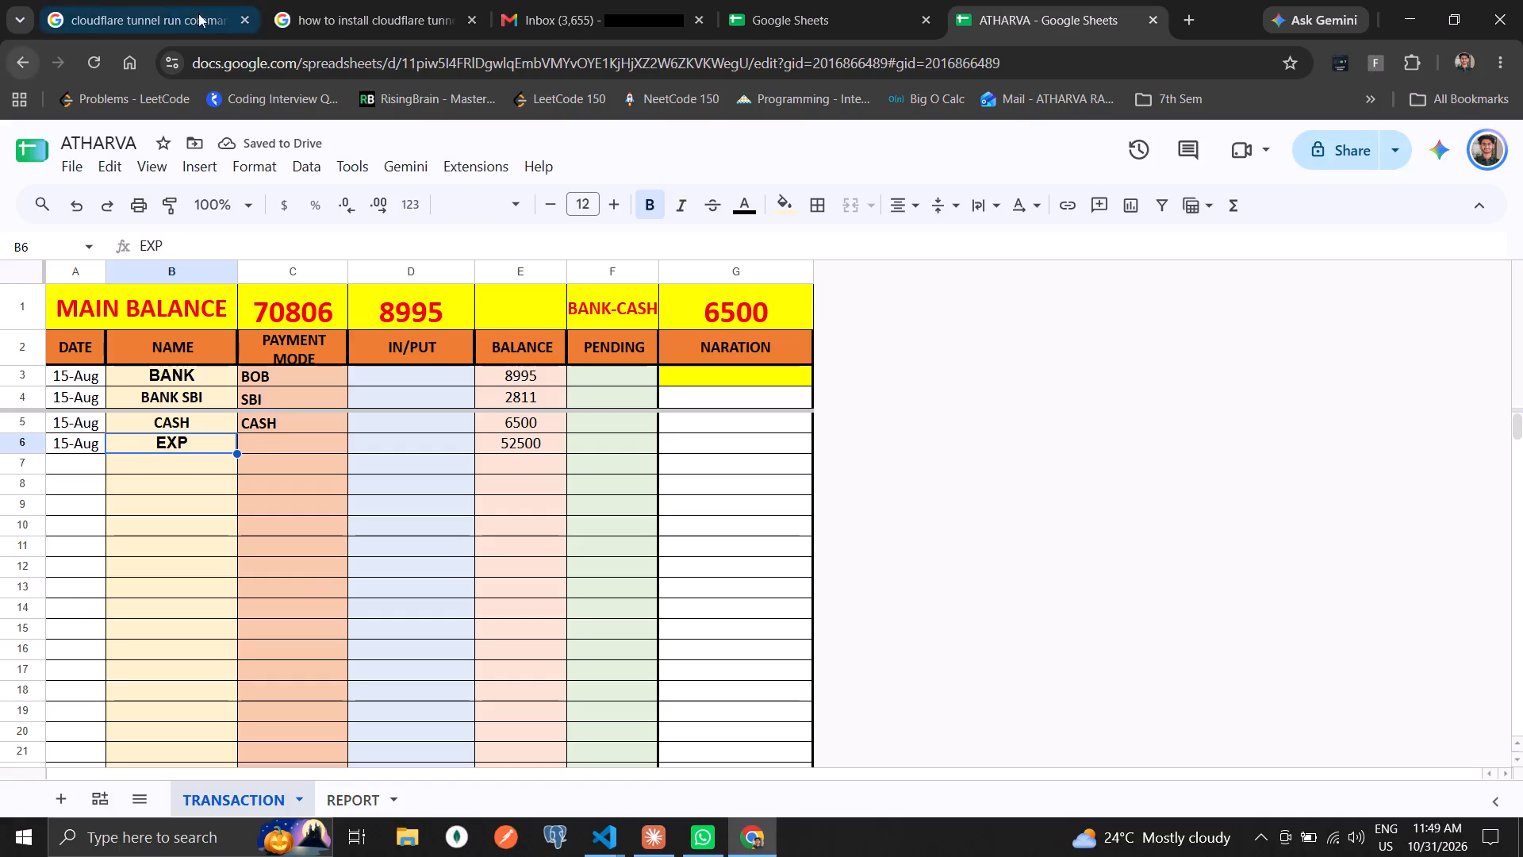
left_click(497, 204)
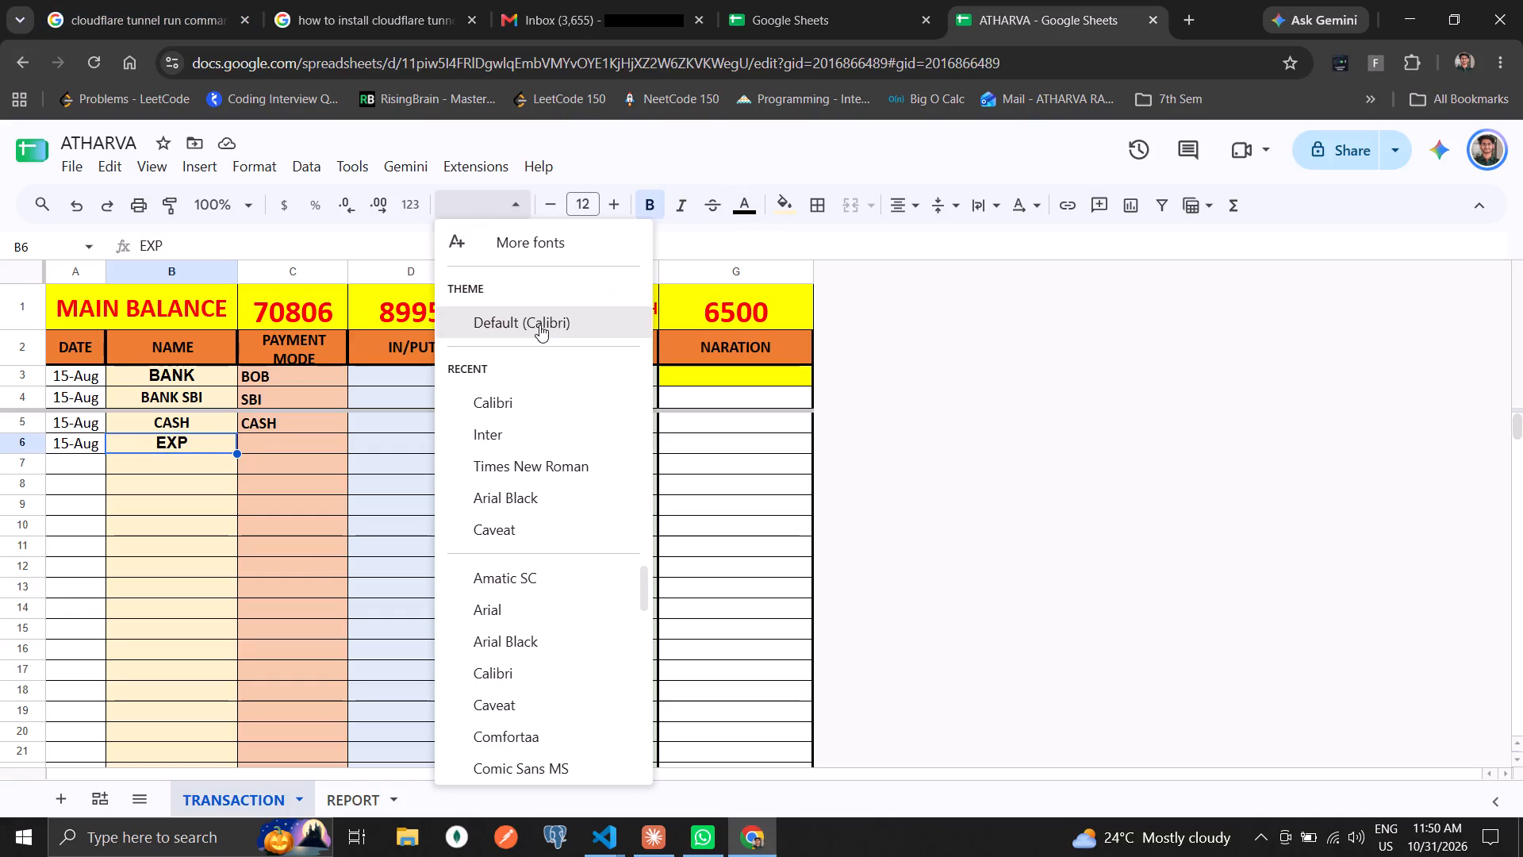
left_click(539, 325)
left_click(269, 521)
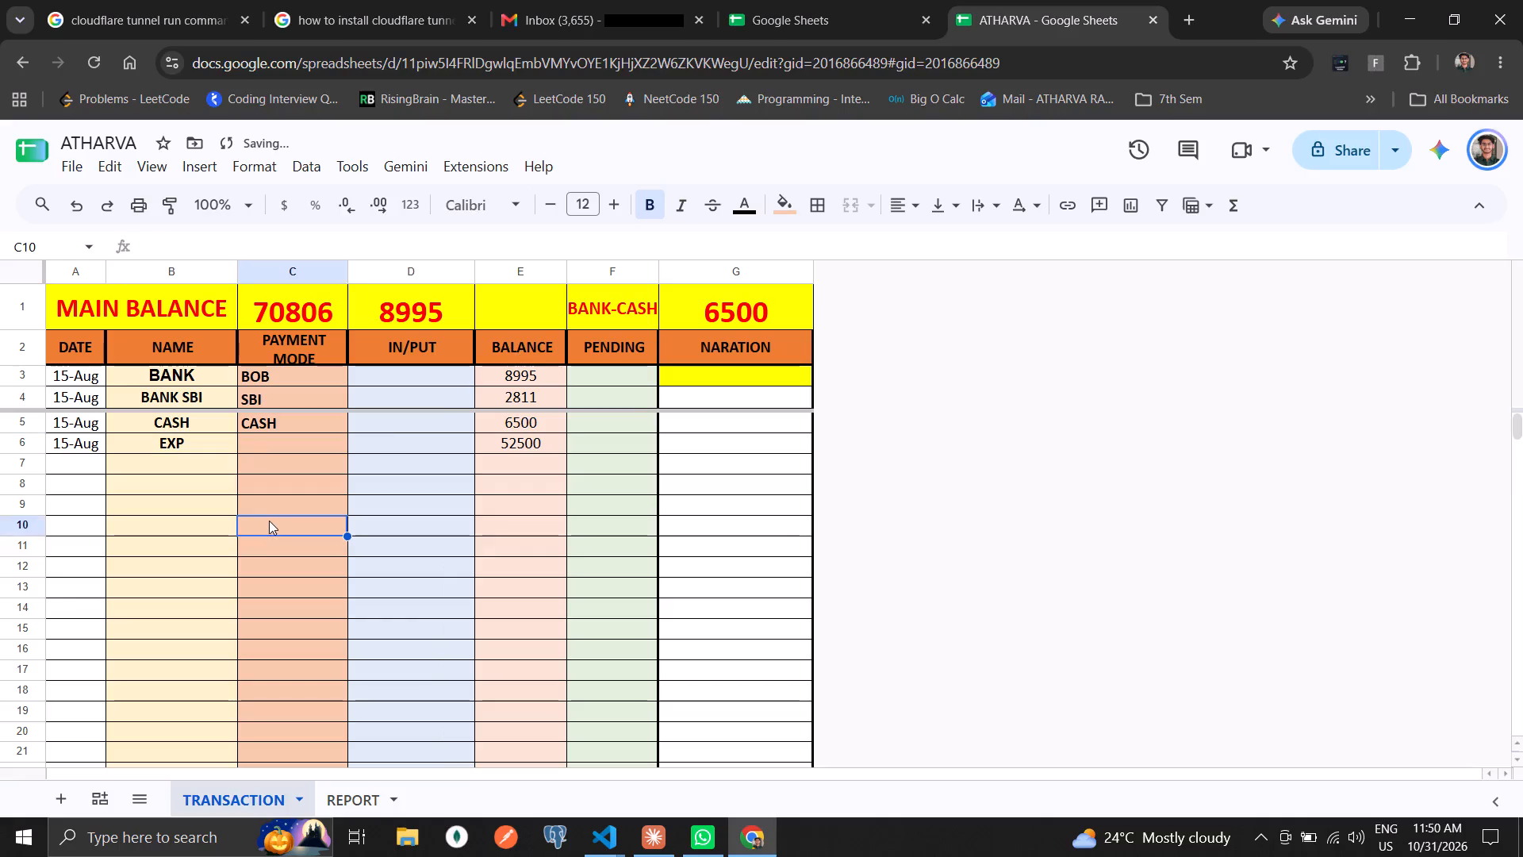
Set the font of the whole TRANSACTION sheet to Calibri.
key("ctrl+a")
key("ctrl+a")
key("ctrl+a")
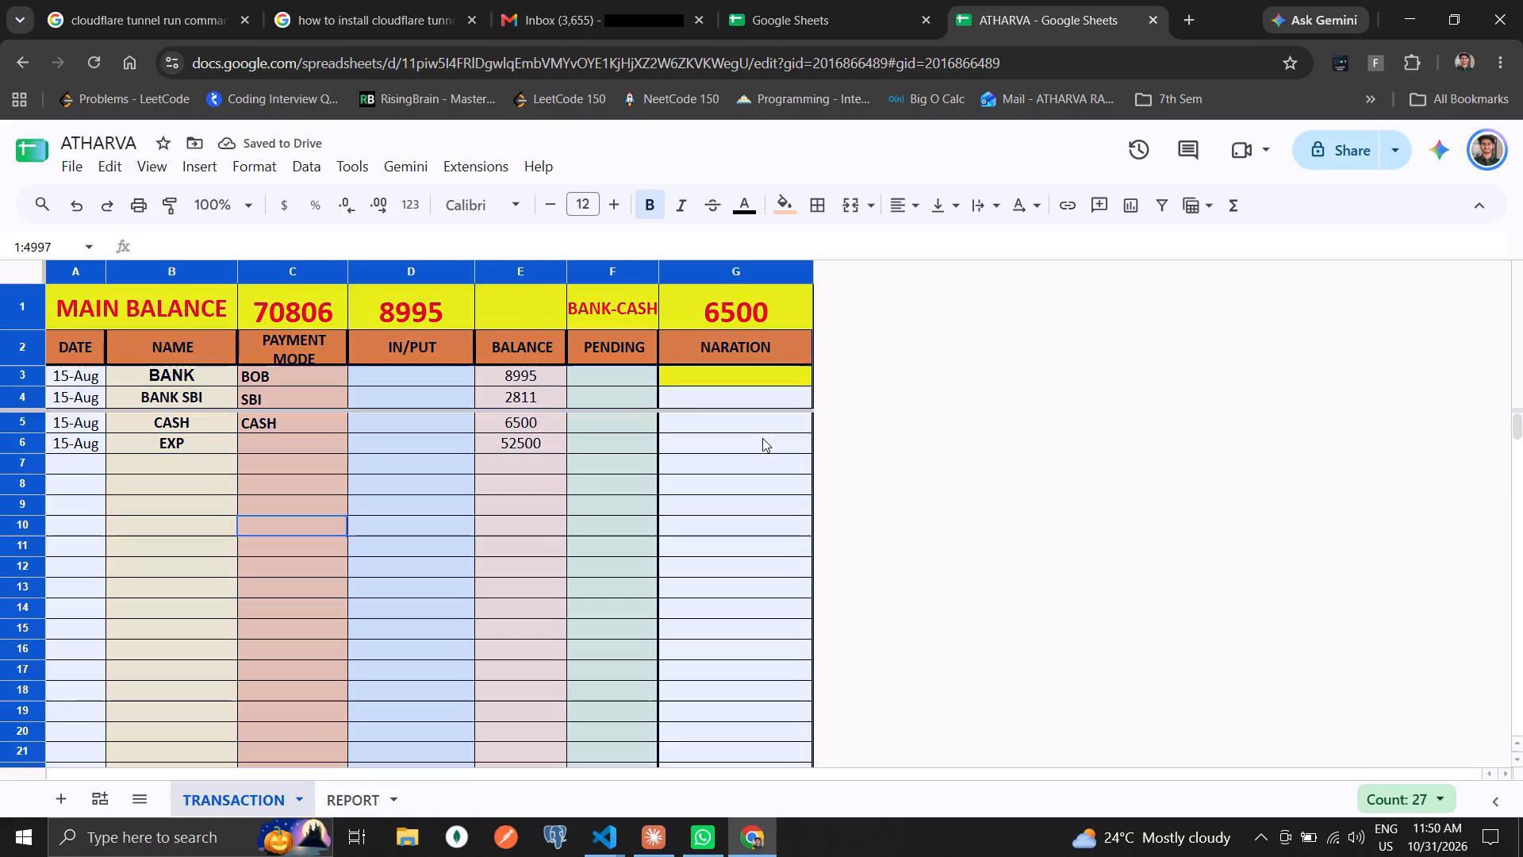
left_click(492, 194)
left_click(551, 410)
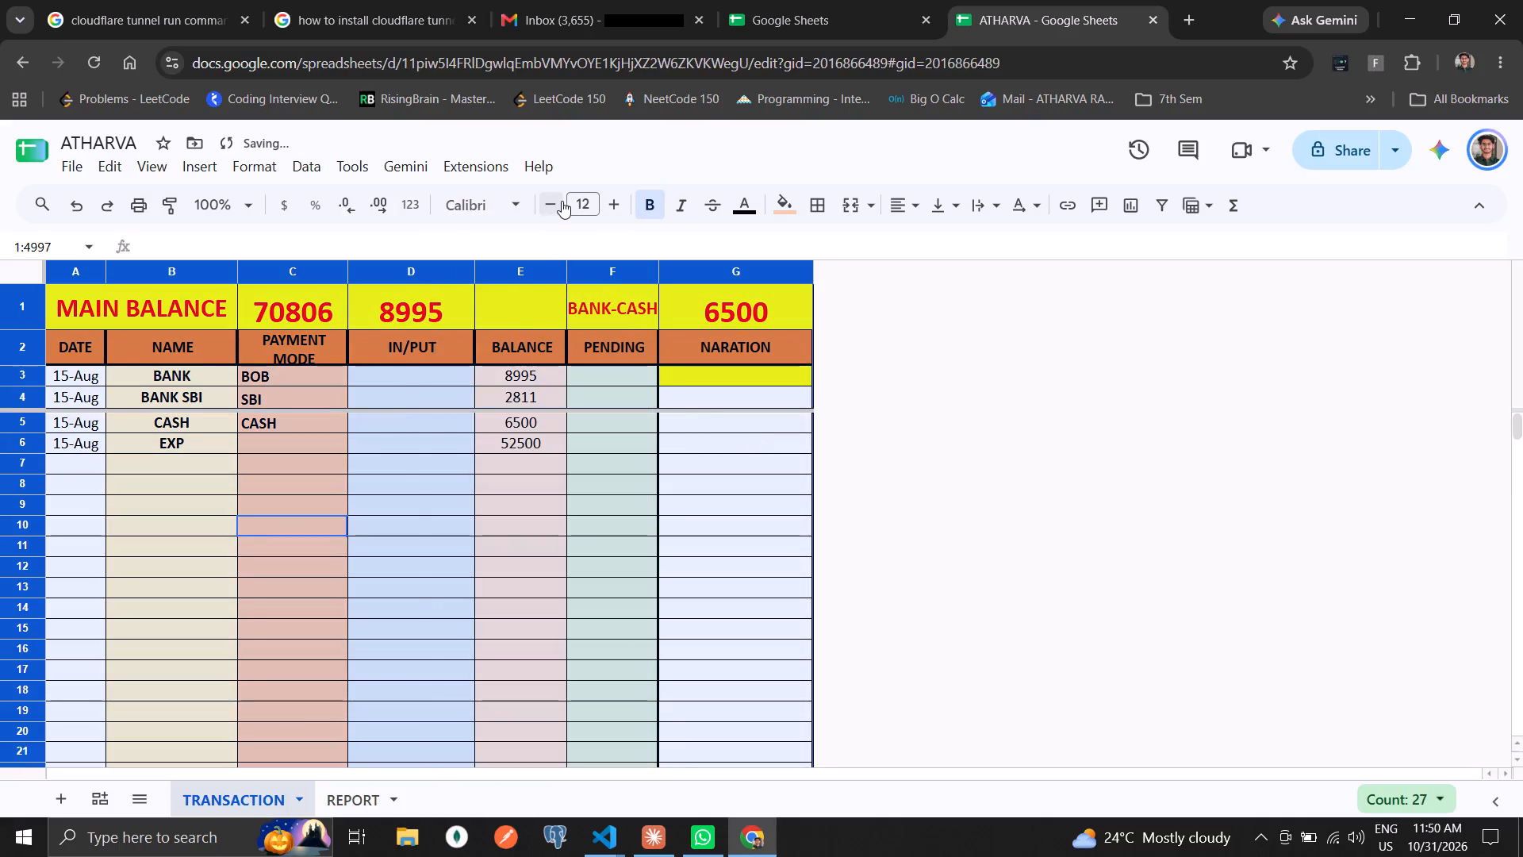
left_click(326, 554)
left_click(191, 470)
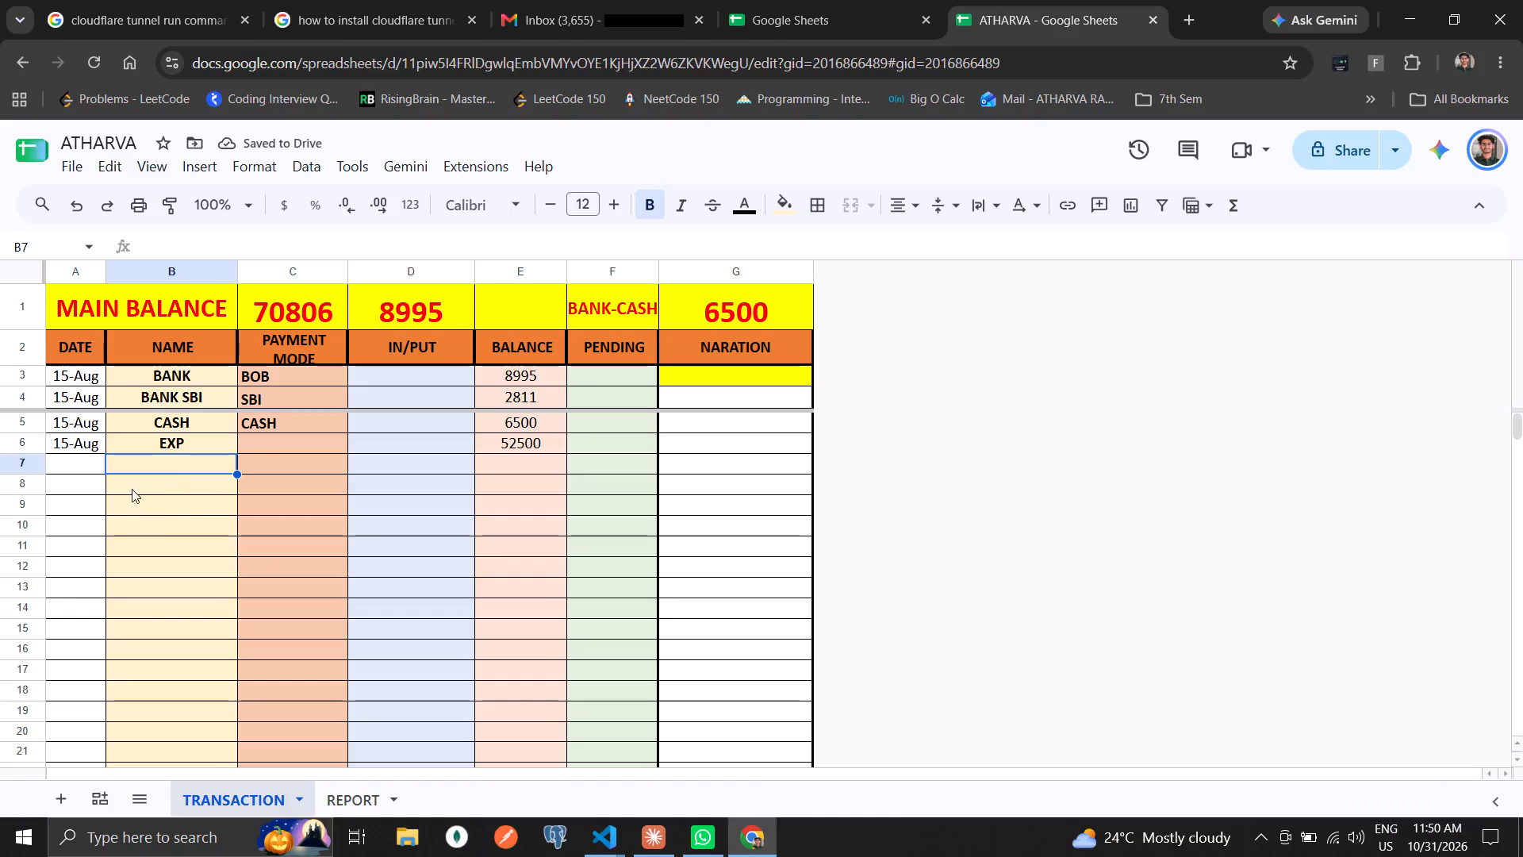
Change the date in DATE cell A3 to 31-OCT.
left_click(81, 455)
left_click(86, 382)
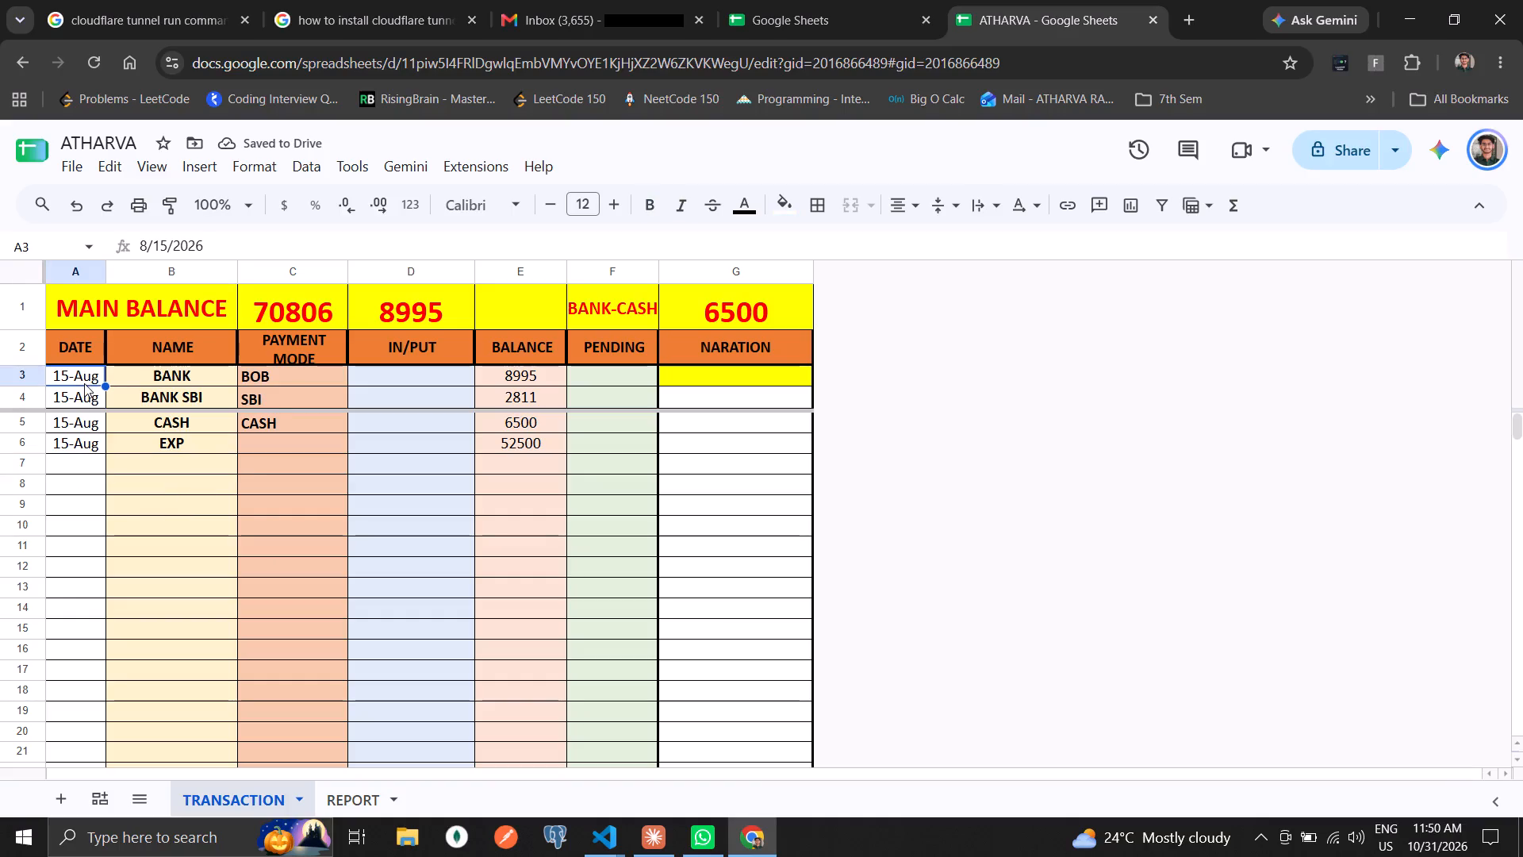
type("31")
key("minus")
type("OCT")
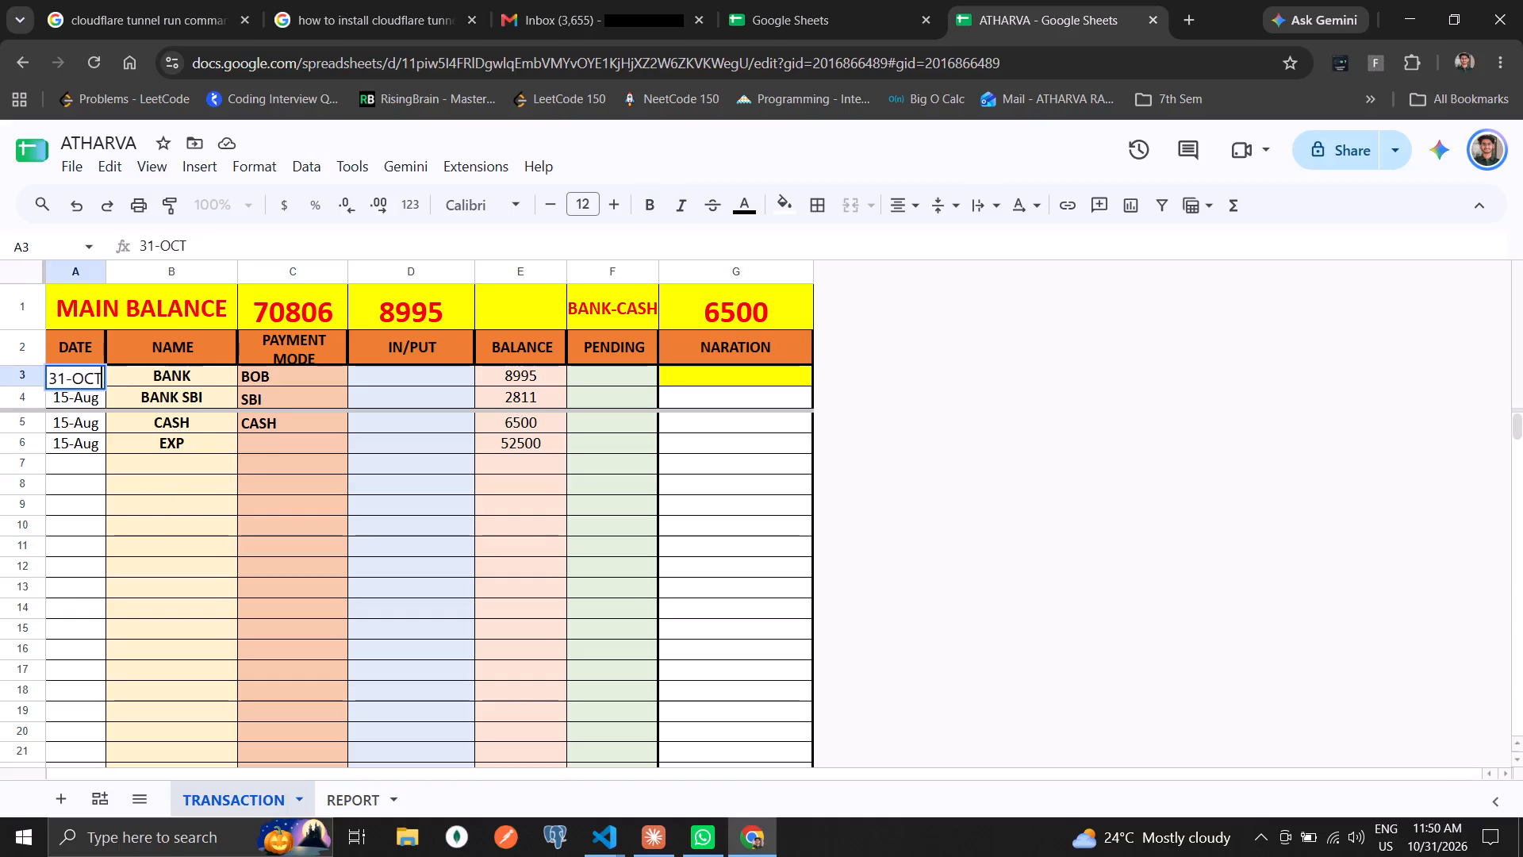
key("Down")
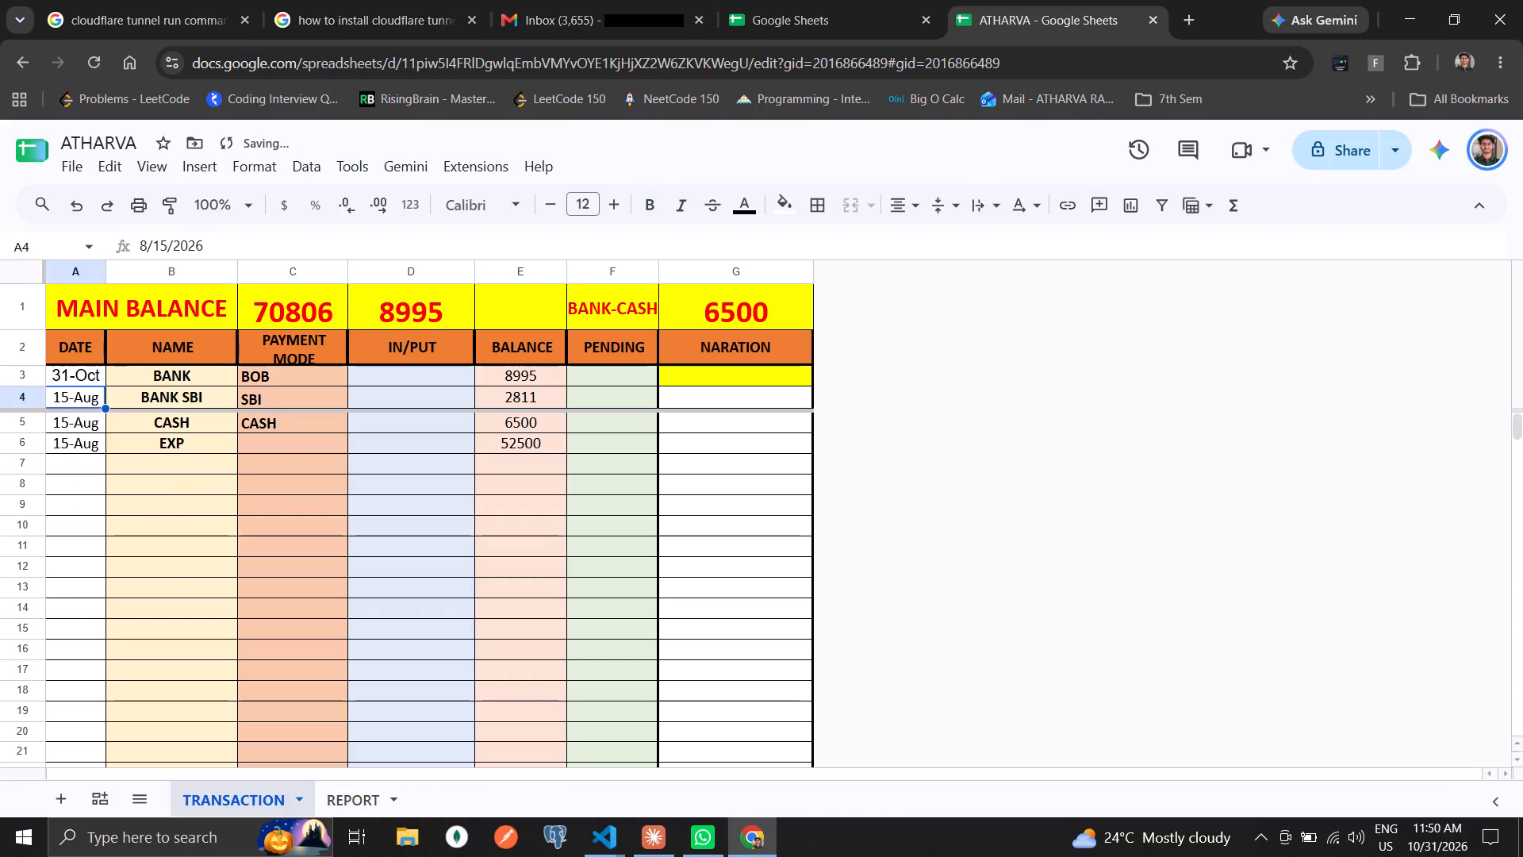
Fill the date from A3 down into DATE cells A4, A5 and A6.
key("Up")
key("Down")
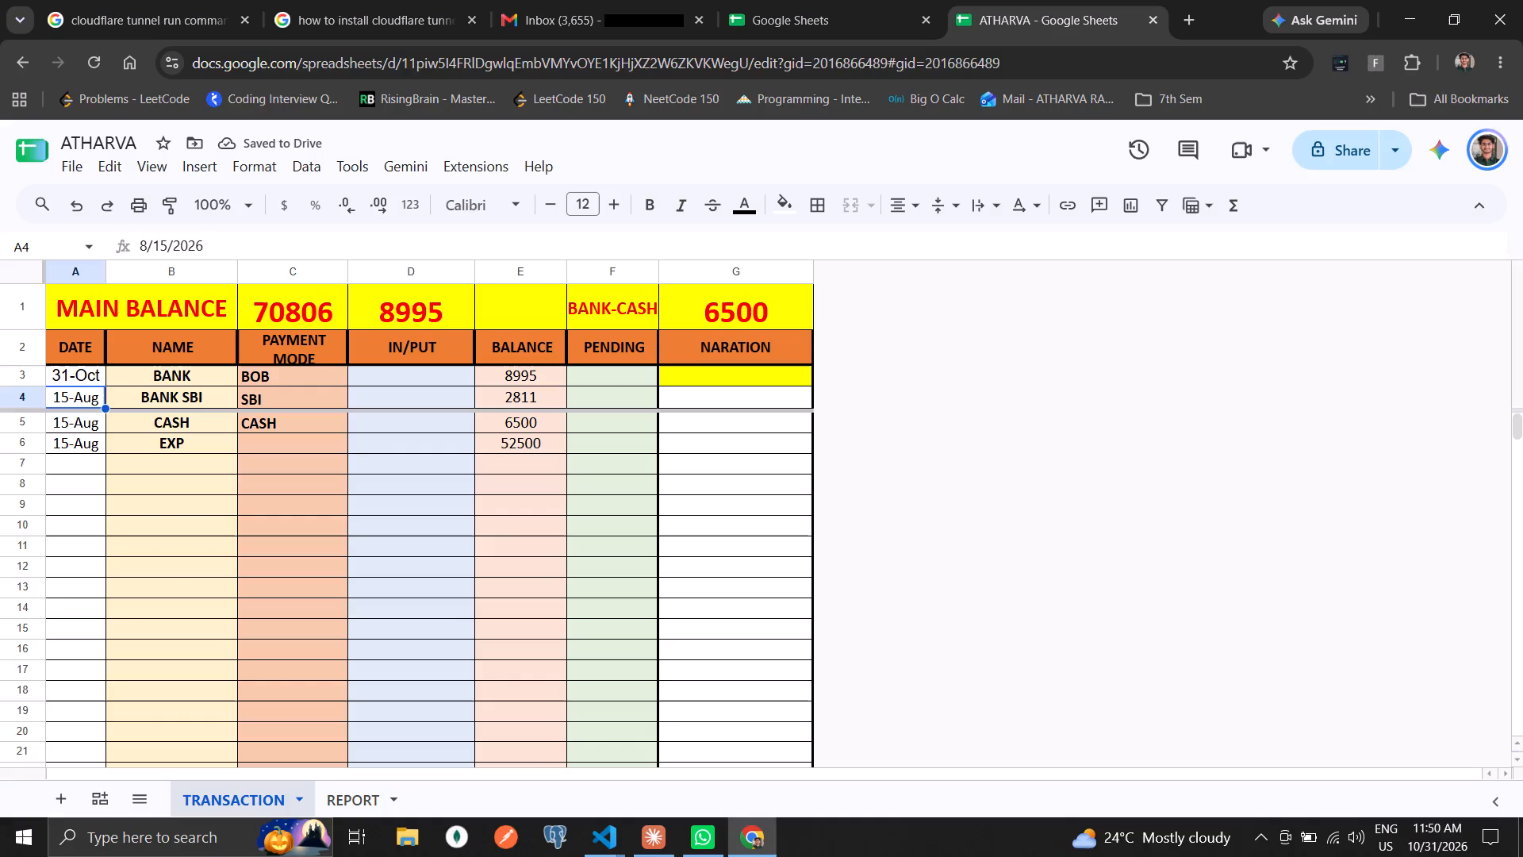
key("ctrl+d")
key("Down")
key("ctrl+d")
key("Down")
key("ctrl+d")
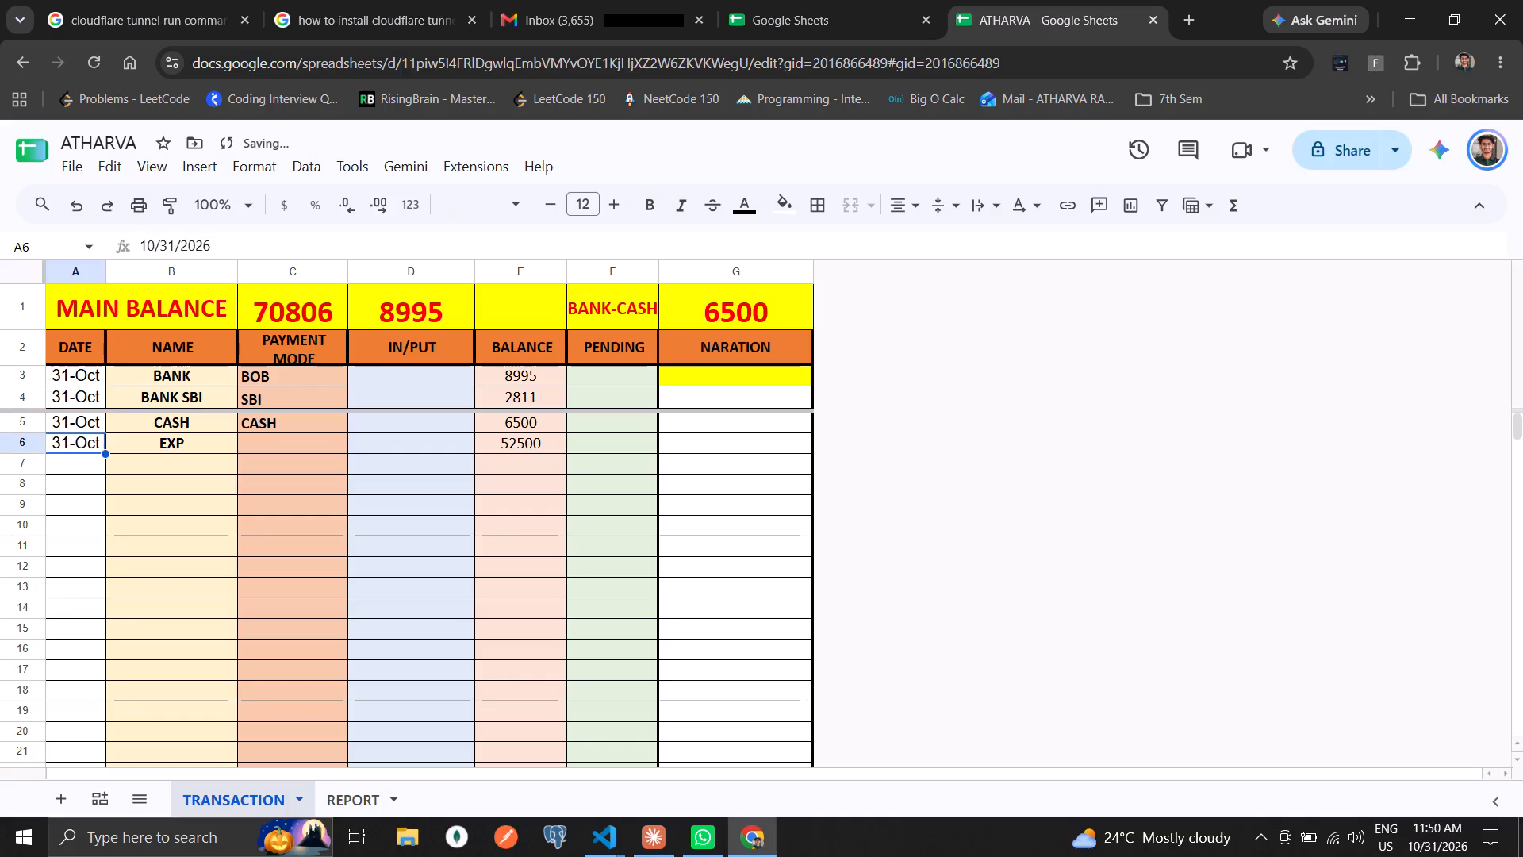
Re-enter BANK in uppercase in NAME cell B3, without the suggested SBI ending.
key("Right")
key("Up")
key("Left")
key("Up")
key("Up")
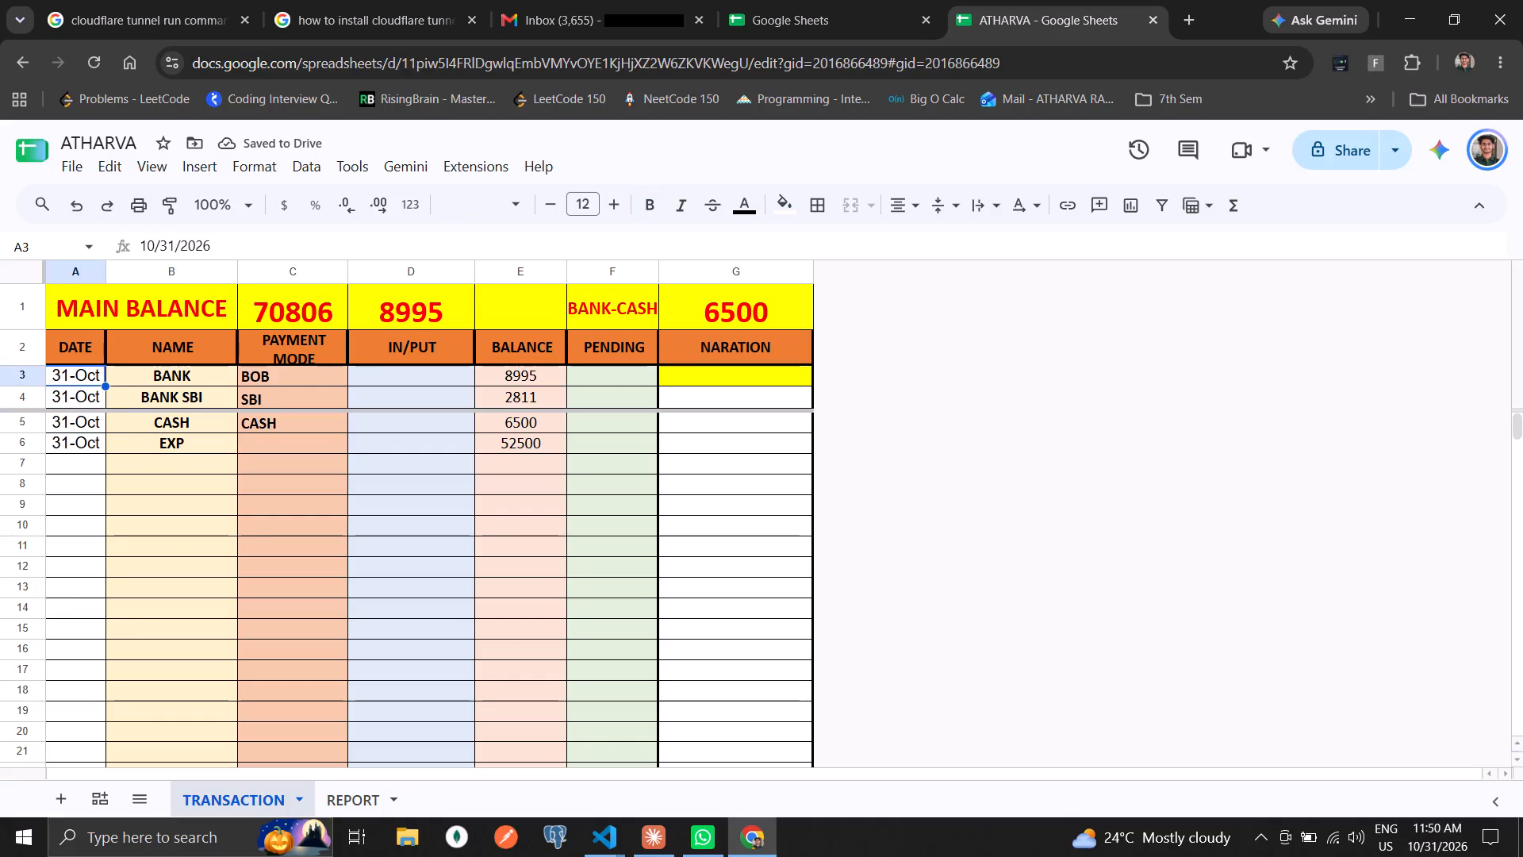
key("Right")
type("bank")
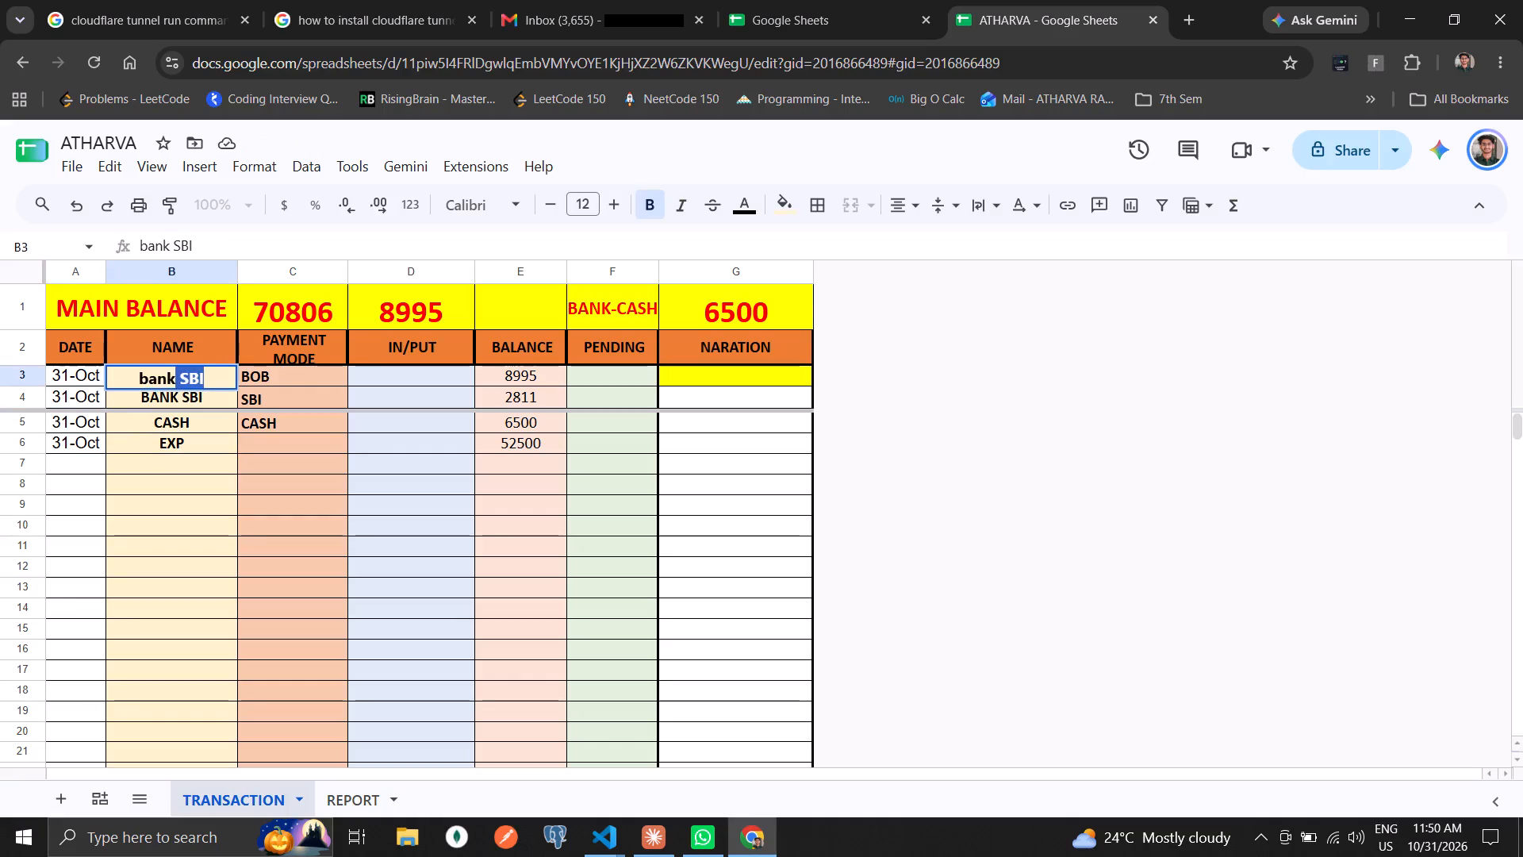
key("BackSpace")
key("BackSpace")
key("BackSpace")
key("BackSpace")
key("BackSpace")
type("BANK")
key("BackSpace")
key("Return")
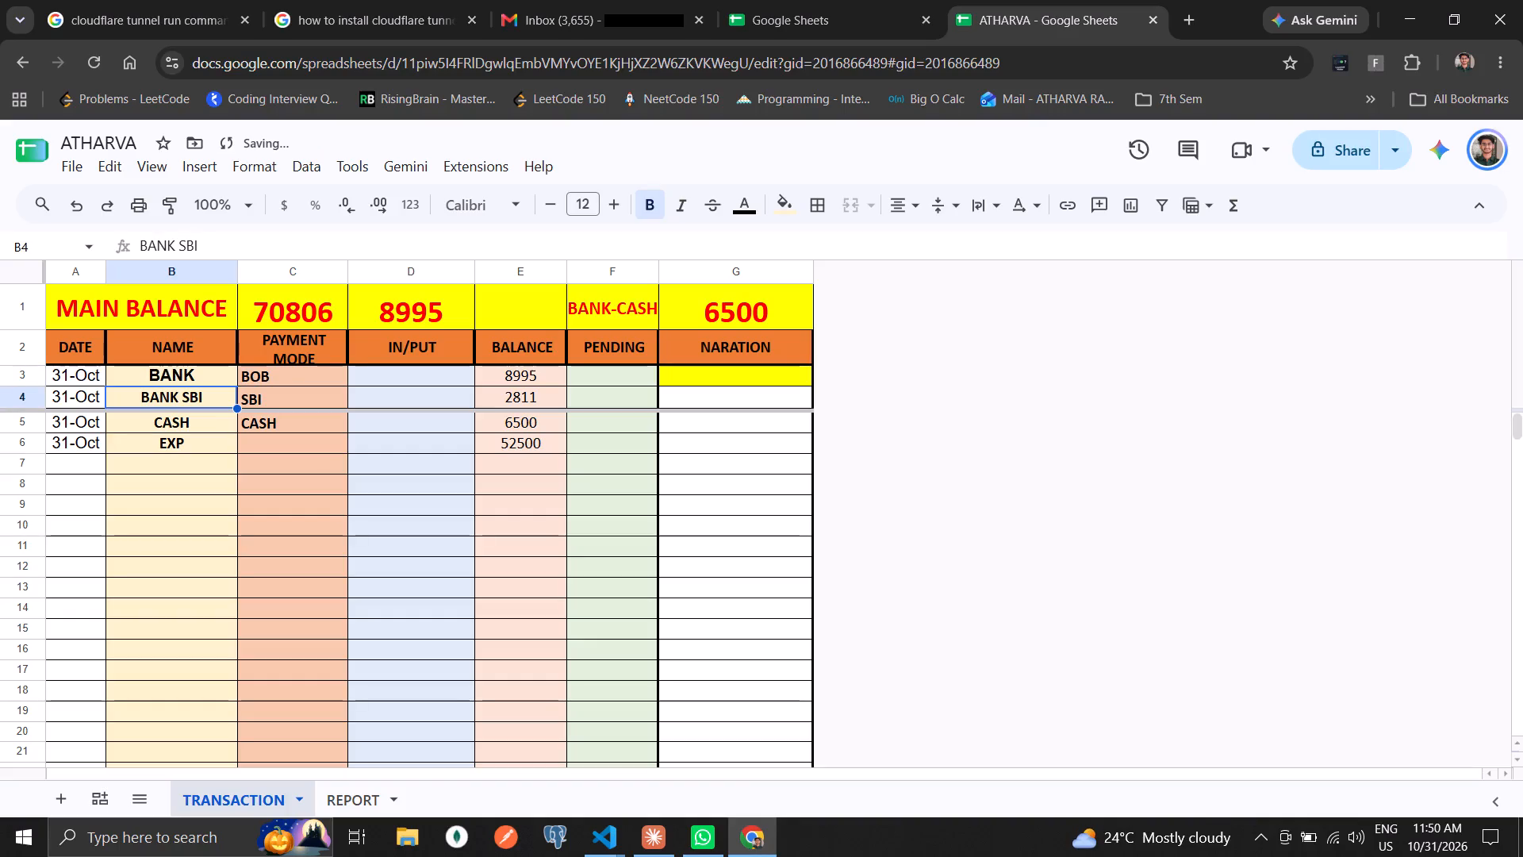
Enter BANK BOB, BANK SBI and CASH in NAME cells B3, B4 and B5.
key("Up")
type("BANK BOB")
key("Down")
type("BANK SBI")
key("Down")
type("CASH")
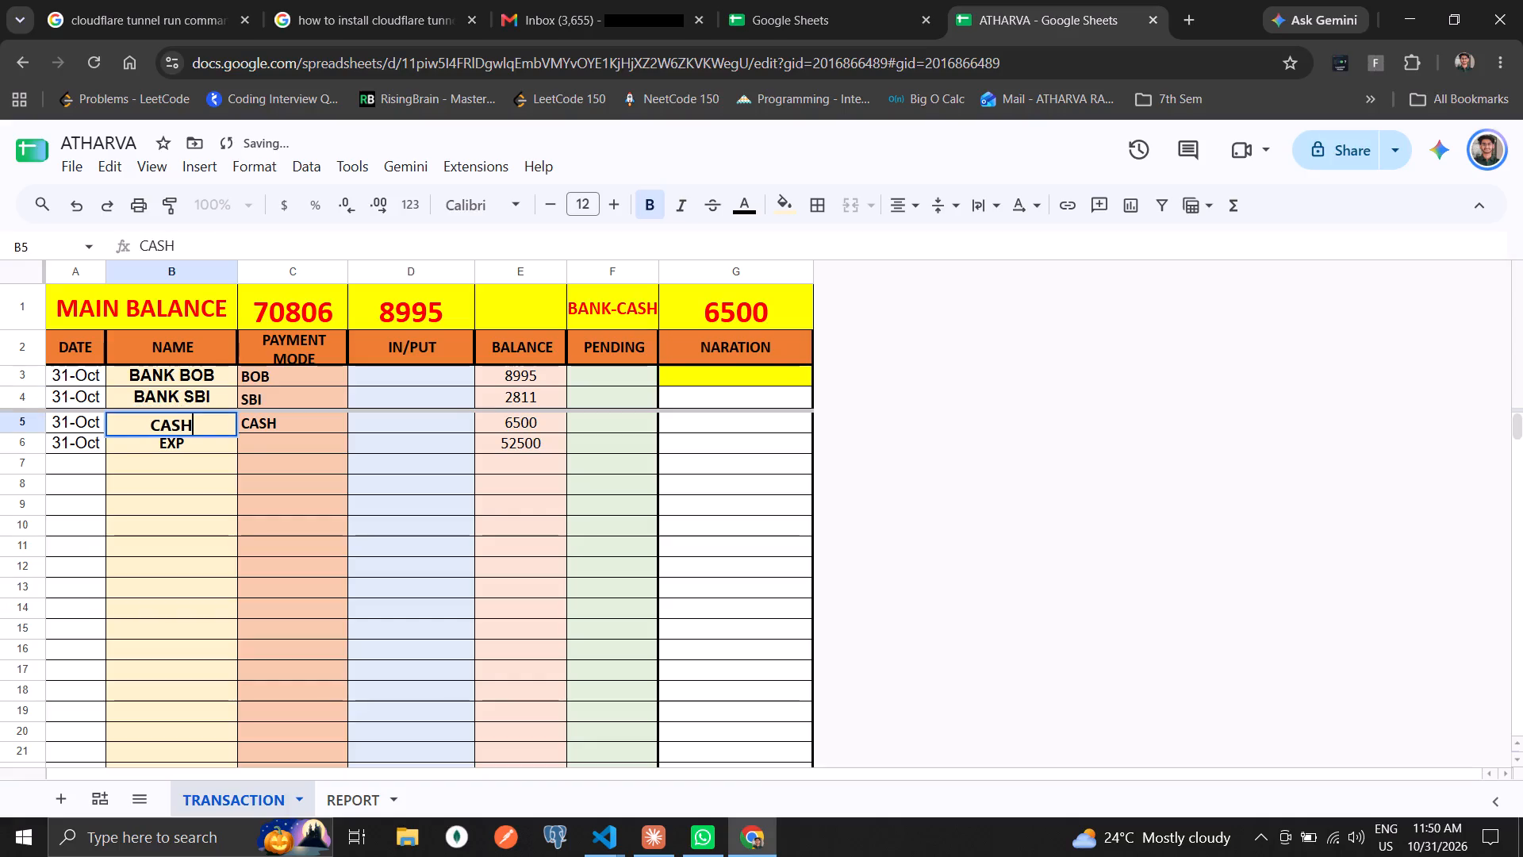
key("Down")
Re-enter the PAYMENT MODE values CASH in C5, SBI in C4 and BOB in C3.
key("Up")
key("Right")
type("CASH")
key("Up")
type("SBO")
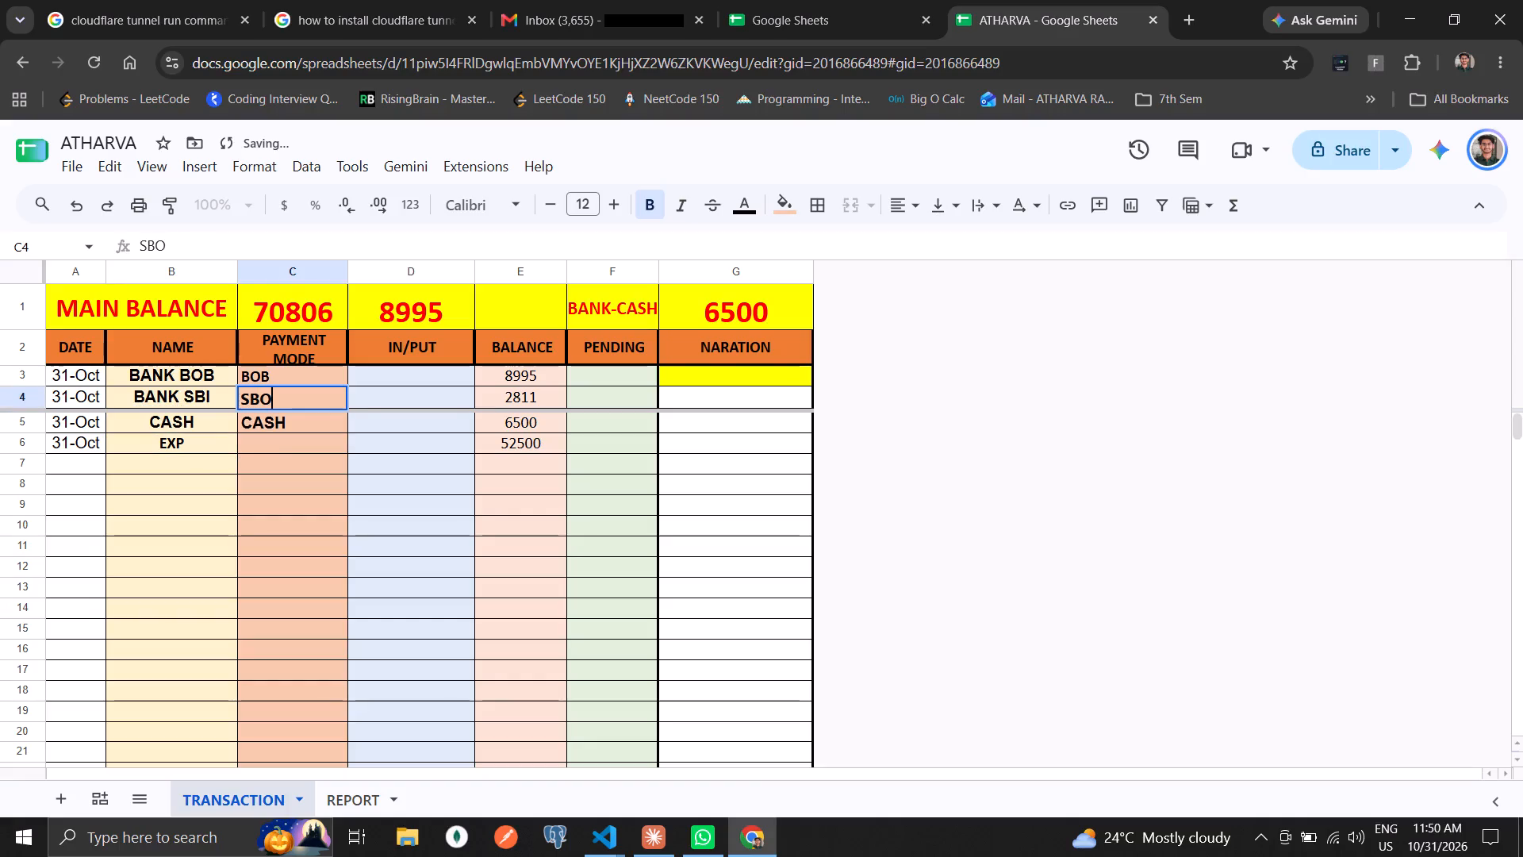
key("BackSpace")
key("i")
key("Up")
type("BOB")
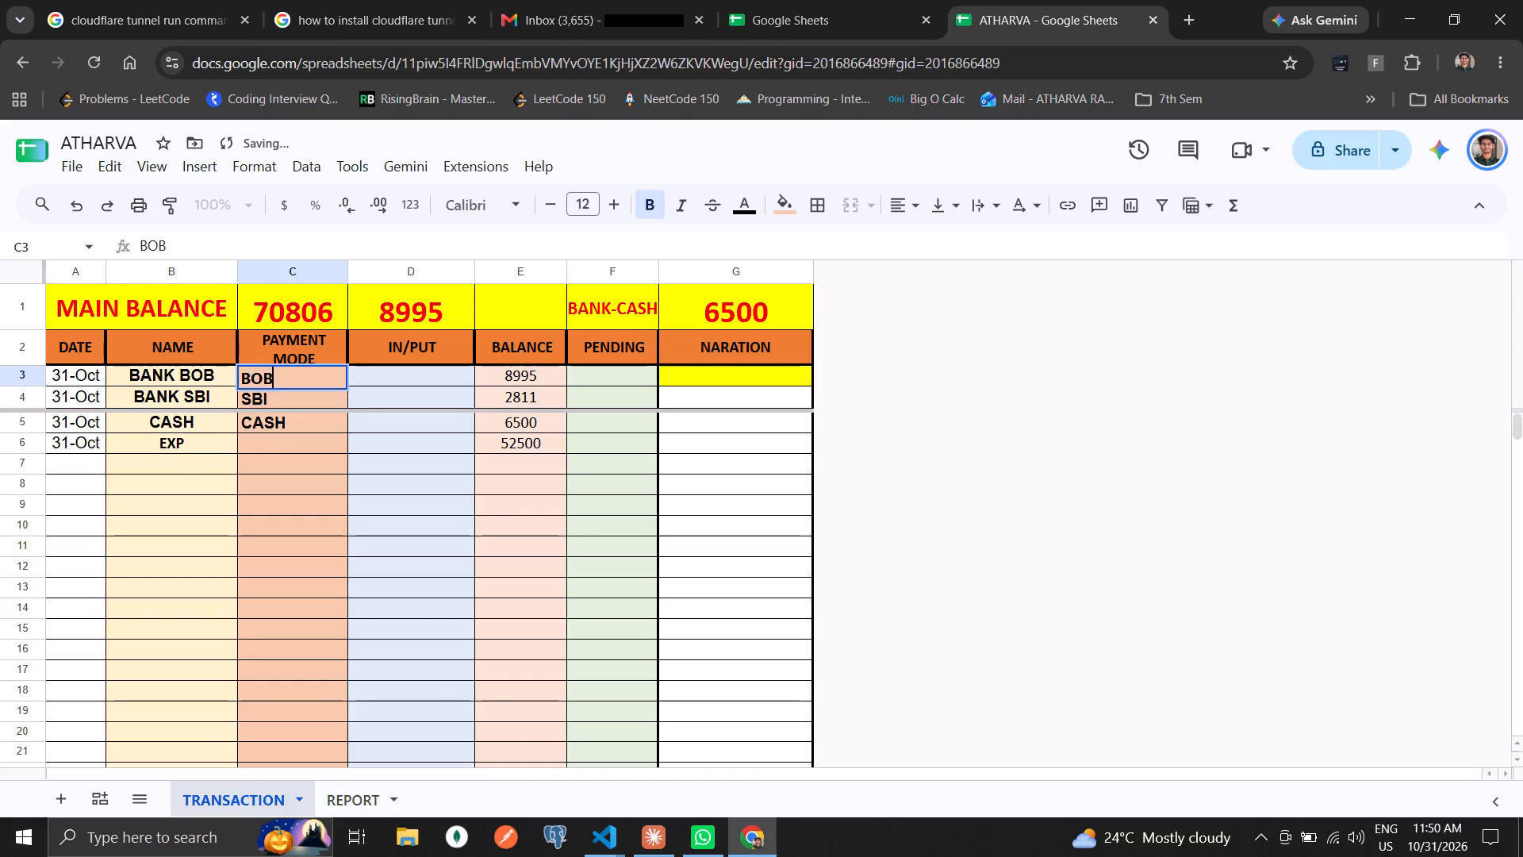
key("Down")
key("Down")
key("Down")
key("Left")
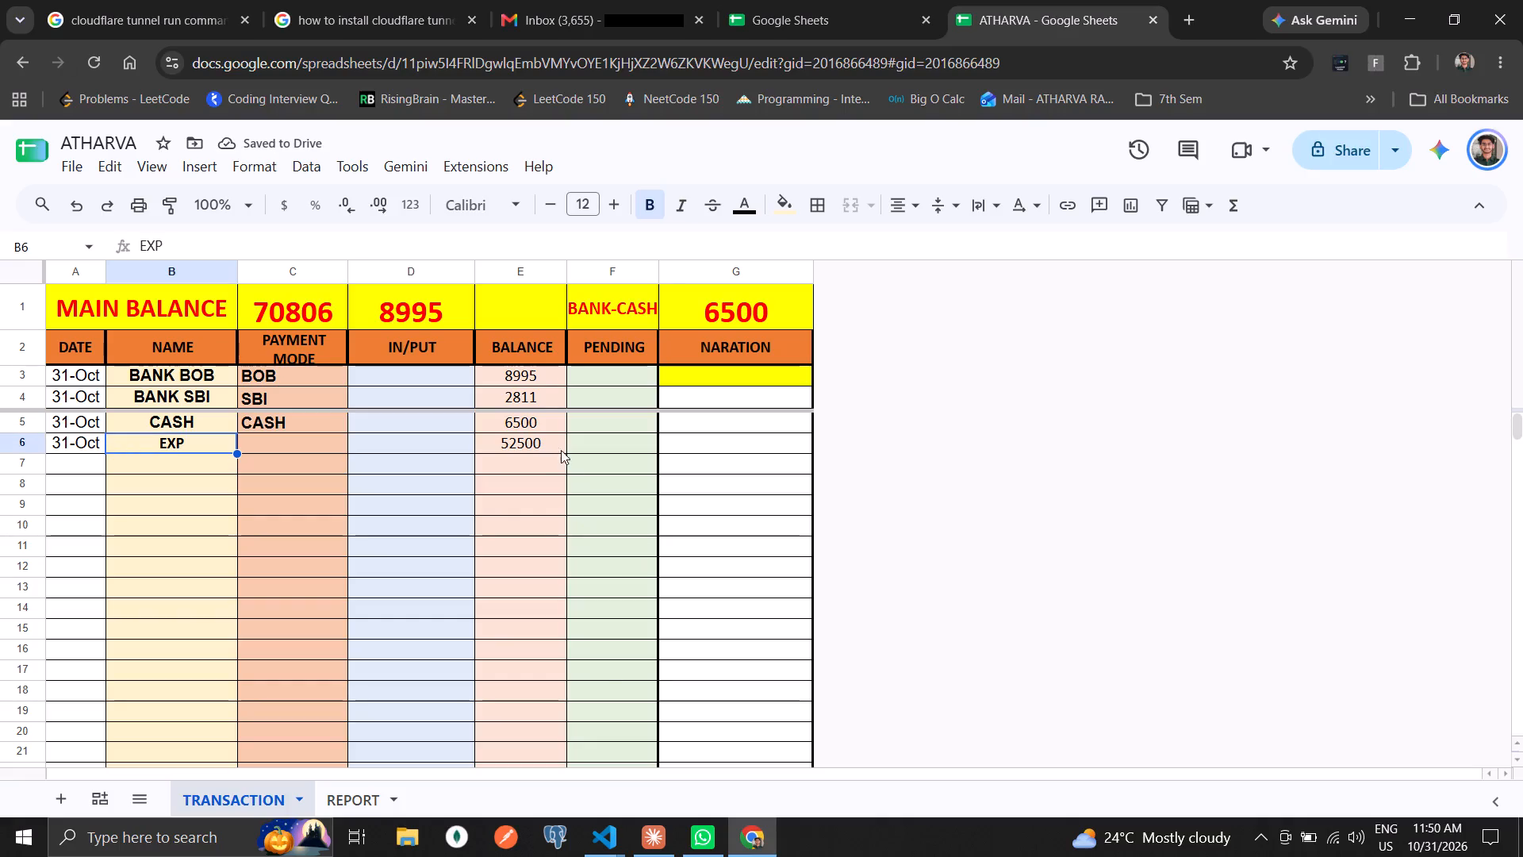
Replace the BALANCE value in E6 with a formula referencing IN/PUT cell D6.
left_click(527, 452)
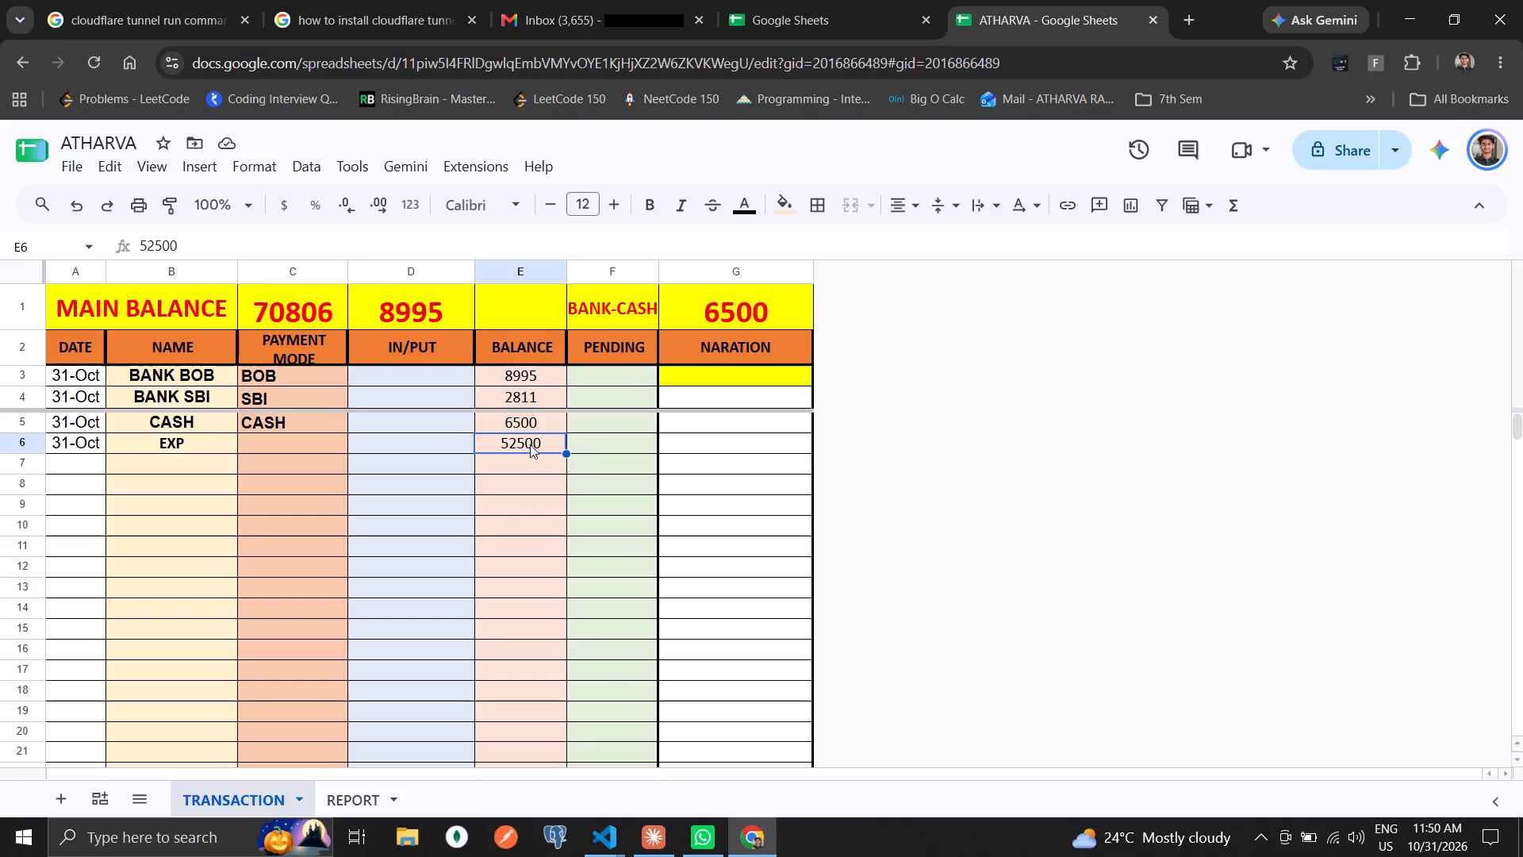
key("equal")
key("Left")
key("Return")
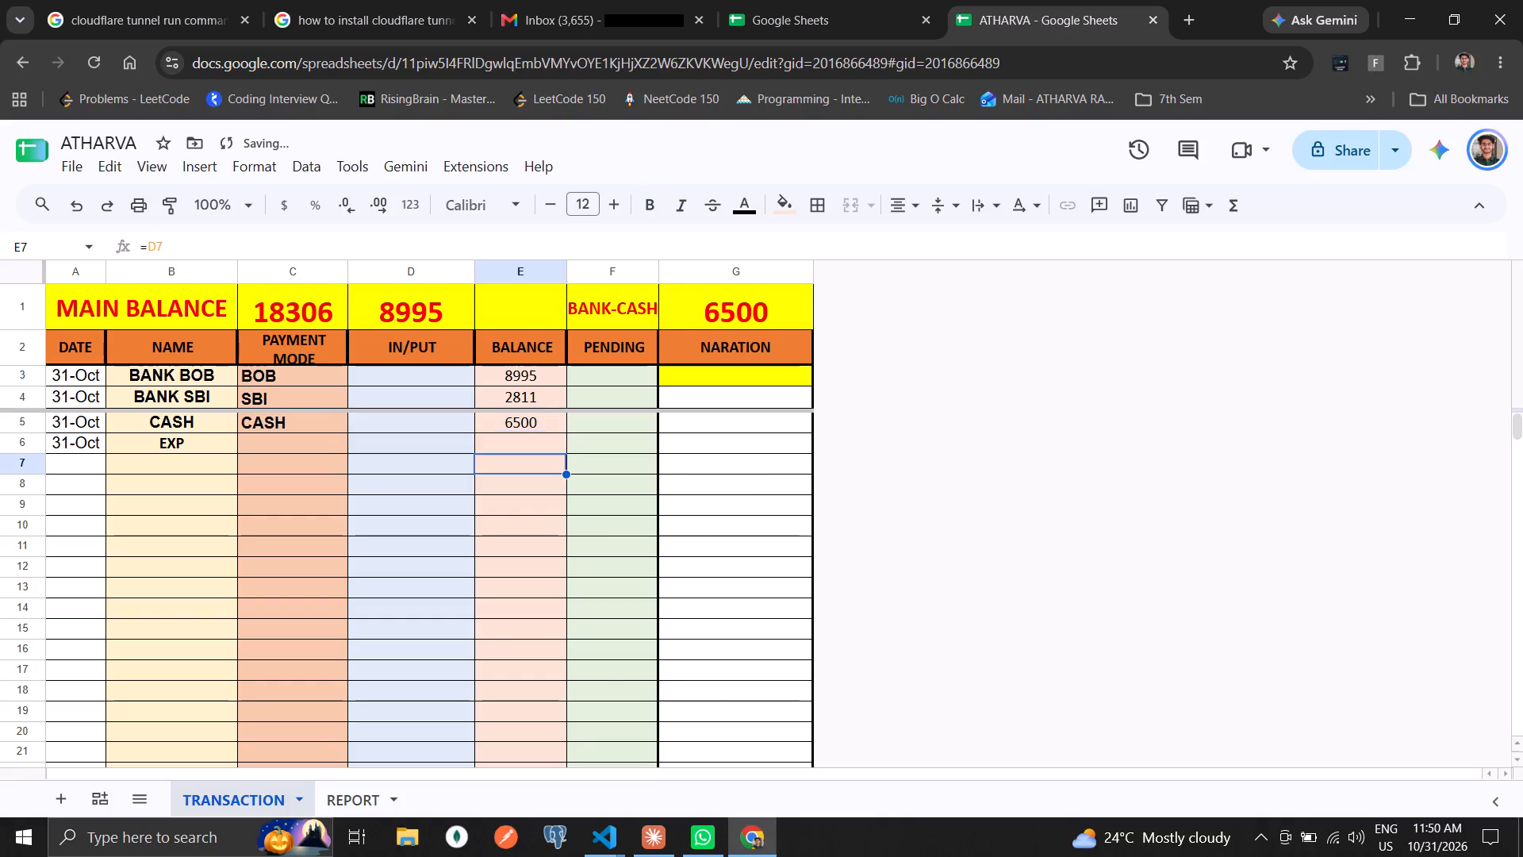
Extend the frozen rows of the TRANSACTION sheet down through row 5.
left_click(511, 372)
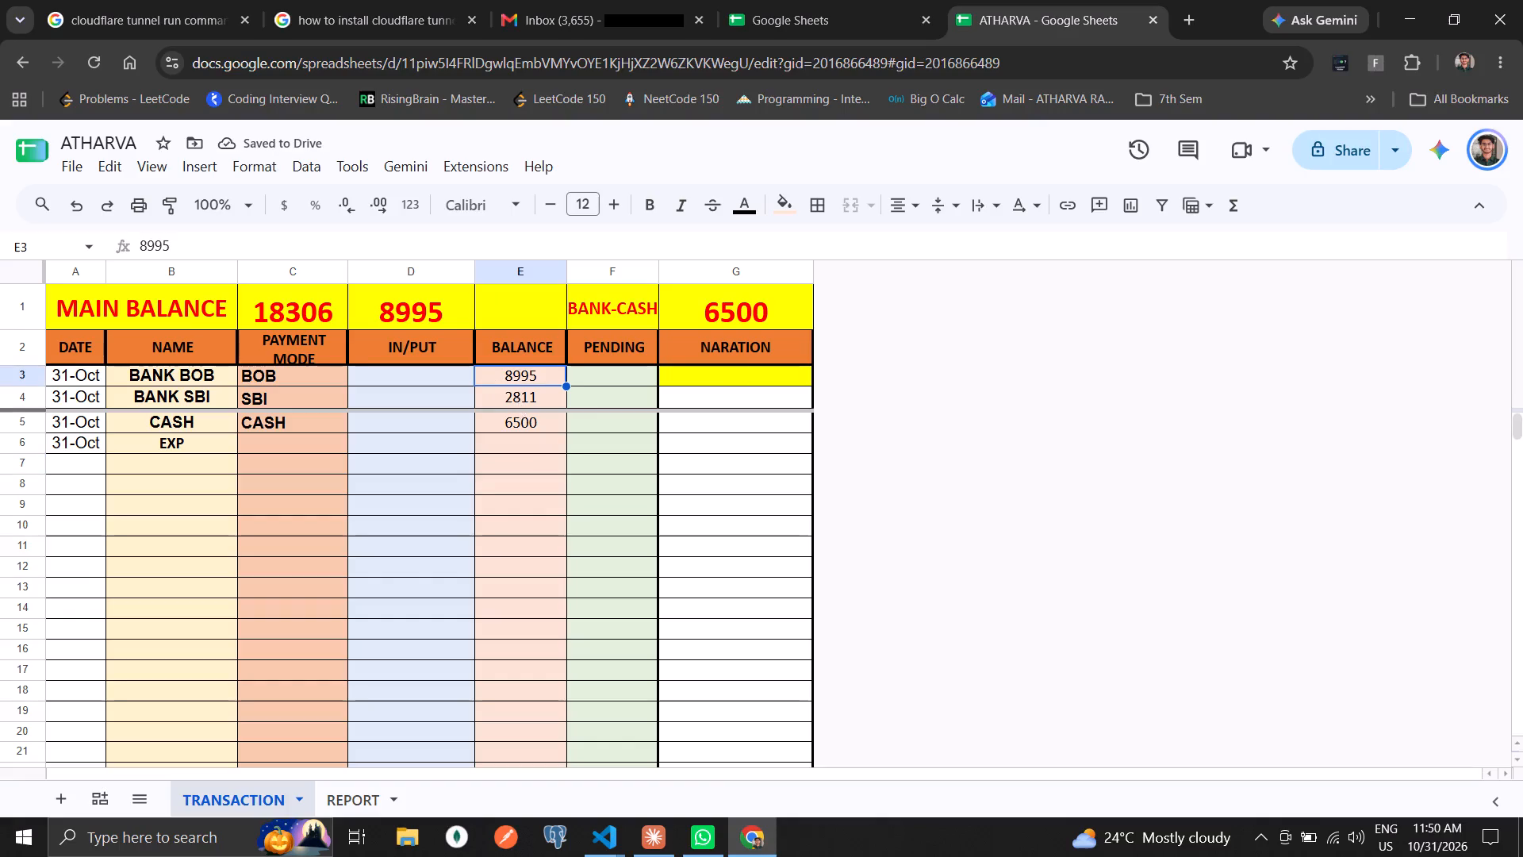
left_click_drag(516, 409, 520, 431)
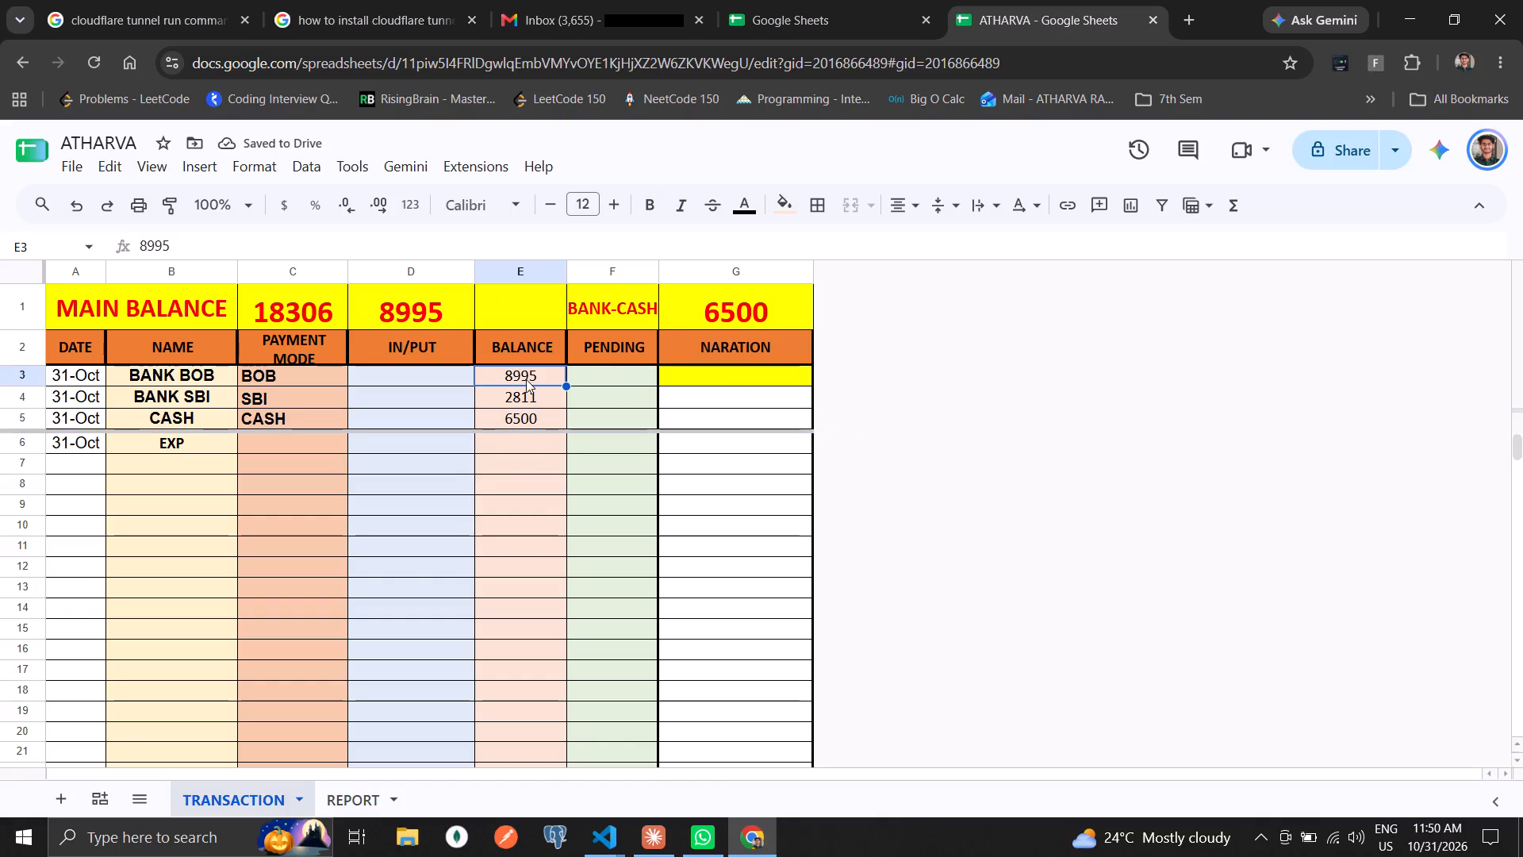
Check the sum of BALANCE cells E3 to E5 and inspect the BANK-CASH formula in G1.
left_click(527, 422, "shift")
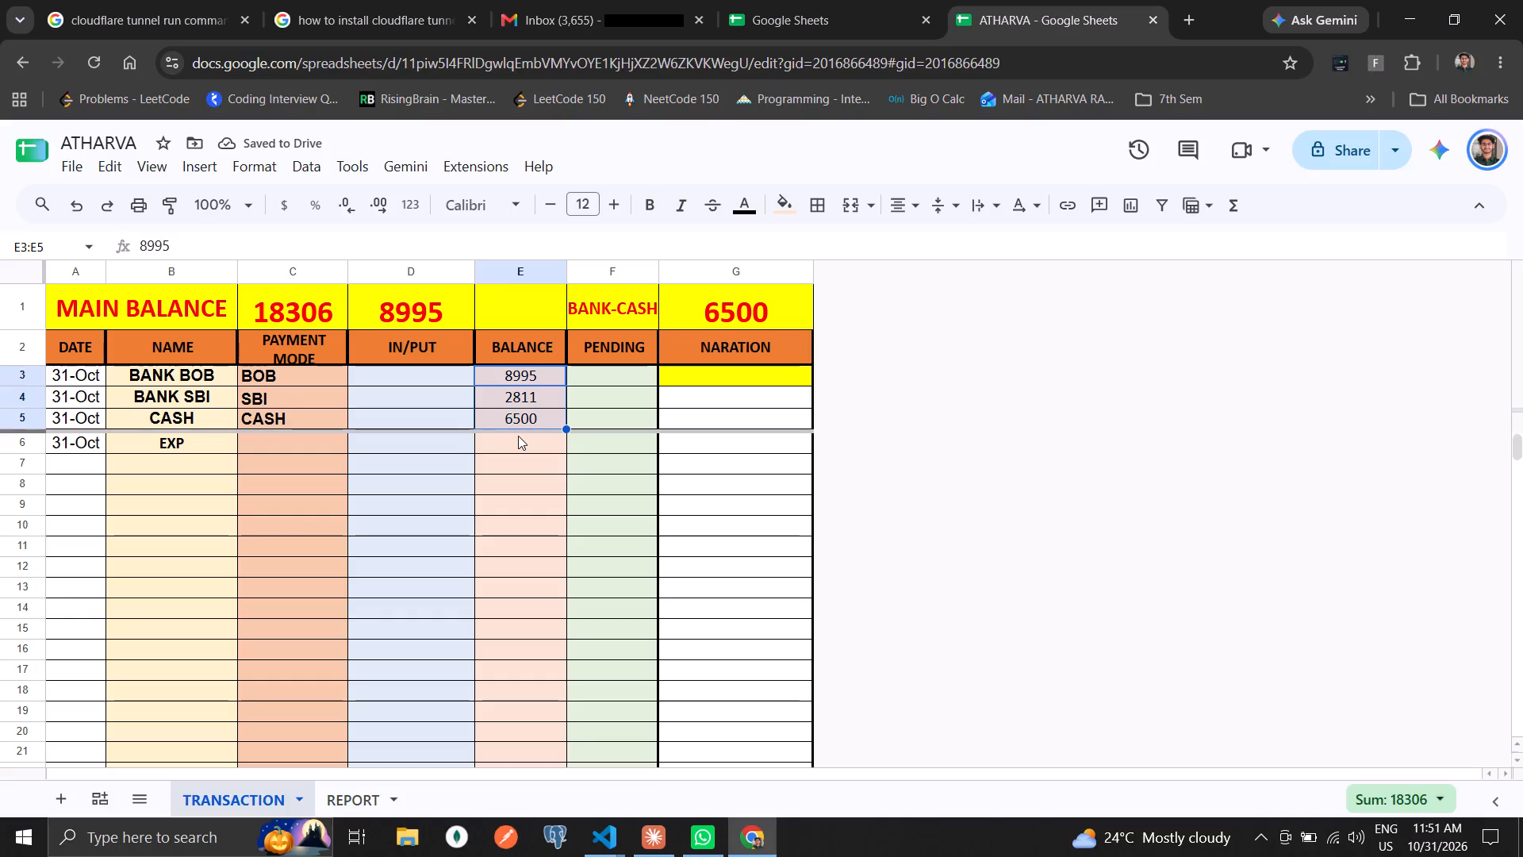
left_click(432, 448)
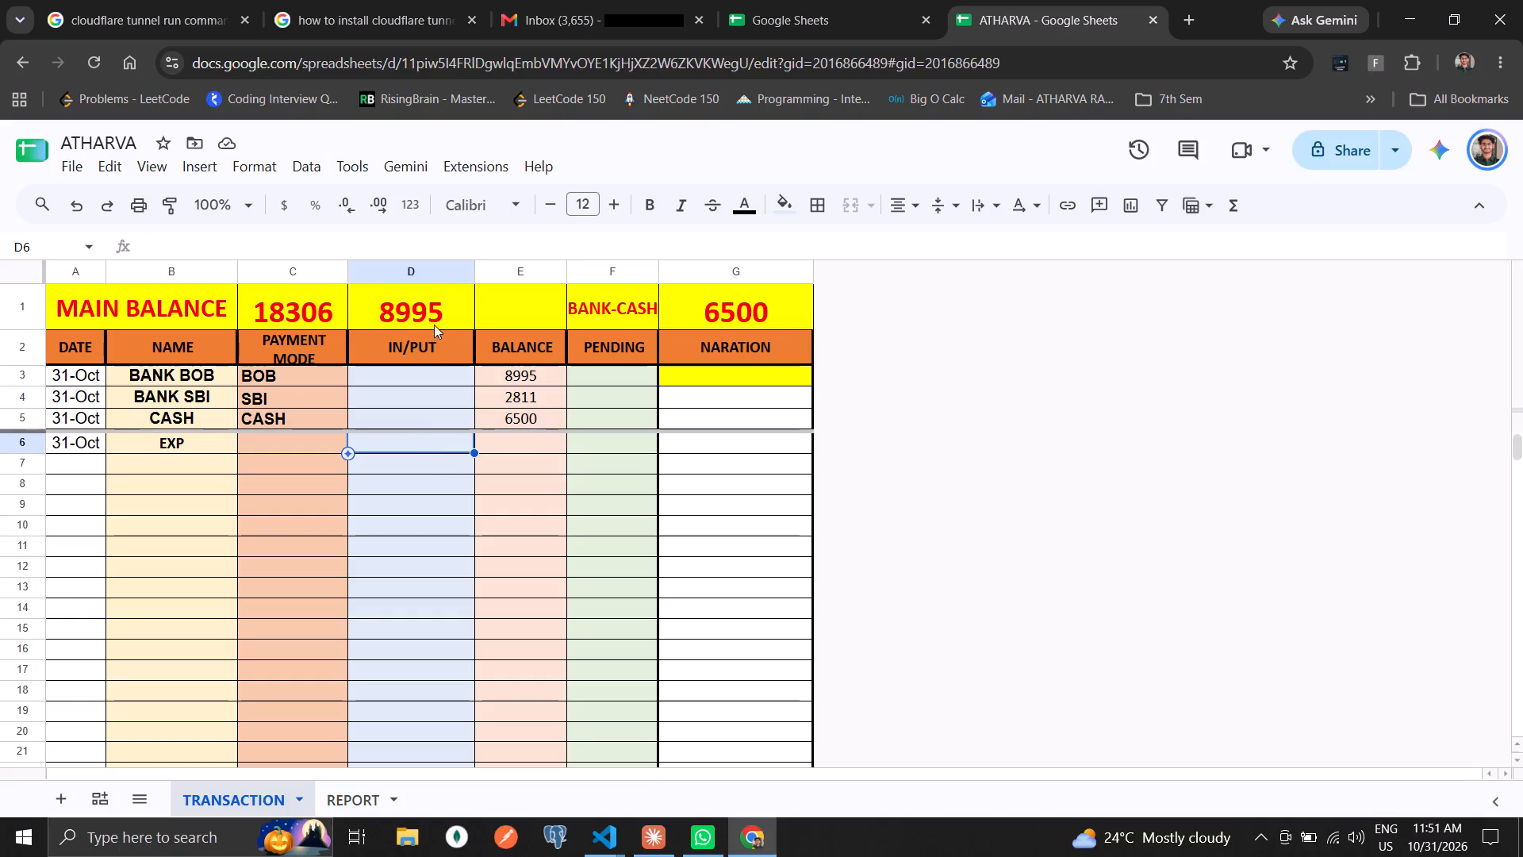
left_click(688, 306)
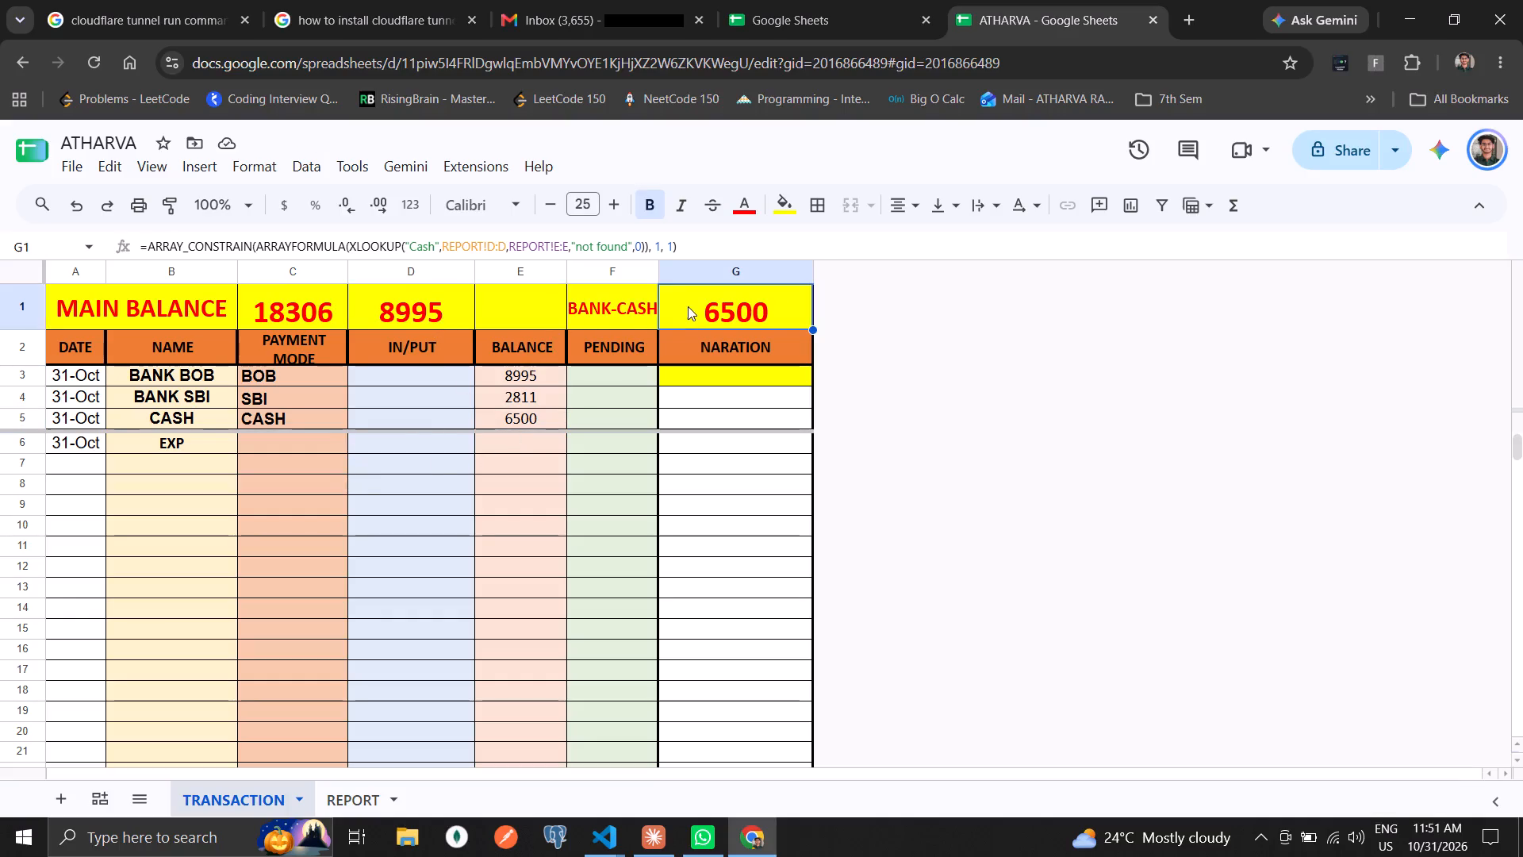
left_click(167, 436)
left_click(255, 570)
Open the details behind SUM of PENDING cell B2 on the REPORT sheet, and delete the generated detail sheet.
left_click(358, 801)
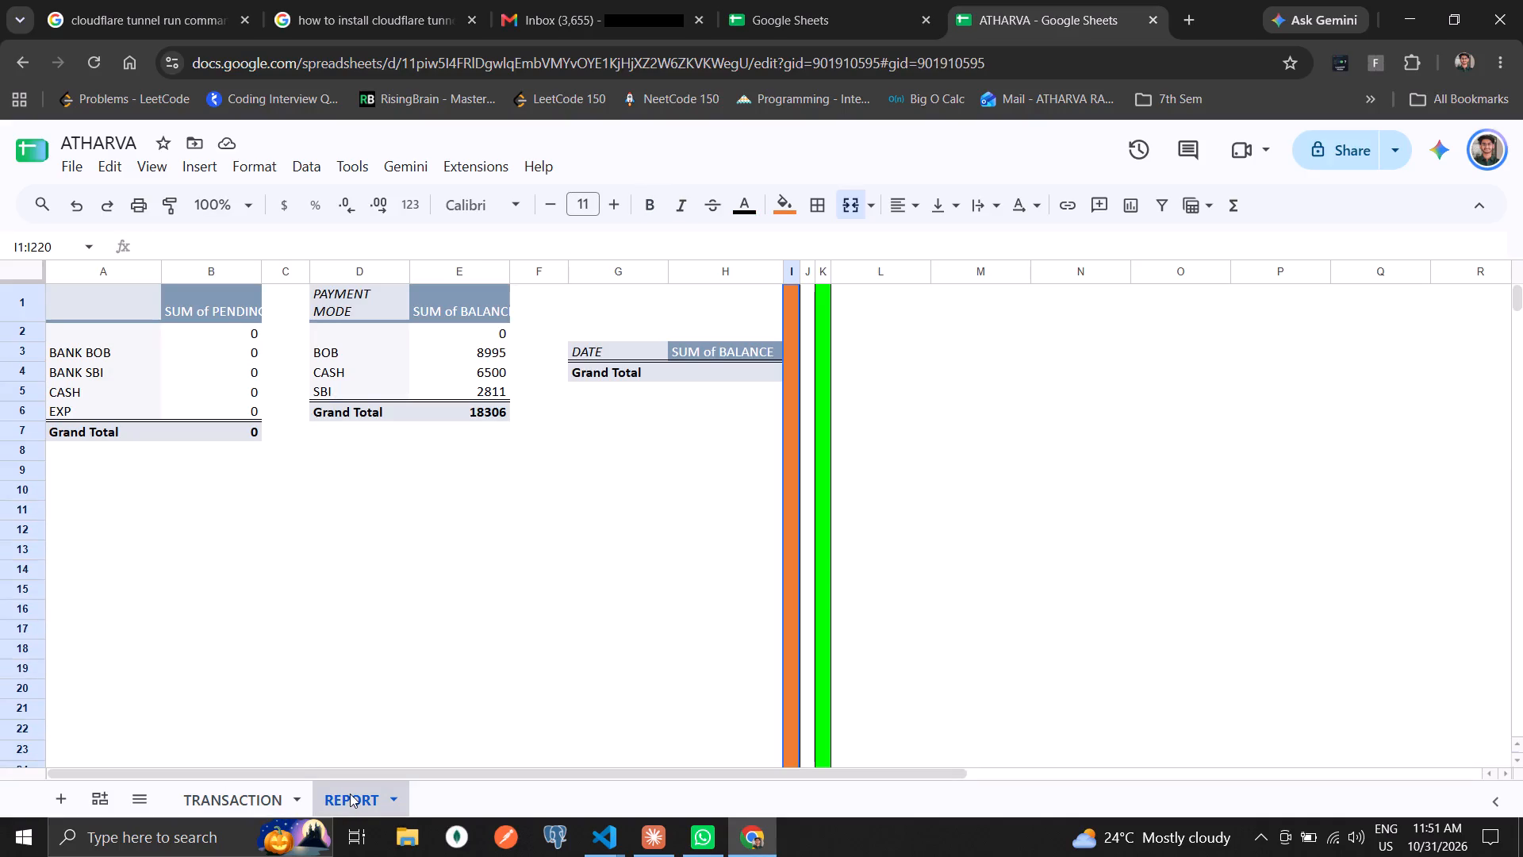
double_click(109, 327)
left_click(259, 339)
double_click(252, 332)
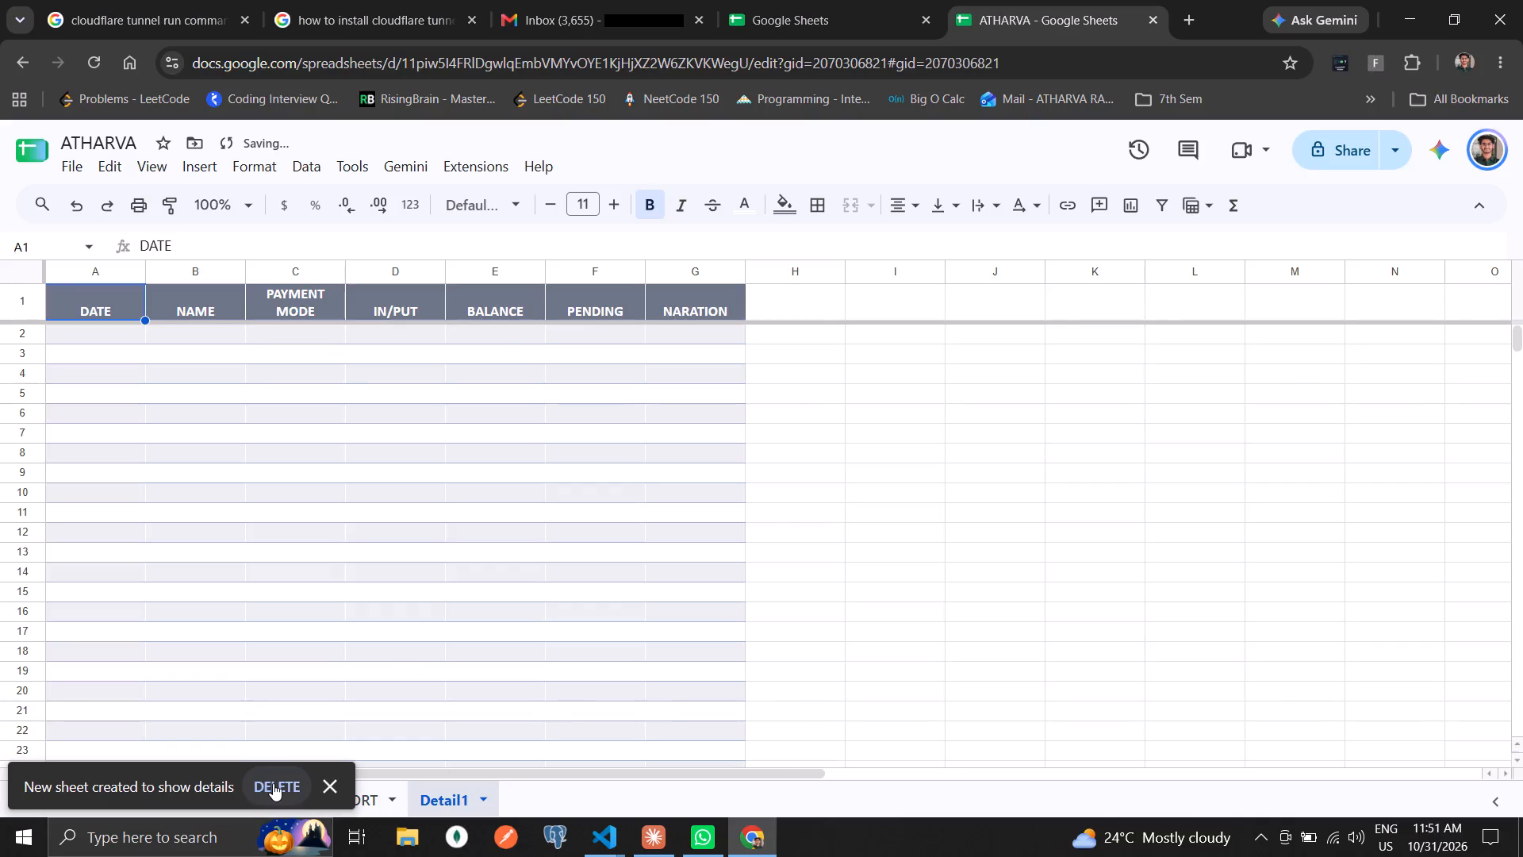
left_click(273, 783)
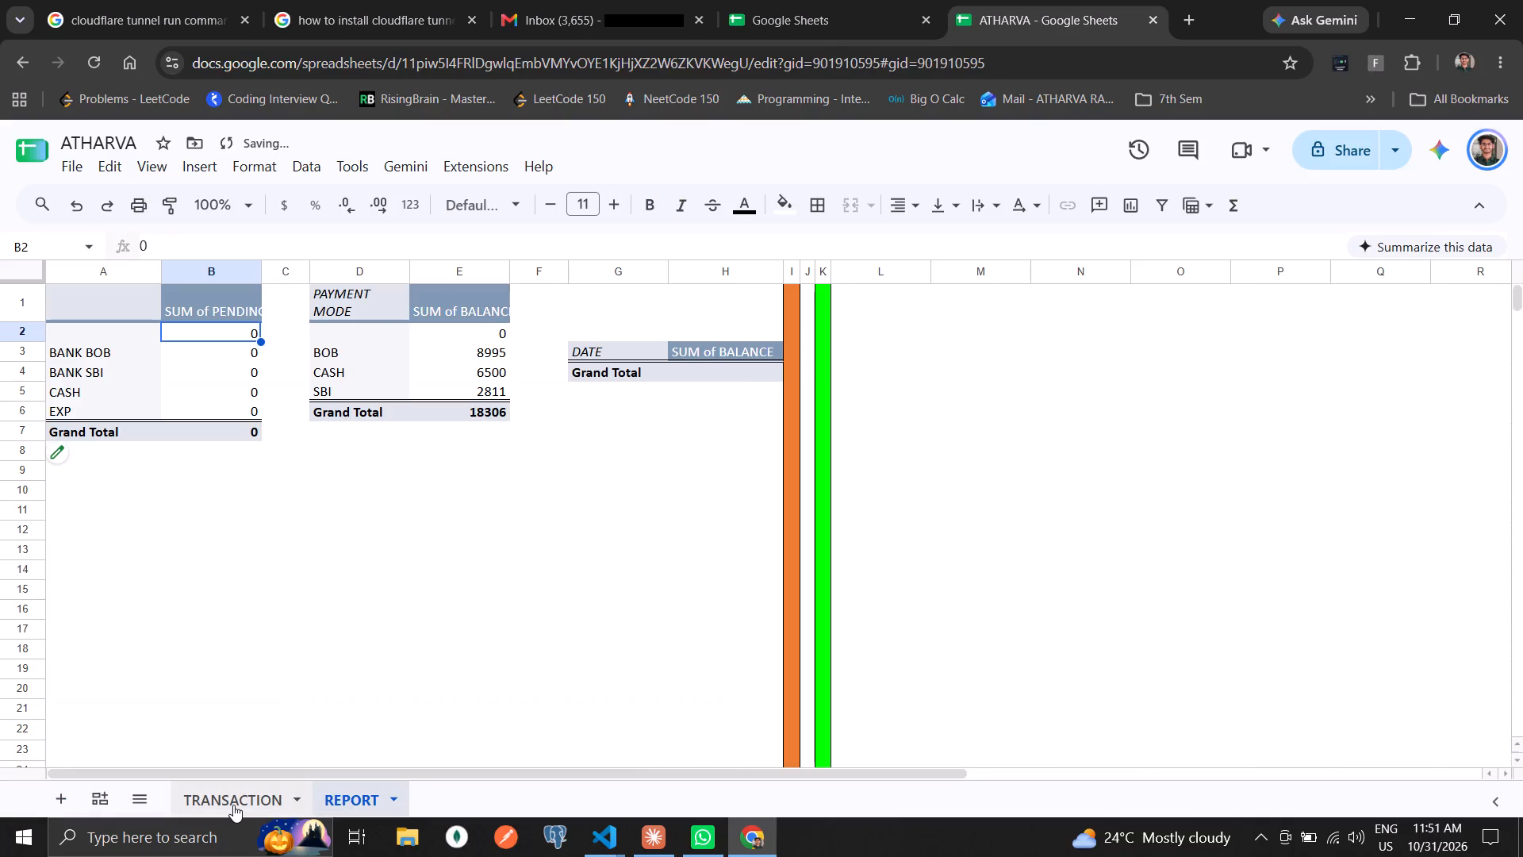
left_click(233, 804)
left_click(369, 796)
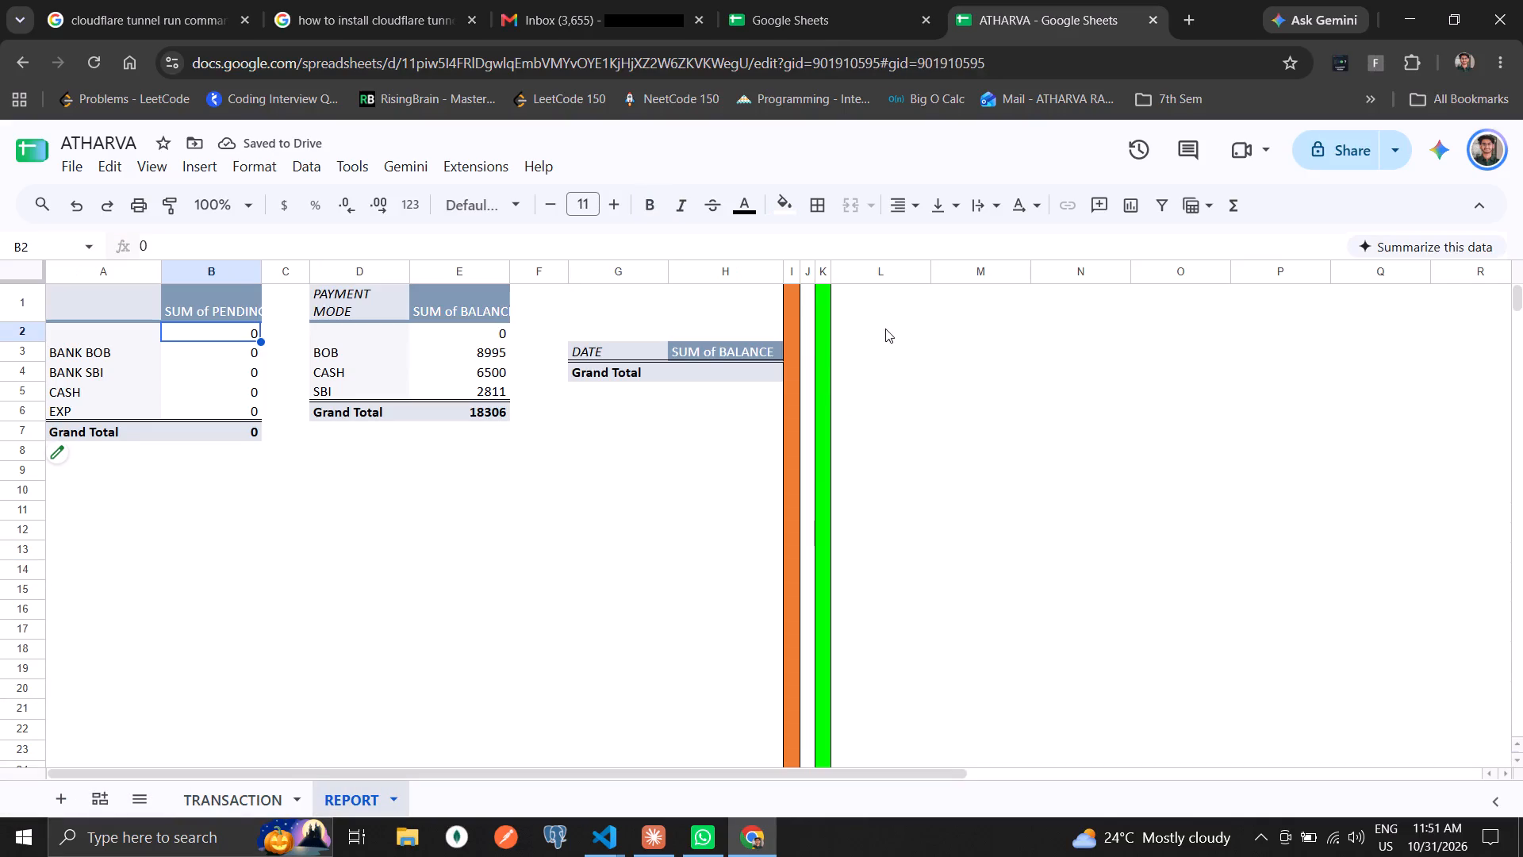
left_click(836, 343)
Apply the default font to the entire TRANSACTION sheet and save the workbook.
left_click(251, 801)
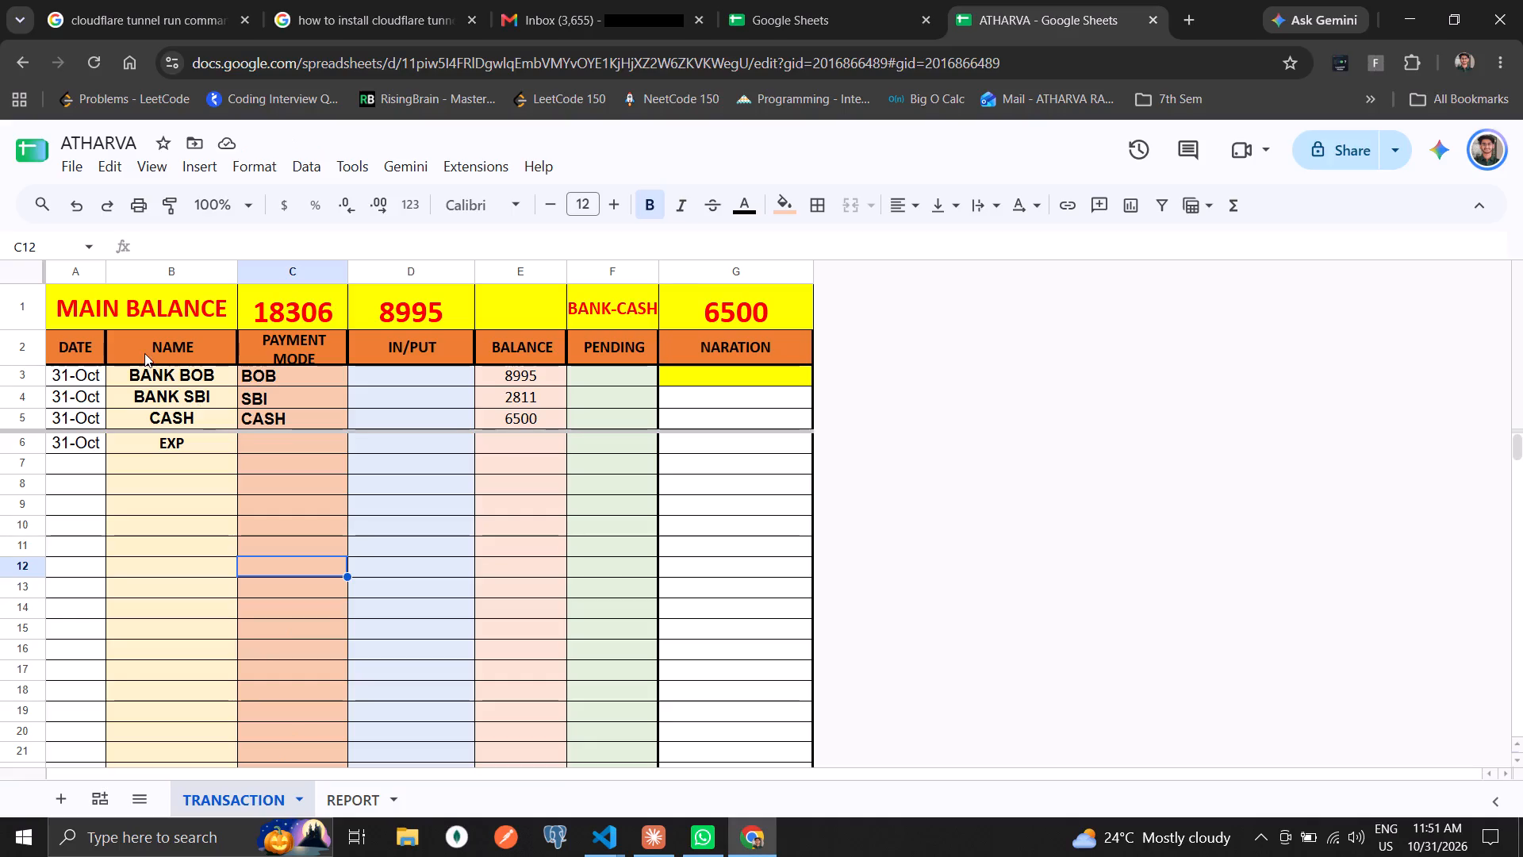
key("ctrl+a")
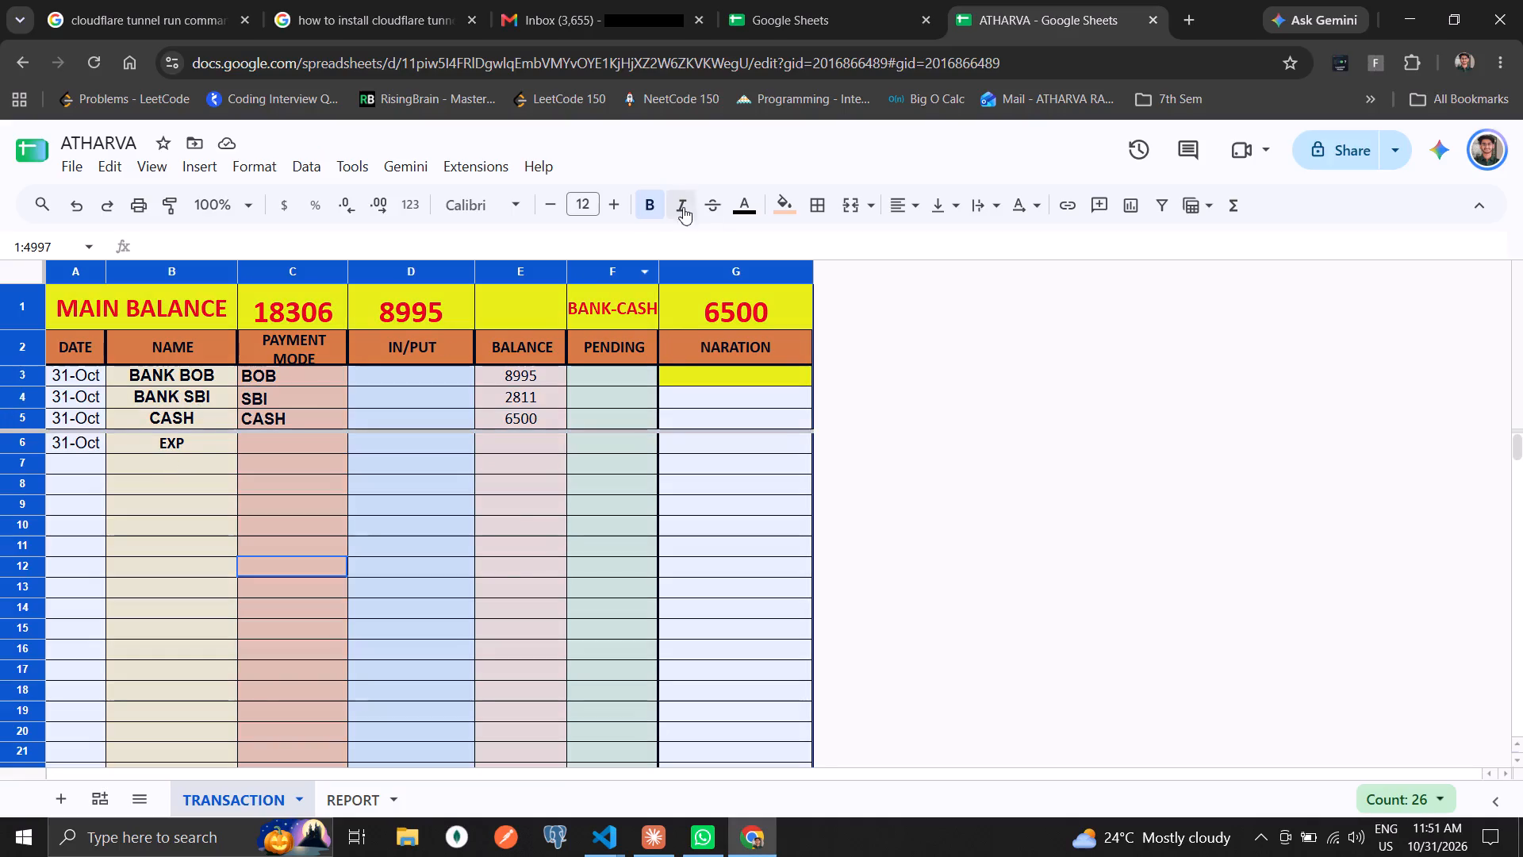
left_click(506, 197)
left_click(543, 330)
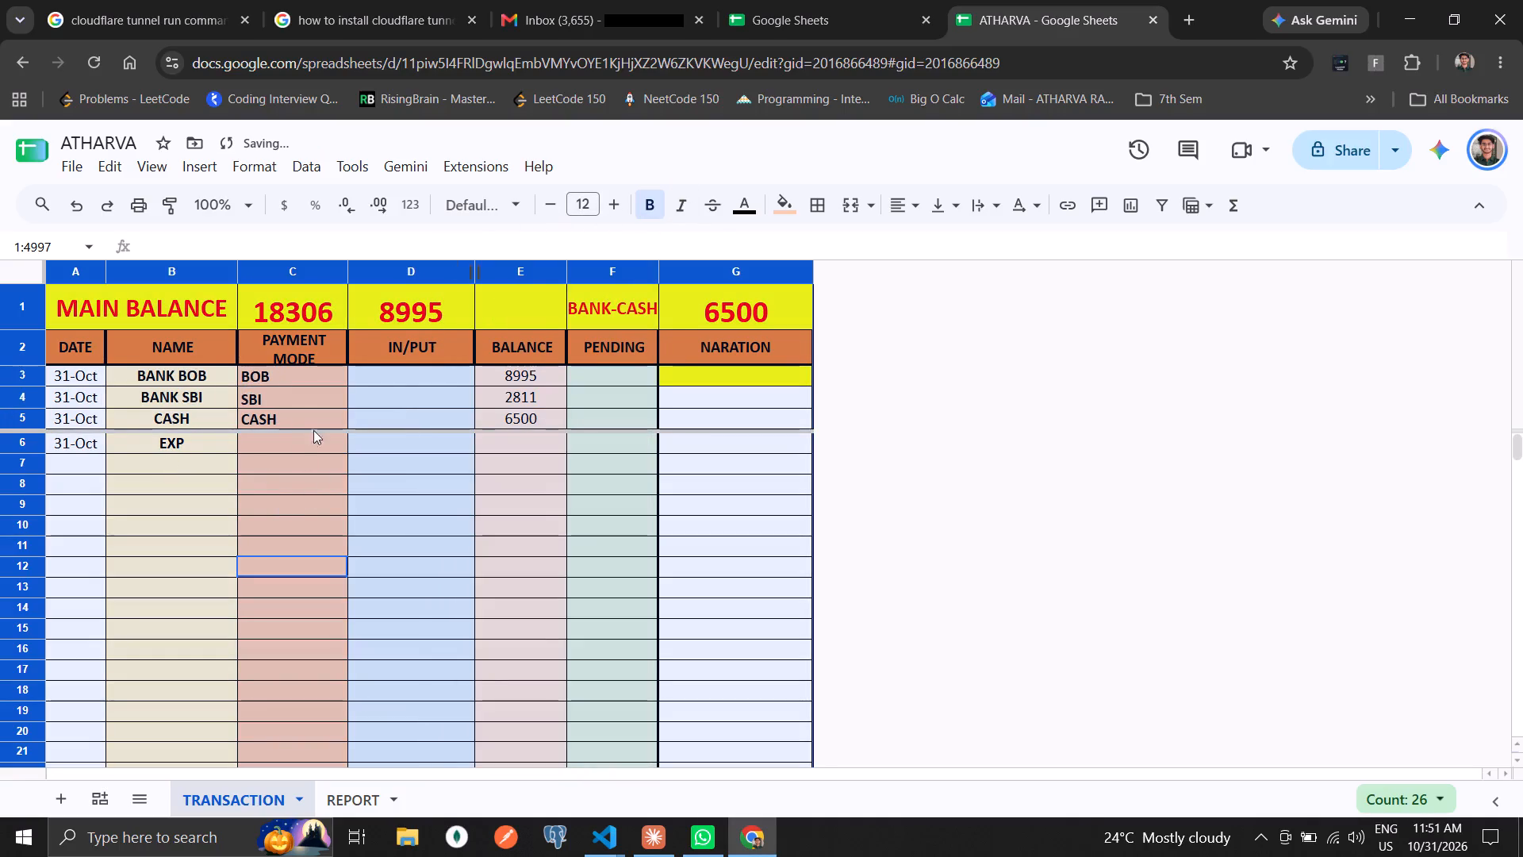
left_click(218, 502)
left_click(183, 465)
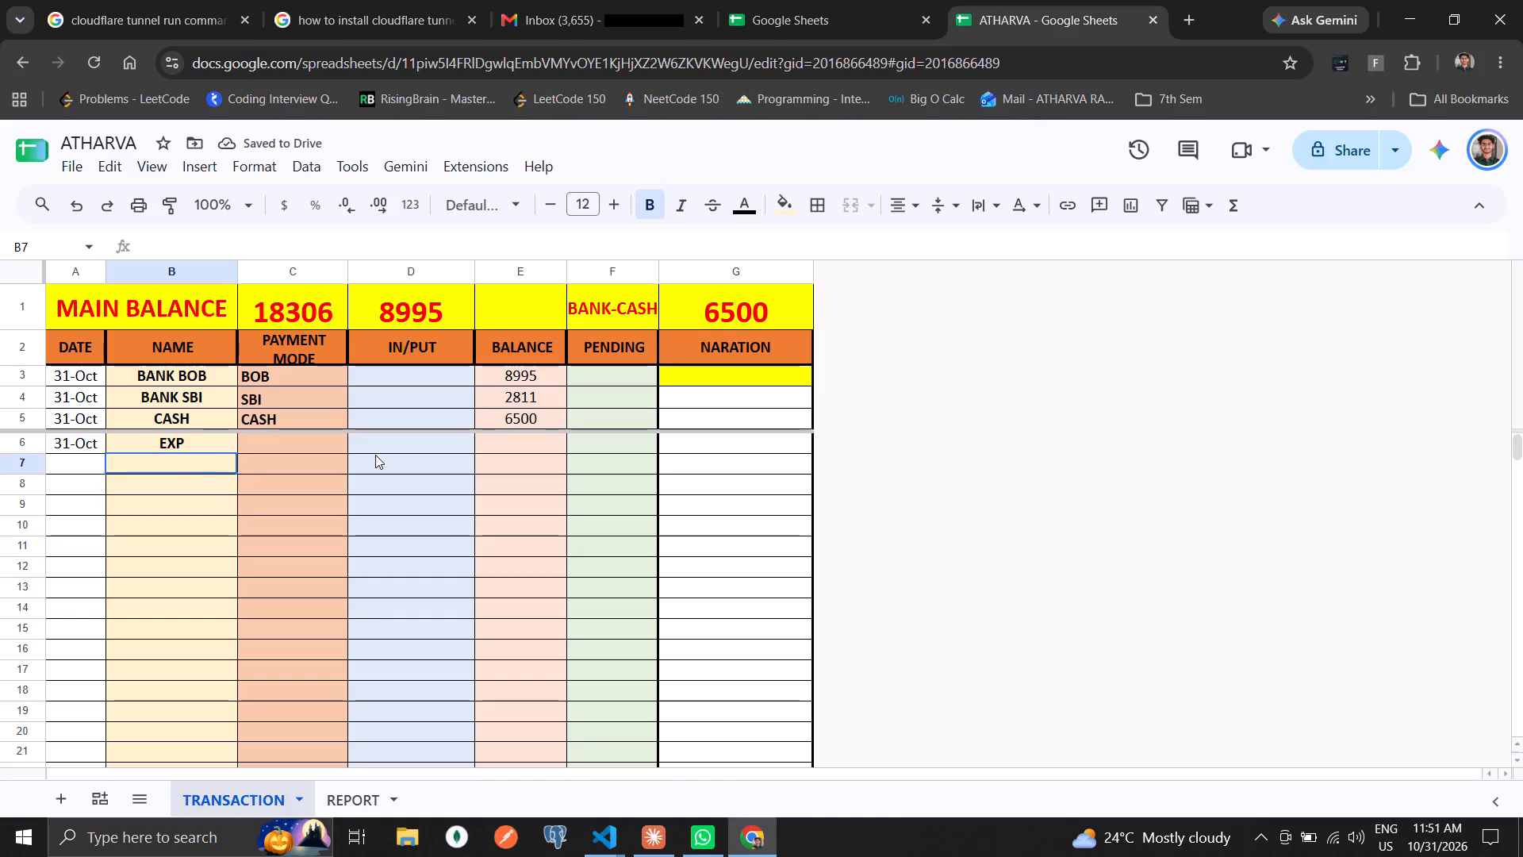
key("ctrl+s")
key("ctrl+s")
key("ctrl+s")
key("ctrl+s")
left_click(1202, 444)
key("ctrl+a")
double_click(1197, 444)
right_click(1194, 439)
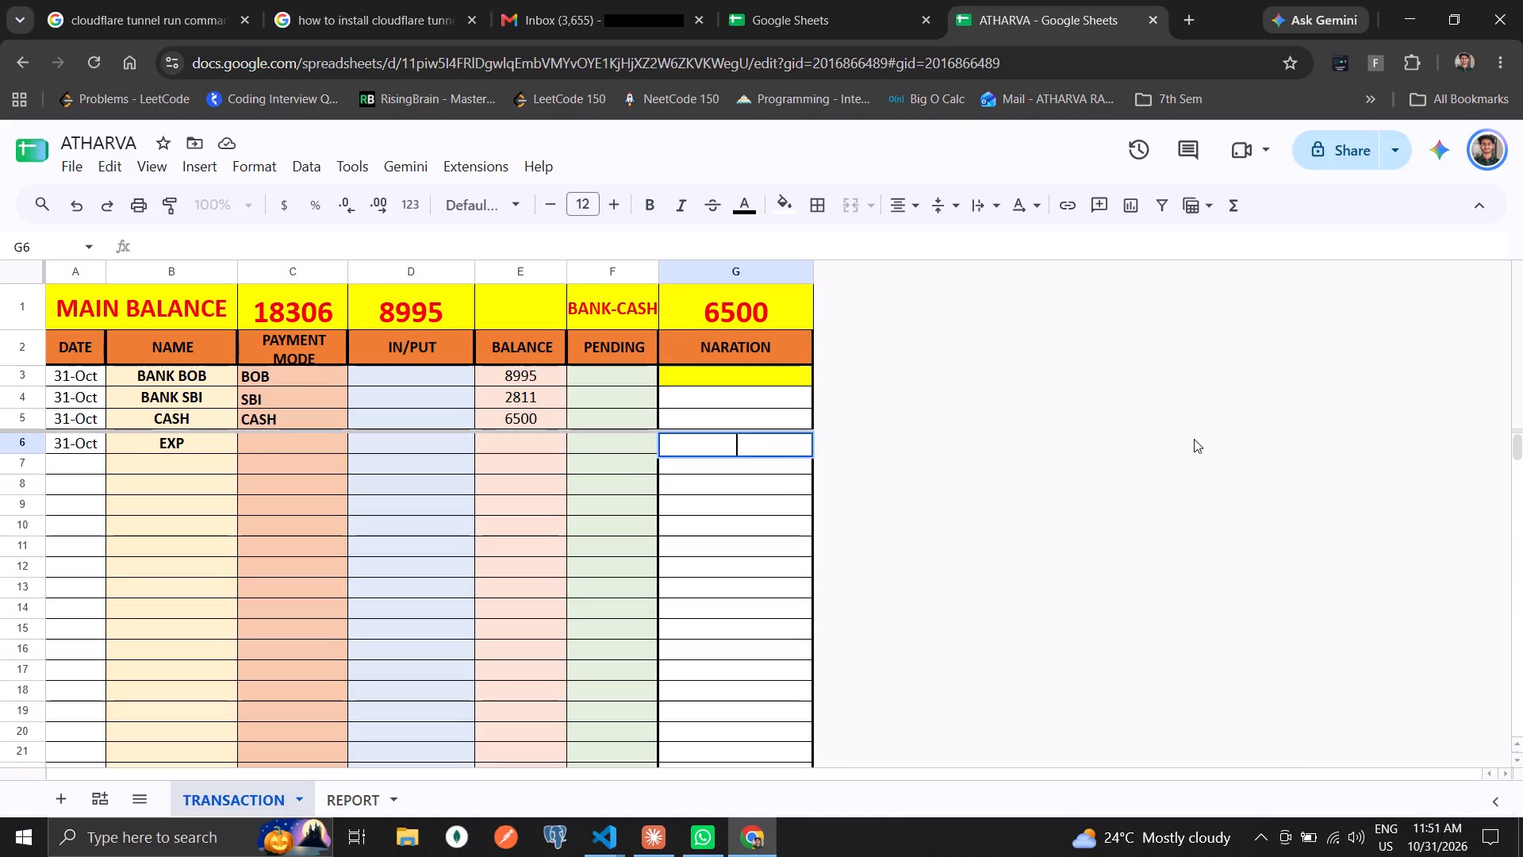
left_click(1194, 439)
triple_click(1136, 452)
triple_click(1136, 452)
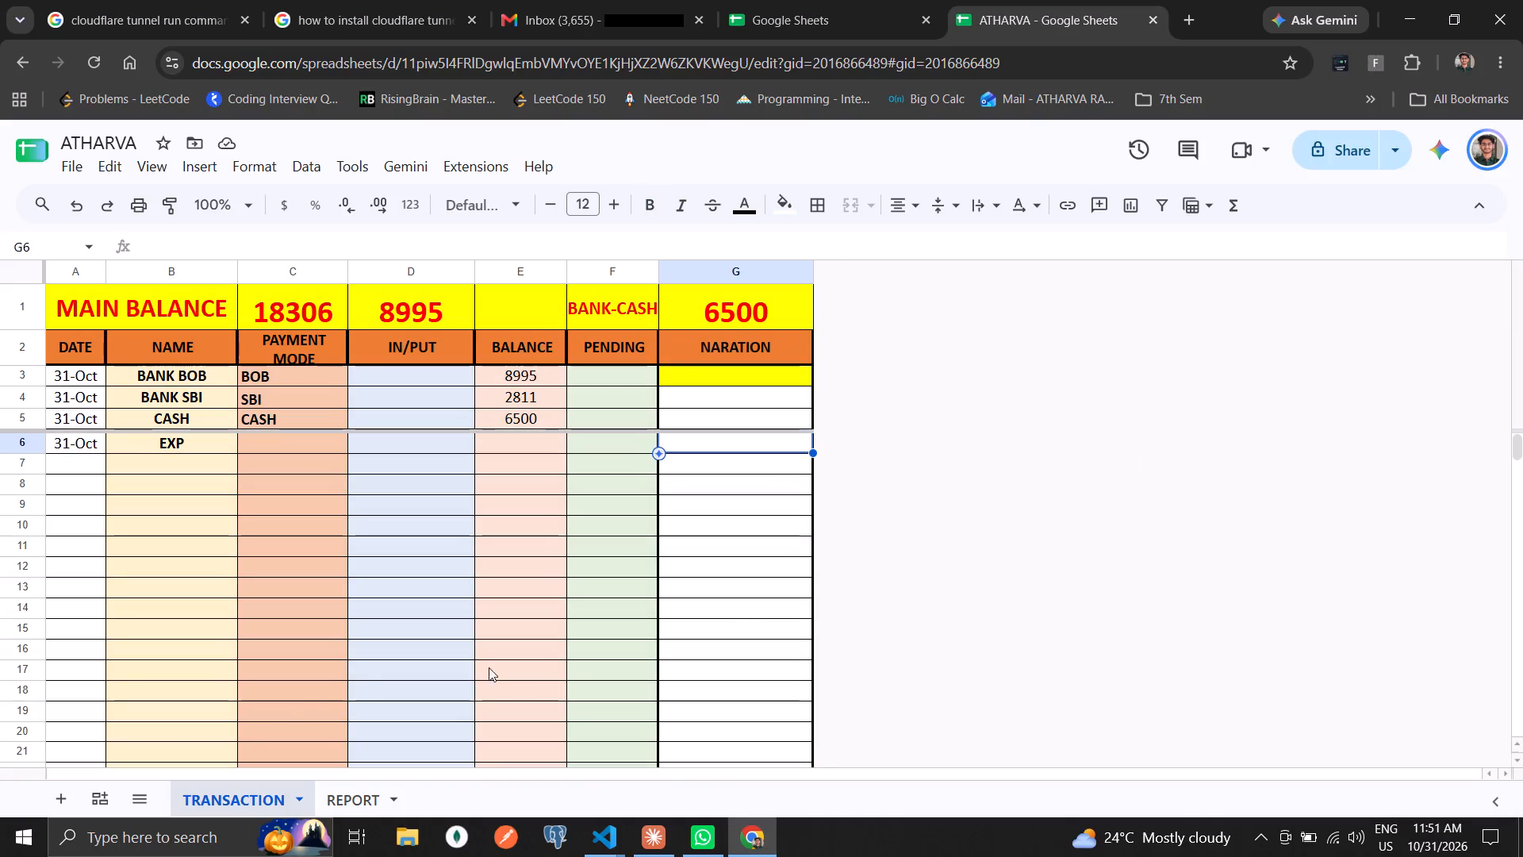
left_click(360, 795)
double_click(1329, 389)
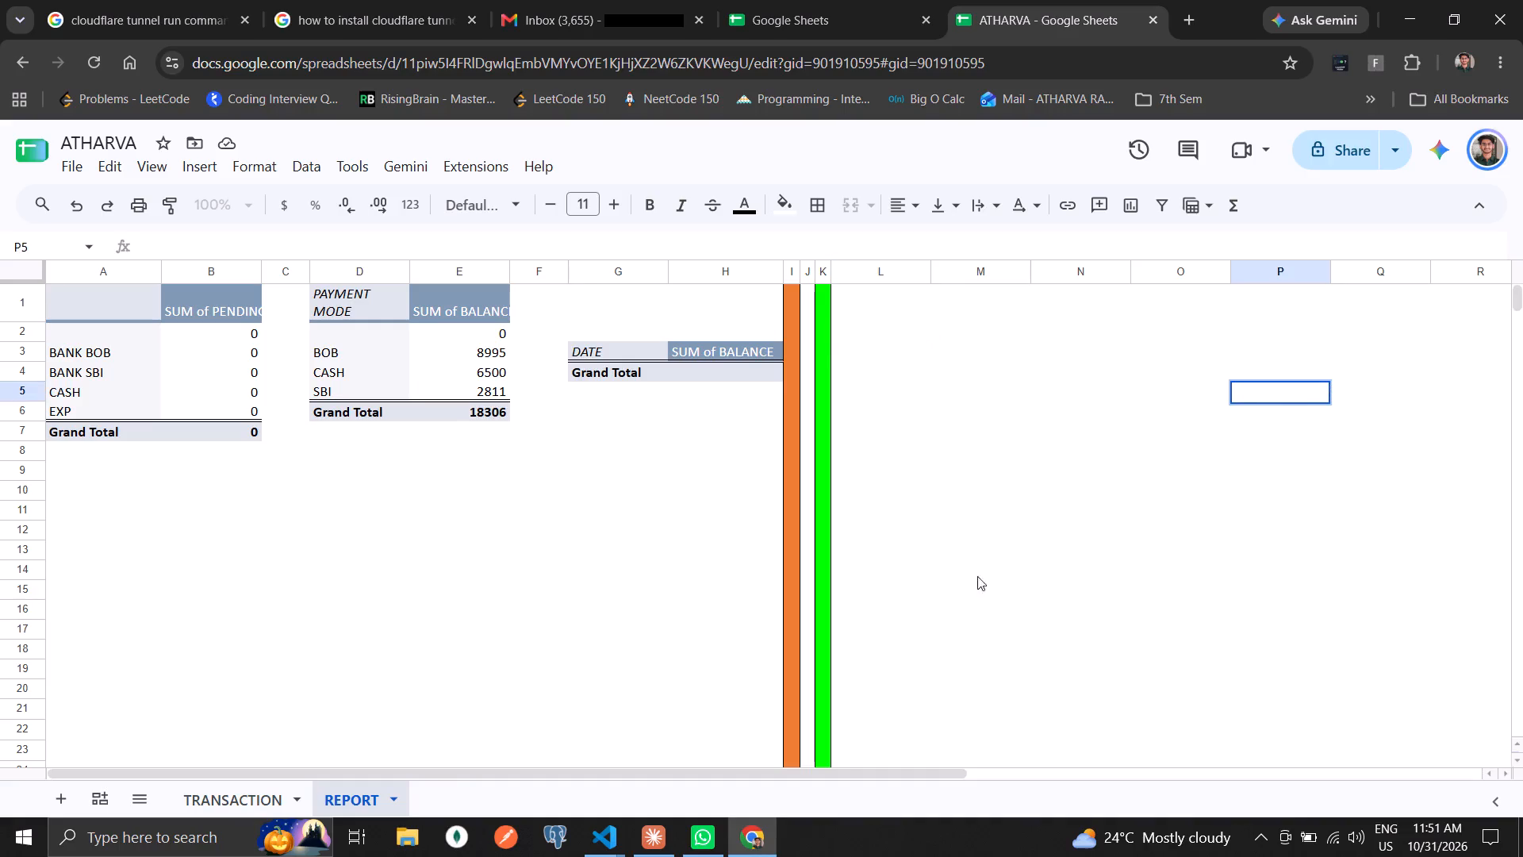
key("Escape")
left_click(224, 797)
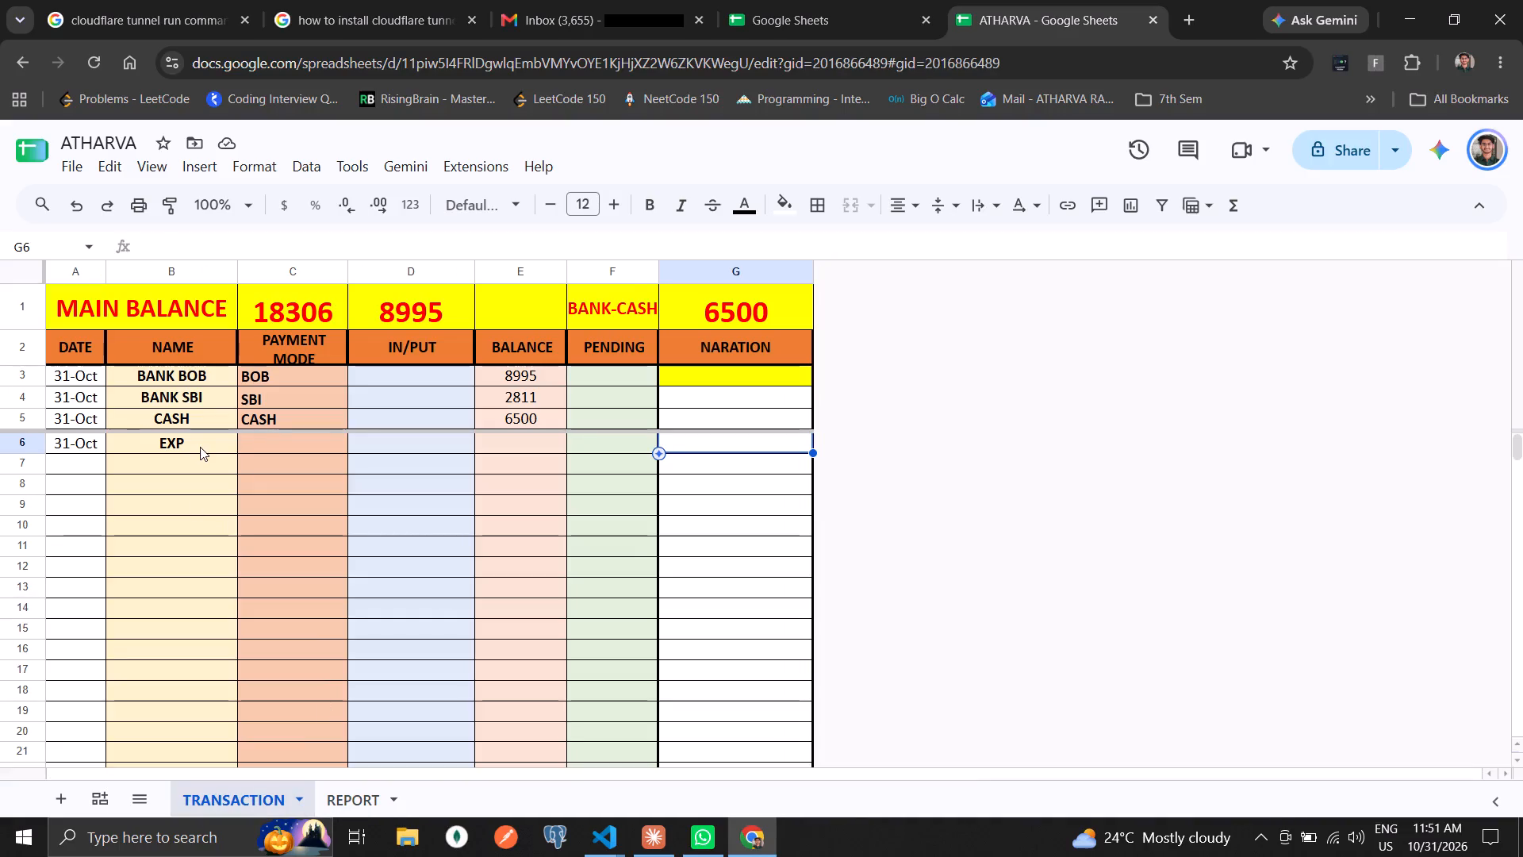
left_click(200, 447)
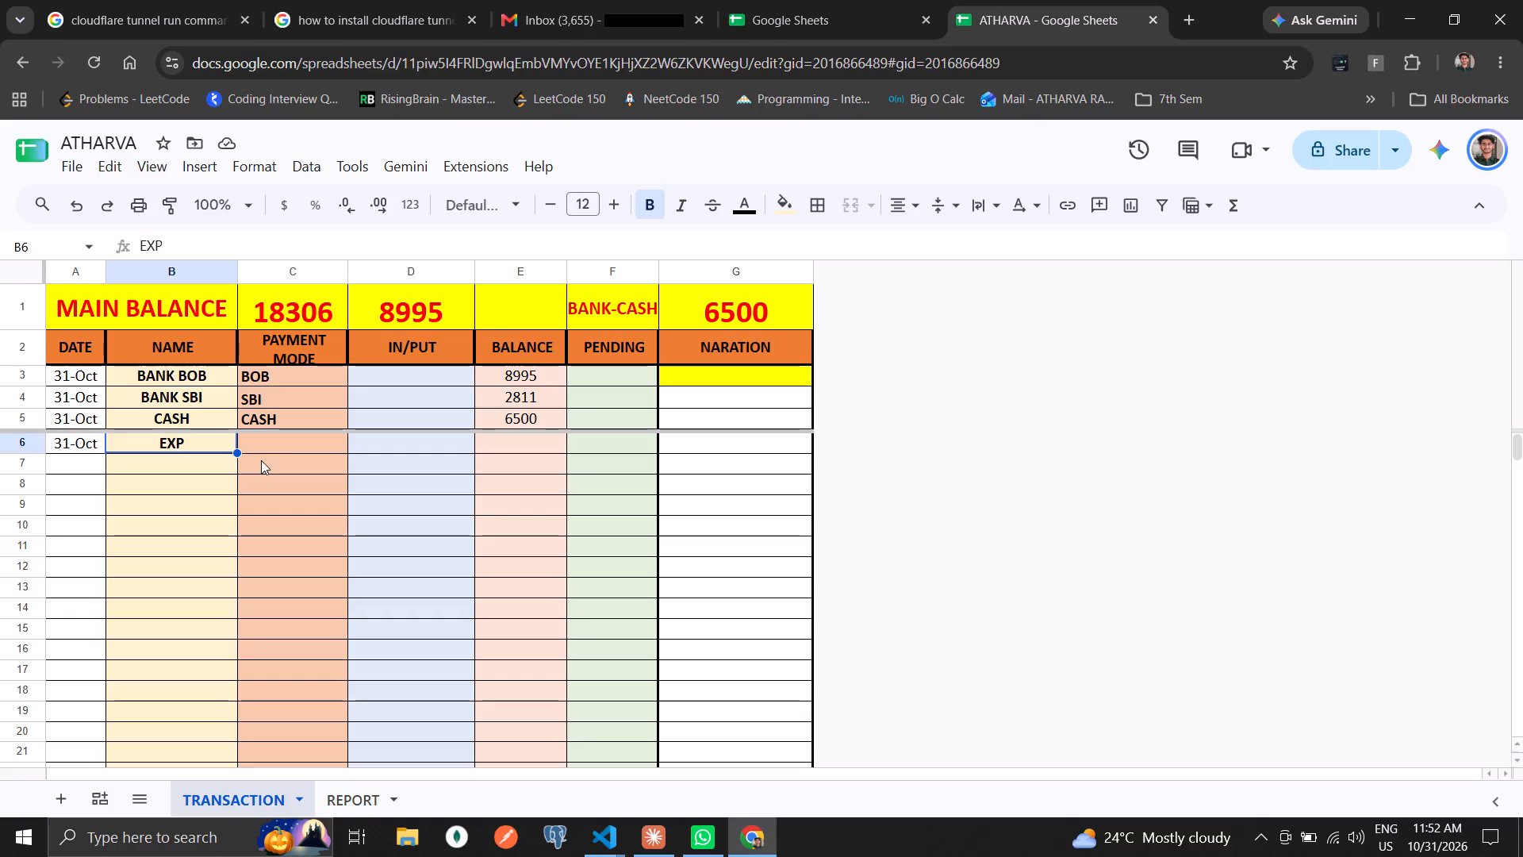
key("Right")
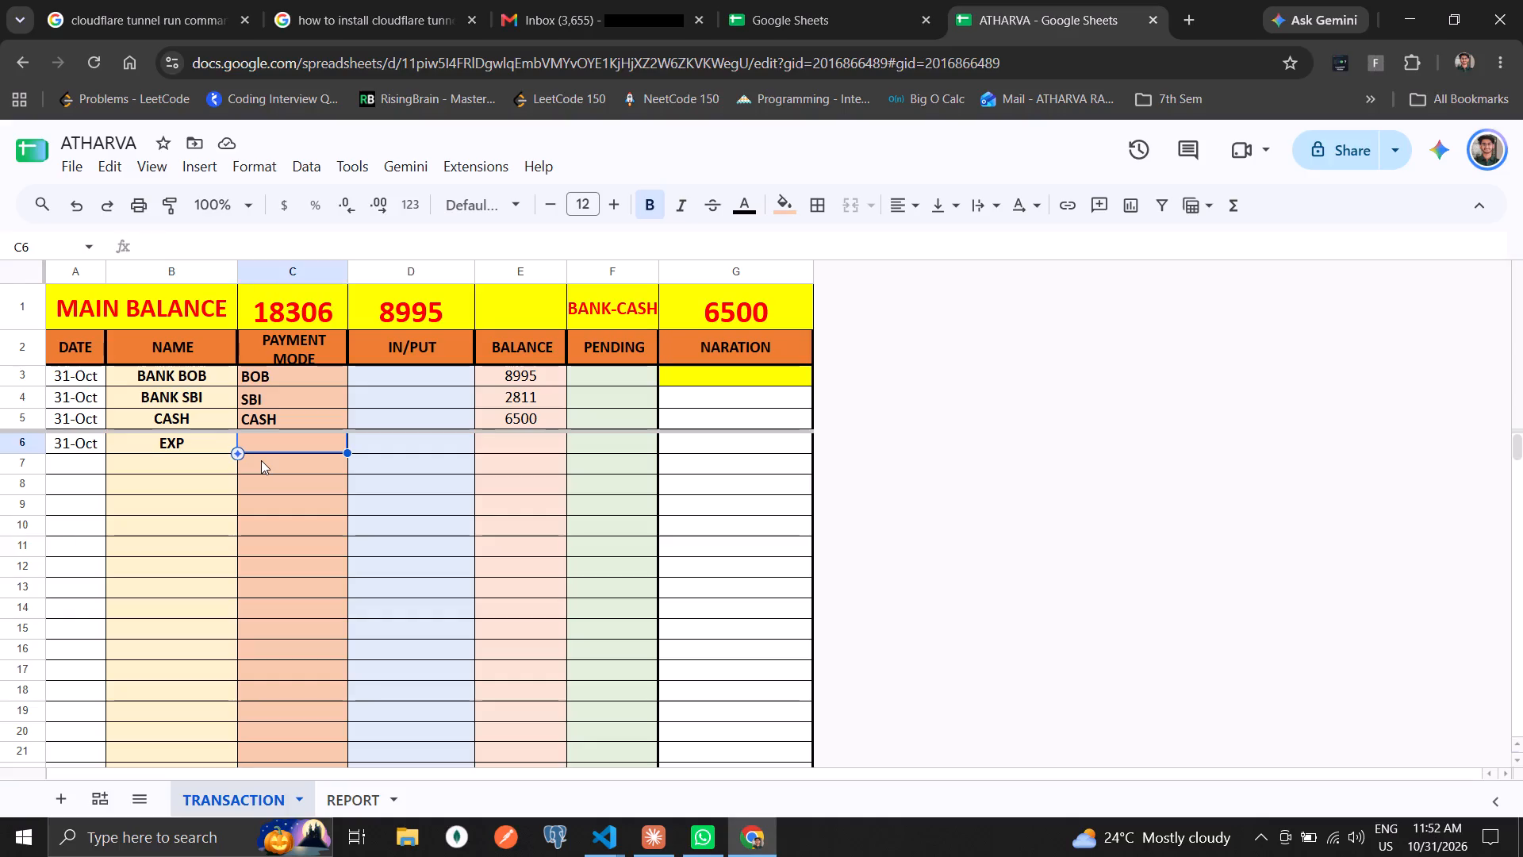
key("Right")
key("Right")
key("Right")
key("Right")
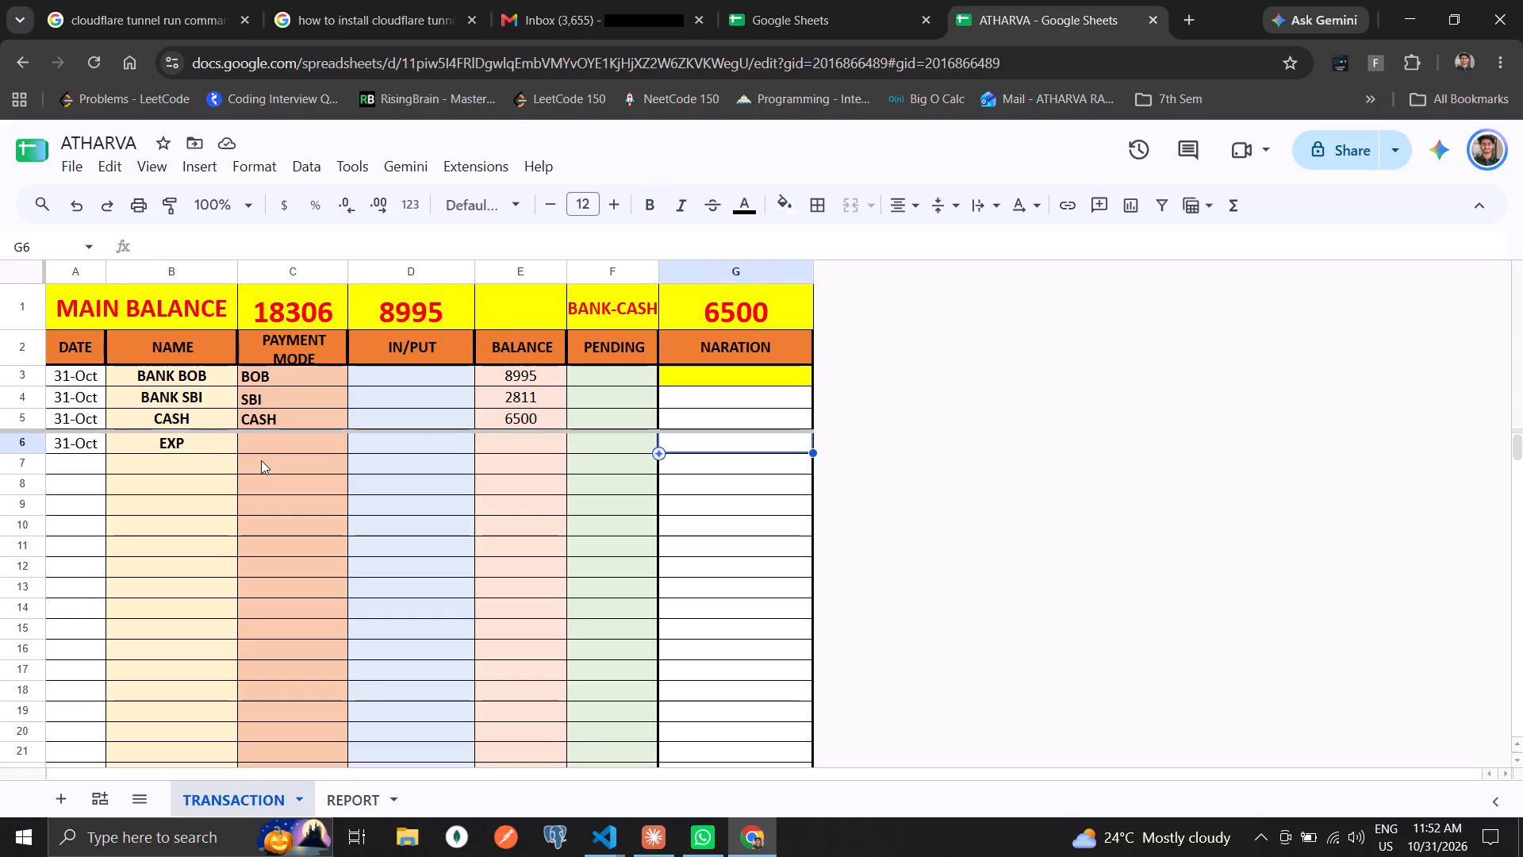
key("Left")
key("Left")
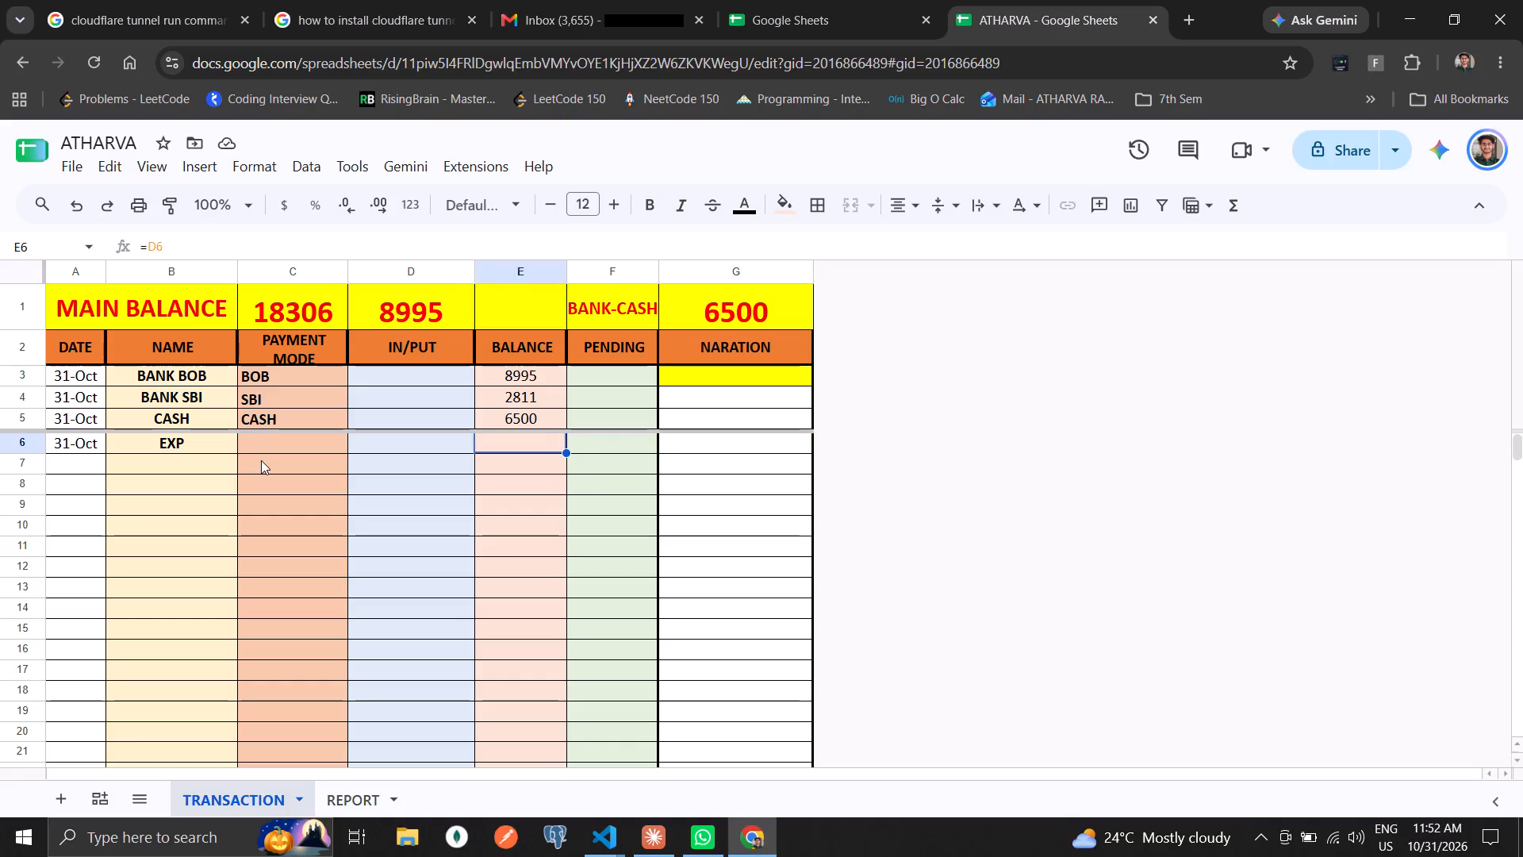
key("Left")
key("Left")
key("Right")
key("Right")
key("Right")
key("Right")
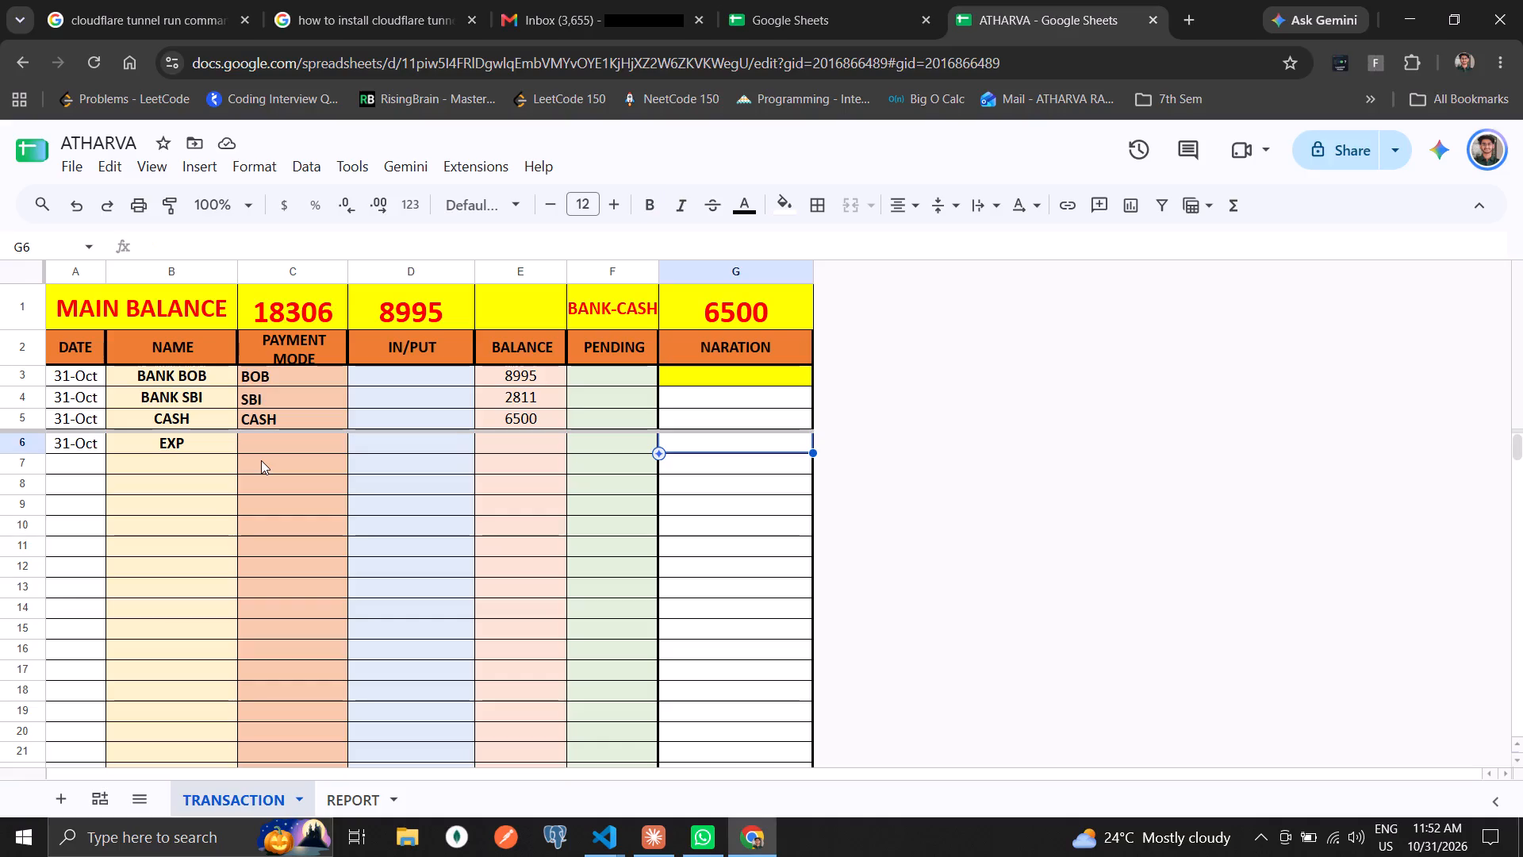
Set the DATE in A3 to 30-OCT and copy it down through A6.
key("ctrl+Left")
key("ctrl+Left")
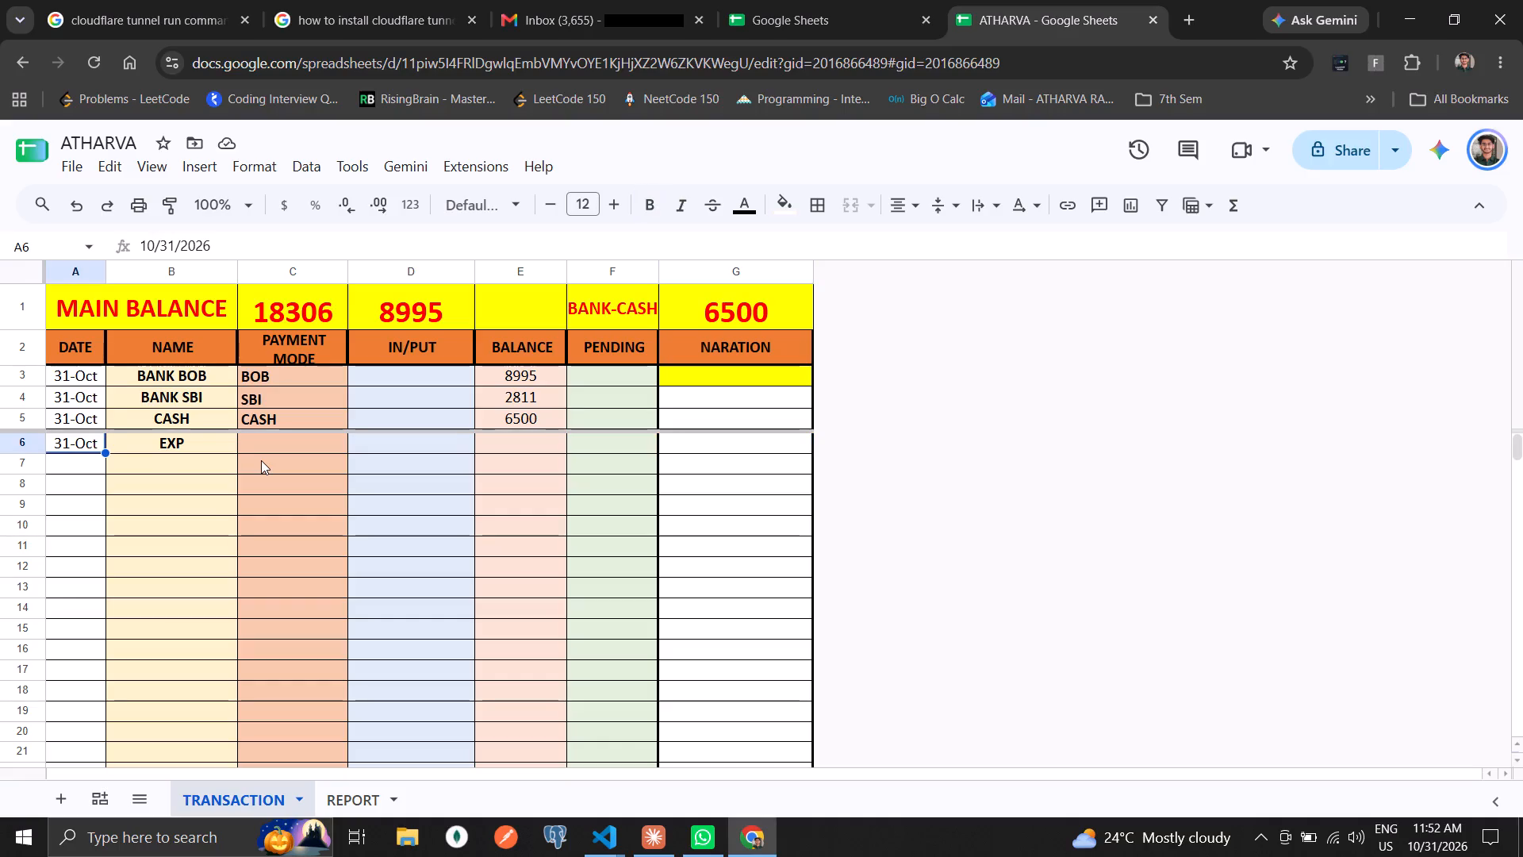
key("Up")
key("Up")
key("Up")
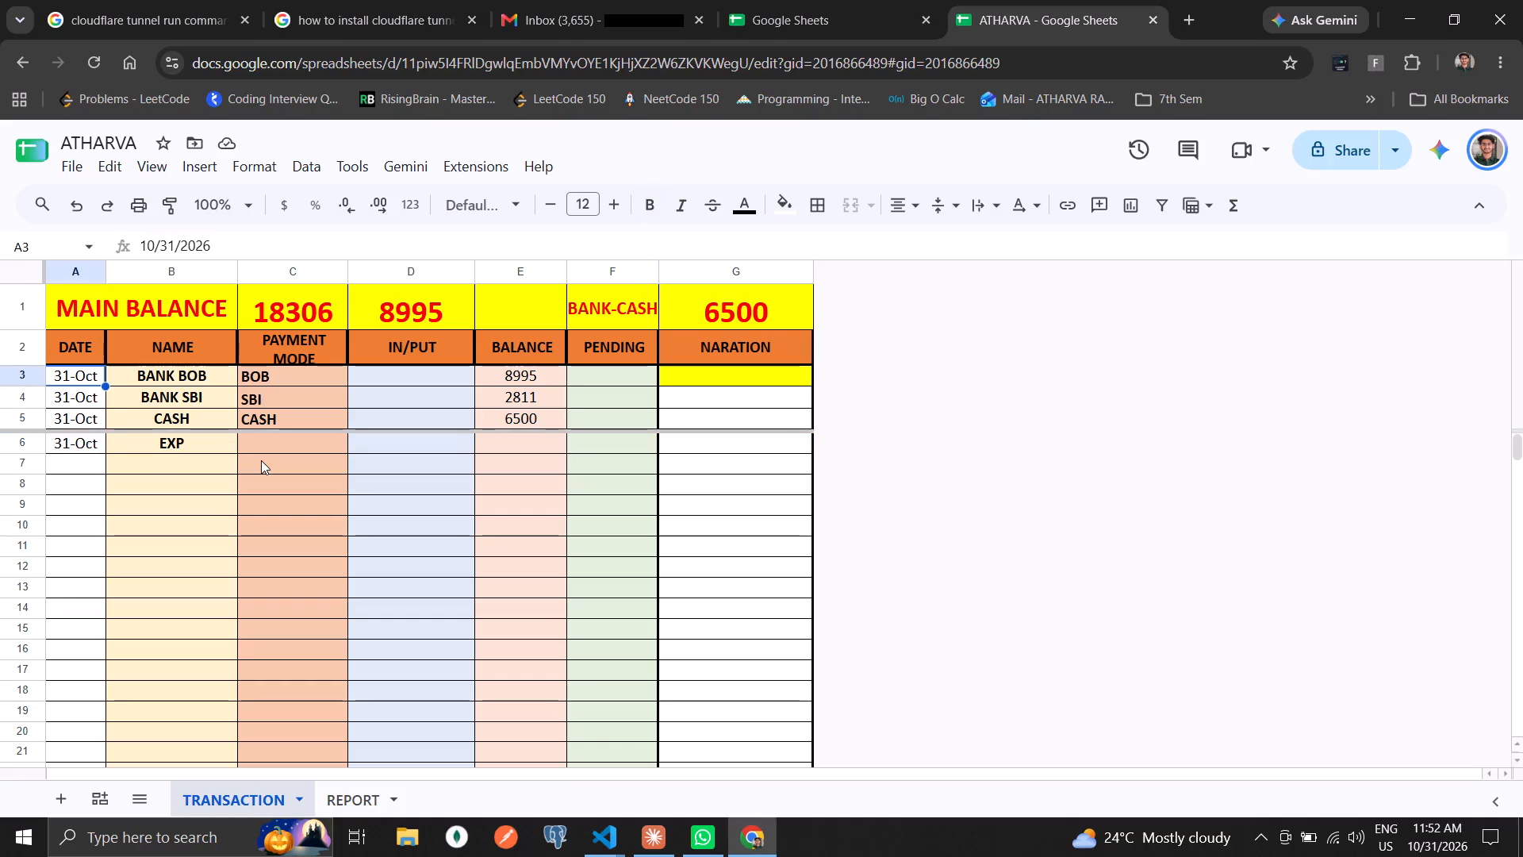
type("30")
type("-OCT")
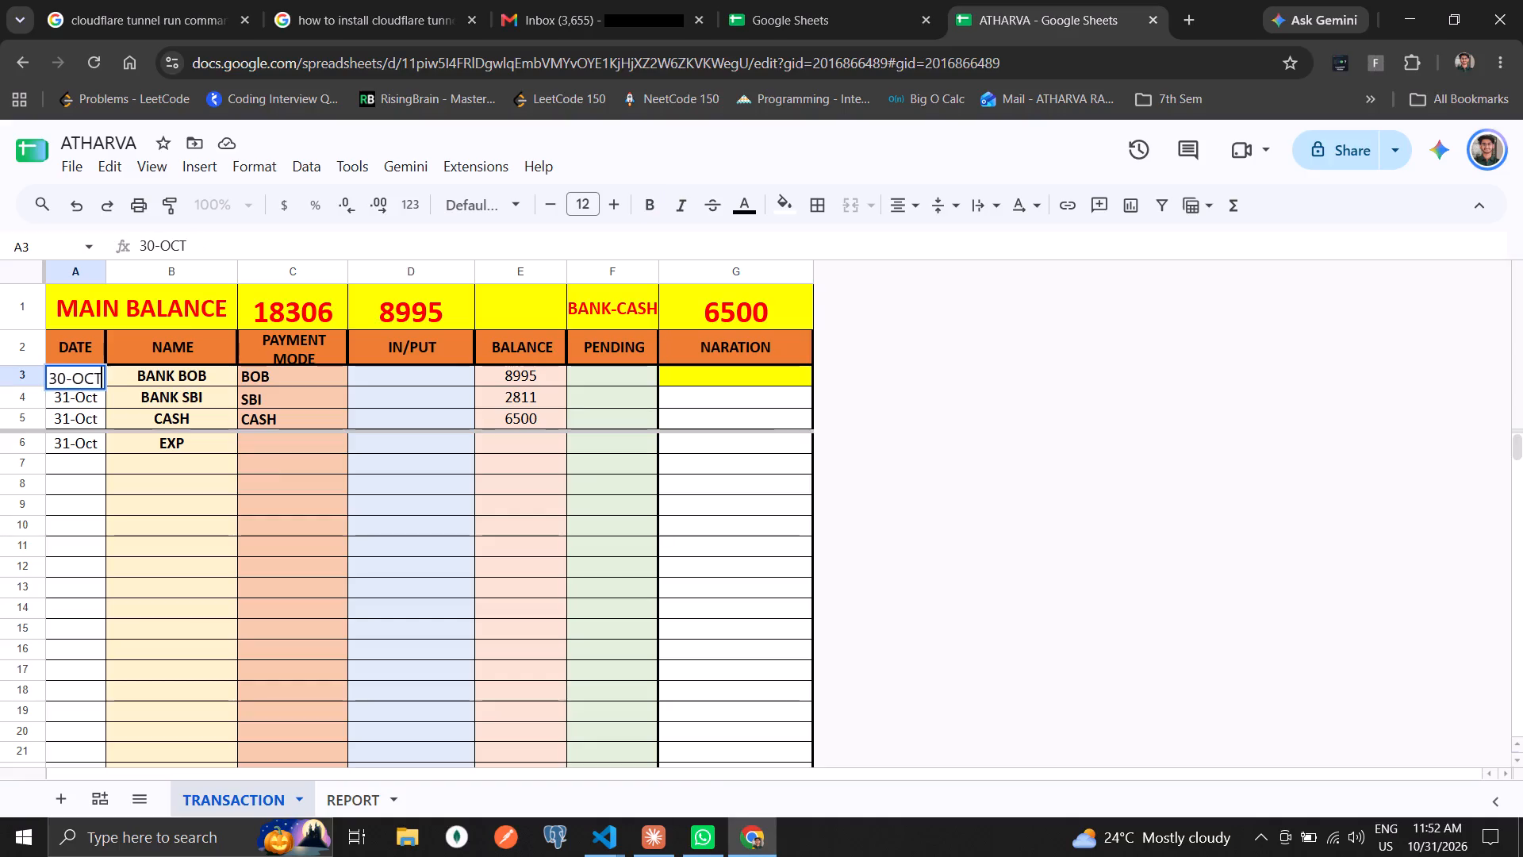
key("Return")
key("ctrl+d")
key("Down")
key("ctrl+d")
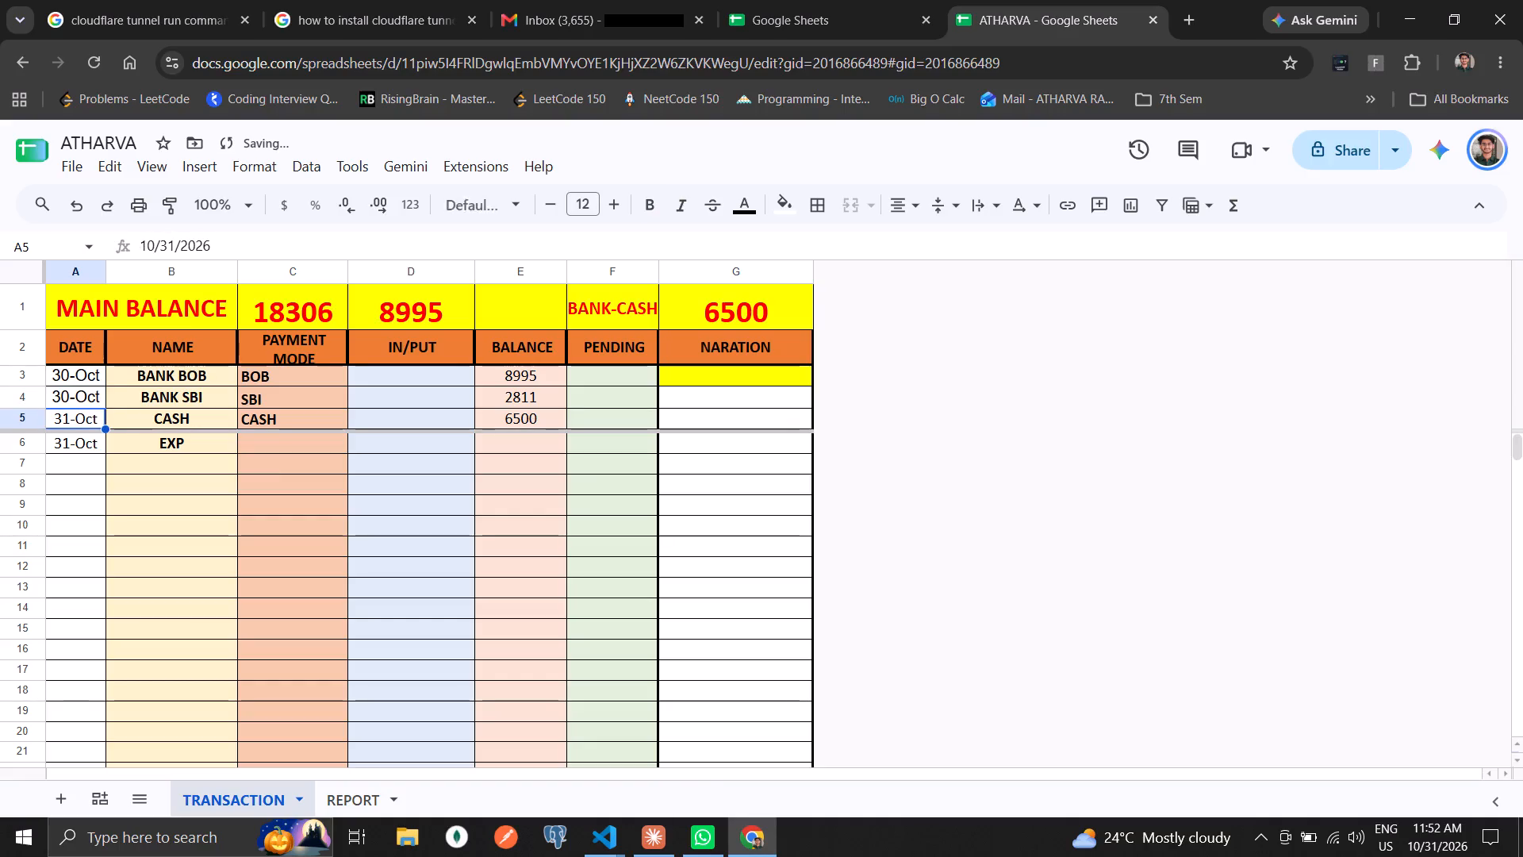
key("Down")
key("ctrl+d")
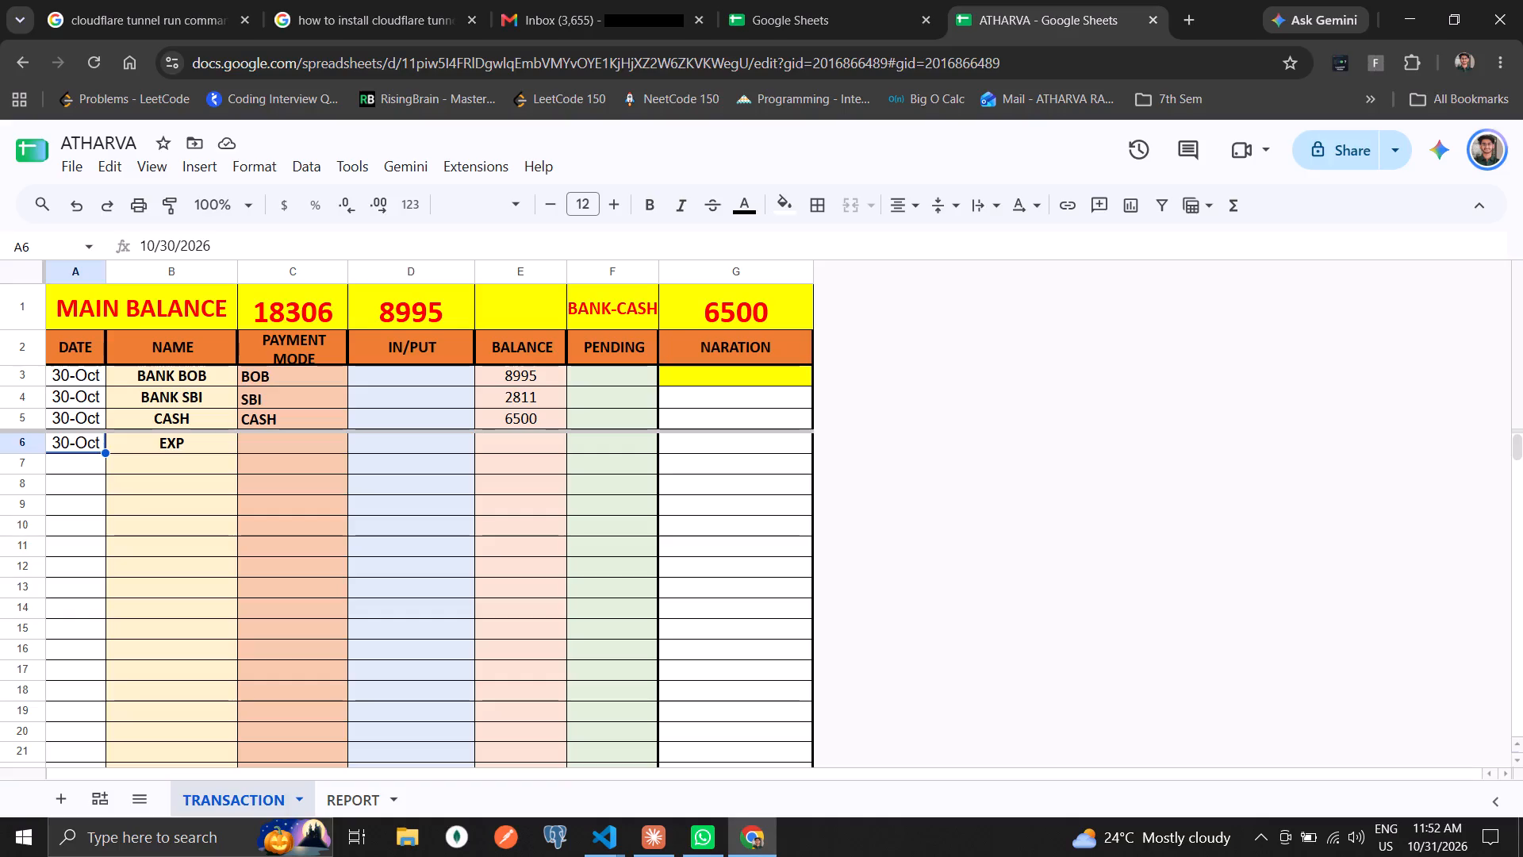
Enter "20 - SOUP" in NARATION cell G6 of the EXP row.
key("Up")
key("Up")
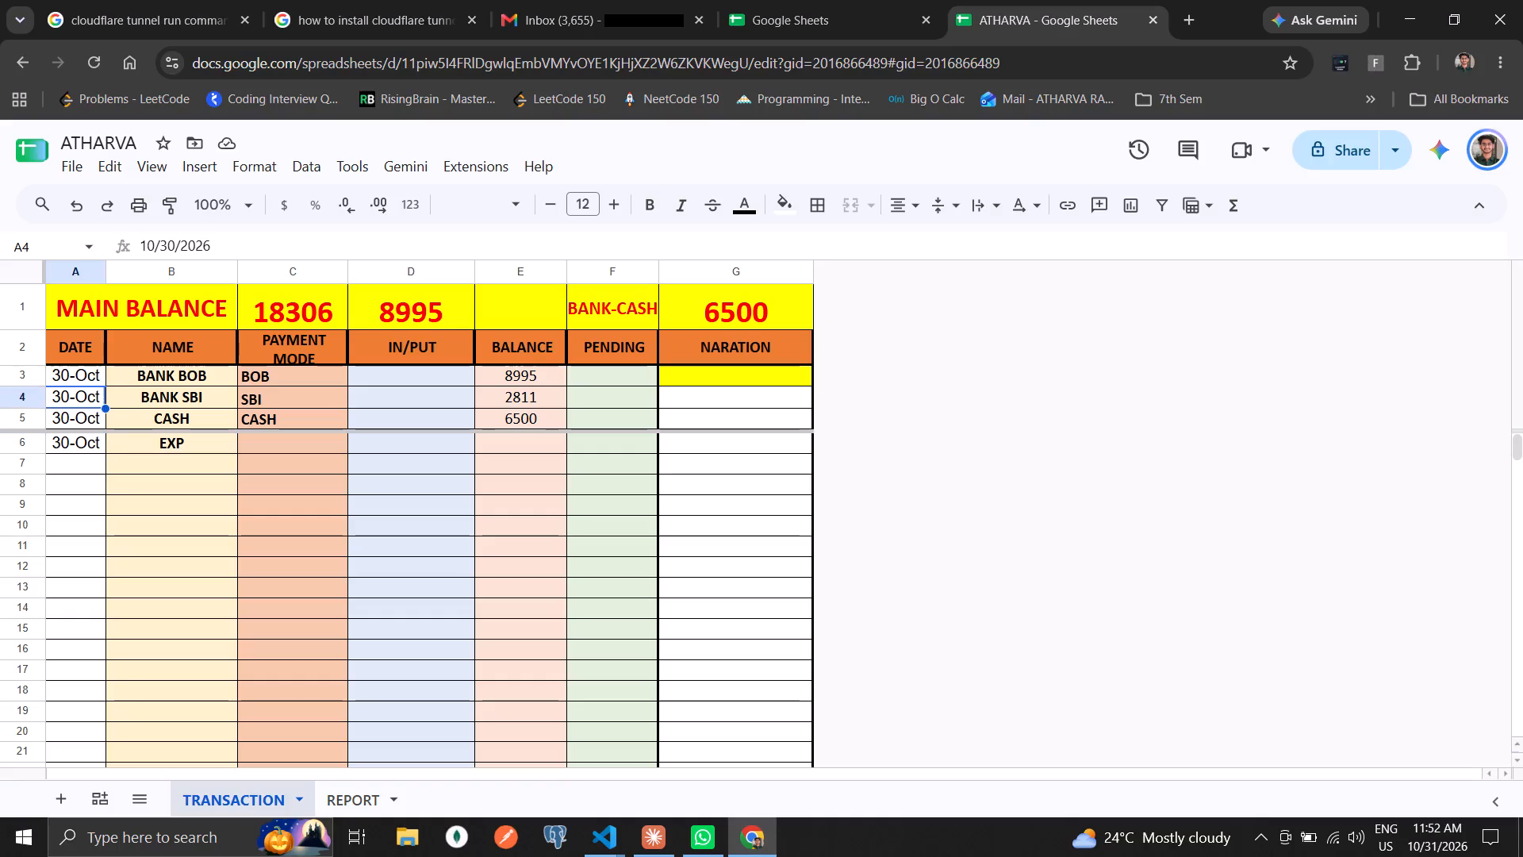
key("Up")
key("Right")
key("Right")
key("Right")
key("Right")
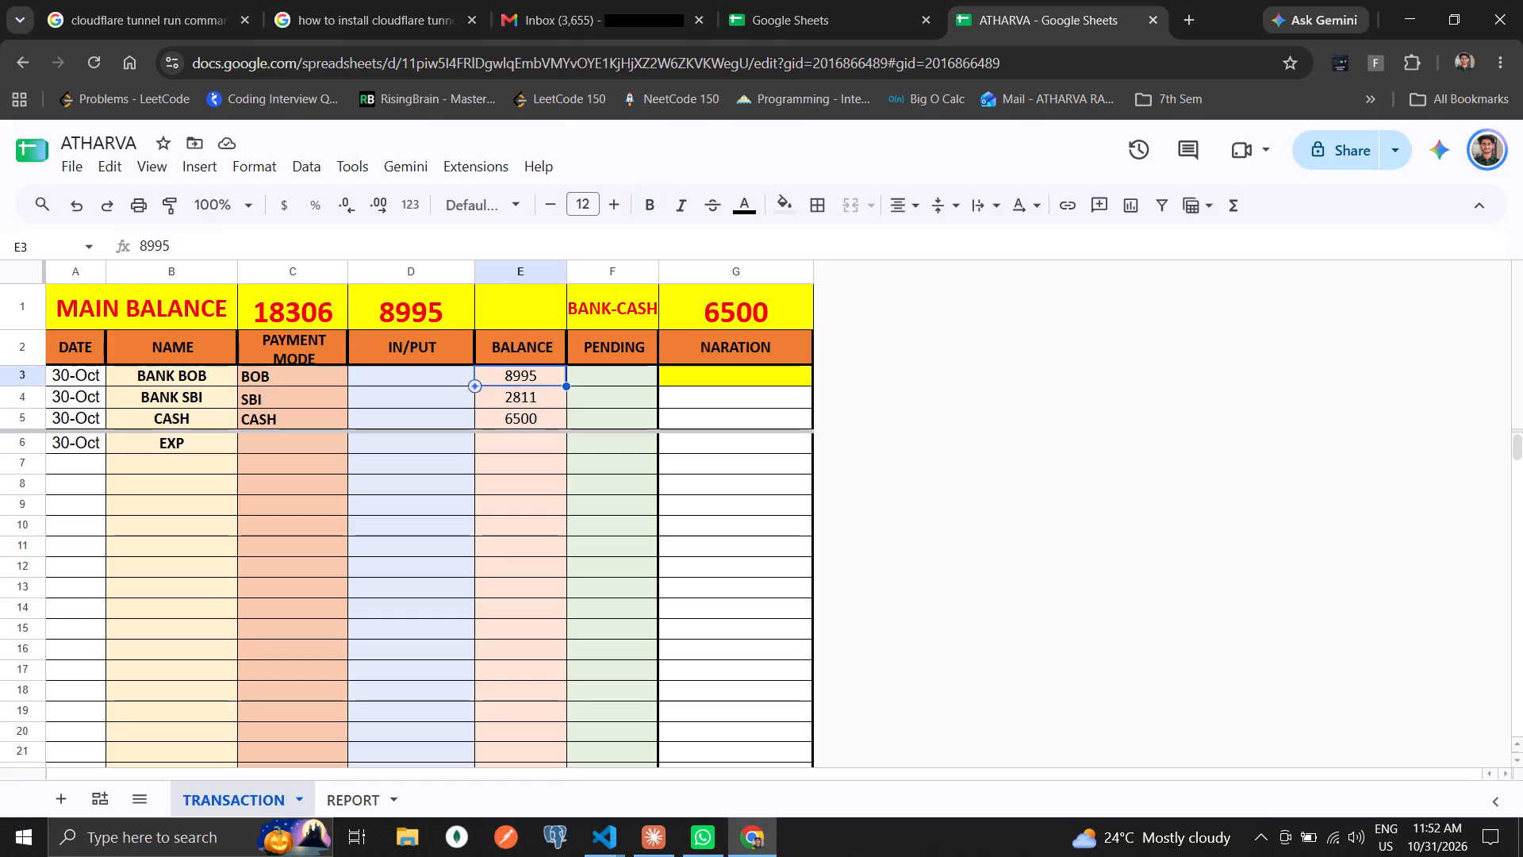
key("Down")
key("Down")
key("Down")
key("Right")
key("Right")
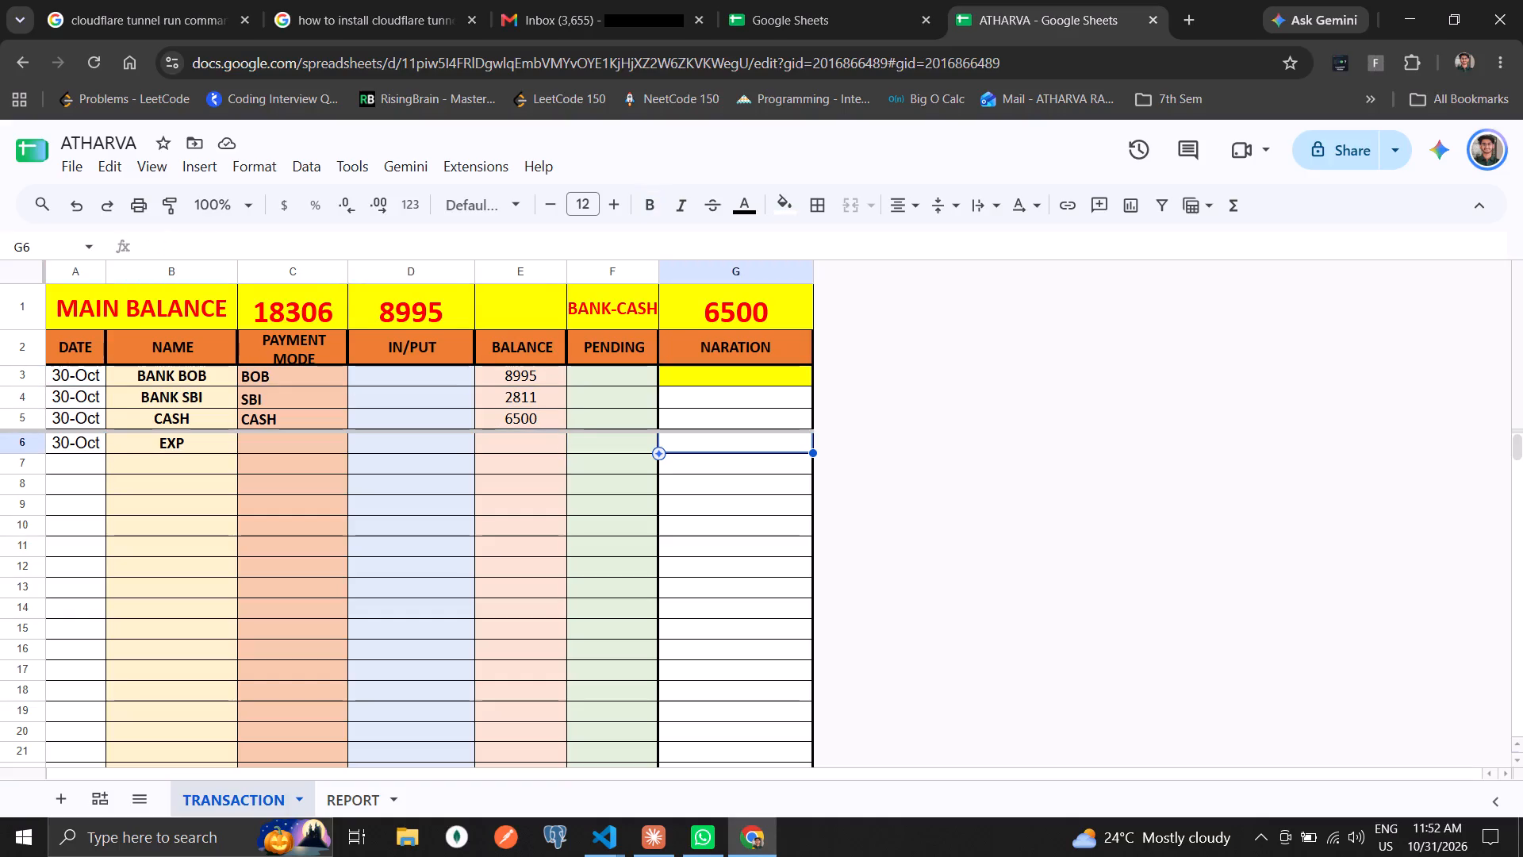
type("20 - SOUP")
key("shift+Return")
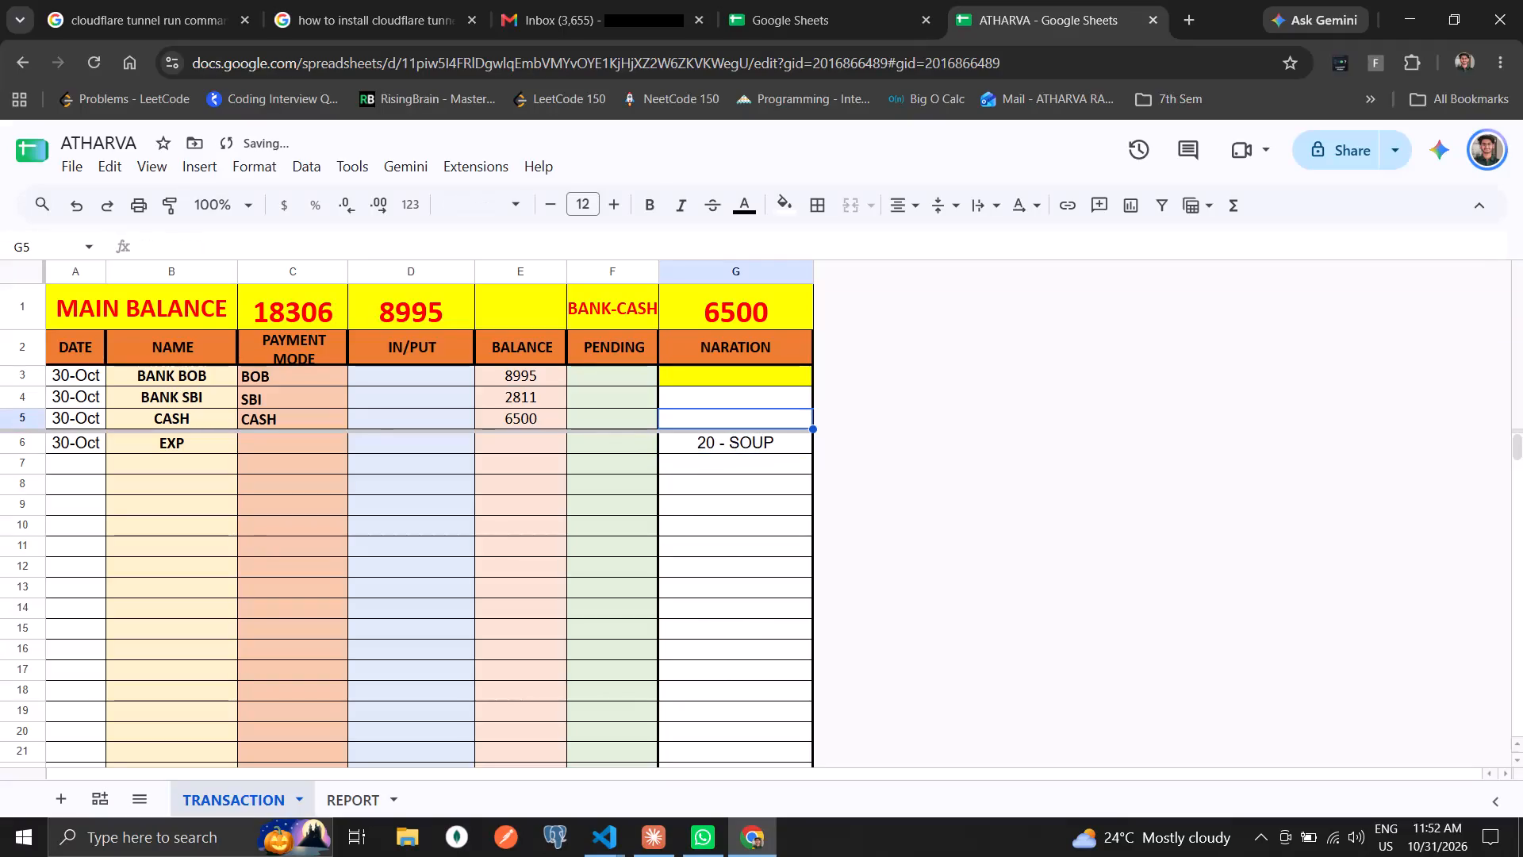
Add the lines "30 - EGG", "30 - SAMOSA" and "20 - BISCUIT" below "20 - SOUP" in NARATION cell G6.
key("Right")
key("Down")
key("F2")
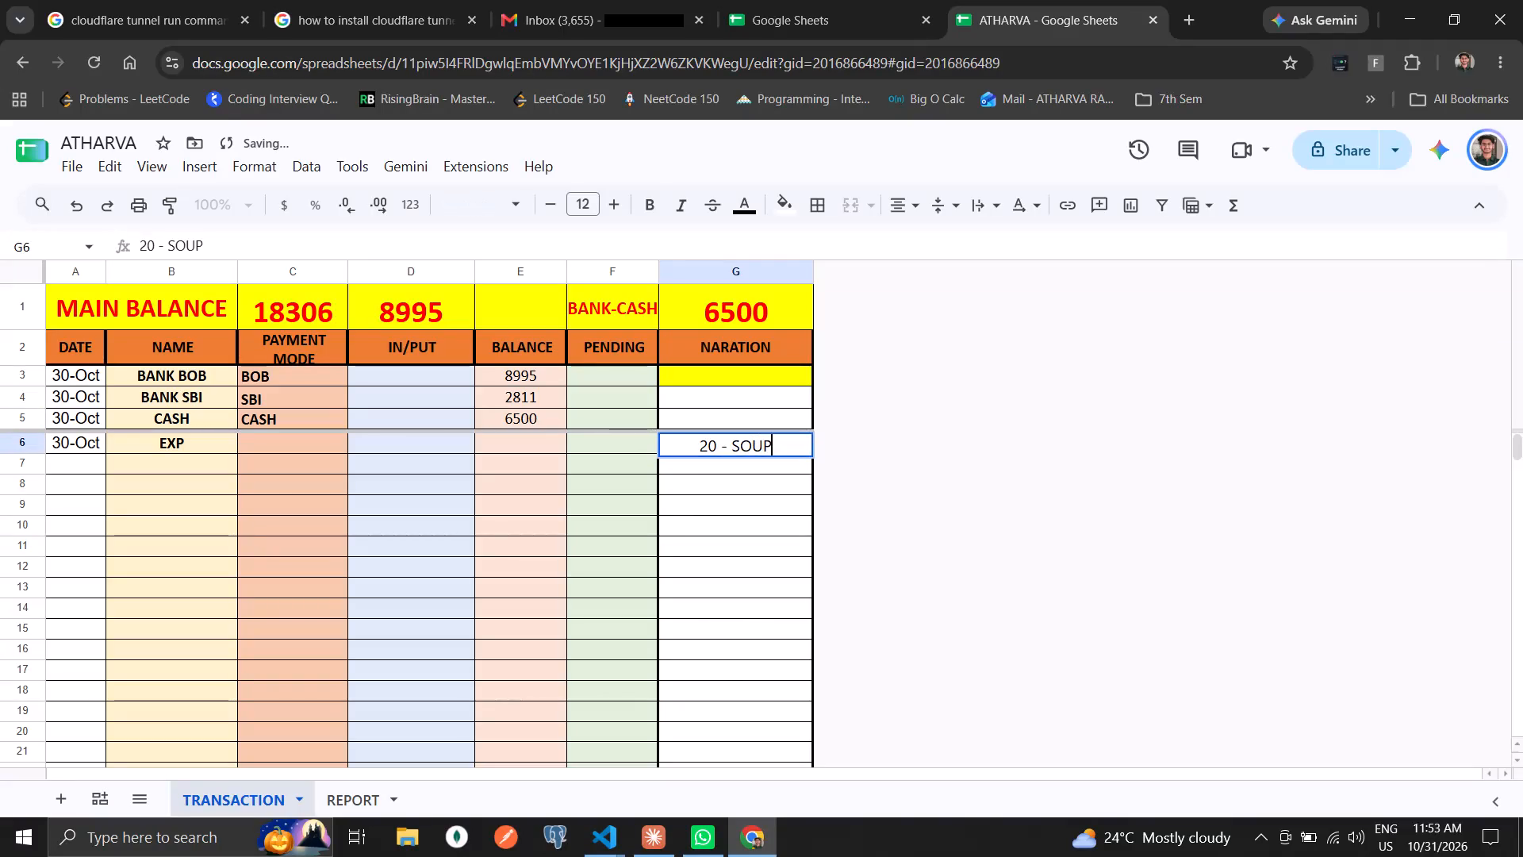
key("alt+Return")
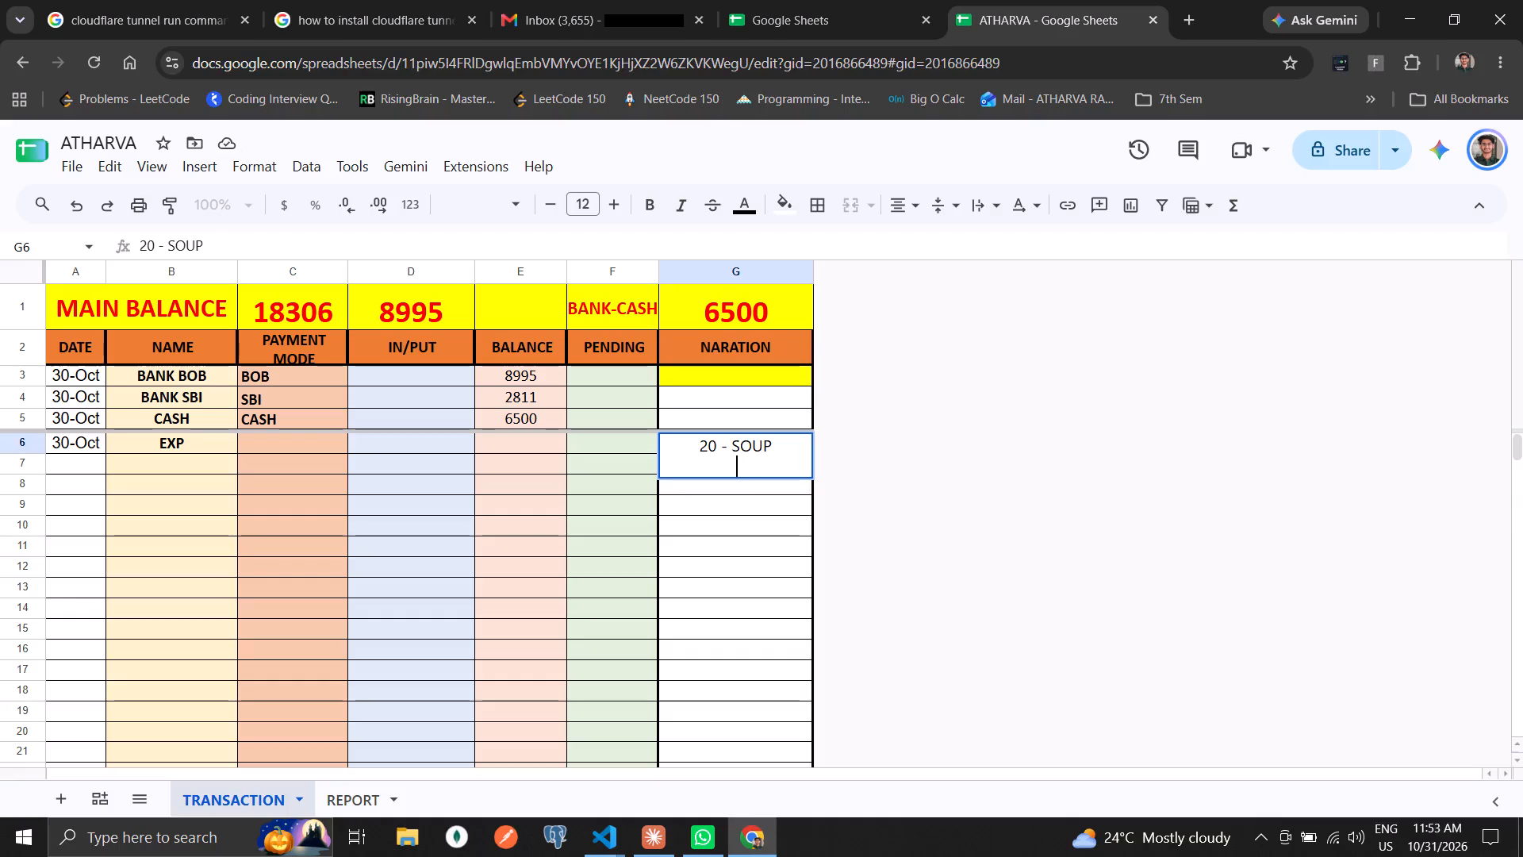
type("30")
key("space")
type("-")
key("space")
type("EGG")
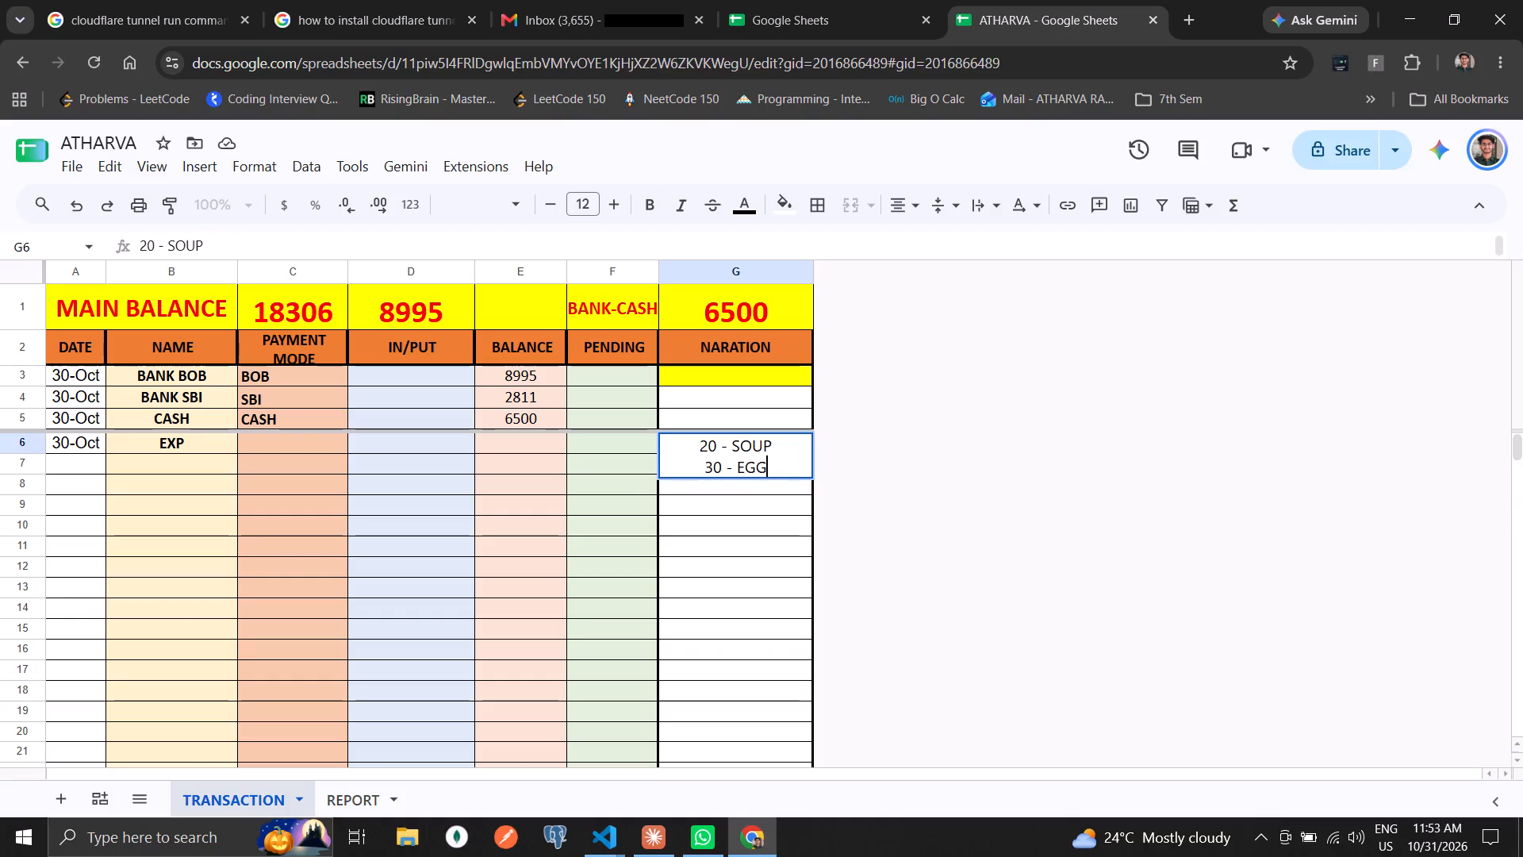
key("alt+Return")
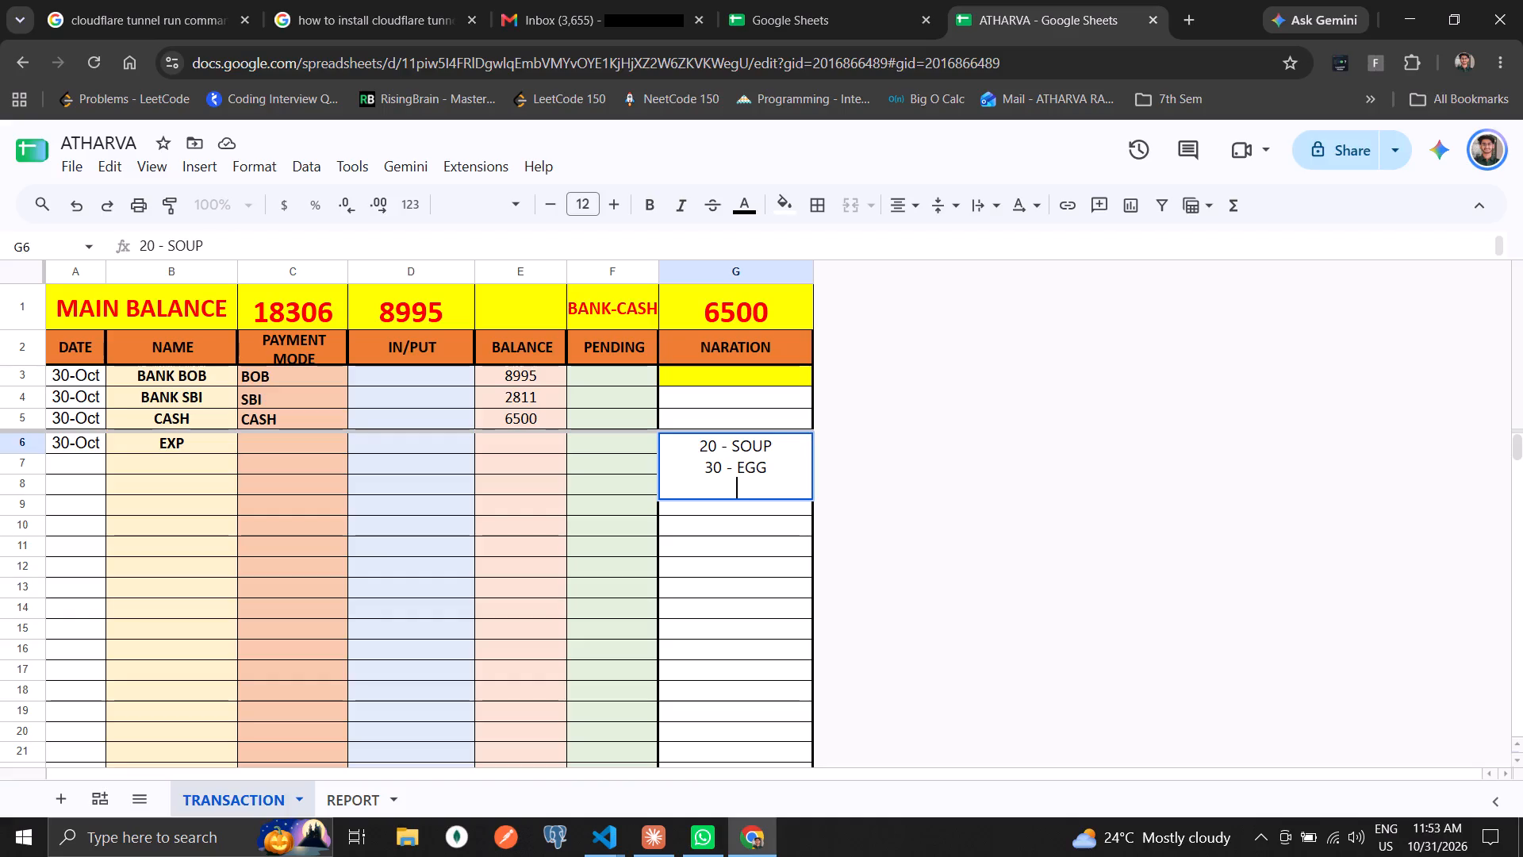
type("30 - SAMOSA")
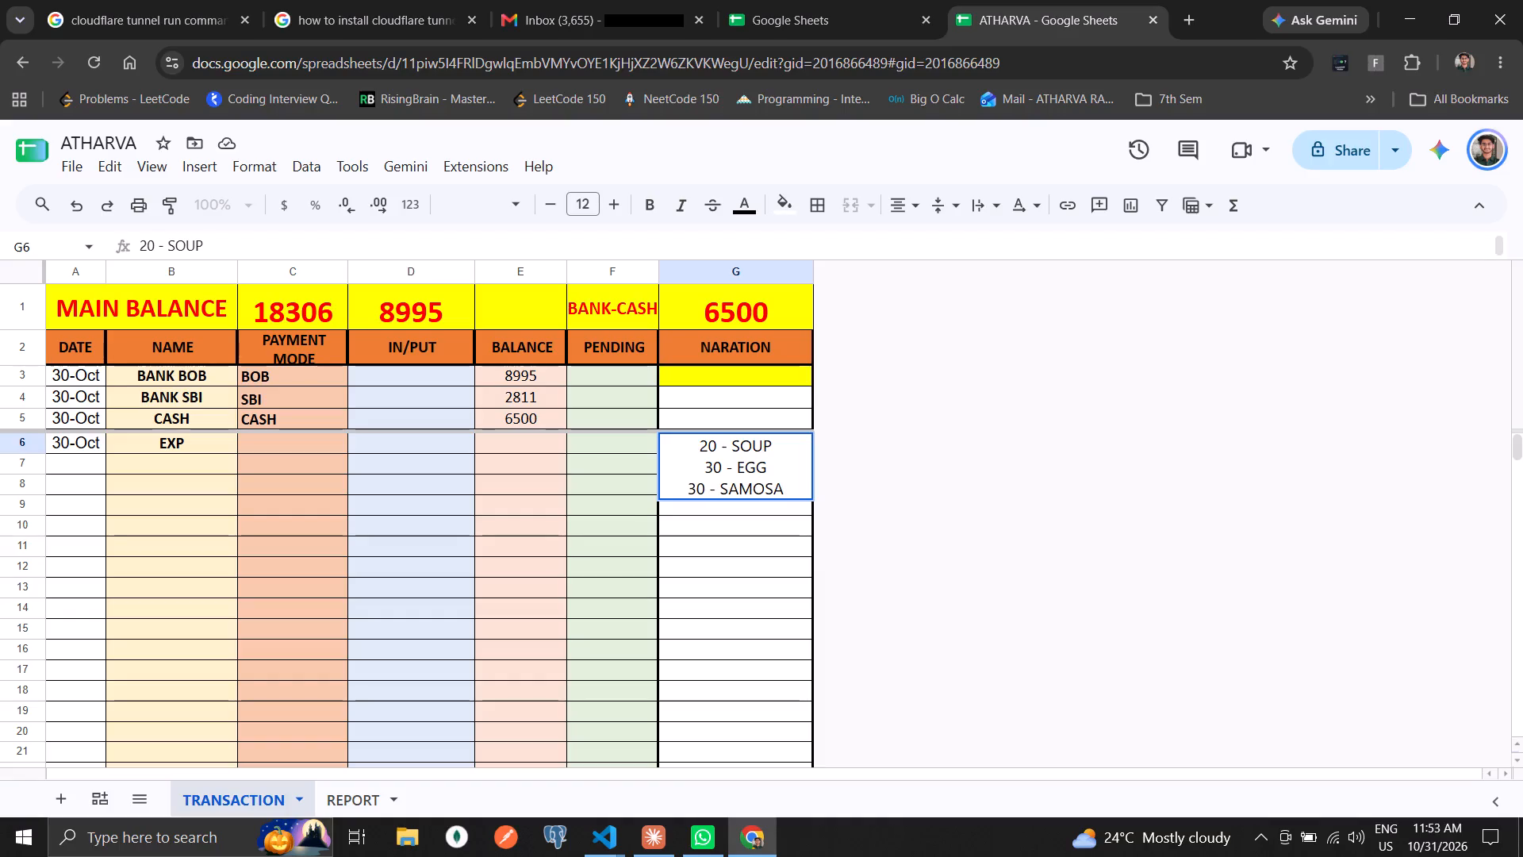
key("alt+Return")
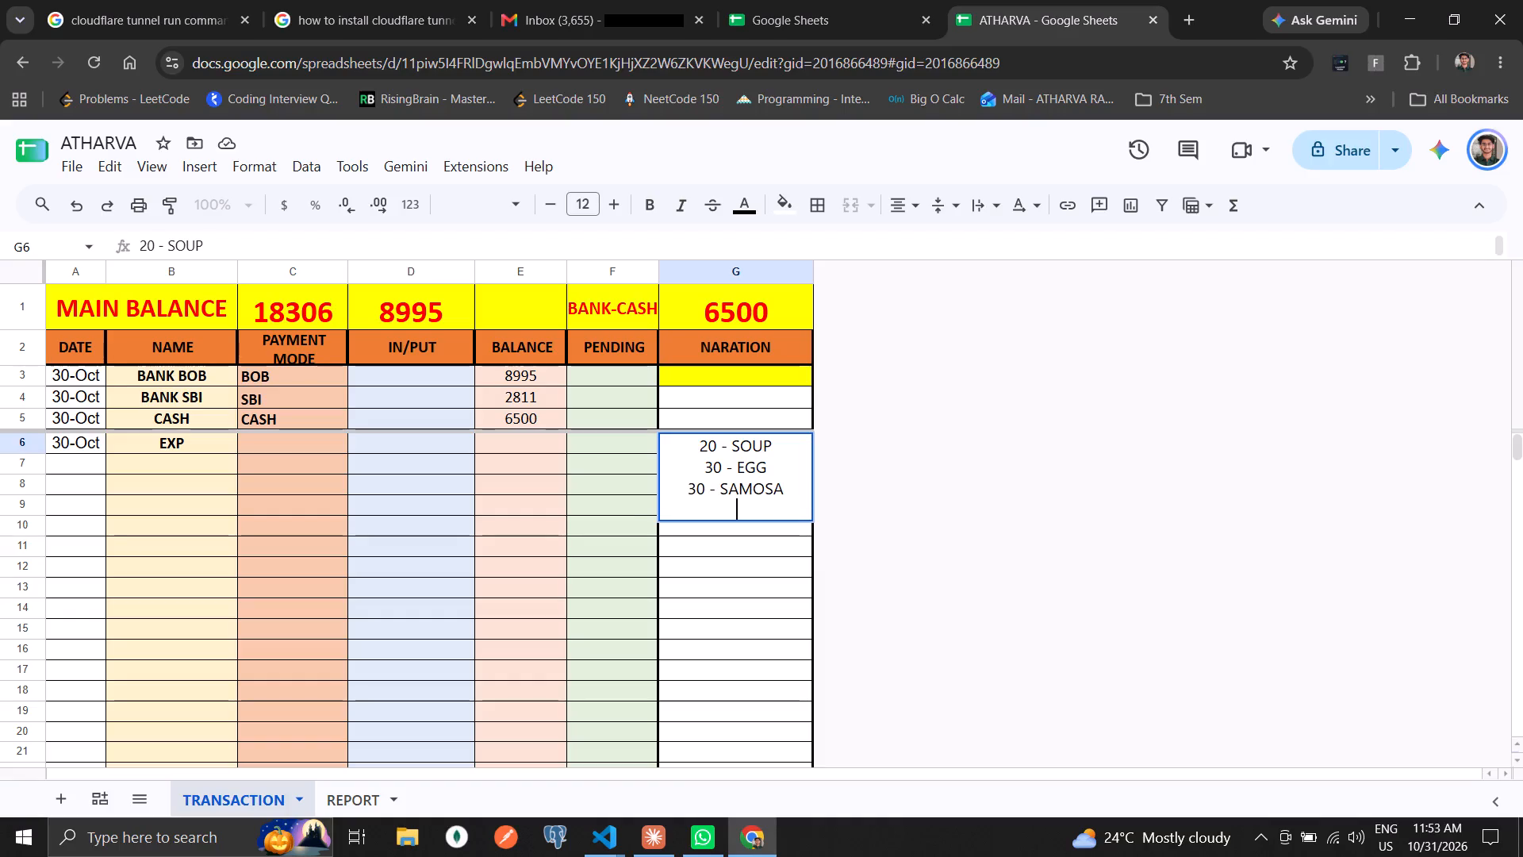
type("20 -")
key("space")
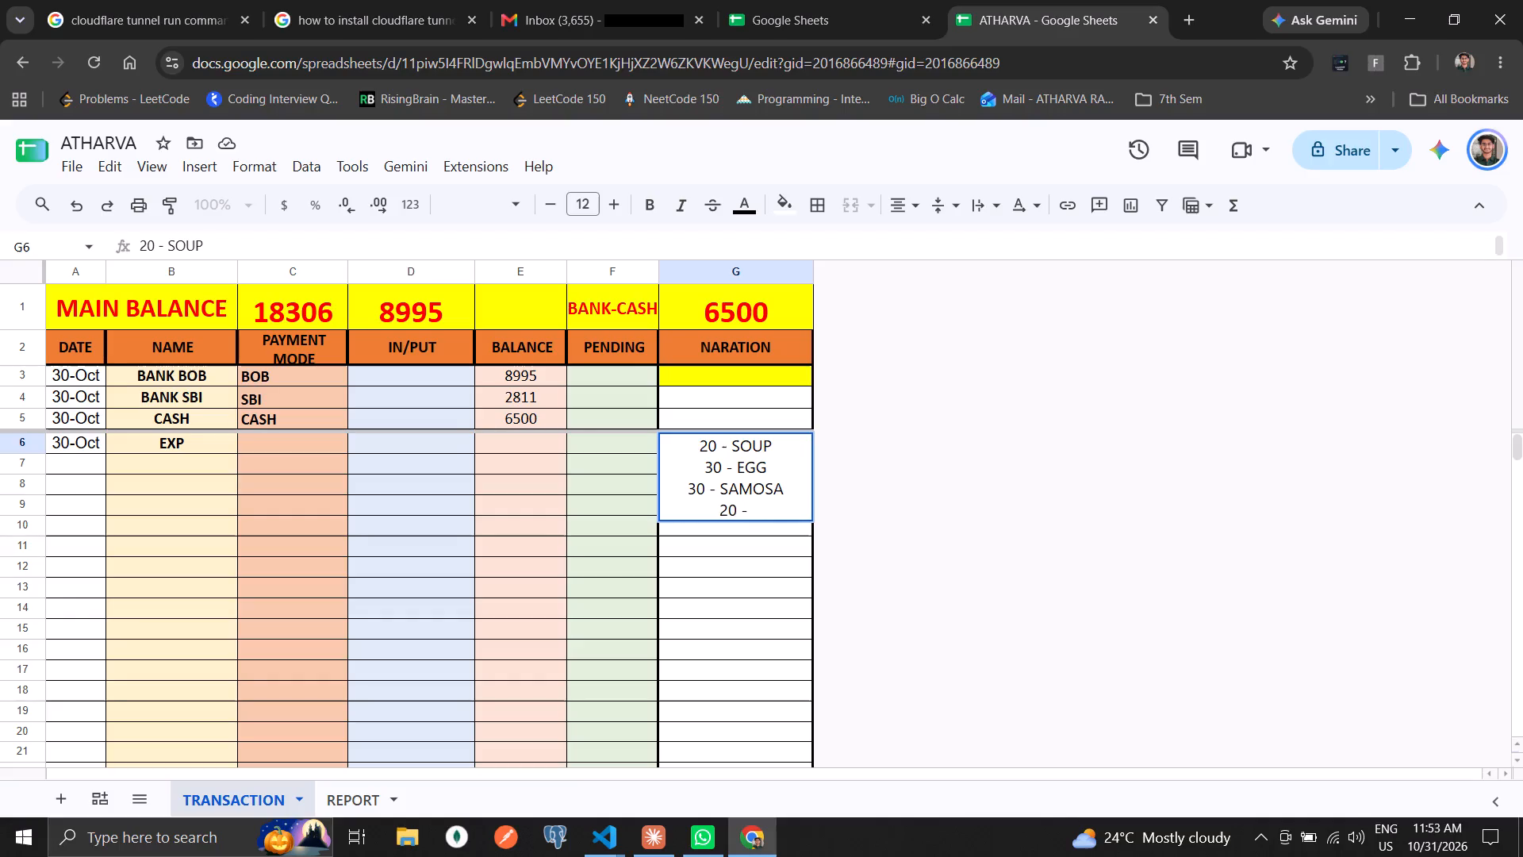
type("BISCUIT")
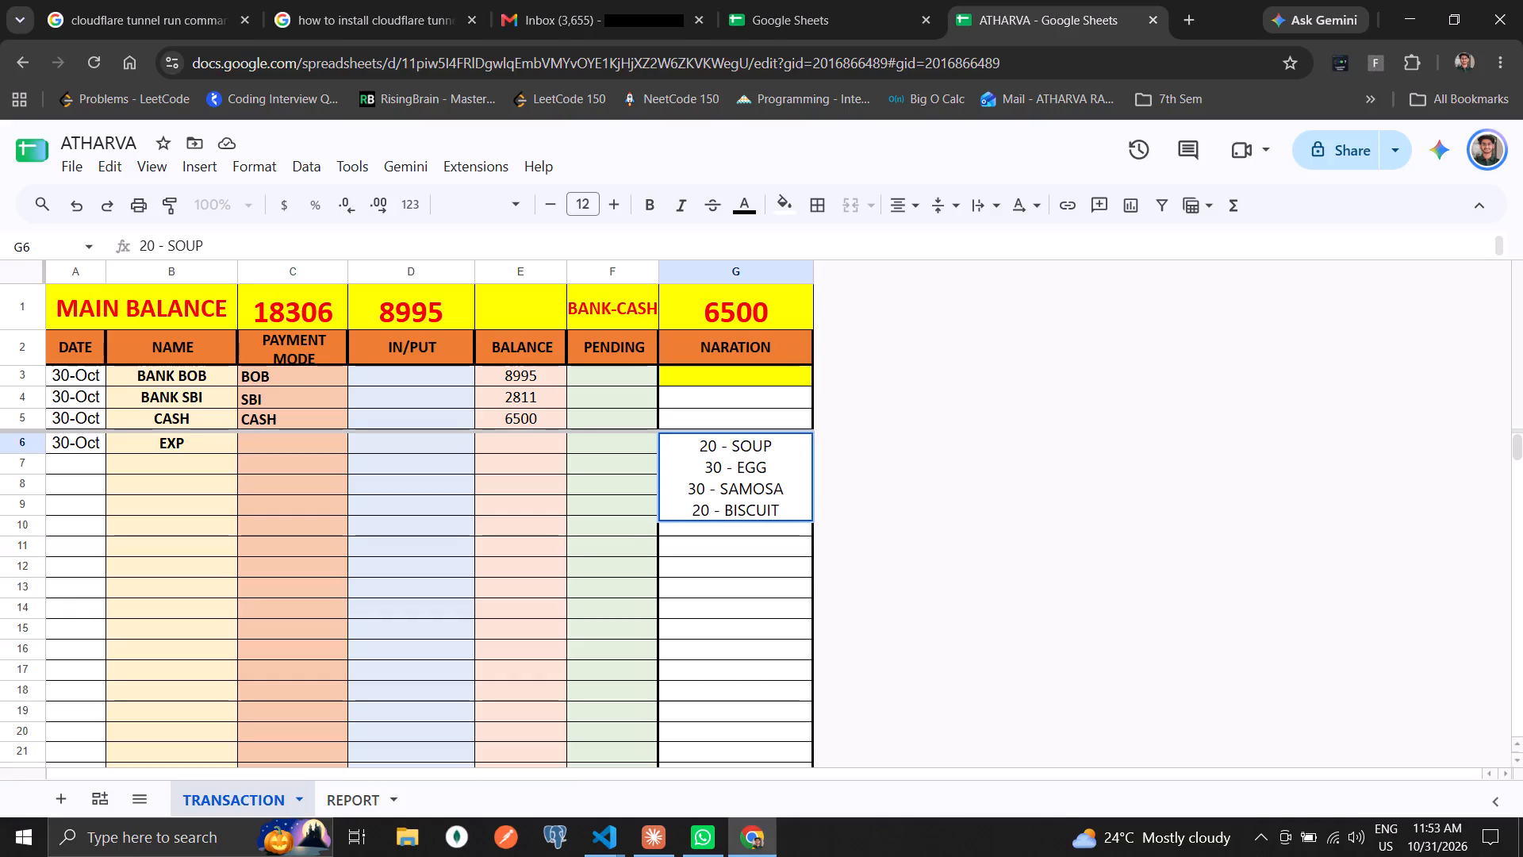
key("alt+Return")
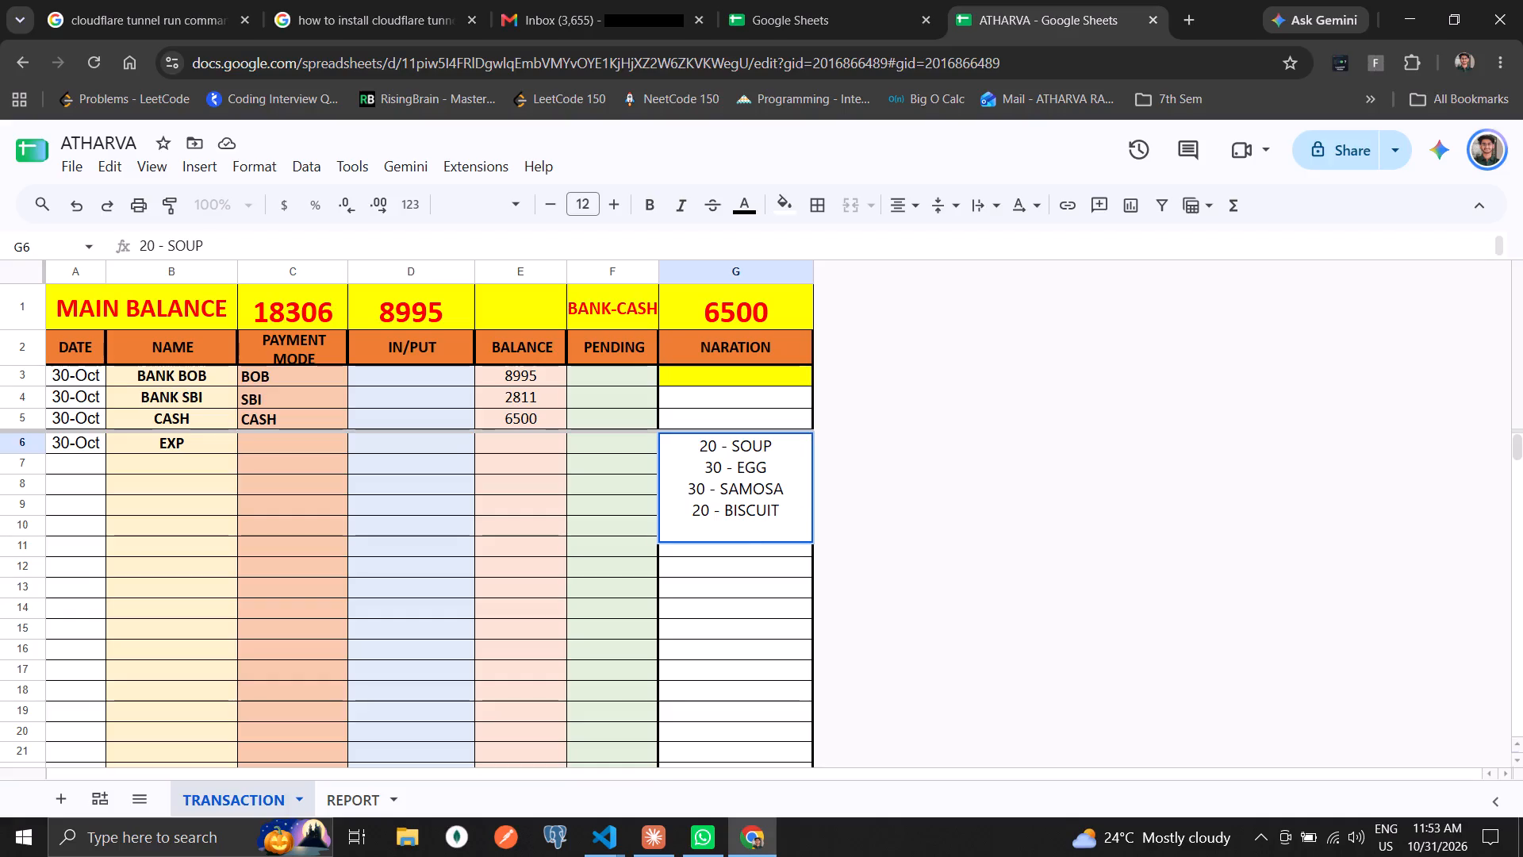
key("BackSpace")
key("Return")
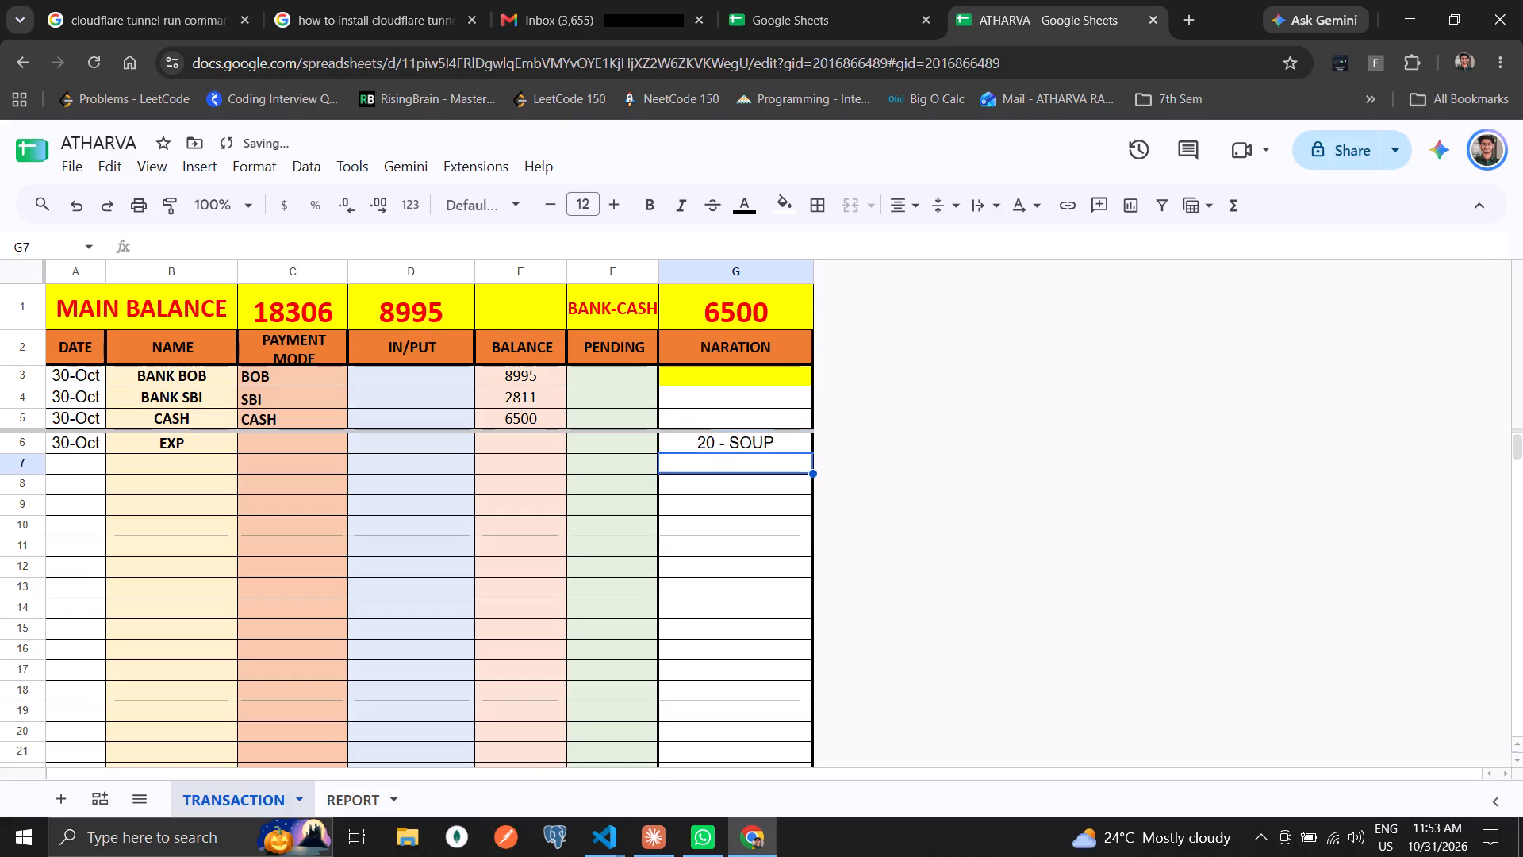
Enter BOB as the PAYMENT MODE in C6 for the EXP row.
key("Up")
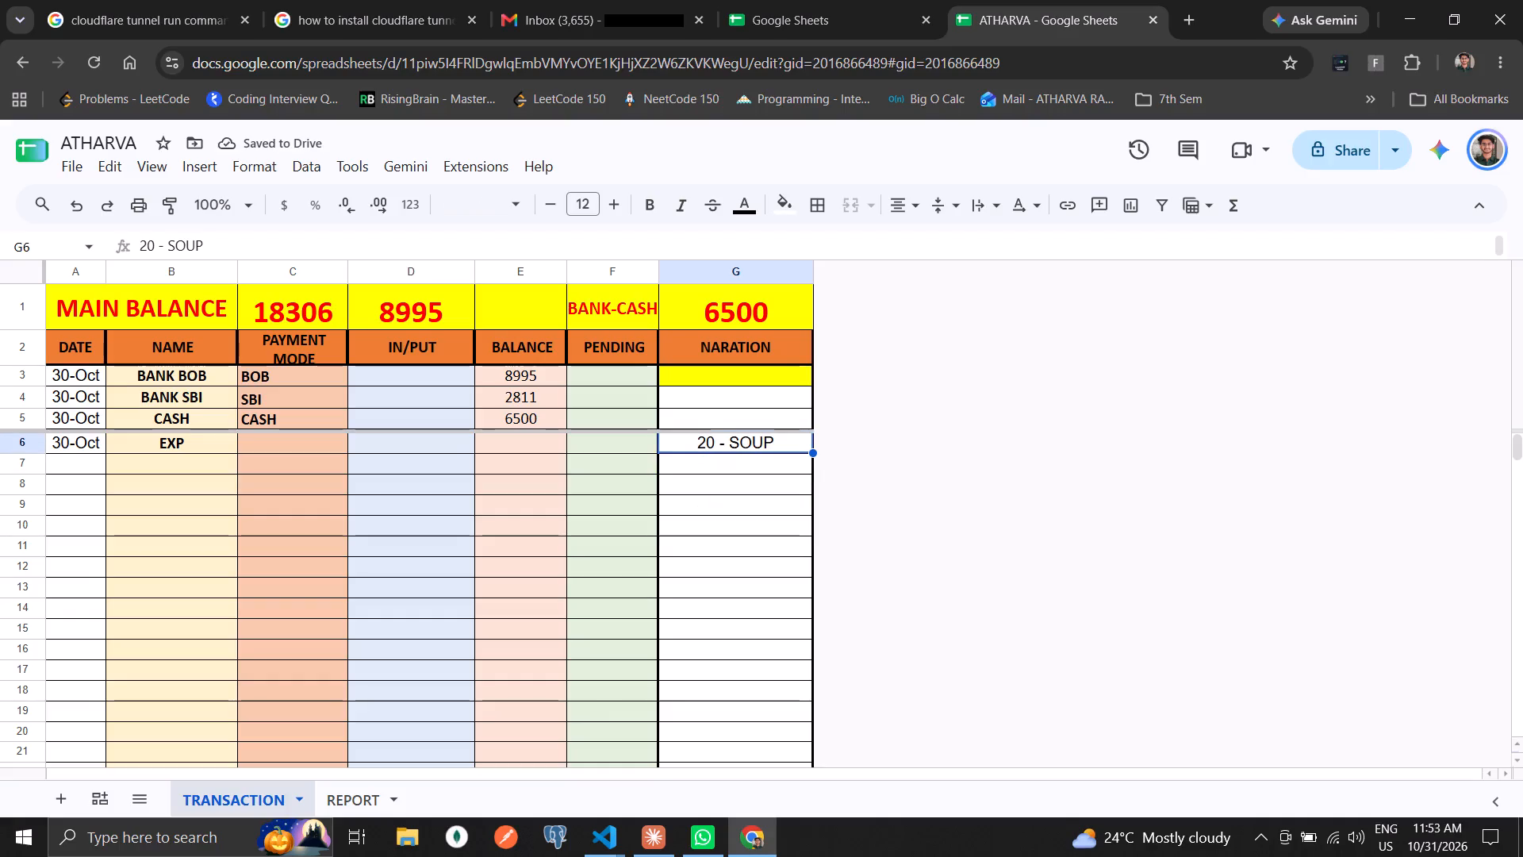
key("Left")
key("Left")
key("Left")
key("Left")
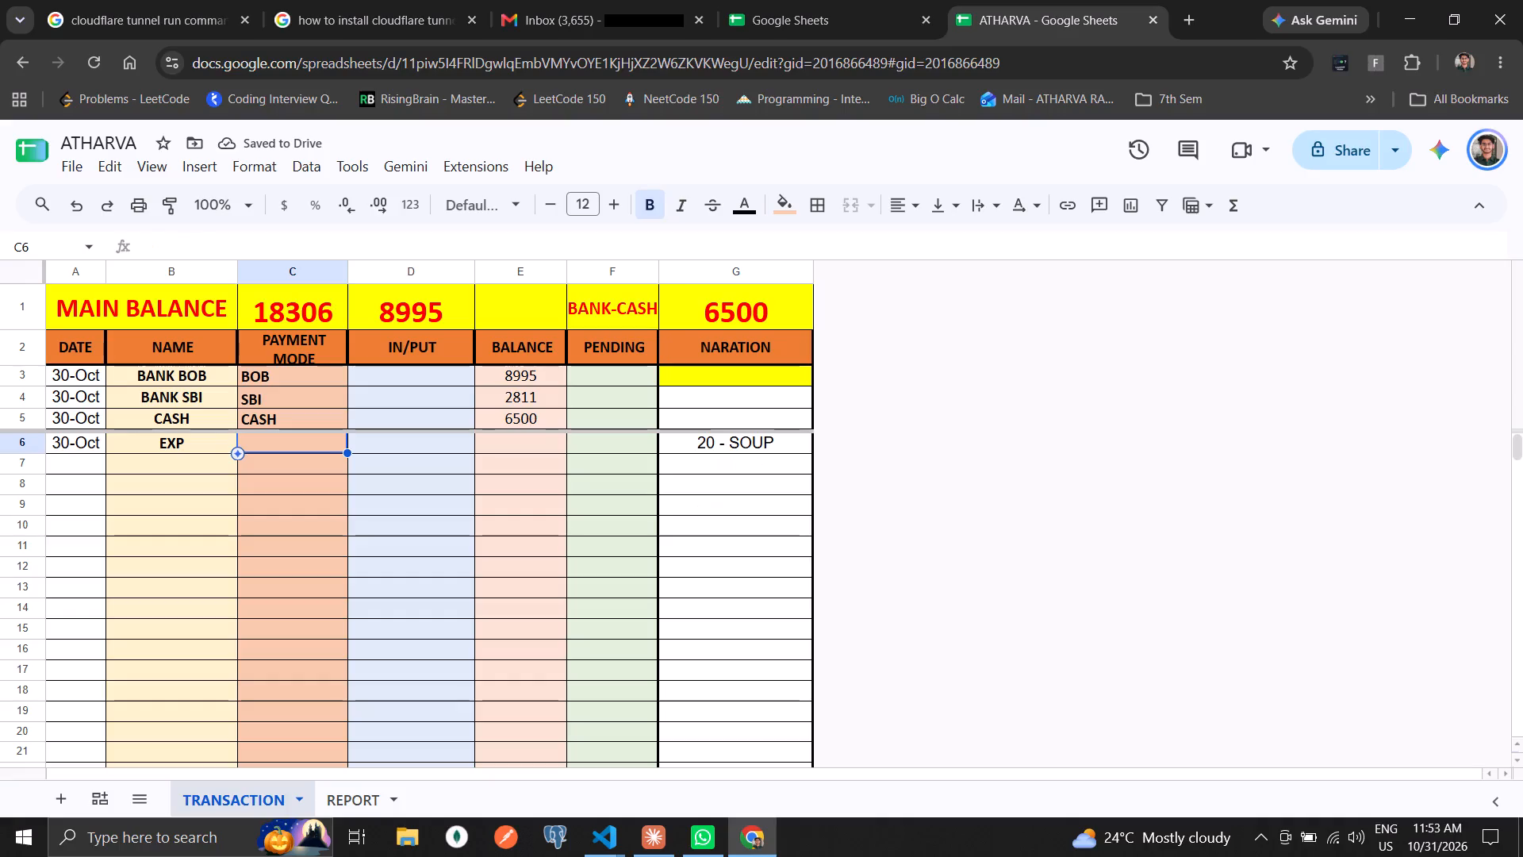
type("BOI")
key("BackSpace")
type("OB")
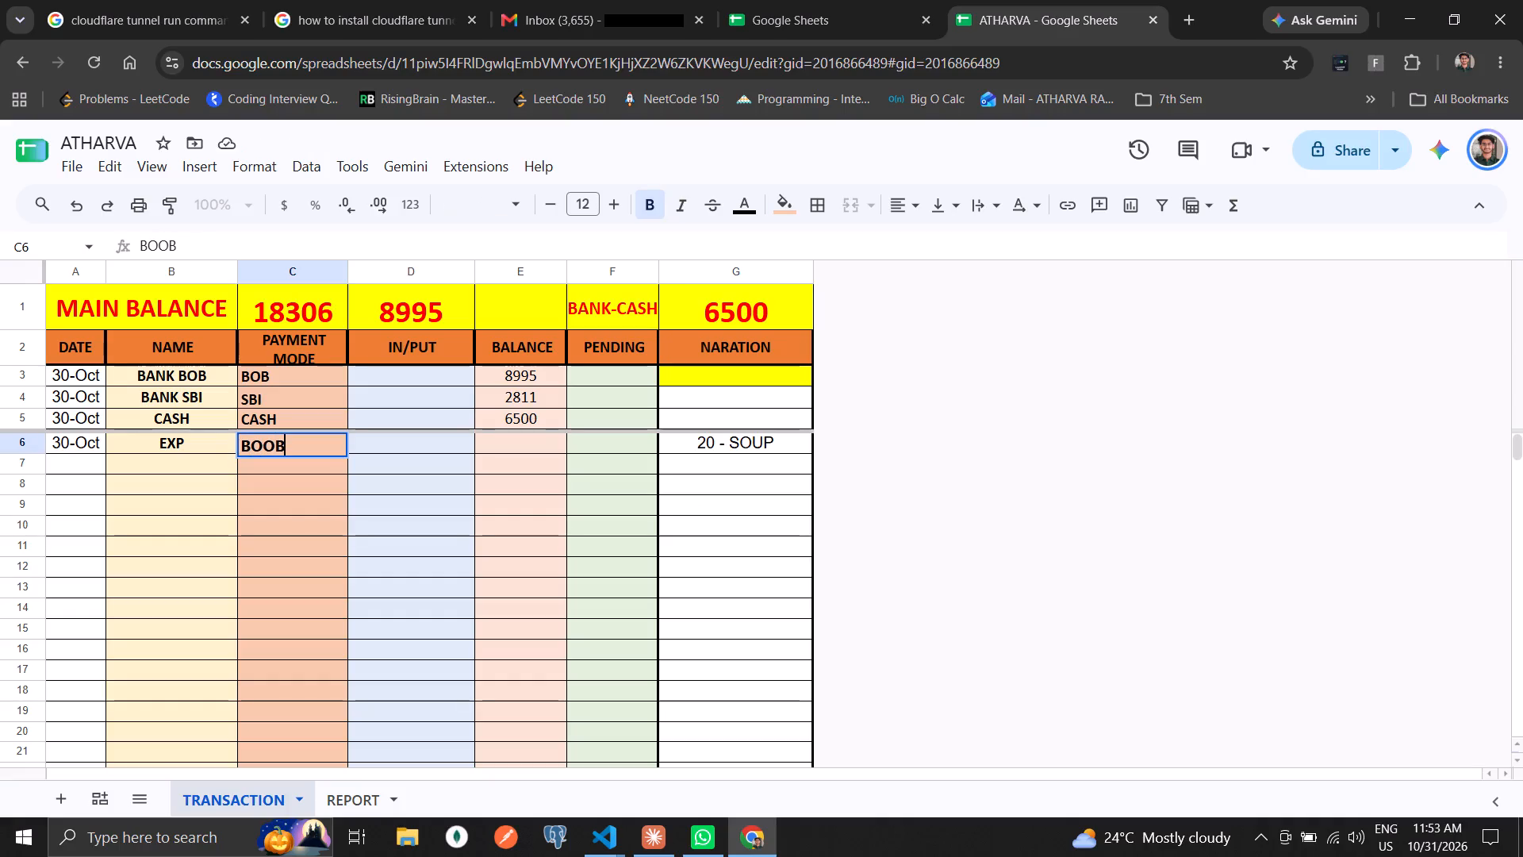
key("BackSpace")
key("BackSpace")
key("b")
key("Right")
Set text wrapping to Wrap for all cells of the TRANSACTION sheet.
key("Right")
key("Right")
key("Left")
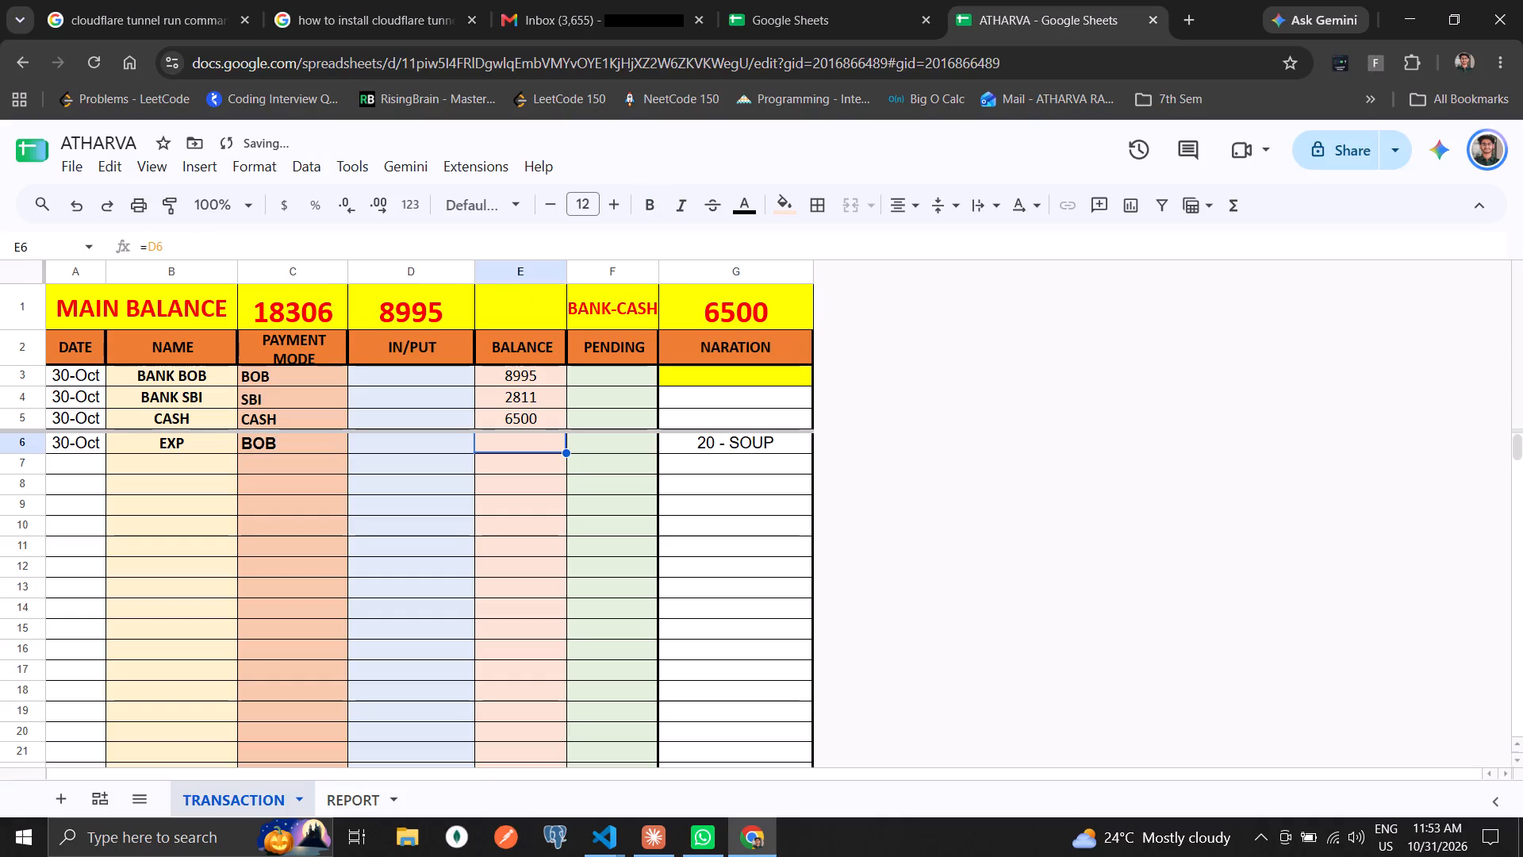
key("Right")
key("Right")
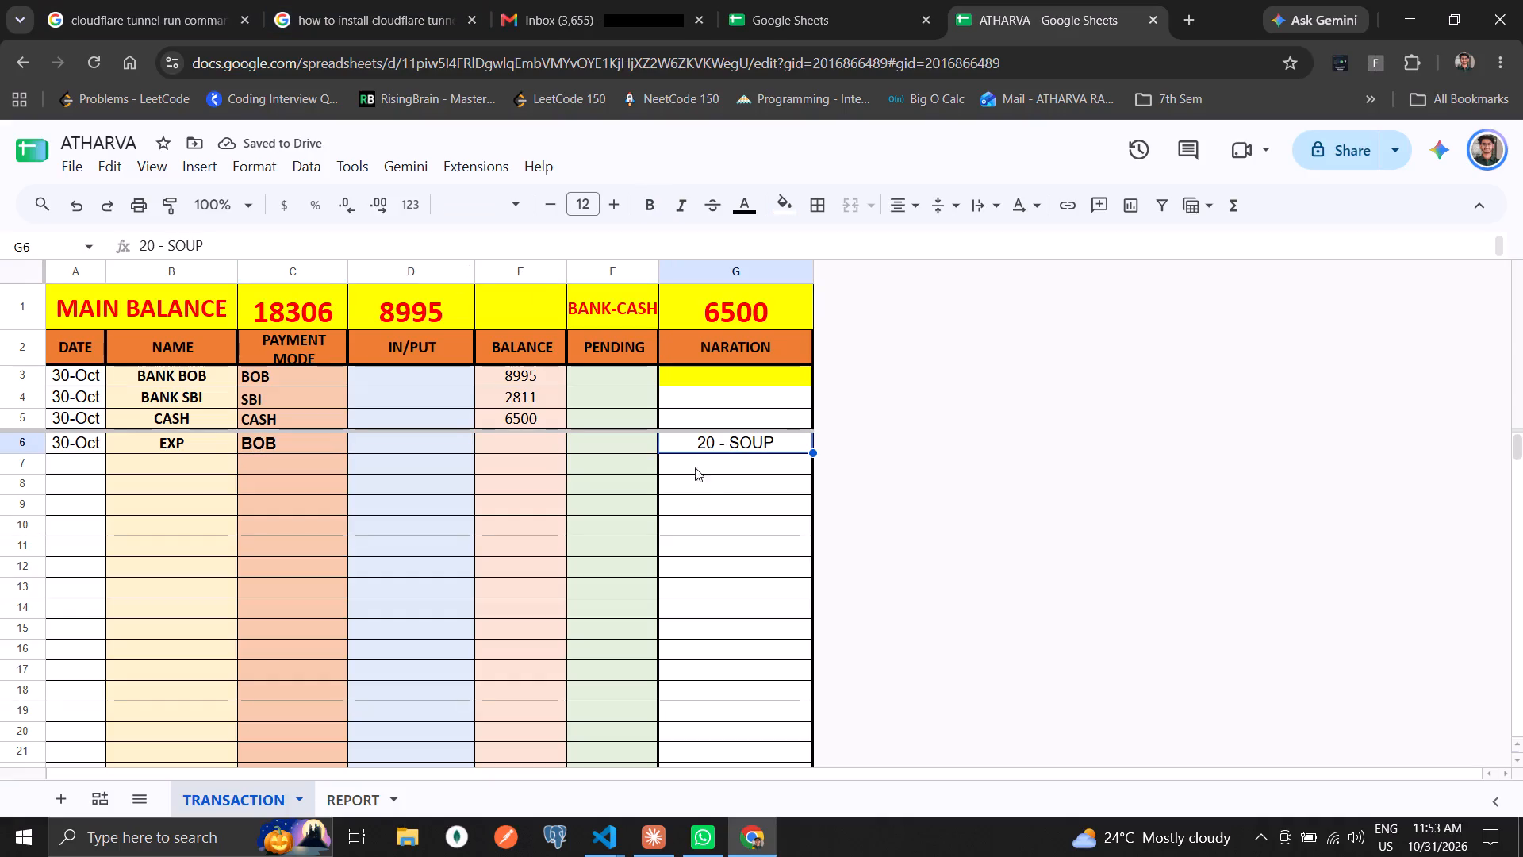
key("ctrl+a")
left_click(746, 455)
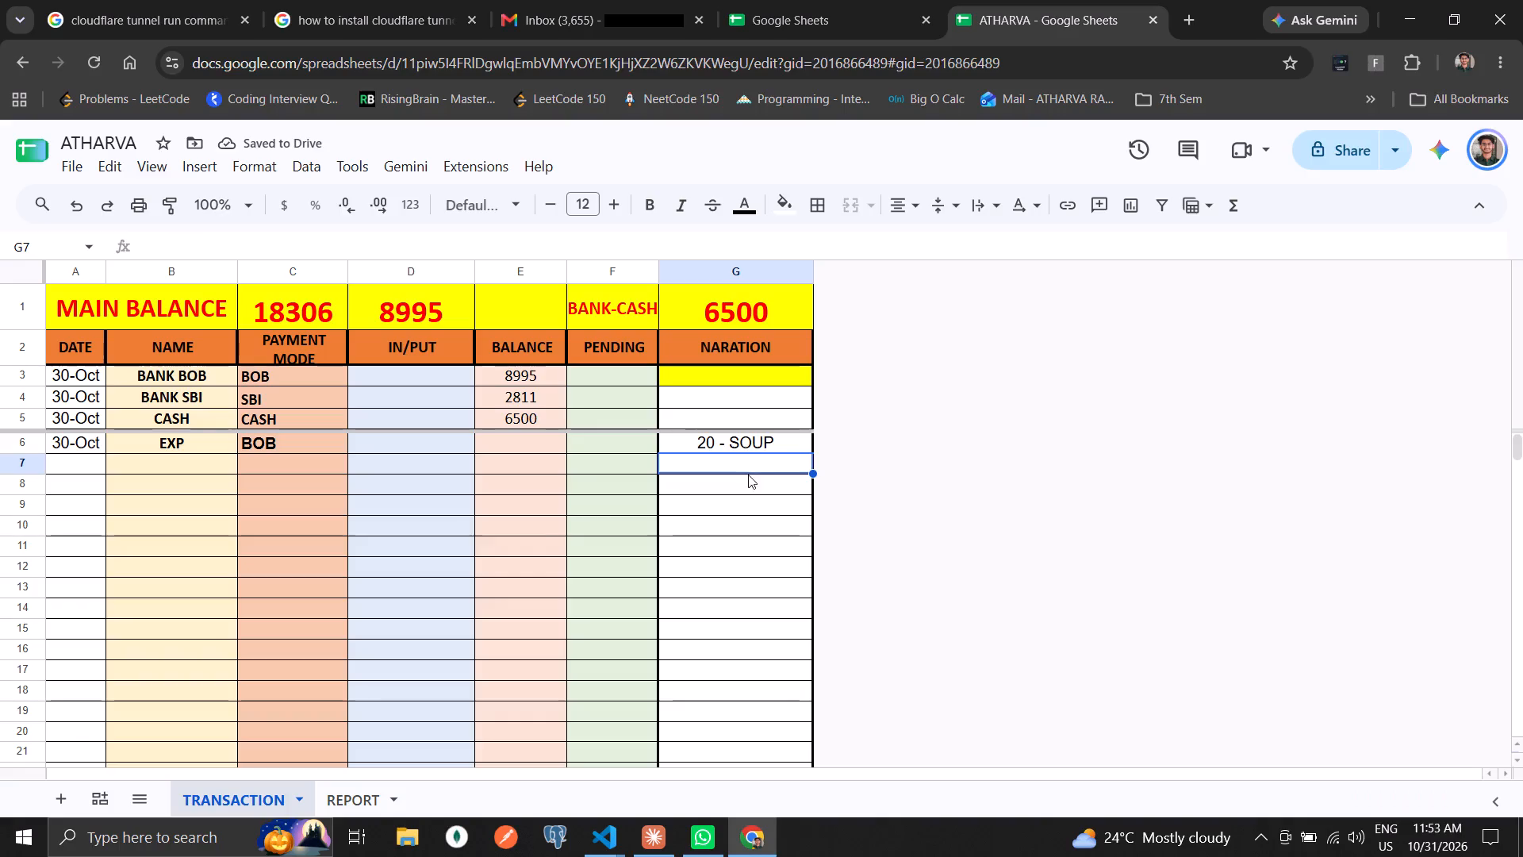
key("ctrl+a")
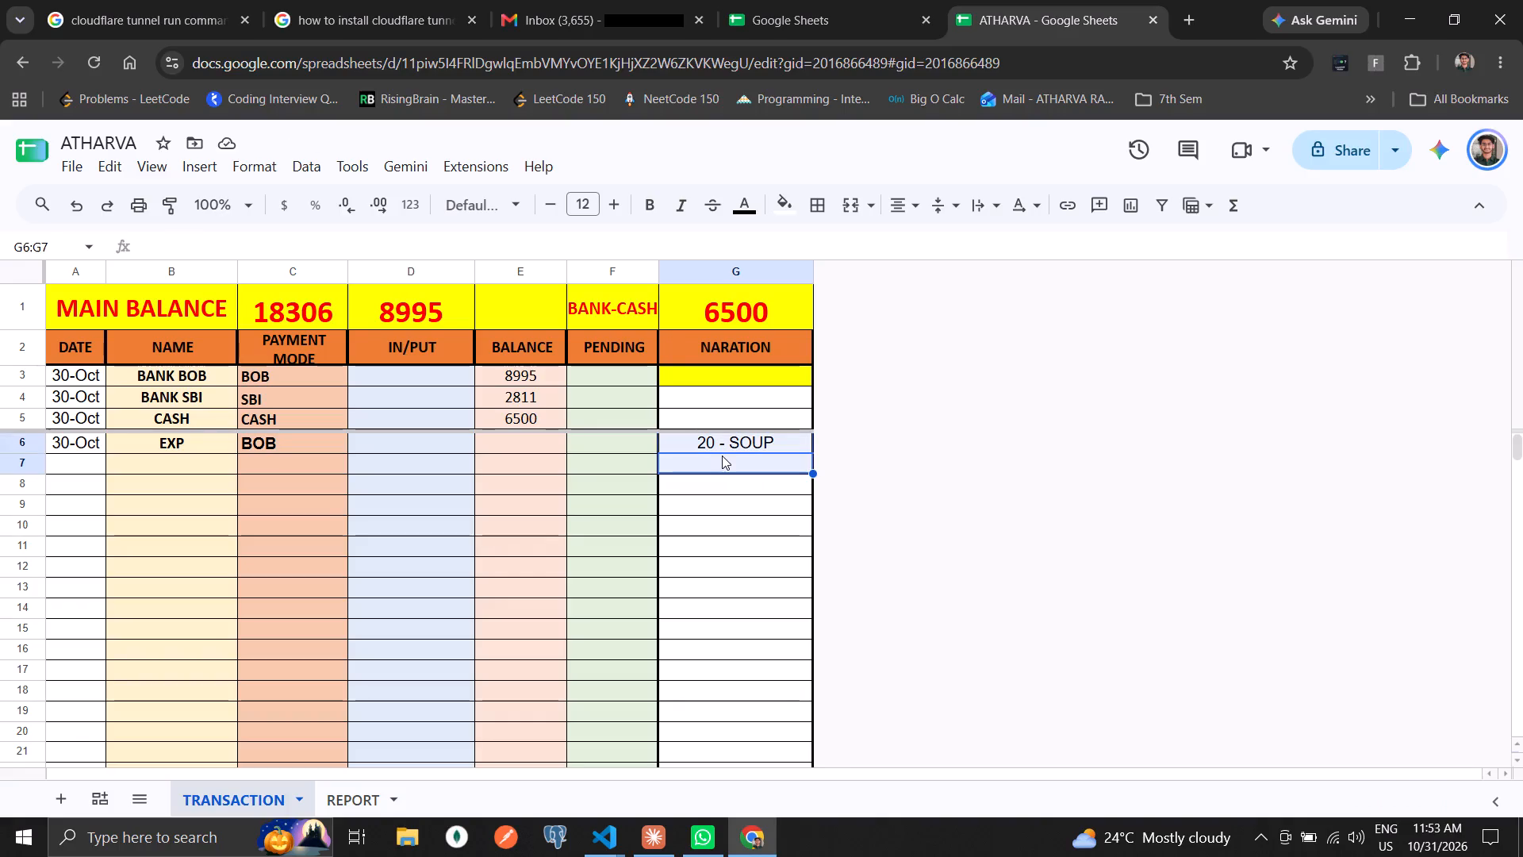
key("ctrl+a")
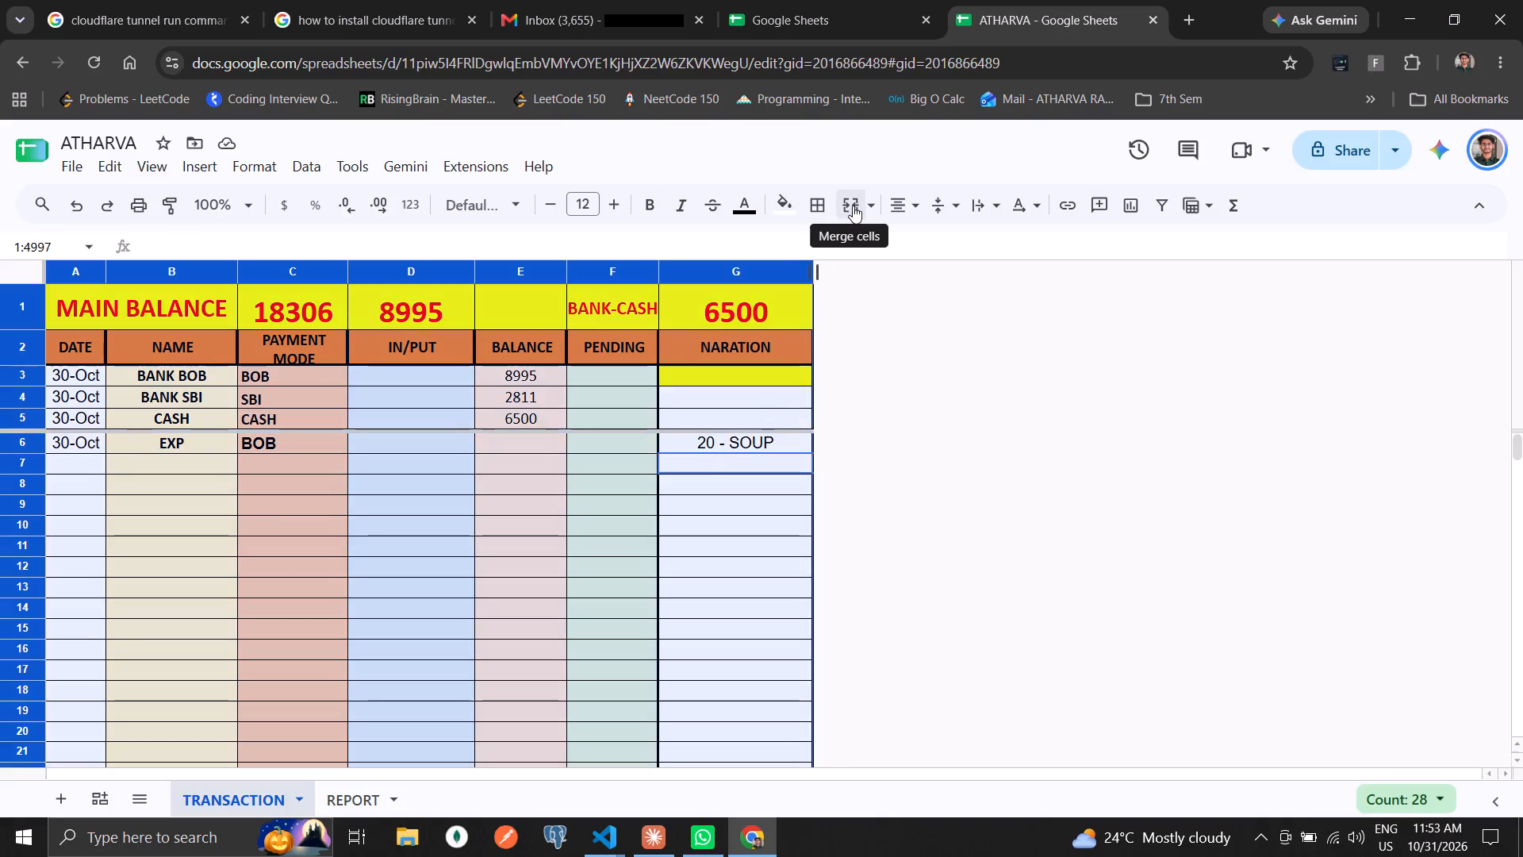
left_click(991, 200)
left_click(1019, 250)
left_click(943, 463)
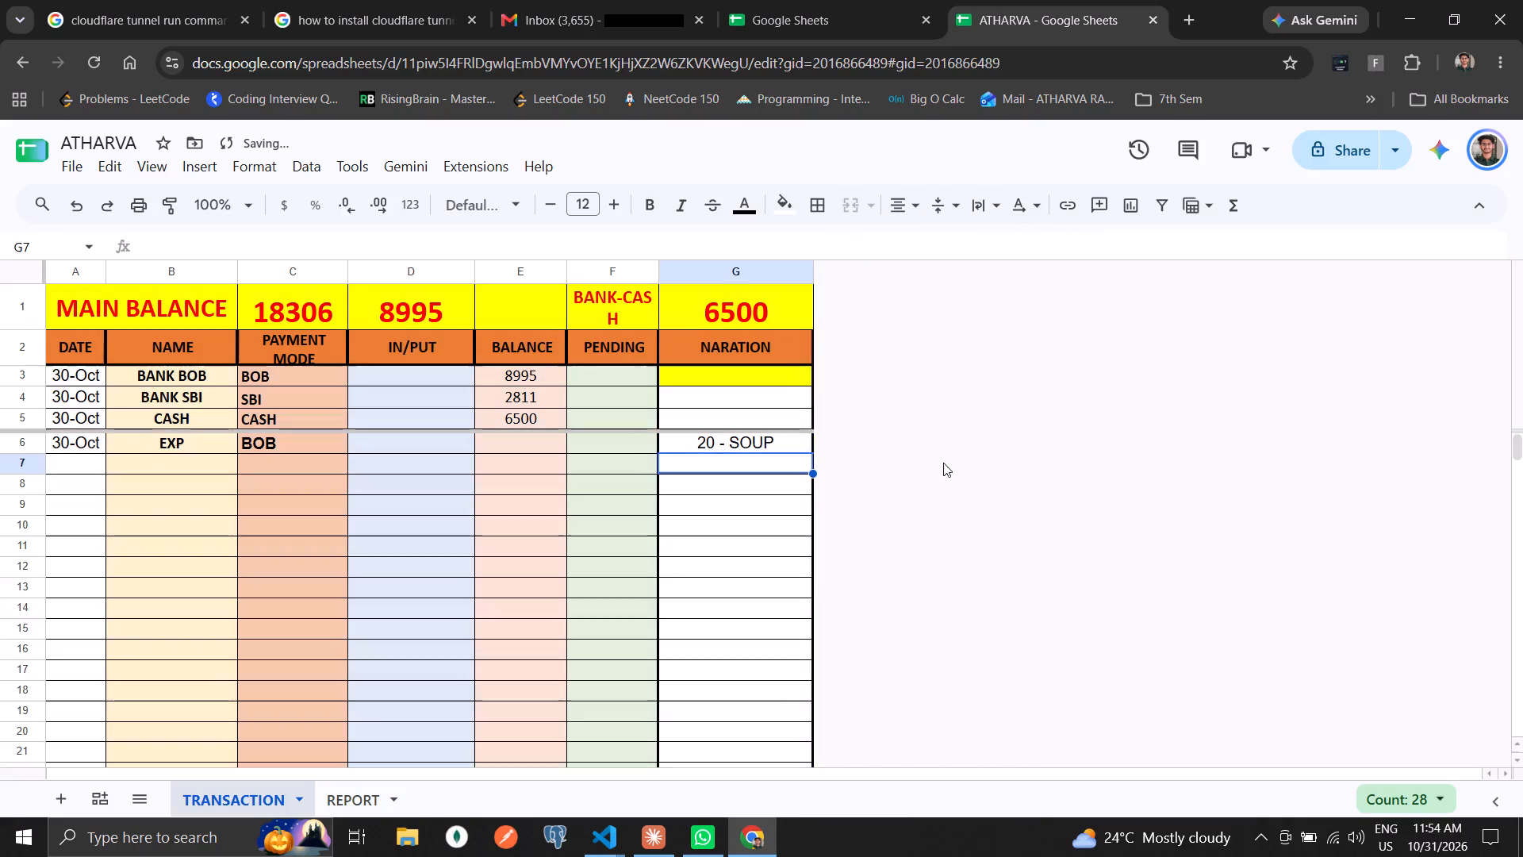
Widen the PENDING column F slightly so that the BANK-CASH heading fits on one line.
left_click_drag(661, 269, 666, 269)
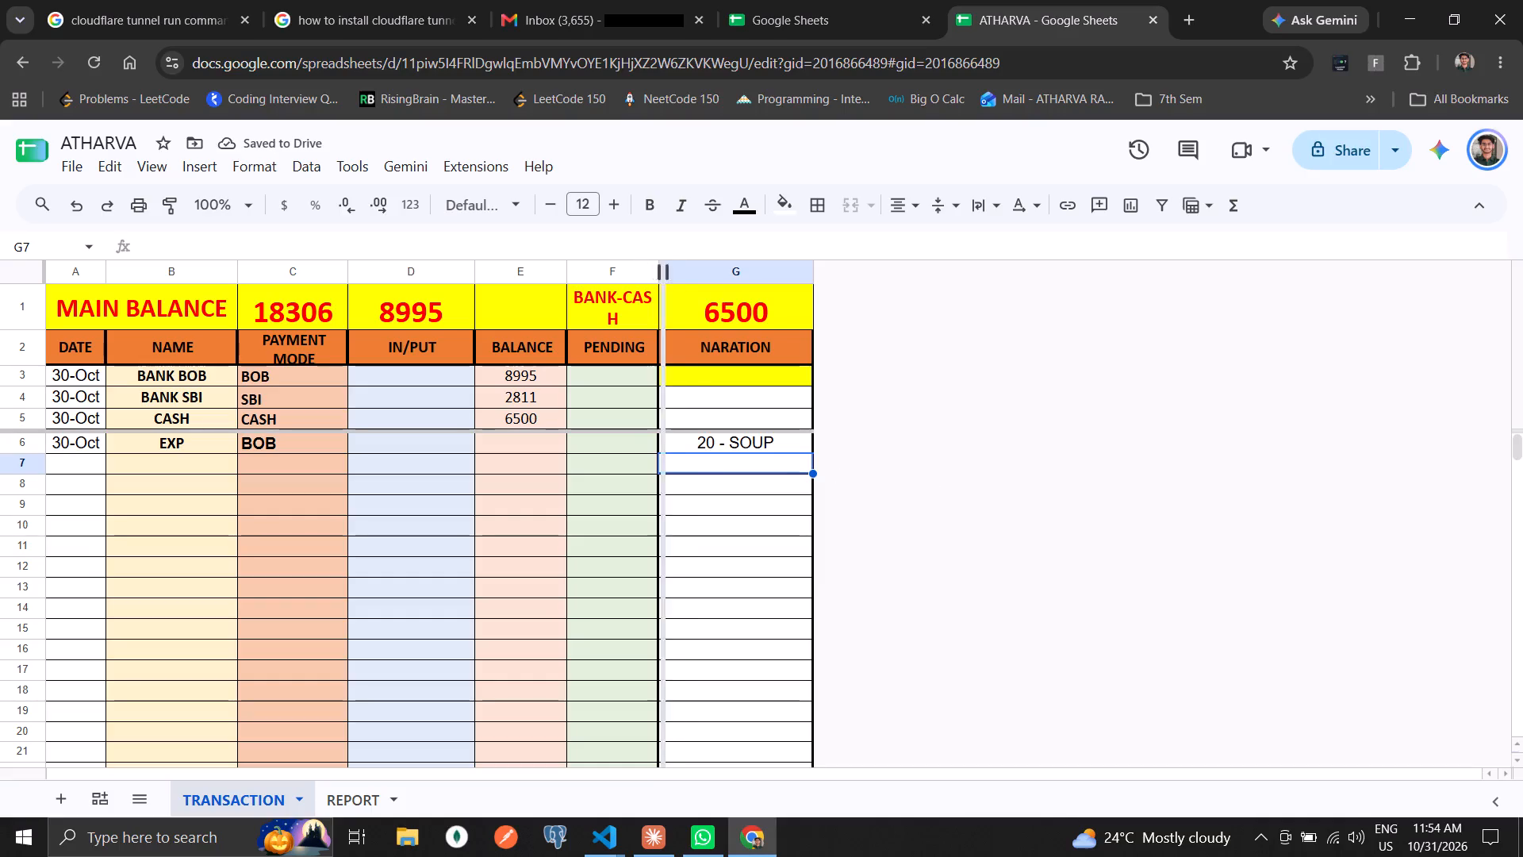
left_click_drag(666, 269, 672, 269)
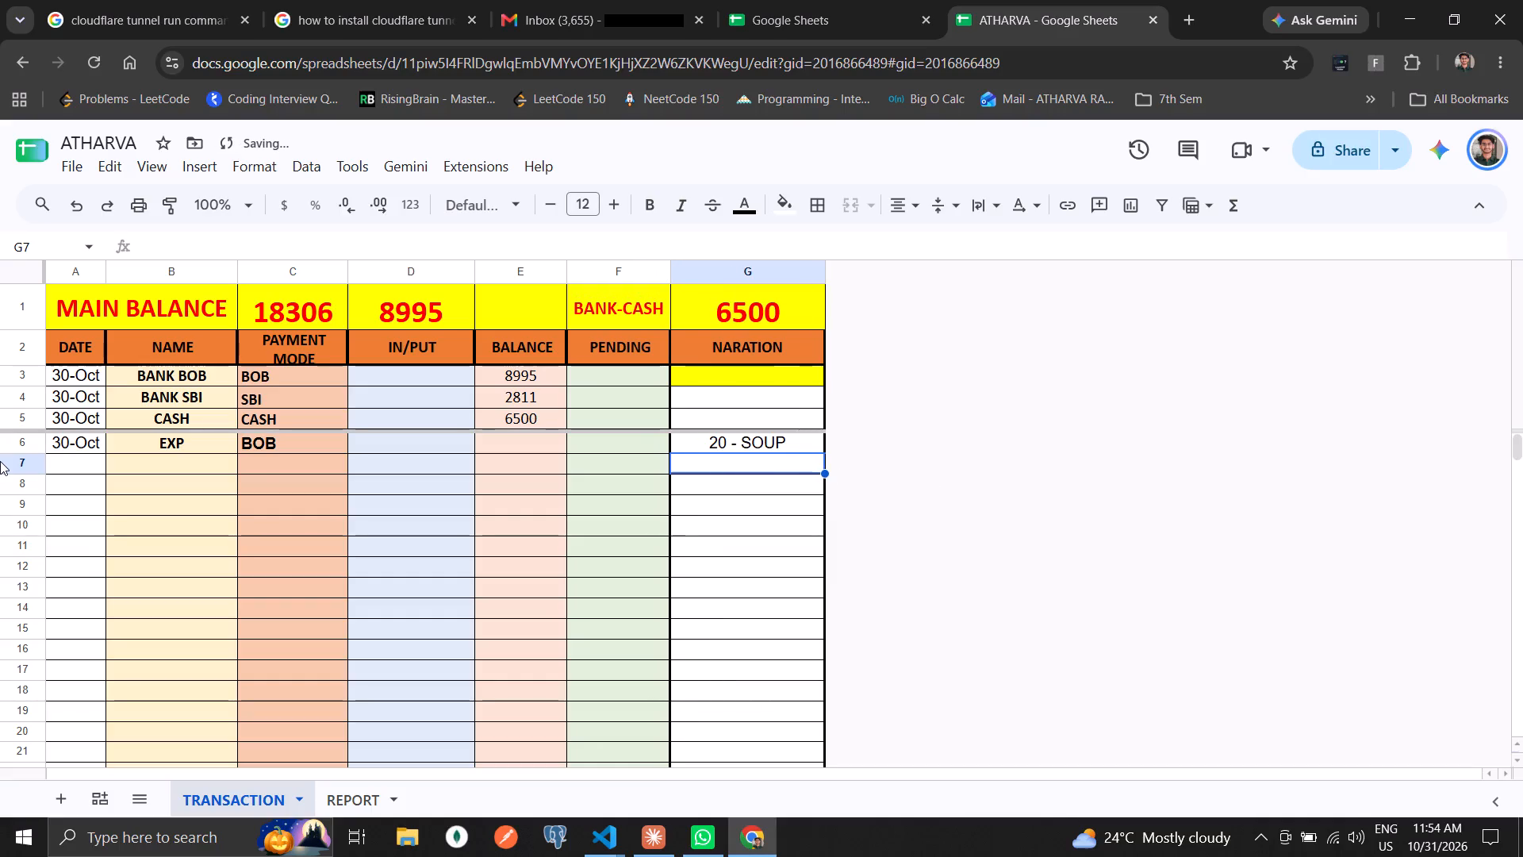
Fit the height of row 6 to its multi-line narration.
double_click(27, 451)
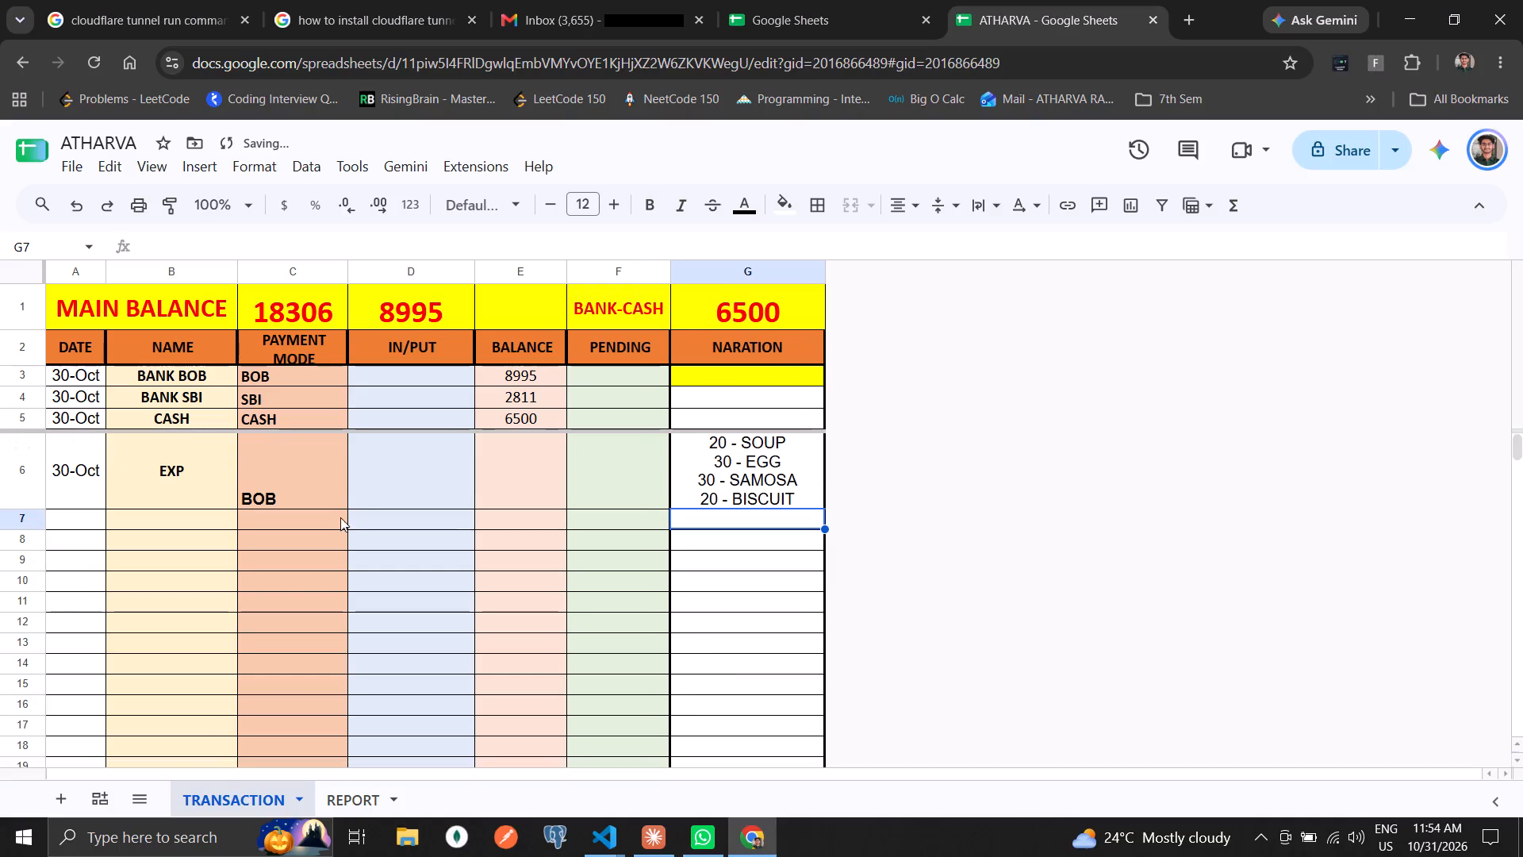
Centre the contents of all TRANSACTION sheet cells horizontally and align them vertically to the middle.
left_click(340, 519)
key("ctrl+a")
key("ctrl+a")
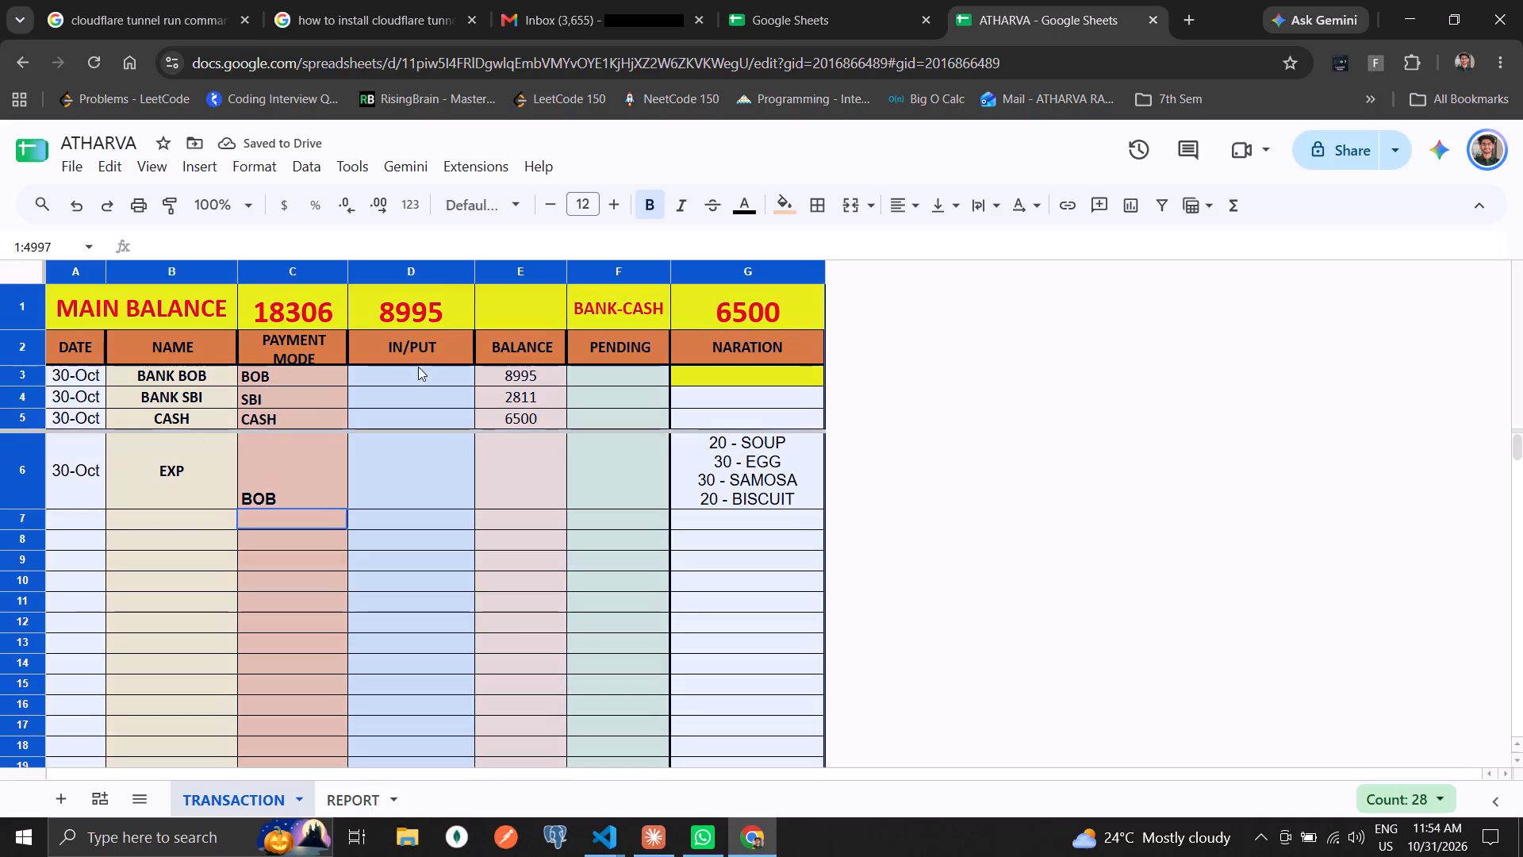
left_click(905, 210)
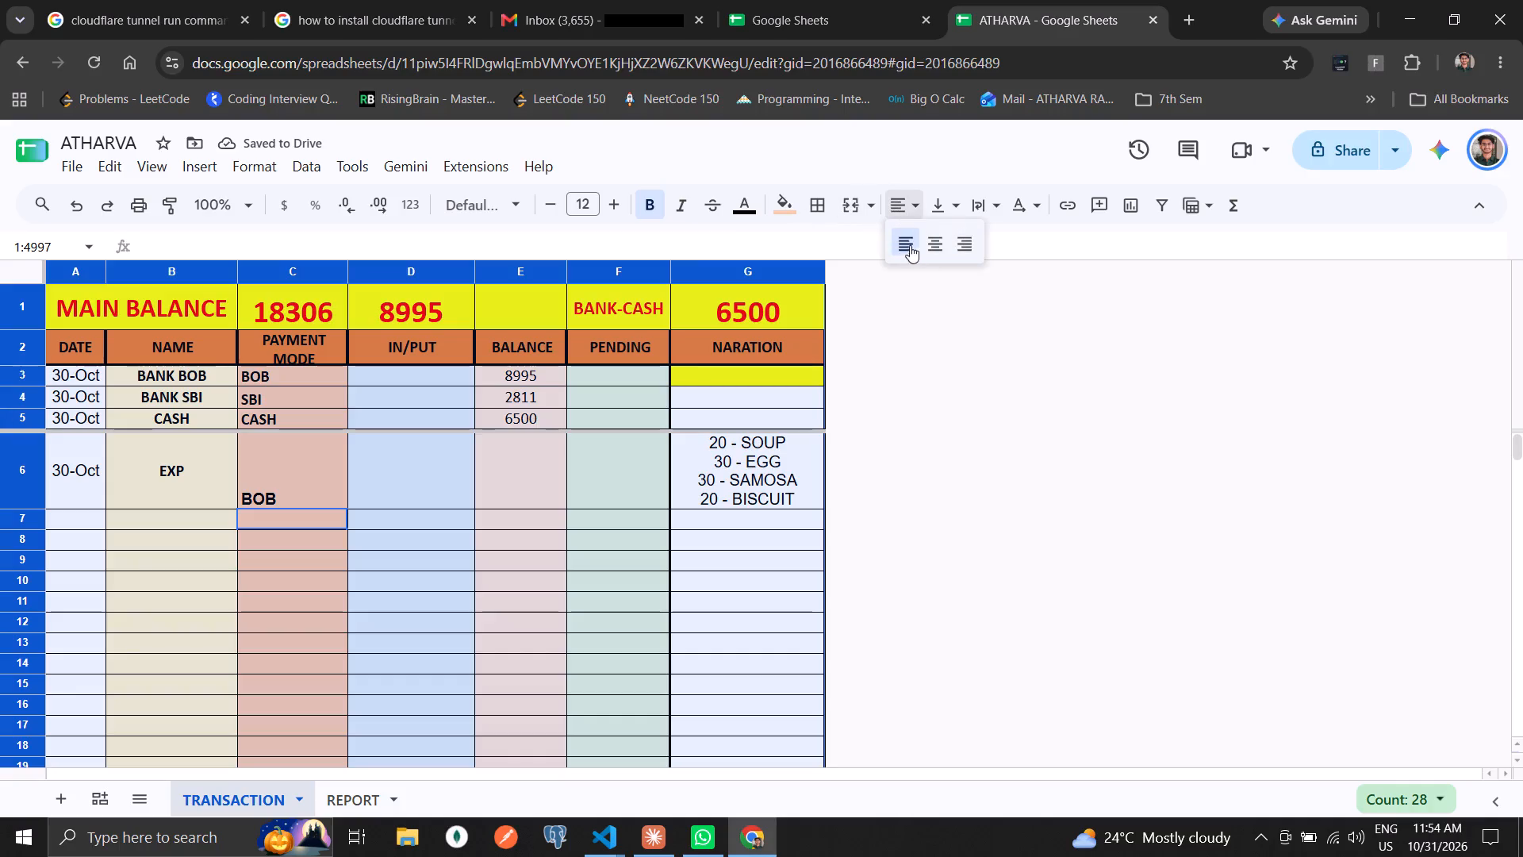
left_click(933, 239)
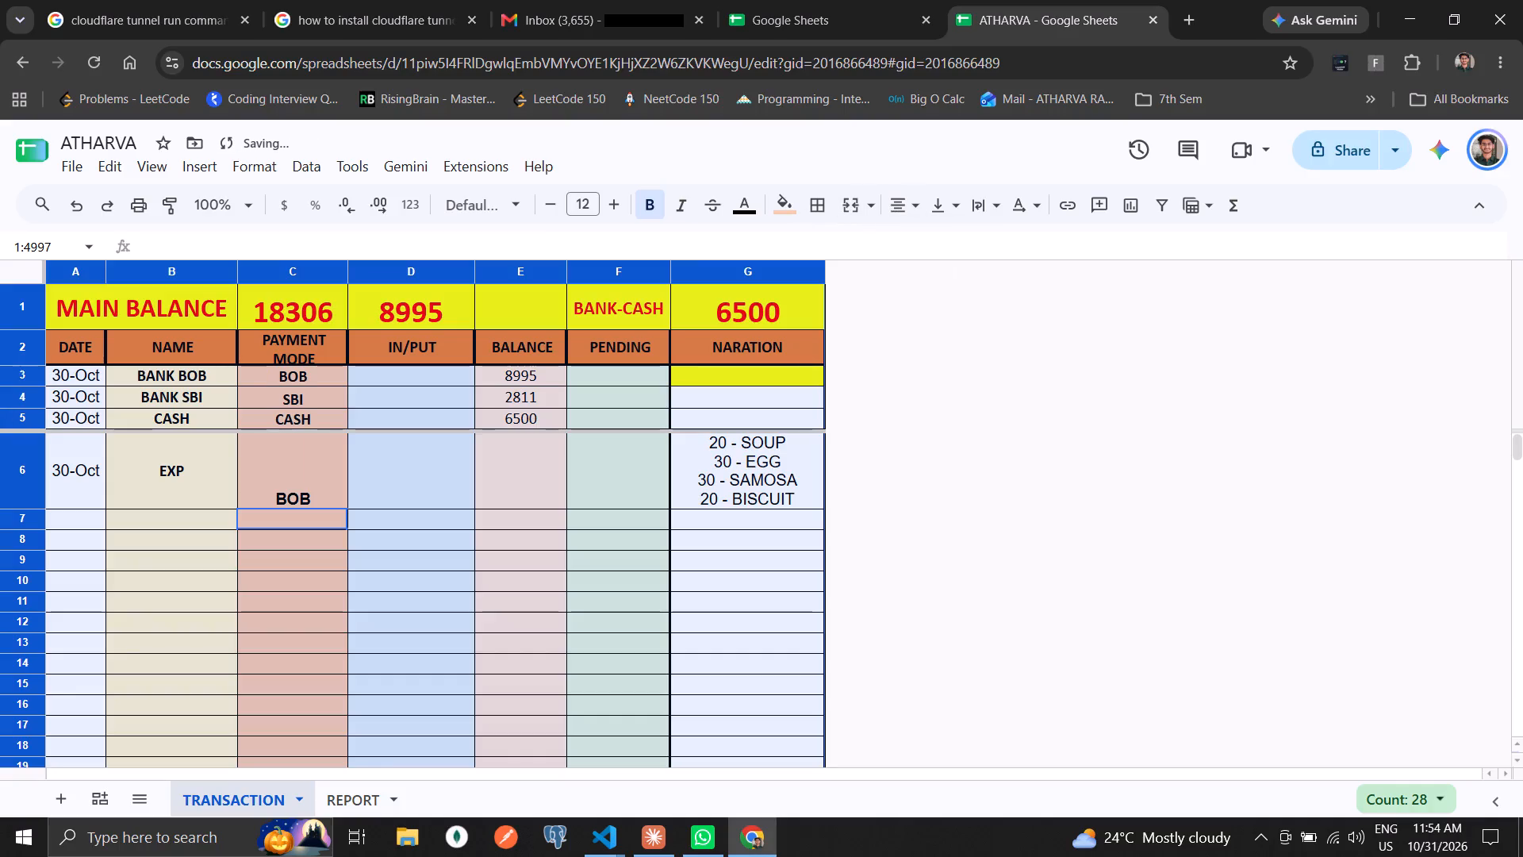
left_click(951, 209)
left_click(976, 251)
left_click(905, 403)
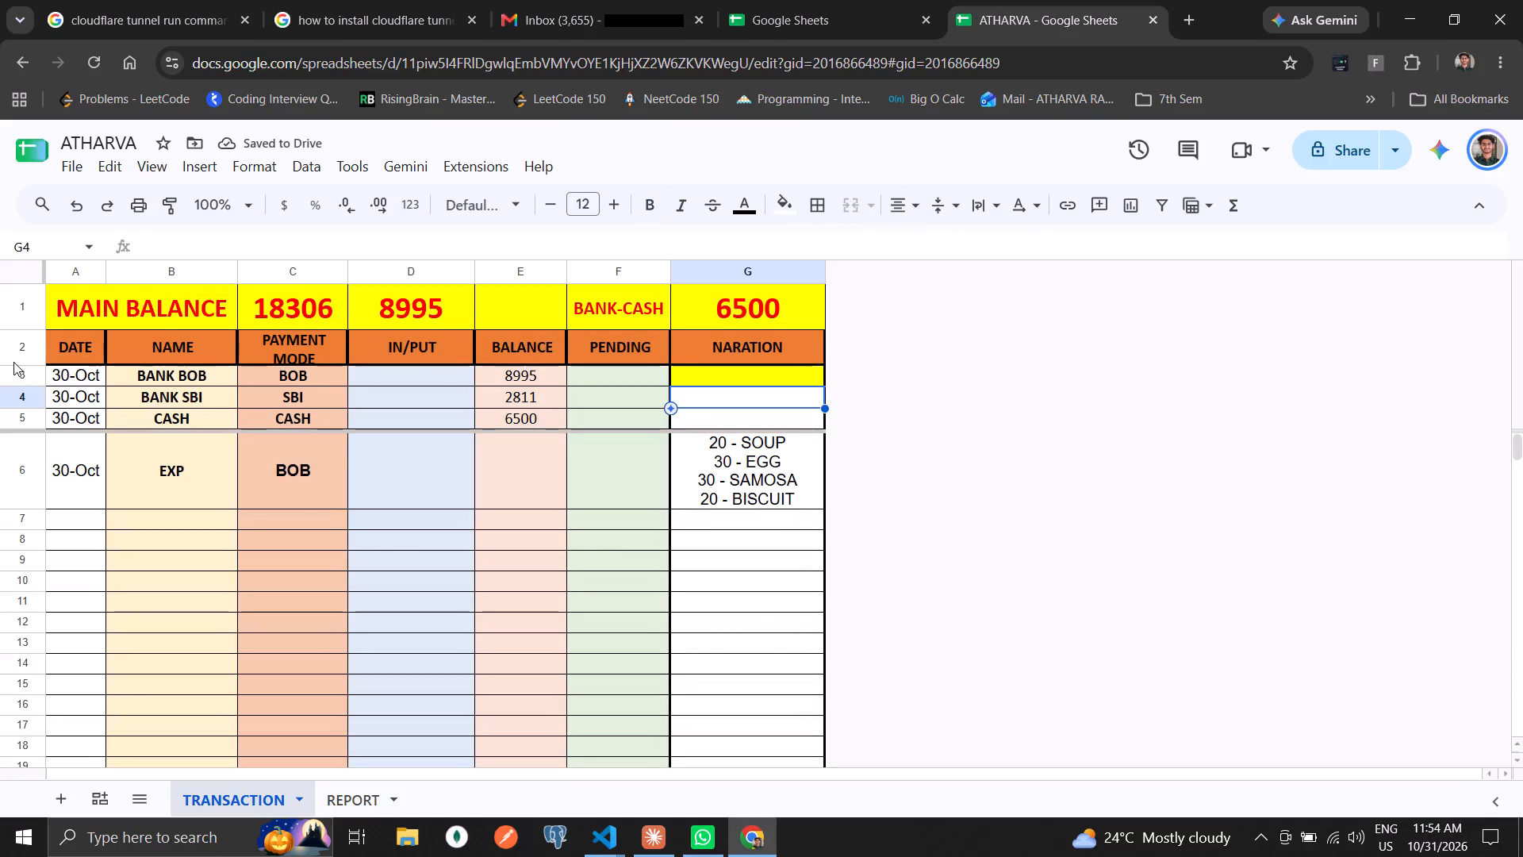
Fit the heights of header rows 2 and 1 to their contents.
double_click(26, 364)
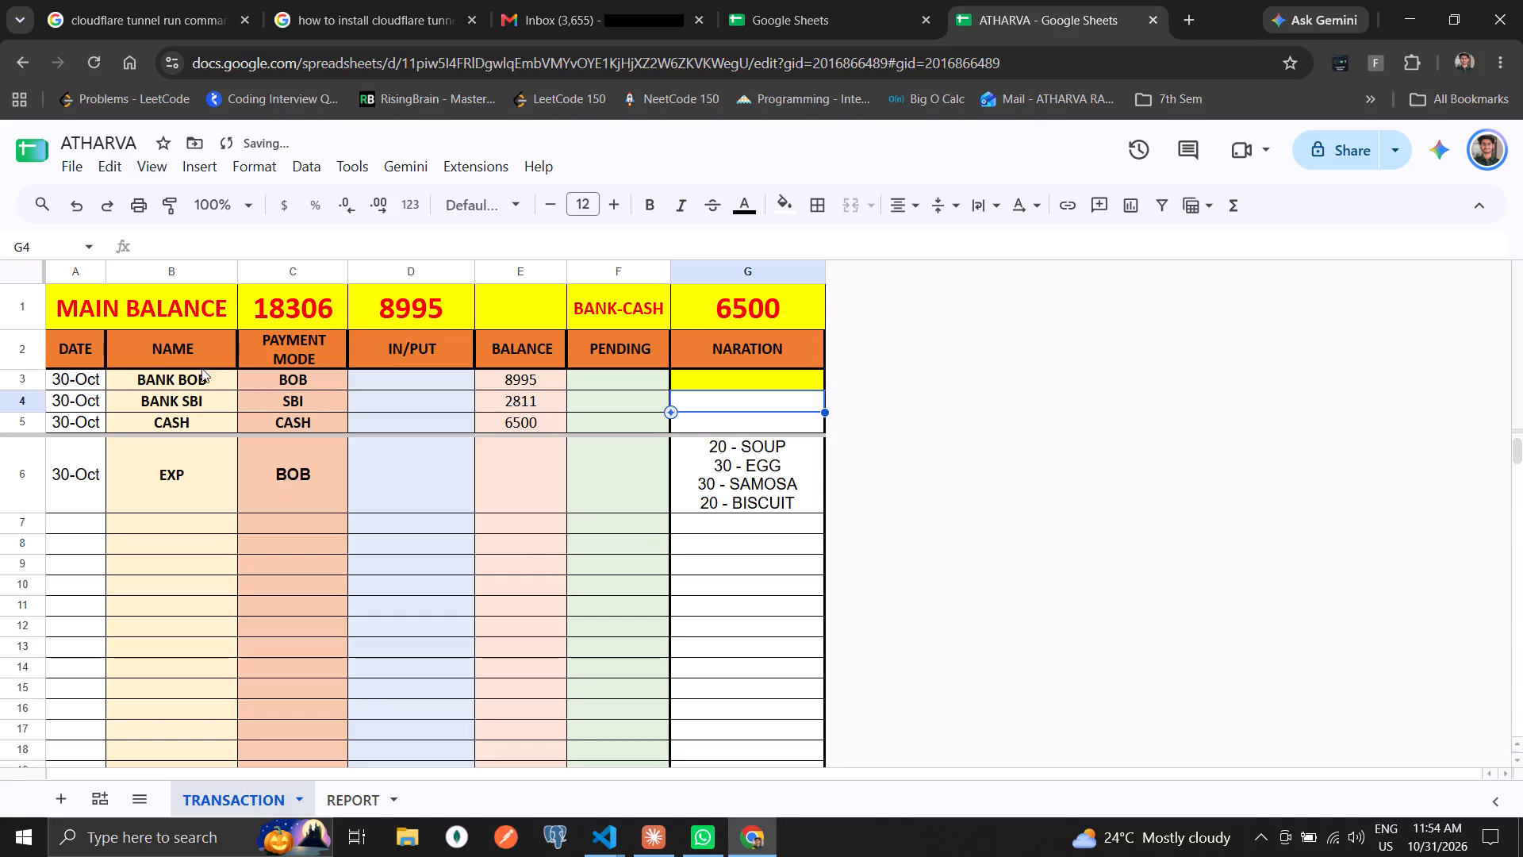
double_click(21, 329)
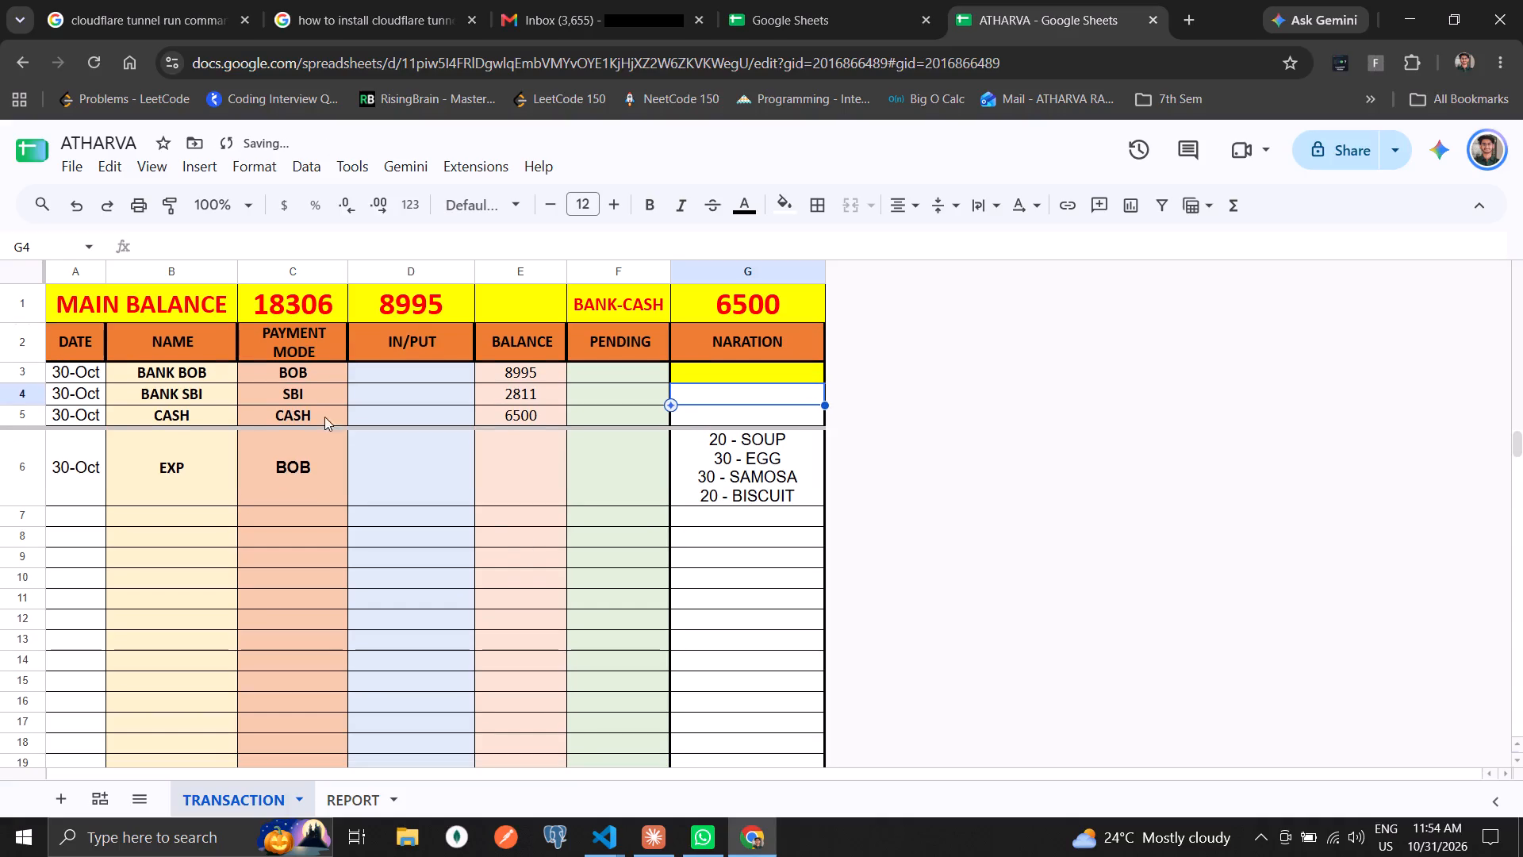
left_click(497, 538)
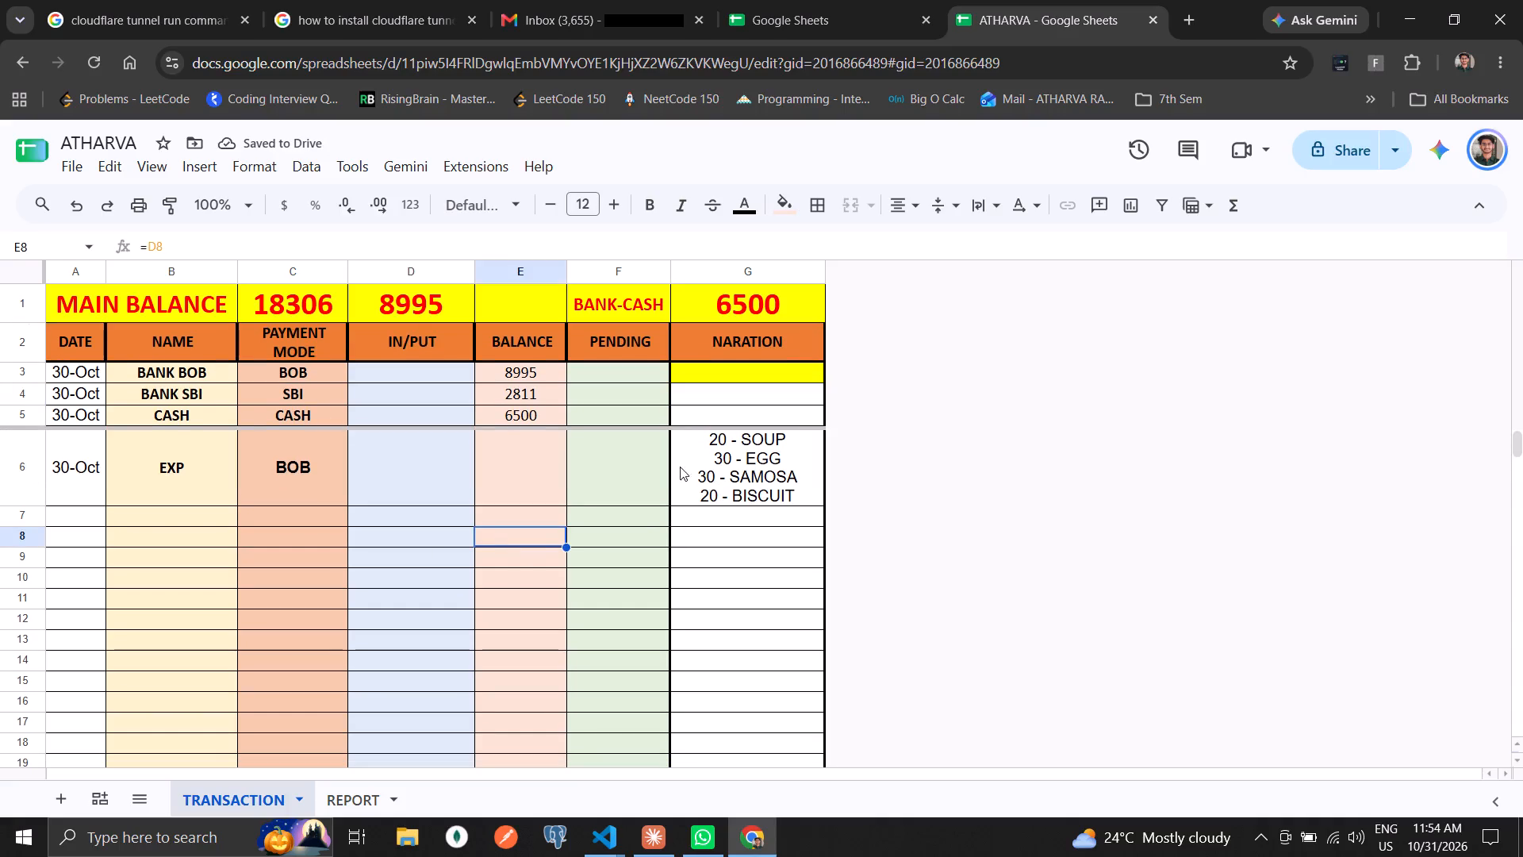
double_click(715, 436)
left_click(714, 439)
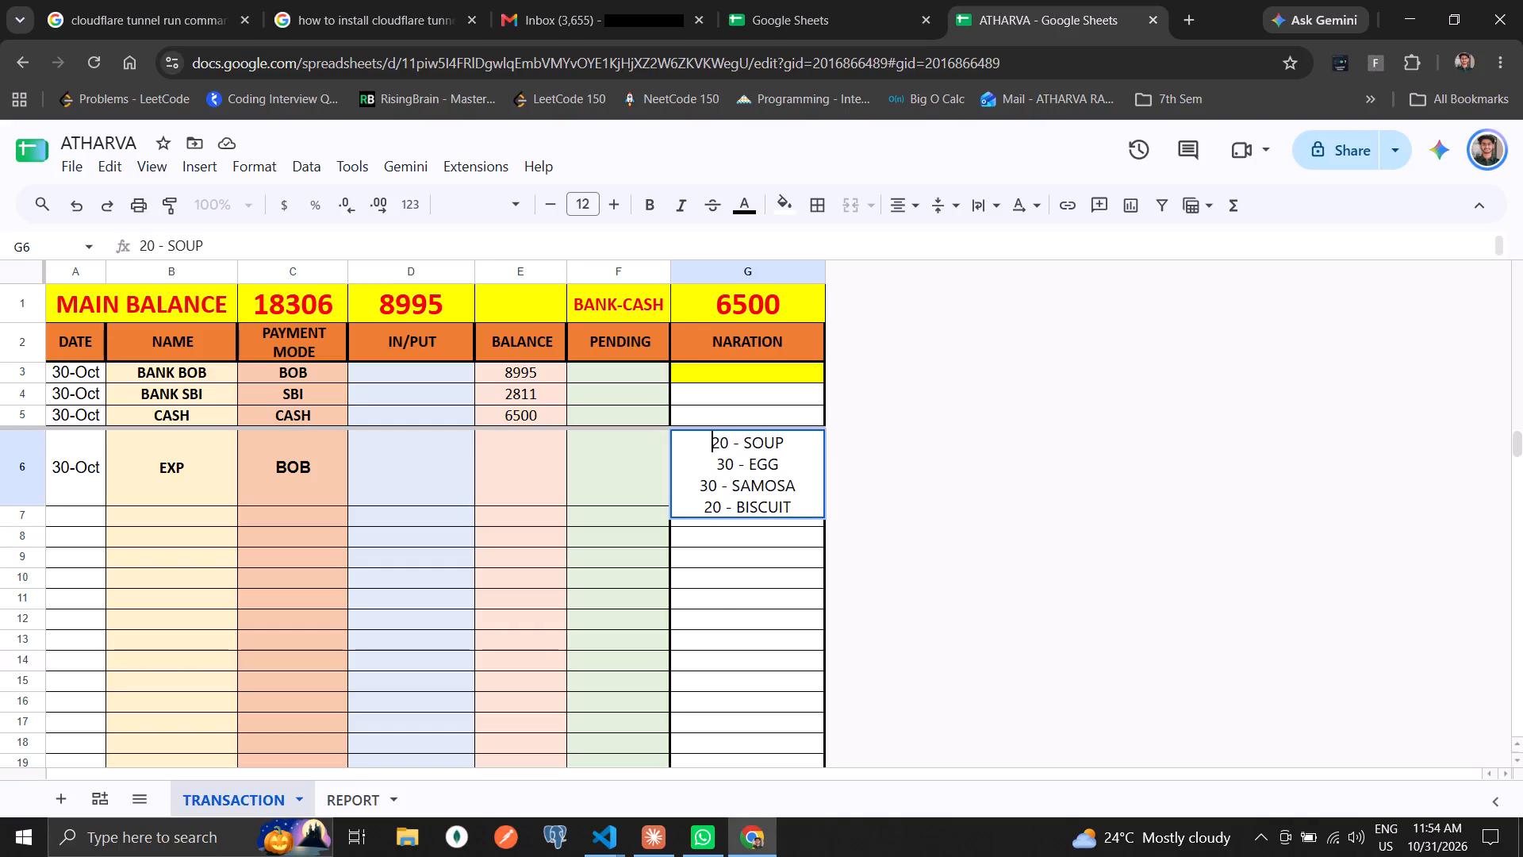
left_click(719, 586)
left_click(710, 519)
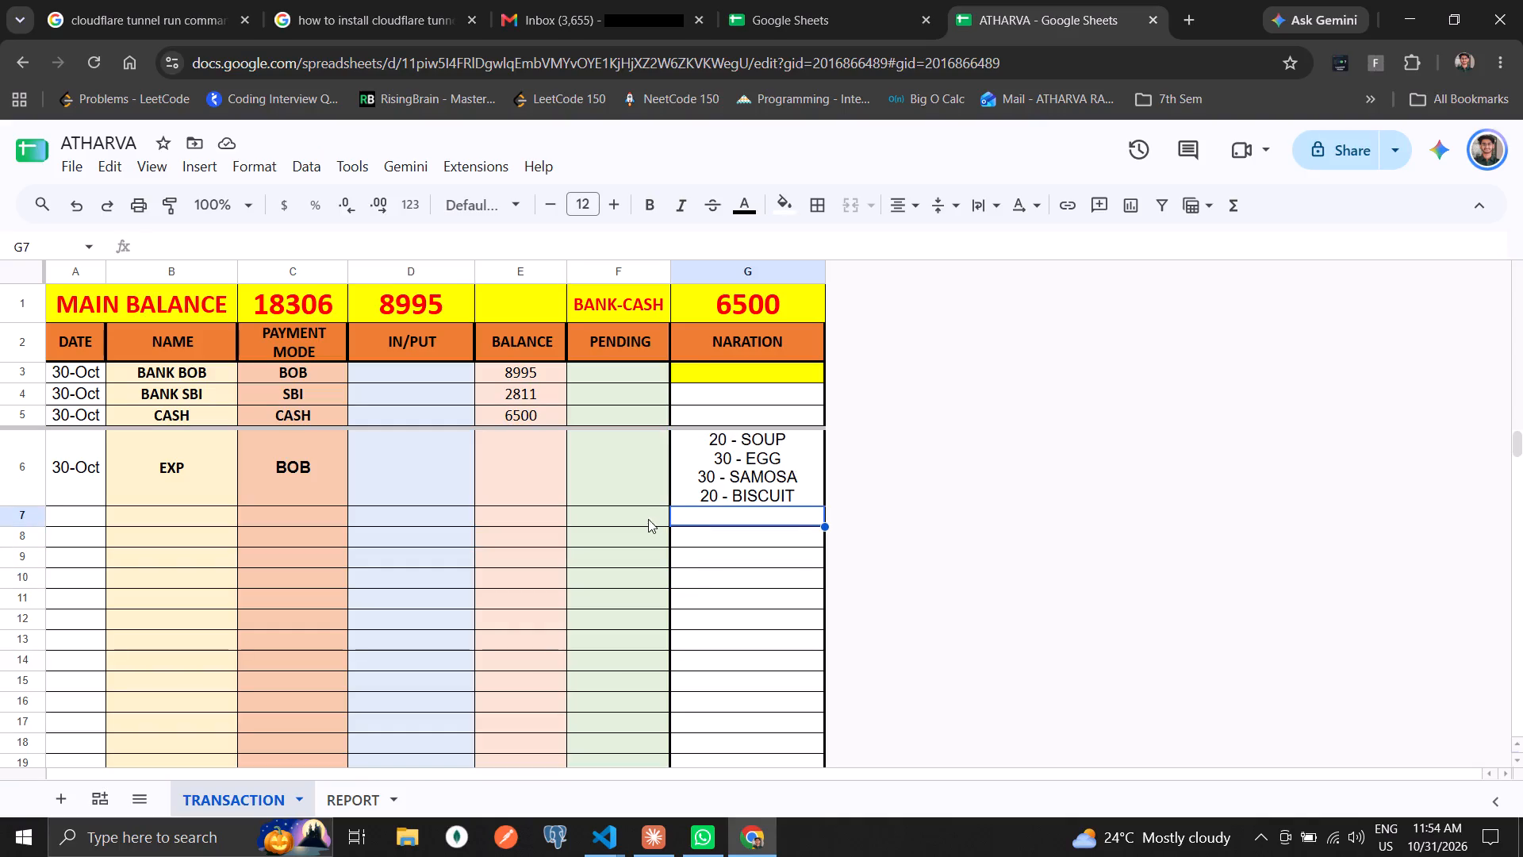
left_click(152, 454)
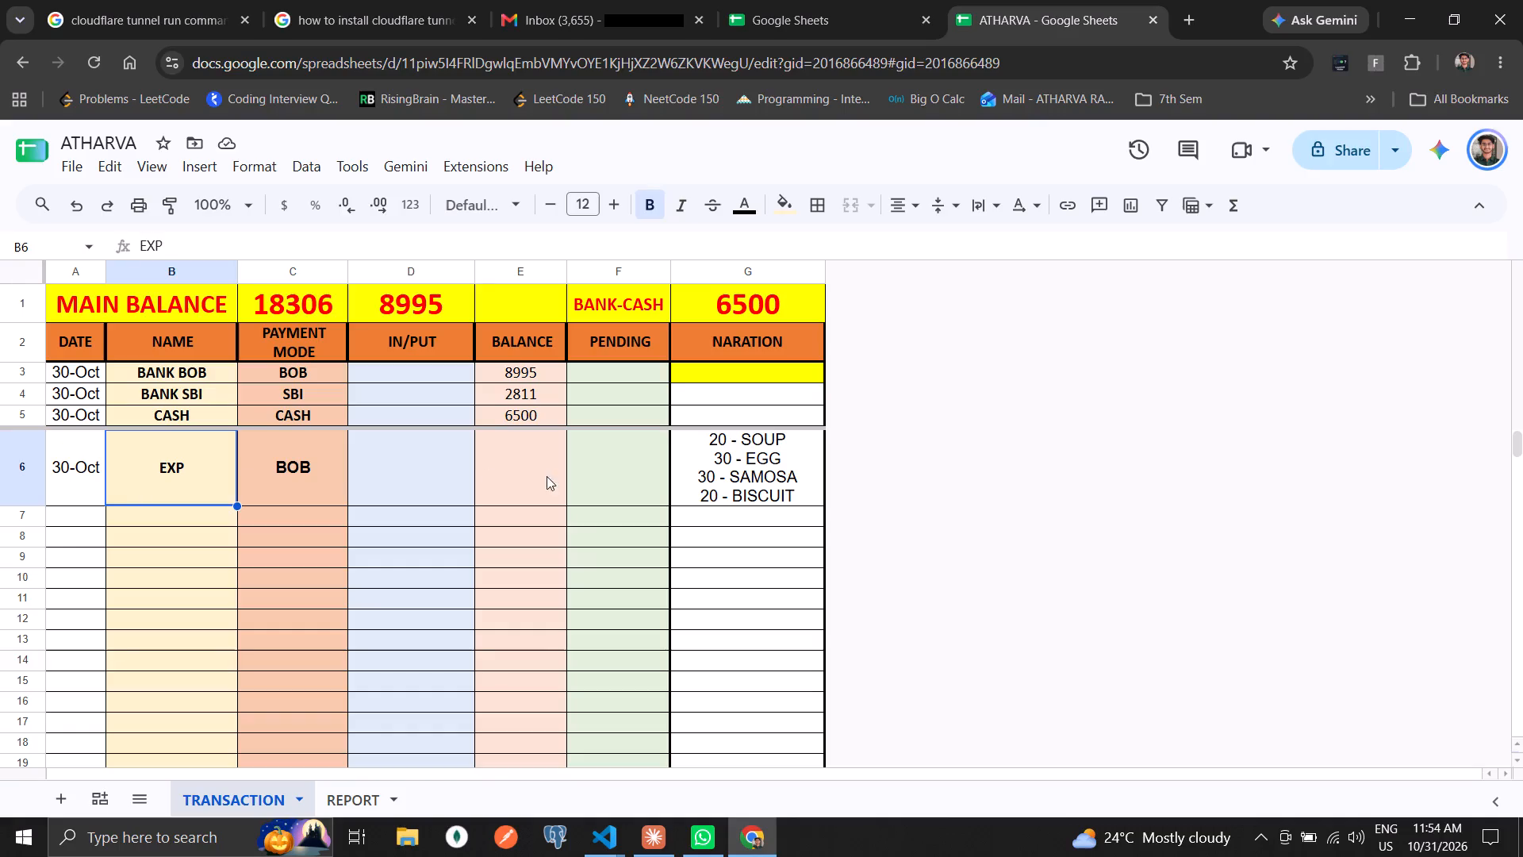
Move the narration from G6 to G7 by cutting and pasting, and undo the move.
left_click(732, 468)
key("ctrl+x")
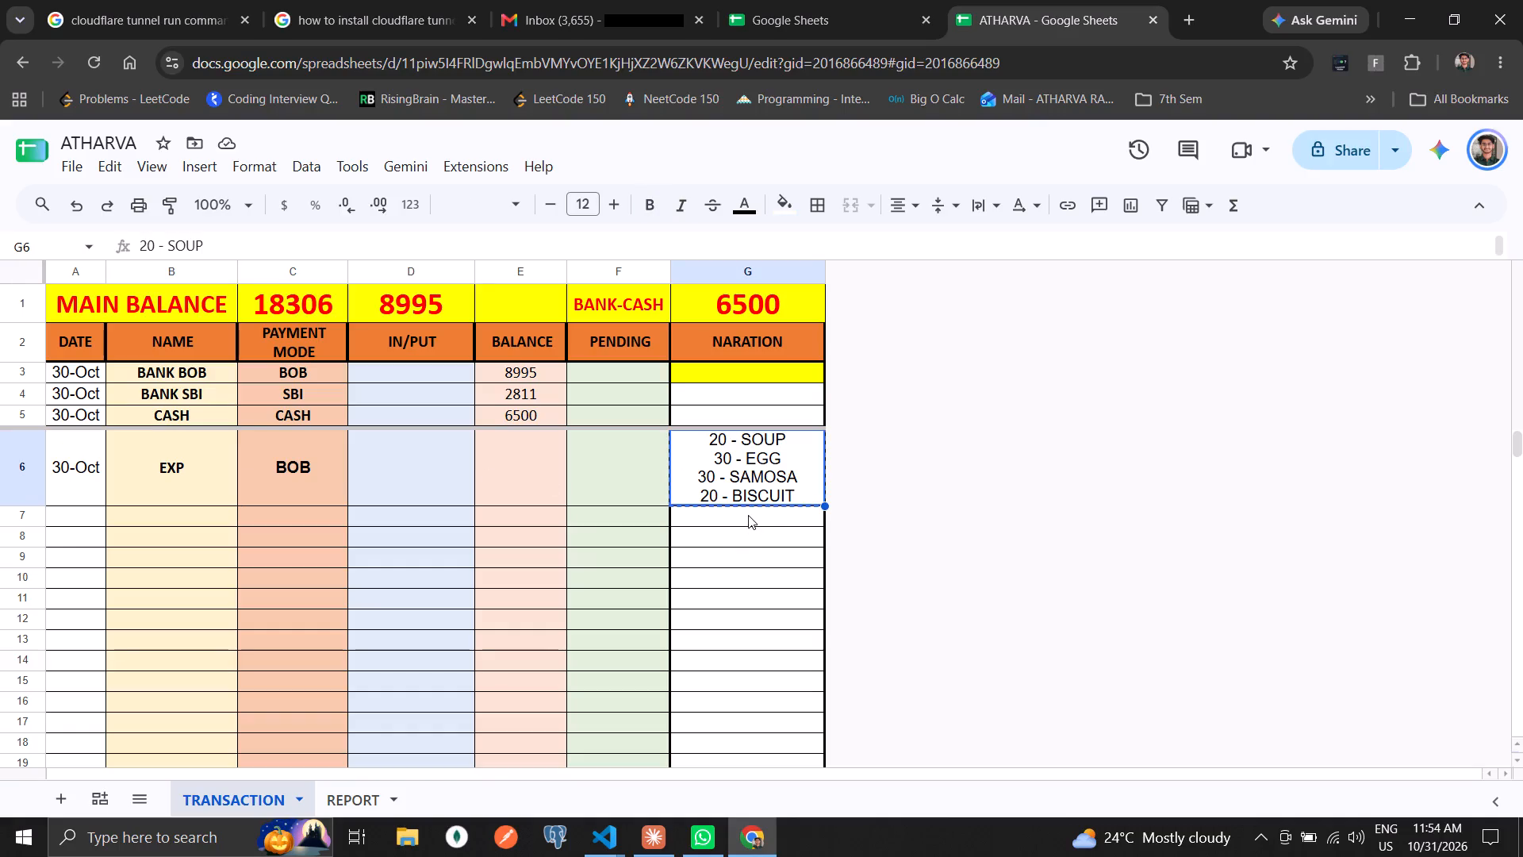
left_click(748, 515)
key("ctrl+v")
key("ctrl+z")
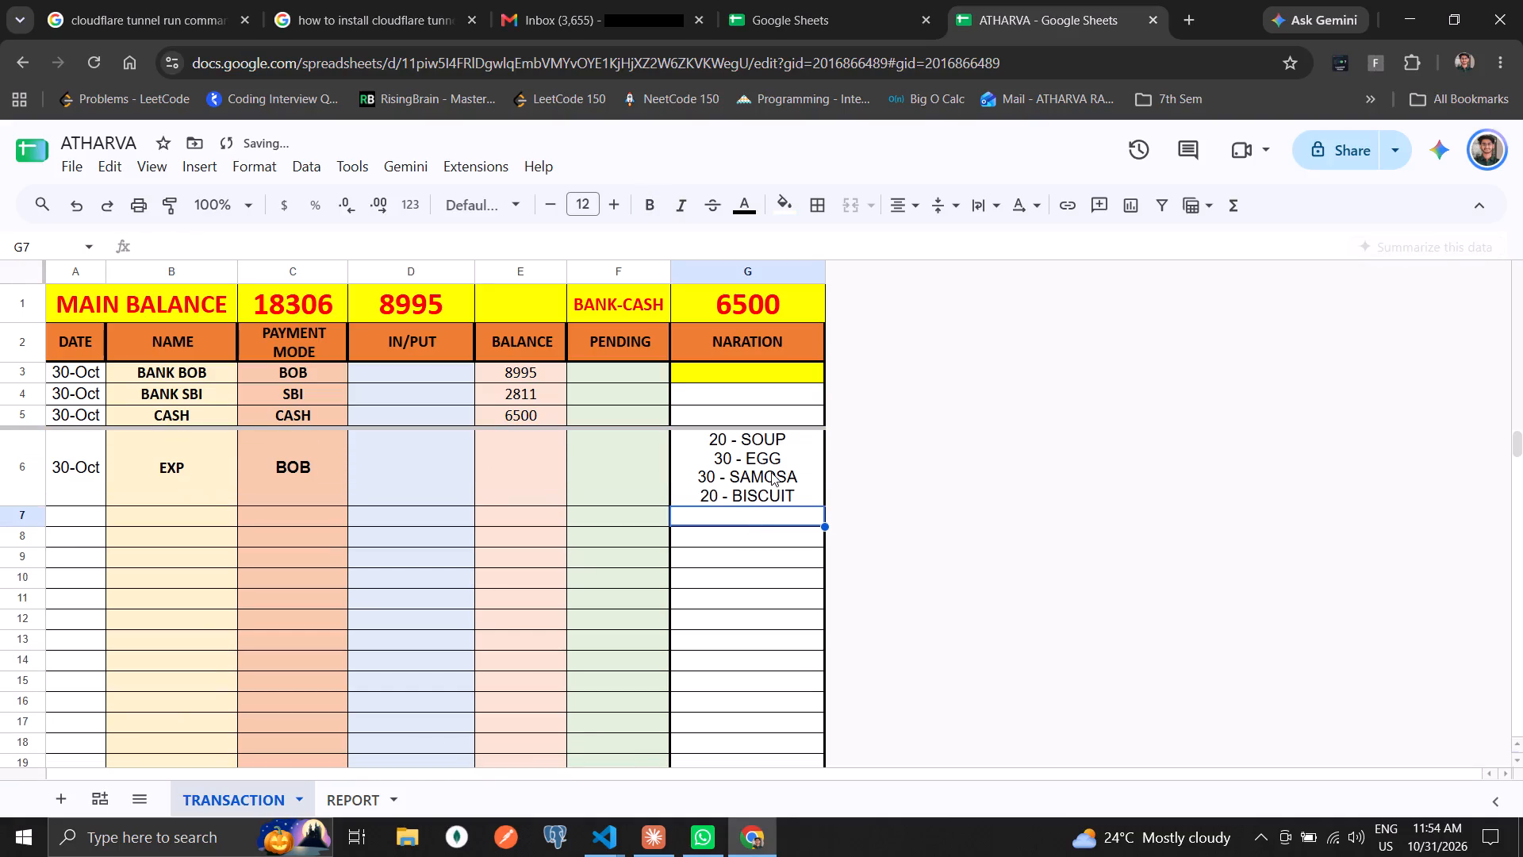
Copy the four-line narration from G6 into G7, fit row 7's height to it, and clear G6.
left_click(770, 472)
key("ctrl+c")
left_click(760, 517)
key("ctrl+v")
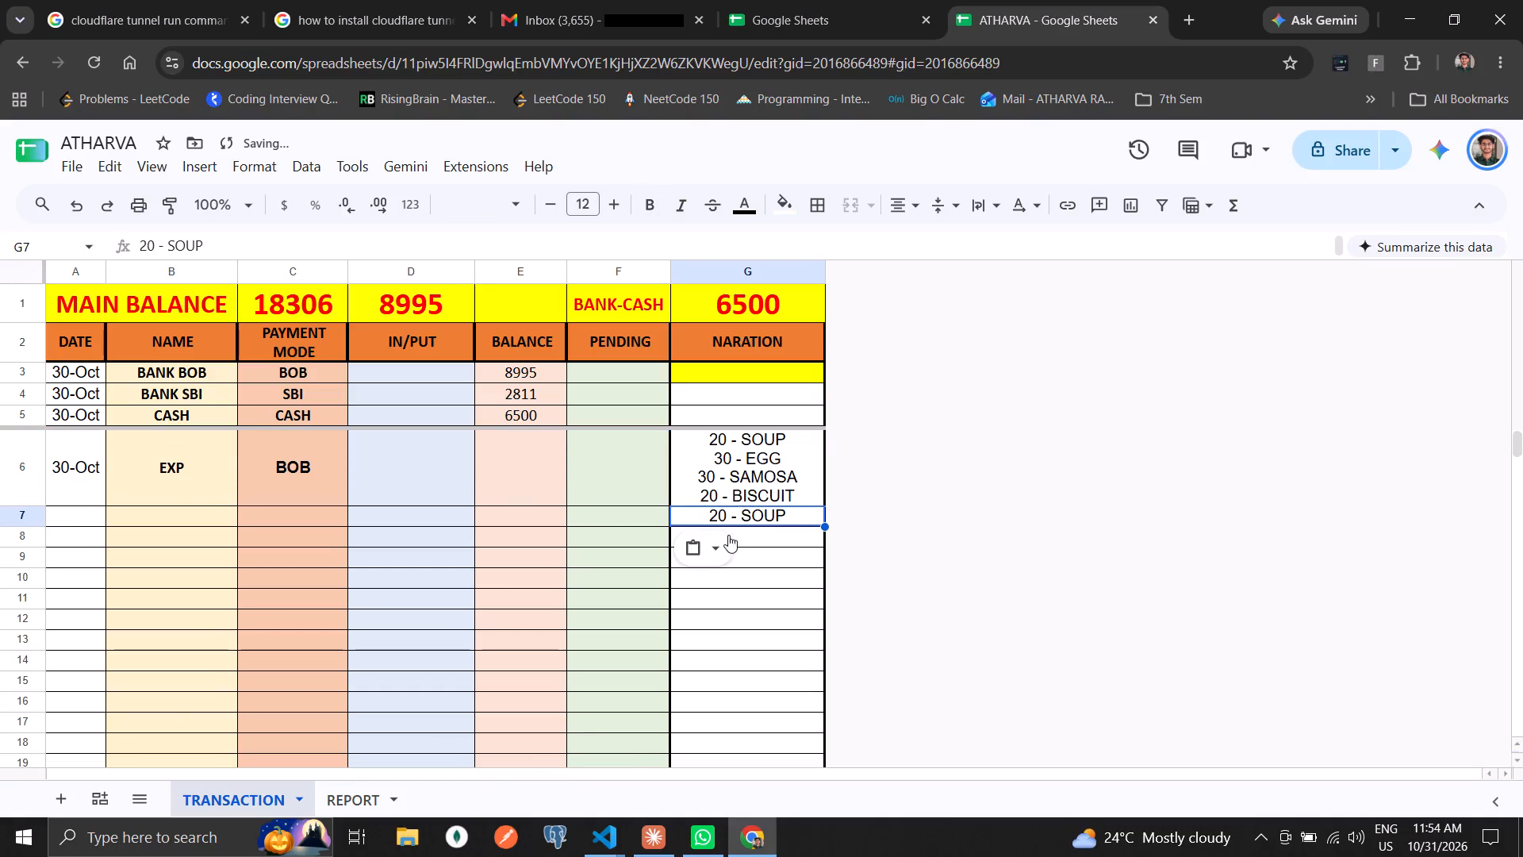
left_click(745, 482)
left_click(12, 518)
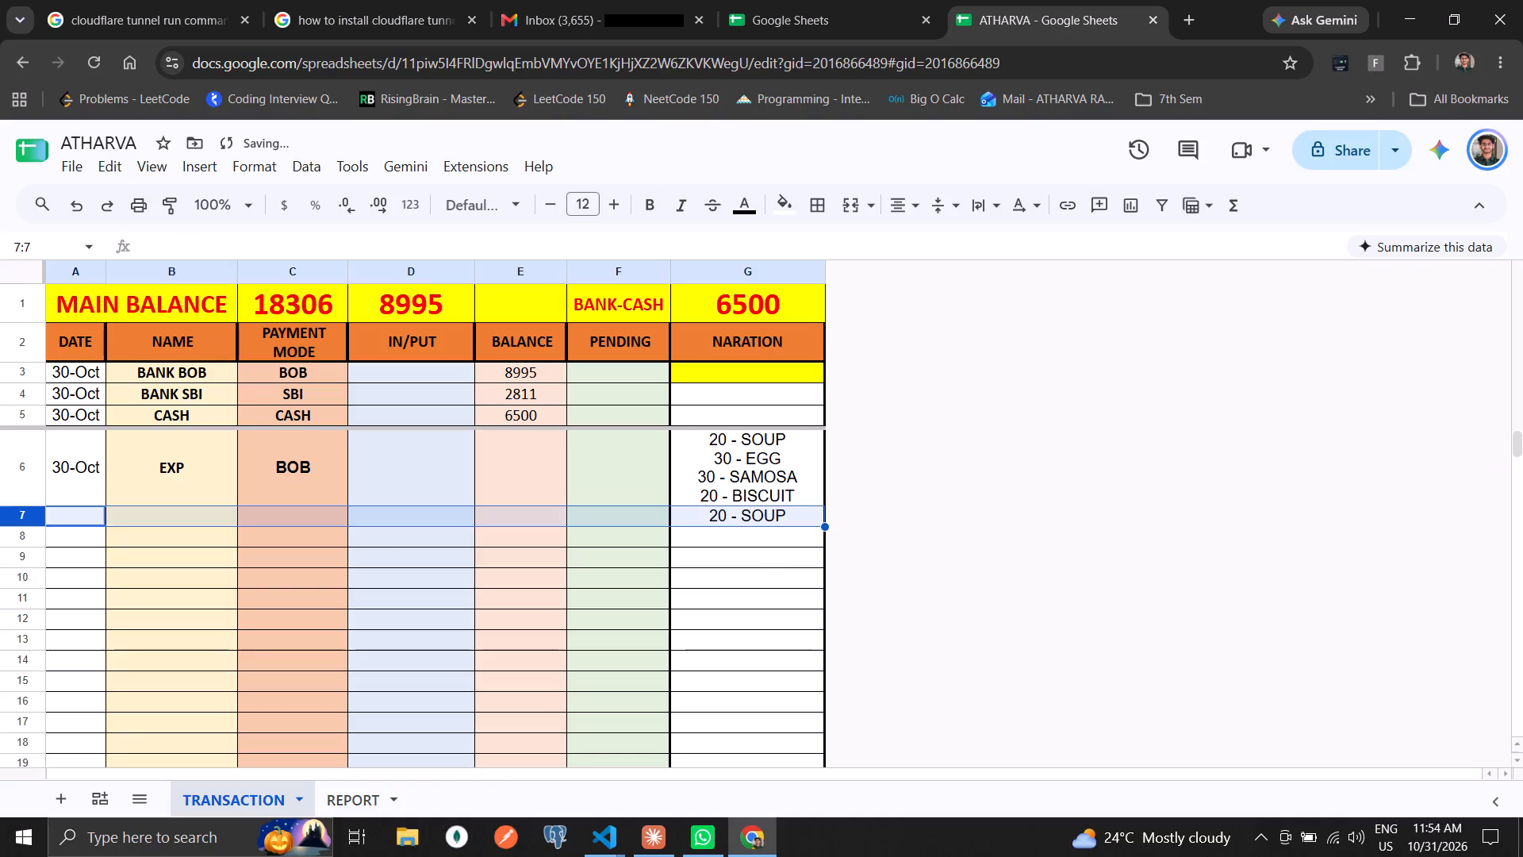
double_click(18, 523)
left_click(328, 536)
left_click(815, 455)
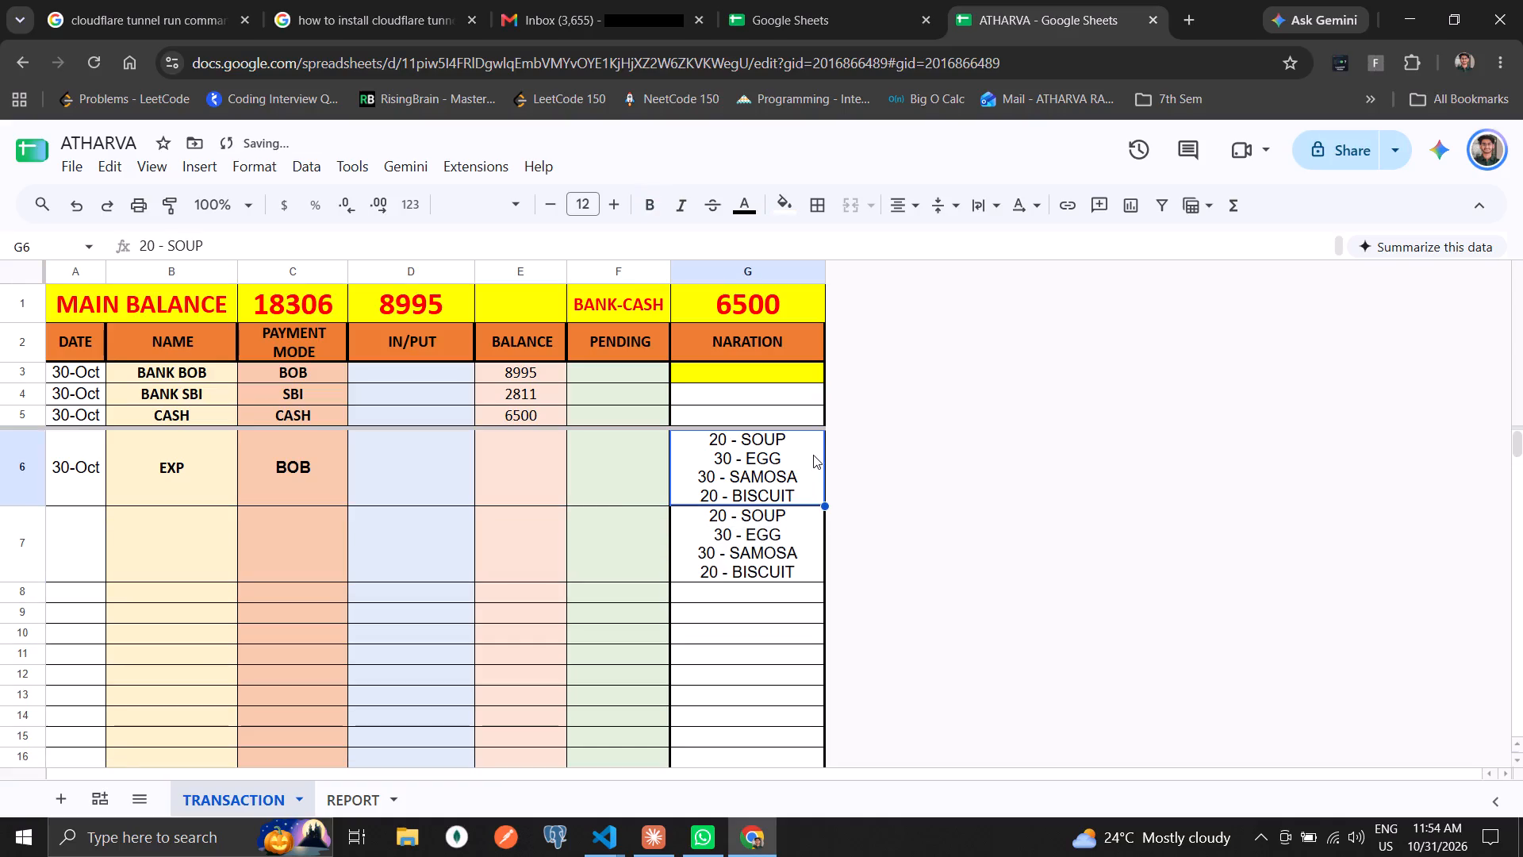
key("Delete")
Change the name in row 6 to PAPA and clear that row's payment mode.
left_click(241, 494)
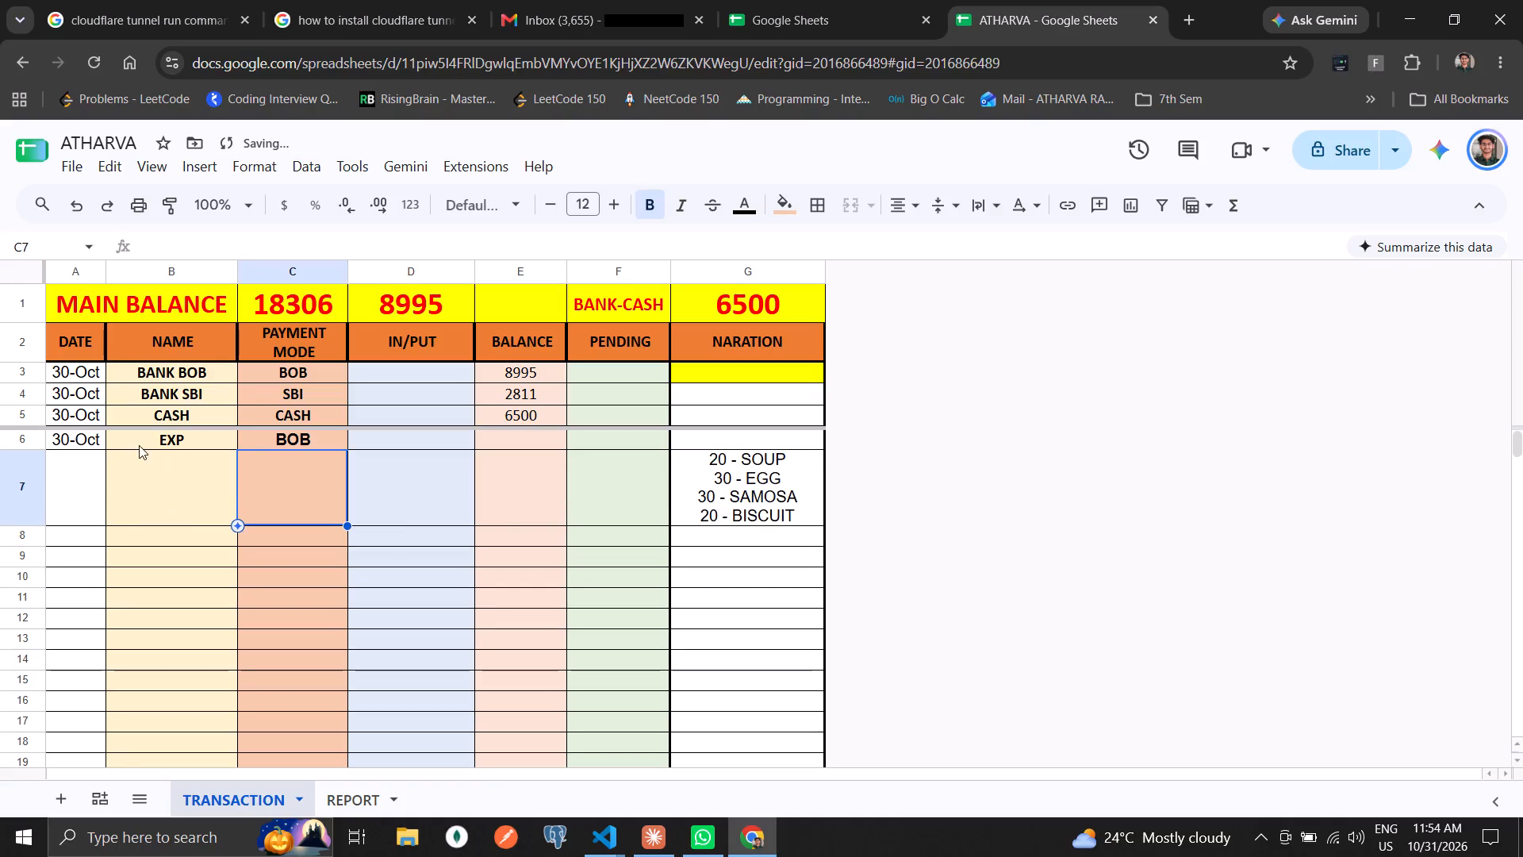
left_click(155, 438)
left_click(193, 485)
left_click(194, 437)
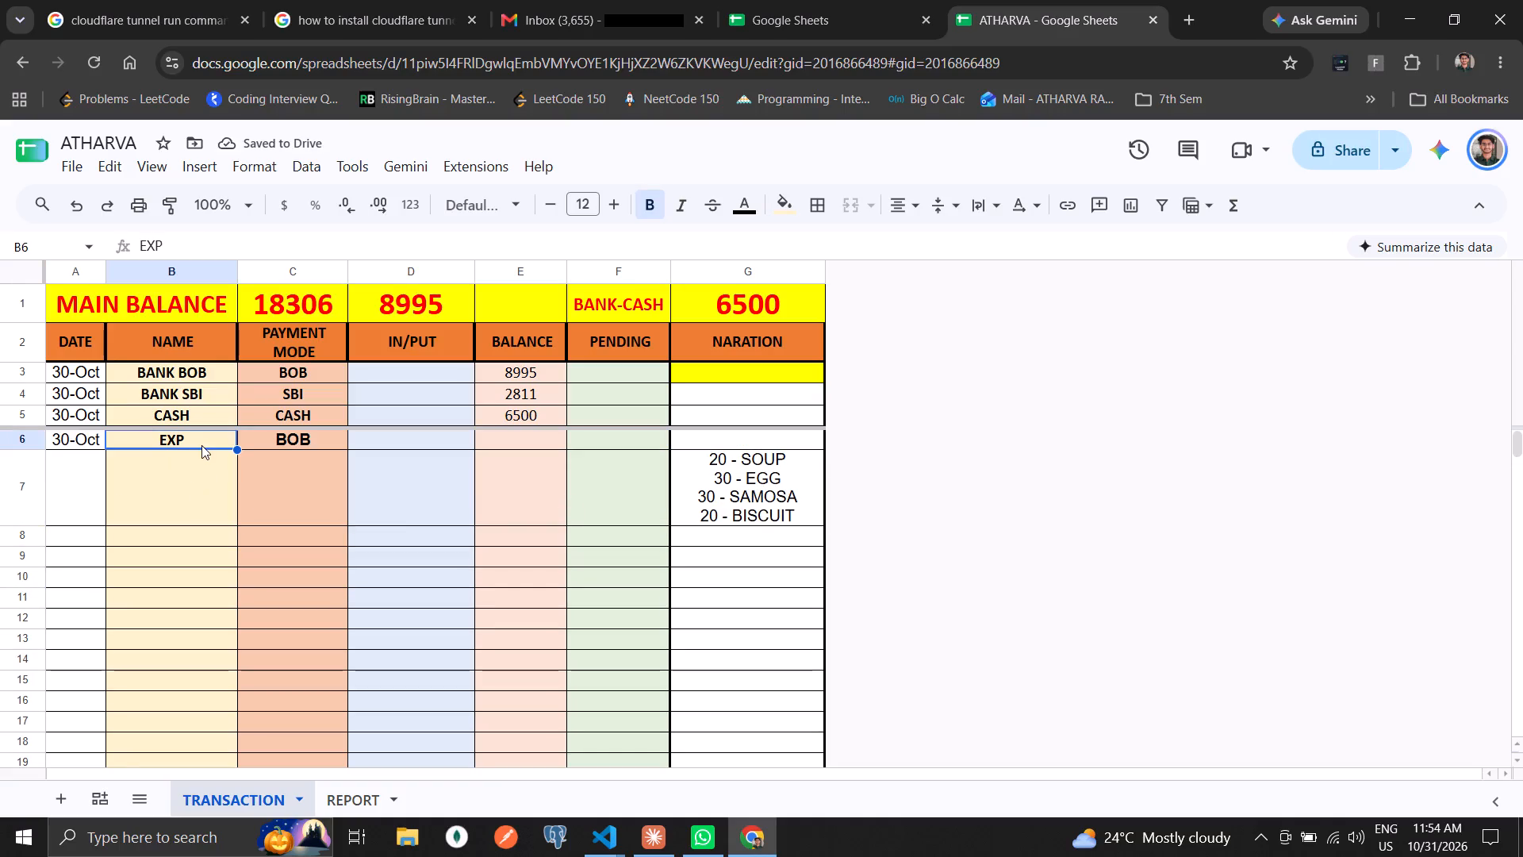
type("PAPA")
key("Right")
key("Right")
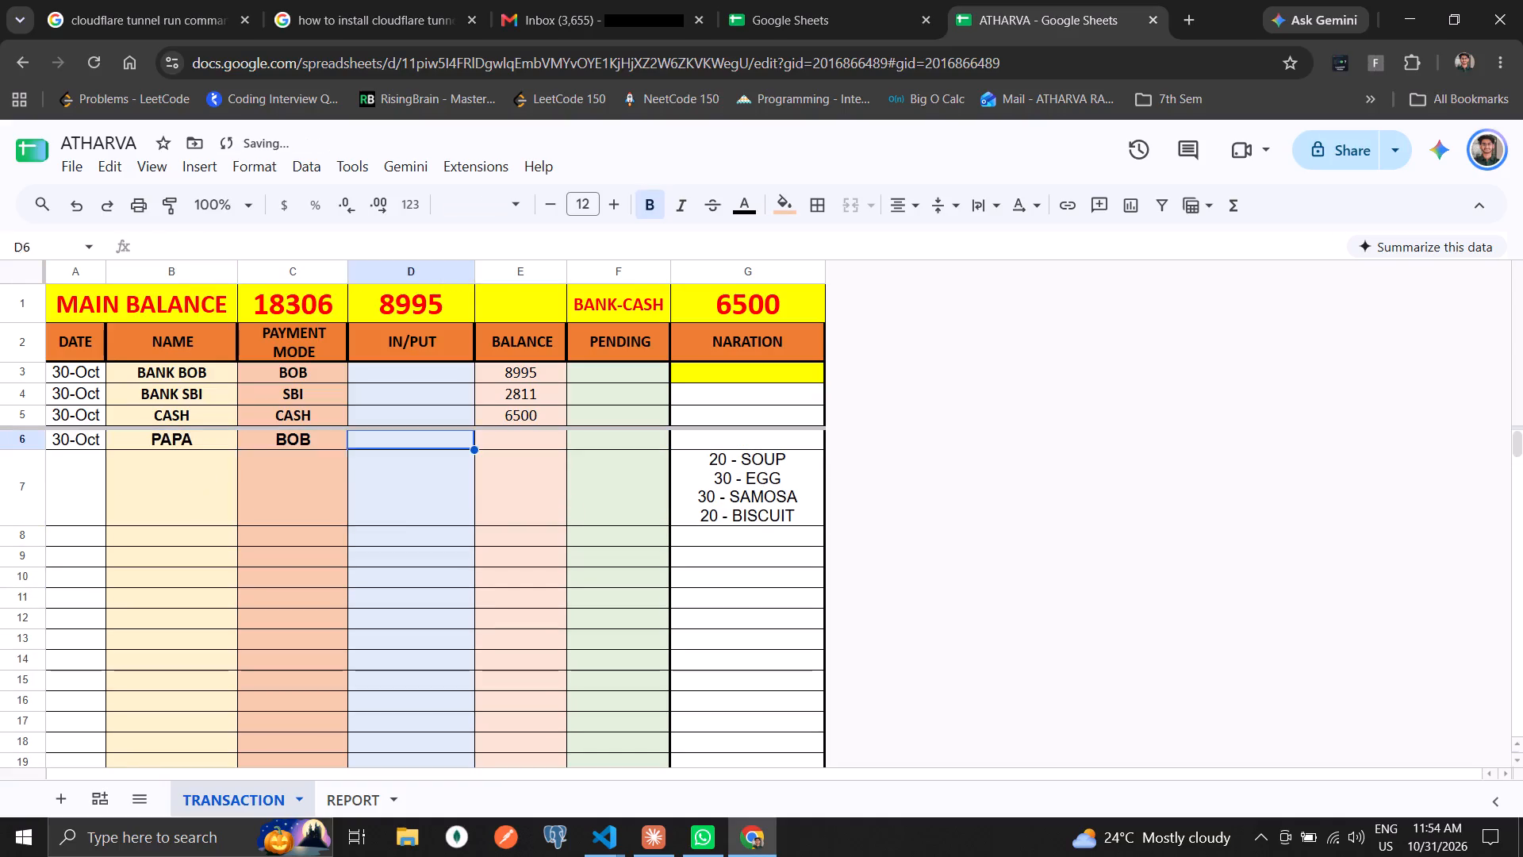
key("Left")
key("Delete")
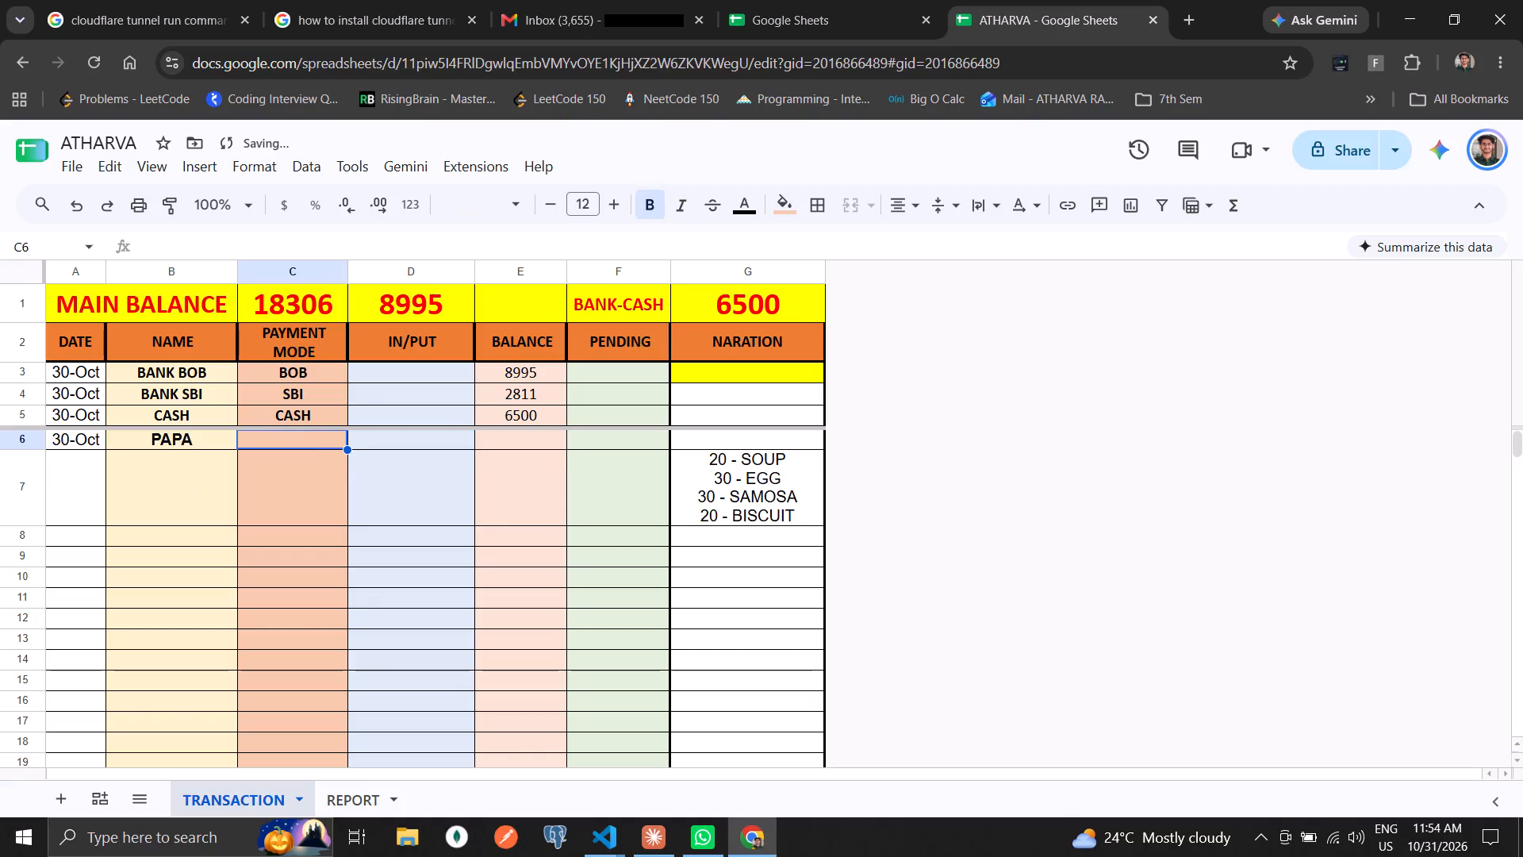
Enter a pending amount of 240 for the PAPA row in F6.
key("Right")
key("Right")
key("Right")
type("-2")
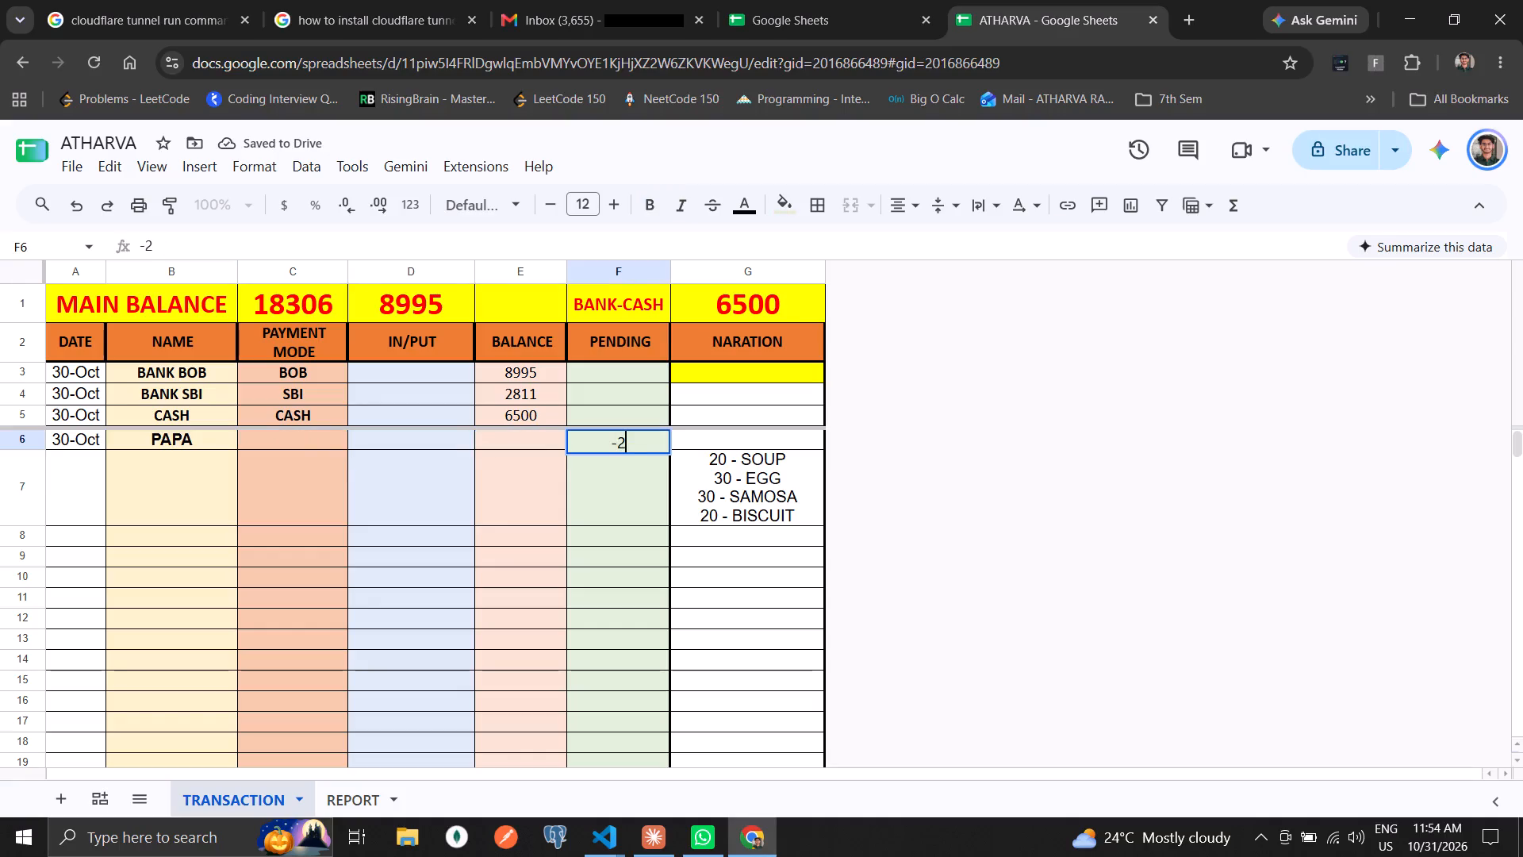
key("BackSpace")
key("BackSpace")
type("240")
key("Down")
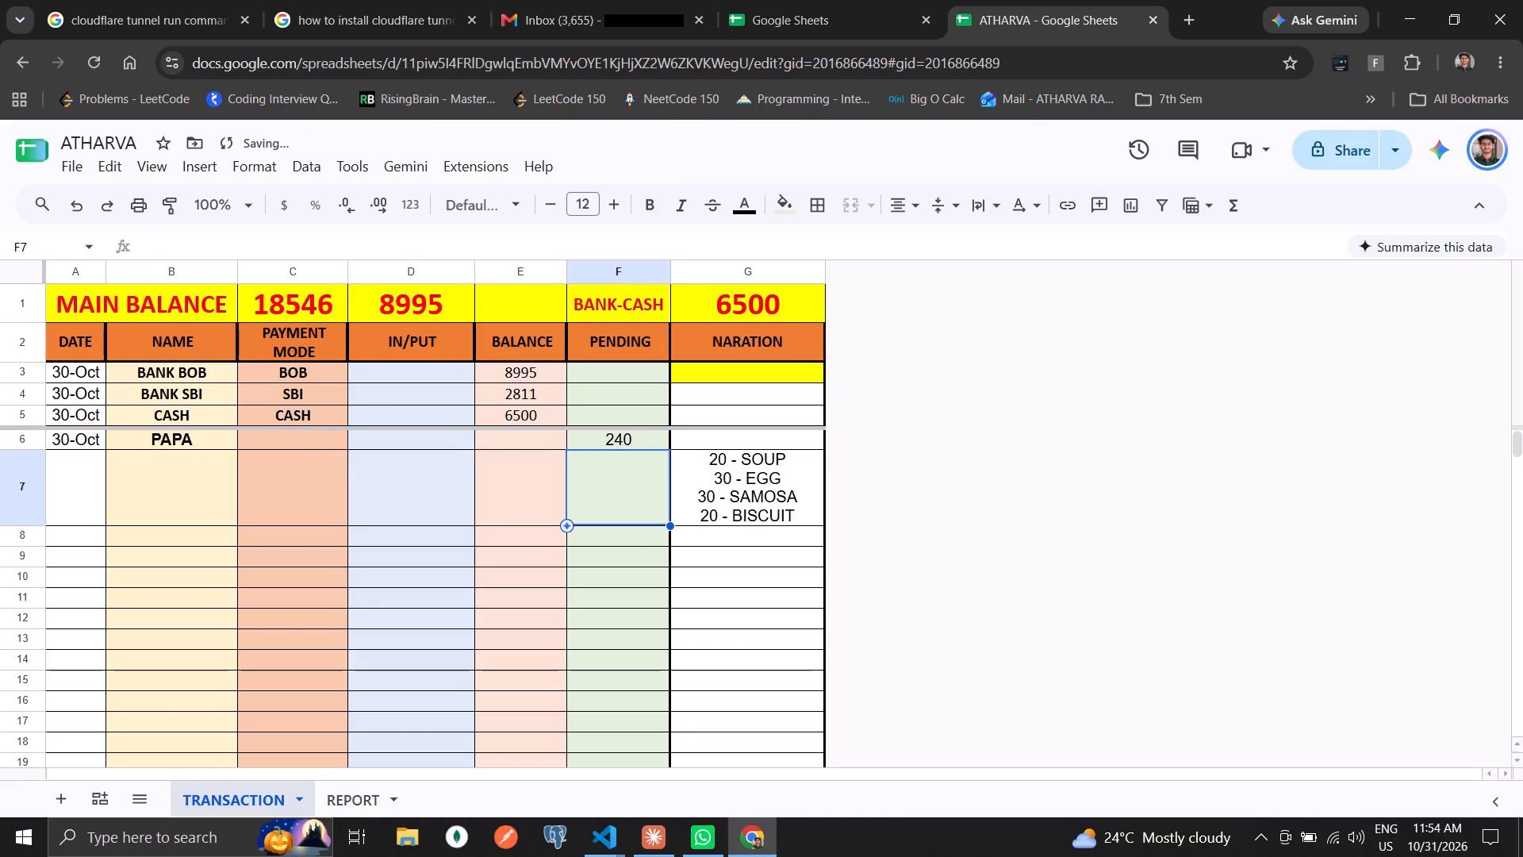
Enter the narration TILL 29 OCT for the PAPA row in G6.
key("Up")
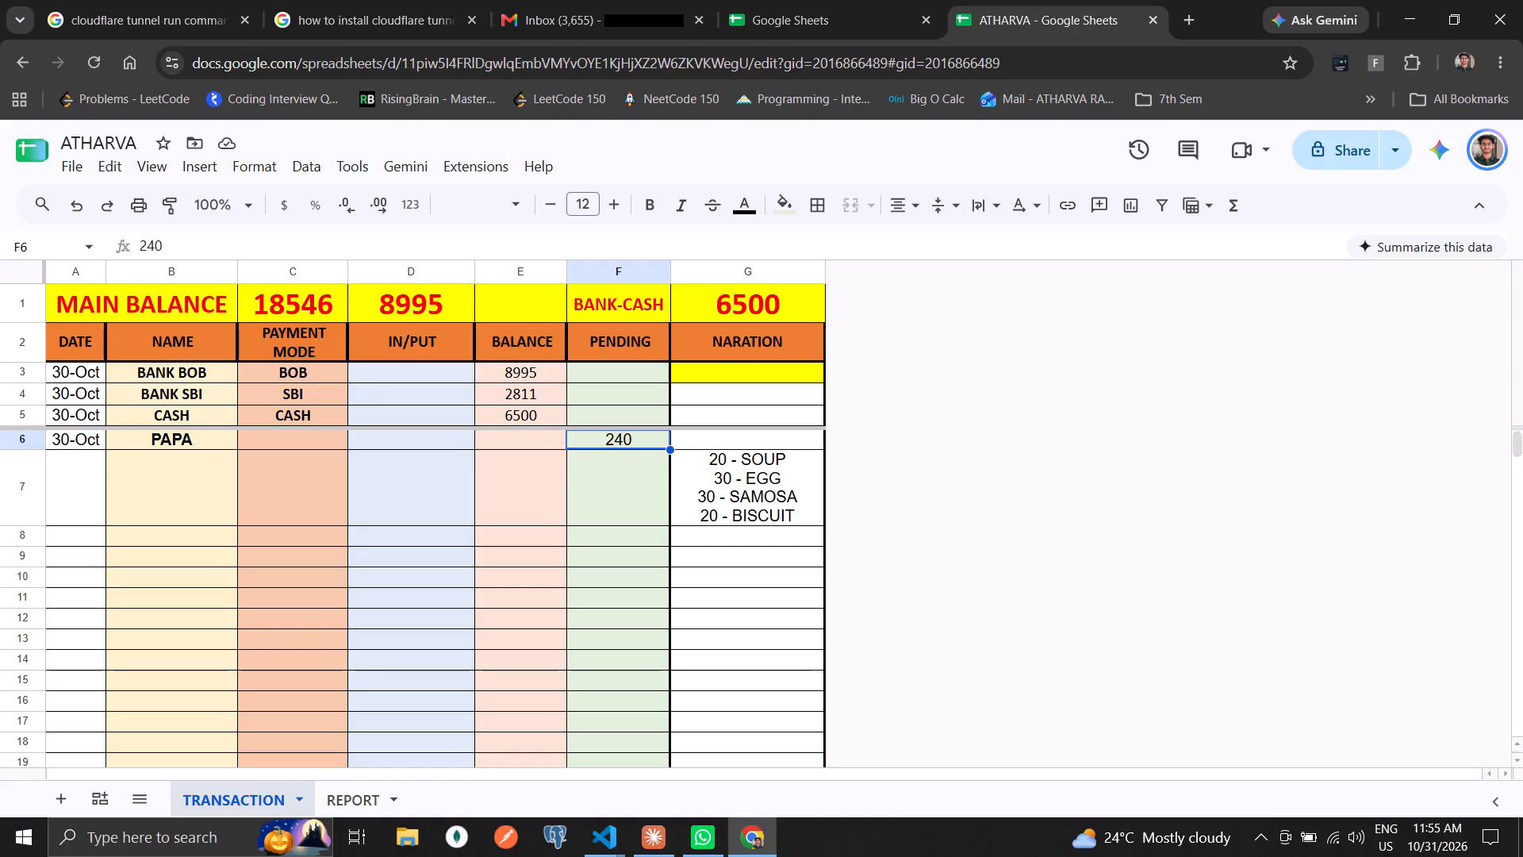
key("Left")
key("Left")
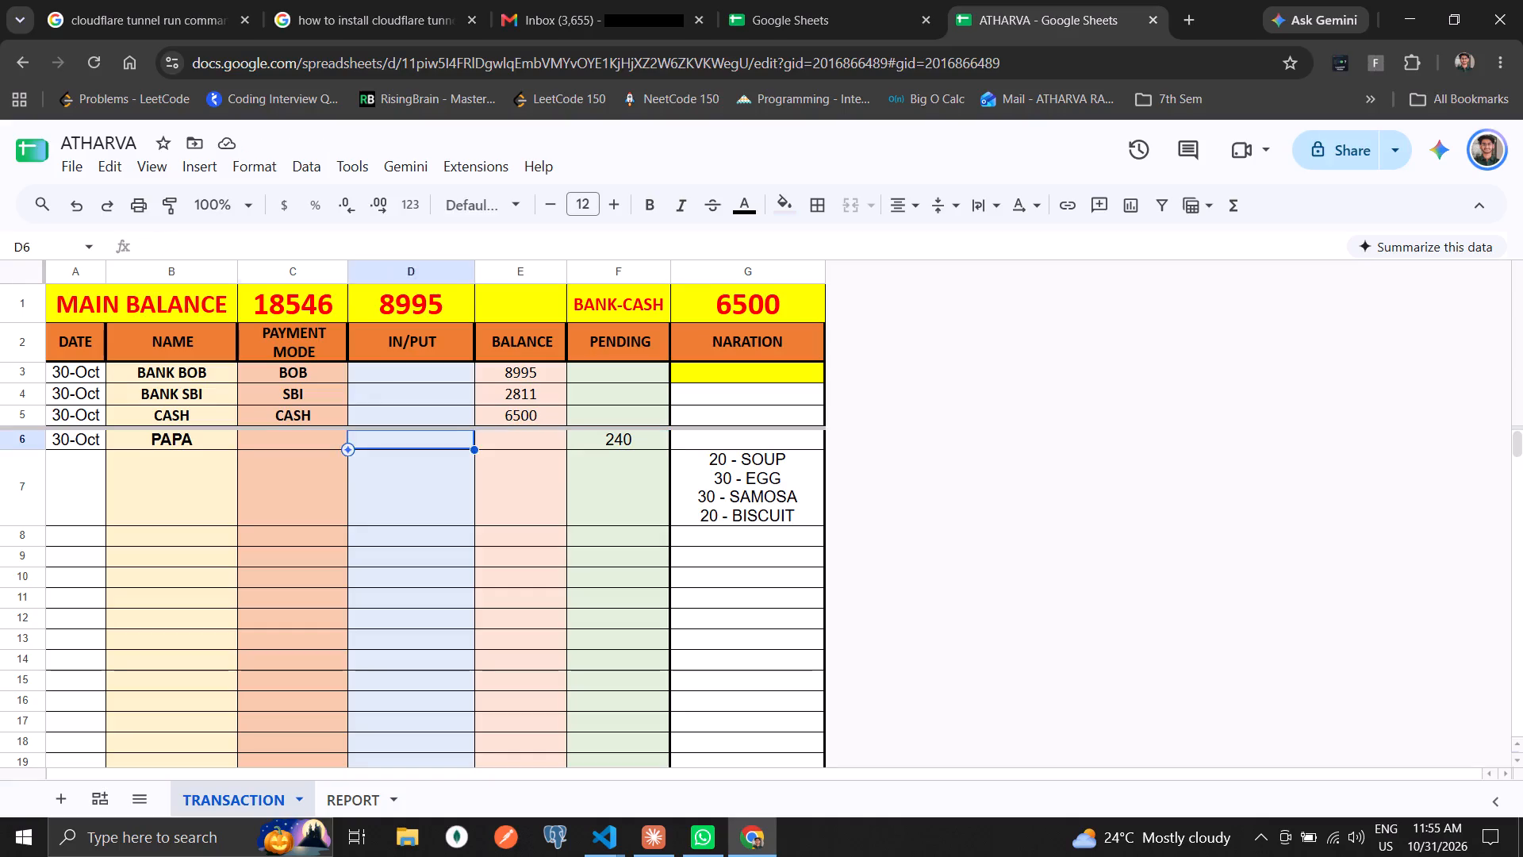
key("Left")
key("Left")
key("Right")
key("Right")
key("Right")
key("Right")
key("Right")
type("TILL")
key("space")
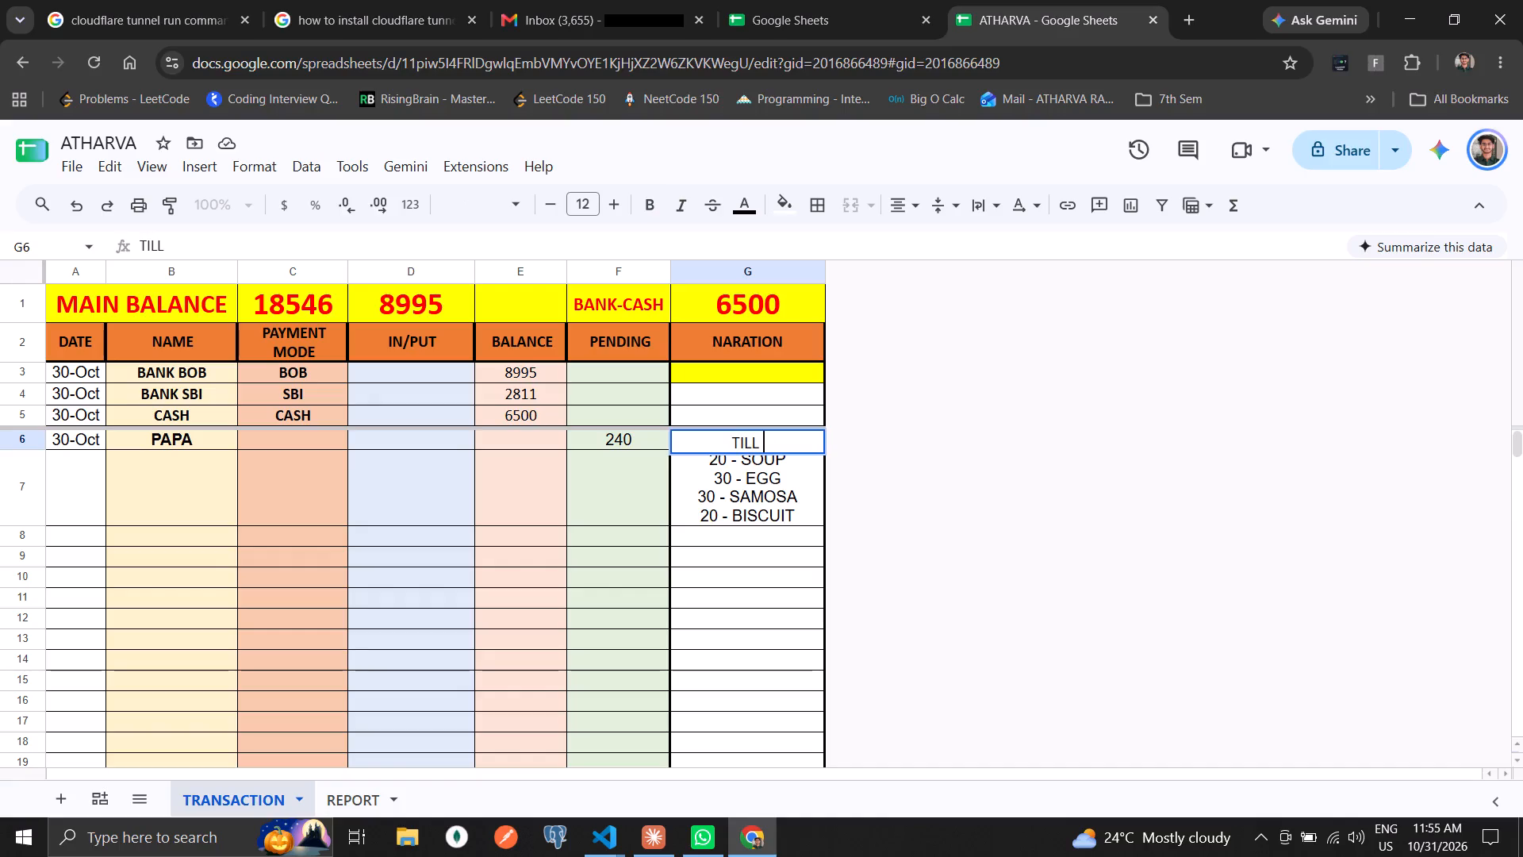
type("29 OCT")
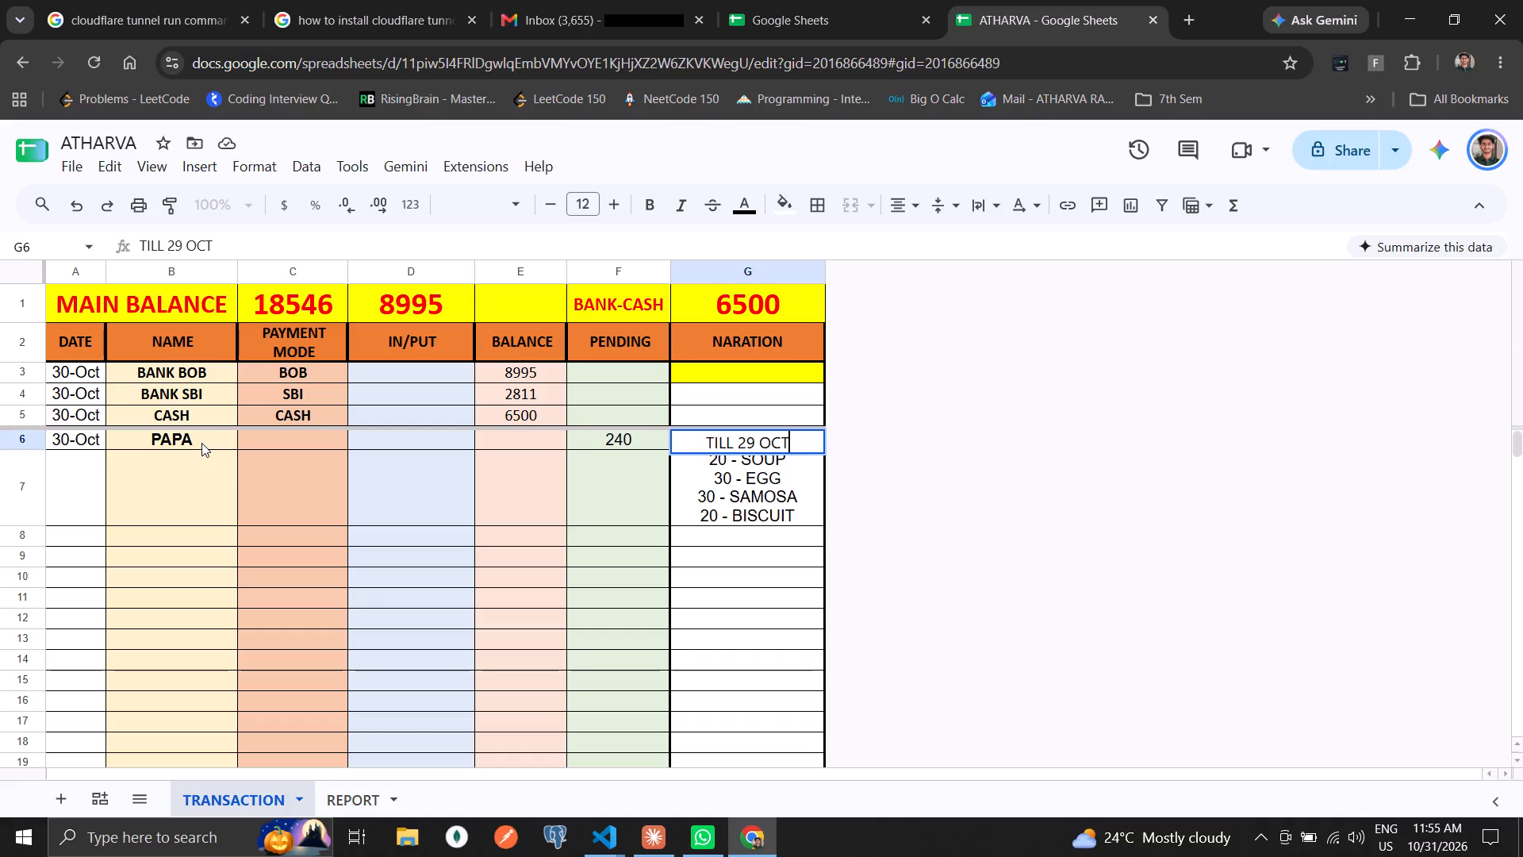
key("Right")
key("Right")
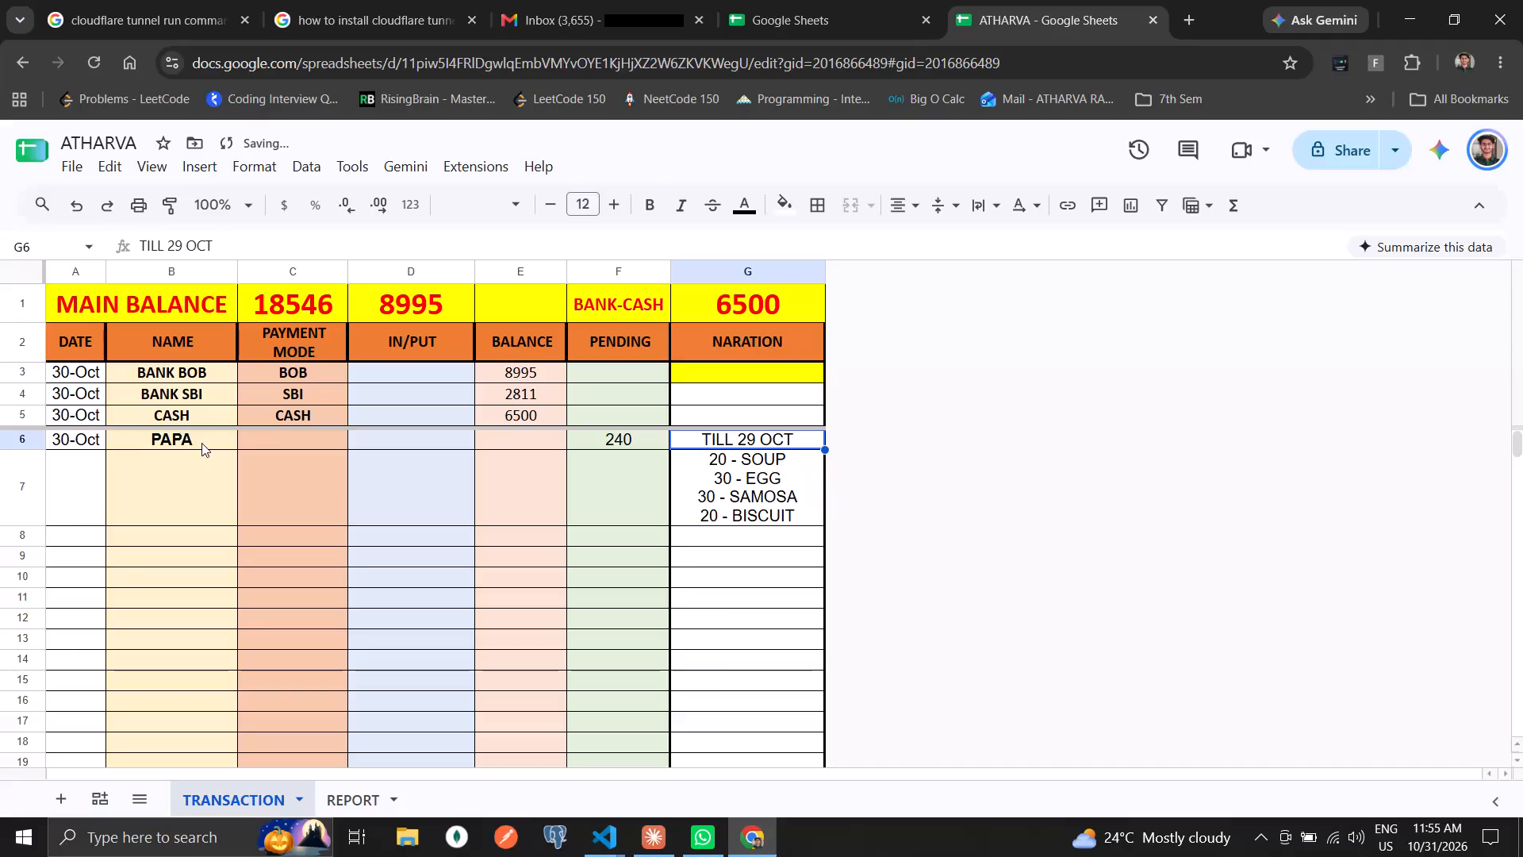
key("Right")
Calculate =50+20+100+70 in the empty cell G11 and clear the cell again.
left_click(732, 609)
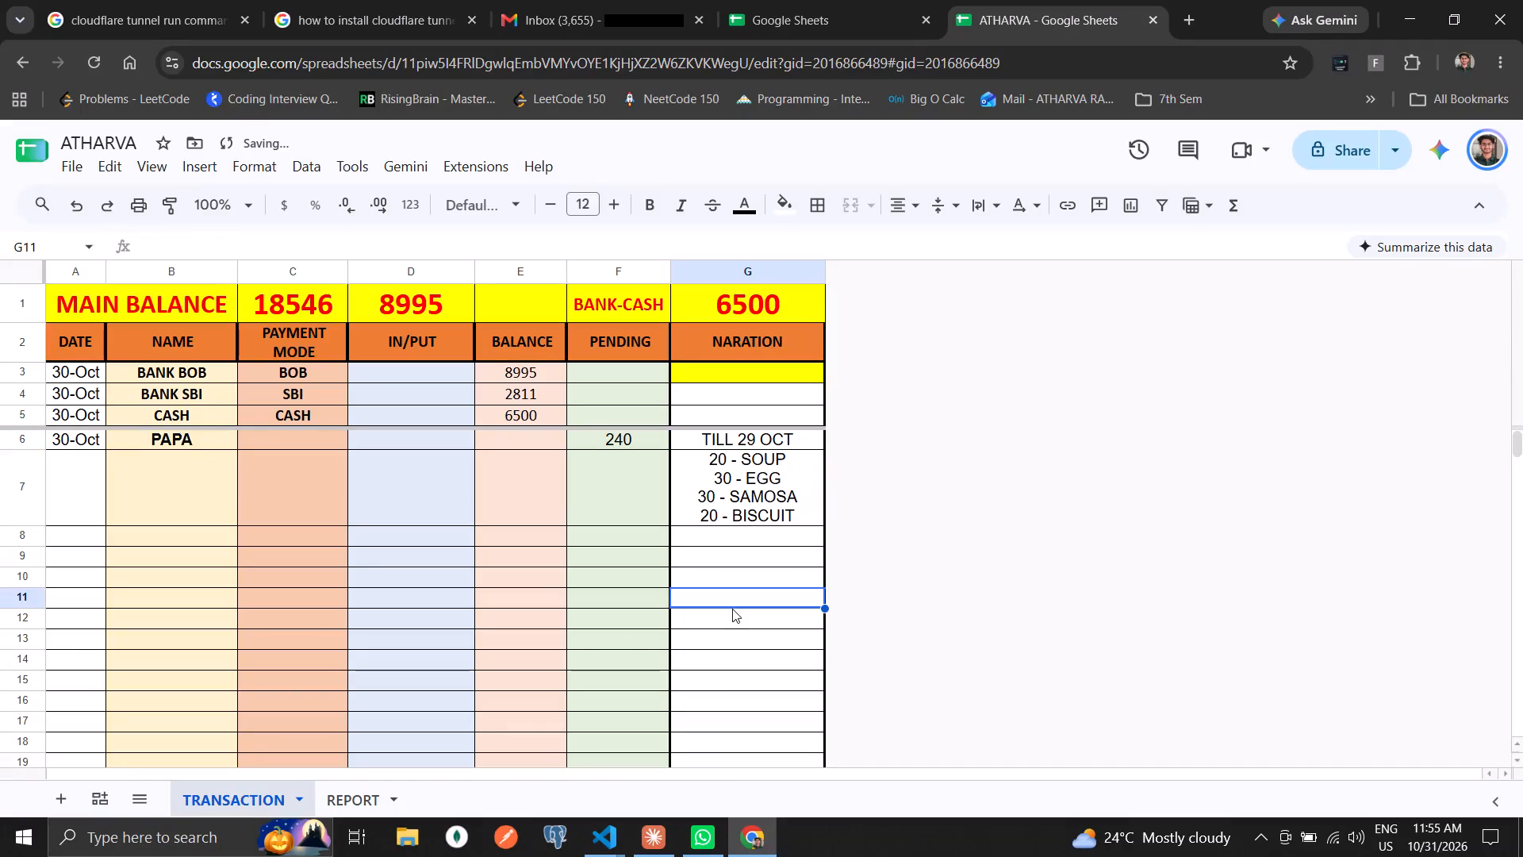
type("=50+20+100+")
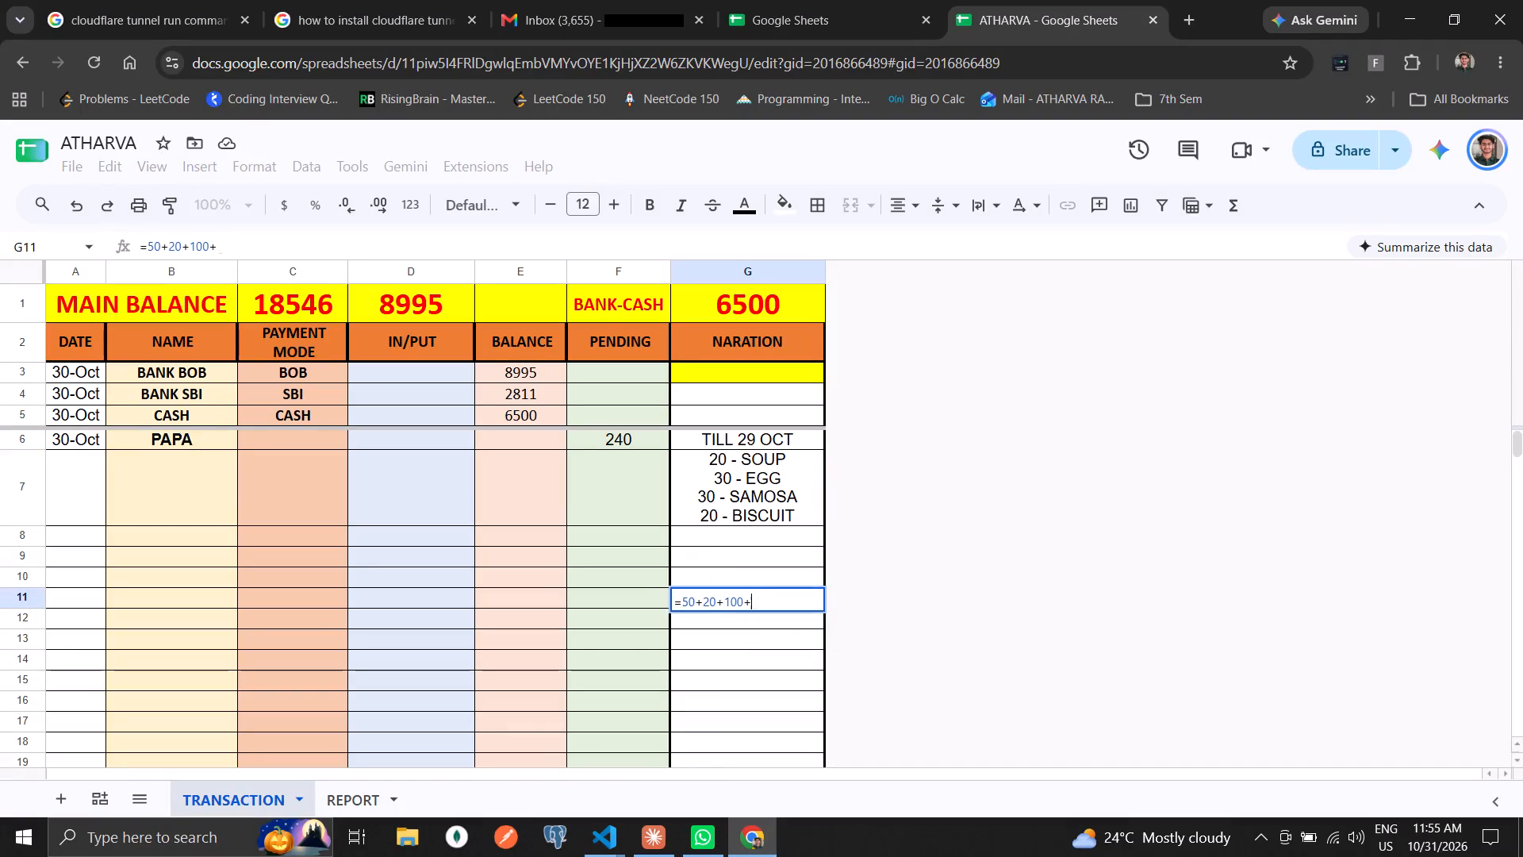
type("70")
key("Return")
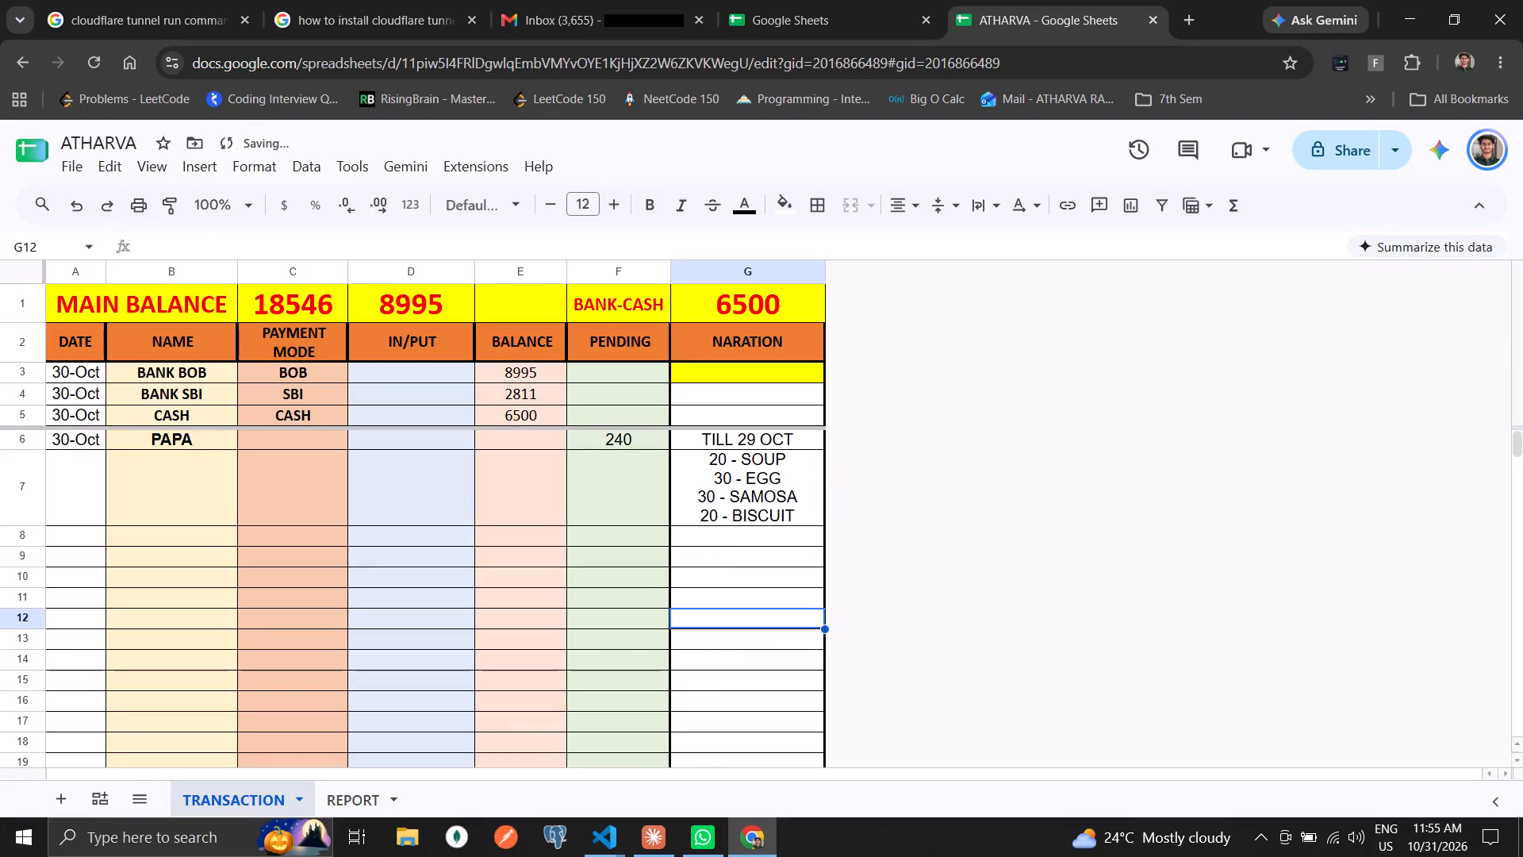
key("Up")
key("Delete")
Copy the four-line expense narration from G7 into G8 and clear G7.
key("Up")
key("Up")
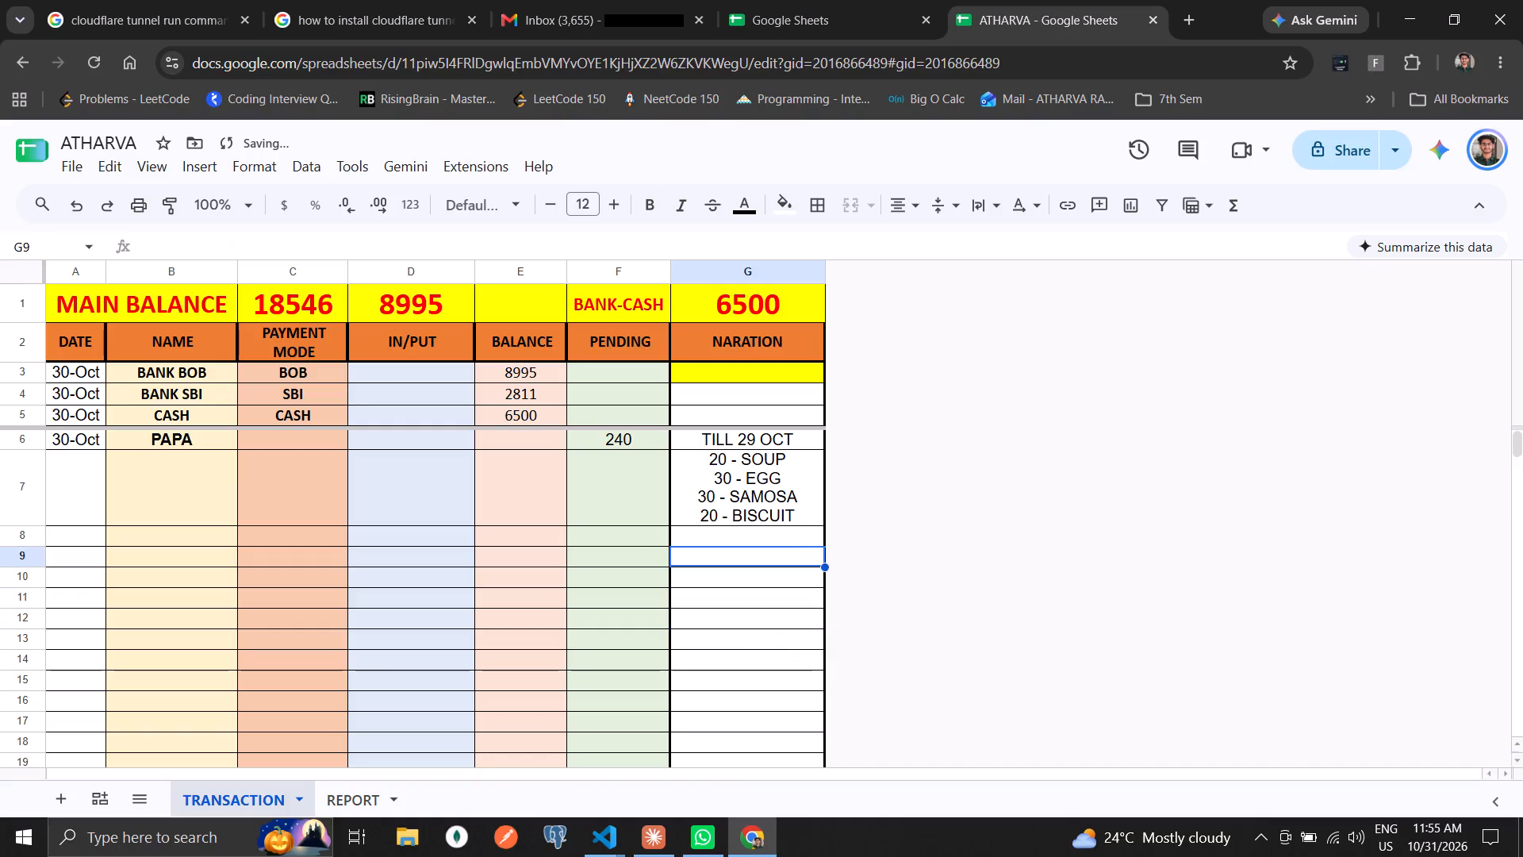
key("Up")
key("Up")
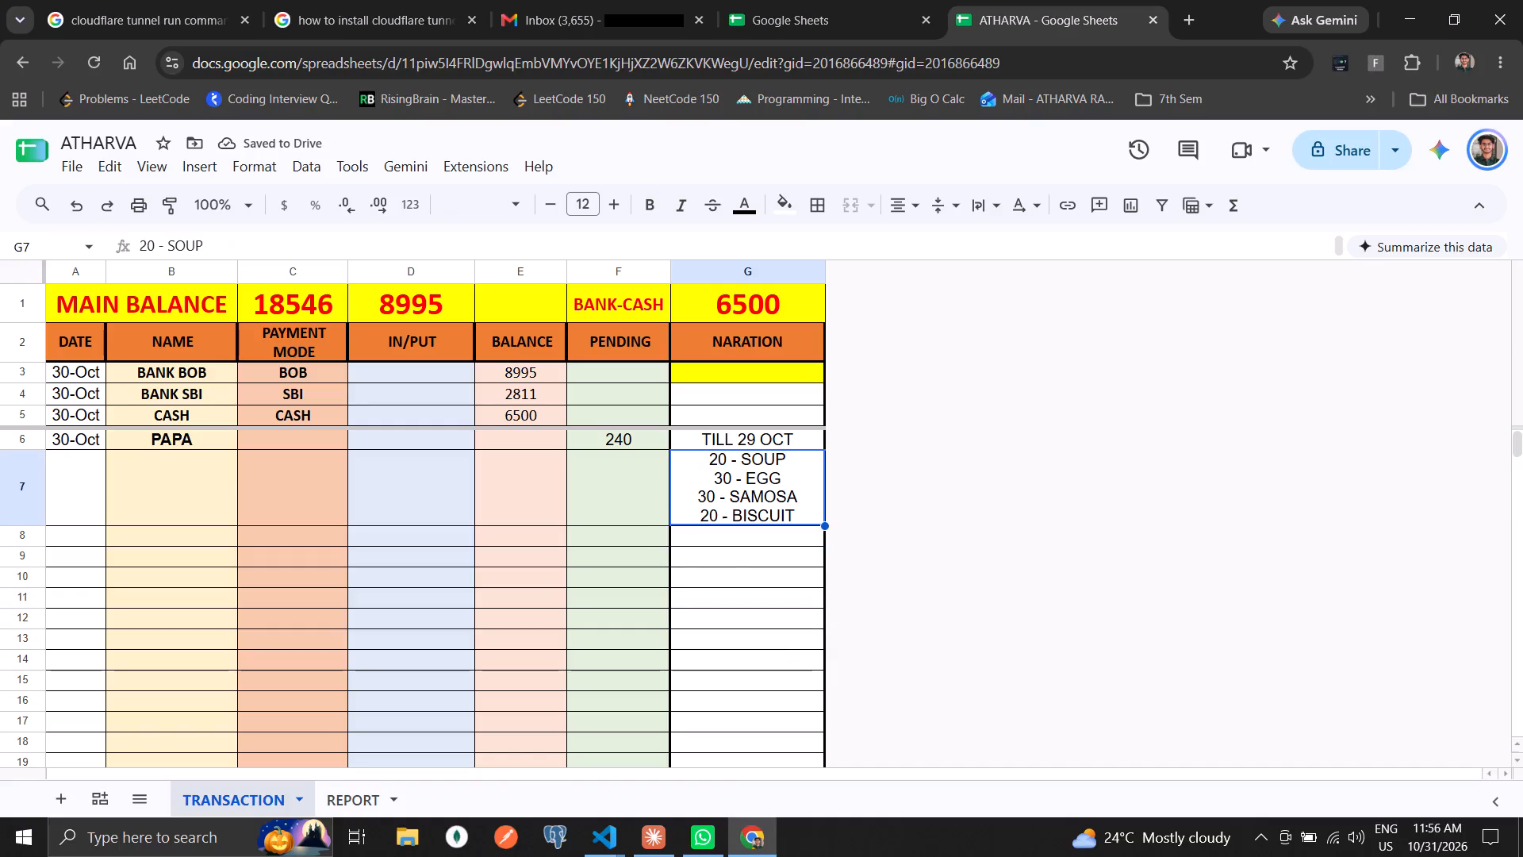
key("ctrl+c")
key("Down")
key("ctrl+v")
key("Up")
key("Delete")
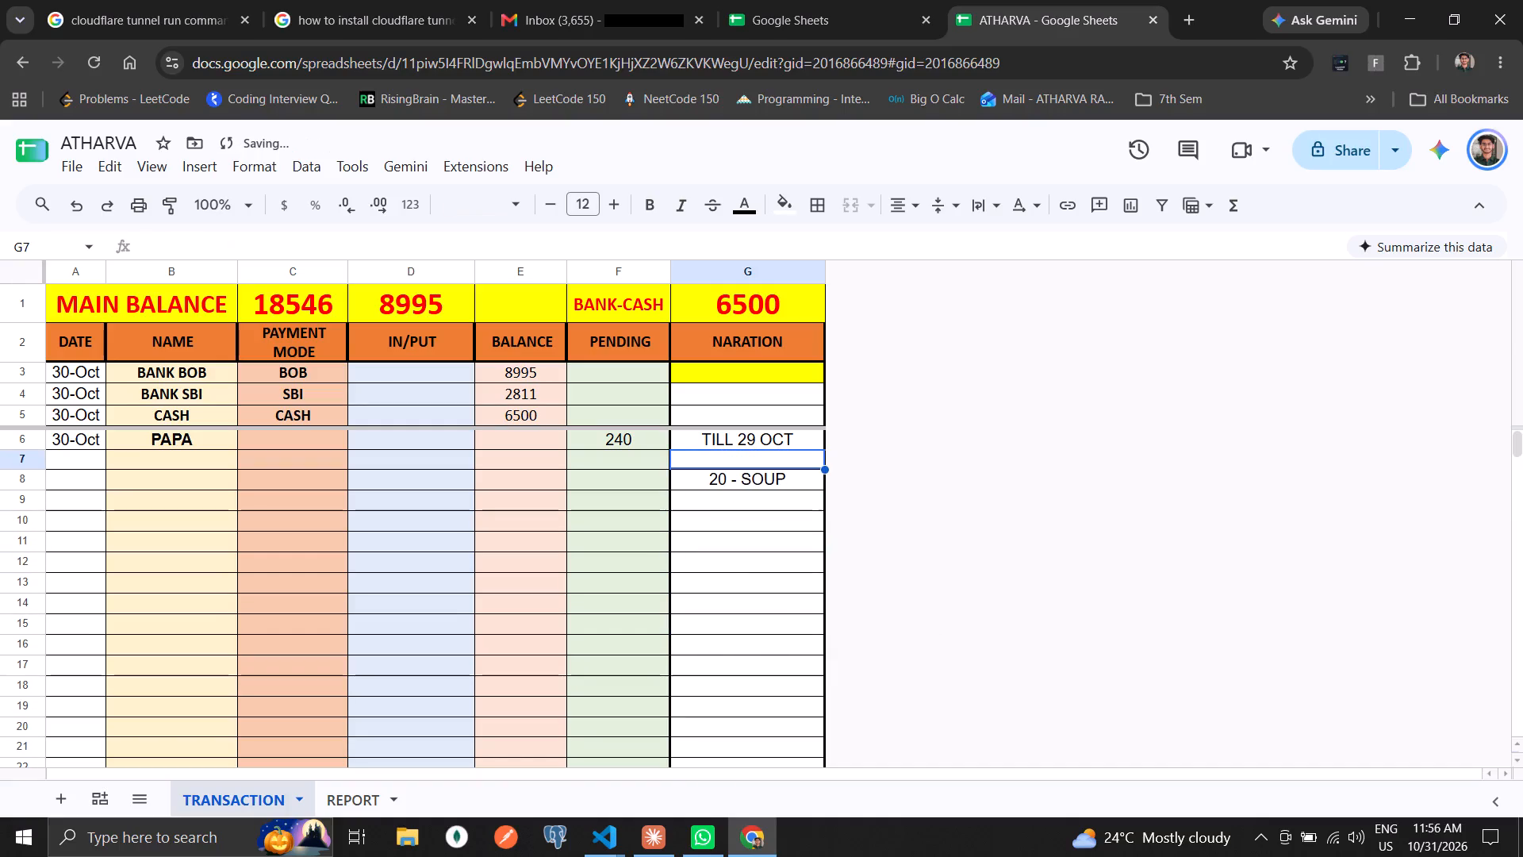
Add a MUMMY entry in row 7 with a pending amount of 400.
key("Left")
key("Left")
key("Left")
key("Left")
key("Left")
type("MUMMY")
key("Right")
key("Right")
key("Right")
key("Right")
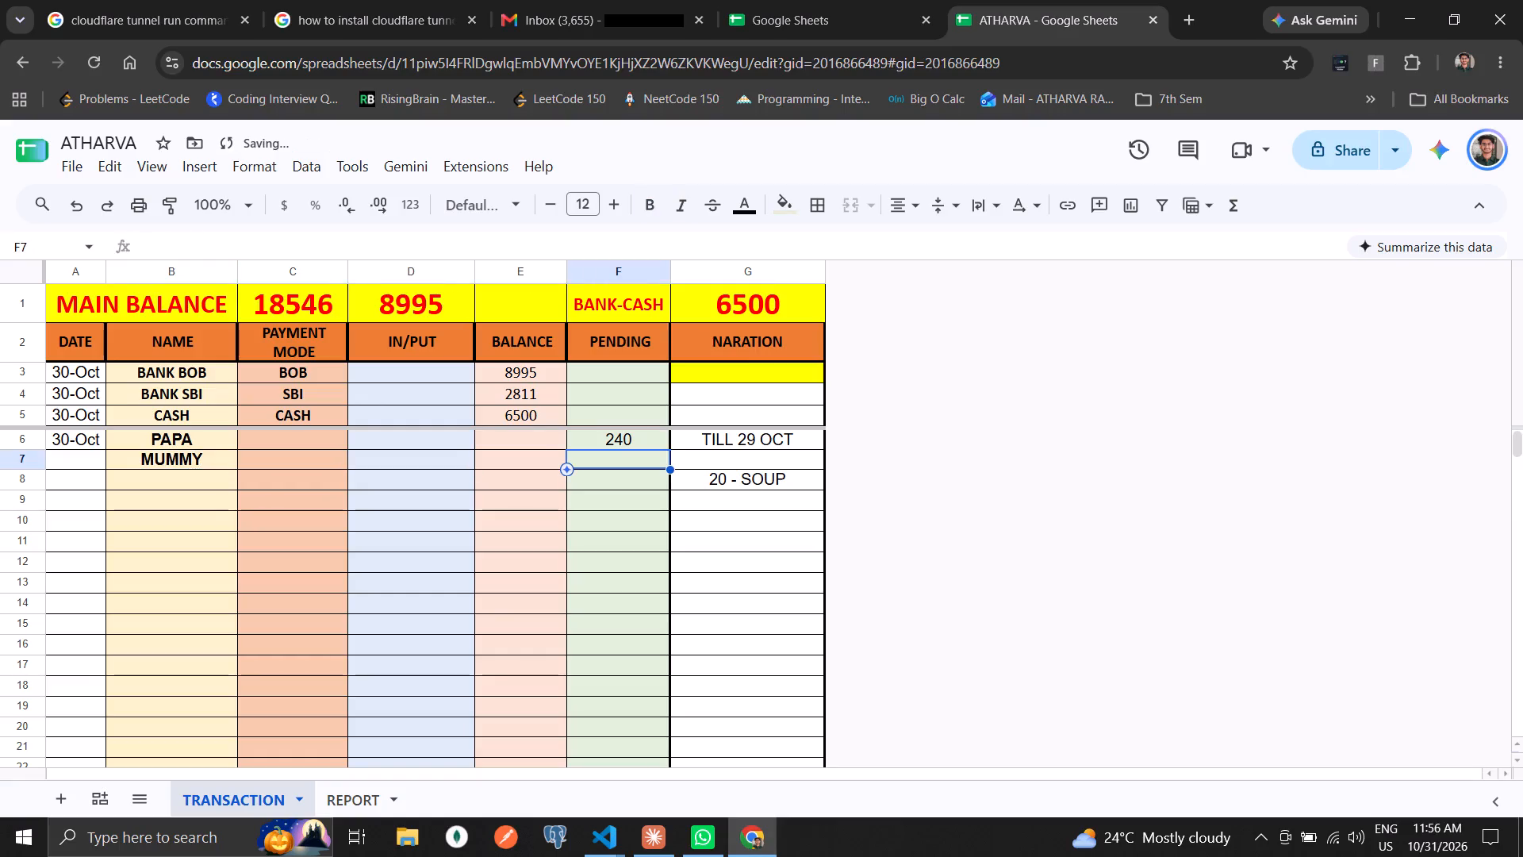
type("400")
key("Down")
key("Left")
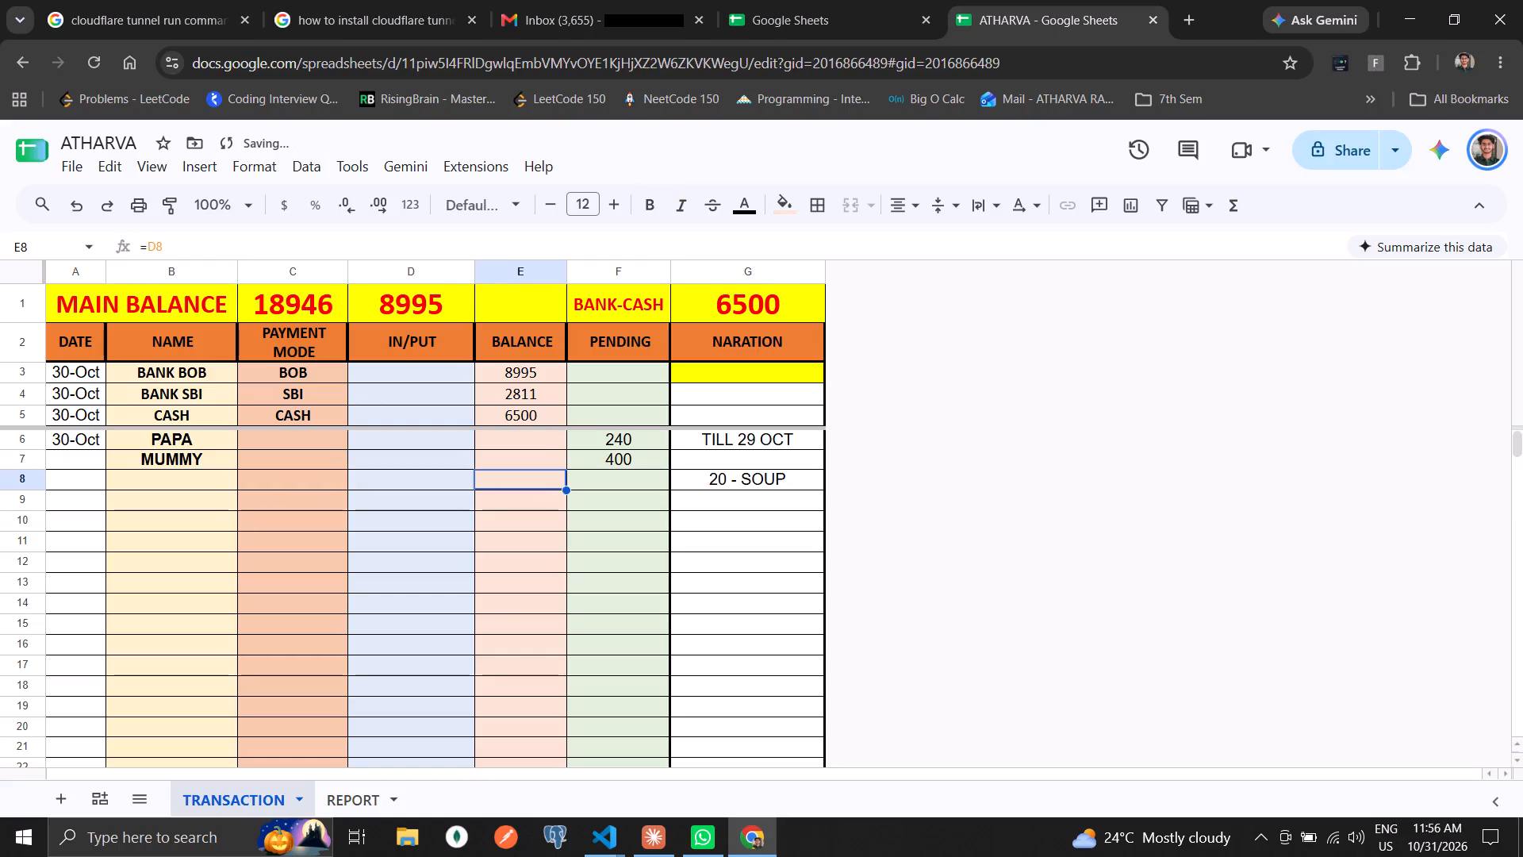
Fit the height of row 8 to its multi-line narration.
left_click(39, 485)
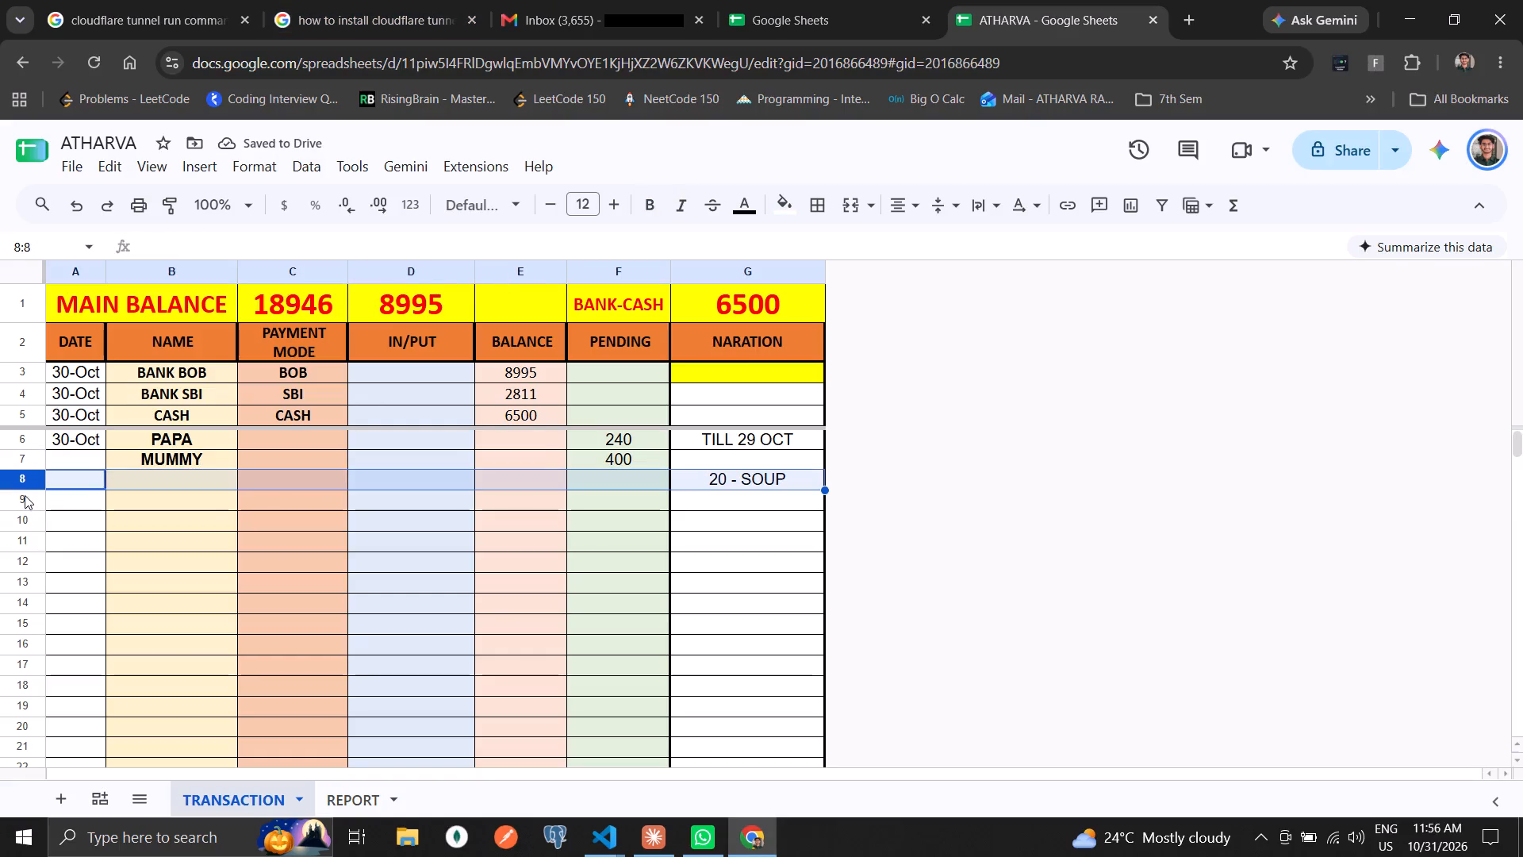
double_click(25, 492)
Enter the date 30-OCT in A7 and fill it down into A8.
left_click(78, 456)
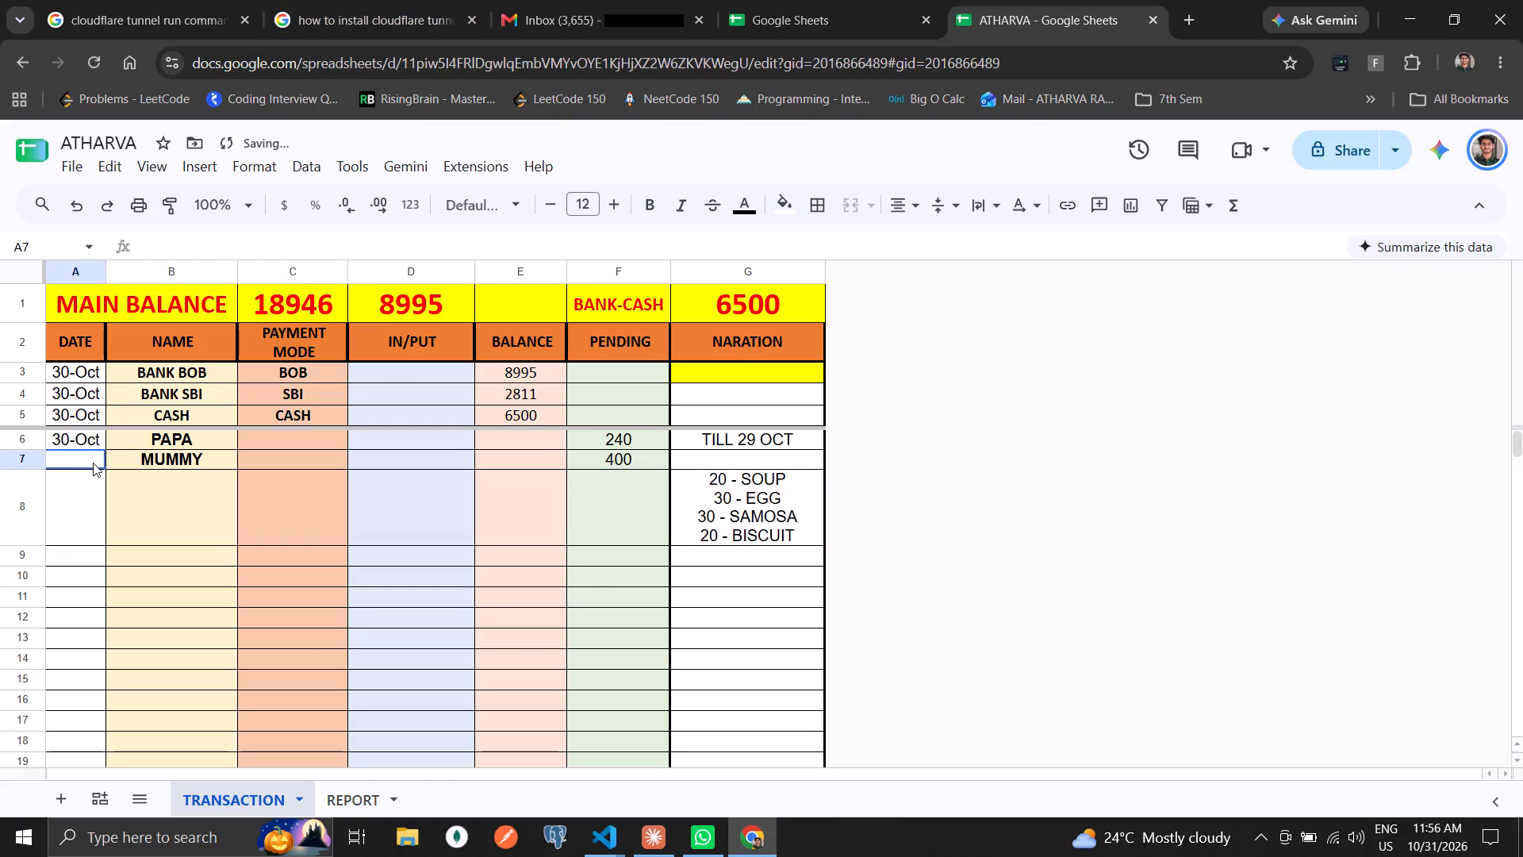
type("30-OCT")
key("Down")
key("ctrl+d")
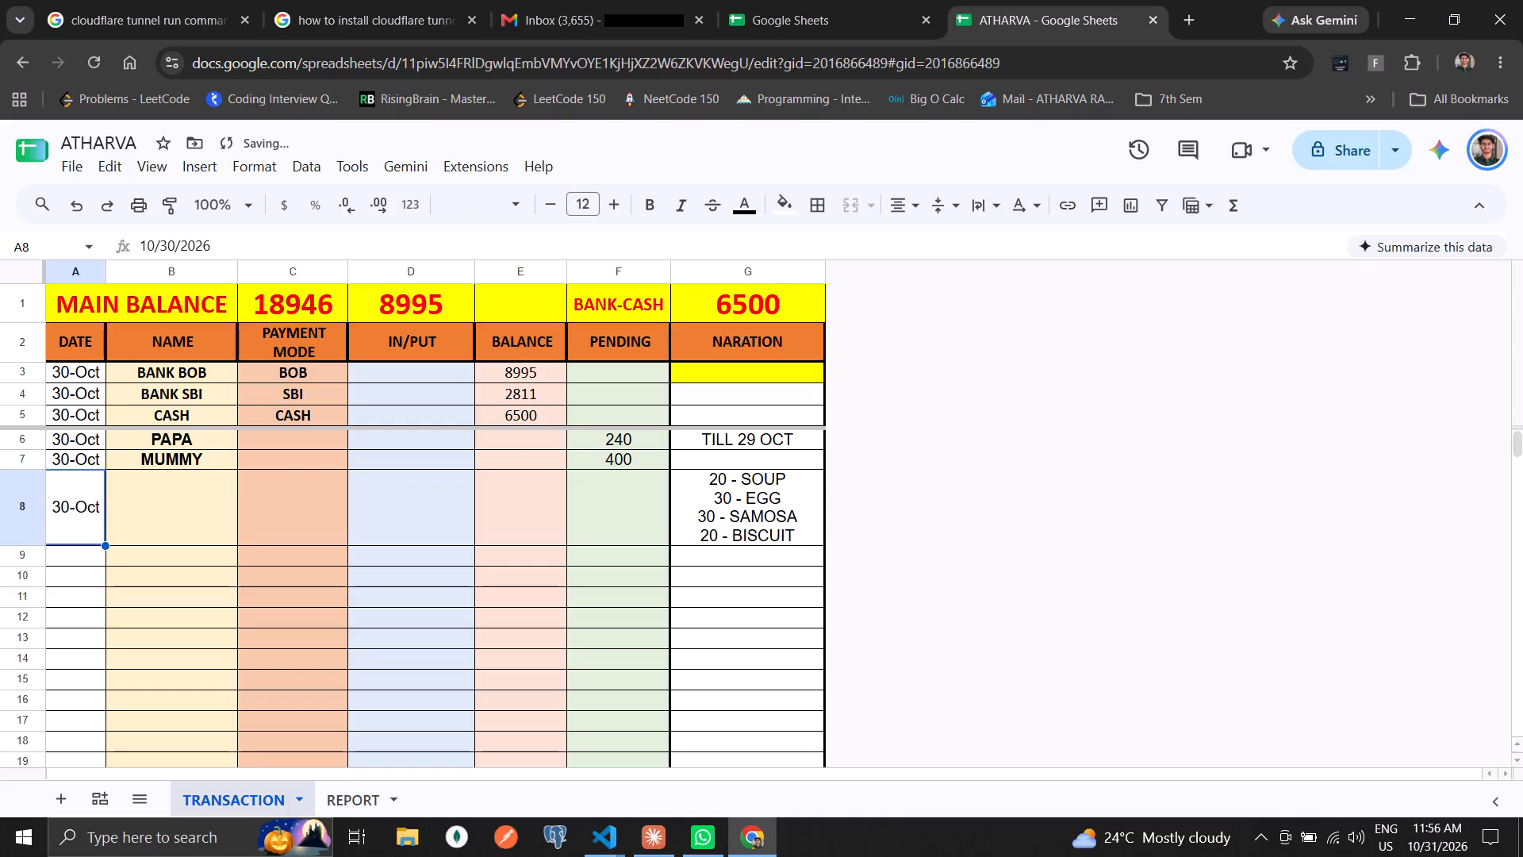
Enter the name EXP and the payment mode BOB for the row 8 expense.
key("Right")
type("EXP")
key("Right")
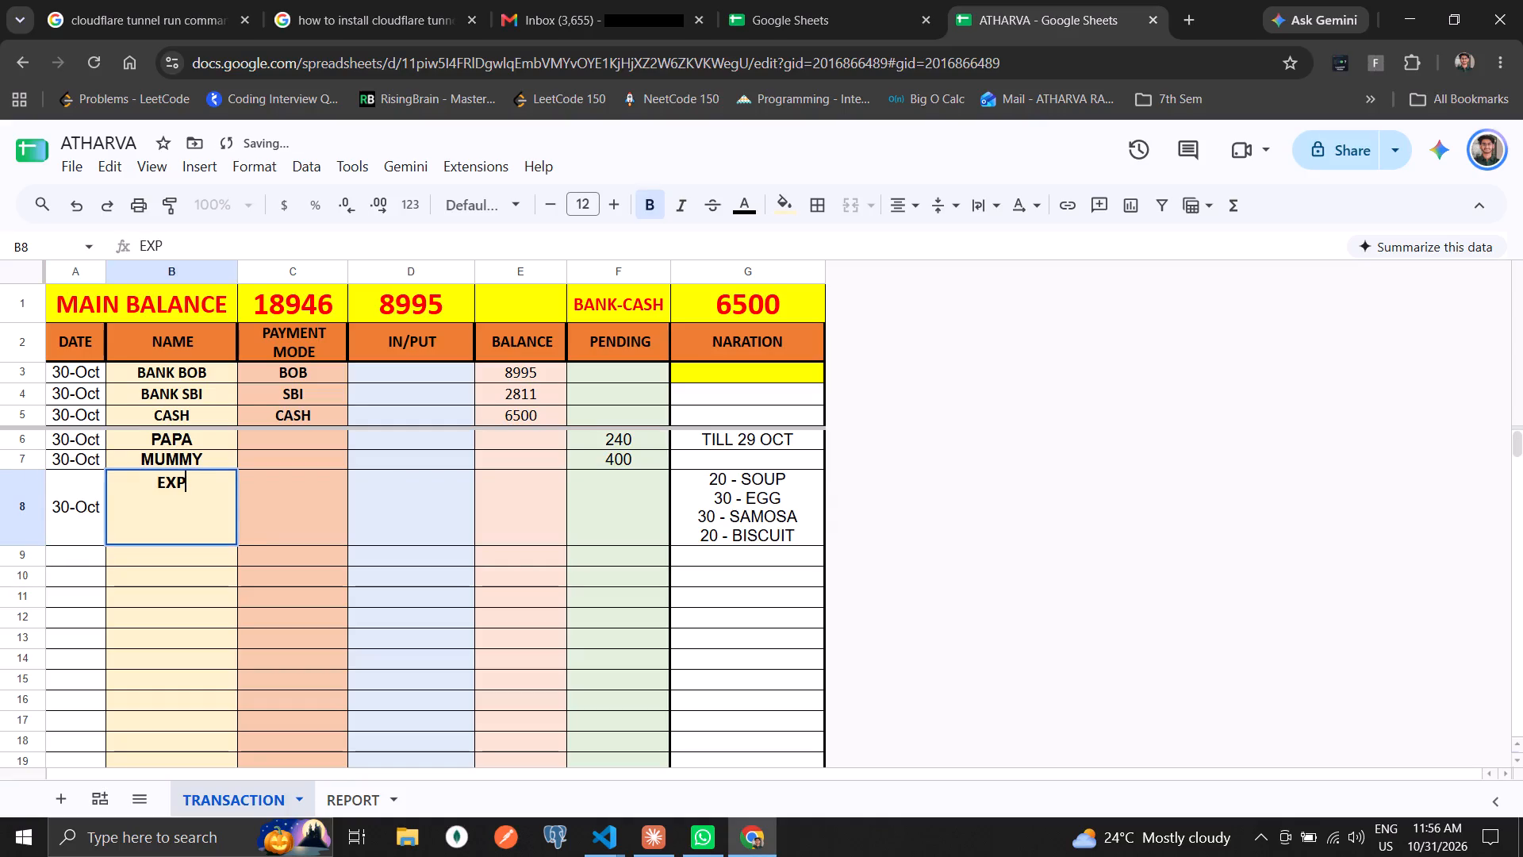
type("CASH")
key("BackSpace")
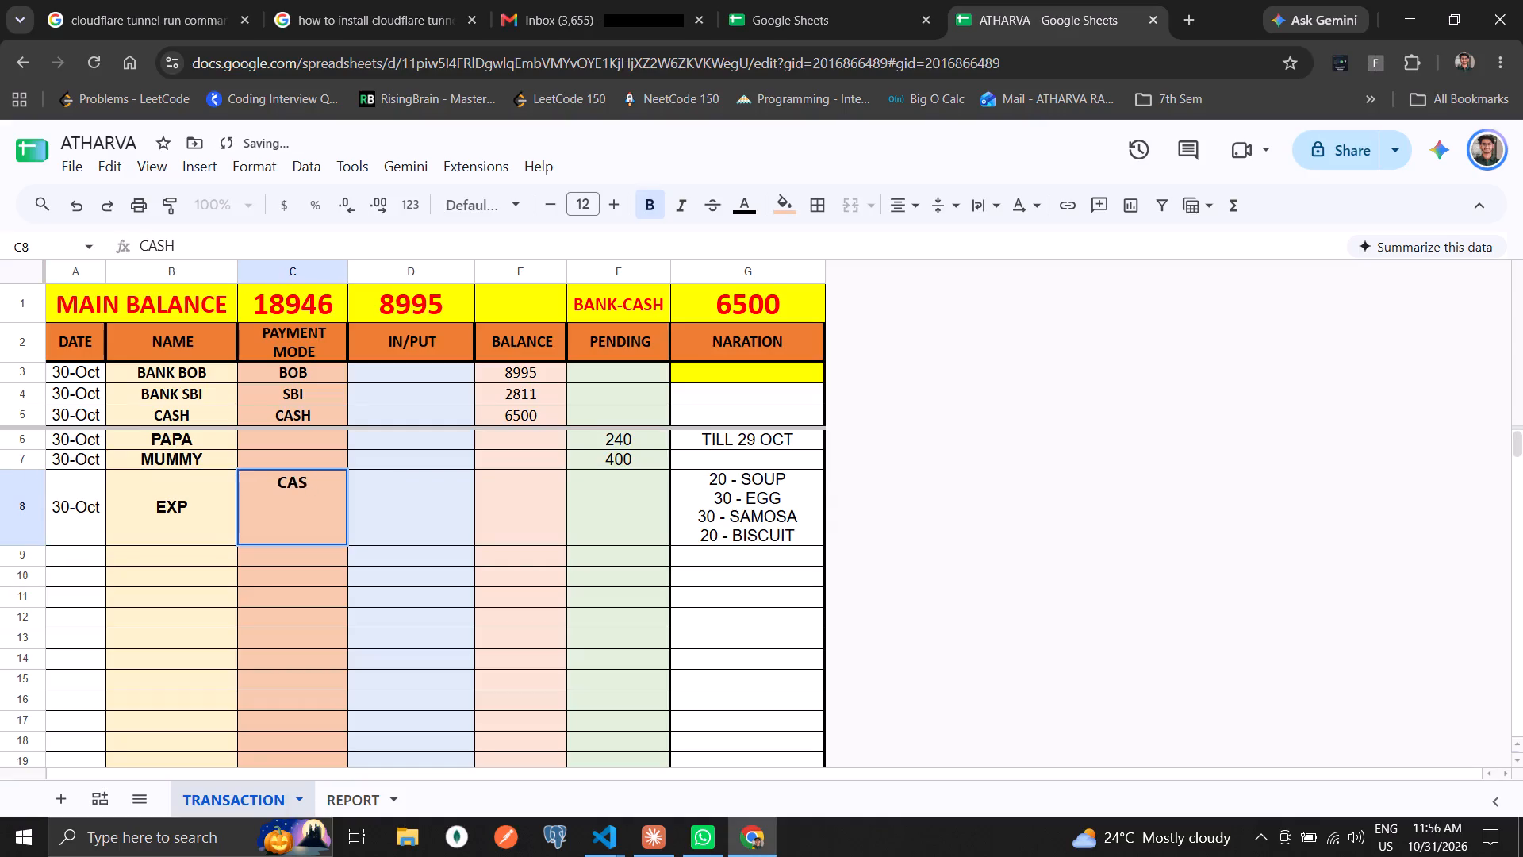
key("BackSpace")
key("BackSpace")
key("BackSpace")
key("Escape")
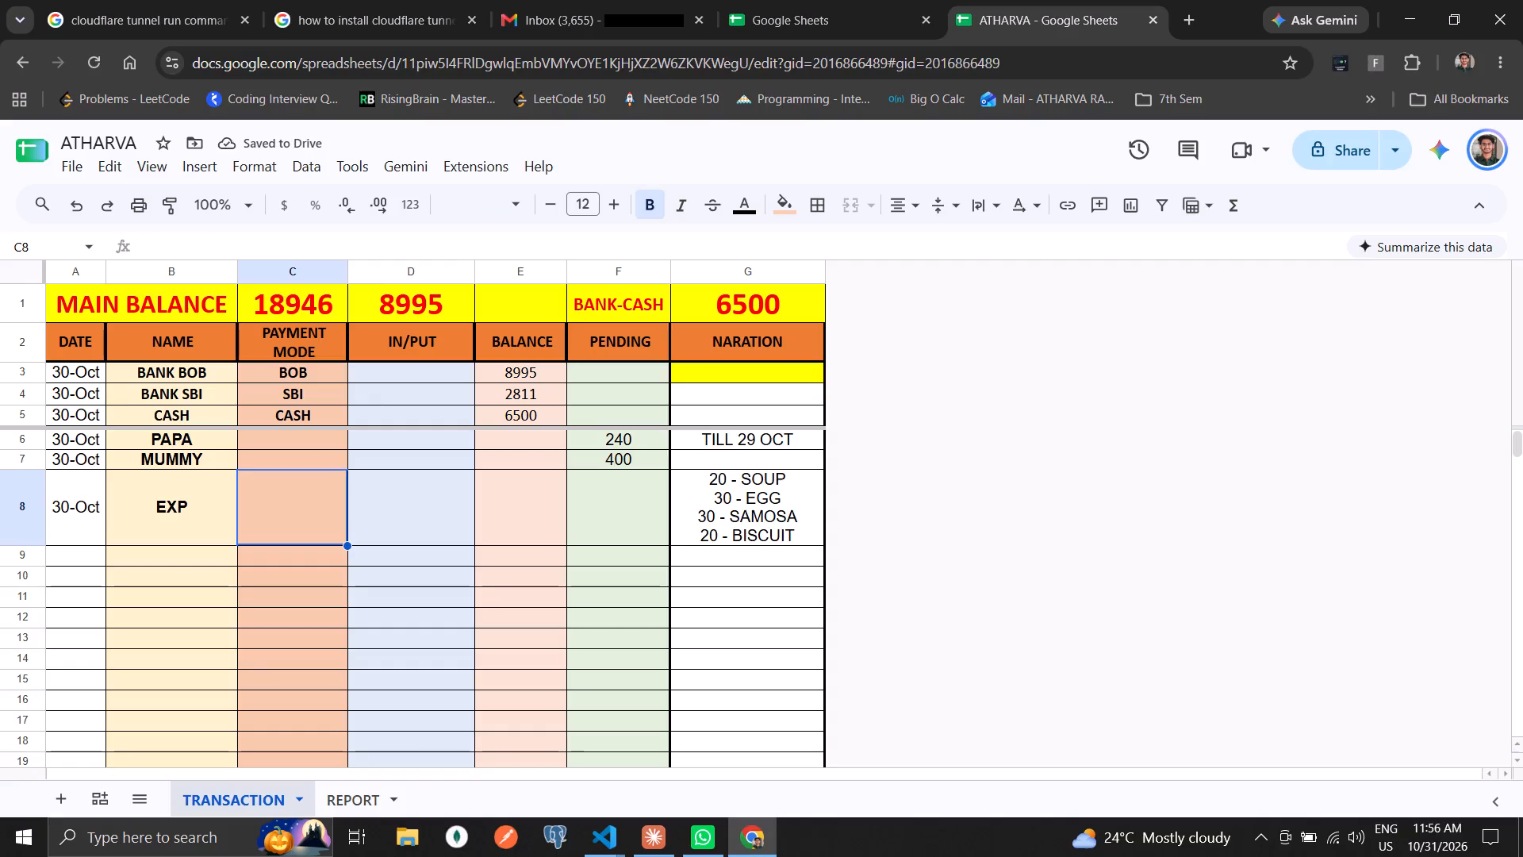
type("BOB")
key("Right")
key("Right")
key("Left")
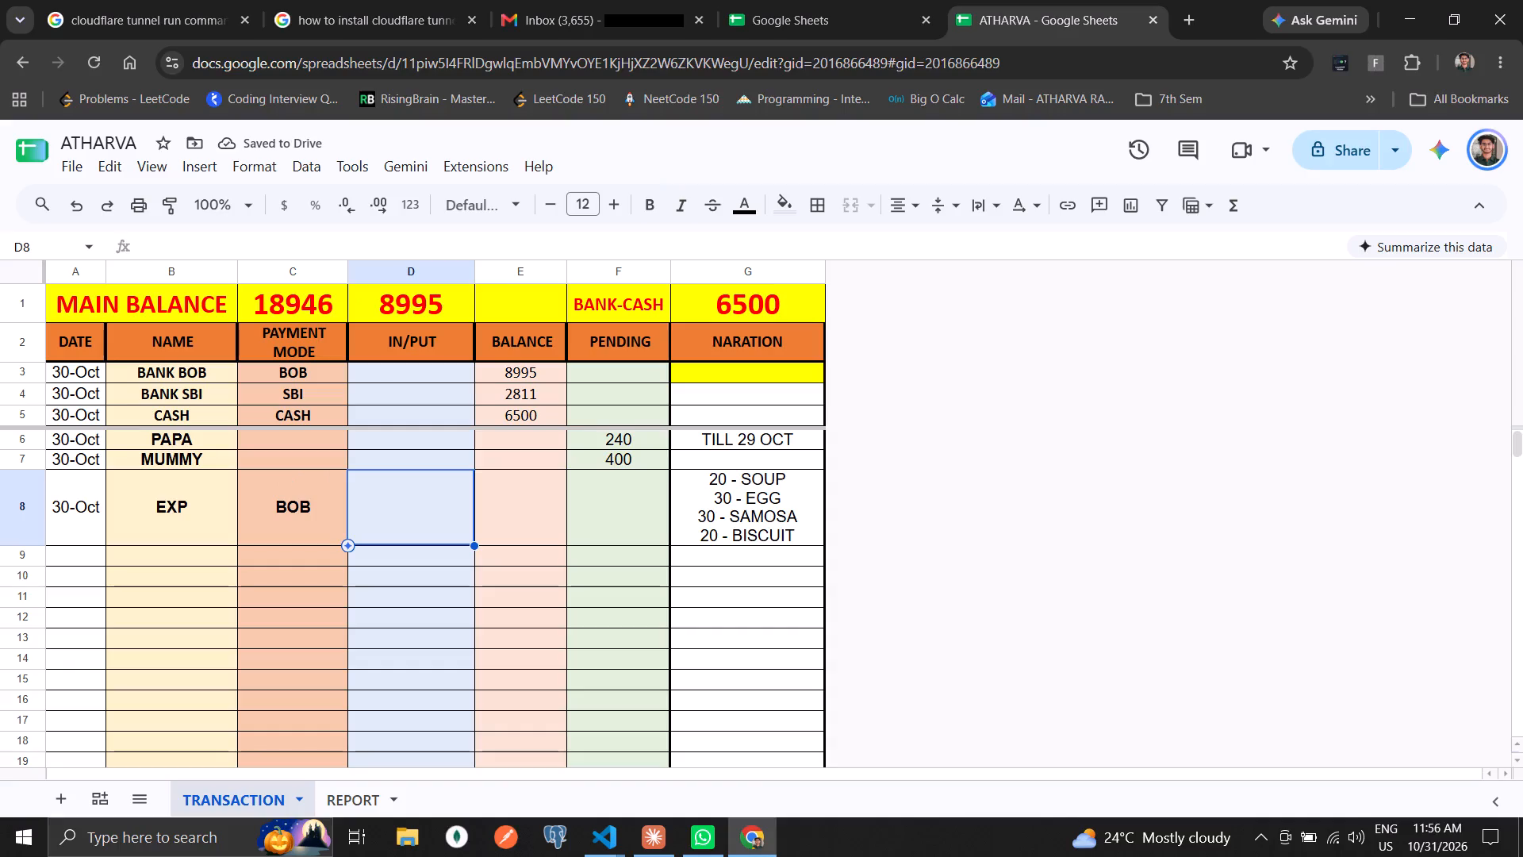
Set the IN/PUT amount of the EXP row in D8 to -100.
type("100")
key("Down")
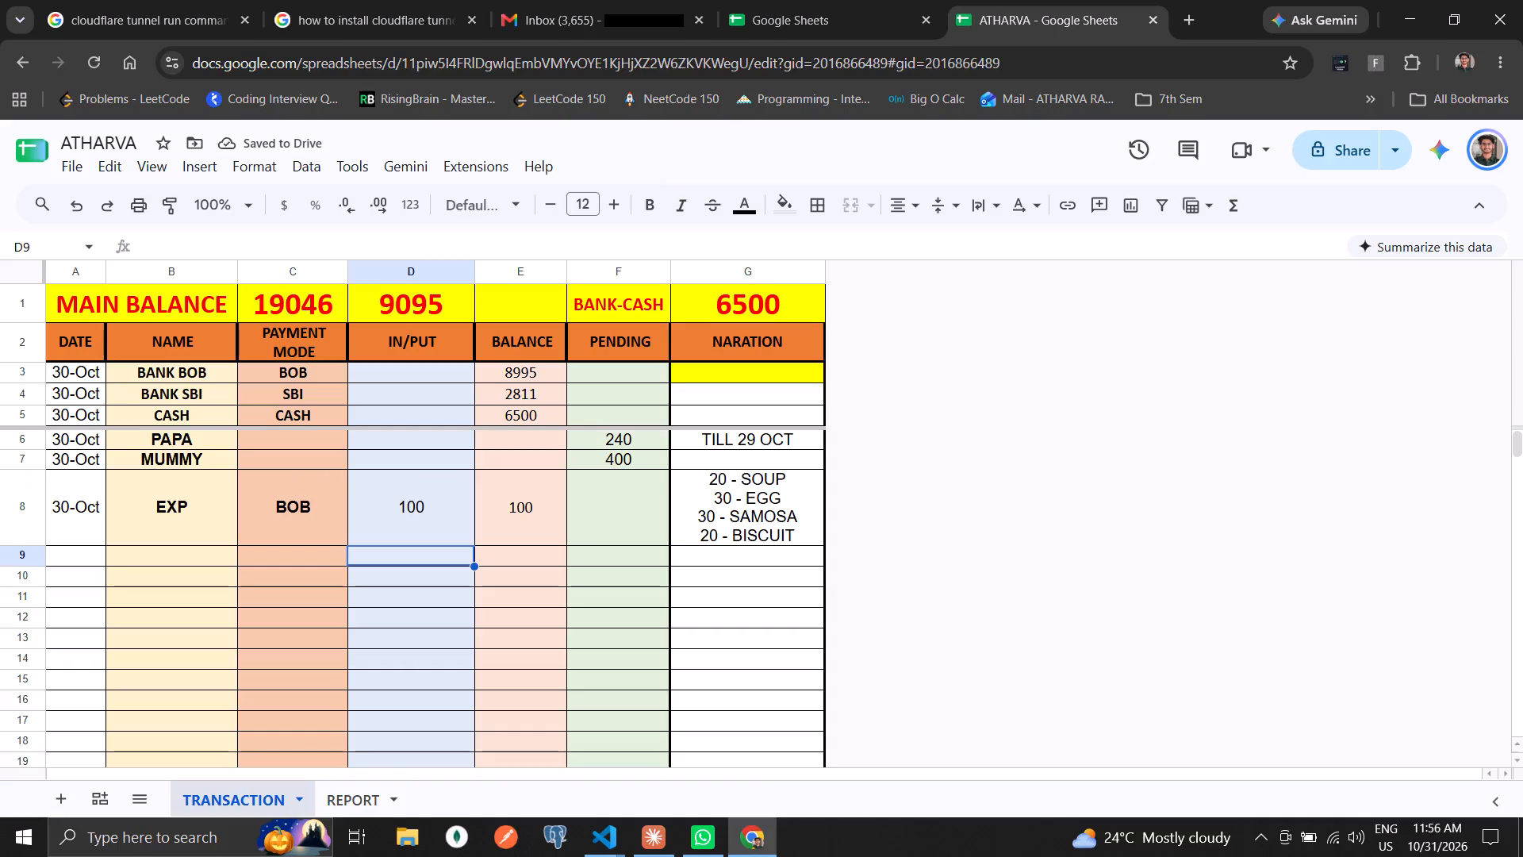
key("Up")
type("-100")
key("Return")
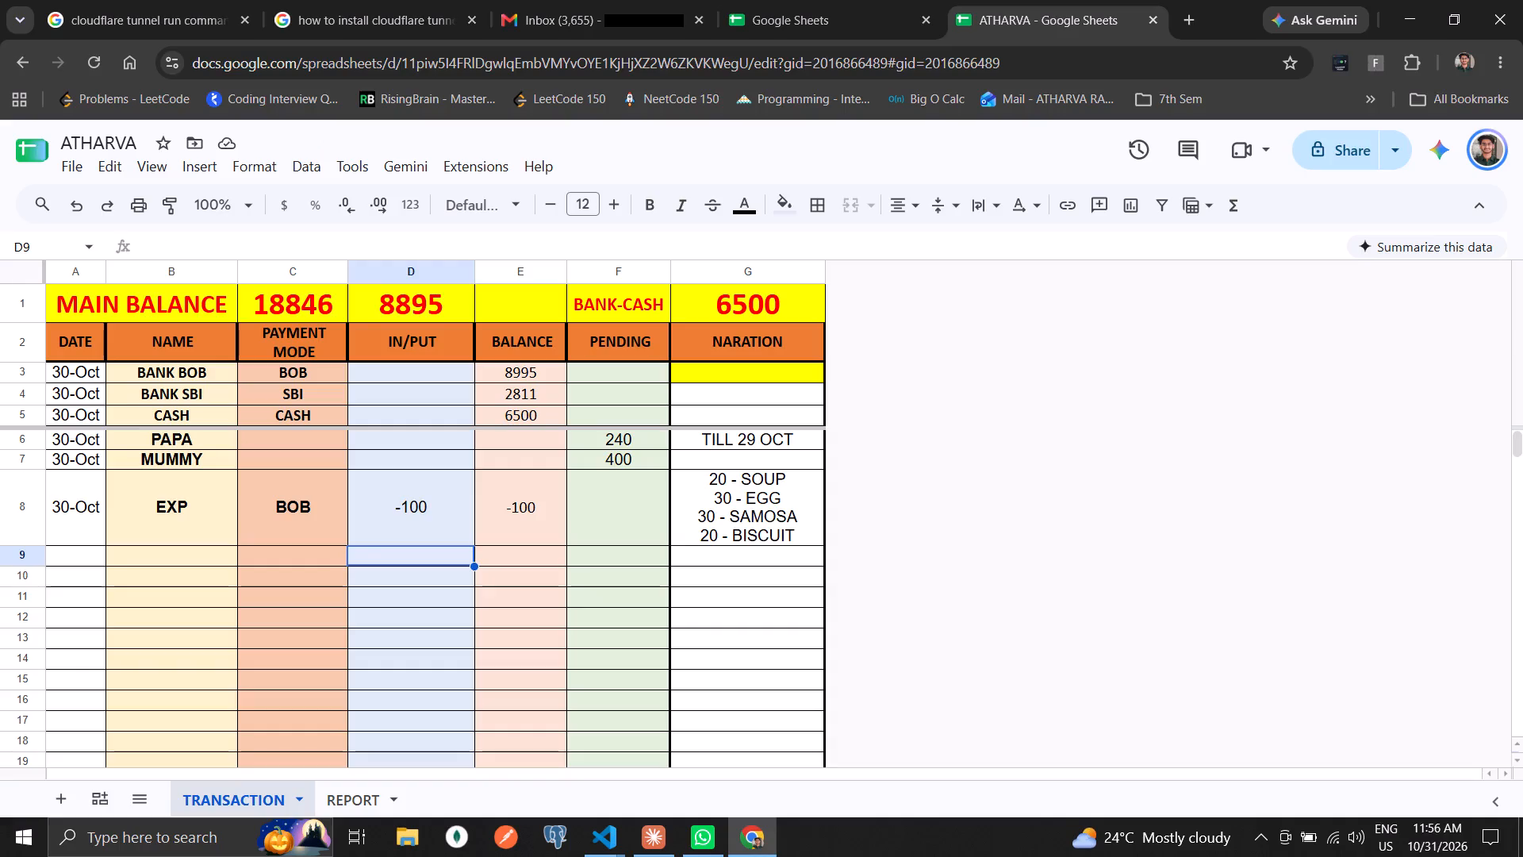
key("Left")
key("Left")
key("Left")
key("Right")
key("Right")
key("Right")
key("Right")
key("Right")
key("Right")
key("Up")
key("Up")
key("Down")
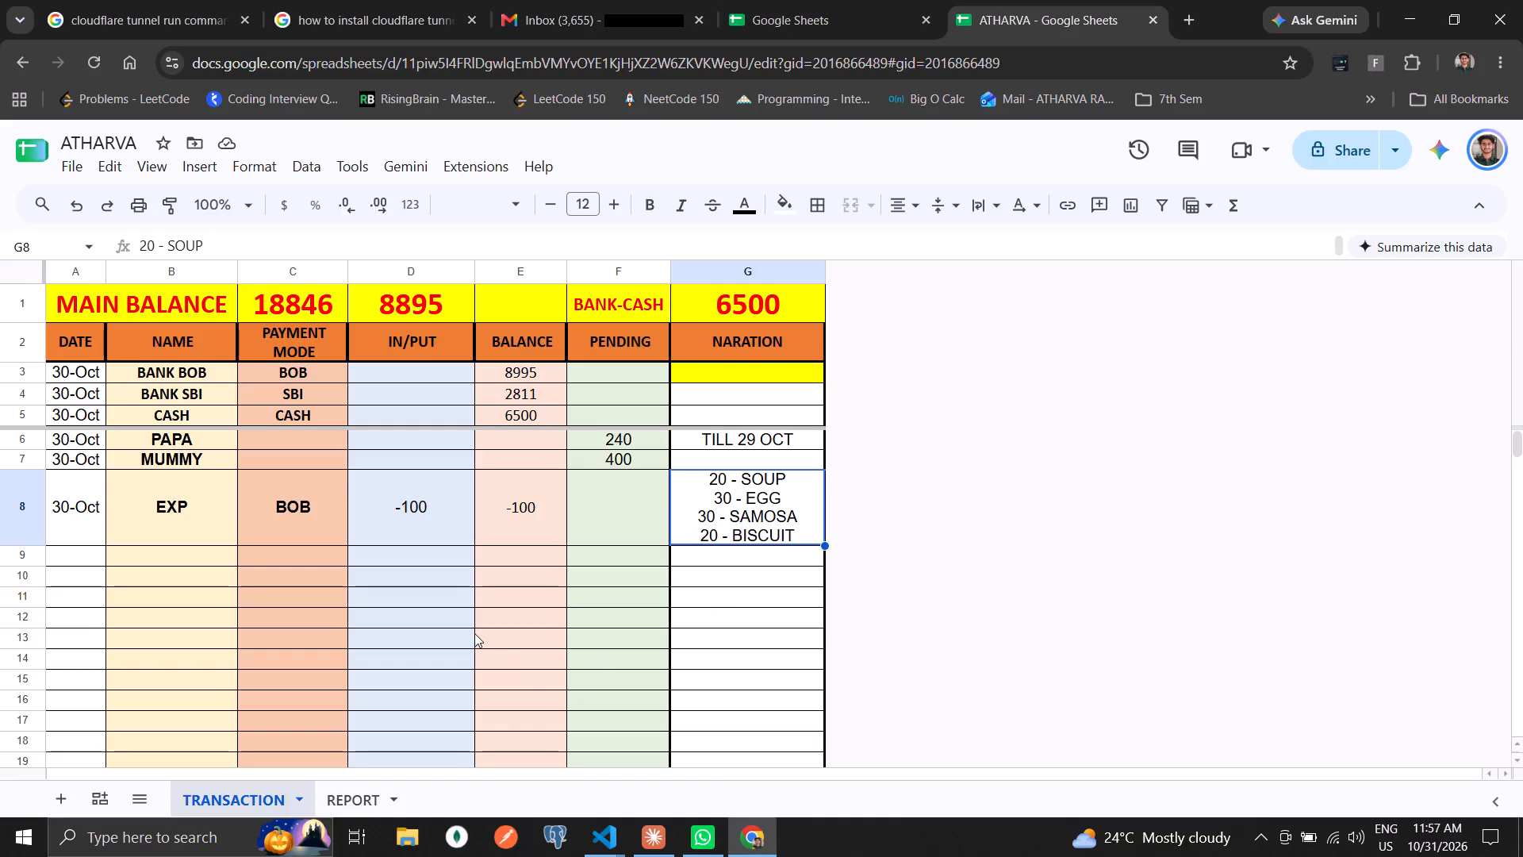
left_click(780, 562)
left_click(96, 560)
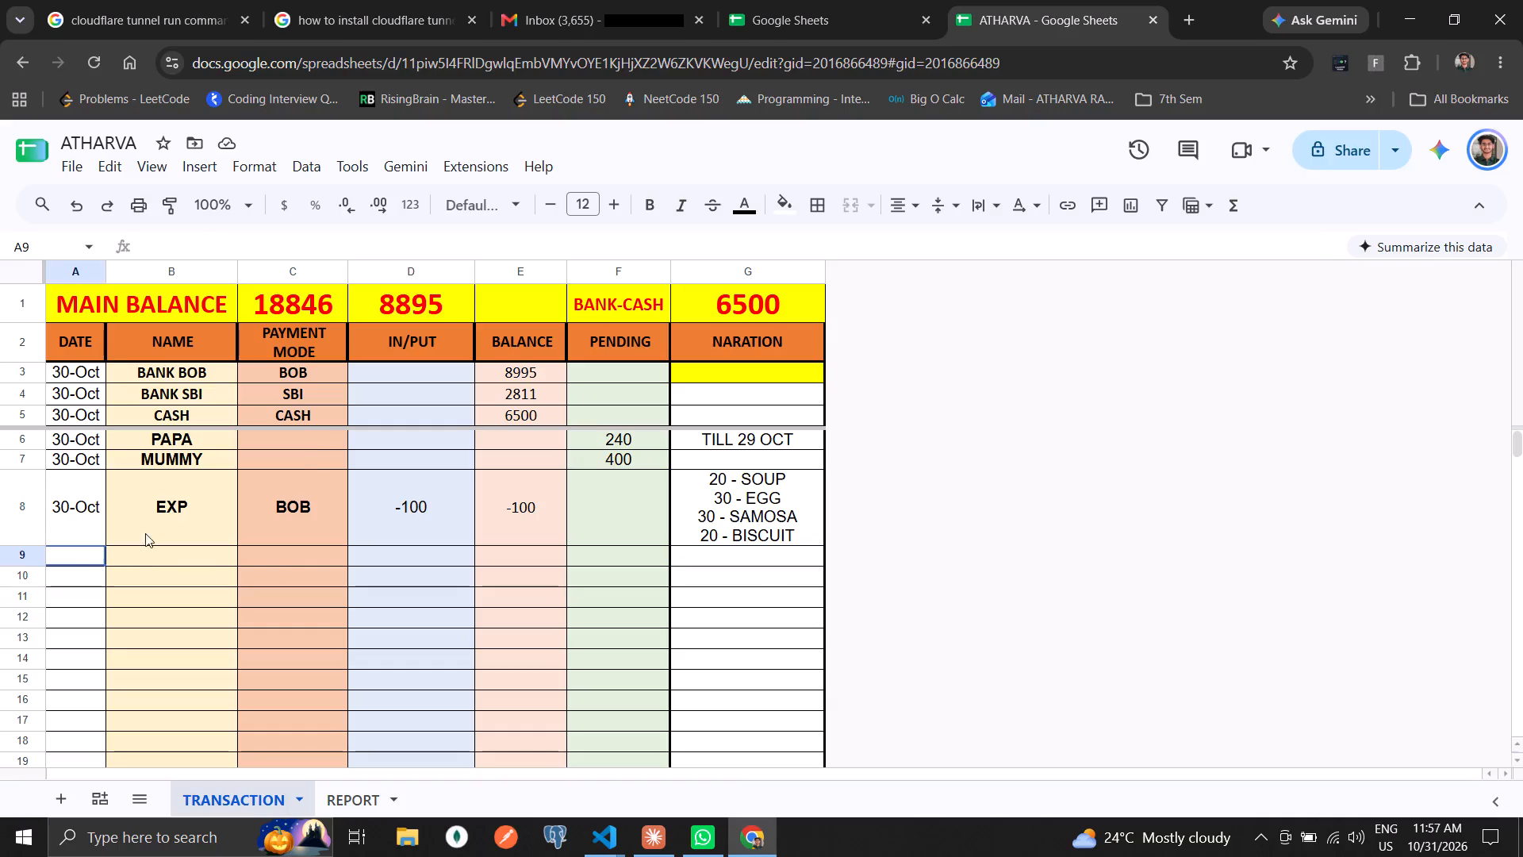
Set the BANK BOB balance in E3 to 8.85.
left_click(526, 371)
type("8.85")
key("Return")
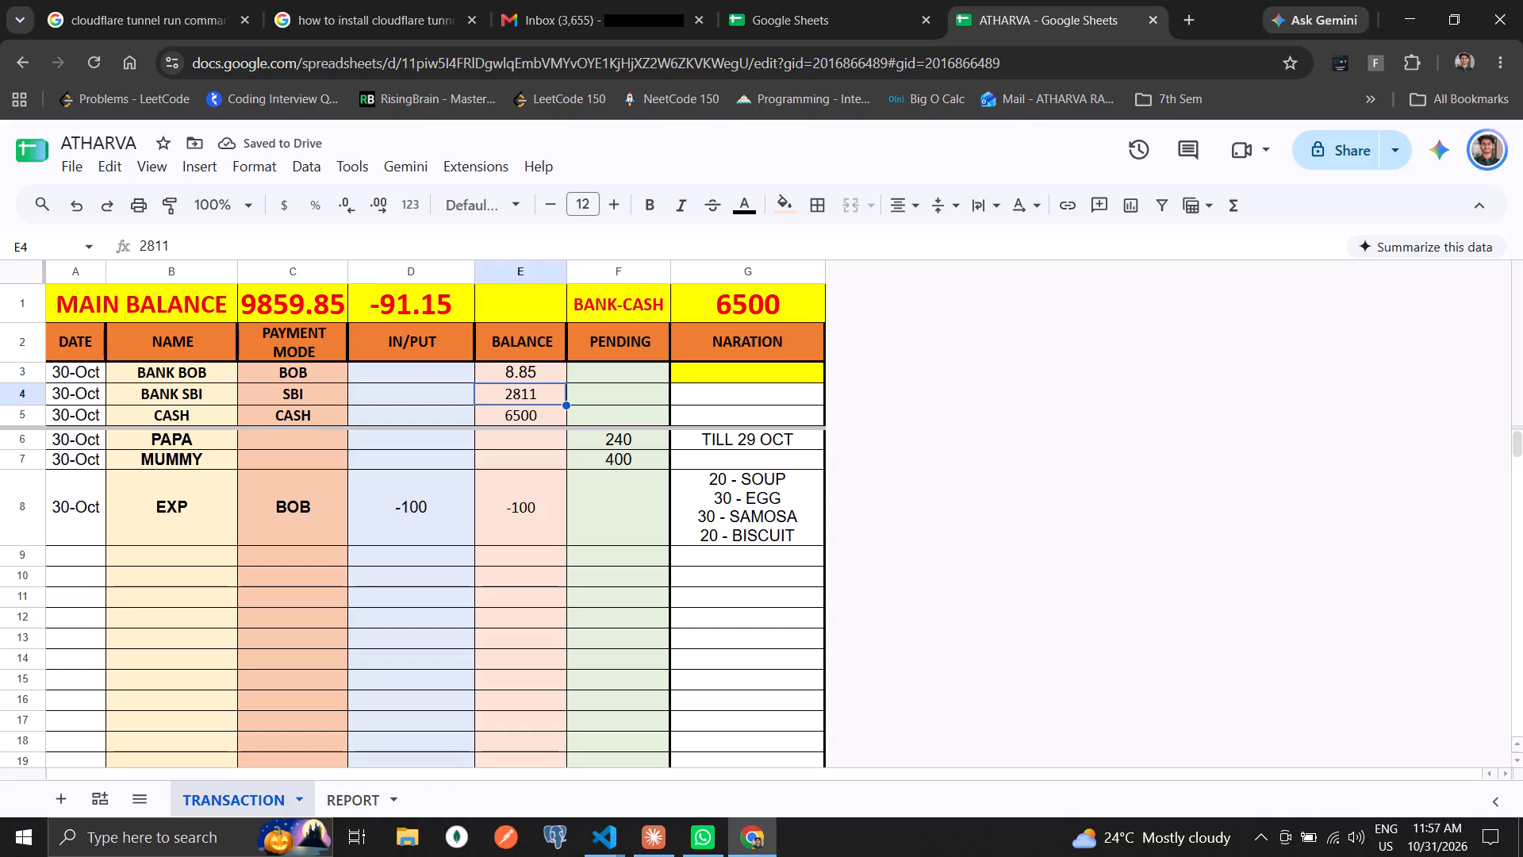
Examine the BOB total's formula in D1 and return to the BANK BOB balance cell E3.
key("Up")
key("Up")
key("Up")
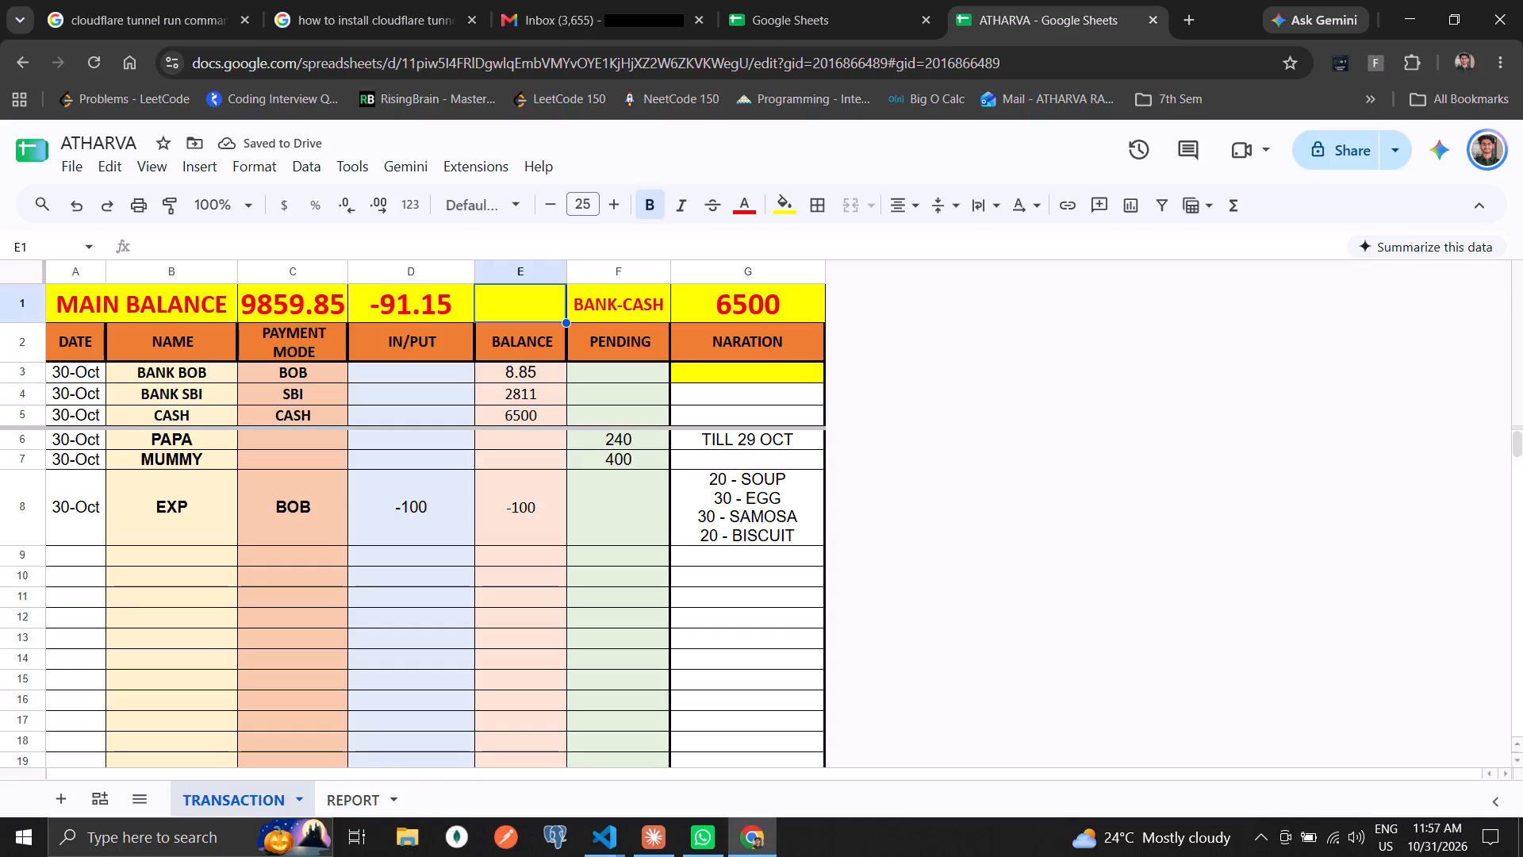
key("Left")
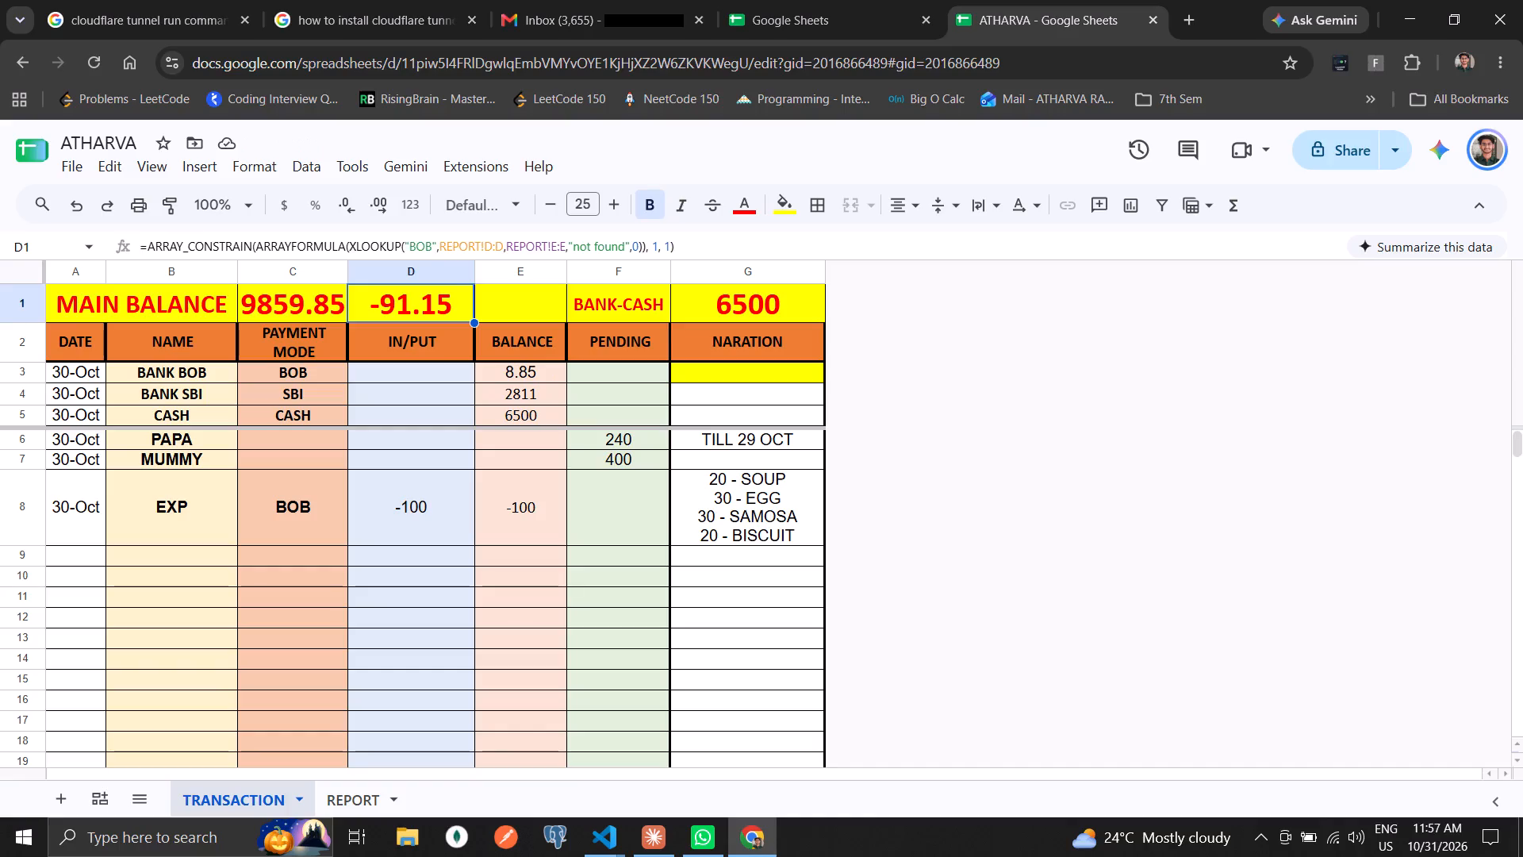
key("Down")
key("Down")
key("Right")
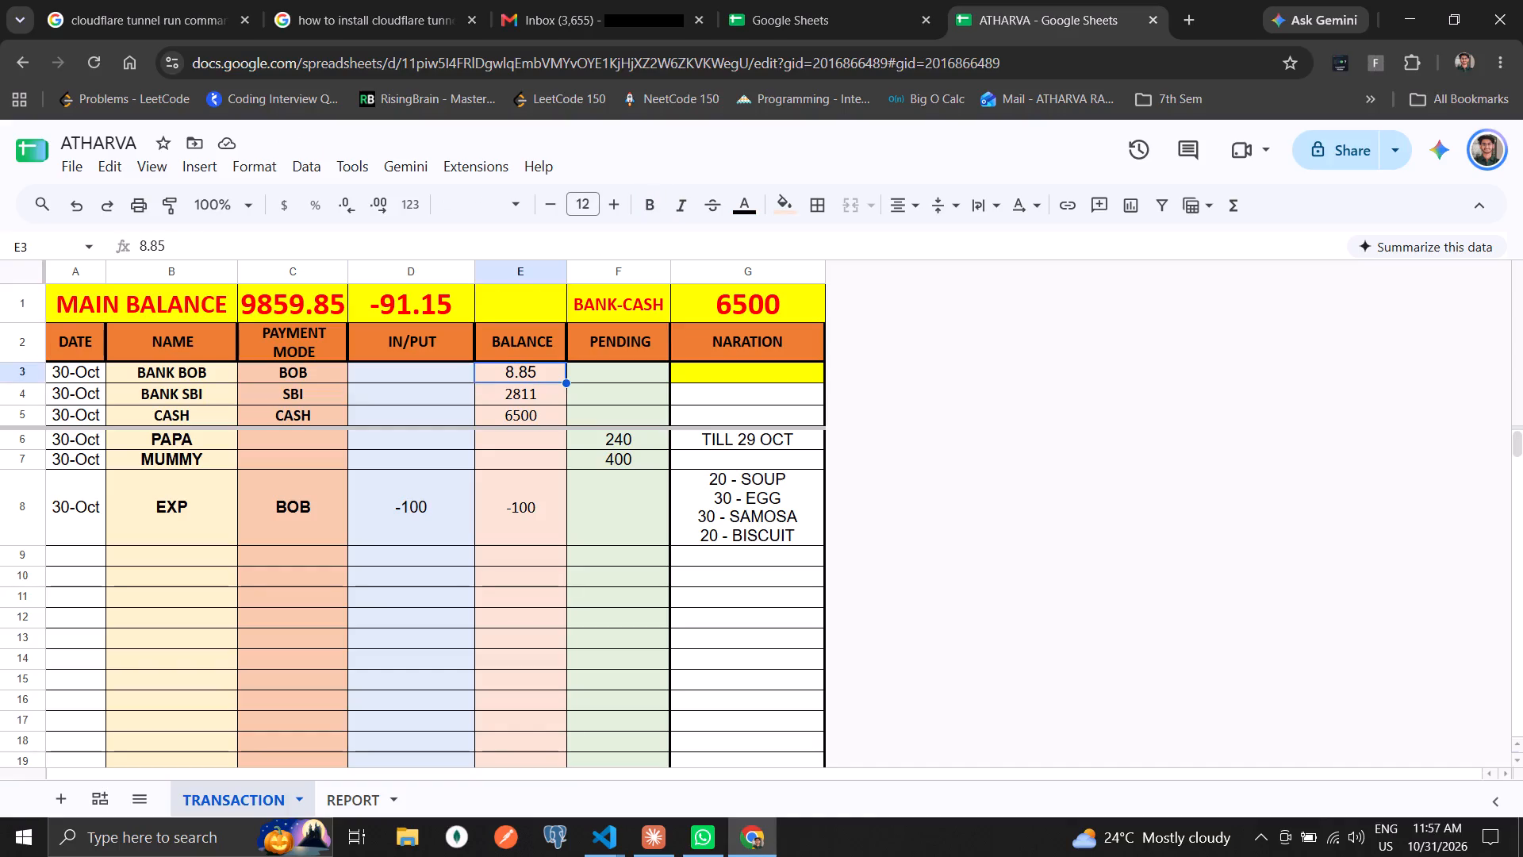
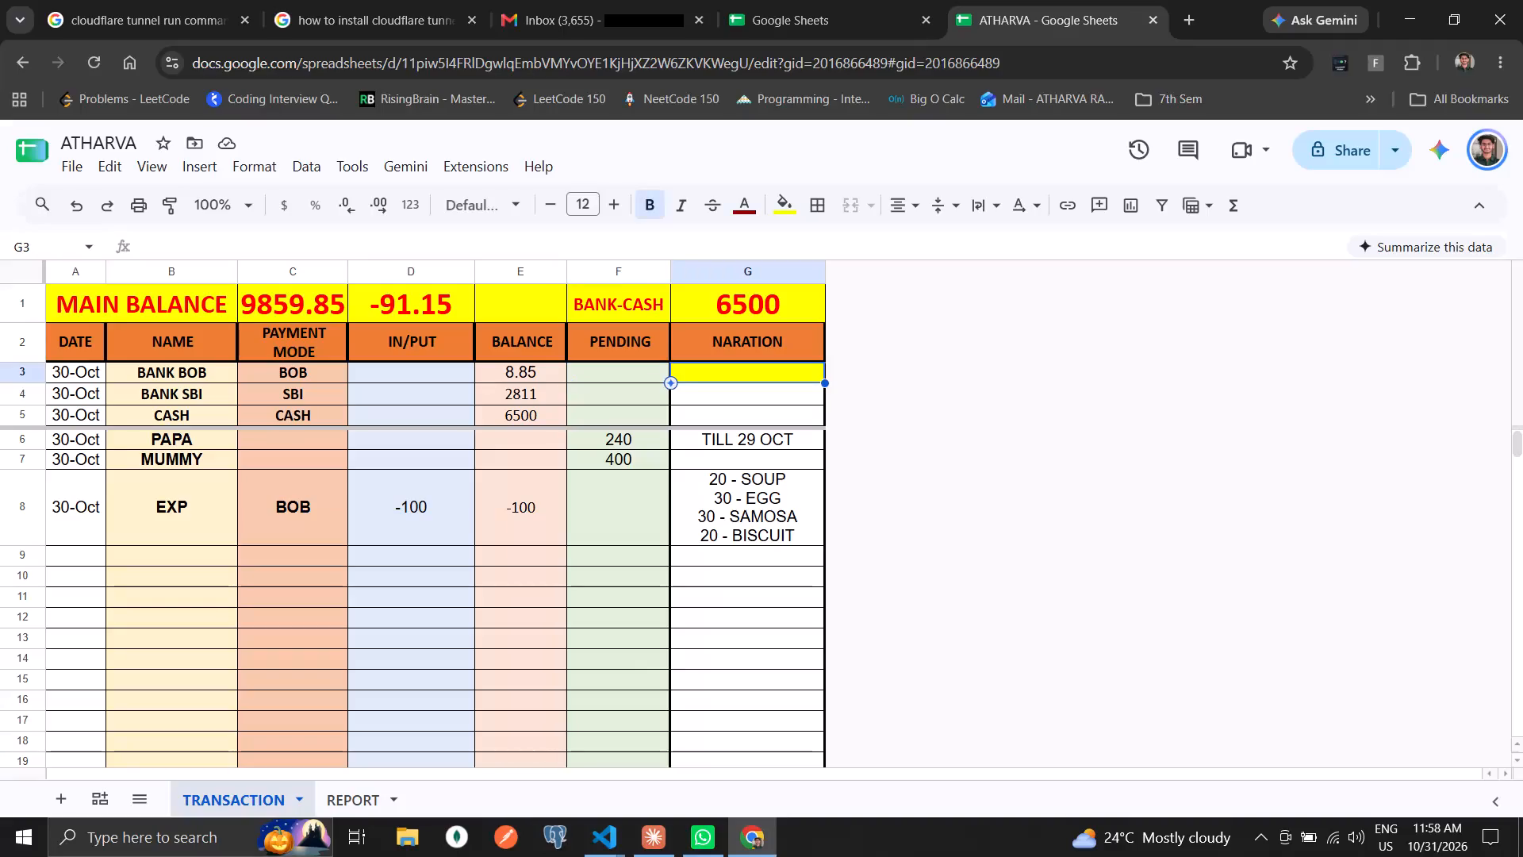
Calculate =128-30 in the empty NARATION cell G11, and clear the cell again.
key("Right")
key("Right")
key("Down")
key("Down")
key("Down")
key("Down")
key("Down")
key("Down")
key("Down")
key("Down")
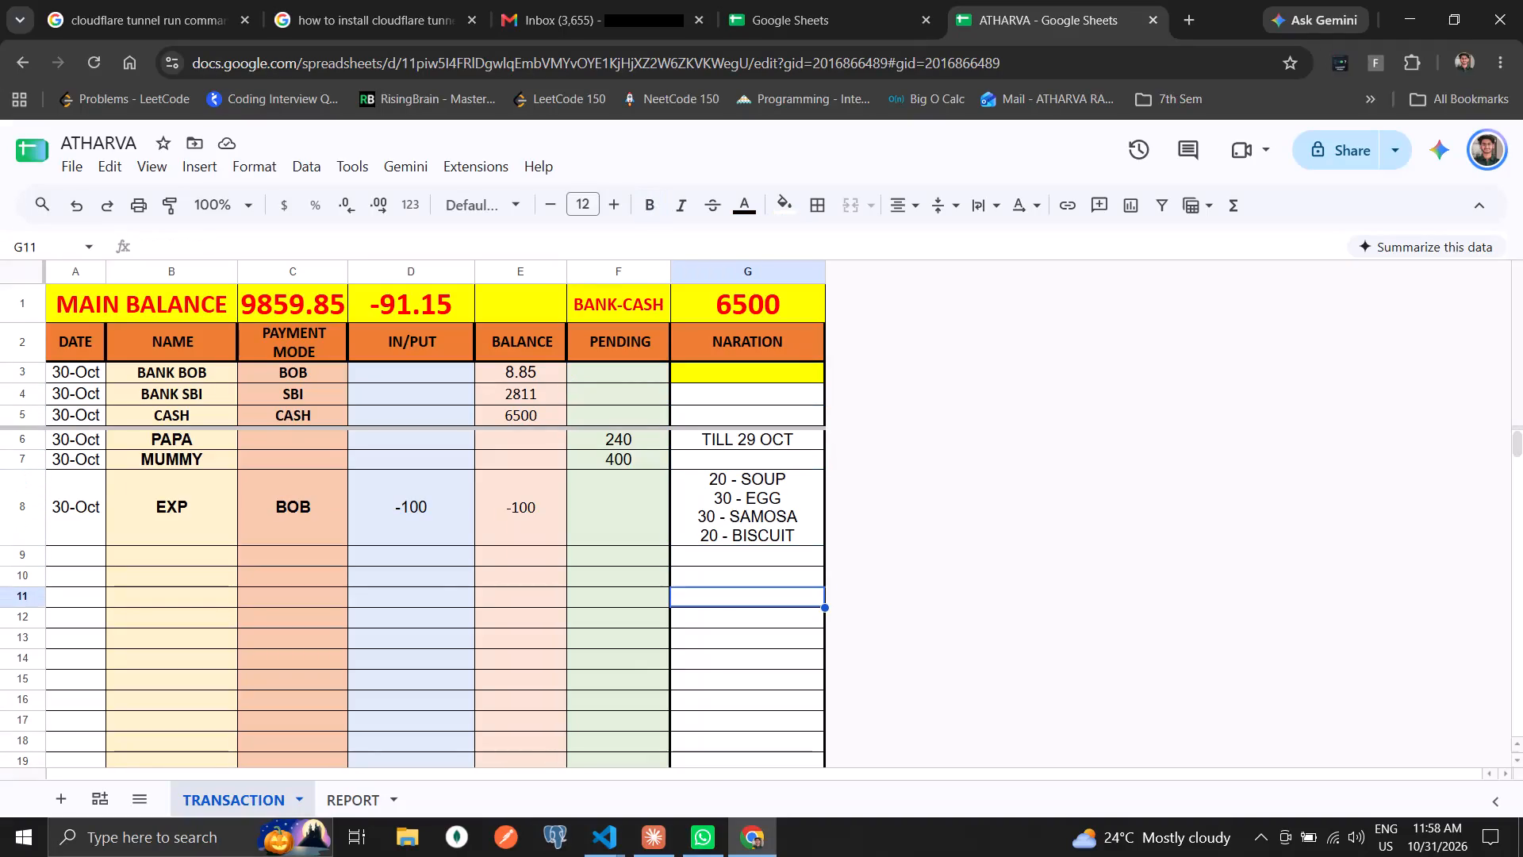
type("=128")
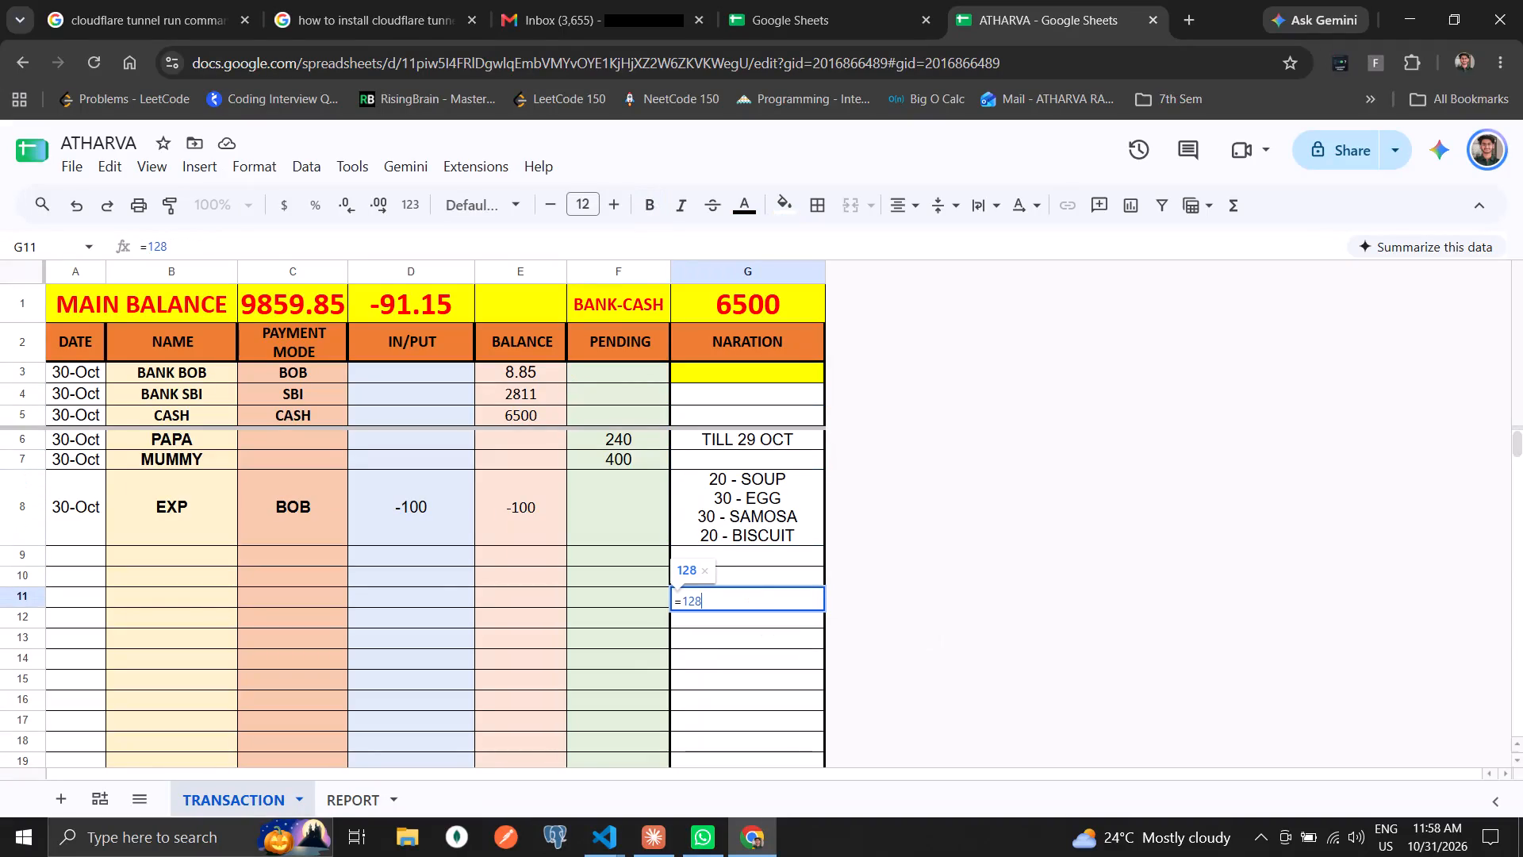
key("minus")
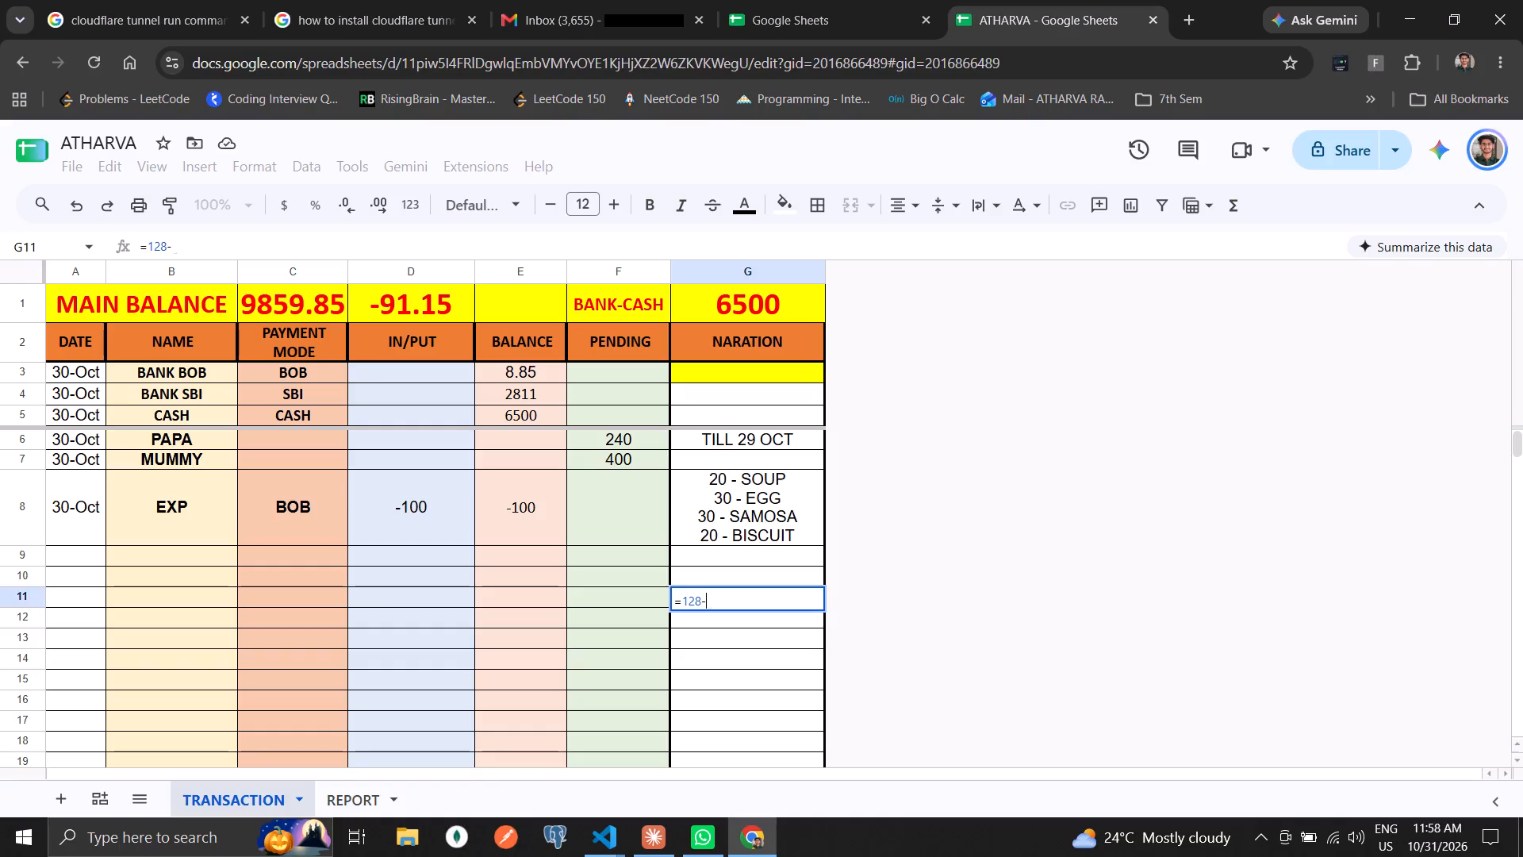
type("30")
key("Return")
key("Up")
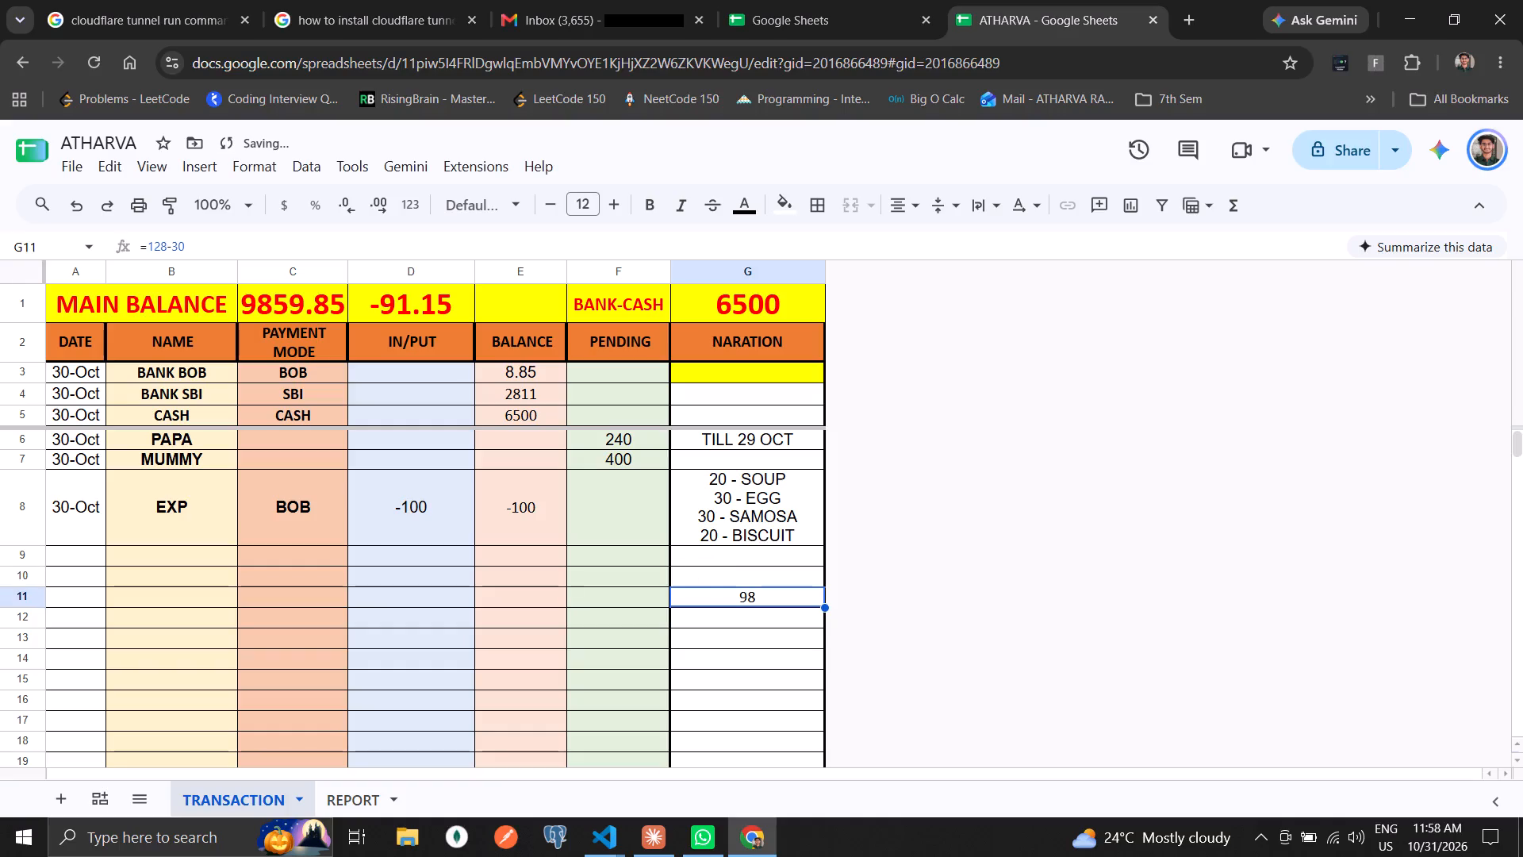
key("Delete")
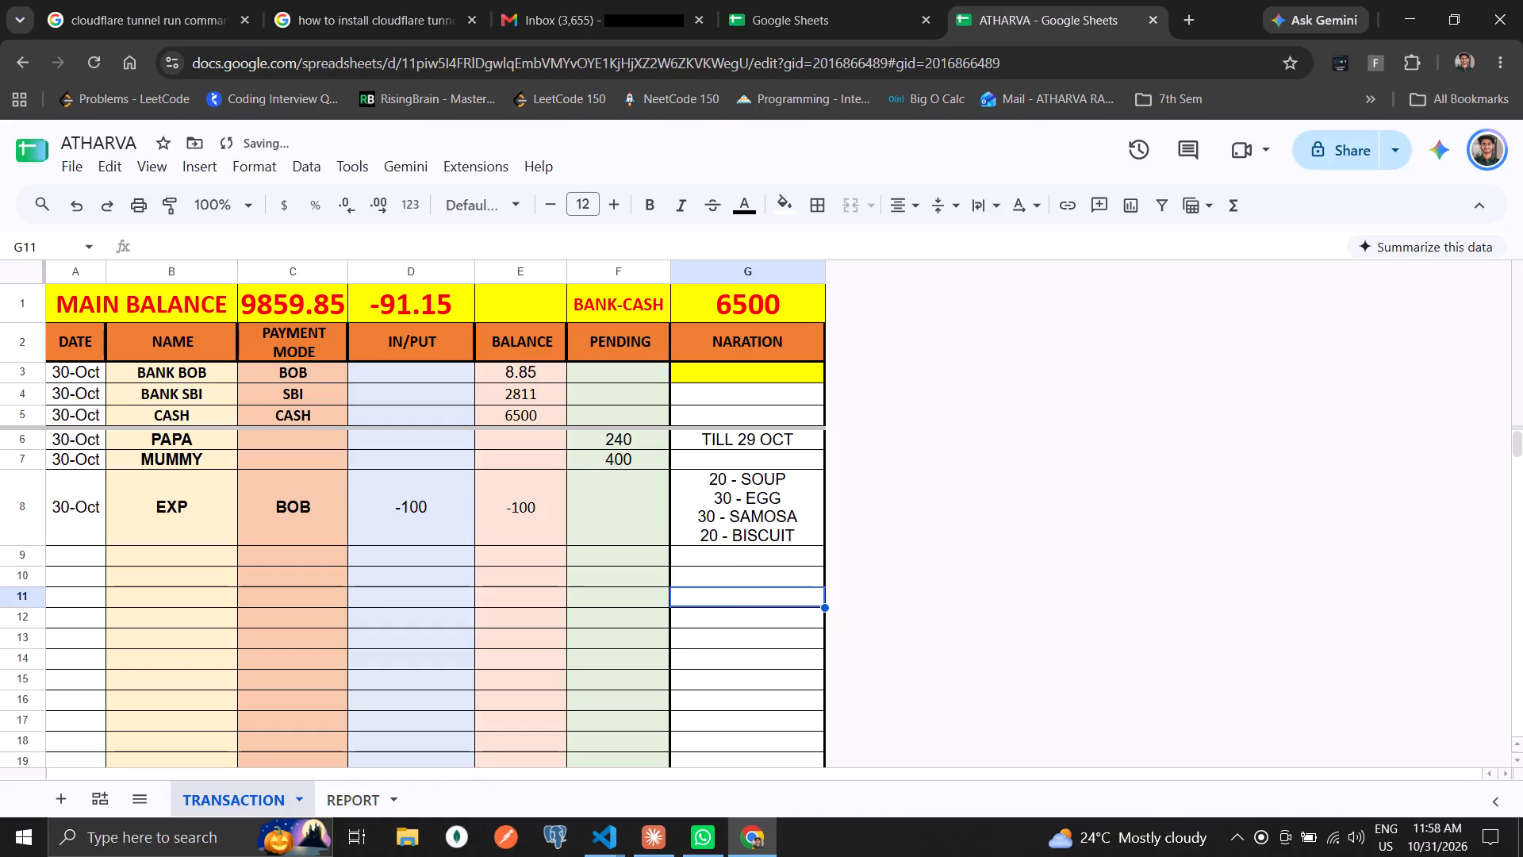
Set the BANK BOB balance in E3 to 98.85.
key("Up")
key("Up")
key("Up")
key("Up")
key("Up")
key("Up")
key("Up")
key("Up")
key("Left")
key("Left")
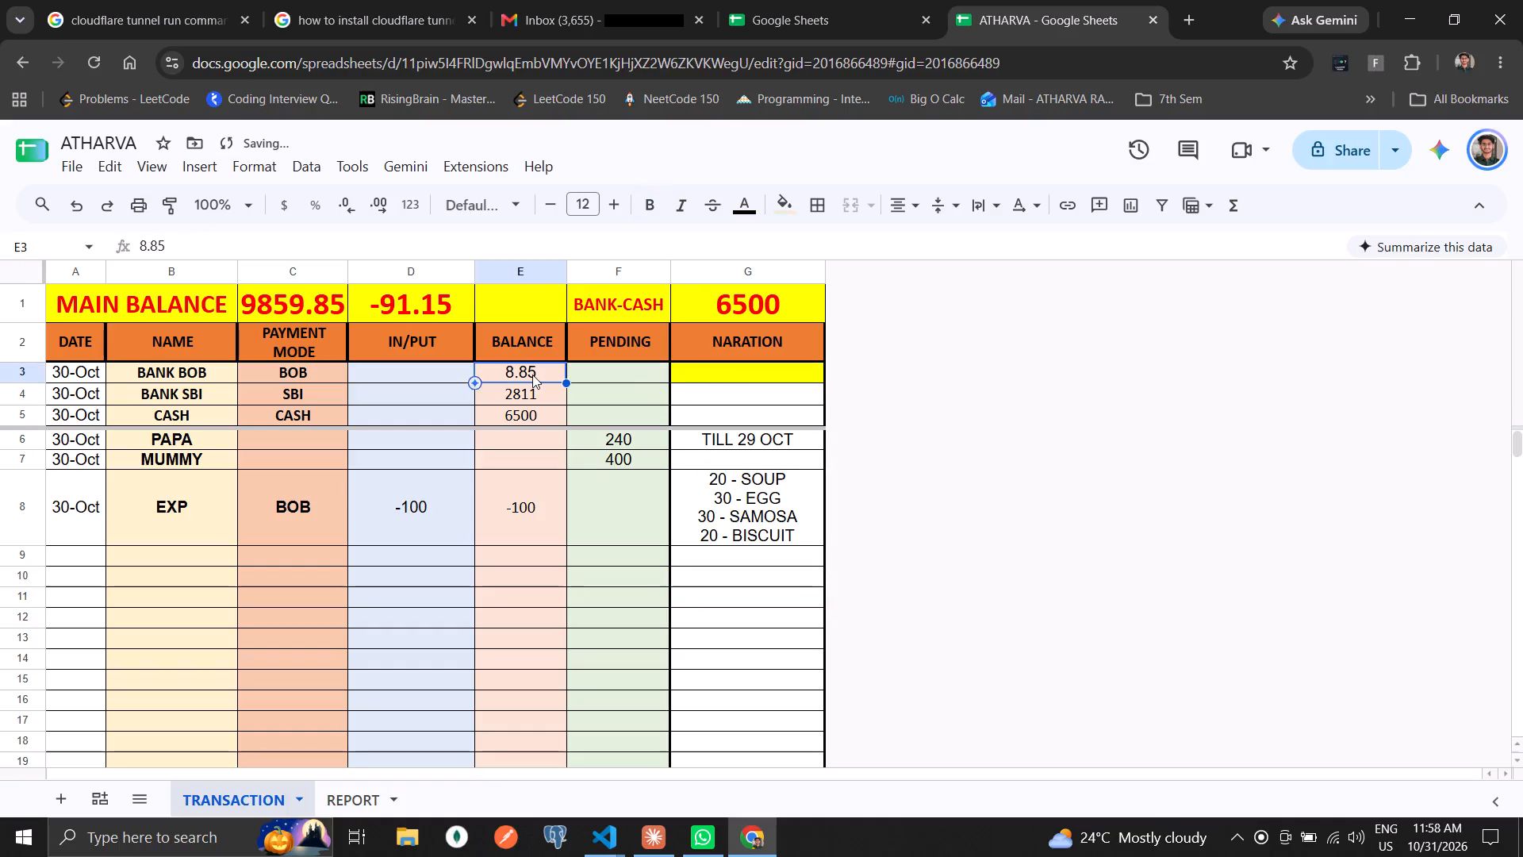
type("97")
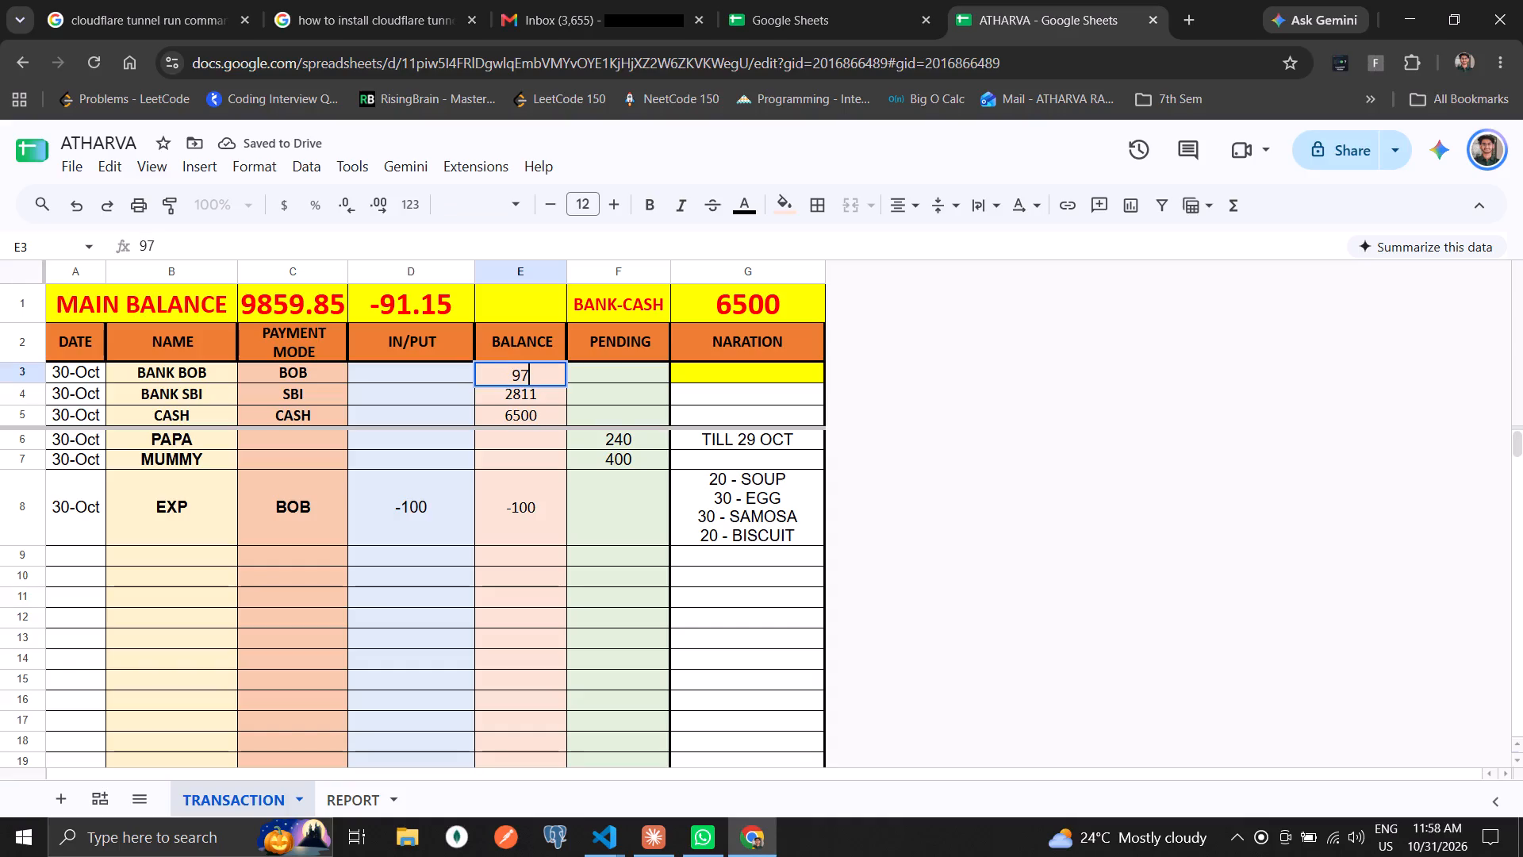
key("BackSpace")
type("8.85")
key("Return")
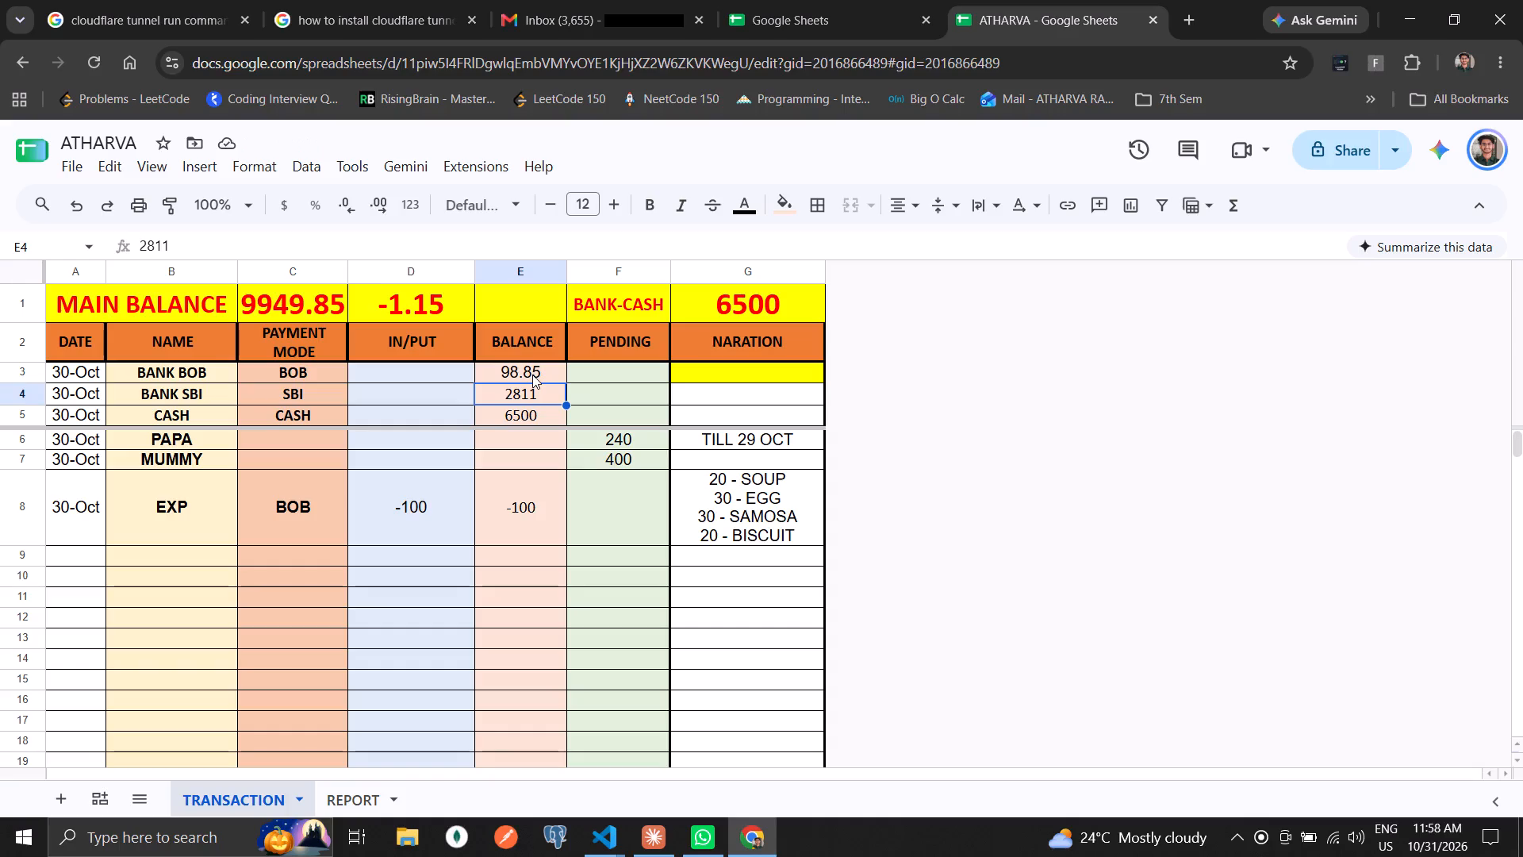
Correct the last digit of the BANK BOB balance in E3 so it reads 98.83.
key("Up")
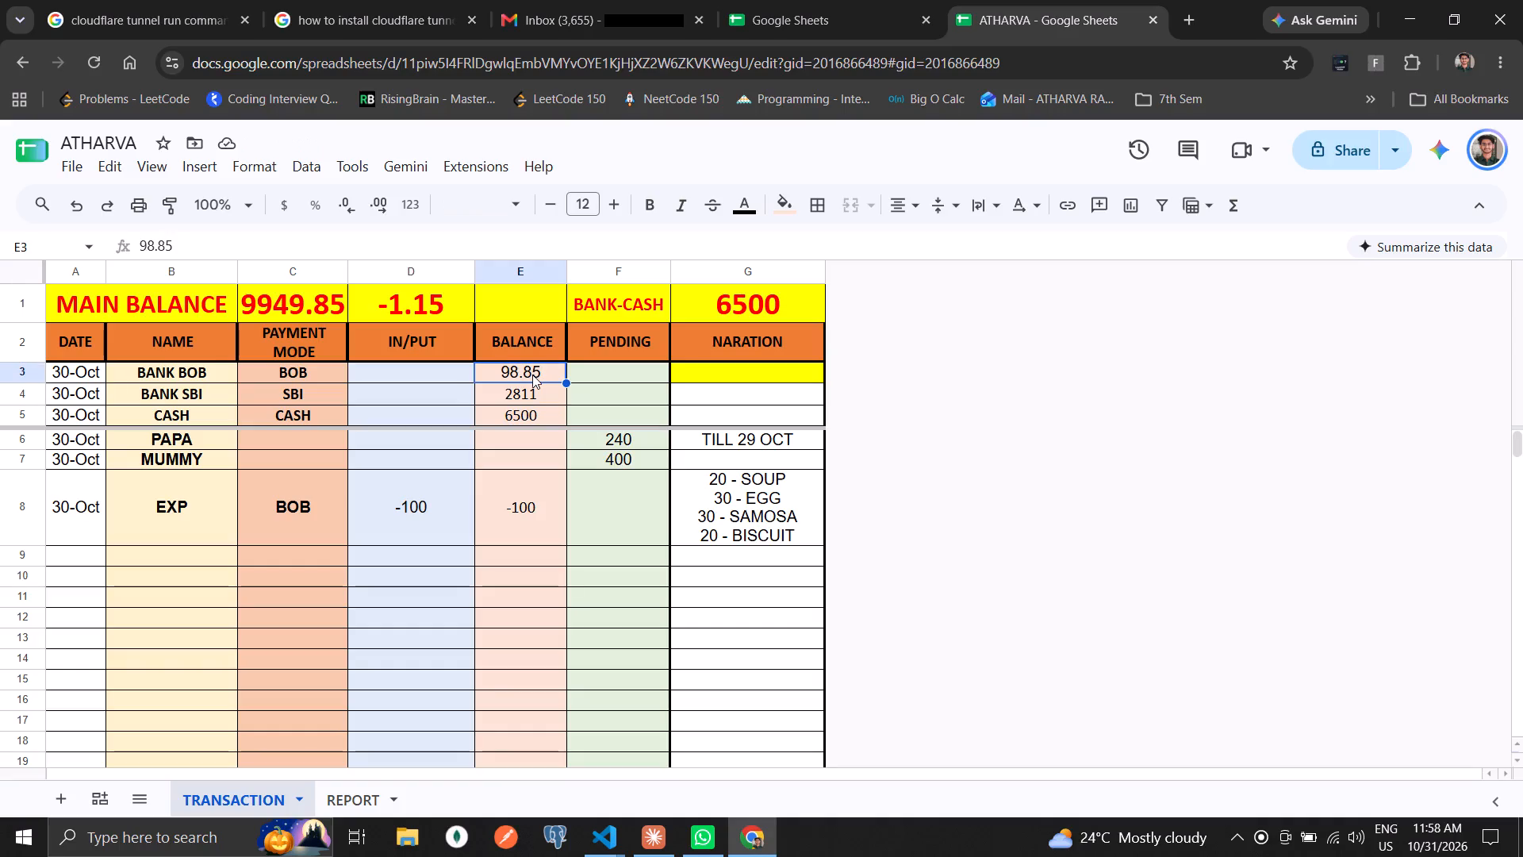
key("F2")
key("Right")
key("BackSpace")
key("3")
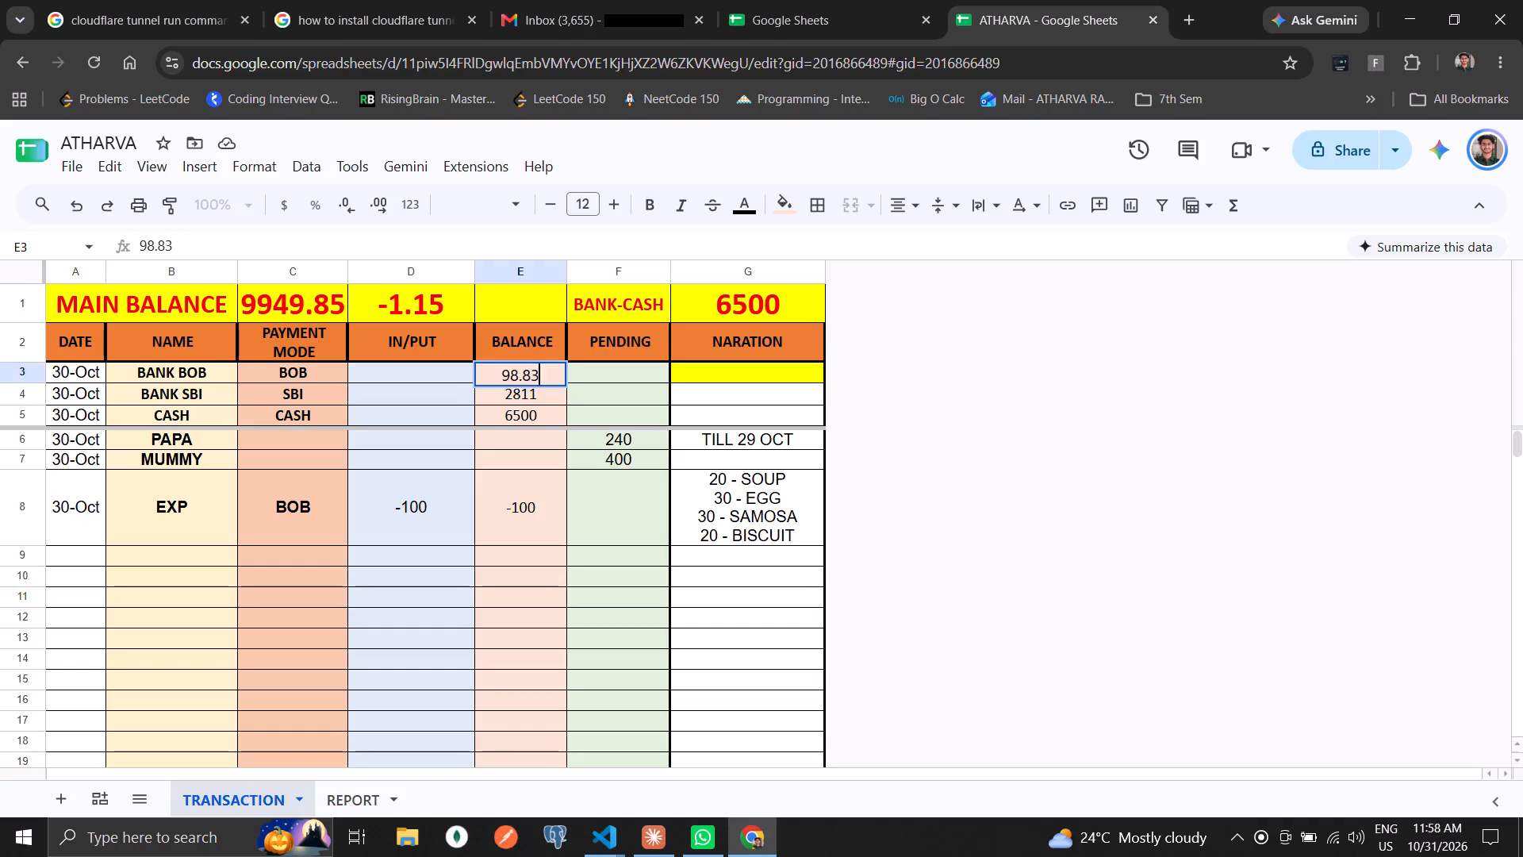
key("Return")
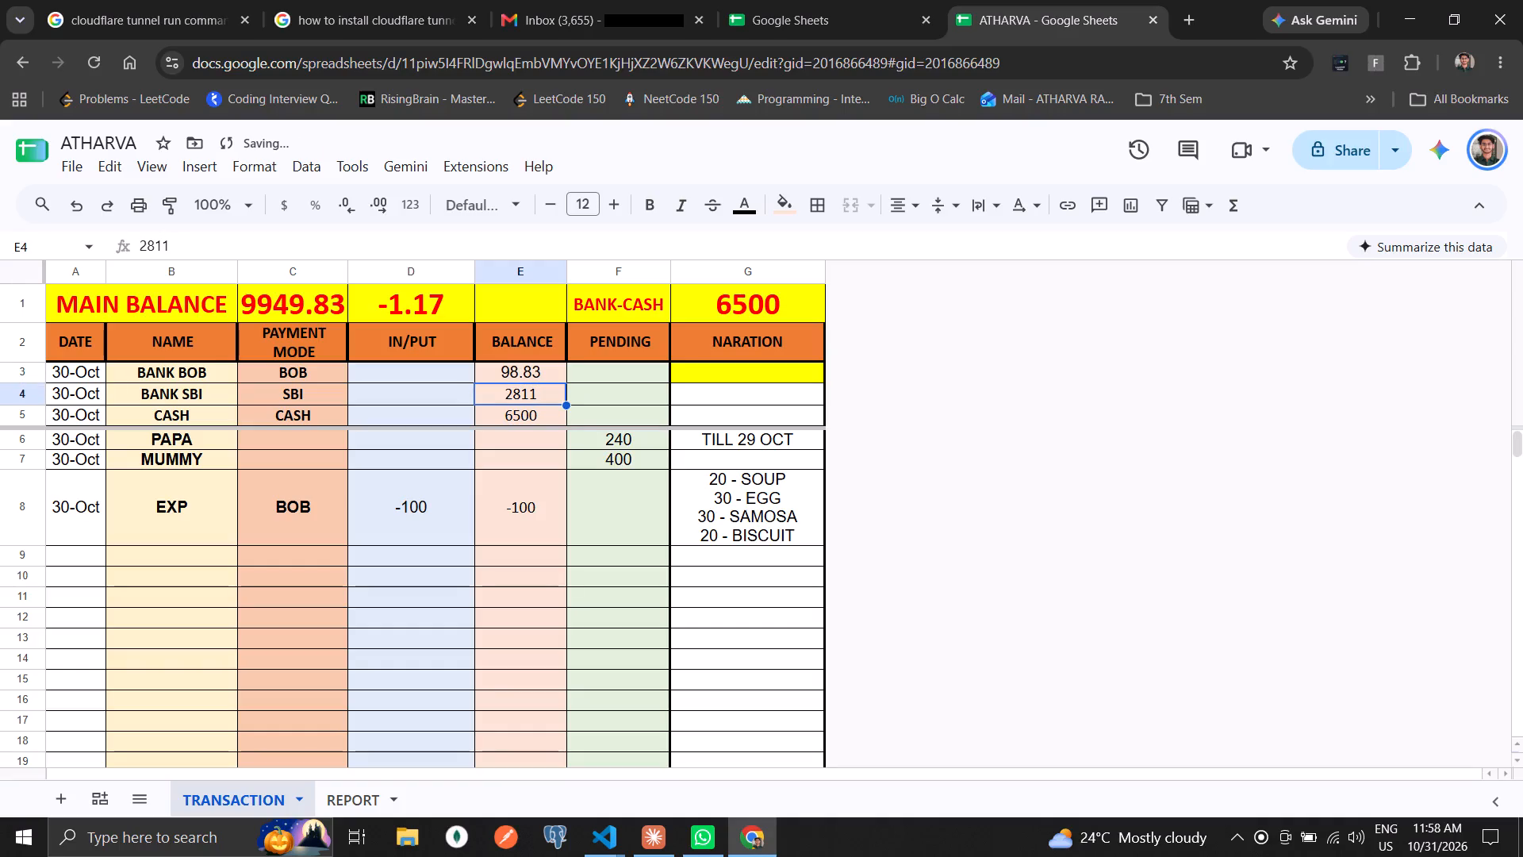
Change the BISCUIT amount in the EXP row's narration in G8 to 10.
key("Down")
key("Down")
key("Down")
key("Down")
key("Right")
key("Right")
key("F2")
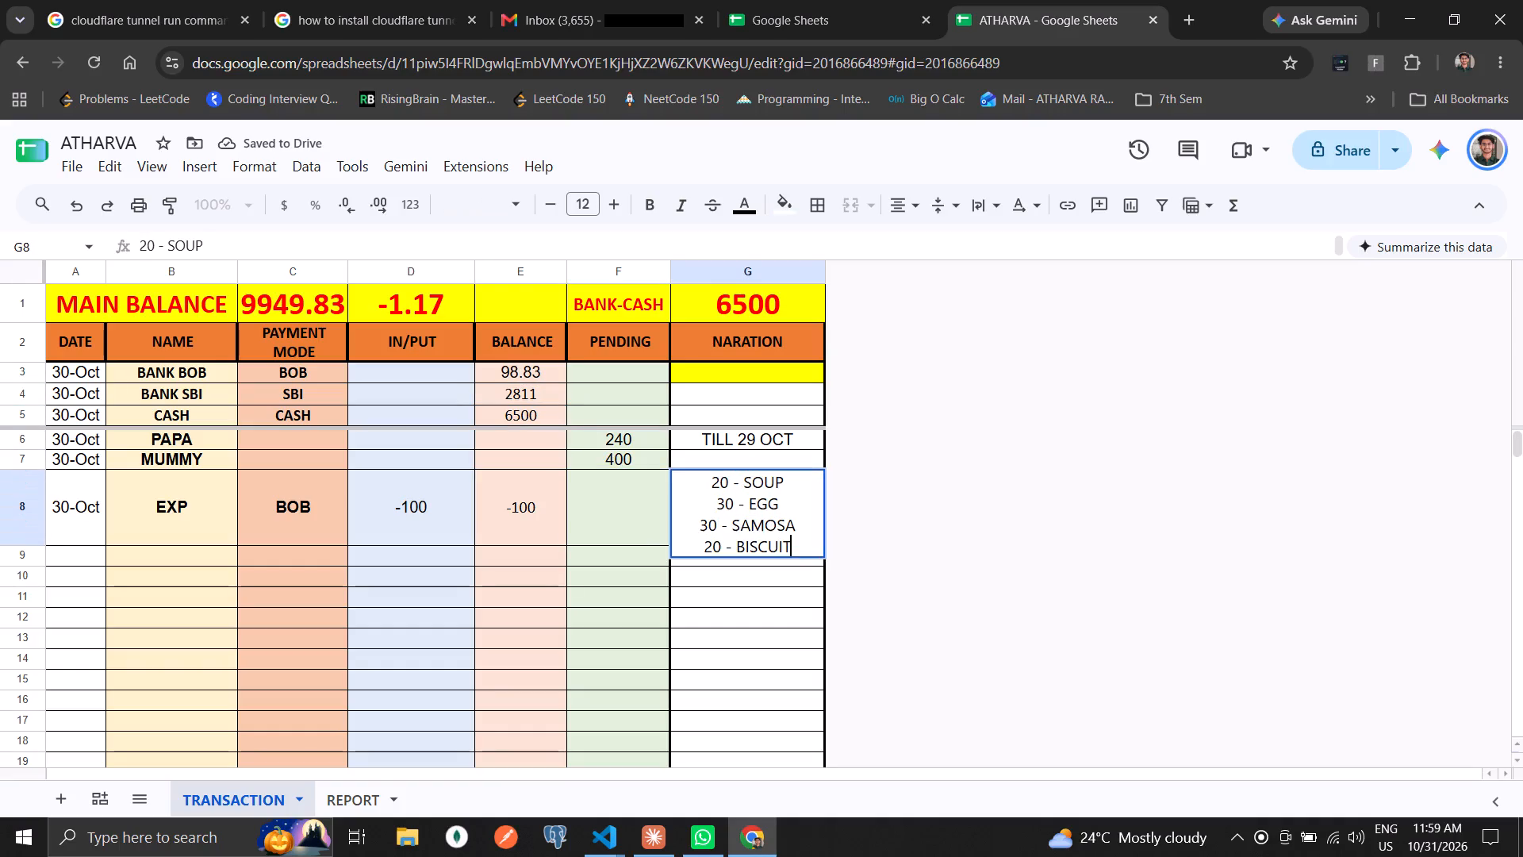
key("Left")
key("Left")
key("Left")
key("Left")
key("Left")
key("Left")
key("Left")
key("Left")
key("Left")
key("Left")
key("Left")
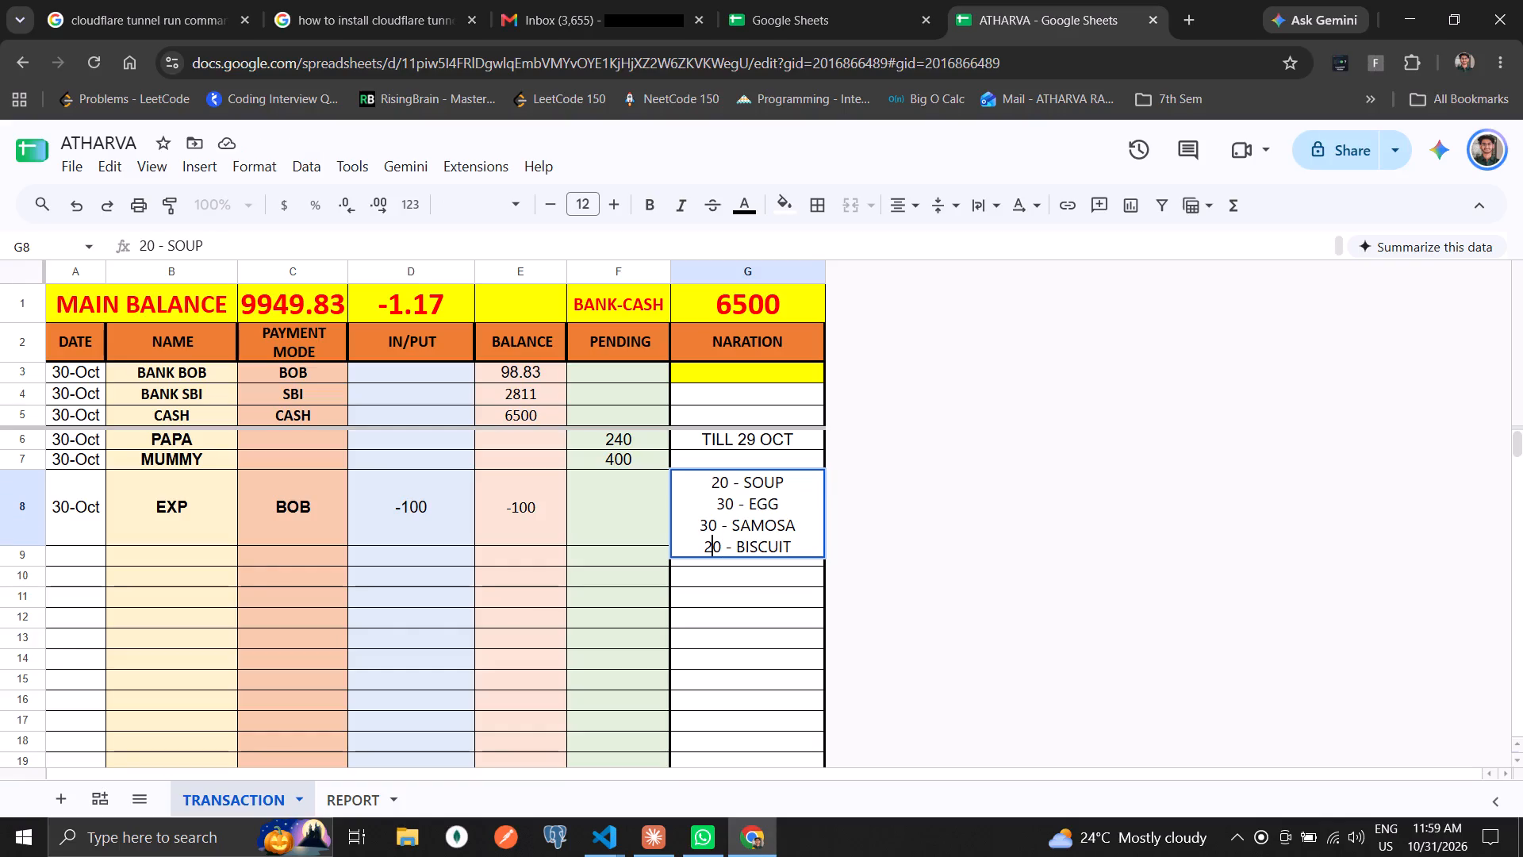
key("BackSpace")
key("1")
key("Return")
key("Up")
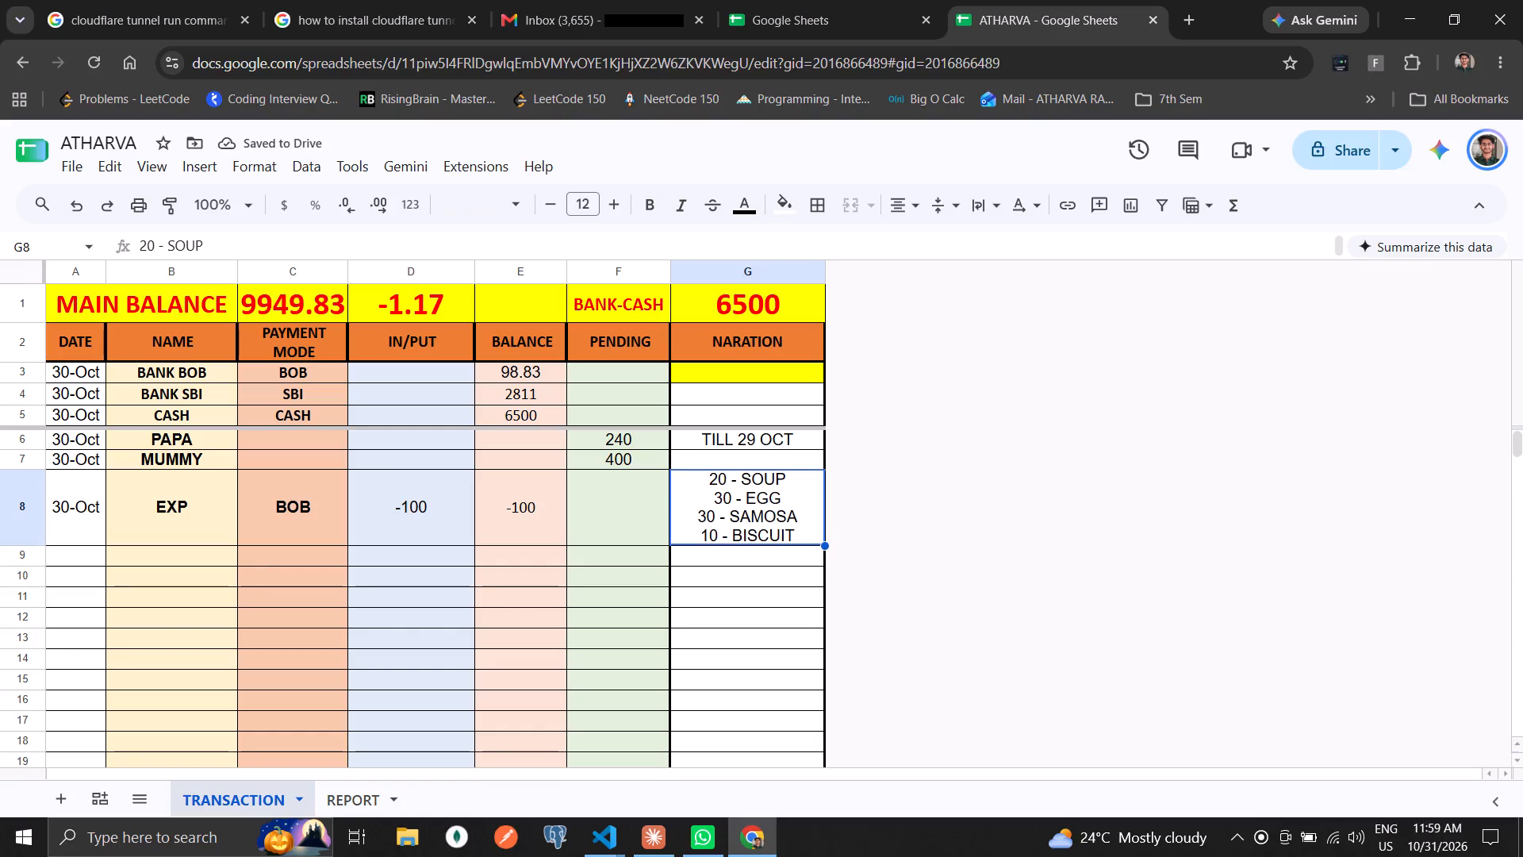
Set the IN/PUT amount of the EXP row in D8 to -90.
key("Up")
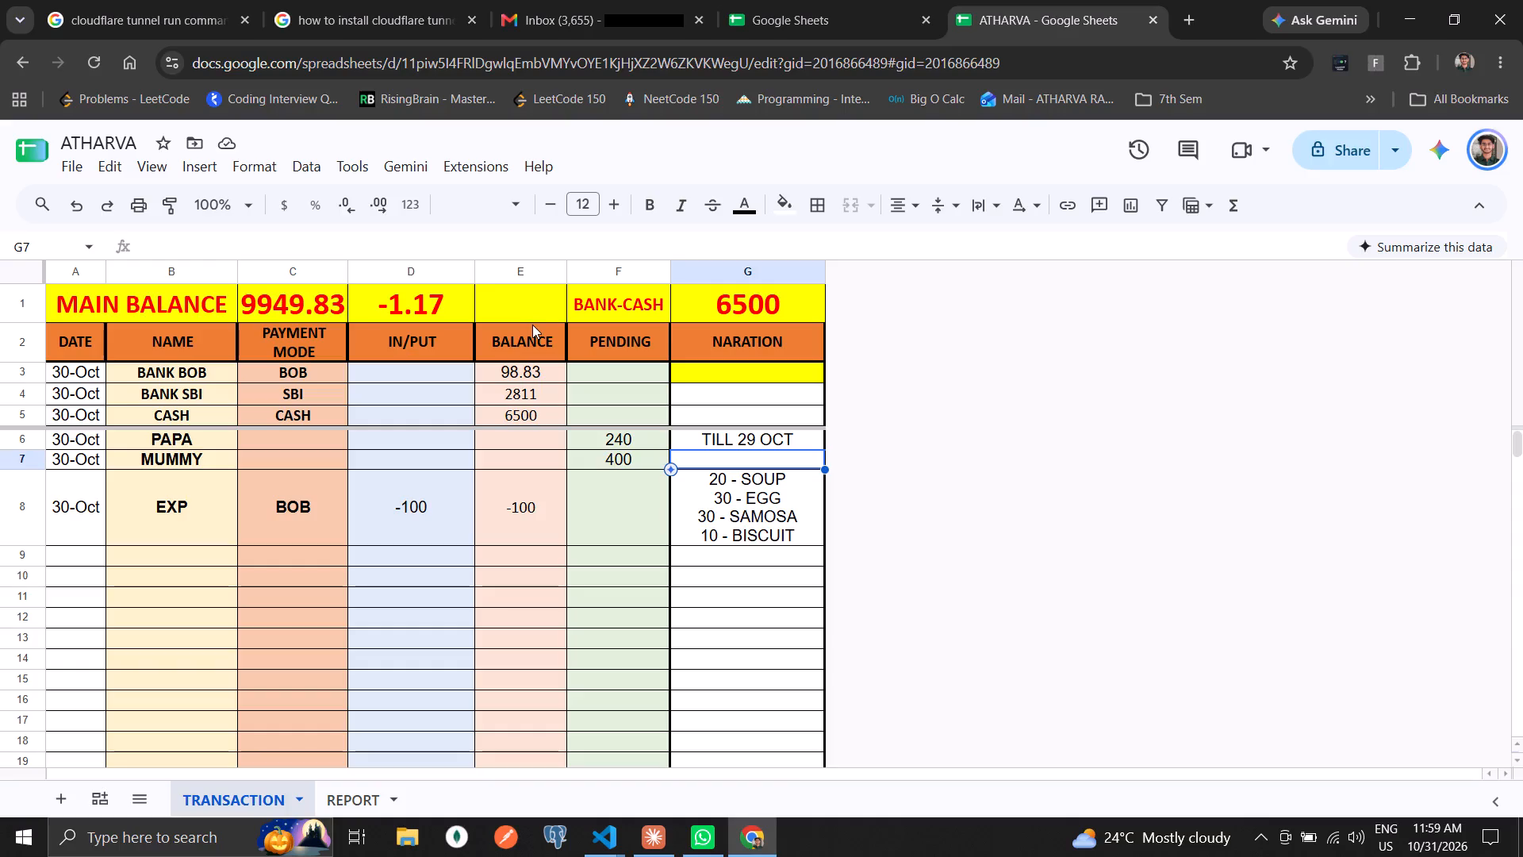
key("Left")
key("Left")
key("Down")
key("Left")
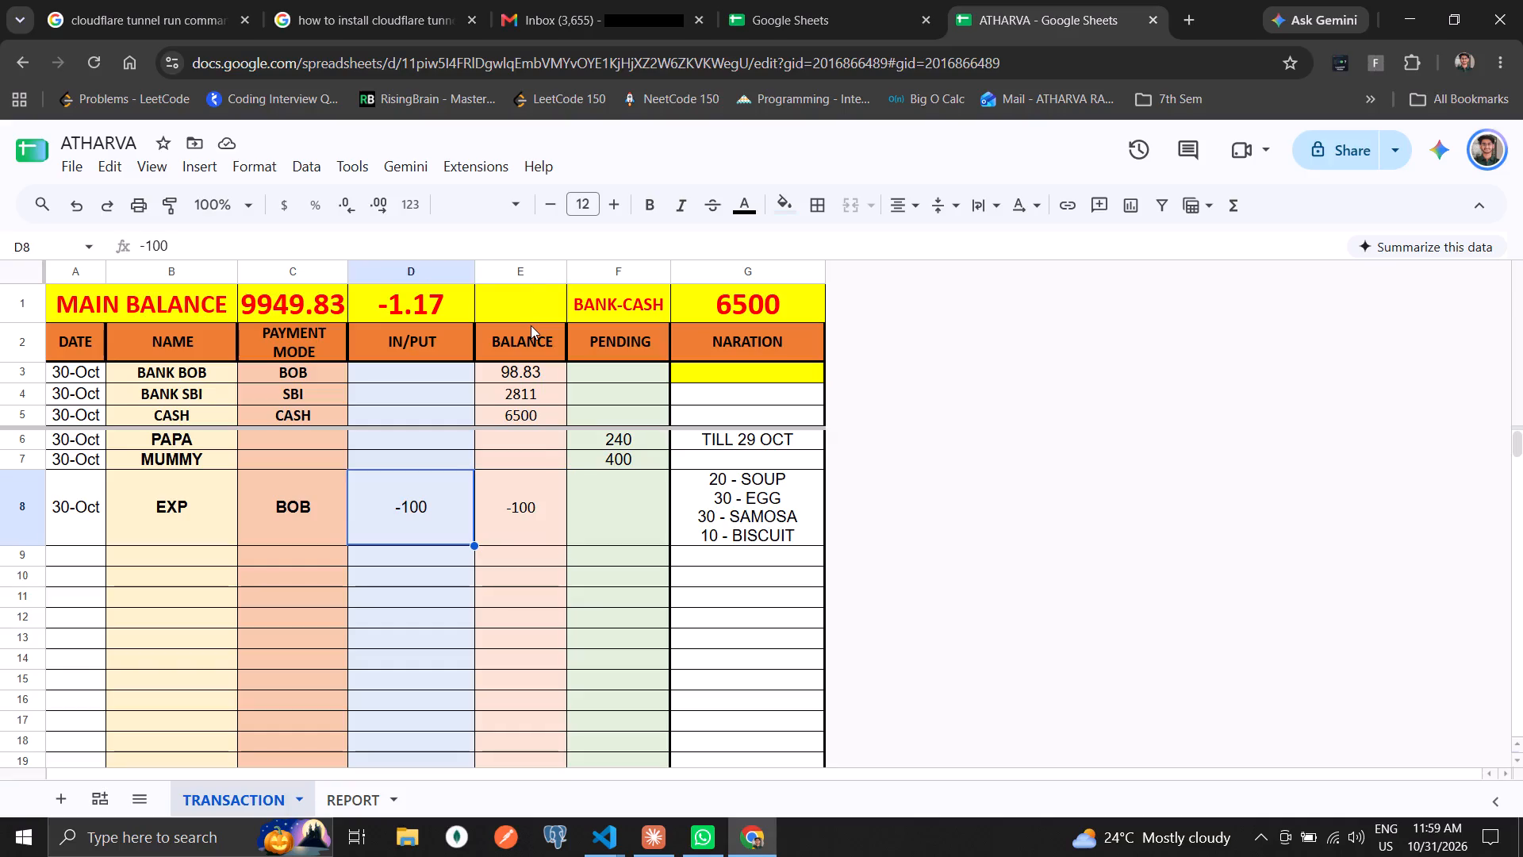
type("-90")
key("Return")
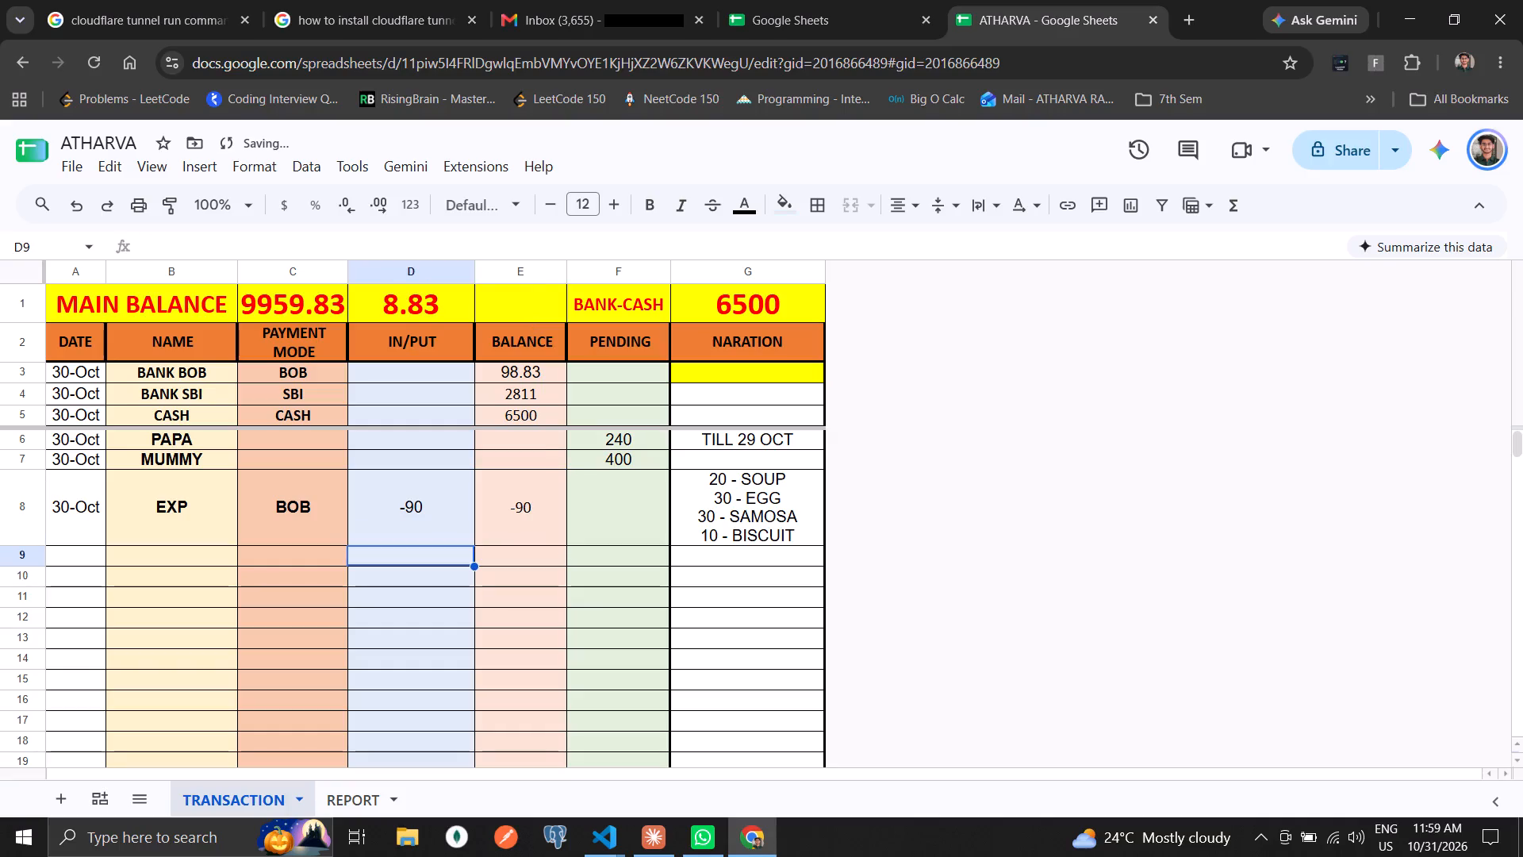
Set the CASH balance in E5 to 600 and return to the BANK SBI balance cell E4.
key("Up")
key("Up")
key("Up")
key("Up")
key("Up")
key("Right")
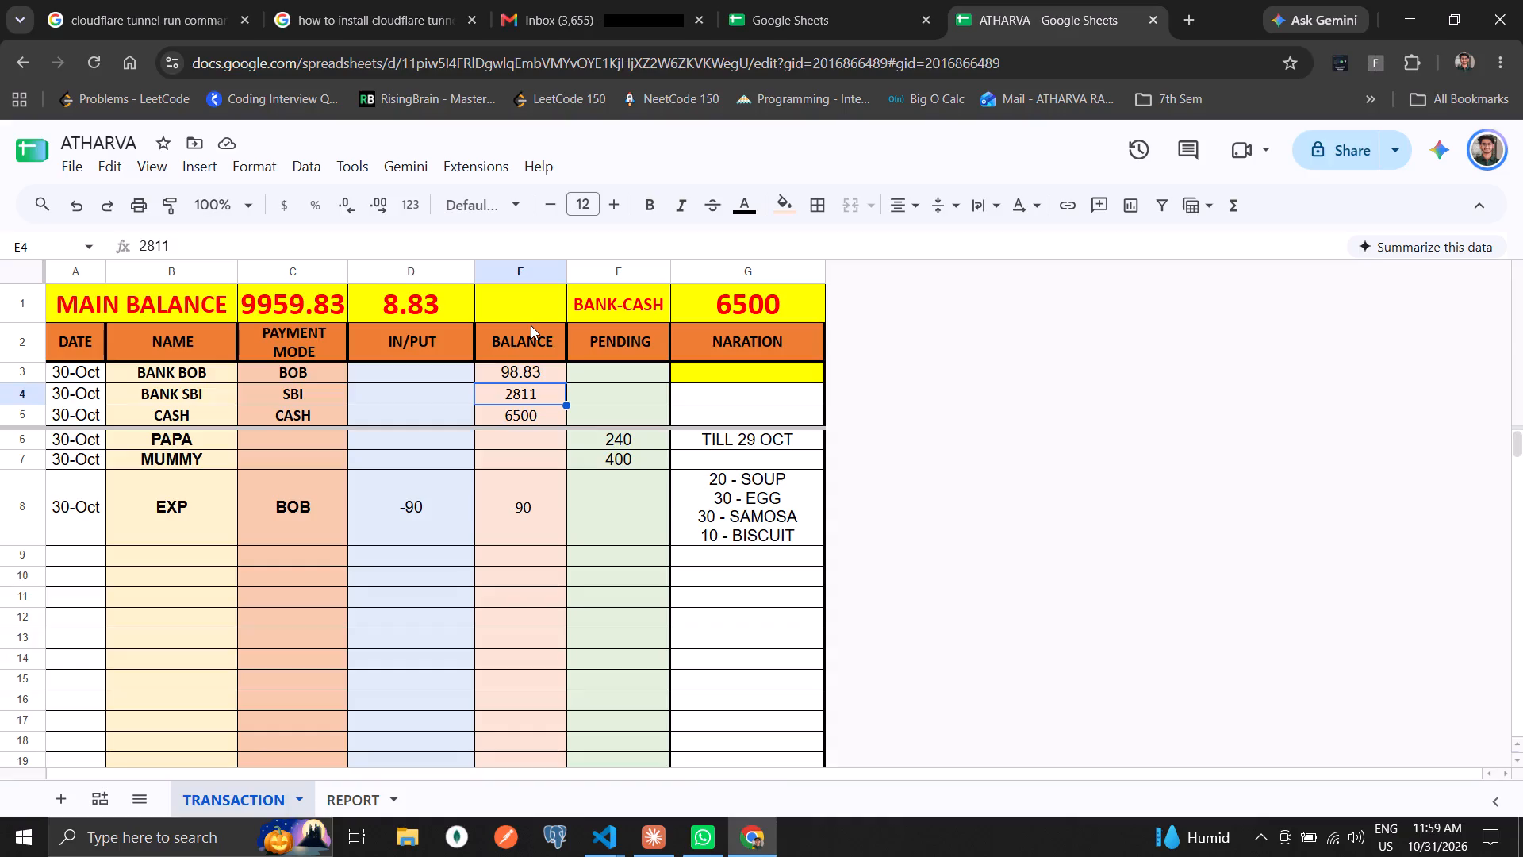
key("Down")
type("600")
key("Down")
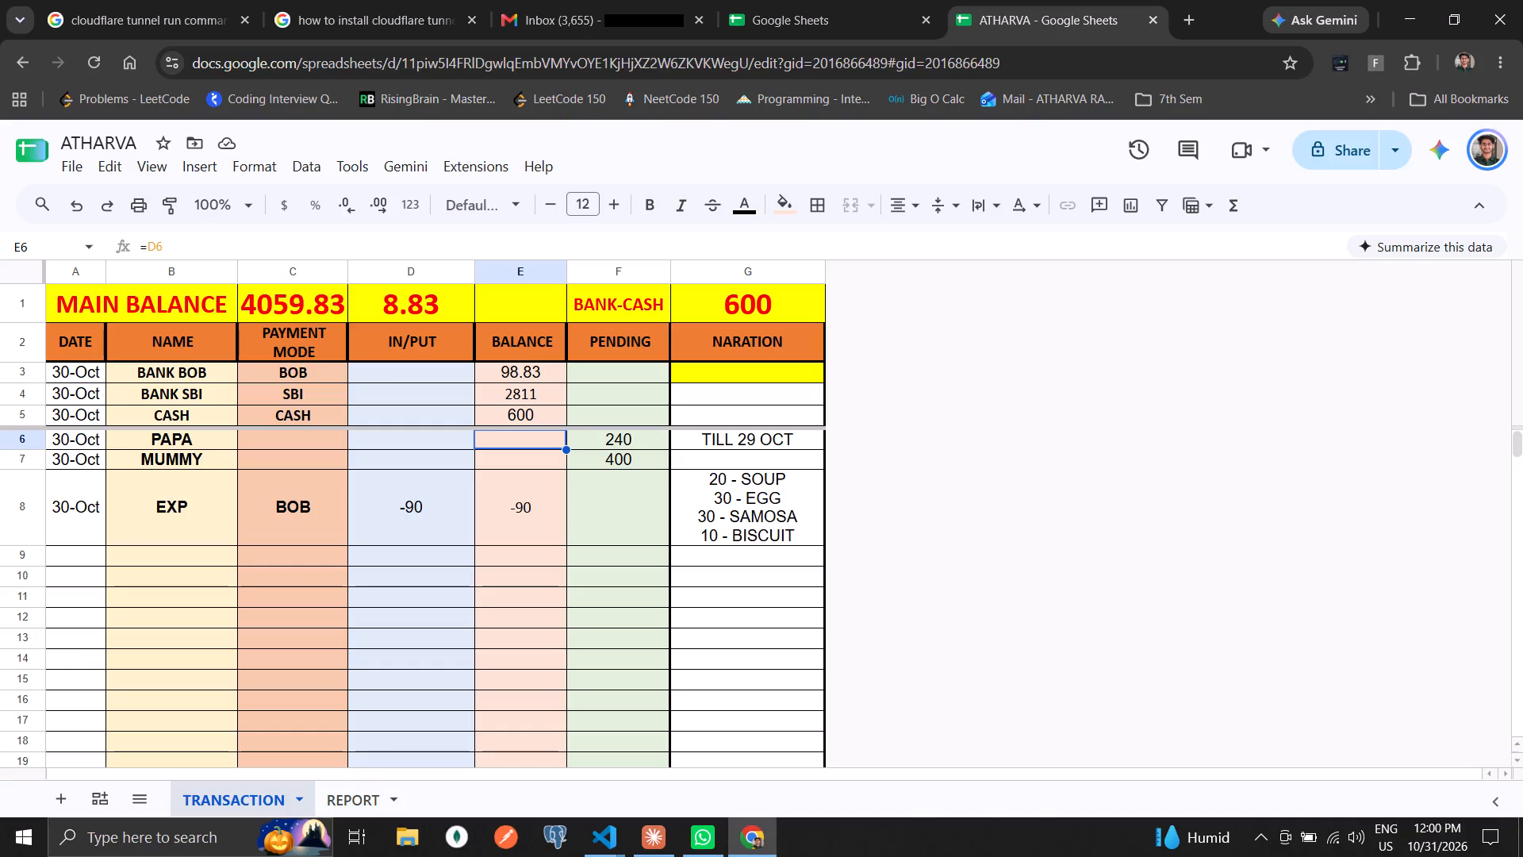
key("Up")
key("Up")
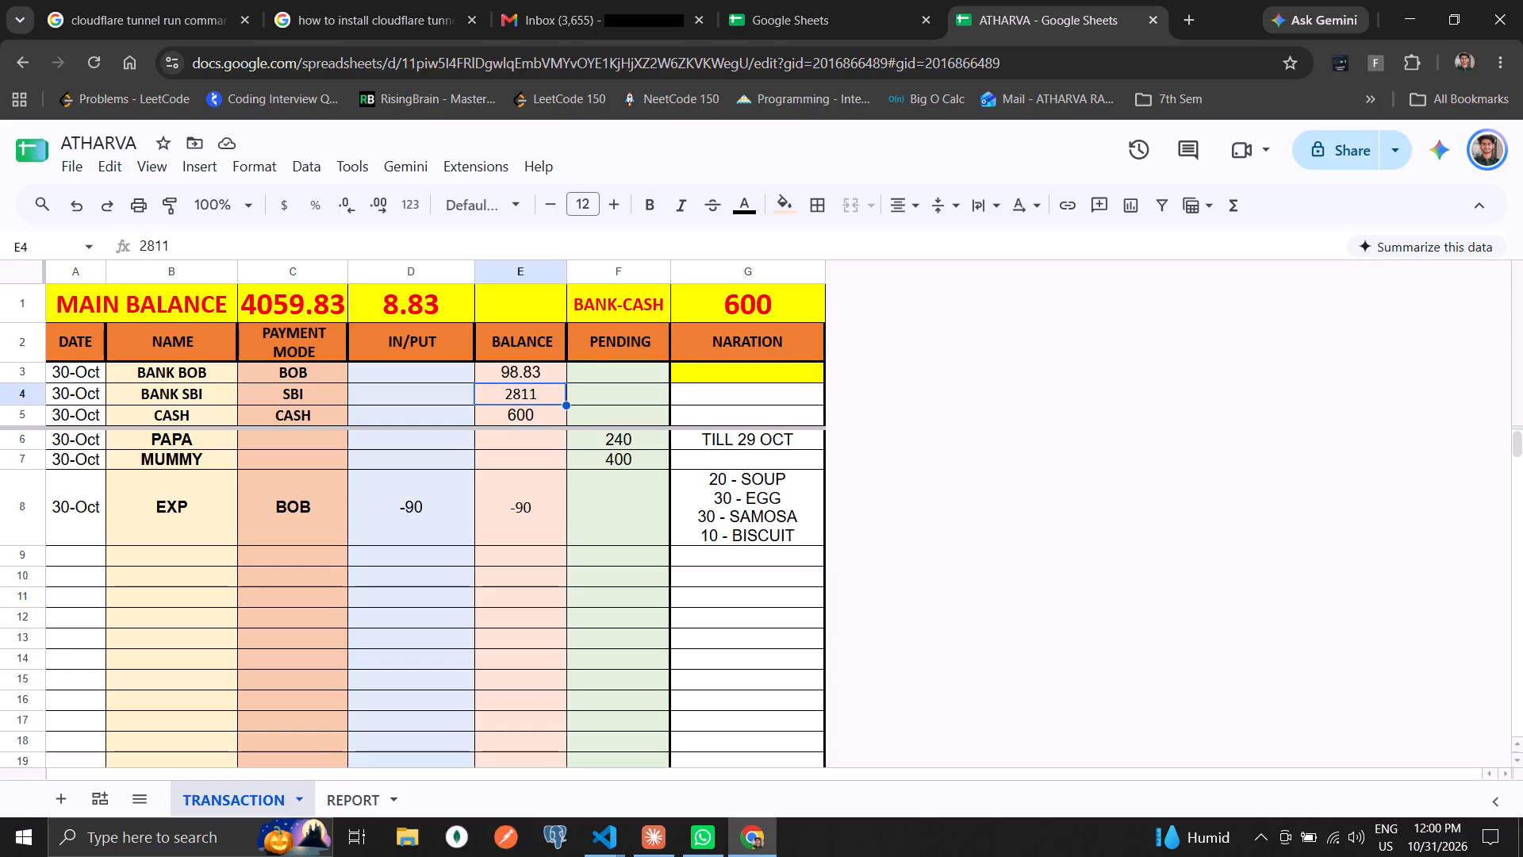
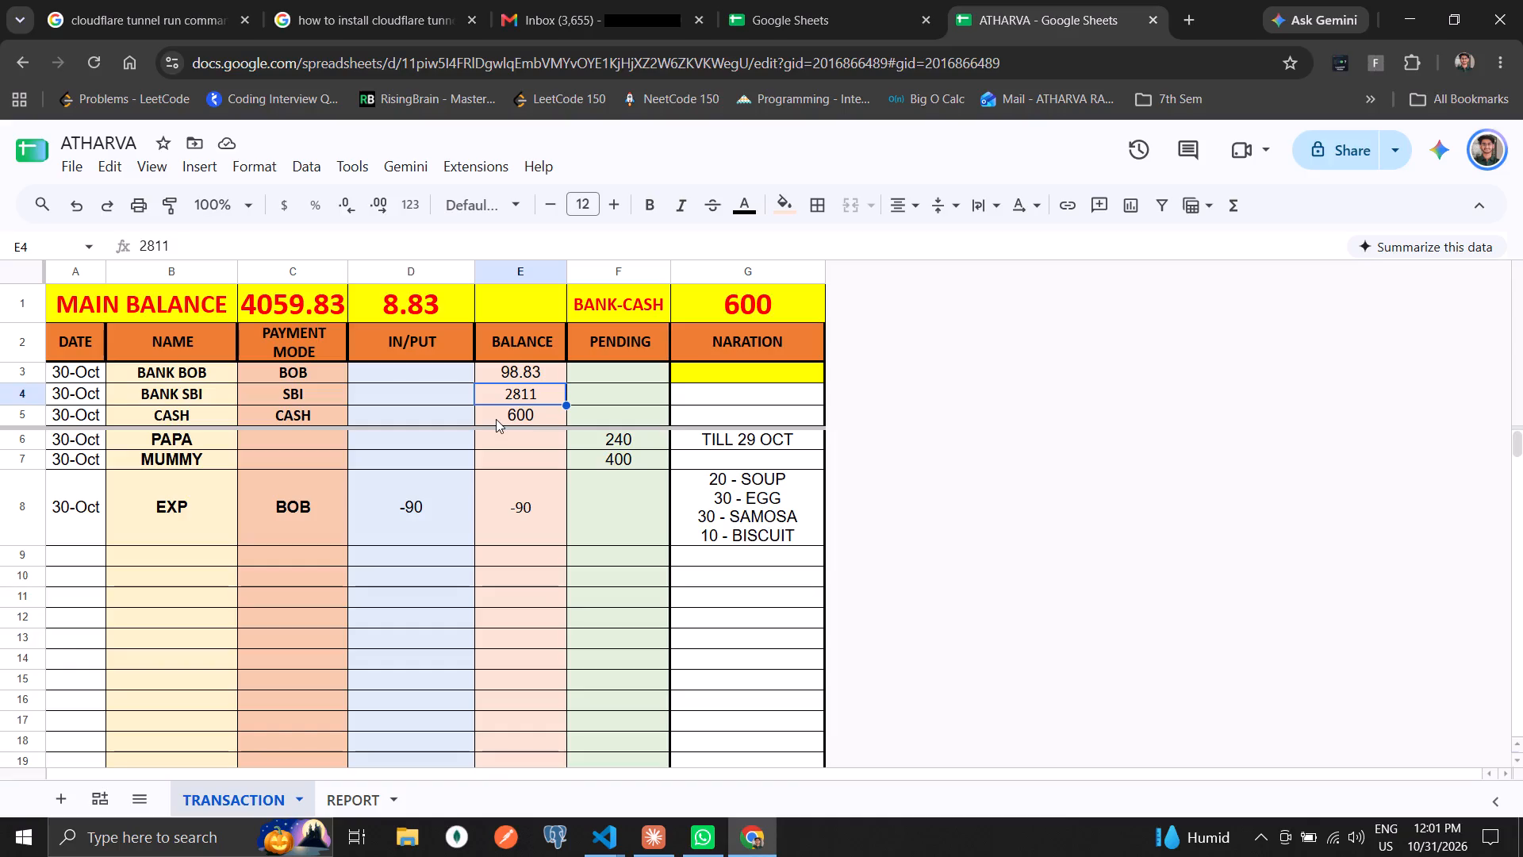
Set the BANK SBI balance in E4 to 45247.
type("44")
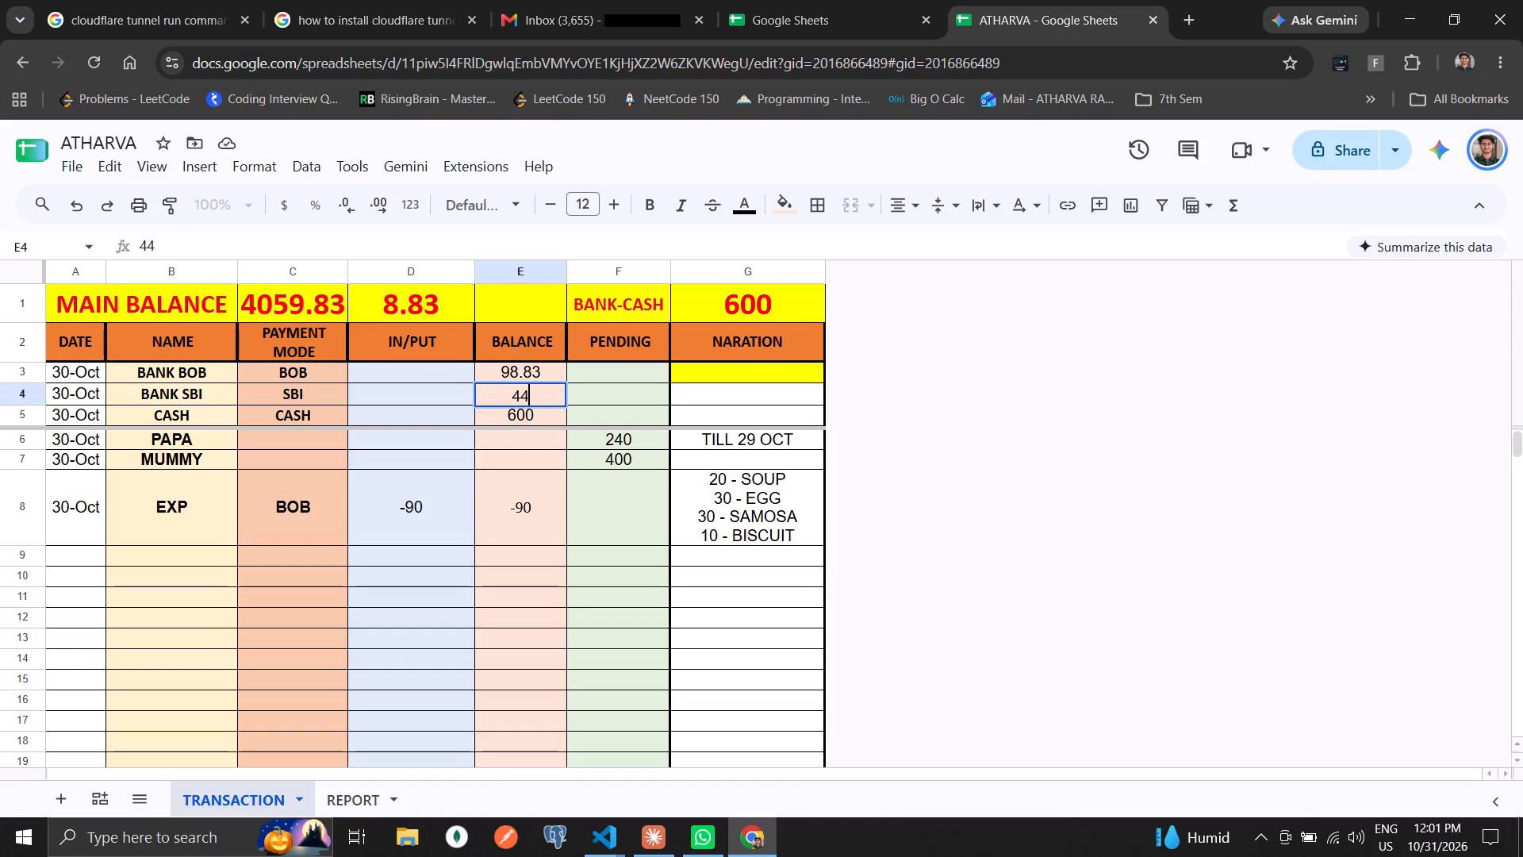
key("BackSpace")
type("5247")
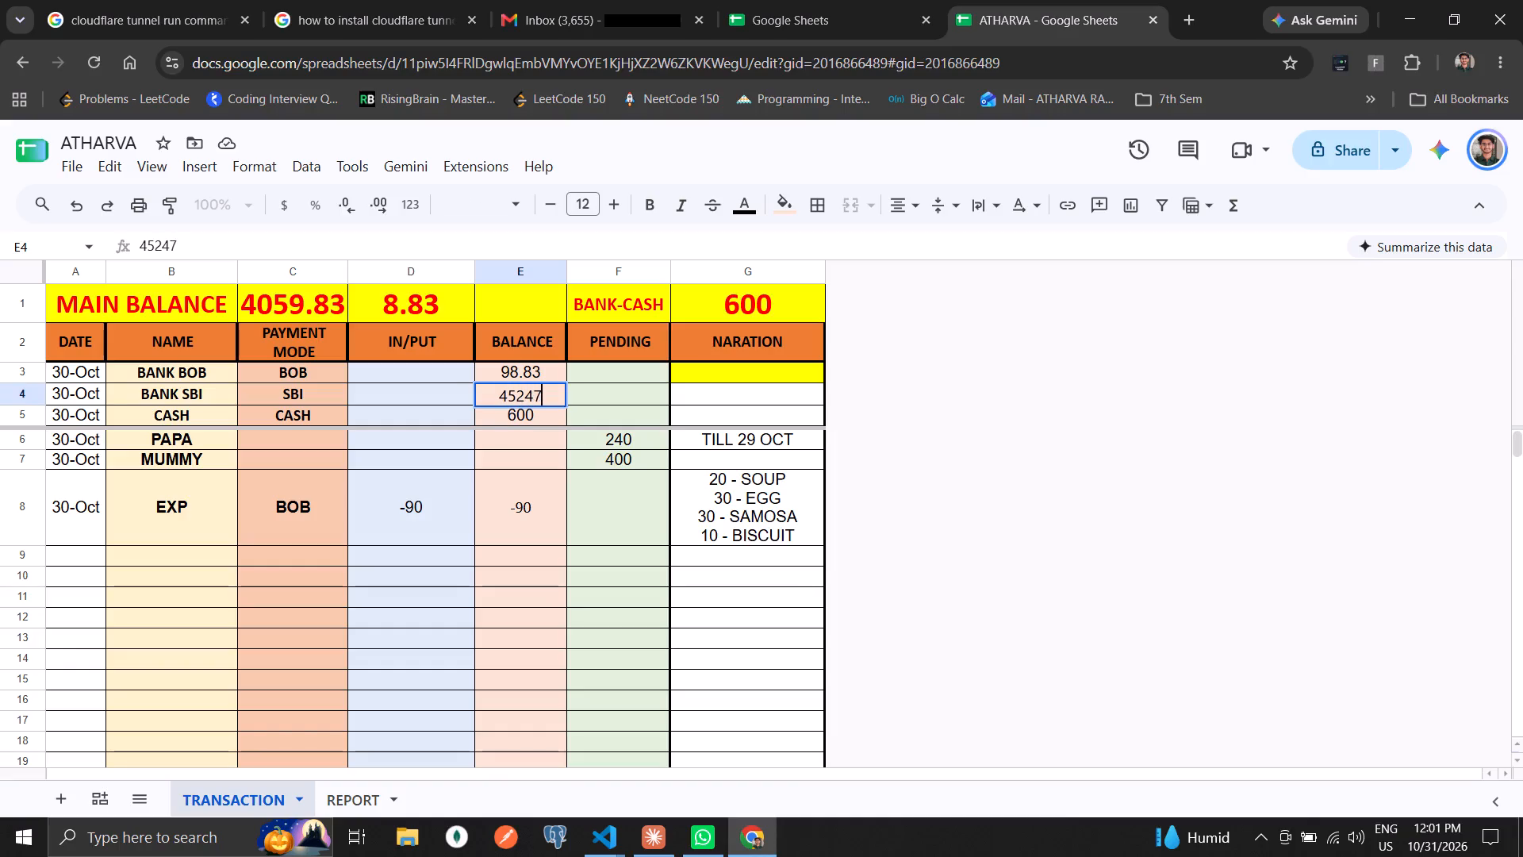
key("Return")
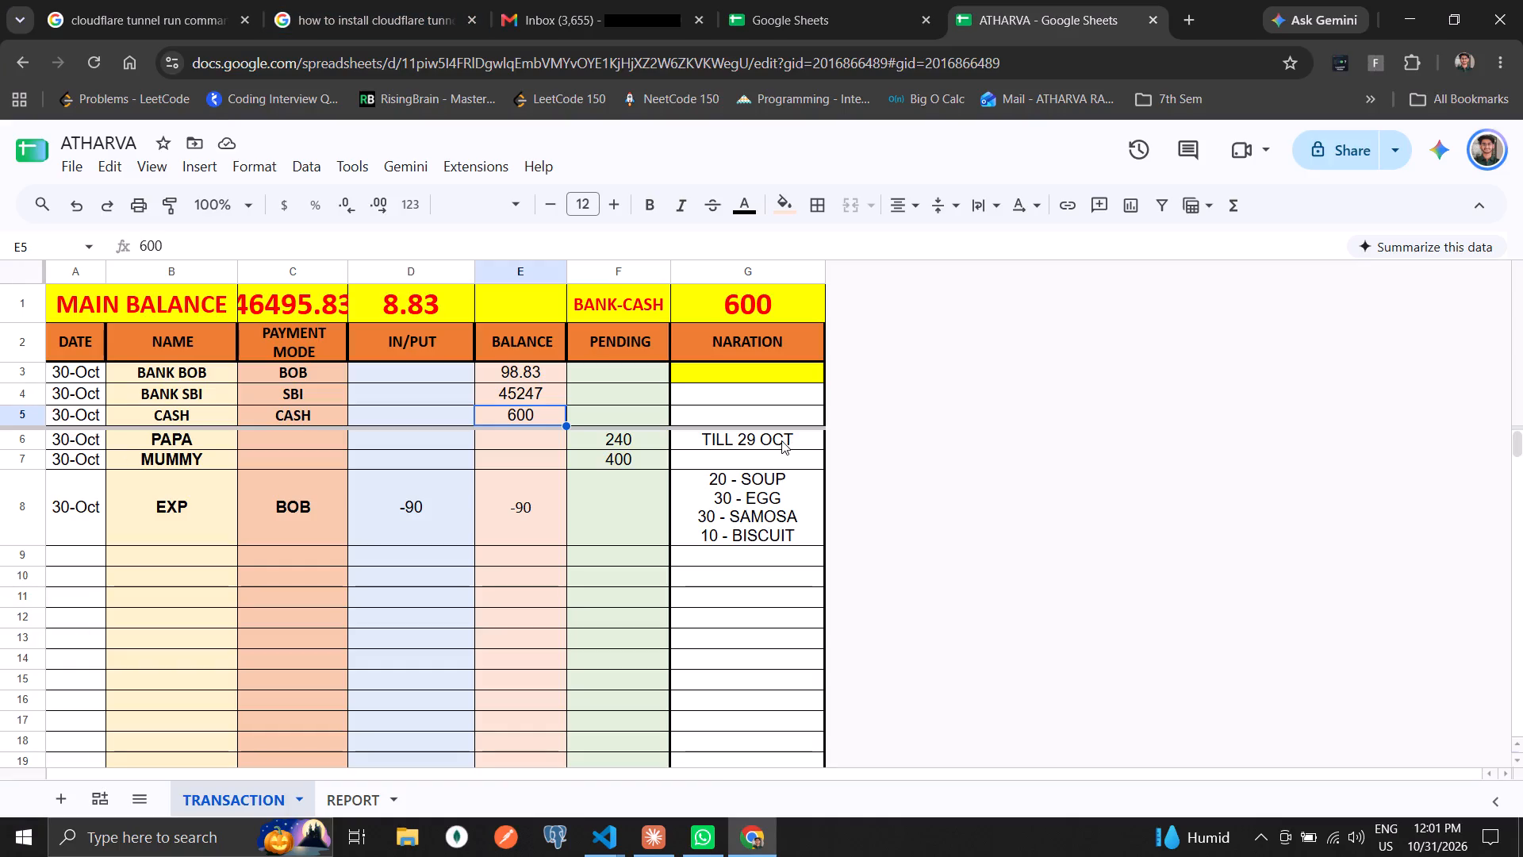
Copy the EXP row's narration from G8 into G11.
left_click(776, 485)
key("ctrl+c")
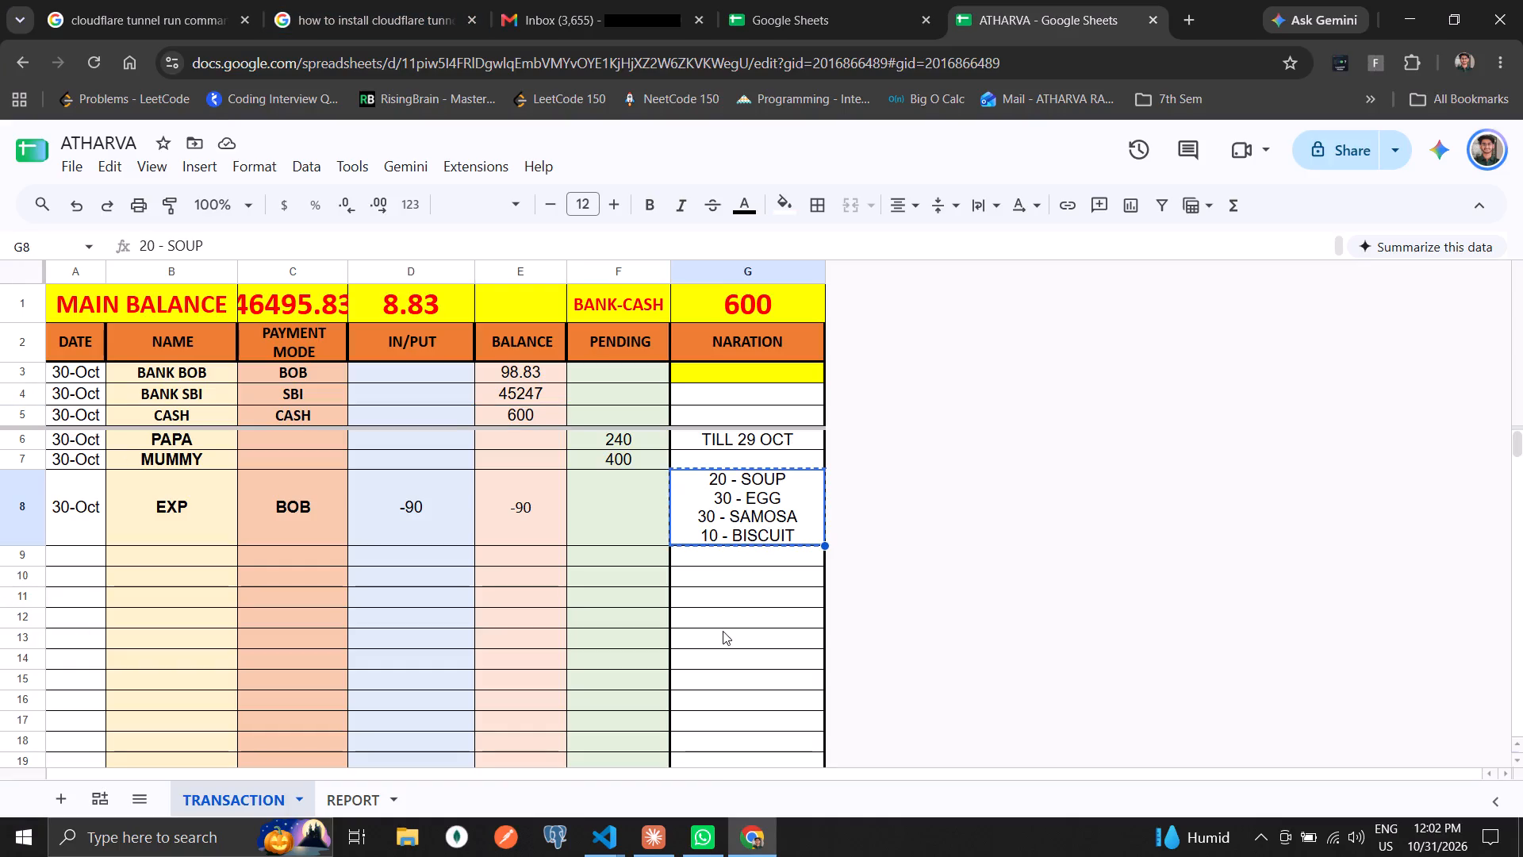
left_click(748, 602)
key("ctrl+v")
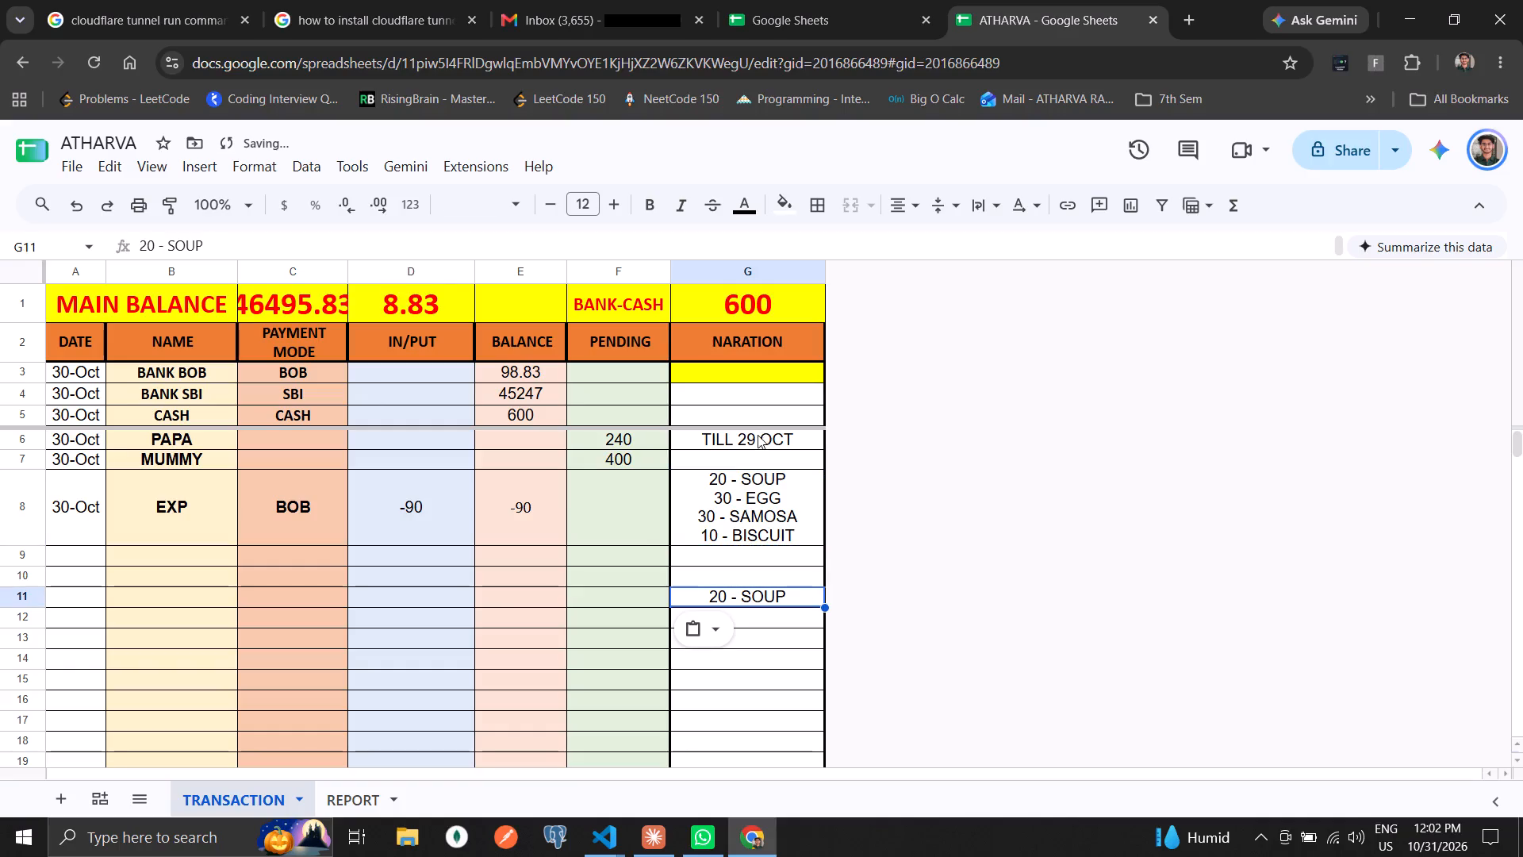
Clear the narrations in G6 and G8 and the PAPA and MUMMY pending amounts in F6 and F7.
left_click(758, 435)
key("Delete")
left_click(750, 517)
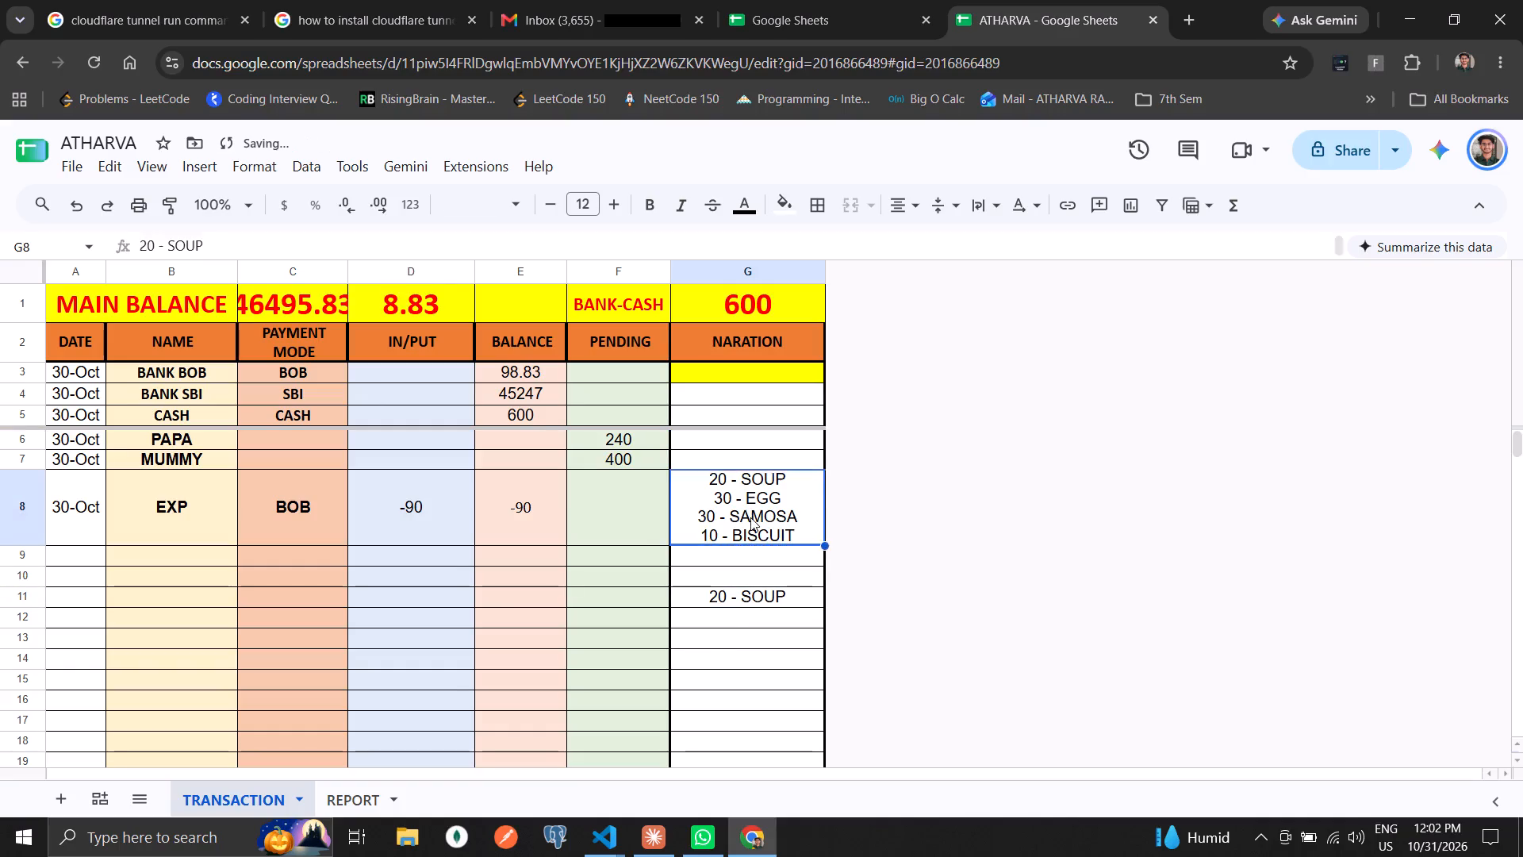
key("Delete")
left_click(626, 440)
key("Delete")
left_click(626, 459)
key("Delete")
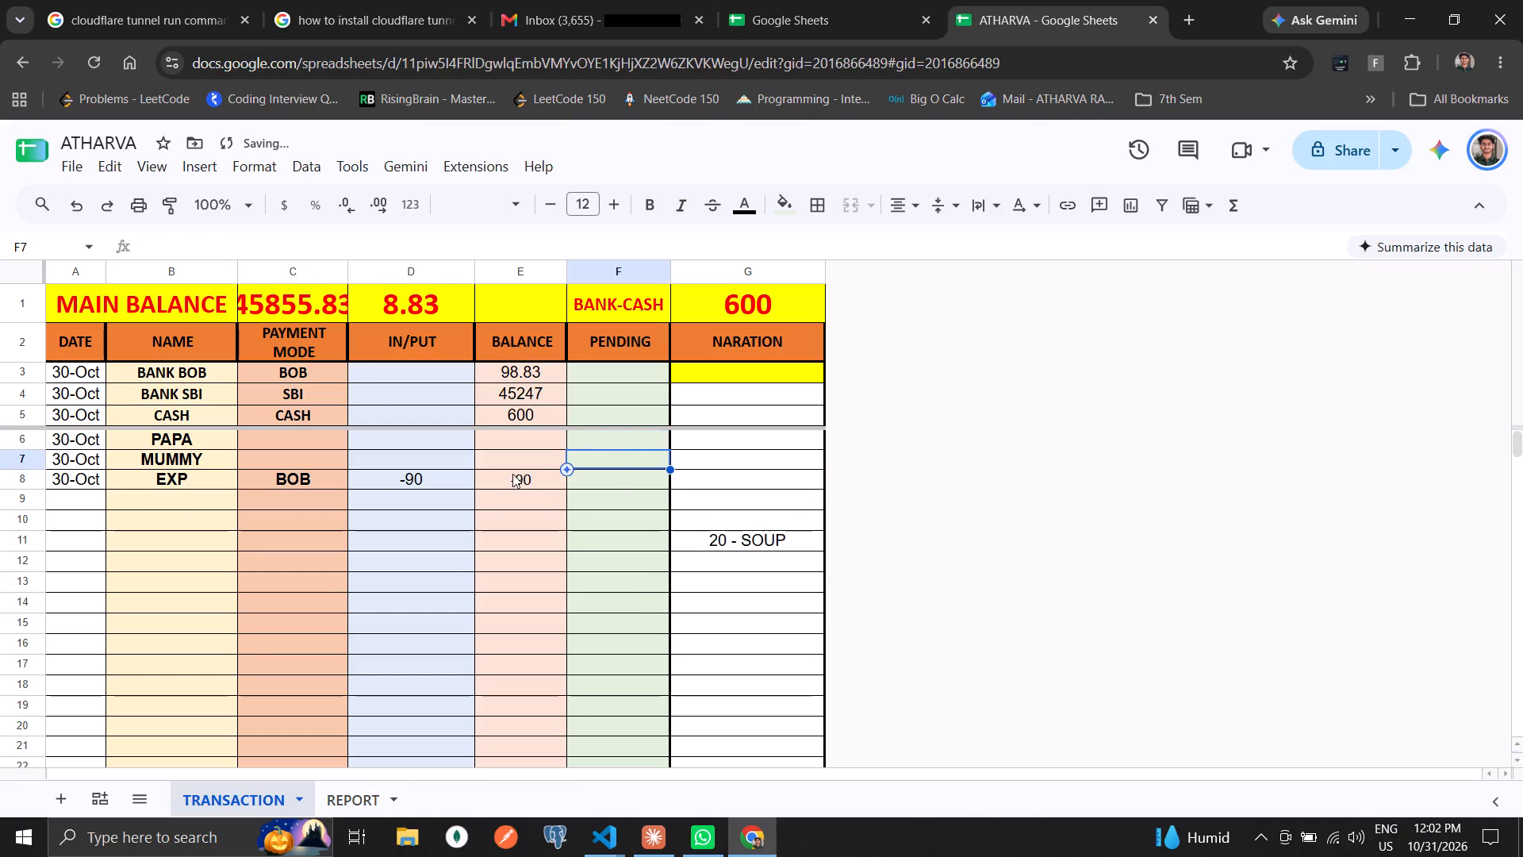
Clear the EXP row's IN/PUT amount and payment mode, and the names EXP, MUMMY and PAPA in B6:B8.
left_click(387, 486)
key("Delete")
left_click(313, 483)
key("Delete")
left_click(205, 479)
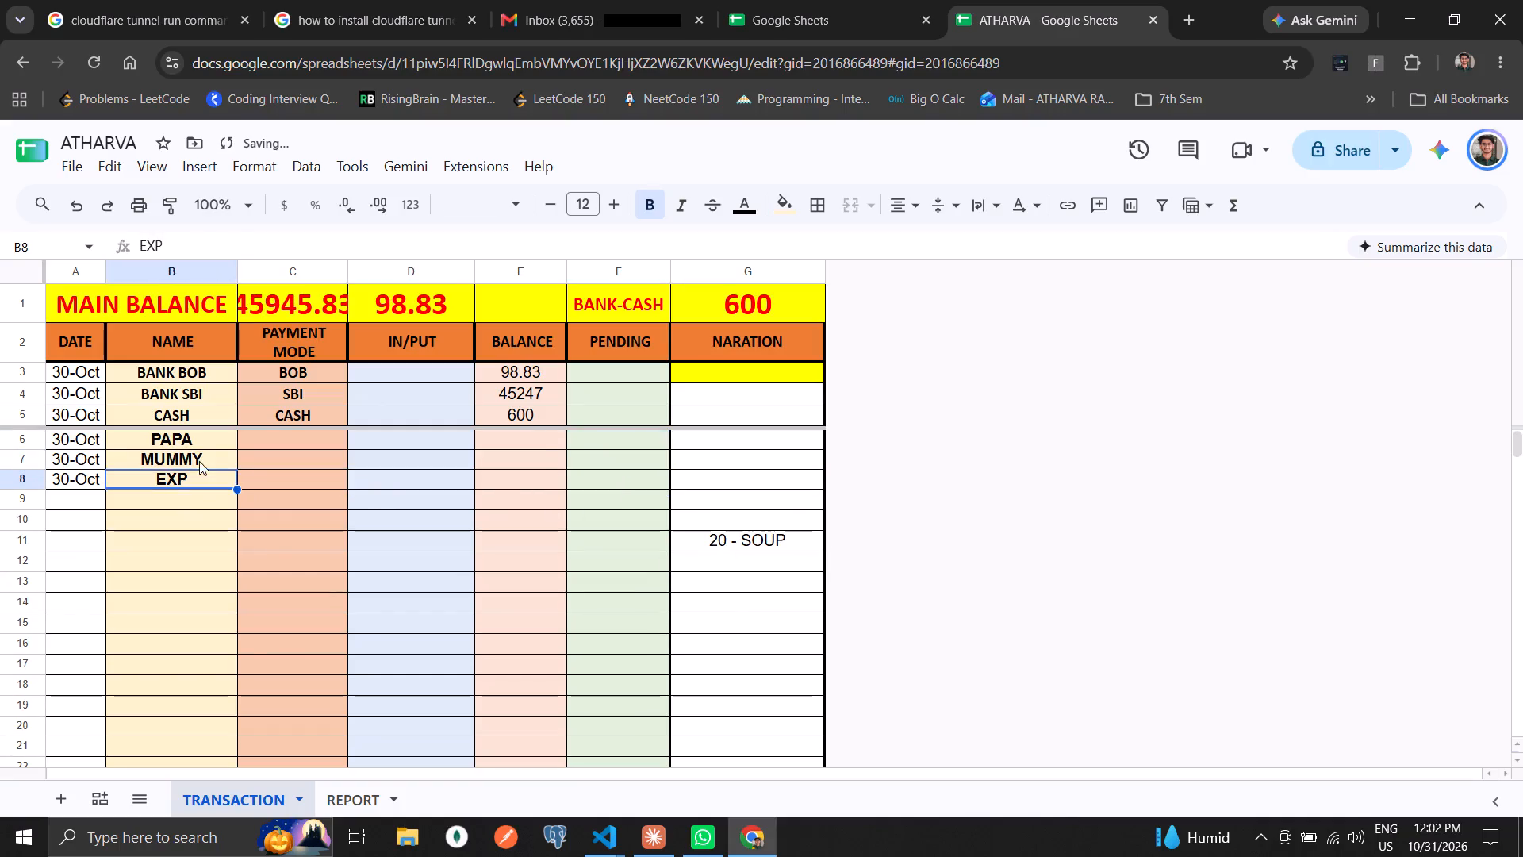
key("Delete")
left_click(199, 459)
key("Delete")
left_click(199, 440)
key("Delete")
Clear the 30-Oct dates in A6, A7 and A8.
left_click(79, 437)
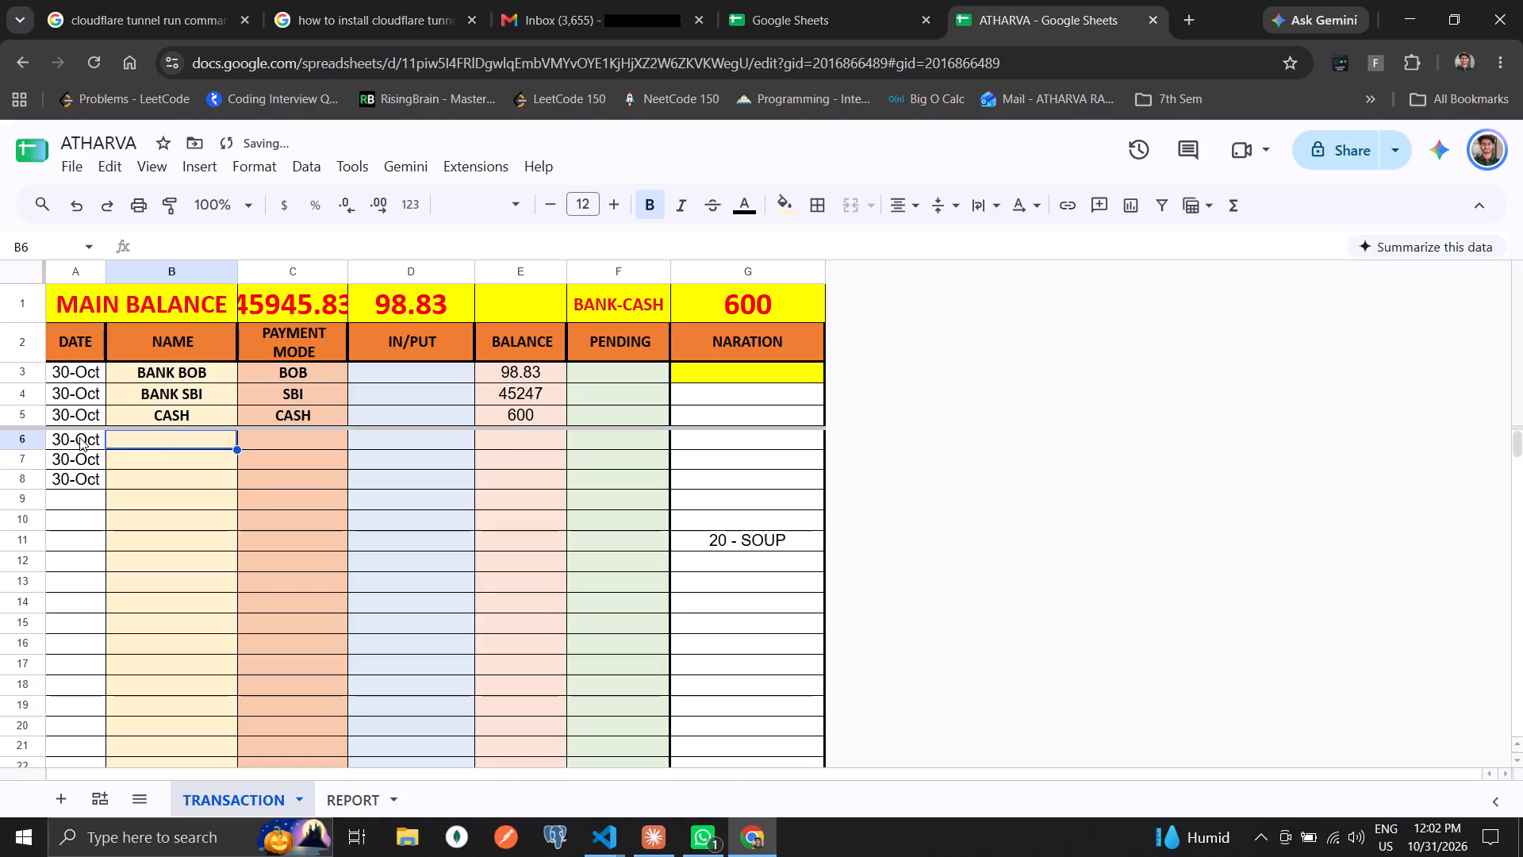
key("Delete")
left_click(75, 457)
key("Delete")
left_click(73, 474)
key("Delete")
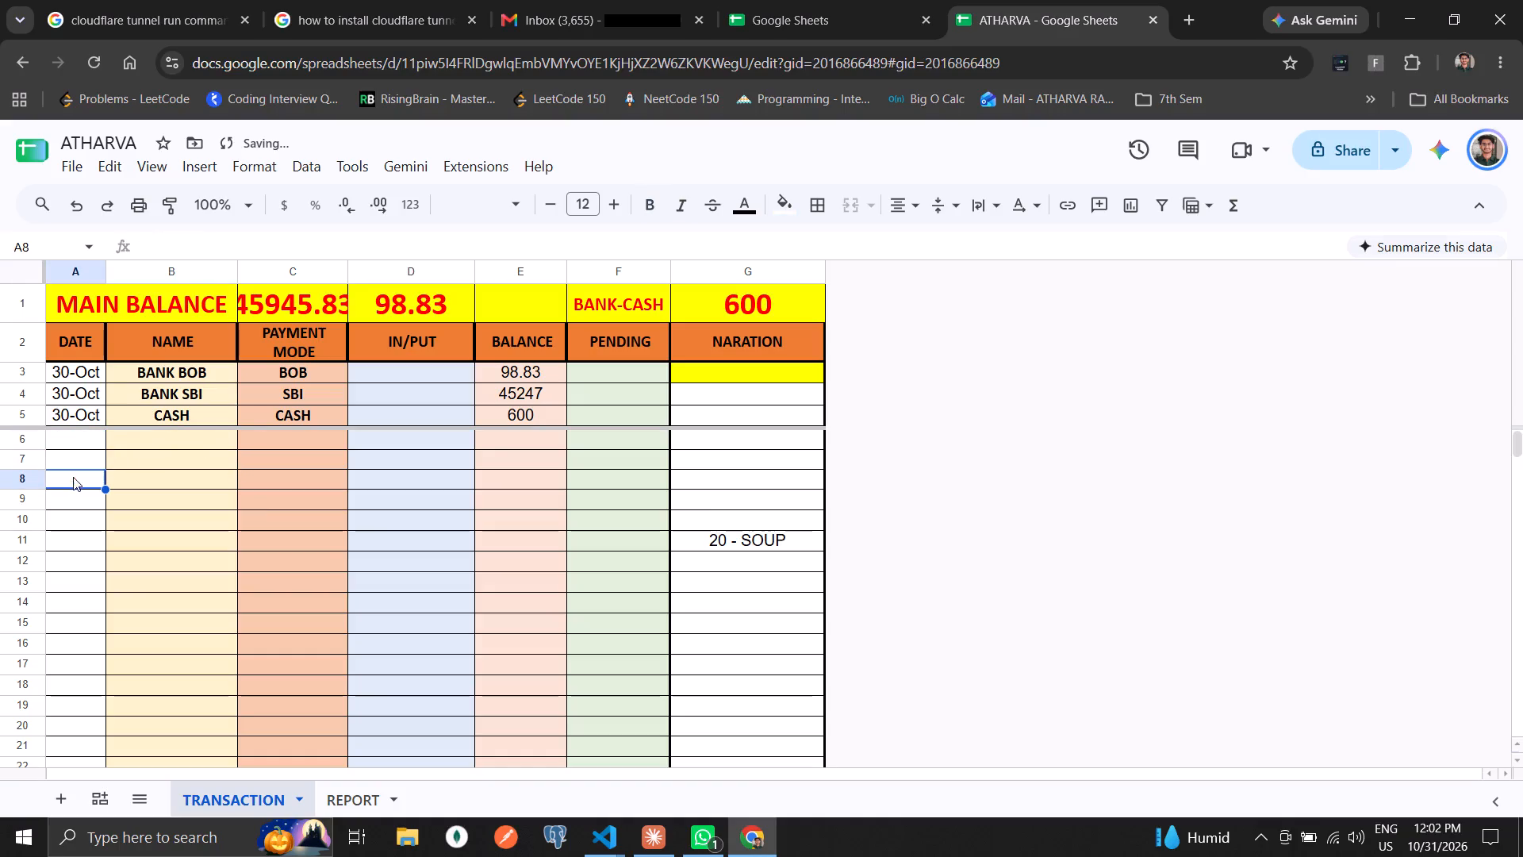
Change the CASH row's payment mode in C5 to CASH-BABA.
double_click(331, 421)
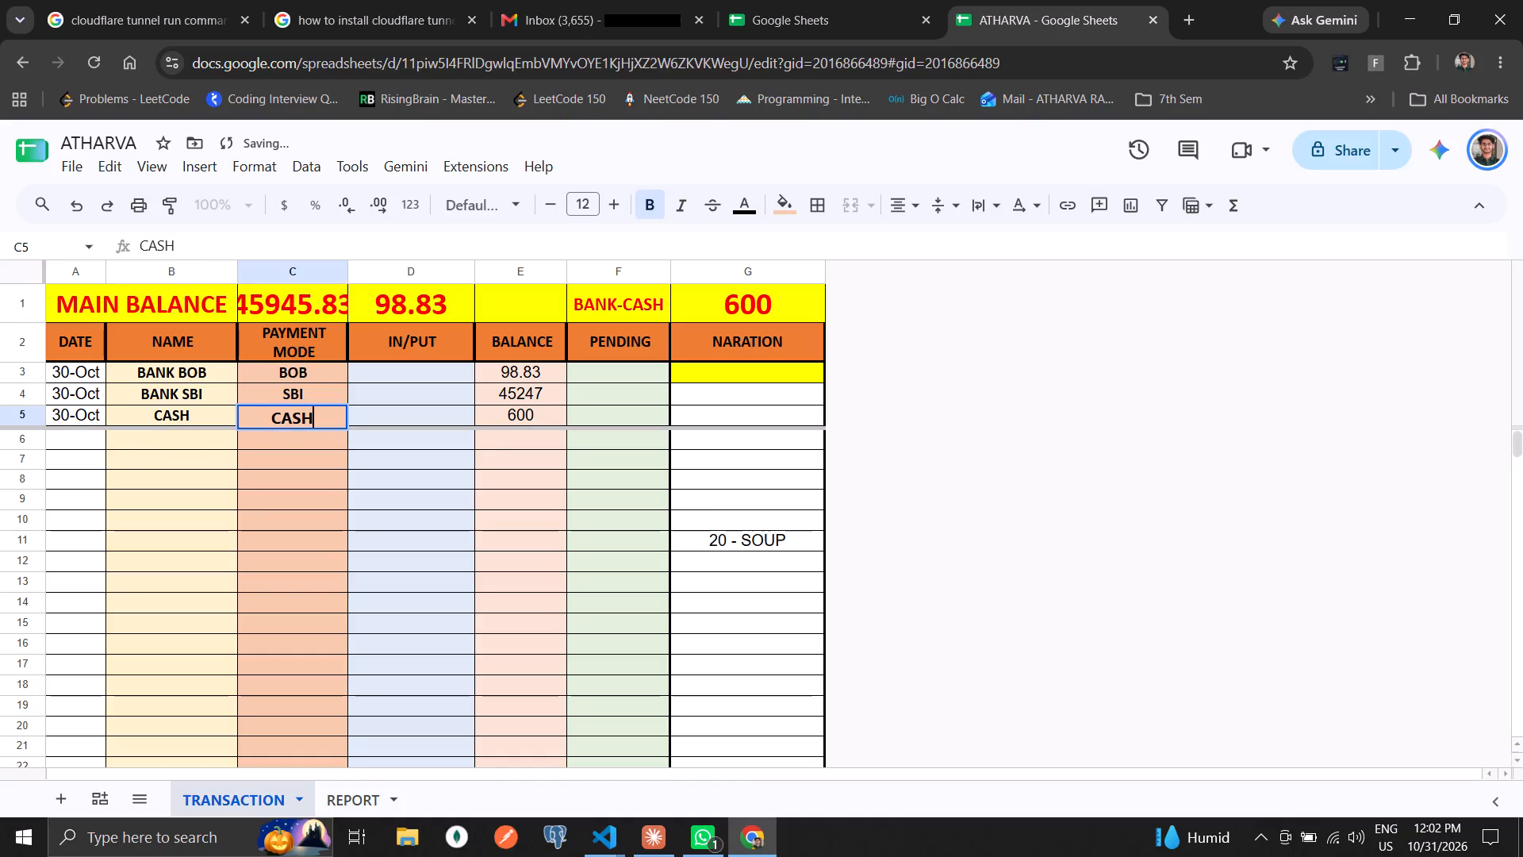
type("-baba")
key("BackSpace")
key("BackSpace")
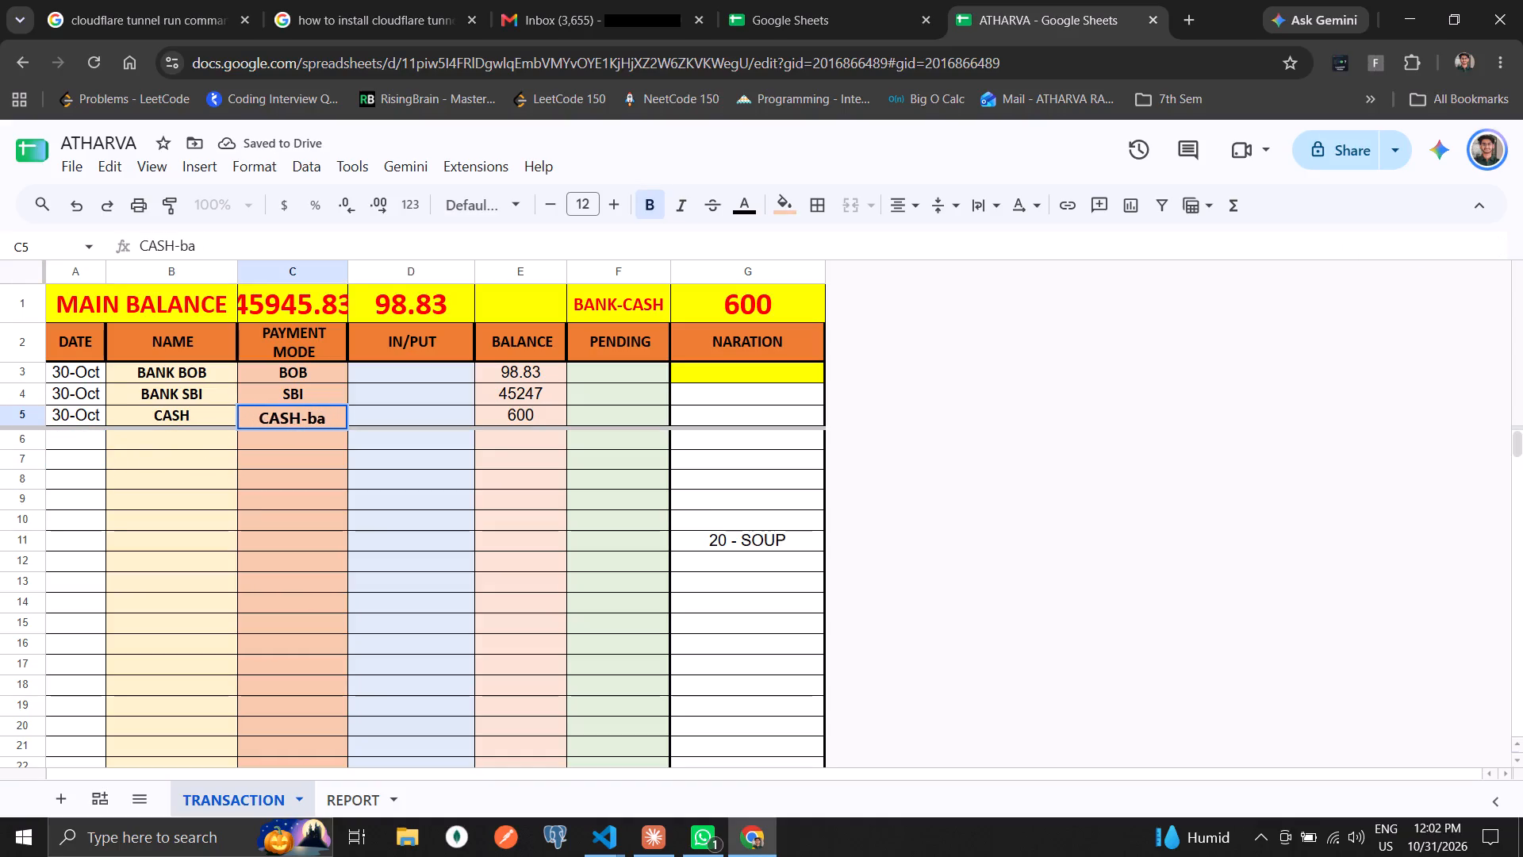
key("BackSpace")
key("BackSpace")
type("BABA")
key("Return")
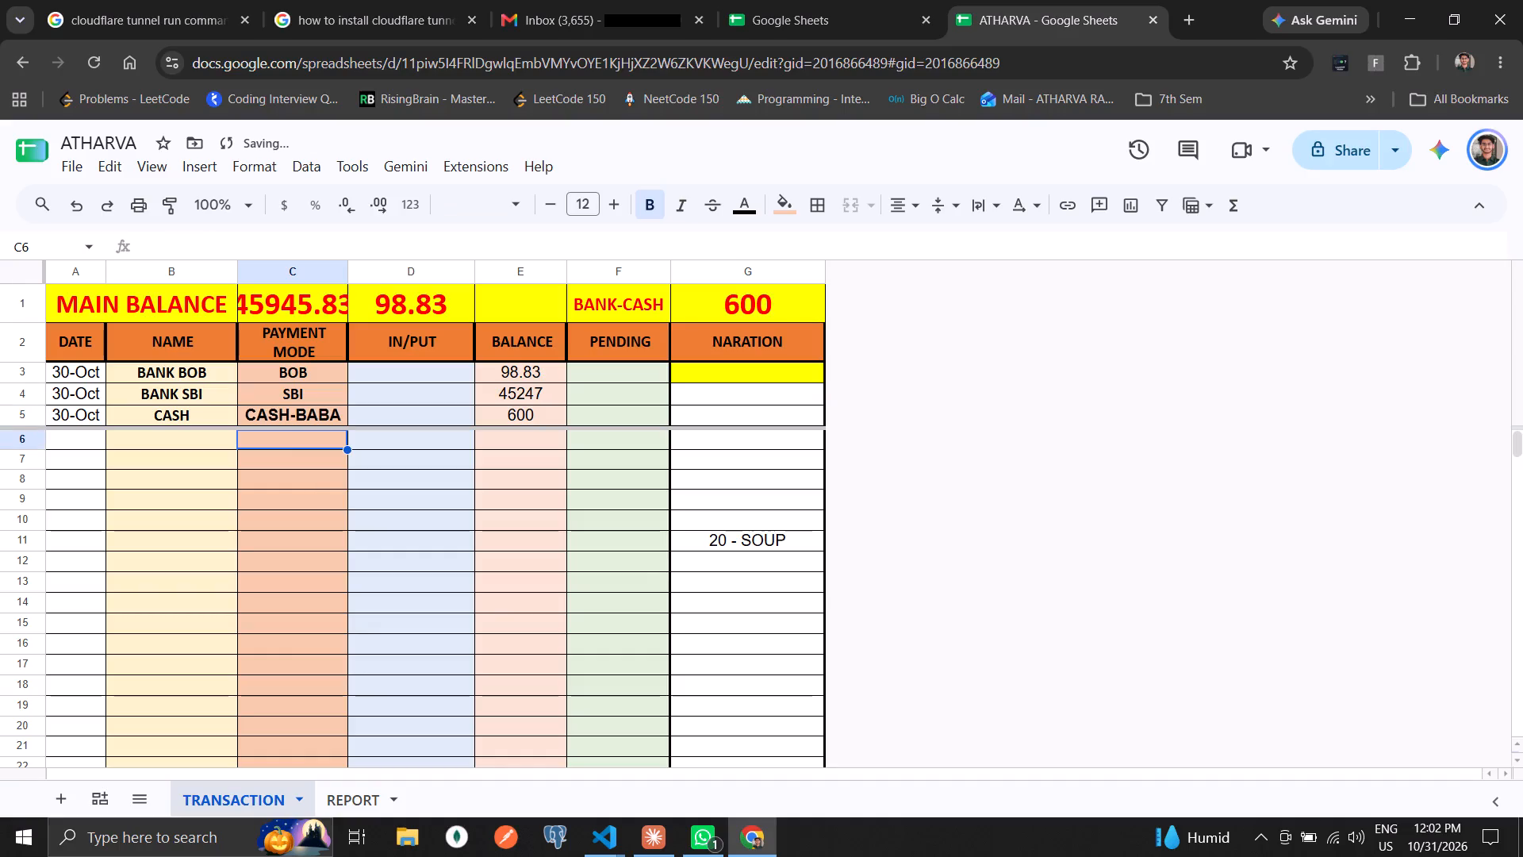
Enter the payment modes CASH-SBI in C6 and CASH in C7.
type("CASH")
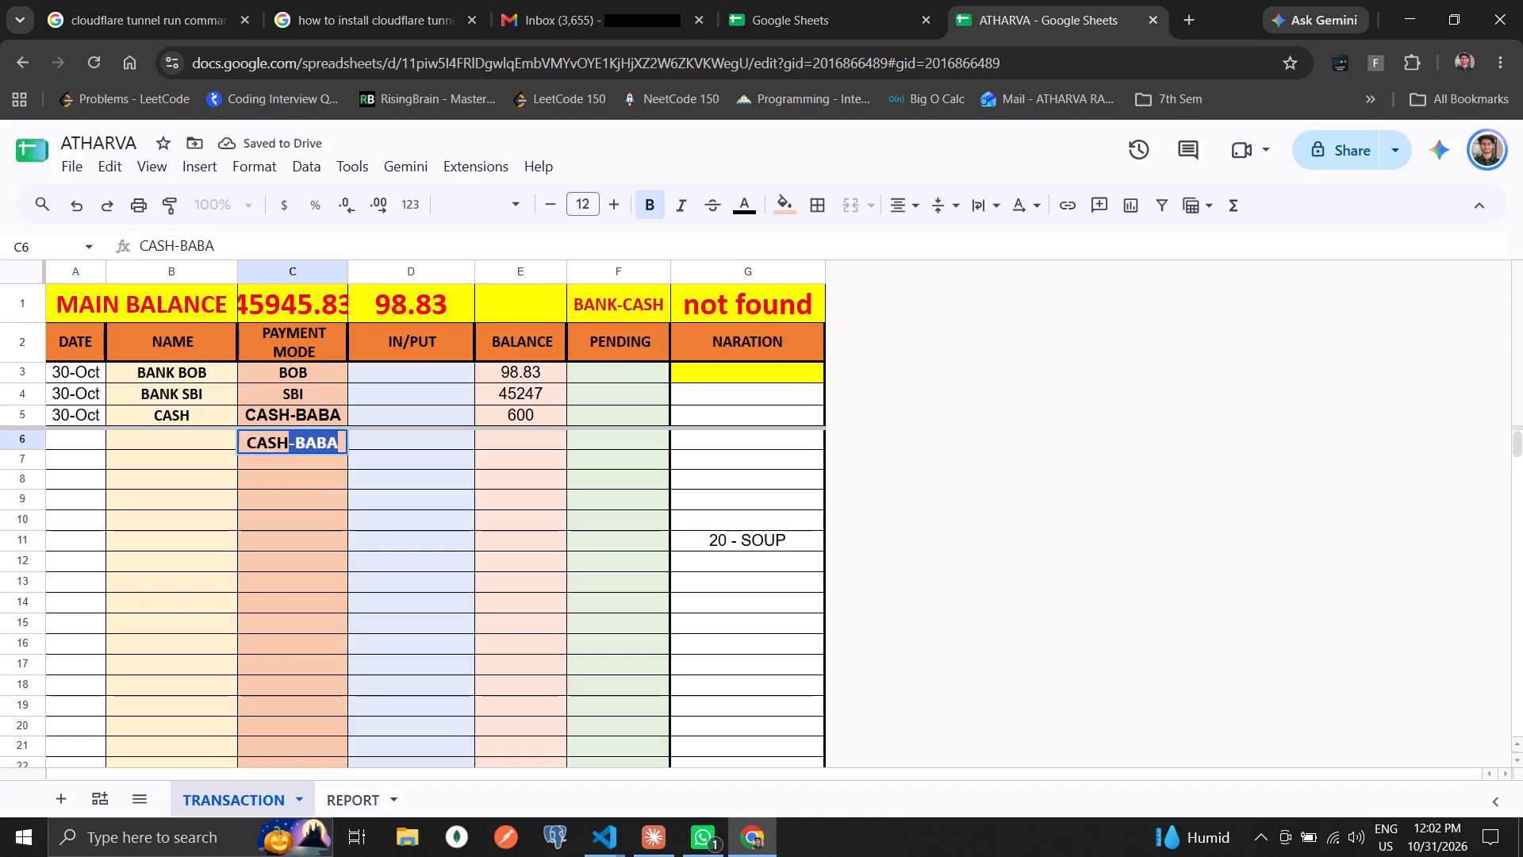
key("minus")
type("SBI")
key("Return")
type("CAS")
key("h")
key("Return")
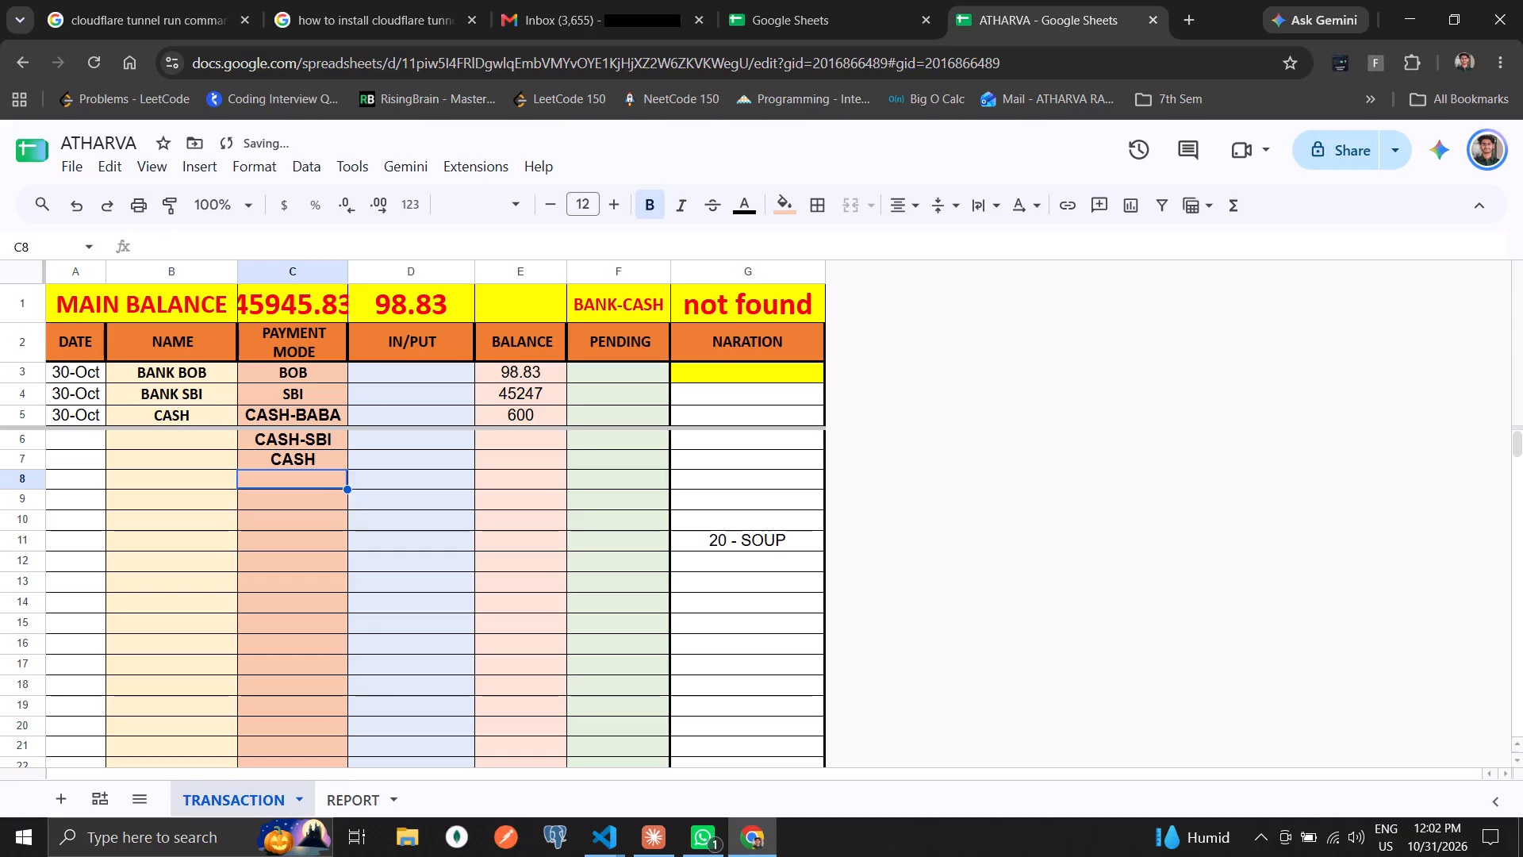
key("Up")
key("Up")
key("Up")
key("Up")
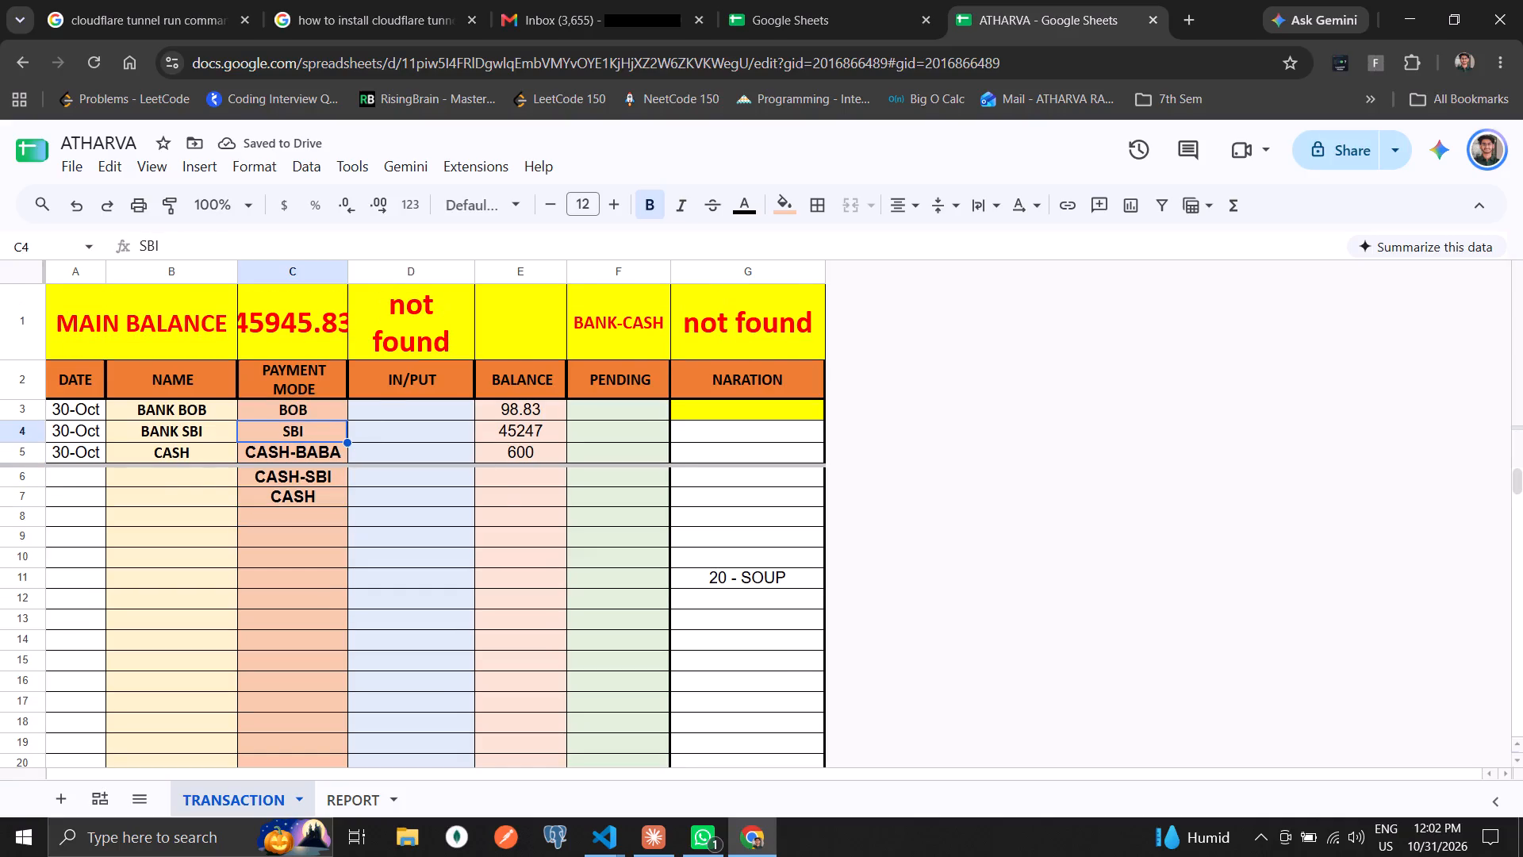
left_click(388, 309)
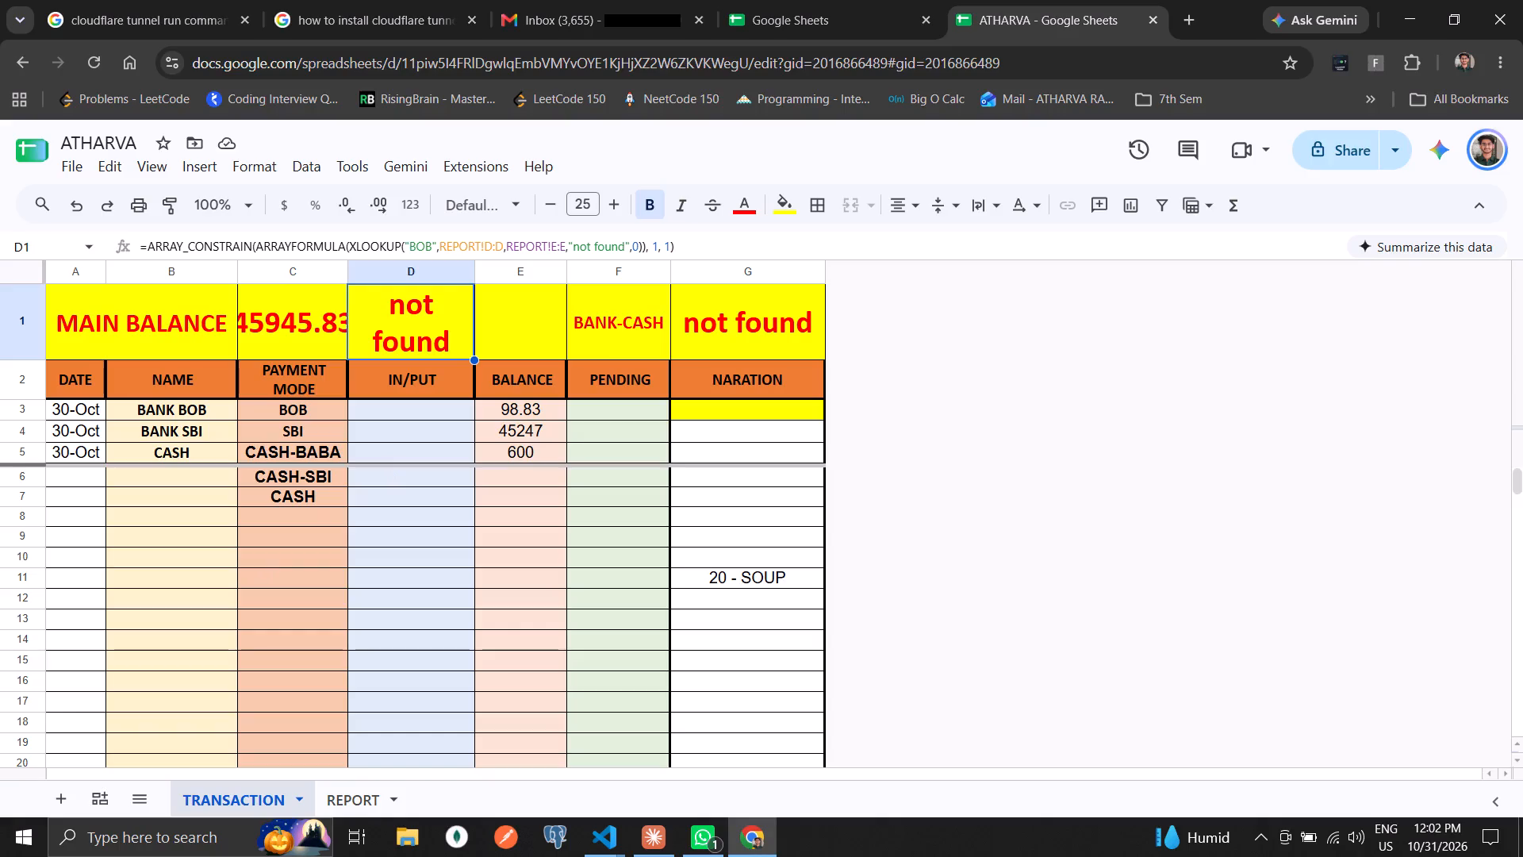
Extend the frozen rows so that rows 1 through 7 are frozen.
left_click_drag(393, 463, 394, 513)
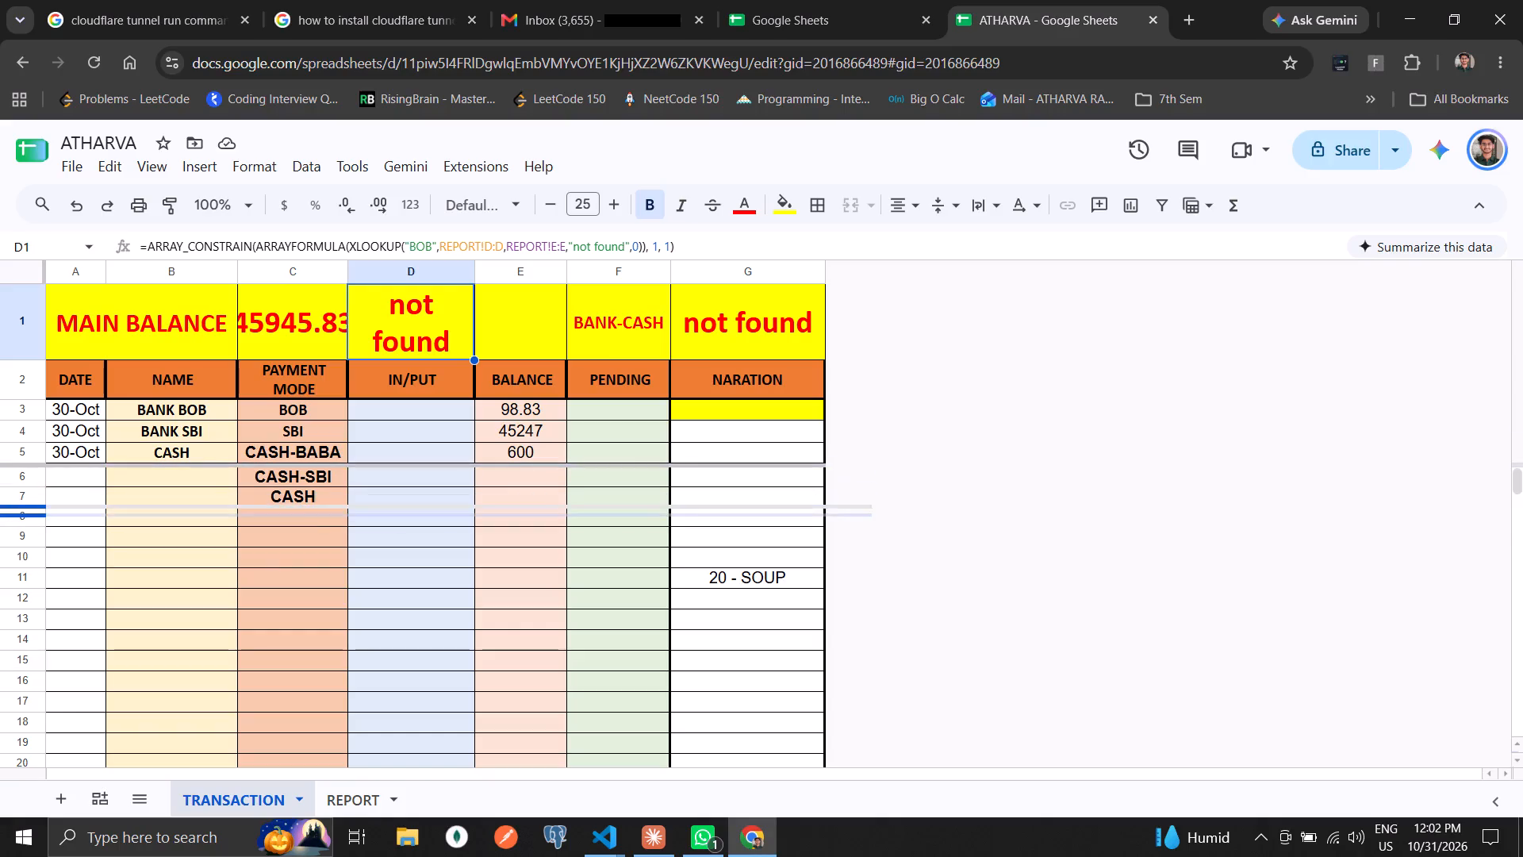
left_click_drag(394, 513, 394, 513)
Enter the name CASH in B6 and B7 for the CASH-SBI and CASH rows.
left_click(172, 475)
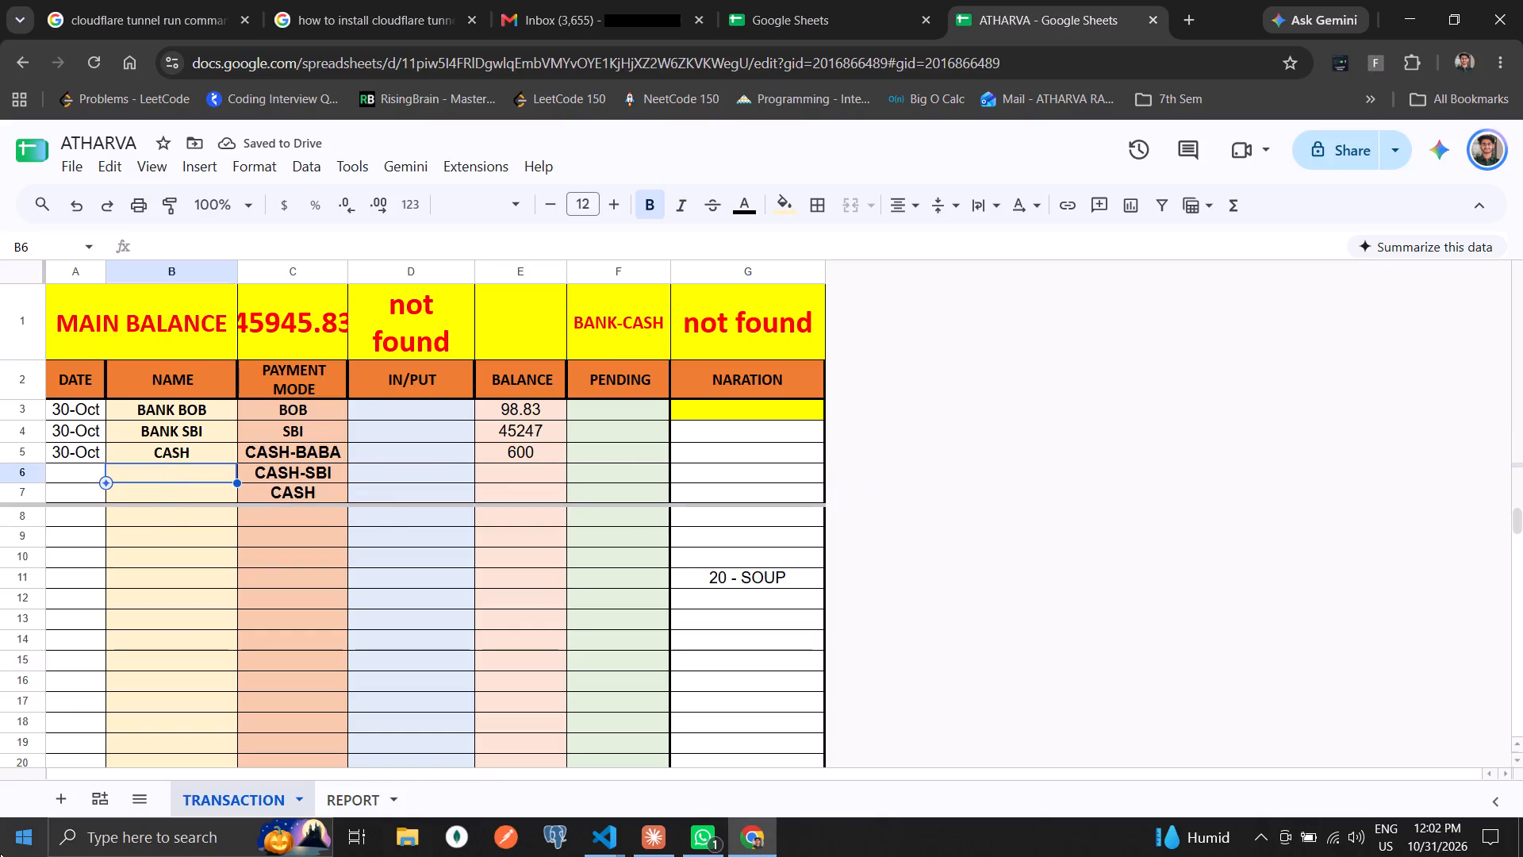
type("CASH")
key("Return")
type("CASH")
key("Right")
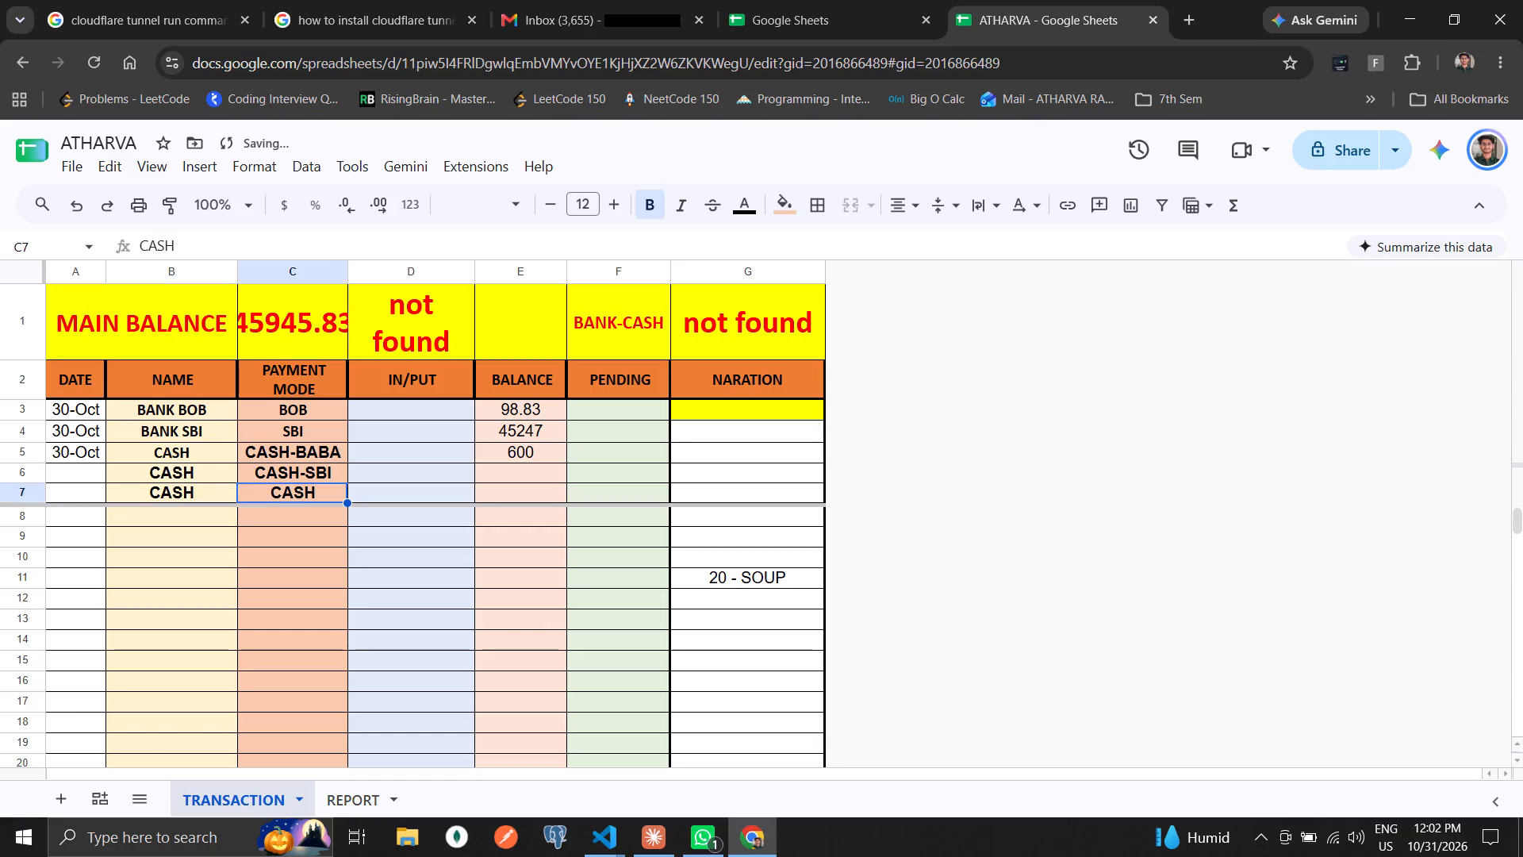
Examine the BANK-CASH lookup formula in G1 and the balance cells of the cash rows.
key("Right")
key("Right")
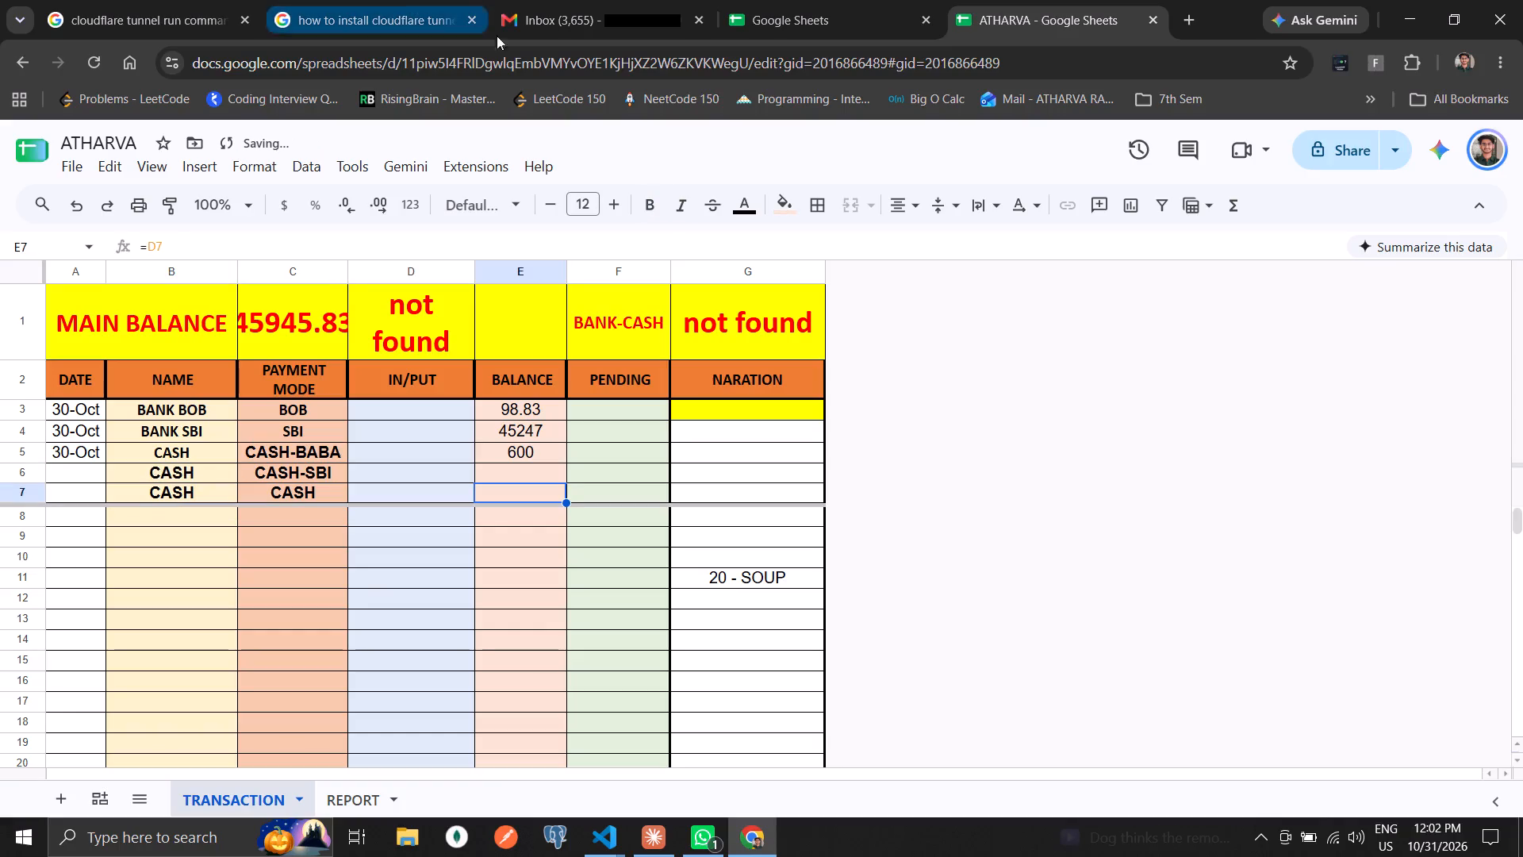
left_click(762, 319)
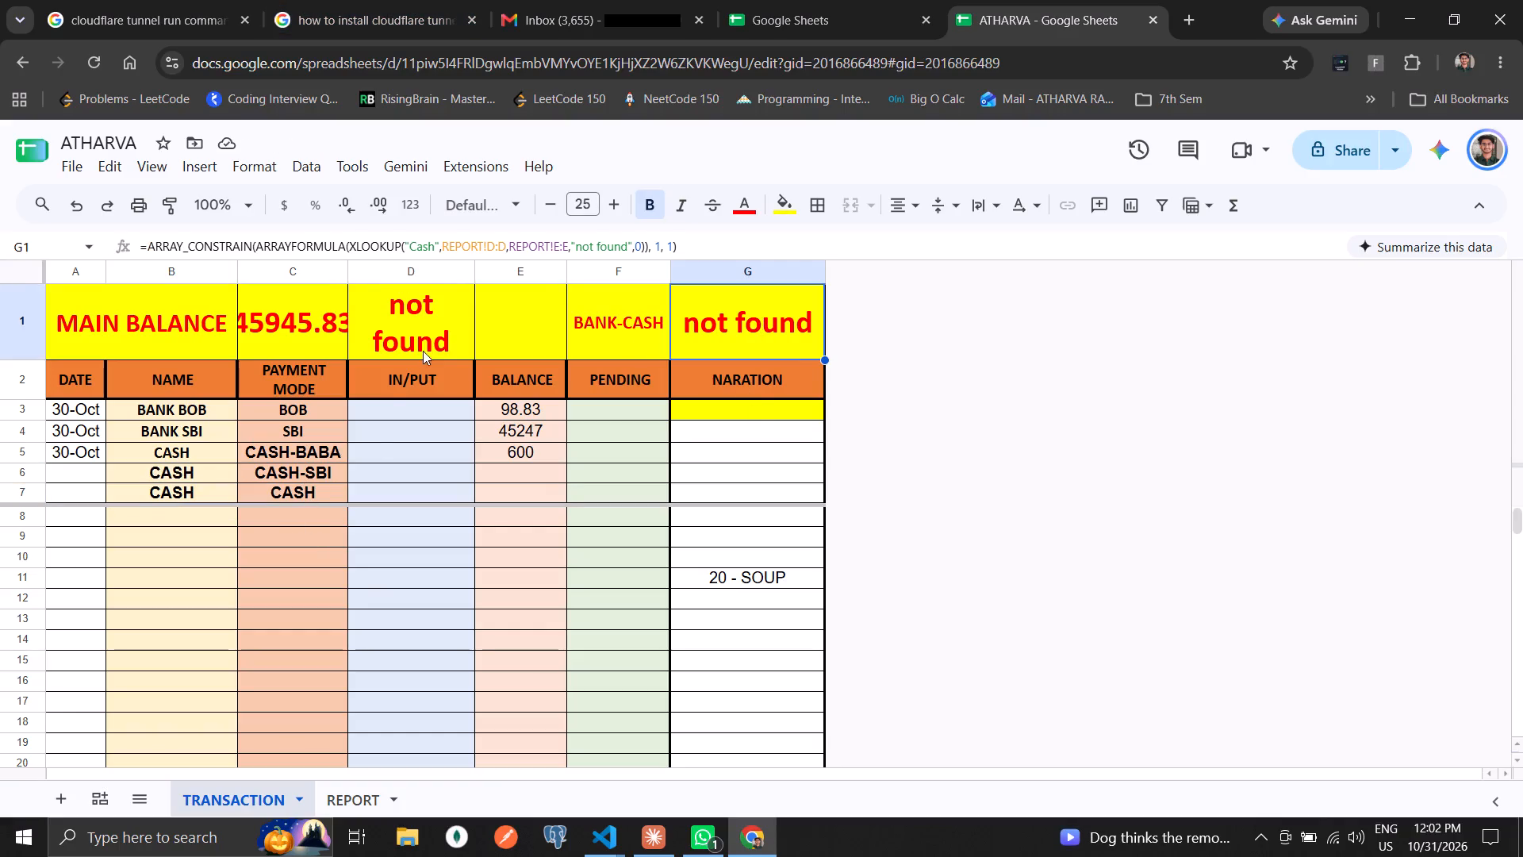
left_click(524, 477)
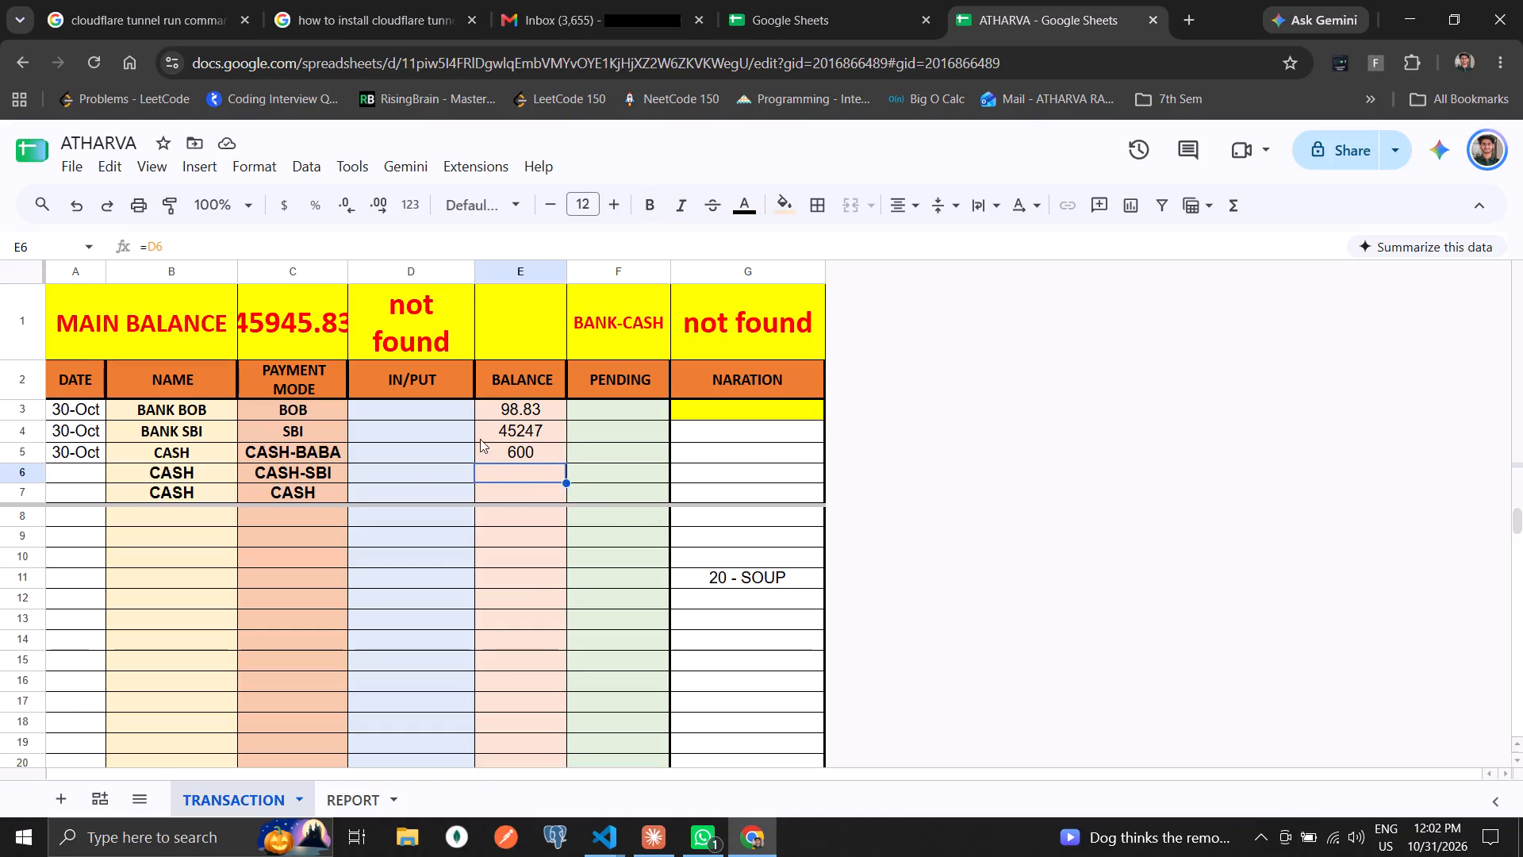
left_click(539, 452)
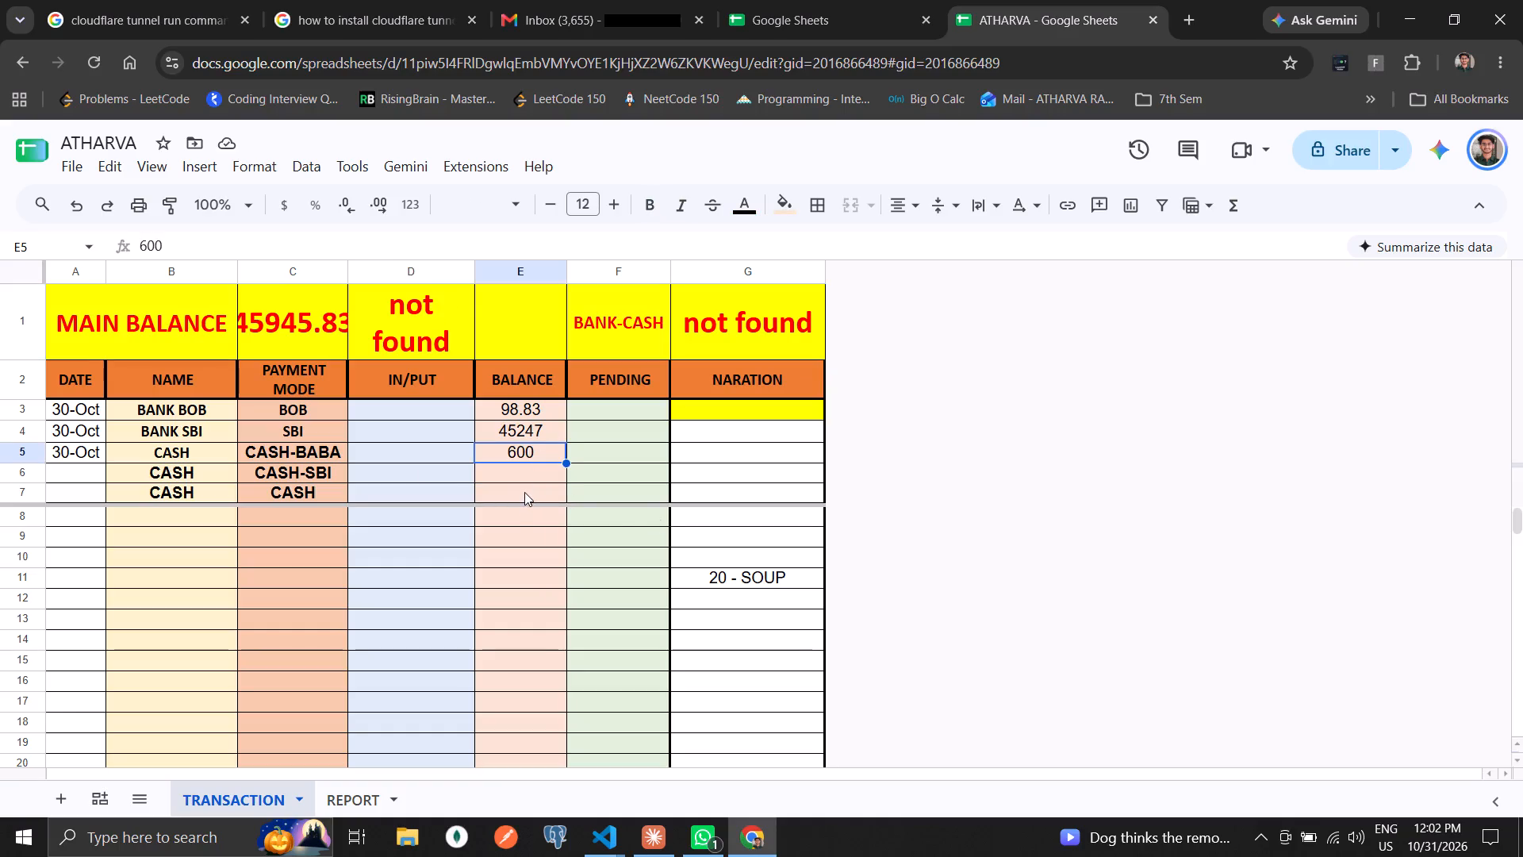
key("Down")
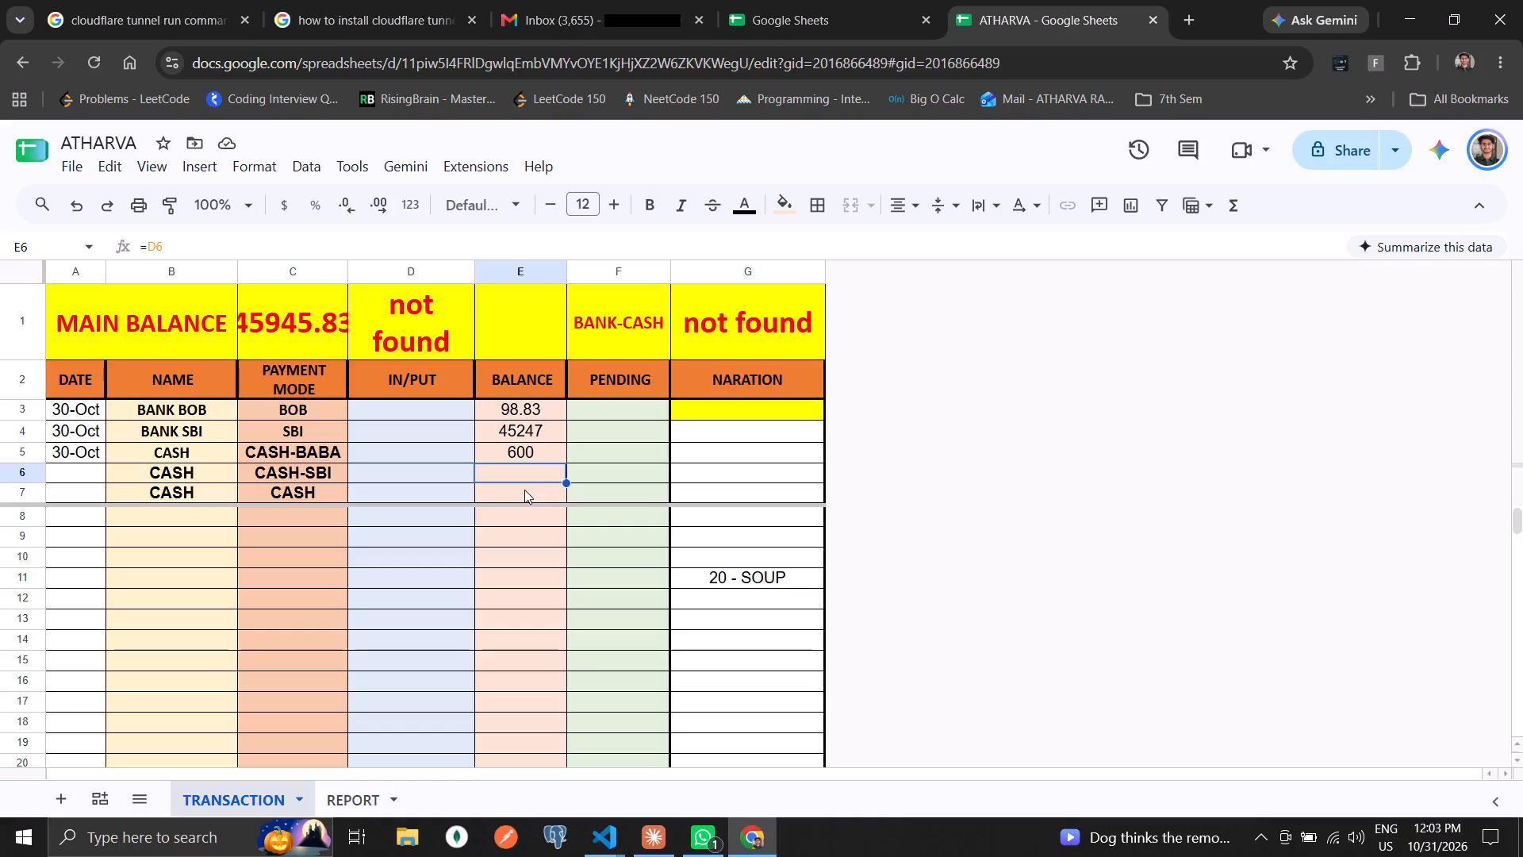
key("Up")
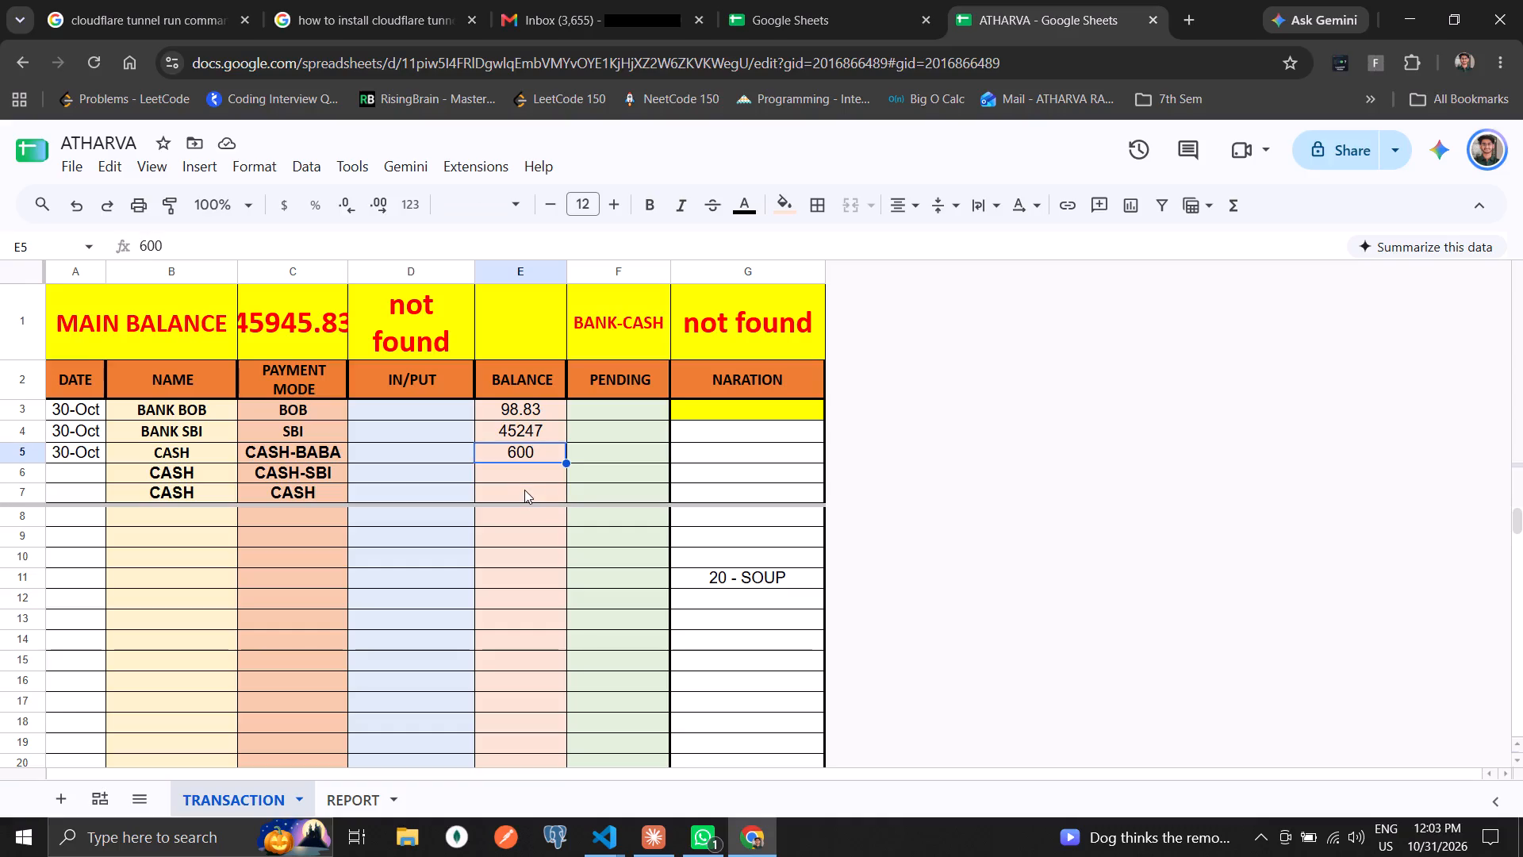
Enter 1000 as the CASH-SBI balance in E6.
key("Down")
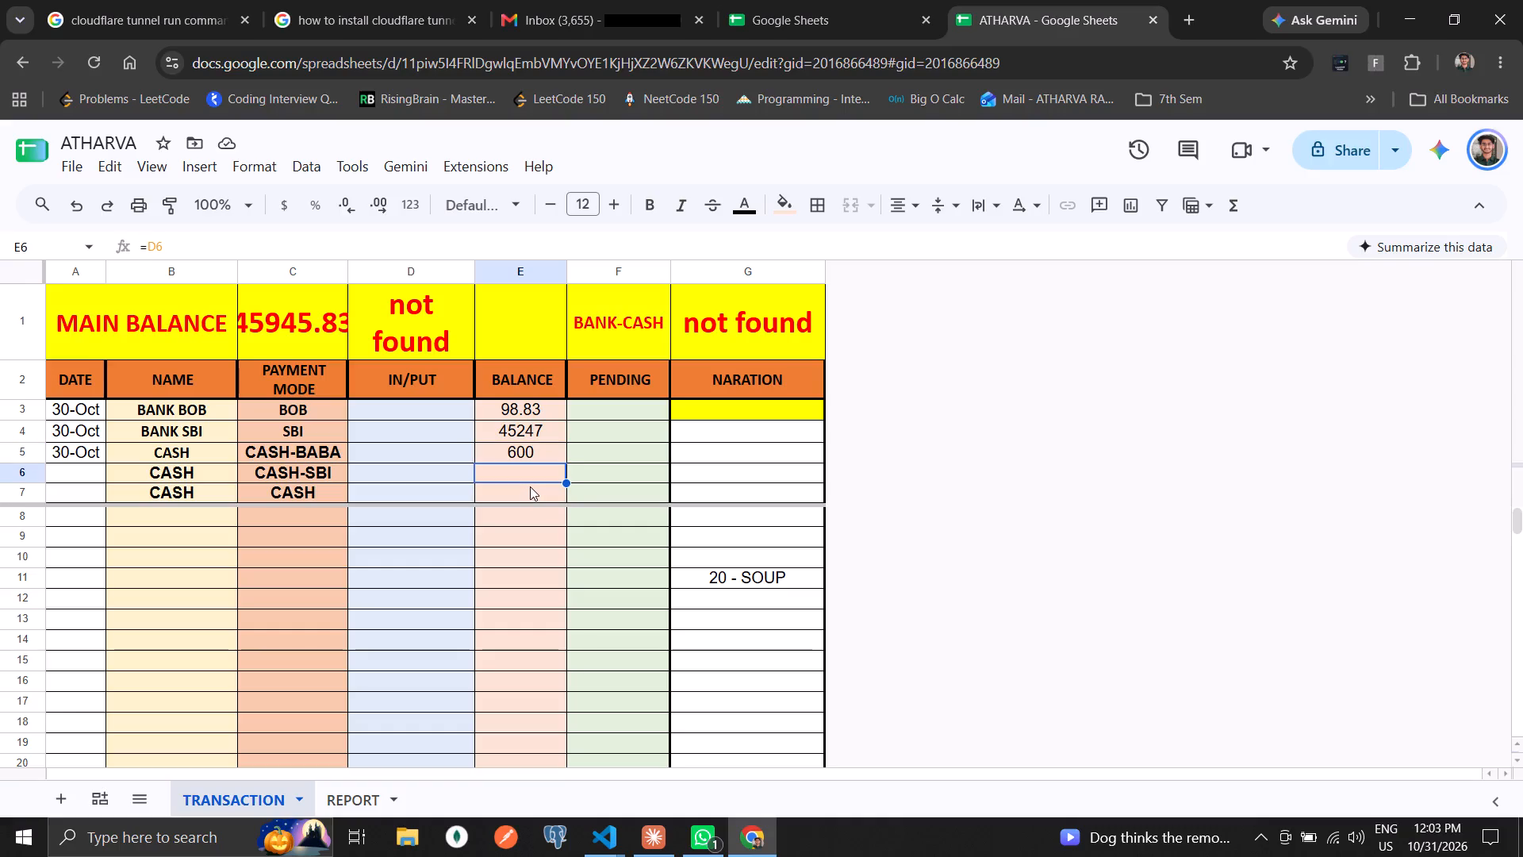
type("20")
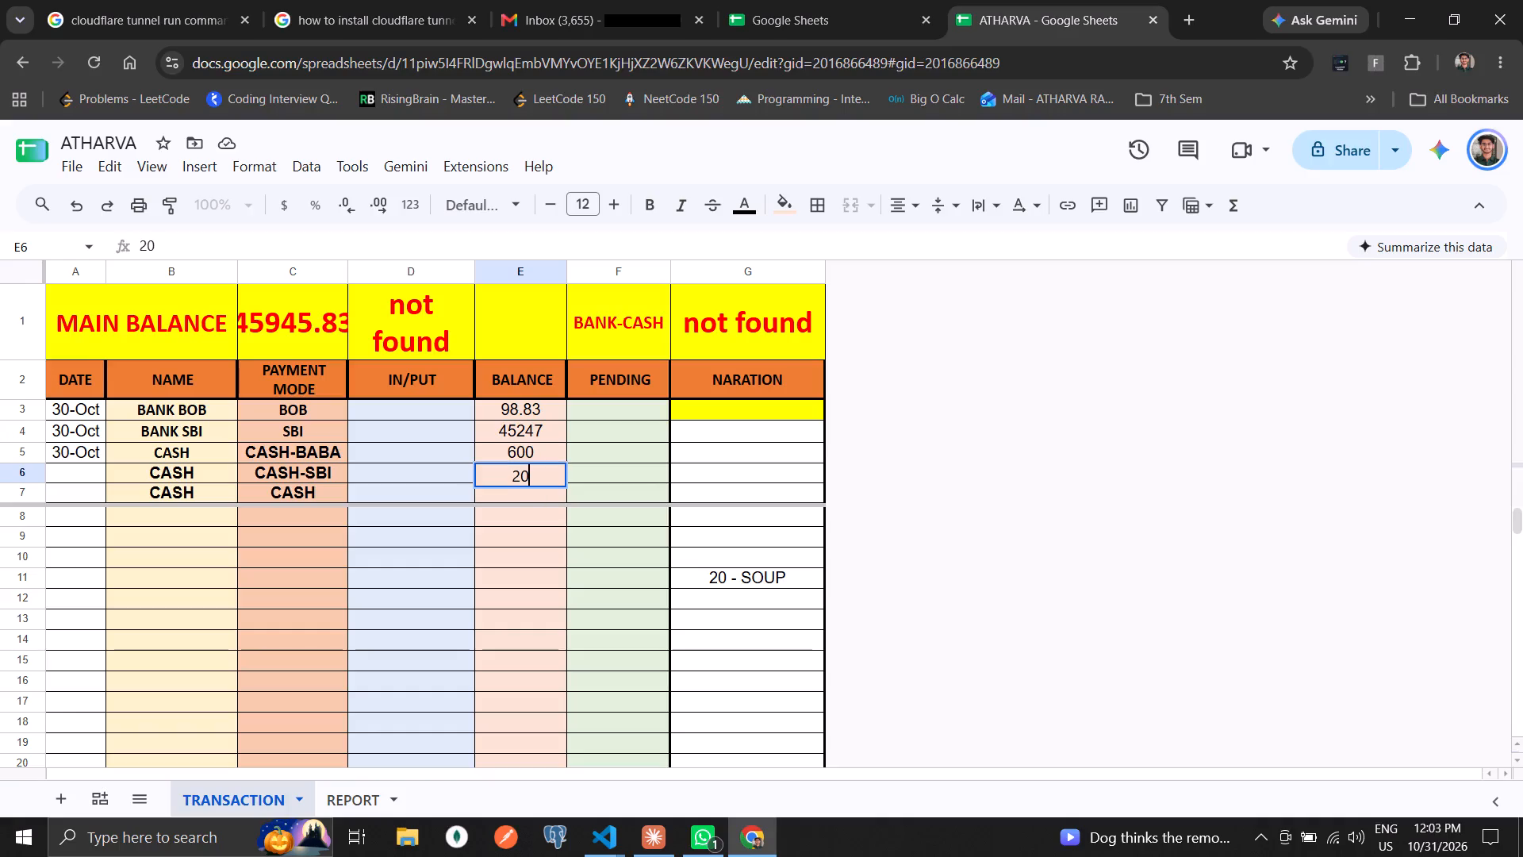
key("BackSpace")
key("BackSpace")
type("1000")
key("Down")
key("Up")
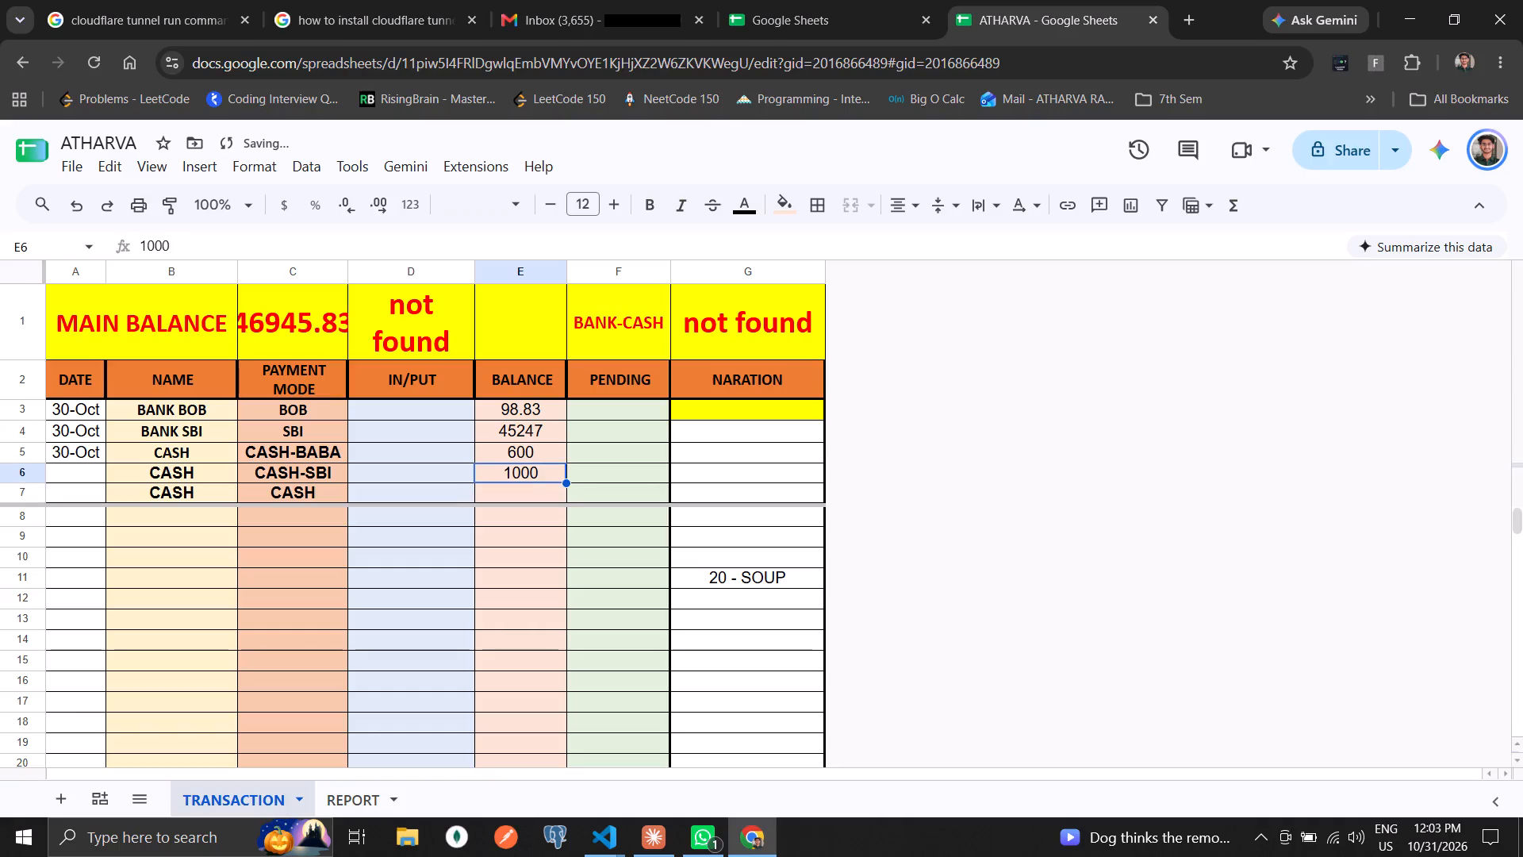
Set the CASH-SBI balance in E6 to 200.
type("200")
key("Down")
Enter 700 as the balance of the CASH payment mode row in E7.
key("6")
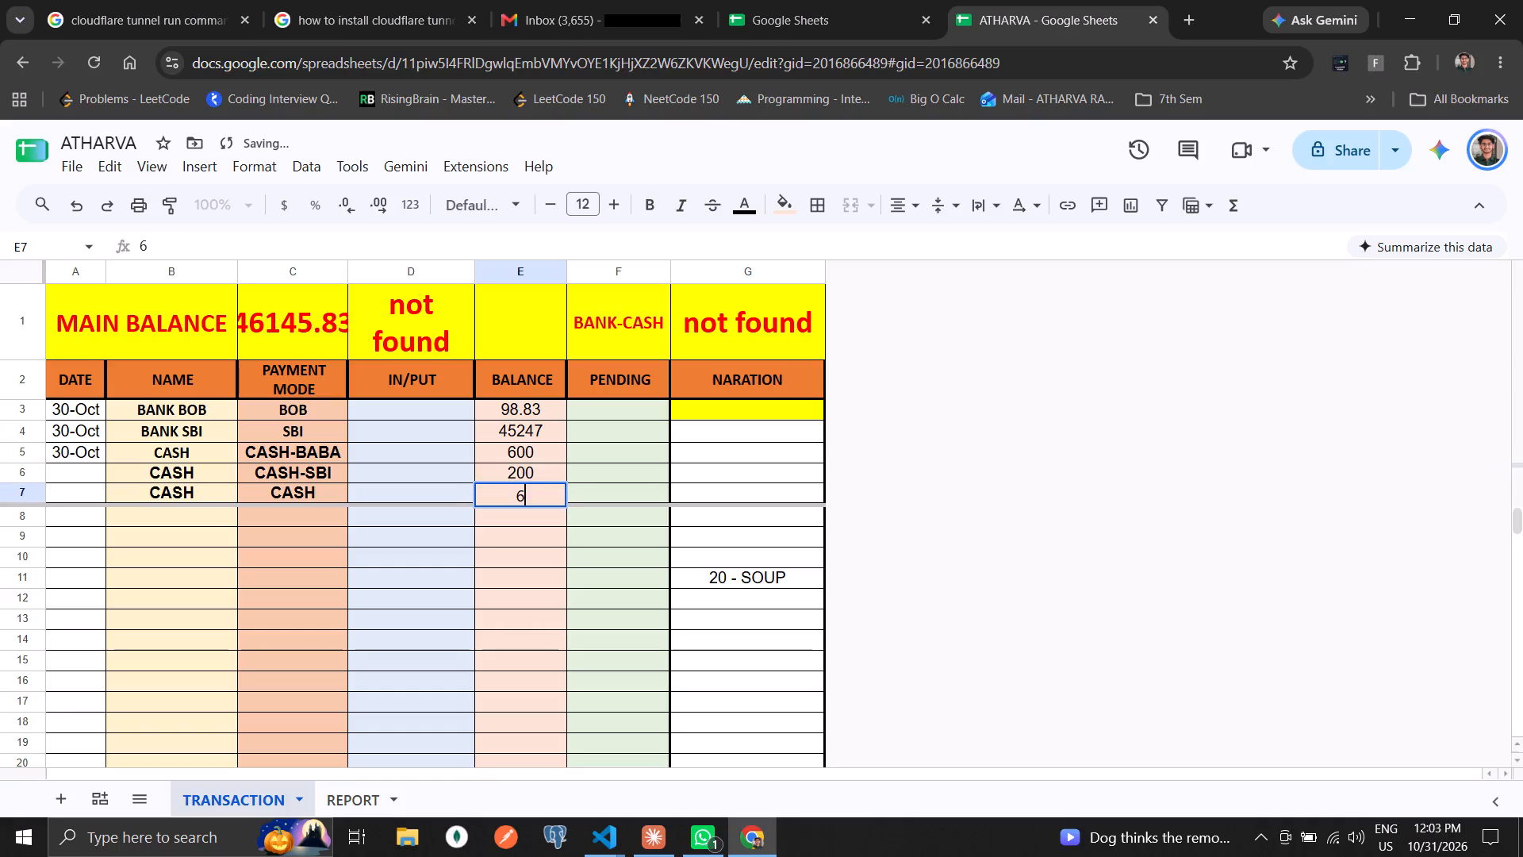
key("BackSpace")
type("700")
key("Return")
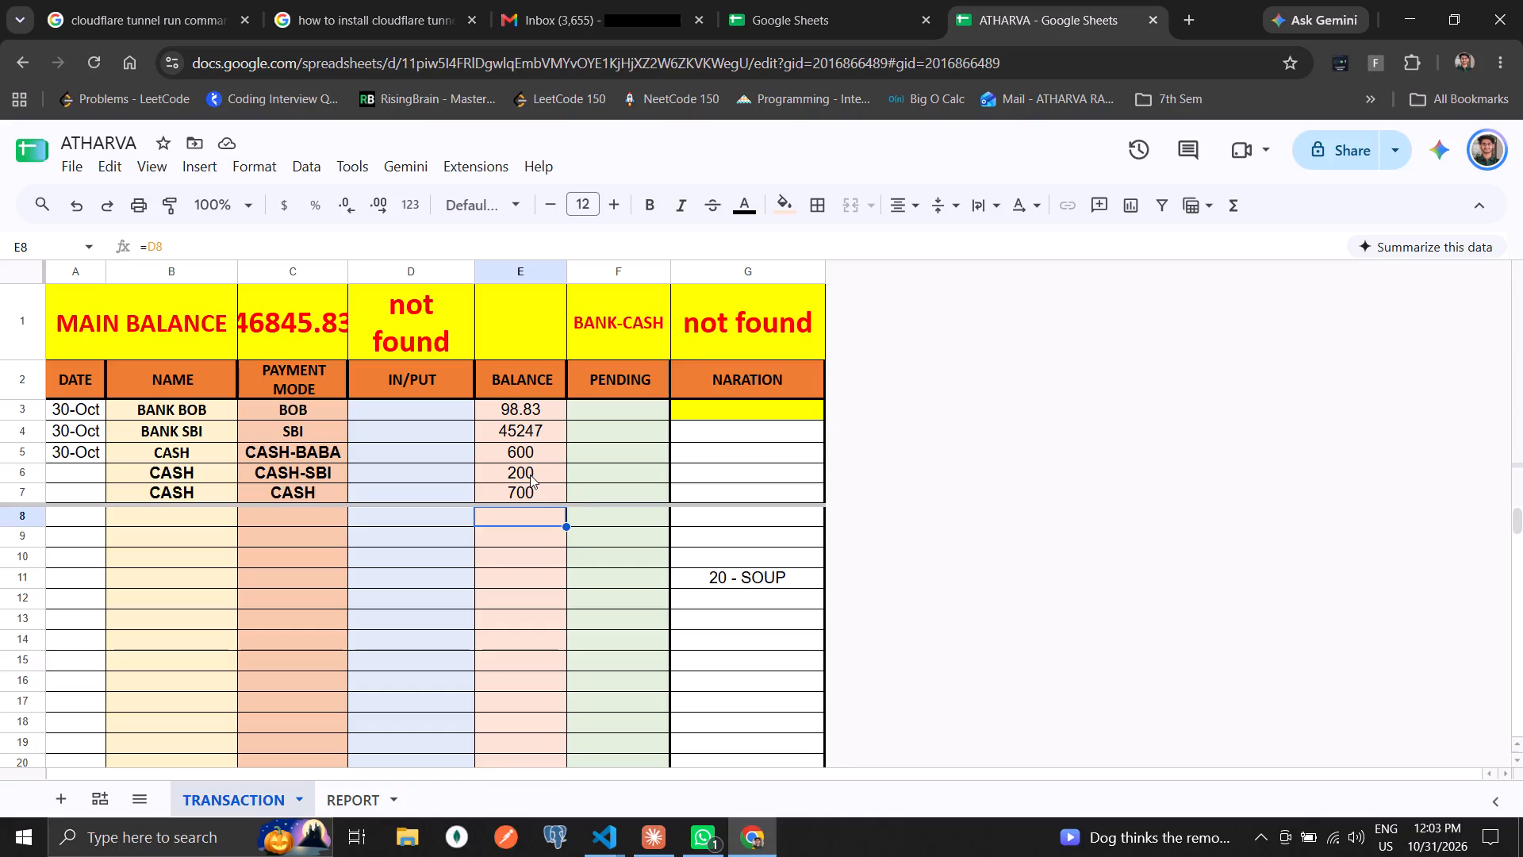
Set the balance of the CASH payment mode row in E7 to 500.
key("Up")
type("500")
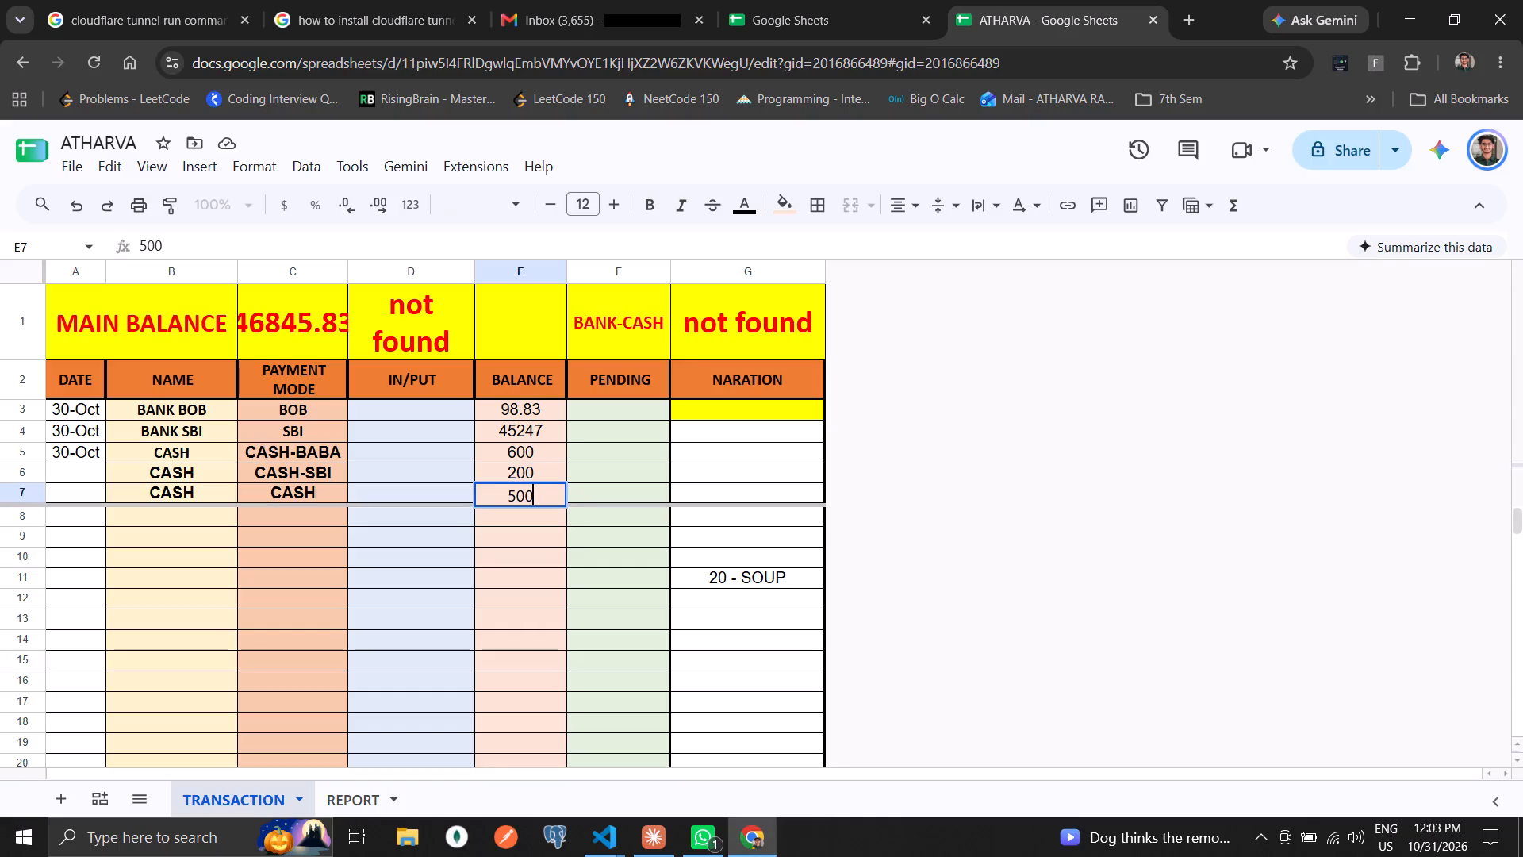
key("Return")
key("Up")
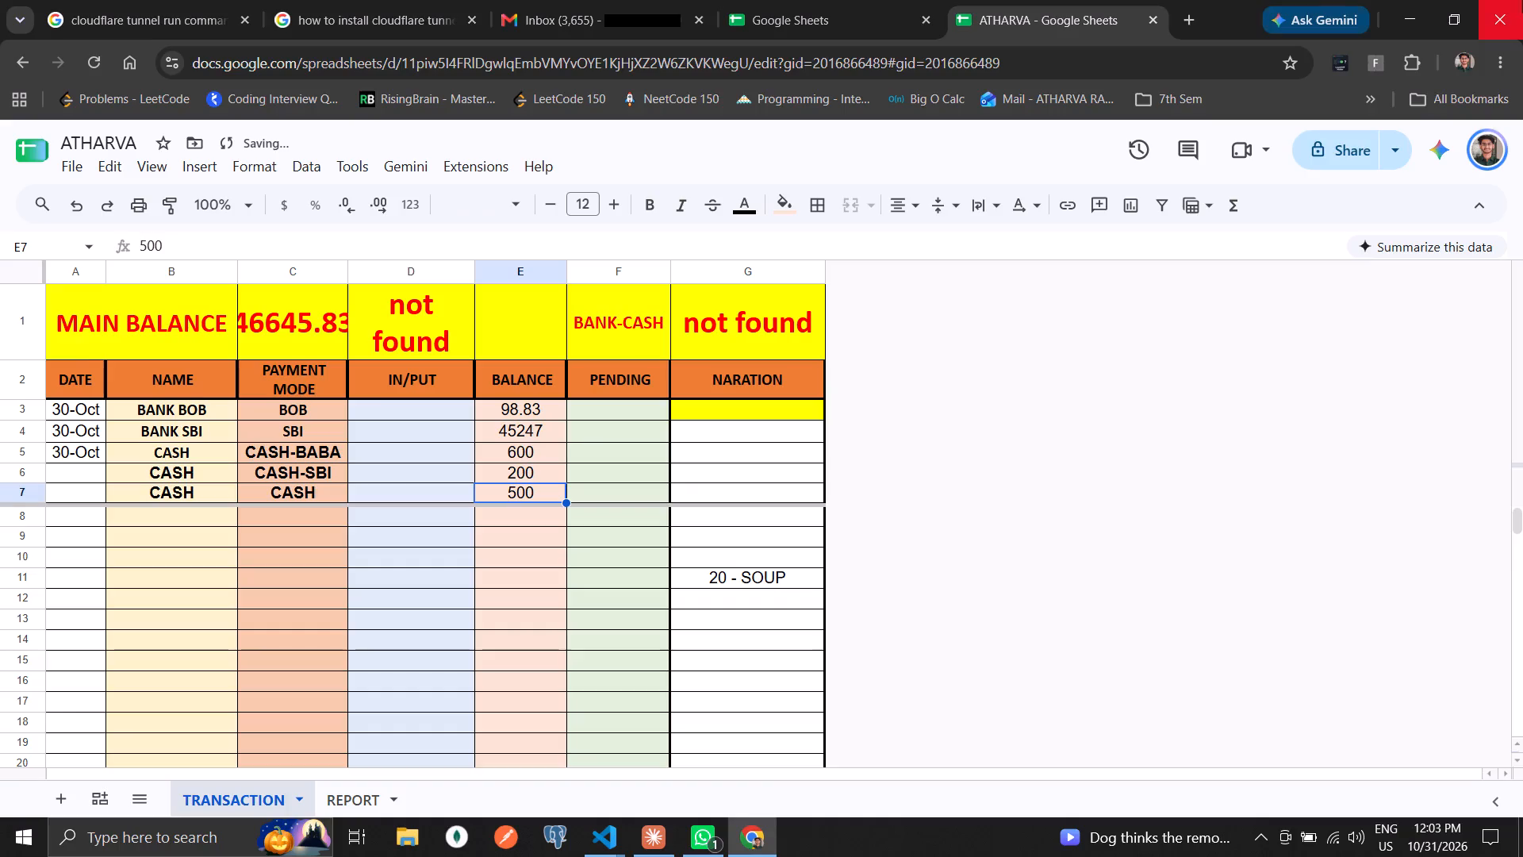
left_click(401, 343)
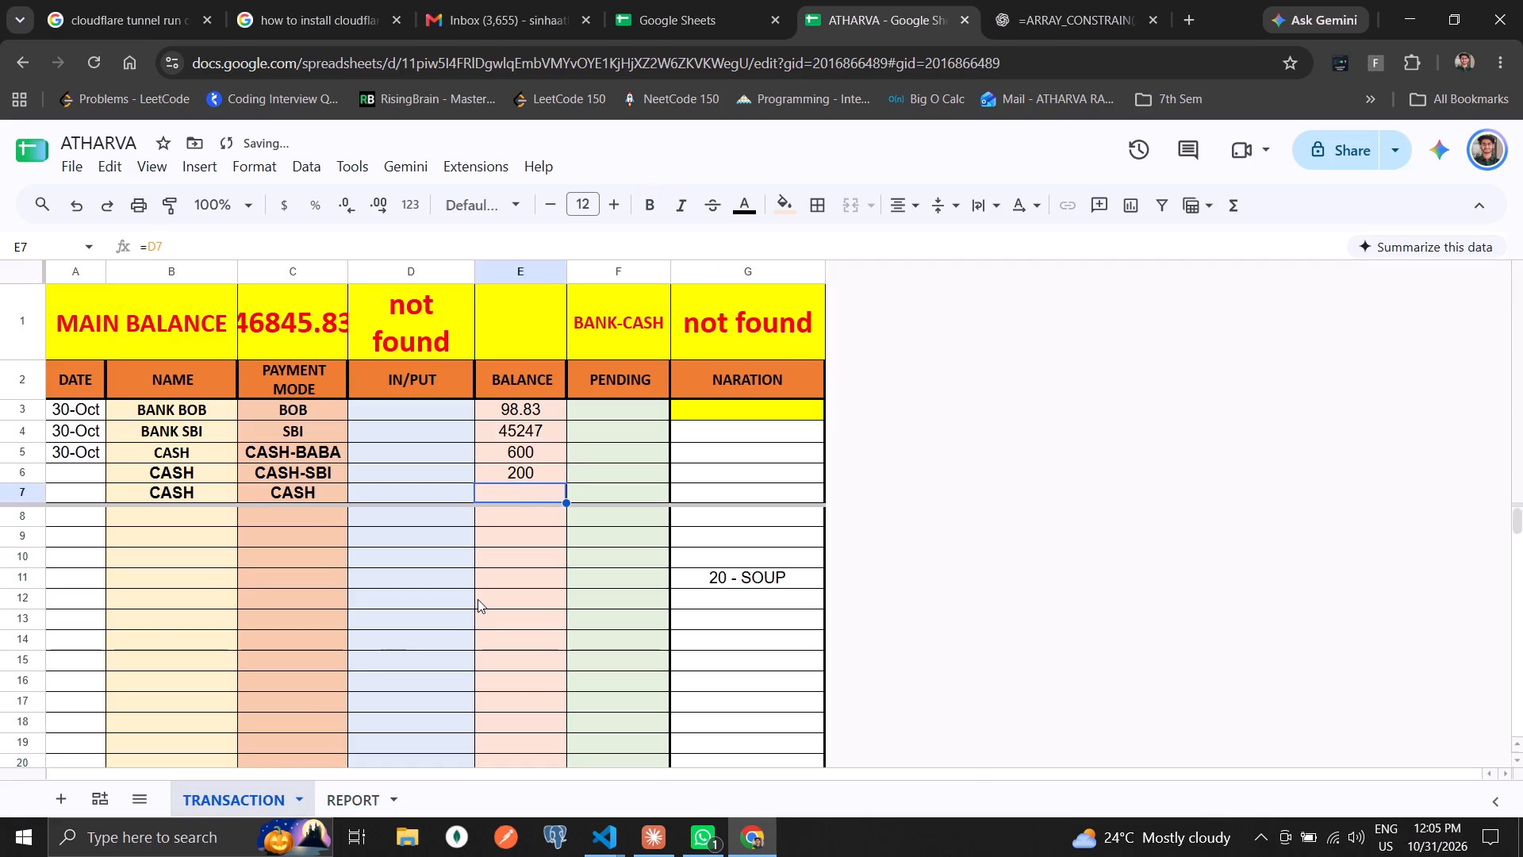
key("ctrl+z")
key("ctrl+z")
key("ctrl+z")
key("ctrl+z")
key("ctrl+z")
key("ctrl+z")
key("ctrl+z")
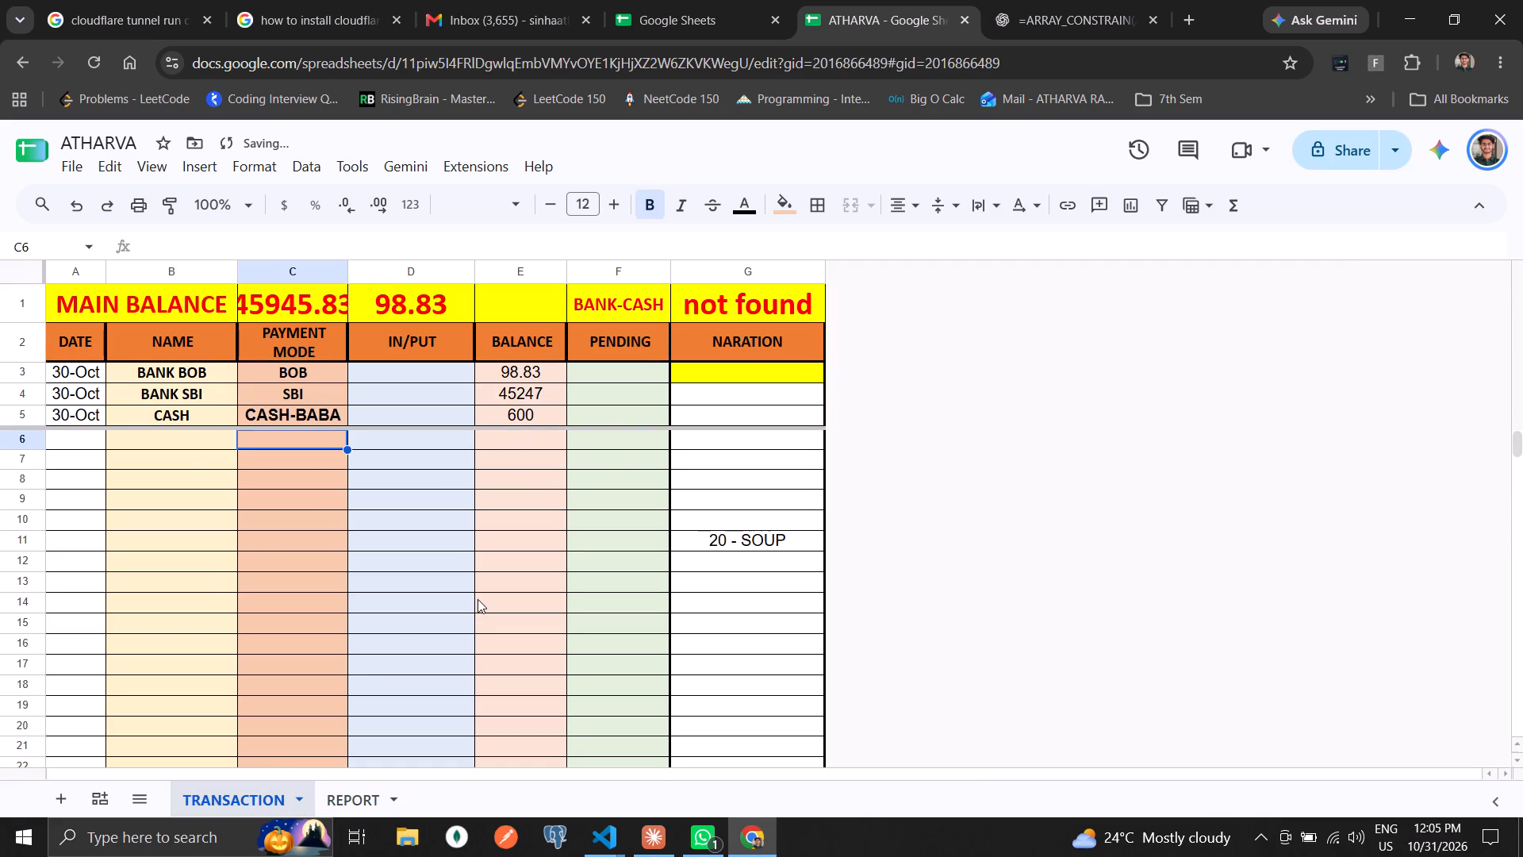
Examine the REPORT sheet's payment mode pivot table and its editor settings against the TRANSACTION payment modes.
left_click(323, 797)
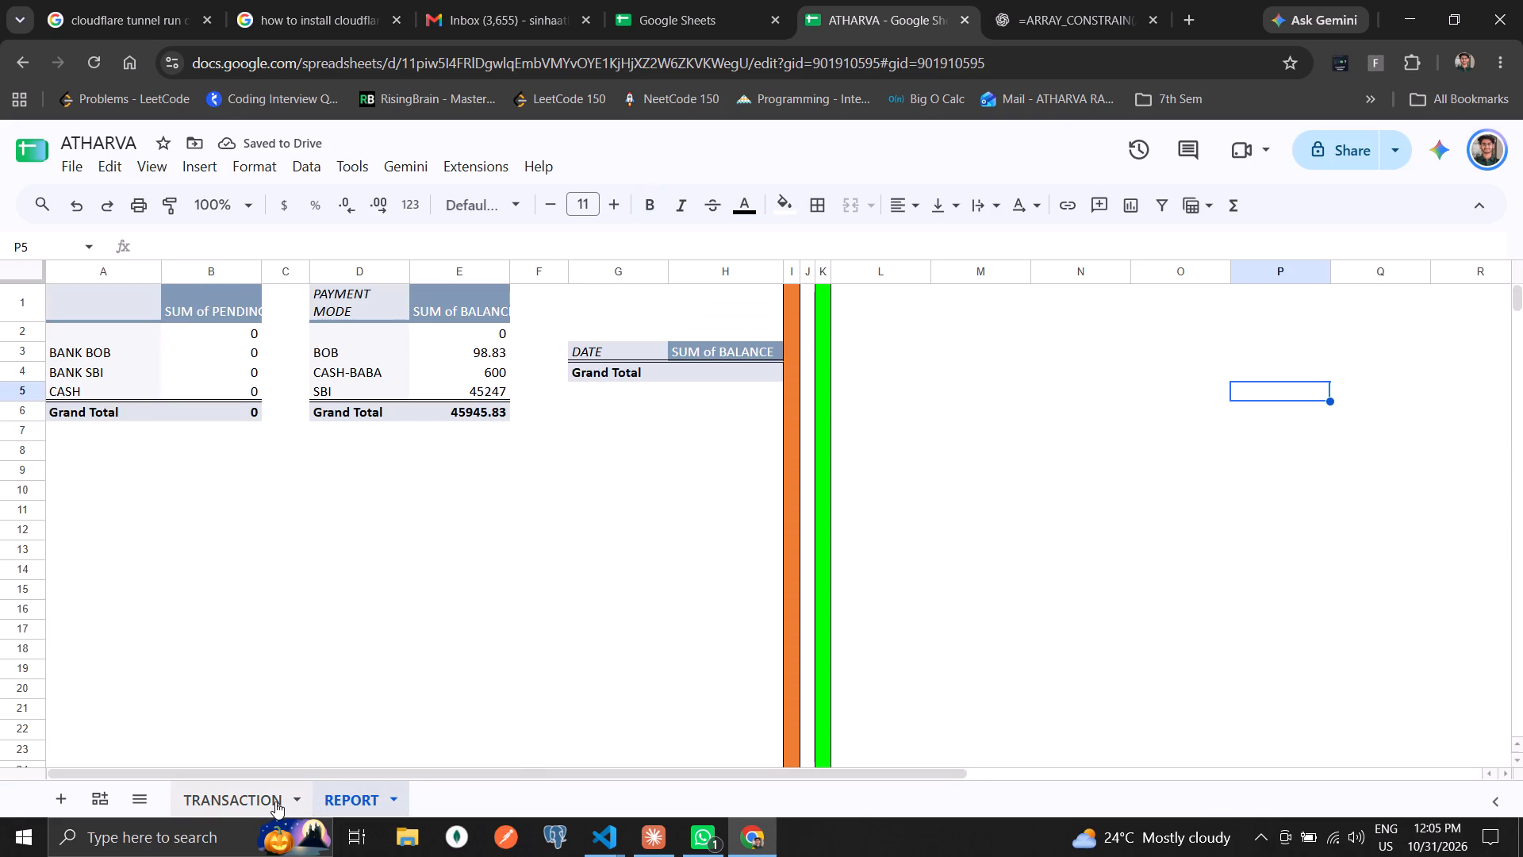
left_click(275, 801)
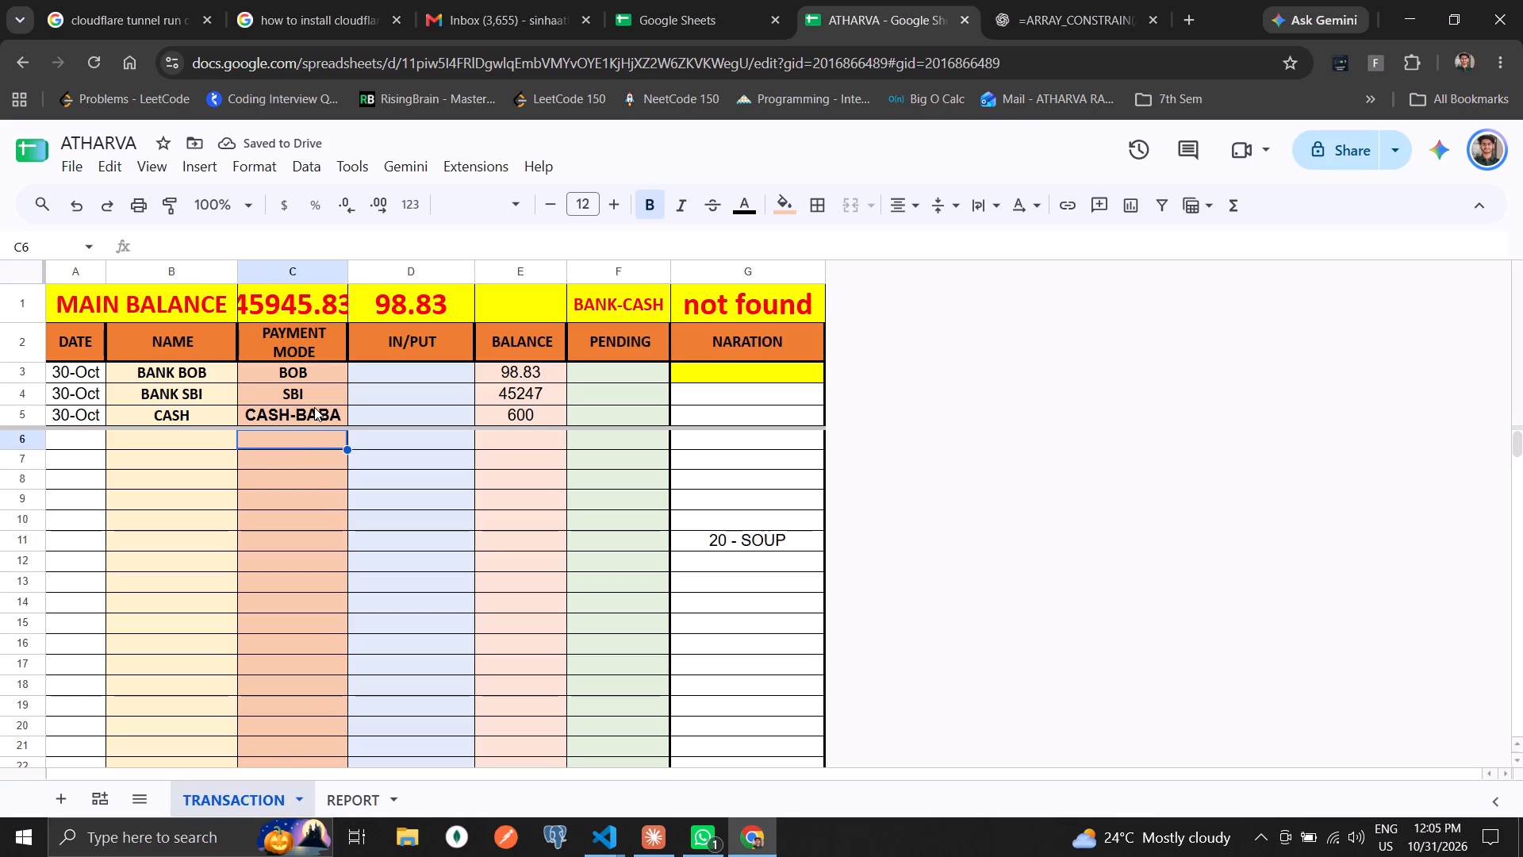
left_click(318, 419)
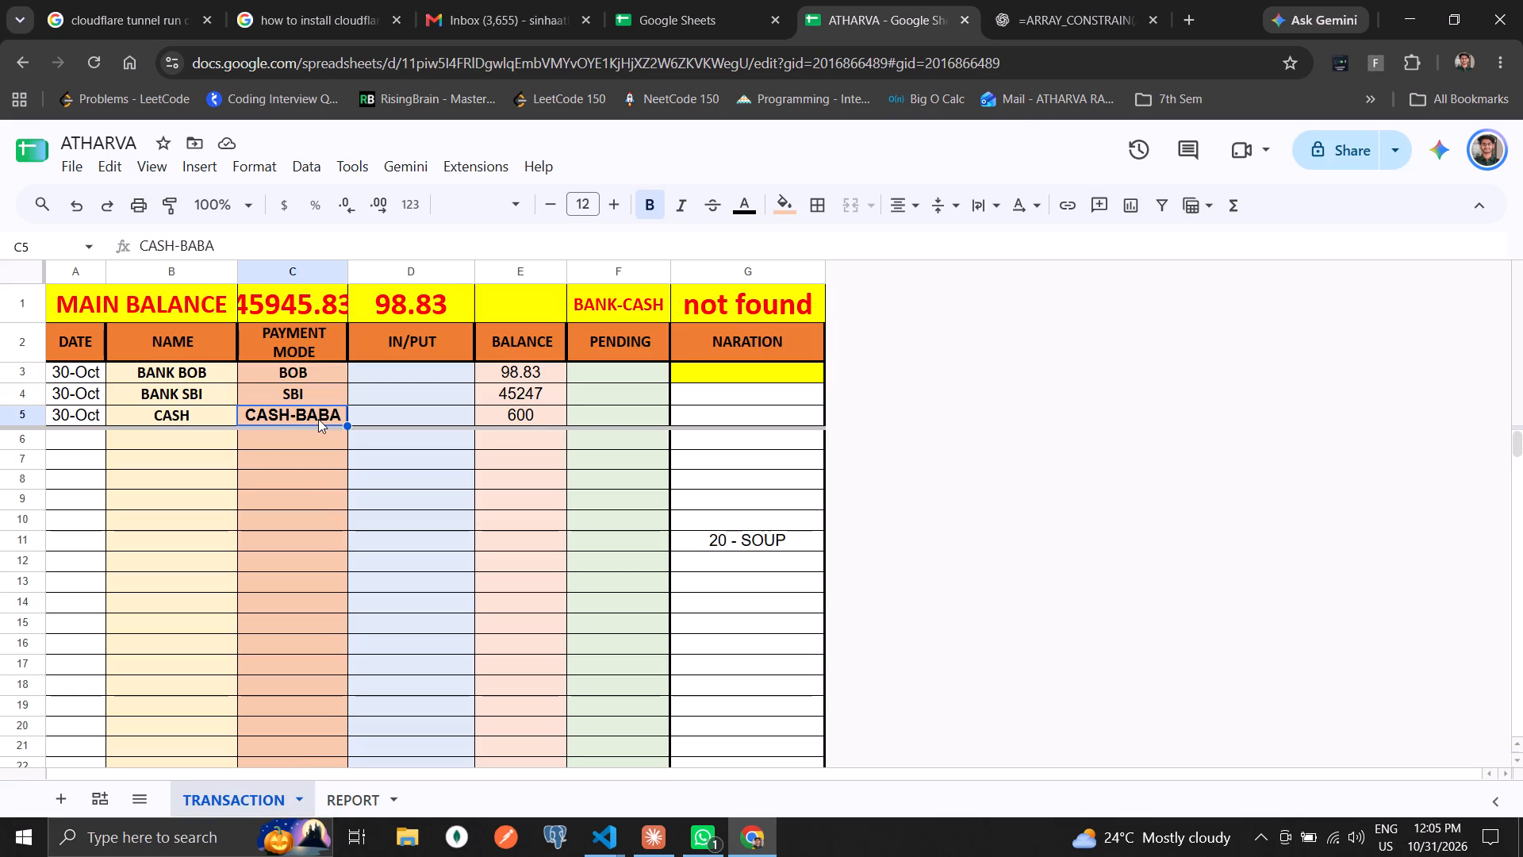
left_click(341, 794)
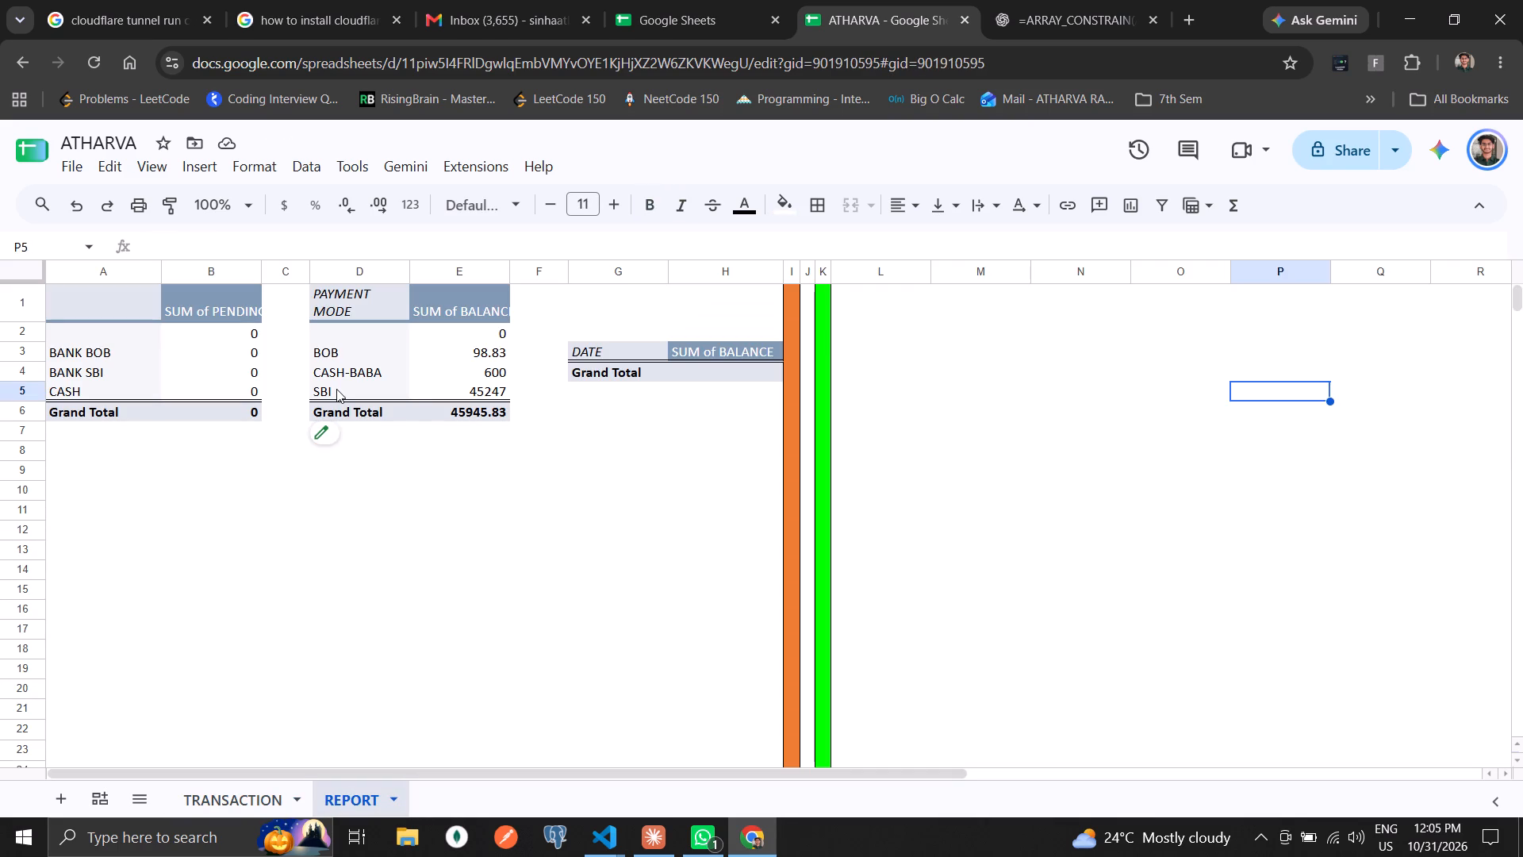
left_click(336, 389)
left_click(332, 432)
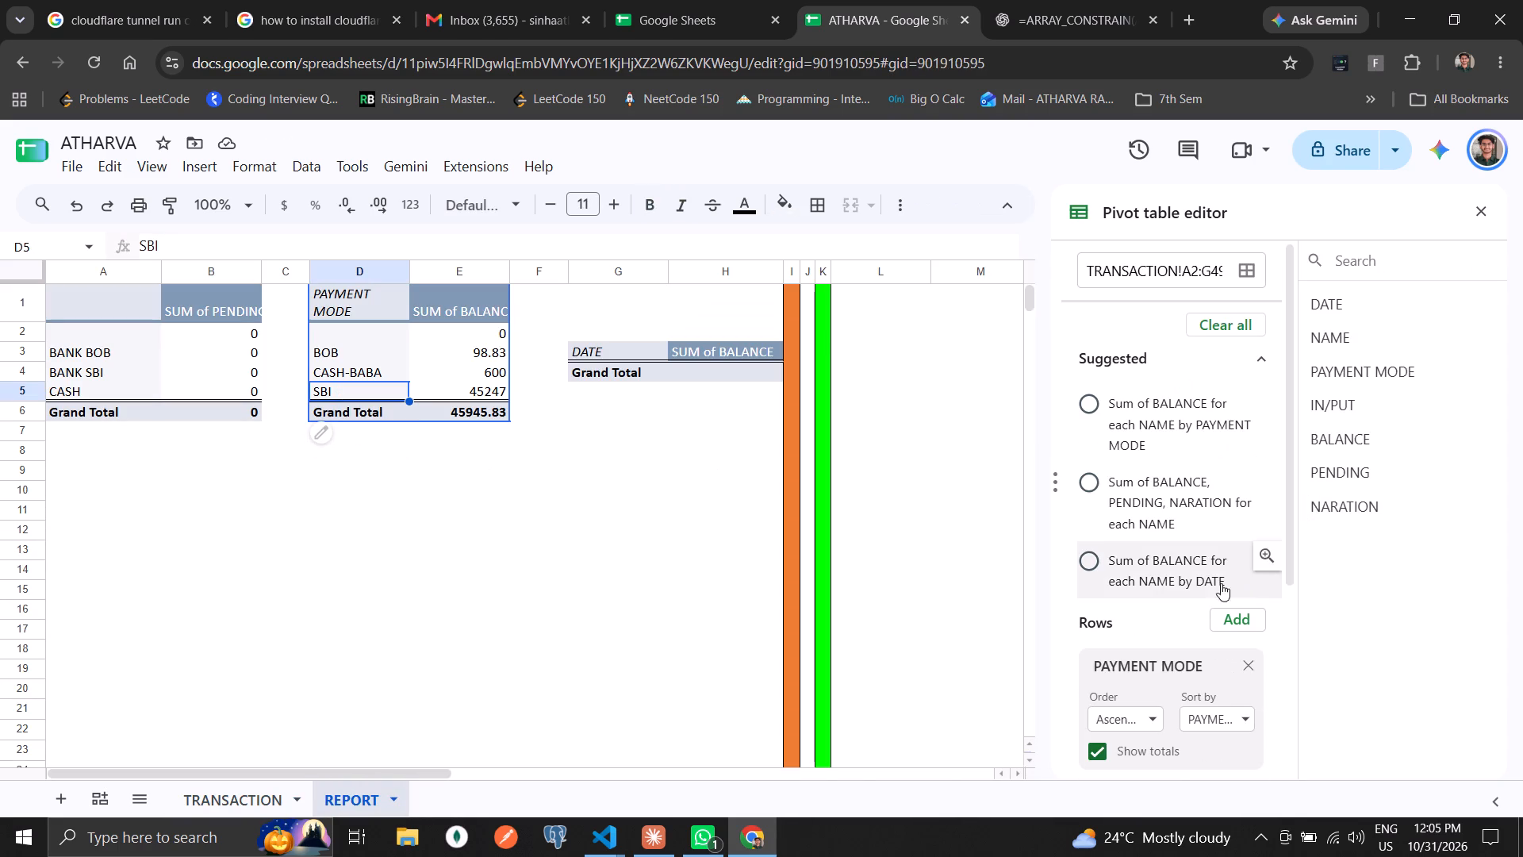
scroll(1201, 589, "down", 6)
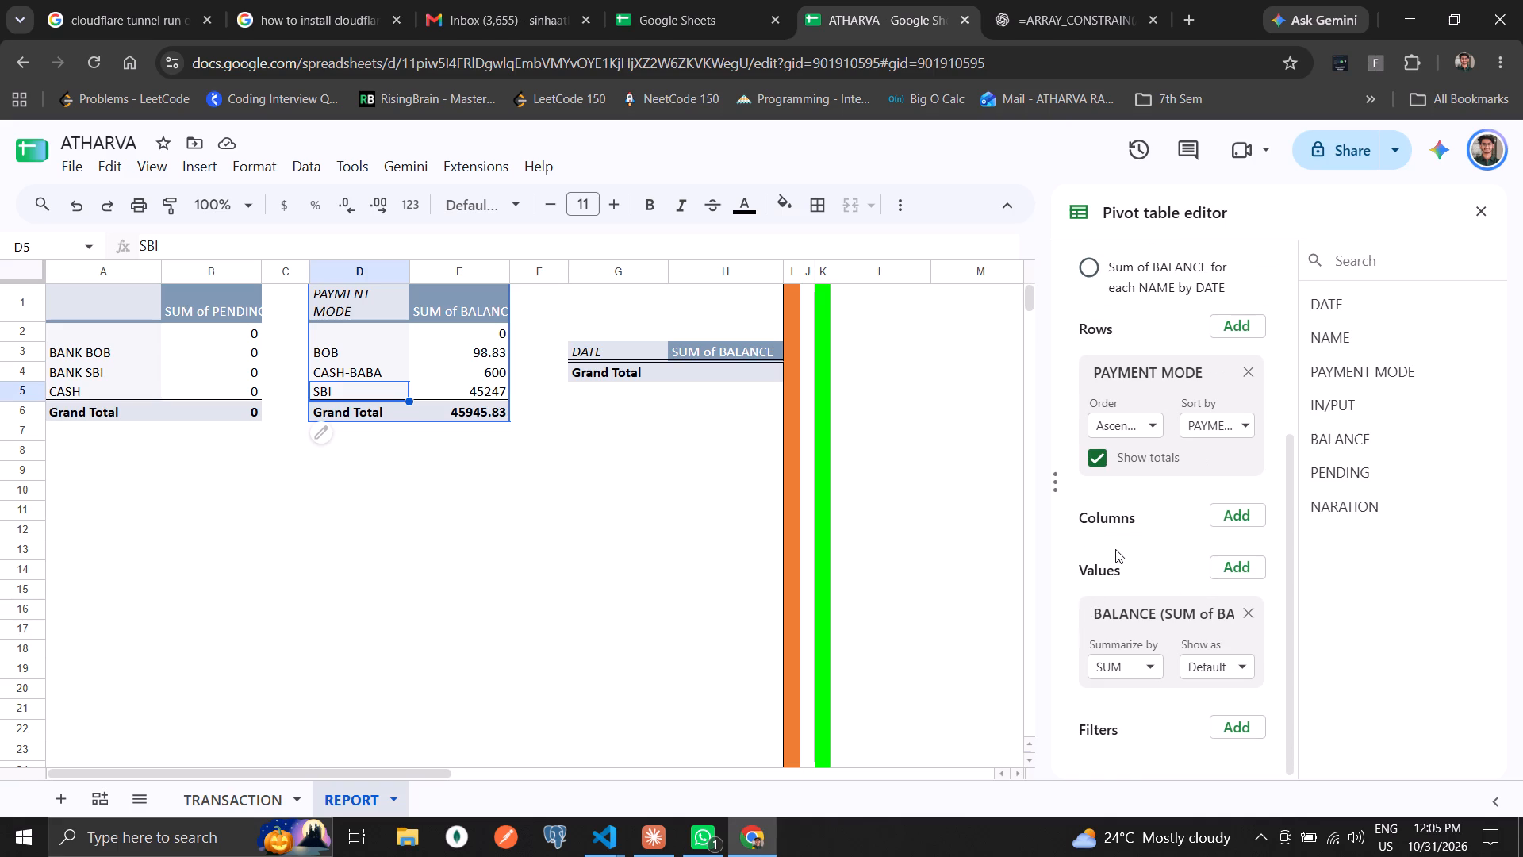
scroll(1123, 351, "up", 12)
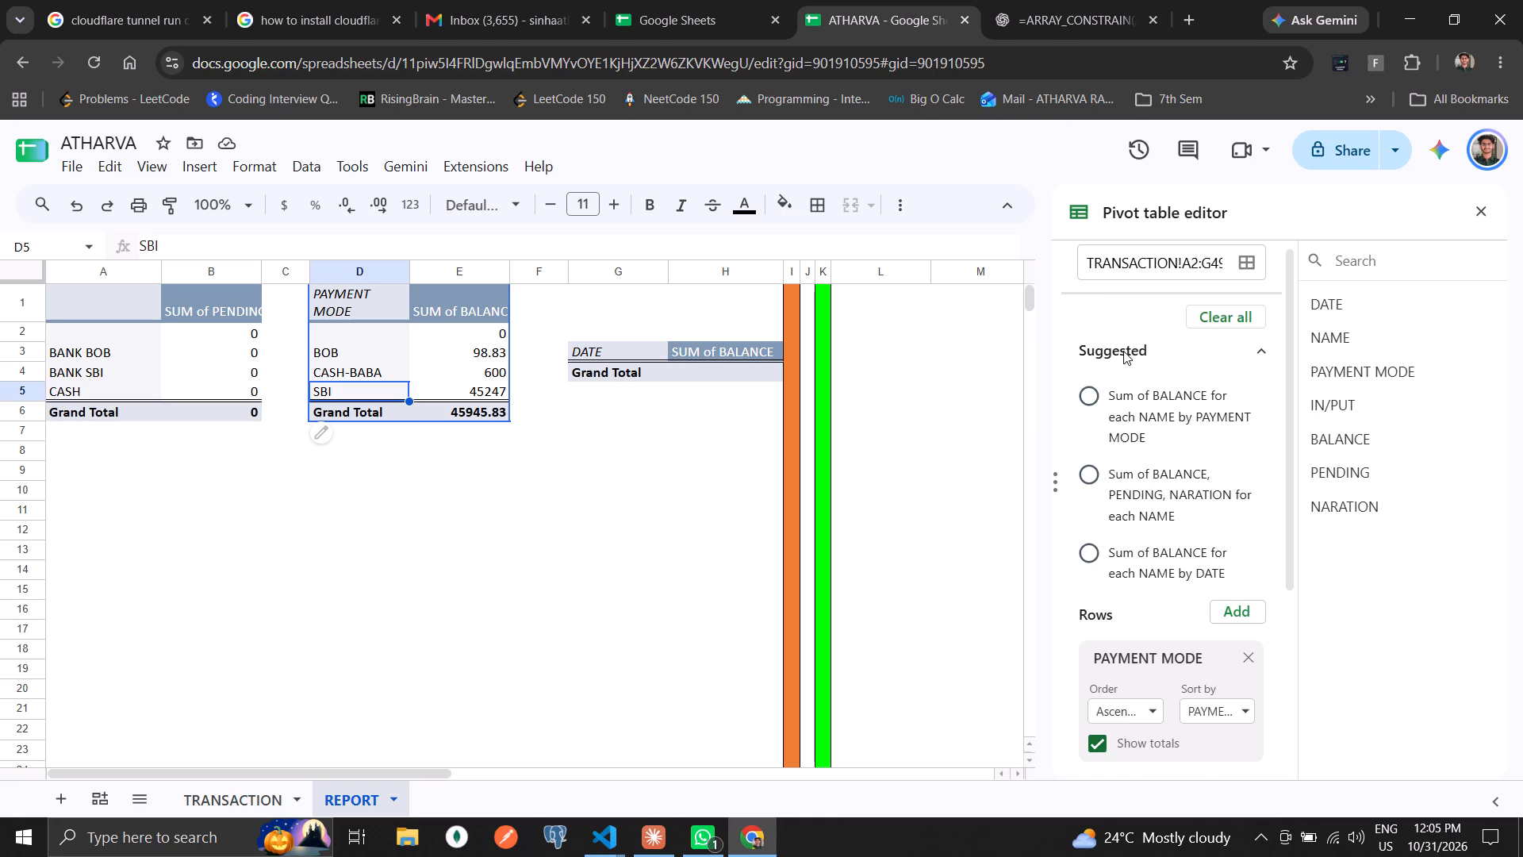
left_click(1491, 202)
left_click(1486, 208)
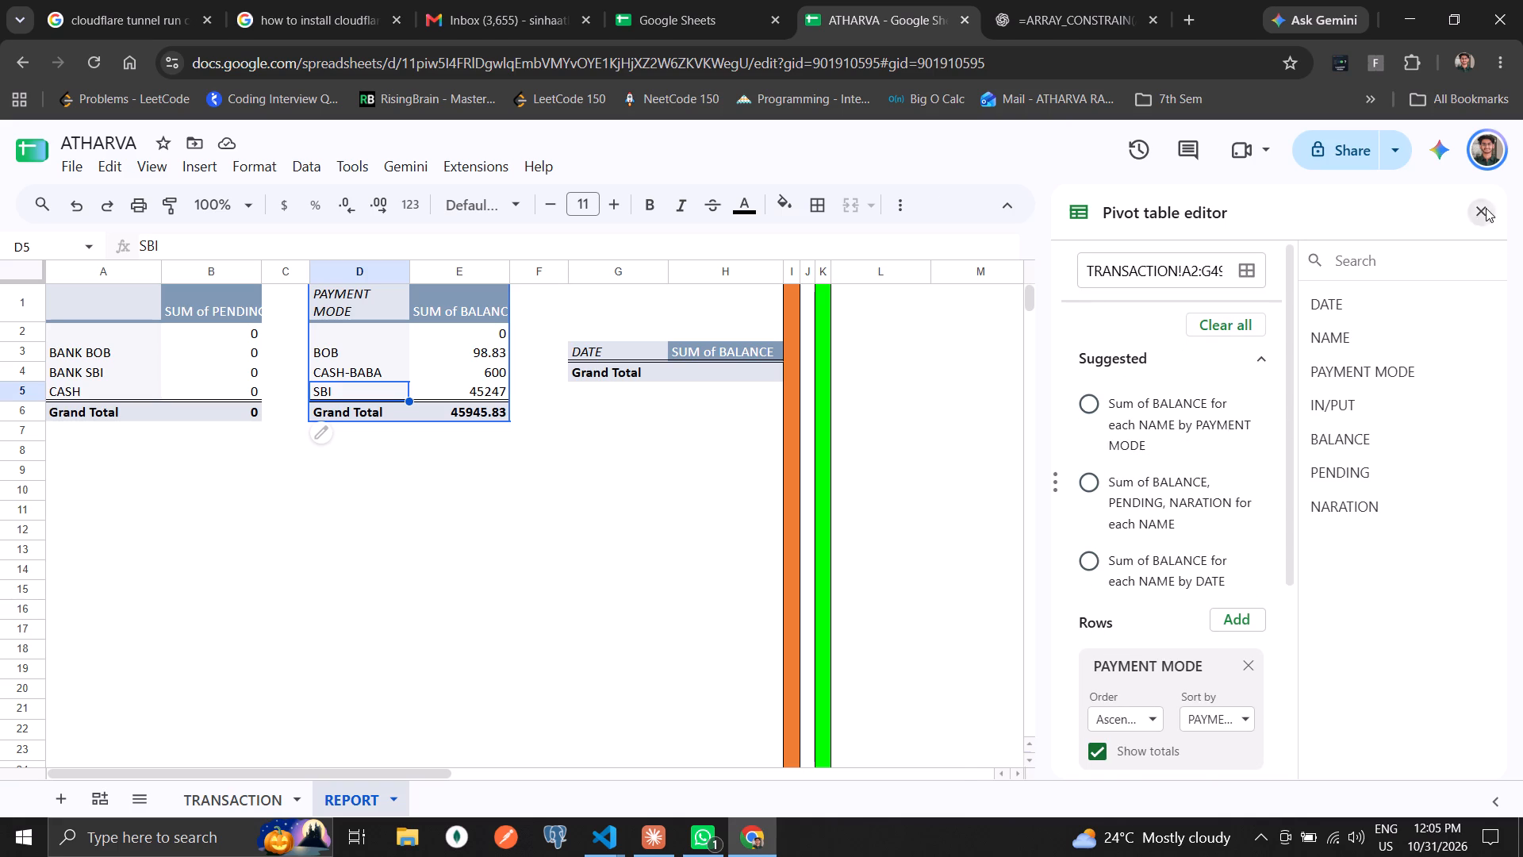
Enter CASH-SBI as the payment mode in C6 of the TRANSACTION sheet and check the REPORT sheet's pivot table.
left_click(274, 801)
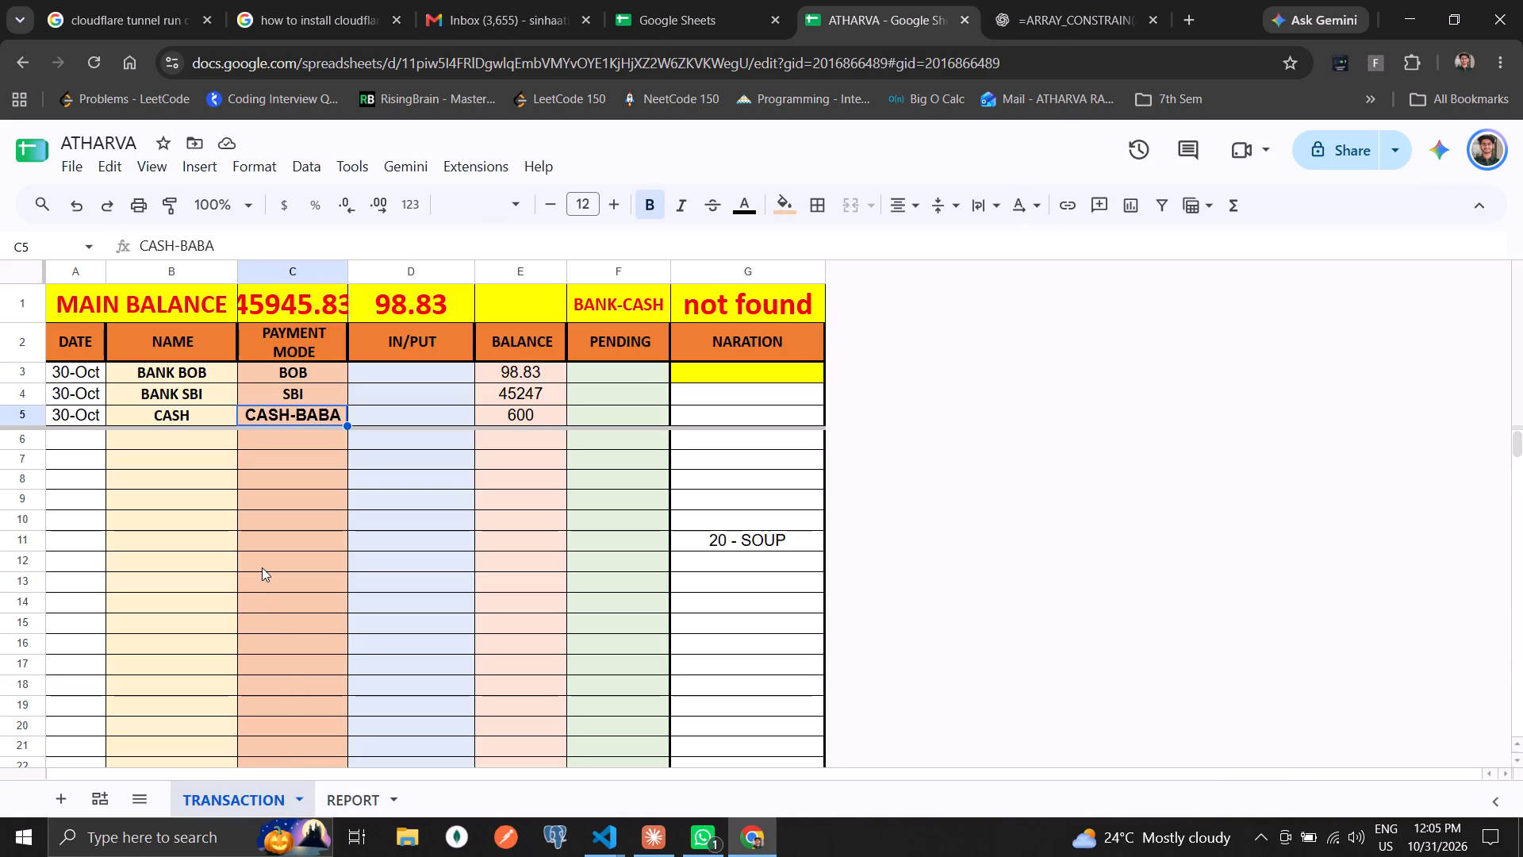
key("Down")
type("CAH")
key("BackSpace")
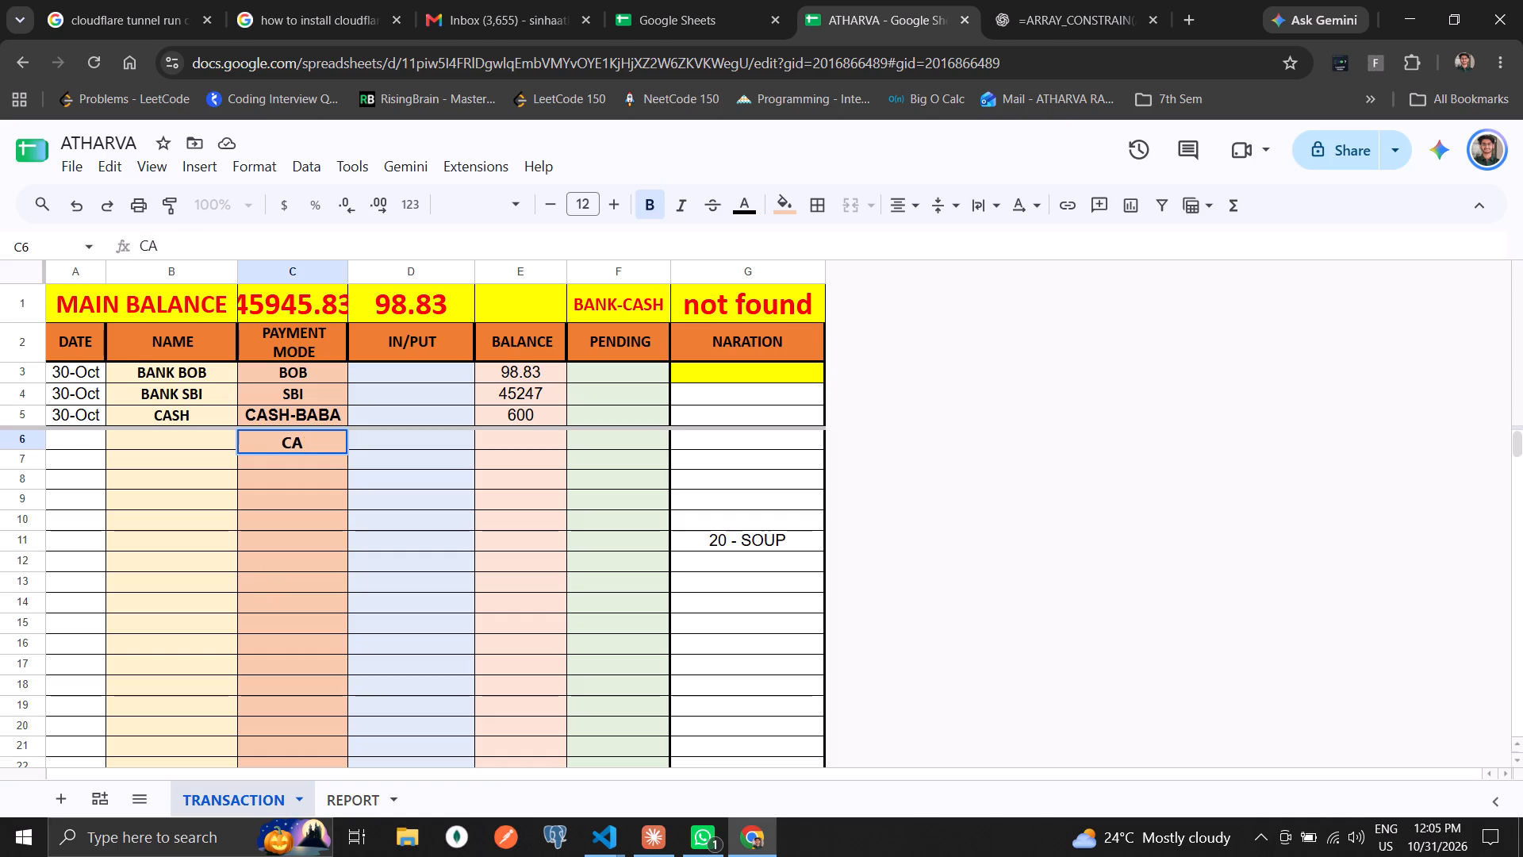
type("SH")
type("-SB")
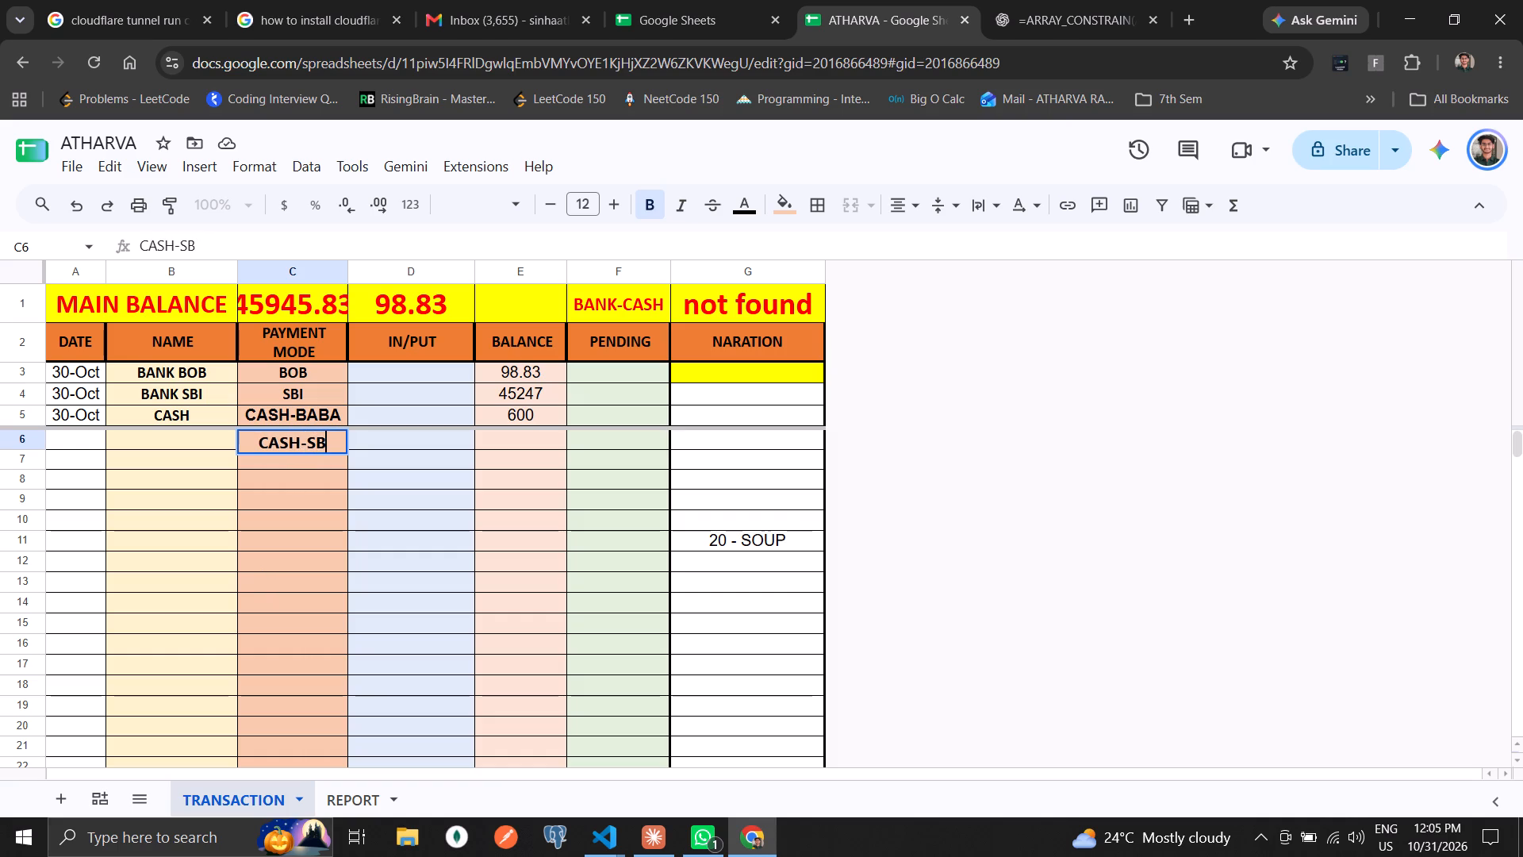
key("i")
key("Return")
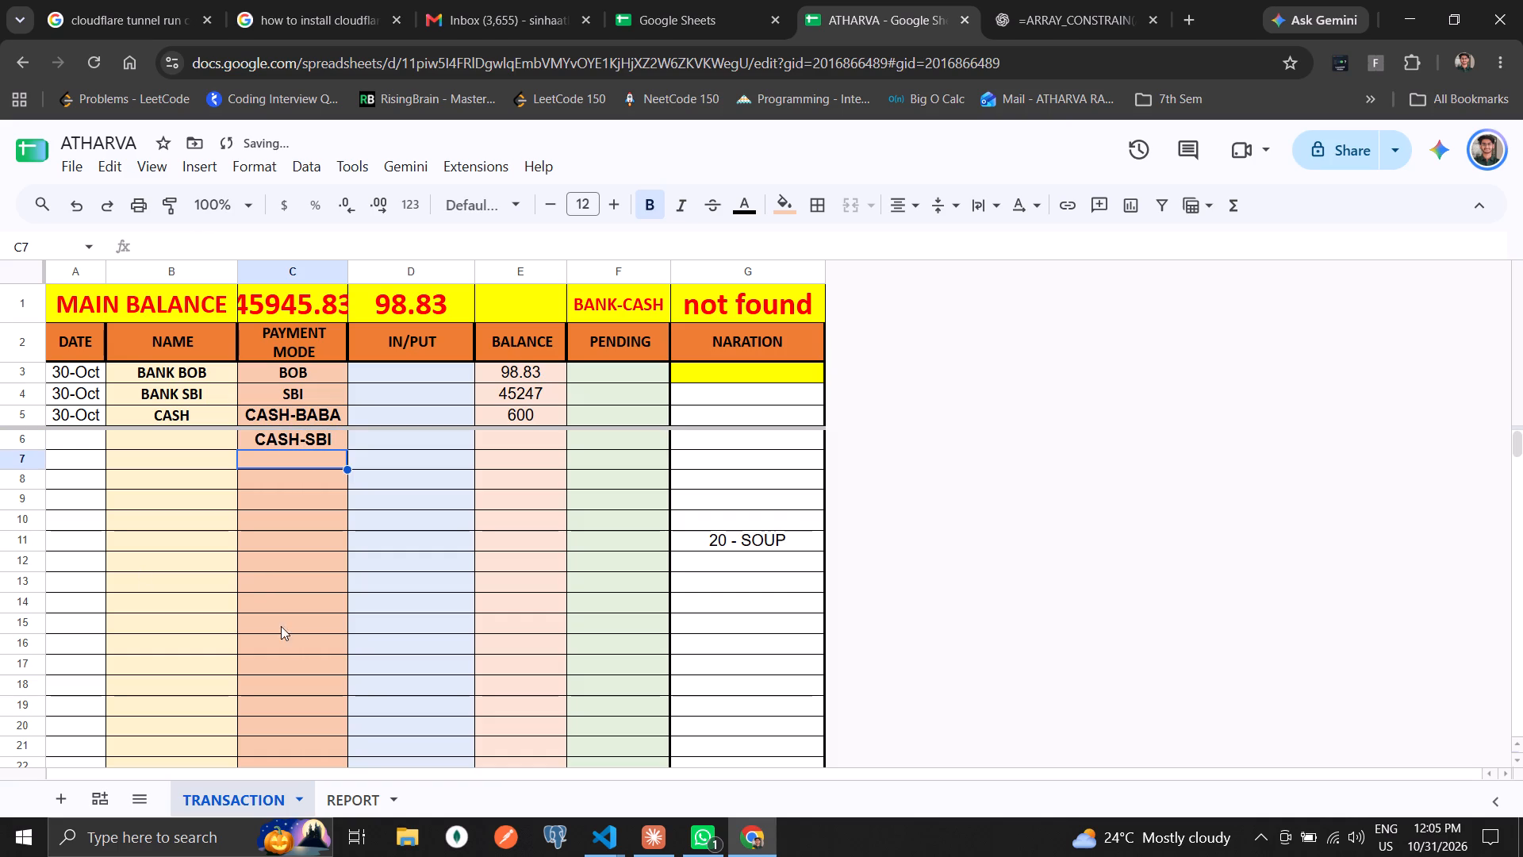
left_click(353, 797)
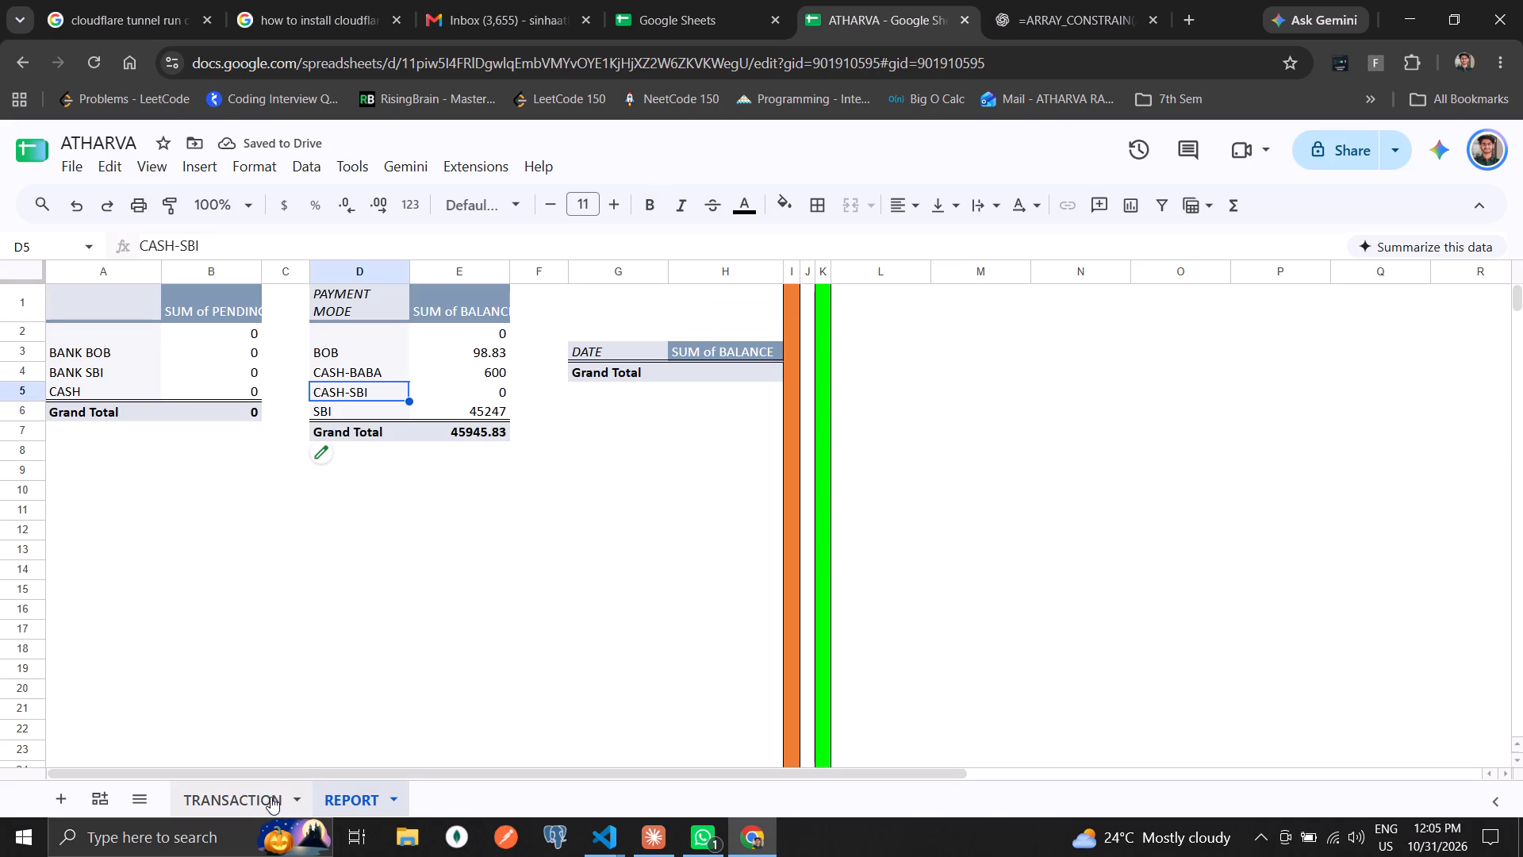
Enter CASH as the payment mode in C7 of the TRANSACTION sheet and check the REPORT sheet.
left_click(236, 808)
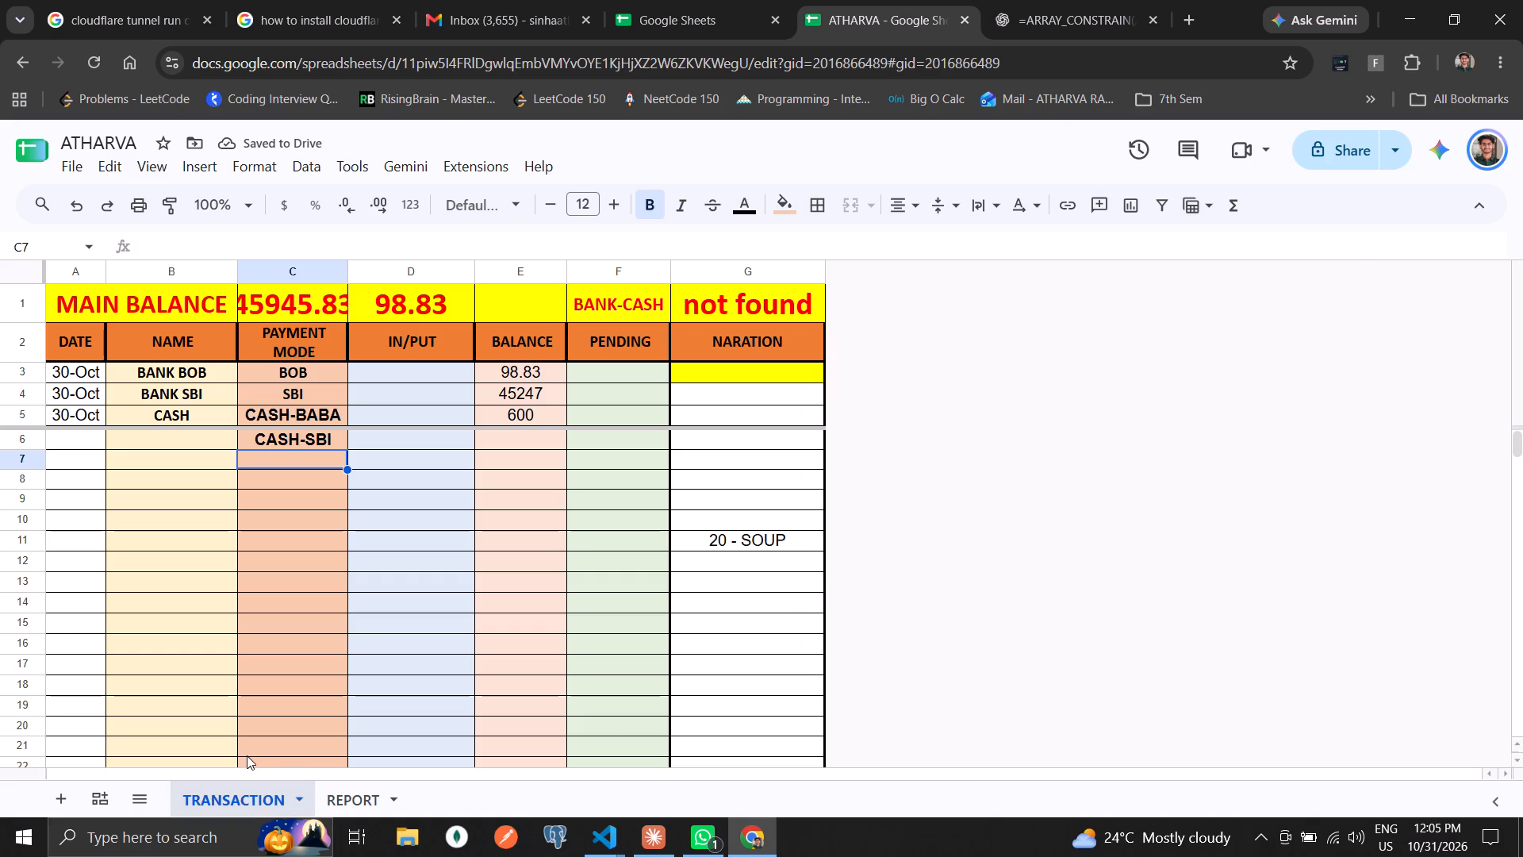
type("CASH")
key("Return")
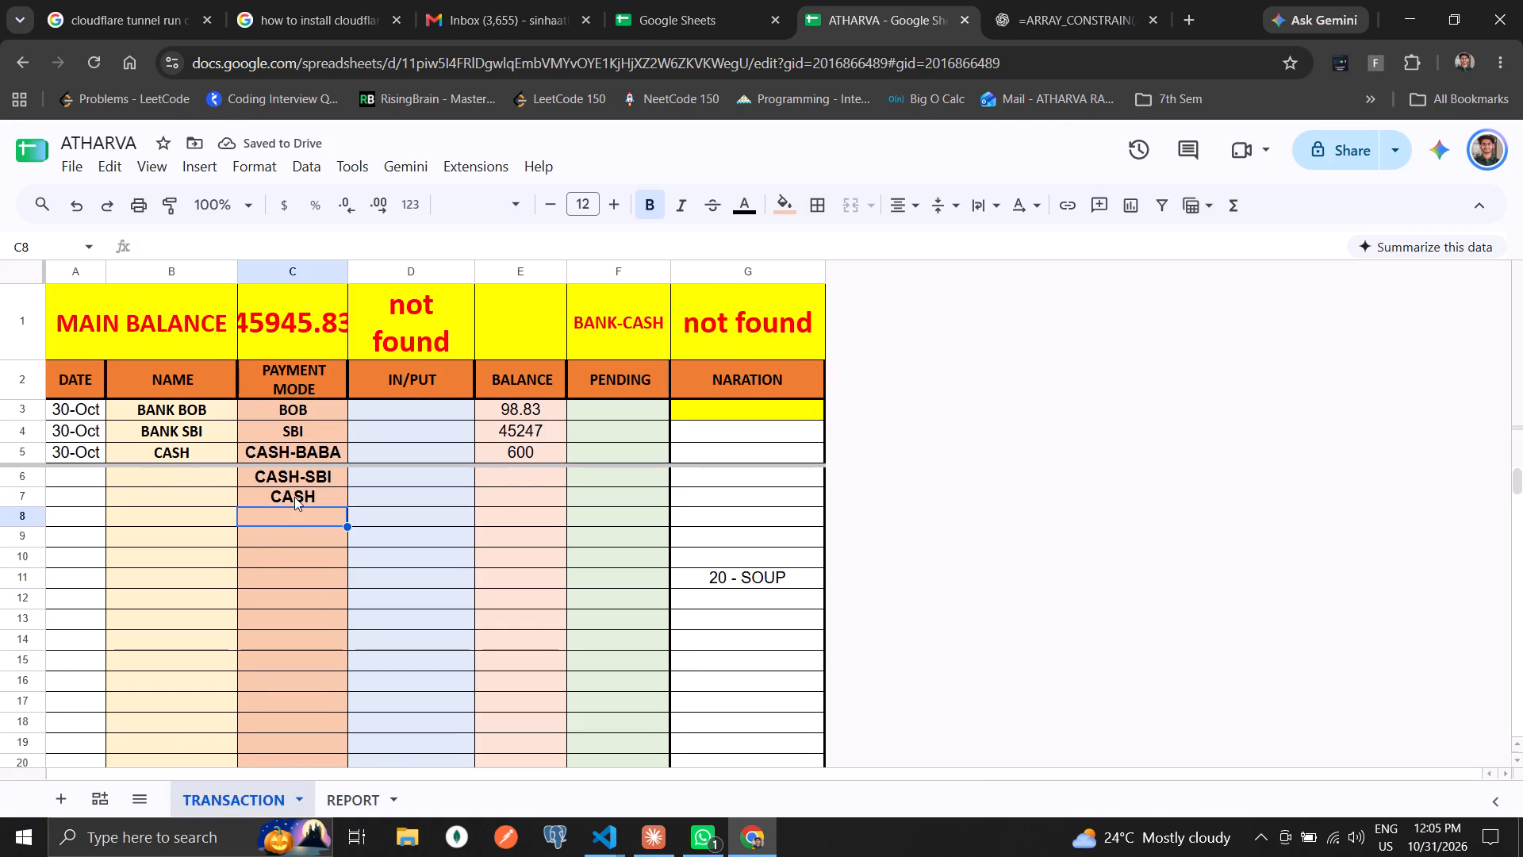
left_click(359, 797)
Return to the TRANSACTION sheet and select the CASH payment mode in C7.
left_click(241, 806)
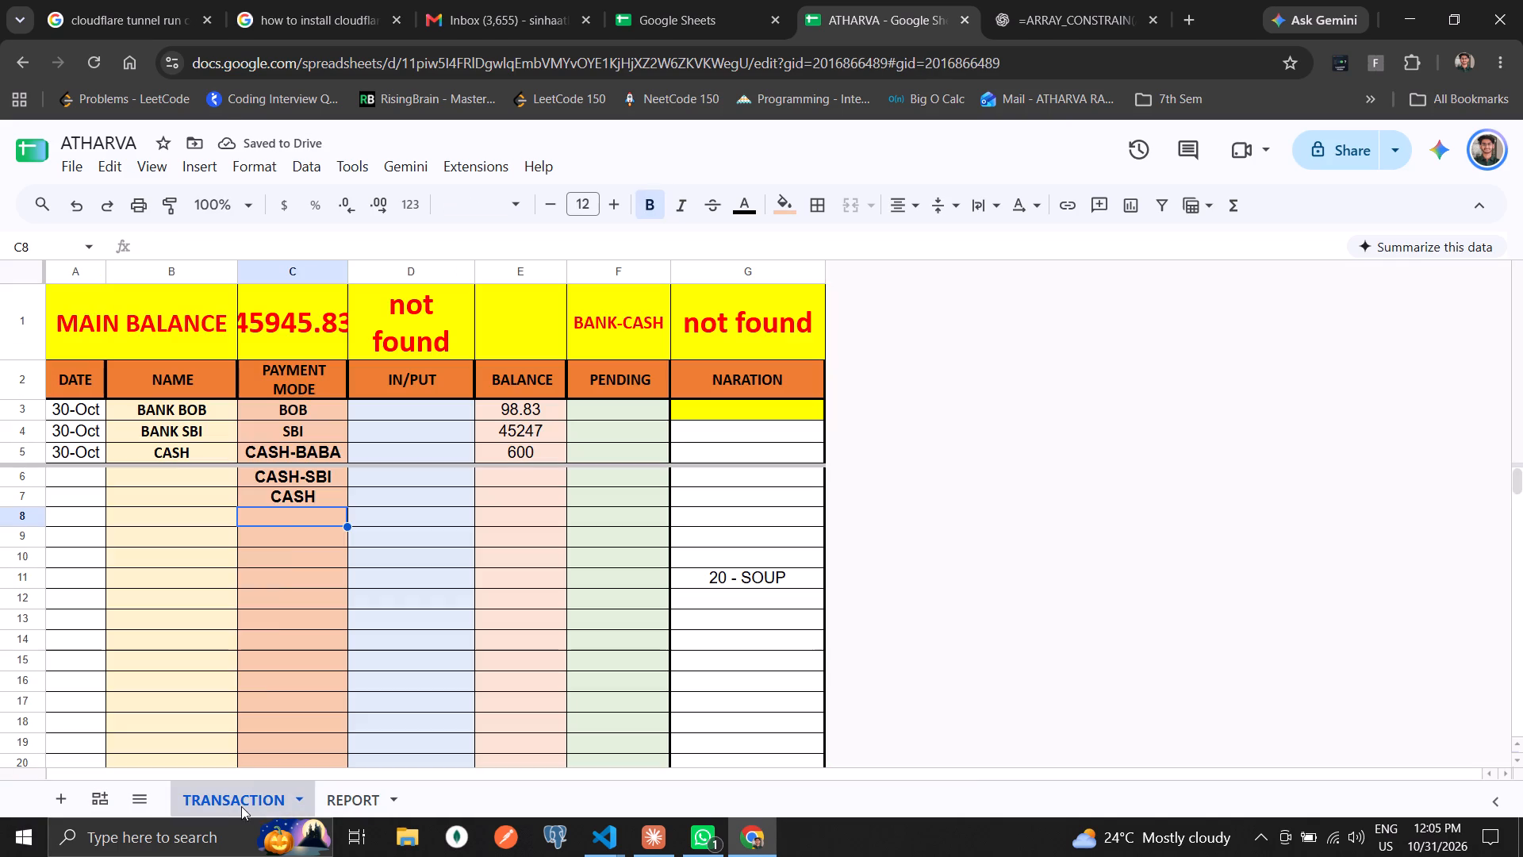
left_click(297, 502)
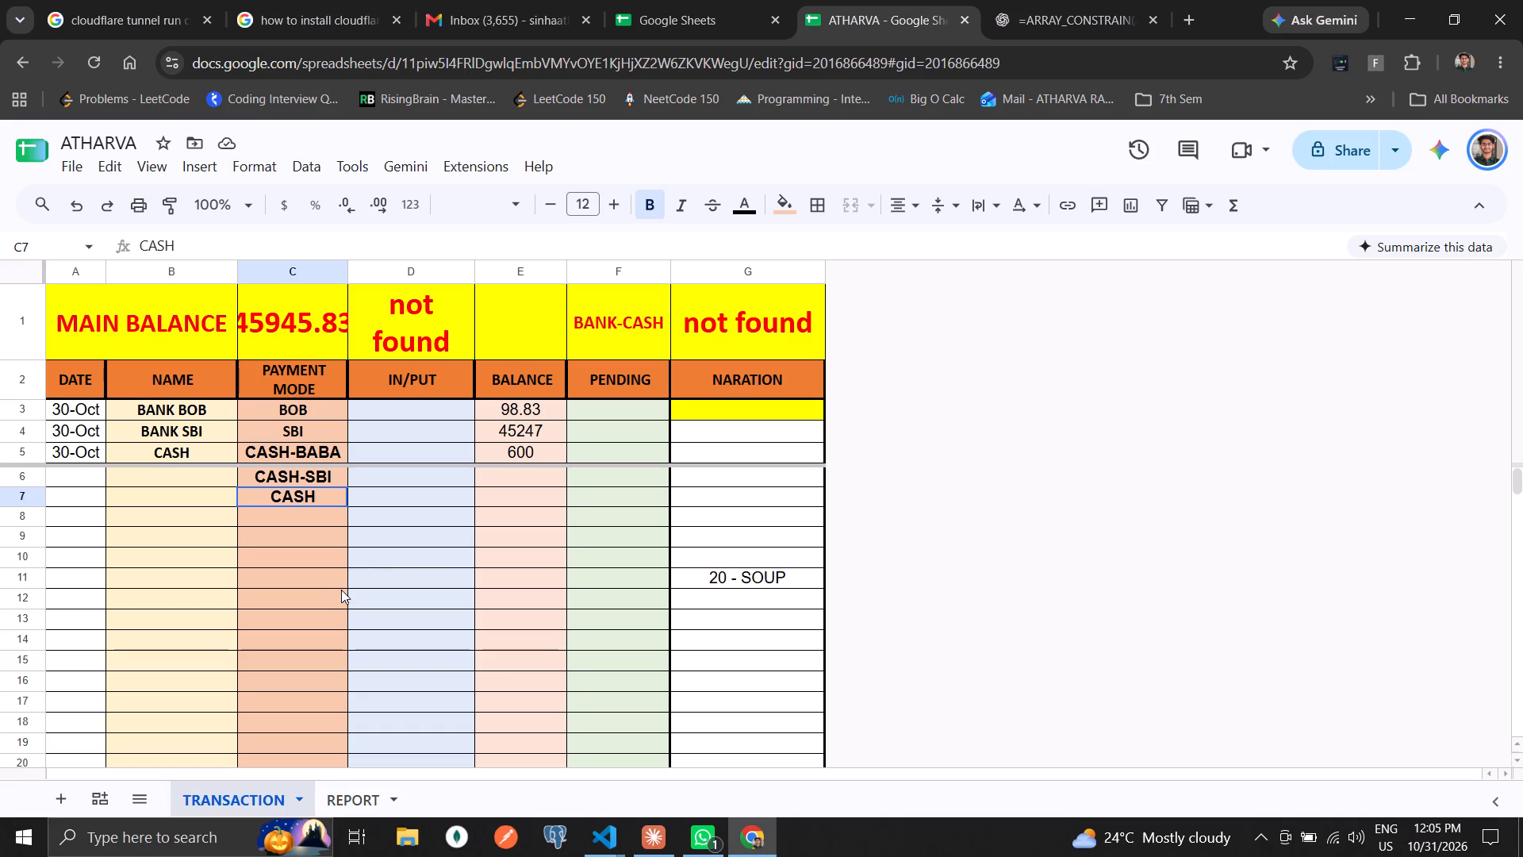
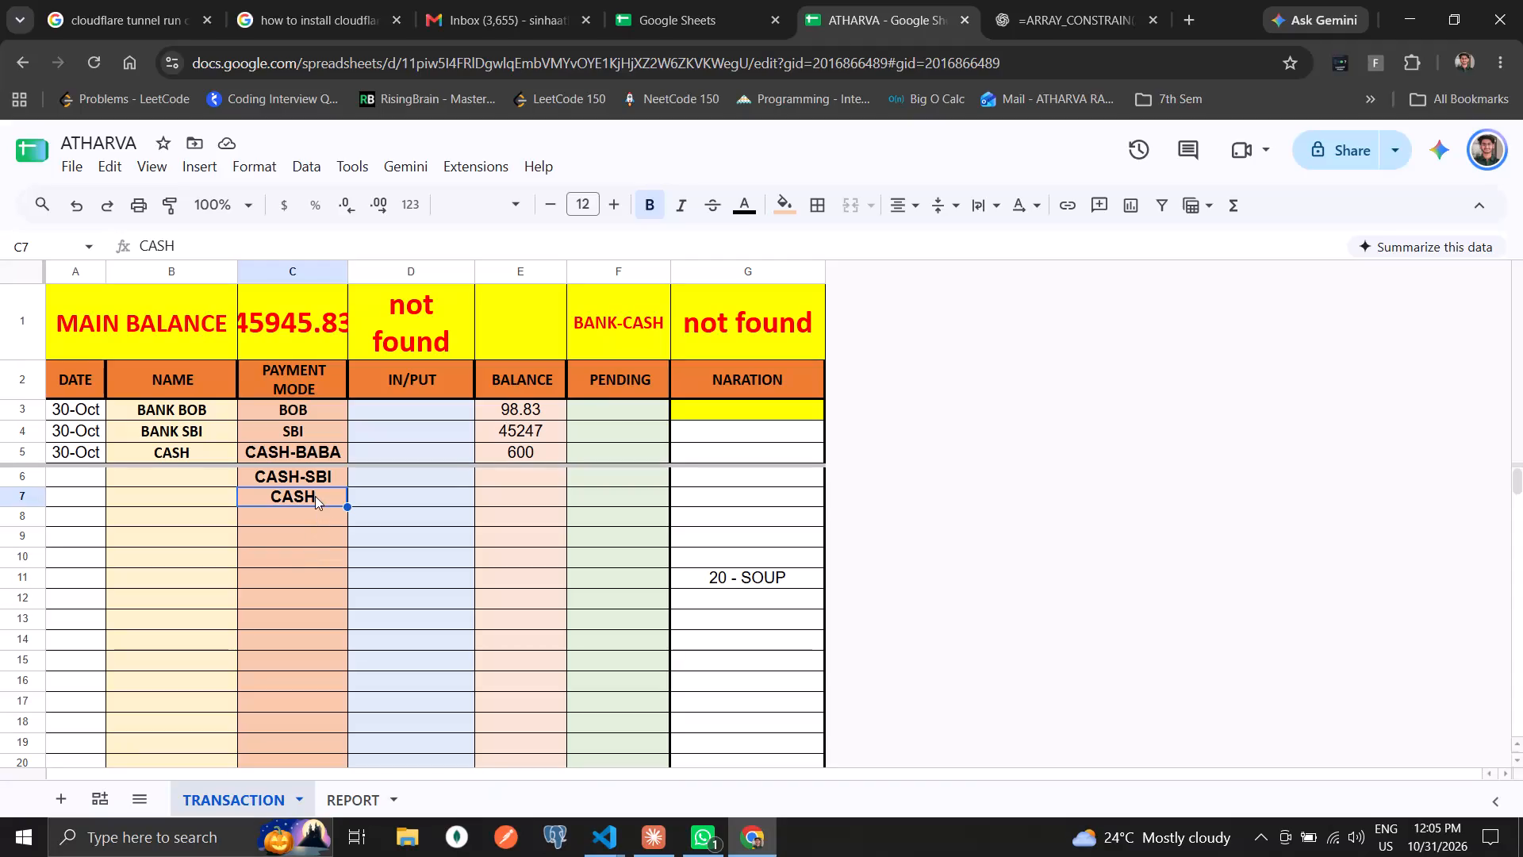
Clear the payment mode in C7 of the TRANSACTION sheet and set C6 to CASH.
key("Delete")
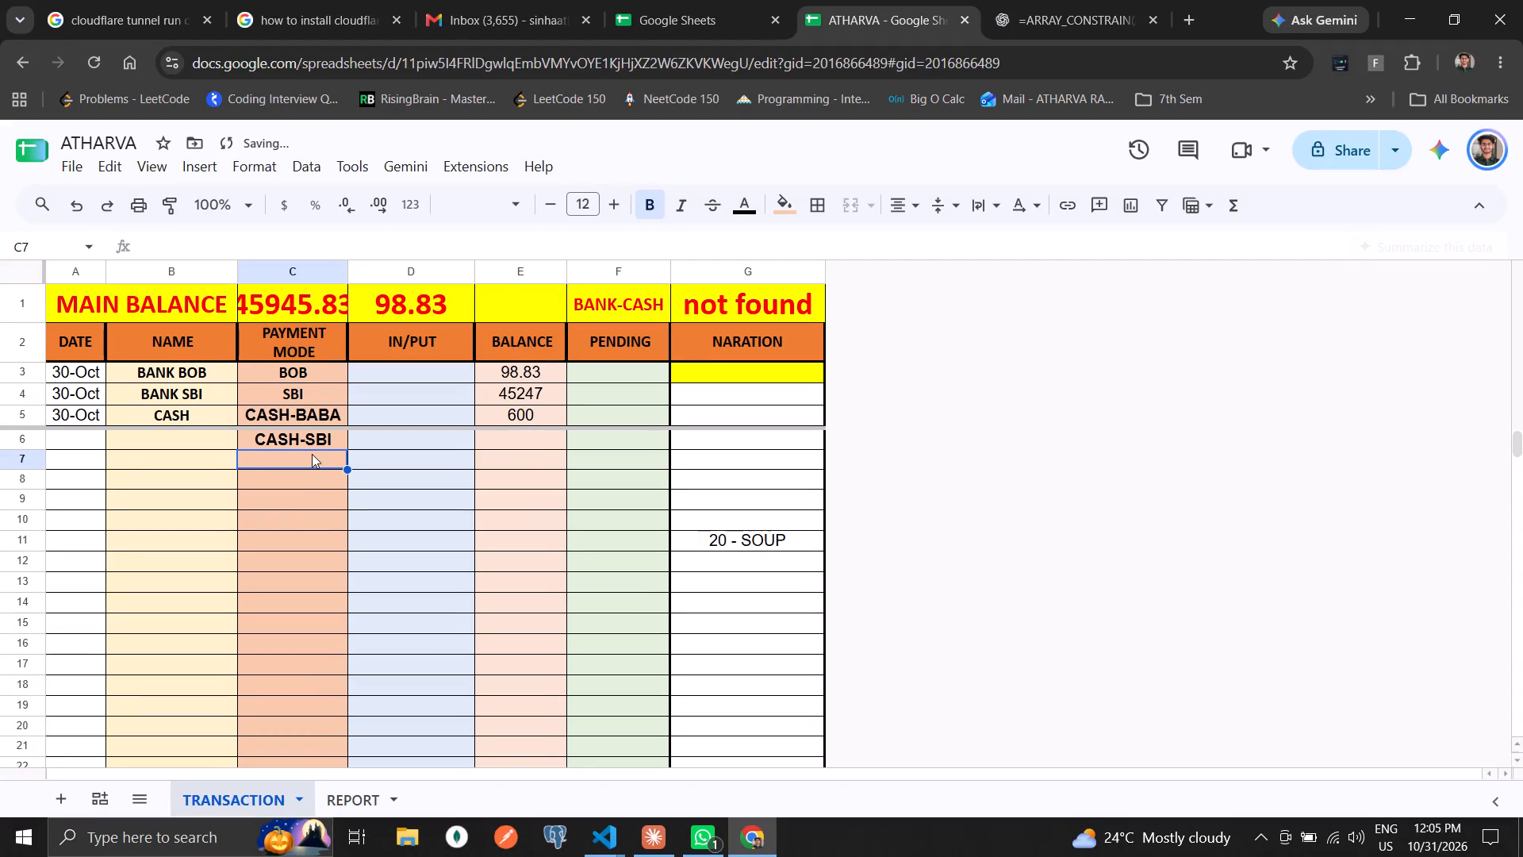
key("Up")
type("CASH")
key("Return")
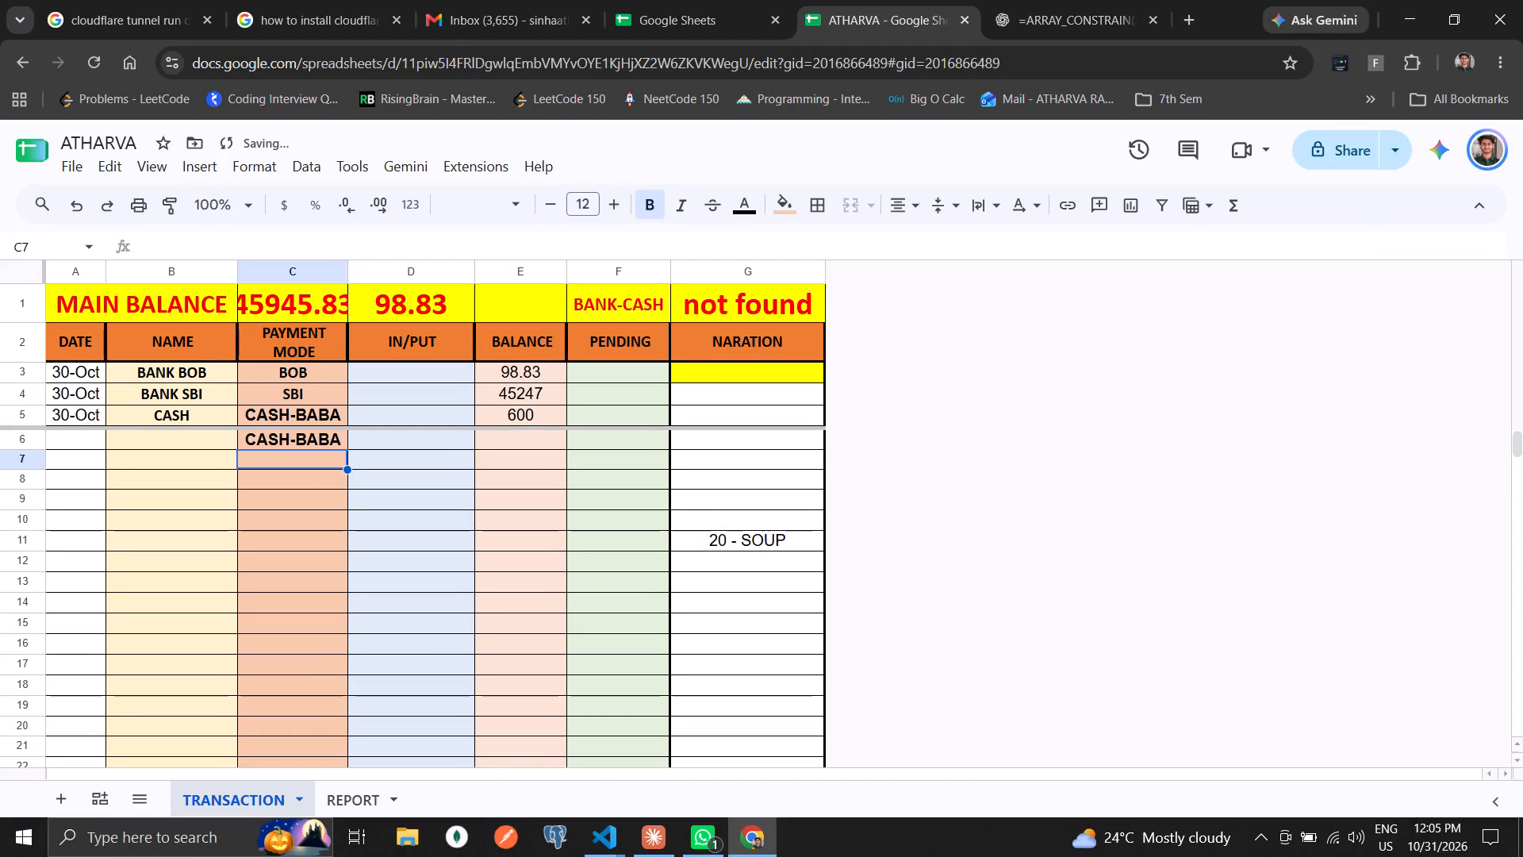
key("Up")
type("CASH")
key("BackSpace")
key("Return")
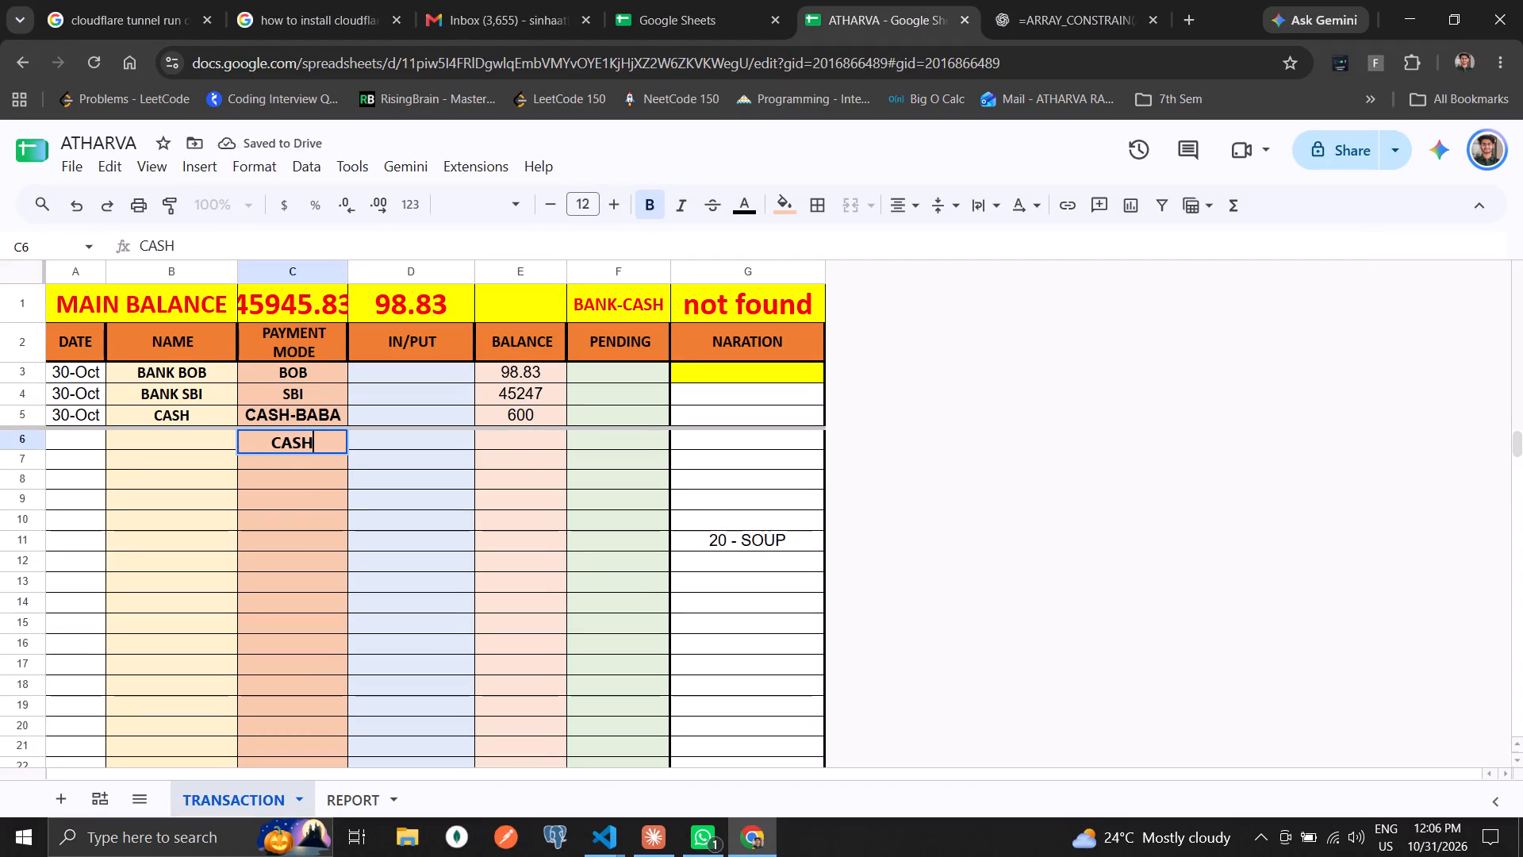
left_click(519, 451)
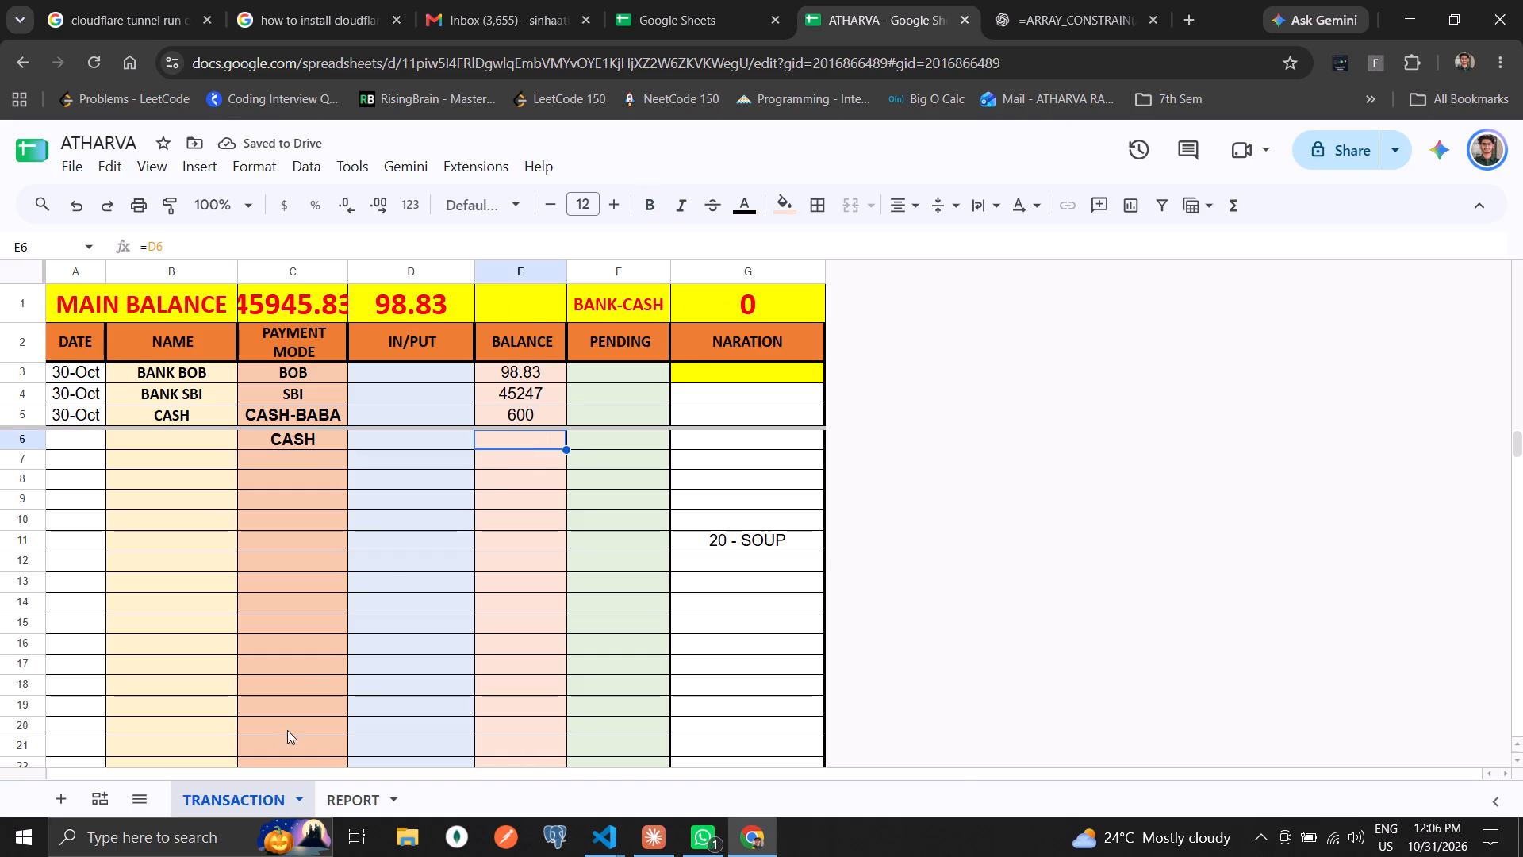
Examine the source data range of the REPORT sheet's payment mode pivot table in its editor.
left_click(339, 798)
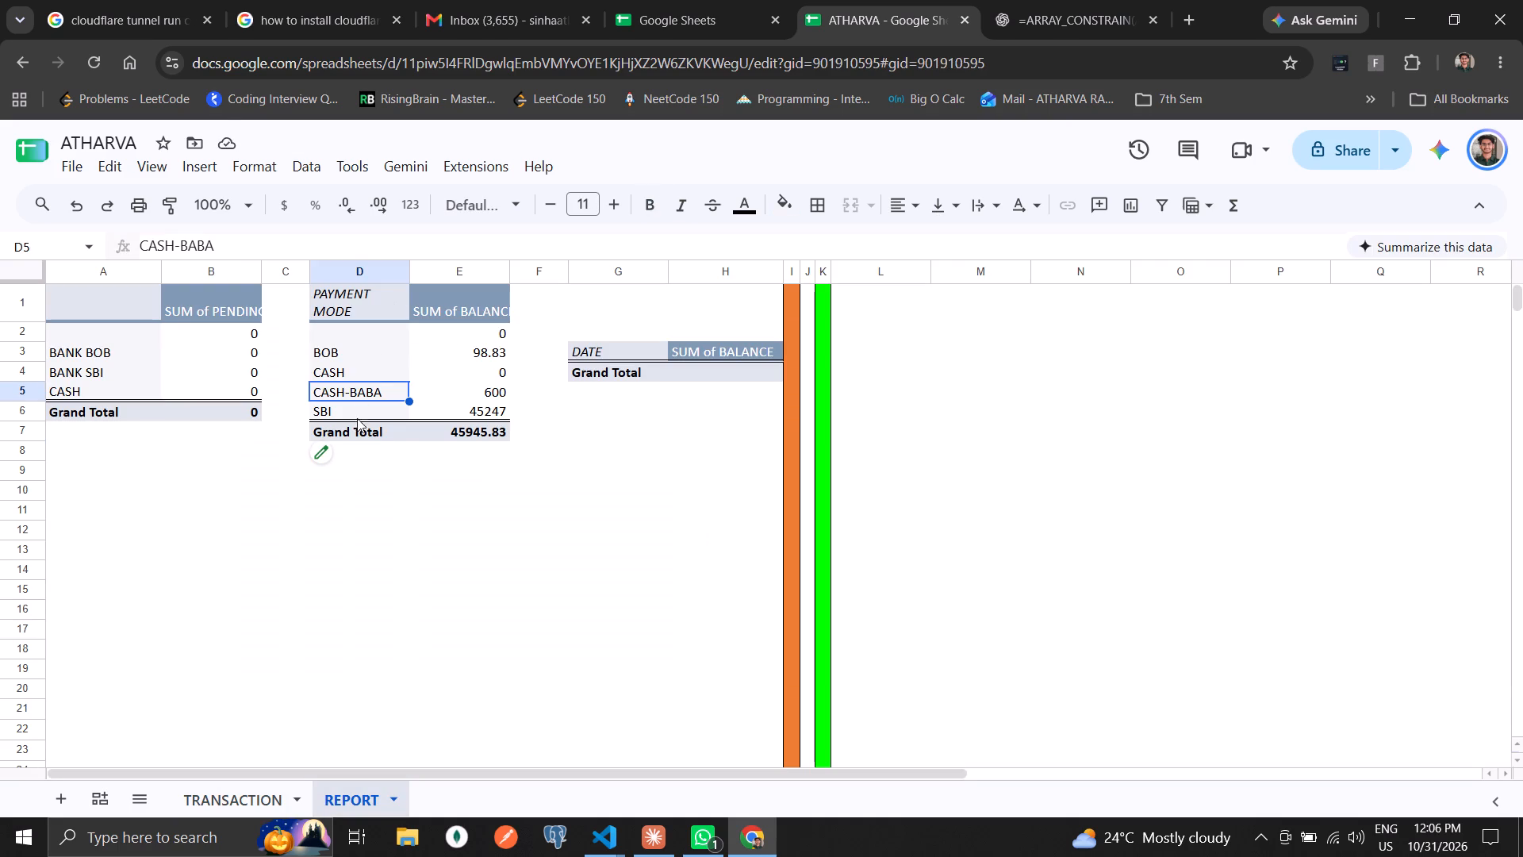
left_click(325, 454)
left_click(1181, 263)
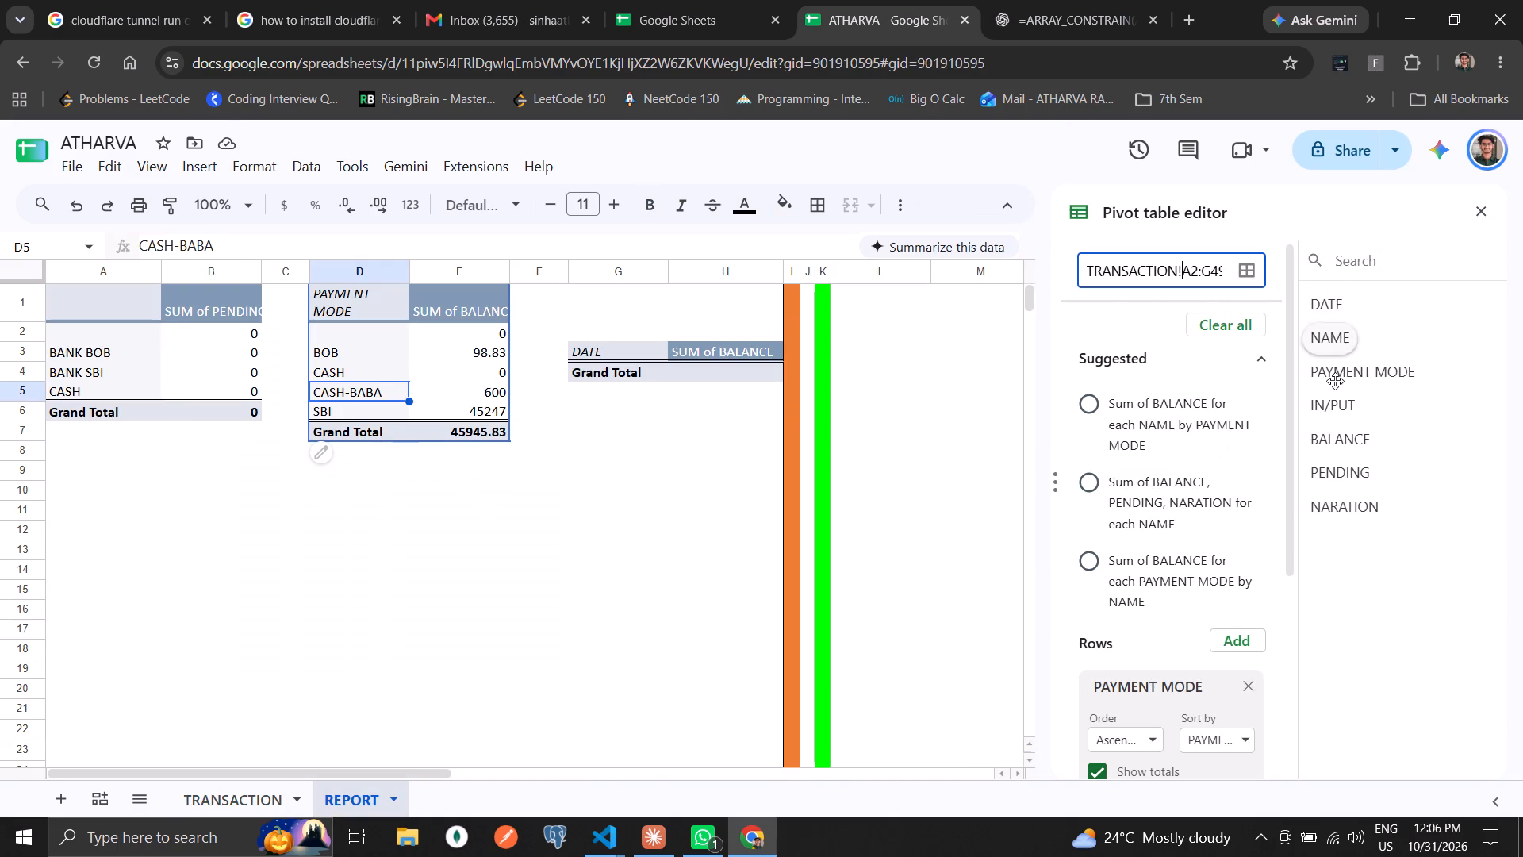
key("Right")
key("Right")
key("Right")
key("Right")
key("Right")
key("Right")
key("Right")
key("Right")
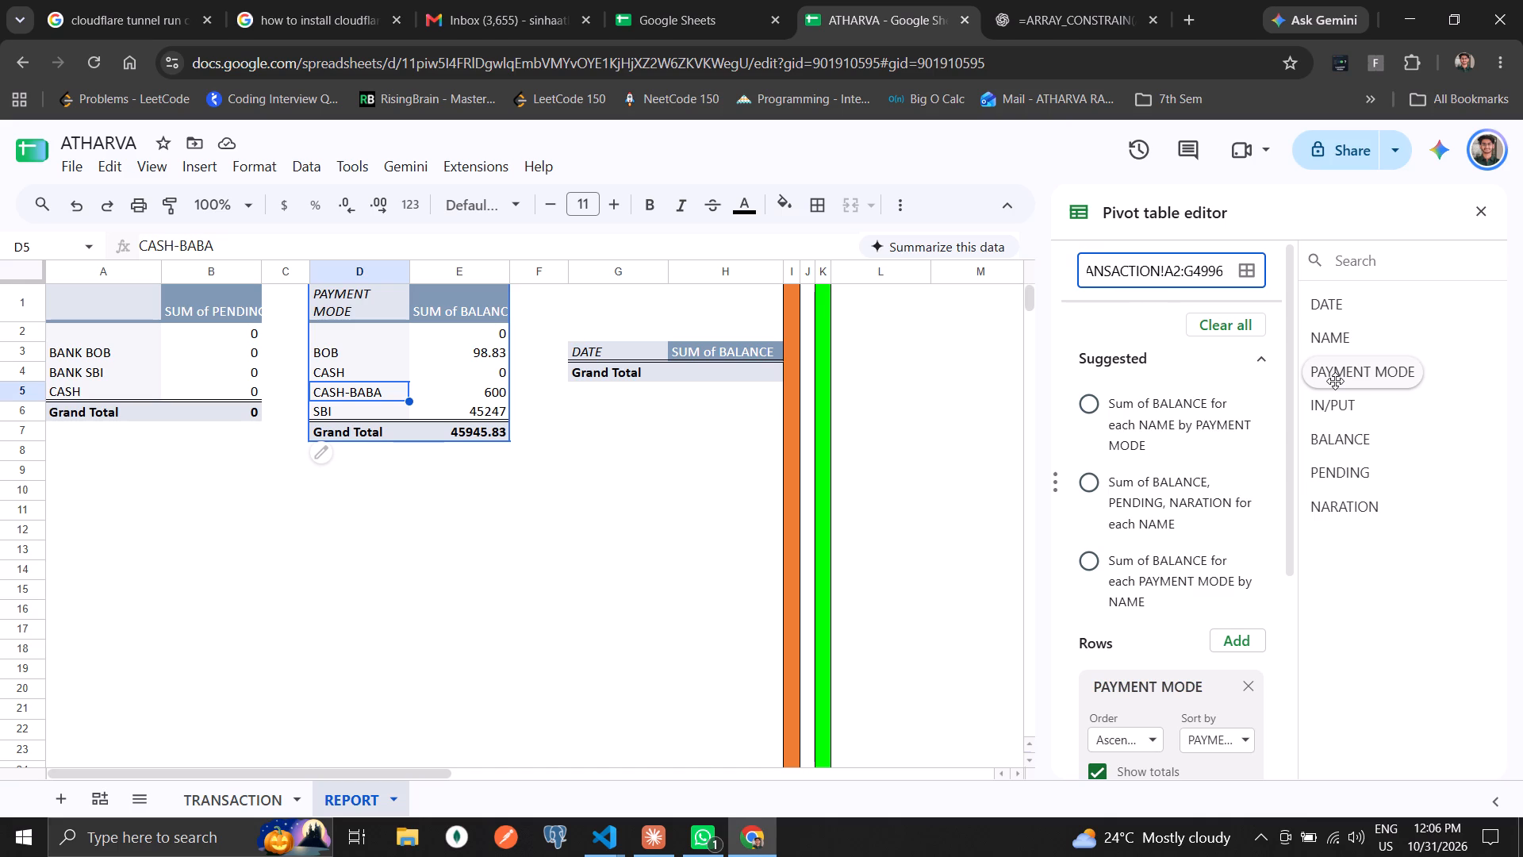
key("Right")
key("Right")
key("Right")
key("Right")
key("Right")
key("Left")
key("Left")
key("Left")
key("Left")
key("Left")
key("Left")
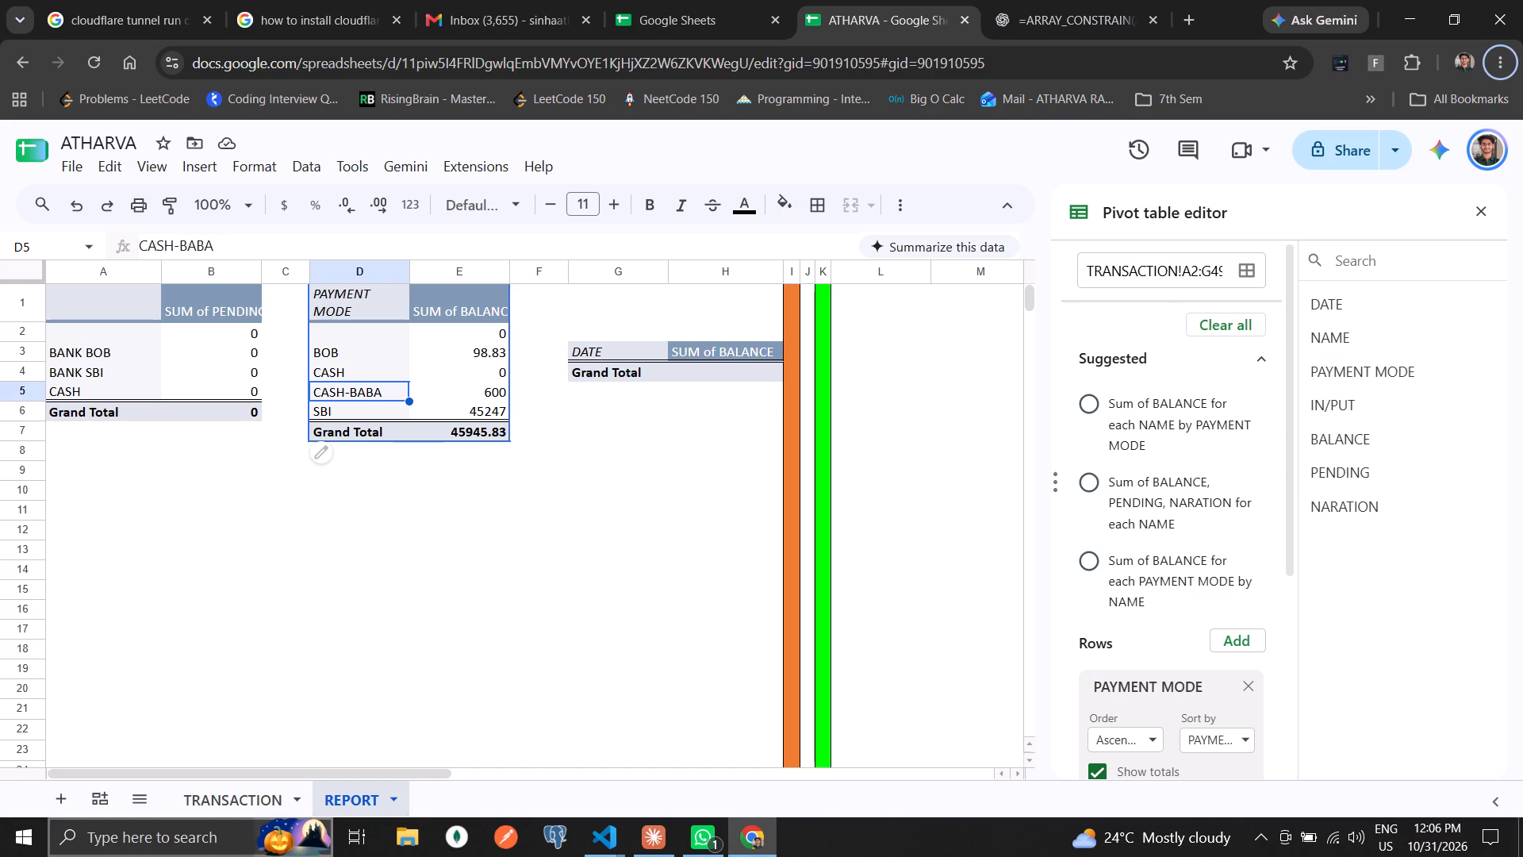
Compare the TRANSACTION sheet with the payment mode pivot table and review its row and value settings.
left_click(219, 807)
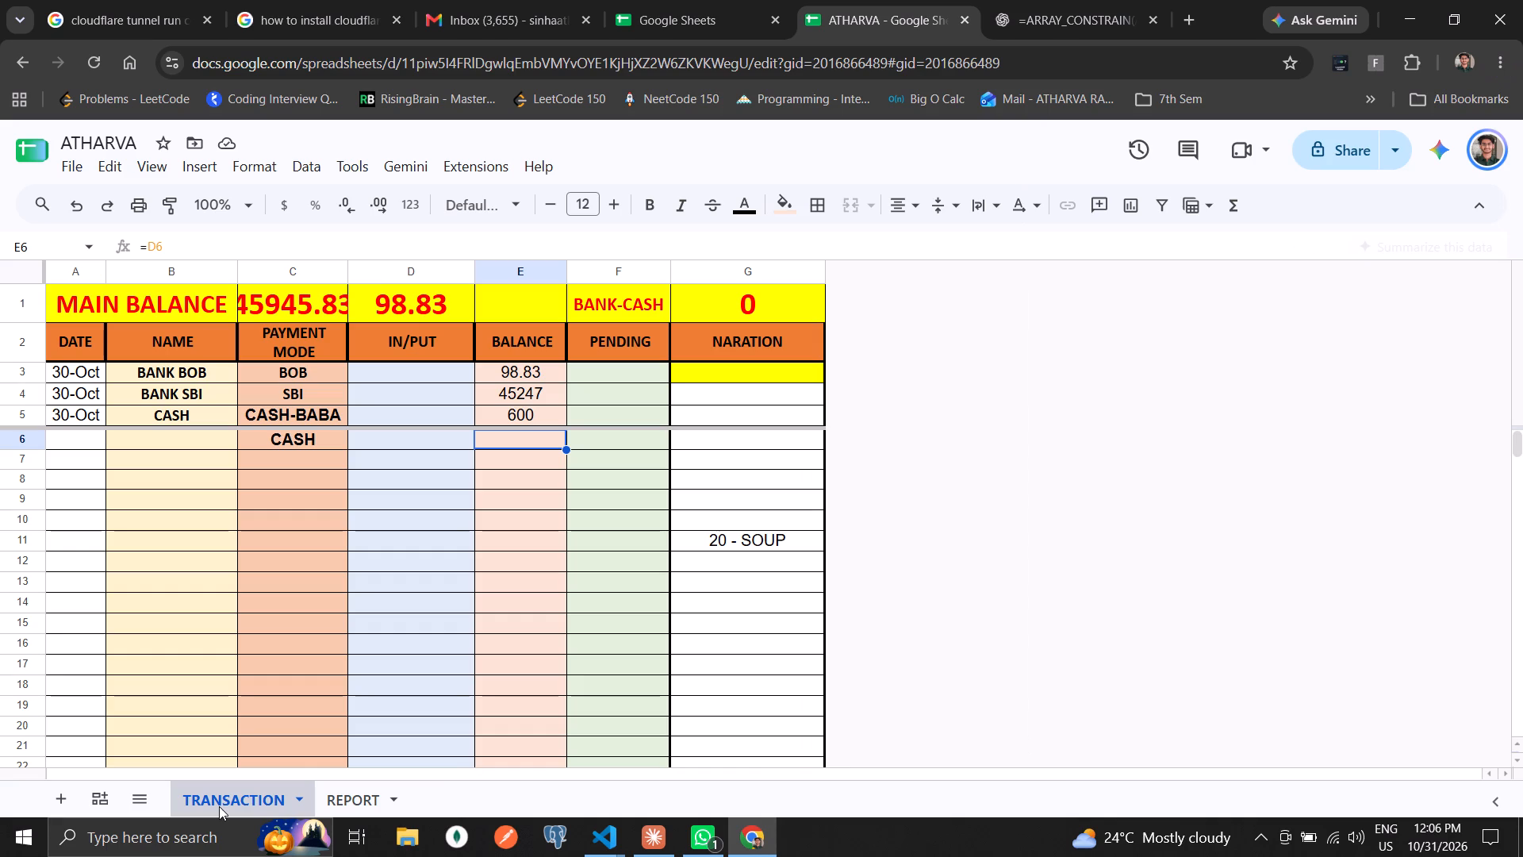
left_click(371, 789)
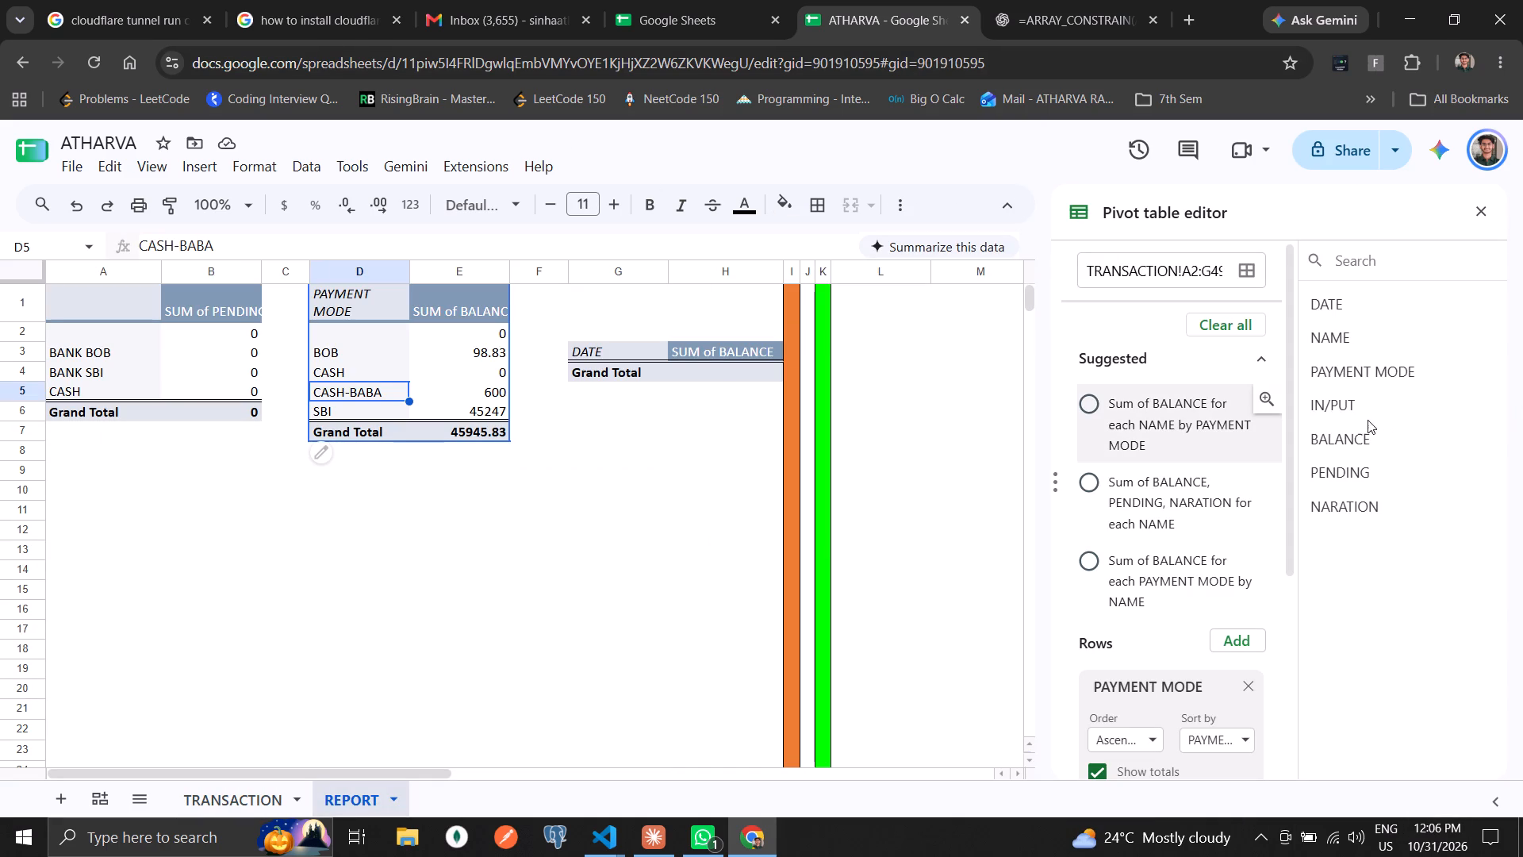
scroll(1187, 482, "down", 12)
scroll(1187, 482, "up", 14)
left_click(226, 796)
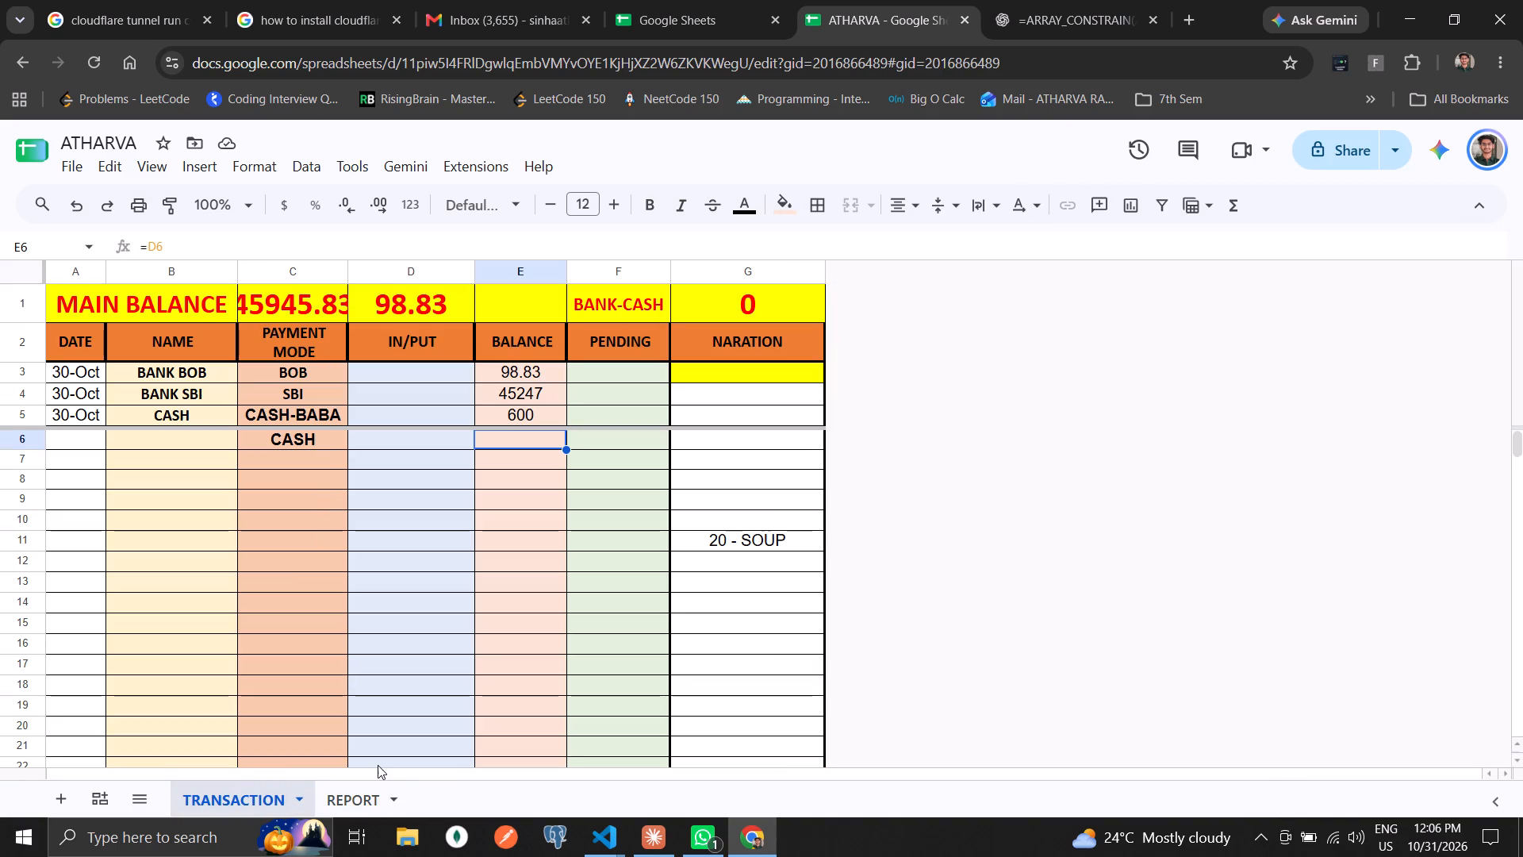
left_click(365, 792)
scroll(1256, 441, "down", 6)
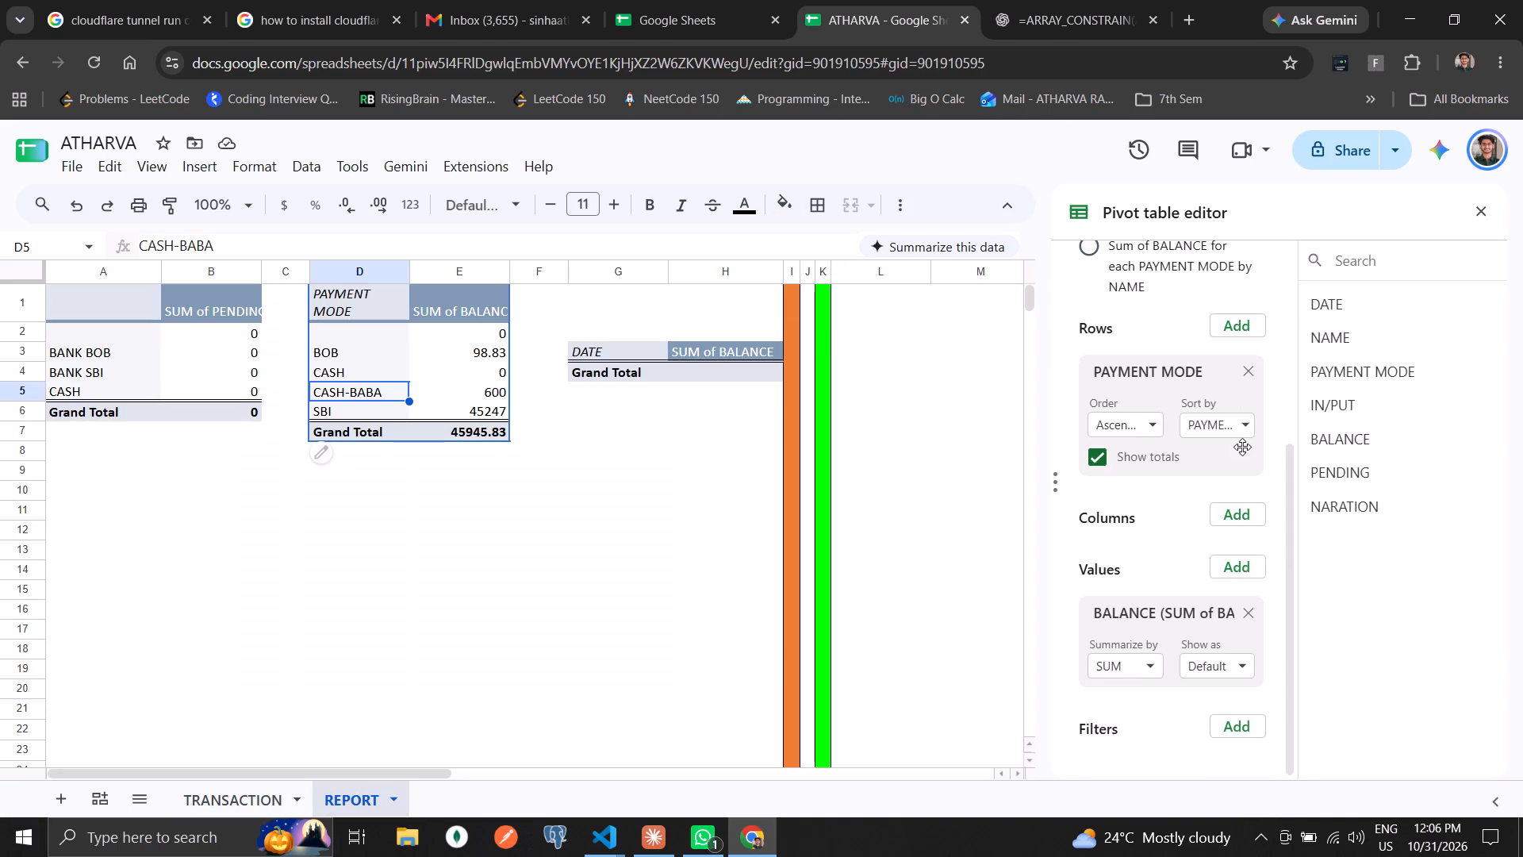
left_click(358, 420)
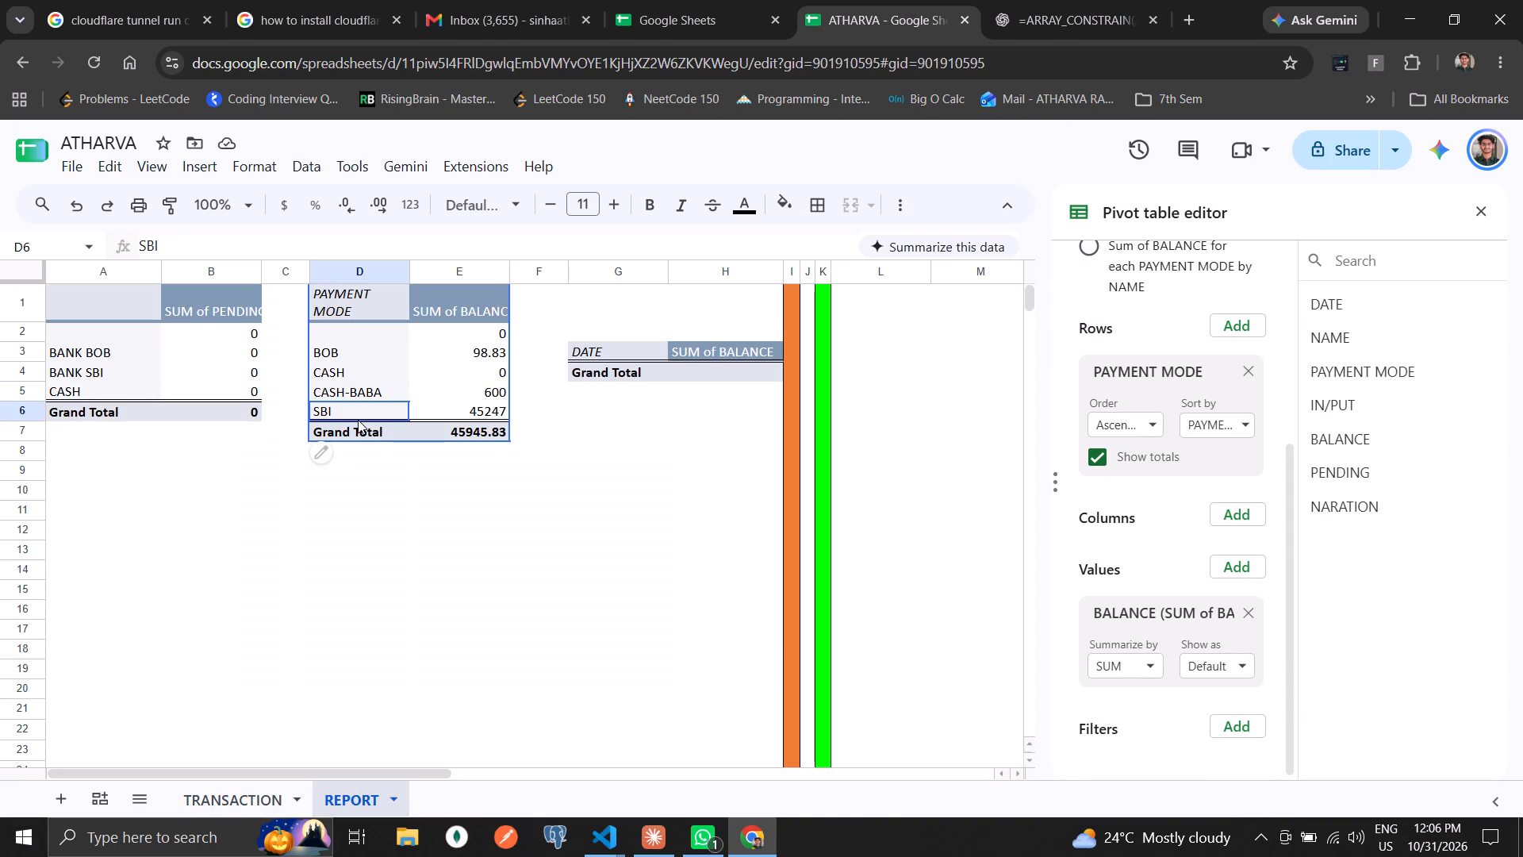
left_click(366, 340)
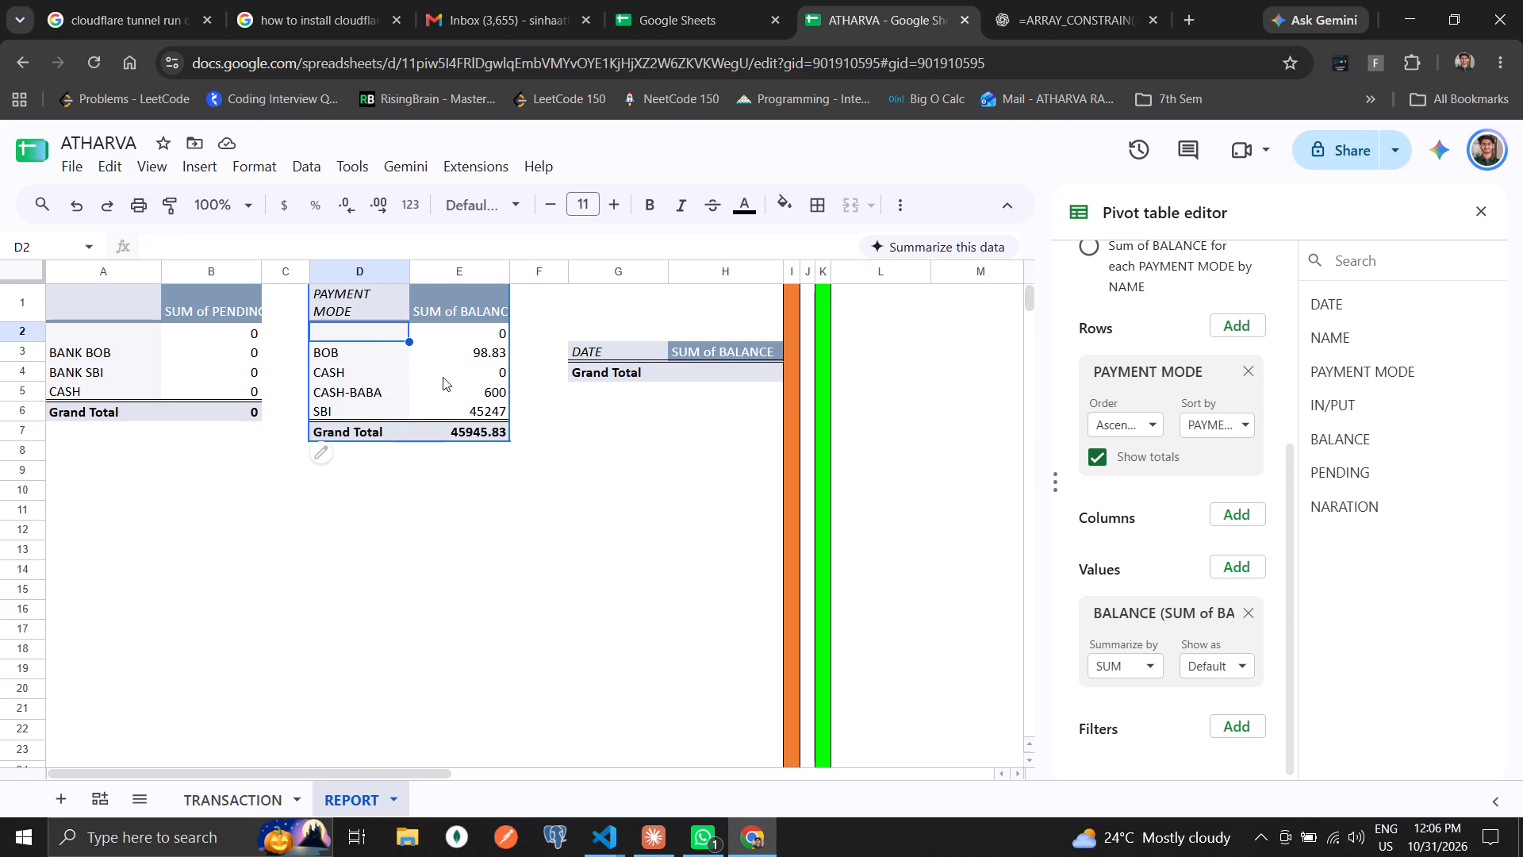
scroll(1176, 416, "down", 6)
left_click(1176, 607)
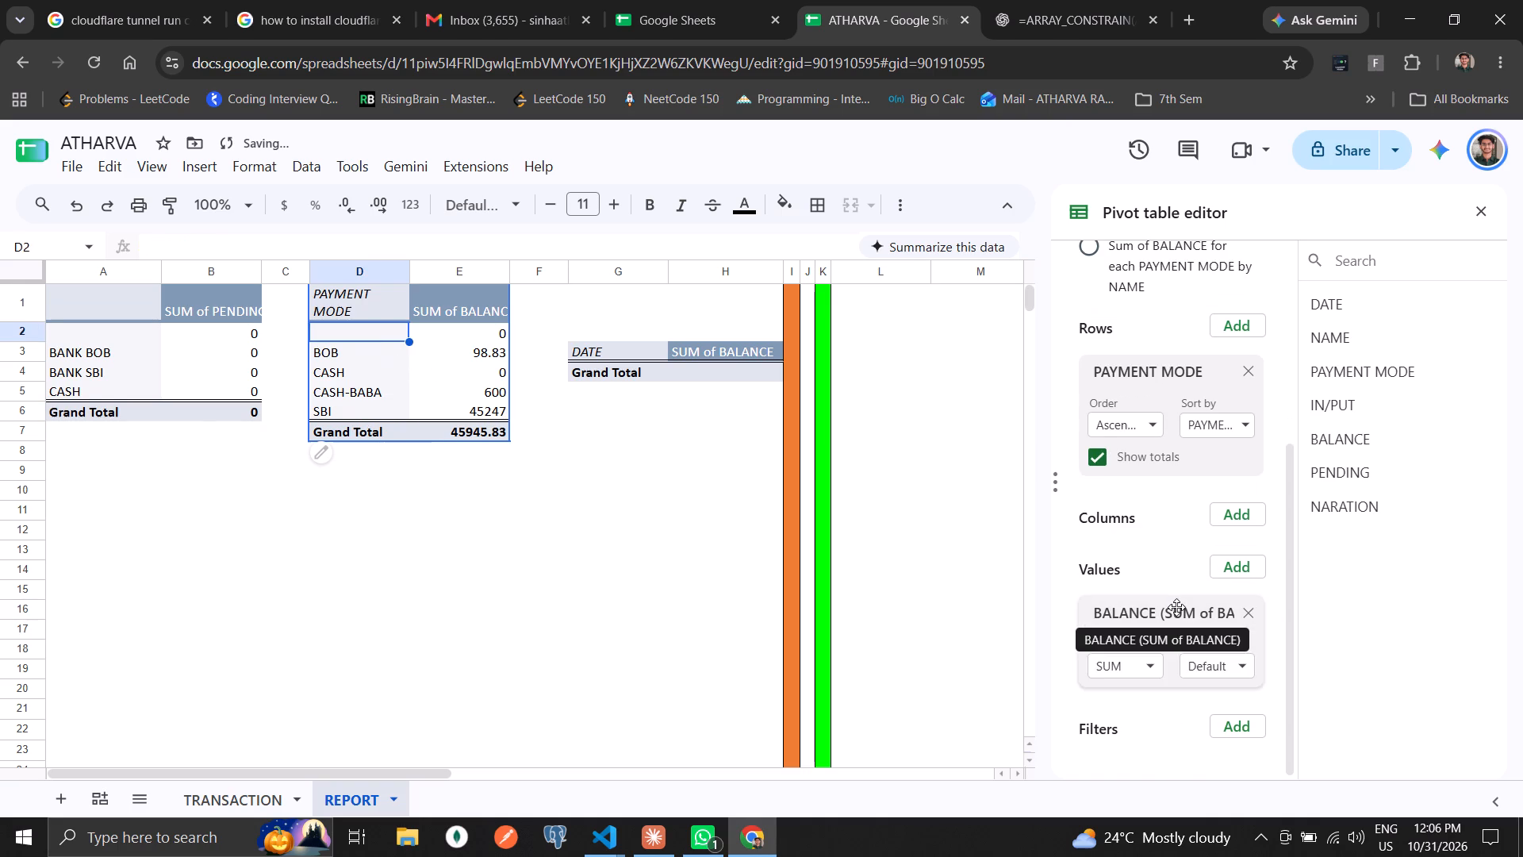
left_click(1176, 607)
scroll(1176, 607, "up", 2)
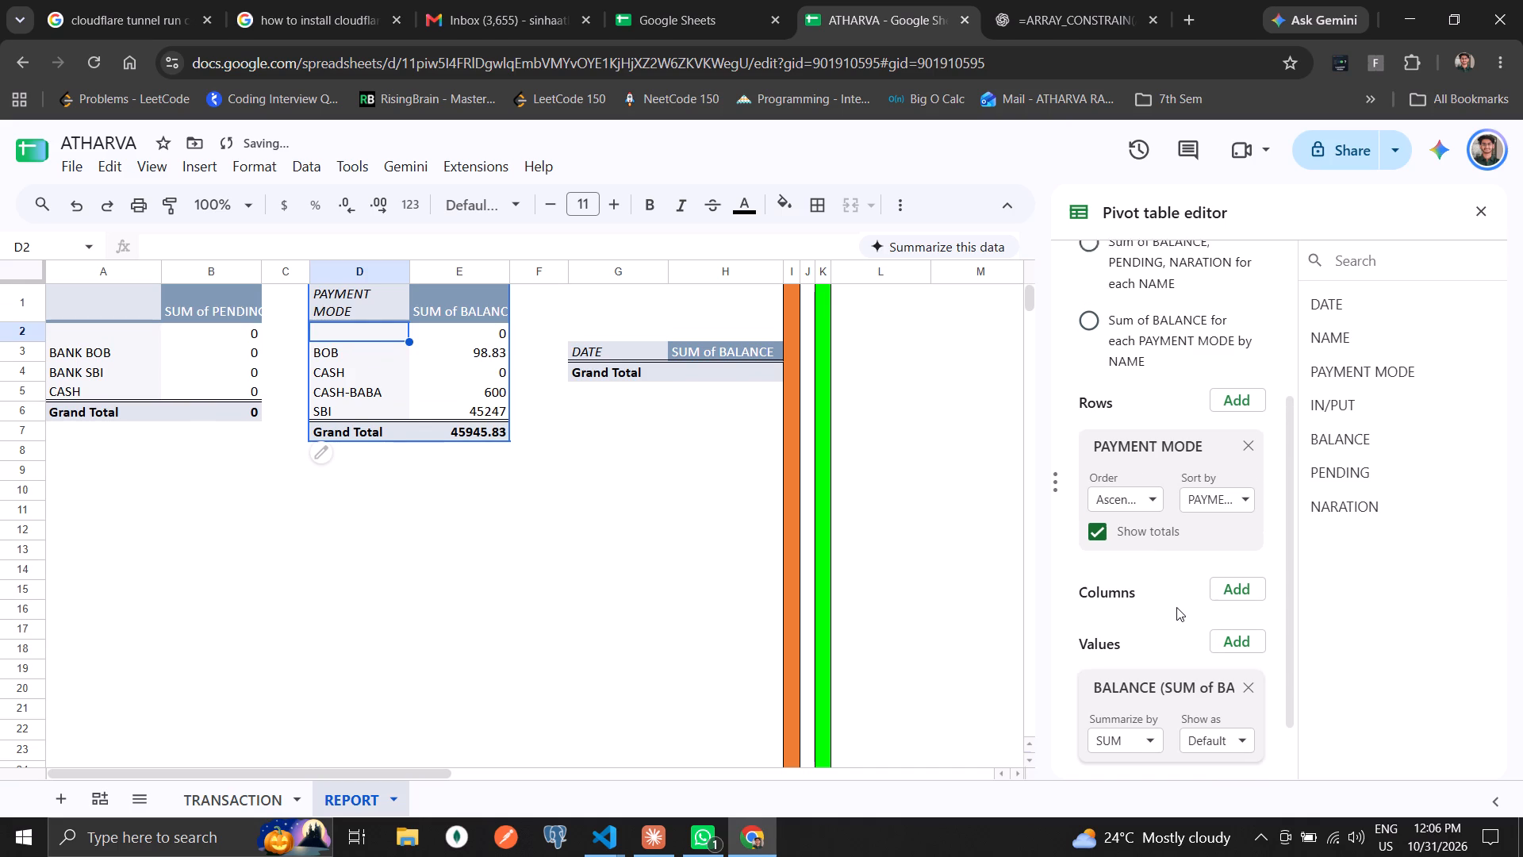
scroll(1176, 607, "up", 6)
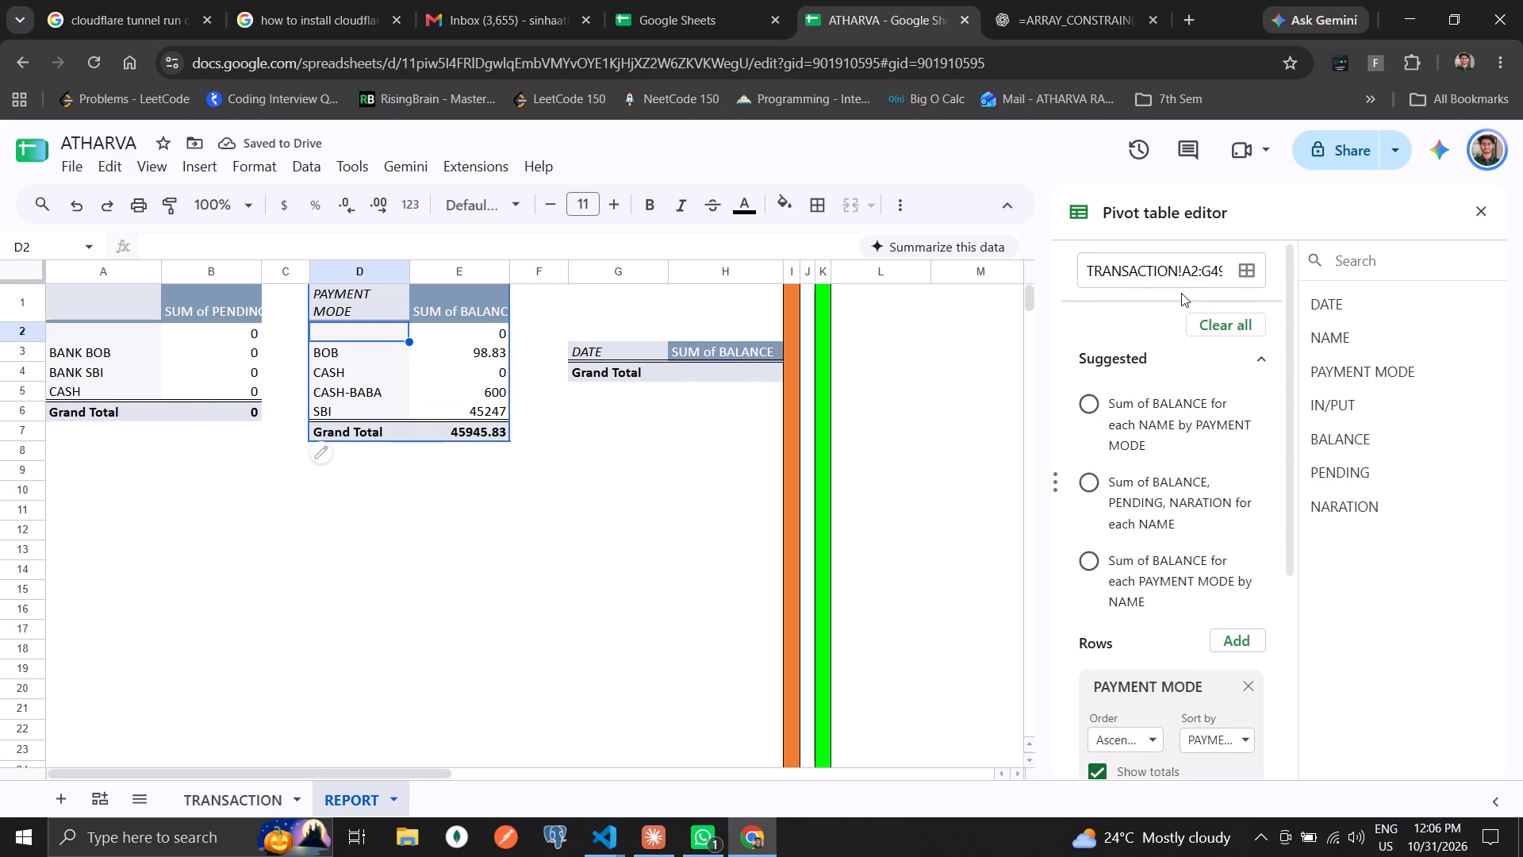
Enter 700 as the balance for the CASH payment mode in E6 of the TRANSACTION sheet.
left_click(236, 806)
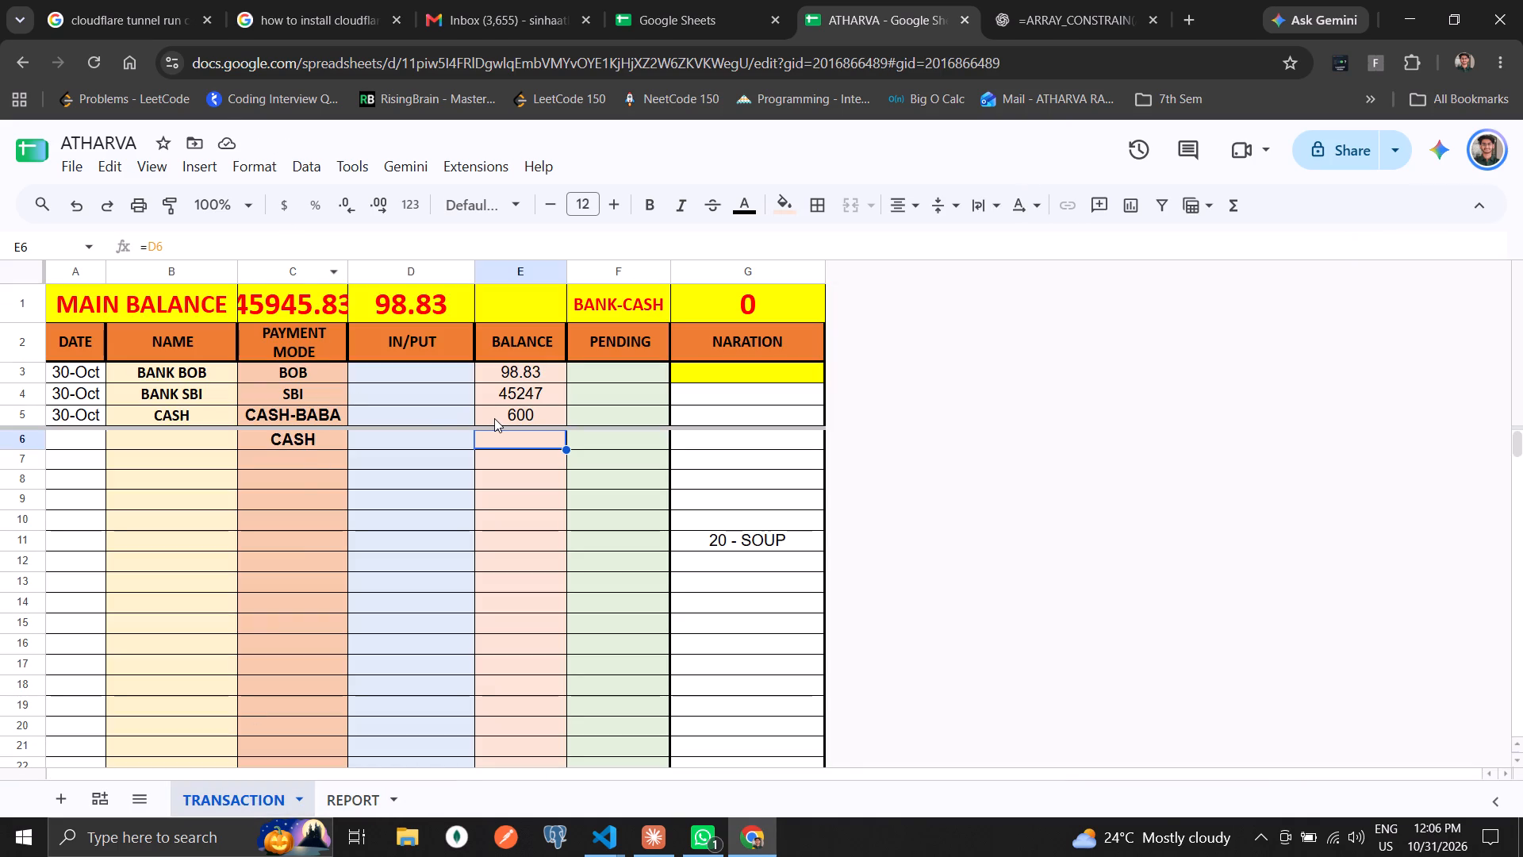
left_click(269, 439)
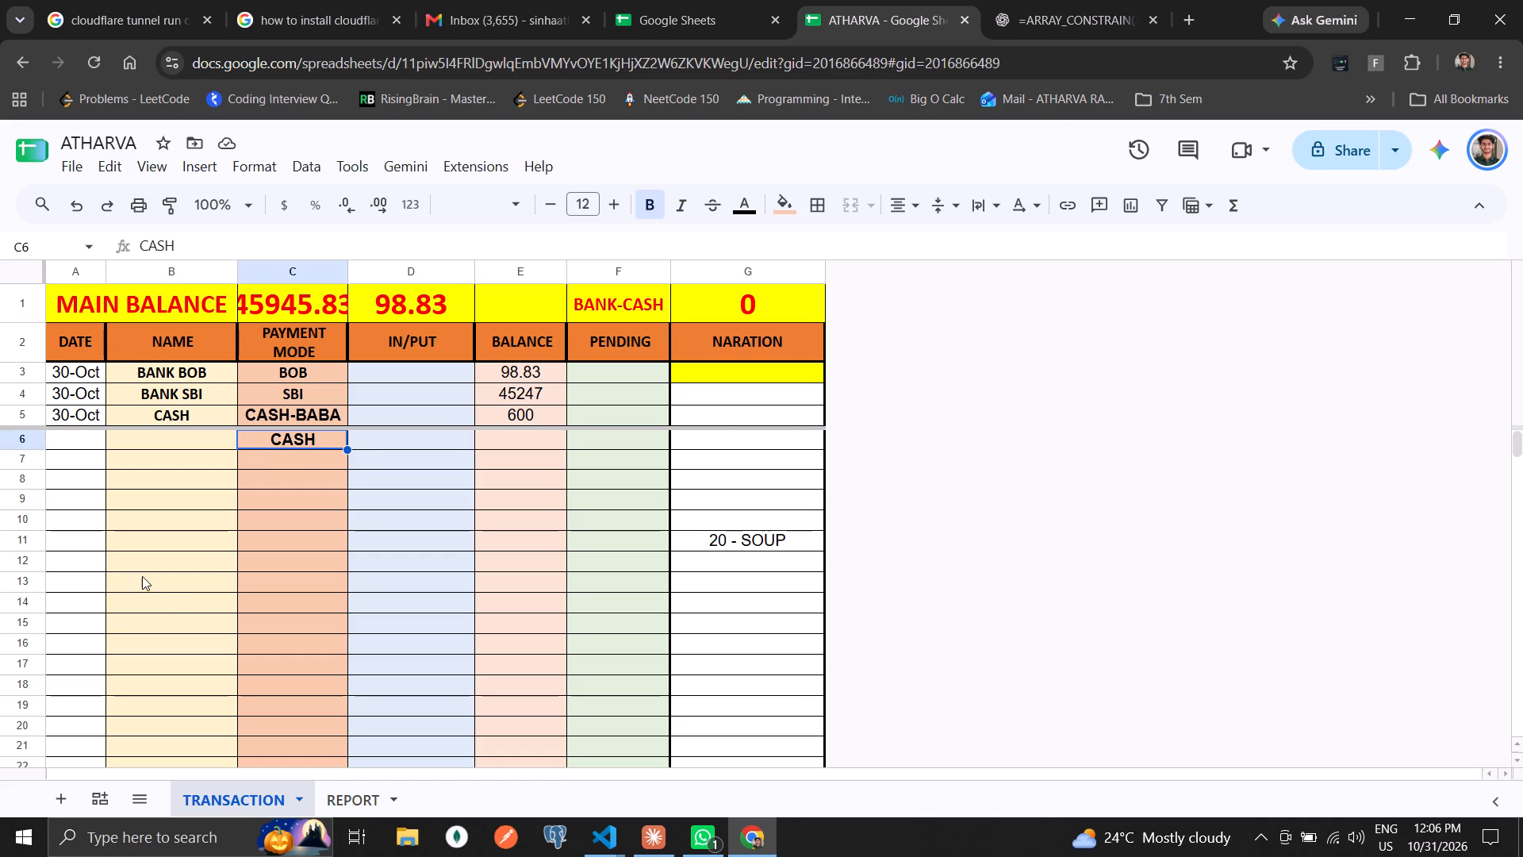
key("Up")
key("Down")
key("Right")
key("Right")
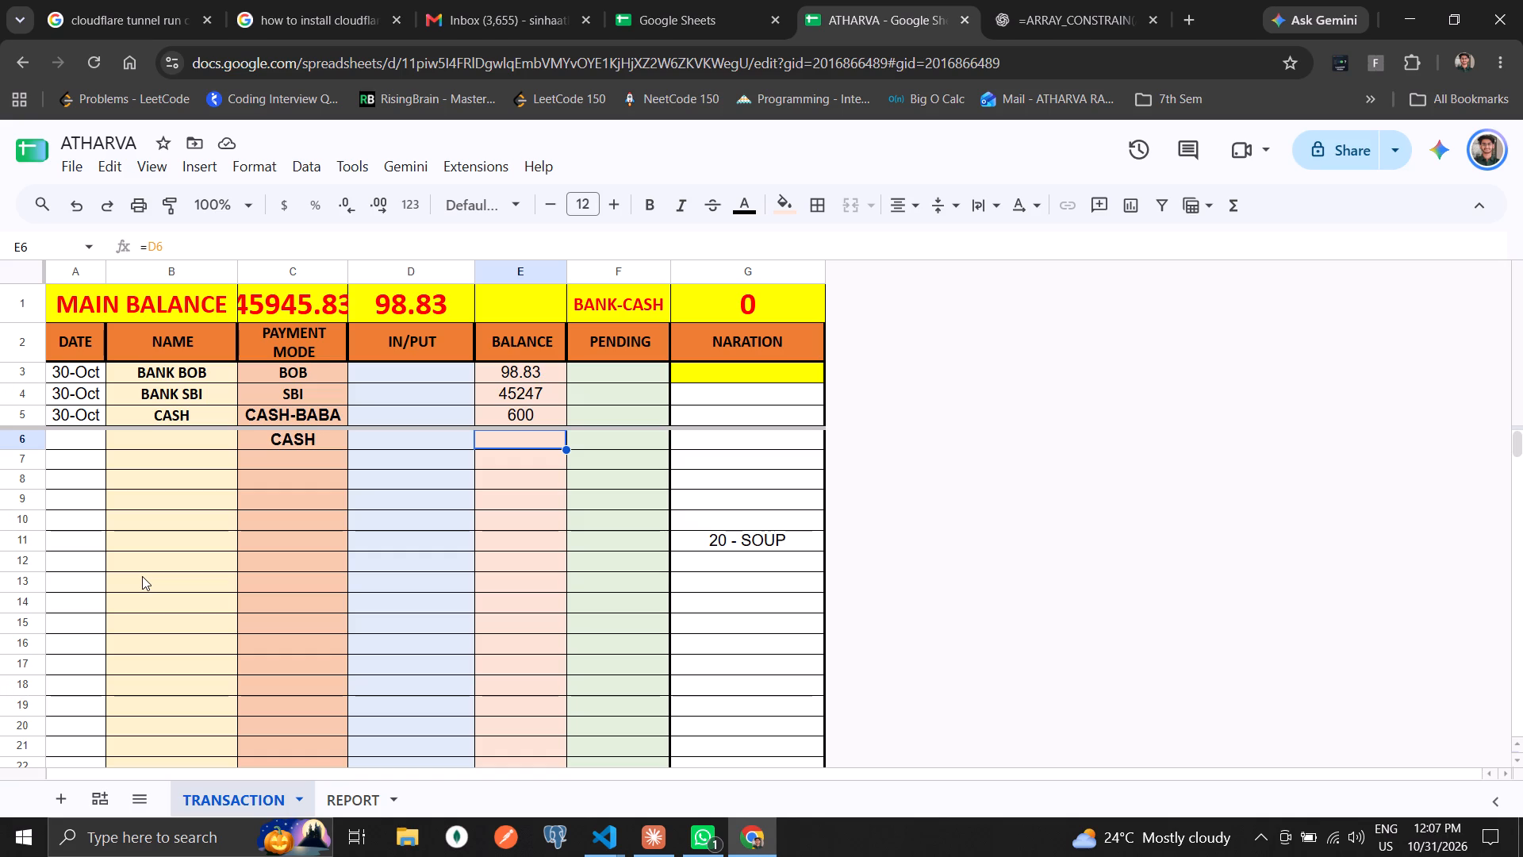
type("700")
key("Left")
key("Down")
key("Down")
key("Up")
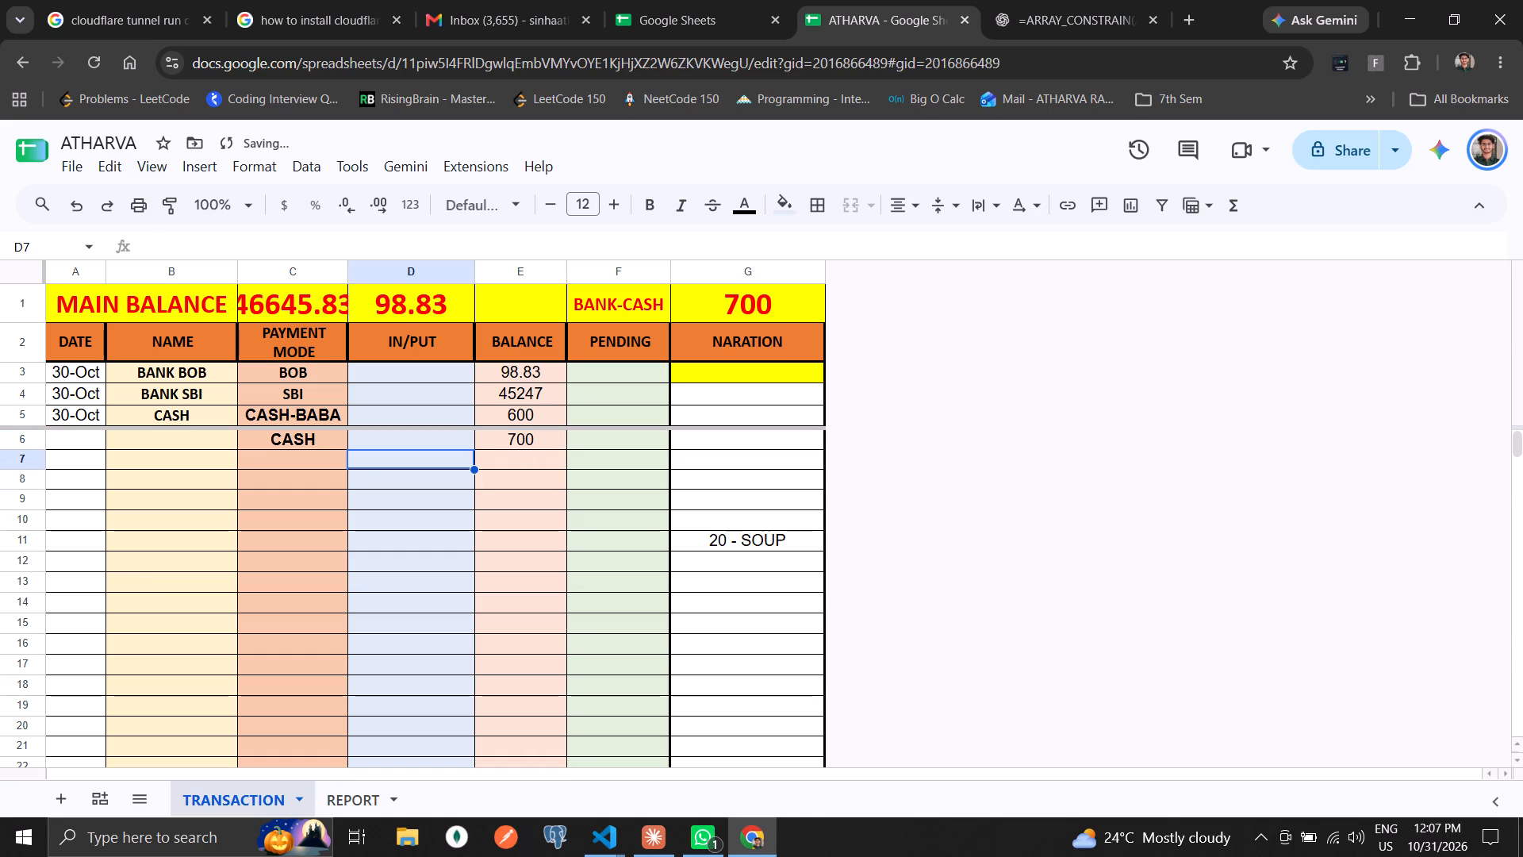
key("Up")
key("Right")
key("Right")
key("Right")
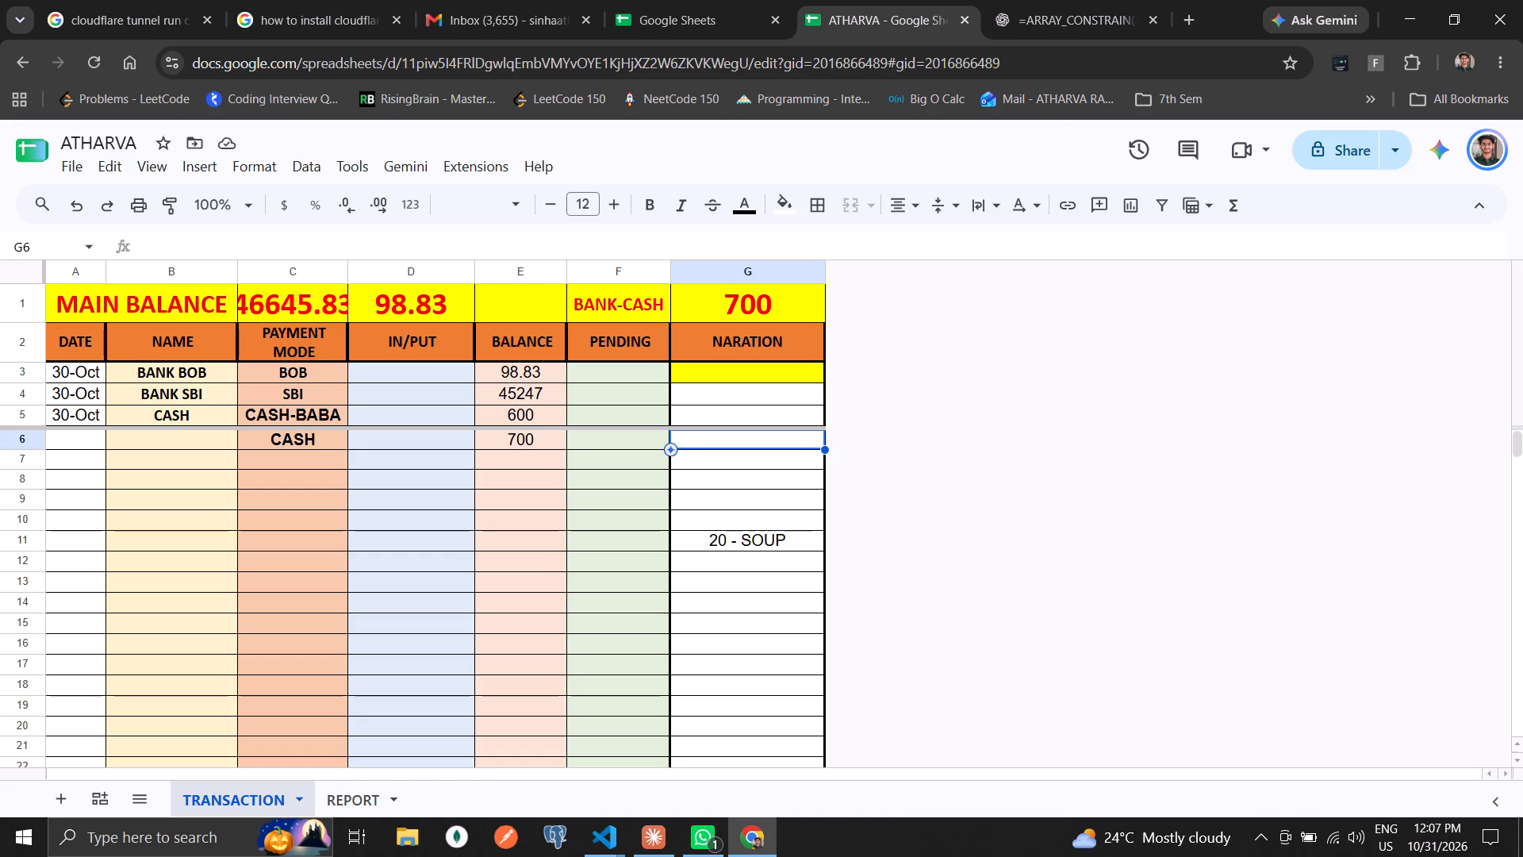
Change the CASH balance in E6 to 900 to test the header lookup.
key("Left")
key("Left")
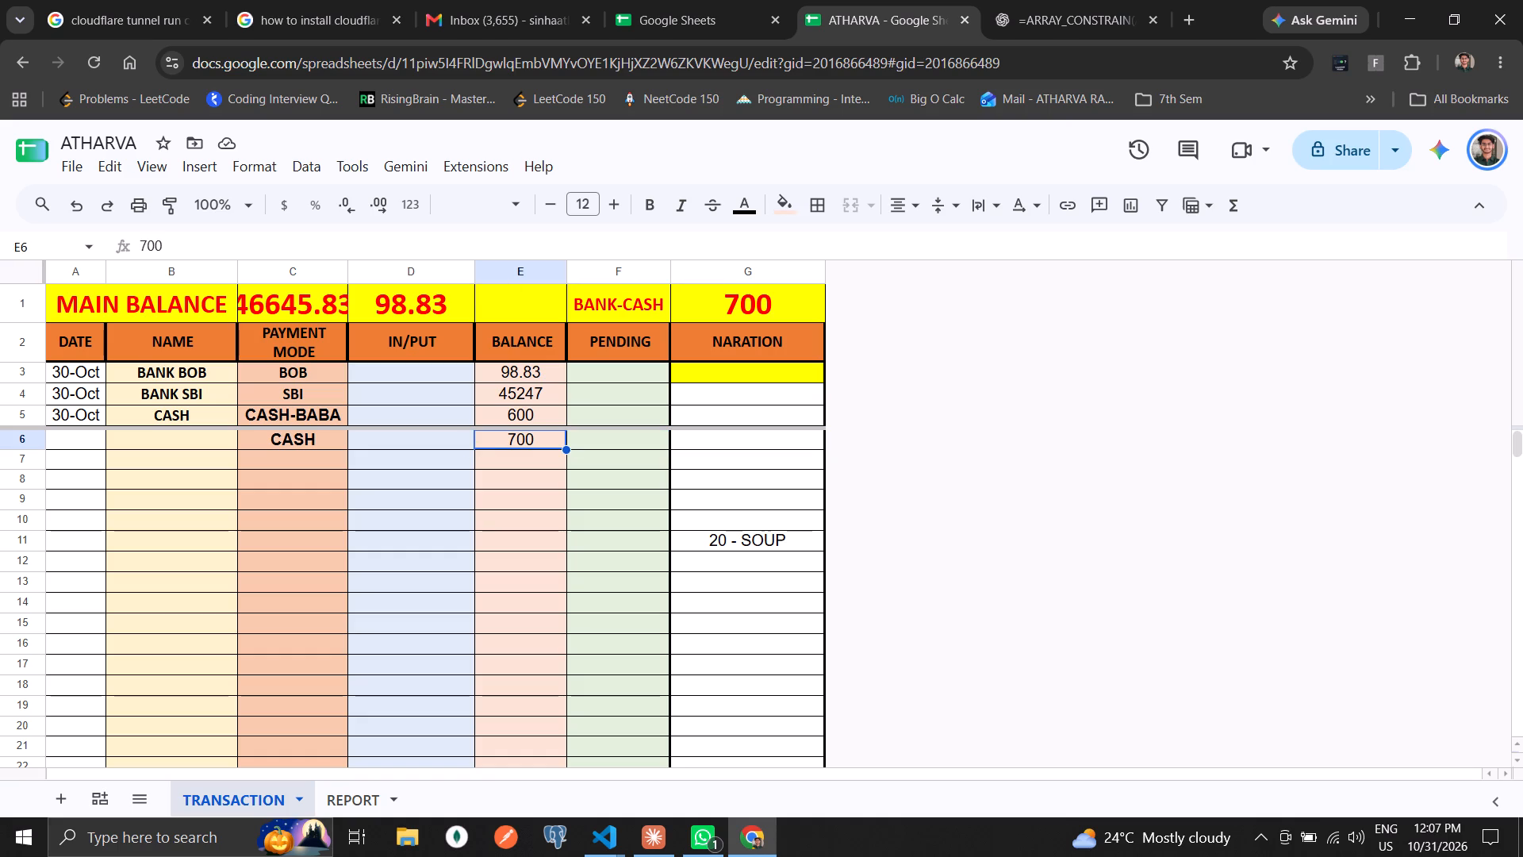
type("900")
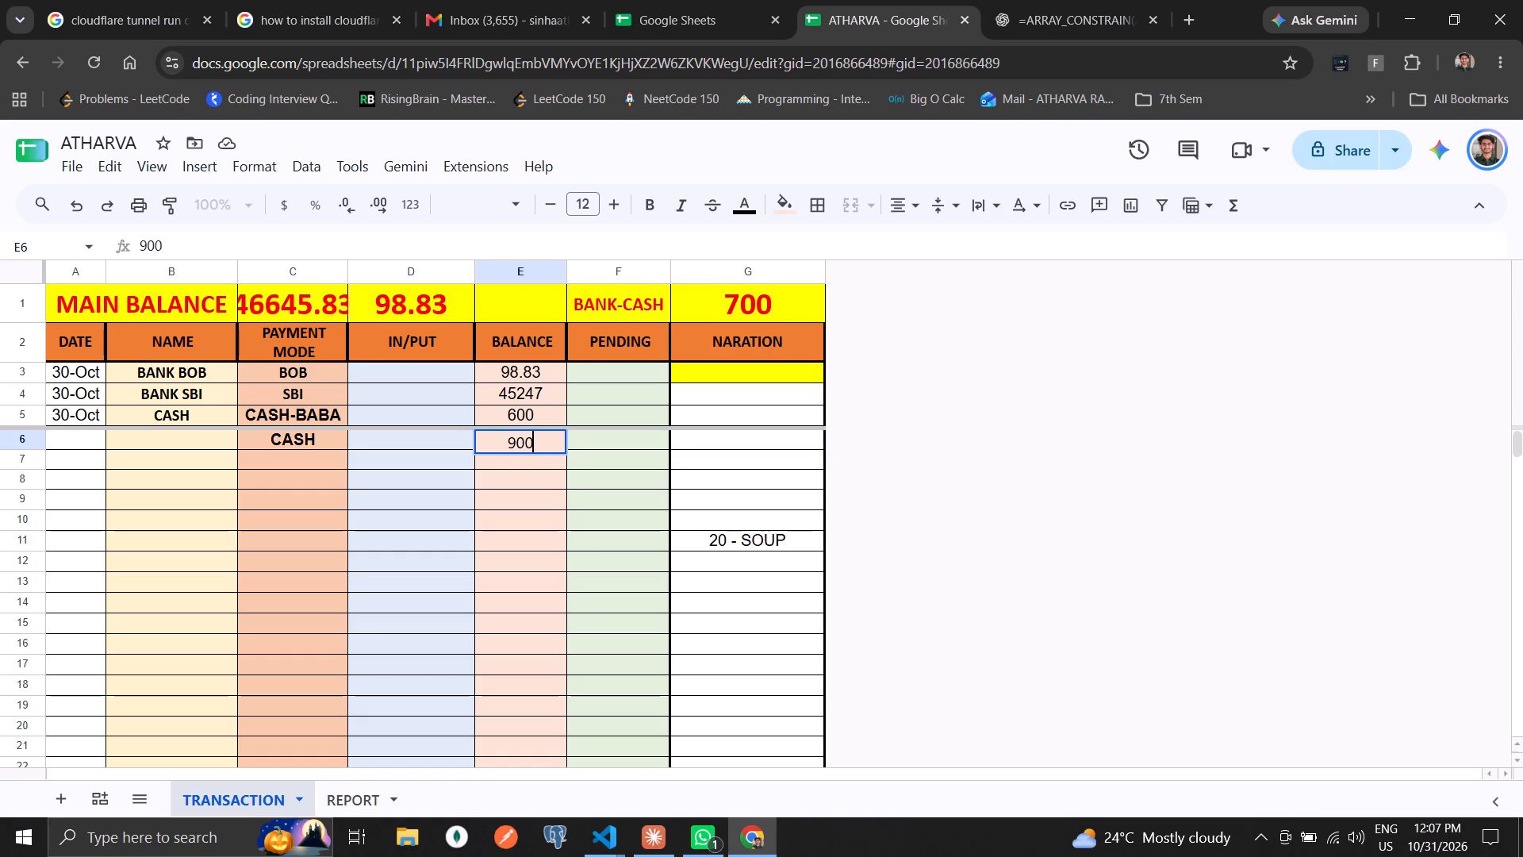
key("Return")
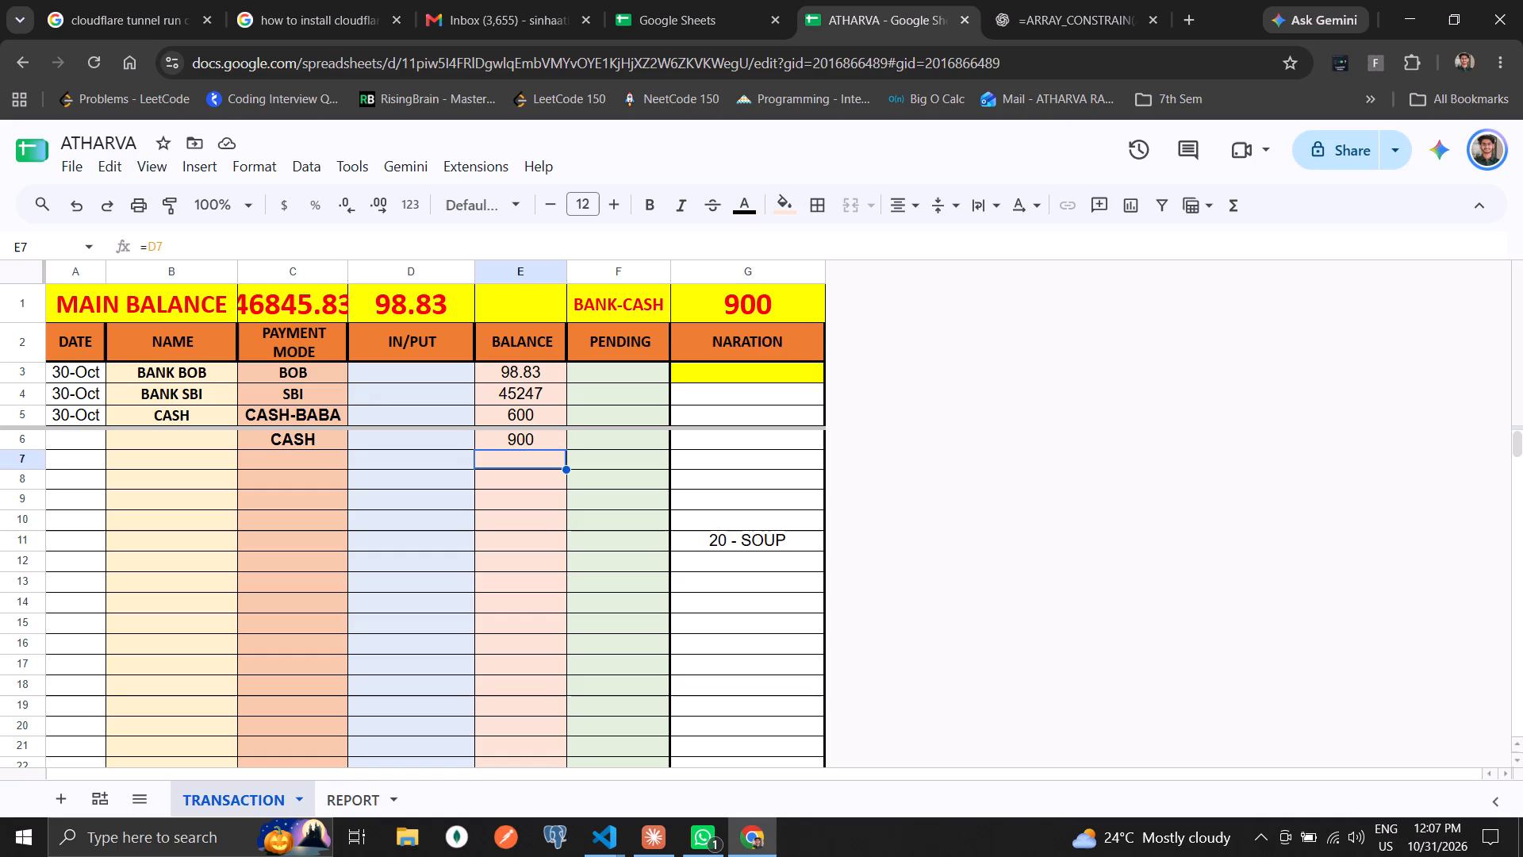
Set the CASH balance in E6 to 700.
key("Up")
key("4")
key("BackSpace")
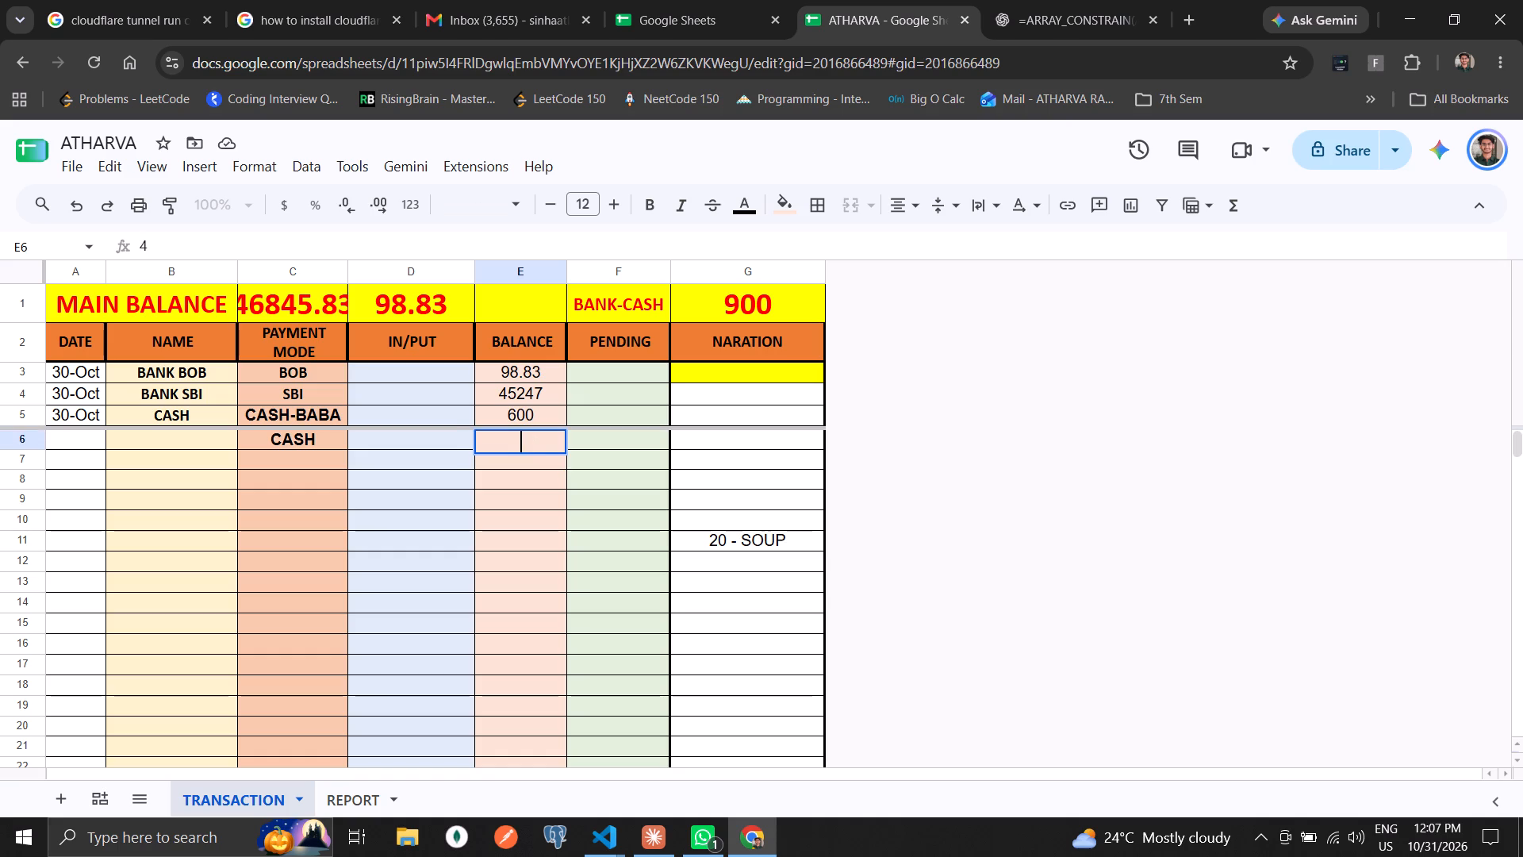
type("700")
key("Return")
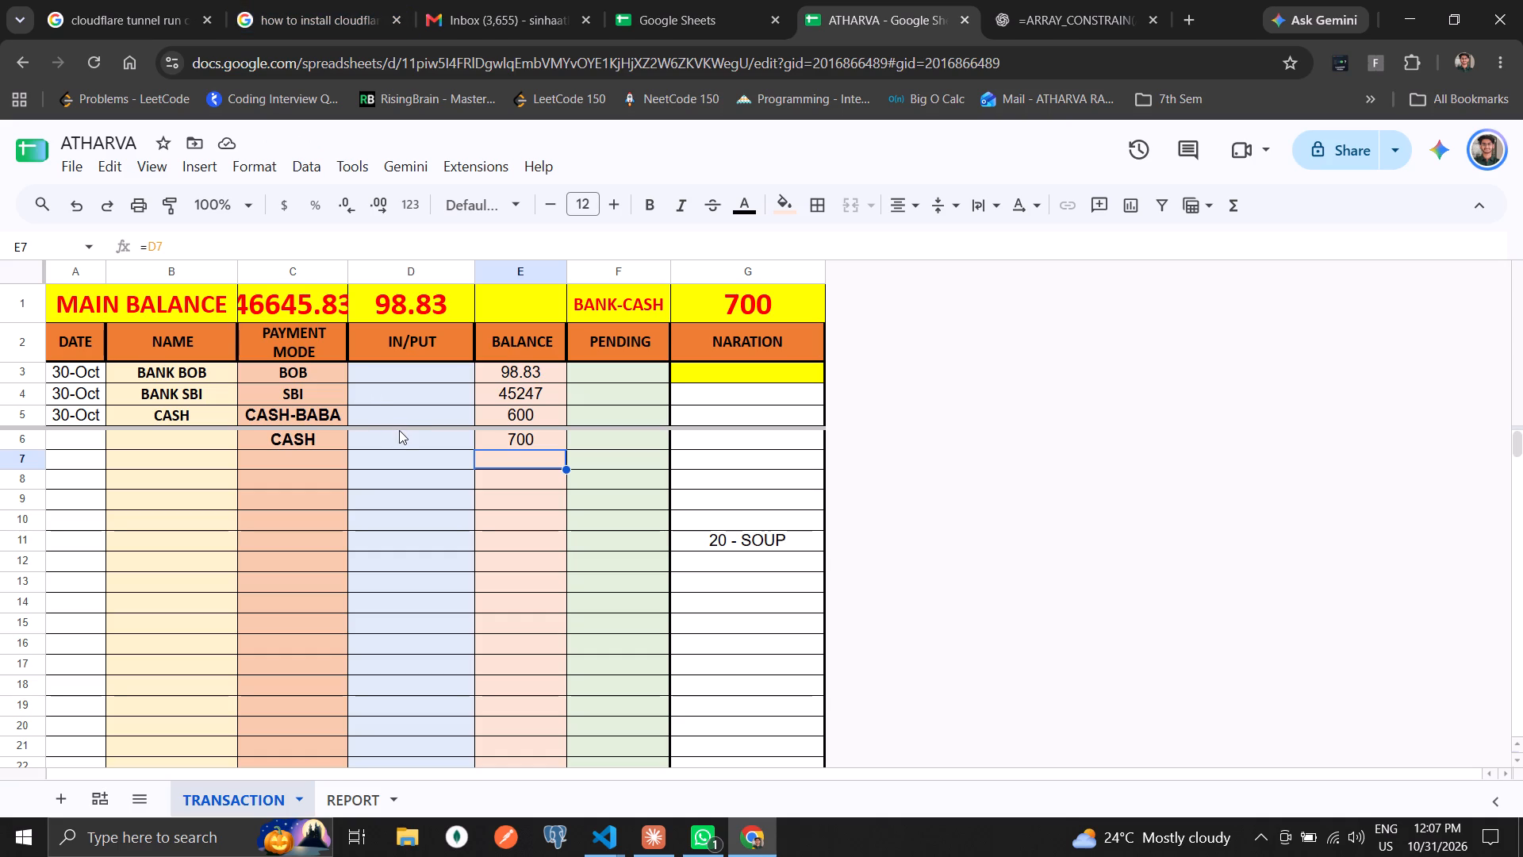
Extend the frozen rows down to include row 6.
left_click_drag(401, 429, 401, 449)
Fill the 30-Oct date down into A6 and enter CASH as the name in B6.
left_click(91, 438)
key("ctrl+d")
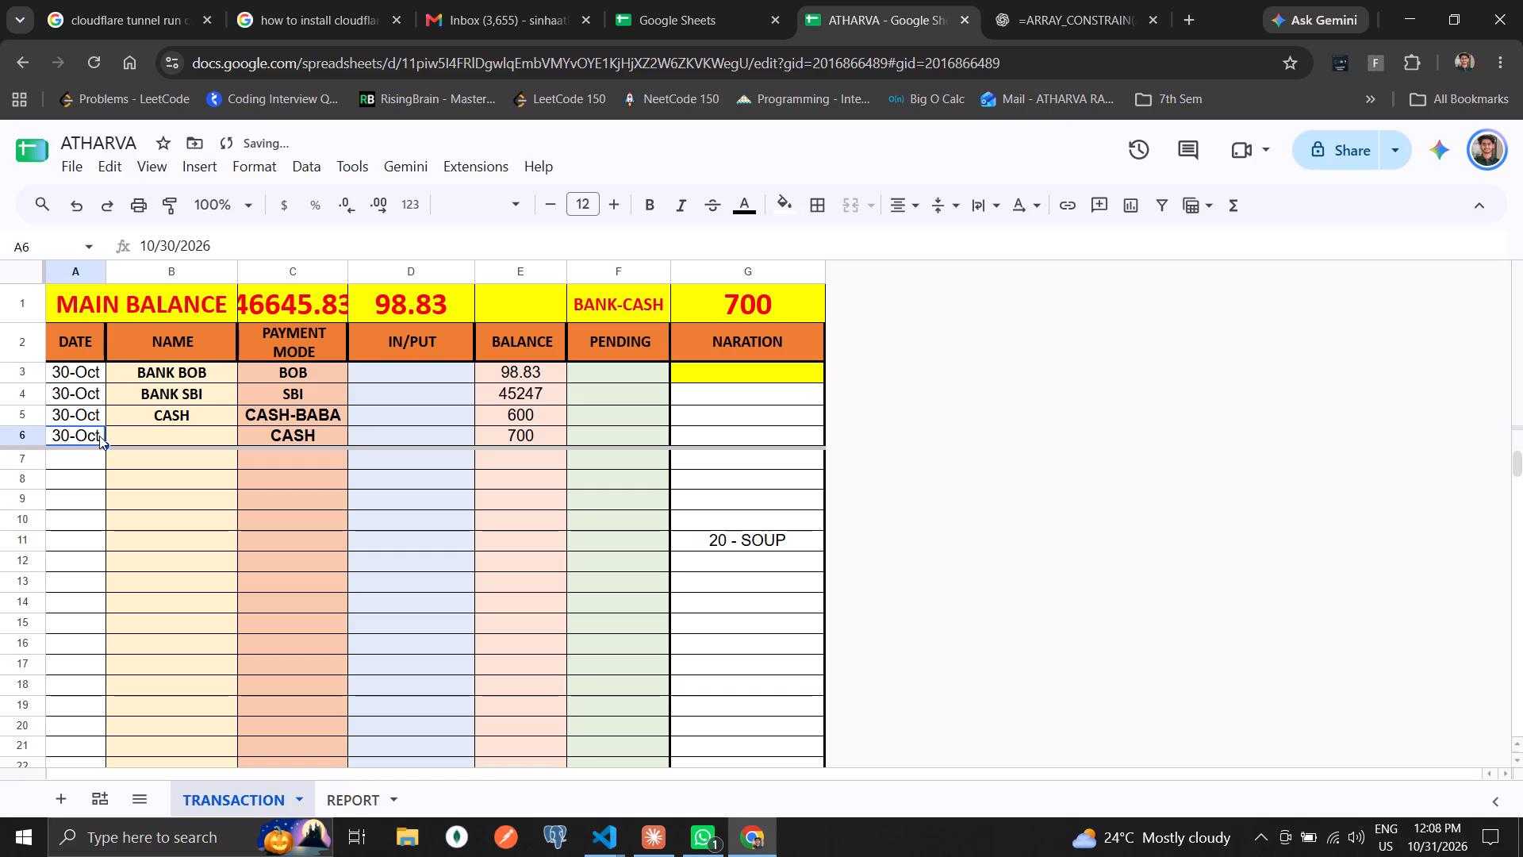
key("Right")
type("CASH")
key("Down")
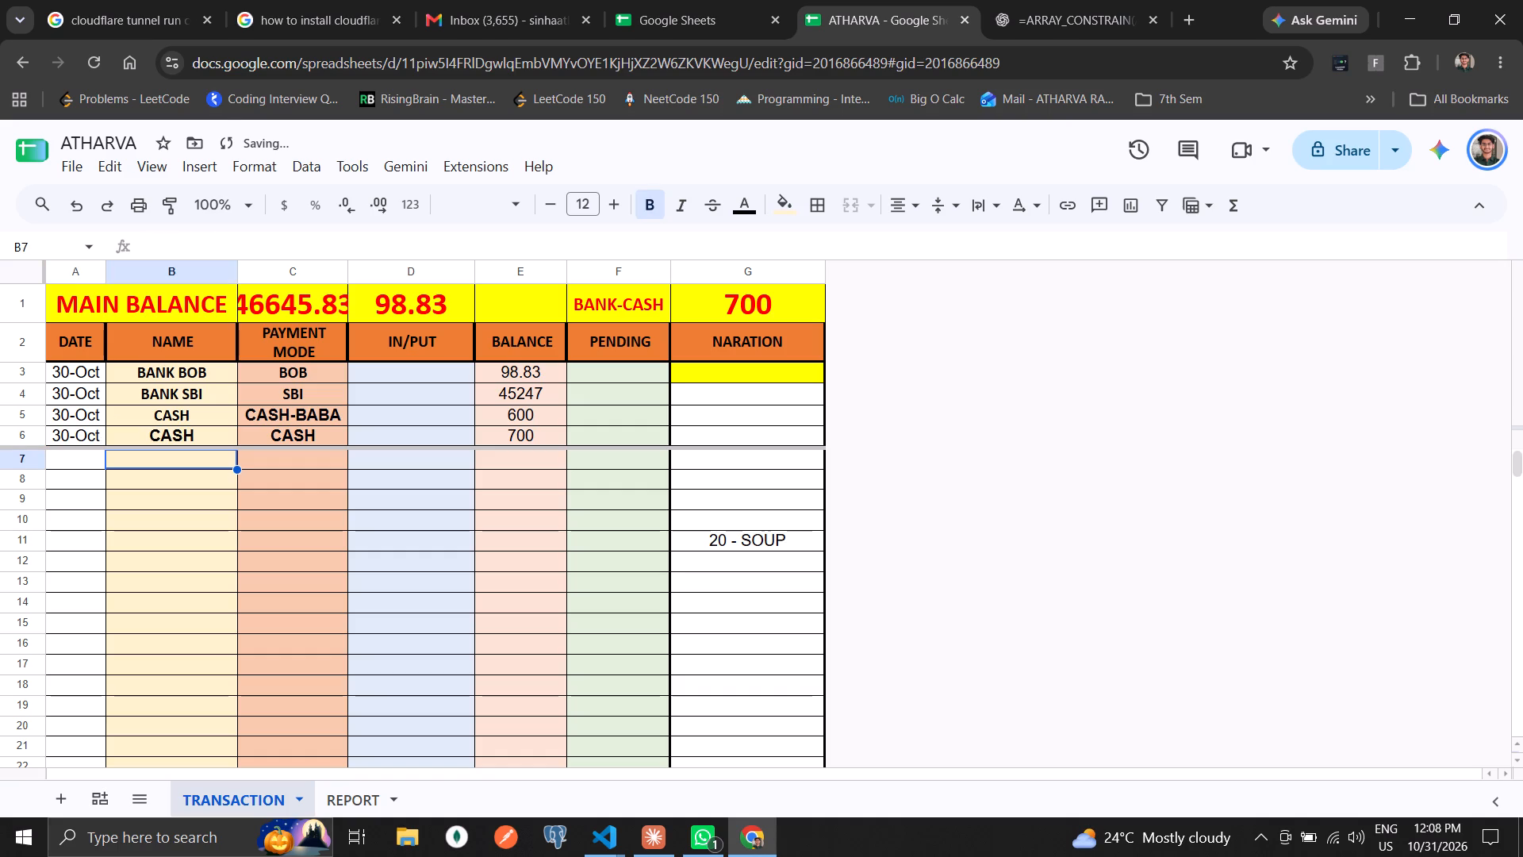
Fit the width of the PAYMENT MODE column C to its contents and select A7.
double_click(347, 273)
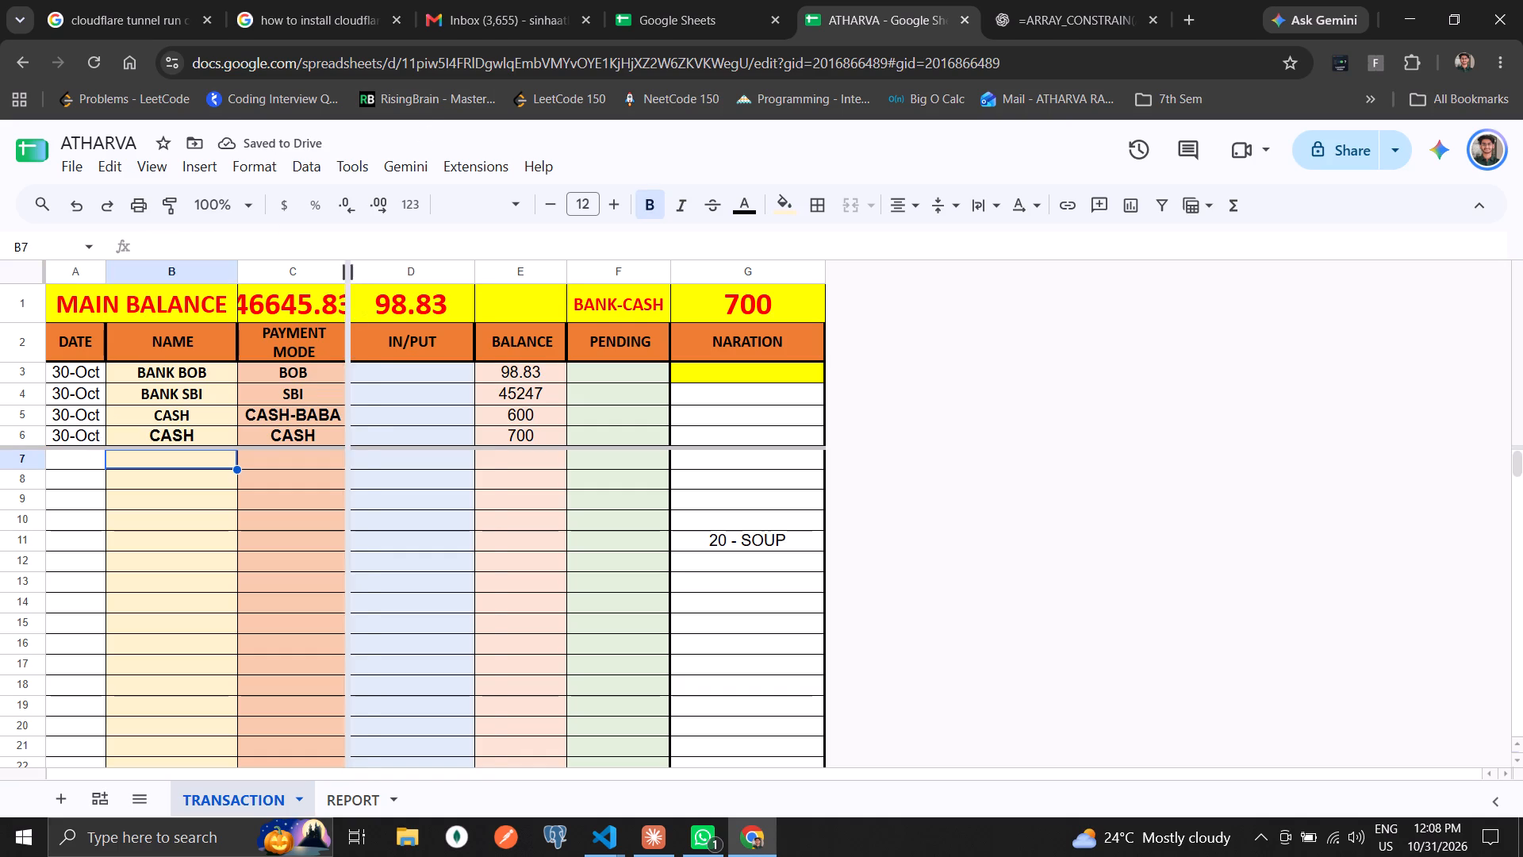
left_click(338, 500)
left_click(71, 453)
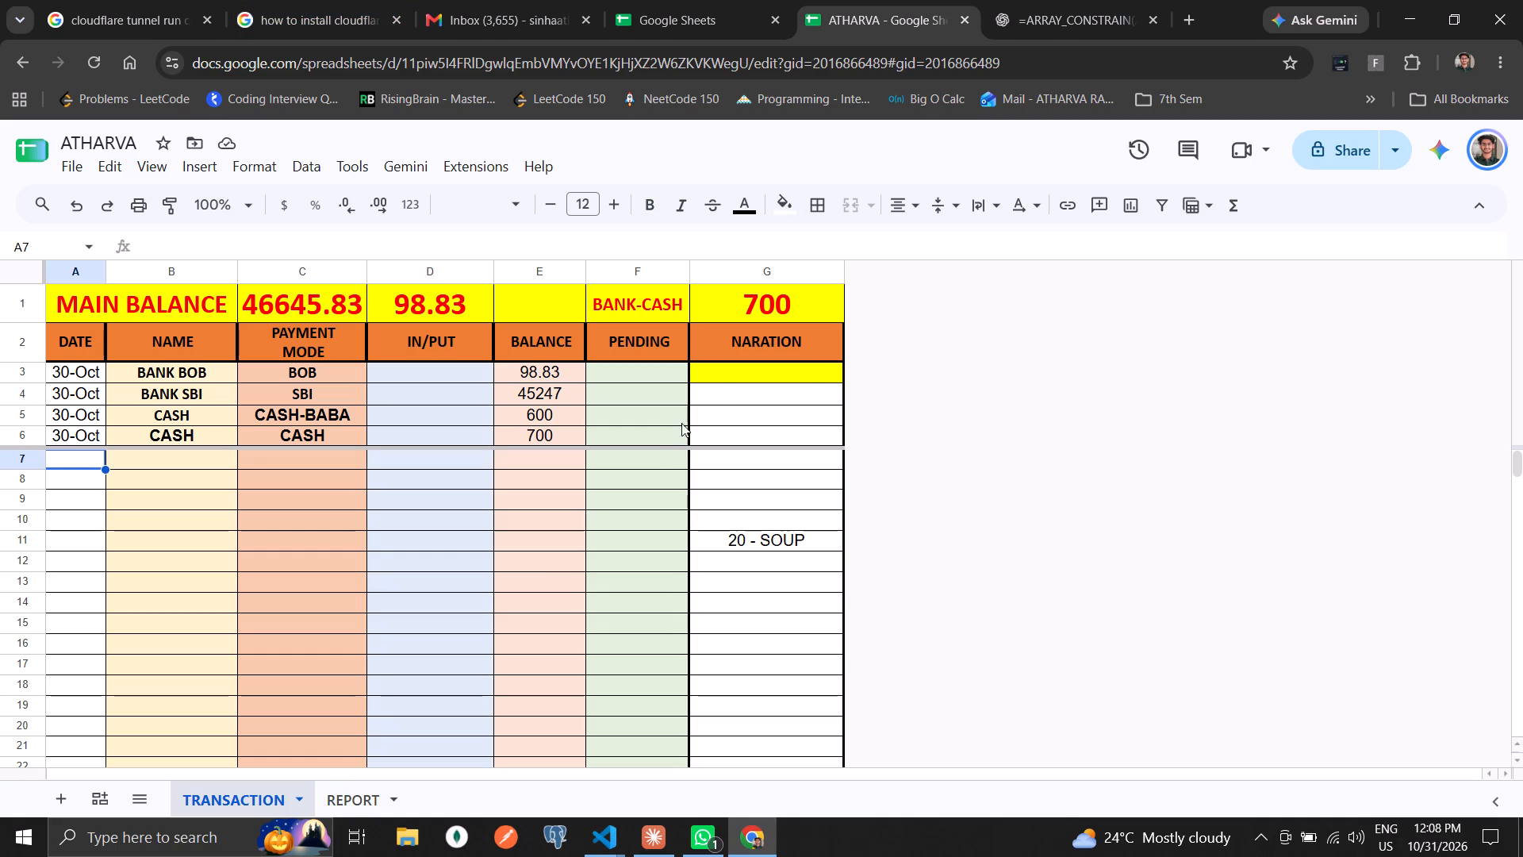
Examine the REPORT sheet's pivot tables, including the DATE pivot at G3, and the coloured divider columns I and K.
left_click(368, 811)
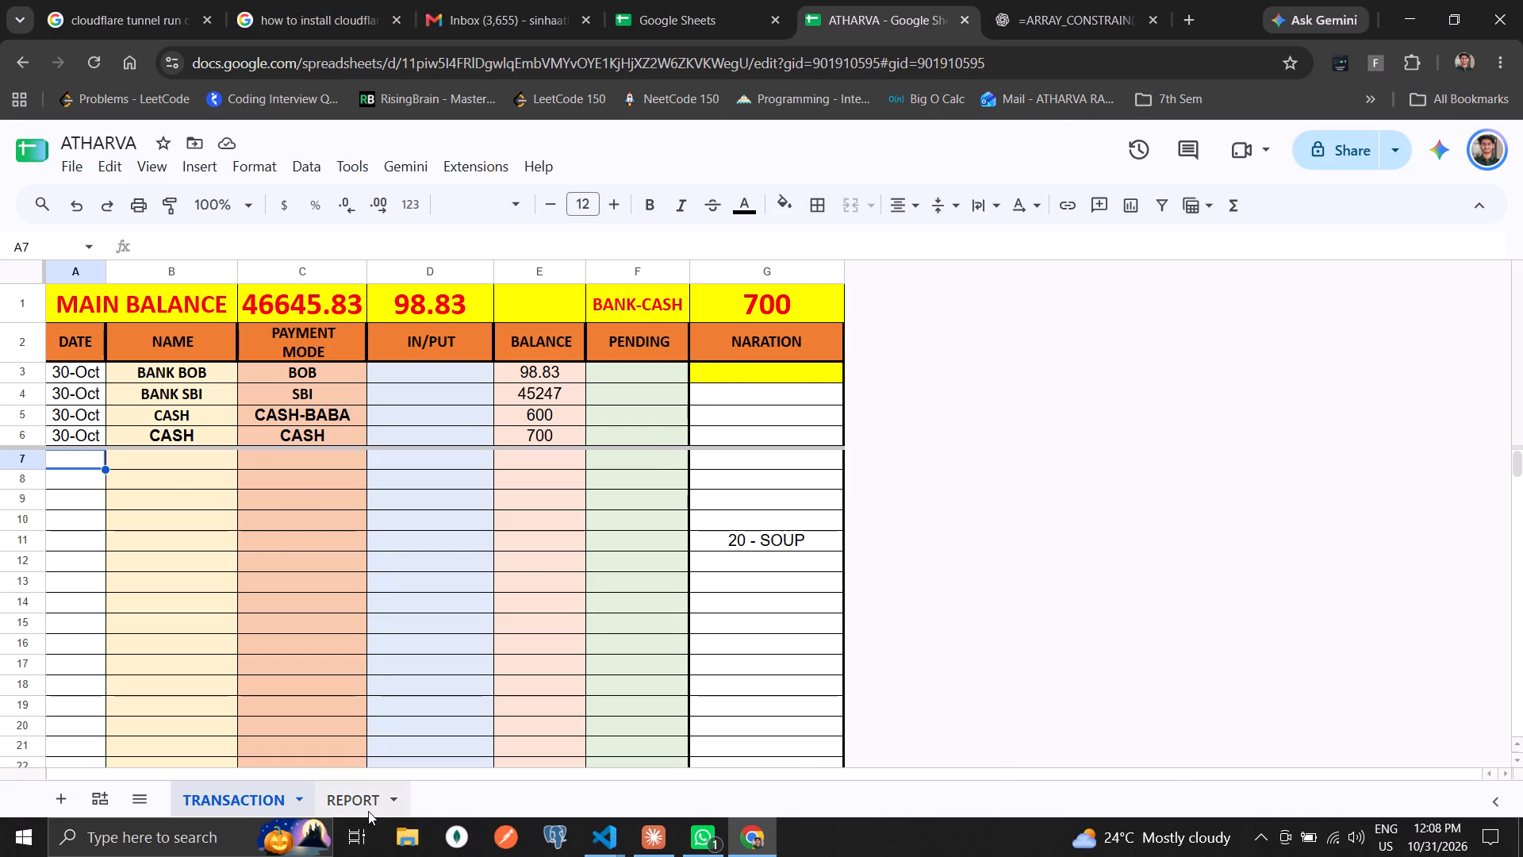
left_click(1491, 206)
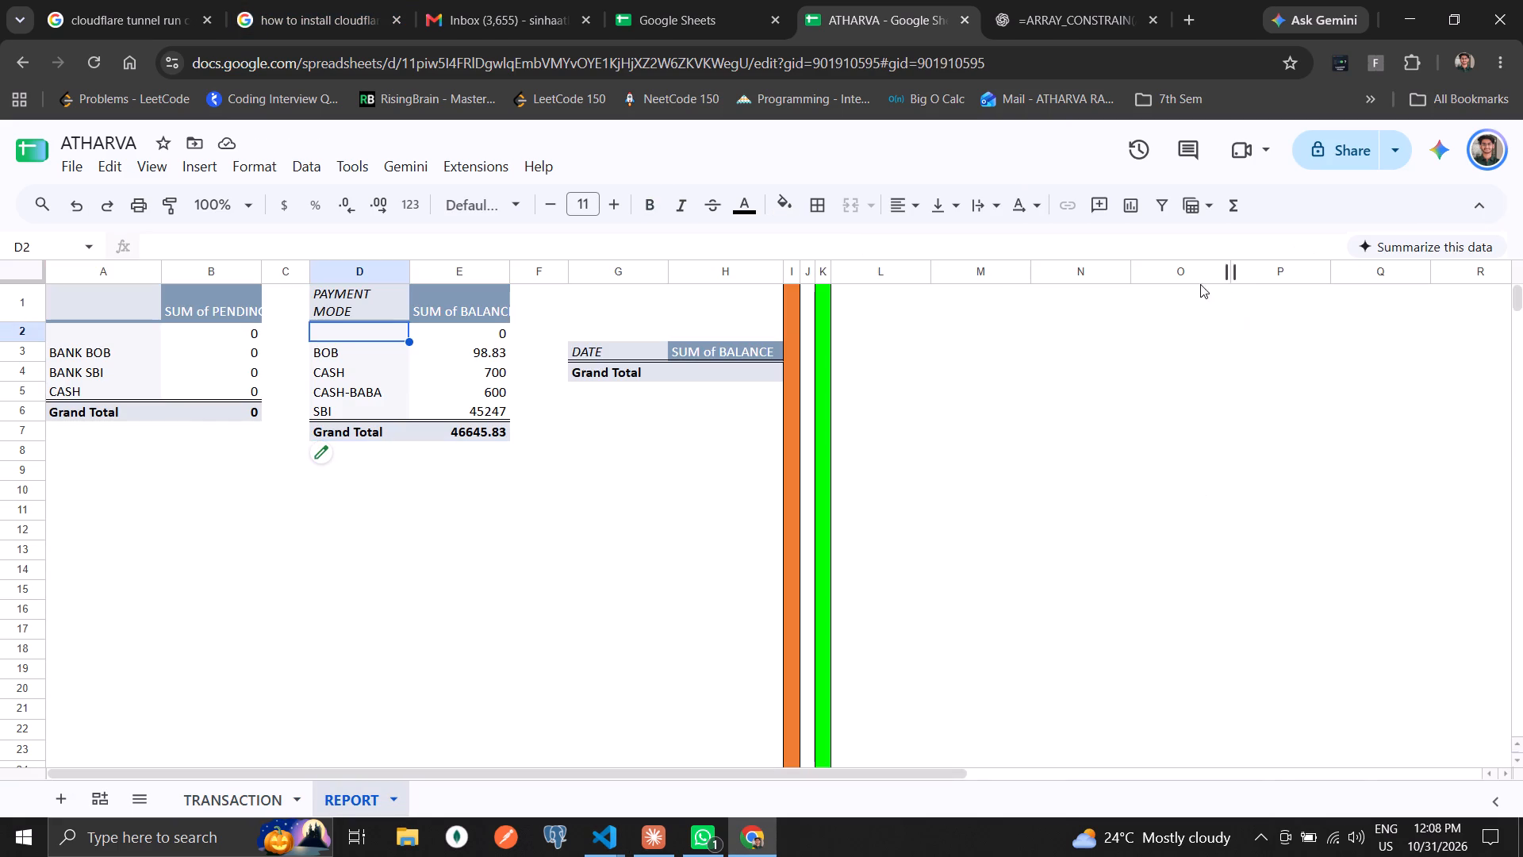
left_click(790, 288)
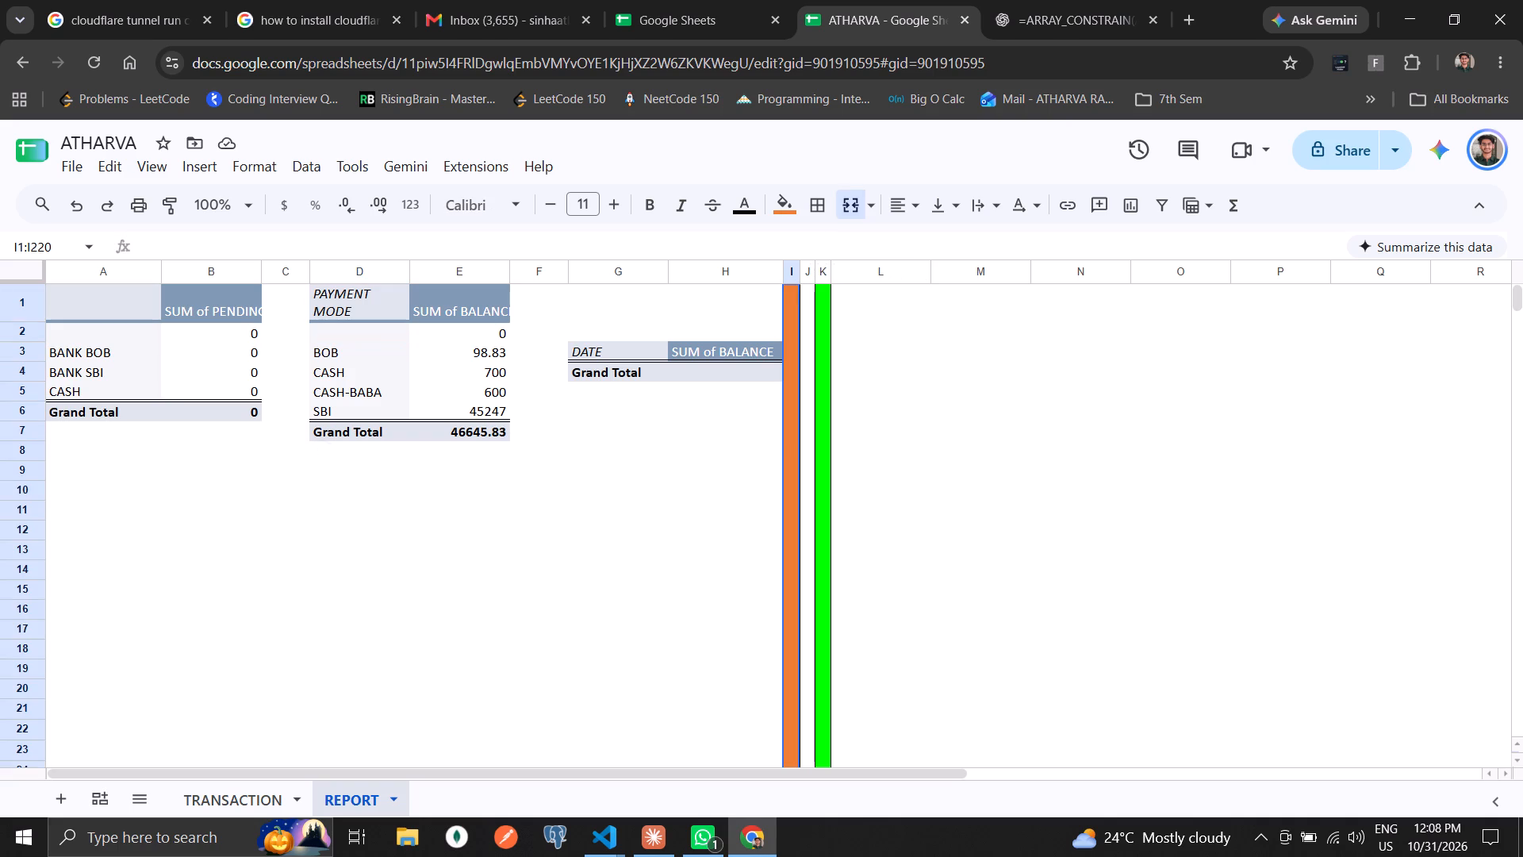
left_click(832, 277)
left_click(822, 277)
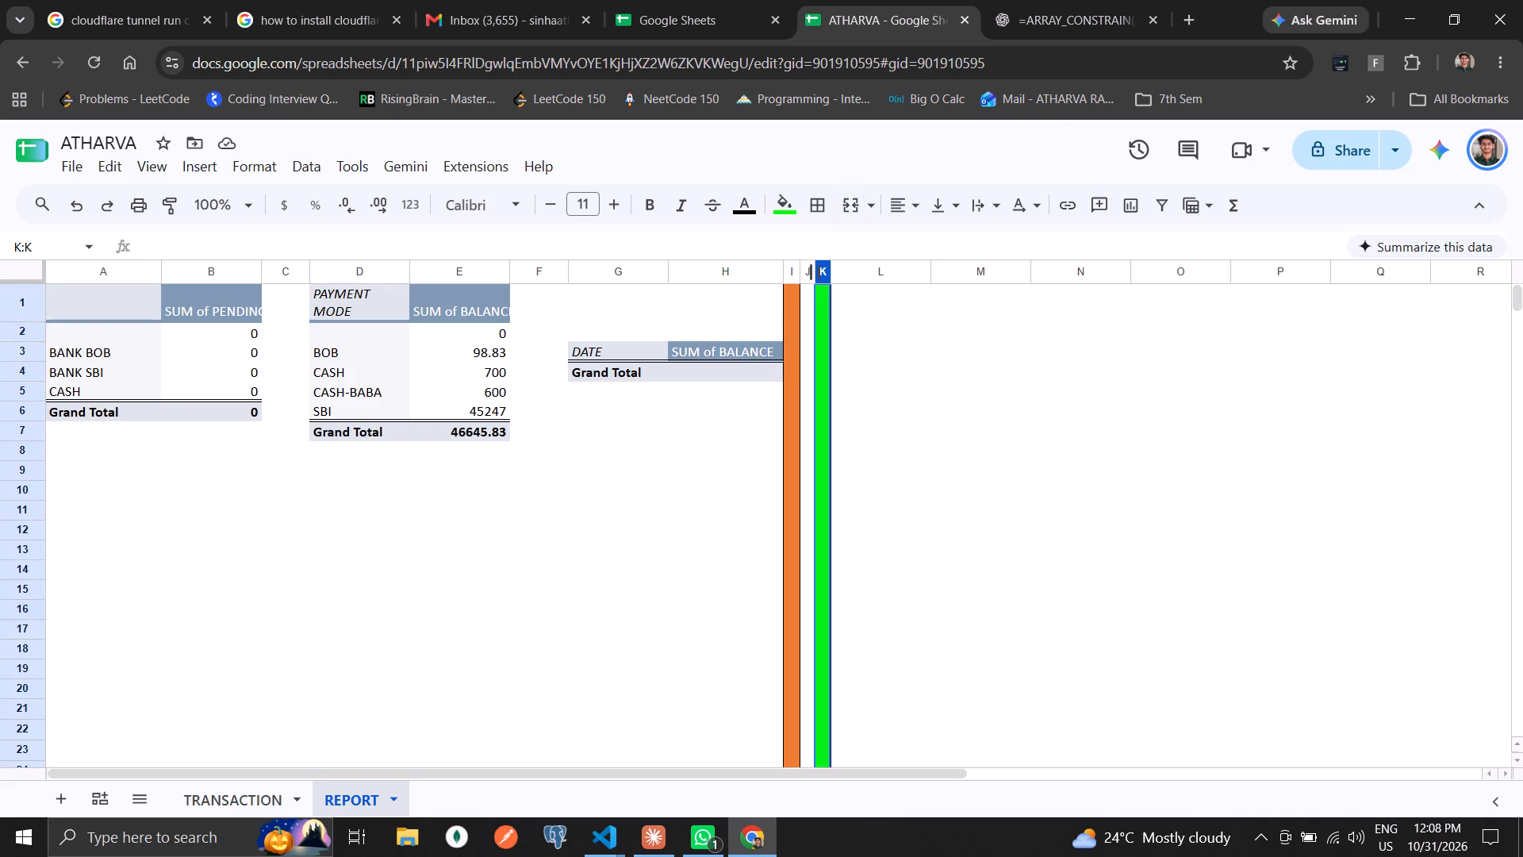
left_click(791, 277)
left_click(819, 277, "shift")
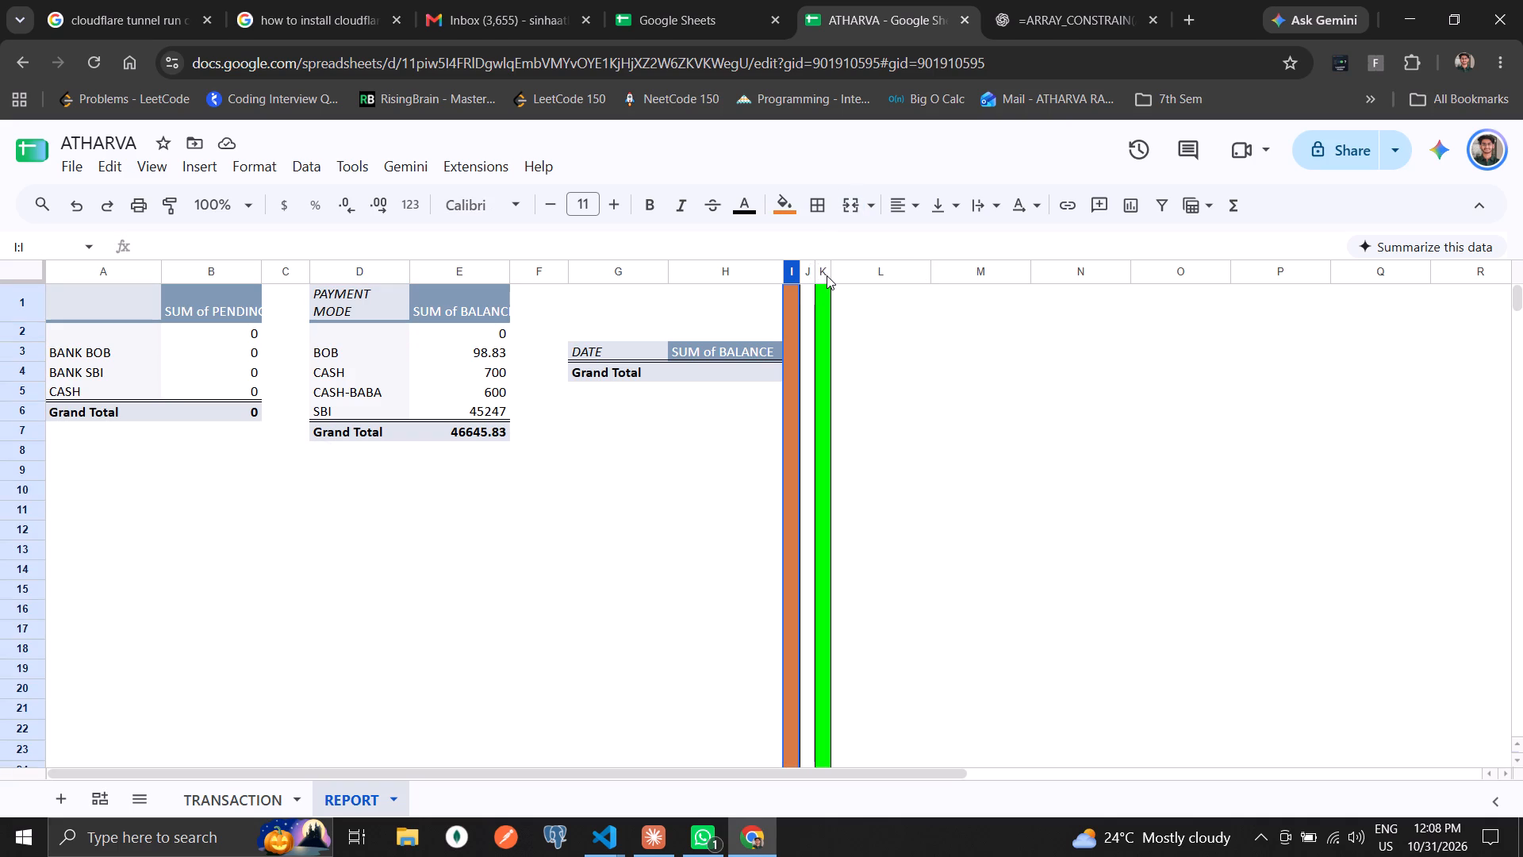
left_click(827, 275, "shift")
left_click(822, 405)
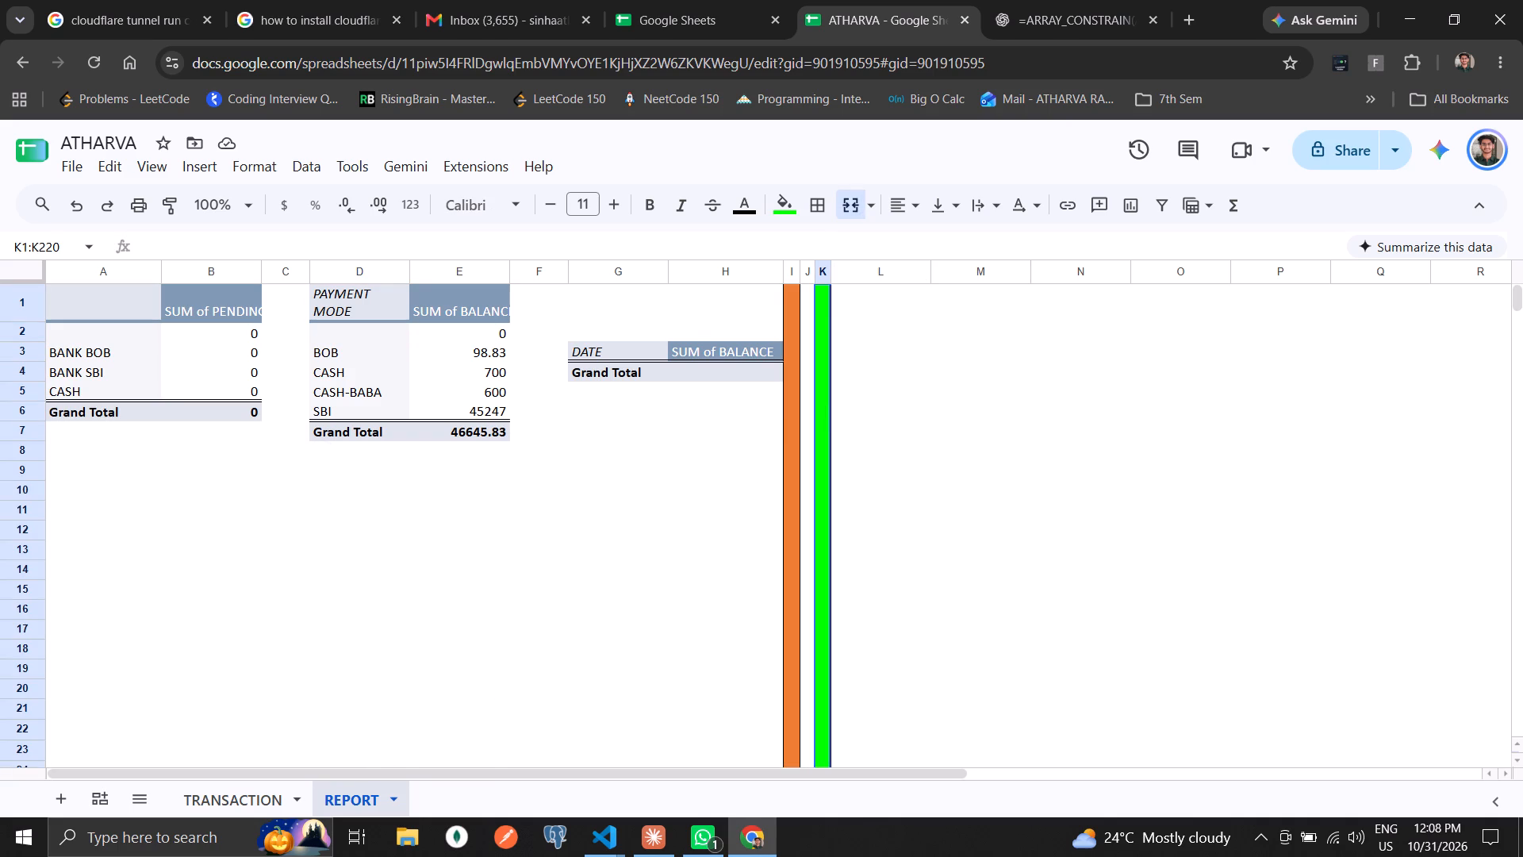
left_click(233, 792)
left_click(365, 812)
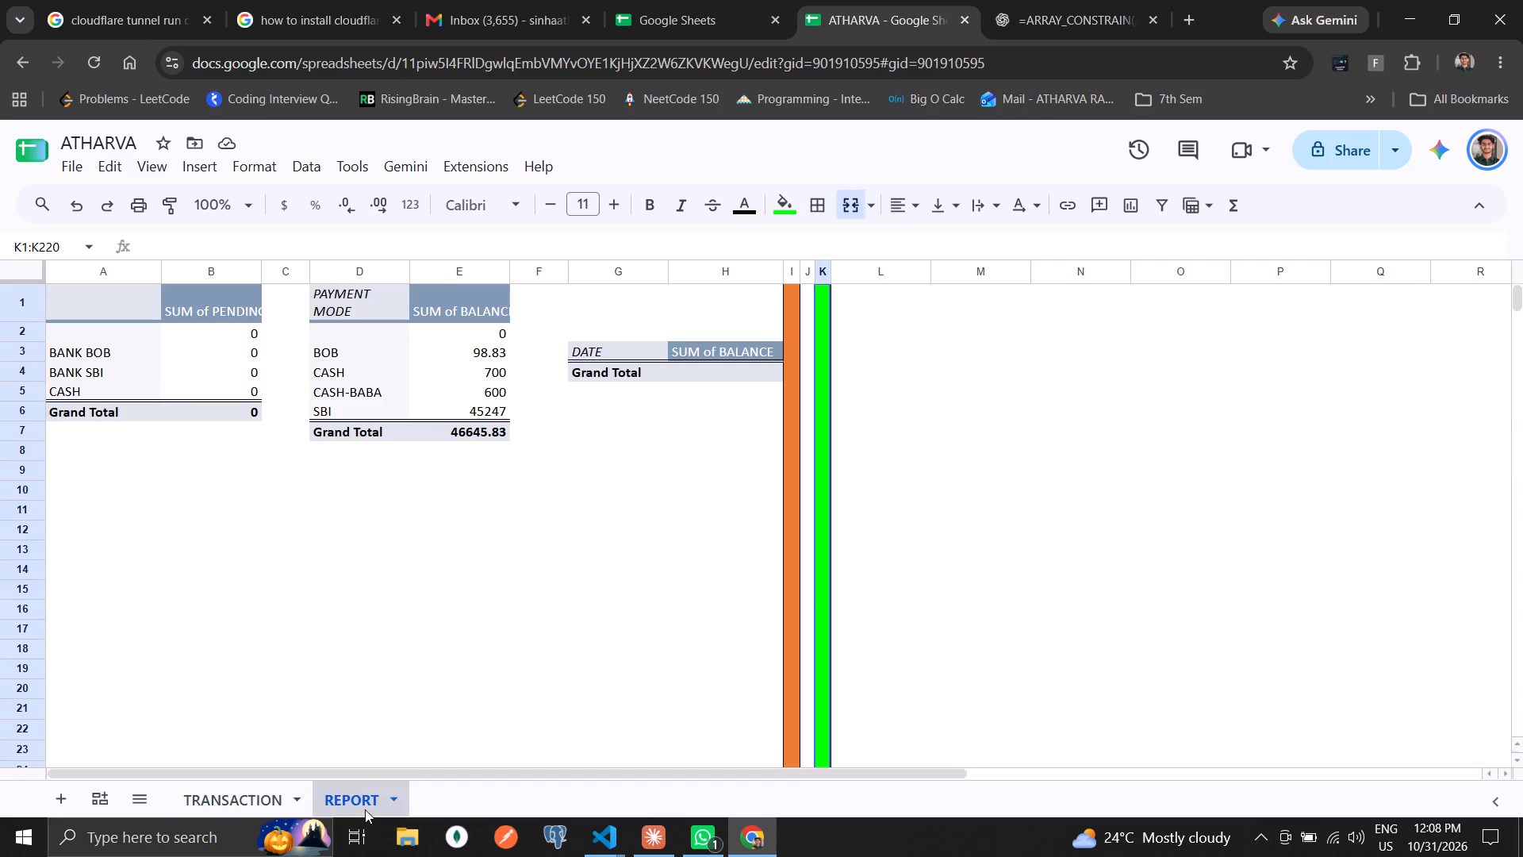
left_click(737, 346)
left_click(579, 394)
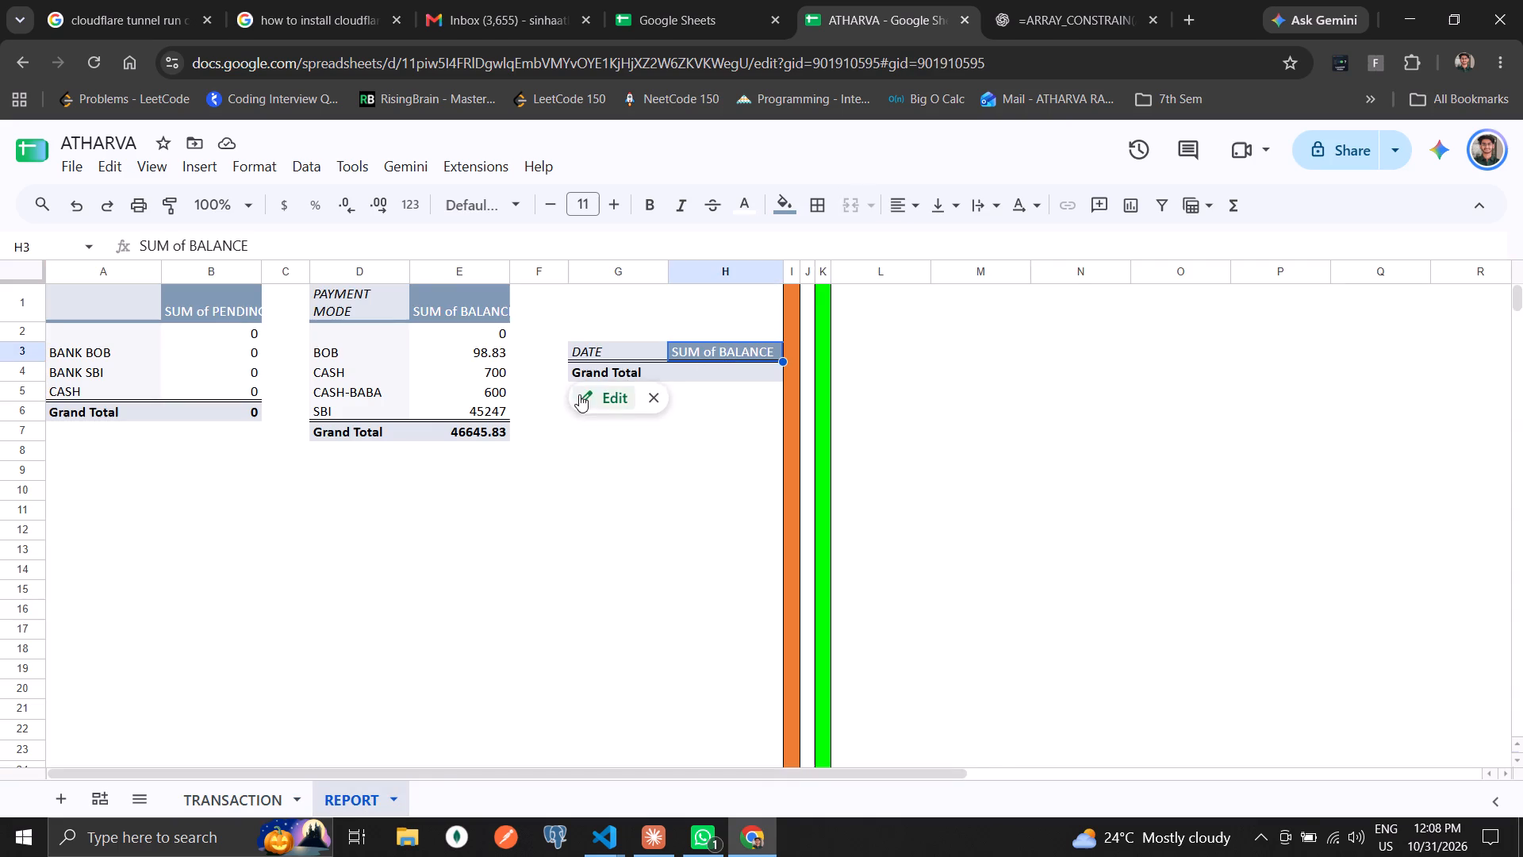
left_click(1485, 203)
left_click(419, 678)
Fill the 30-Oct date down into A7 of the TRANSACTION sheet.
left_click(249, 797)
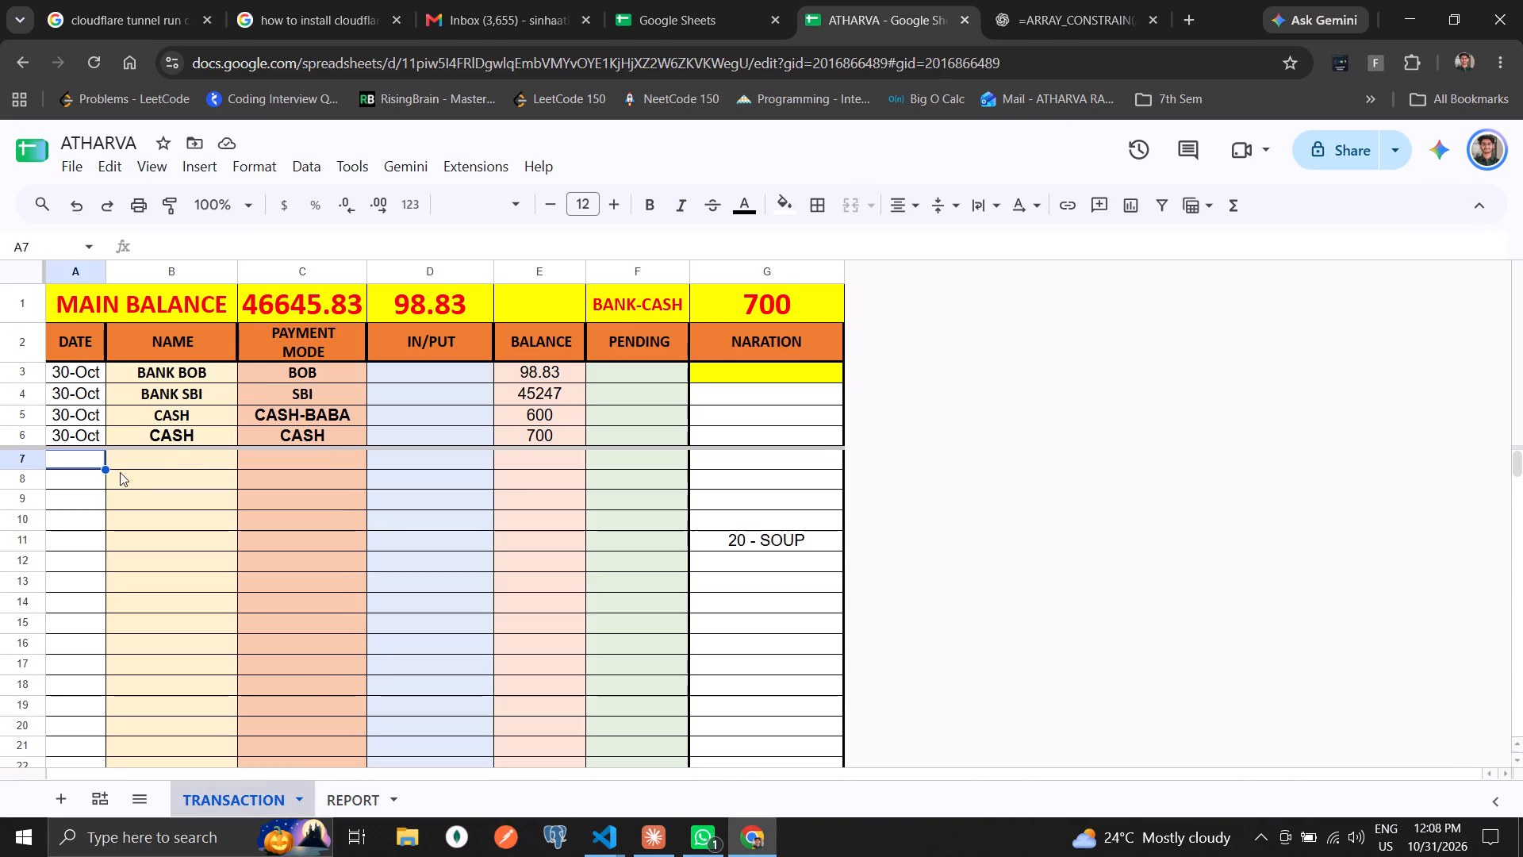
key("ctrl+d")
key("Right")
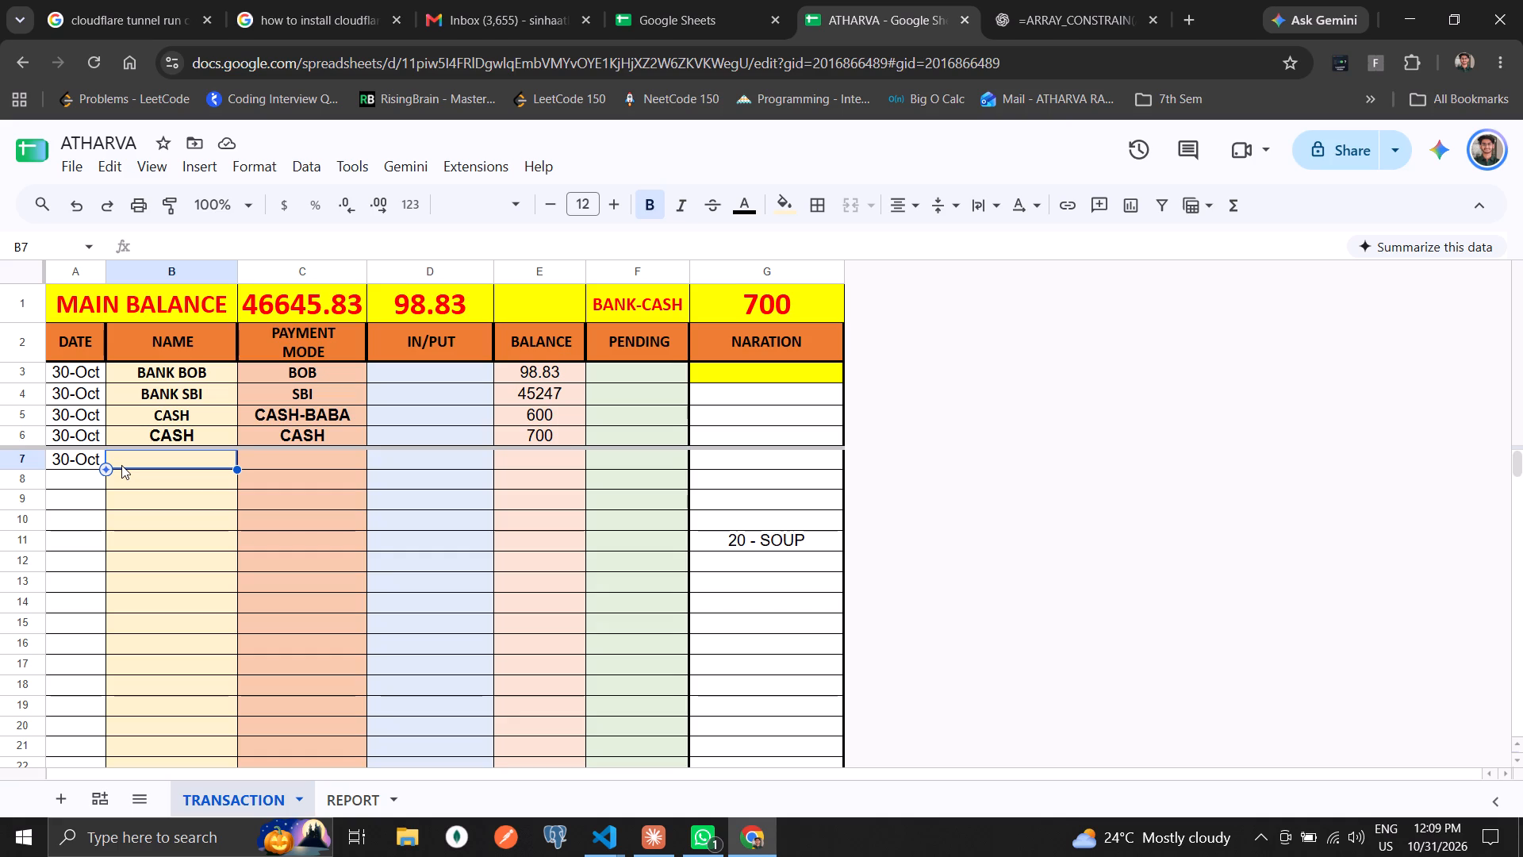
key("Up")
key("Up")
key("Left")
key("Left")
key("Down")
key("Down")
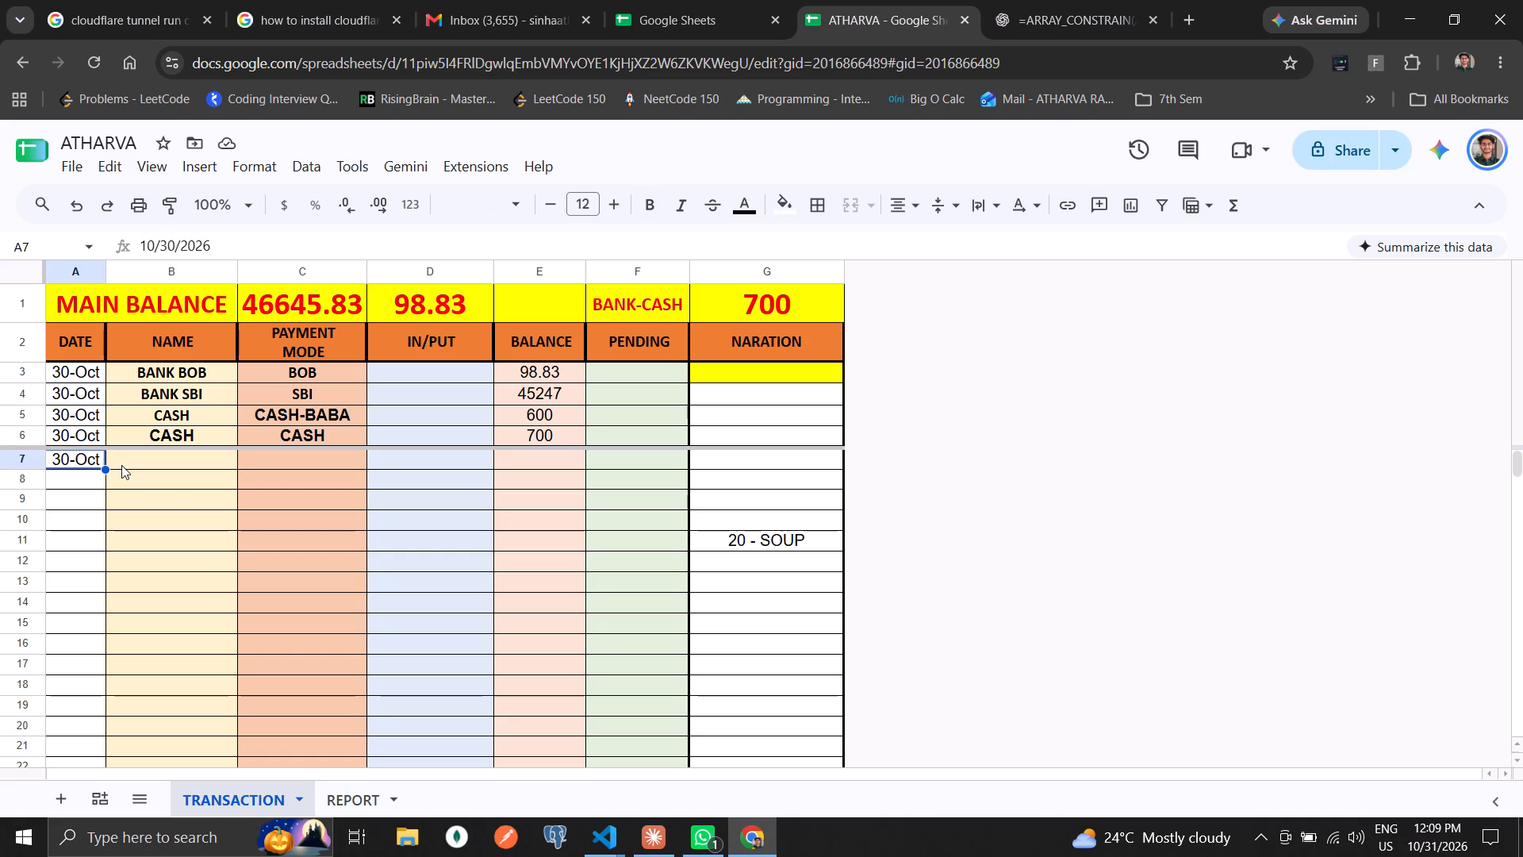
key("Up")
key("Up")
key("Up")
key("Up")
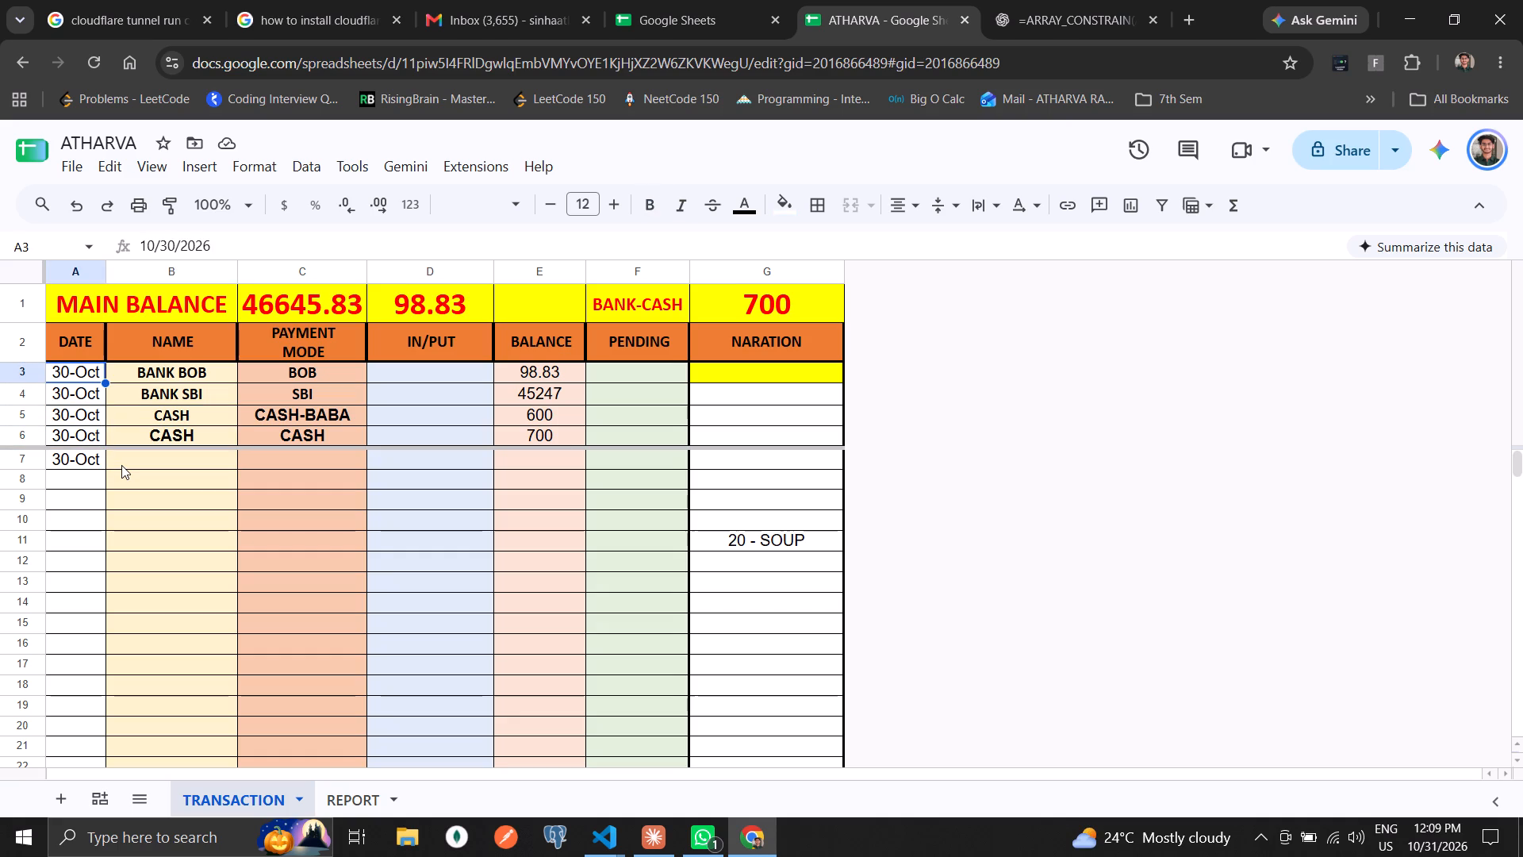
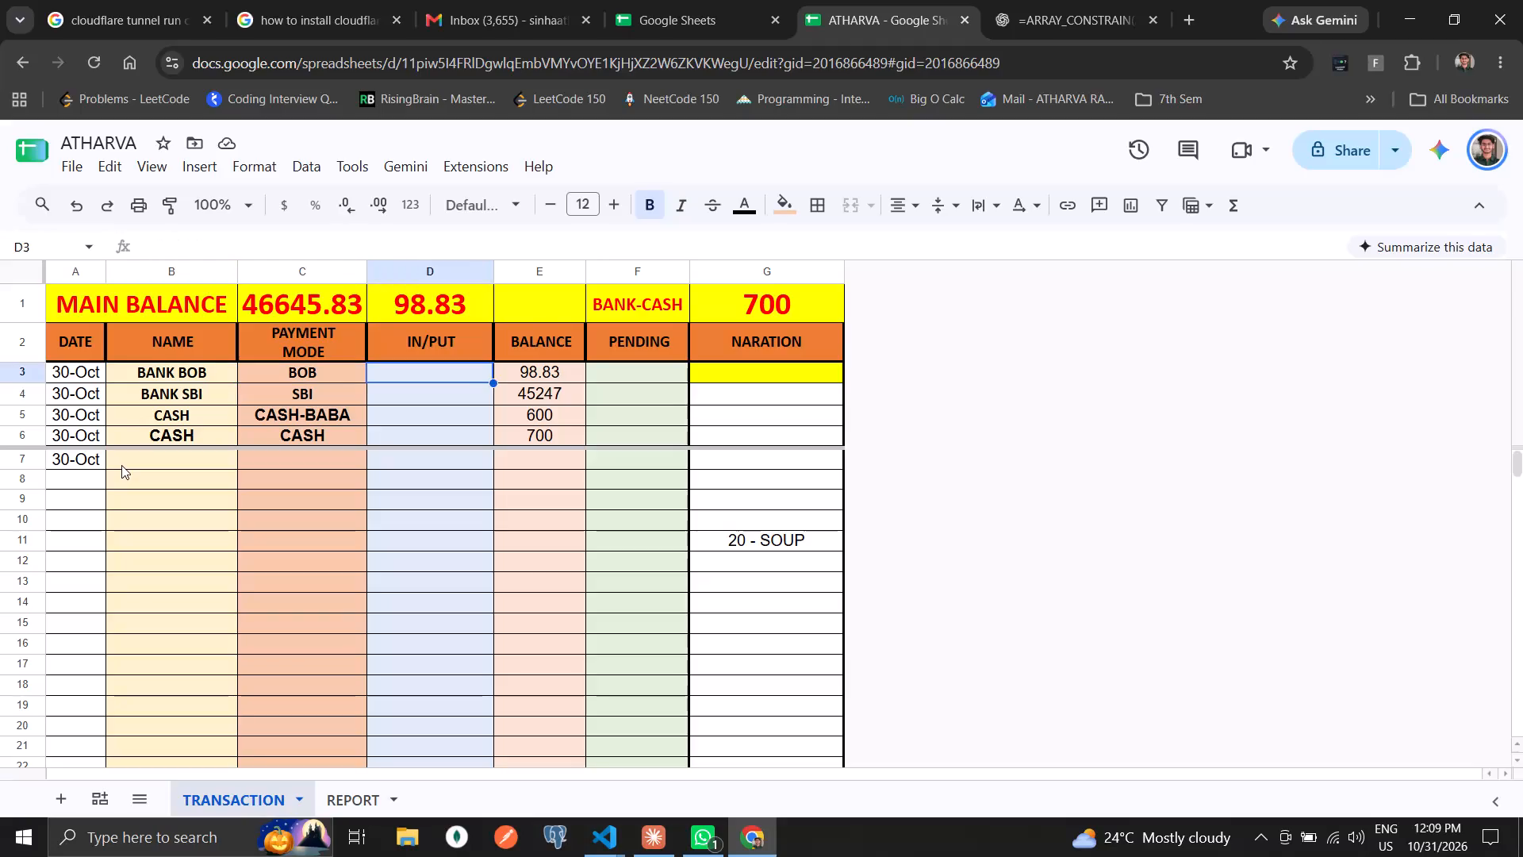
Set the date in A3 to 24-OCT and fill it down through A7.
key("Right")
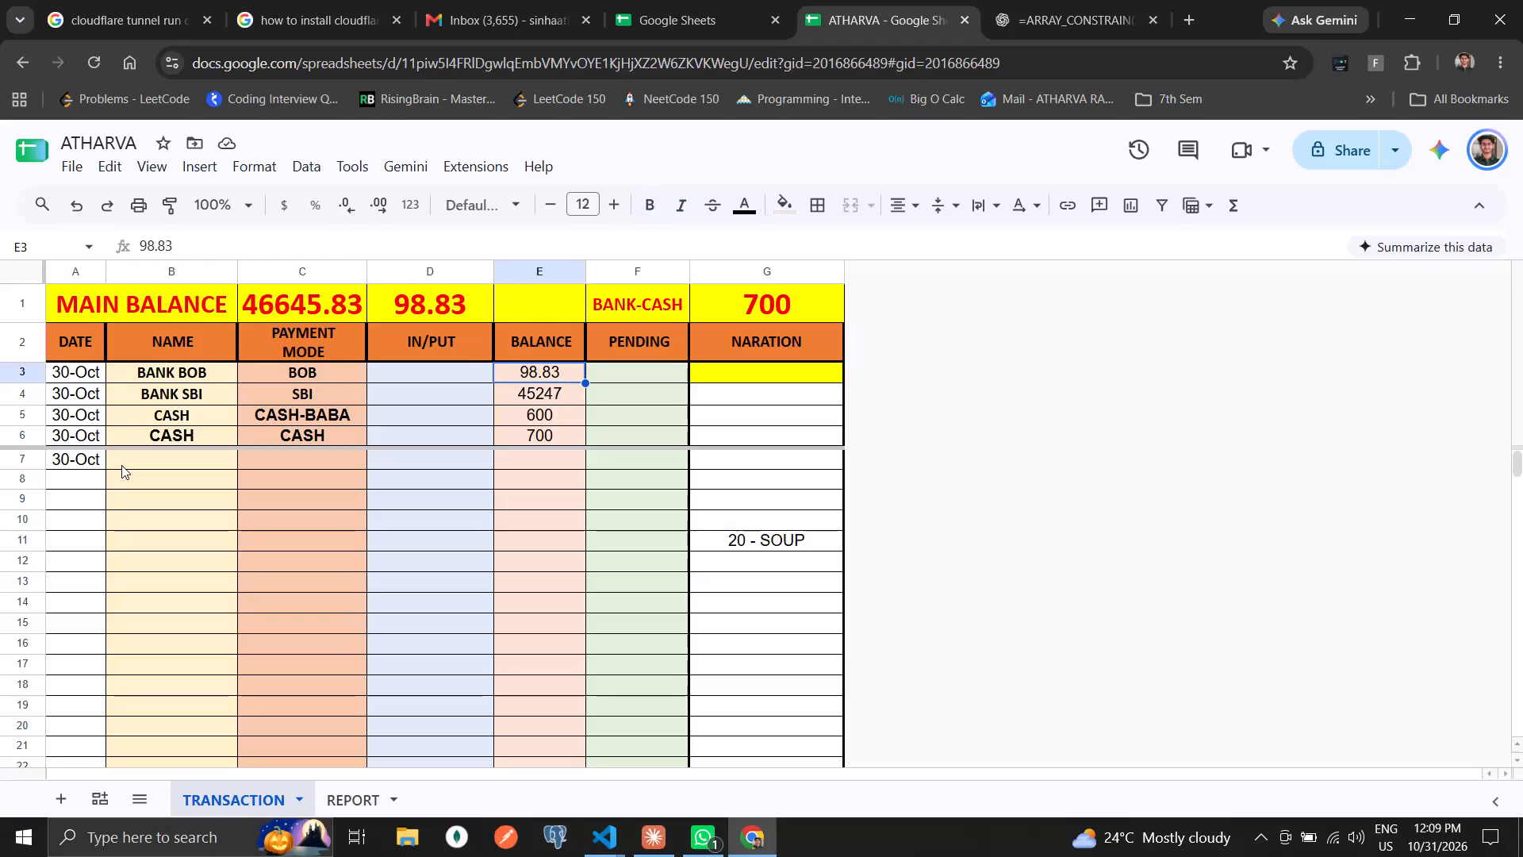
key("Down")
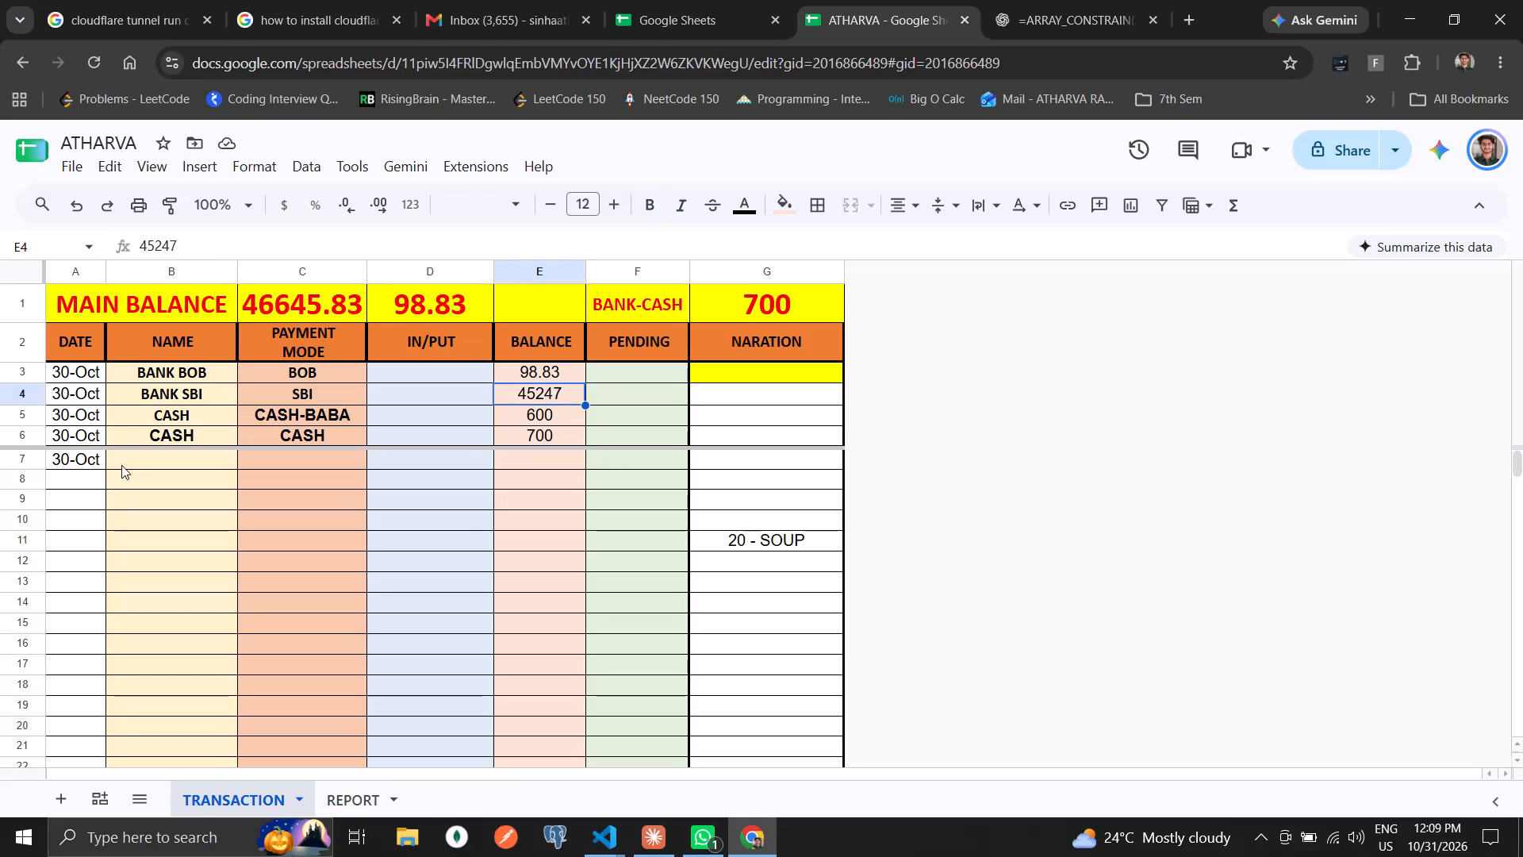
key("Left")
key("Left")
key("Left")
key("Left")
key("Left")
key("Up")
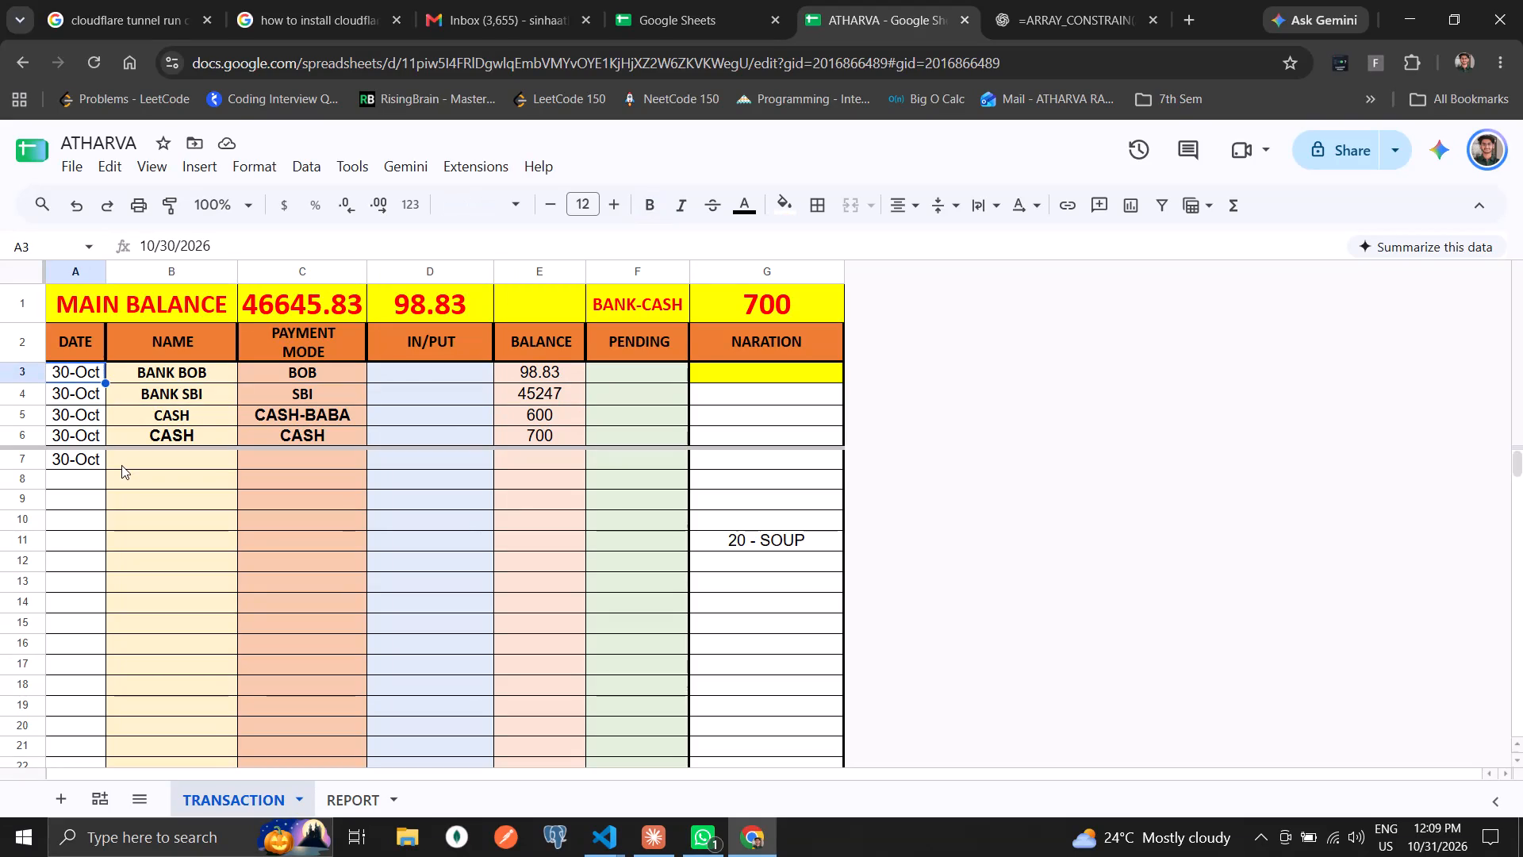
type("24-OCT")
key("Down")
key("ctrl+d")
key("Down")
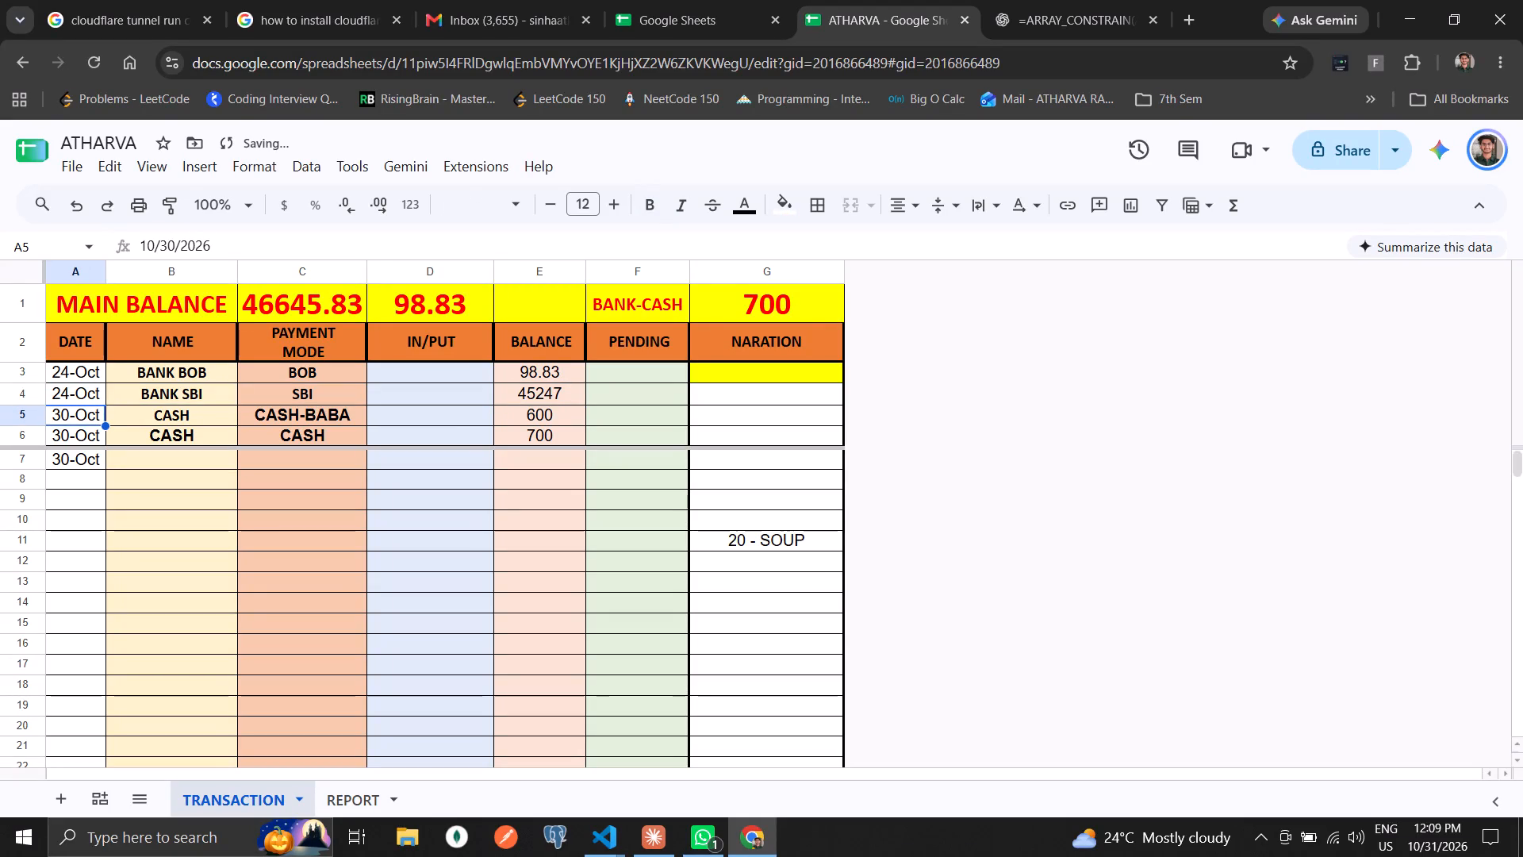
key("ctrl+d")
key("Down")
key("ctrl+d")
key("Down")
key("ctrl+d")
Set the opening balance of the CASH row in E6 to 500.
key("Up")
key("Up")
key("Right")
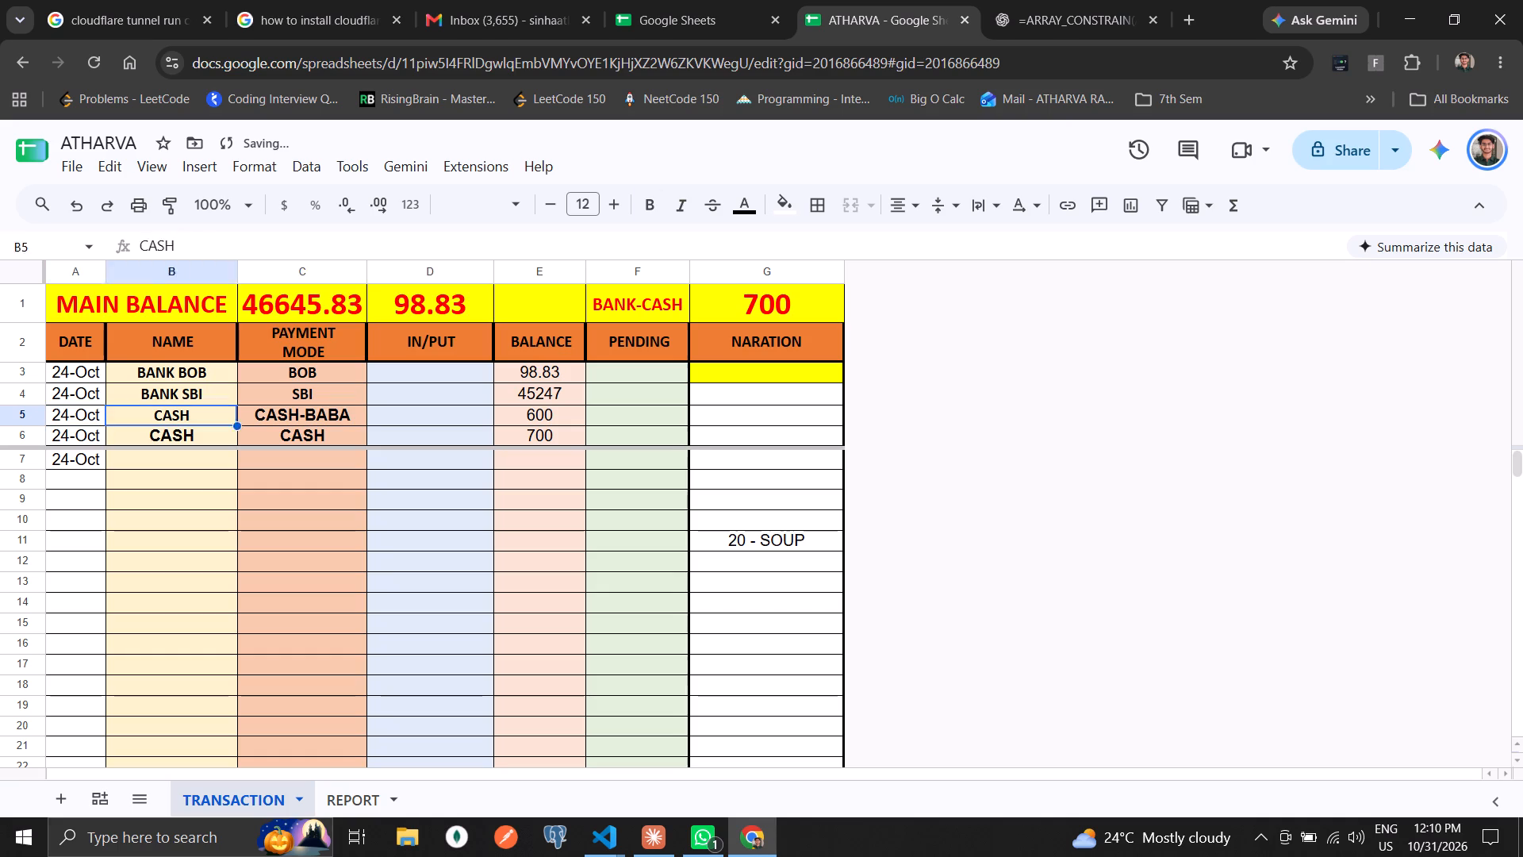
key("Right")
key("Right")
key("Right")
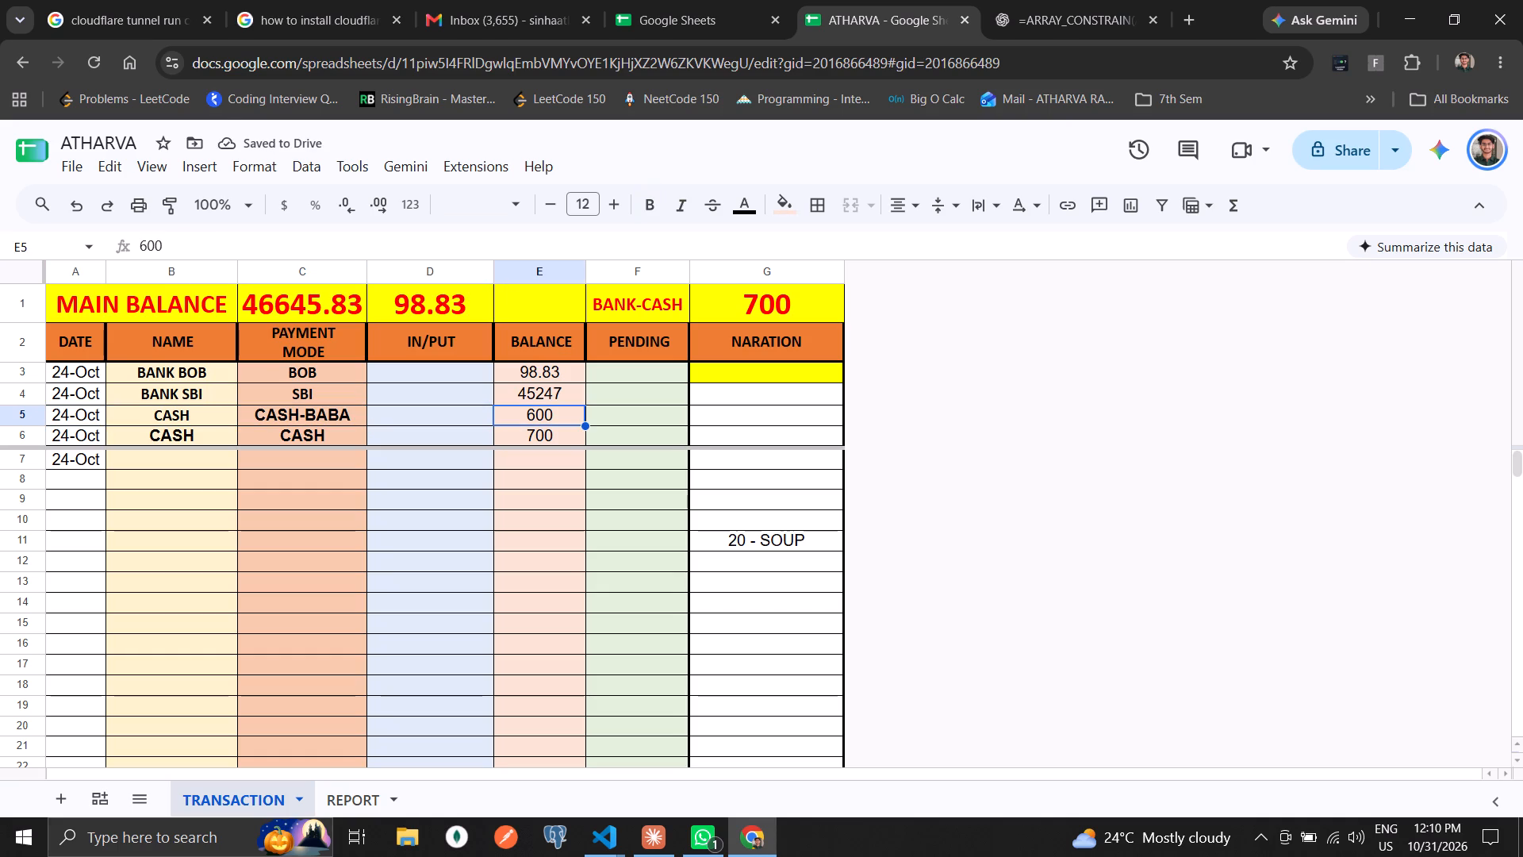
key("Down")
key("Down")
key("Left")
key("Left")
key("Left")
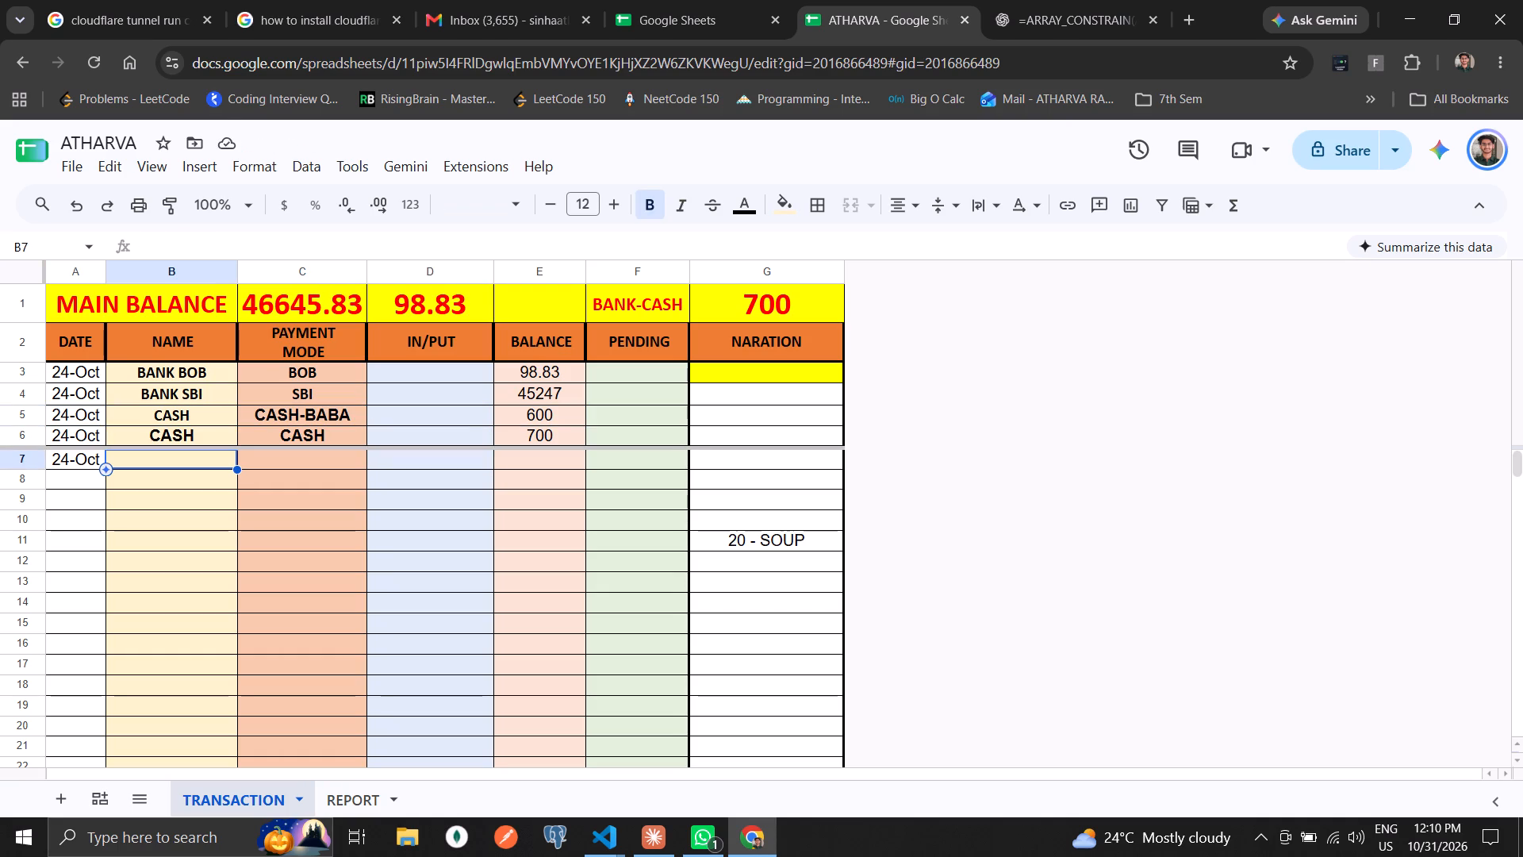
key("Up")
key("Right")
key("Right")
key("Right")
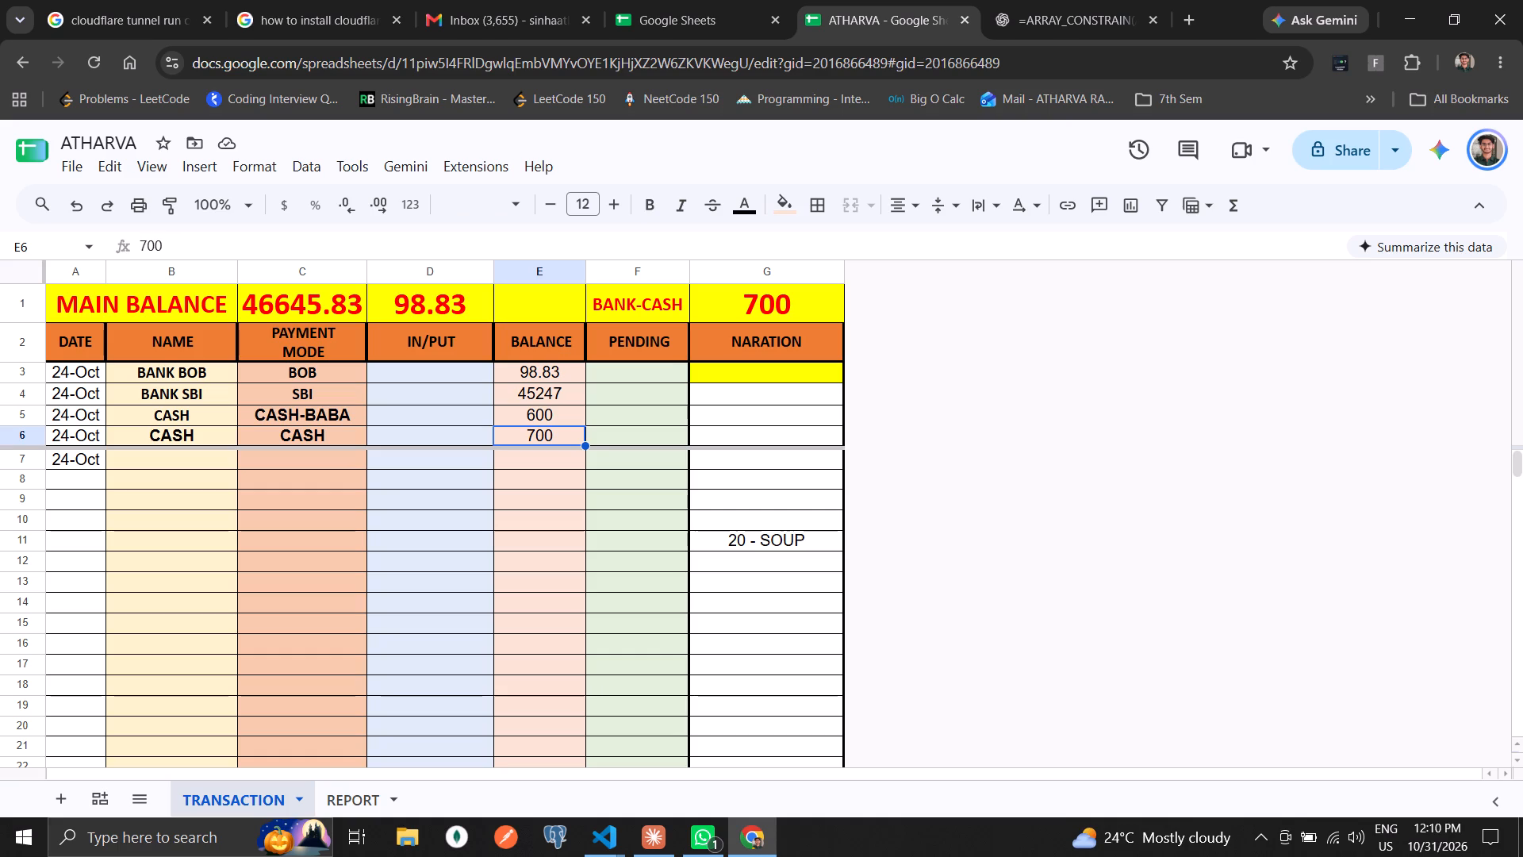
type("500")
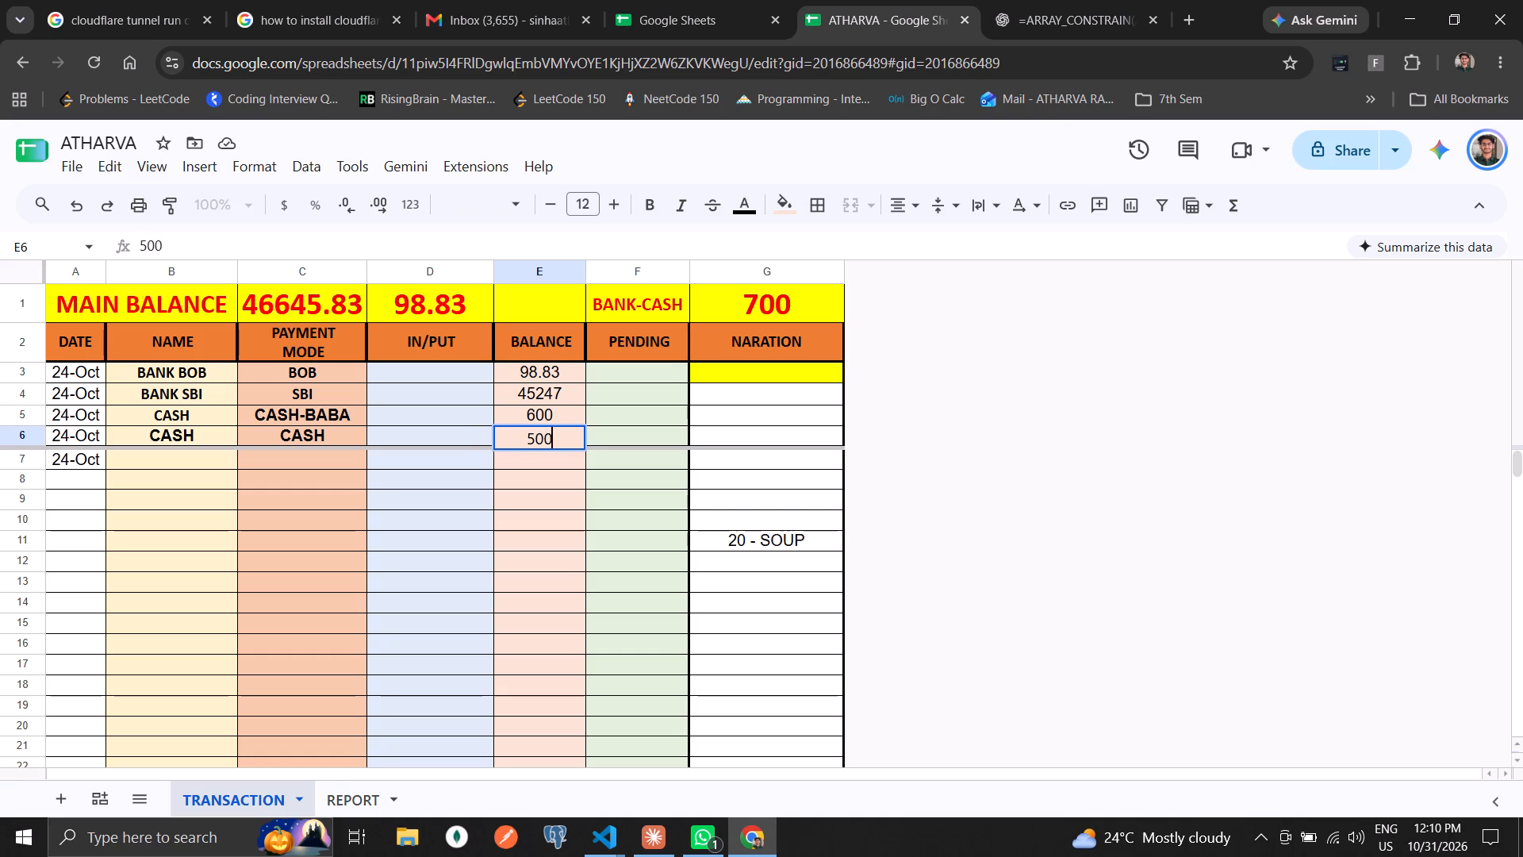
key("Return")
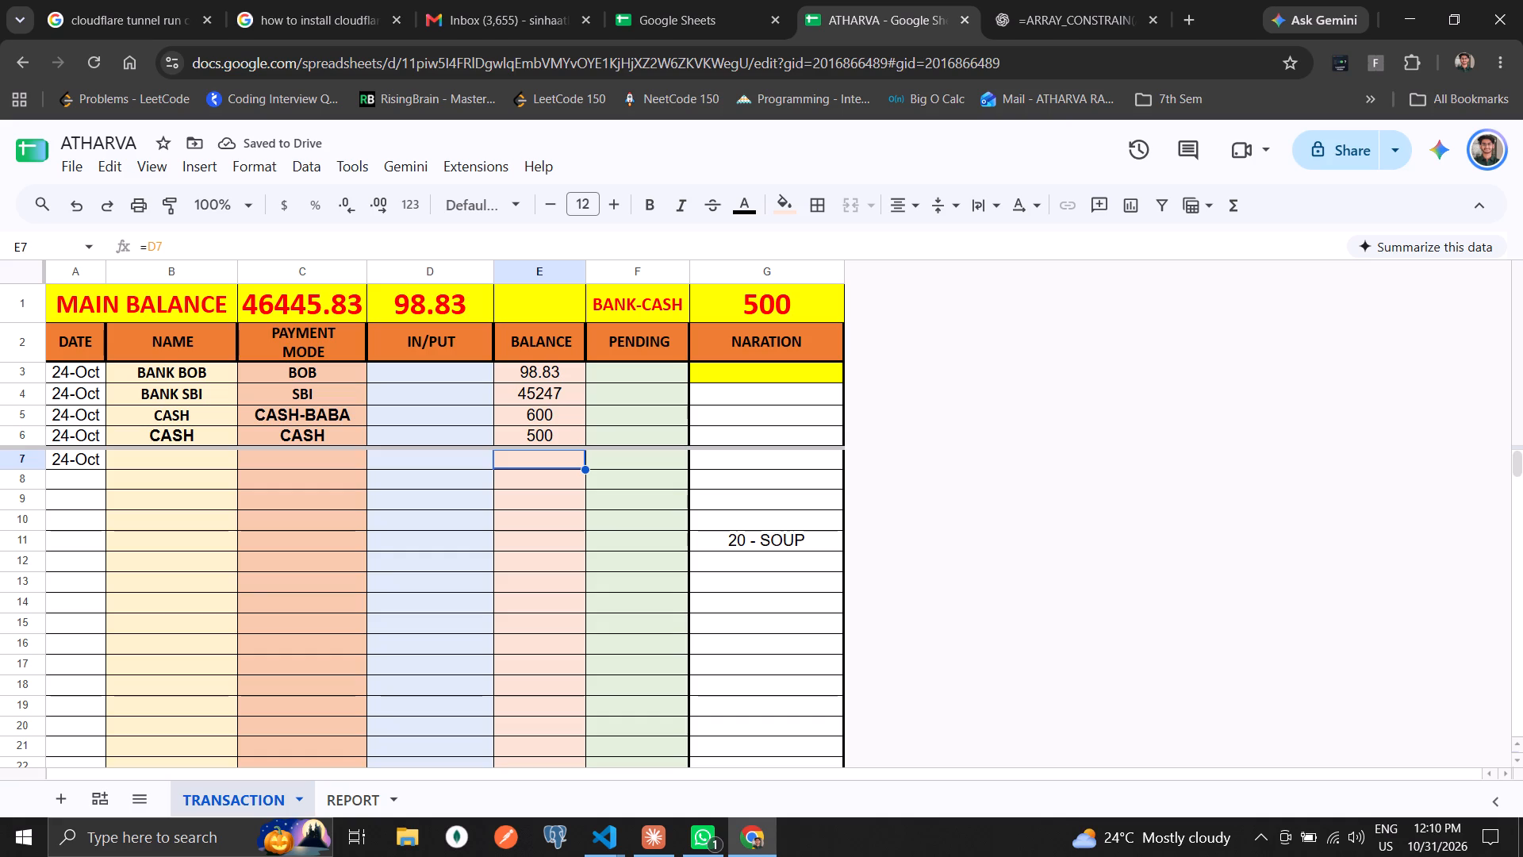
Set the BANK SBI opening balance in E4 to 46247 and select the empty name cell B7.
key("Left")
key("Left")
key("Left")
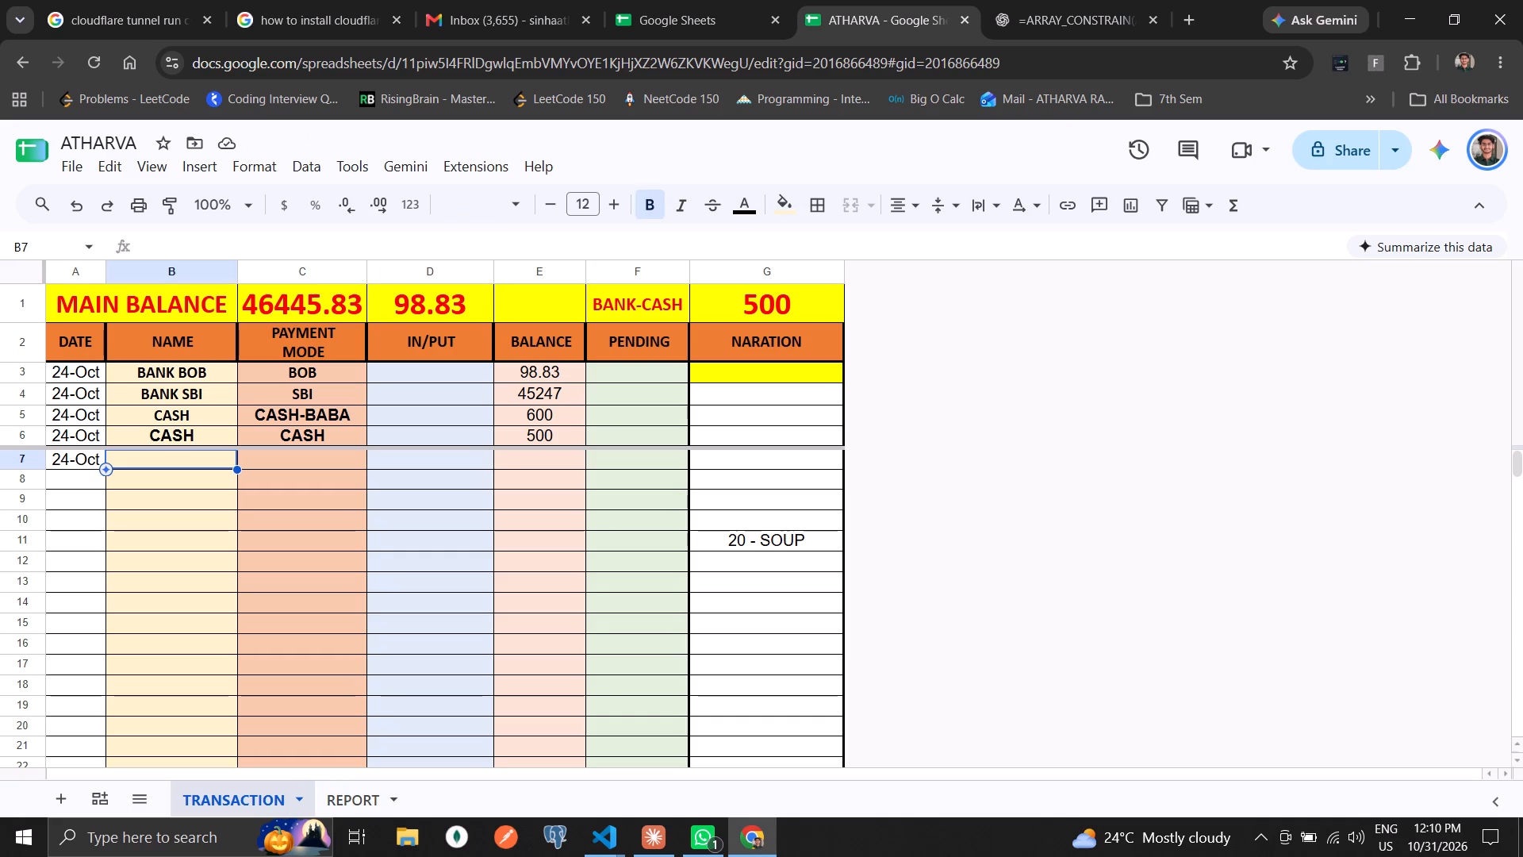
key("Right")
key("Right")
key("Right")
key("Up")
key("Up")
key("Up")
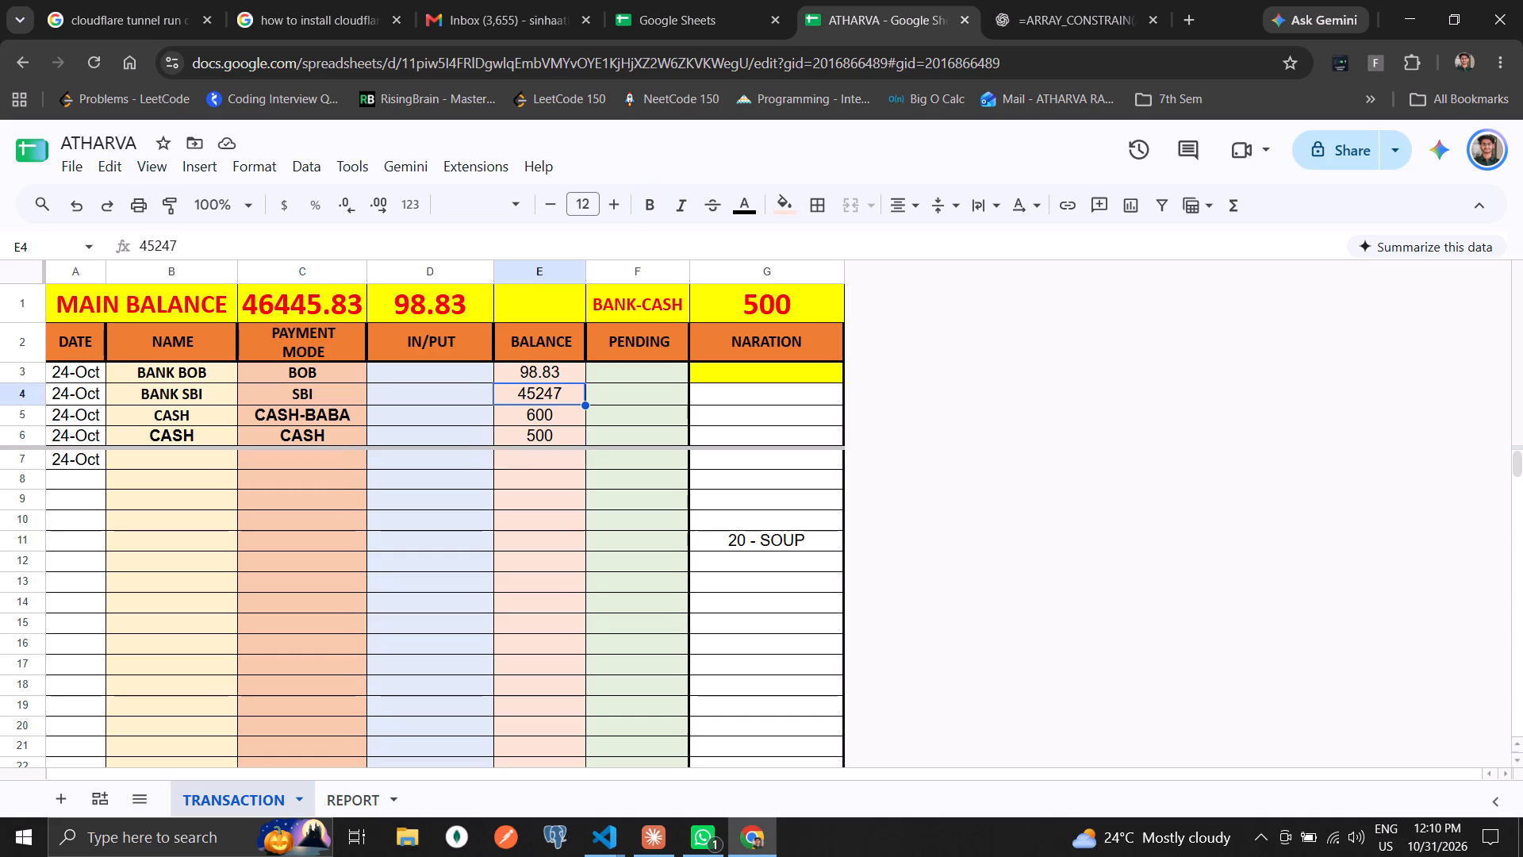
type("46247")
key("Return")
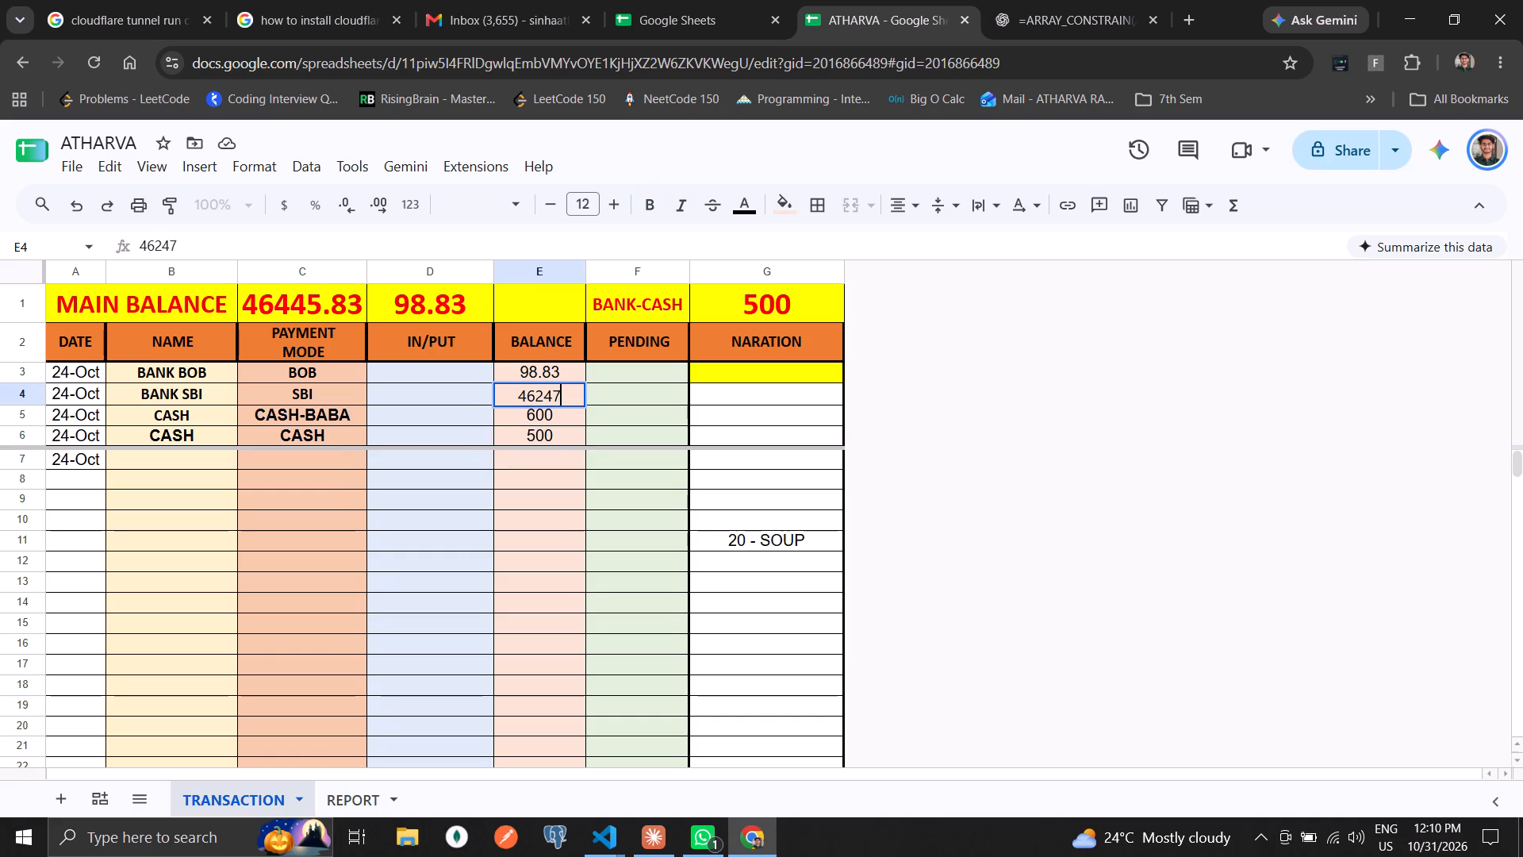
key("Down")
key("Down")
key("Down")
key("Up")
key("Left")
key("Left")
key("Left")
key("Left")
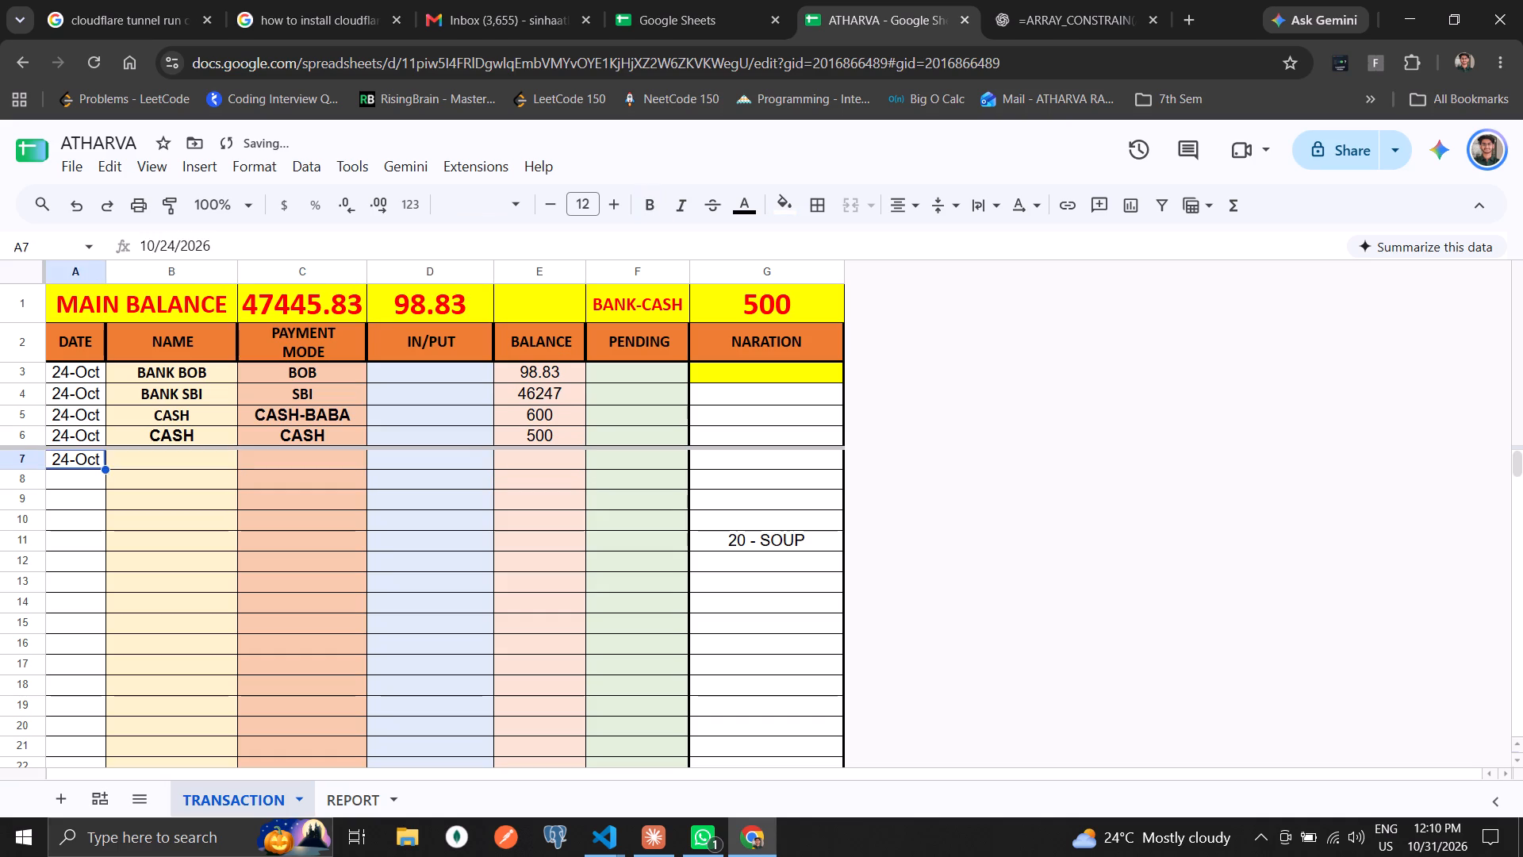
key("Right")
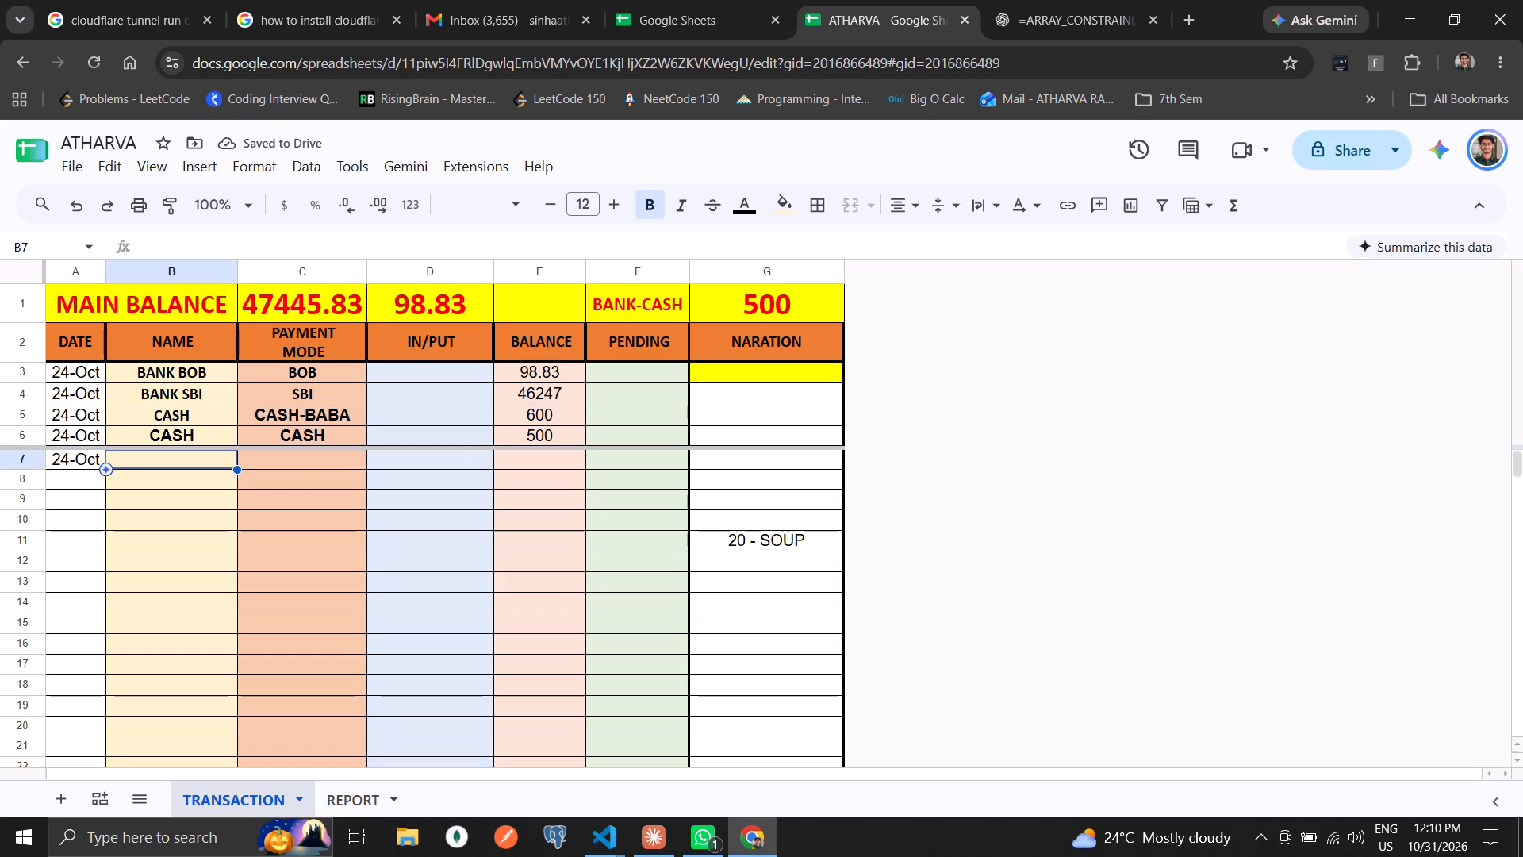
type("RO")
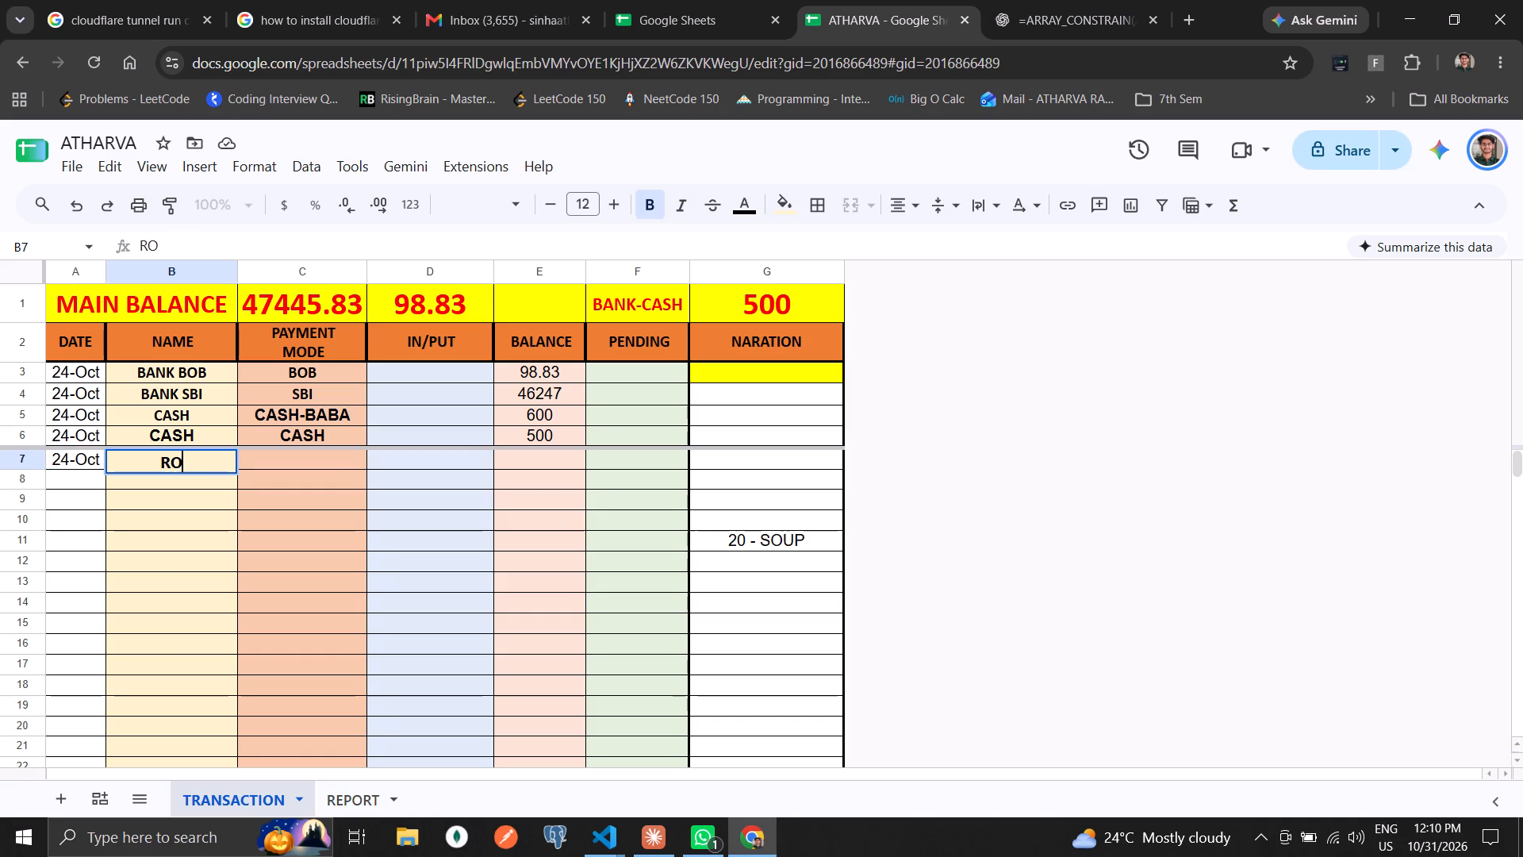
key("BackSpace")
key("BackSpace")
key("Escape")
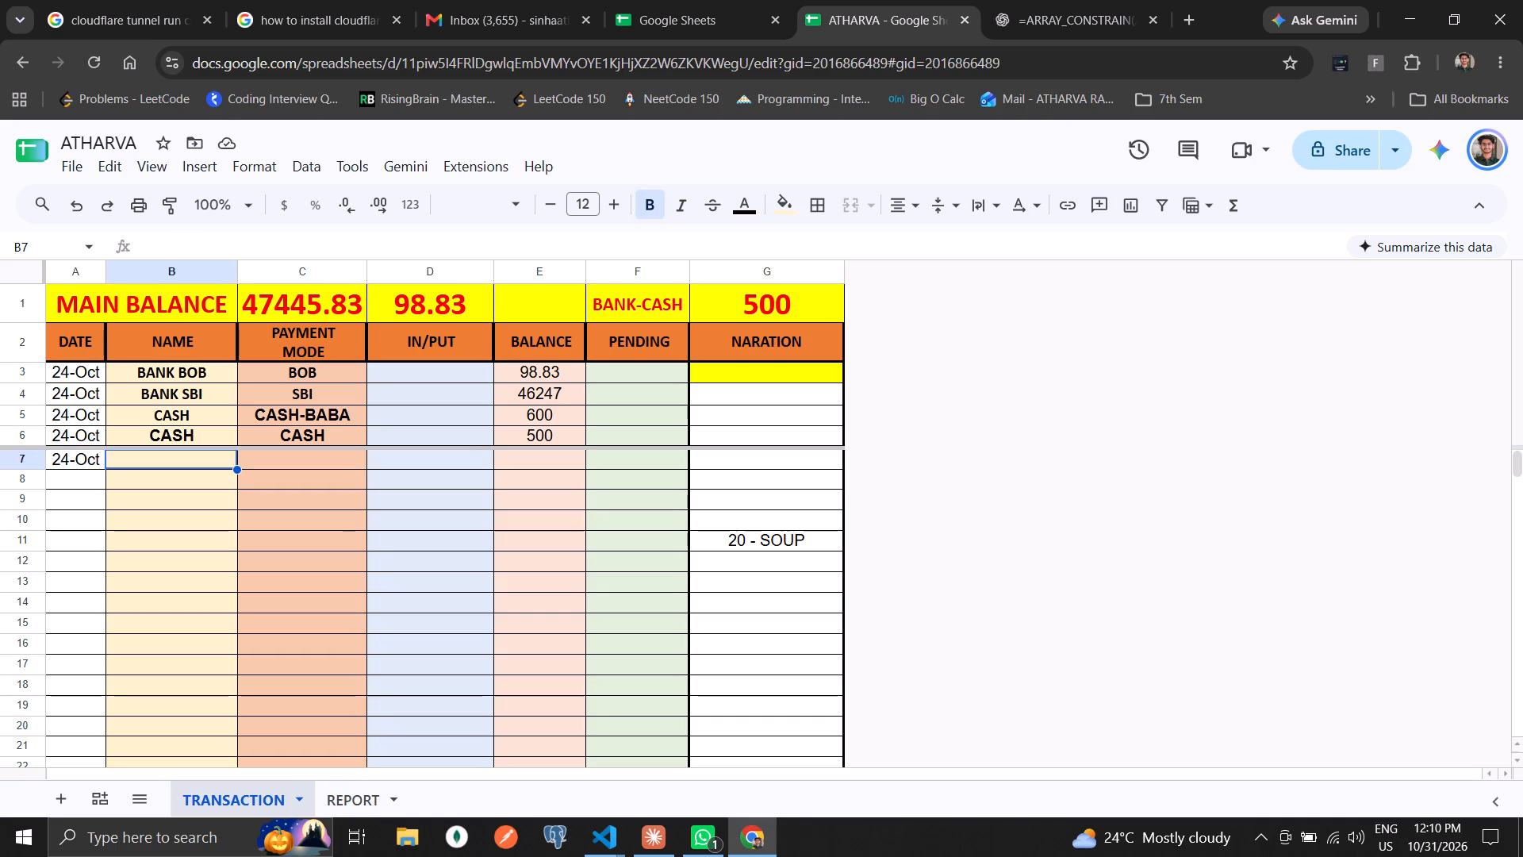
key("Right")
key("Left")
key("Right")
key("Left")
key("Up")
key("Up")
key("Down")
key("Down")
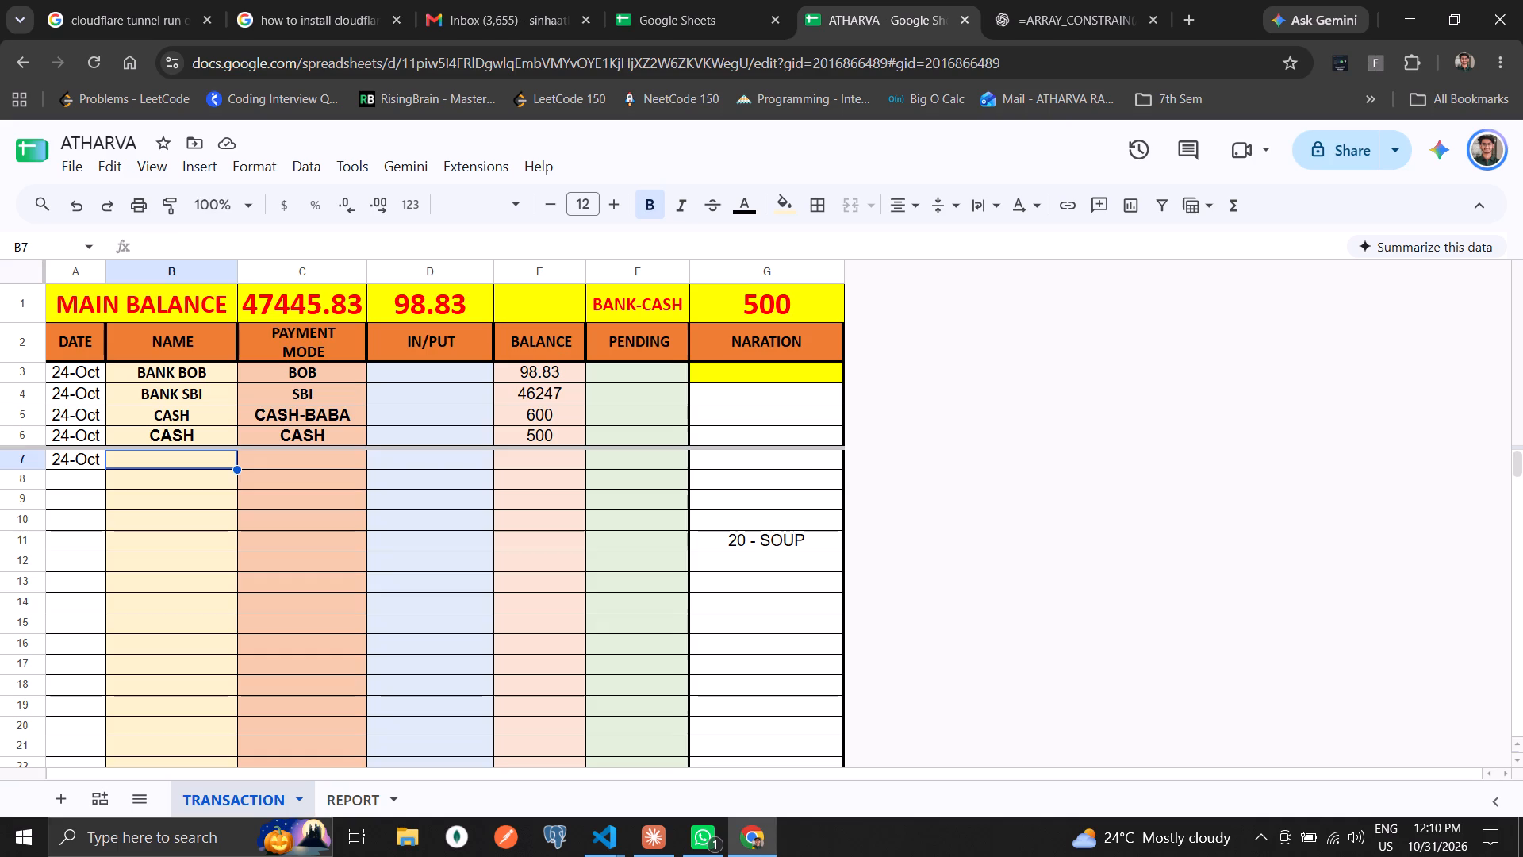
Enter a row 7 transaction with name BANK SBI, payment mode SBI and an IN/PUT amount of -300.
type("BANK SBI")
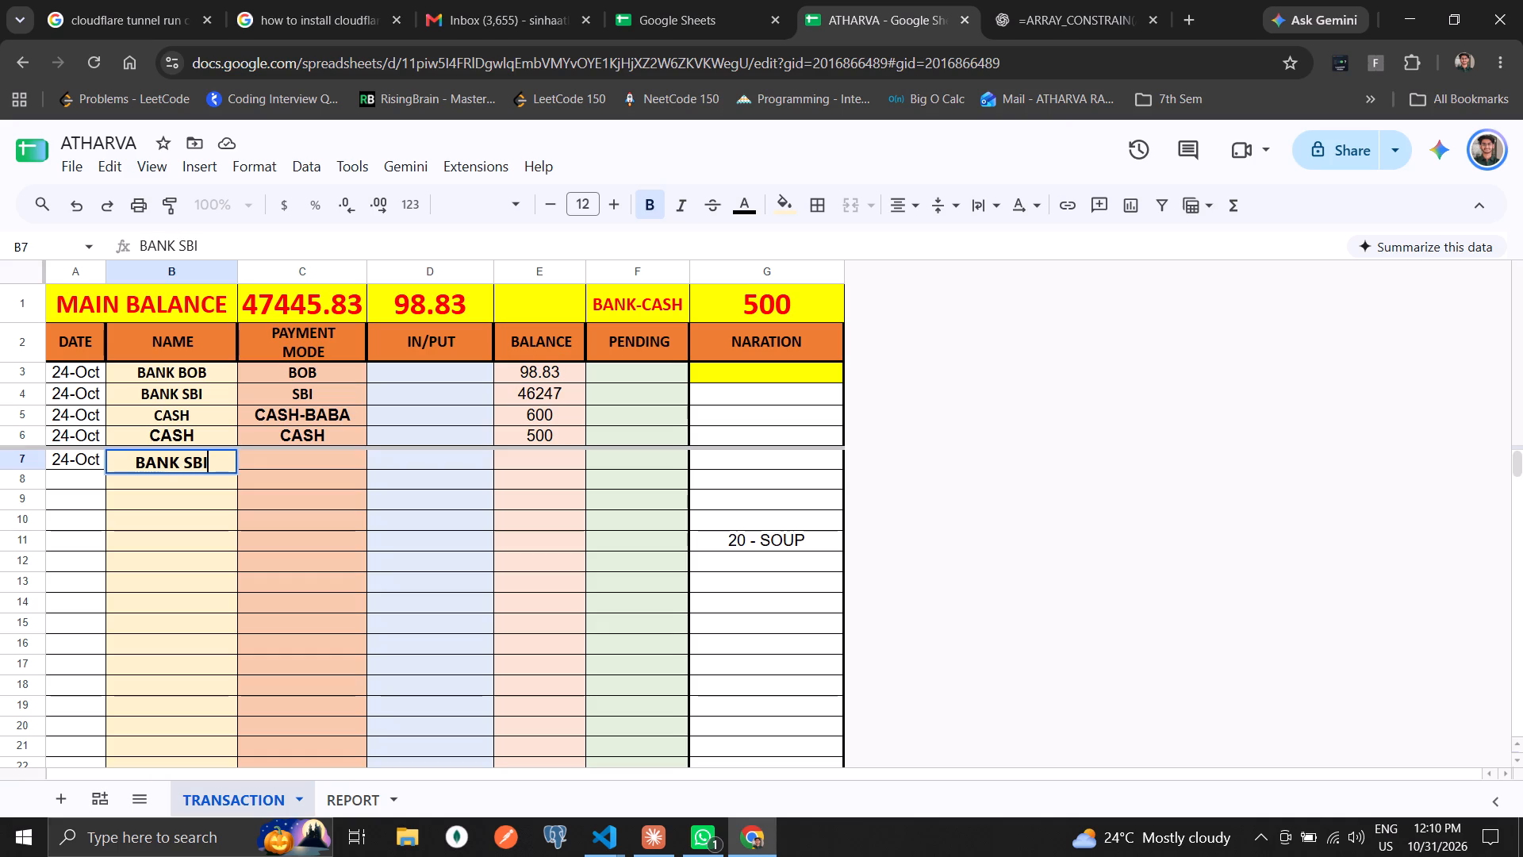
key("Right")
type("SBI")
key("Right")
key("Right")
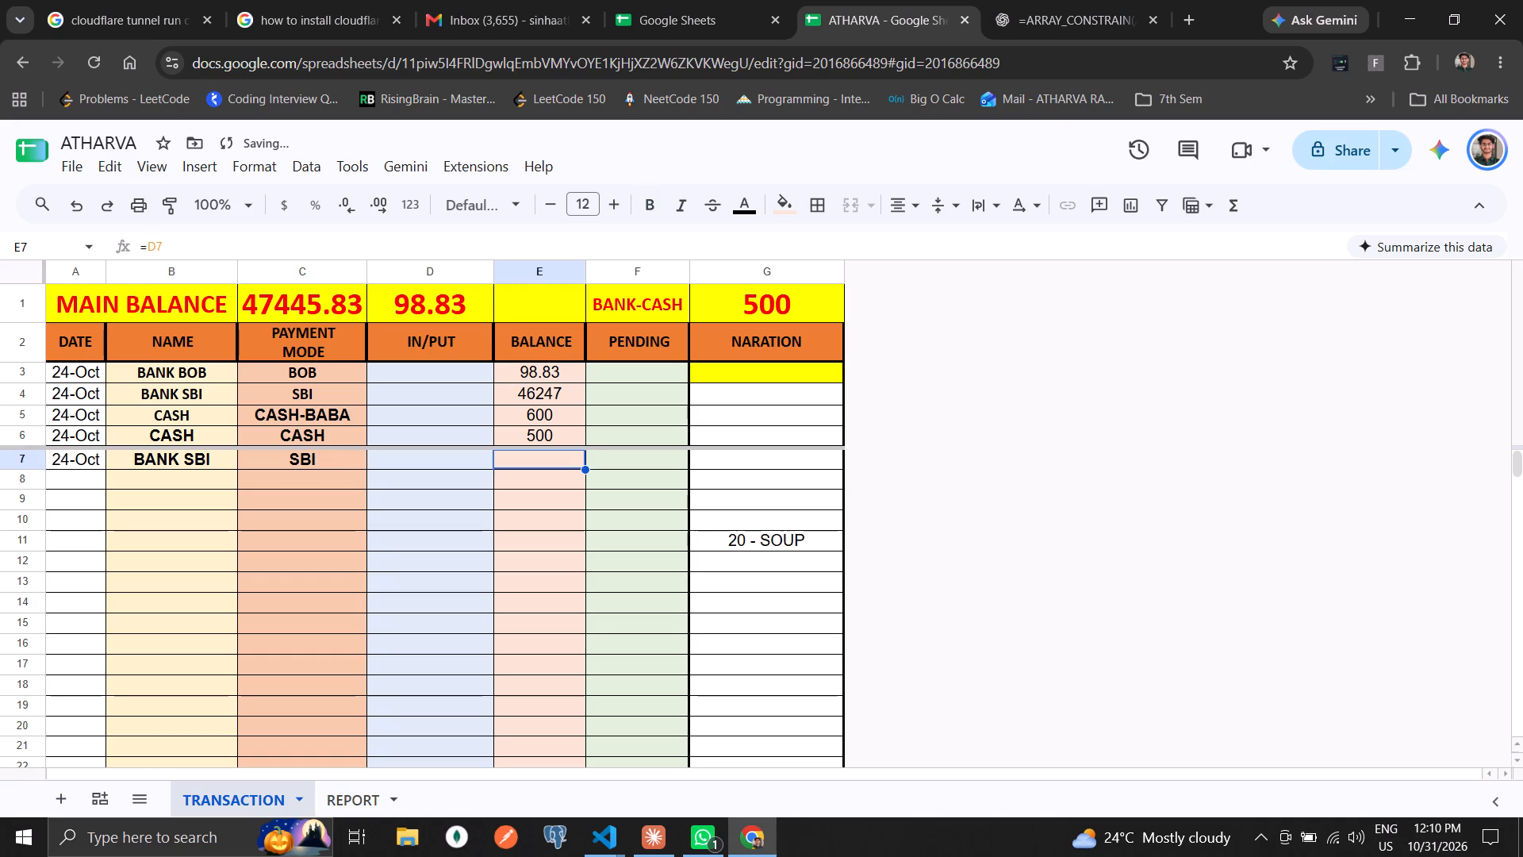
key("Left")
type("-300")
key("Return")
Enter MUMMY SCHL PAYMENT as the narration of the row 7 transaction in G7.
key("Left")
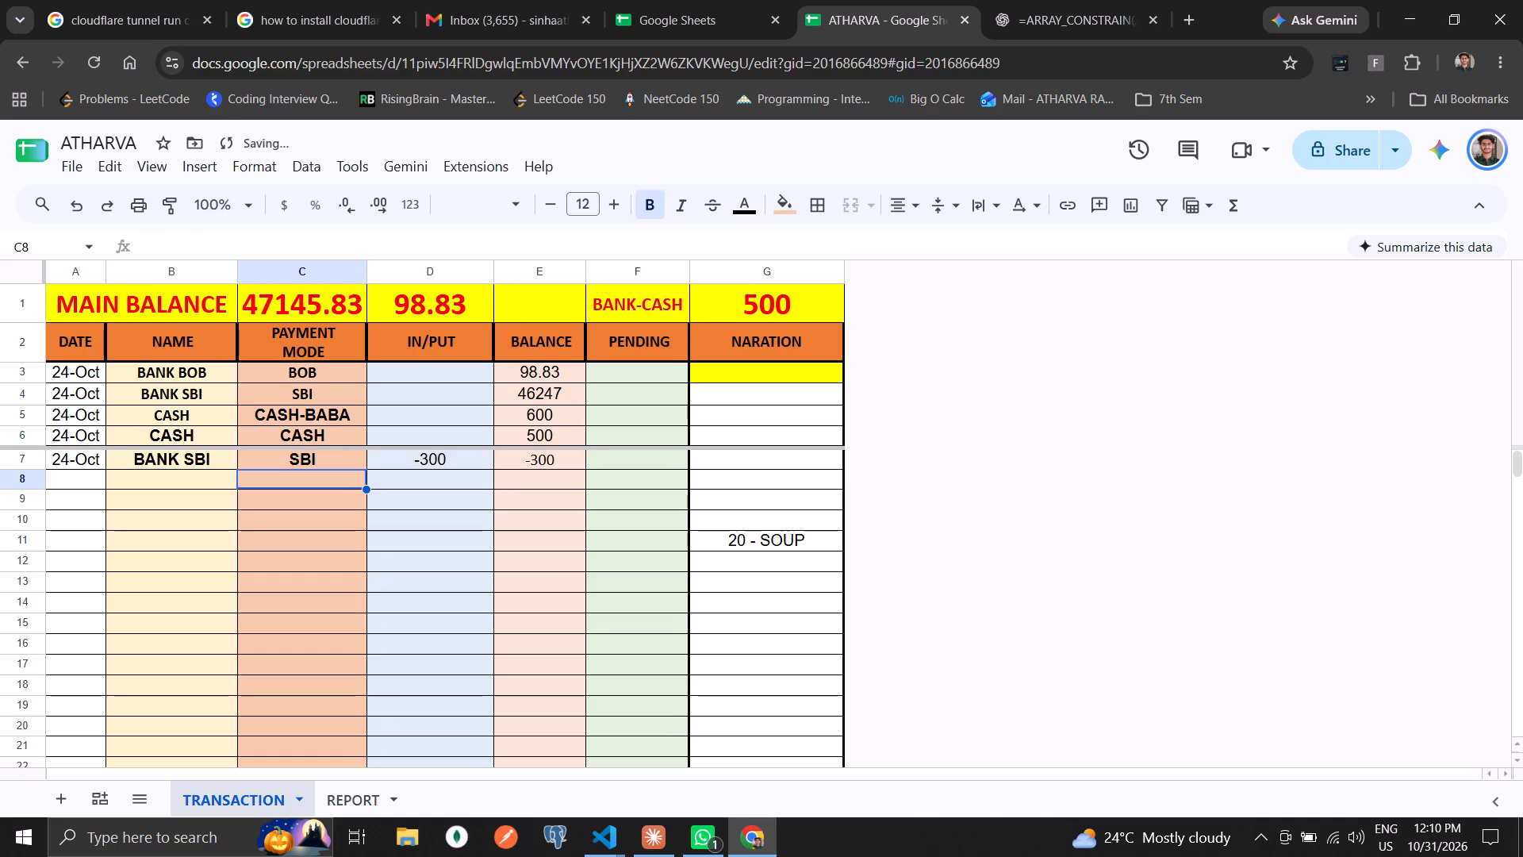
key("Left")
key("Up")
key("Right")
key("Right")
key("Right")
key("Right")
key("Right")
type("MUMMY SCHL PAYMENT")
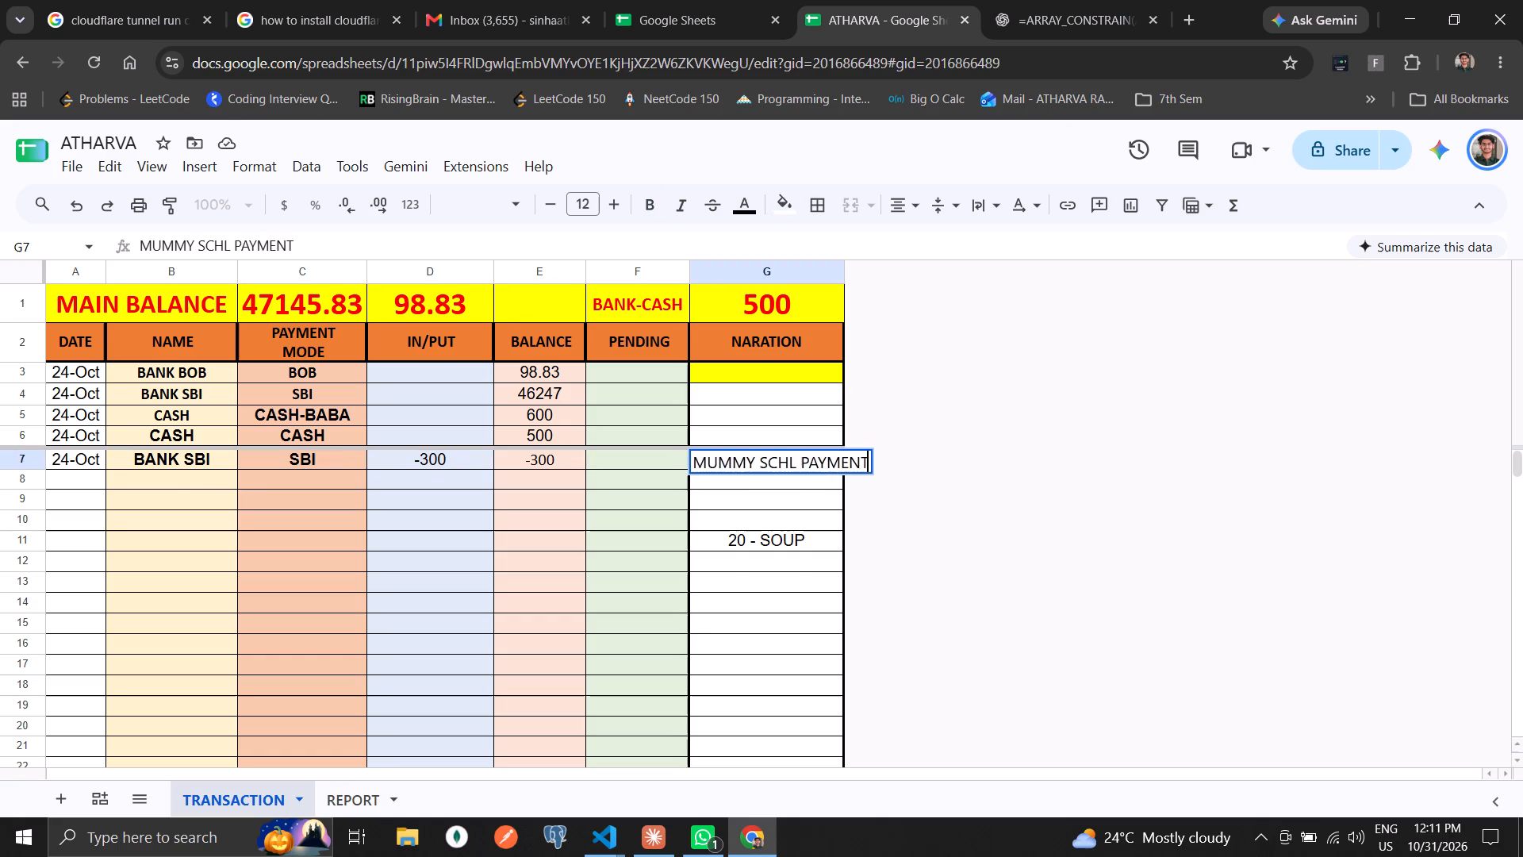
key("Return")
Date the row 7 transaction 25-OCT in A7 and the row 8 transaction 28-OCT in A8.
key("Left")
key("Left")
key("Left")
key("Left")
key("Left")
key("Left")
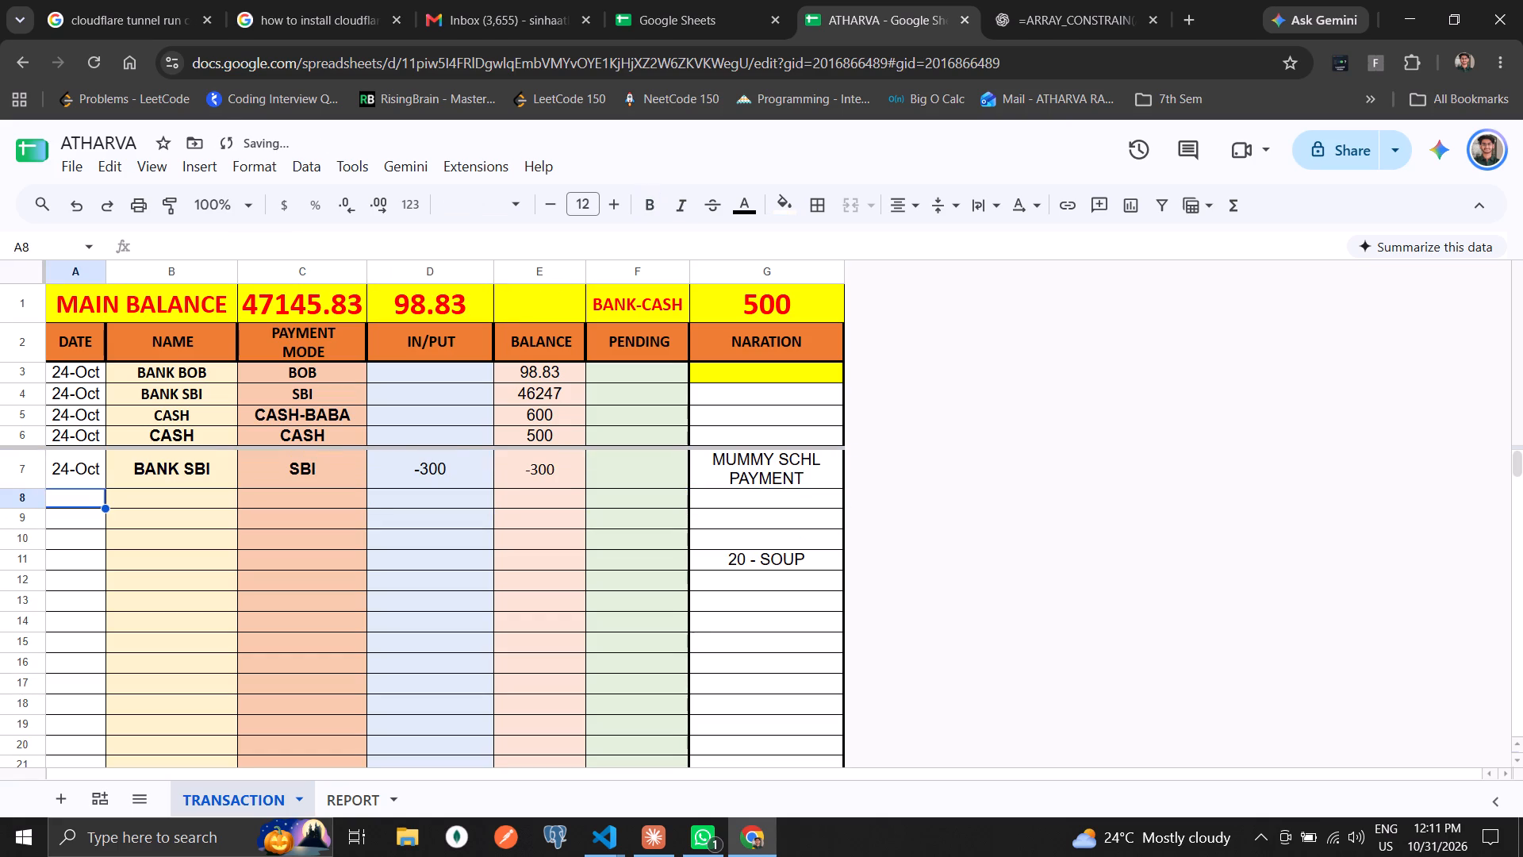
key("ctrl+d")
key("Up")
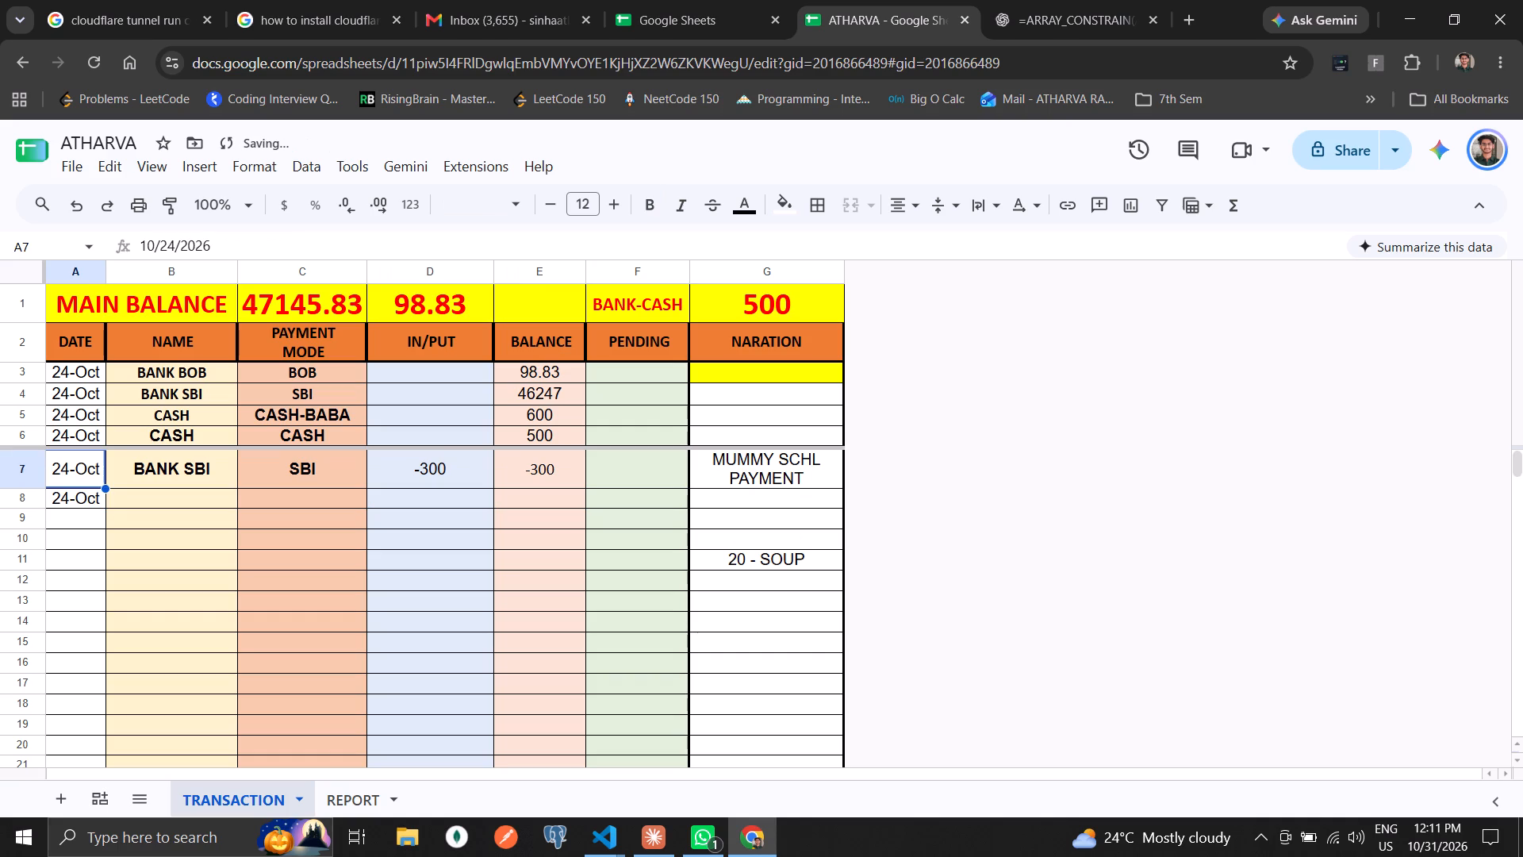
type("25-OCT")
key("Down")
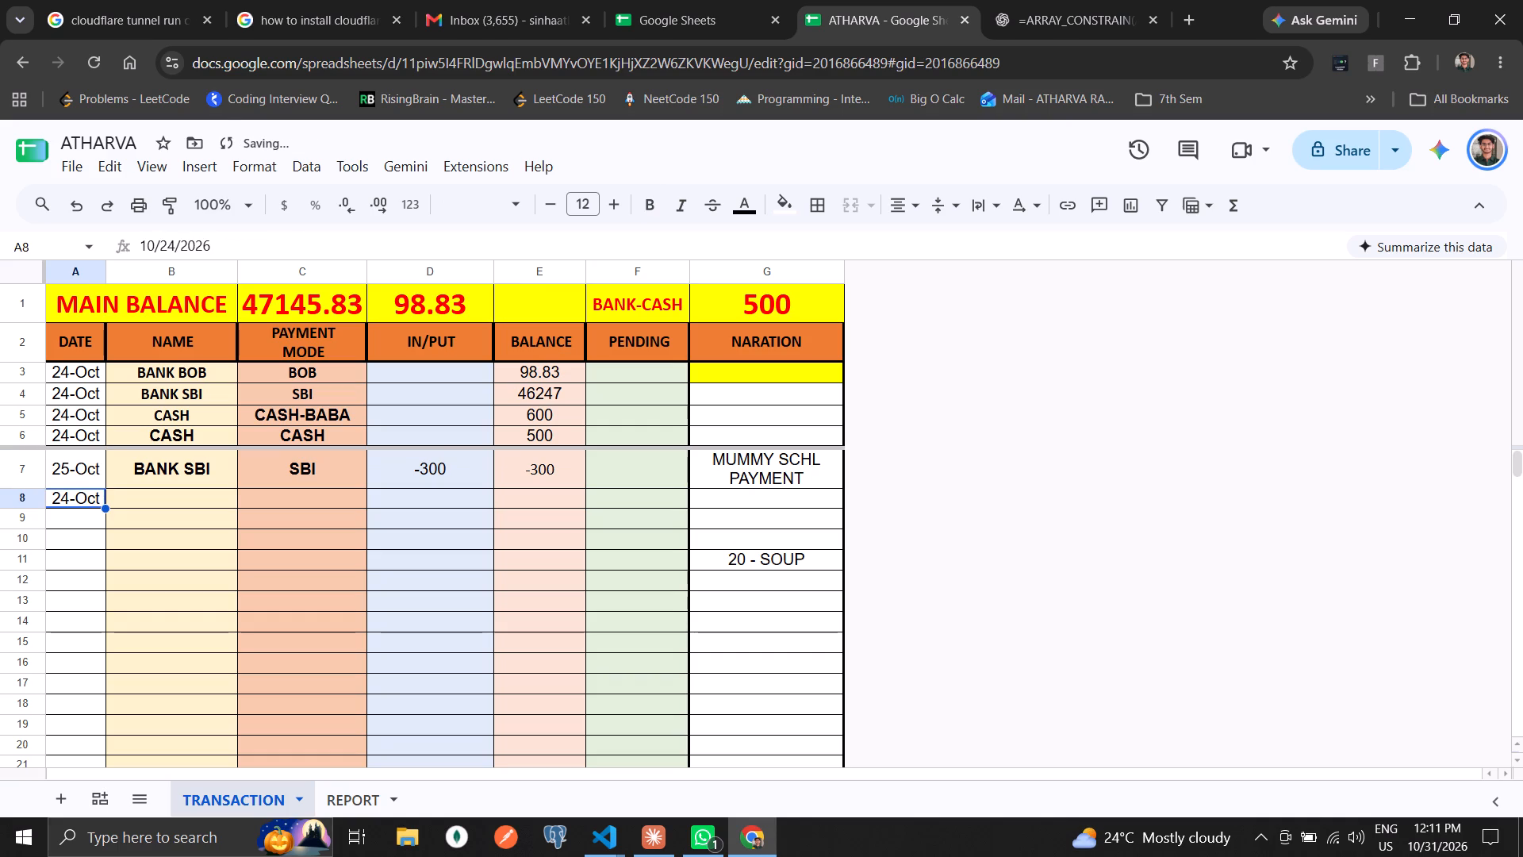
type("28-OCT")
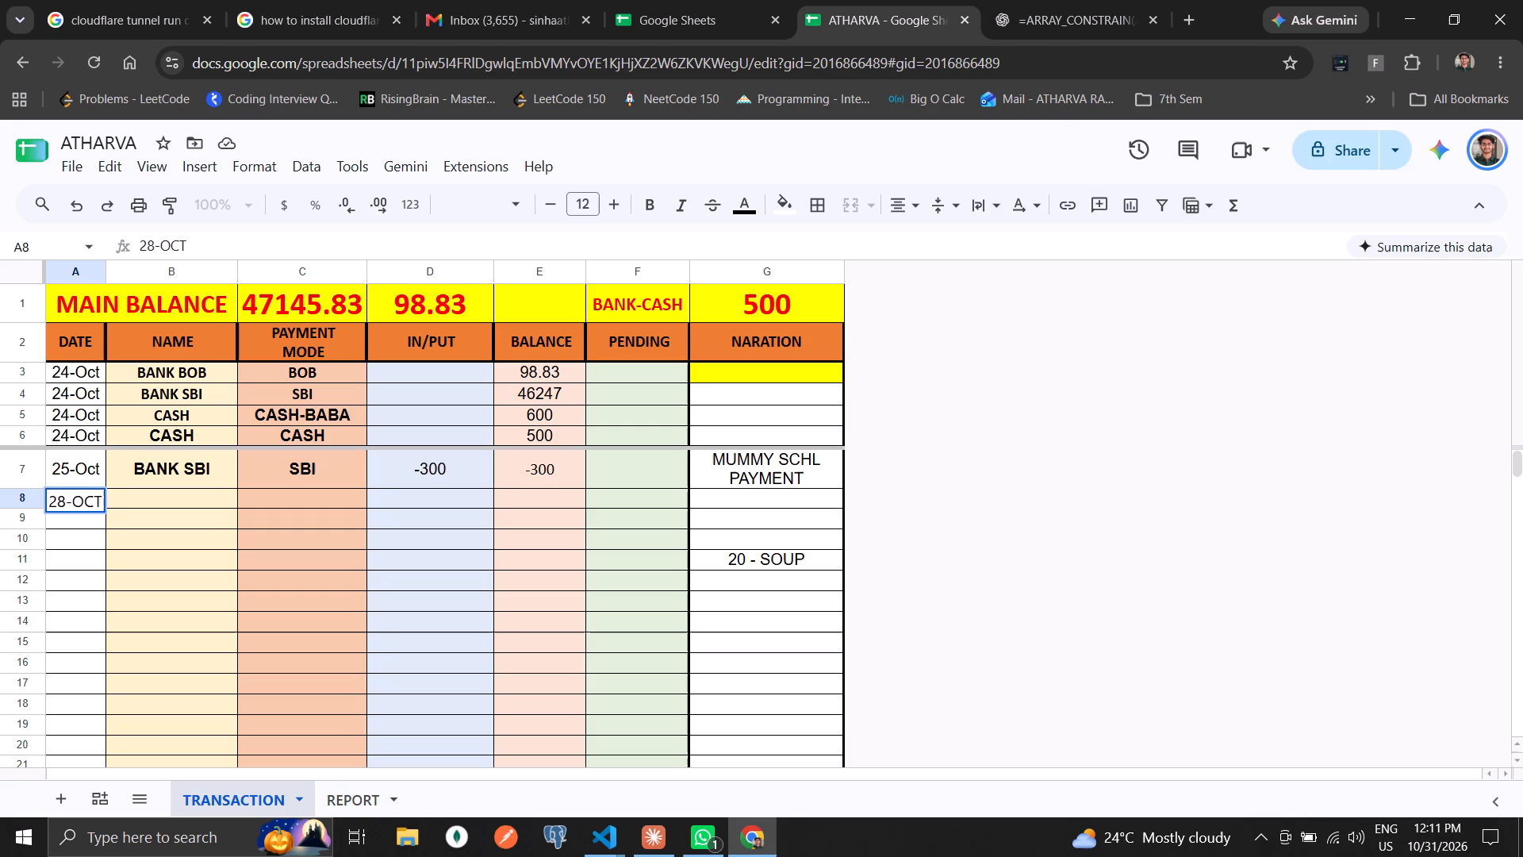
key("Return")
key("Up")
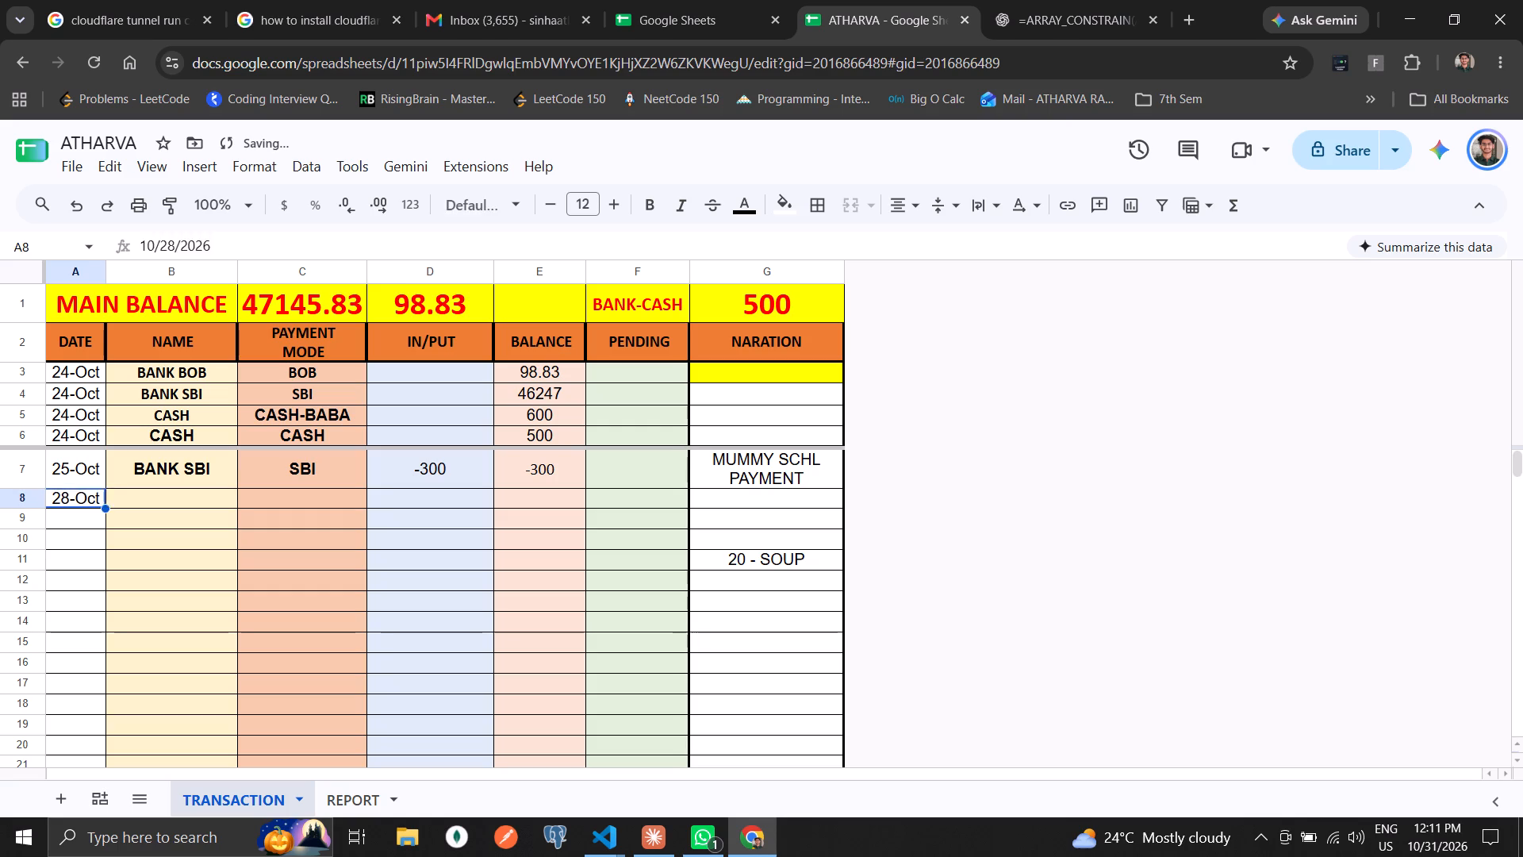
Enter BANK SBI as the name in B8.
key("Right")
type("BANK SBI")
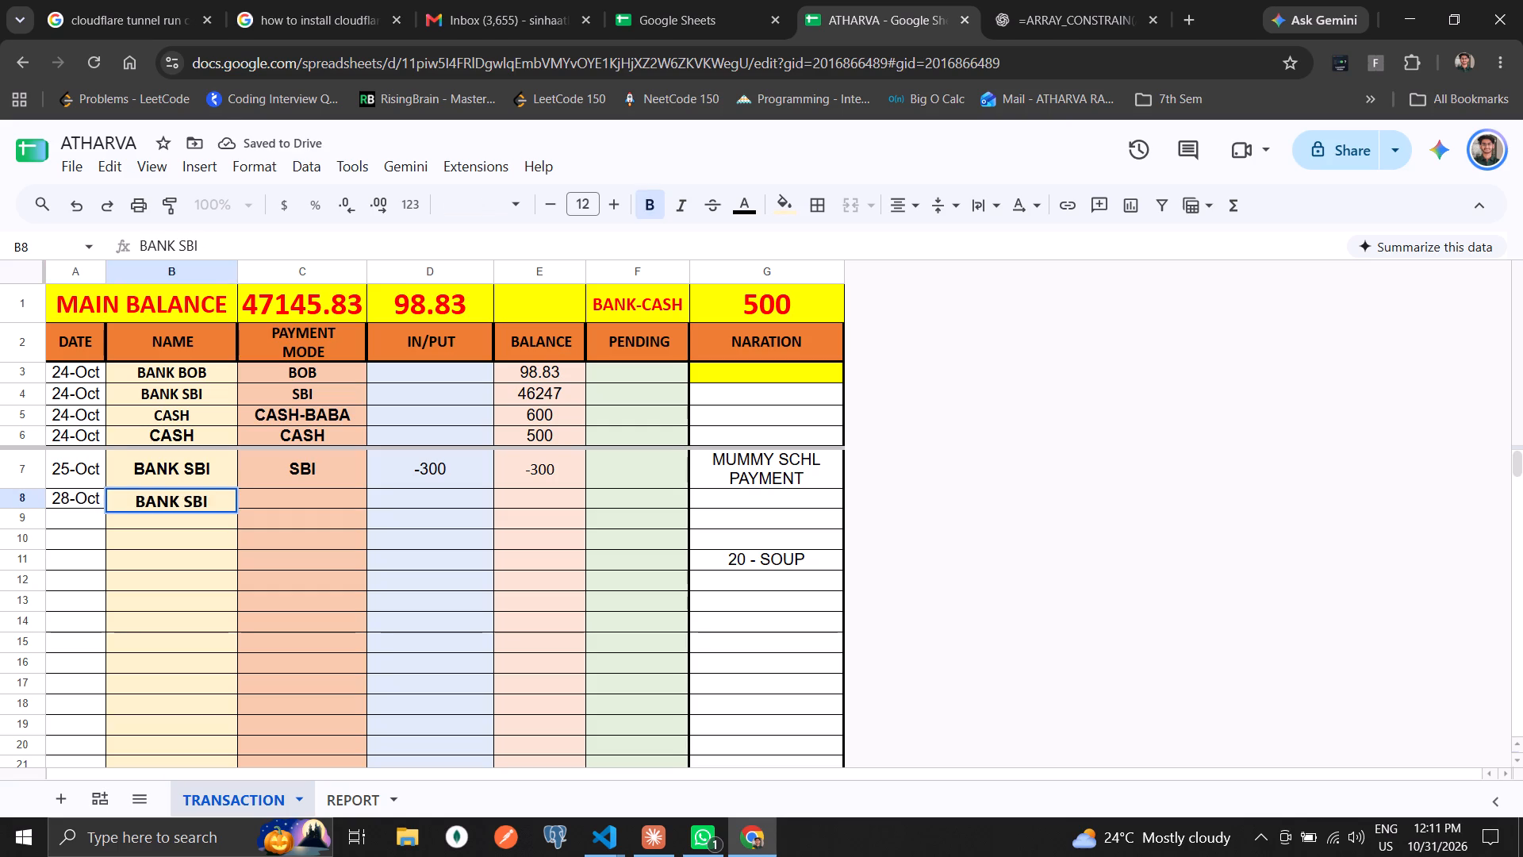
Replace the names in B7 and B8 with EXP-SBI.
key("Up")
type("EXP")
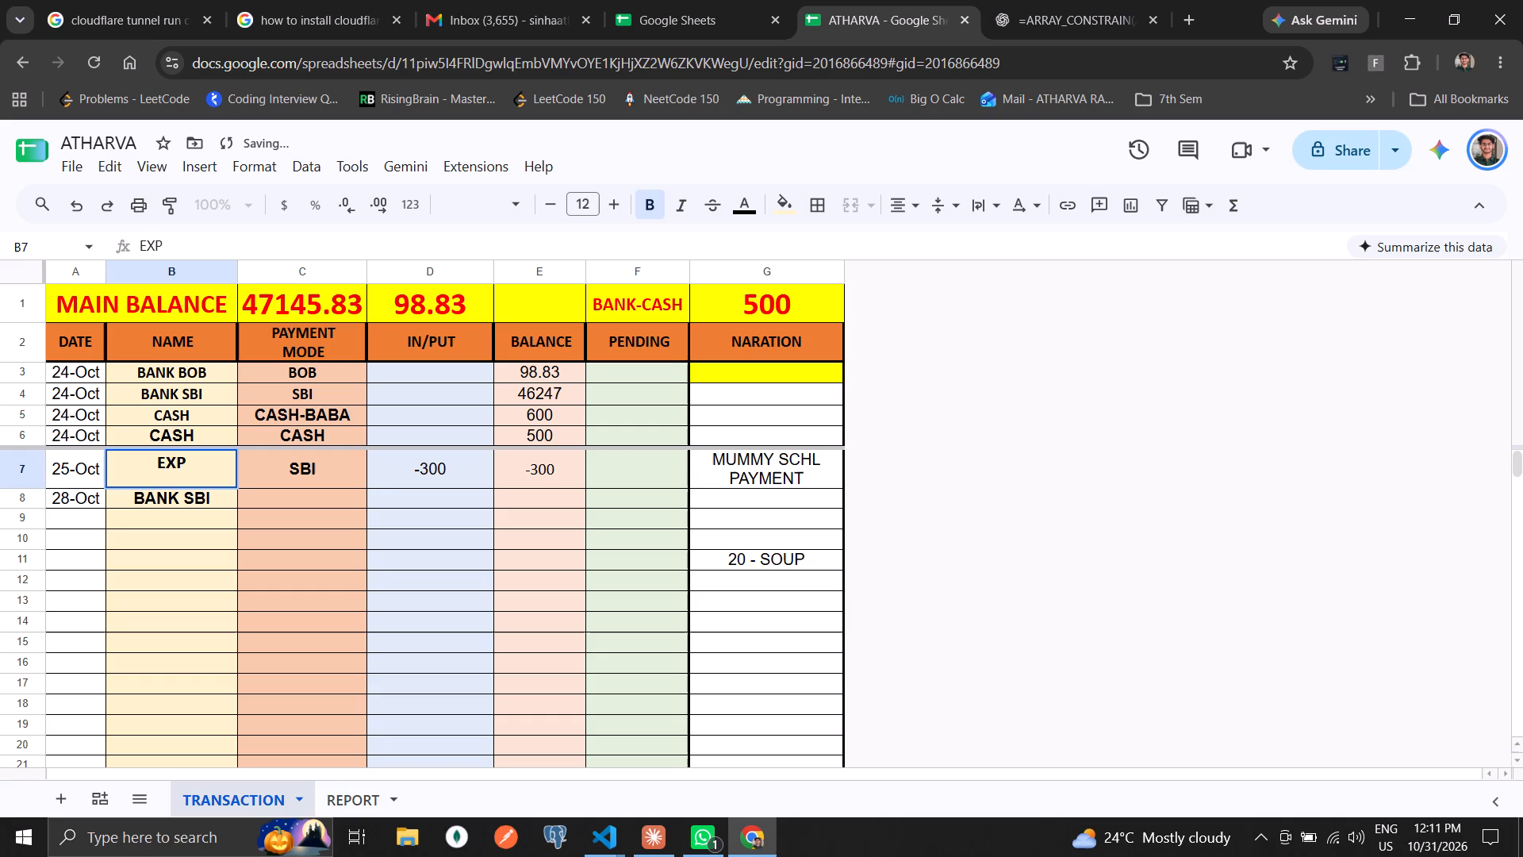
type("0SBI")
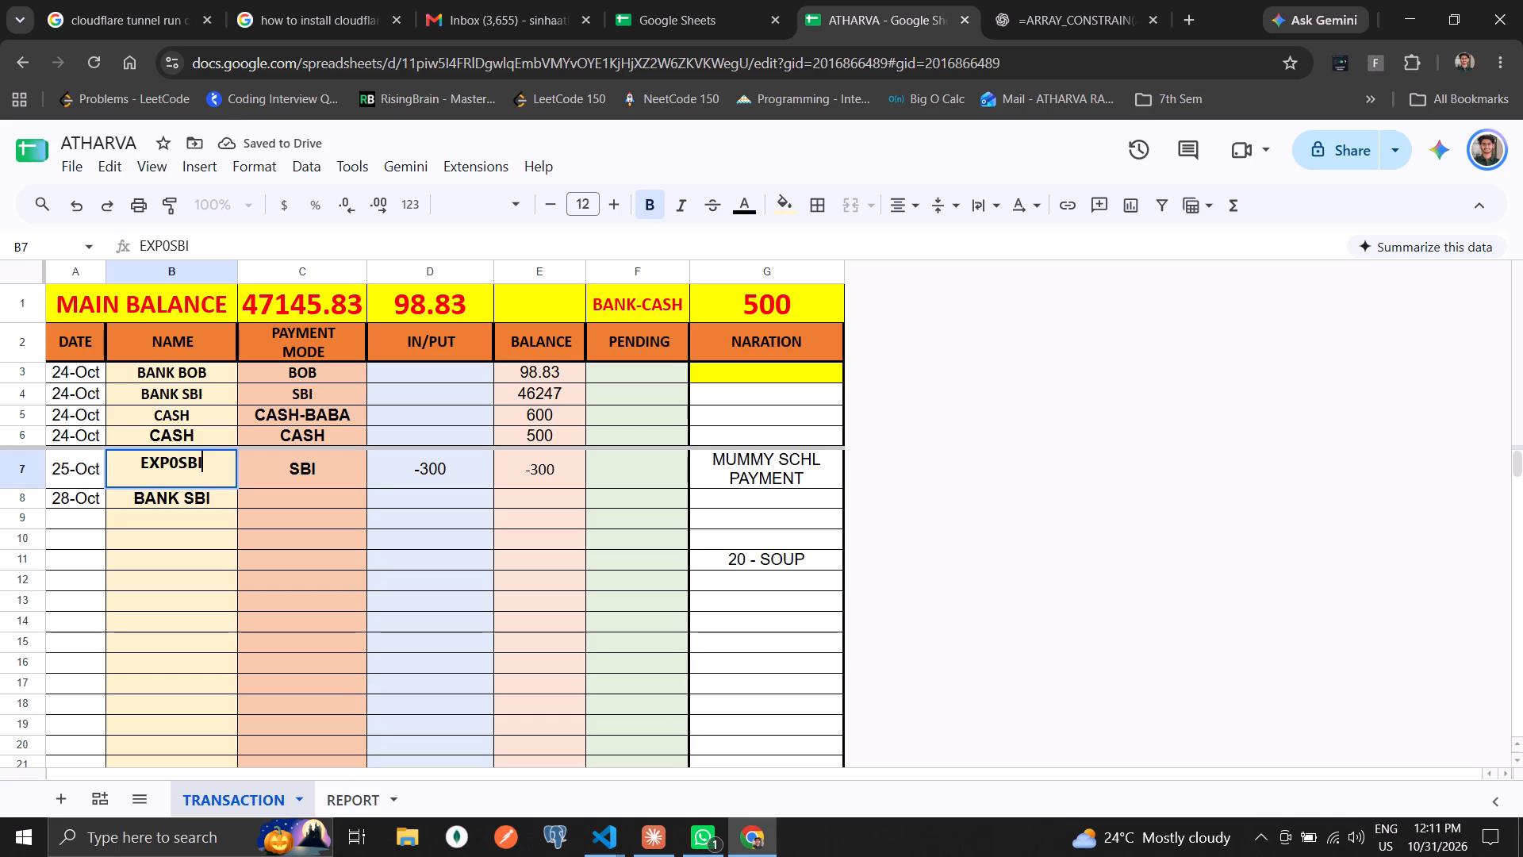
key("BackSpace")
key("BackSpace")
key("BackSpace")
key("BackSpace")
type("-SBI")
key("Down")
type("EXP")
type("-SBI")
Fill the SBI payment mode down into C8 and select the amount cell D7.
key("Right")
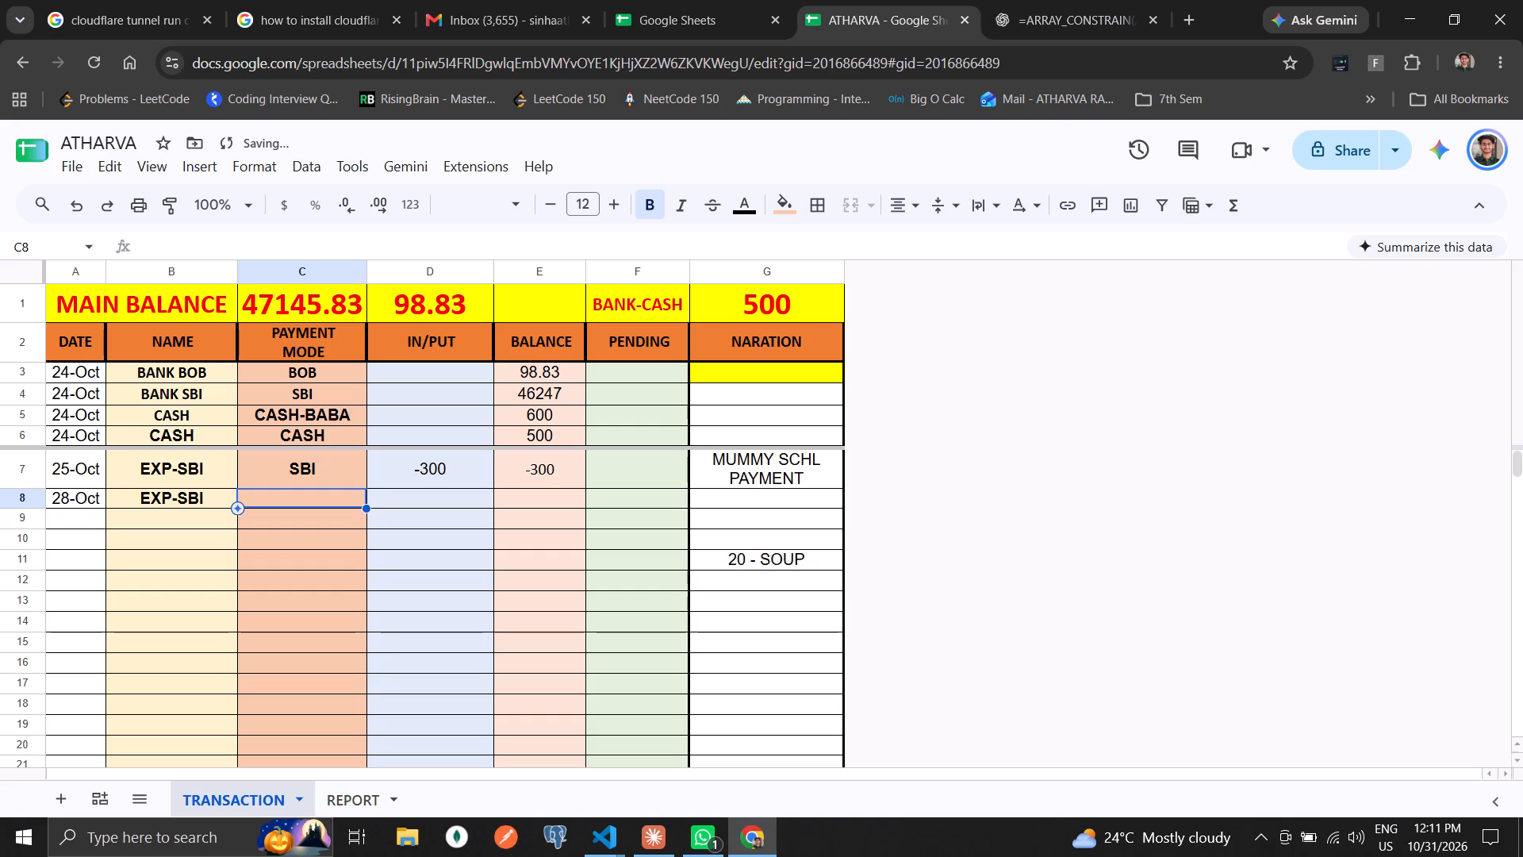
key("ctrl+d")
key("Right")
key("Up")
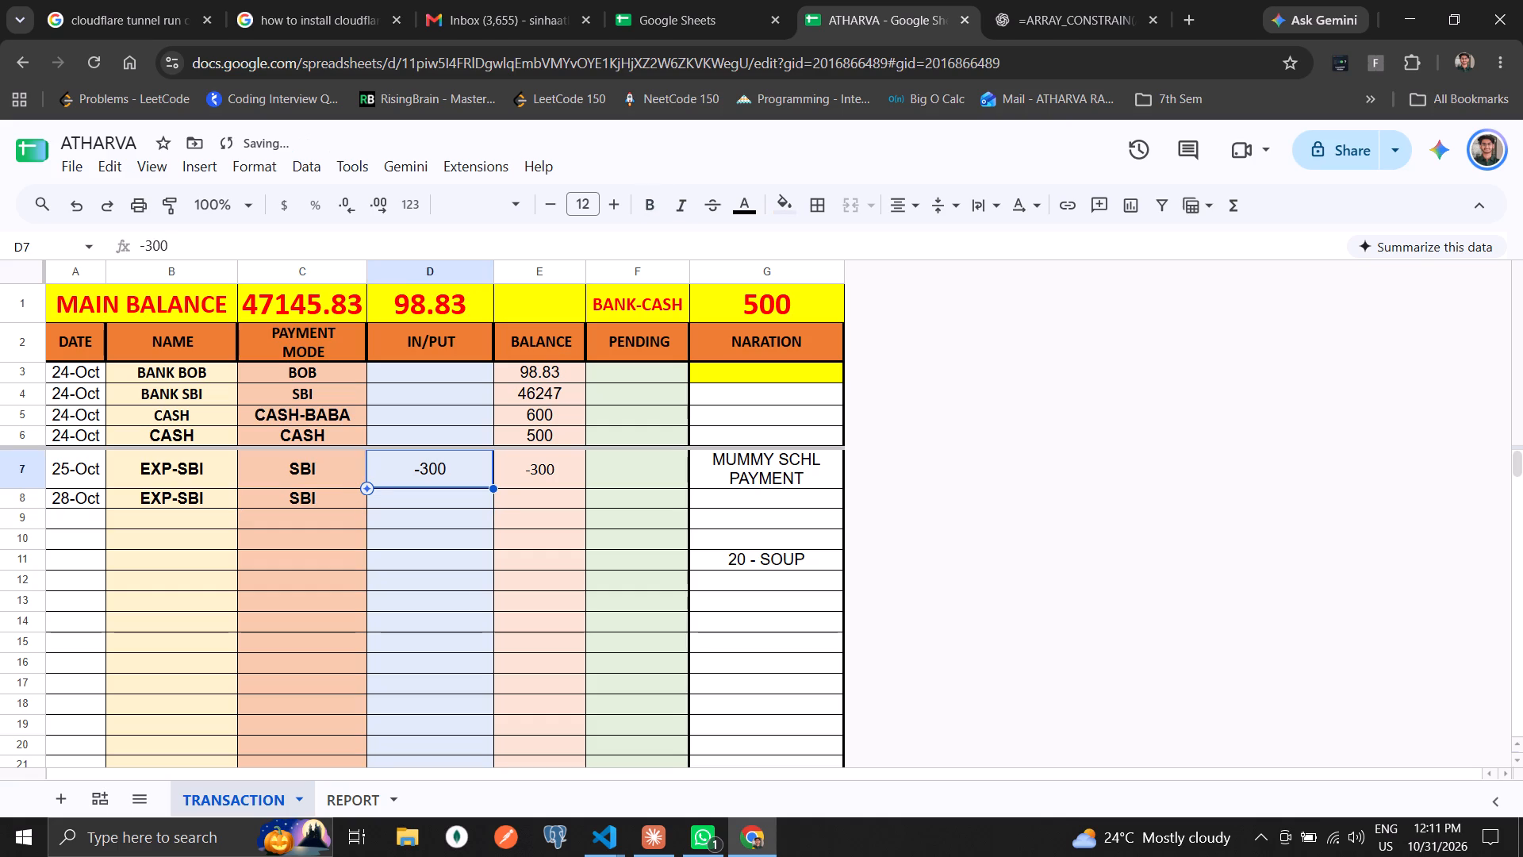
Enter -893.6 as the row 8 amount in D8 and TICKET as its naration in G8.
key("Left")
key("Left")
key("Down")
key("Right")
key("Right")
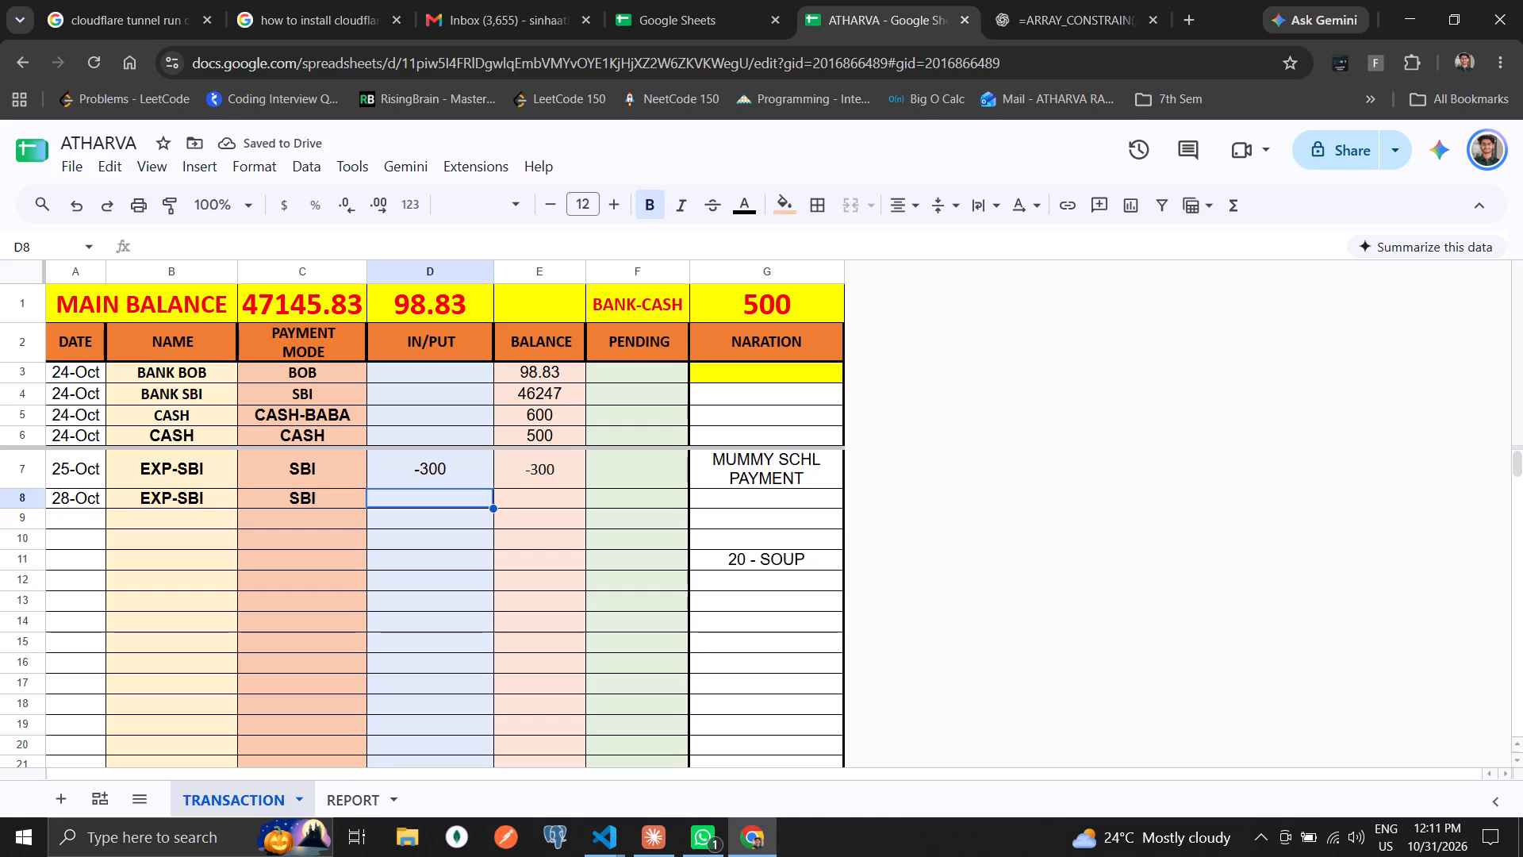
key("minus")
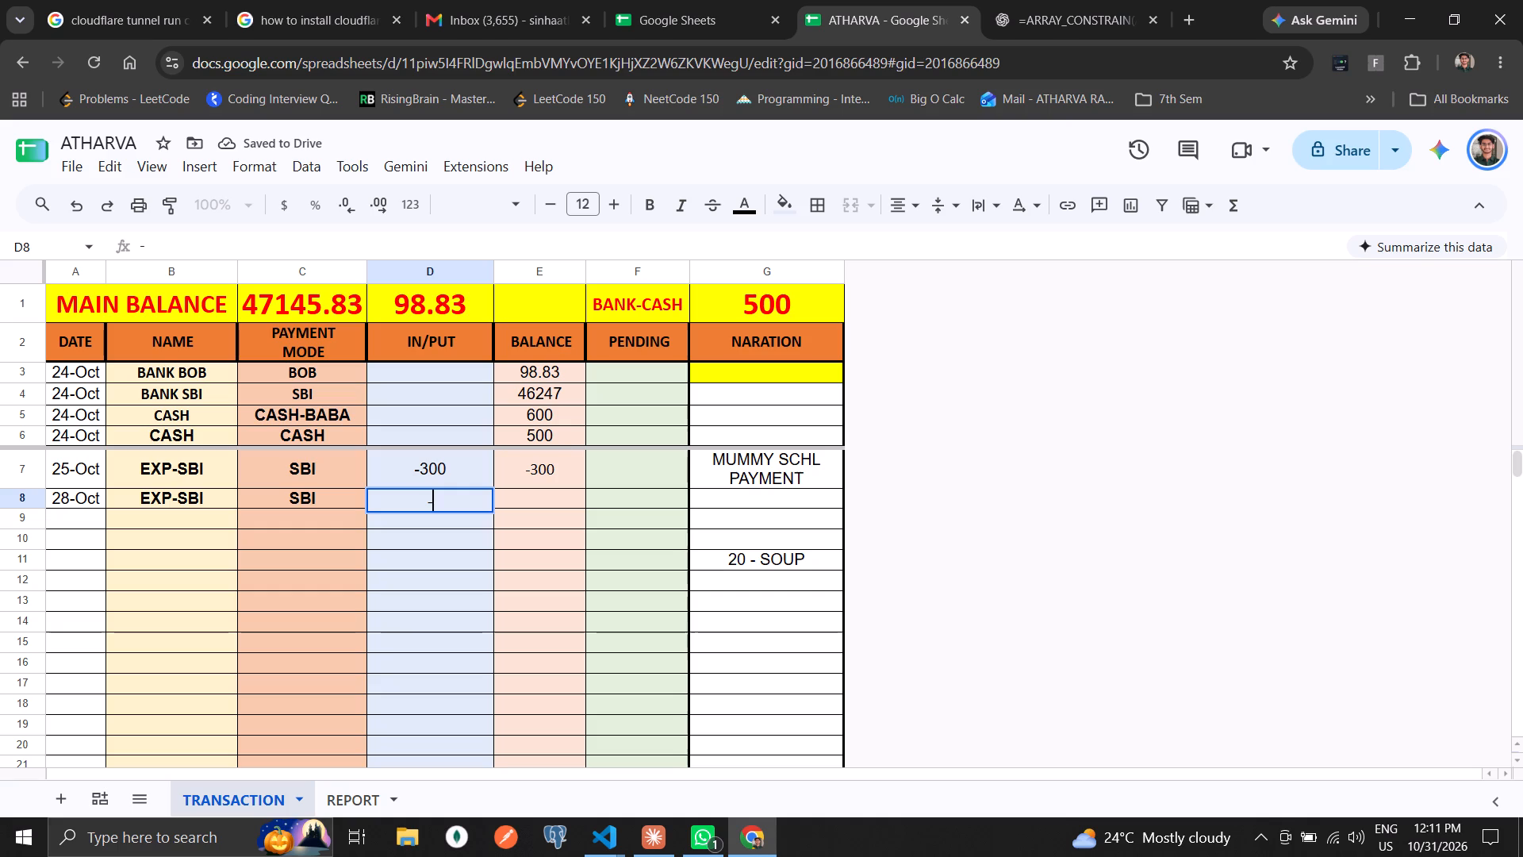
type("89")
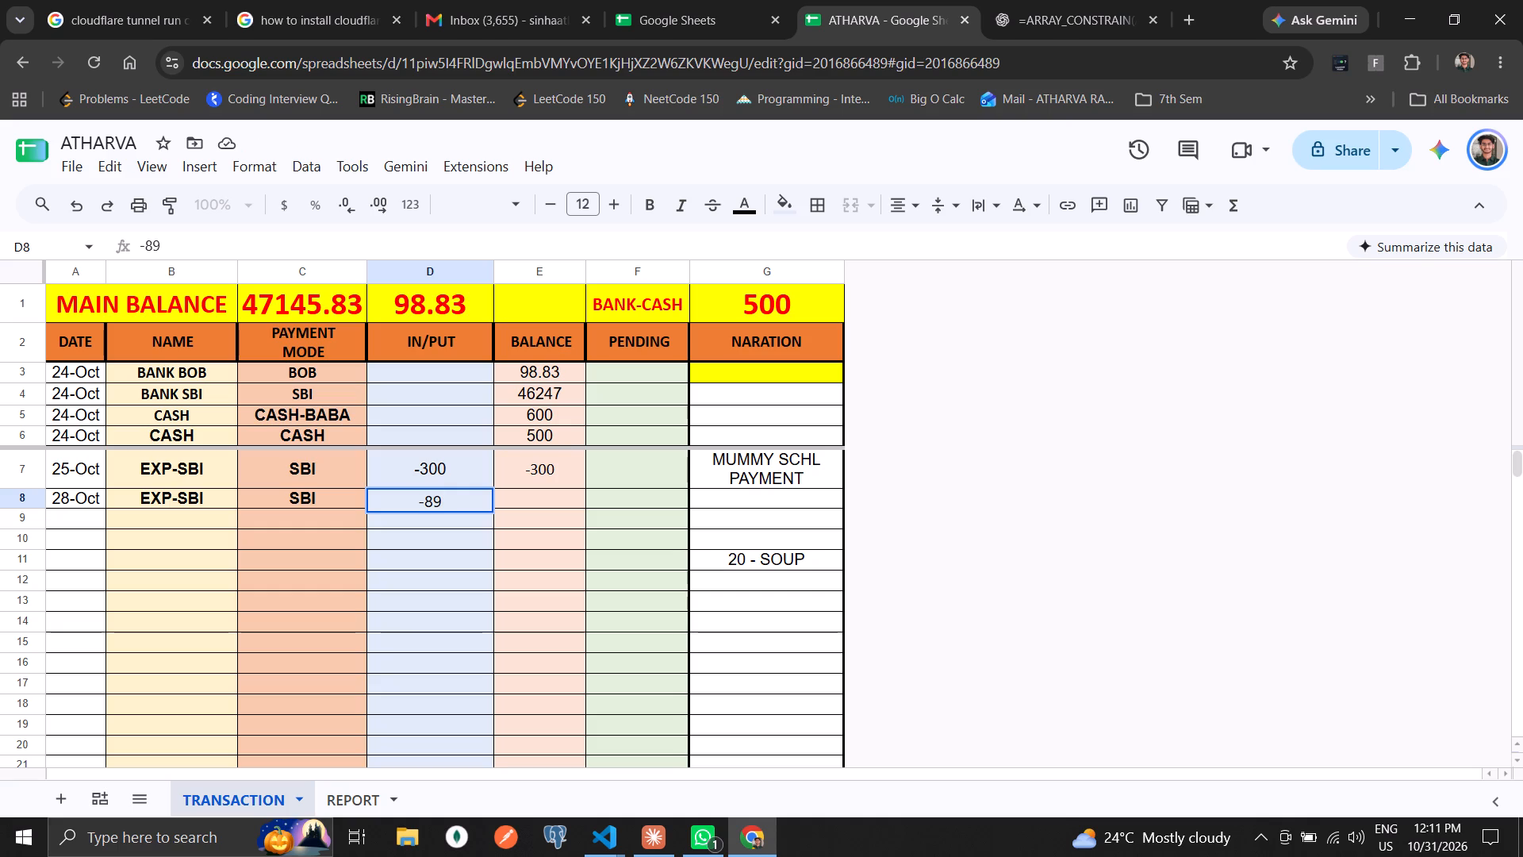
type("3.6")
key("Right")
key("Down")
key("Up")
key("Right")
key("Right")
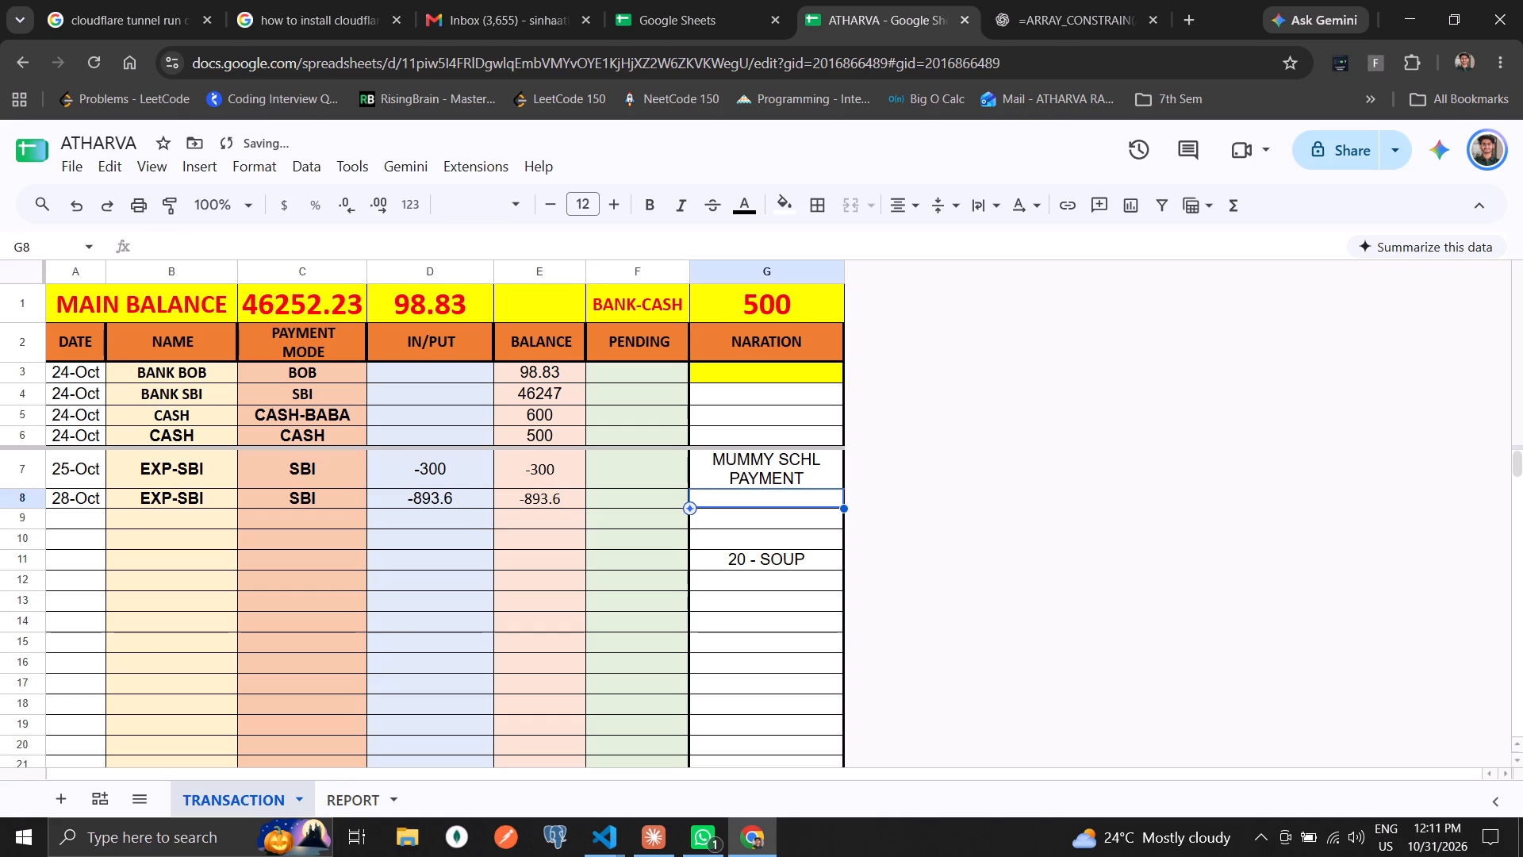
type("TICKET")
key("Down")
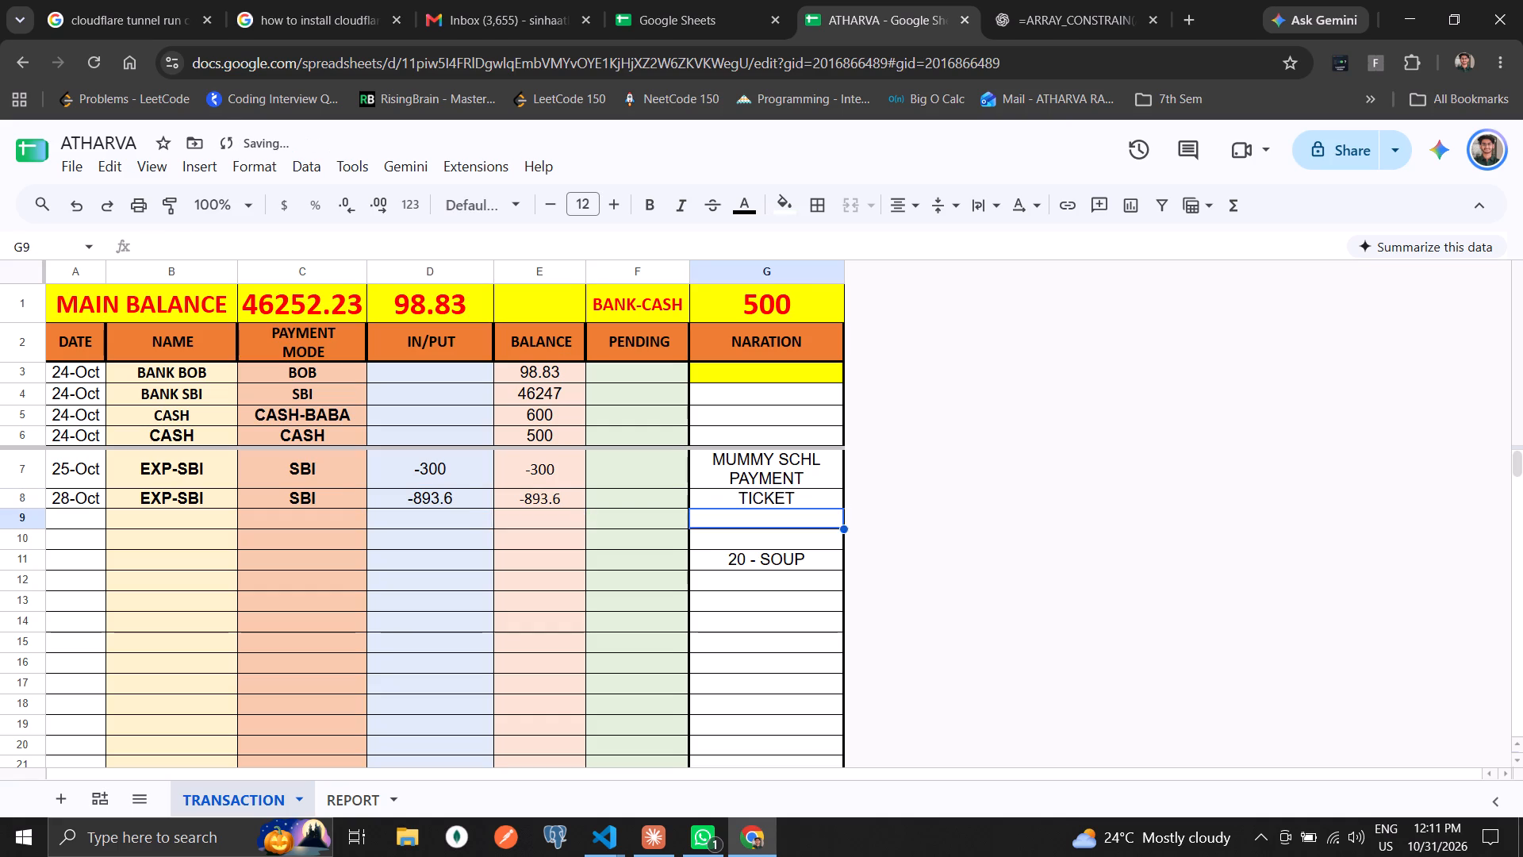
Date row 9 as 30-OCT in A9 and fill the EXP-SBI name and SBI payment mode down into B9 and C9.
key("Left")
key("Left")
key("Left")
key("Left")
key("Left")
key("Left")
key("Left")
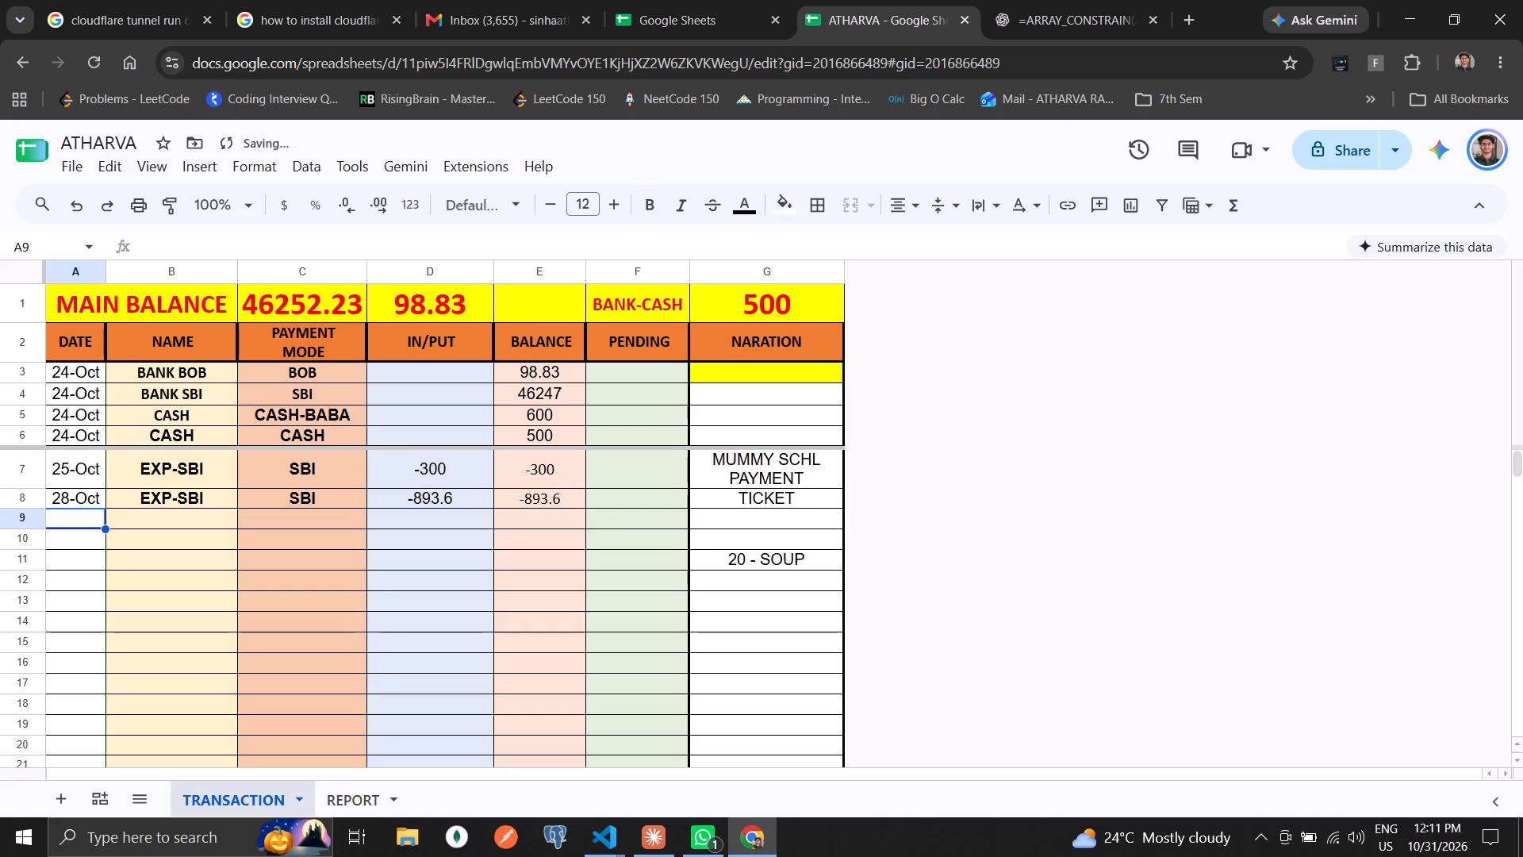
type("30-OCT")
key("Right")
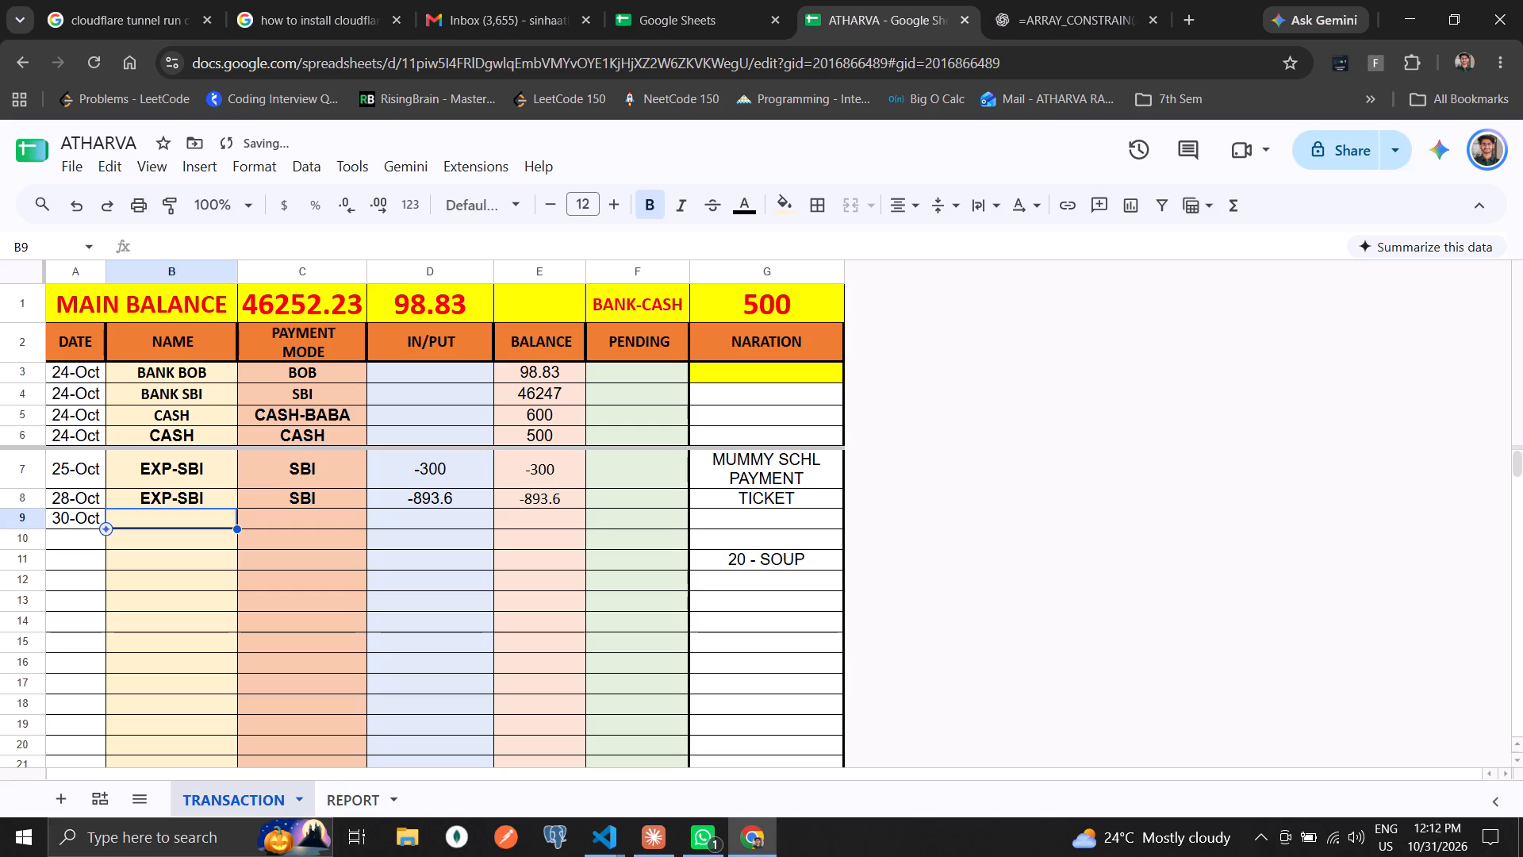
key("ctrl+d")
key("Right")
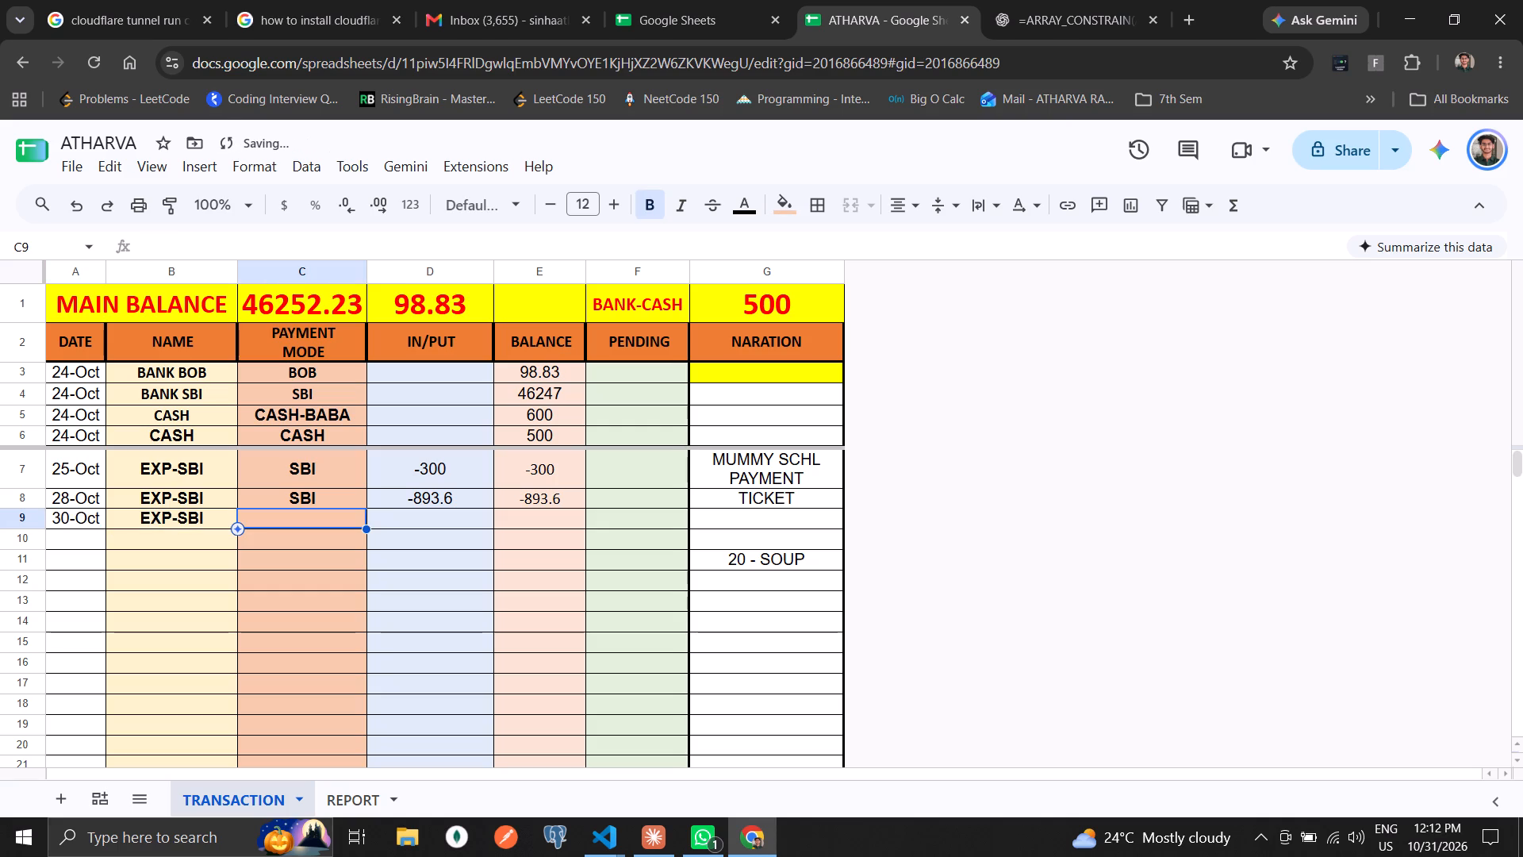
key("ctrl+d")
Enter -1000 as the row 9 amount in D9 and DOCTOR as its naration in G9.
key("Right")
type("-1000")
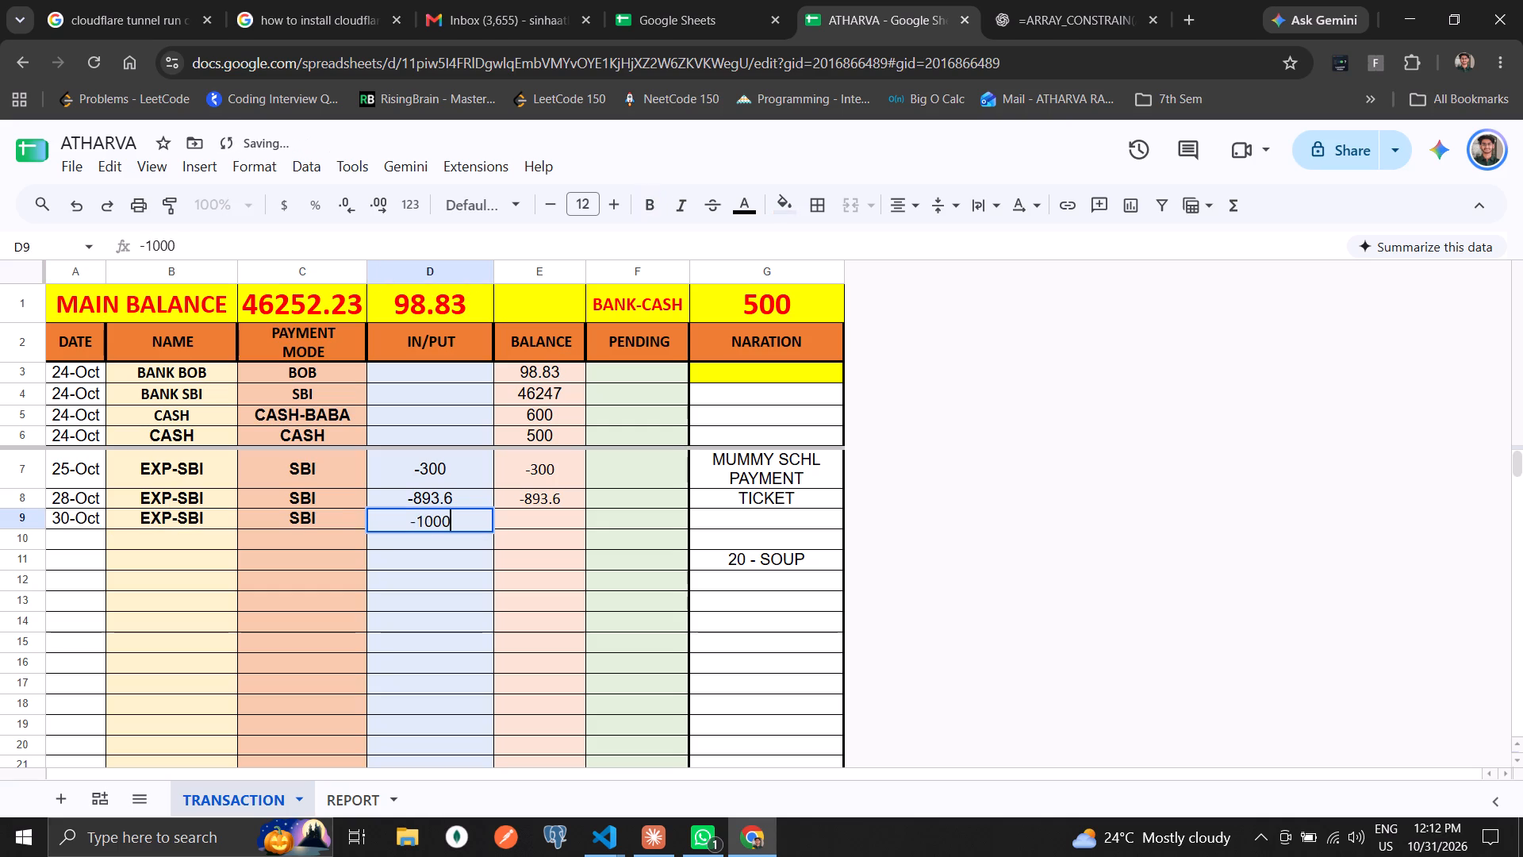
key("Right")
key("Right")
key("Right")
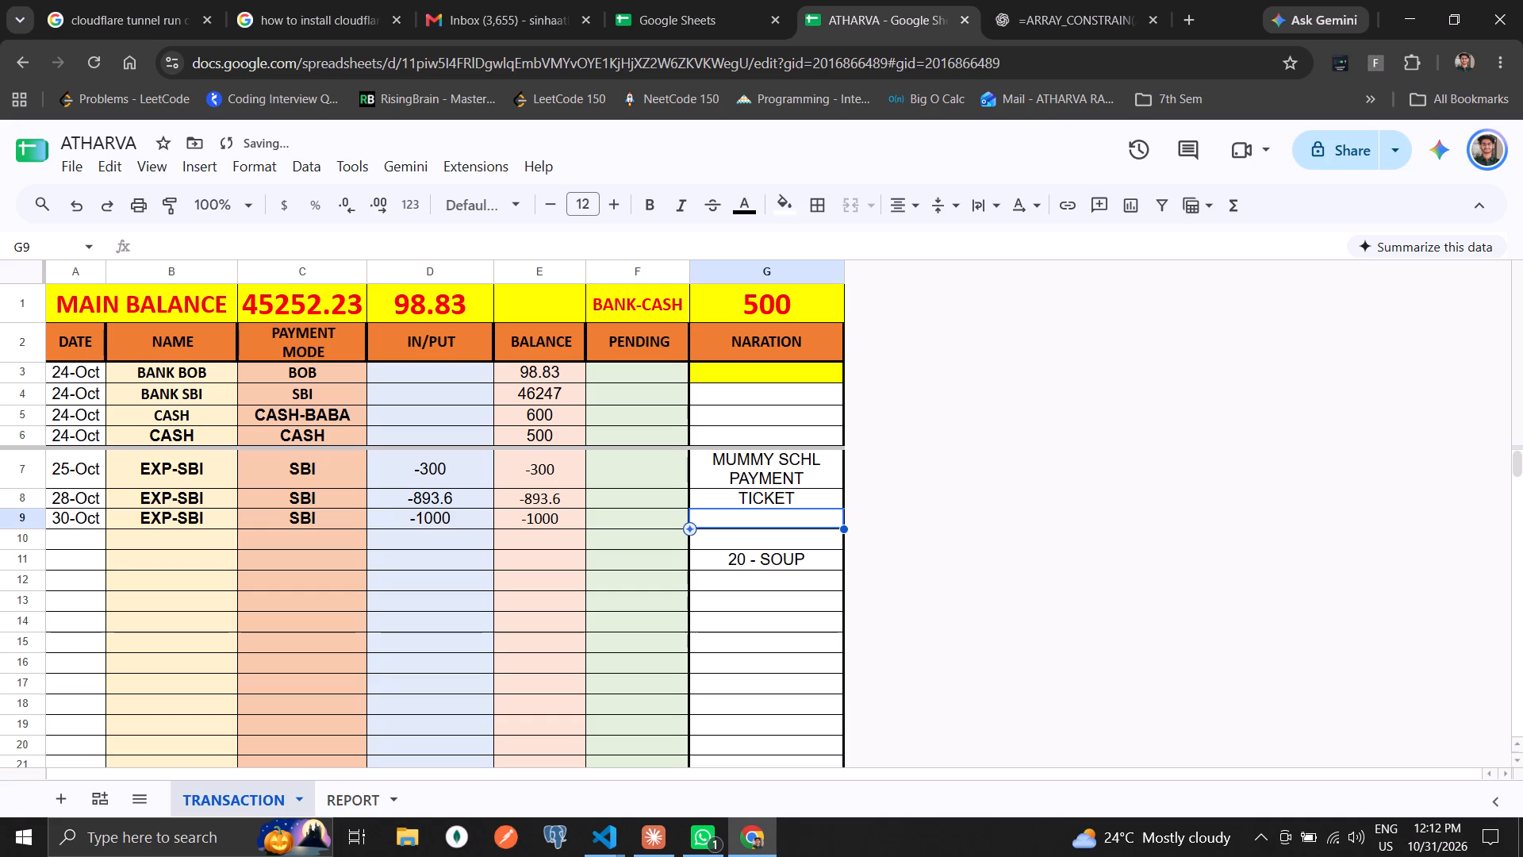
key("Left")
key("Right")
type("DOCTOR")
key("Down")
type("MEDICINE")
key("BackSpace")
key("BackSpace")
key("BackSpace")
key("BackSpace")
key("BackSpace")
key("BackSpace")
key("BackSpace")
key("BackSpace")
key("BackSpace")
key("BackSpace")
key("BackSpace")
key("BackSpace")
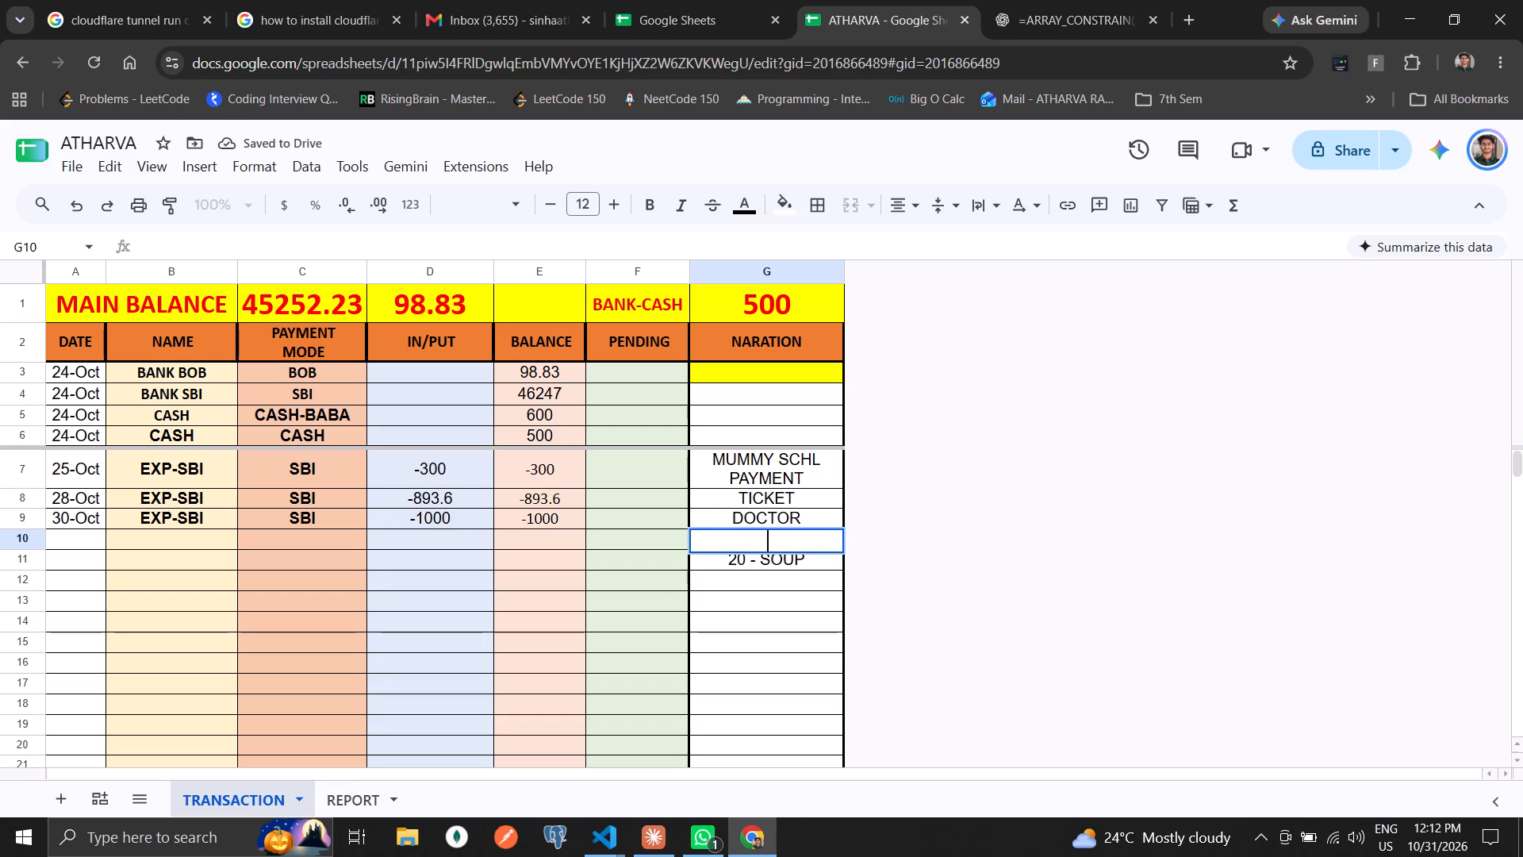
Enter BABA TEST as the row 10 naration in G10.
type("TEST")
key("BackSpace")
key("BackSpace")
key("BackSpace")
key("BackSpace")
type("BABA TEST")
key("Down")
key("Up")
Fill the 30-Oct date, EXP-SBI name and SBI payment mode down from row 9 into A10, B10 and C10.
key("Left")
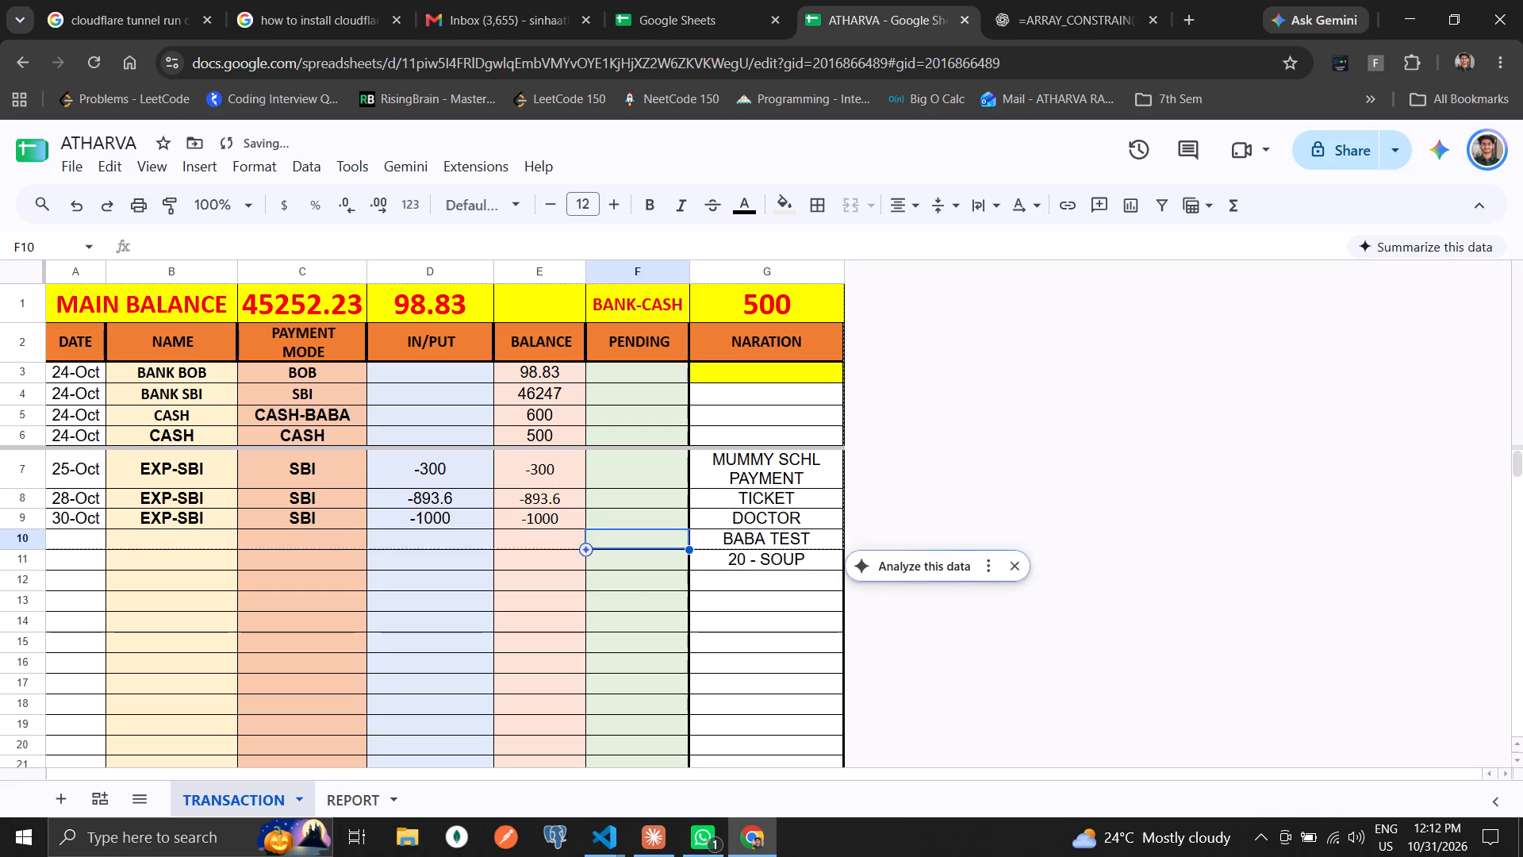
key("Left")
key("Left")
key("Left")
key("Left")
key("Left")
key("ctrl+d")
key("Right")
key("ctrl+d")
key("Right")
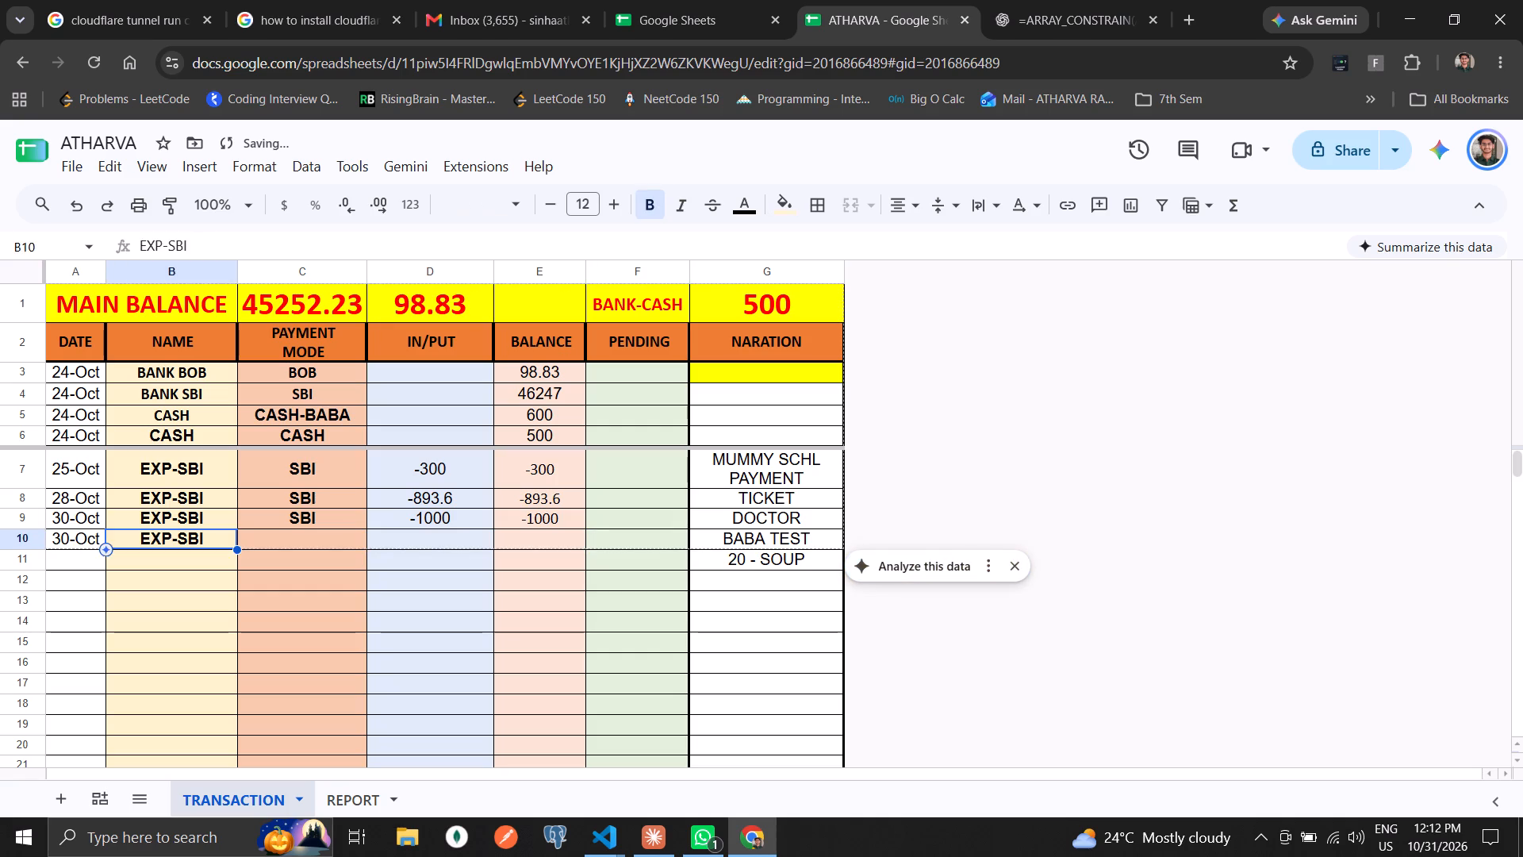
key("ctrl+d")
Enter -800 as the BABA TEST amount in D10.
key("Right")
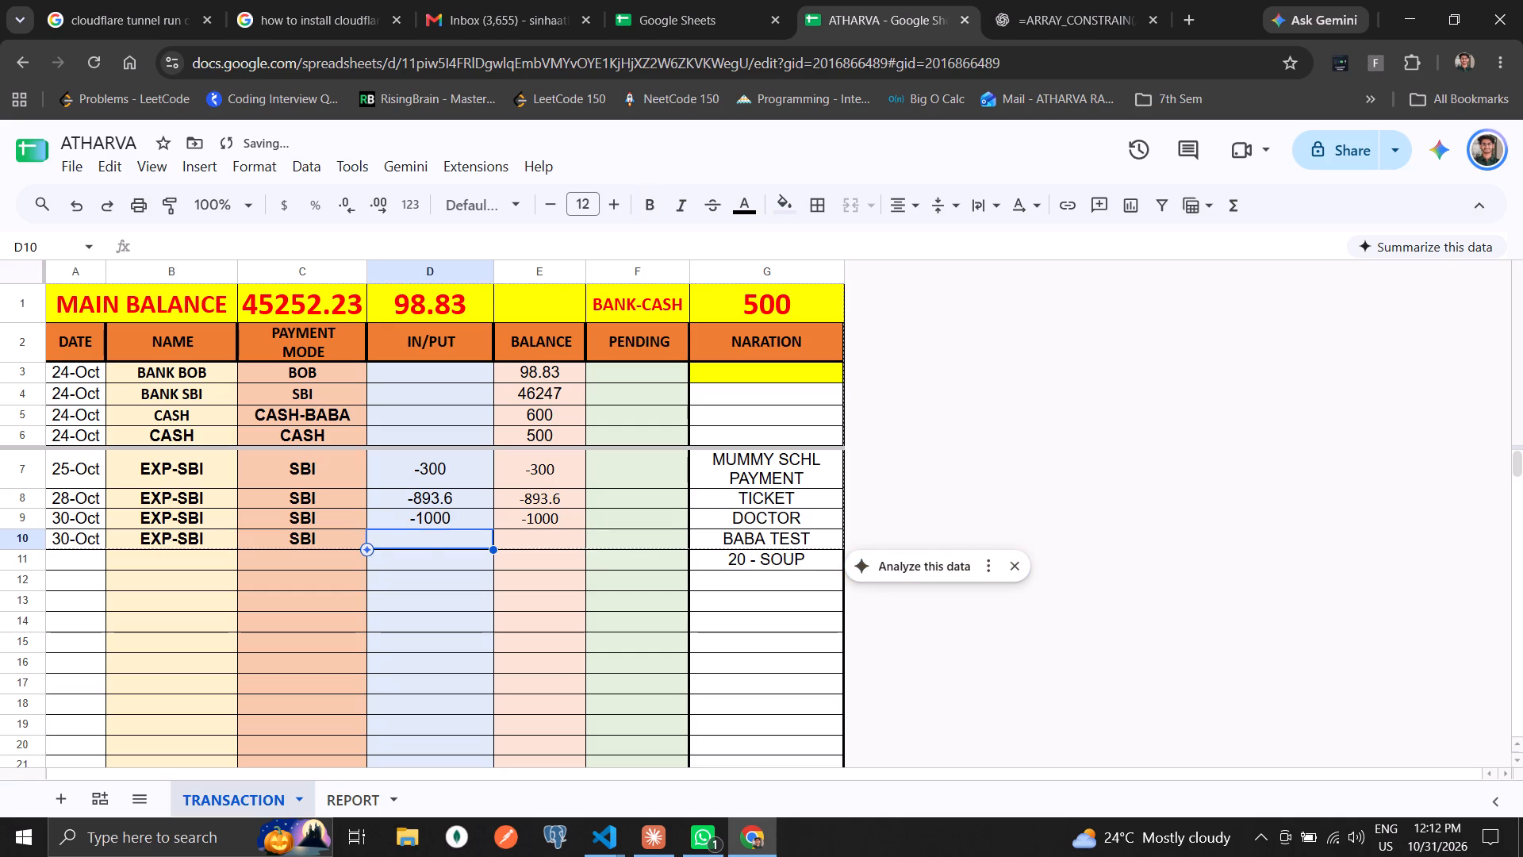
key("8")
key("BackSpace")
type("-800")
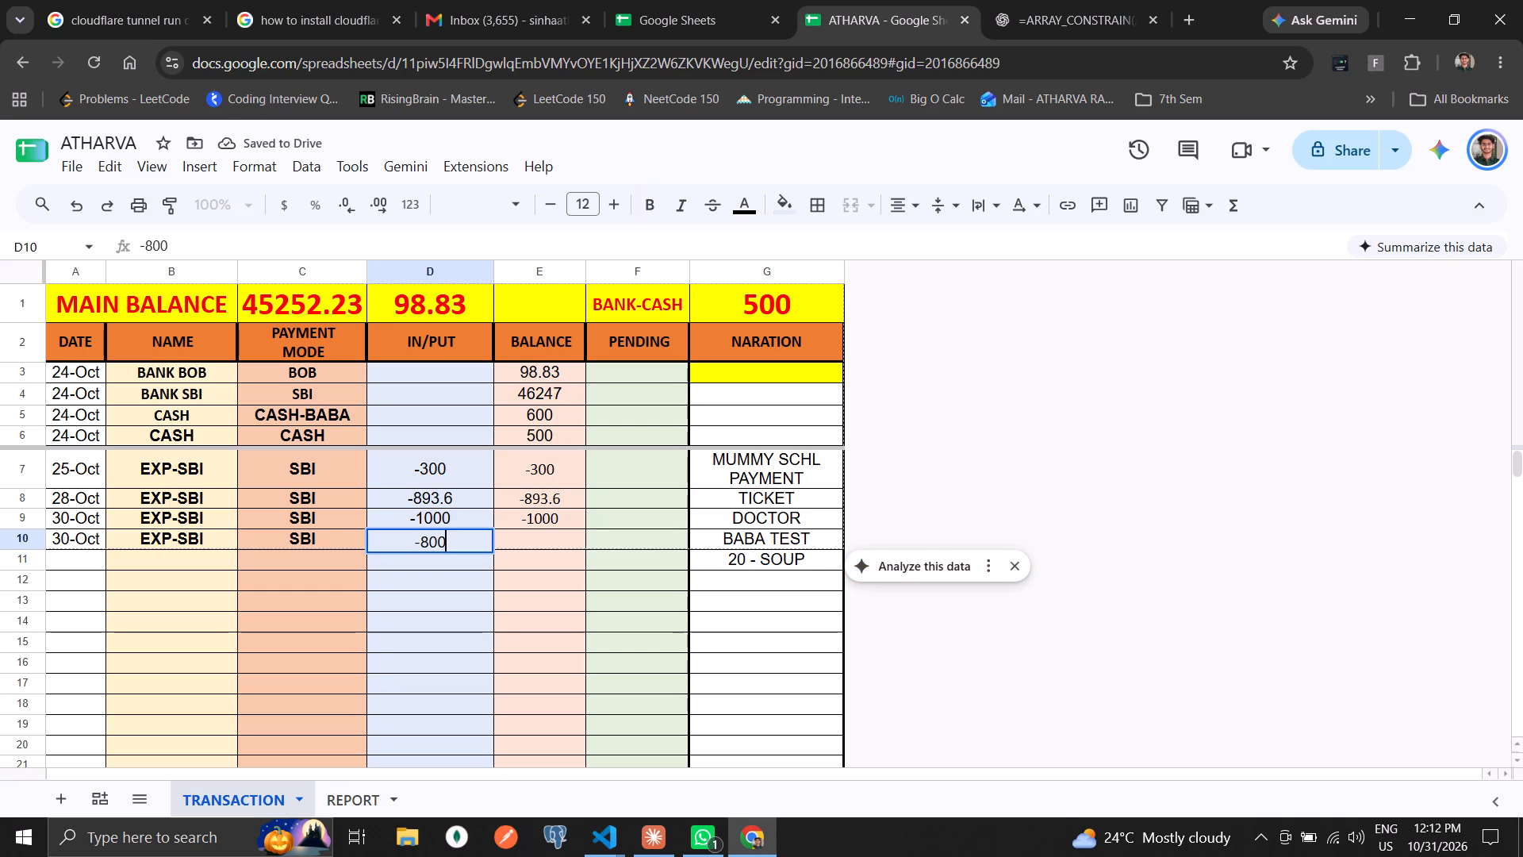
key("Right")
Move the 20 - SOUP naration from G11 to G14 by copying it there and clearing G11.
key("Right")
key("Right")
key("Right")
key("Down")
key("ctrl+c")
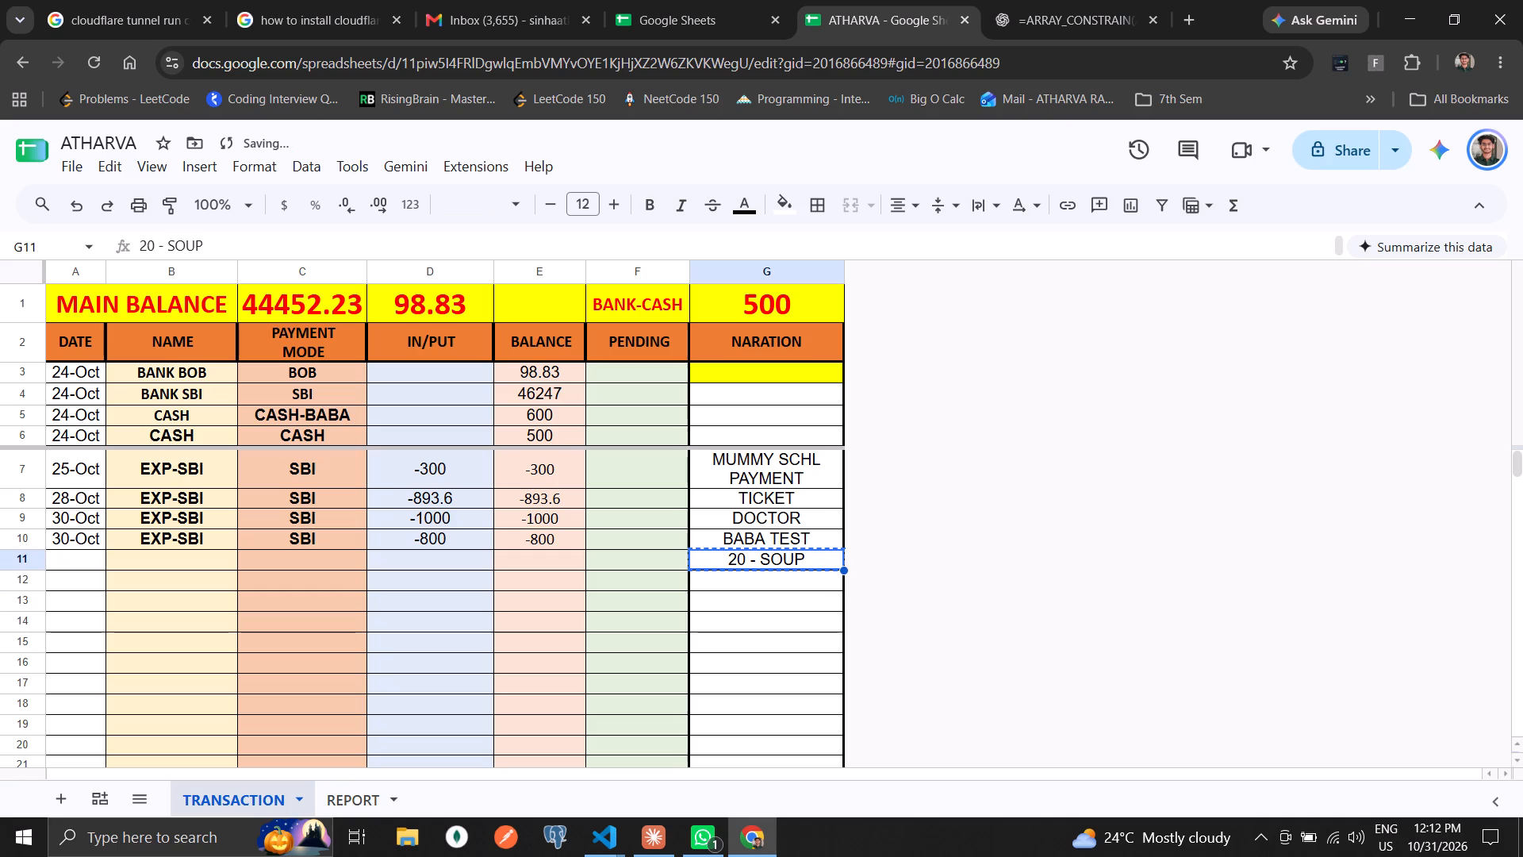
key("Down")
key("Down")
key("Down")
key("ctrl+v")
key("Up")
key("Up")
key("Up")
key("Left")
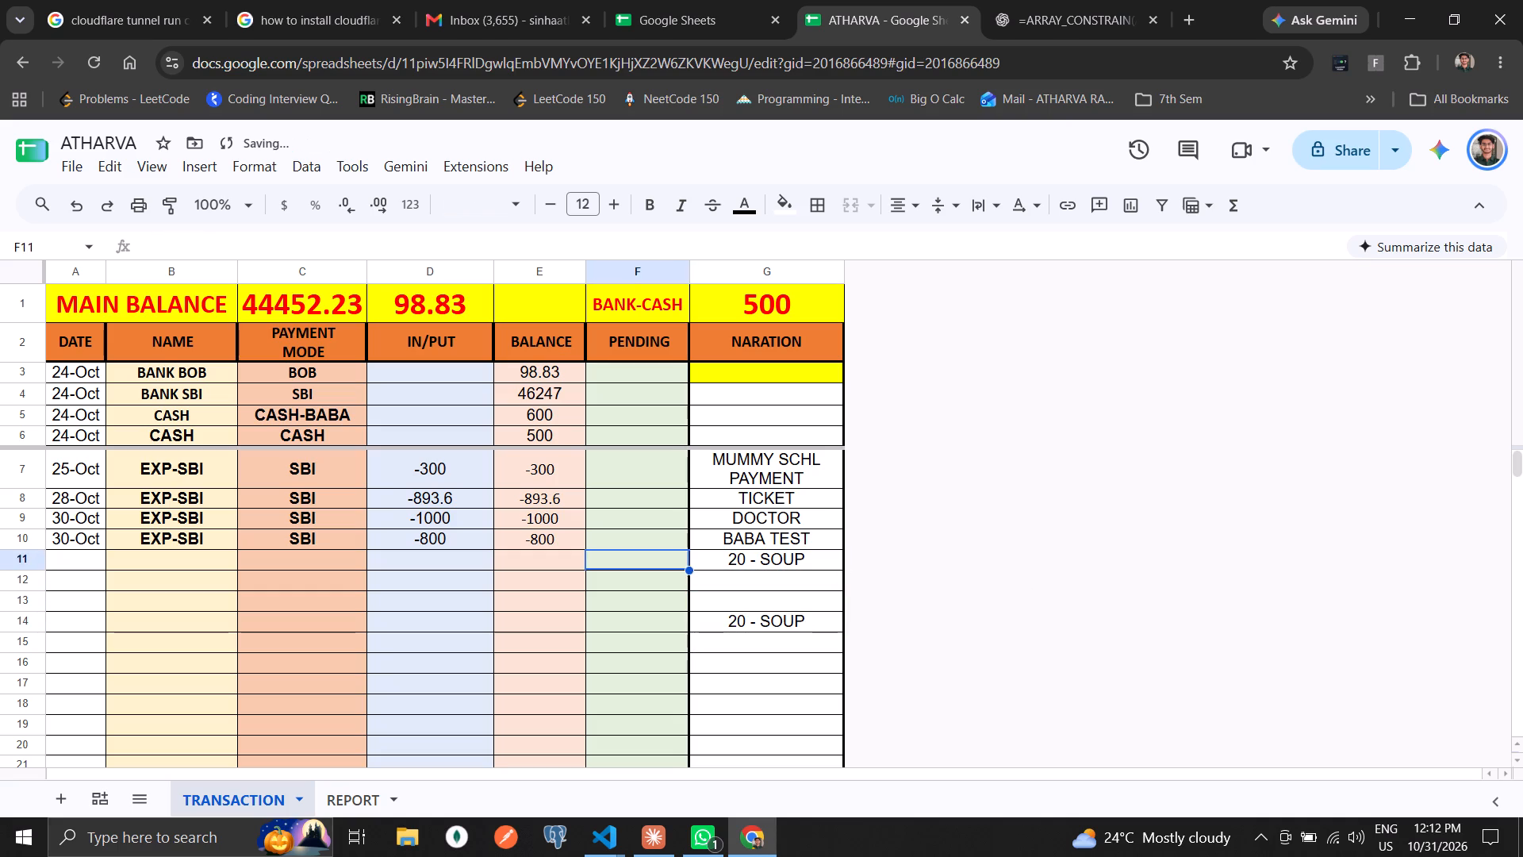
key("Right")
key("Delete")
Fill the 30-Oct date, EXP-SBI name and SBI payment mode down from row 10 into A11, B11 and C11.
key("Left")
key("Left")
key("Left")
key("Left")
key("Left")
key("Left")
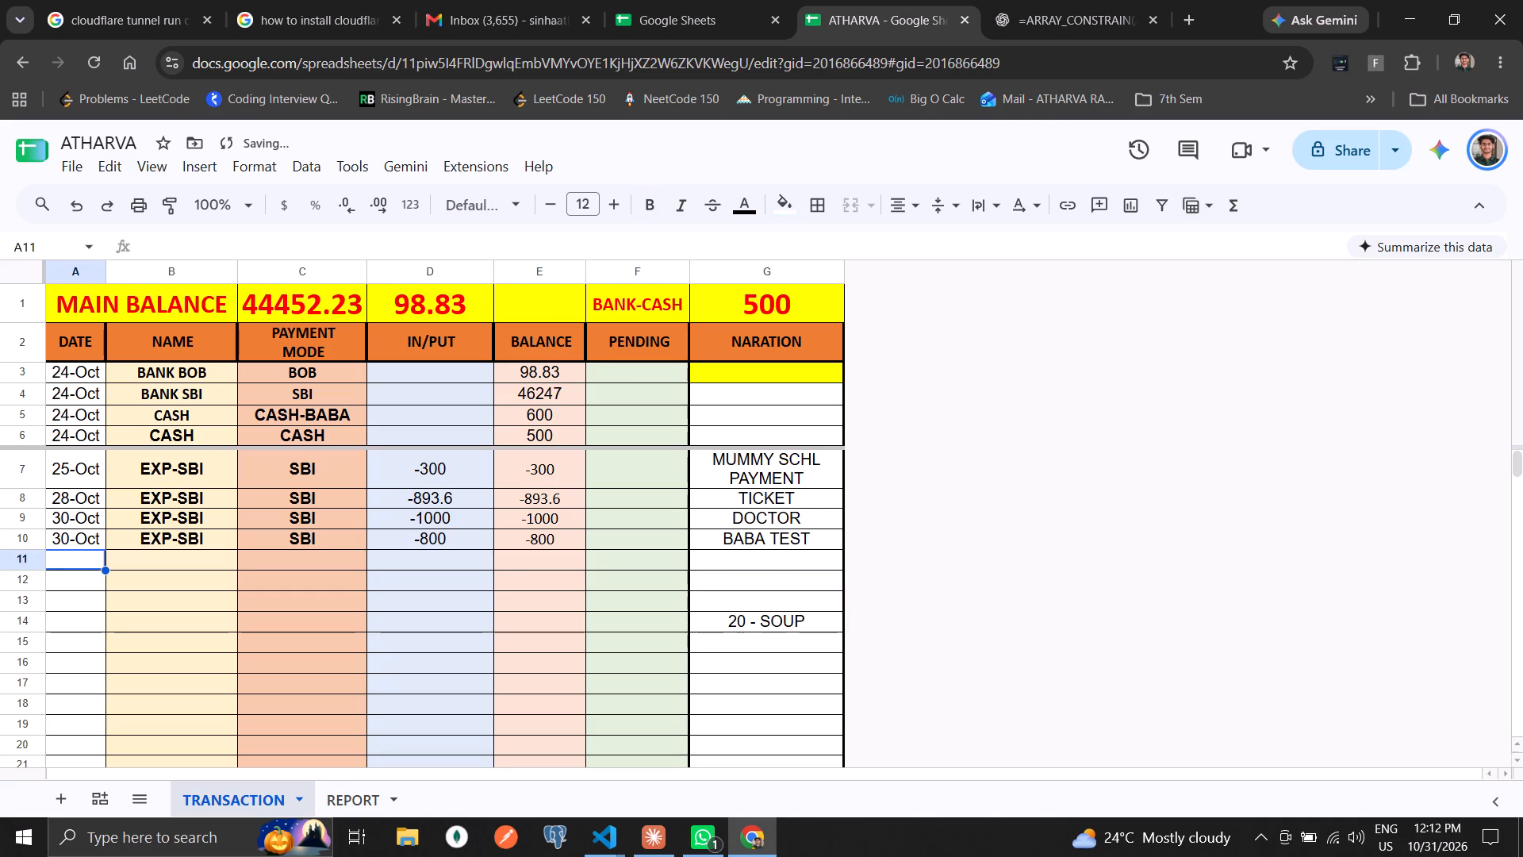
key("ctrl+d")
key("Right")
key("ctrl+d")
key("Right")
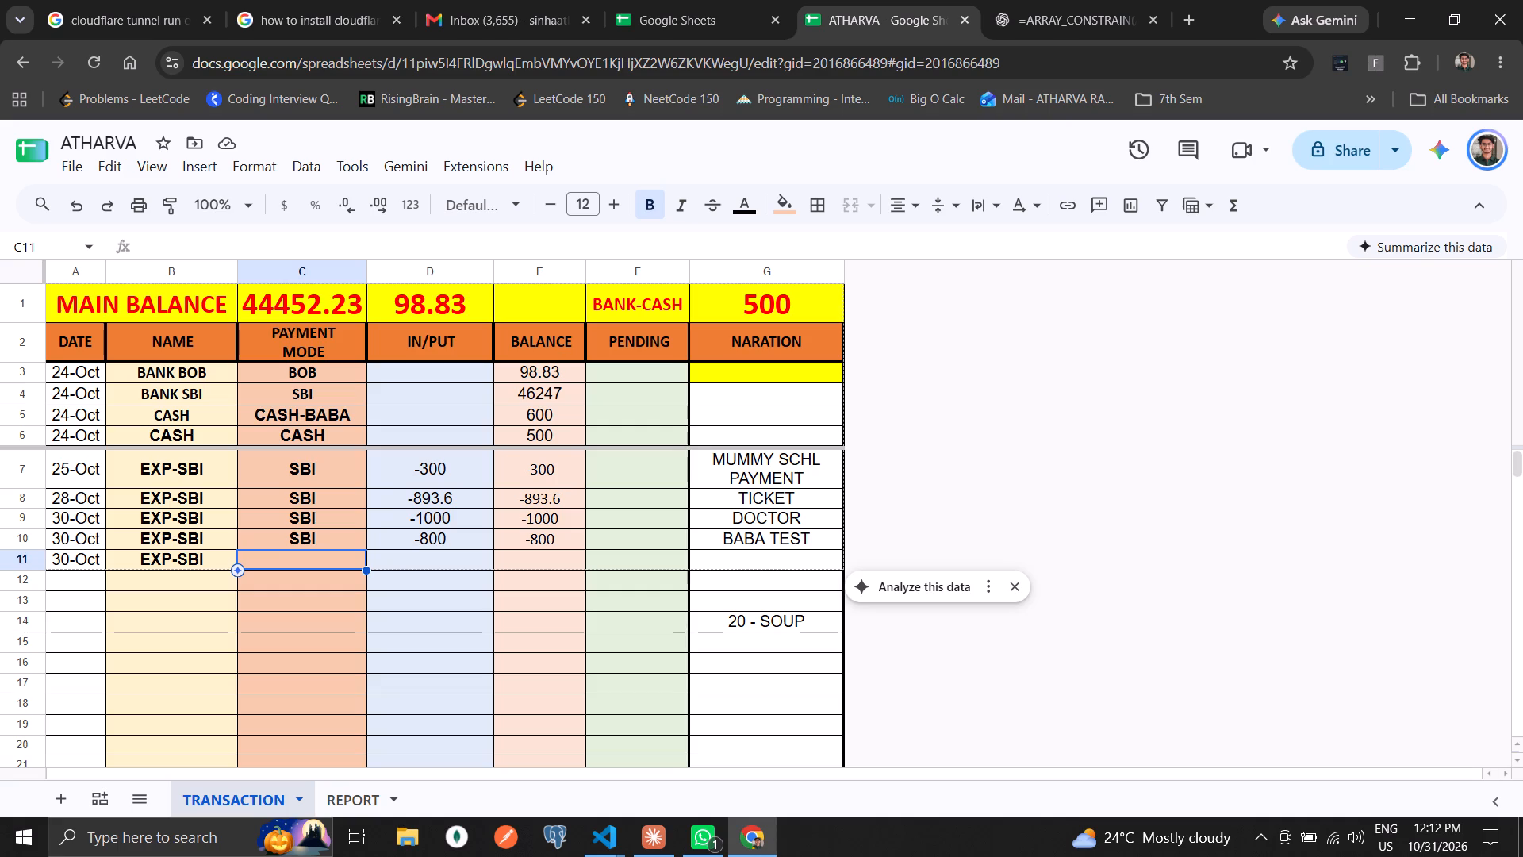
key("ctrl+d")
Enter -10 as the row 11 amount in D11 and BISCUIT as its naration in G11.
key("Right")
type("10")
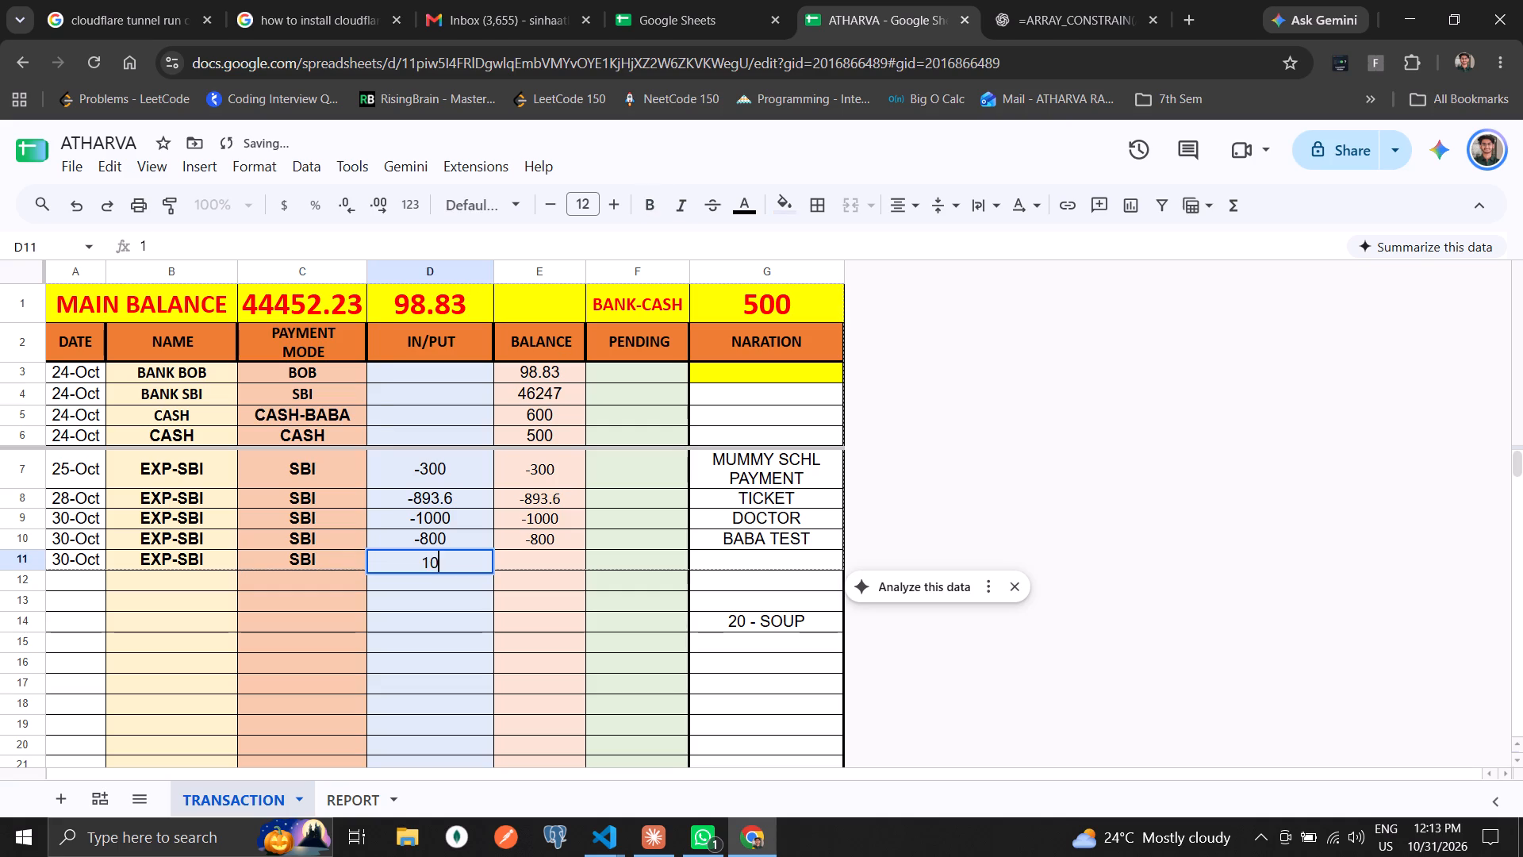
key("BackSpace")
key("BackSpace")
type("-10")
key("Right")
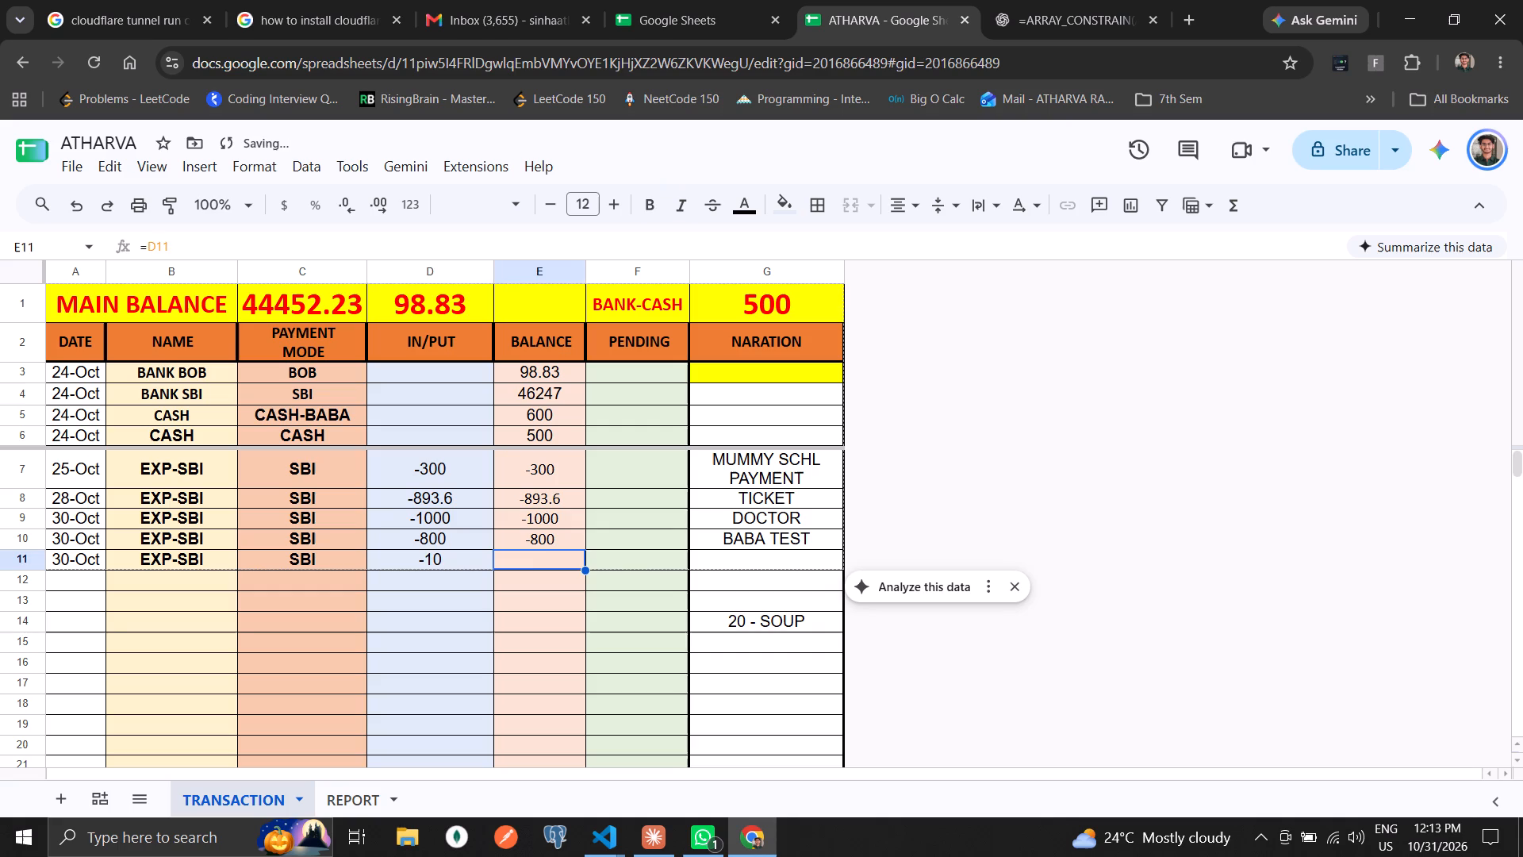
key("Right")
key("Right")
type("BISCUIT")
key("Down")
Fill the 30-Oct date, EXP-SBI name and SBI payment mode down from row 11 into A12, B12 and C12.
key("Left")
key("Left")
key("Left")
key("Left")
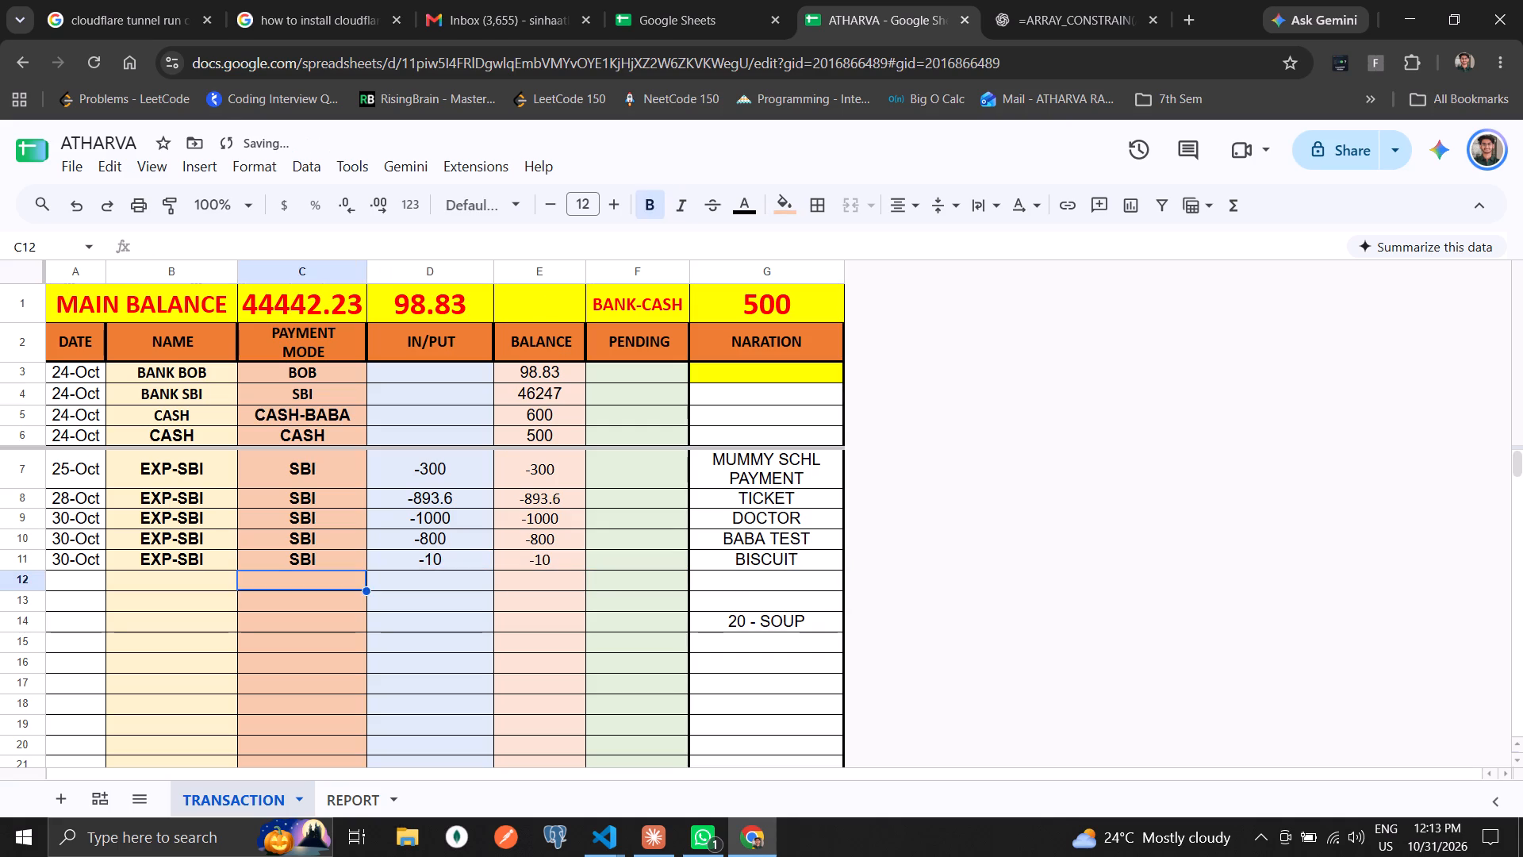
key("Left")
key("Right")
key("Left")
key("Left")
key("ctrl+d")
key("Right")
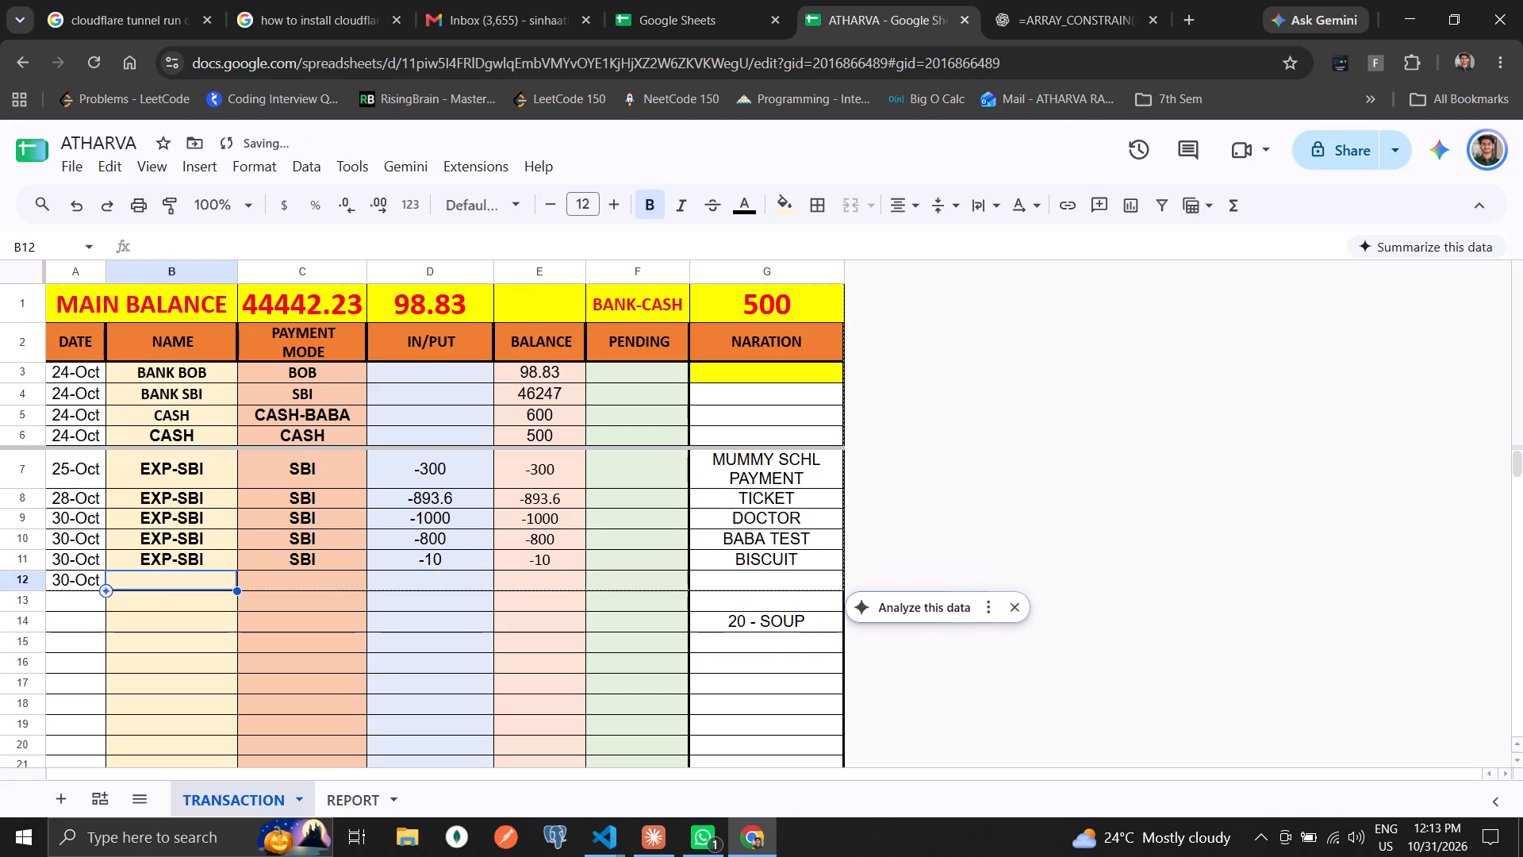
key("ctrl+d")
key("Right")
key("ctrl+d")
Enter -4278 as the row 12 amount in D12 and RASHAN as its naration in G12.
key("Right")
key("minus")
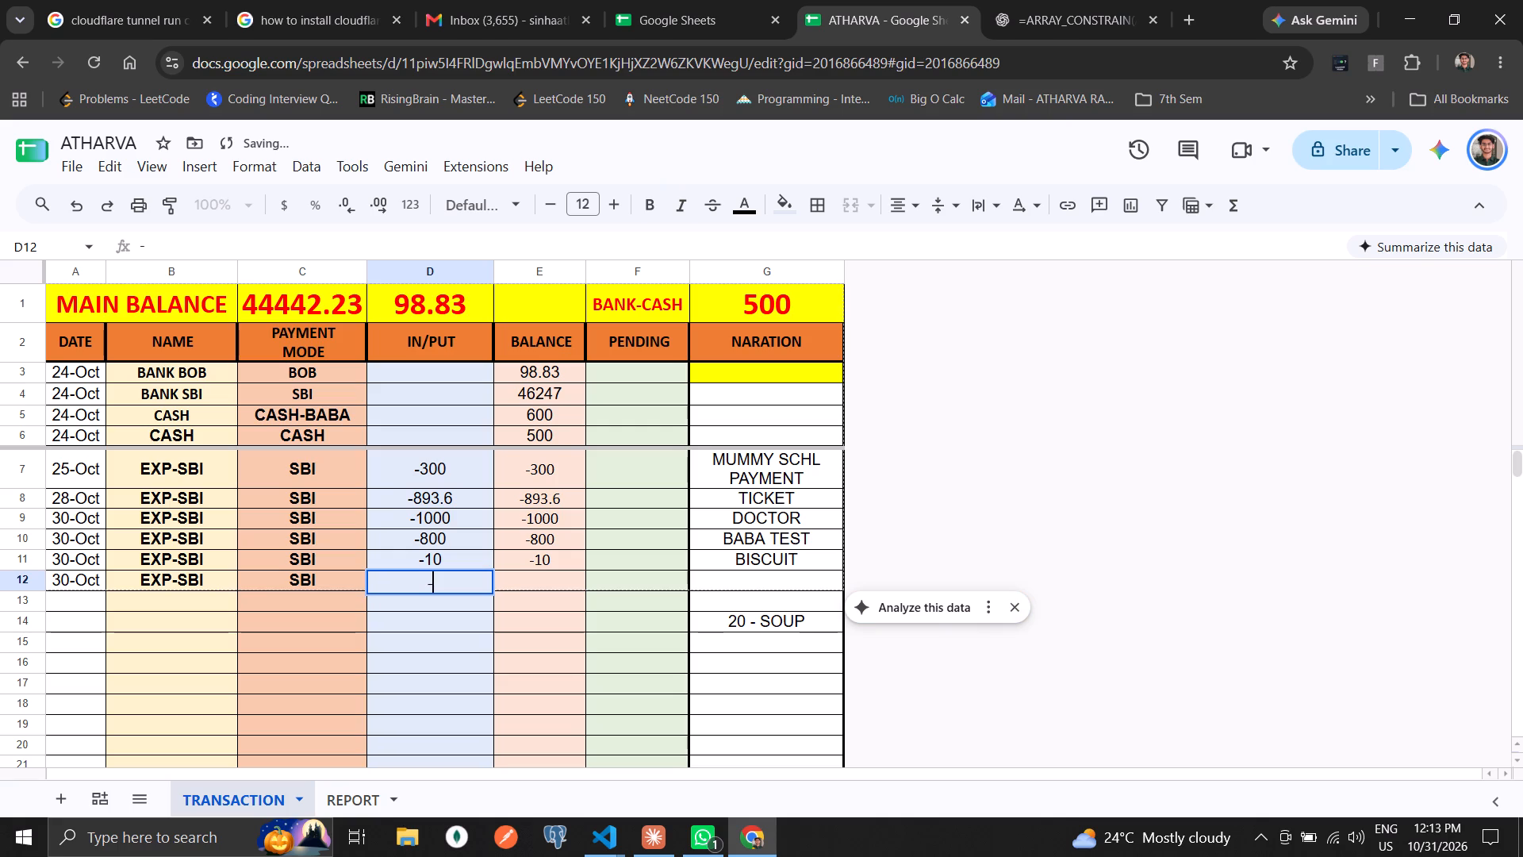
type("4278")
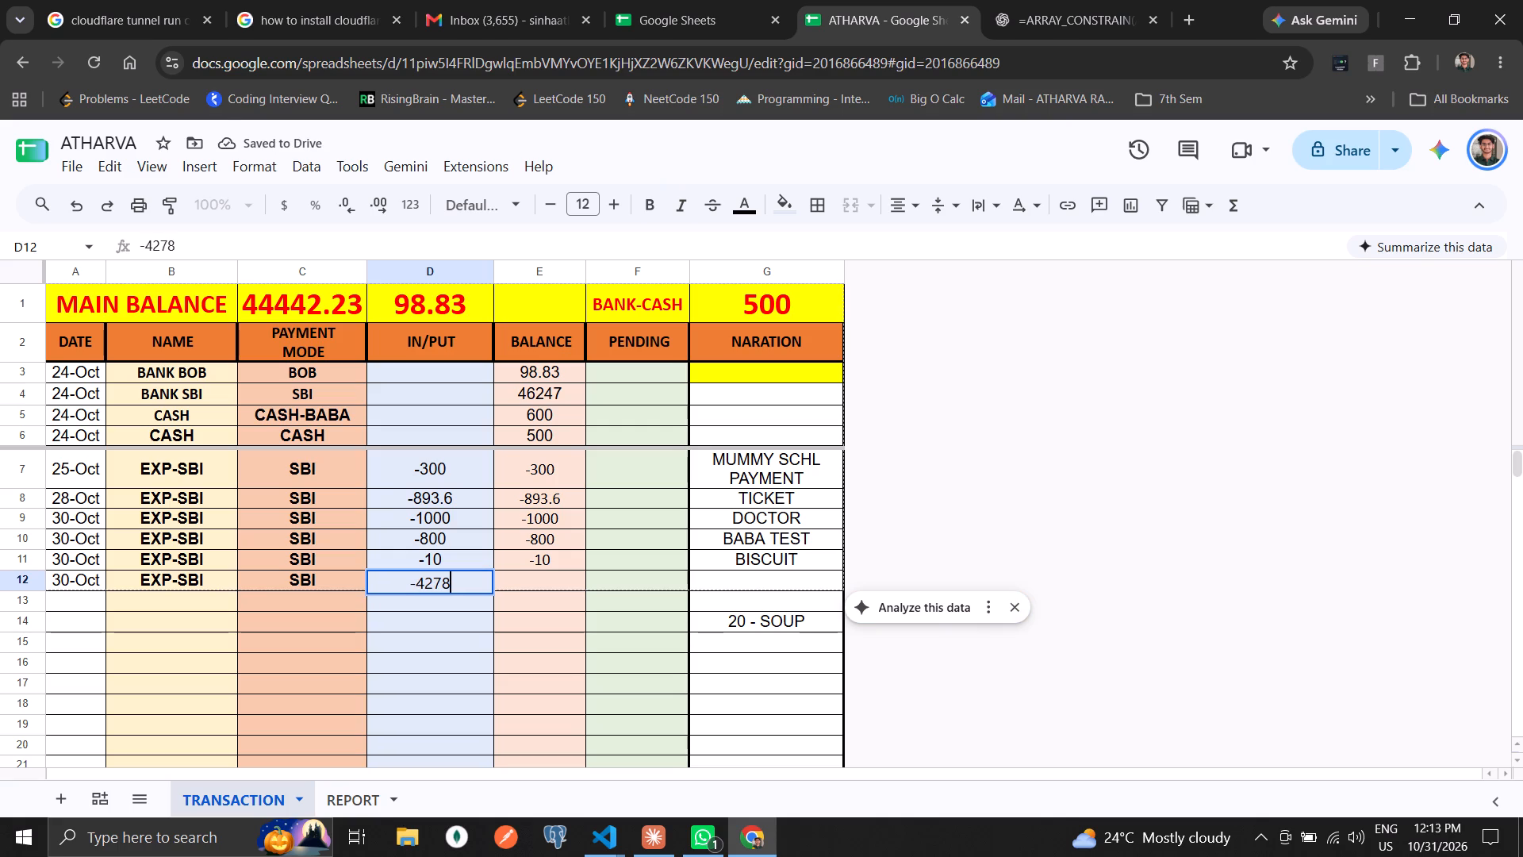
key("Right")
key("Right")
key("Right")
type("RASHAN")
key("Down")
Fill the 30-Oct date, EXP-SBI name and SBI payment mode down from row 12 into A13, B13 and C13.
key("Left")
key("Left")
key("Left")
key("Left")
key("Left")
key("Left")
key("ctrl+d")
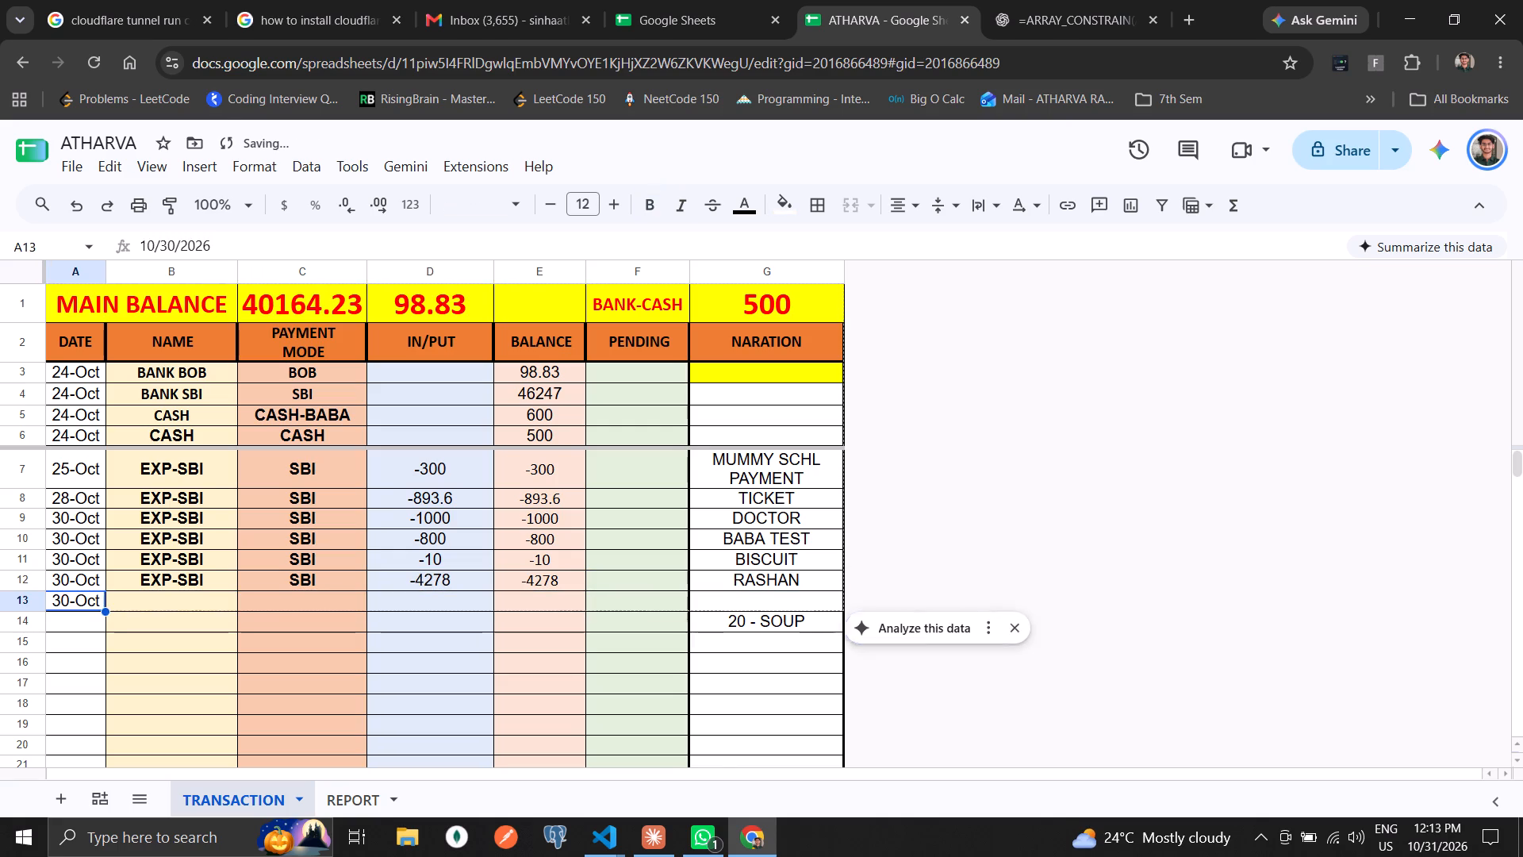
key("Right")
key("ctrl+d")
key("Right")
key("ctrl+d")
Enter -50 as the row 13 amount in D13 and KULCHA as its naration in G13.
key("Right")
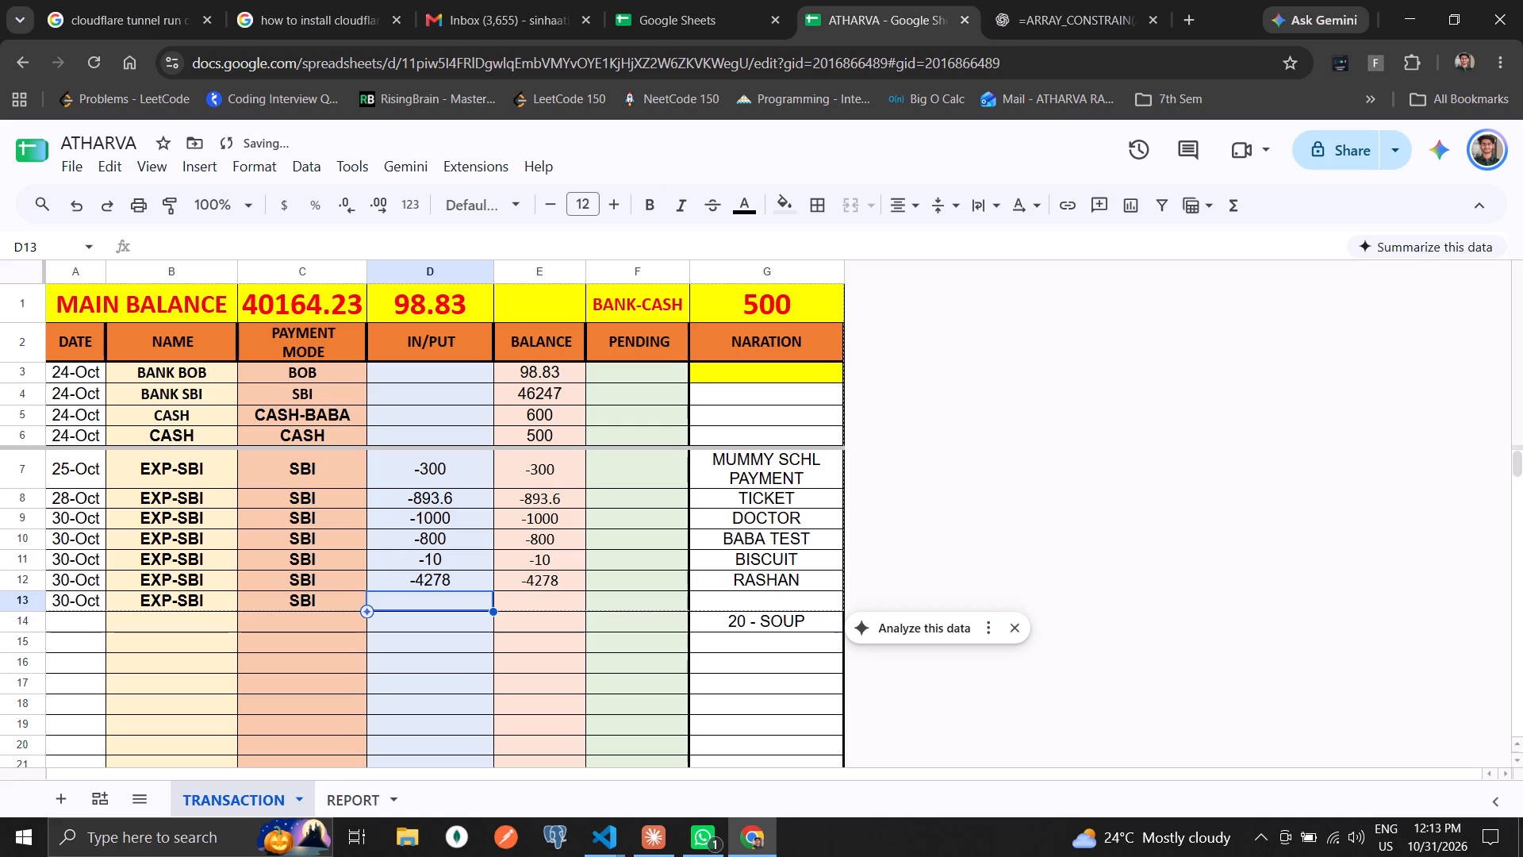
key("minus")
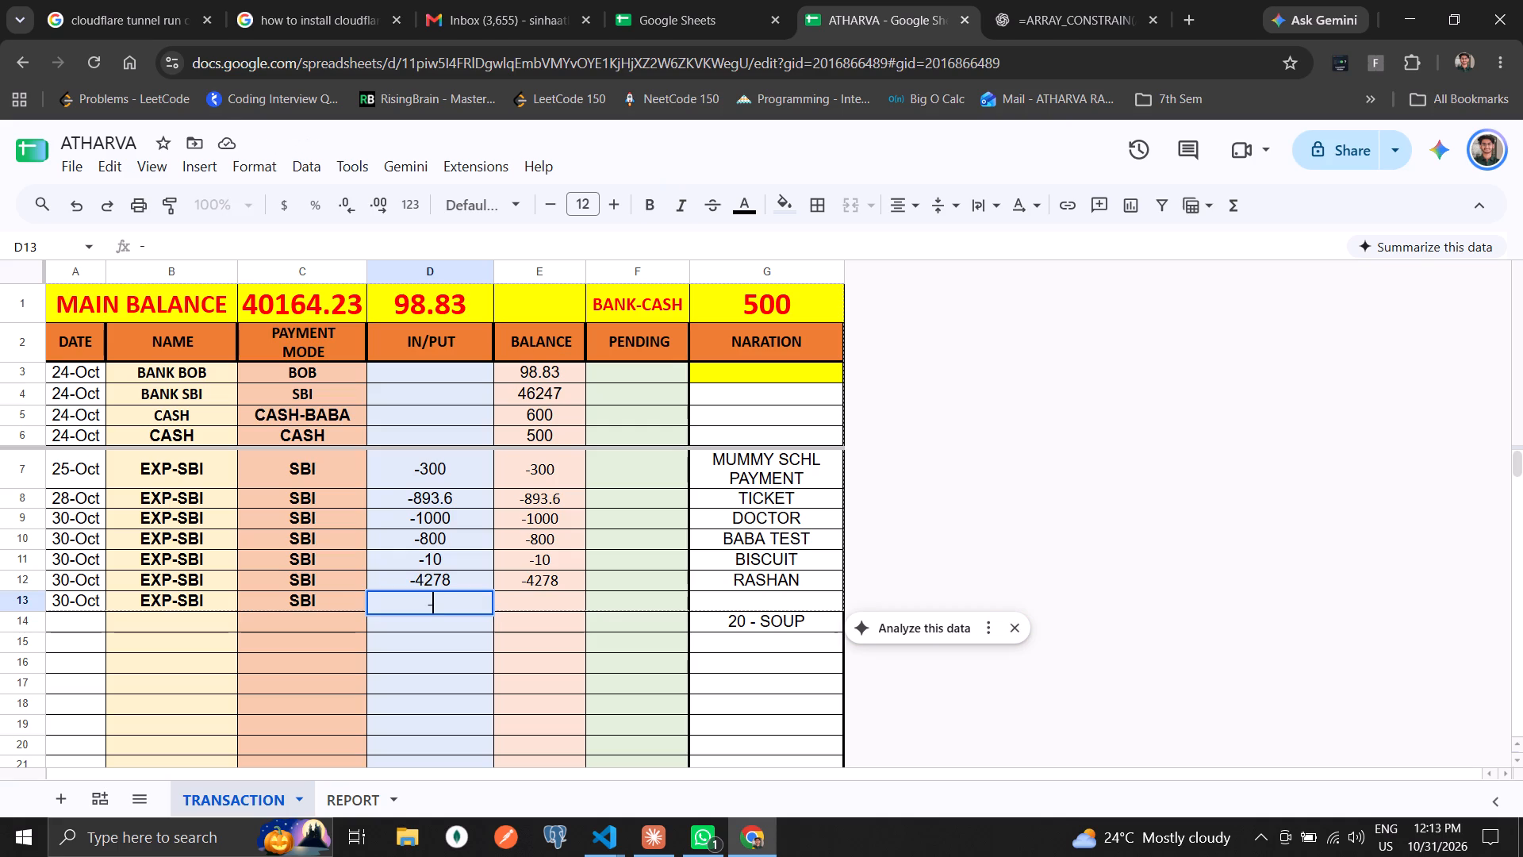
type("50")
key("Right")
key("Right")
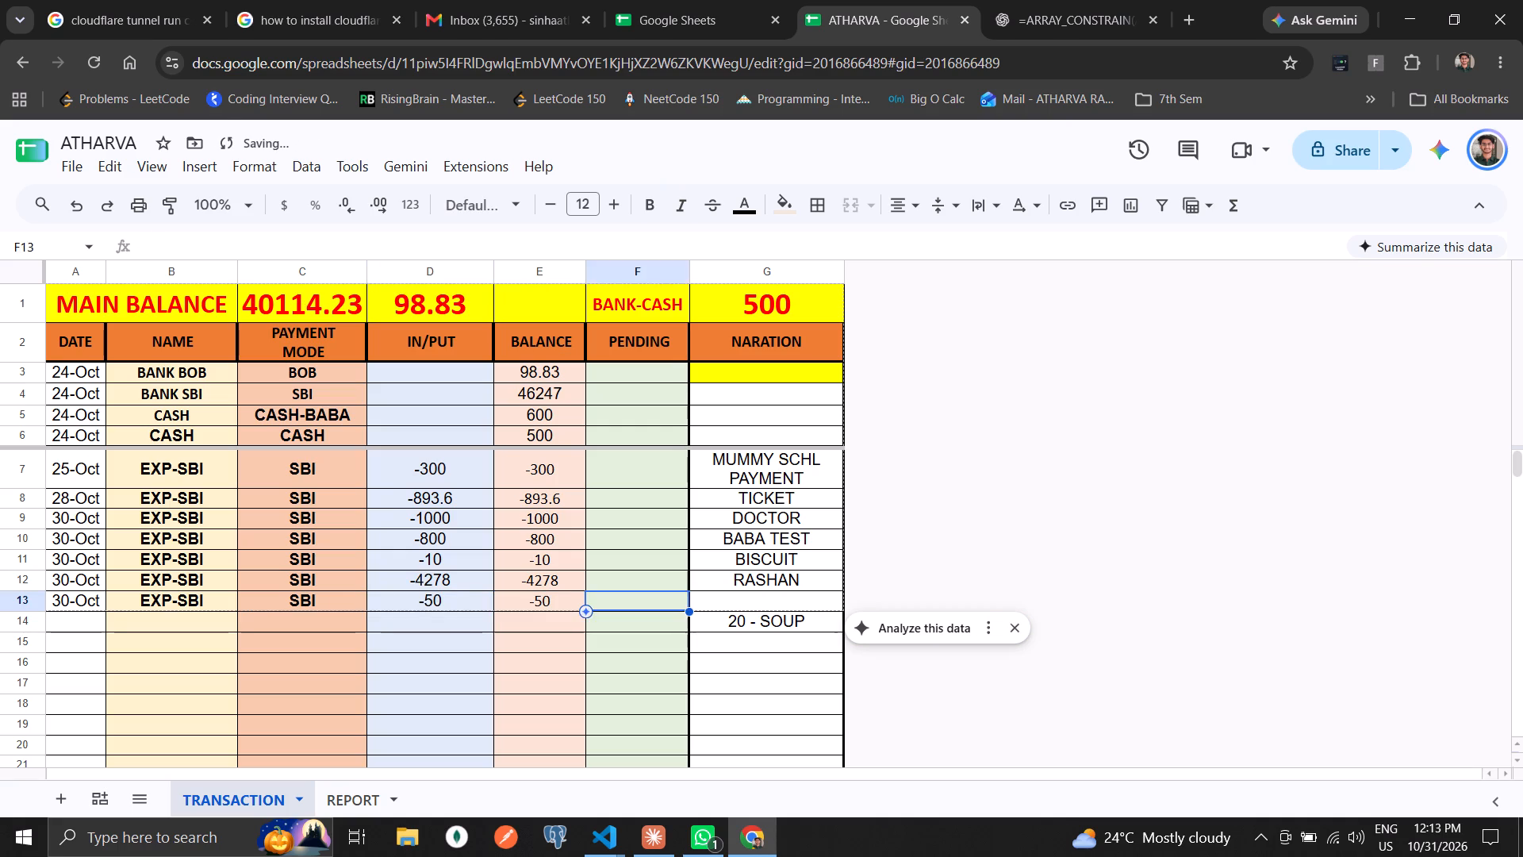
key("Right")
type("KUCH")
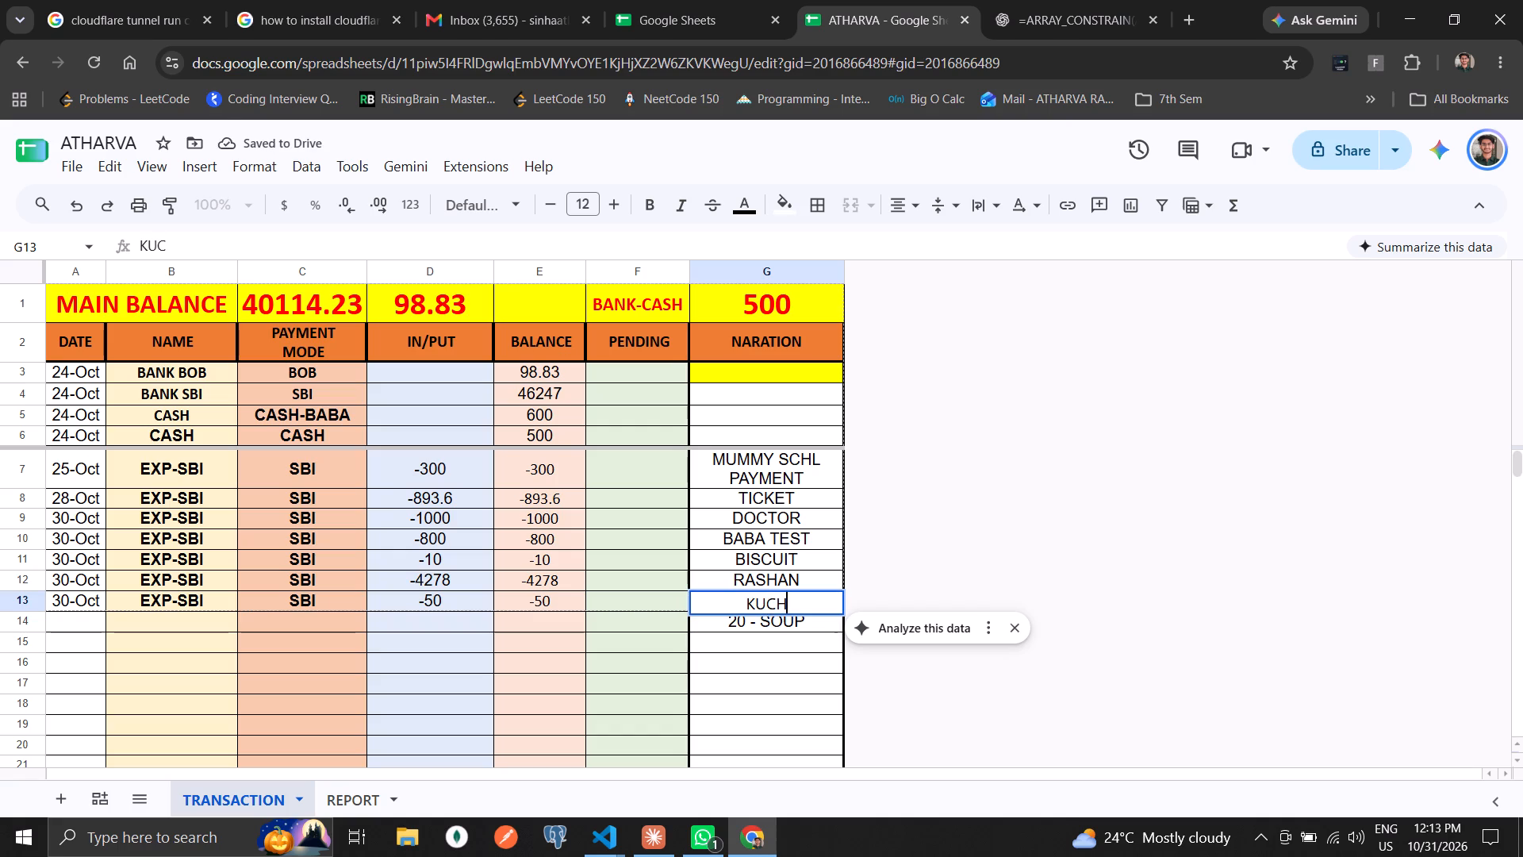
key("BackSpace")
key("BackSpace")
type("LCHA")
key("Down")
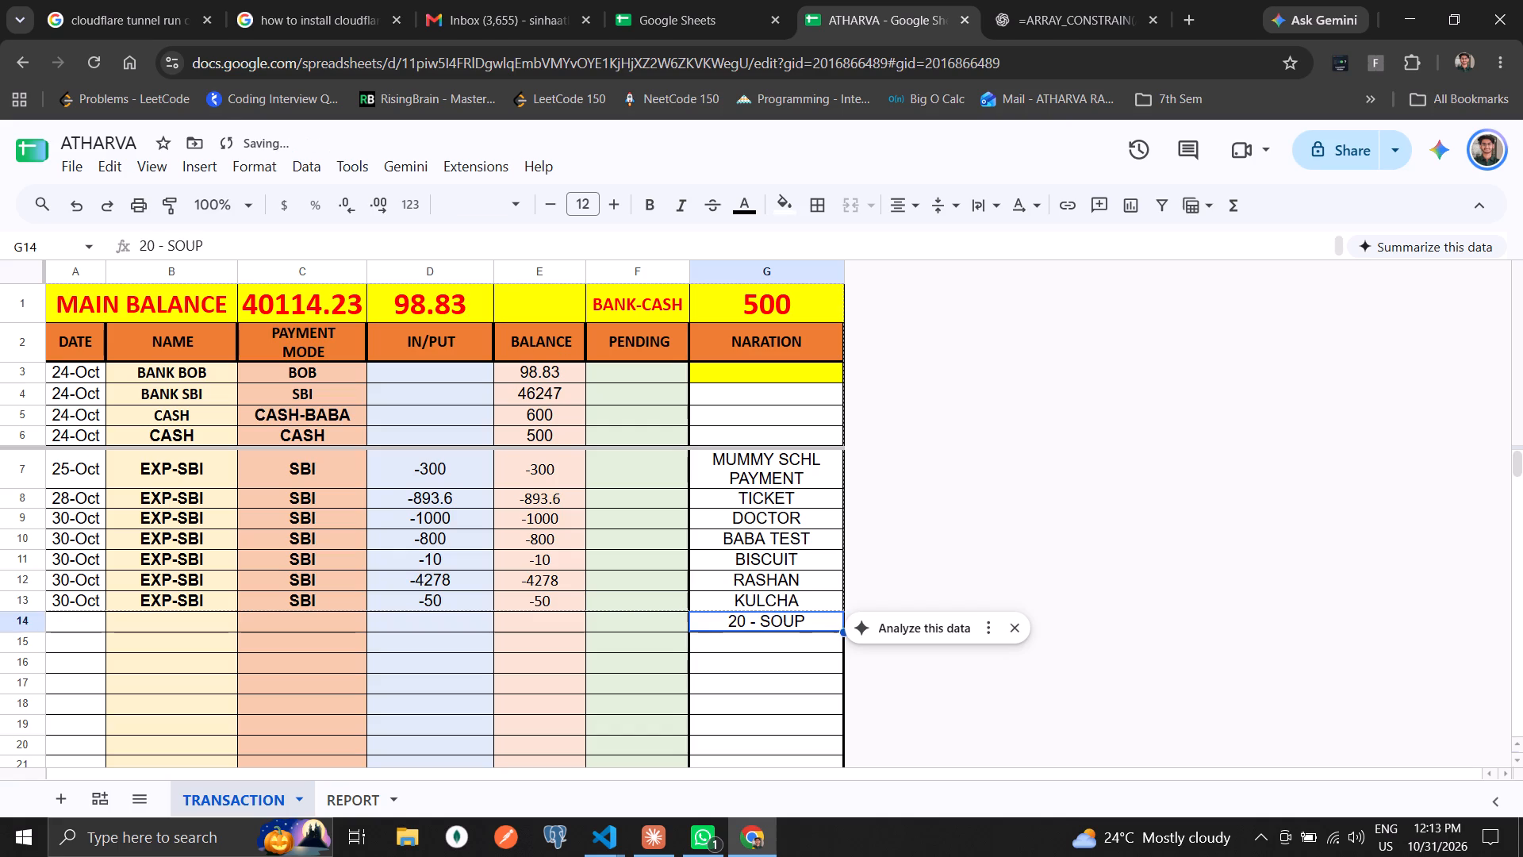
Copy the 20 - SOUP note from G14 into G15 and clear it from G14.
key("ctrl+c")
key("Down")
key("ctrl+v")
key("Up")
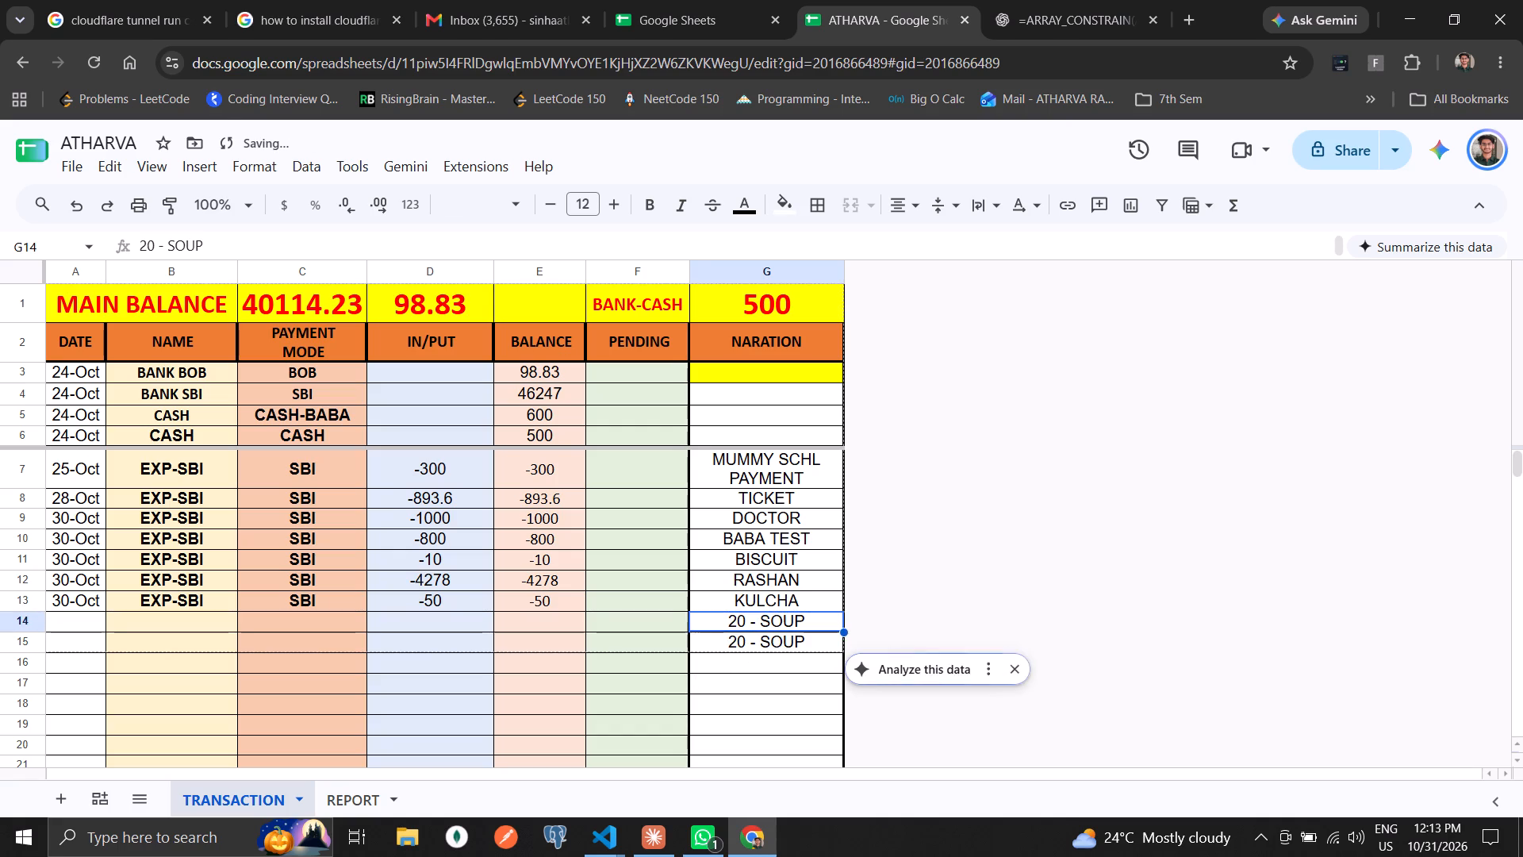
key("Left")
key("Right")
key("Delete")
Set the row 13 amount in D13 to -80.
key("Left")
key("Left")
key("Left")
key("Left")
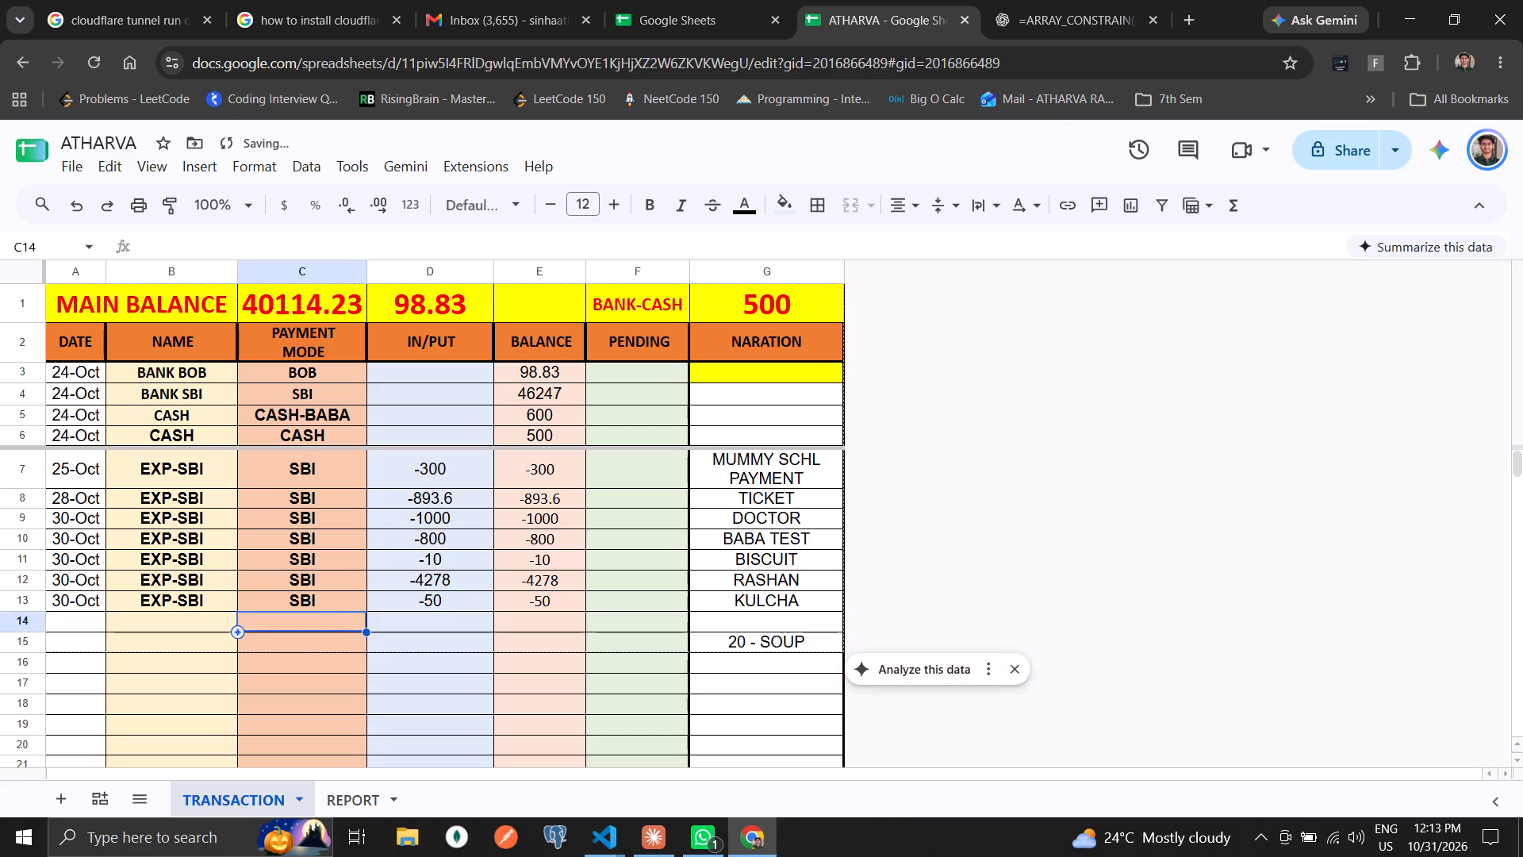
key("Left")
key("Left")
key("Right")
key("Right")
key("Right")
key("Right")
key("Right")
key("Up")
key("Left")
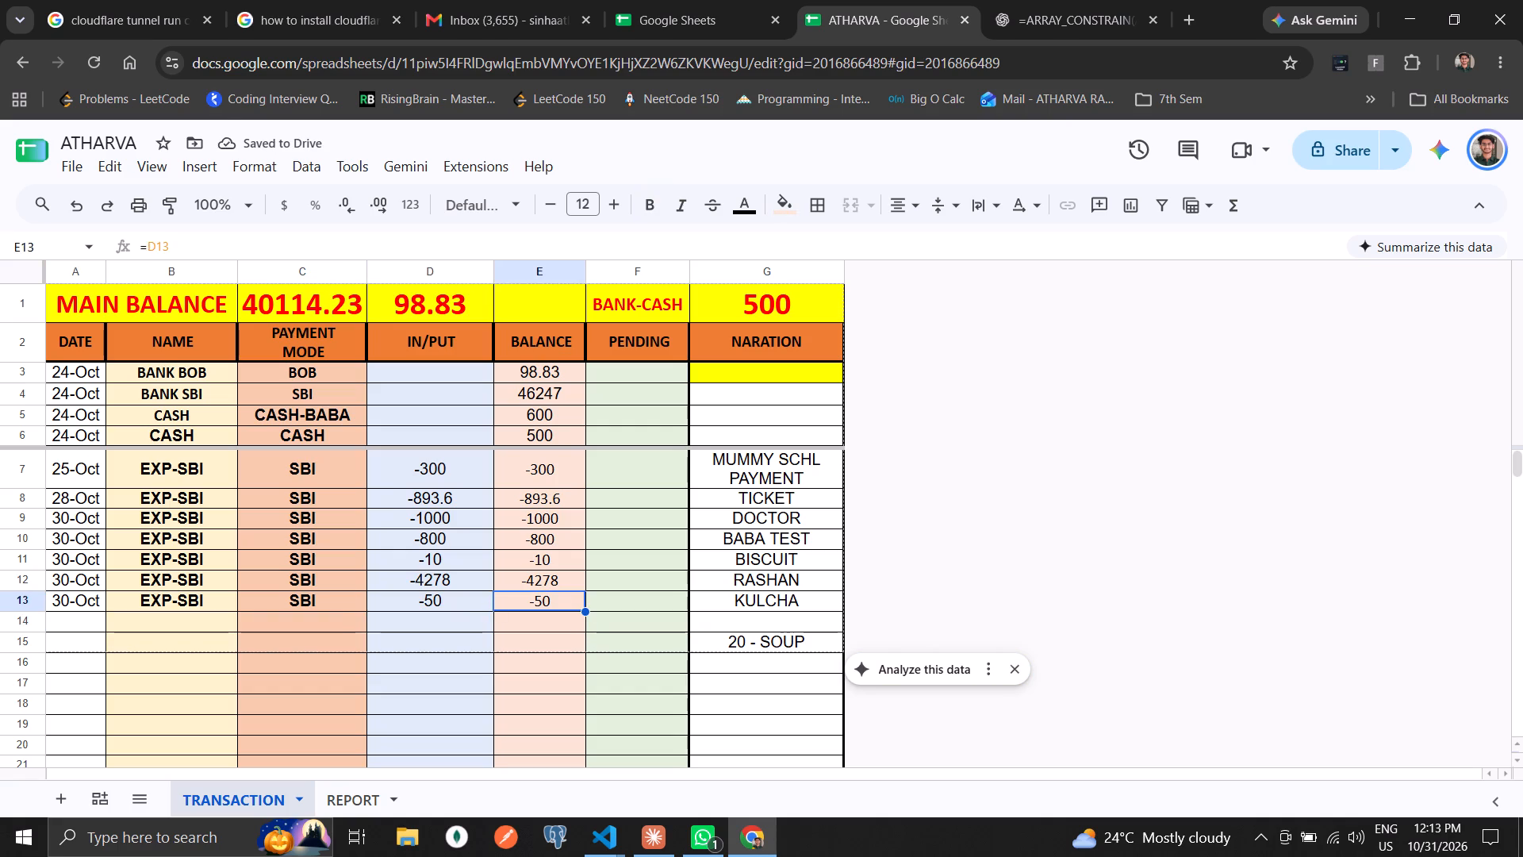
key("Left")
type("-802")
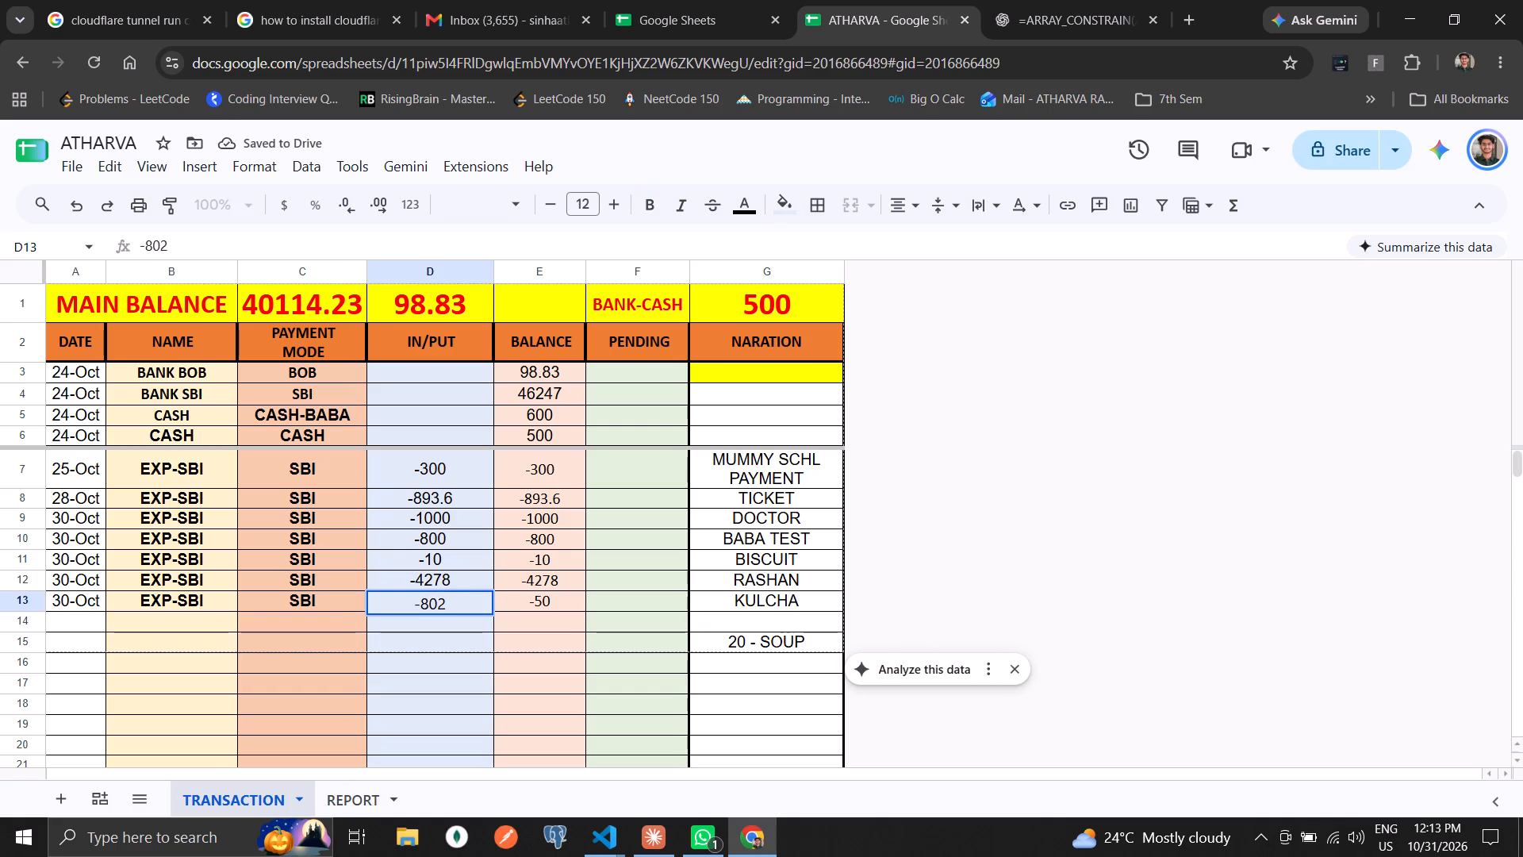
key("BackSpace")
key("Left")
Set the row 13 date in A13 to 31-OCT.
key("Left")
key("Left")
key("Left")
type("31-")
type("OC")
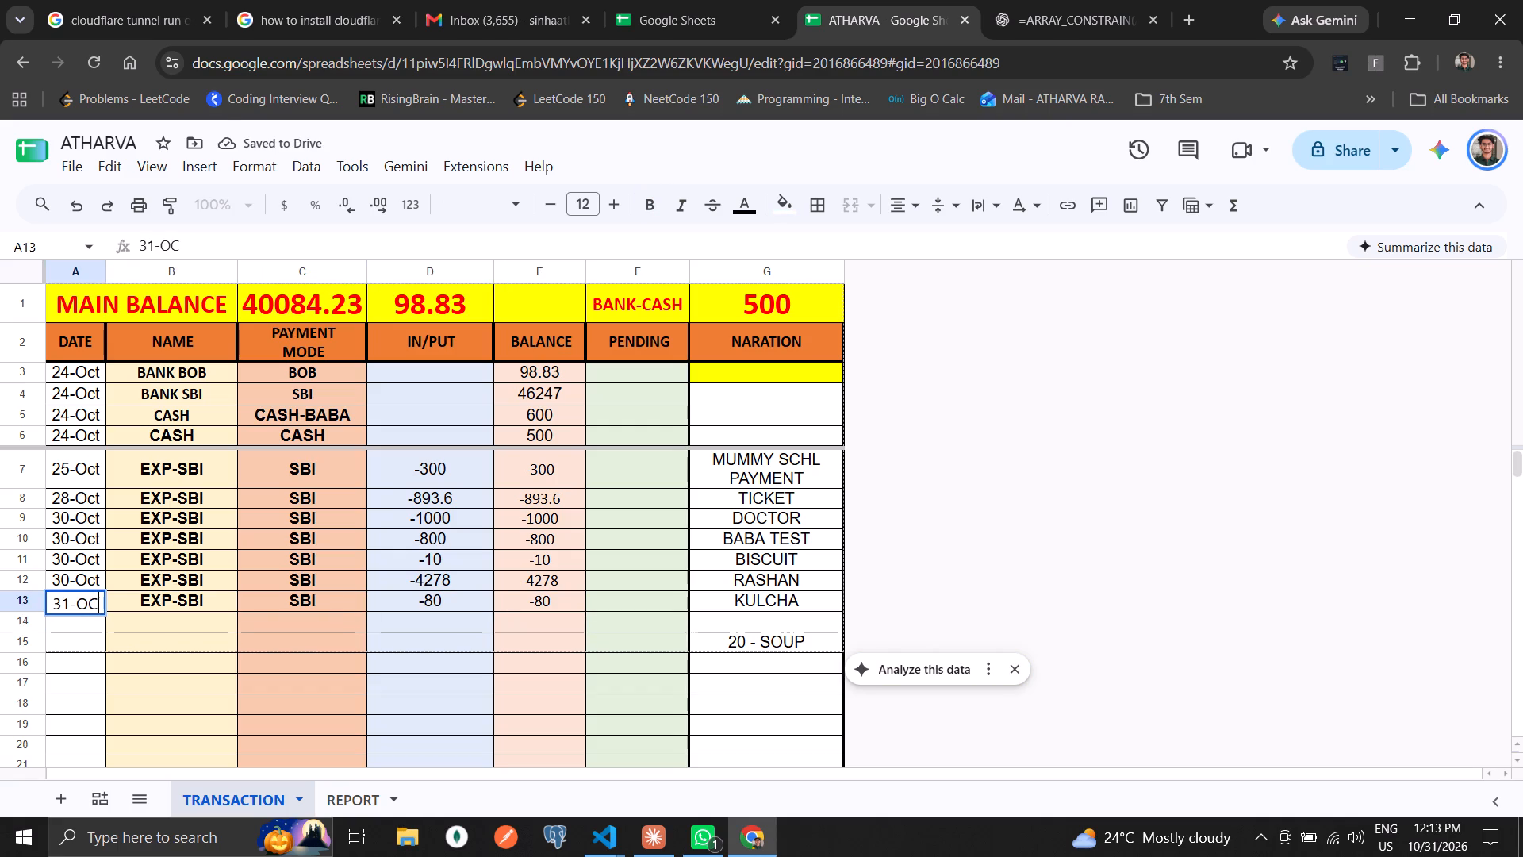
key("Return")
key("Up")
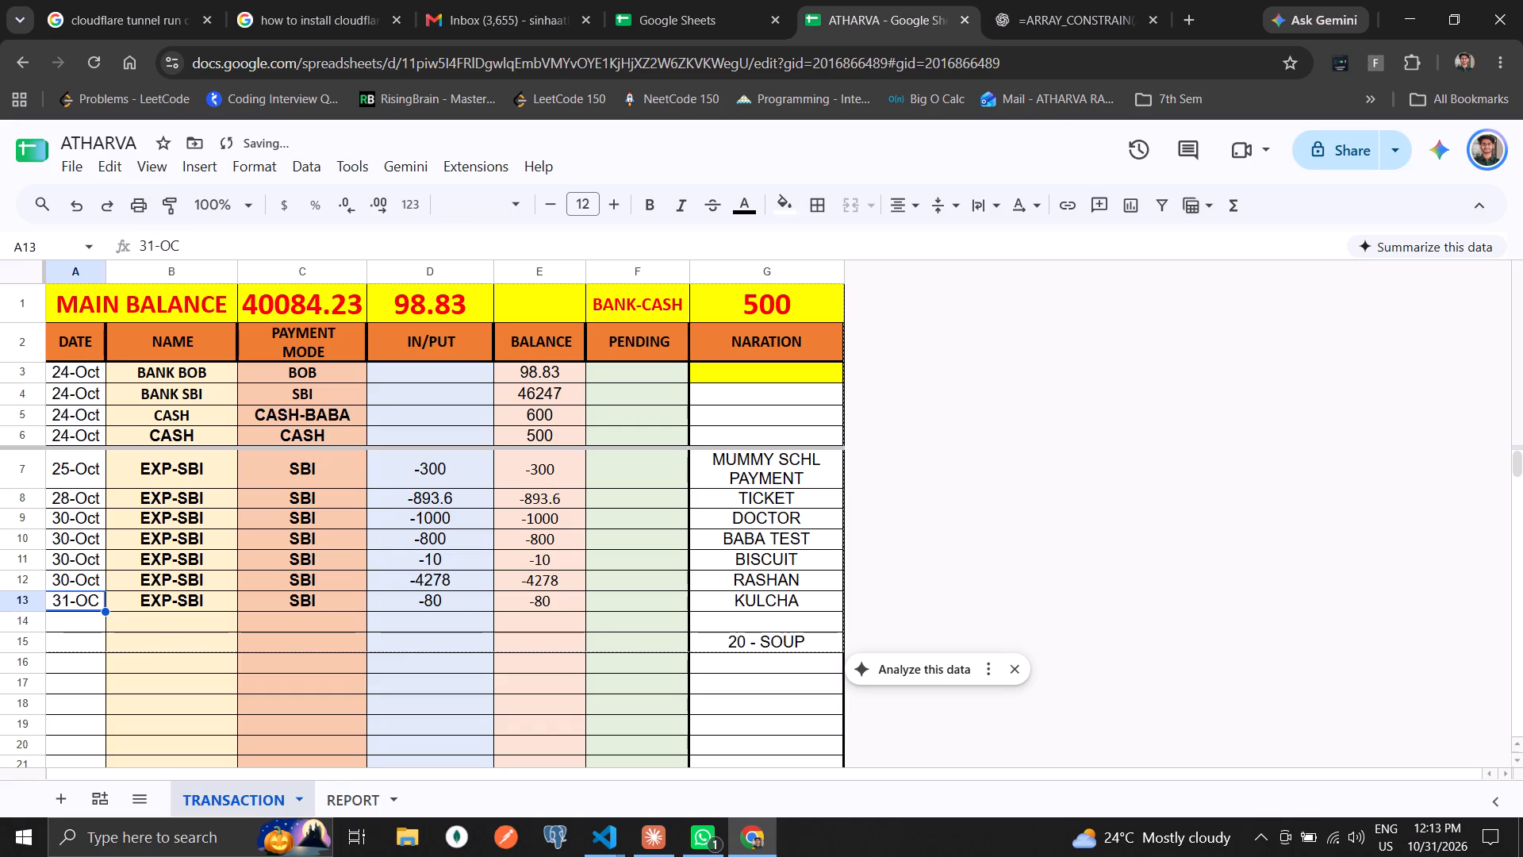
type("31-OCT")
key("Up")
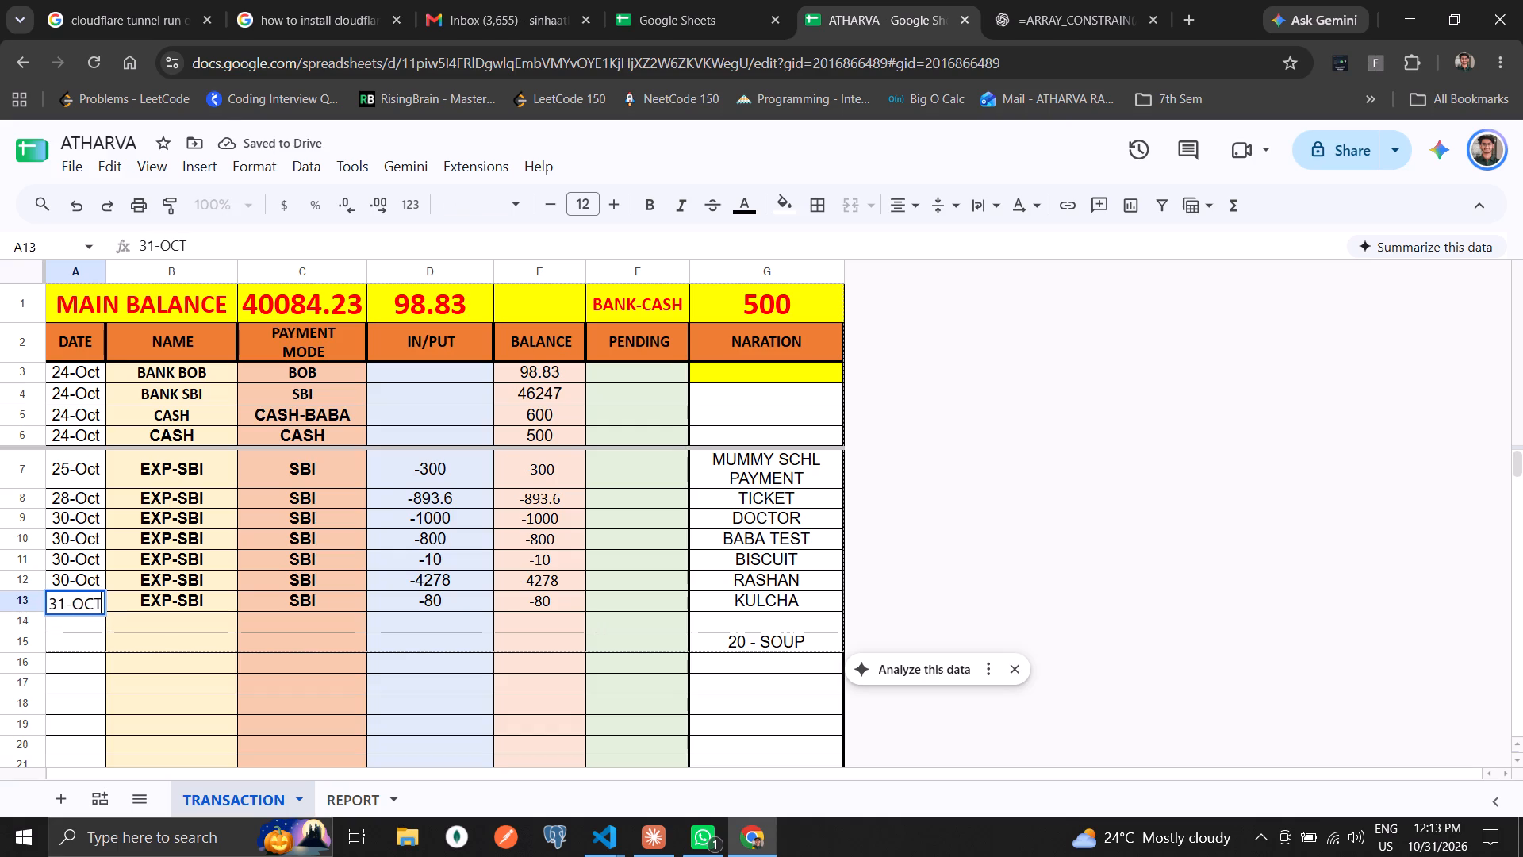
Set the DOCTOR row's amount in D9 to -1800.
key("Right")
key("Right")
key("Right")
key("Down")
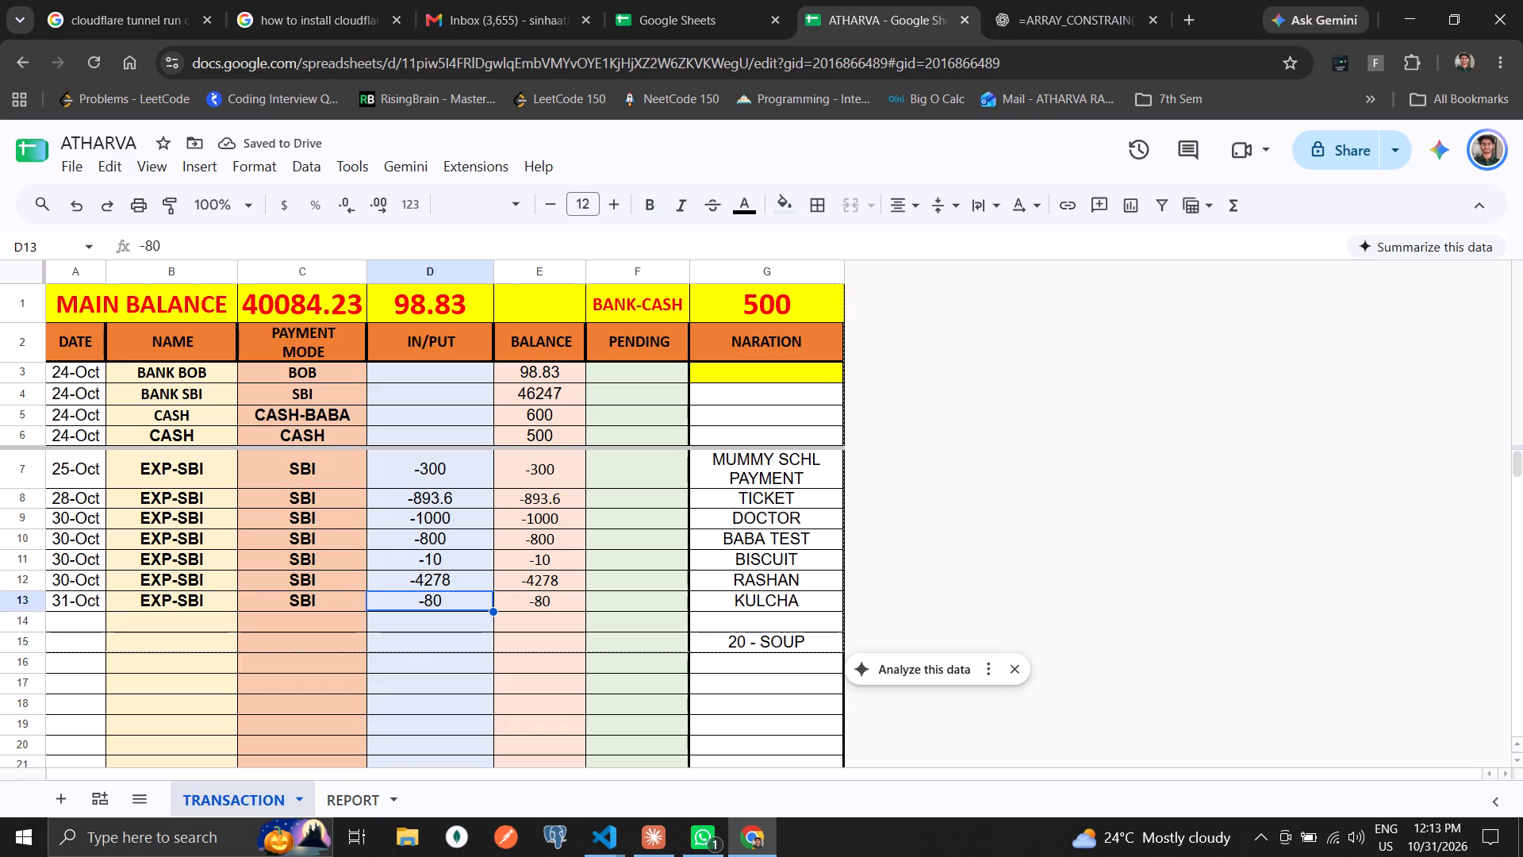
key("Right")
key("Right")
key("Right")
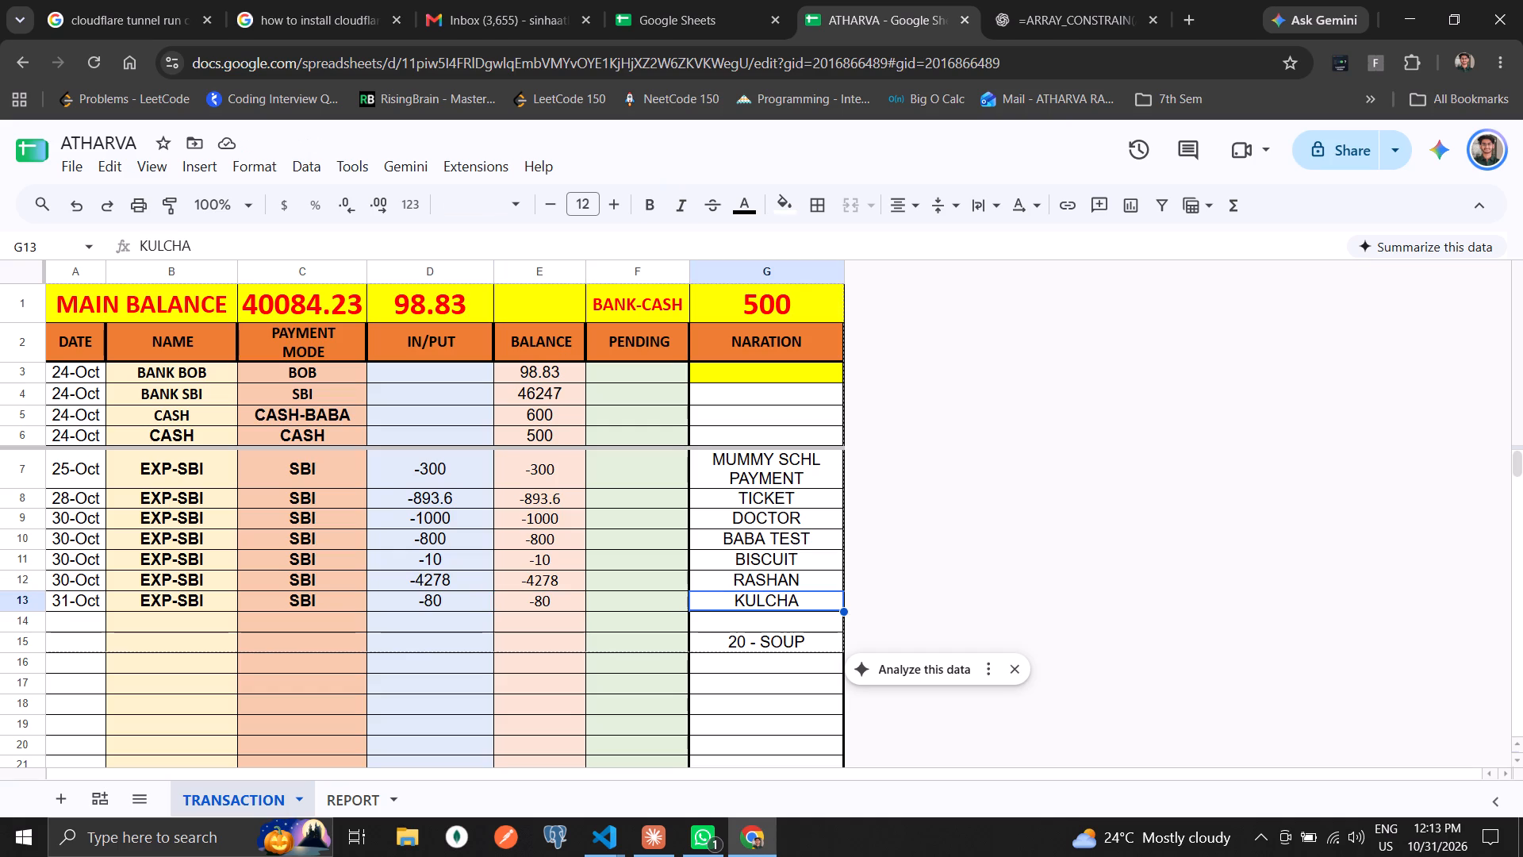
key("Up")
key("Up")
key("Up")
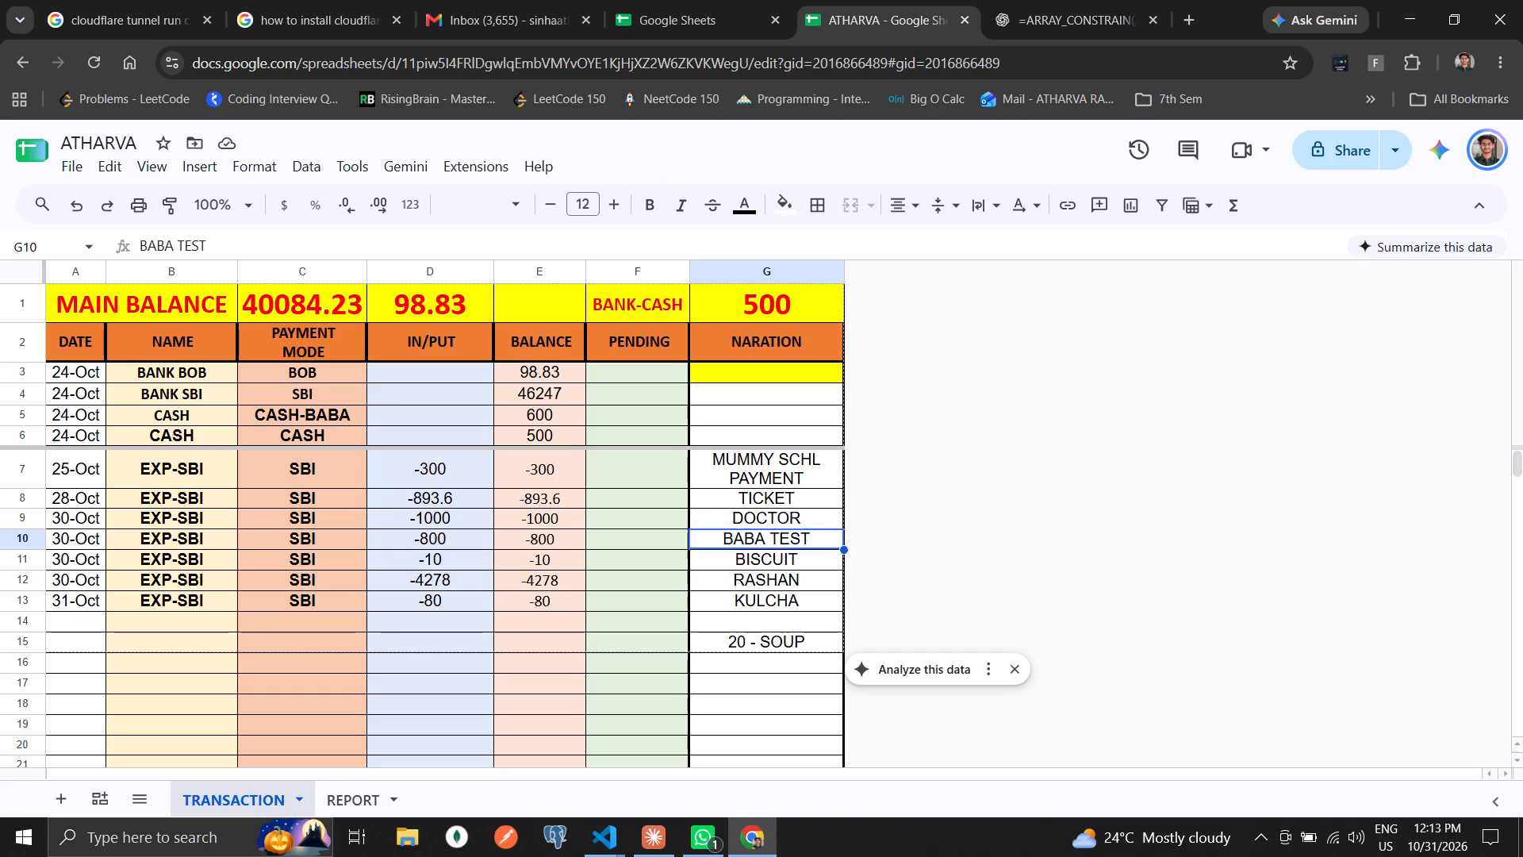
key("Up")
key("Left")
key("Left")
key("Left")
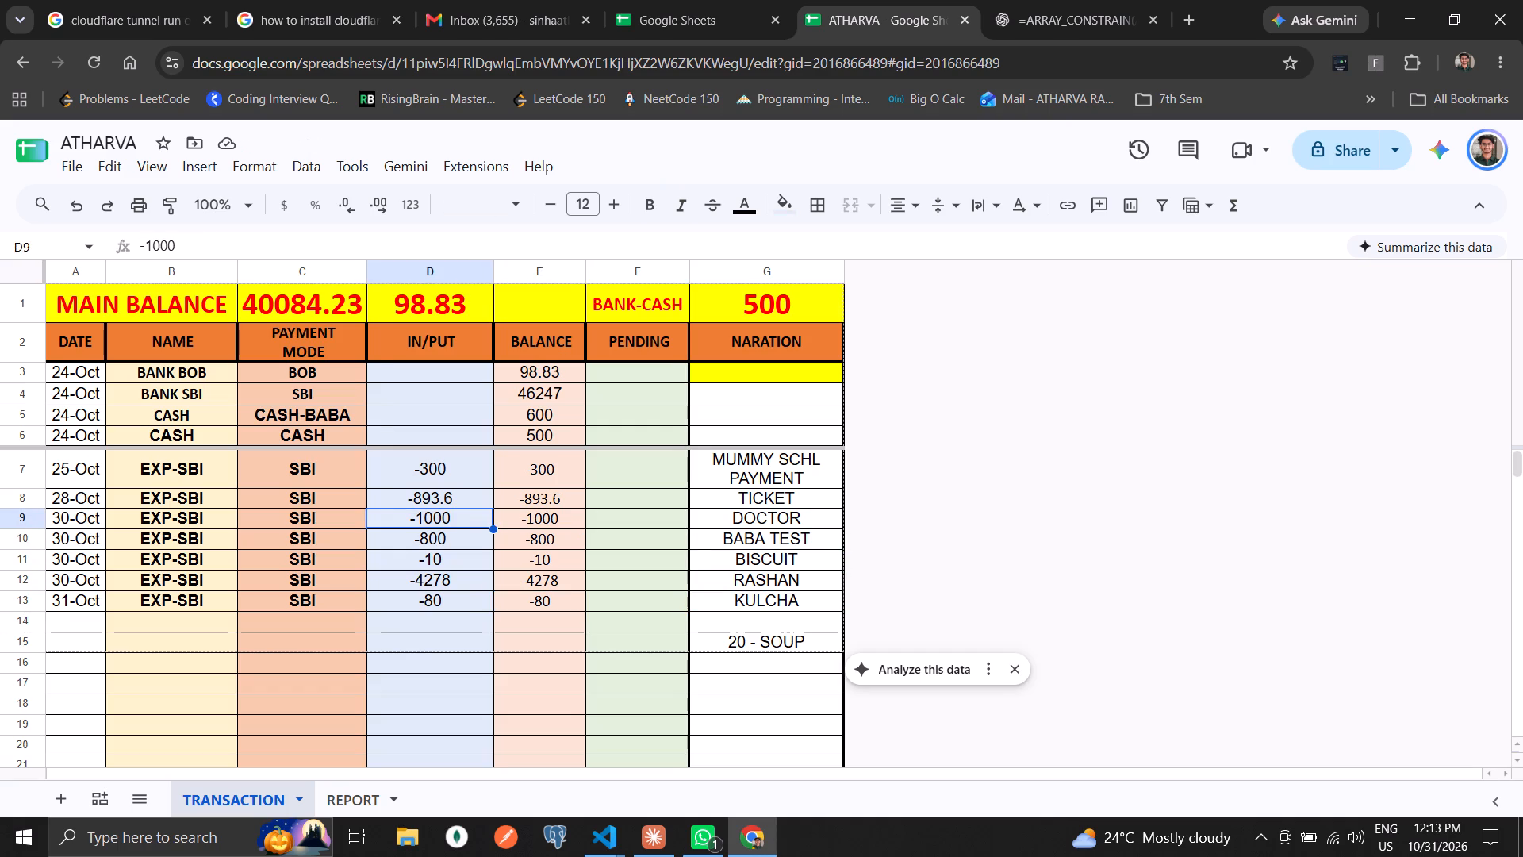
type("-1800")
key("Down")
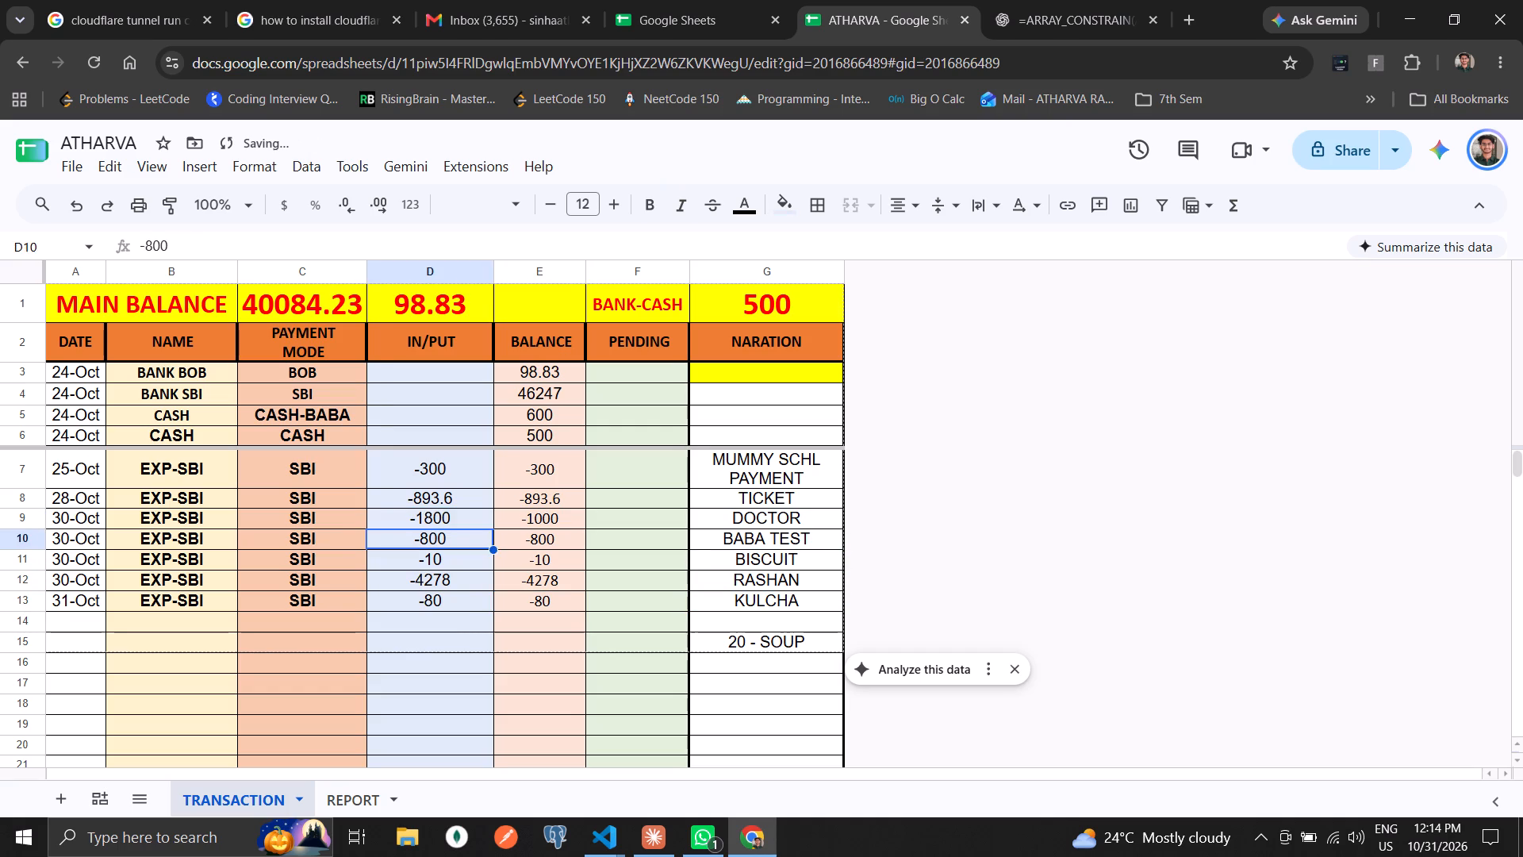
Replace the row 9 naration in G9 with DOCTOR and TEST on two lines.
key("Right")
key("Up")
key("Right")
key("Right")
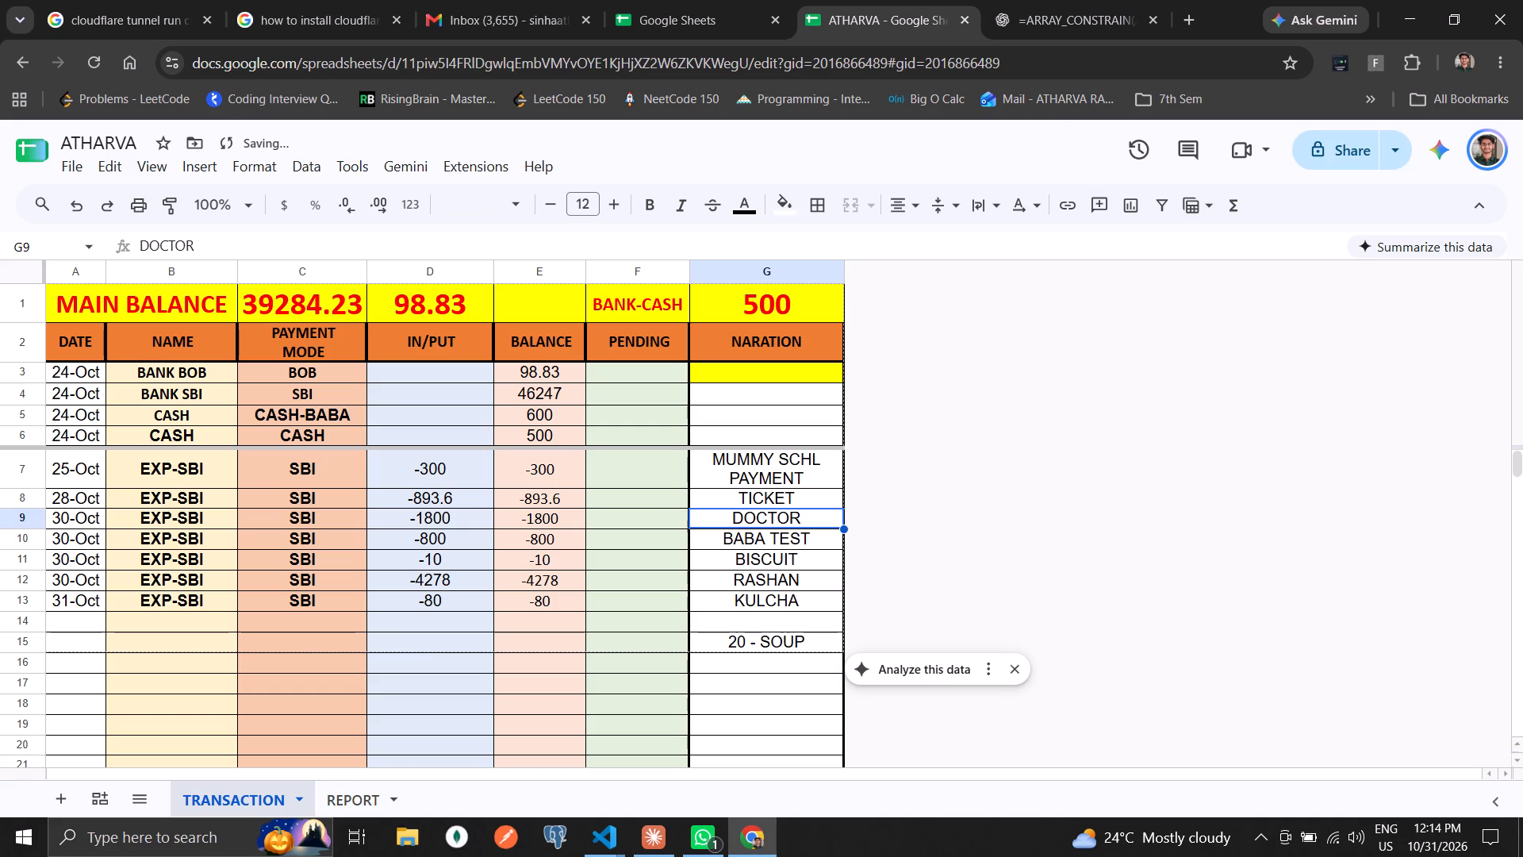
type("COT")
key("BackSpace")
key("BackSpace")
key("BackSpace")
type("DOCTOR")
key("alt+Return")
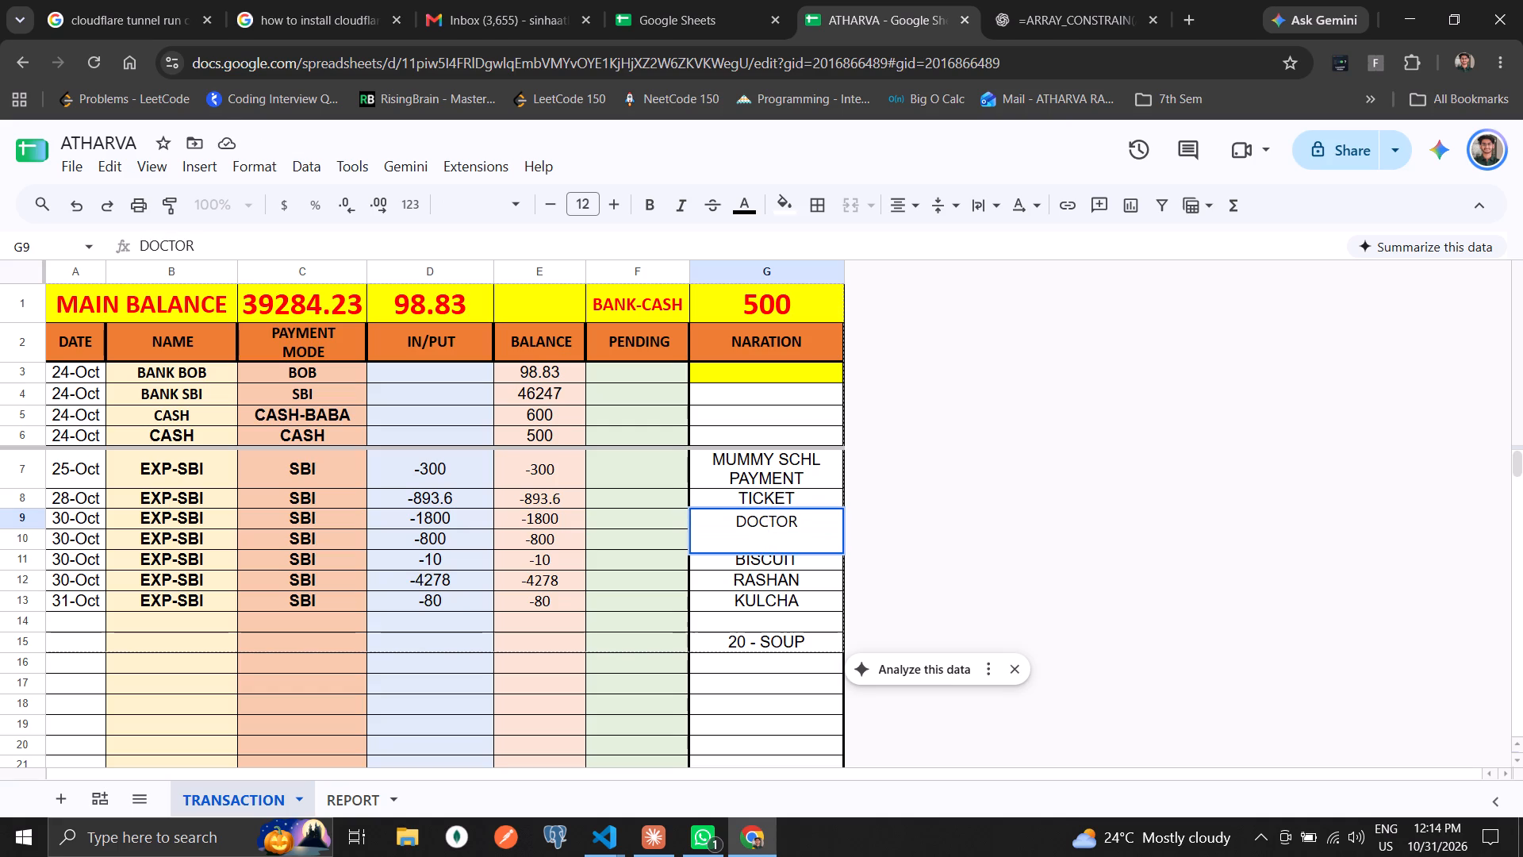
type("TEST")
key("Return")
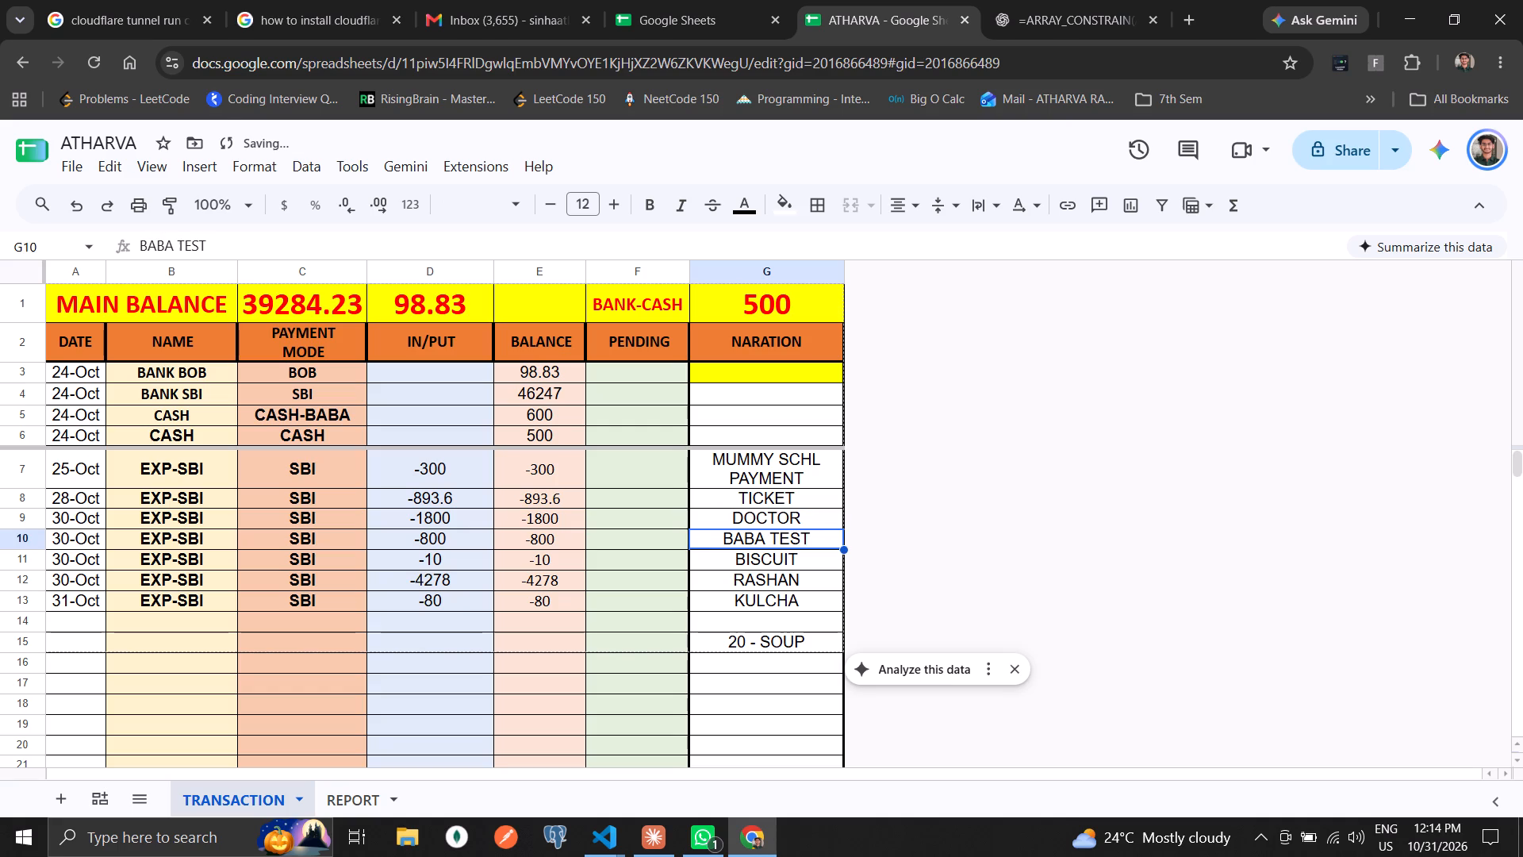
key("Up")
key("Down")
Clear the amounts in D10 and D11, and enter -4288 as the row 10 amount.
key("Left")
key("Left")
key("Left")
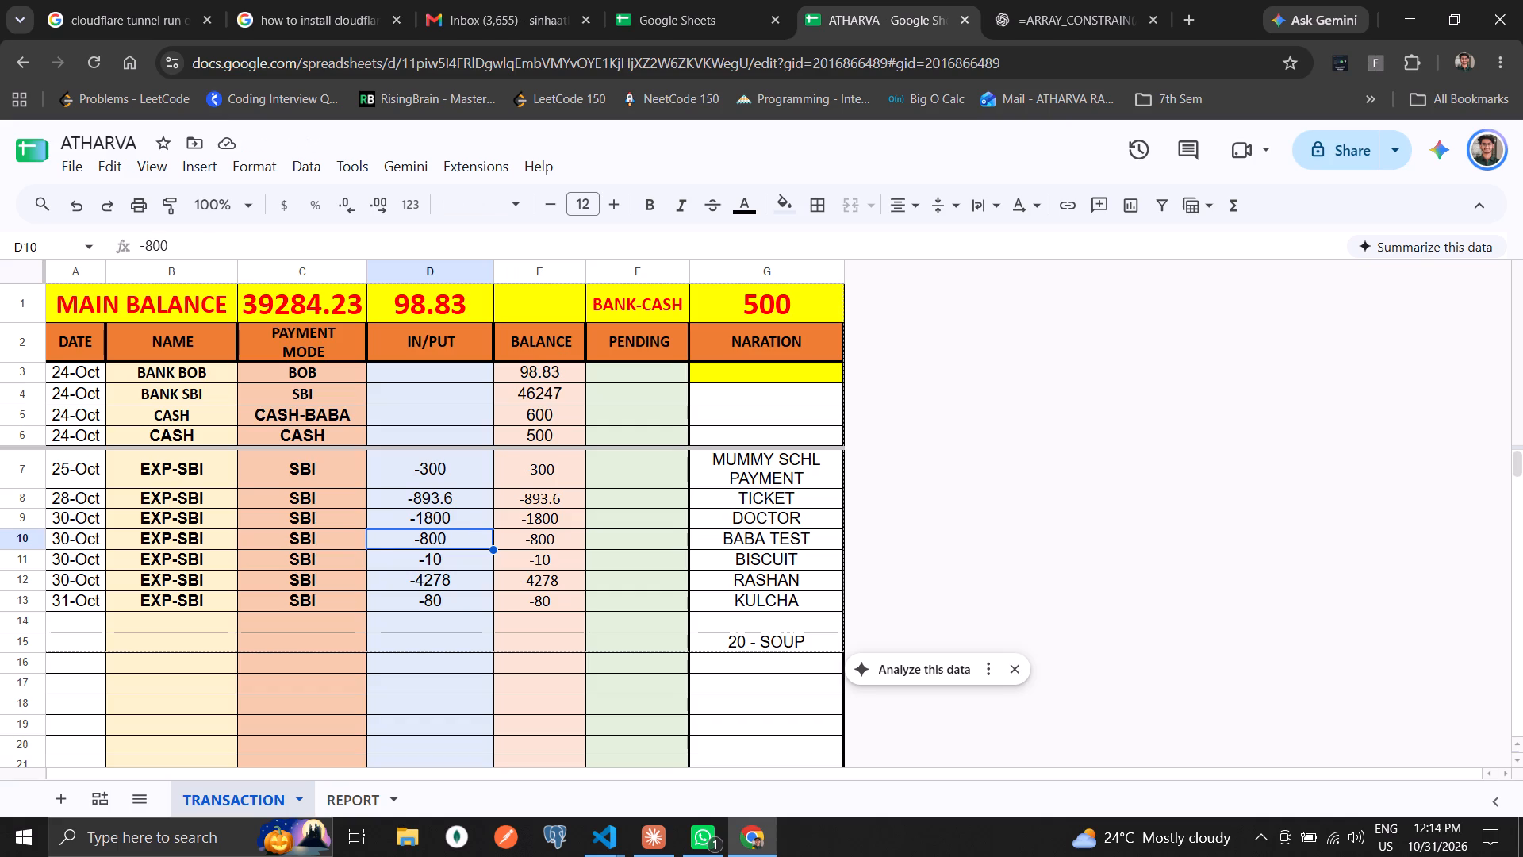
key("Delete")
key("Down")
key("Delete")
key("Down")
key("Up")
key("Up")
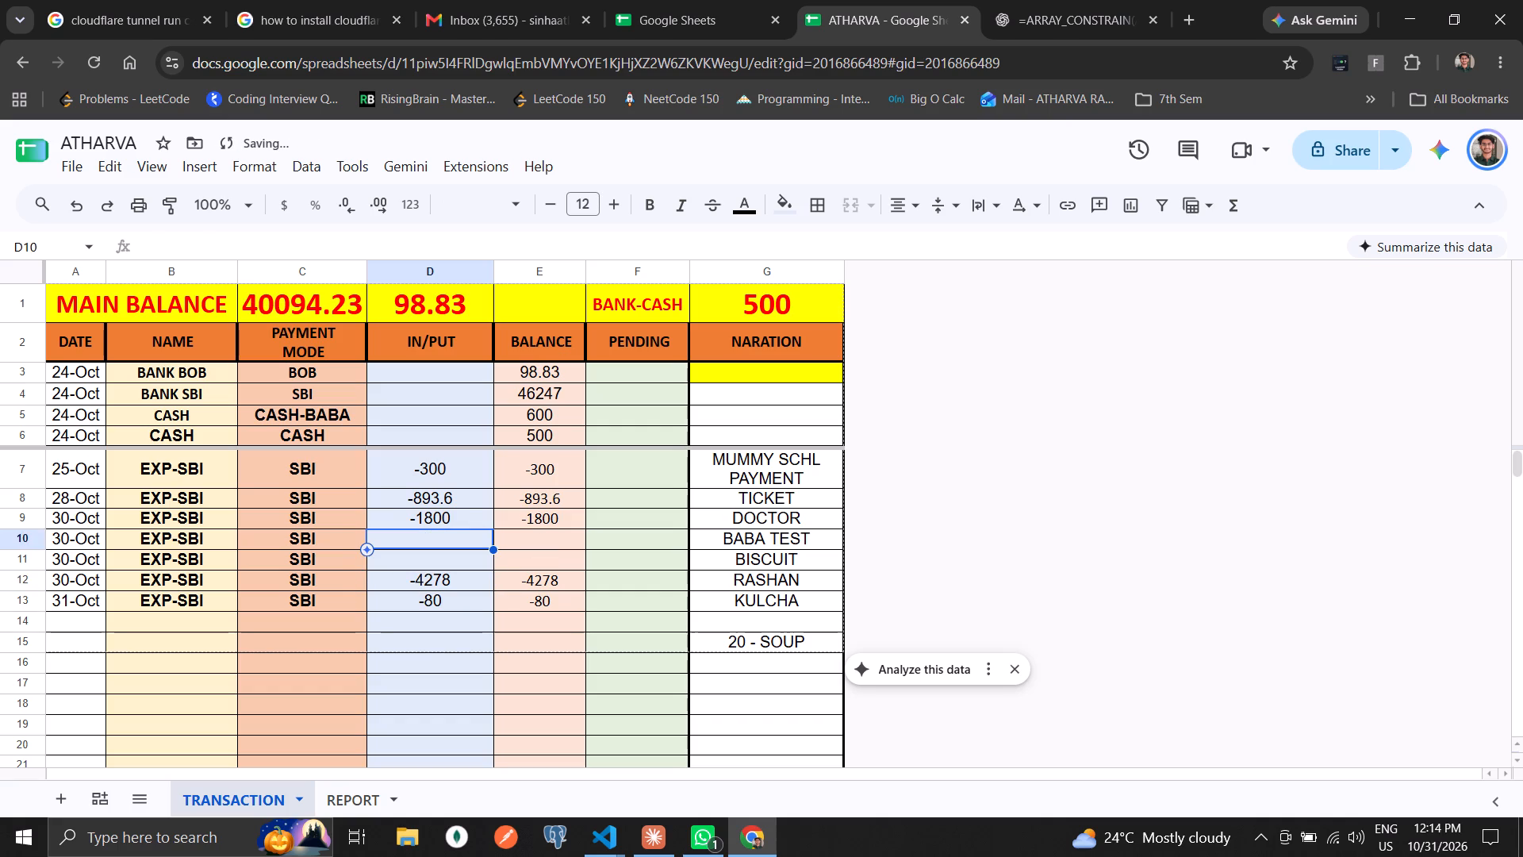
type("-427")
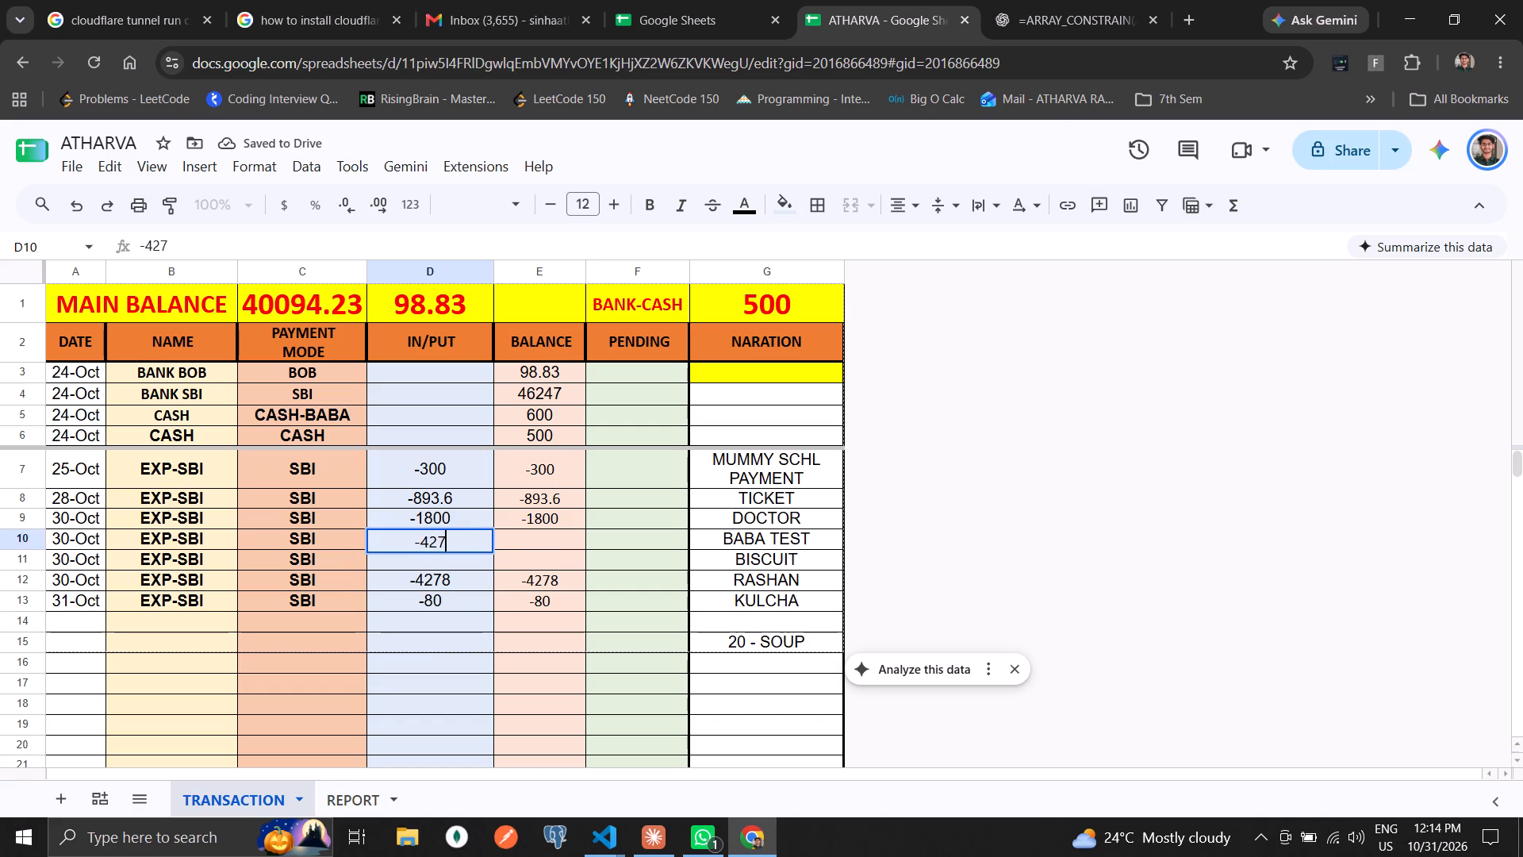
key("BackSpace")
type("88")
key("Right")
Replace the row 10 naration in G10 with RASHAN and BISCUIT on two lines.
key("Right")
key("Right")
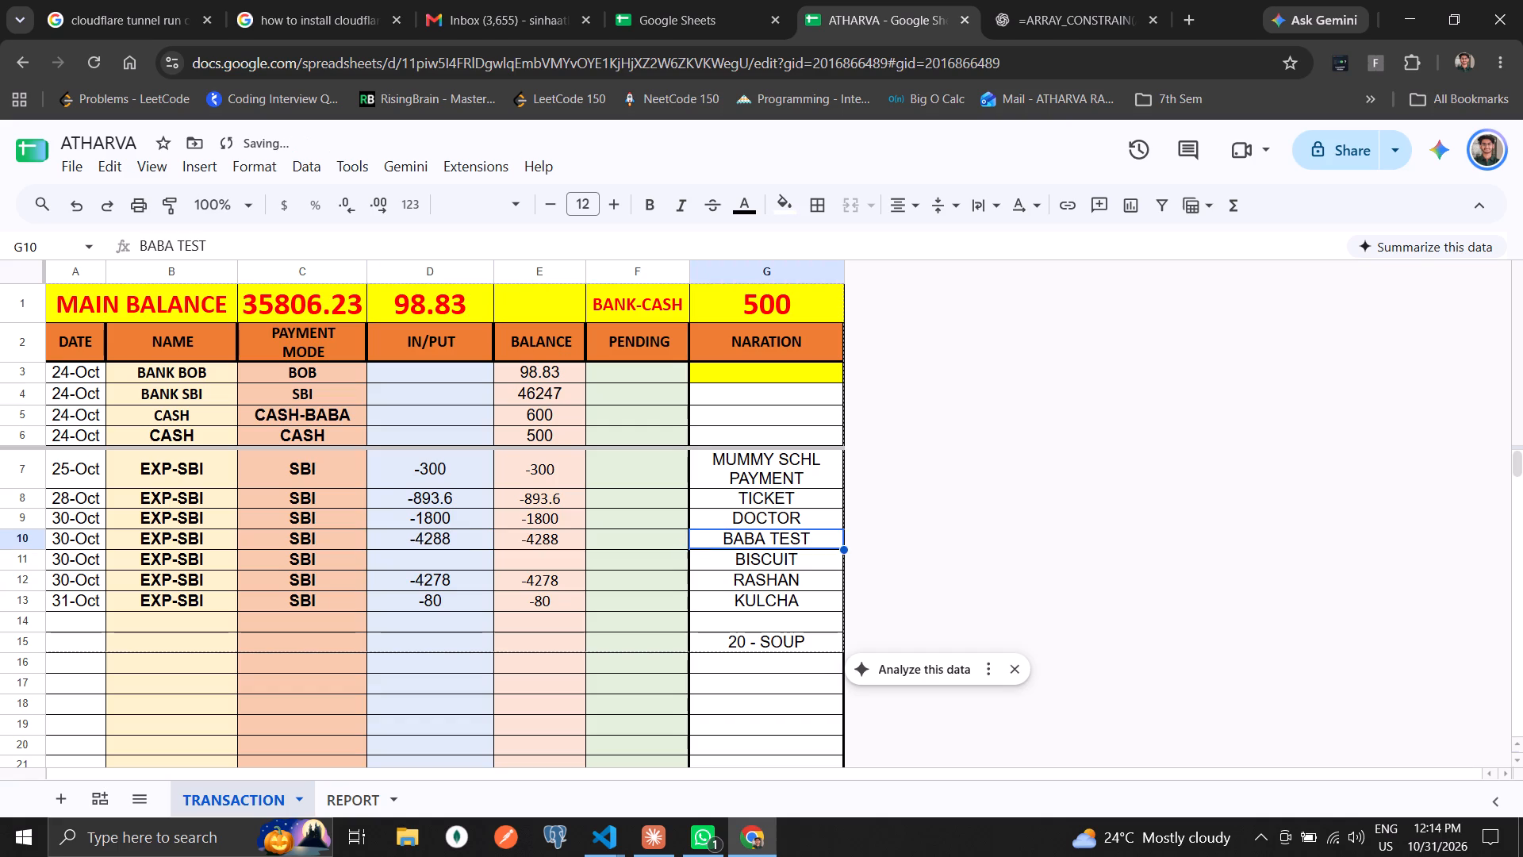
key("F2")
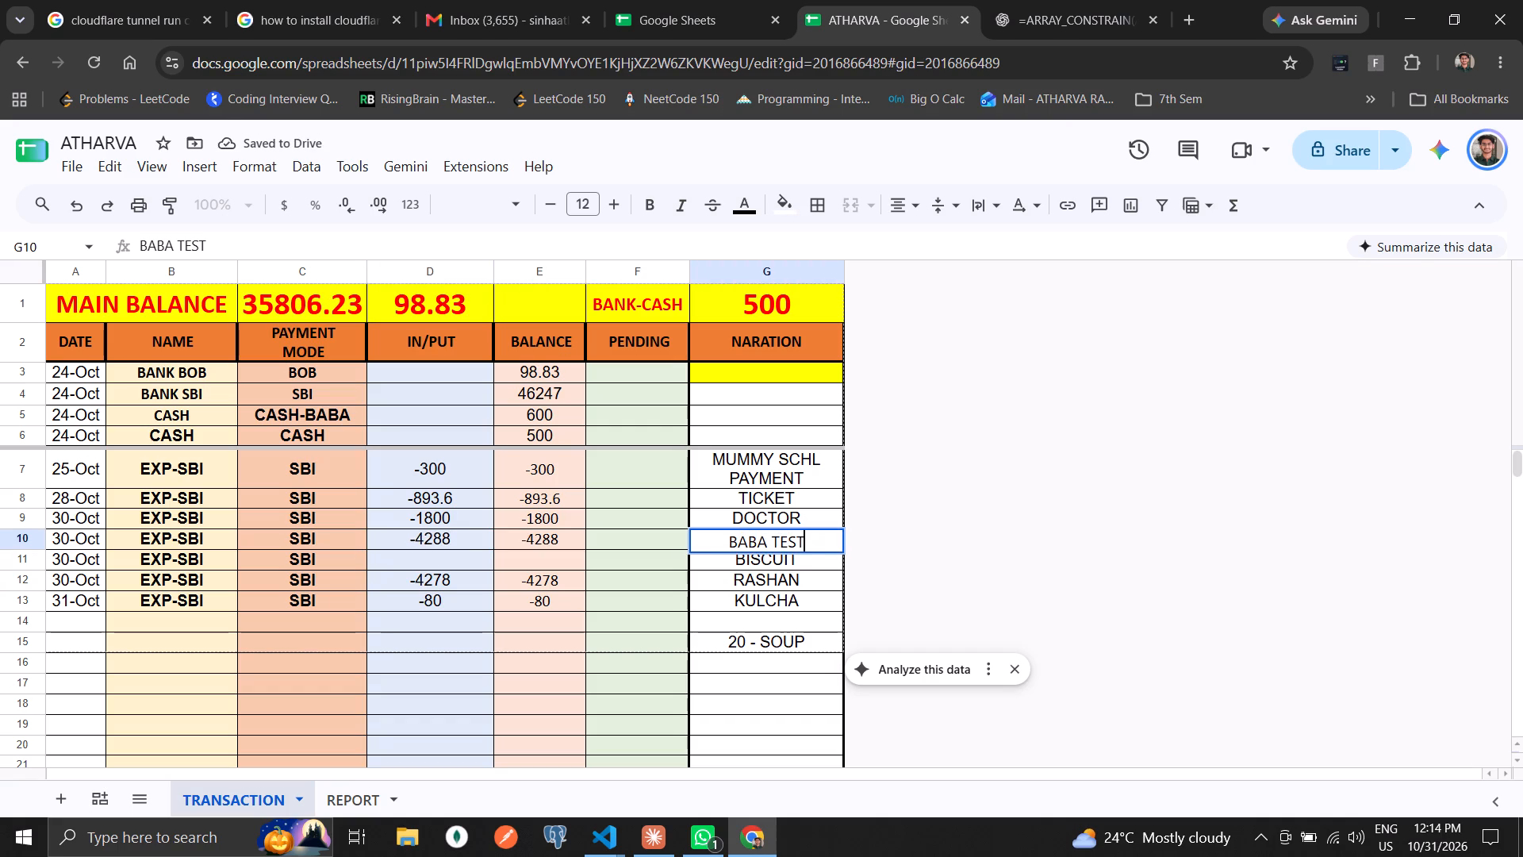
key("BackSpace")
key("BackSpace")
key("BackSpace")
key("BackSpace")
key("BackSpace")
key("BackSpace")
key("BackSpace")
key("BackSpace")
key("BackSpace")
key("BackSpace")
key("BackSpace")
key("BackSpace")
key("BackSpace")
key("BackSpace")
key("BackSpace")
key("BackSpace")
key("BackSpace")
key("BackSpace")
type("RASHAN")
key("space")
key("BackSpace")
key("alt+Return")
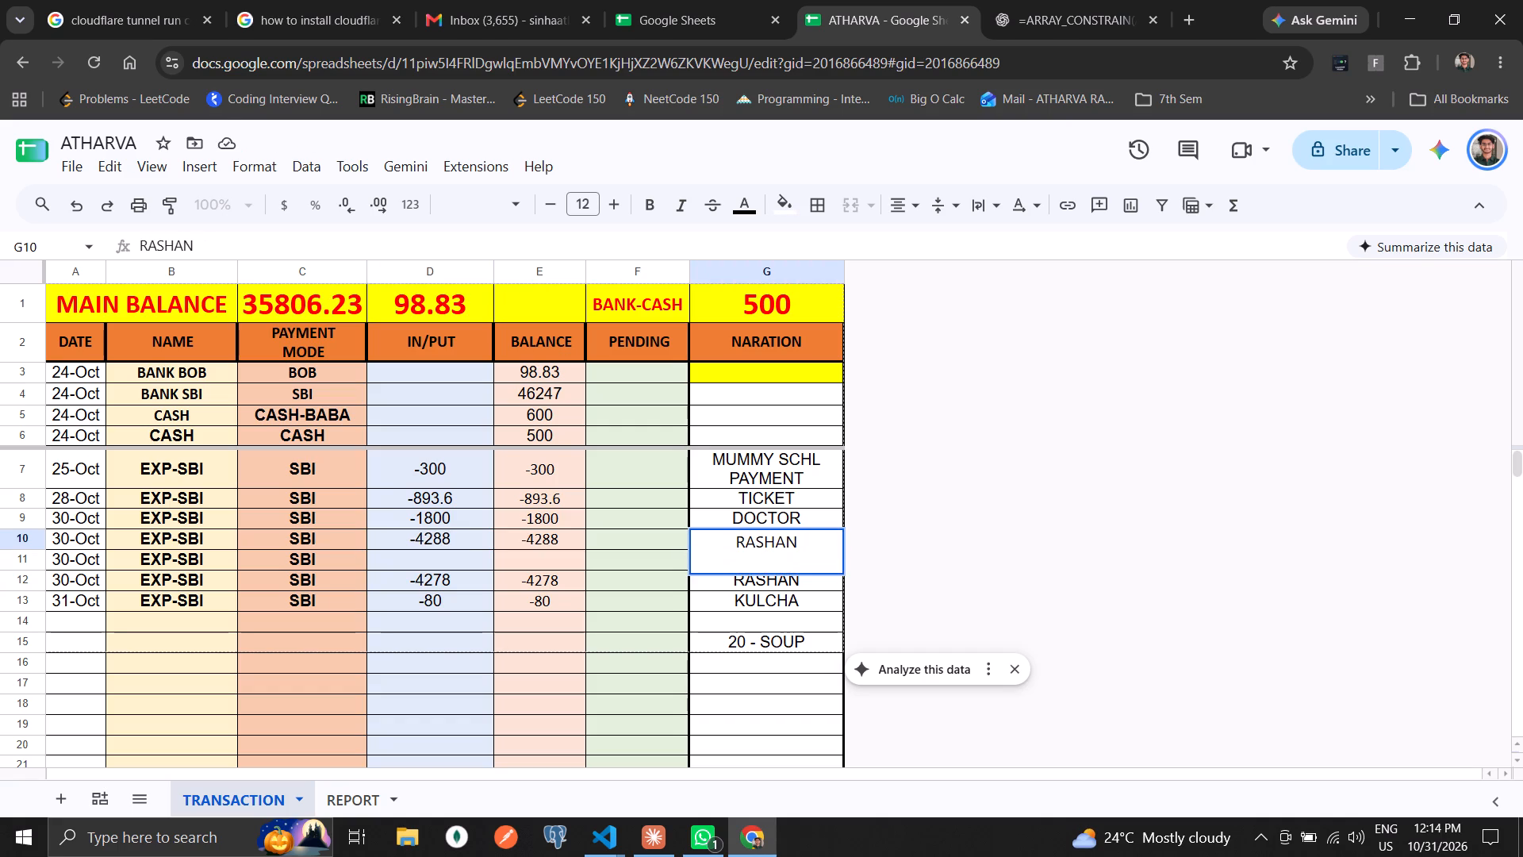
type("BISCUIT")
key("Return")
Clear the narations of rows 11 to 13 in G11, G12 and G13.
key("Left")
key("Right")
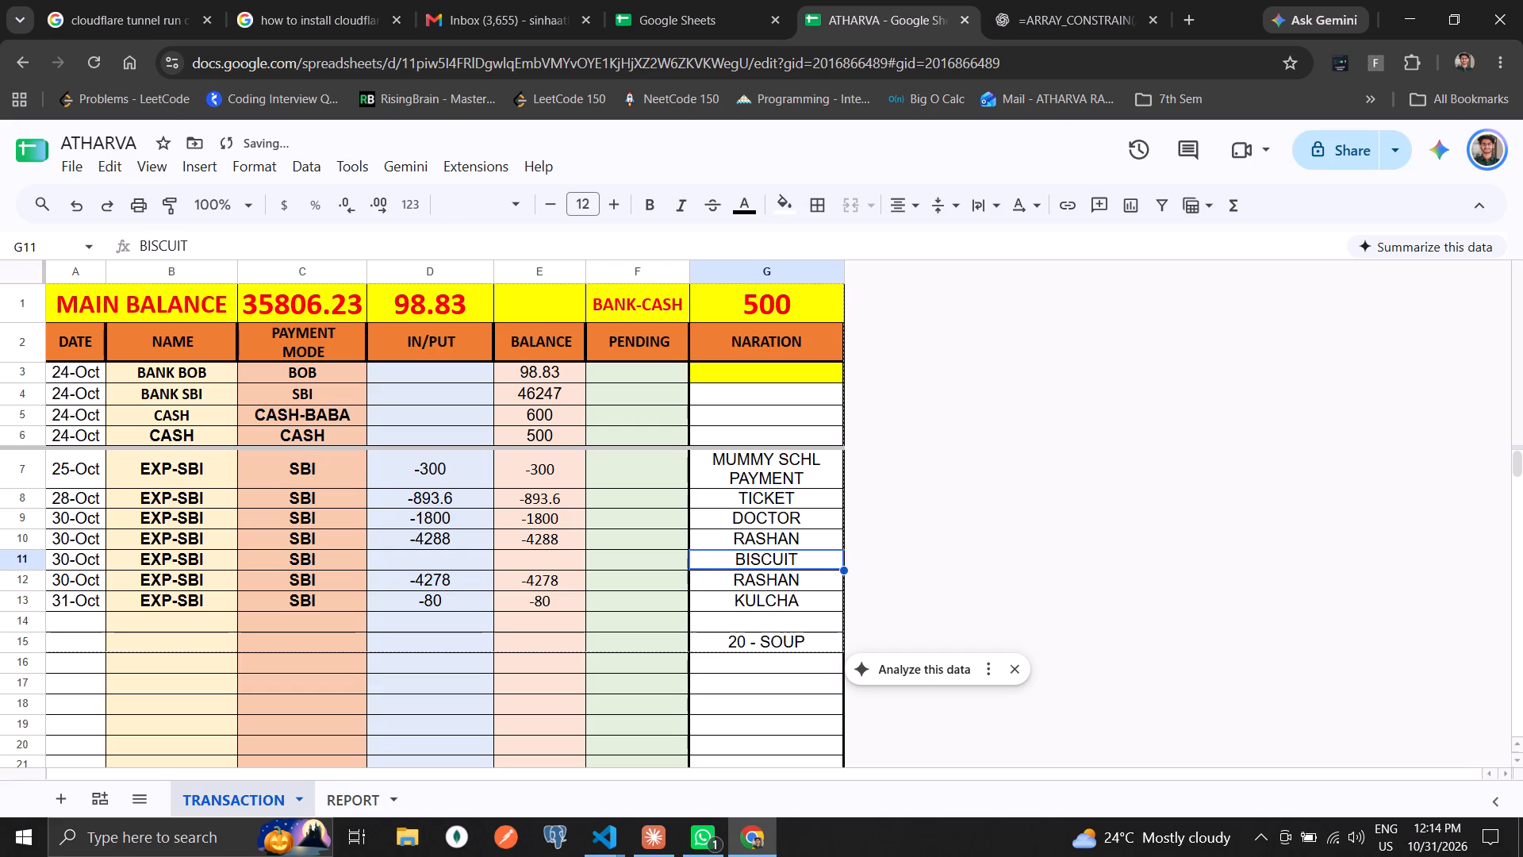
key("Delete")
key("Down")
key("Delete")
key("Down")
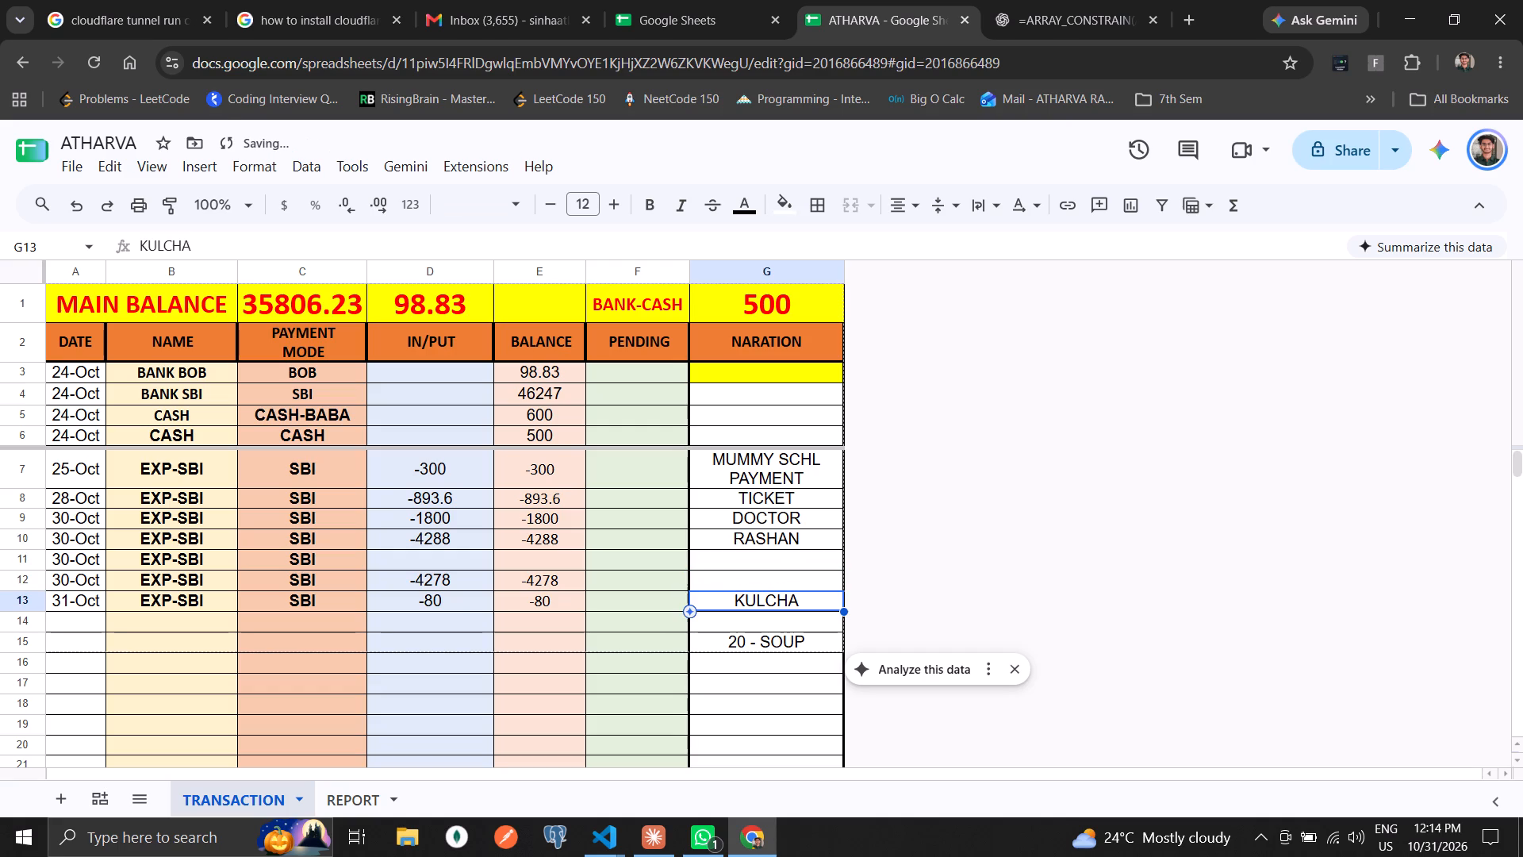
key("Delete")
Enter KULCHA and EGG on two lines as the row 11 naration in G11.
key("Up")
key("Up")
type("KULCHA")
key("alt+Return")
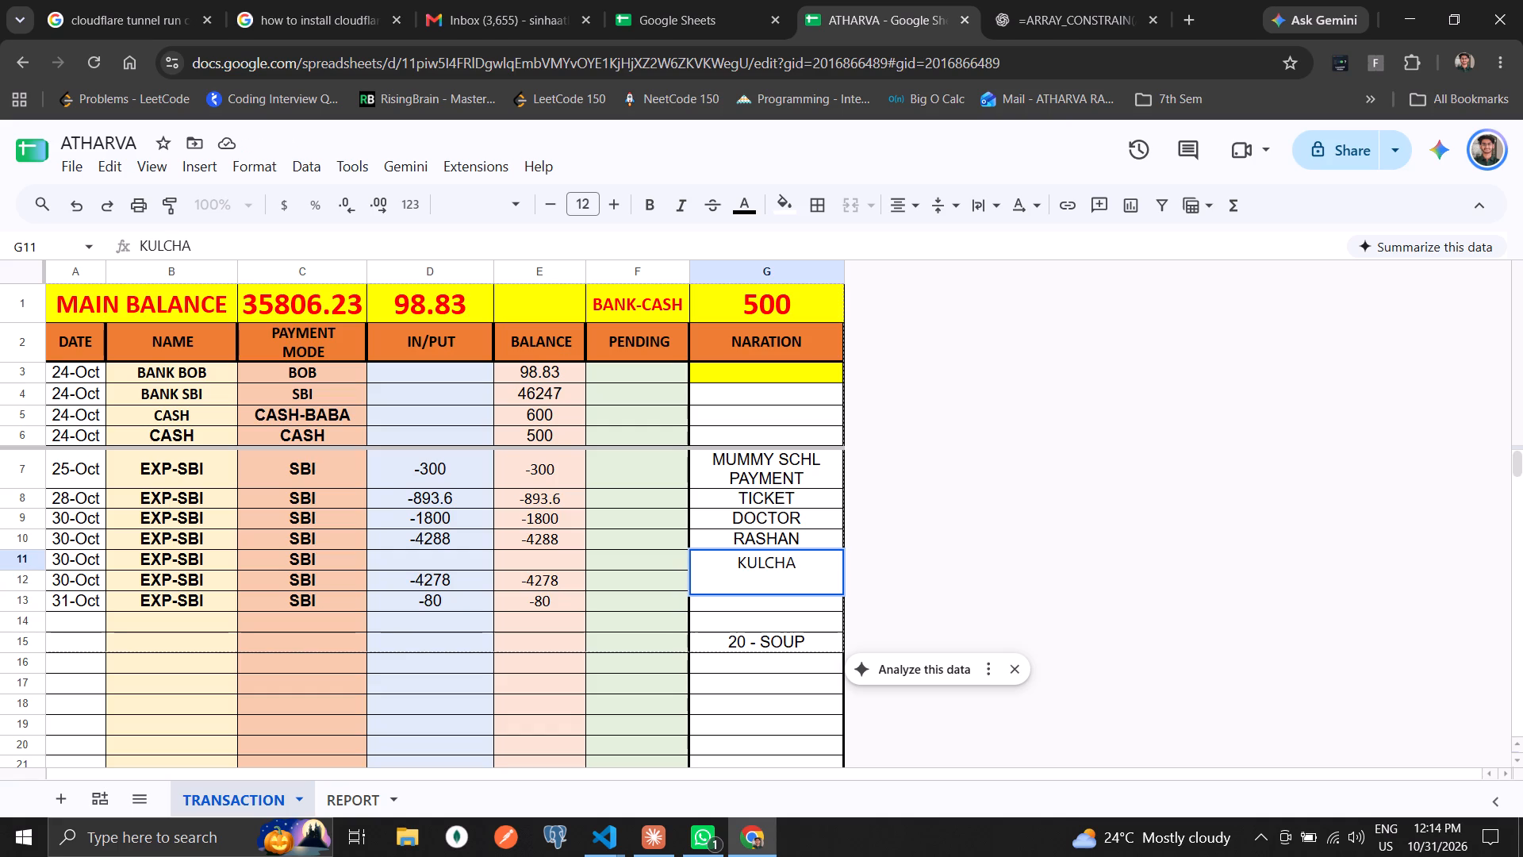
type("EGG")
key("Return")
key("Up")
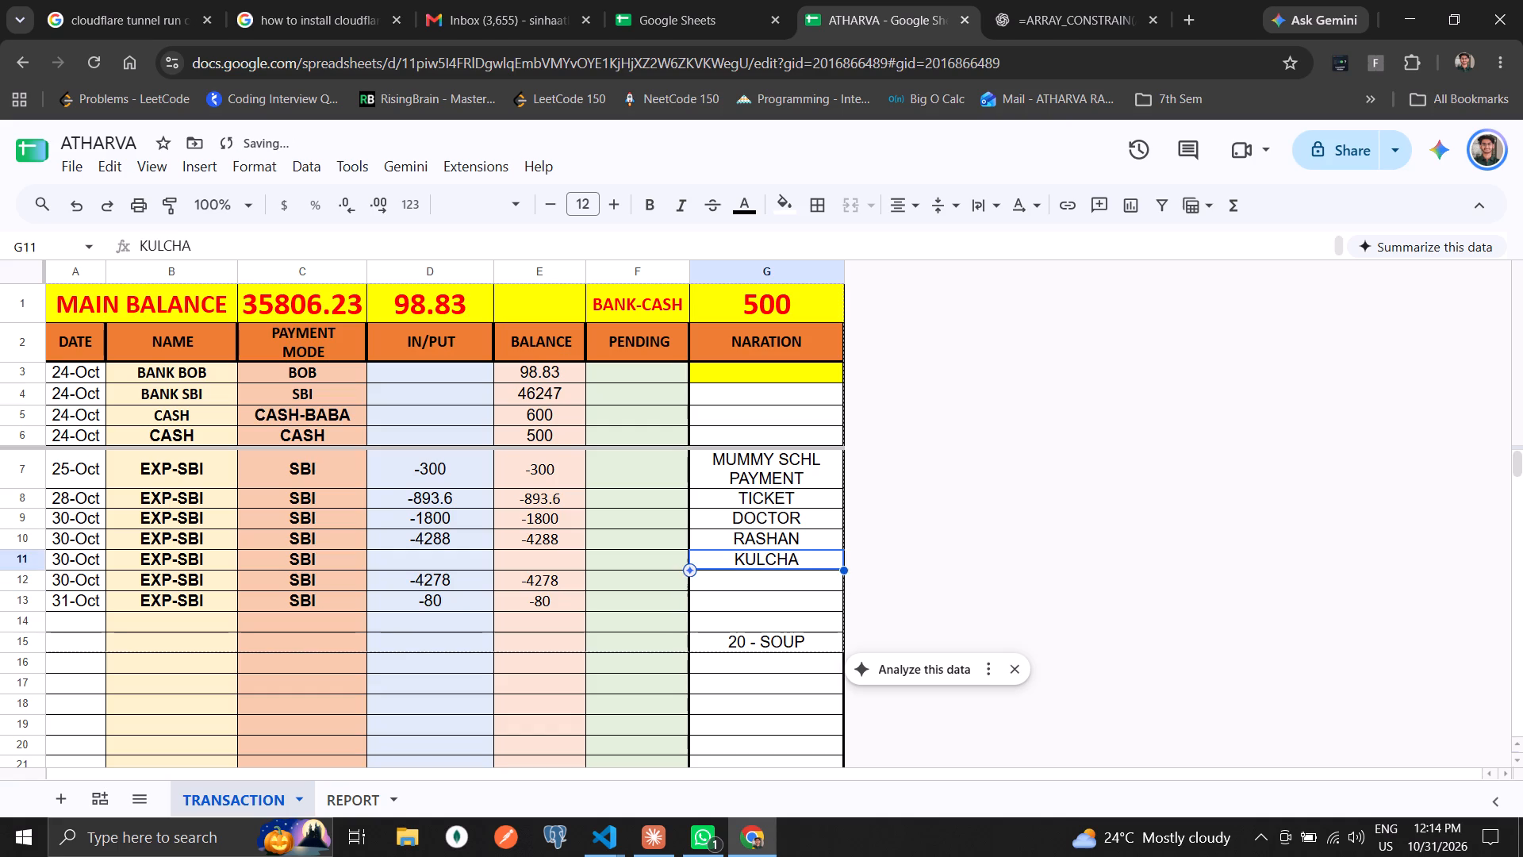
Enter -80 as the row 11 amount in D11.
key("Left")
key("Left")
key("Left")
type("-80")
key("Return")
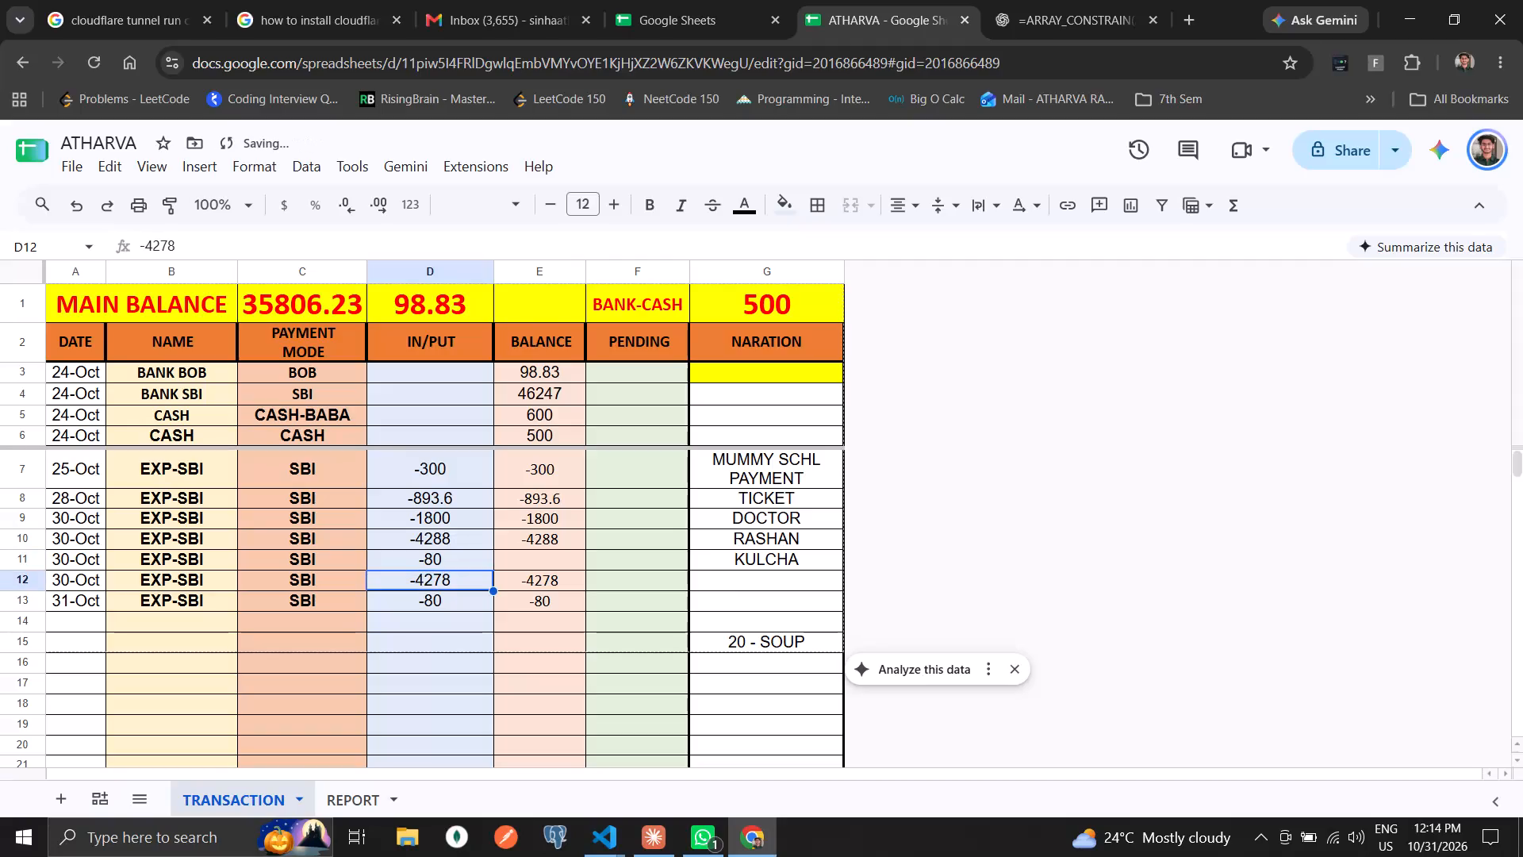
Clear the leftover amounts of rows 12 and 13 in D12 and D13.
key("Delete")
key("Down")
key("Delete")
key("Up")
key("Up")
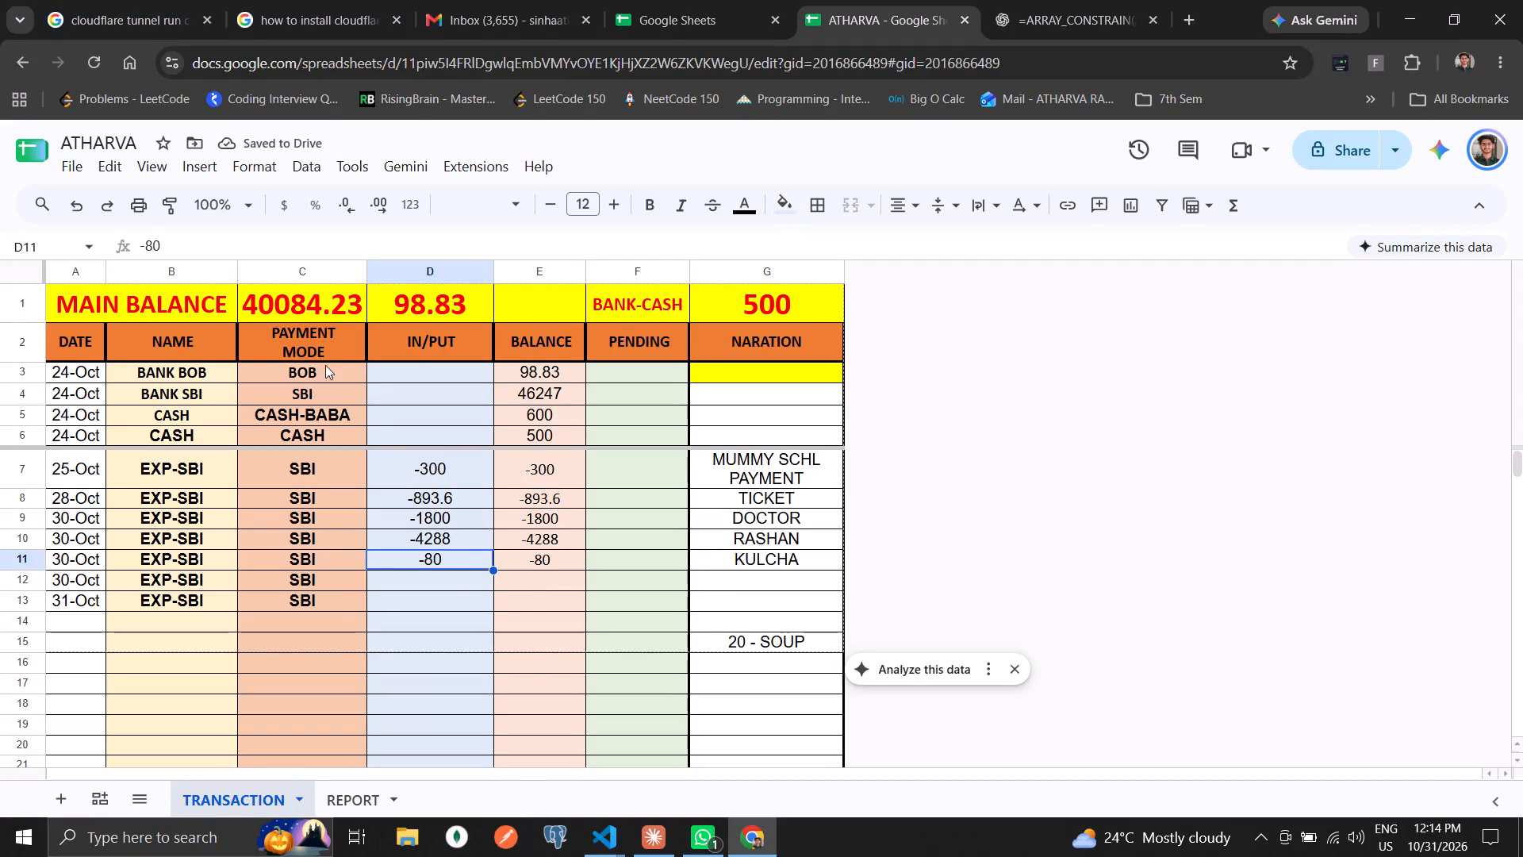
Copy the XLOOKUP balance formula from D1 into the empty header cell E1.
left_click(312, 283)
left_click(459, 305)
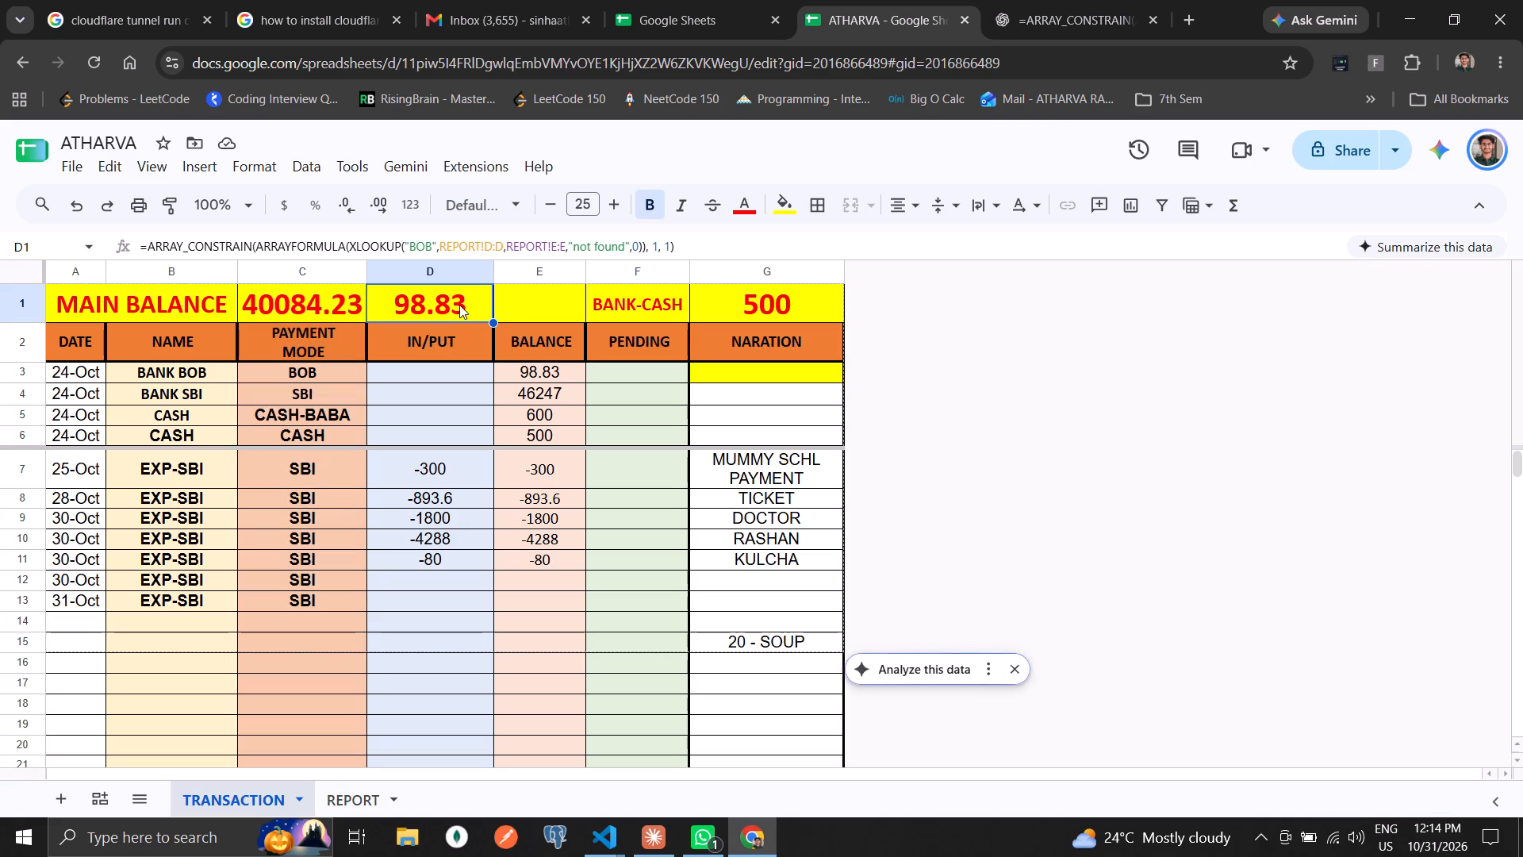
left_click(730, 252)
key("ctrl+a")
key("ctrl+c")
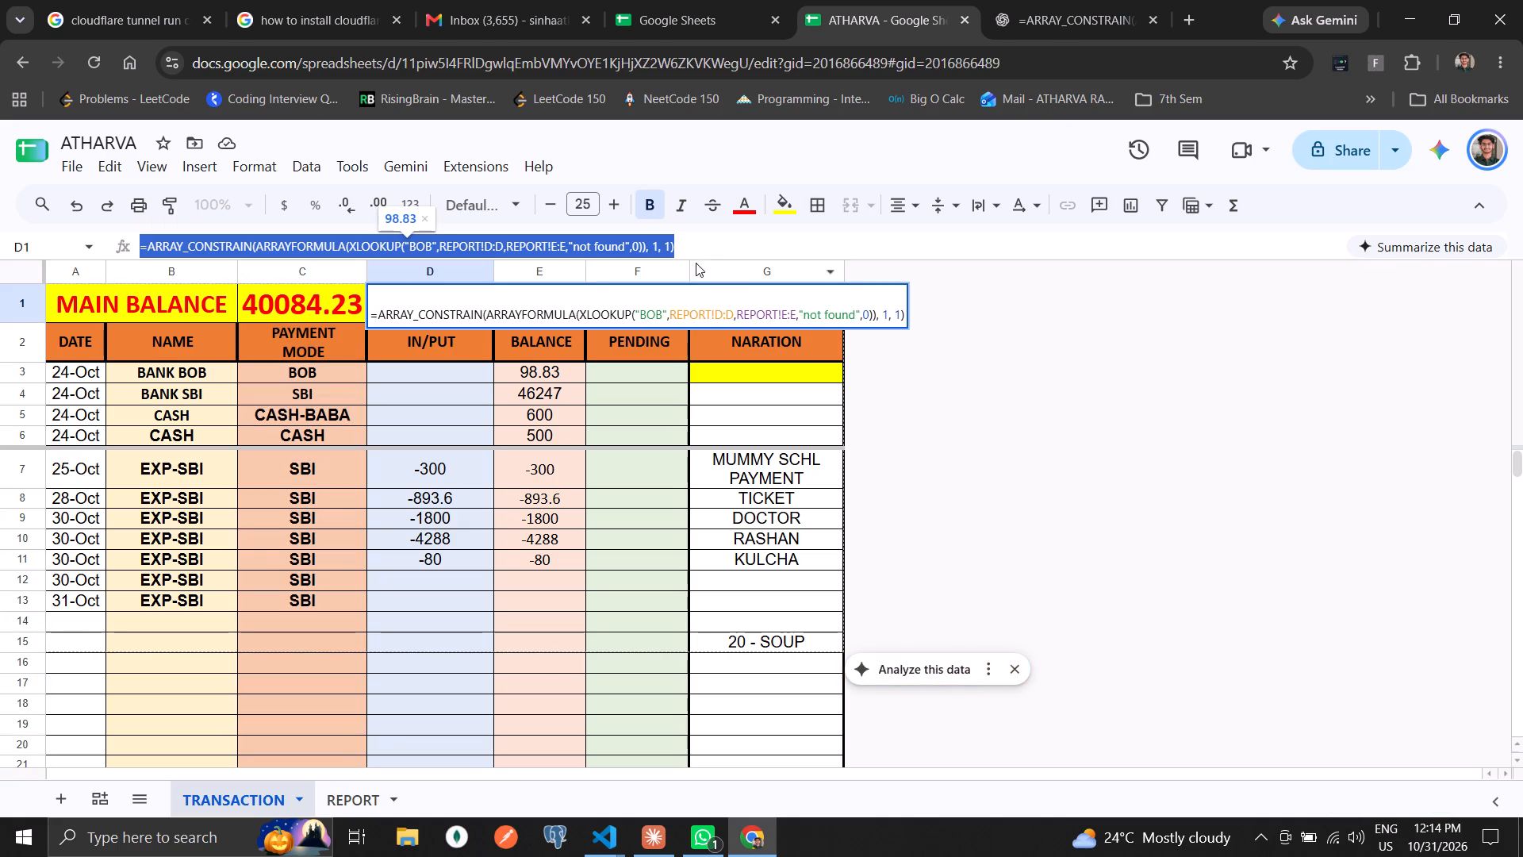
left_click(532, 620)
double_click(521, 308)
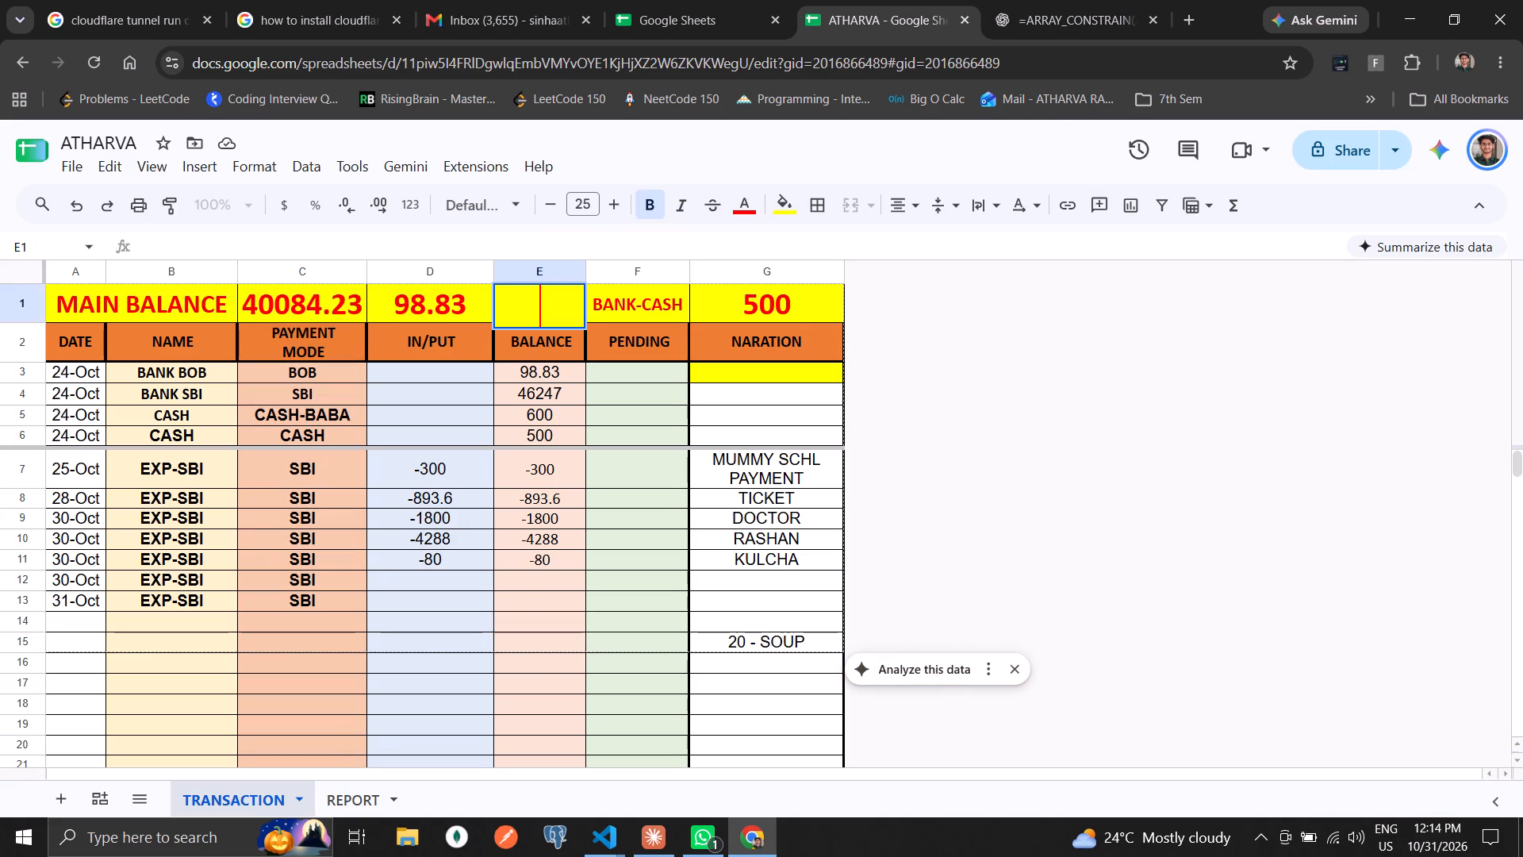
key("ctrl+v")
Set the search key of the XLOOKUP formula in E1 to SBI.
double_click(428, 247)
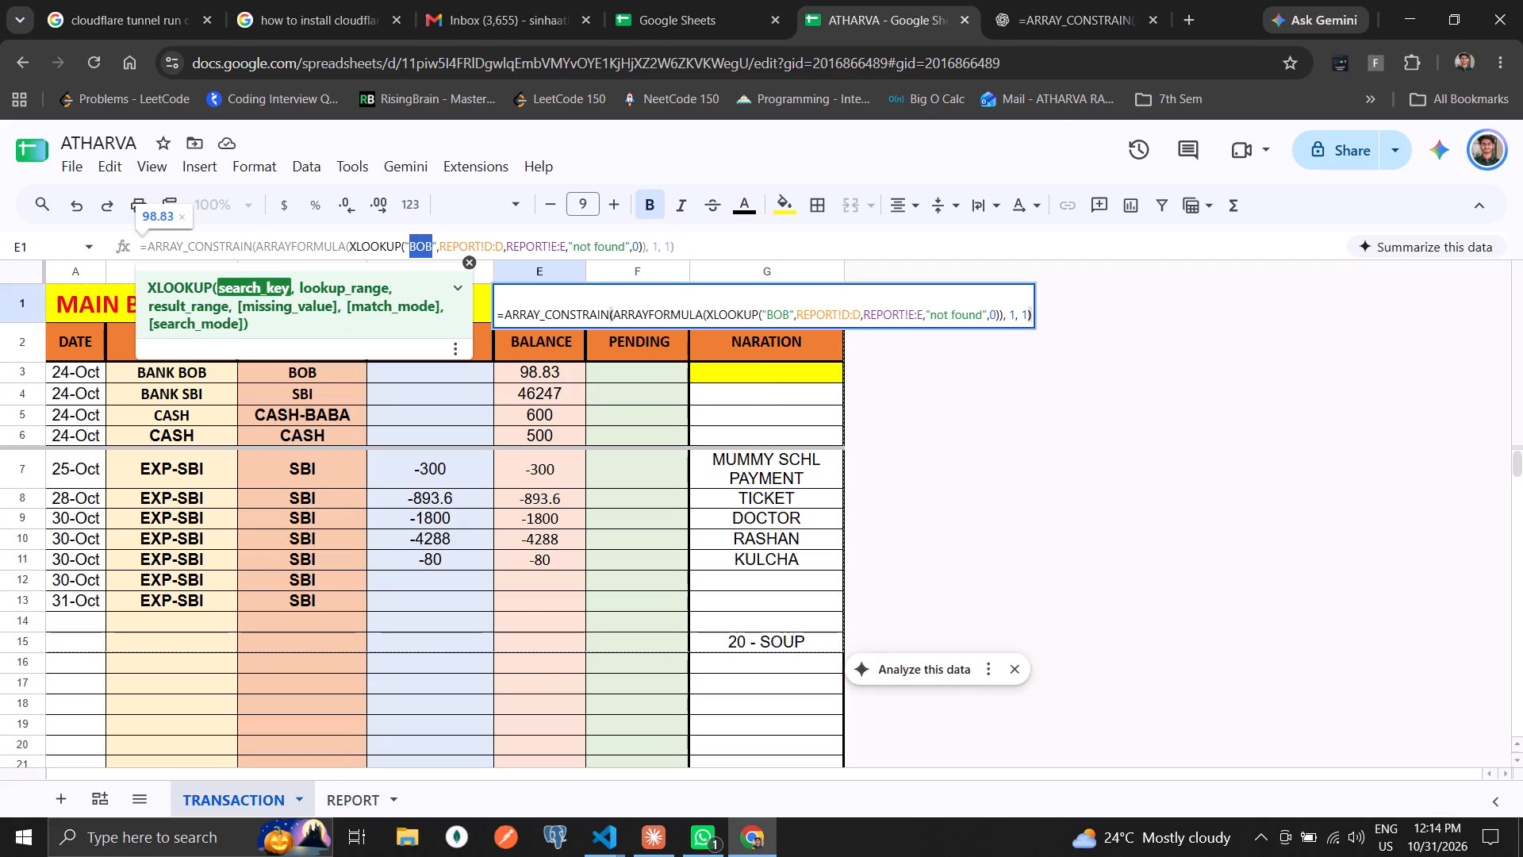
left_click(432, 242)
key("BackSpace")
key("BackSpace")
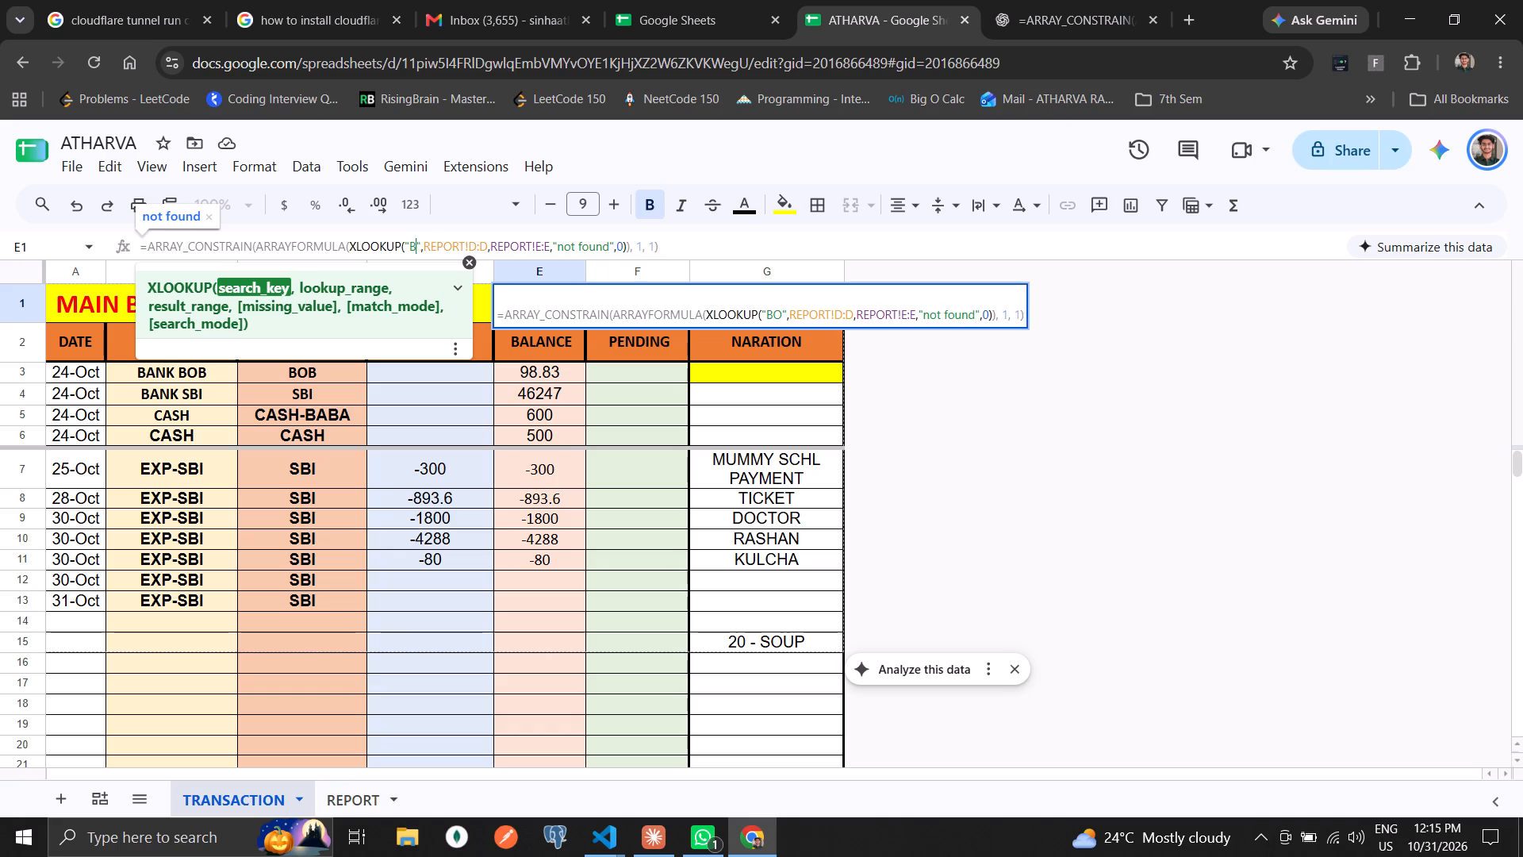
key("BackSpace")
type("db")
key("BackSpace")
key("BackSpace")
type("sbi")
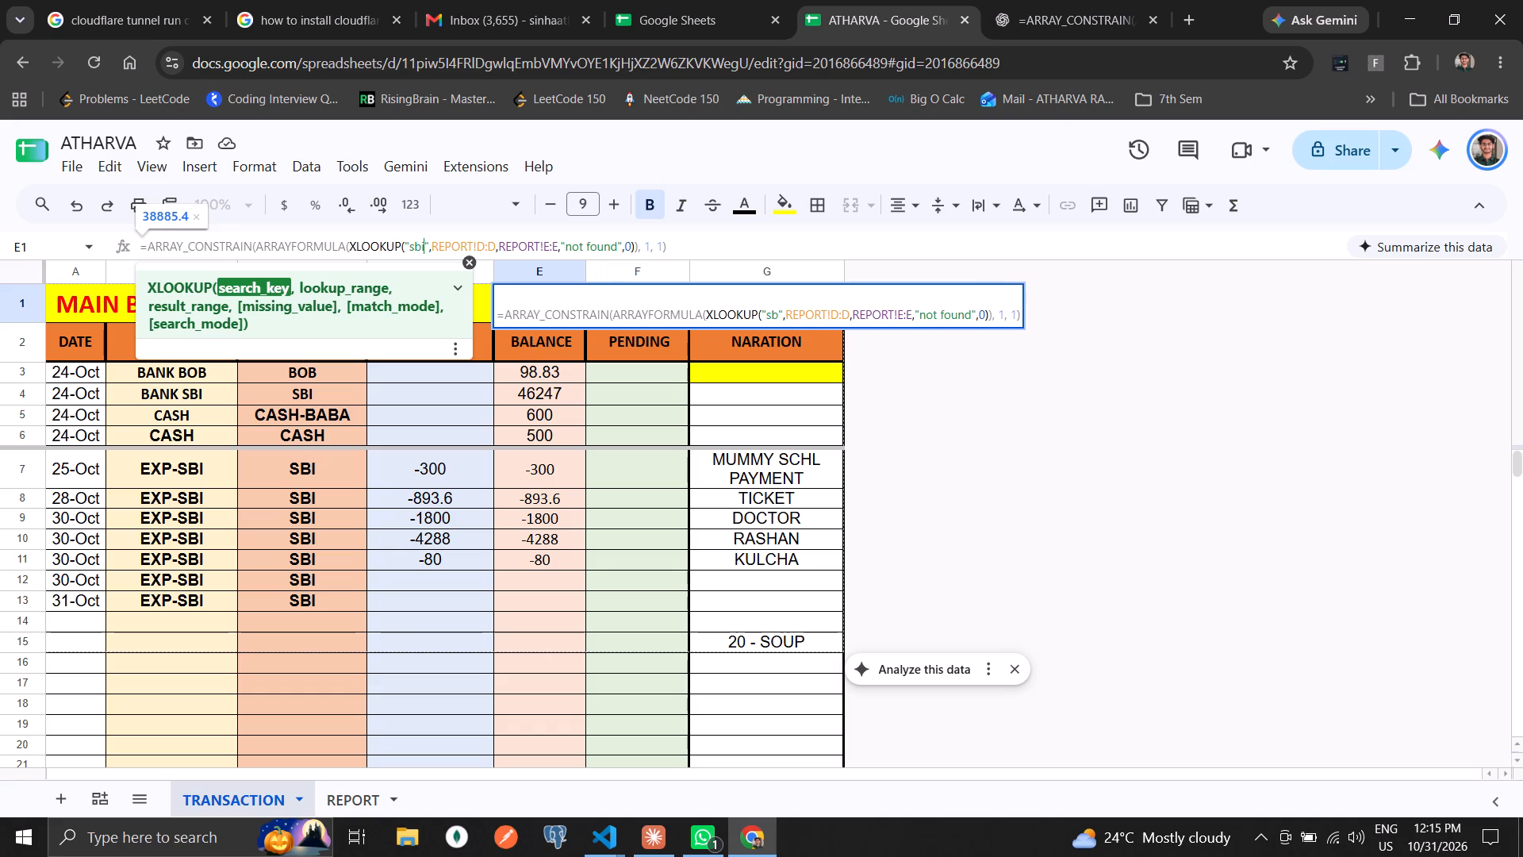
key("BackSpace")
key("BackSpace")
key("BackSpace")
type("SBI")
key("Return")
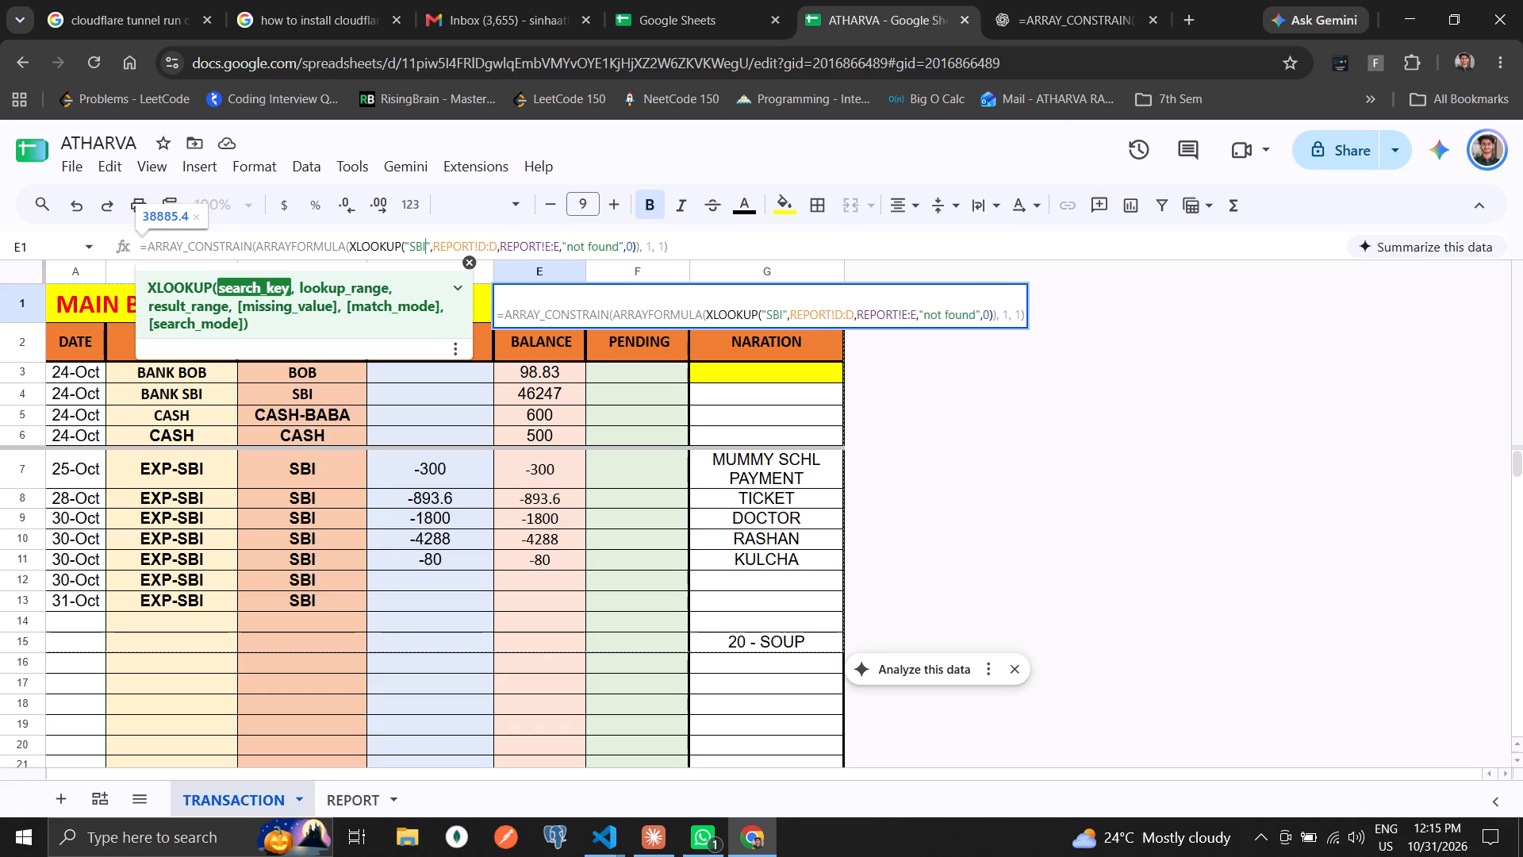
Fit the width of the BALANCE column E to its contents.
double_click(587, 272)
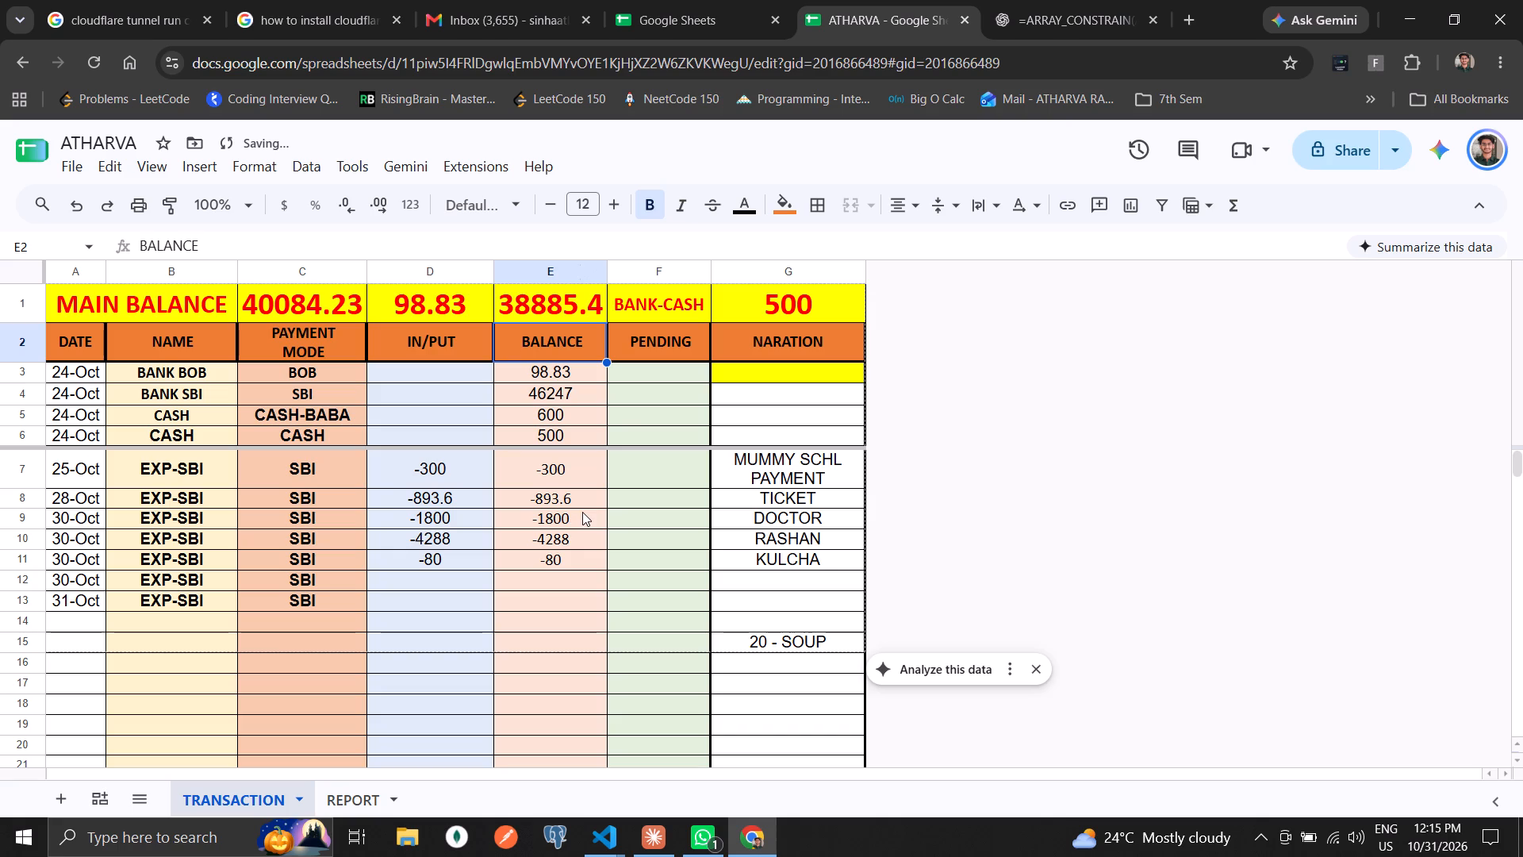
left_click(1012, 571)
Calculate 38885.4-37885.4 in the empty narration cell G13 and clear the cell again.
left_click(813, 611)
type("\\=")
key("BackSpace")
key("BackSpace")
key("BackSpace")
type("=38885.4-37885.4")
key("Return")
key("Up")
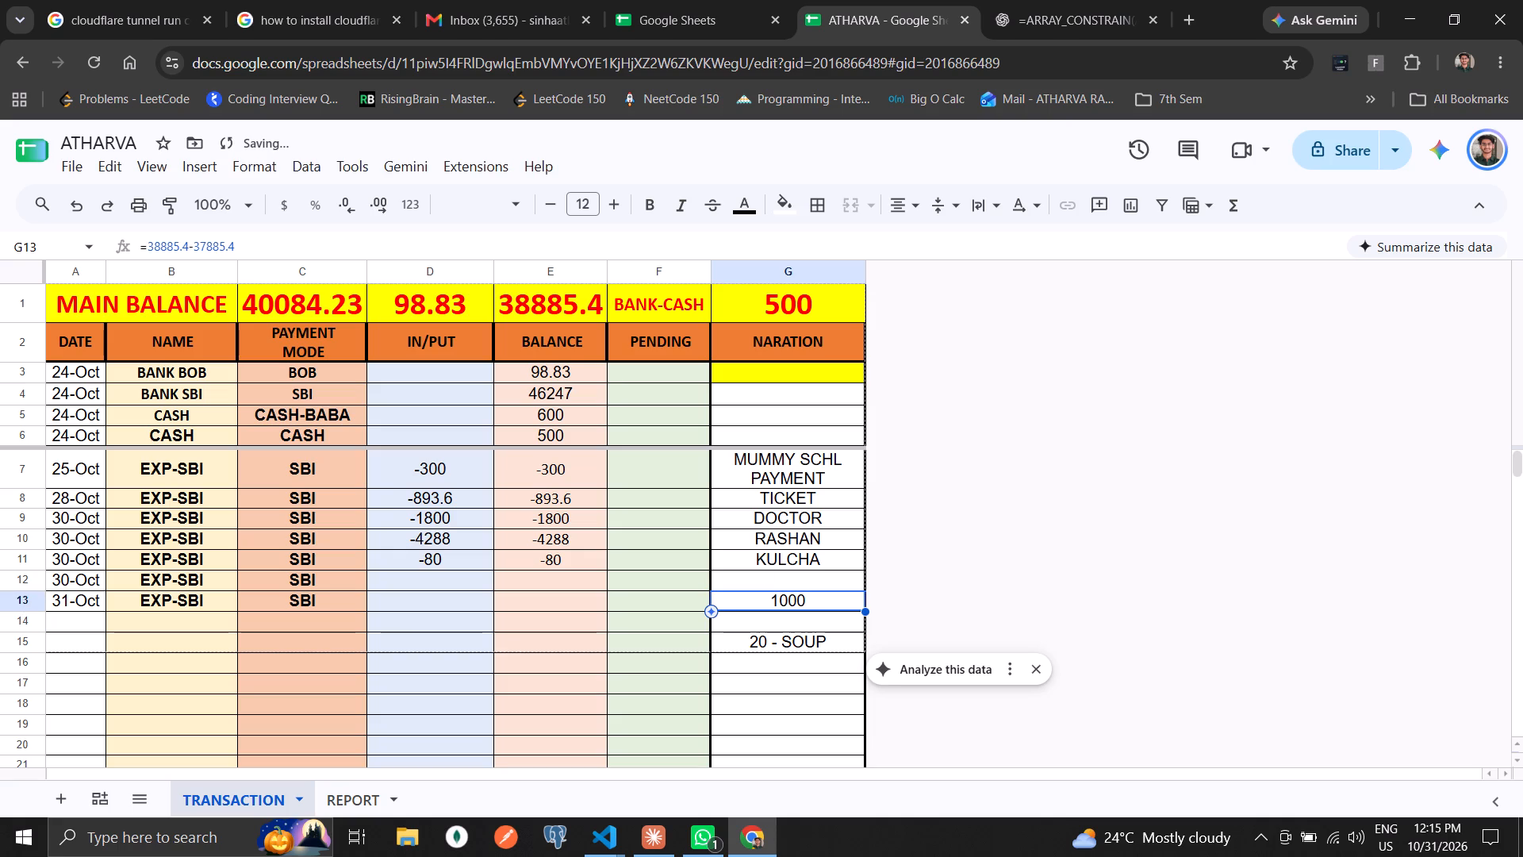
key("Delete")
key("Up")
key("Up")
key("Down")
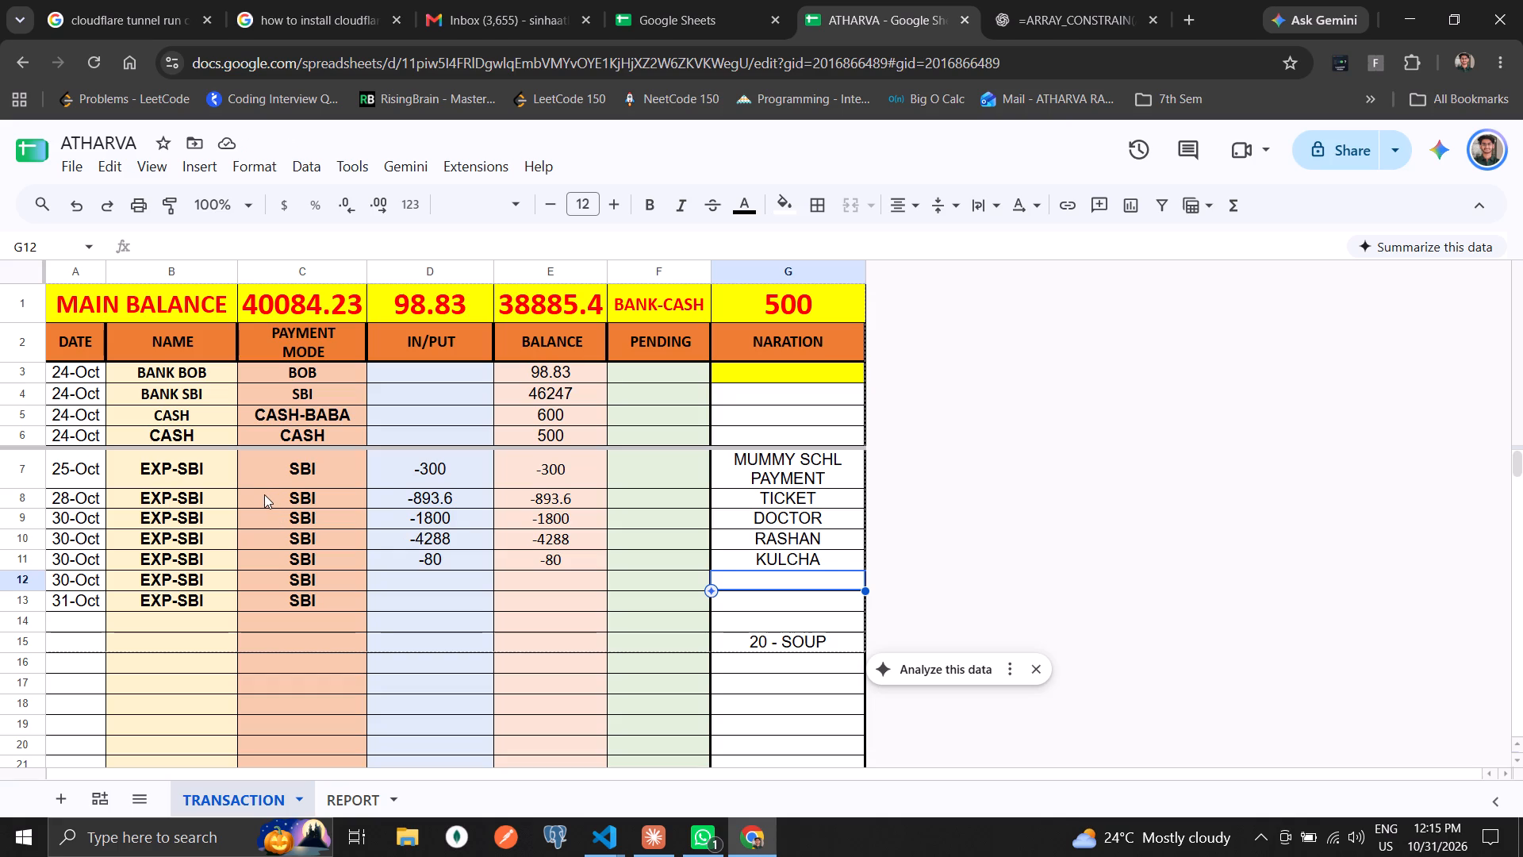
Clear the dates, names and payment modes of rows 8 to 13 in A8:C13.
left_click(86, 493)
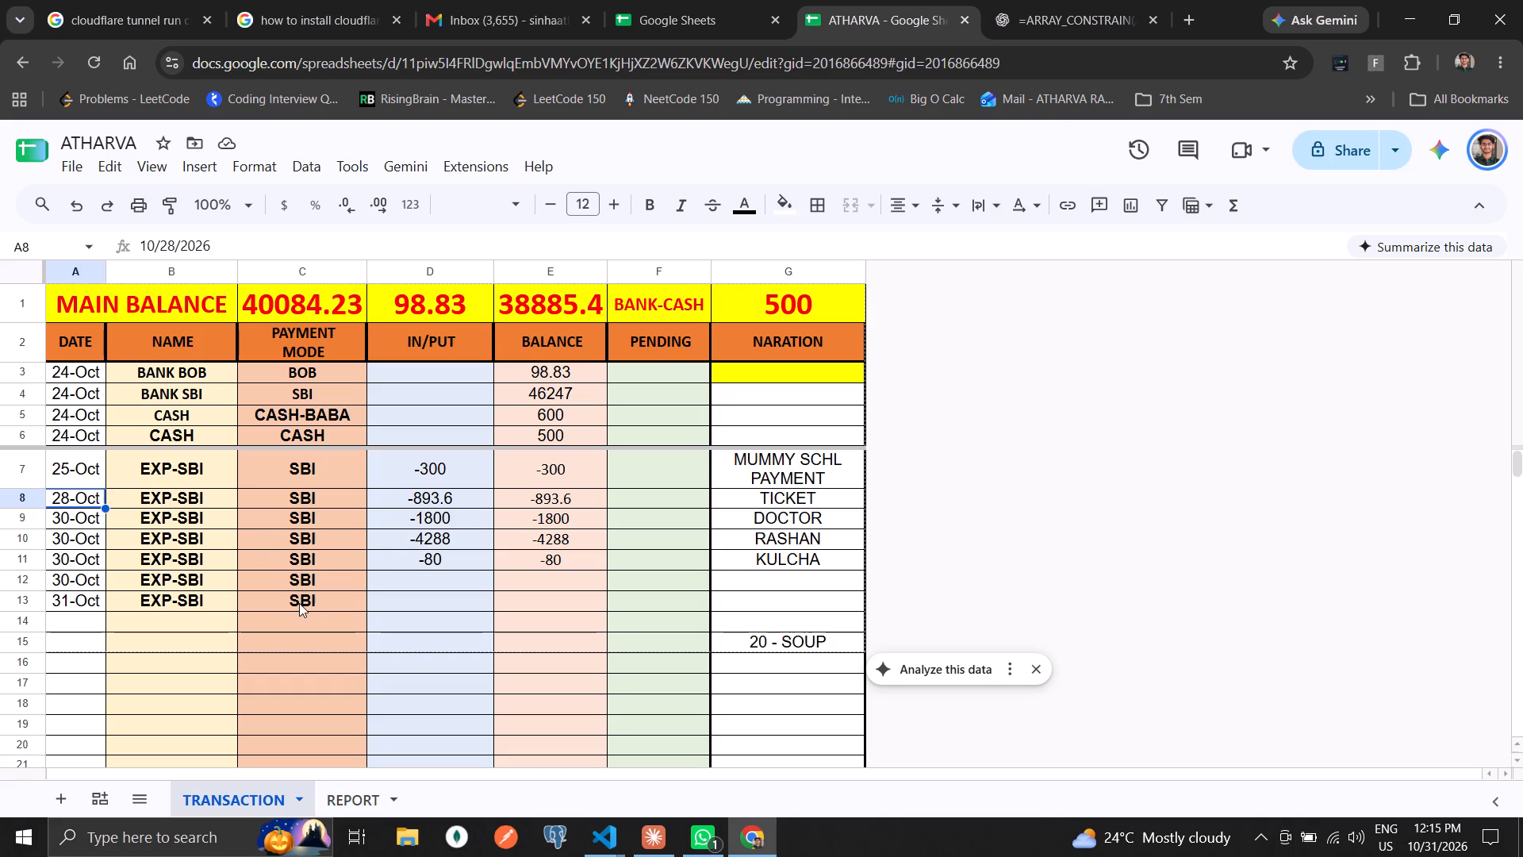
left_click(299, 605, "shift")
key("Delete")
Clear the amounts of rows 8 to 11 in the IN/PUT column, D8 to D11.
left_click(442, 495)
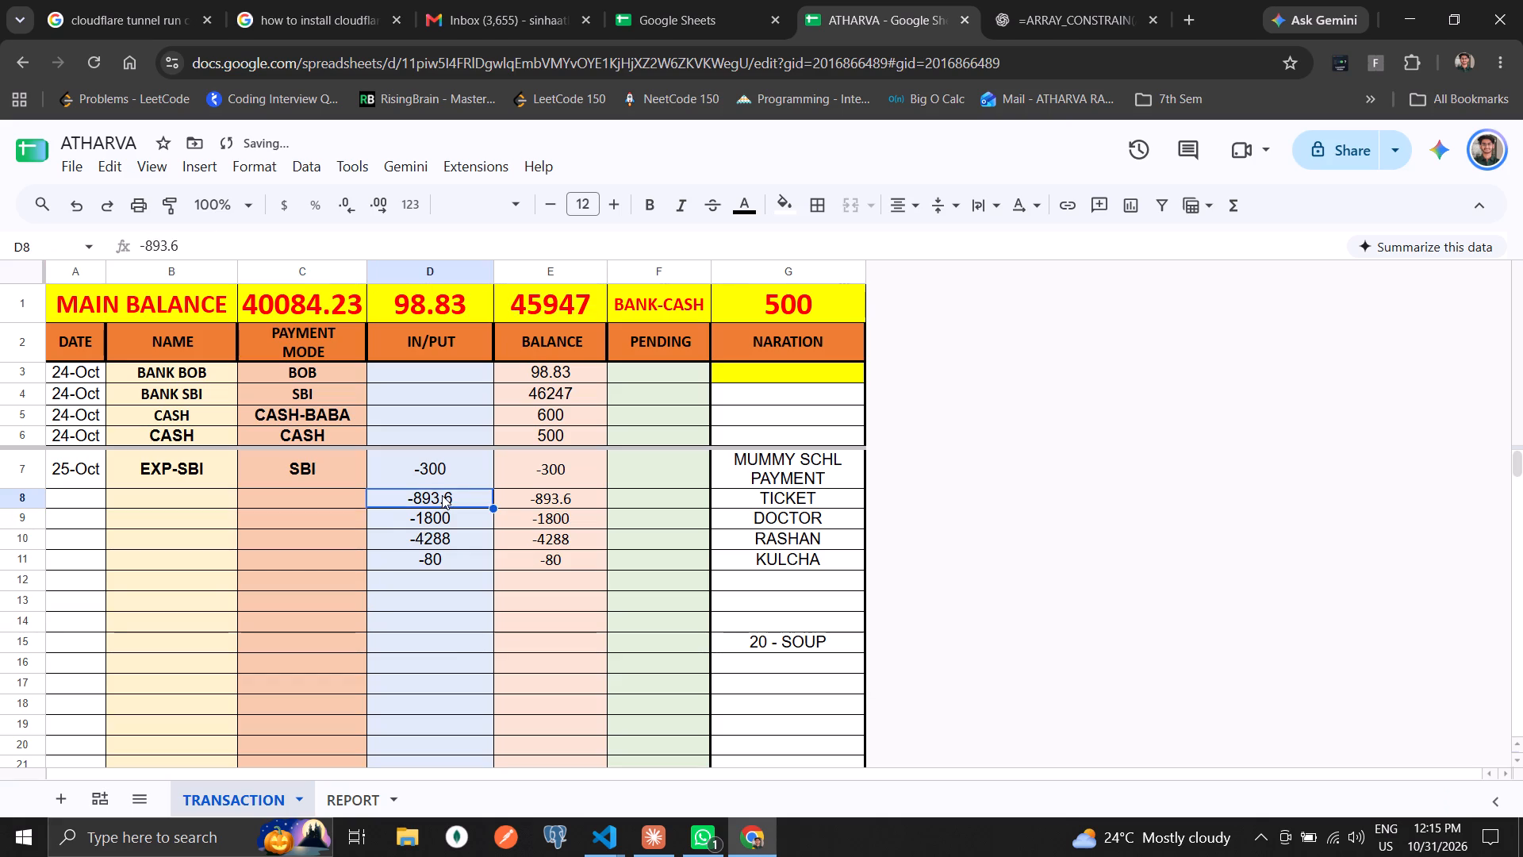
key("Delete")
left_click(442, 531)
key("Delete")
left_click(446, 525)
key("Delete")
left_click(441, 559)
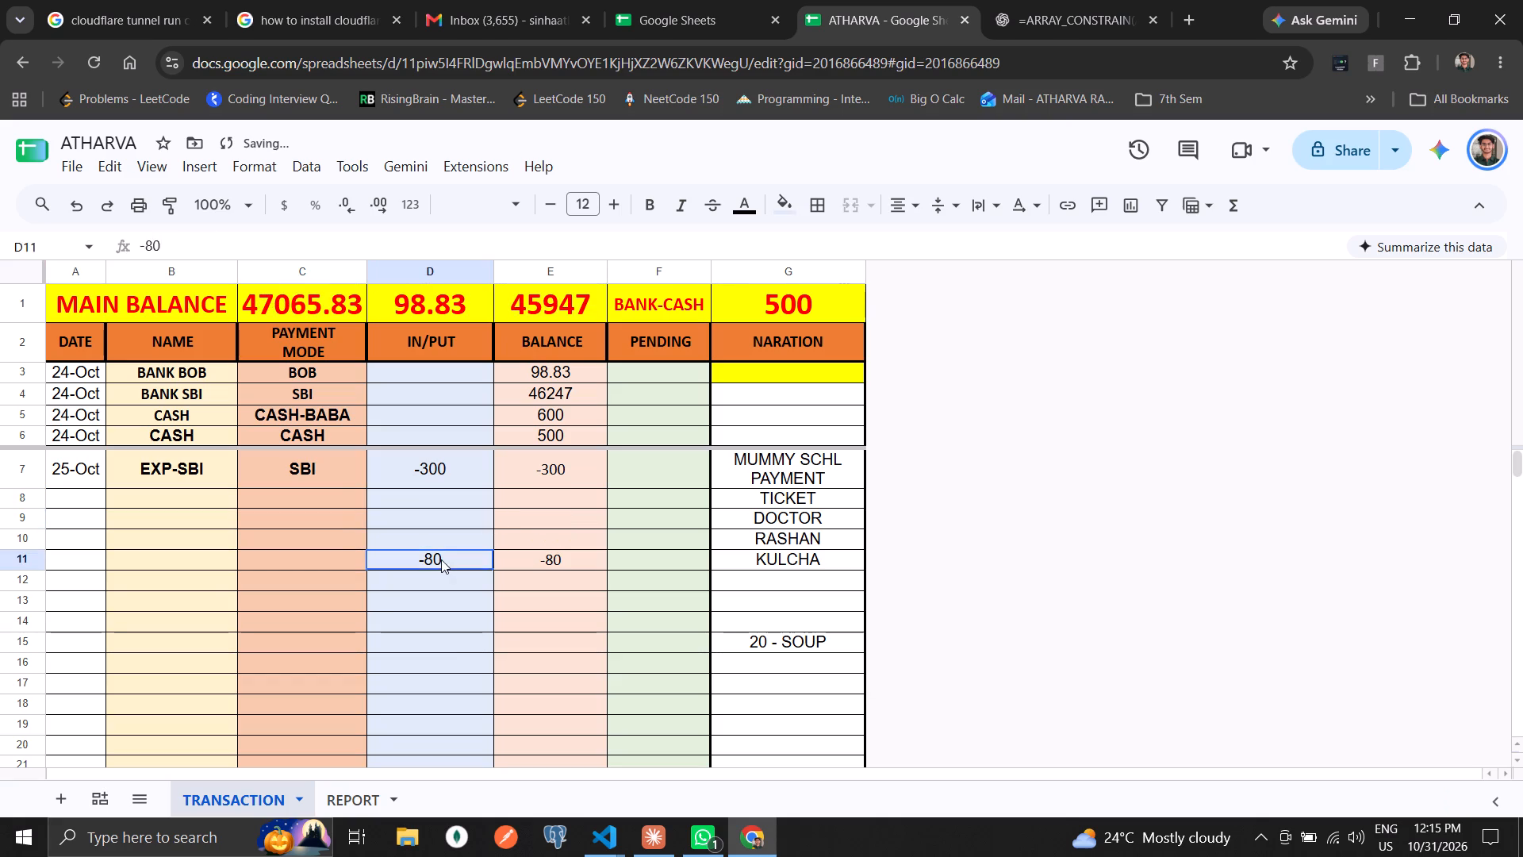
key("Delete")
Copy the narrations TICKET to KULCHA from G8:G11 one row down into G9:G12.
left_click_drag(788, 498, 792, 554)
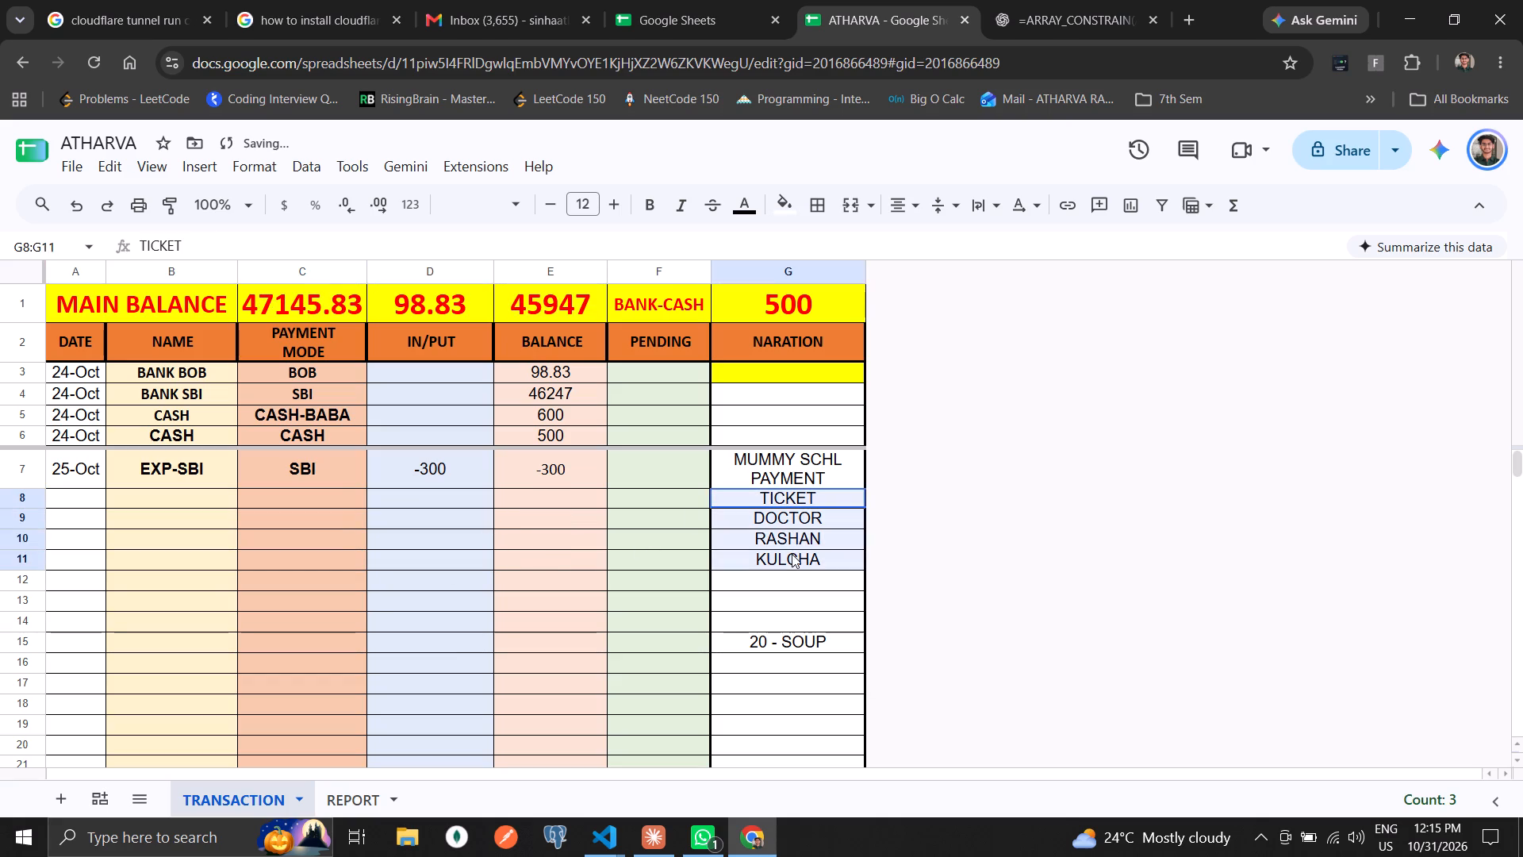
left_click_drag(792, 554, 792, 555)
key("ctrl+c")
left_click(800, 517)
key("ctrl+v")
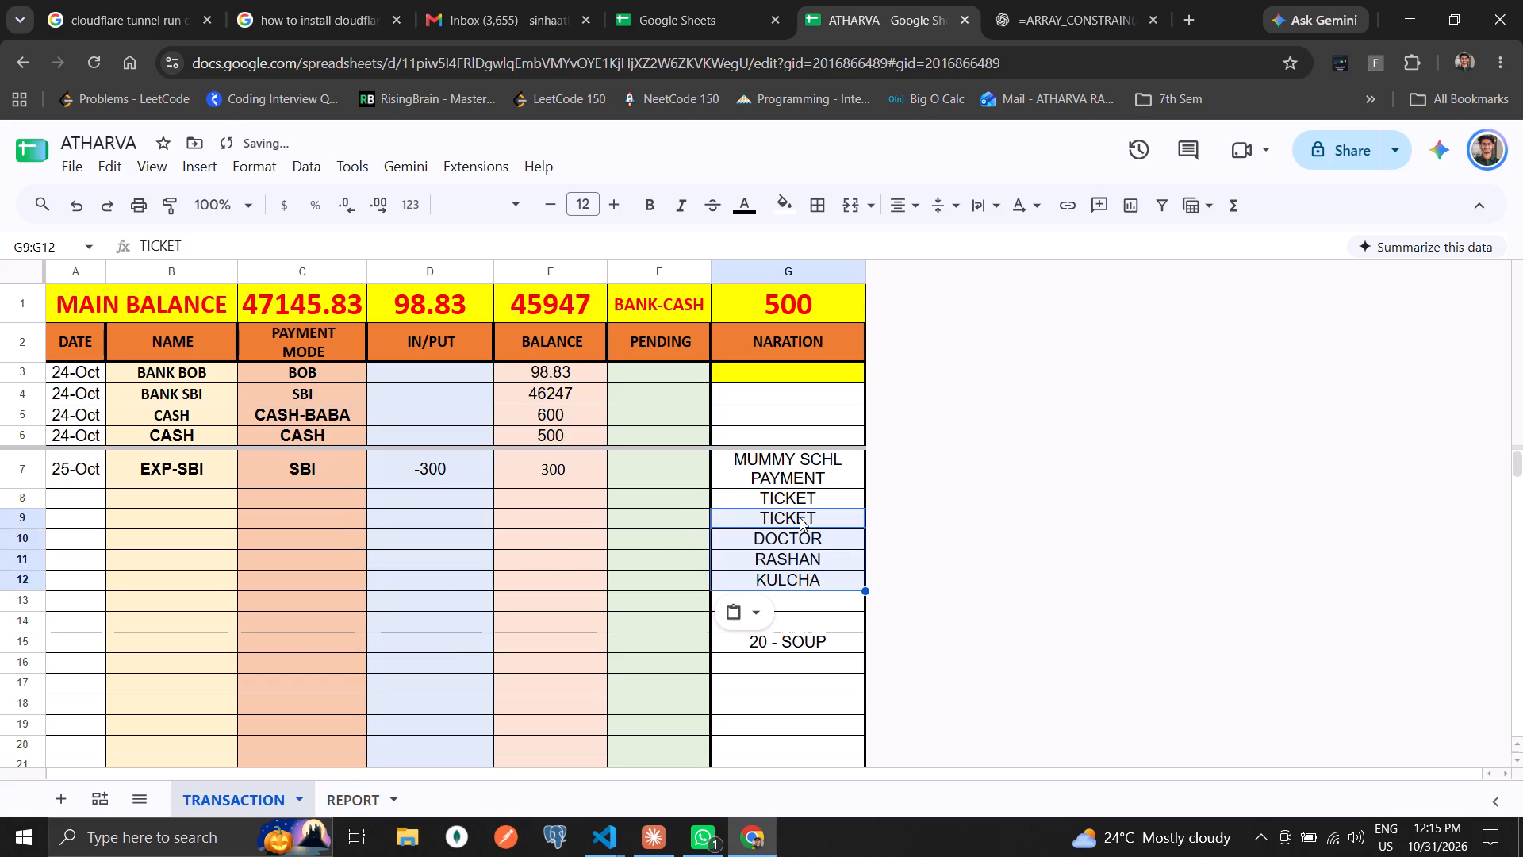
left_click(481, 513)
Replace the narration in G8 with ROOM.
left_click(774, 509)
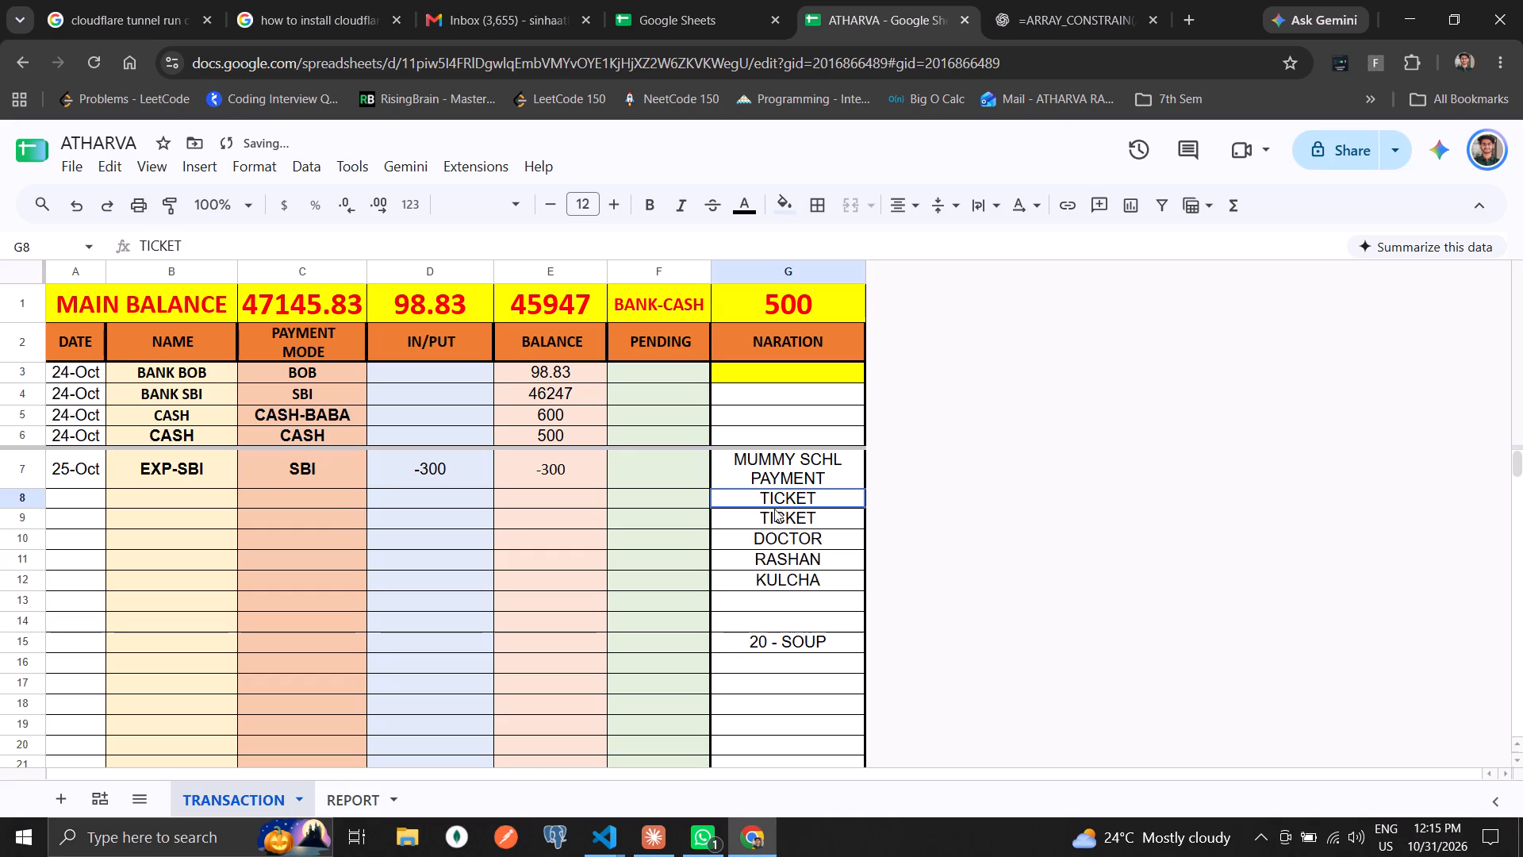
type("ROOM")
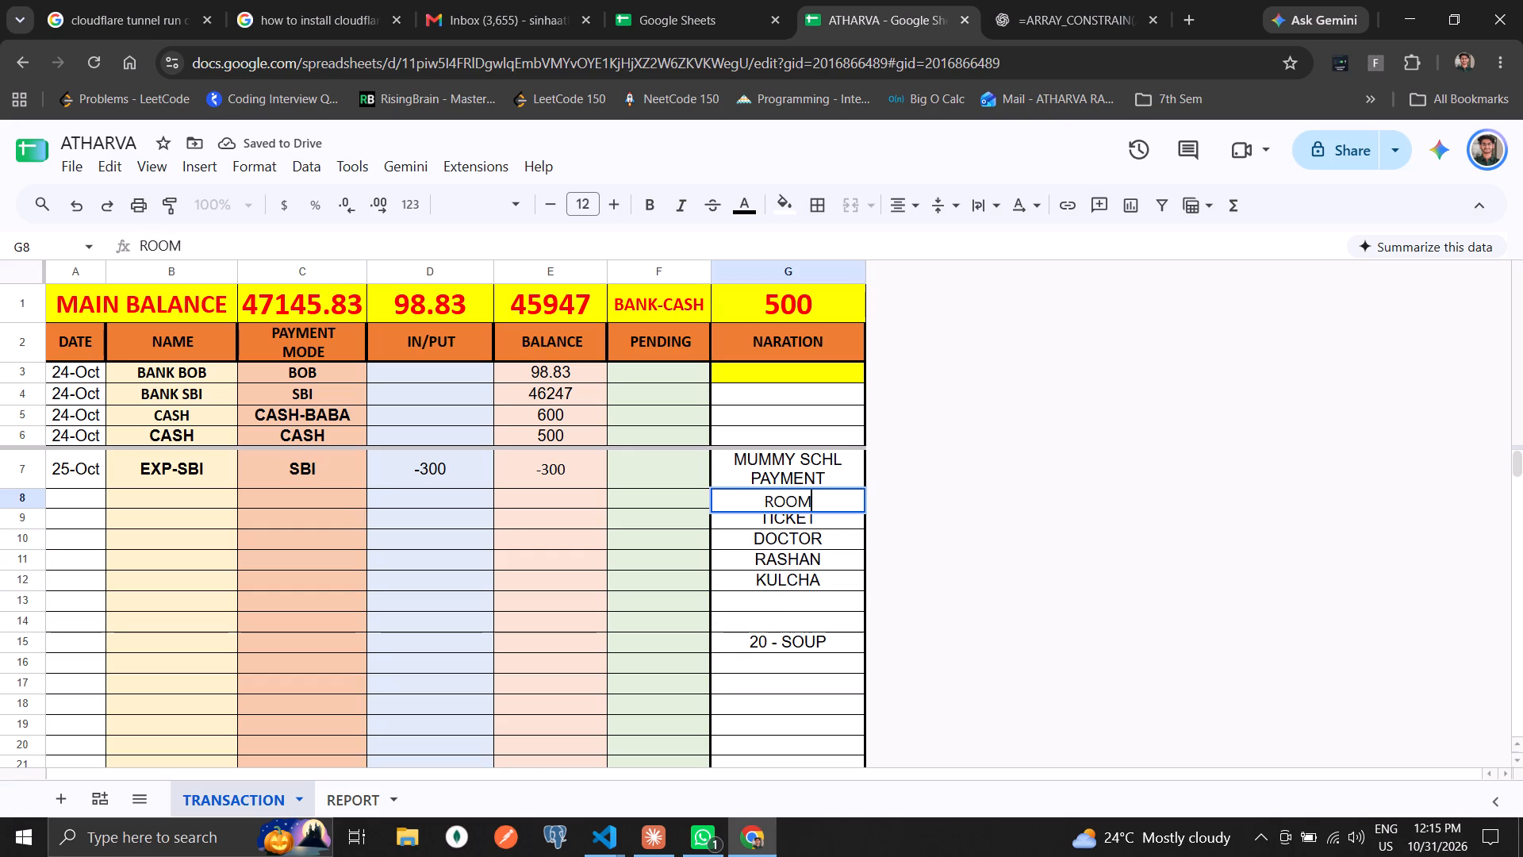
key("Left")
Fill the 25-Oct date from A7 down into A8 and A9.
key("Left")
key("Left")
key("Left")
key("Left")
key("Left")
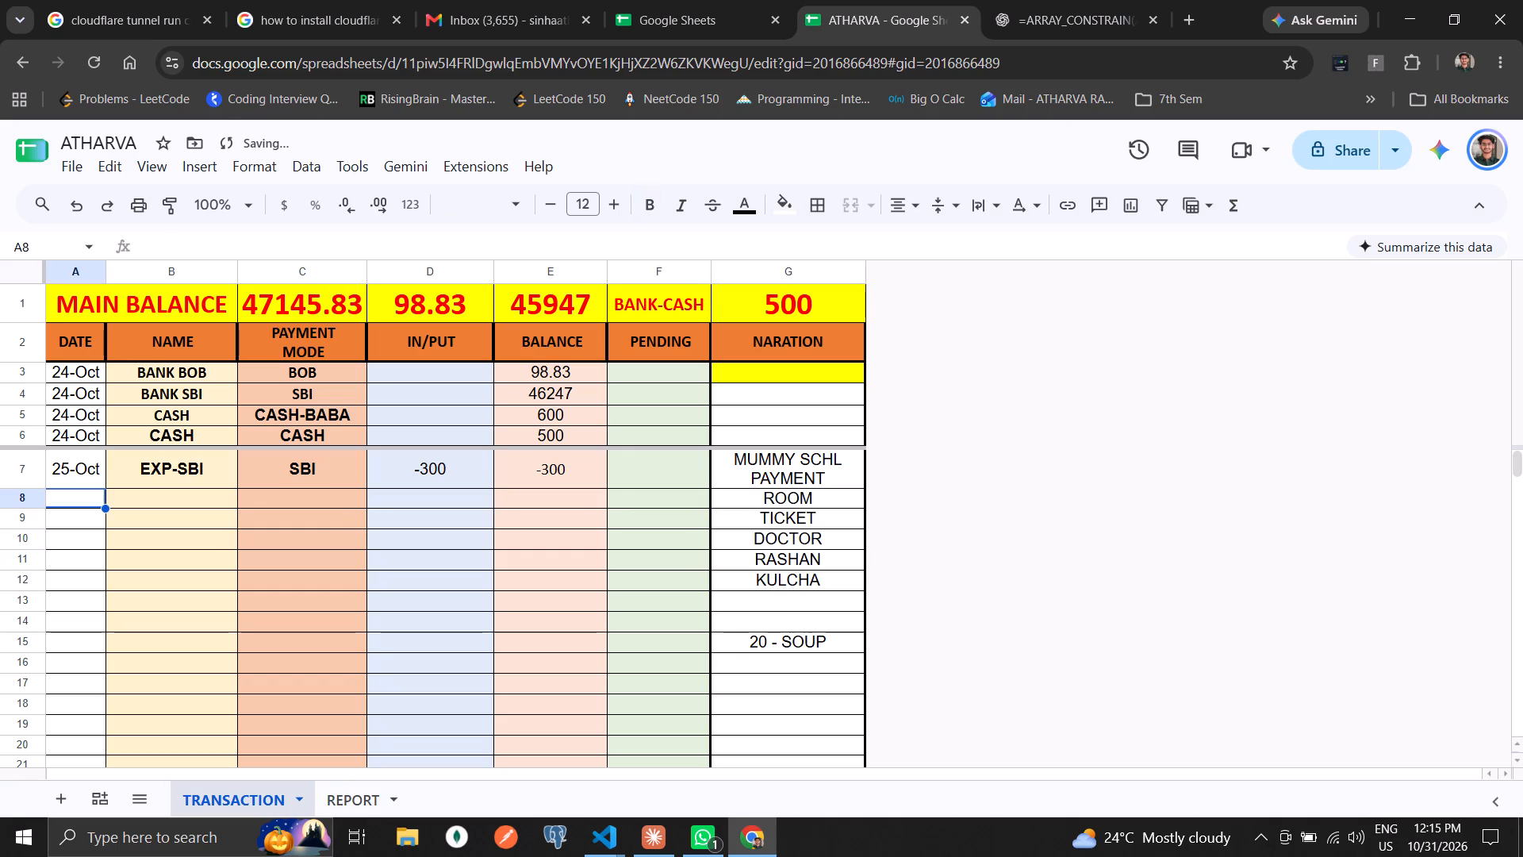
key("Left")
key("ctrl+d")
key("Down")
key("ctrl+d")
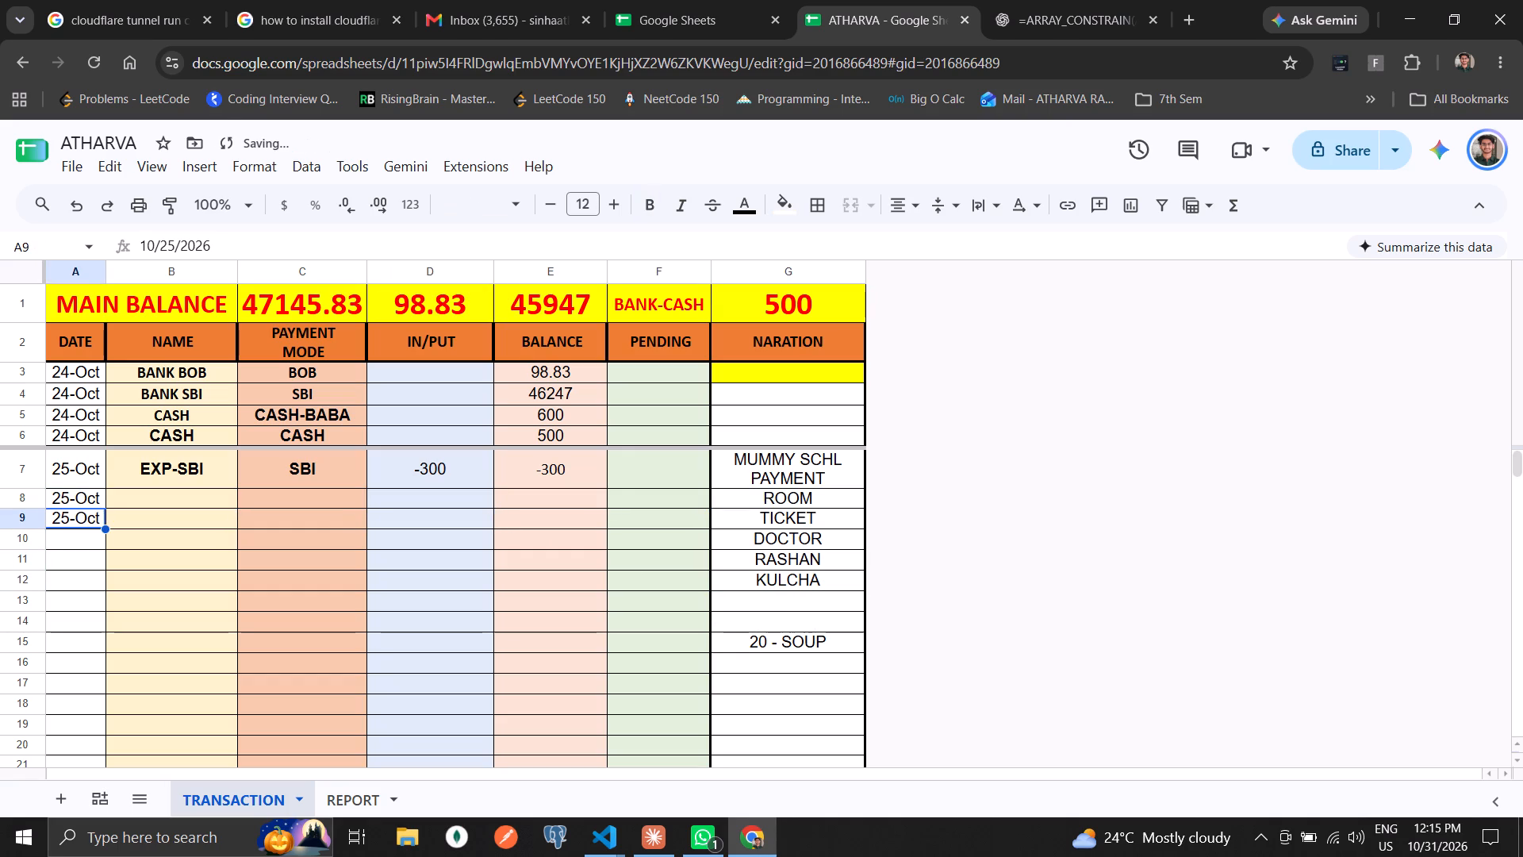
Enter the dates 26-OCT in A8, 28-OCT in A9, and 30-OCT in both A10 and A11.
key("Up")
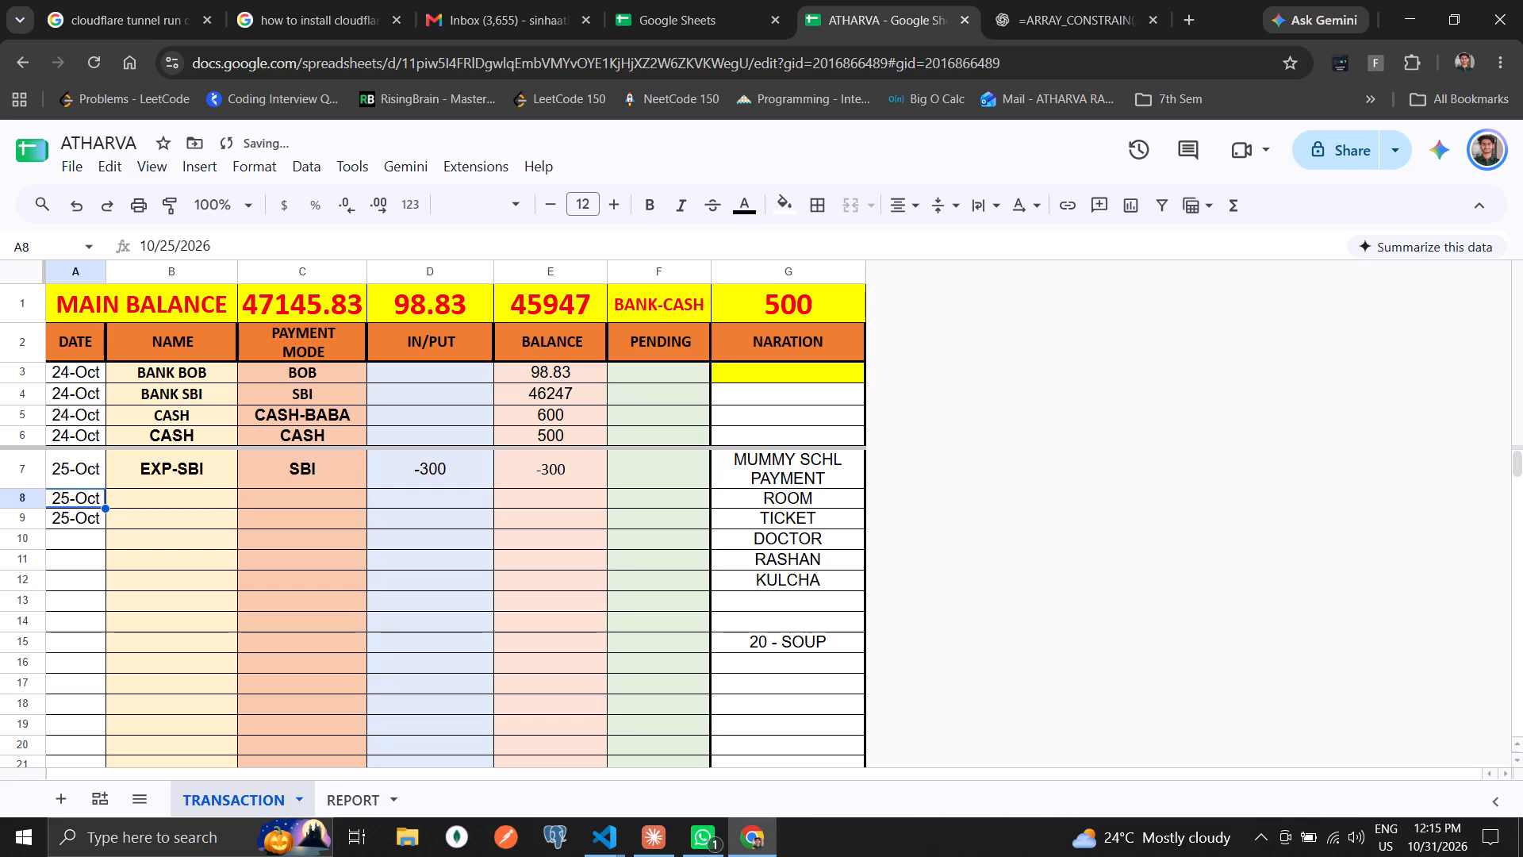
type("26-CO")
key("BackSpace")
key("BackSpace")
type("OCT")
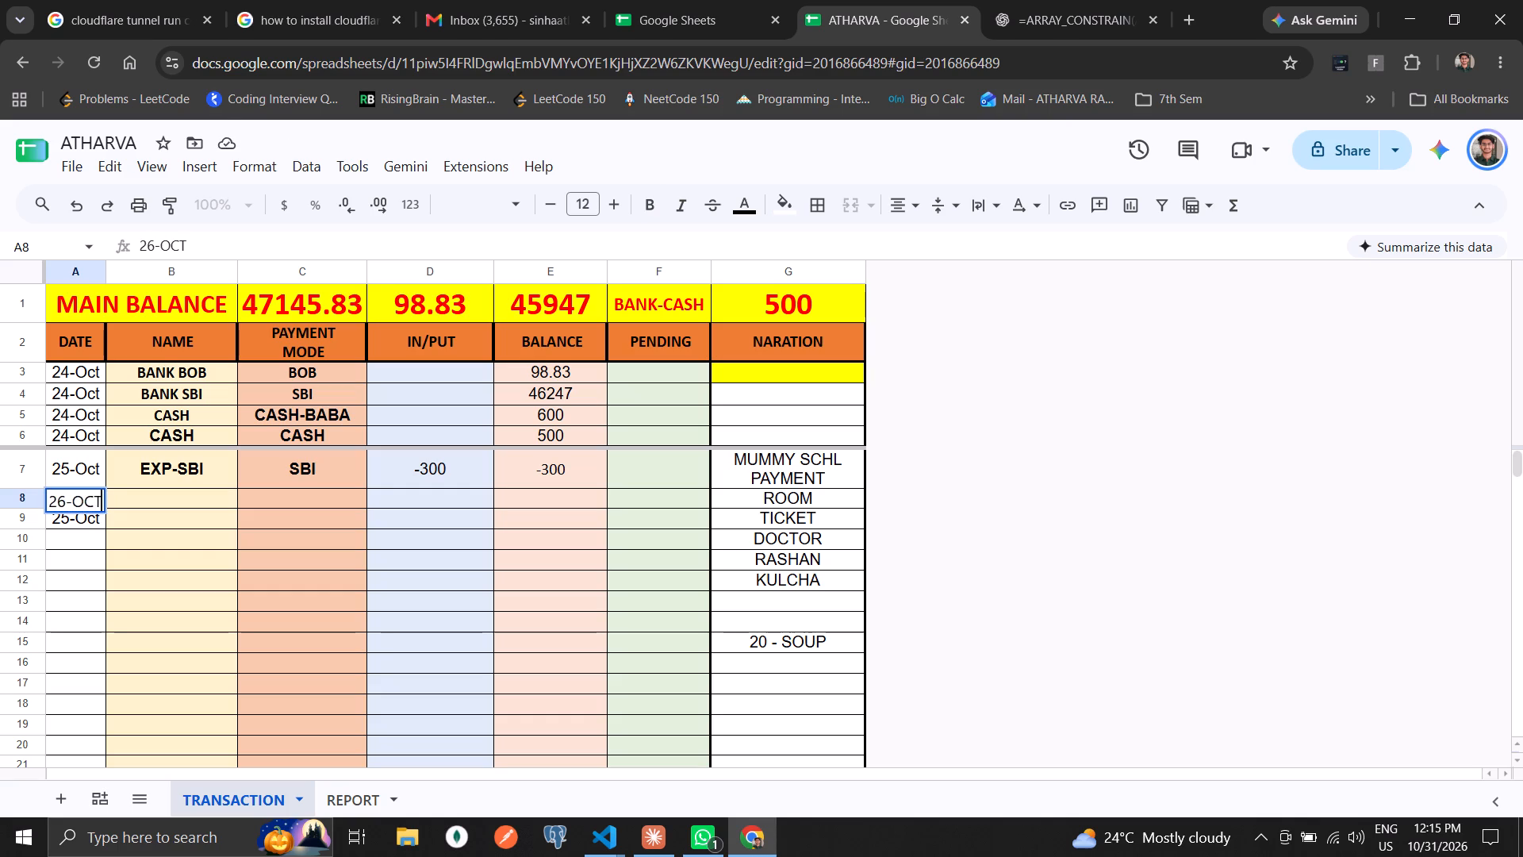
key("Down")
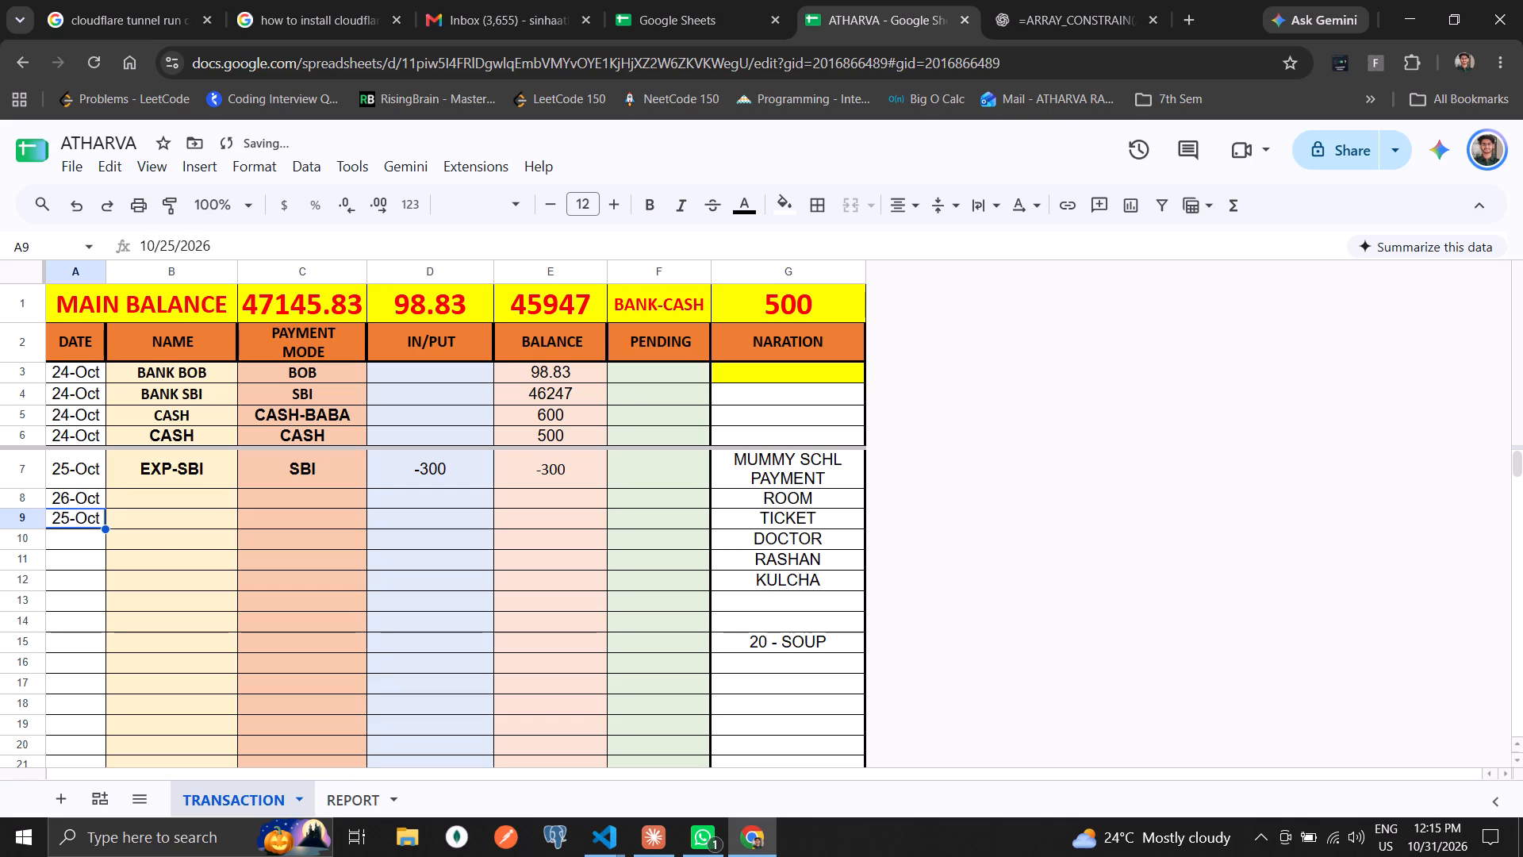
type("30")
key("BackSpace")
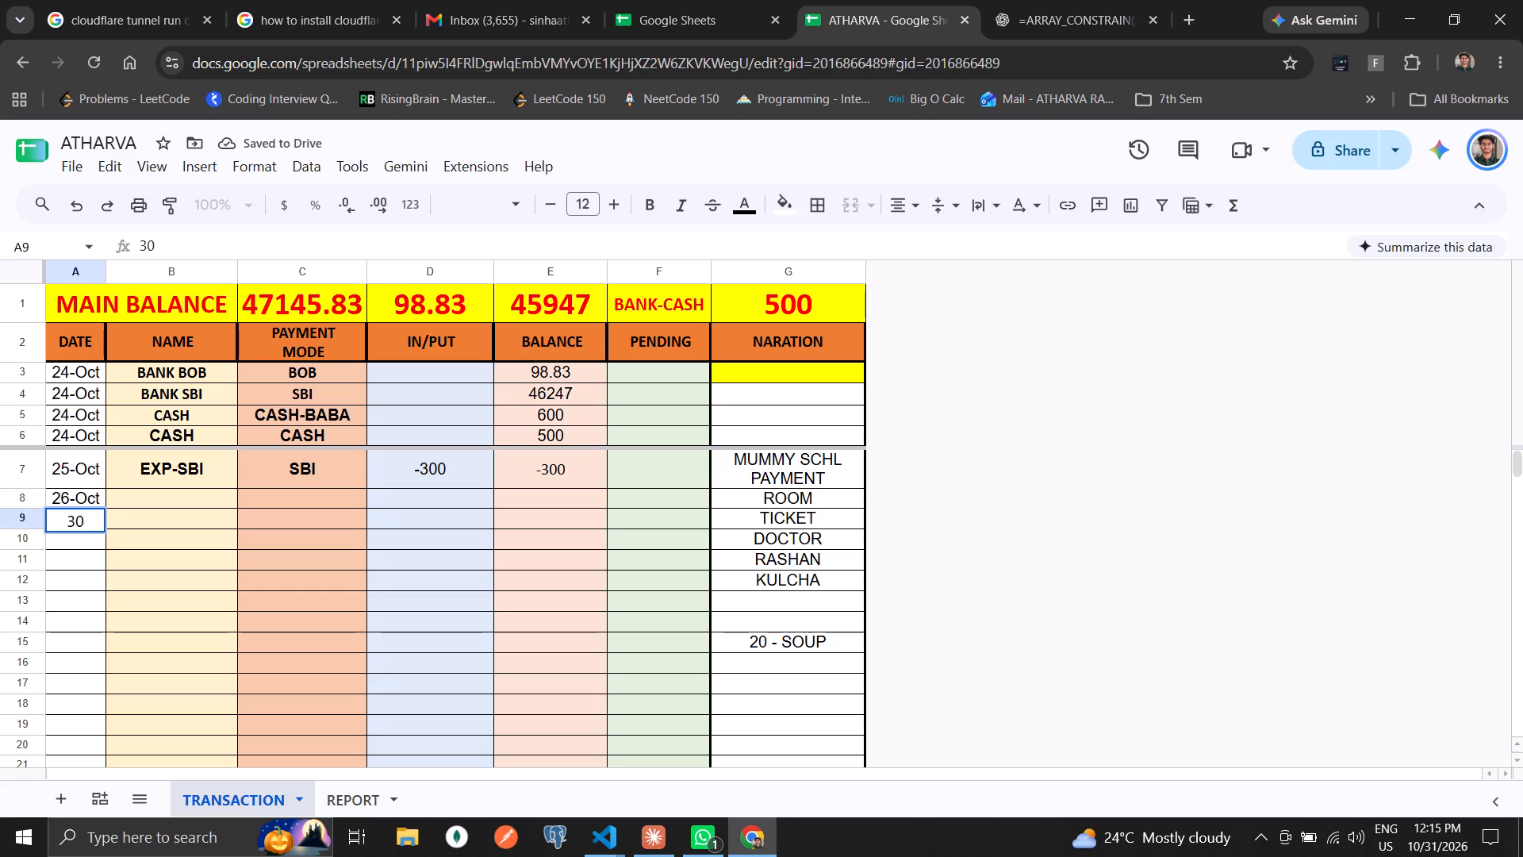
key("BackSpace")
type("28")
type("-OCT")
key("Return")
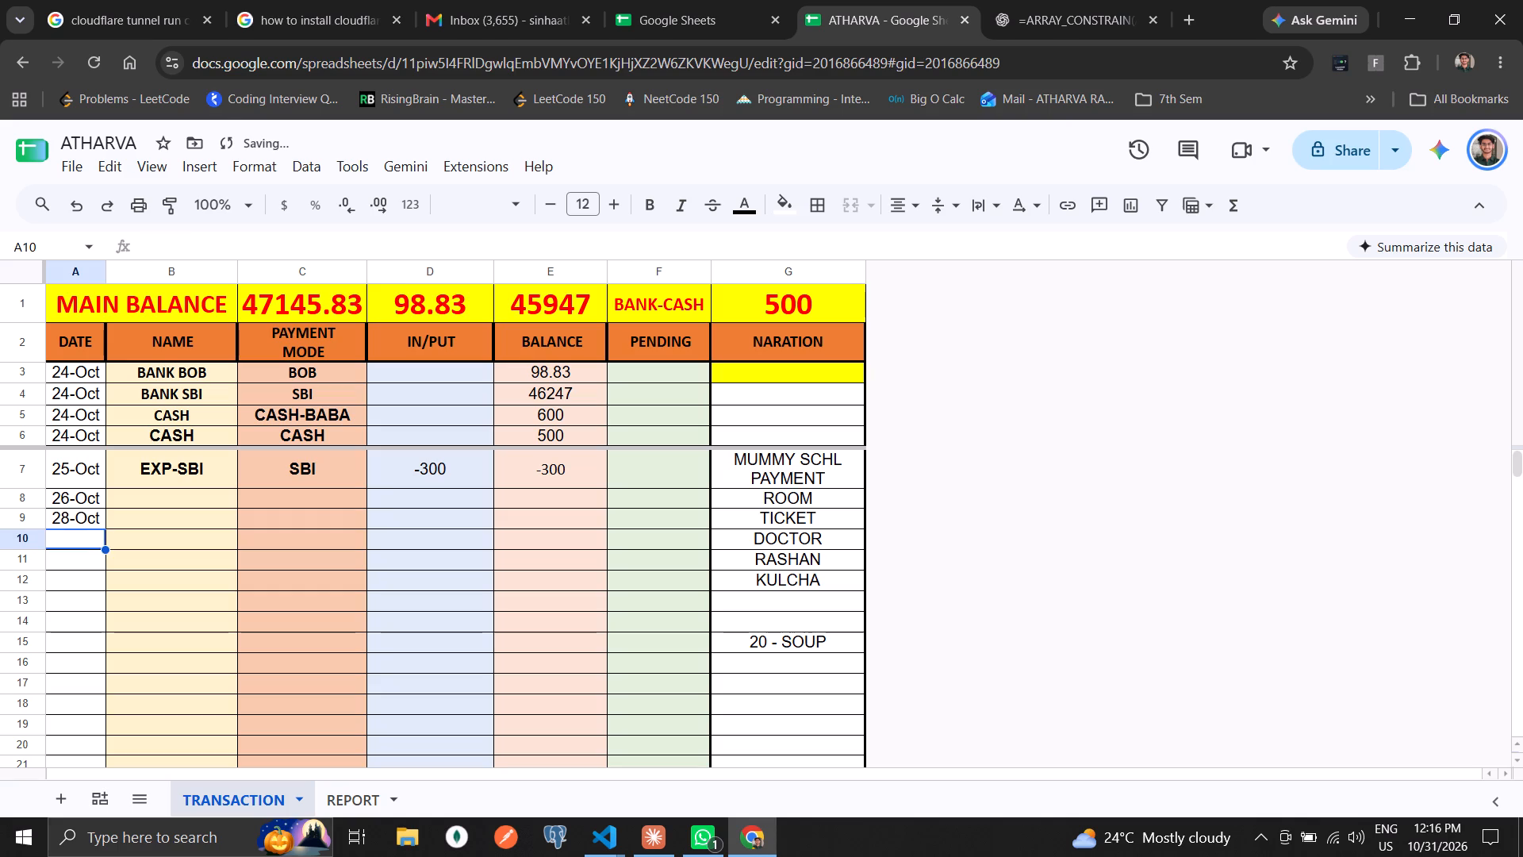
type("30-OCT")
key("Return")
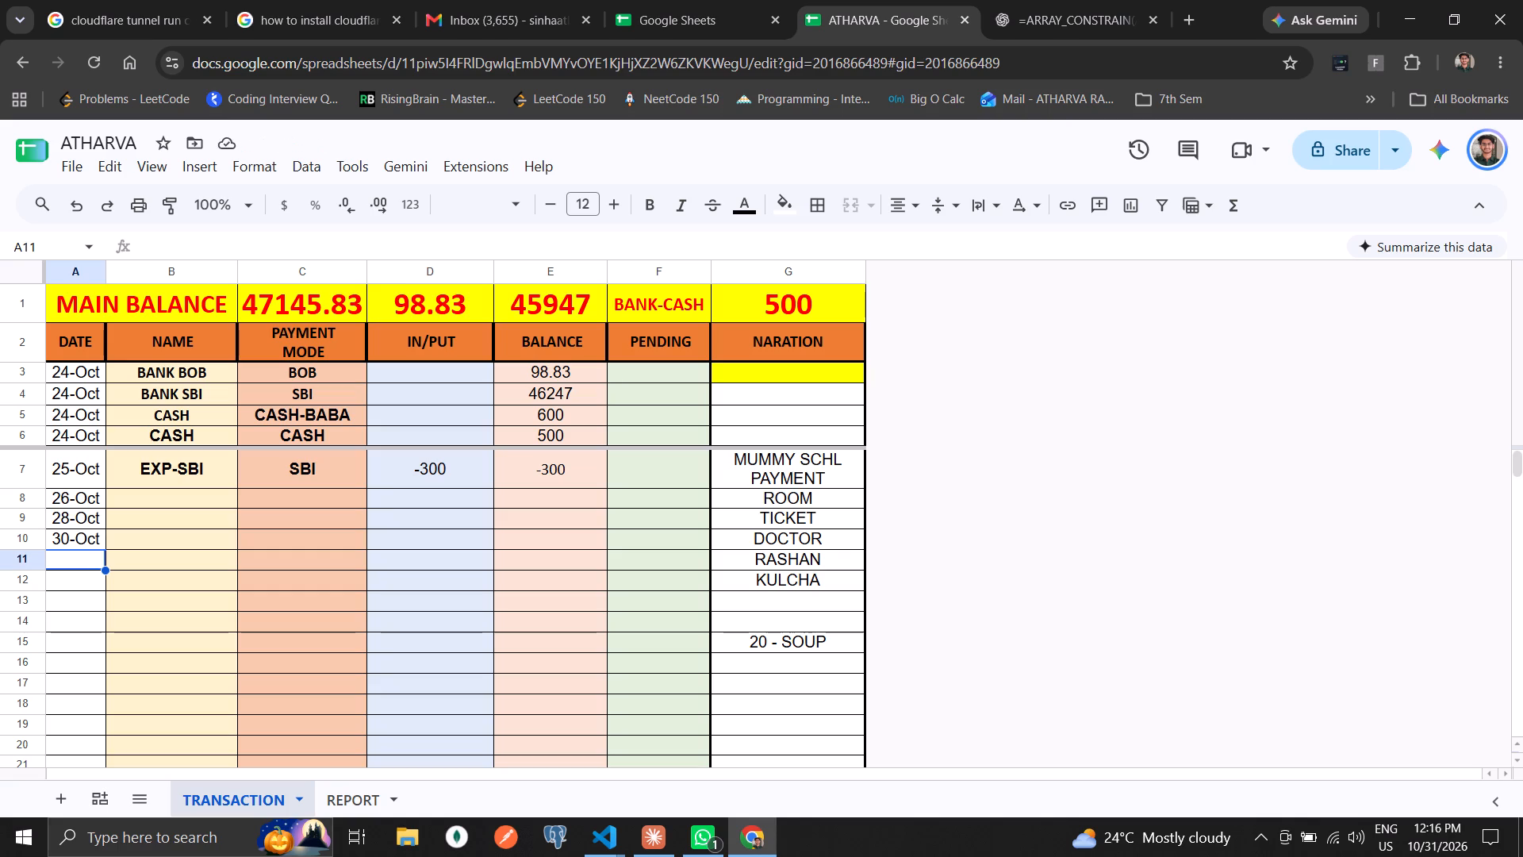
type("30-OCT")
key("Return")
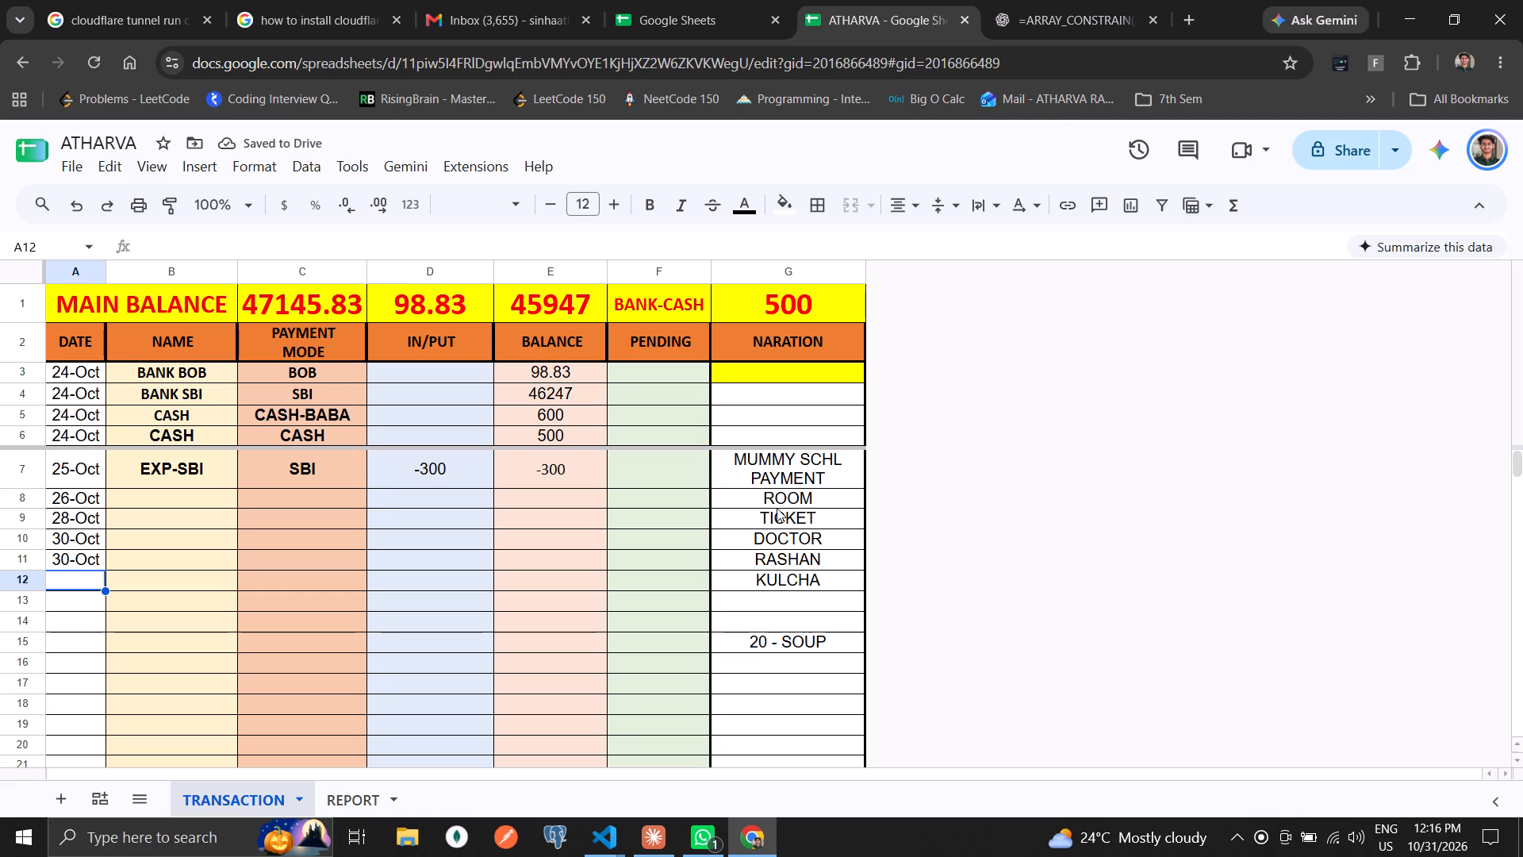
Go to the empty name cell B8 of the ROOM expense row.
key("Up")
key("Up")
key("Up")
key("Up")
key("Right")
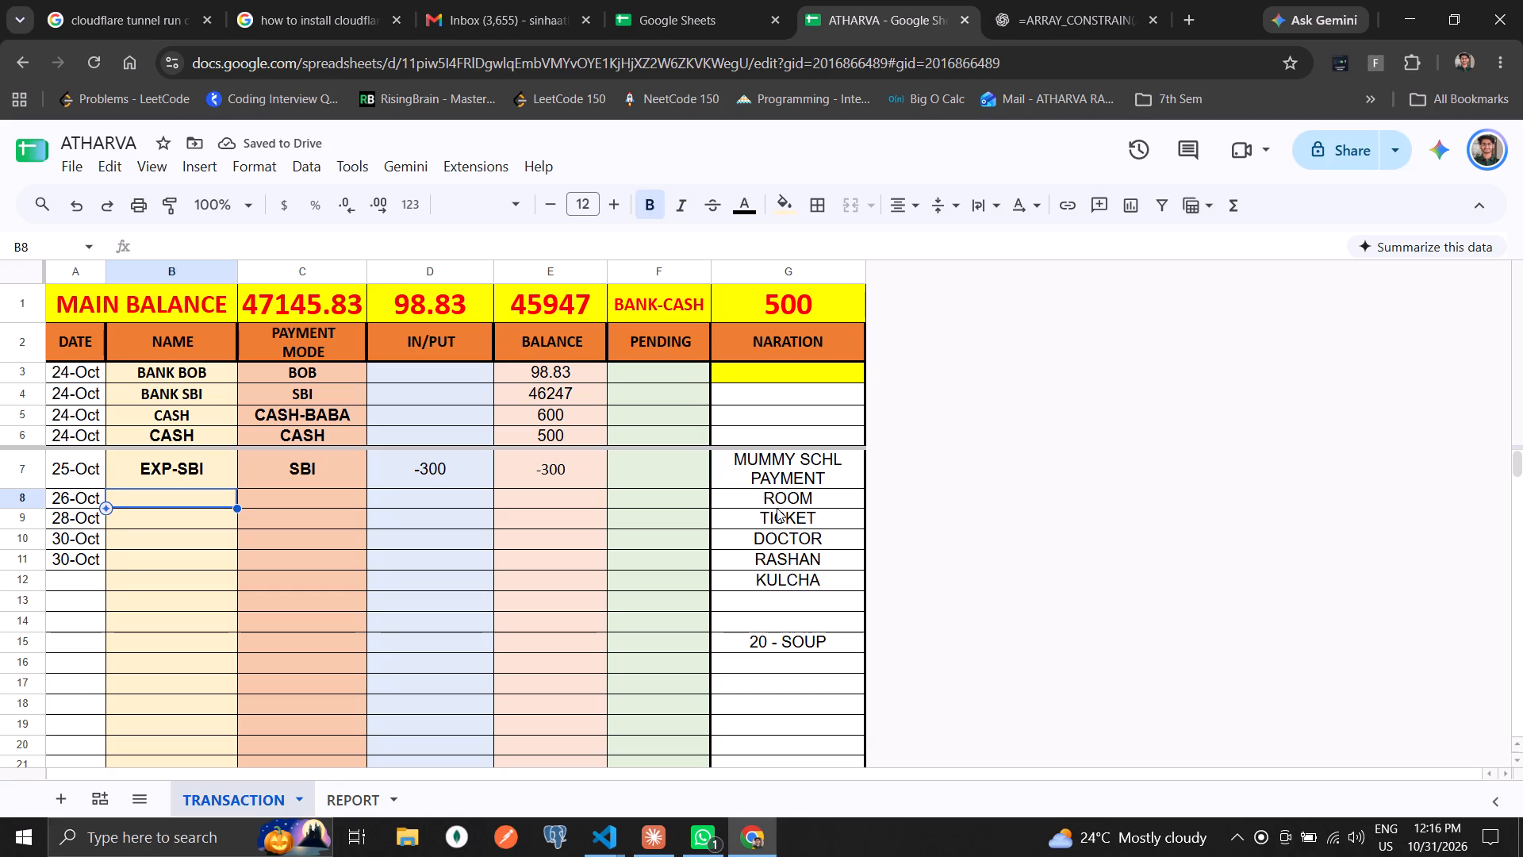
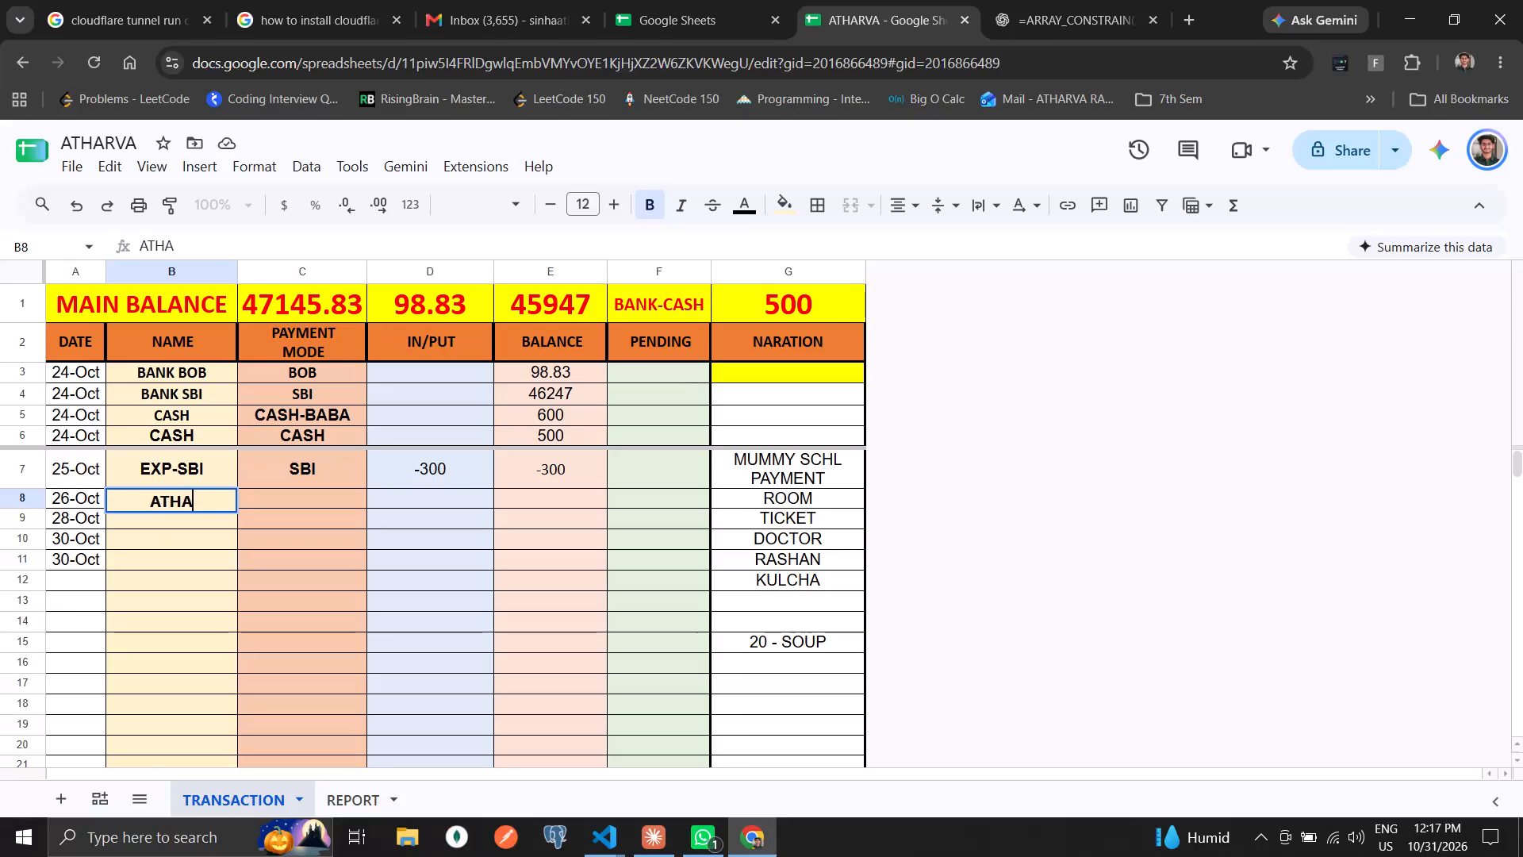
Complete the ROOM expense in row 8 with name EXP-SBI, payment mode SBI and amount -800.
key("Right")
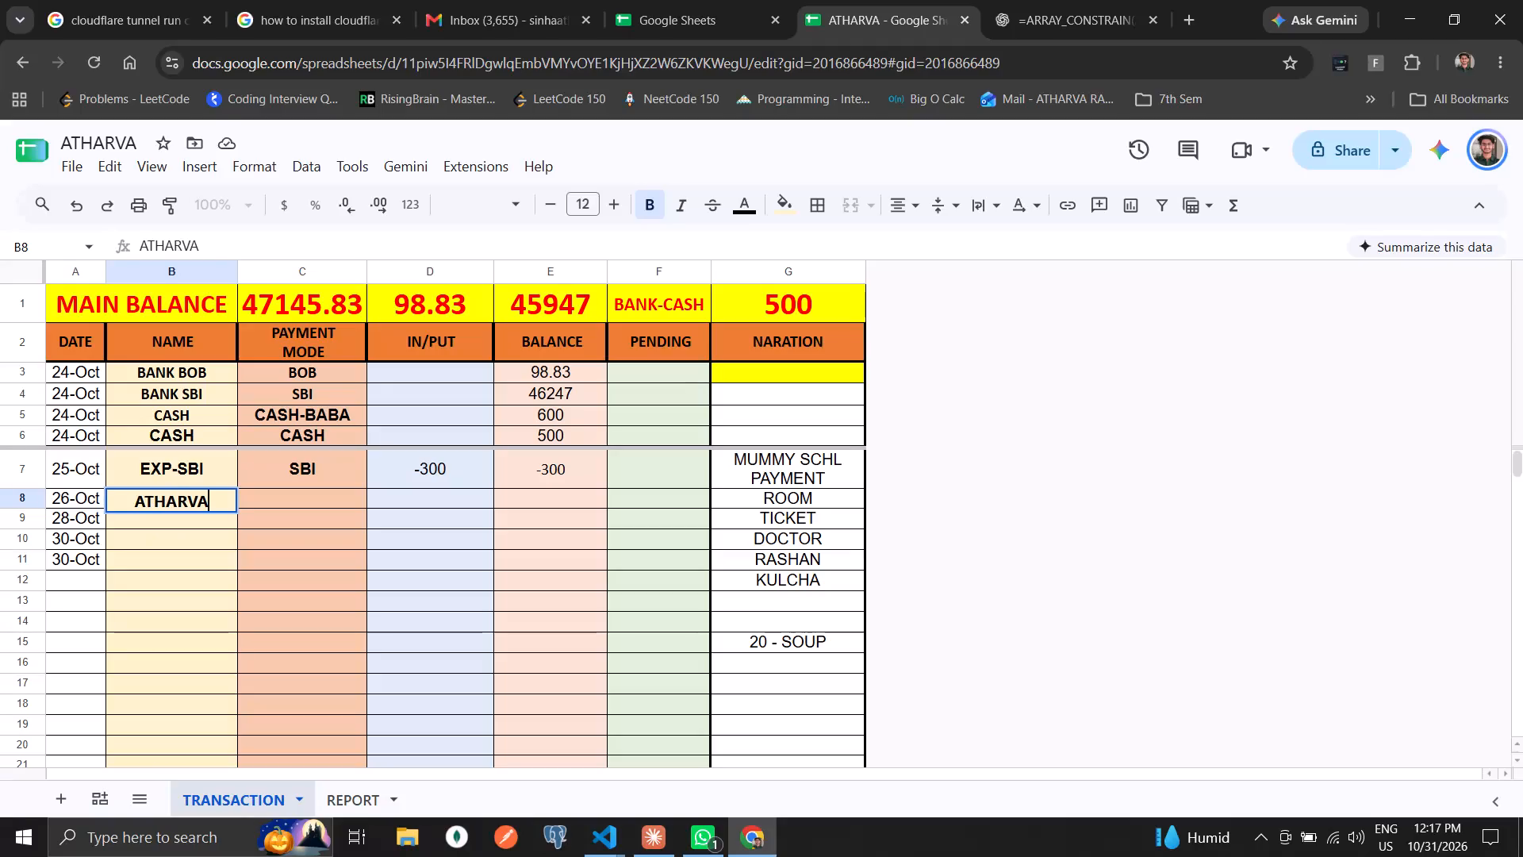
key("Left")
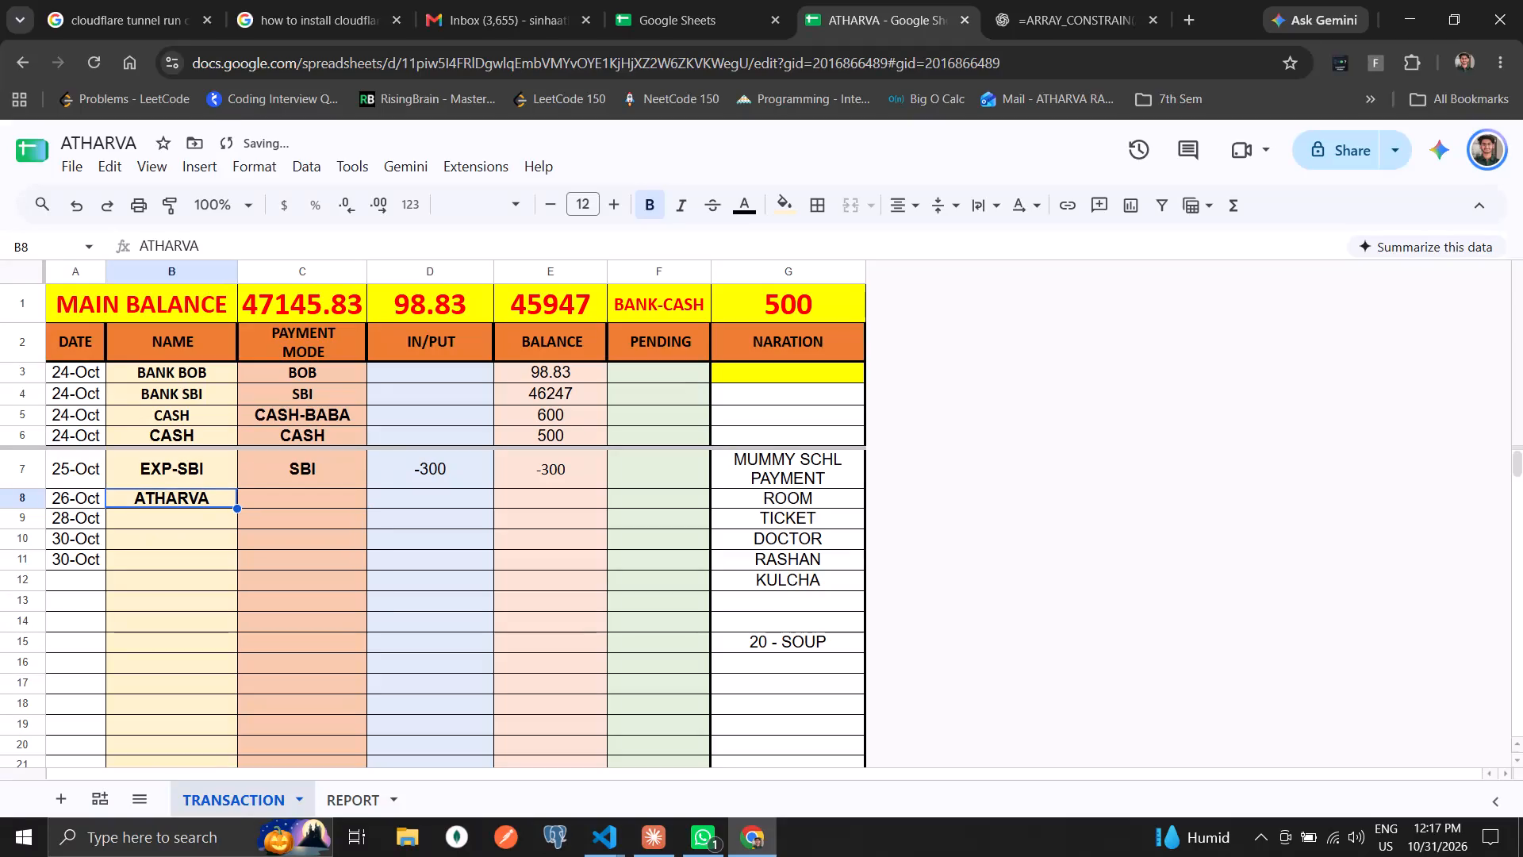
key("ctrl+d")
key("Right")
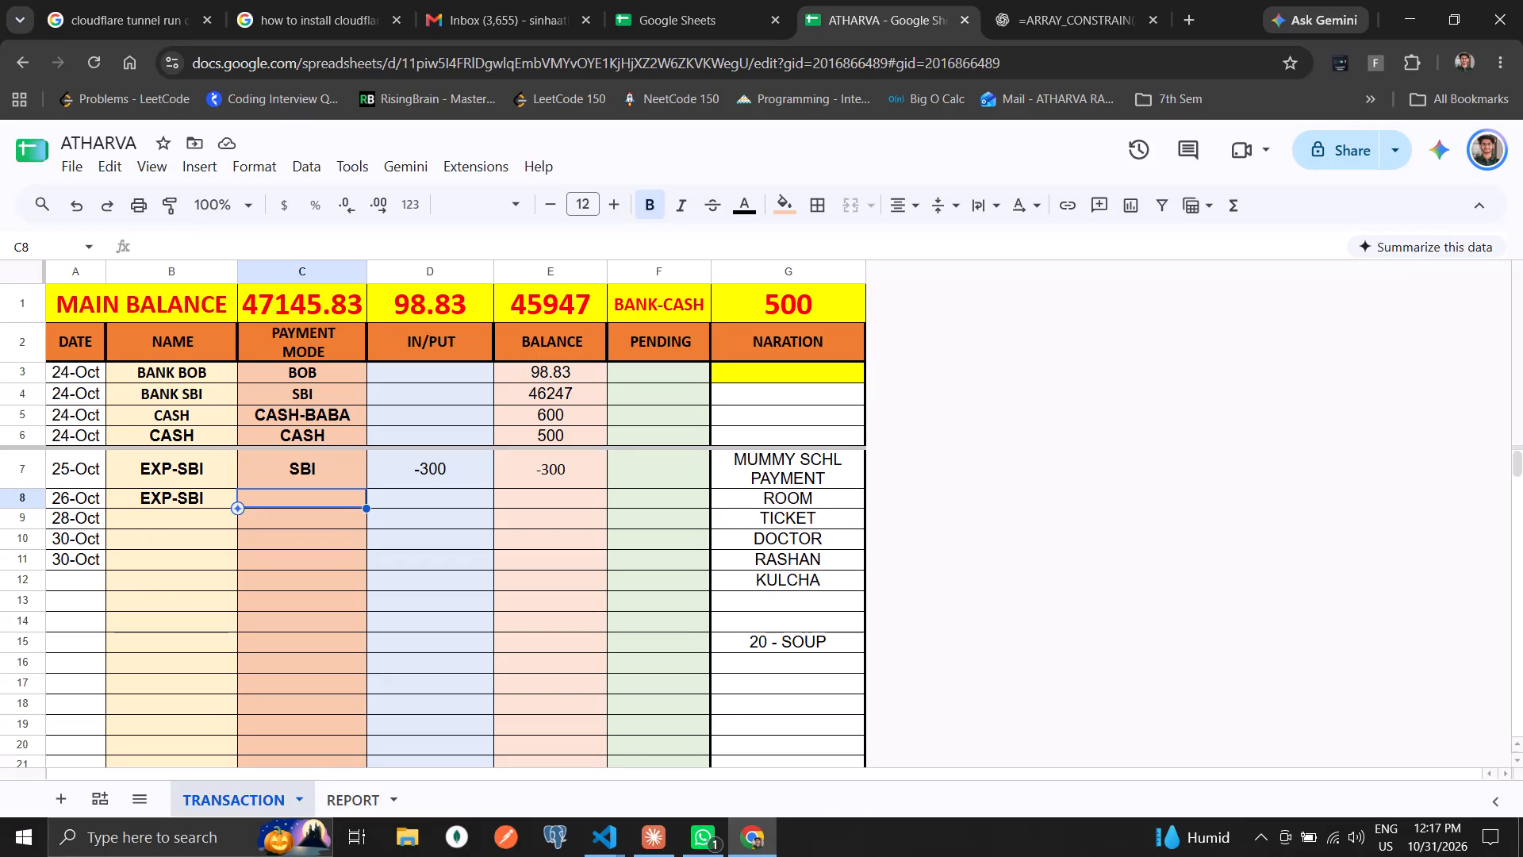
key("ctrl+d")
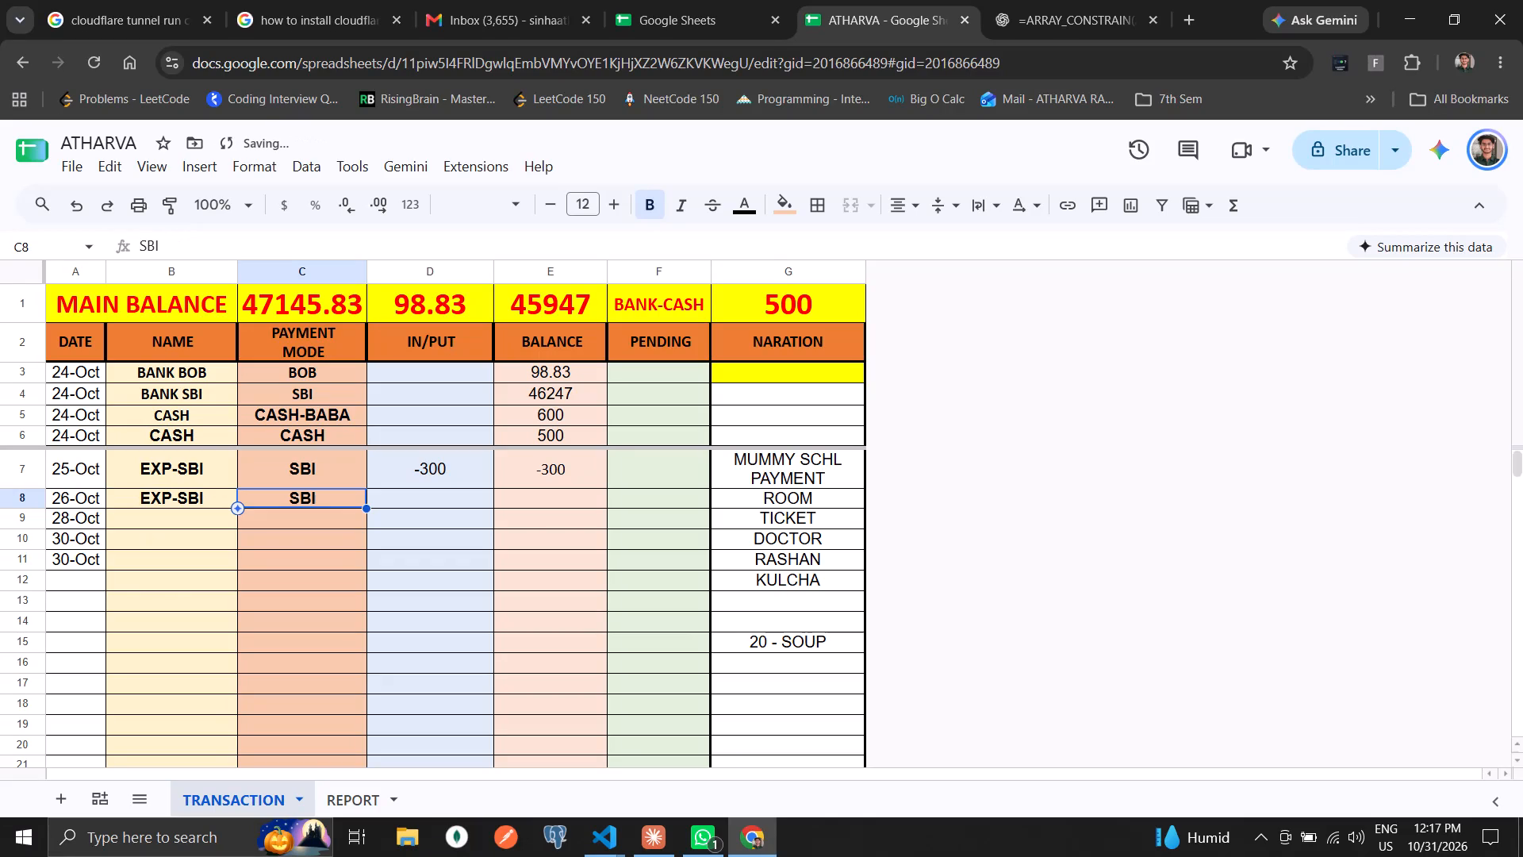
type("CASH")
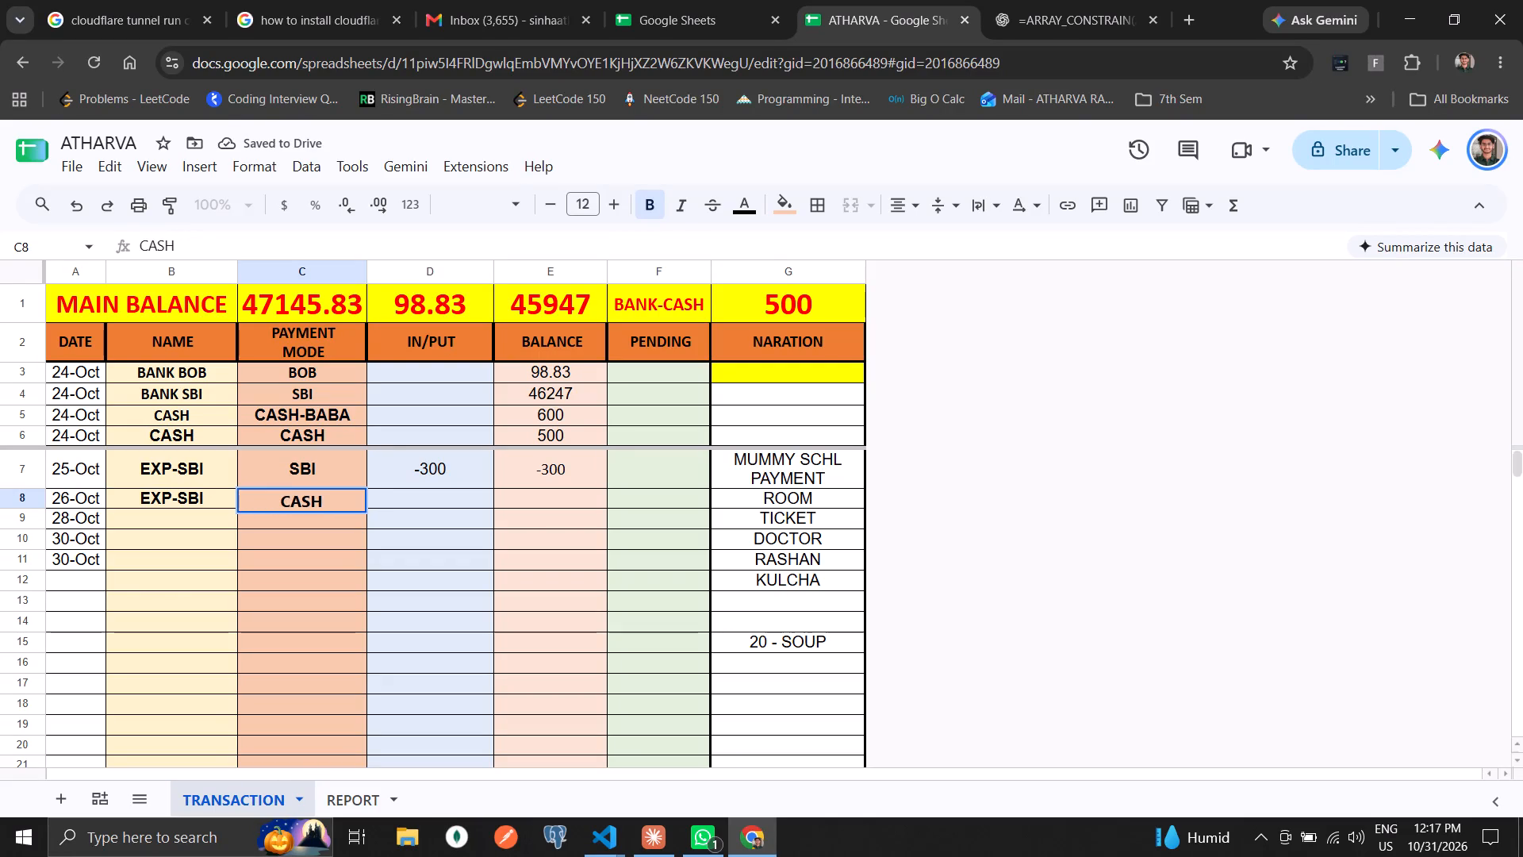
key("BackSpace")
key("BackSpace")
key("BackSpace")
key("BackSpace")
type("SBI")
key("Right")
type("-800")
key("Down")
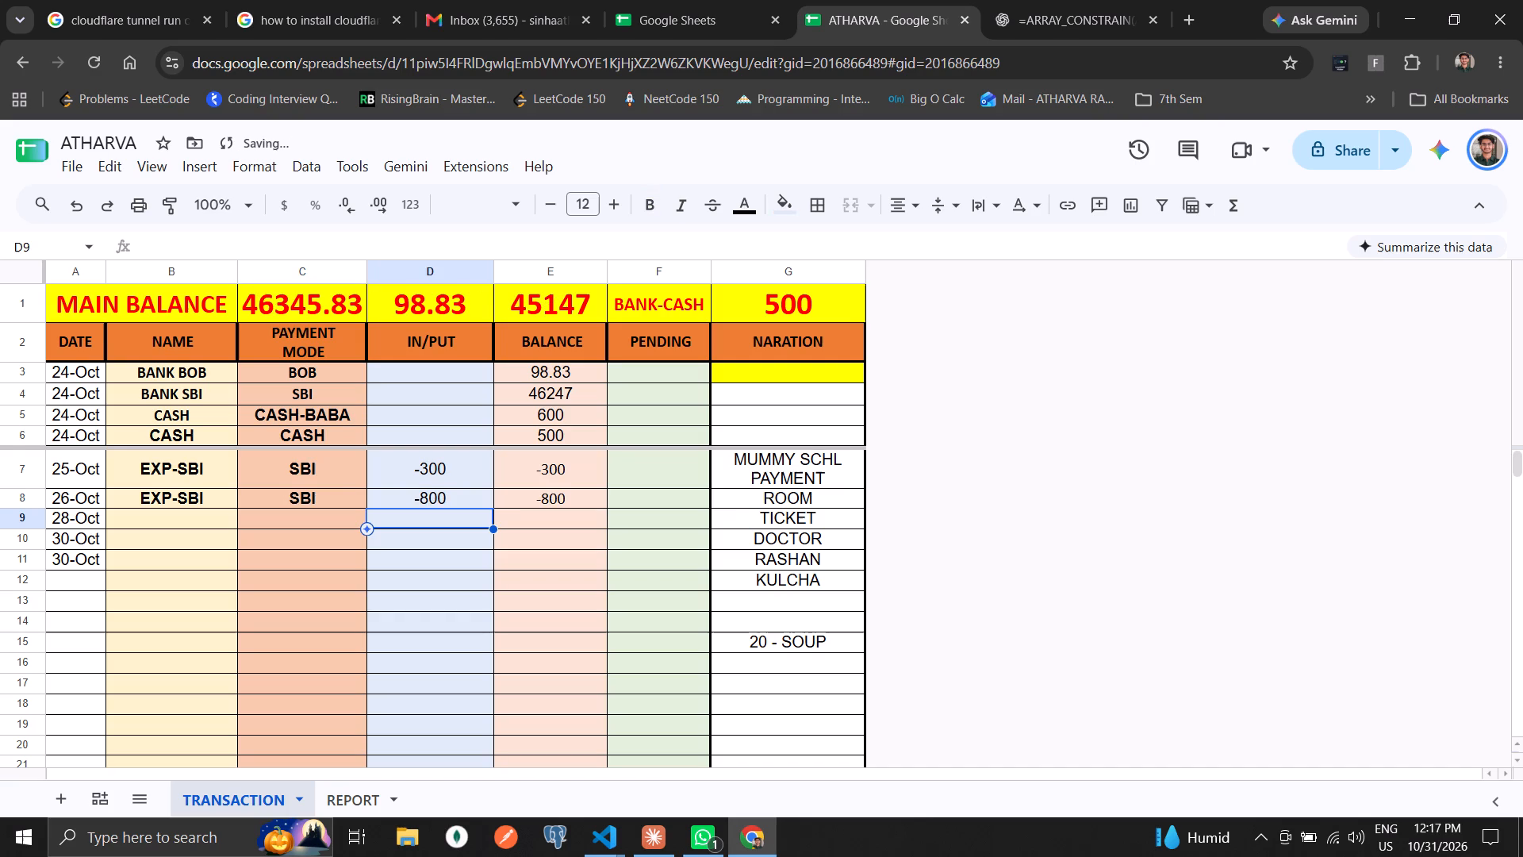
Fill the name EXP-SBI and payment mode SBI down into rows 9 and 10, the TICKET and DOCTOR expenses.
key("Left")
key("Left")
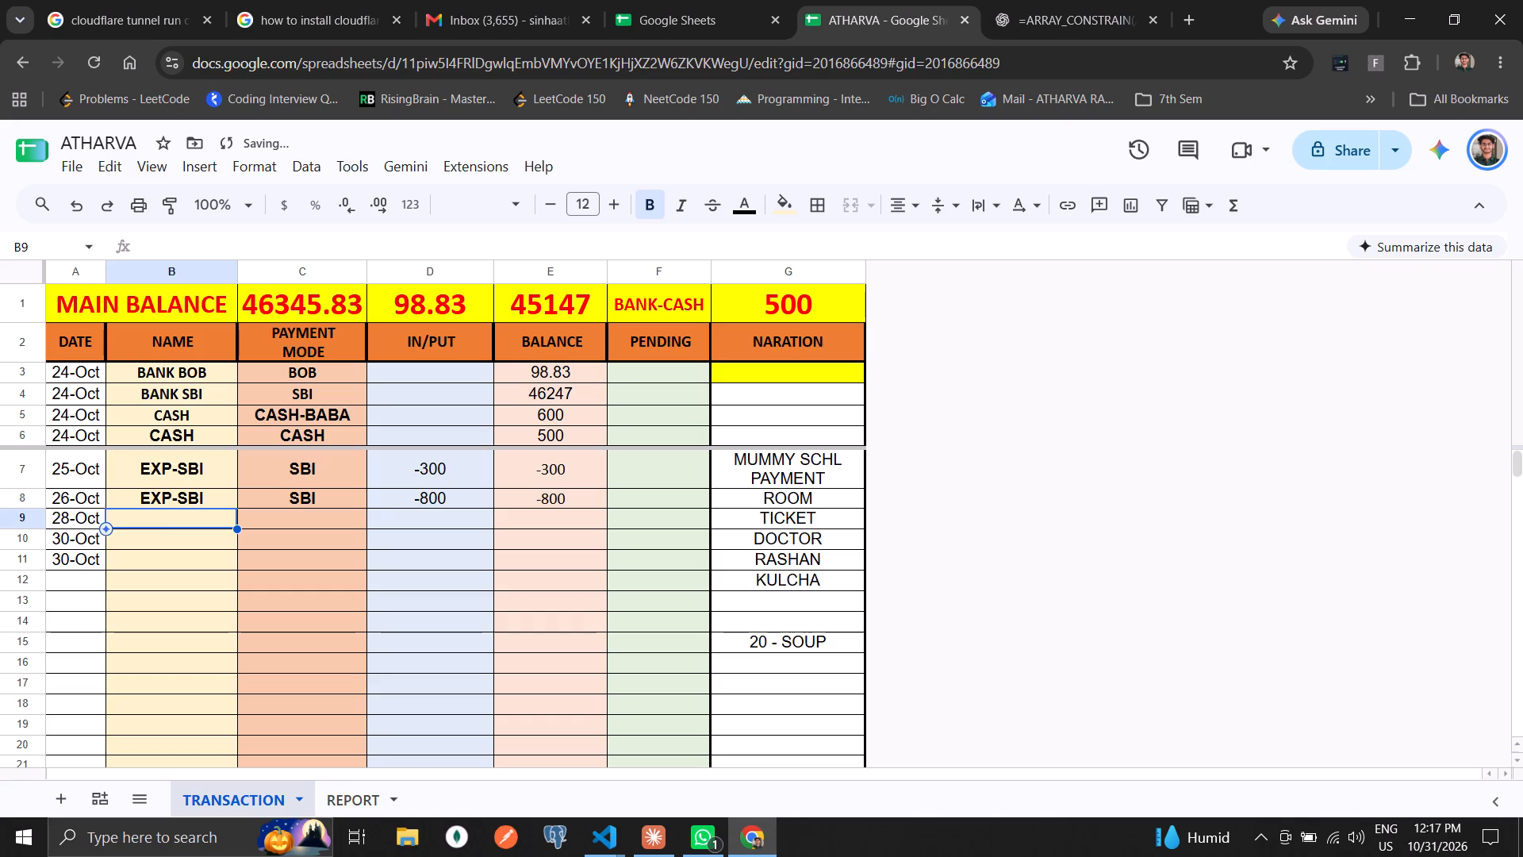
key("ctrl+d")
key("Right")
key("ctrl+d")
key("Right")
key("Down")
key("Left")
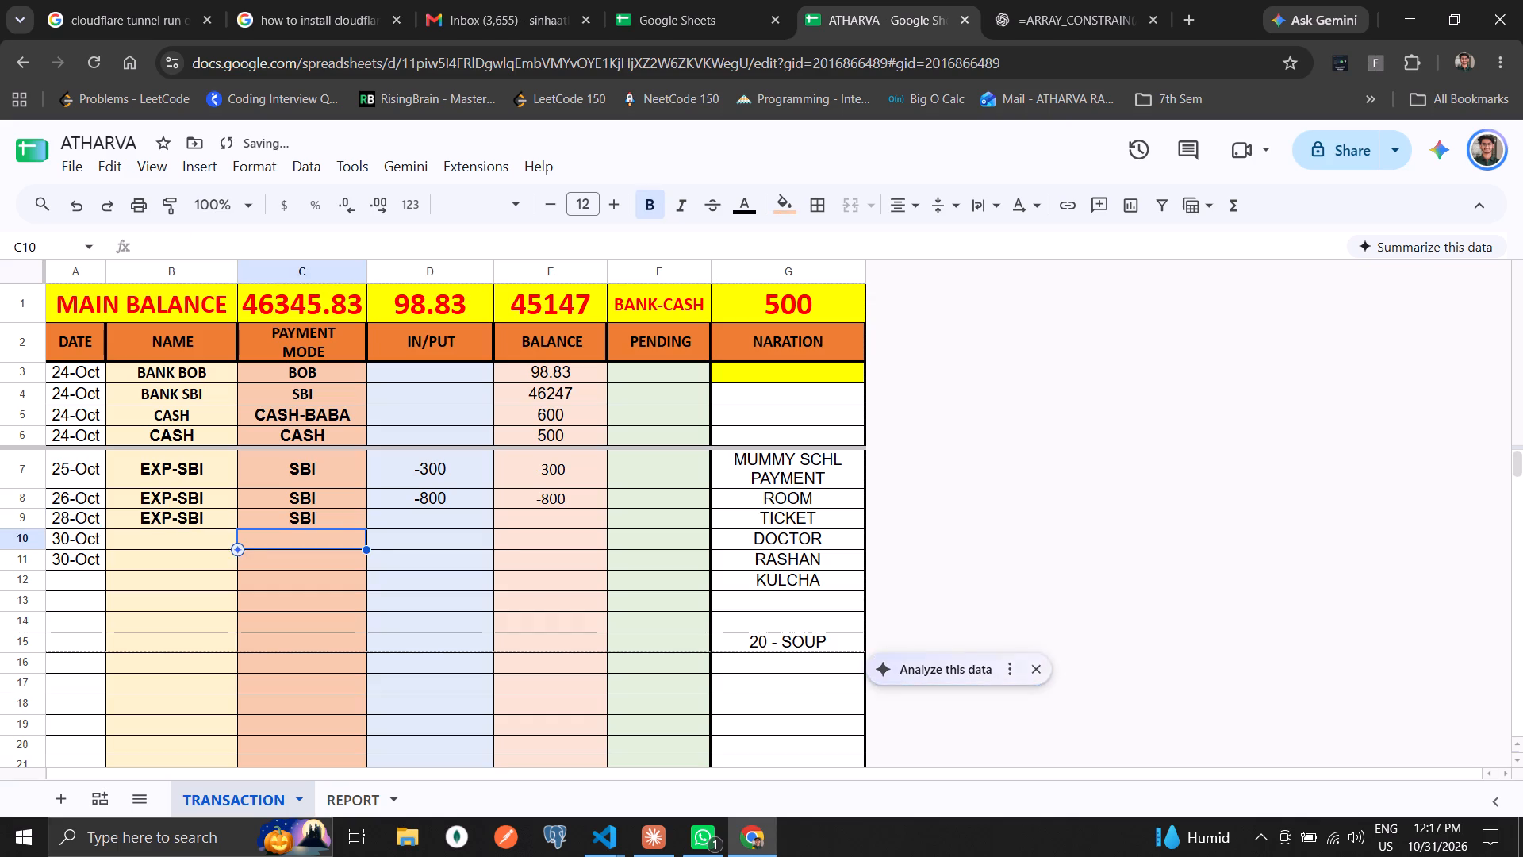
key("Left")
key("ctrl+d")
key("Right")
key("ctrl+d")
Fill the name EXP-SBI and payment mode SBI down into rows 11 and 12, the RASHAN and KULCHA expenses.
key("Down")
key("Left")
key("ctrl+d")
key("Right")
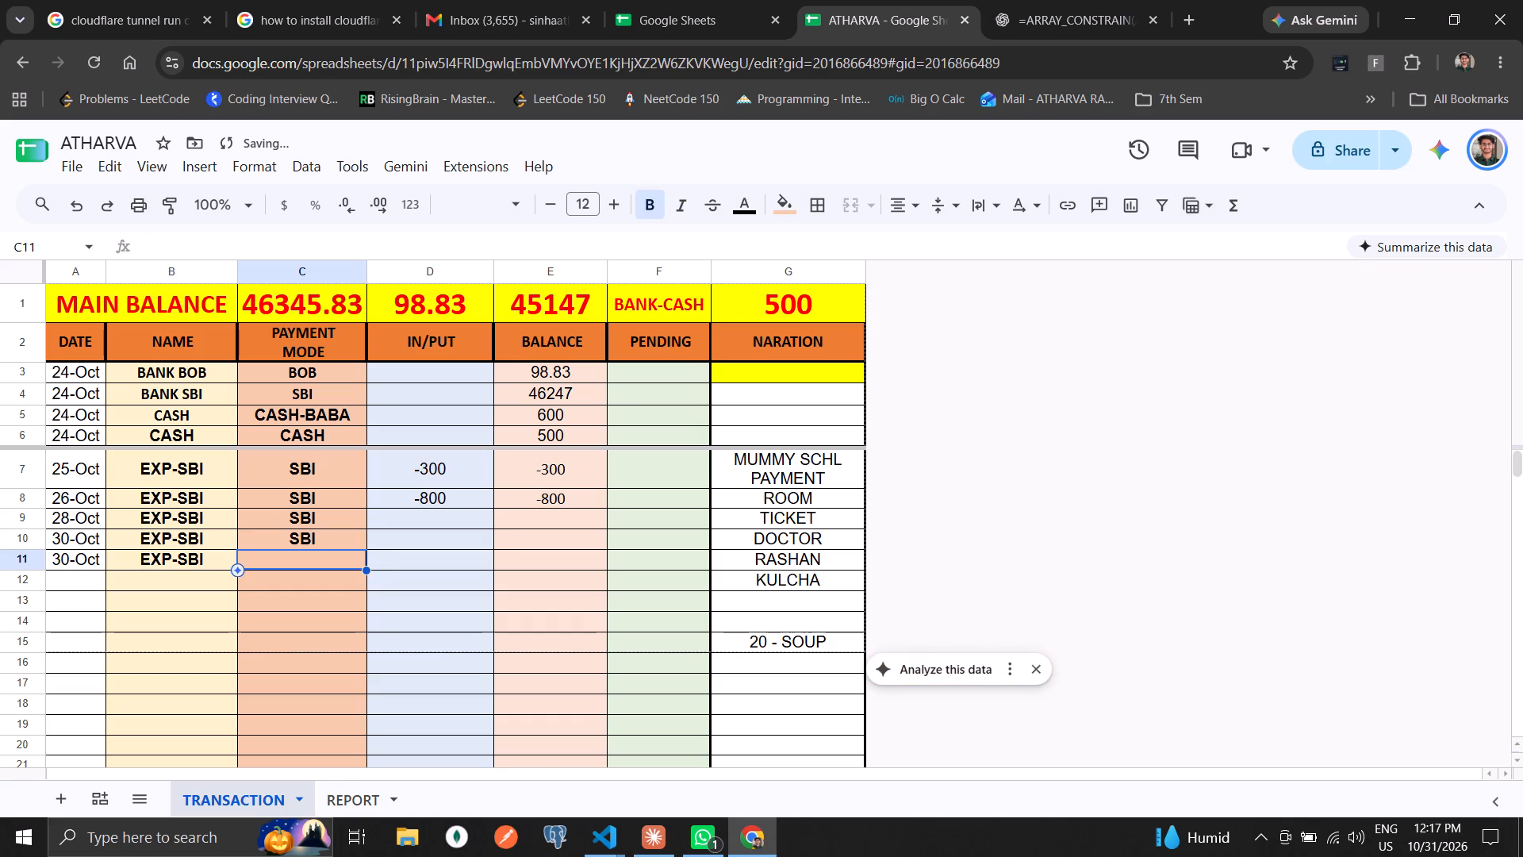
key("ctrl+d")
key("Down")
key("Left")
key("ctrl+d")
key("Right")
key("ctrl+d")
Enter the IN/PUT amounts -893.6 for TICKET, -1800 for DOCTOR, -4288 for RASHAN and -80 for KULCHA.
key("Left")
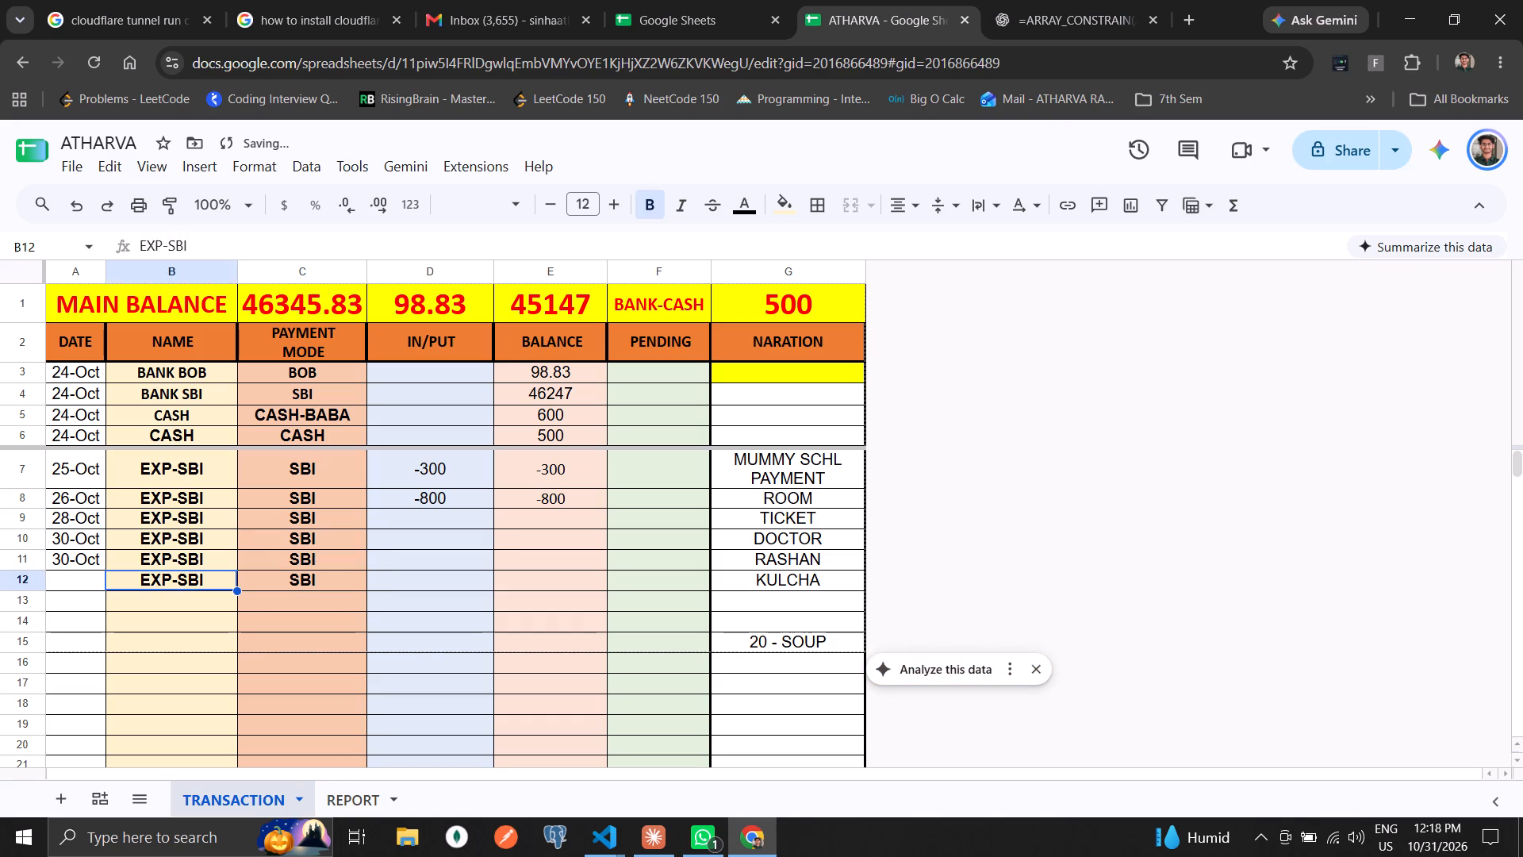
key("Left")
key("Up")
key("Up")
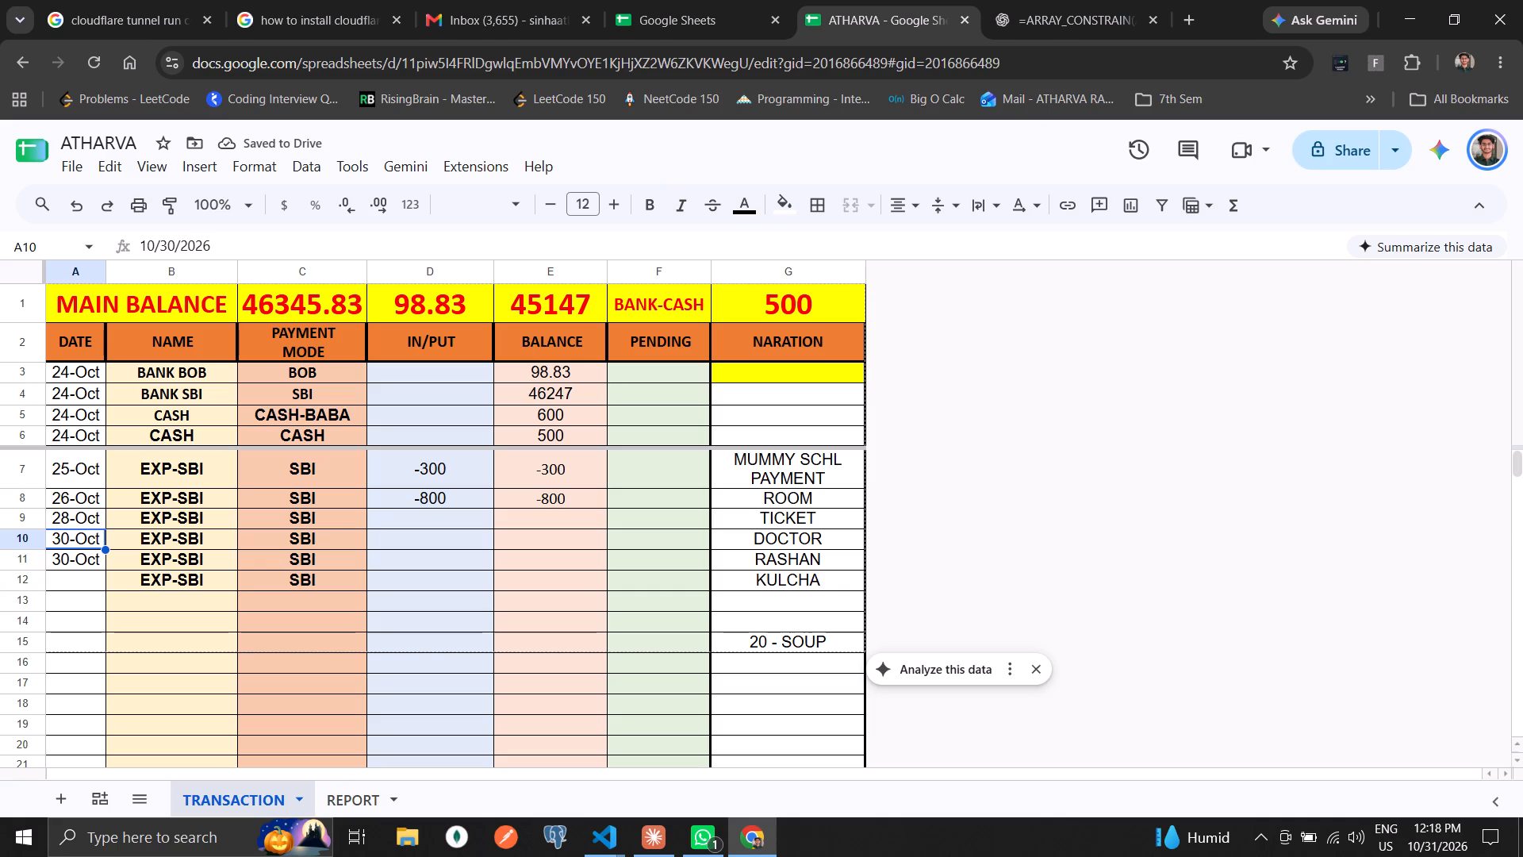
key("Up")
key("Right")
key("Right")
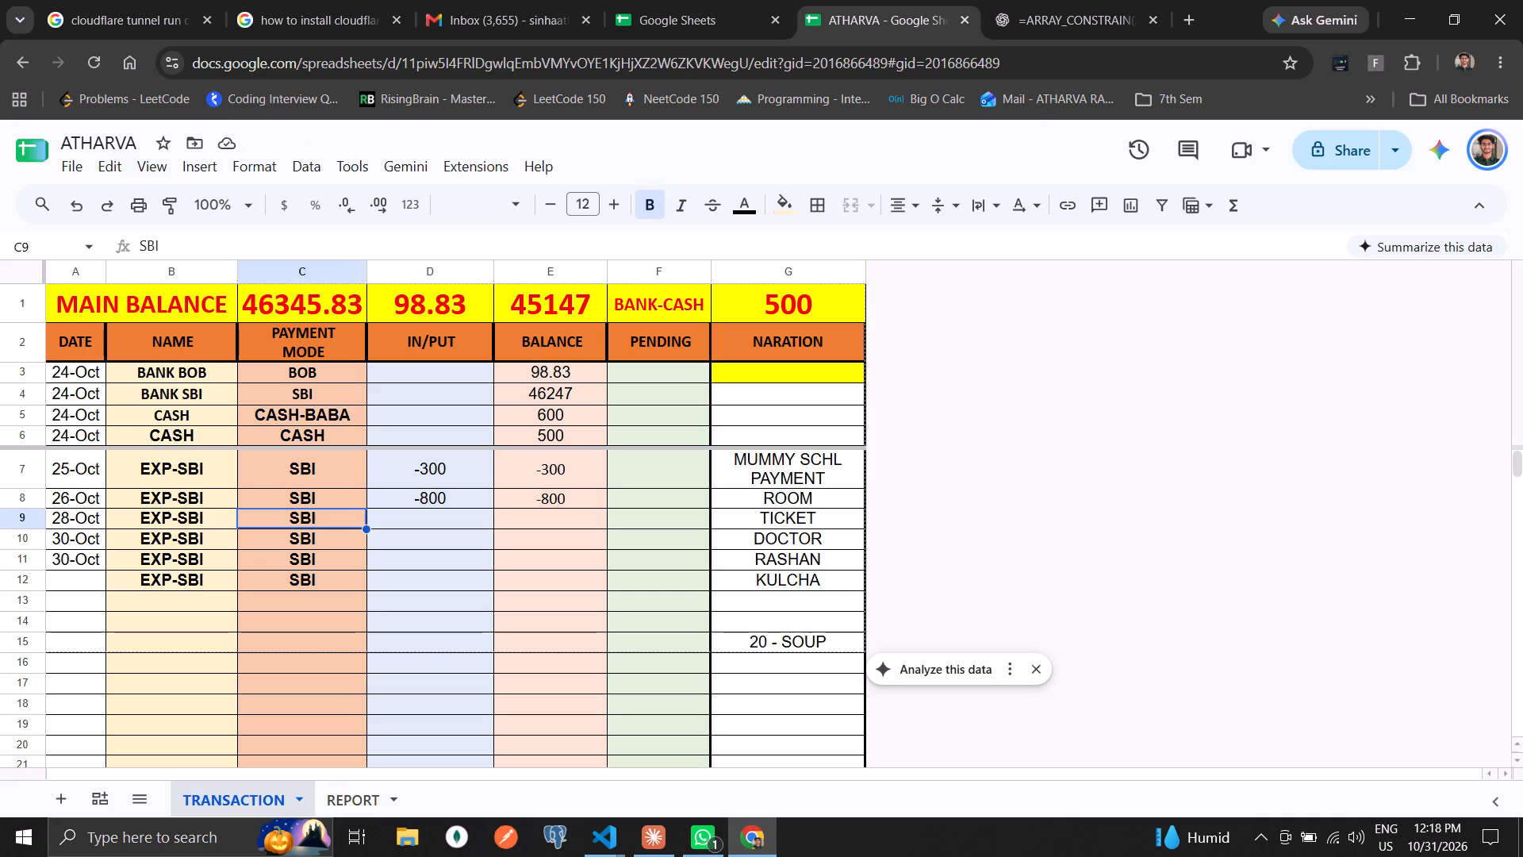
key("Right")
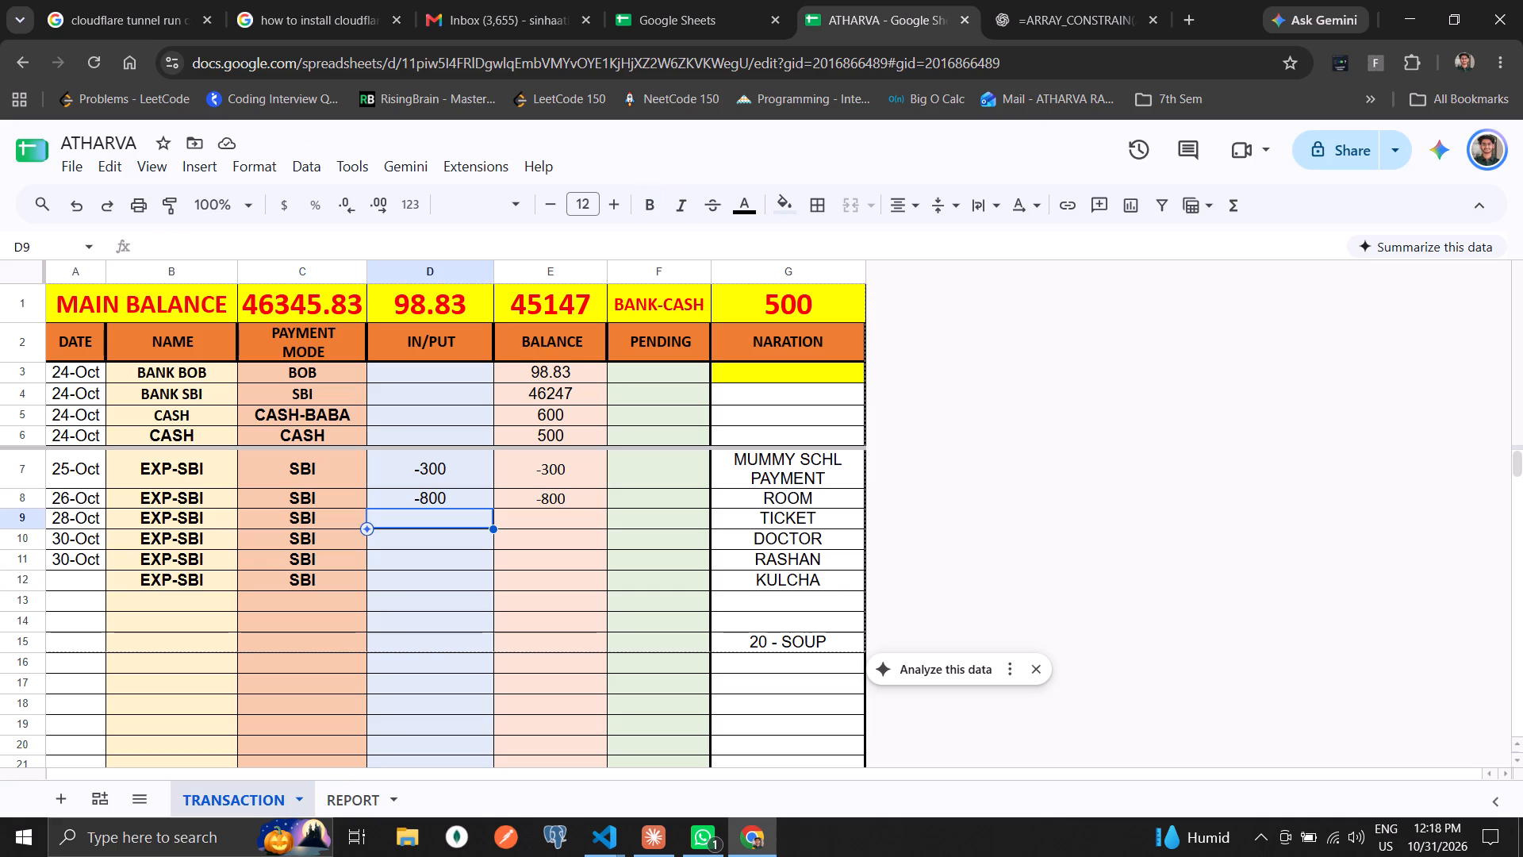
key("minus")
type("893.6")
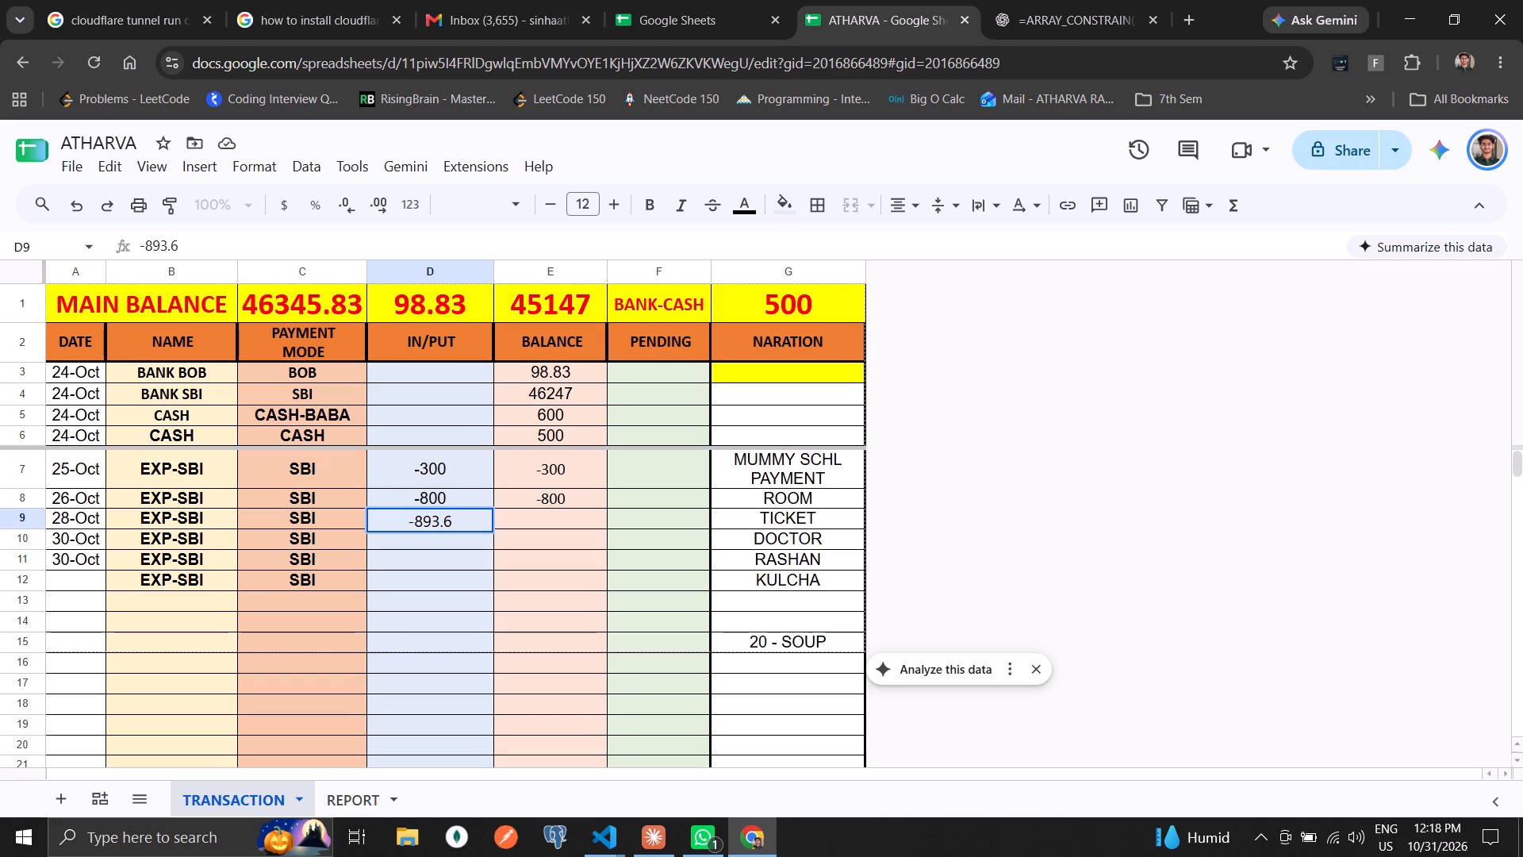
key("Down")
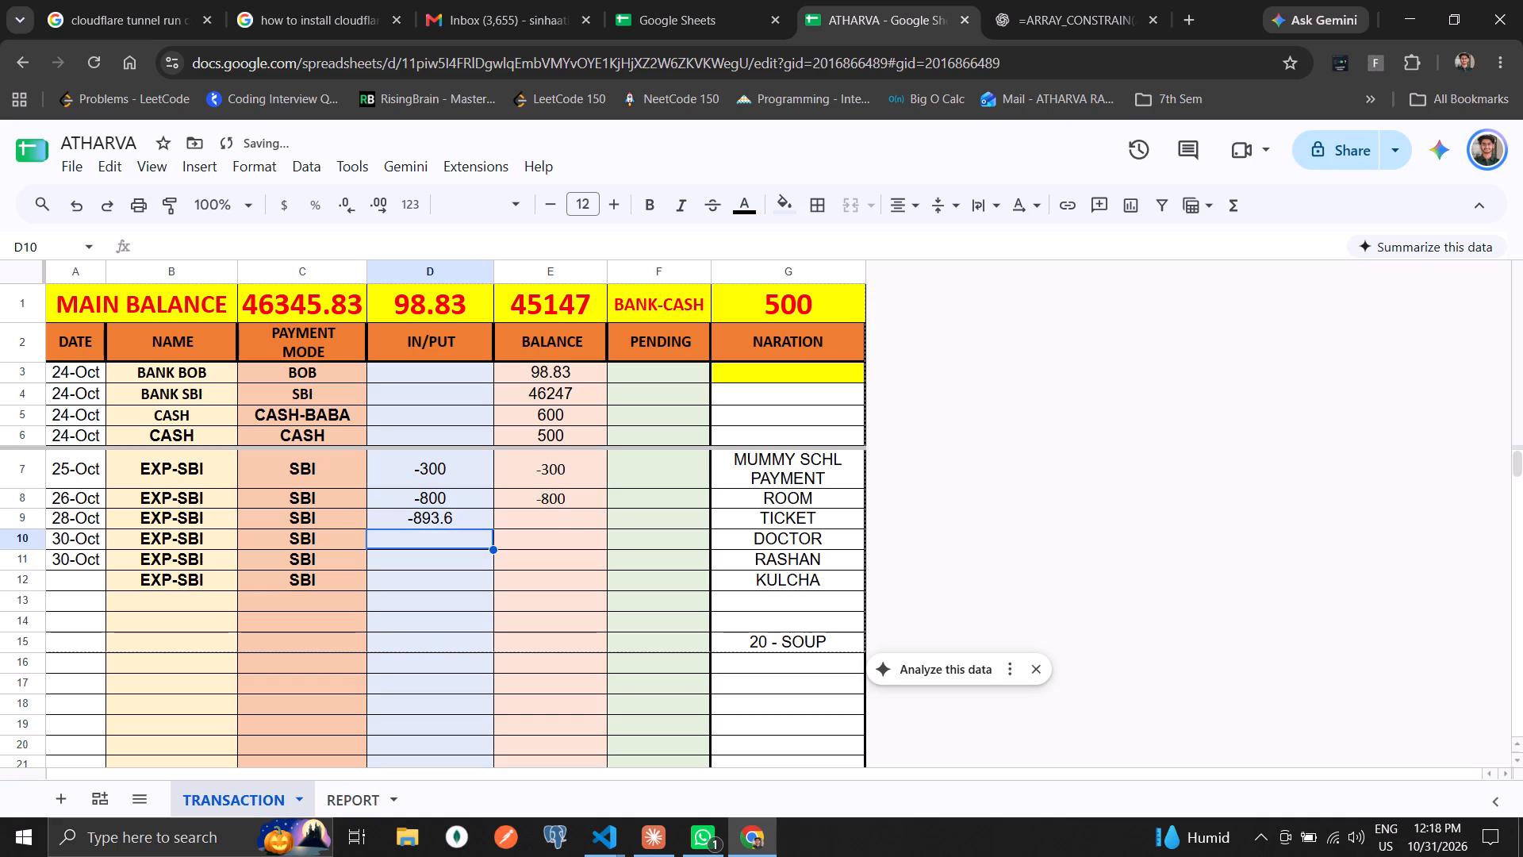
type("-1800")
key("Down")
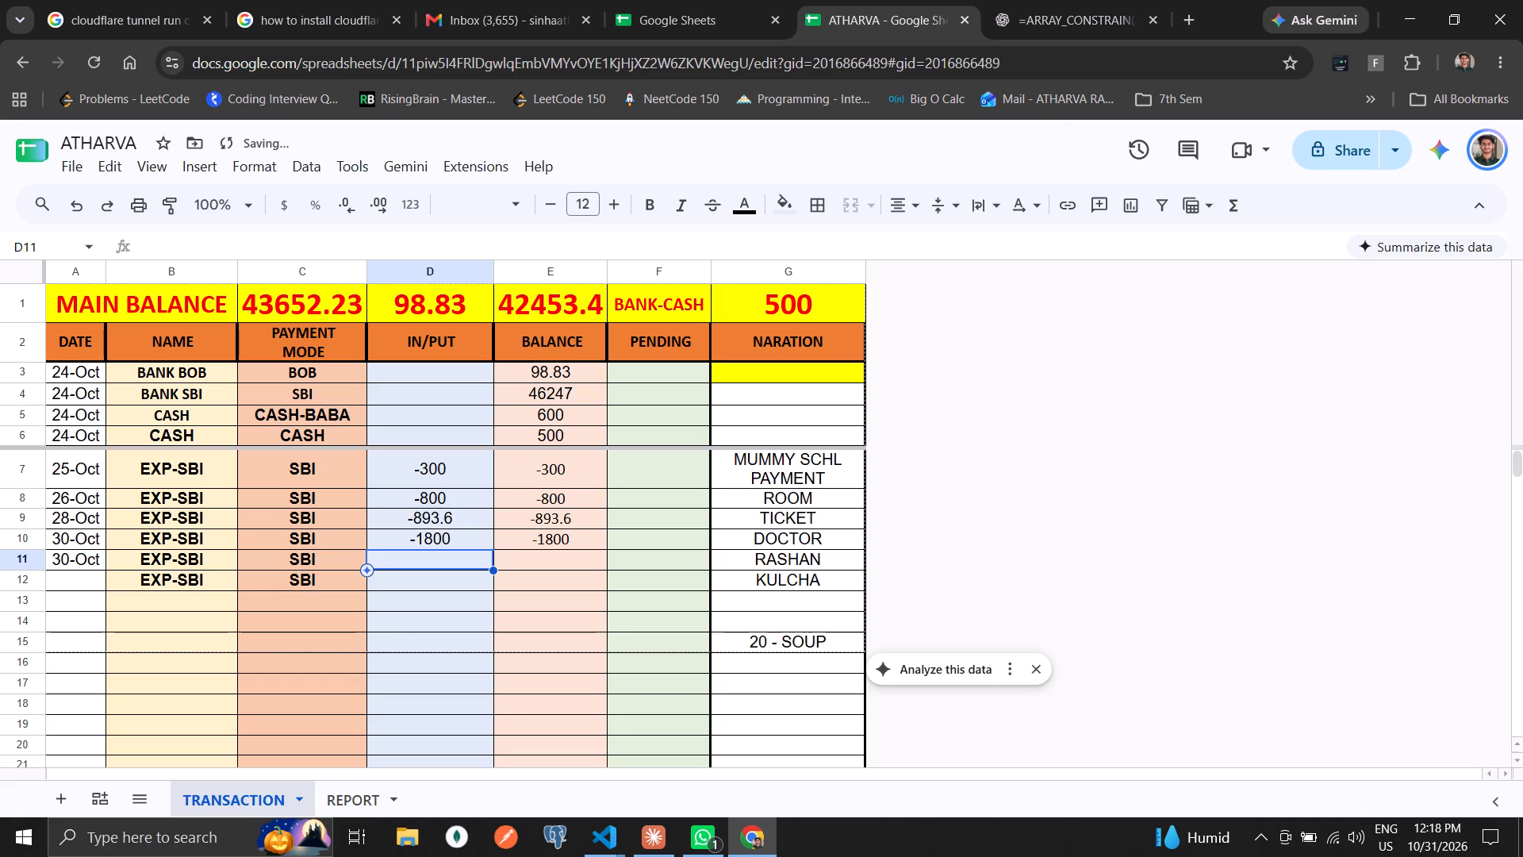
key("minus")
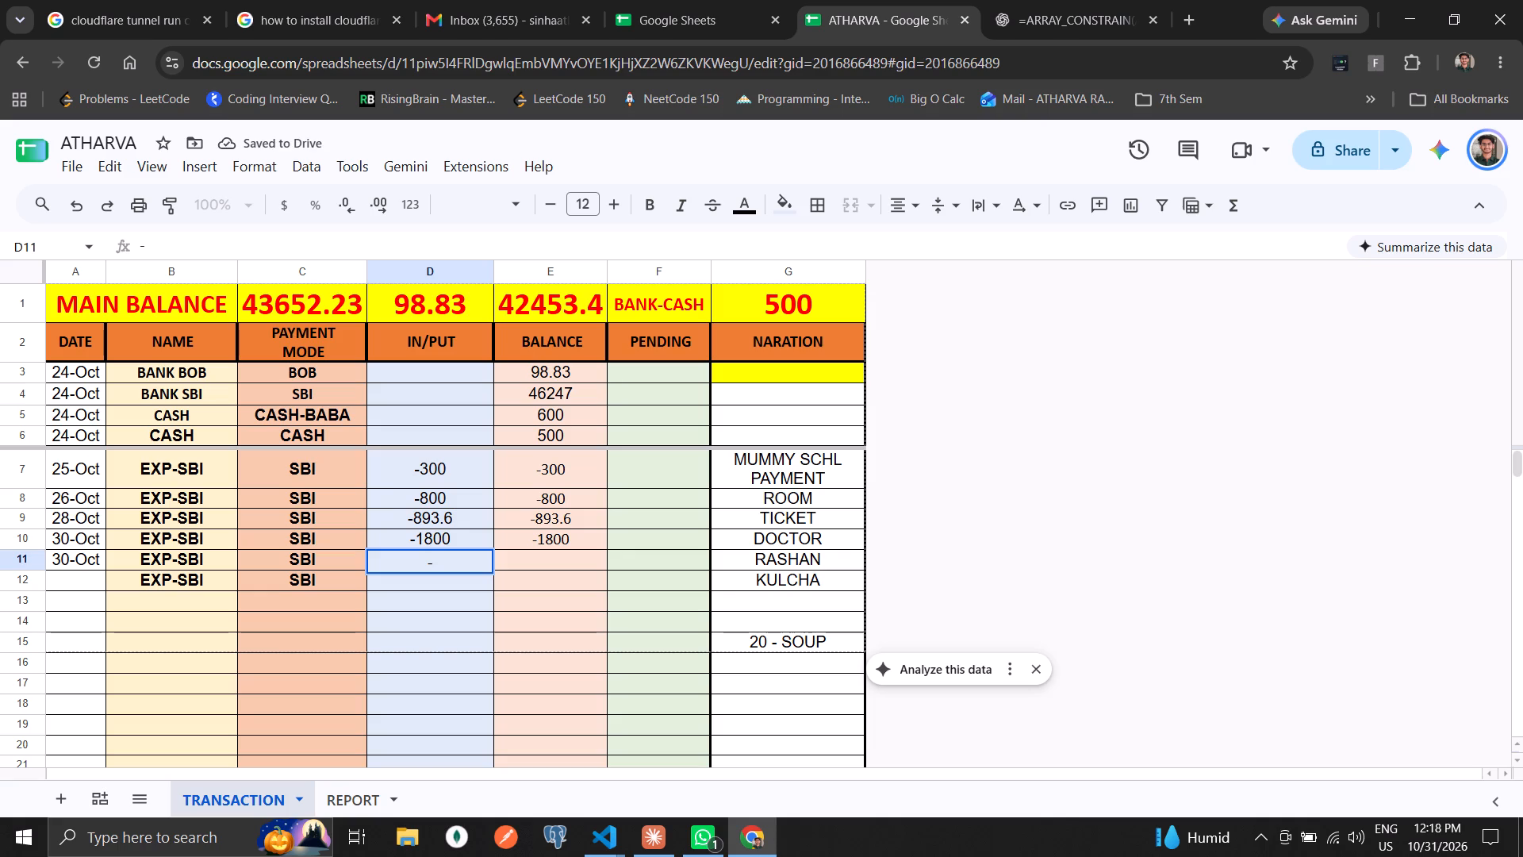
type("4288")
key("Down")
type("-80")
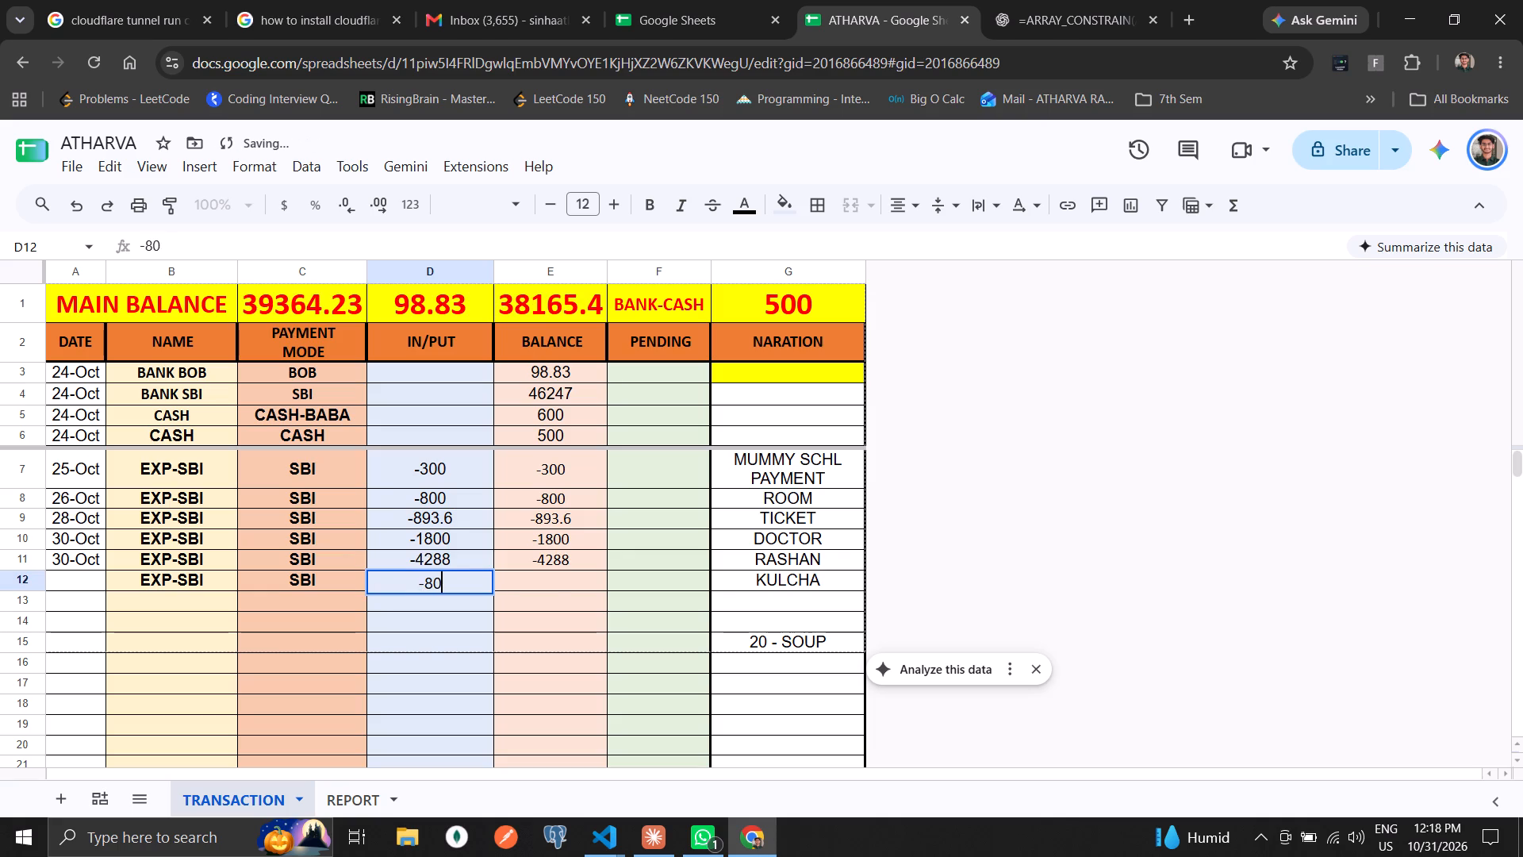
Add a new expense of -200 in D13 with the two-line narration MILK and VEGETABLE in G13.
key("Down")
type("-200")
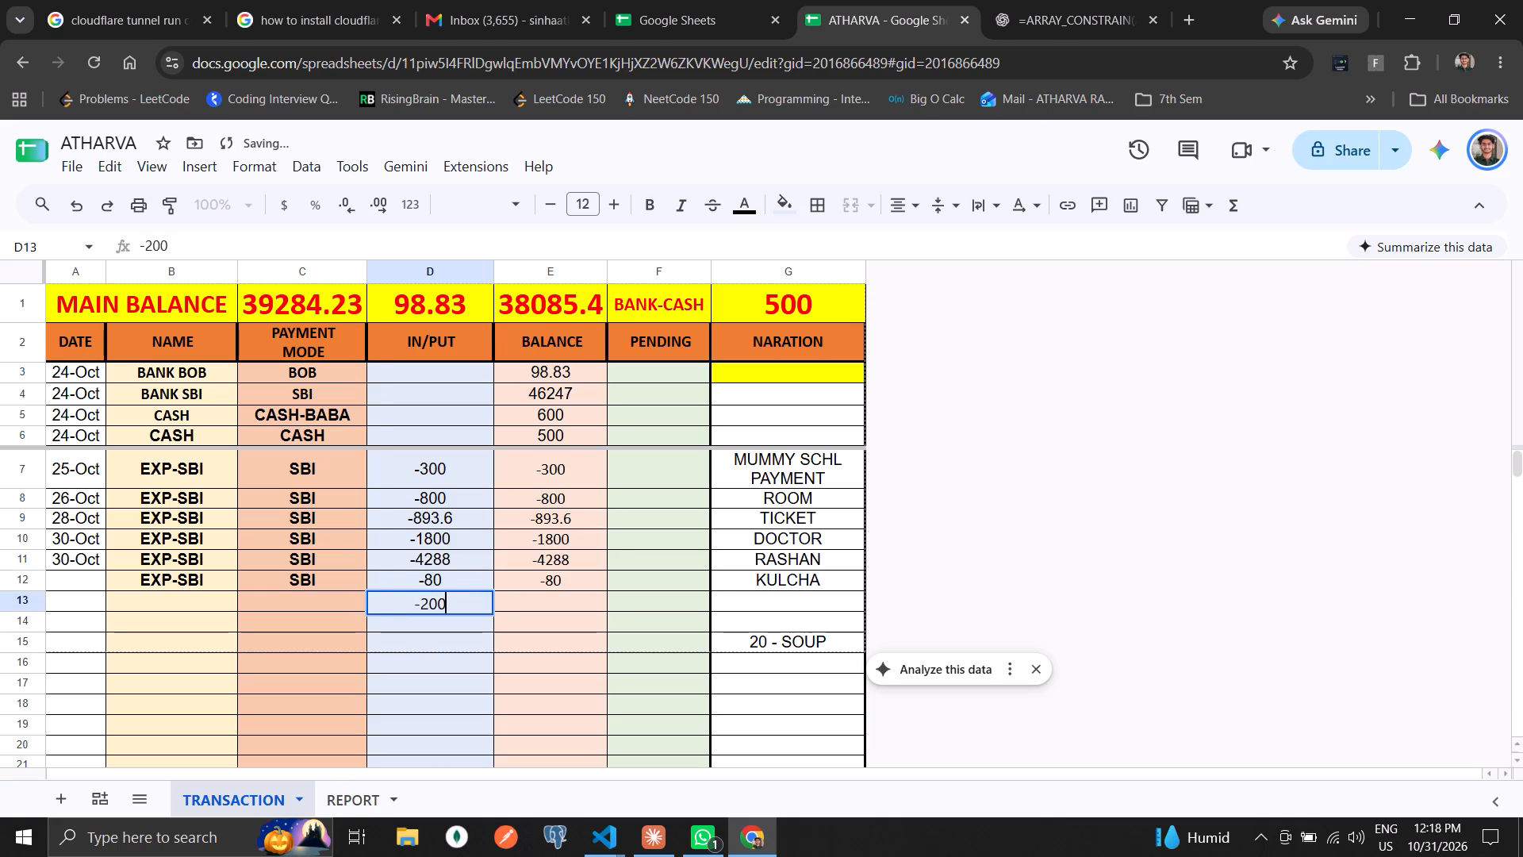
key("Right")
key("Right")
key("Right")
type("MILK")
key("alt+Return")
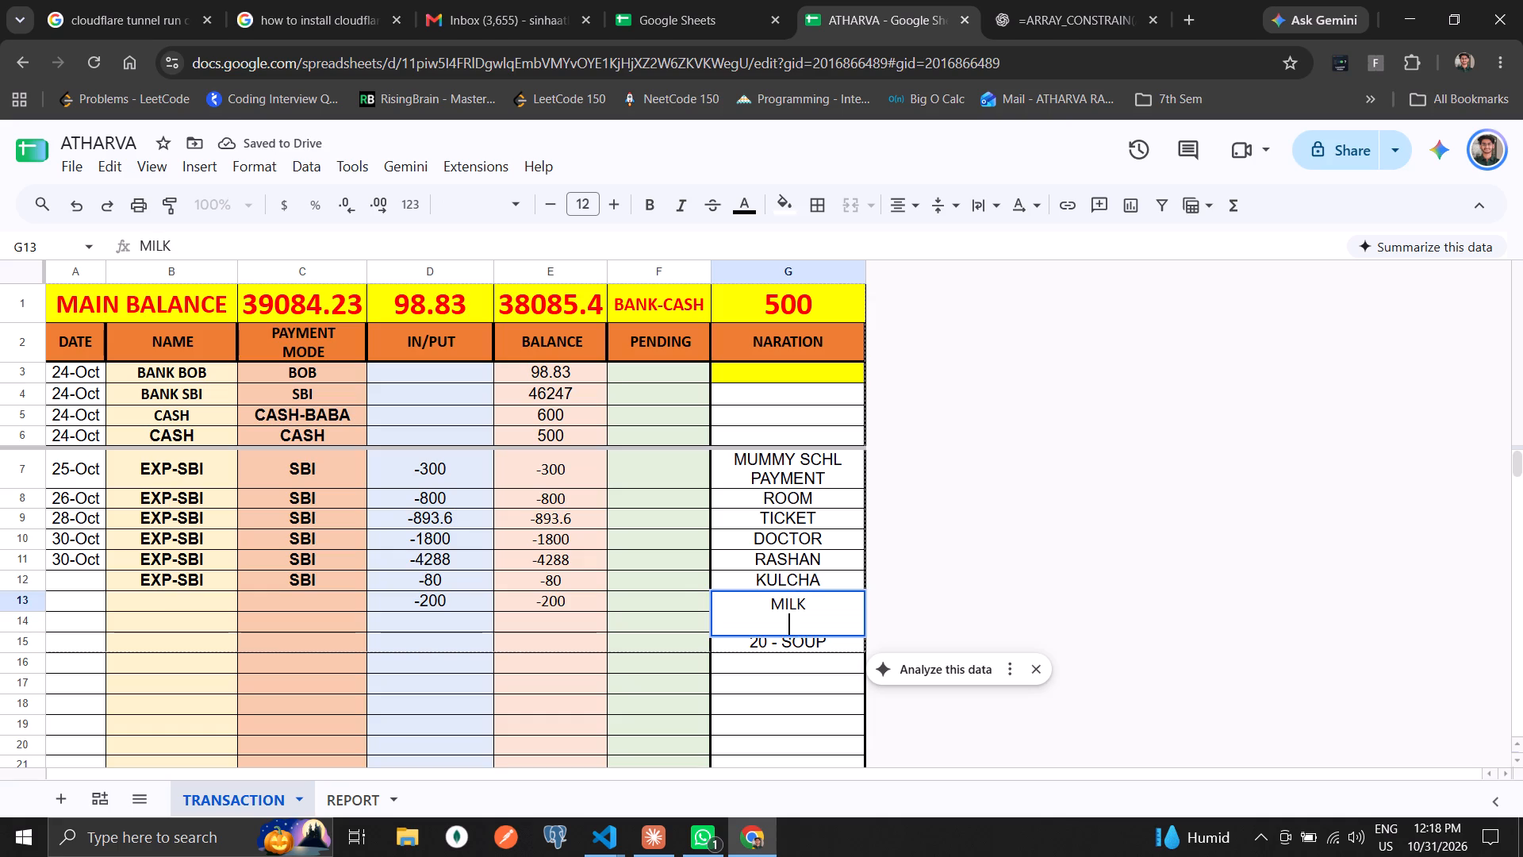
type("SB")
key("BackSpace")
type("AV")
key("BackSpace")
key("BackSpace")
key("BackSpace")
type("VEGETABLE")
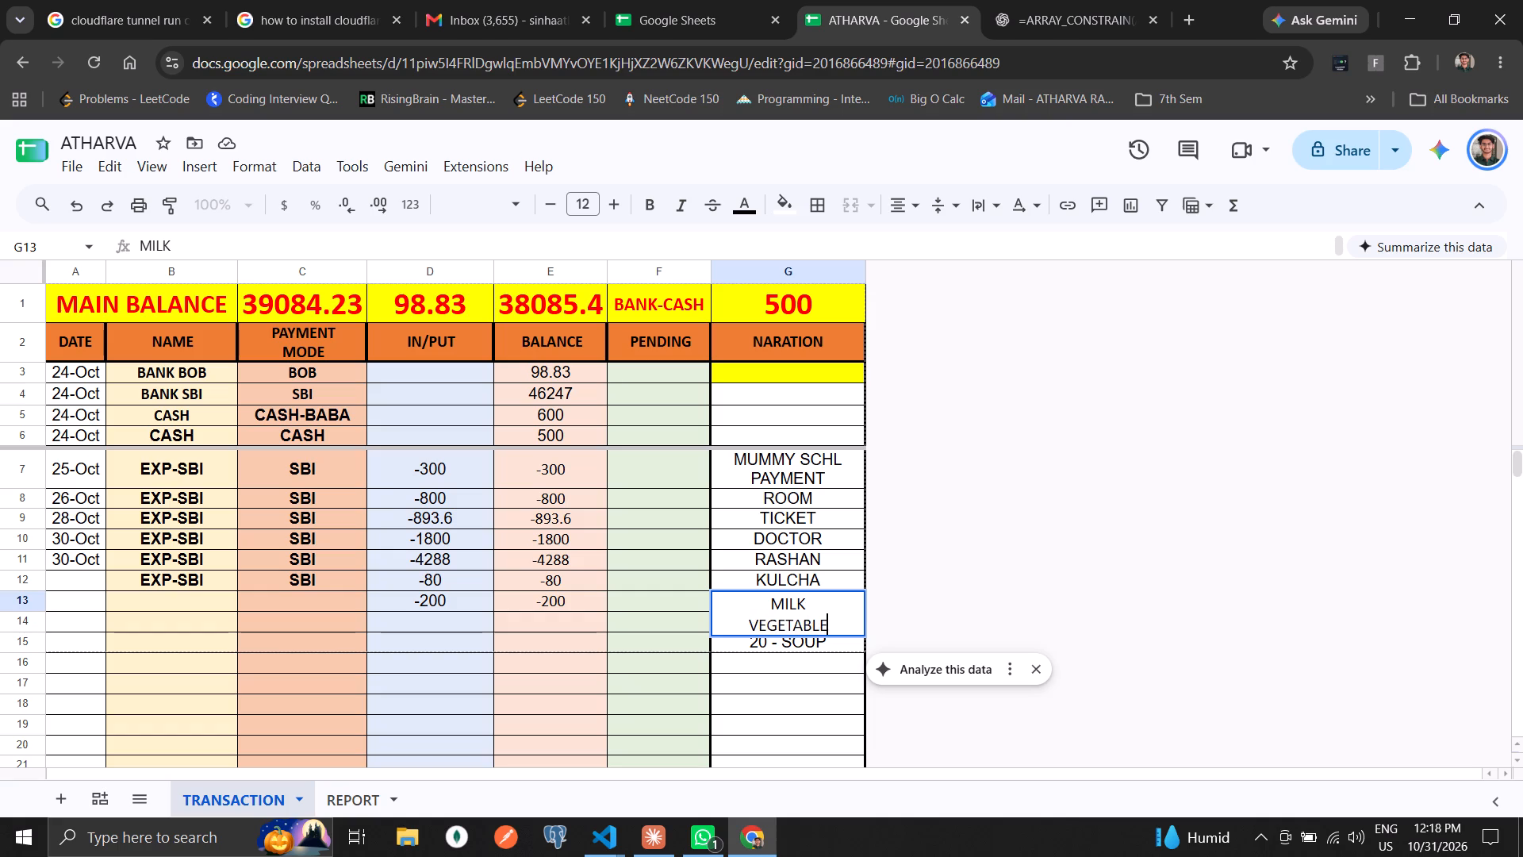
key("Return")
Enter the date 31-OCT in A12 for the KULCHA expense and fill it down into A13.
key("Up")
key("Left")
key("Left")
key("Left")
key("Left")
key("Left")
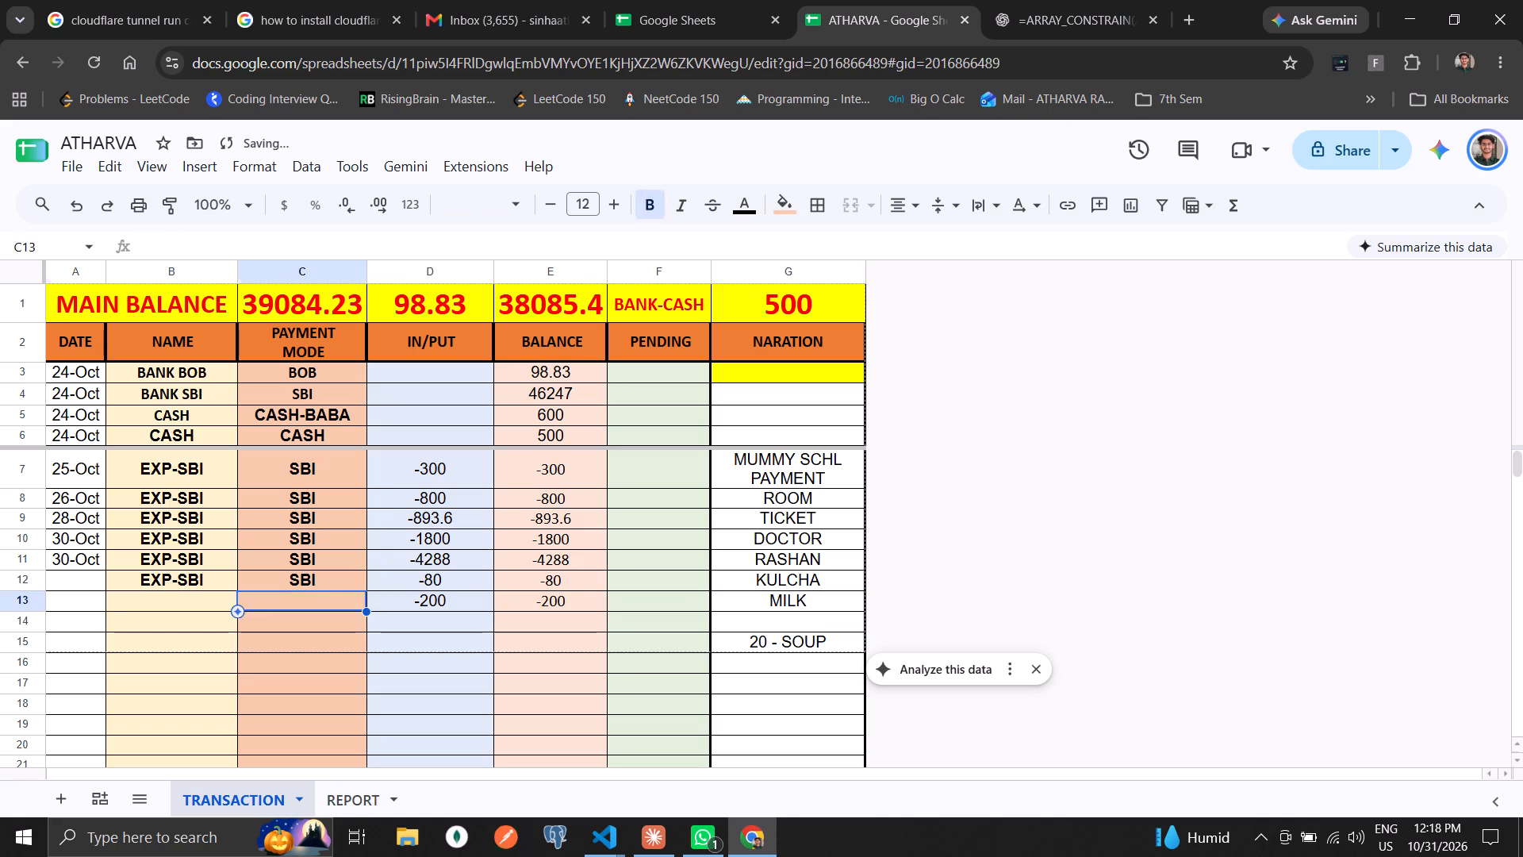
key("Left")
key("Left")
key("Up")
type("31-OCT")
key("Down")
key("ctrl+d")
Fill the name EXP-SBI and payment mode SBI down into row 13.
key("Right")
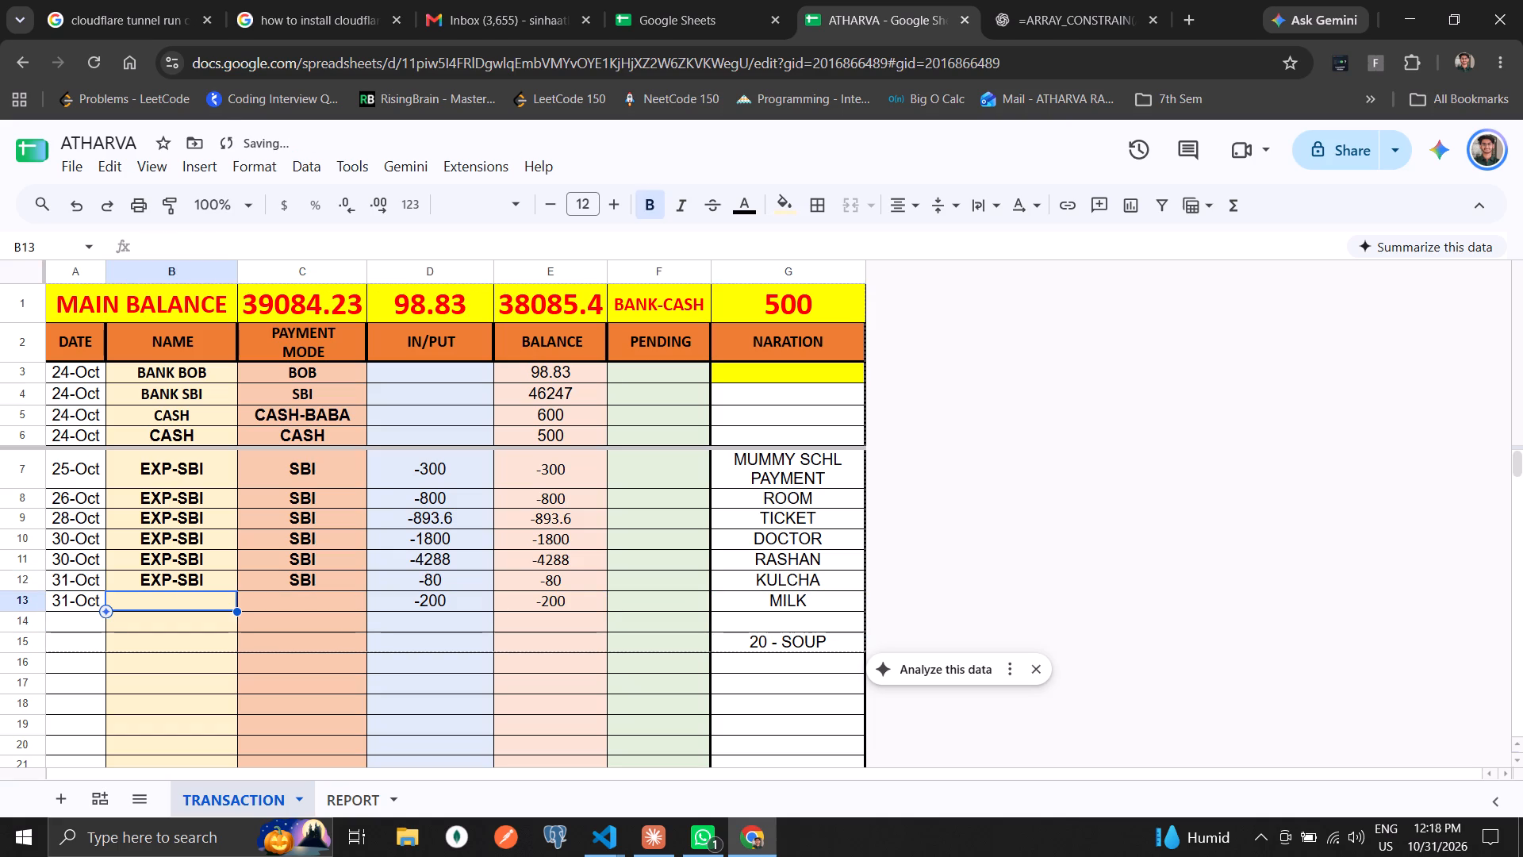
key("ctrl+d")
key("Right")
key("ctrl+d")
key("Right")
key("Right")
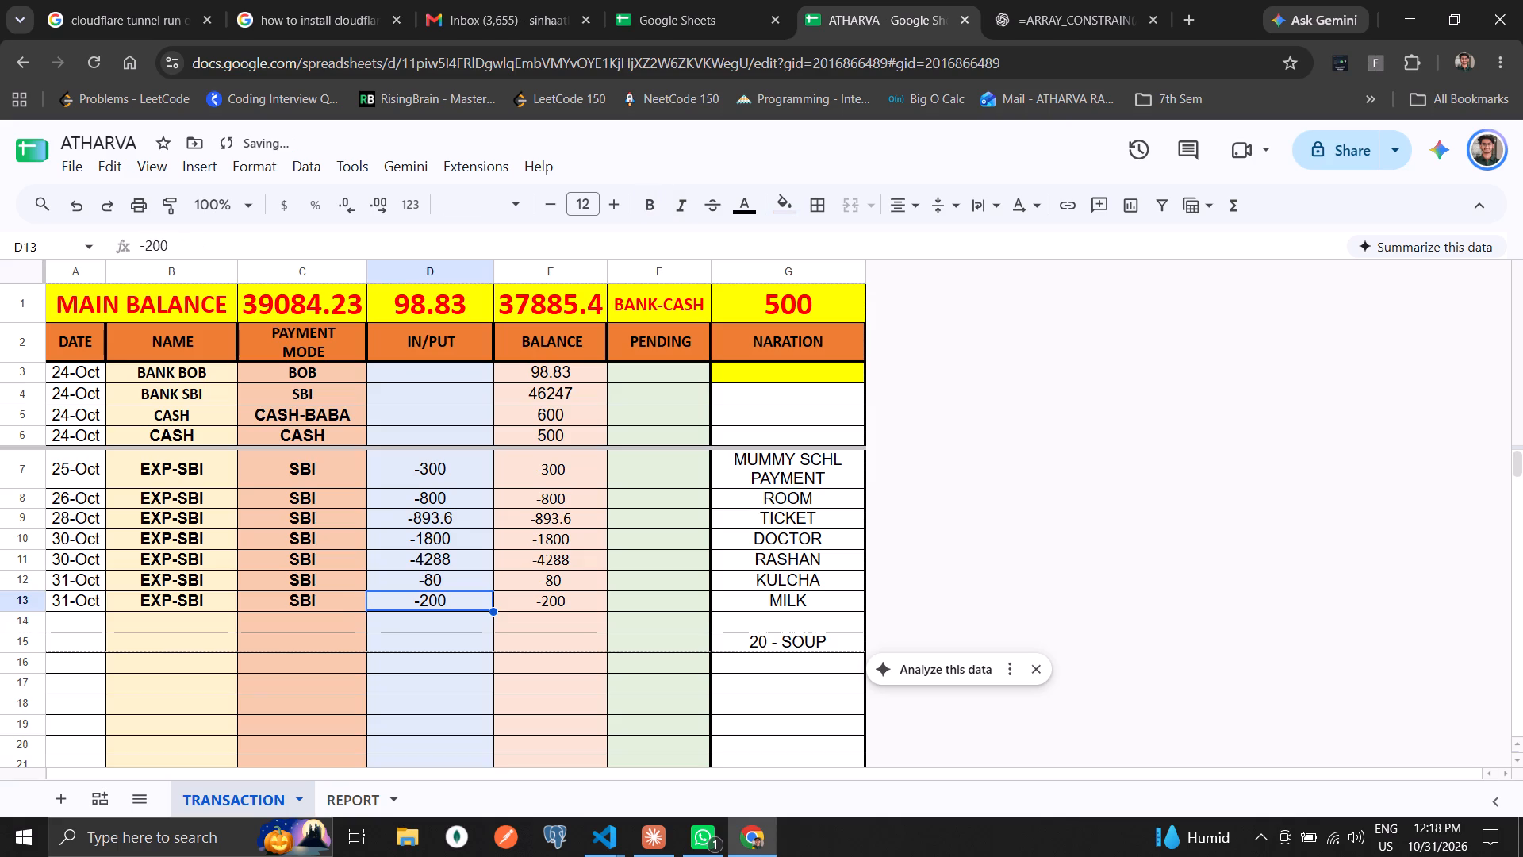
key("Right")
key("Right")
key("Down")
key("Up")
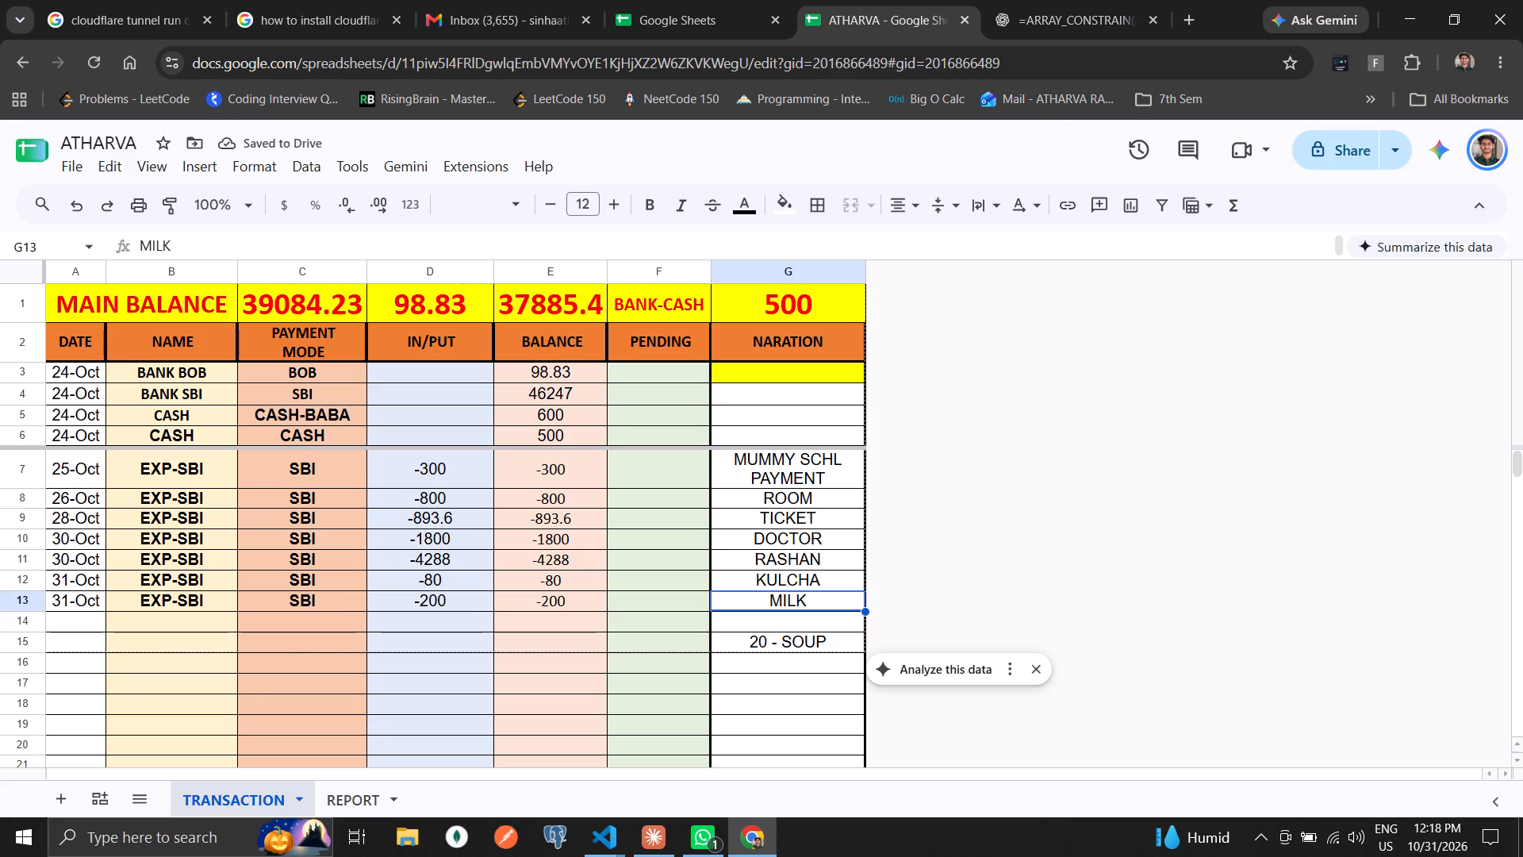
Go to the empty date cell A14 beneath the last 31-Oct expense.
key("Left")
key("Left")
key("Left")
key("Down")
key("Left")
key("Left")
key("Left")
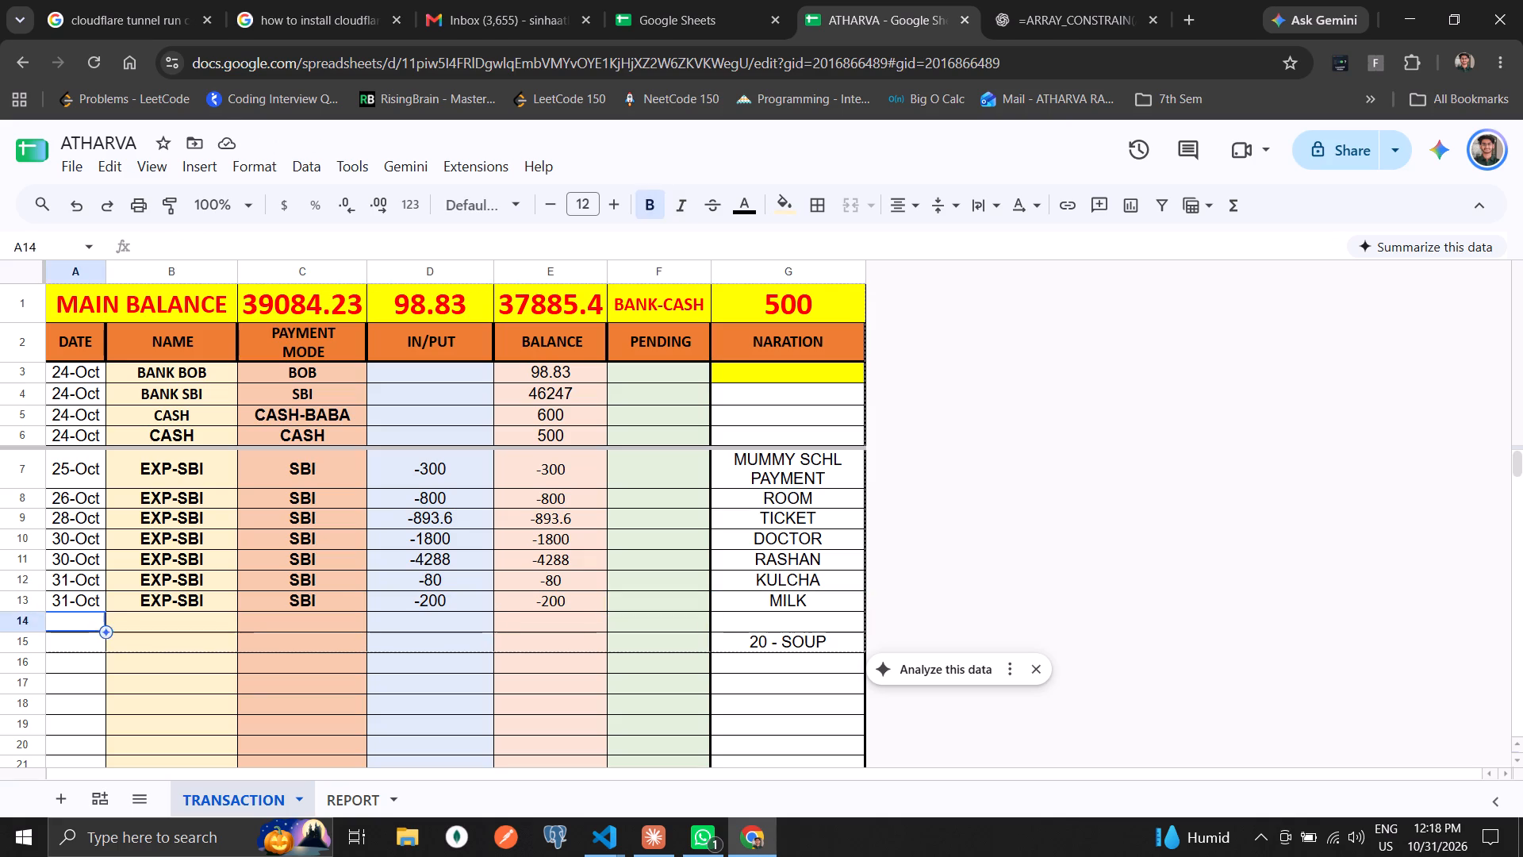
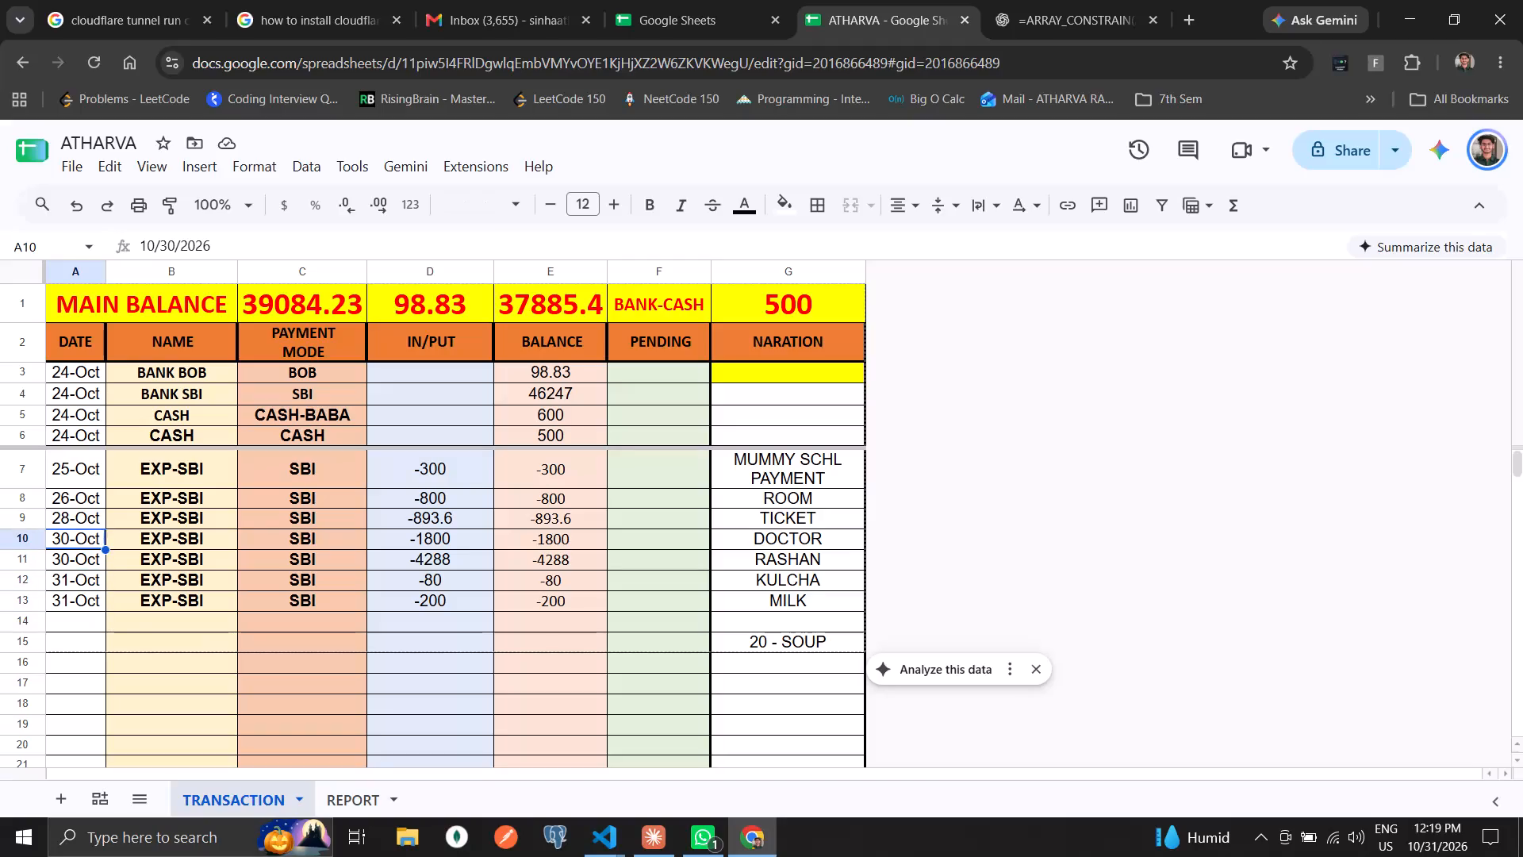
Copy the dates, names and payment modes in A10:C13 one row down to start at A11.
key("shift+Down")
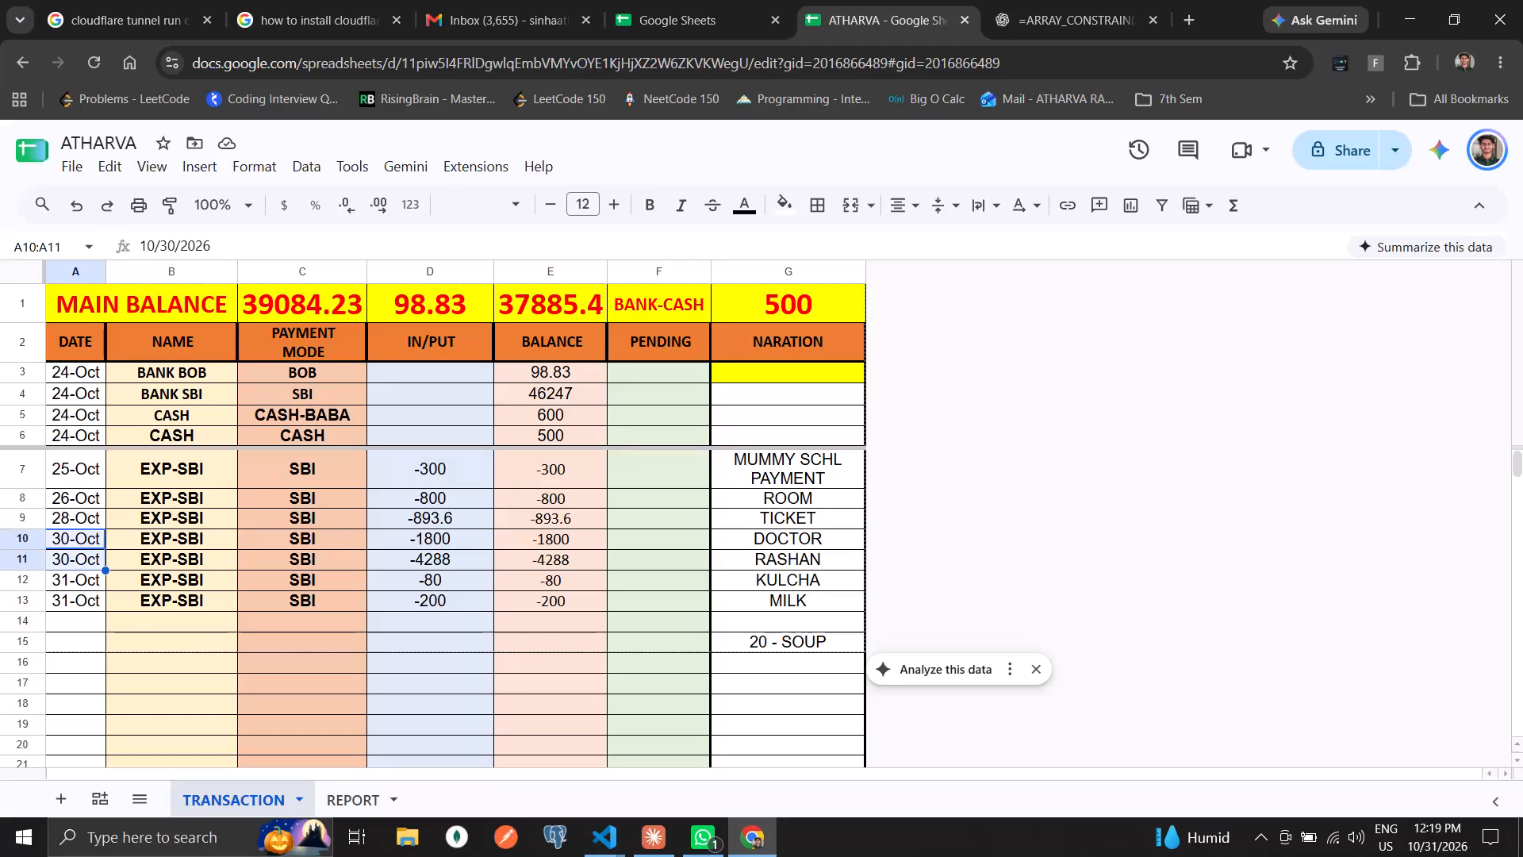
key("shift+Down")
key("shift+Down")
key("shift+Right")
key("shift+Right")
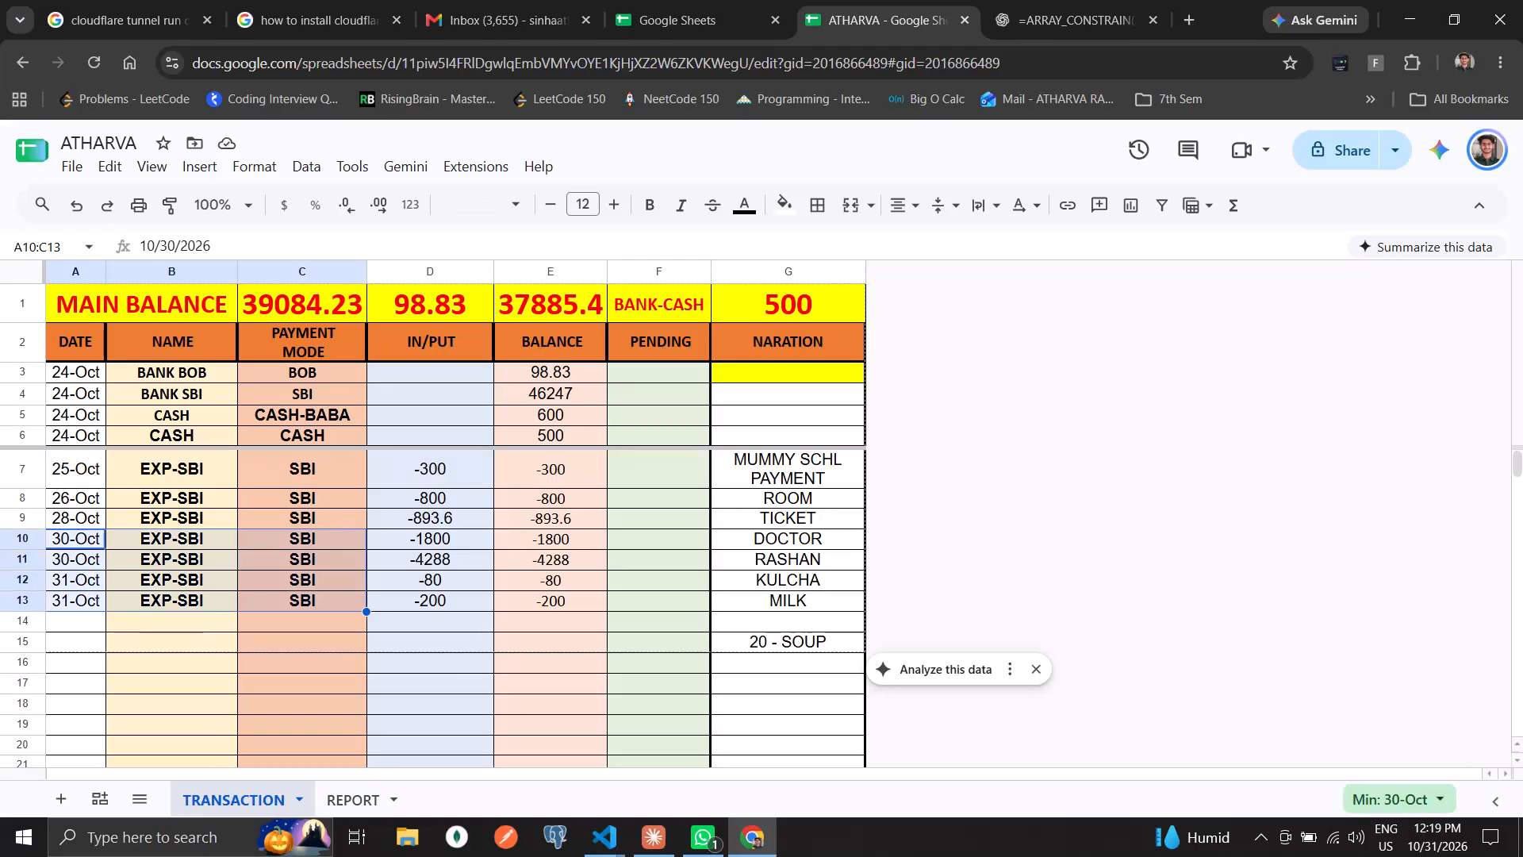
key("ctrl+c")
key("Down")
key("ctrl+v")
key("Up")
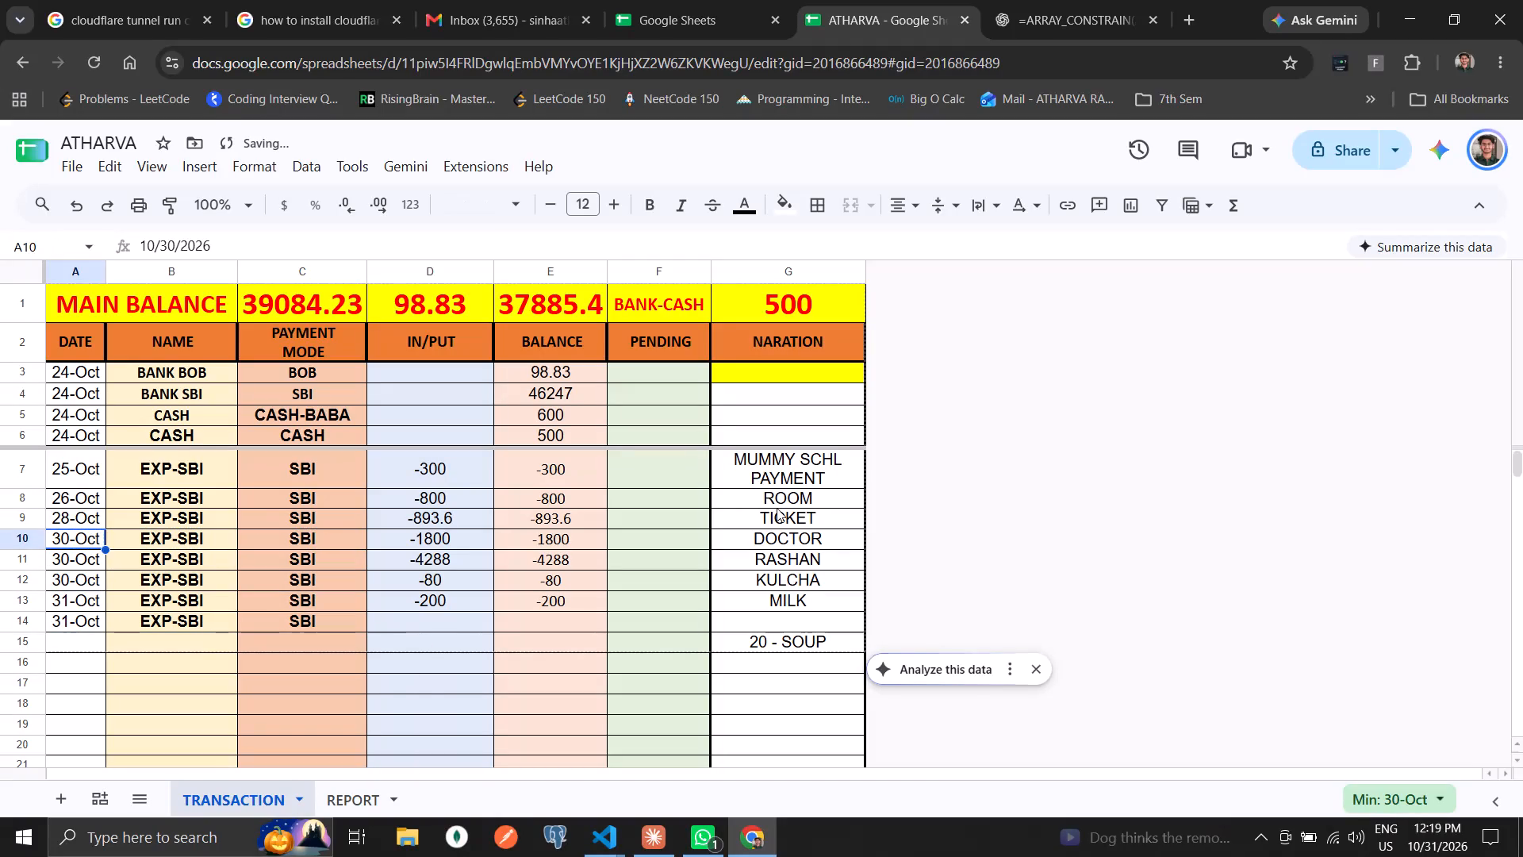
Copy the amounts in D10:D13 one row down to start at D11.
key("Right")
key("Right")
key("Right")
key("shift+Down")
key("shift+Down")
key("shift+Down")
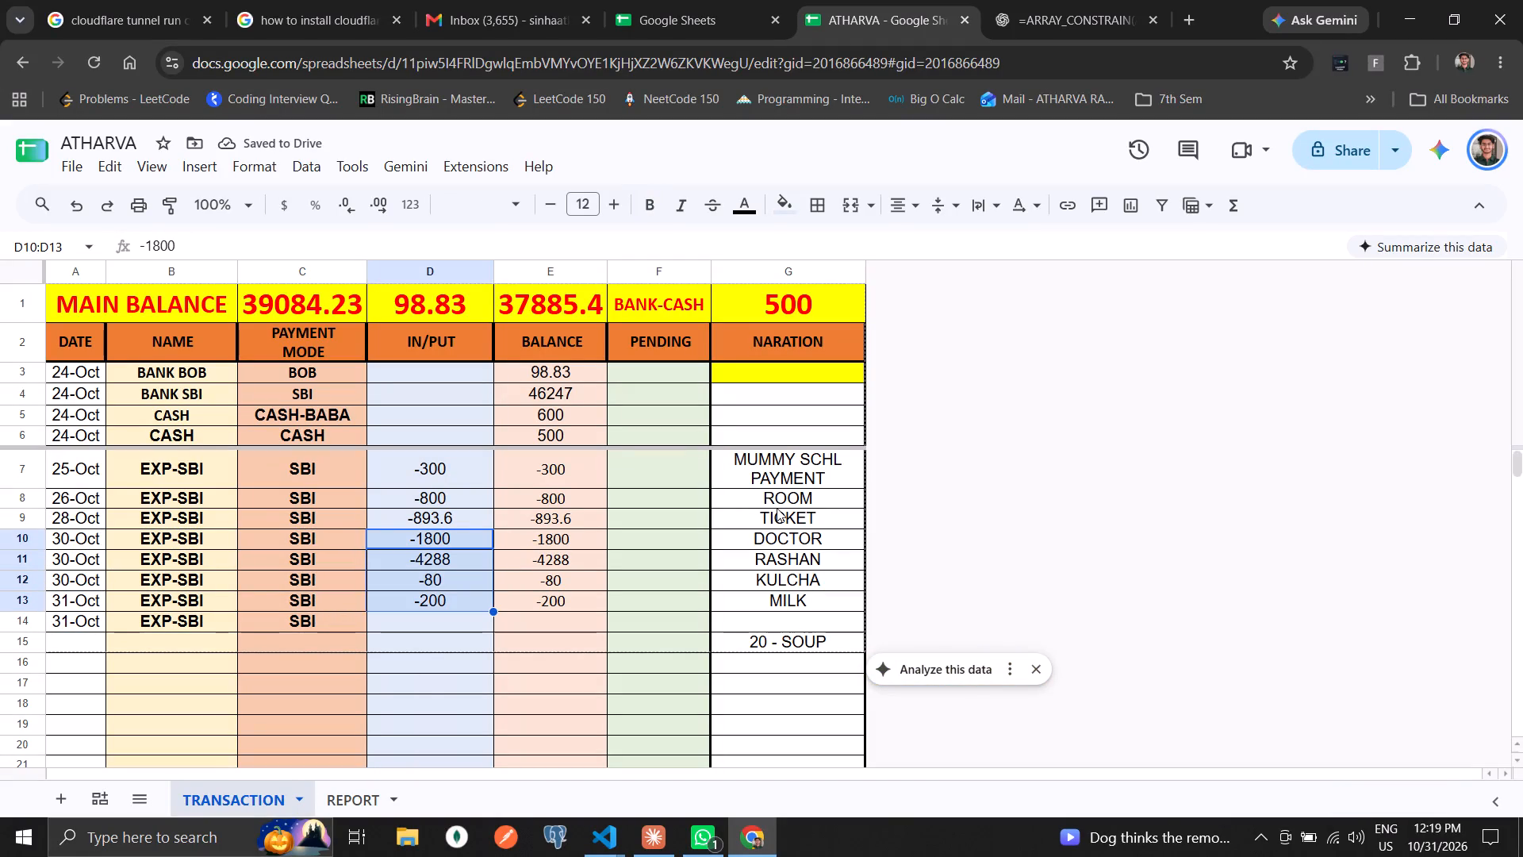
key("ctrl+c")
key("Up")
key("Down")
key("Down")
key("ctrl+v")
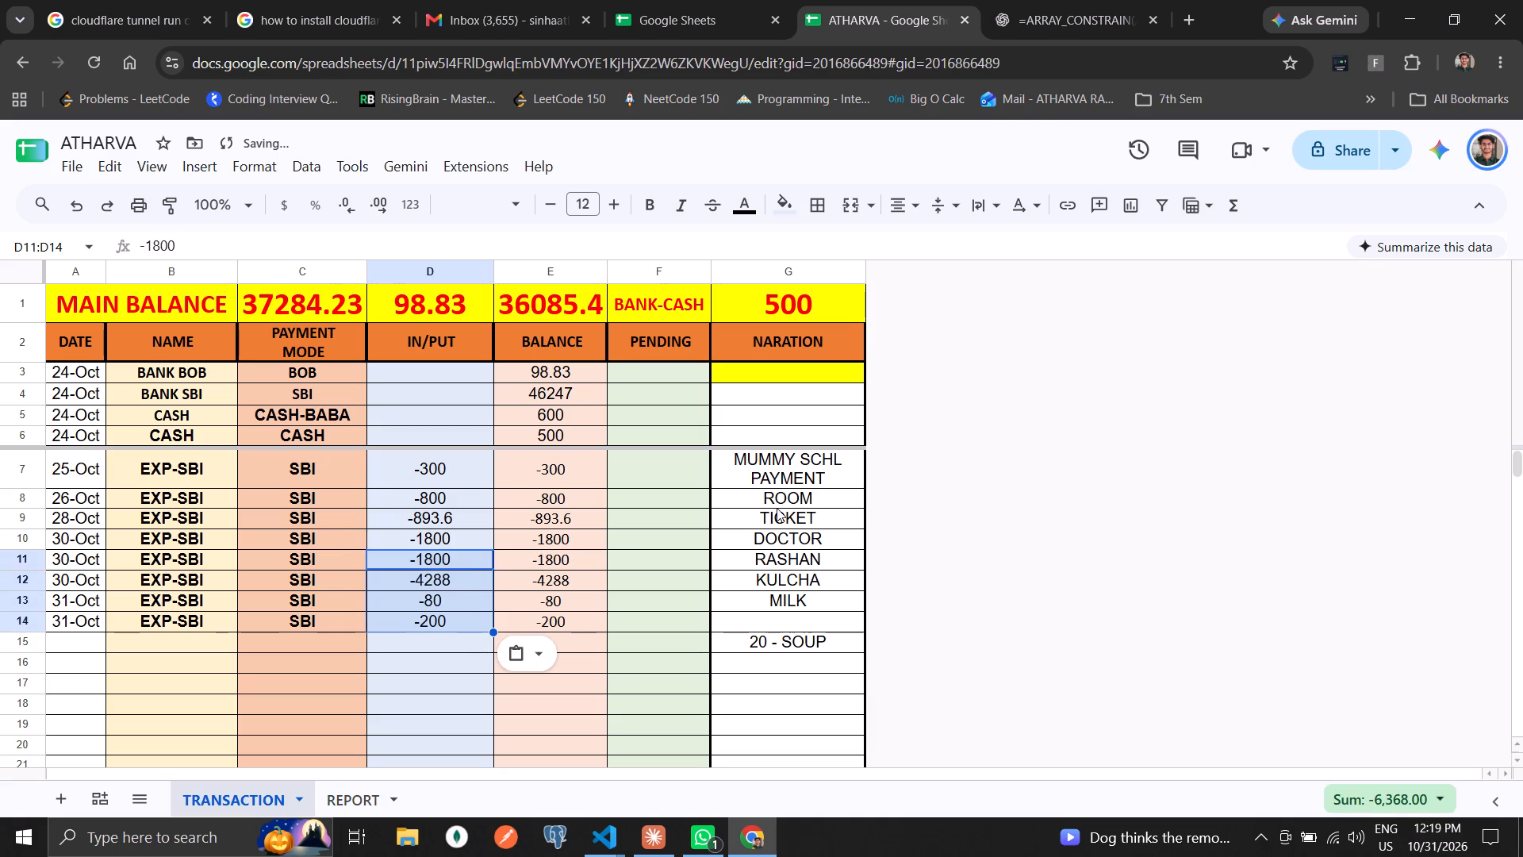
key("Up")
Clear the stray 20 - SOUP note from G15 in the narration column.
key("Right")
key("Right")
key("Right")
key("Right")
key("Down")
key("Up")
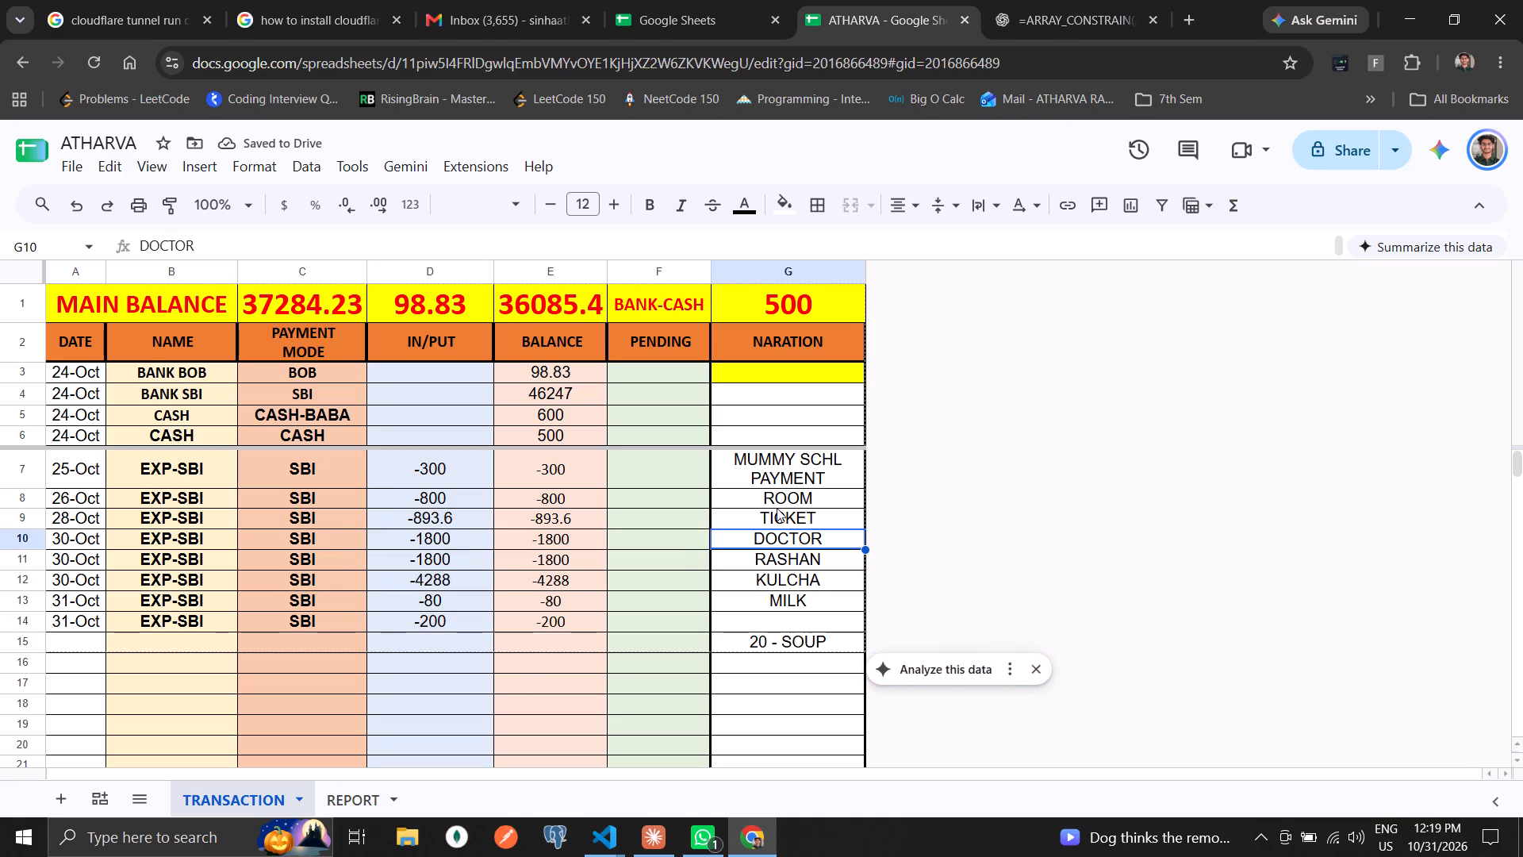
key("shift+Down")
key("shift+Down")
key("shift+Down")
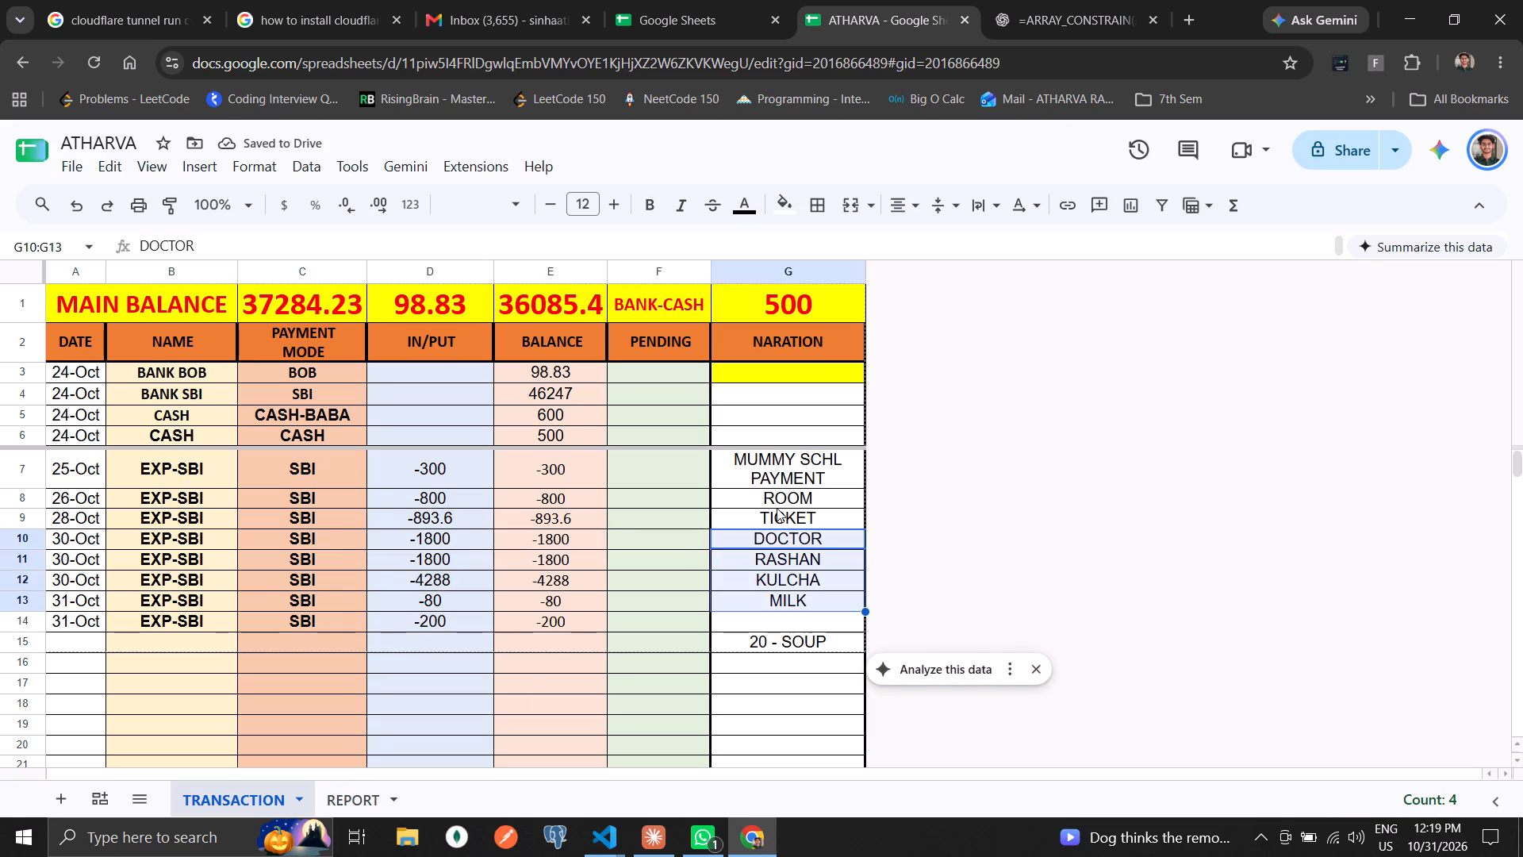
key("Down")
key("Down")
key("Down")
key("Down")
key("Down")
key("Delete")
Copy the narrations in G10:G13 one row down to start at G11.
key("Up")
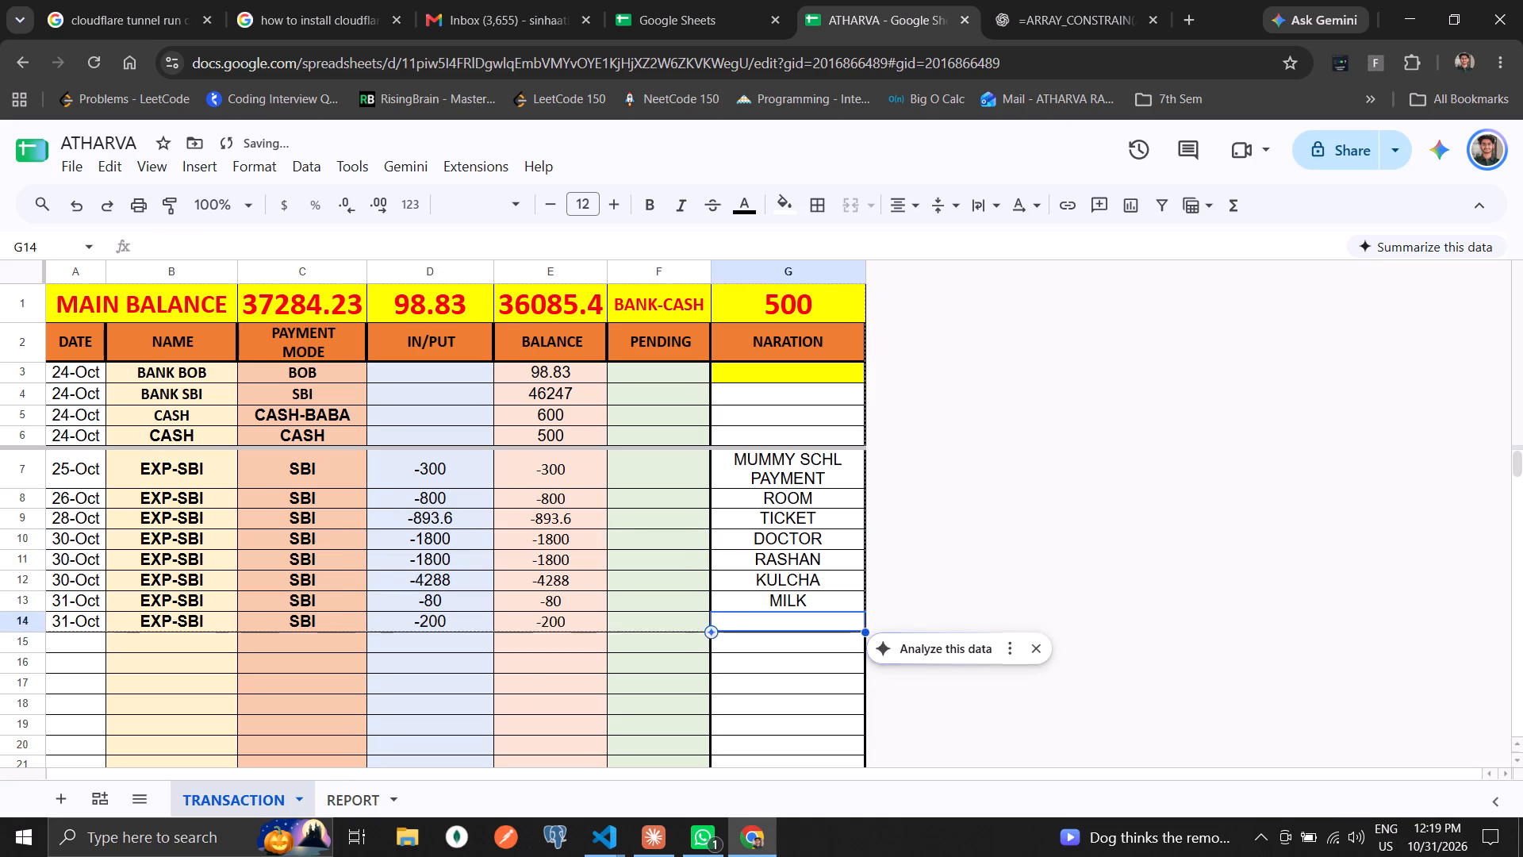
key("Up")
key("Up")
key("Up")
key("Up")
key("Up")
key("Down")
key("shift+Down")
key("shift+Down")
key("shift+Down")
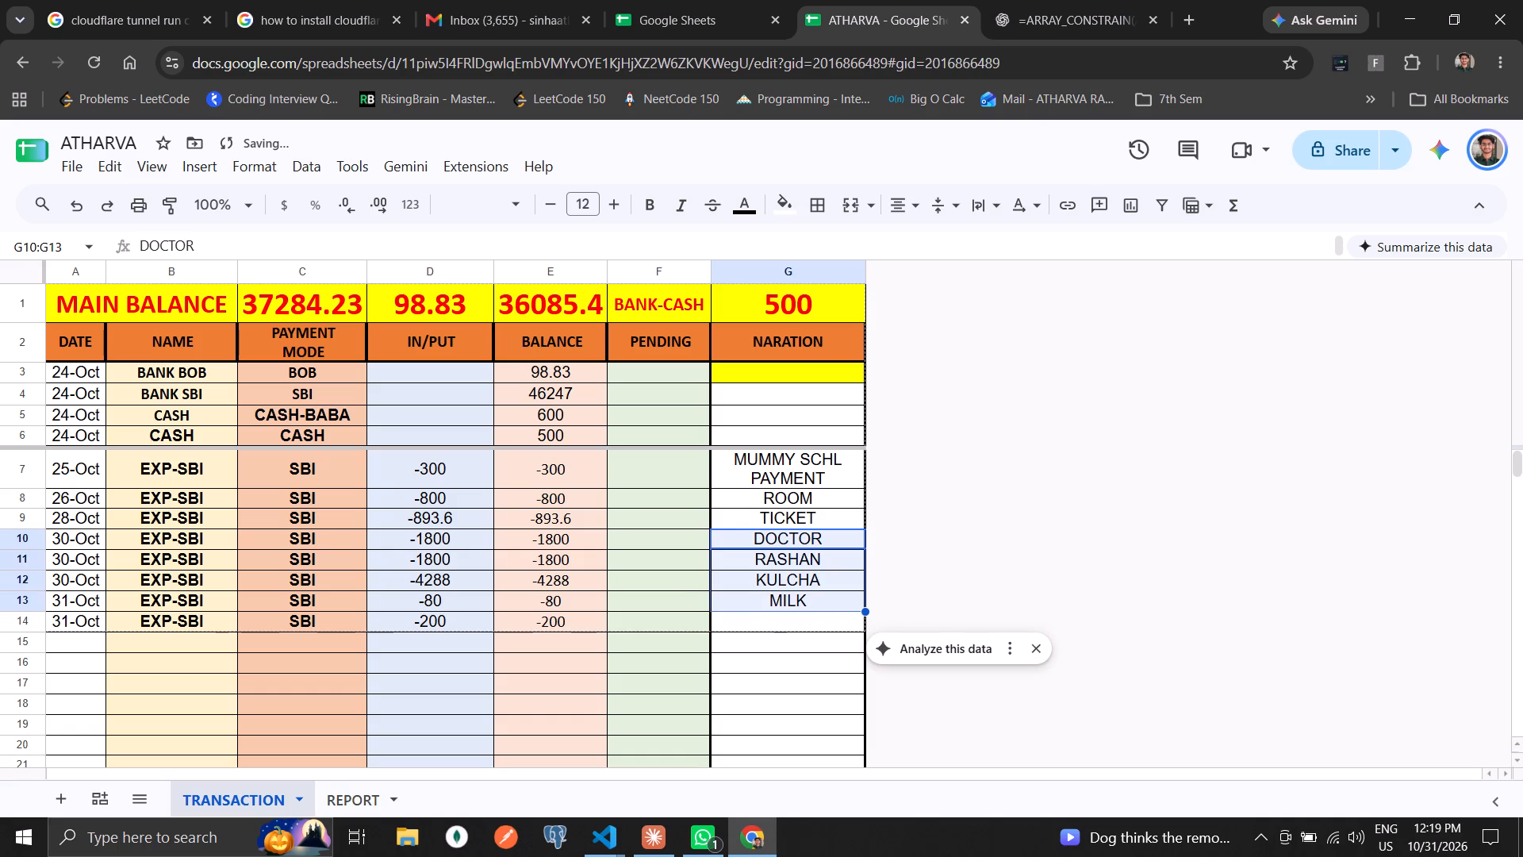
key("ctrl+c")
key("Up")
key("Down")
key("Down")
key("ctrl+v")
key("Up")
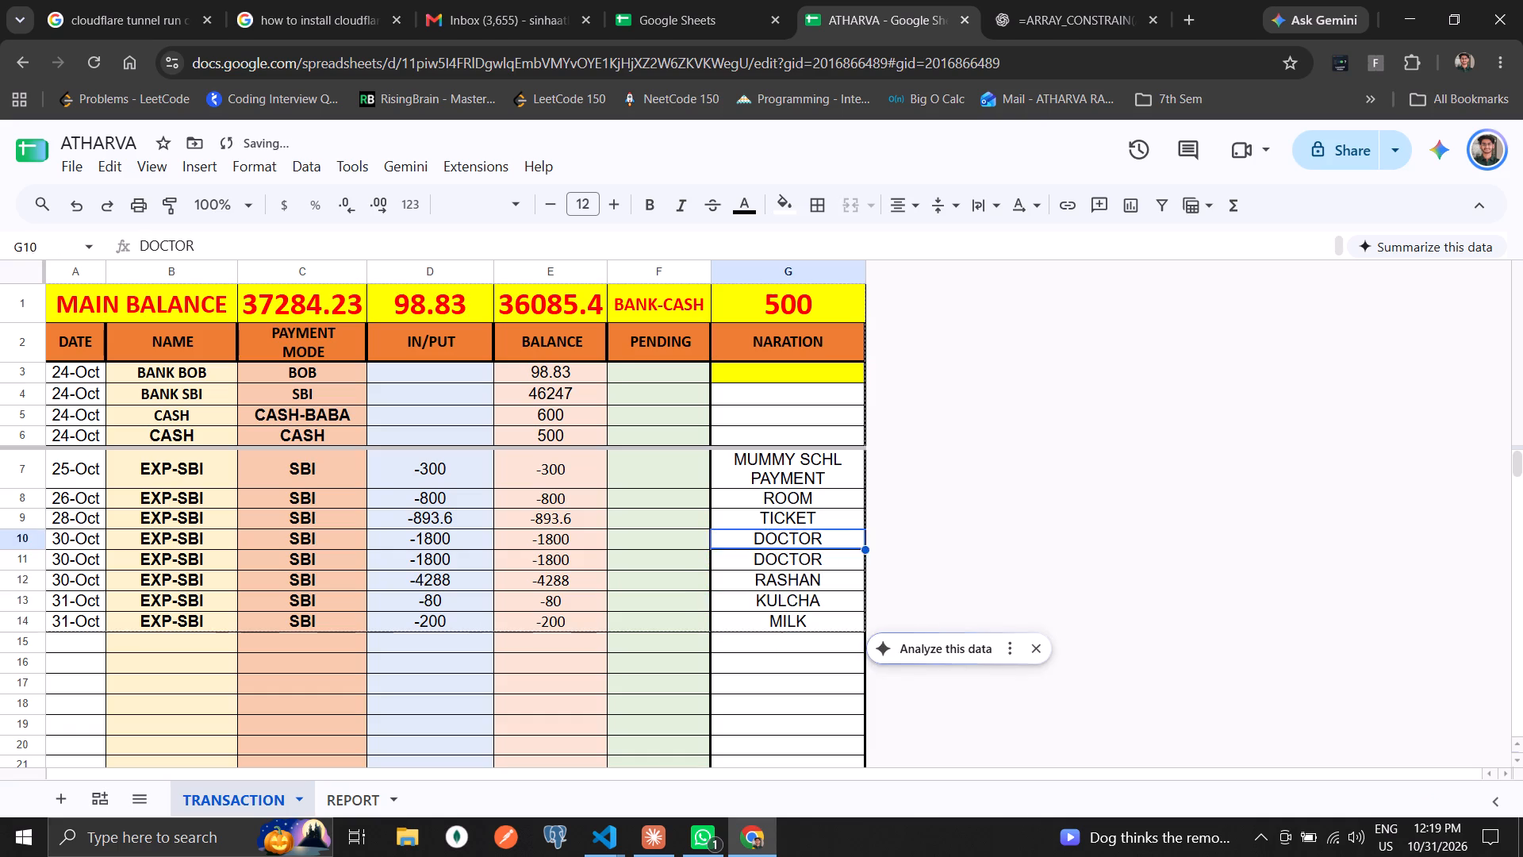
Clear the narration, amount, name and payment mode from row 10, leaving room for a new entry.
key("Up")
key("Down")
key("Delete")
key("Left")
key("Left")
key("Left")
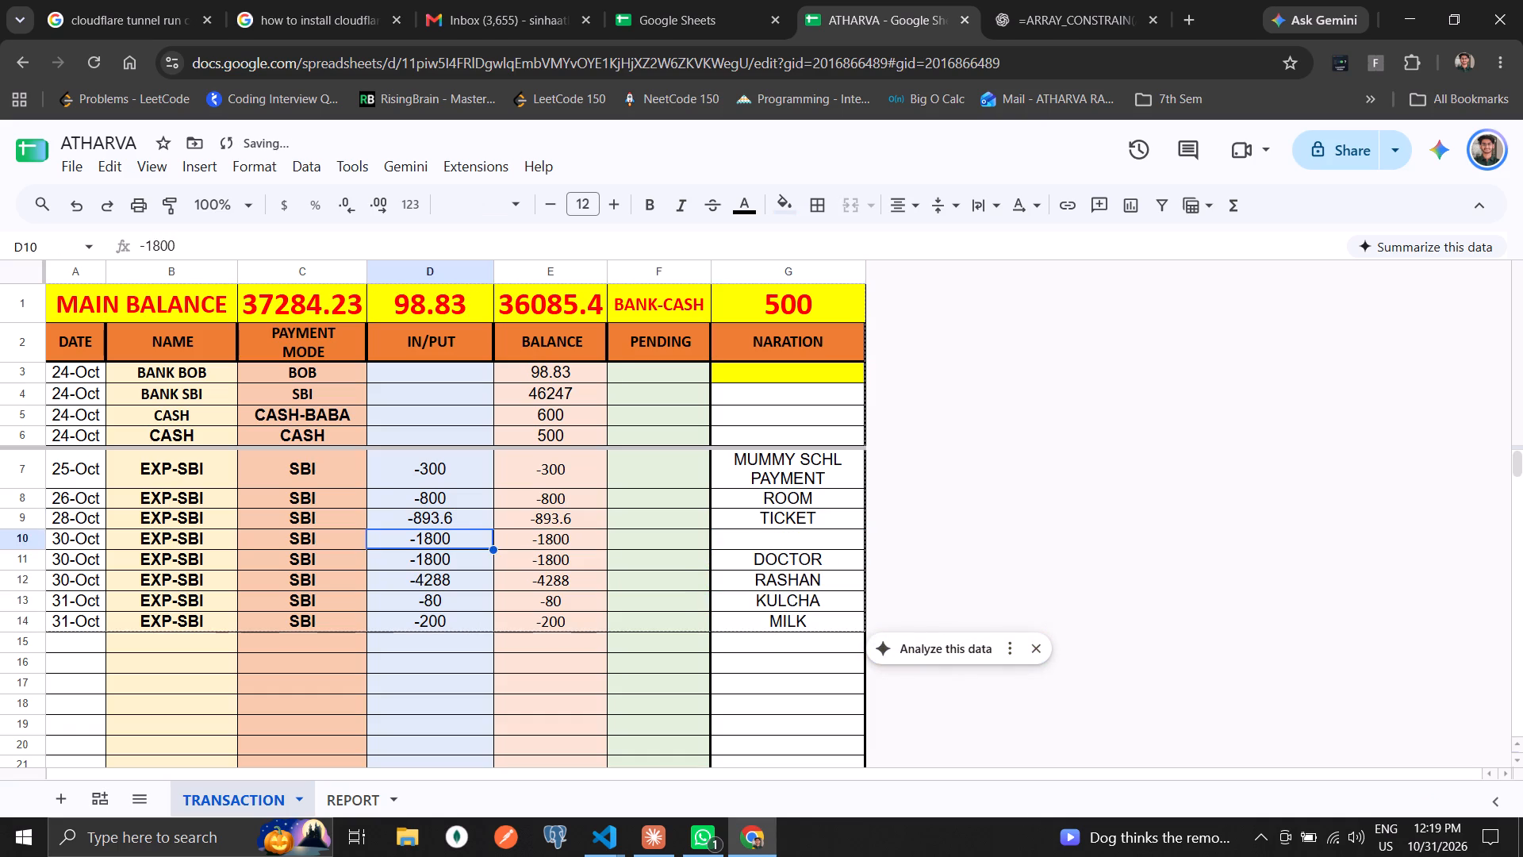
key("Delete")
key("Left")
key("Left")
key("Delete")
key("Left")
key("Right")
key("Right")
key("Delete")
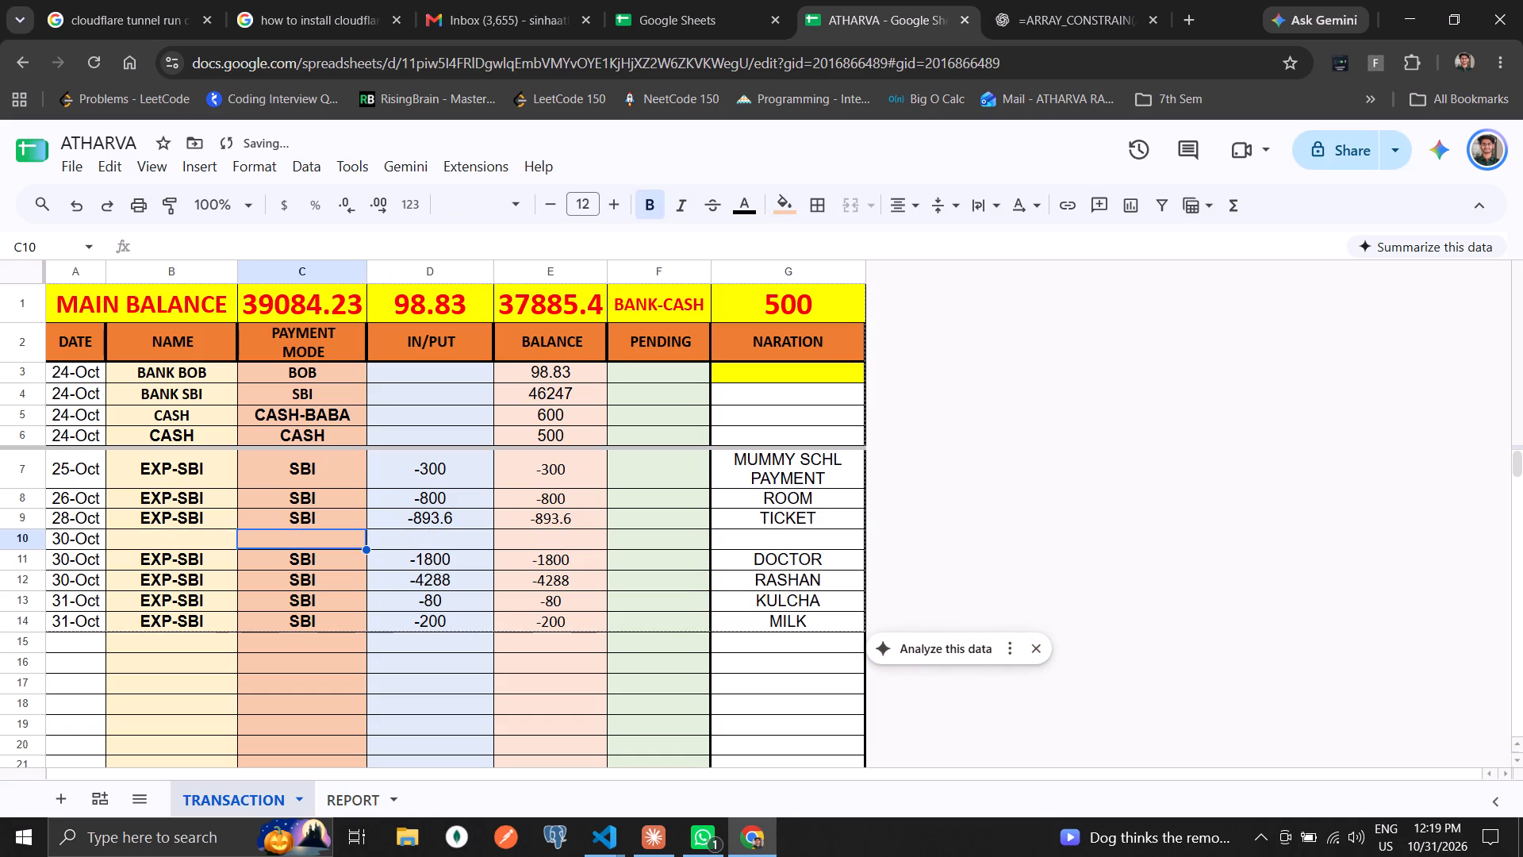
Set the date in A10 to 28-OCT.
key("Left")
key("Left")
type("28-OCT")
key("Return")
key("Up")
key("Right")
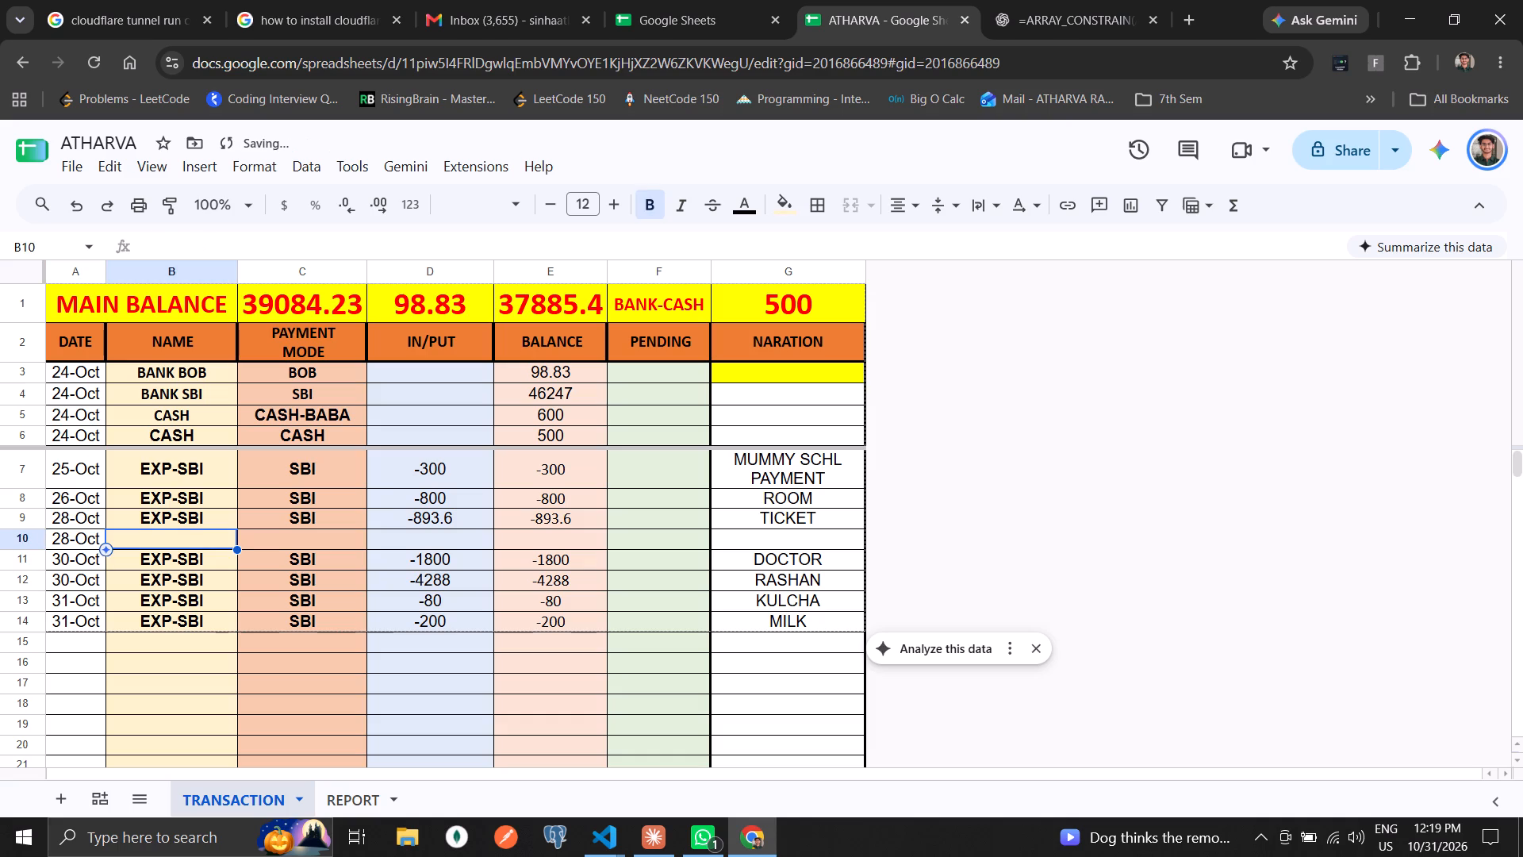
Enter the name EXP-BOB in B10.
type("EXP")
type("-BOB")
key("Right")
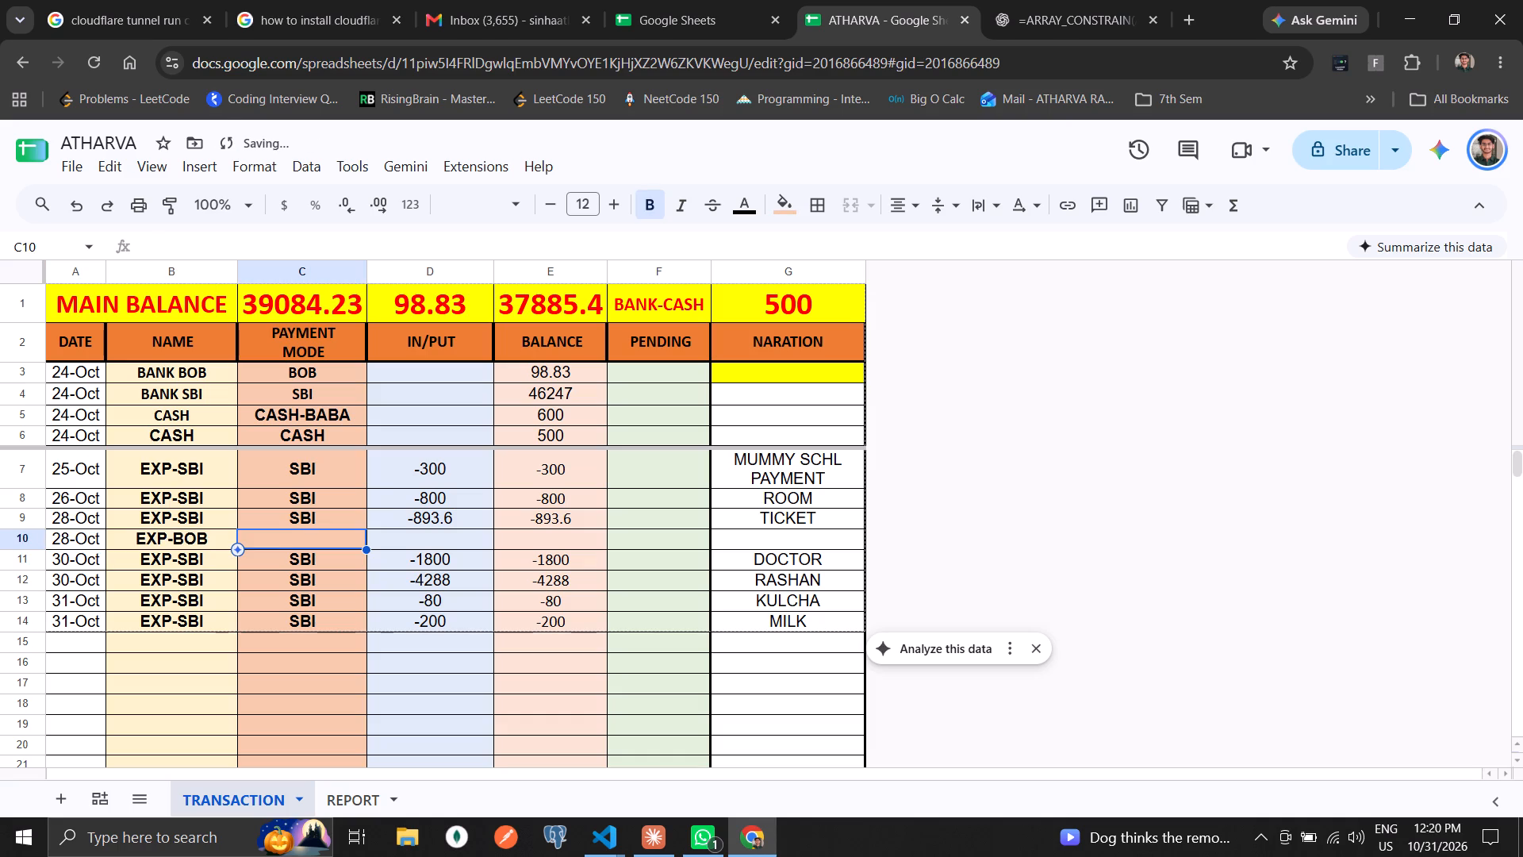
Change the name to HOME in B12:B14 for the RASHAN, KULCHA and MILK expenses.
key("Left")
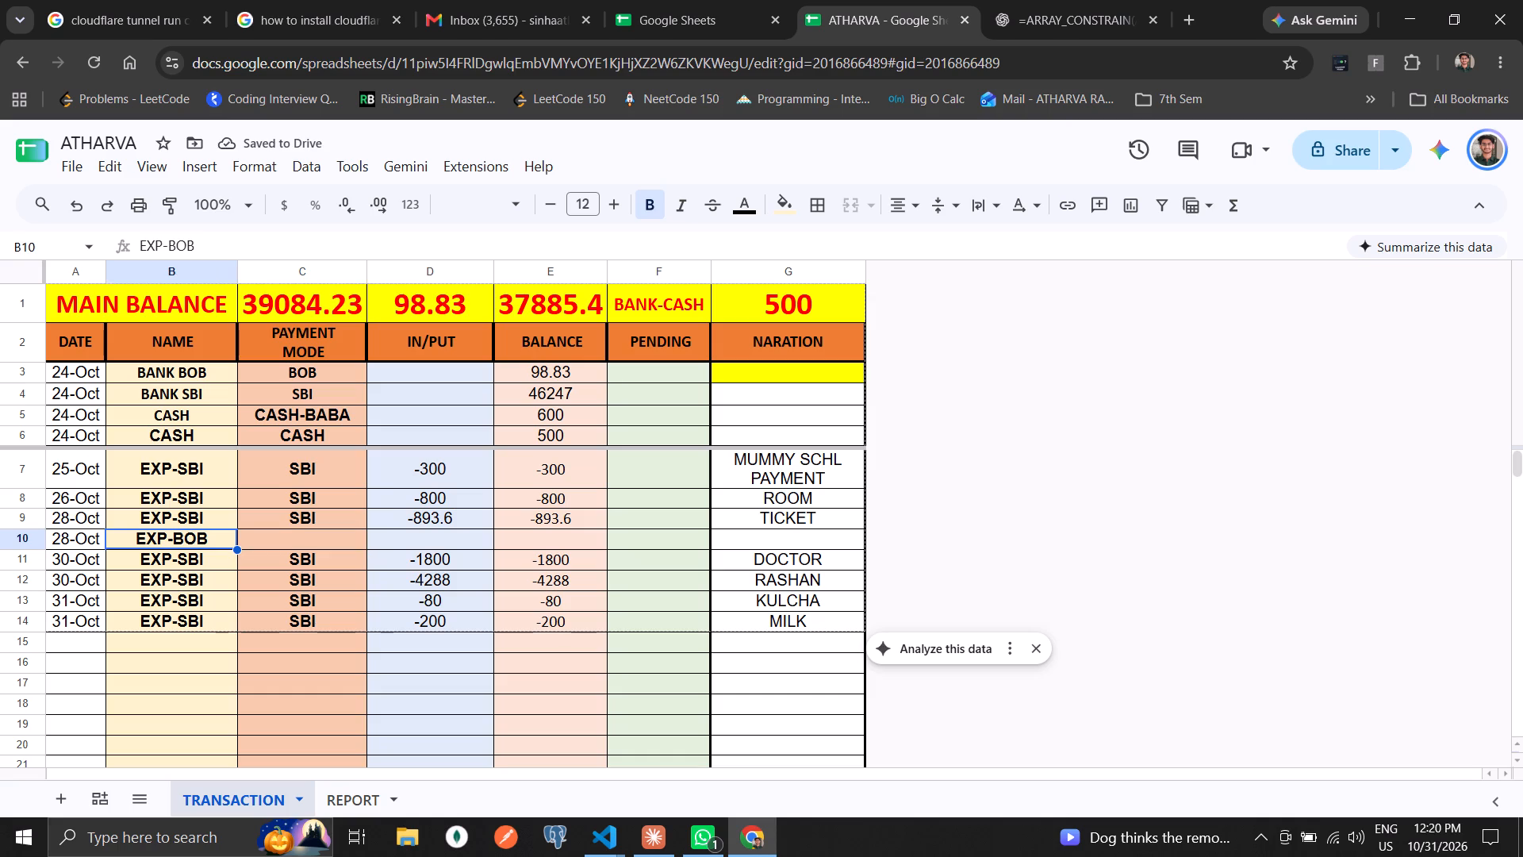
key("Down")
key("Down")
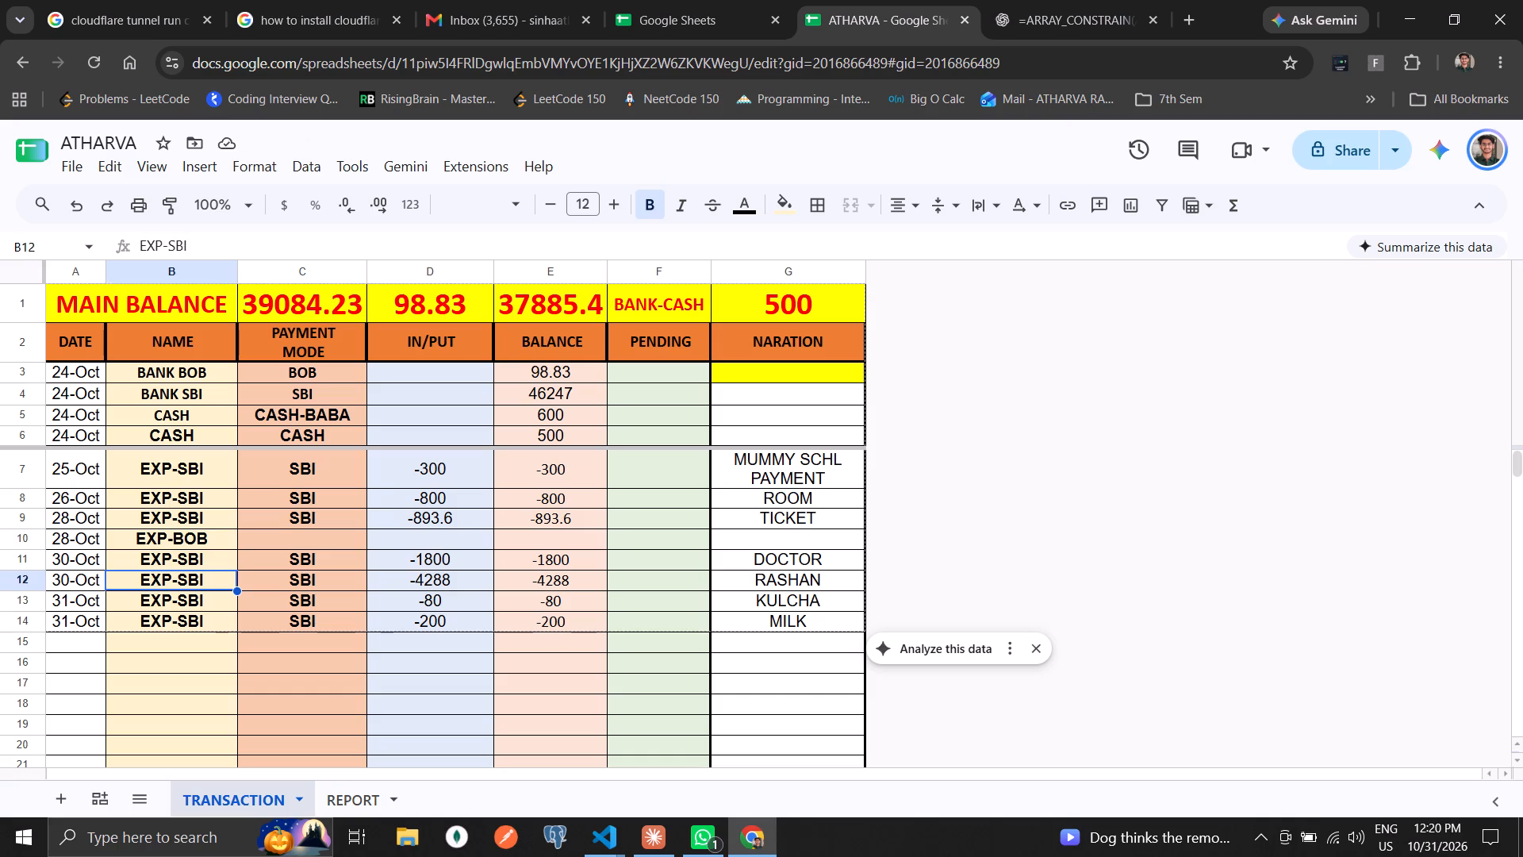
key("Up")
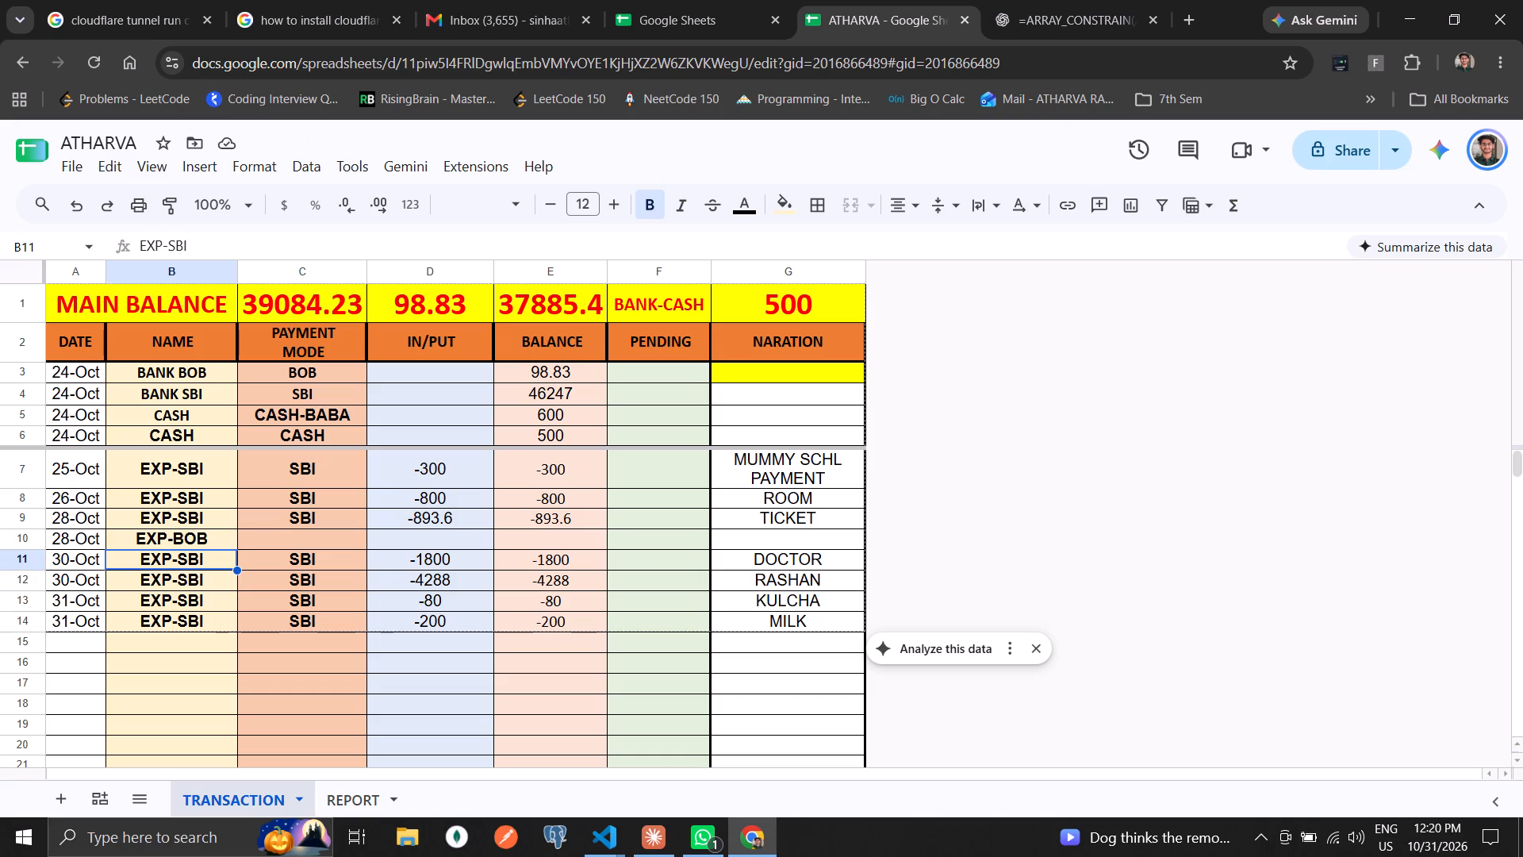
key("Down")
type("HOME")
key("Down")
type("HOME")
key("Down")
type("HOME")
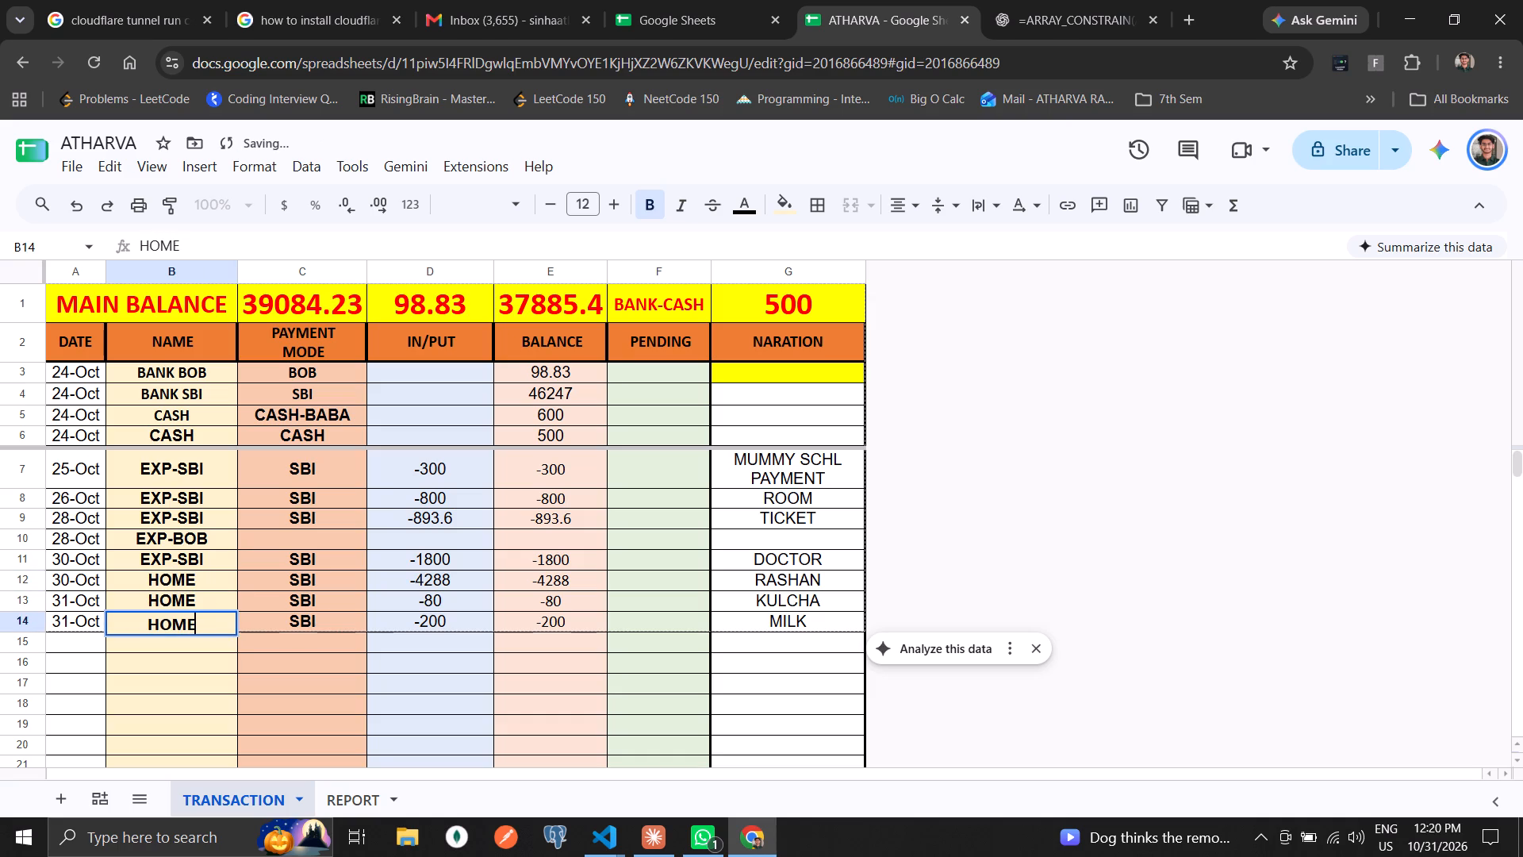
key("Down")
Fill the 28-Oct entry in row 10 with name HOME, payment mode BOB, amount -20 and narration SOUP.
key("Up")
key("Up")
key("Up")
key("Up")
key("Up")
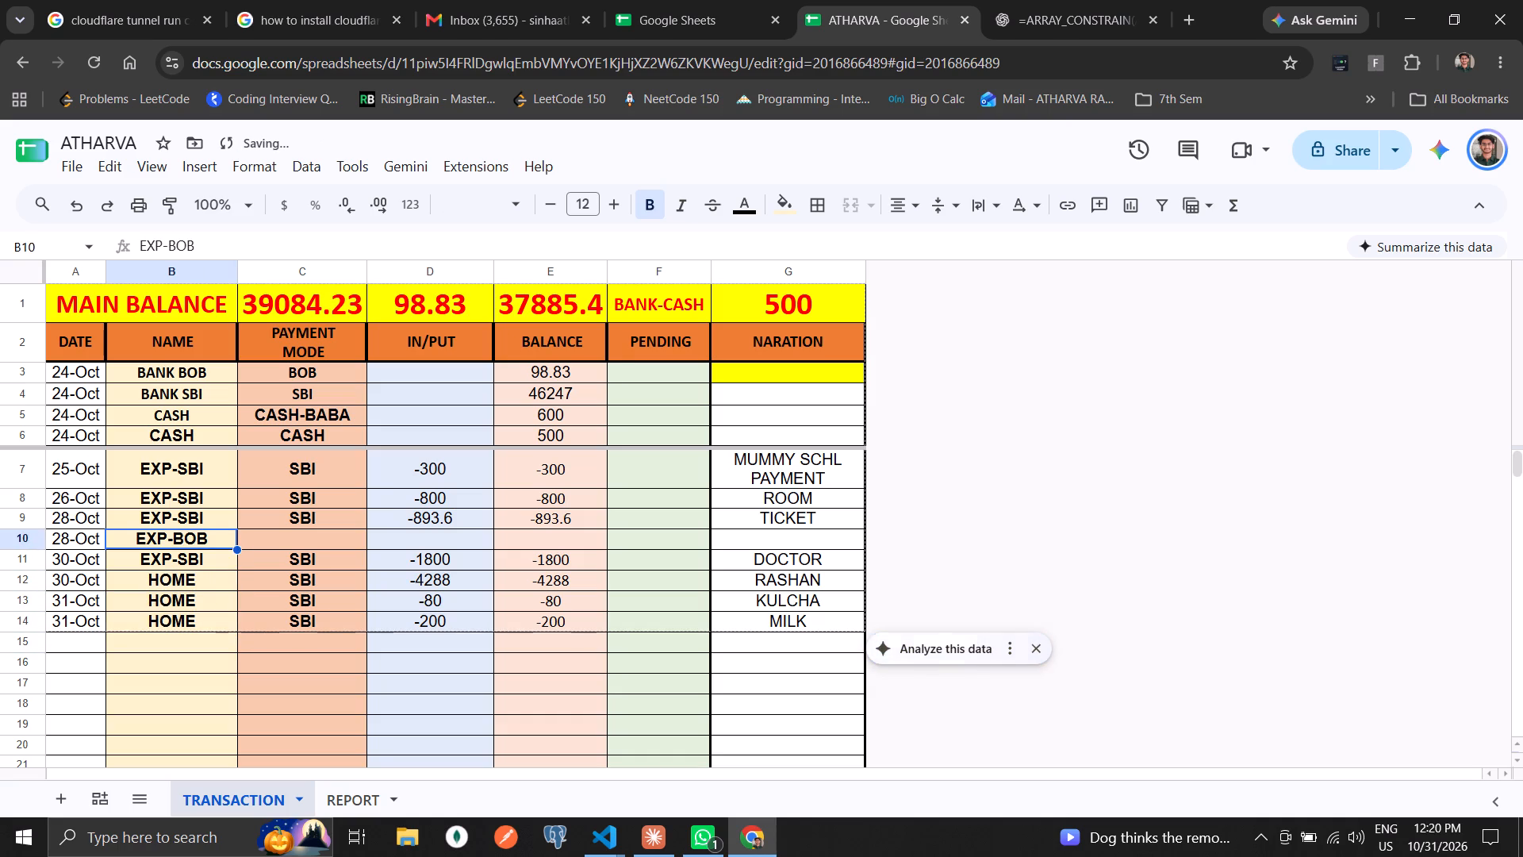
type("HOME")
key("Right")
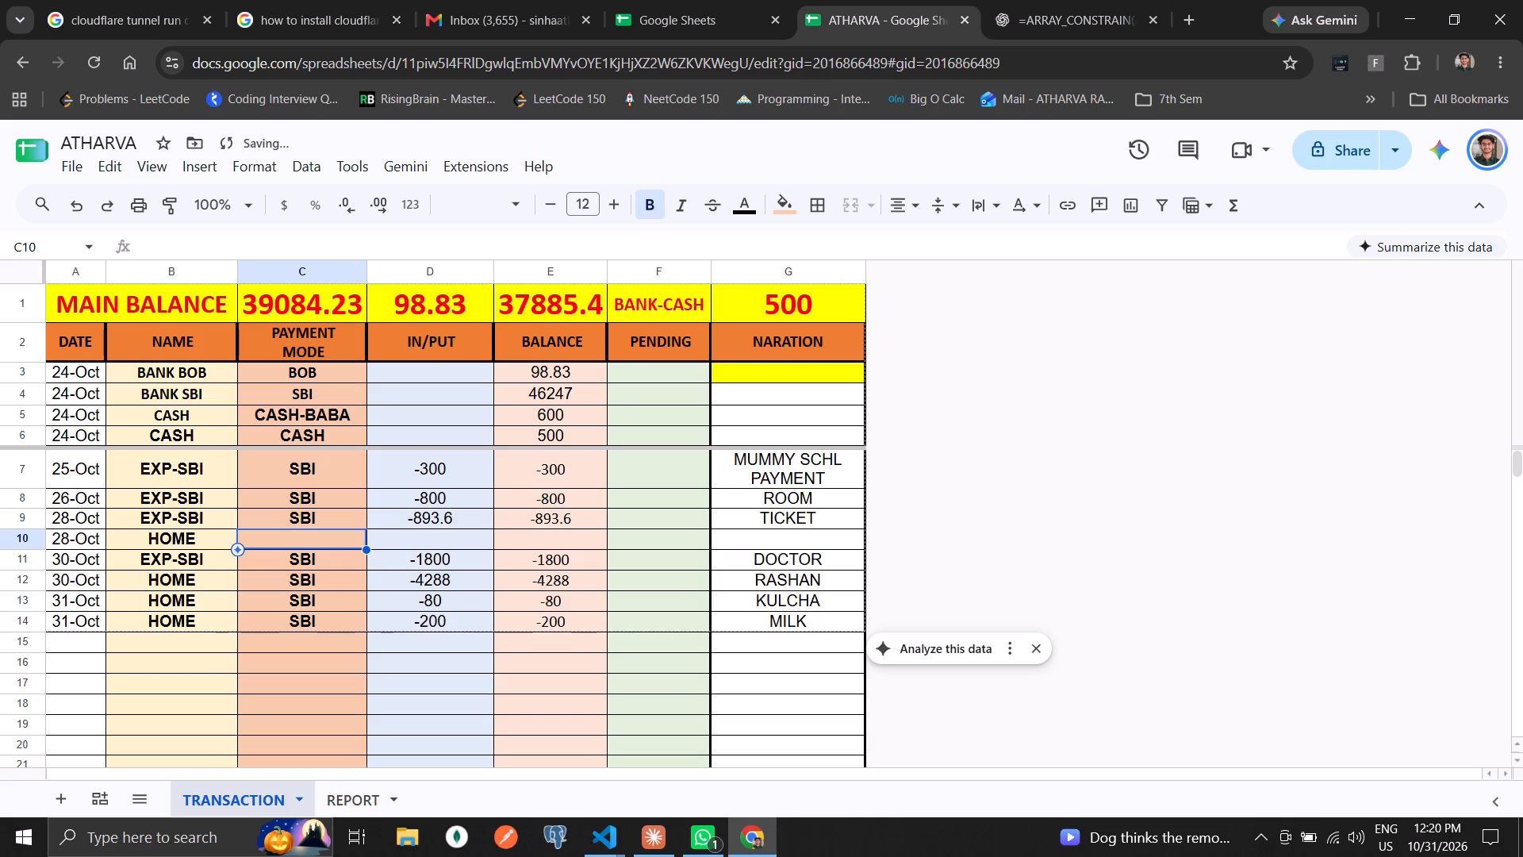
type("BOB")
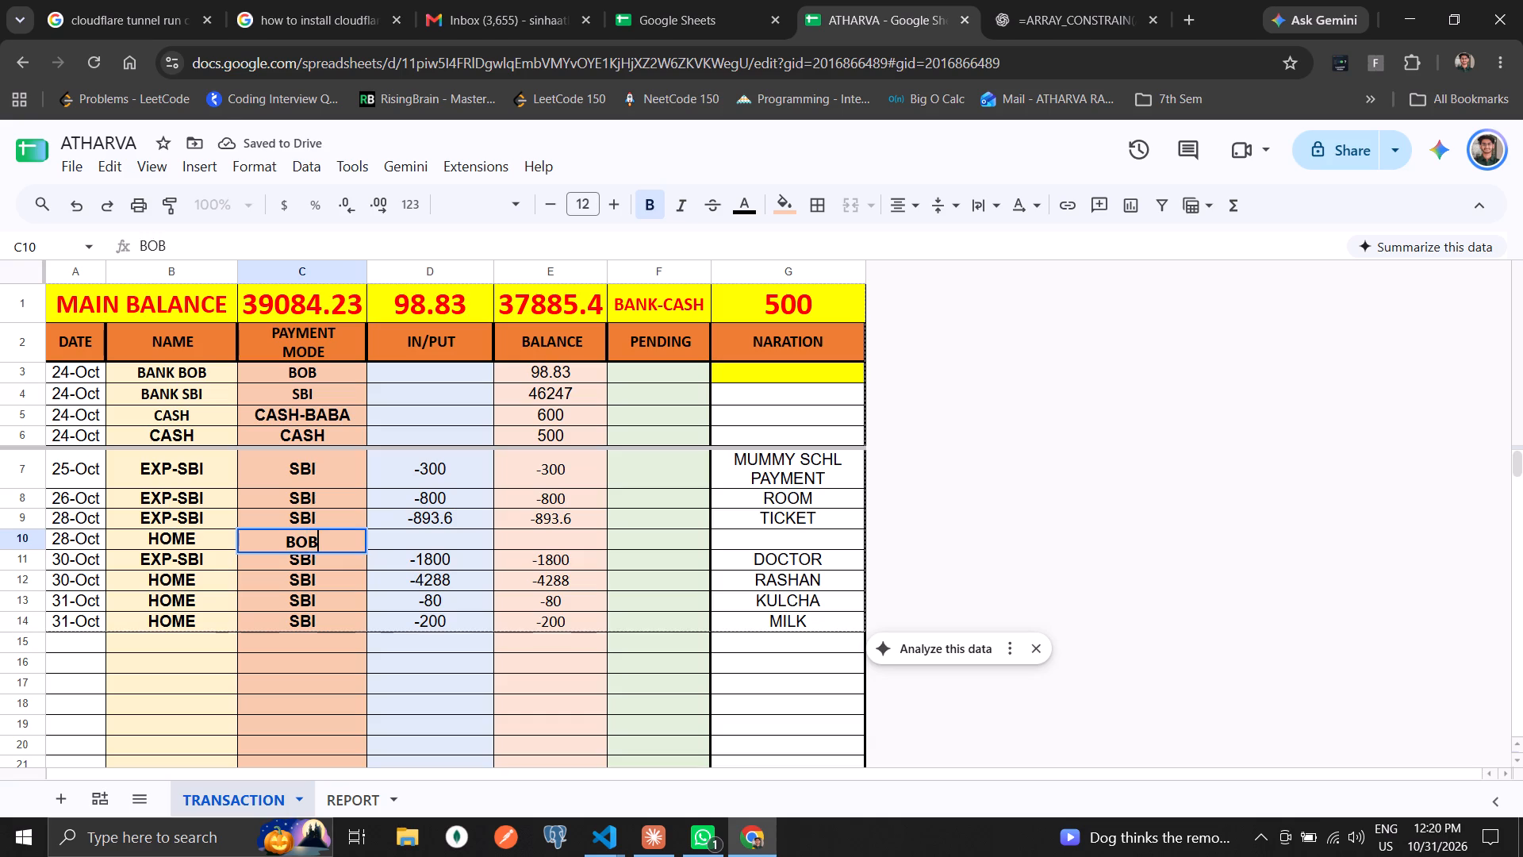
key("Right")
type("-20")
key("Right")
key("Right")
key("Right")
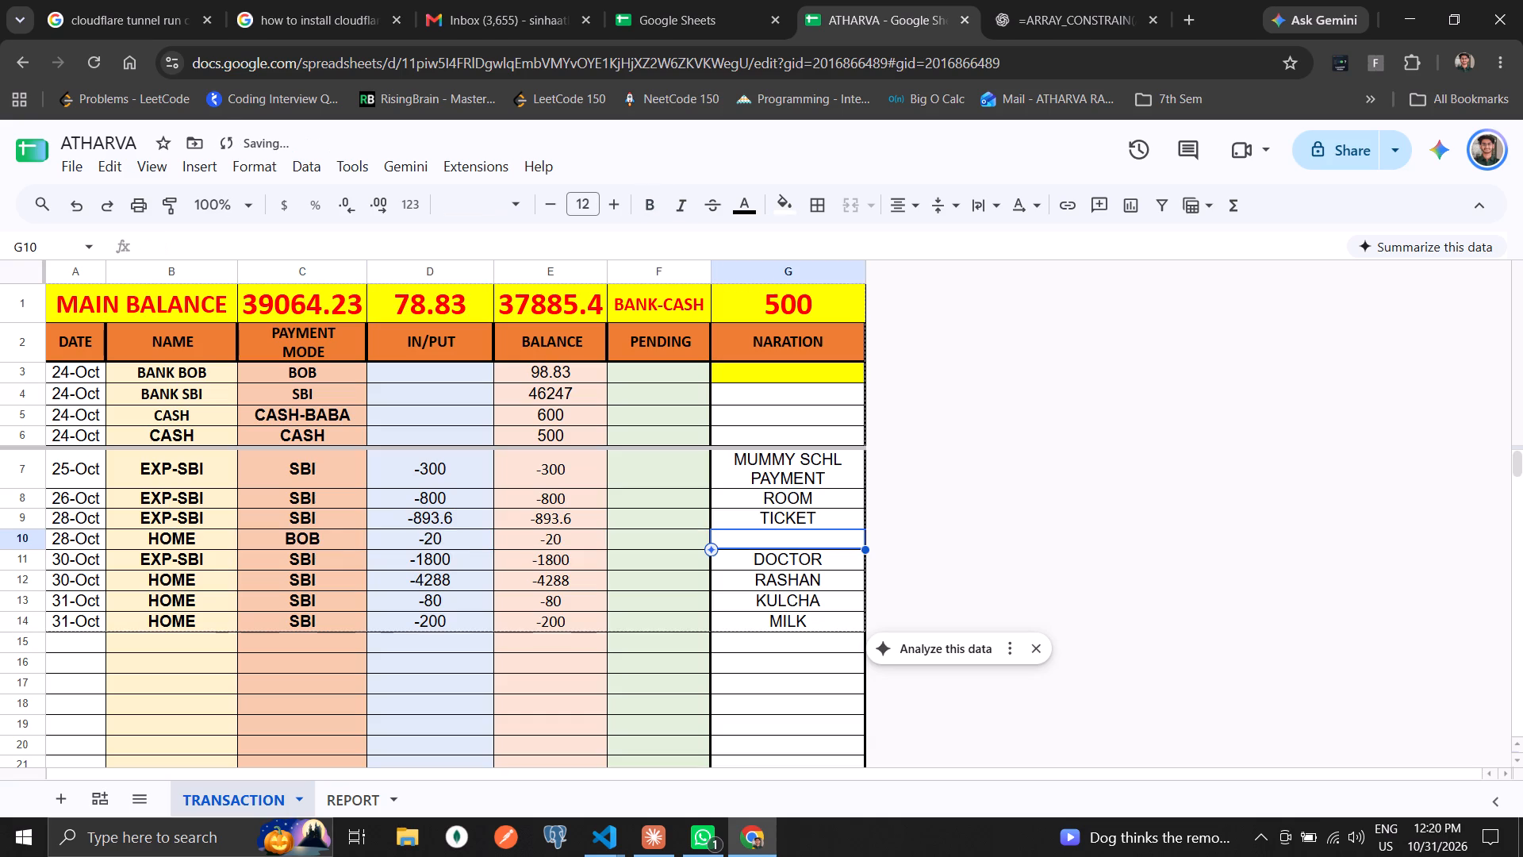
type("SOUP")
key("Down")
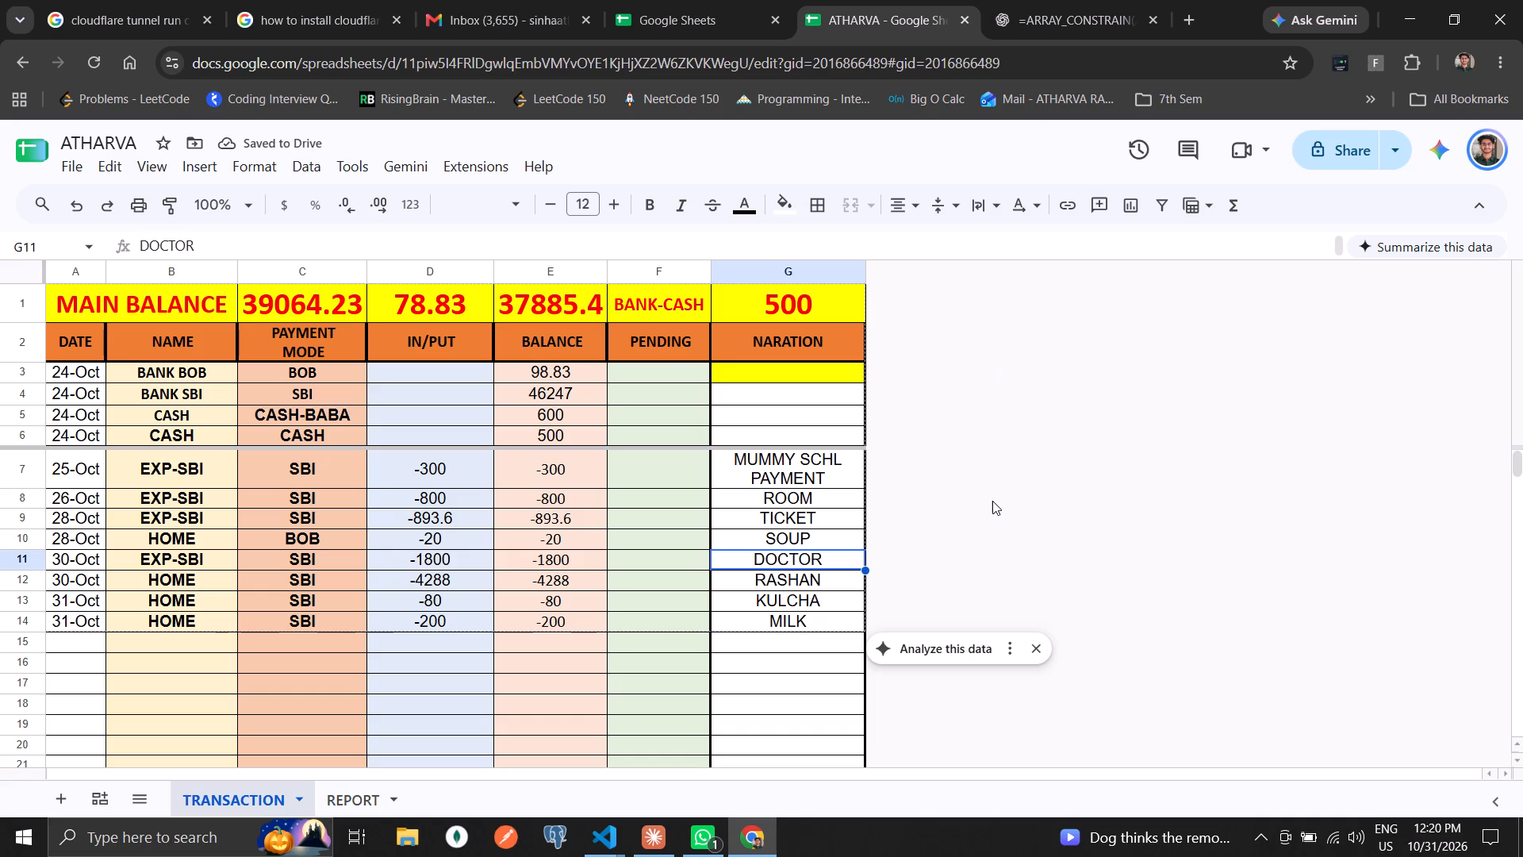
Auto-fit the heights of rows 11 to 14 to their two-line narrations.
double_click(21, 575)
double_click(19, 609)
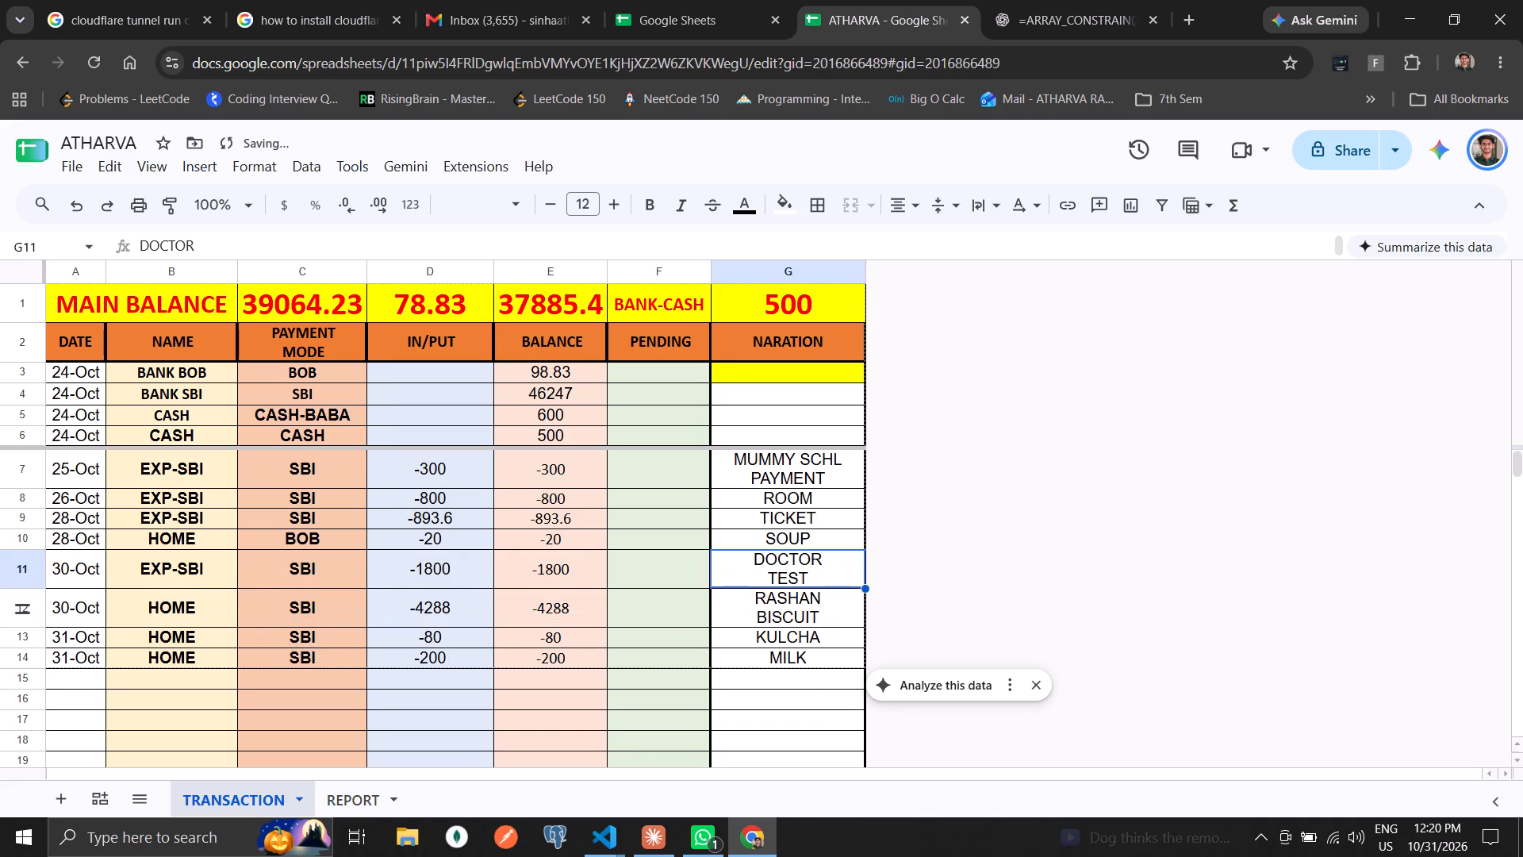
double_click(20, 646)
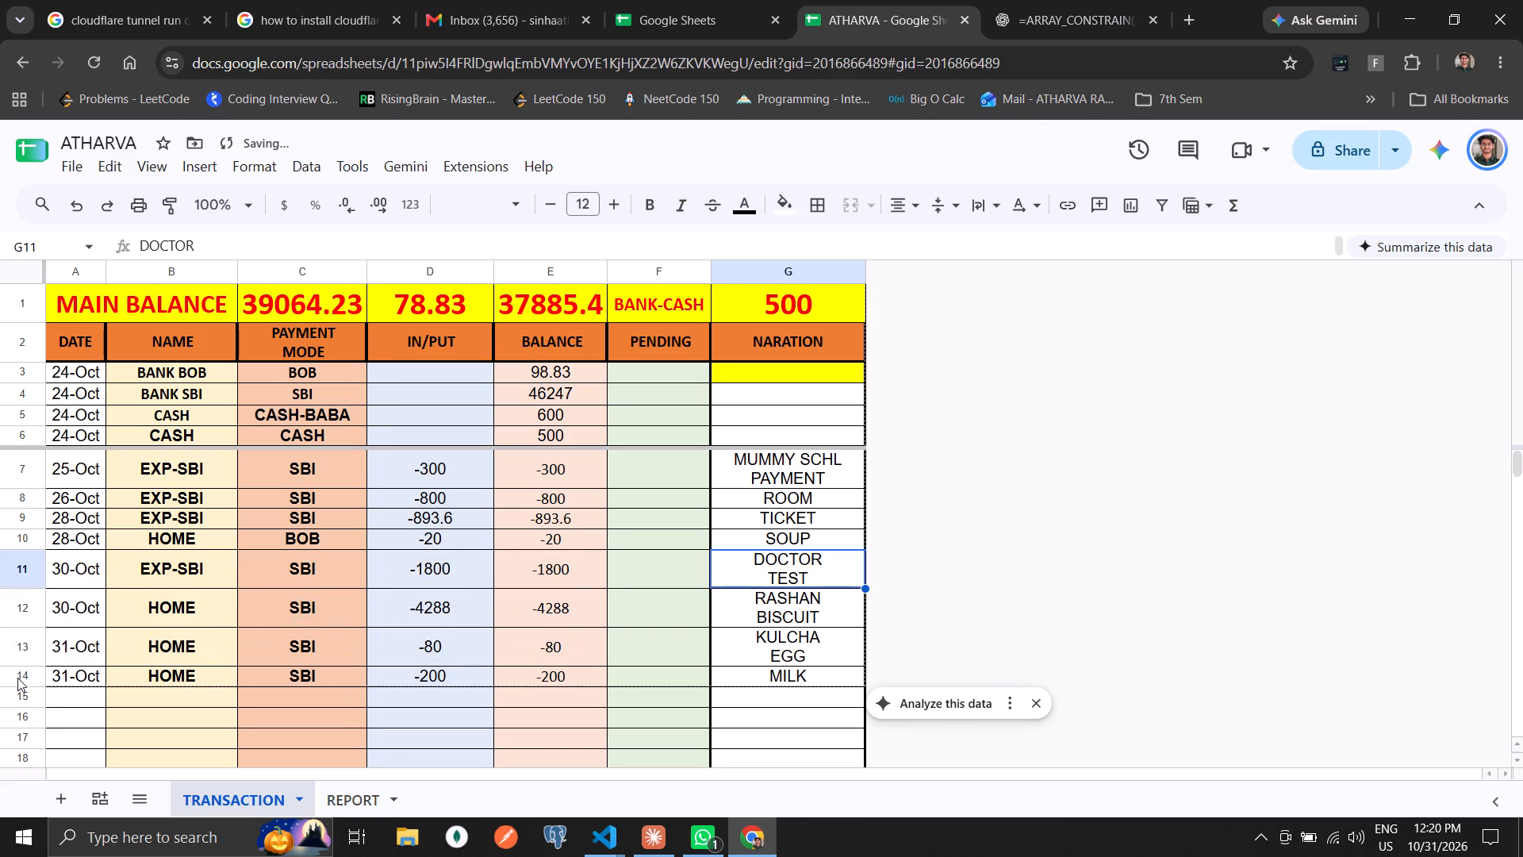
double_click(21, 690)
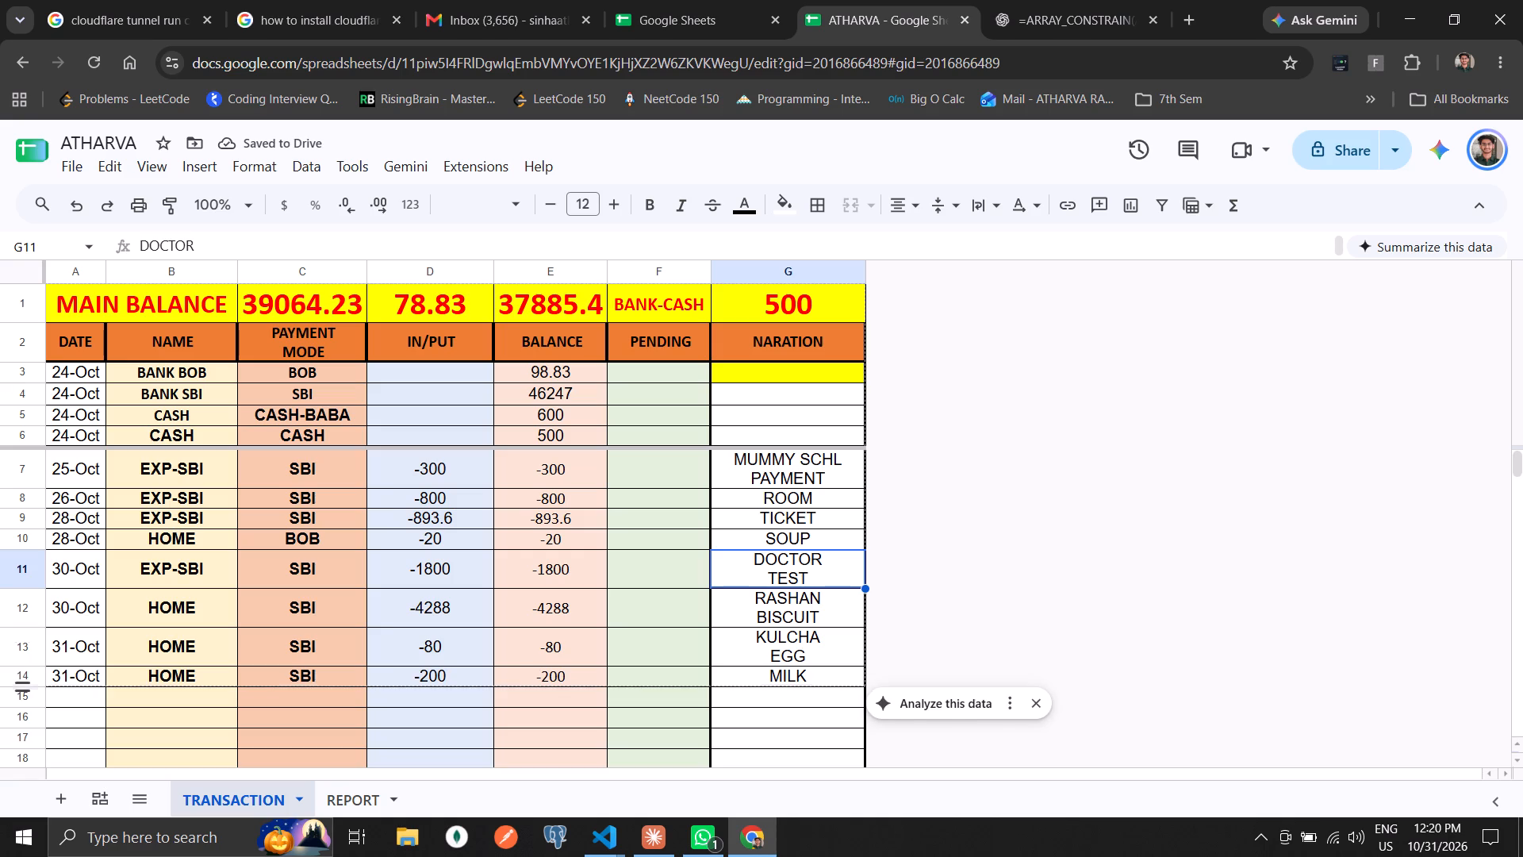
left_click(581, 659)
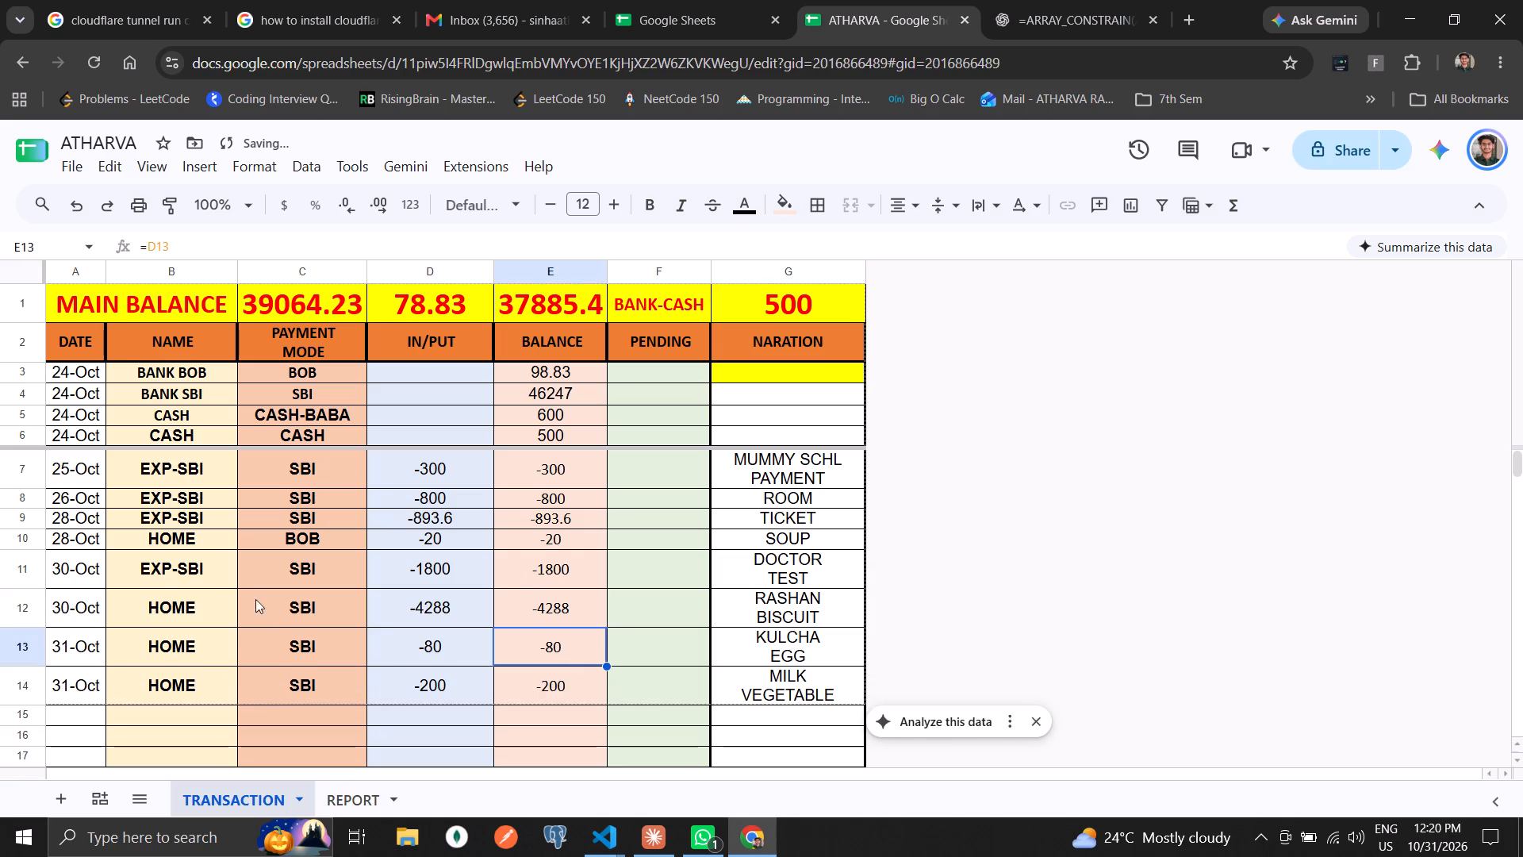
Copy the dates, names and payment modes in A11:C14 one row down to start at A12.
left_click(132, 546)
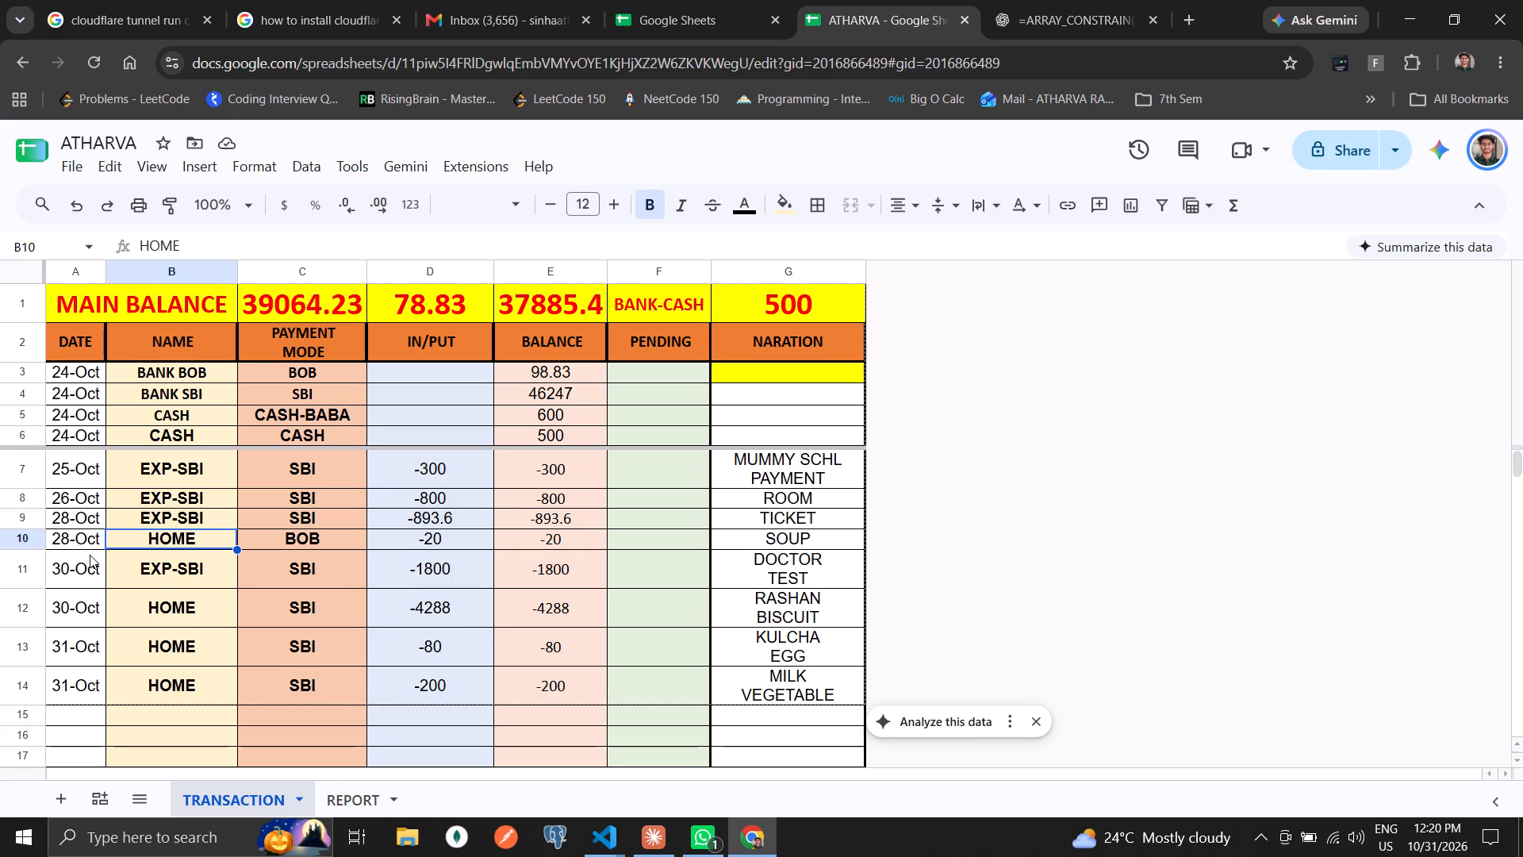
left_click_drag(80, 571, 281, 685)
key("ctrl+c")
left_click(59, 610)
key("ctrl+v")
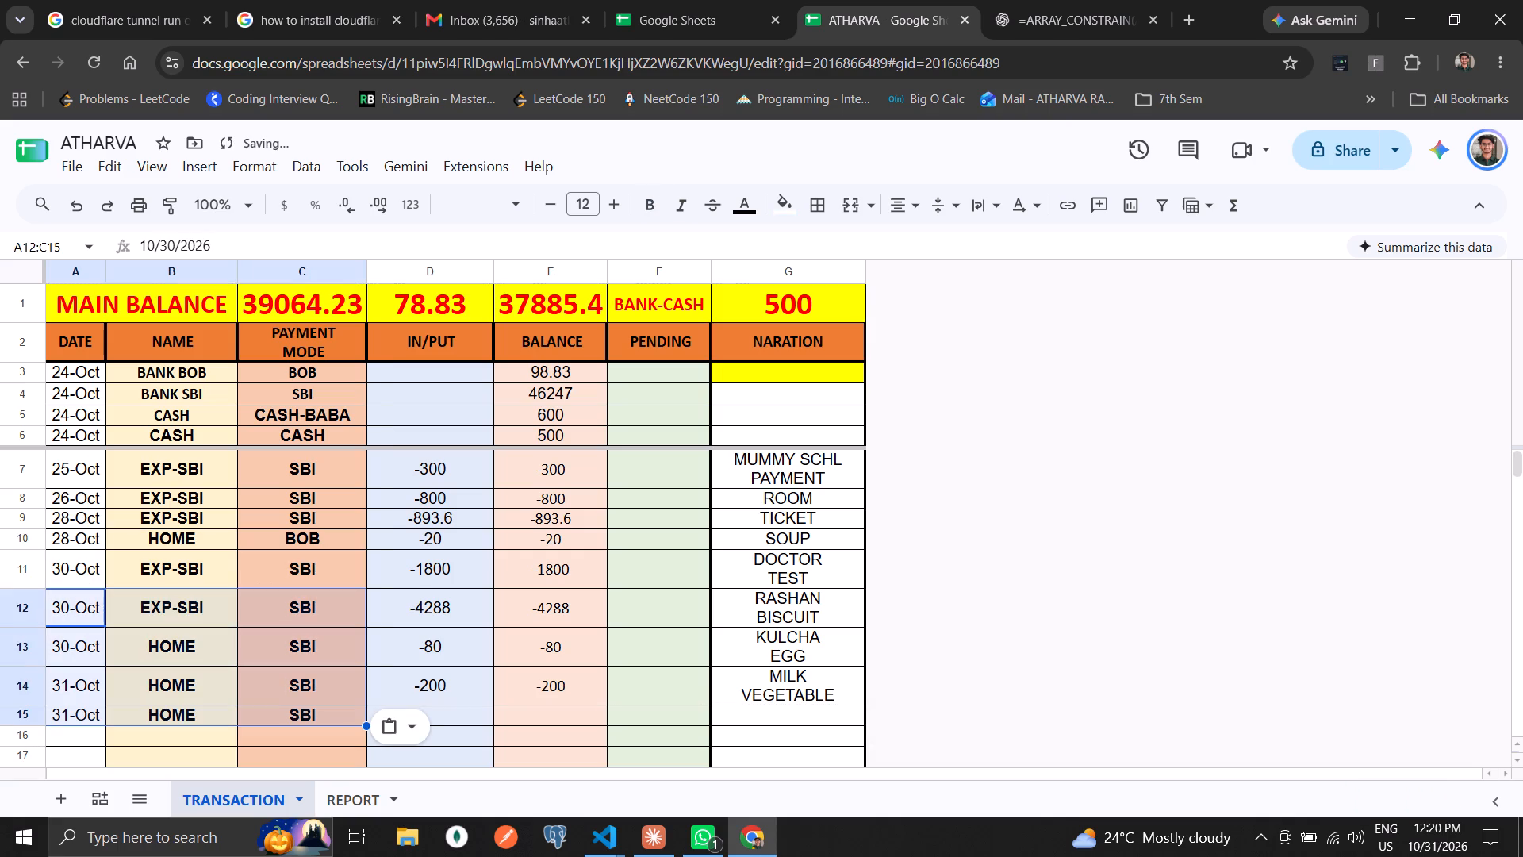
Copy the narrations in G11:G14 one row down to start at G12.
left_click_drag(823, 577, 822, 686)
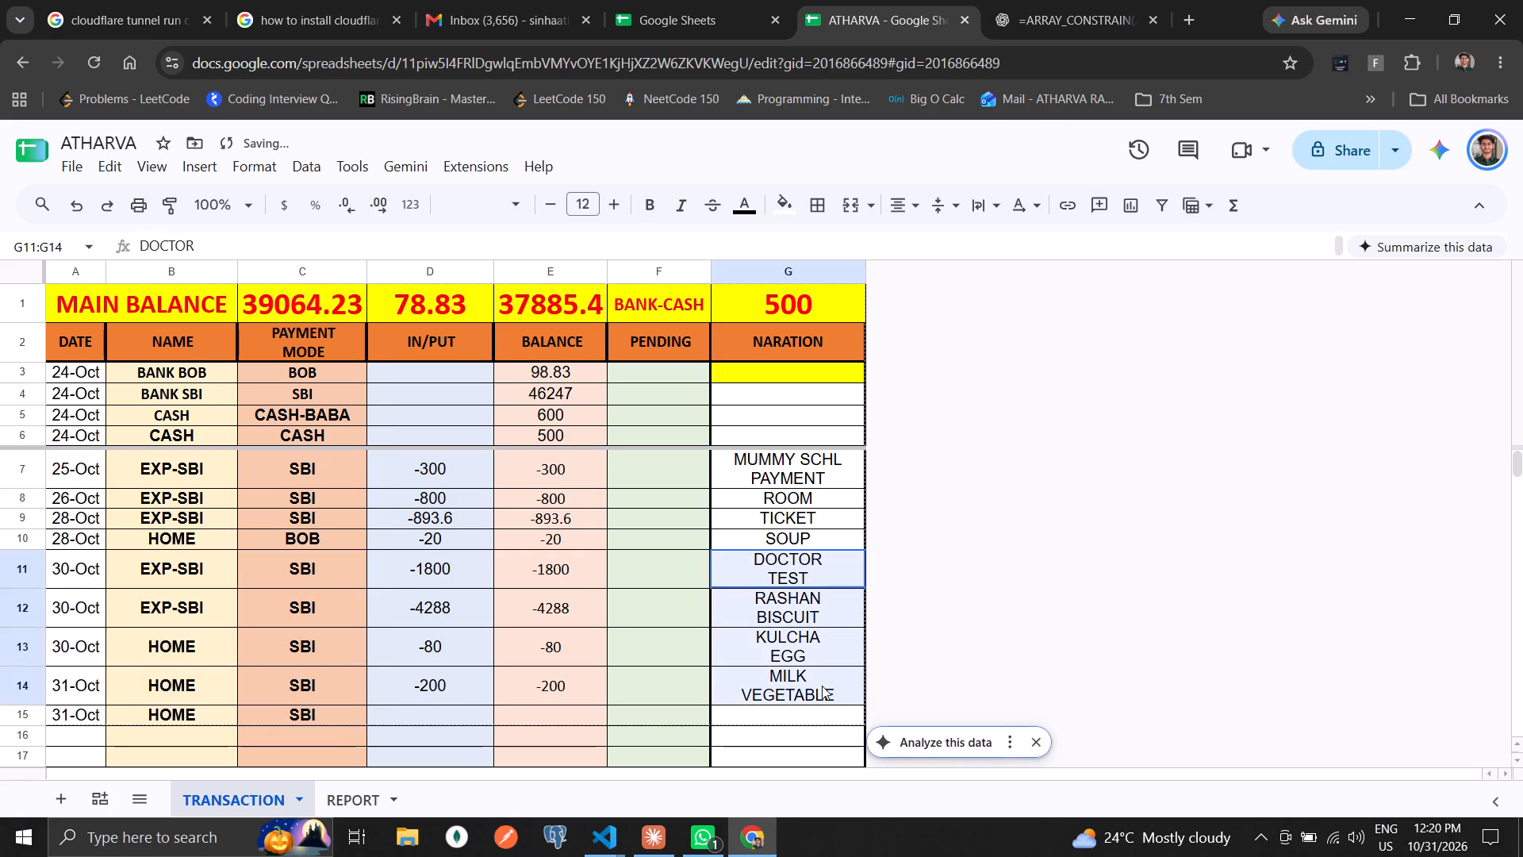
left_click_drag(822, 686, 822, 689)
key("ctrl+c")
left_click(823, 616)
key("ctrl+v")
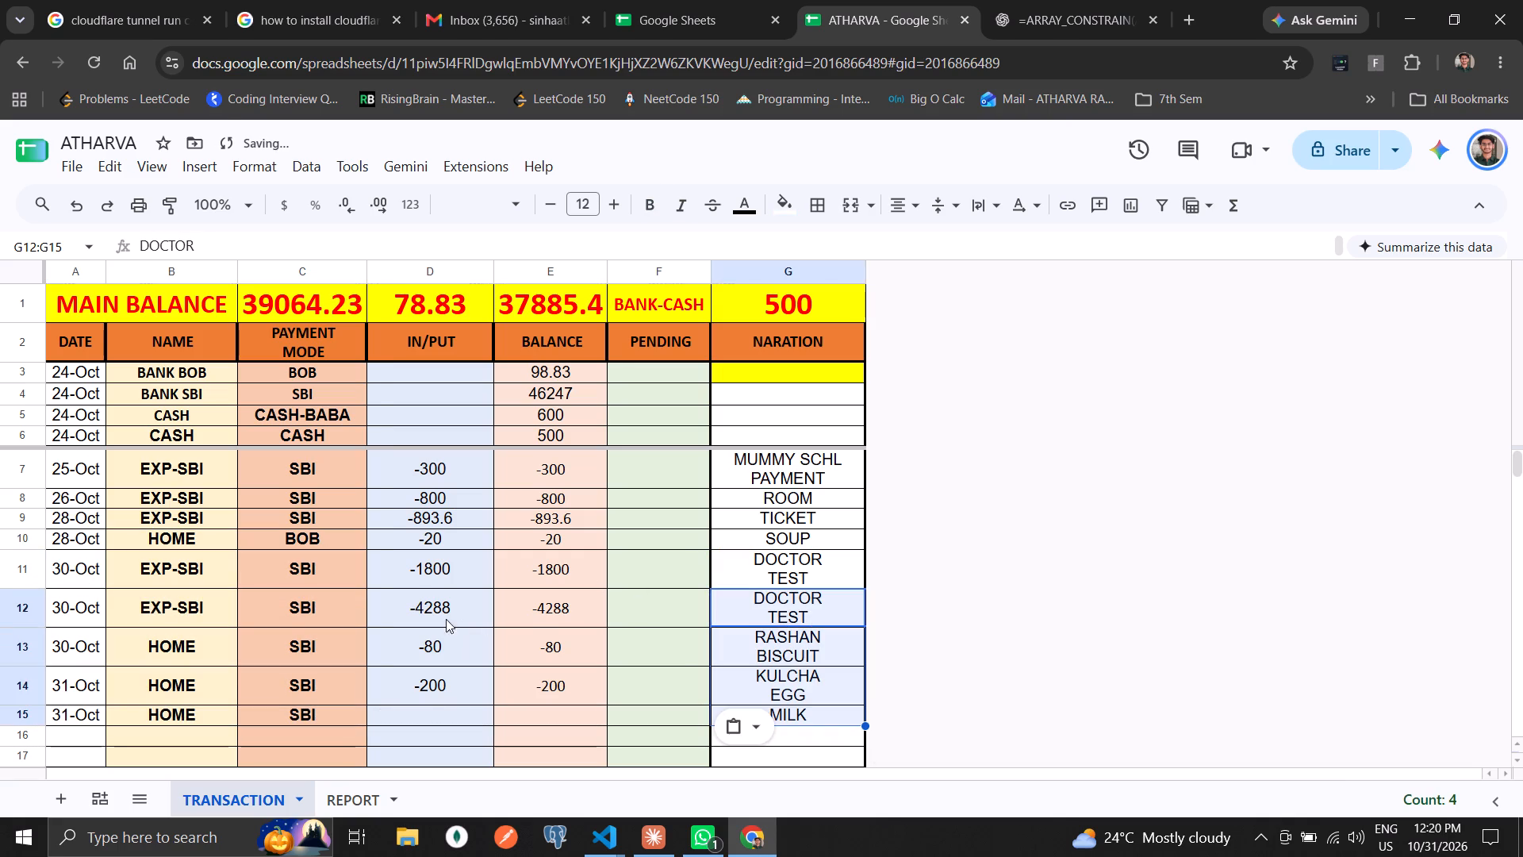
Copy the amounts in D11:D14 one row down to start at D12.
left_click_drag(439, 598, 442, 684)
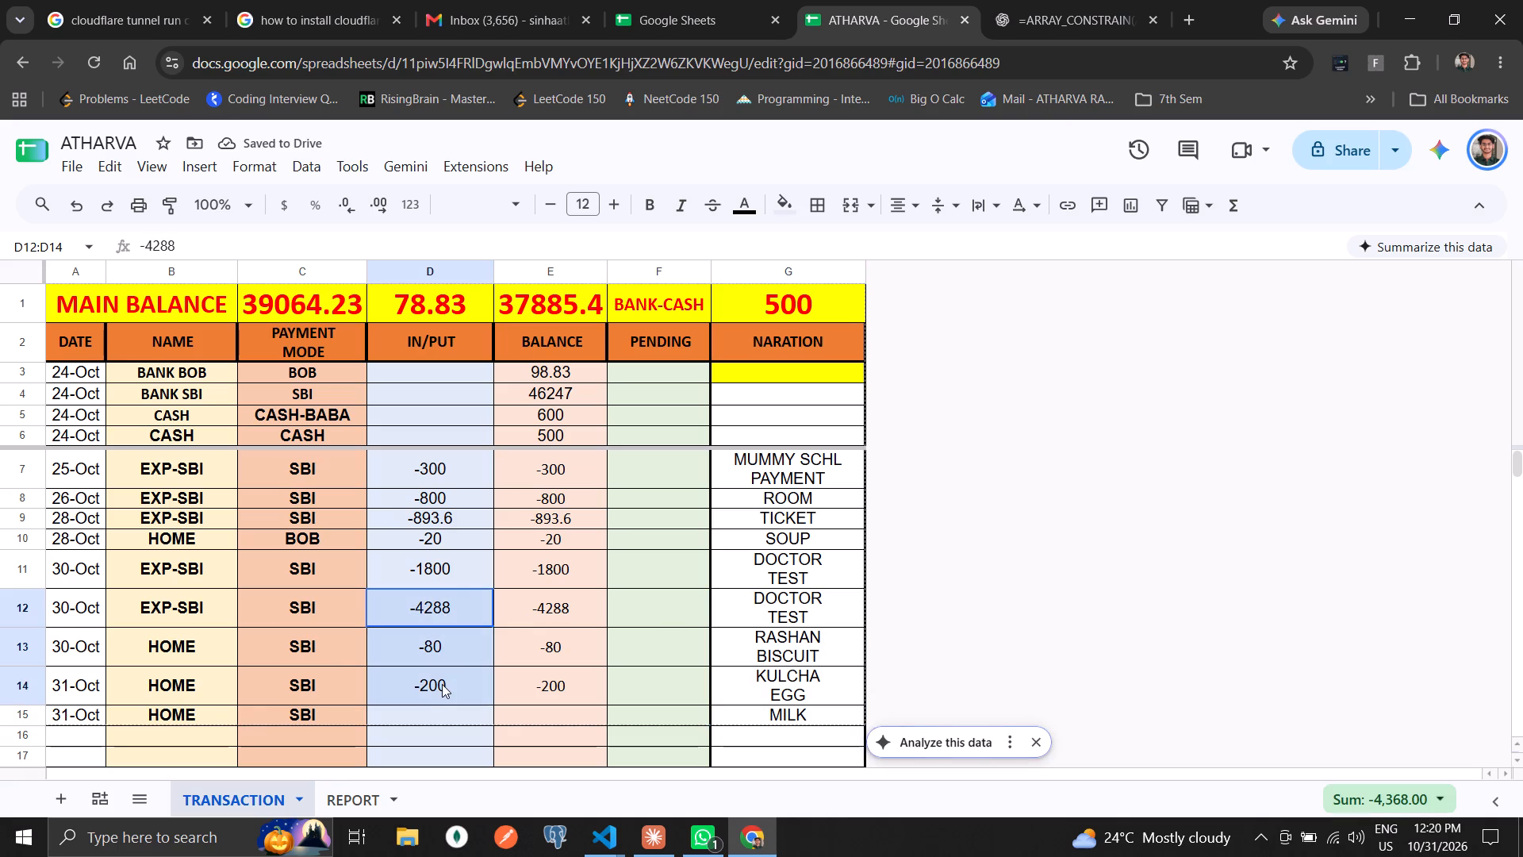
left_click_drag(442, 684, 442, 690)
left_click(450, 578)
left_click(443, 694, "shift")
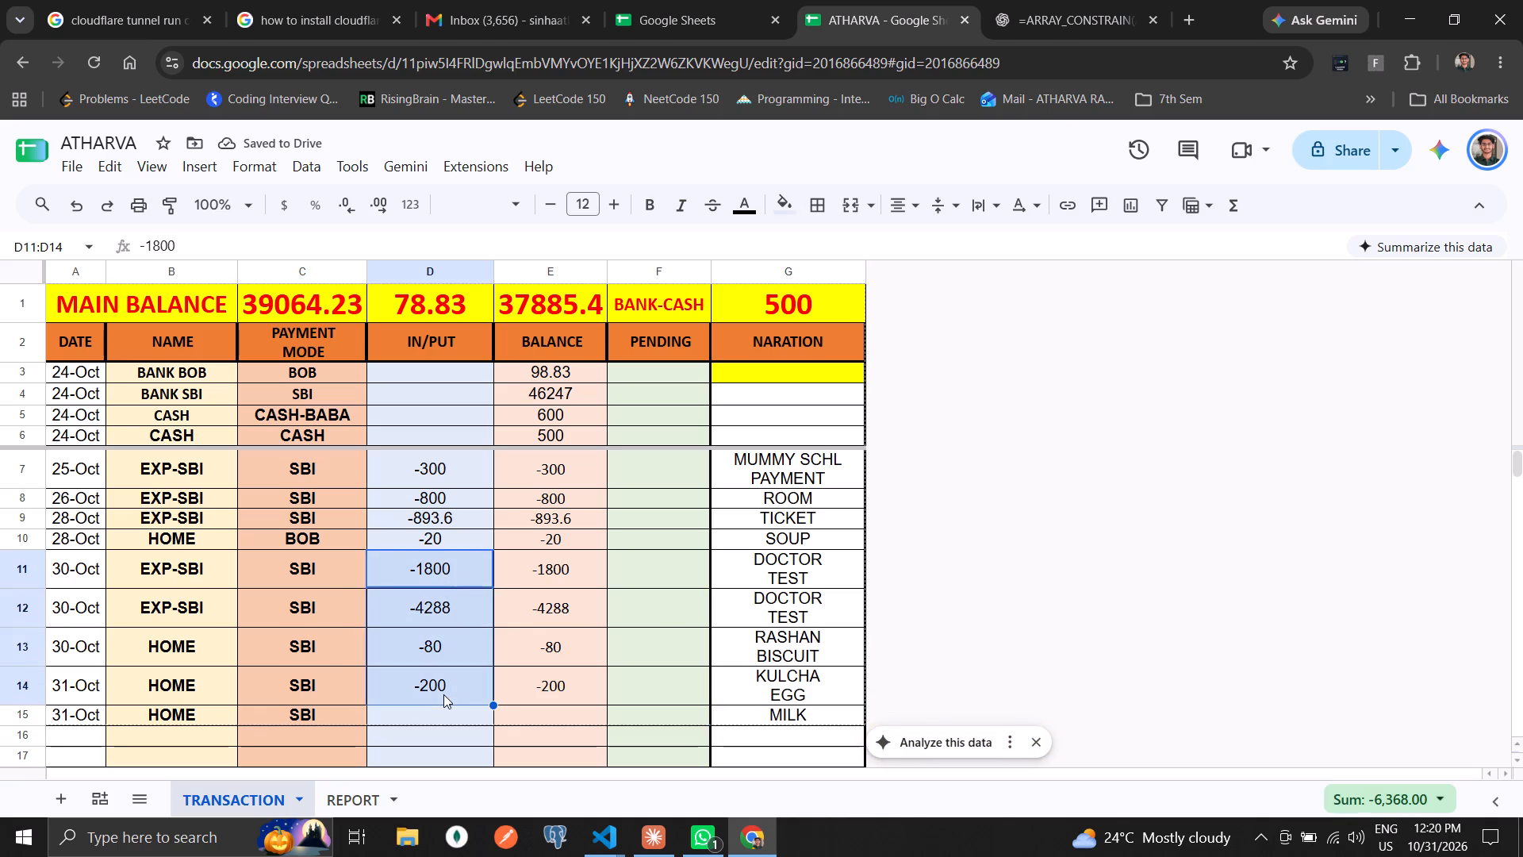
key("ctrl+c")
left_click(459, 603)
key("ctrl+v")
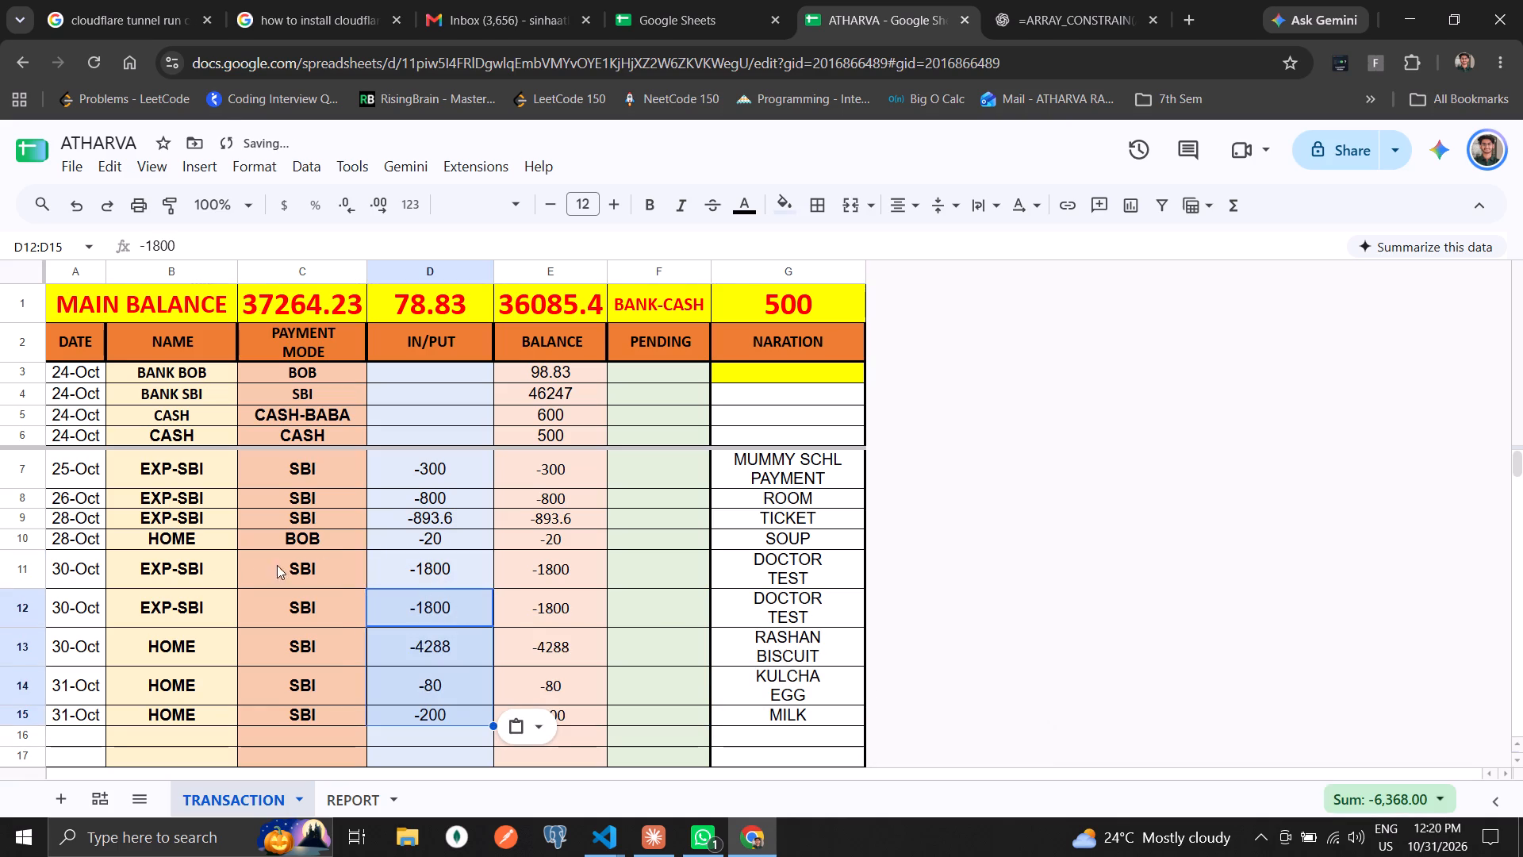
In row 11, set the name to HOME, the payment mode to BOB and the amount to -70.
left_click(131, 560)
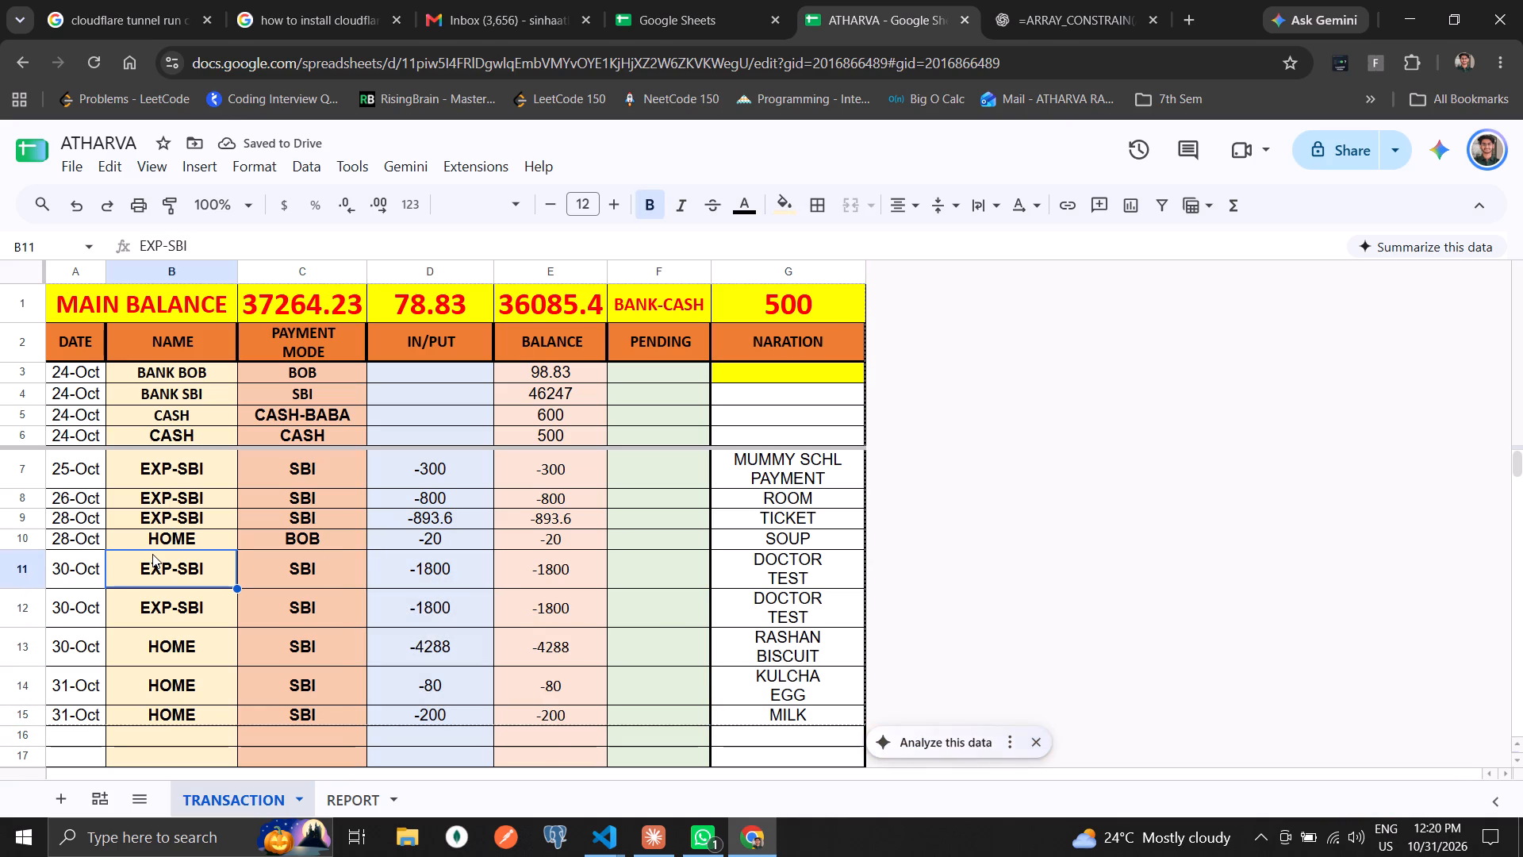
type("HOME")
key("Right")
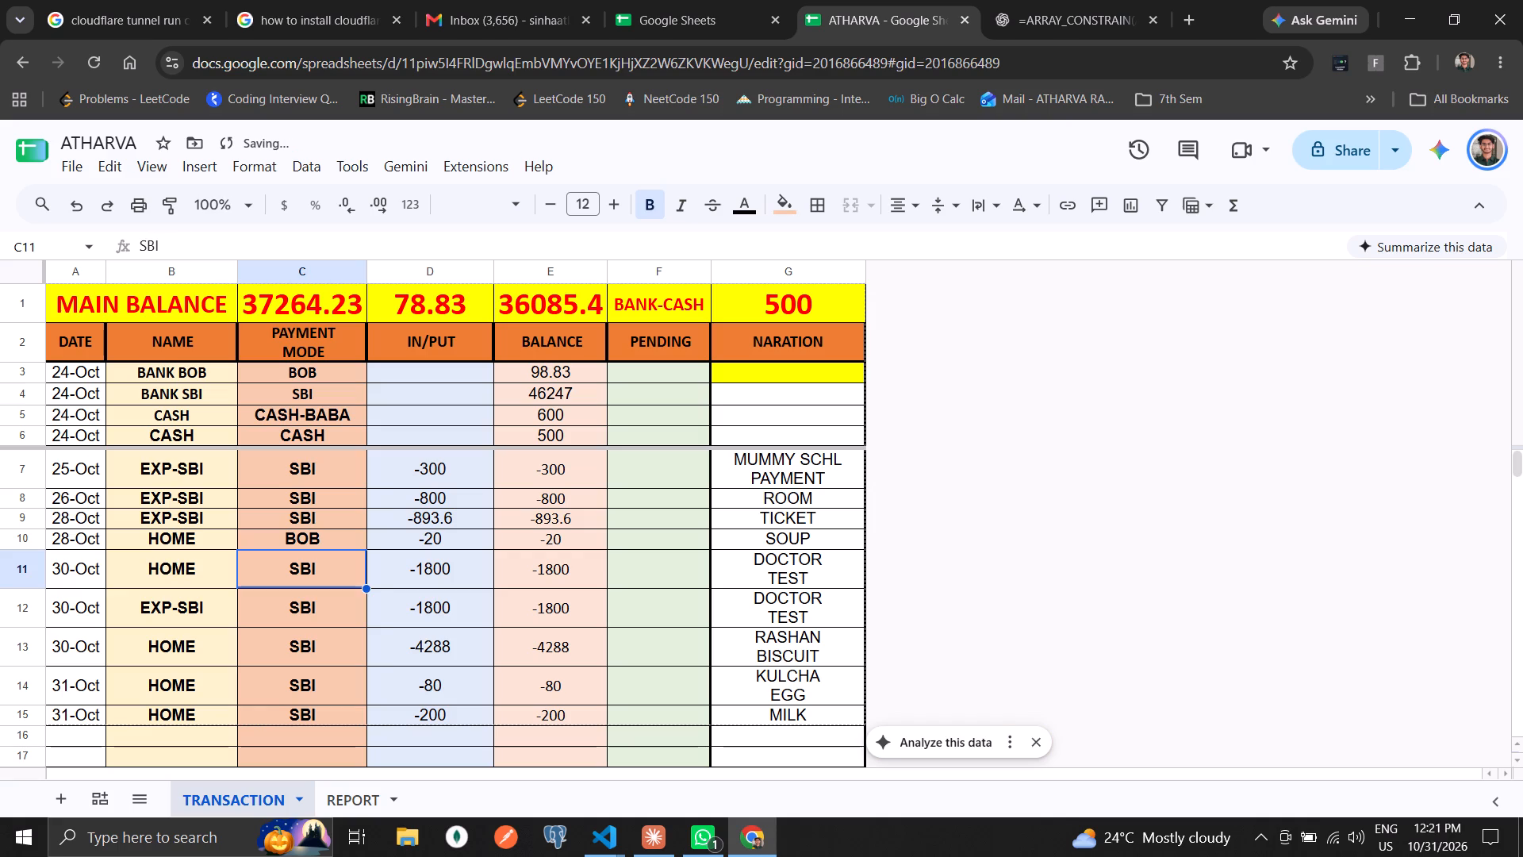
type("NO")
key("BackSpace")
key("BackSpace")
key("BackSpace")
key("BackSpace")
type("BIB")
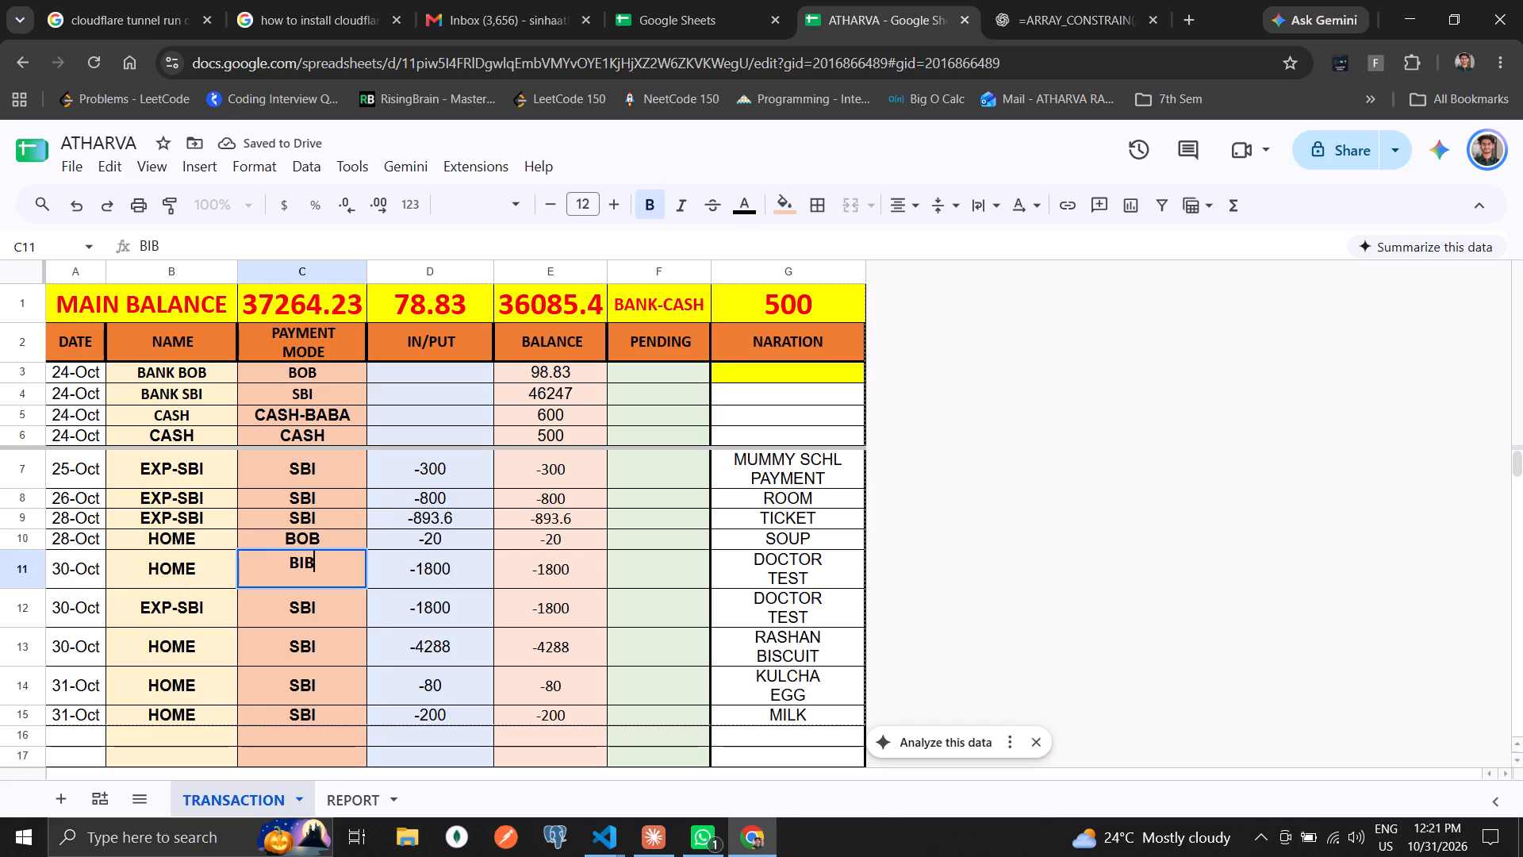
key("BackSpace")
key("BackSpace")
type("OB")
key("Right")
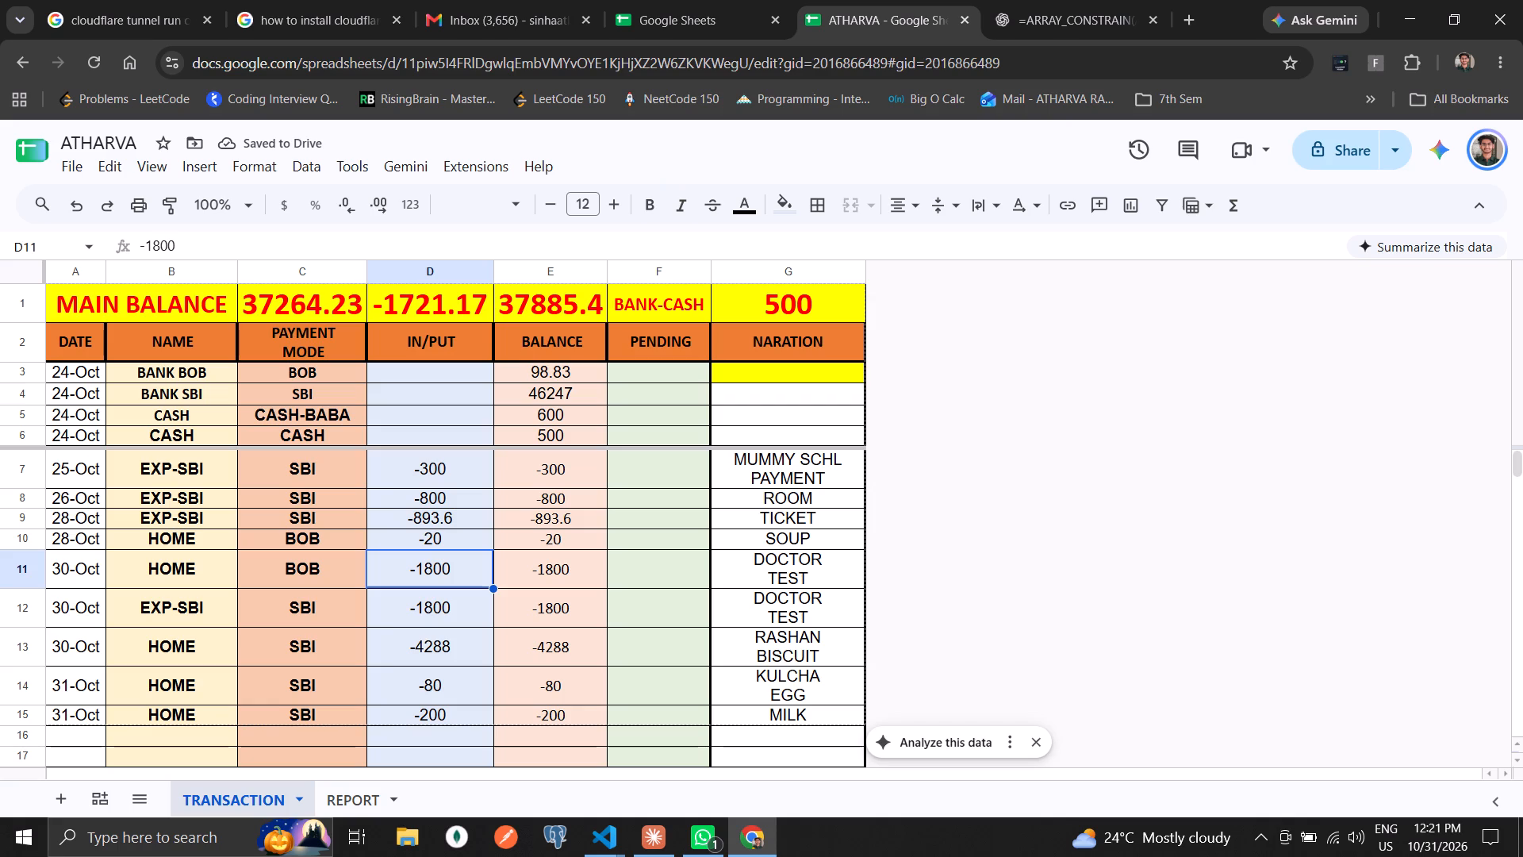
type("-70")
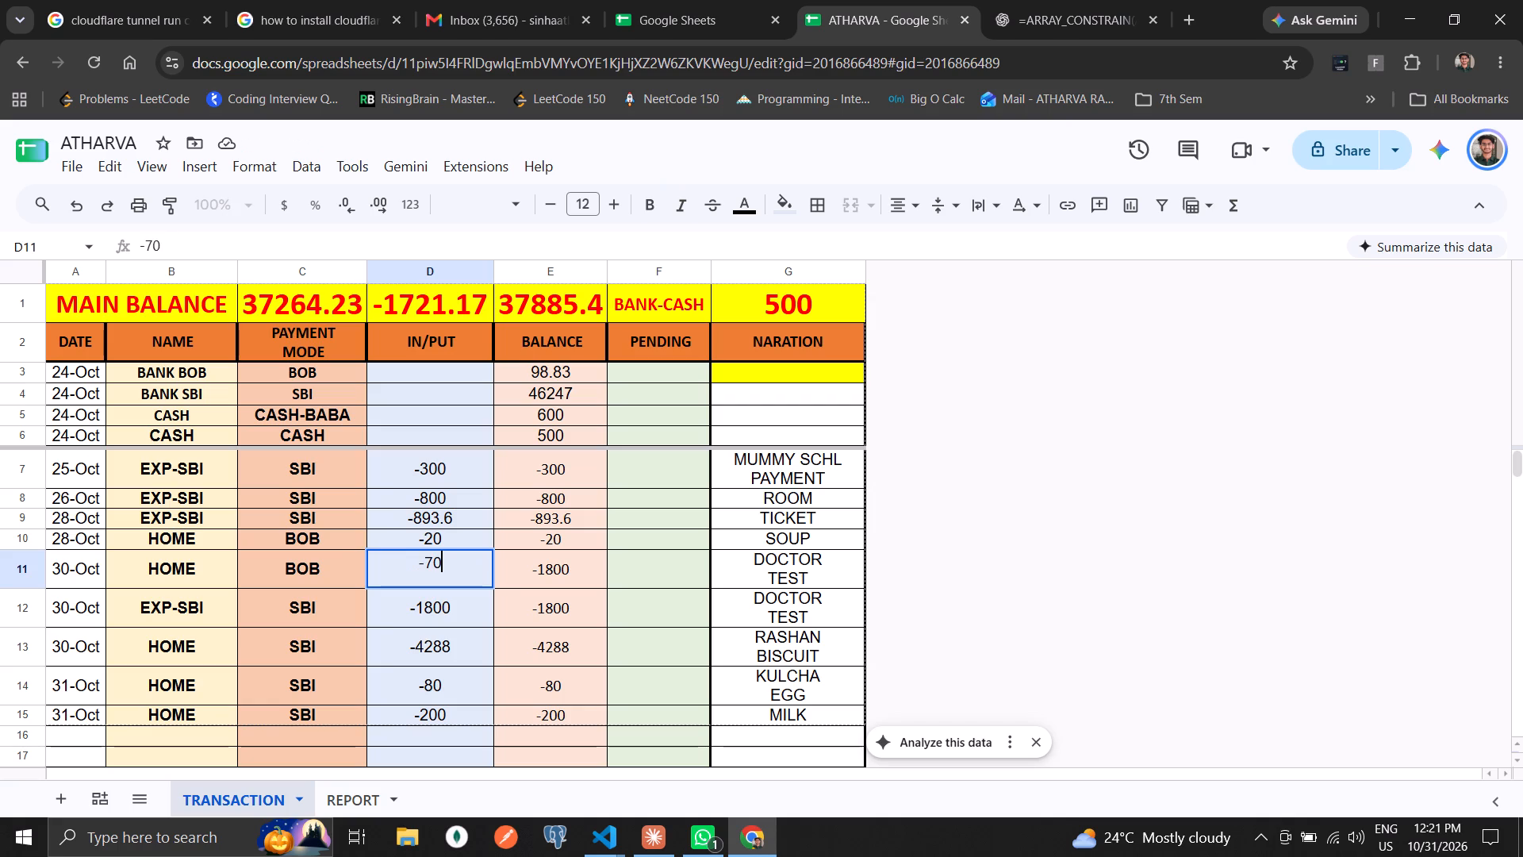
Replace the narration in G11 with three lines: 30 - EGG, 30 - SAMOSA and 10 - BISCUIT.
key("Right")
key("Right")
key("Right")
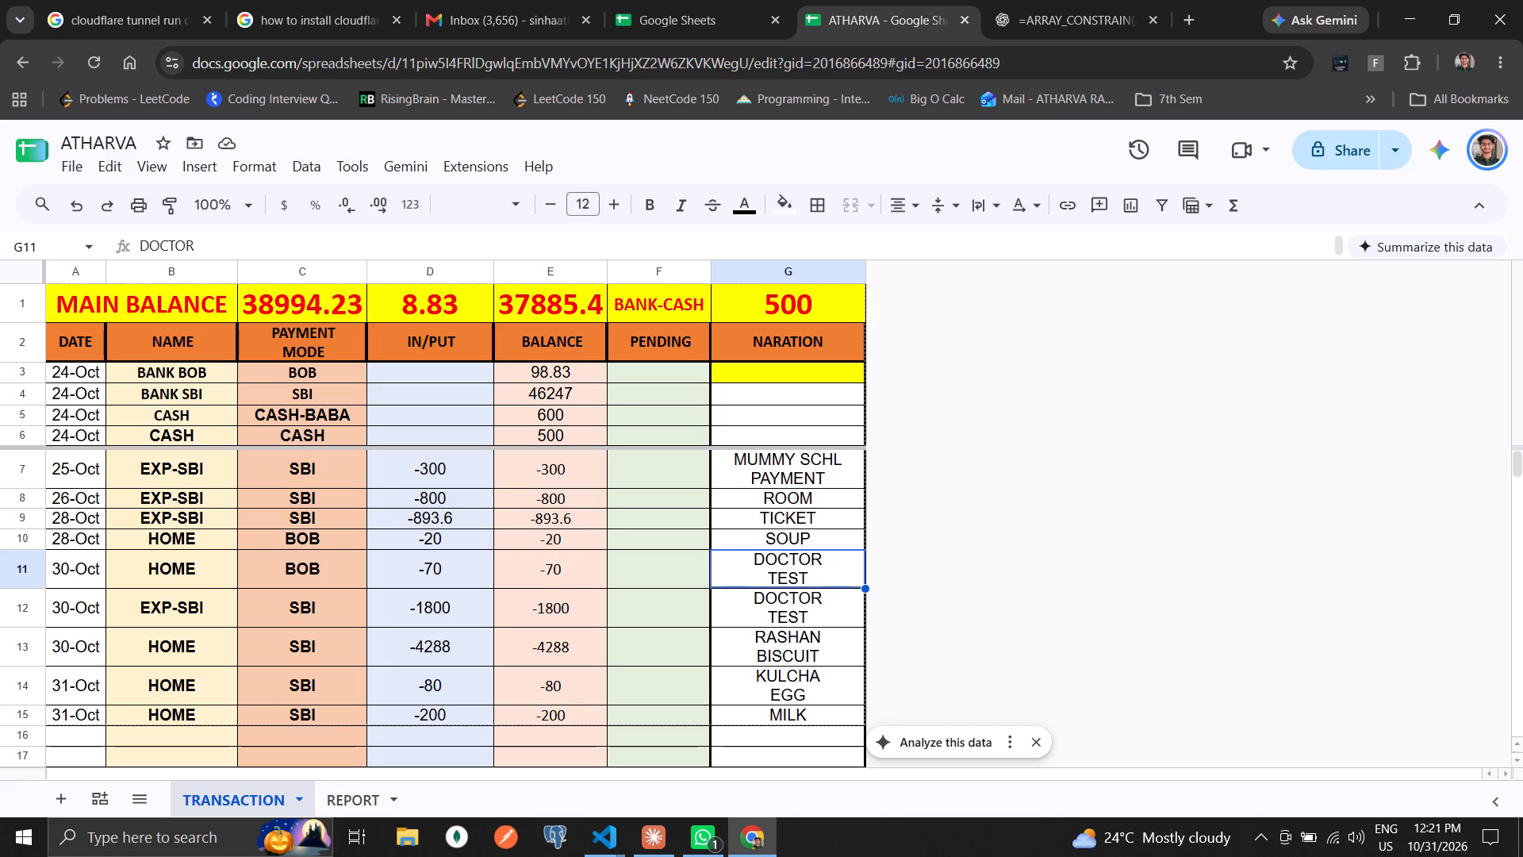
type("30 - EGG")
key("alt+Return")
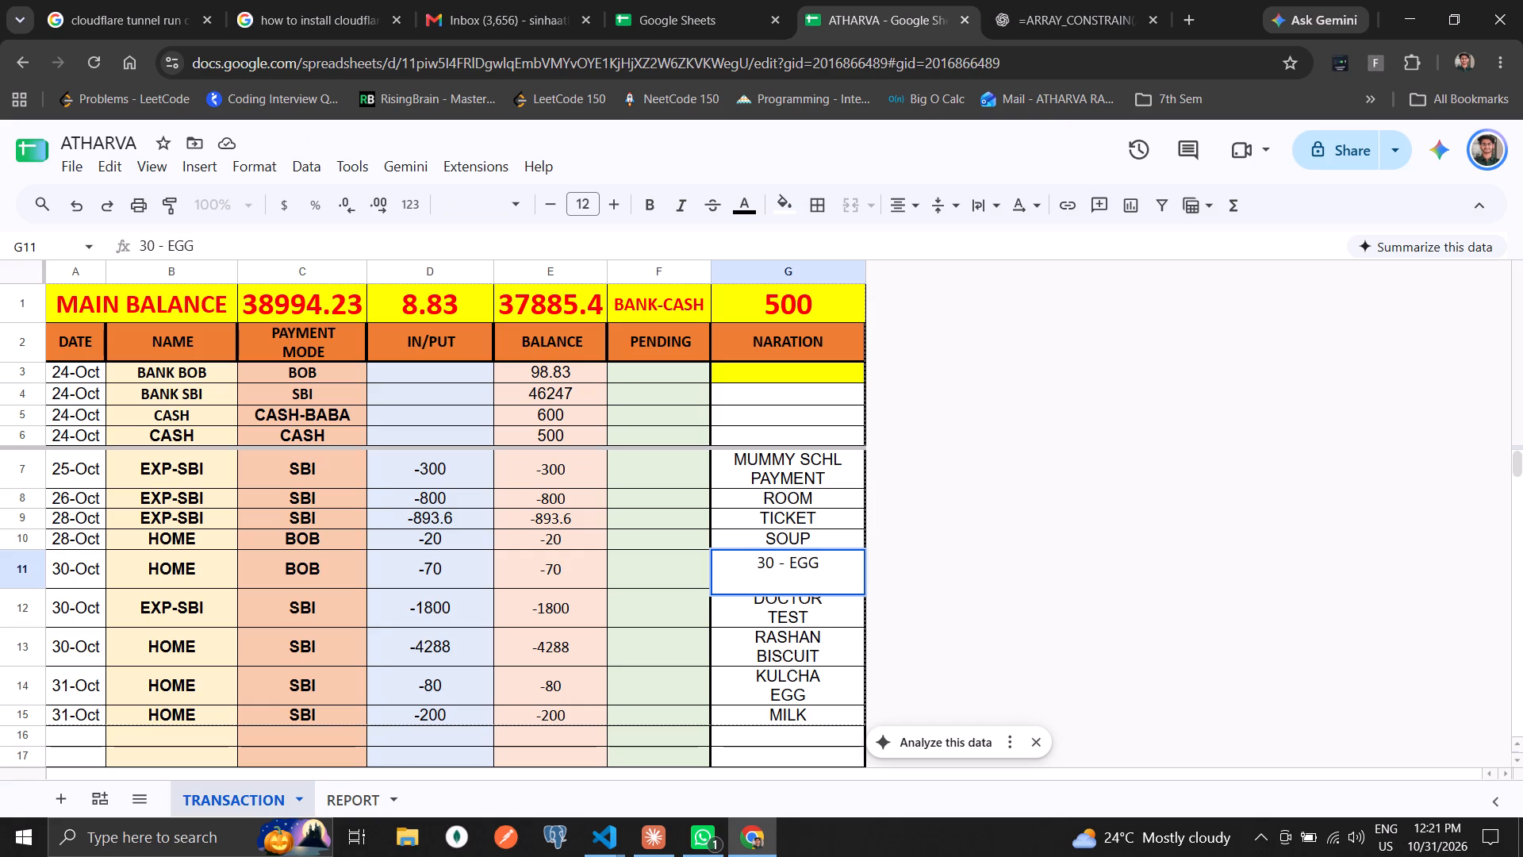
type("30 - SAMOSA")
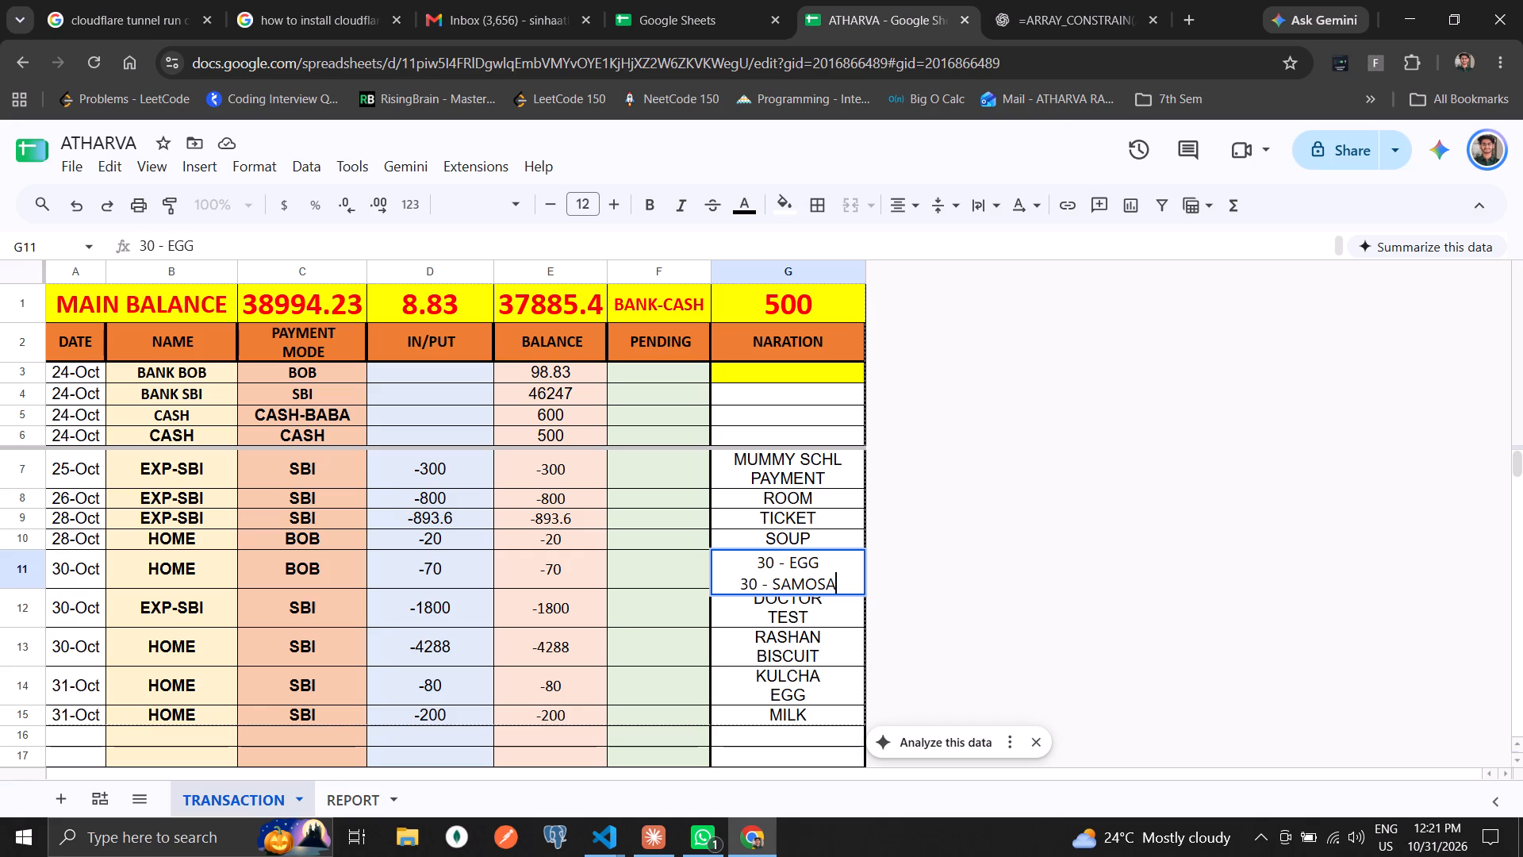
key("alt+Return")
type("10 - BUSCUIT")
key("BackSpace")
key("BackSpace")
key("BackSpace")
key("BackSpace")
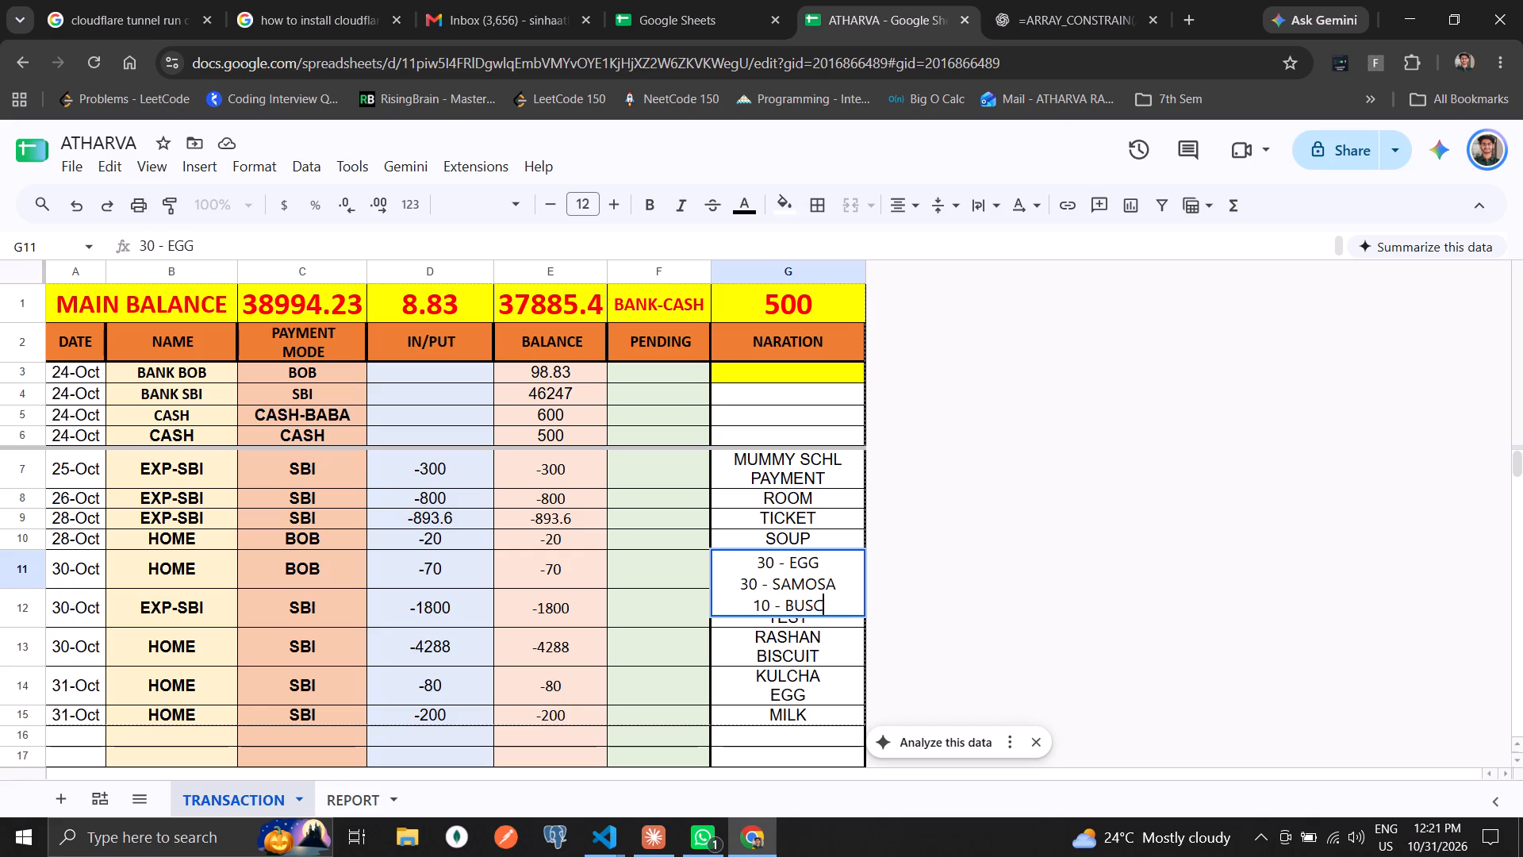
key("BackSpace")
key("BackSpace")
type("ISCUIT")
key("Return")
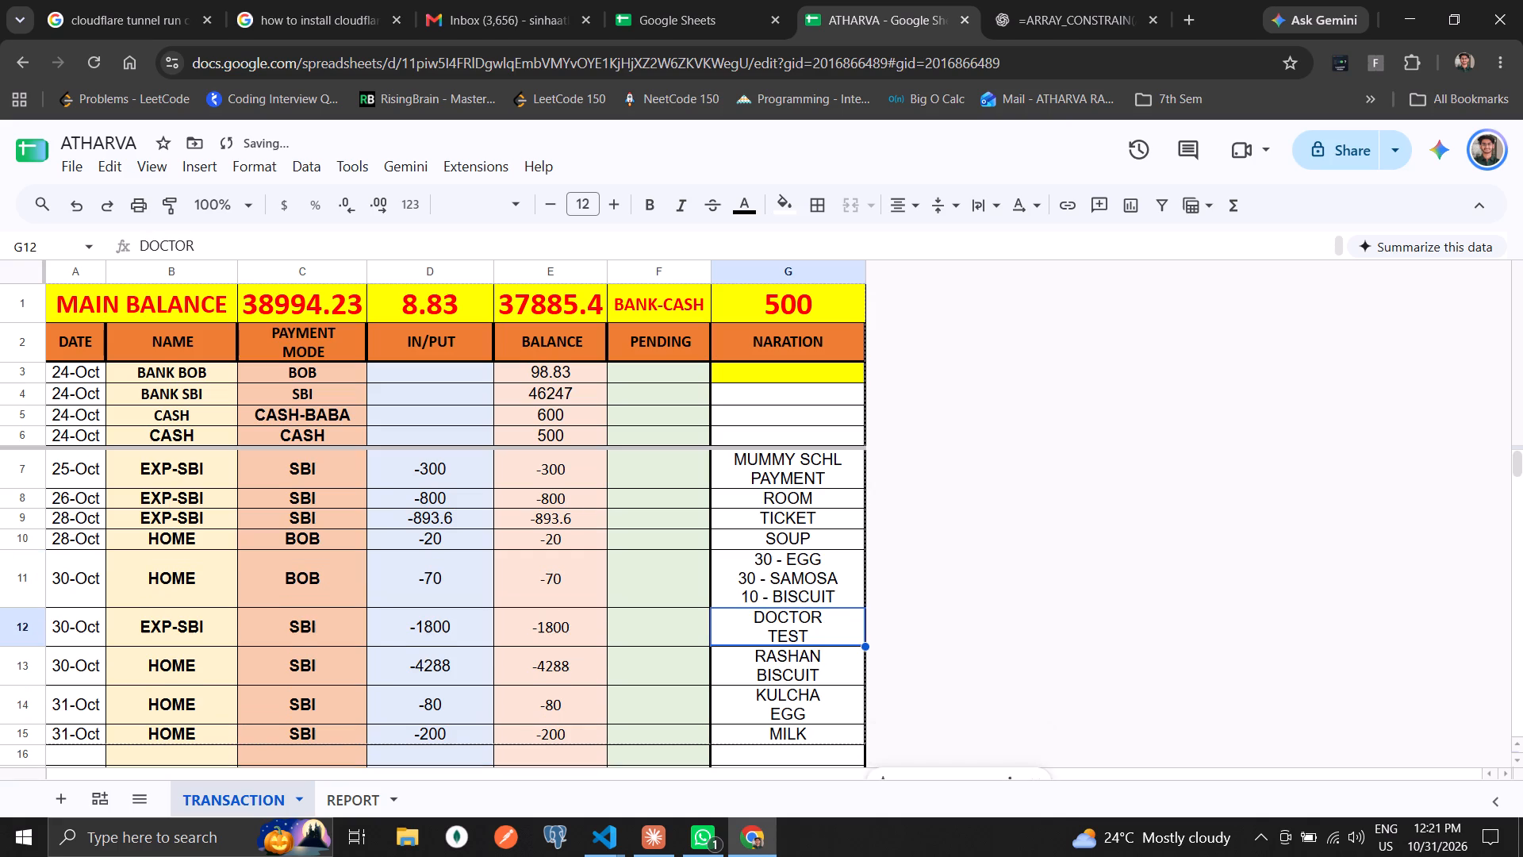
key("Up")
key("Up")
key("Down")
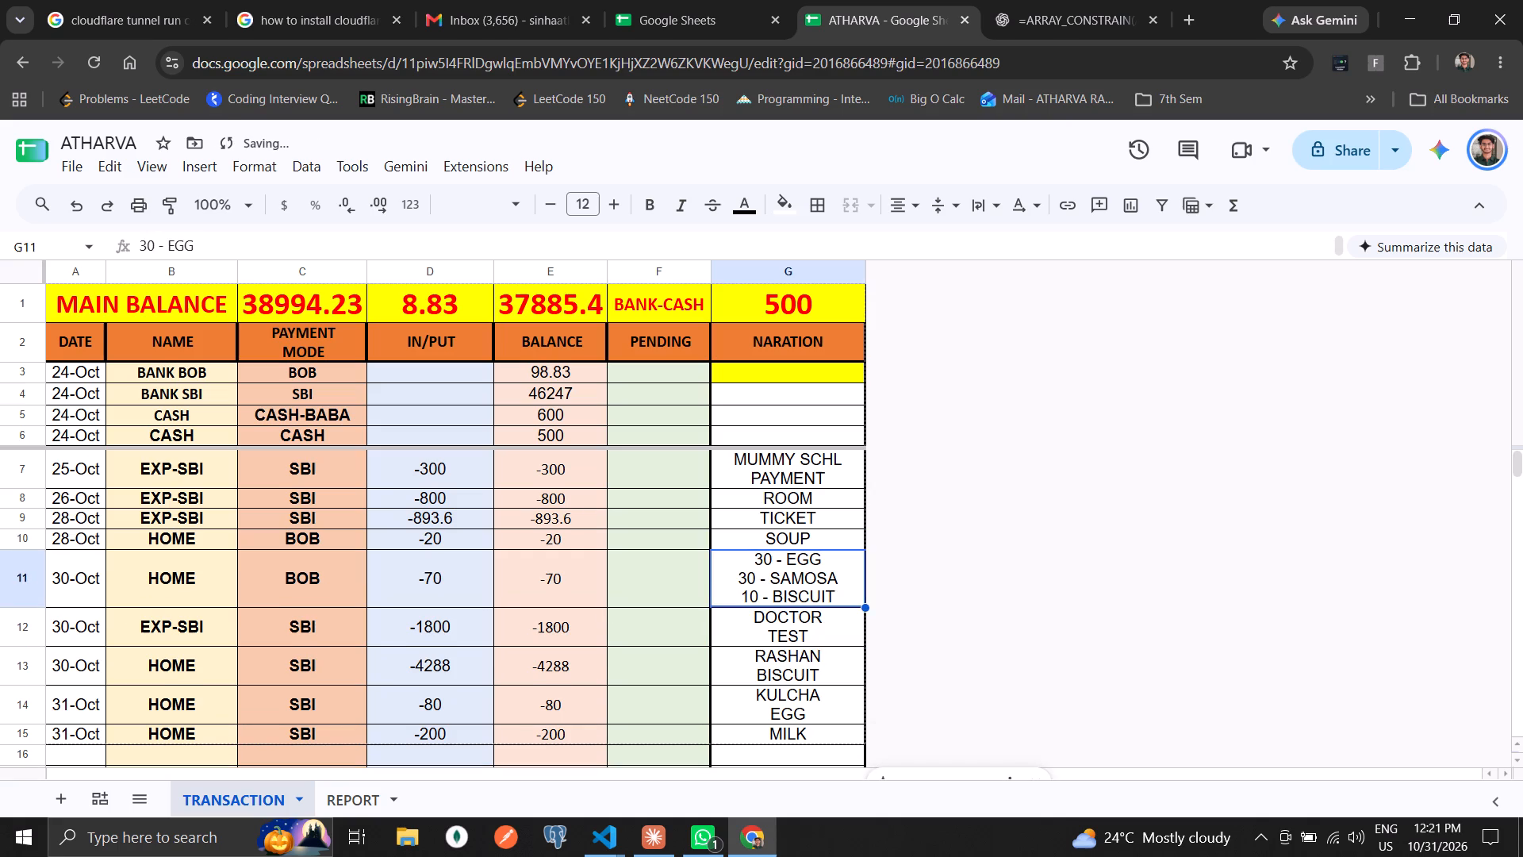
Review the October entries in rows 7 to 15 against the header balances.
key("Left")
key("Left")
key("Left")
key("Left")
key("Left")
key("Left")
key("Left")
key("Down")
key("Down")
key("Down")
key("Down")
key("Down")
key("Down")
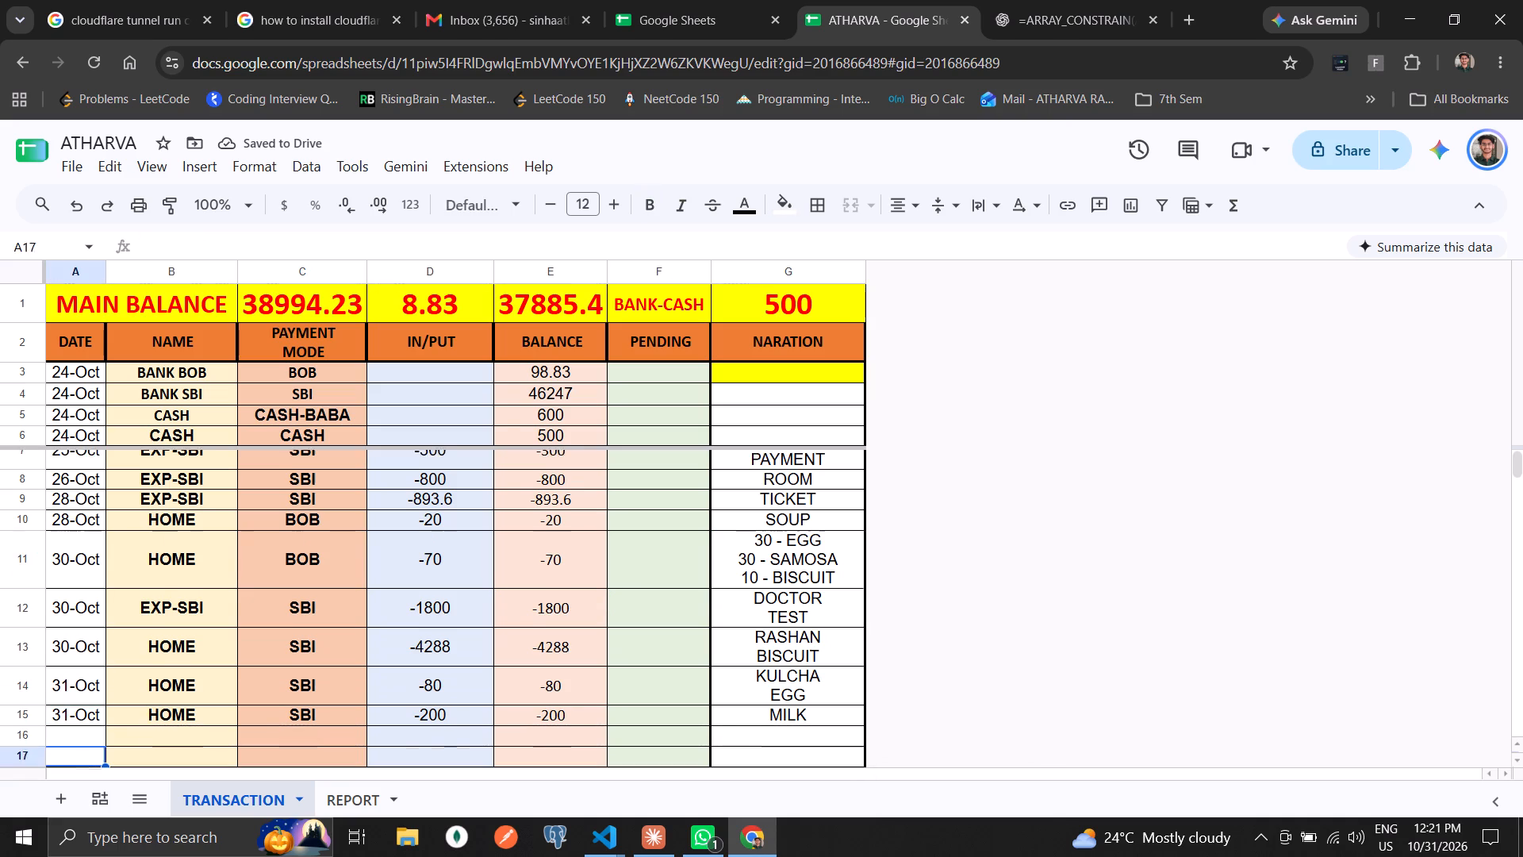
key("Down")
key("Down")
key("Up")
key("Up")
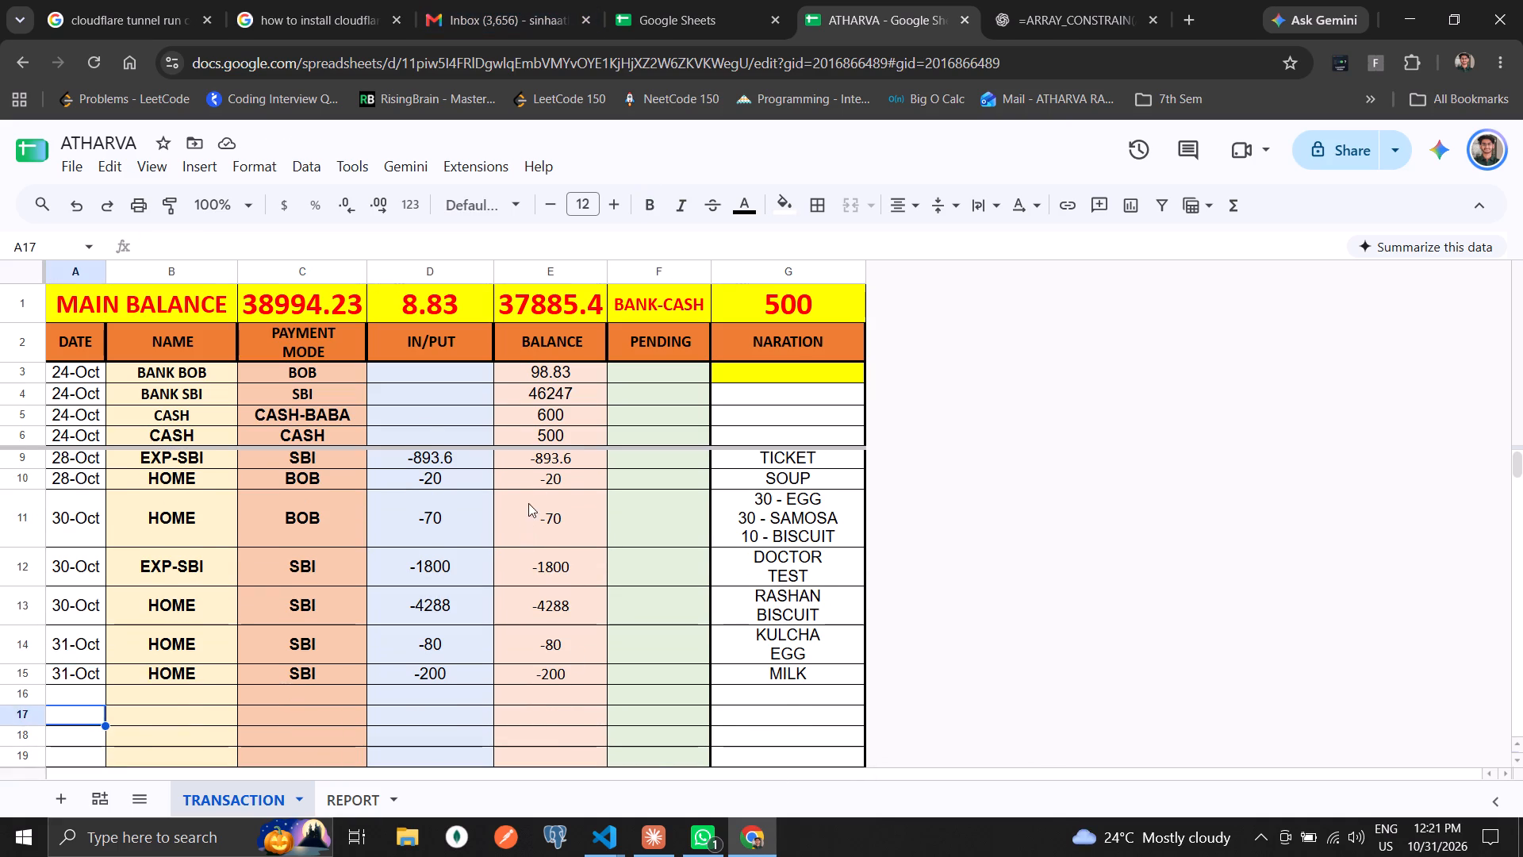
scroll(668, 598, "up", 1)
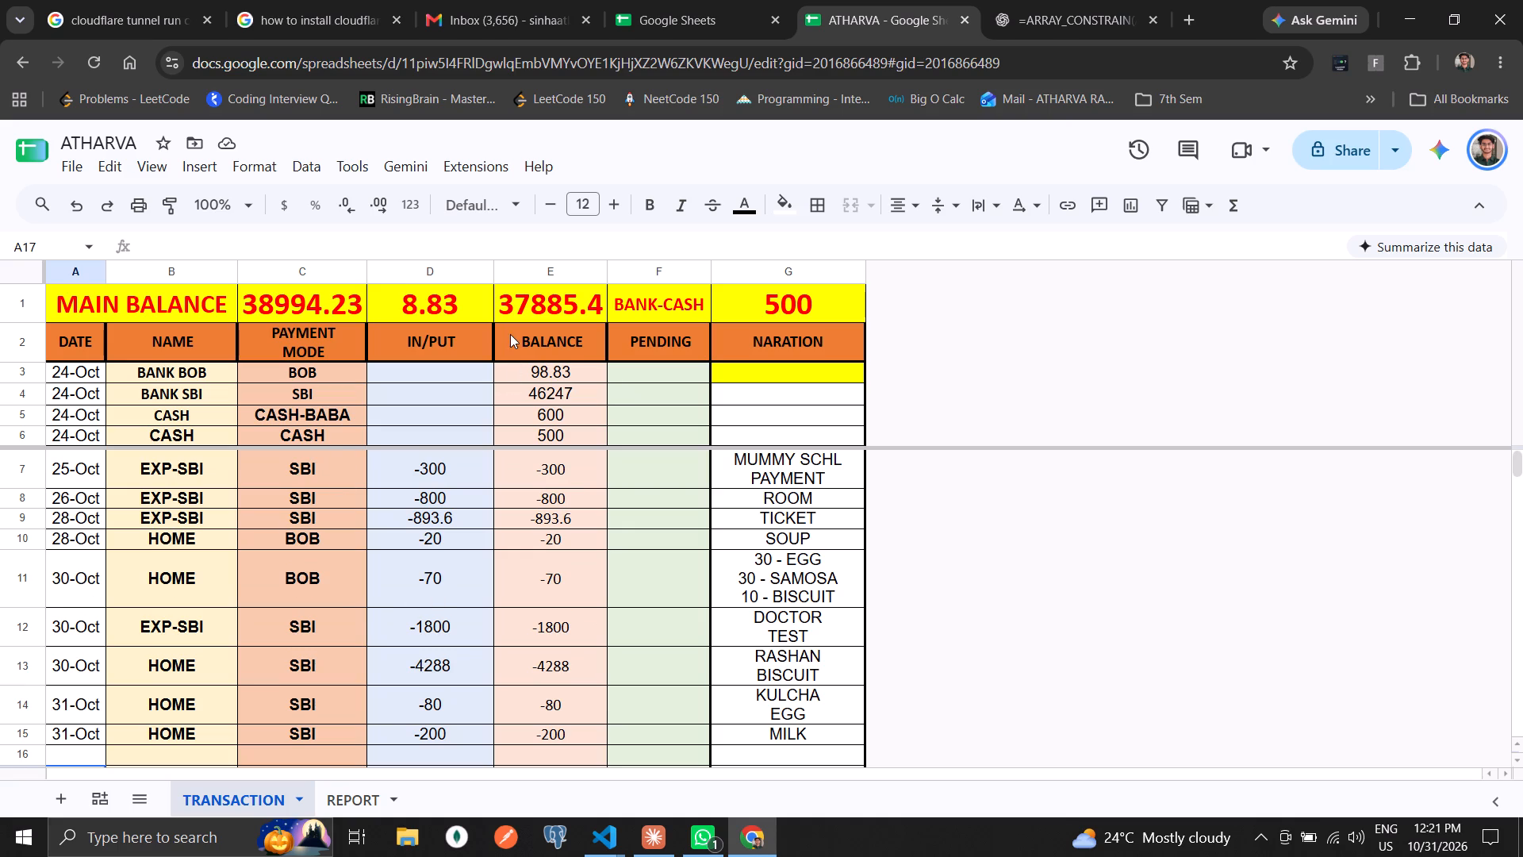
scroll(481, 533, "up", 11)
scroll(319, 587, "down", 4)
scroll(319, 587, "up", 8)
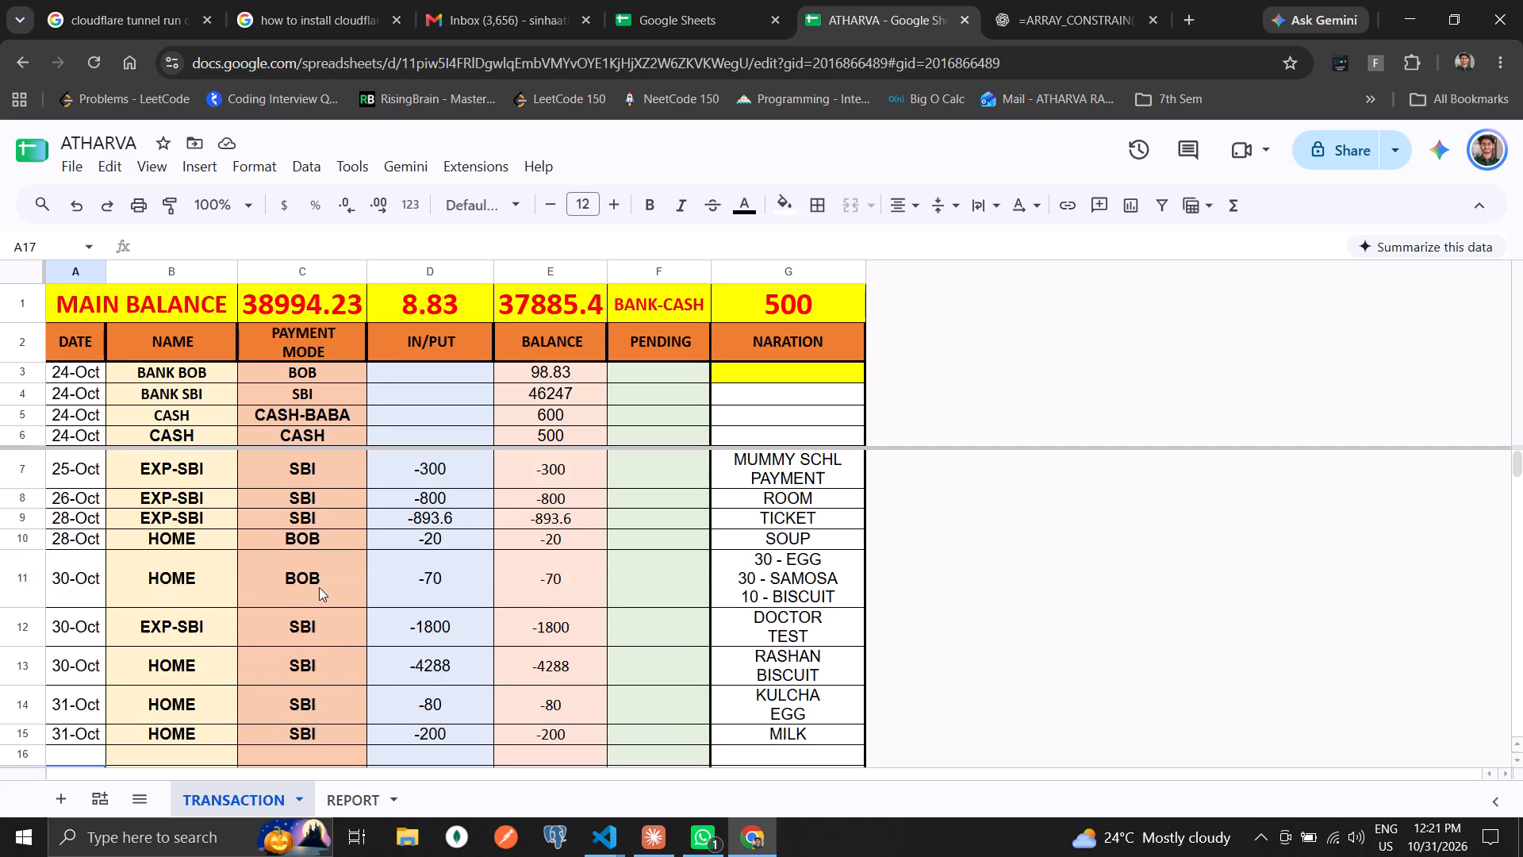
scroll(319, 587, "up", 6)
scroll(213, 519, "down", 3)
scroll(213, 519, "up", 4)
left_click(313, 621)
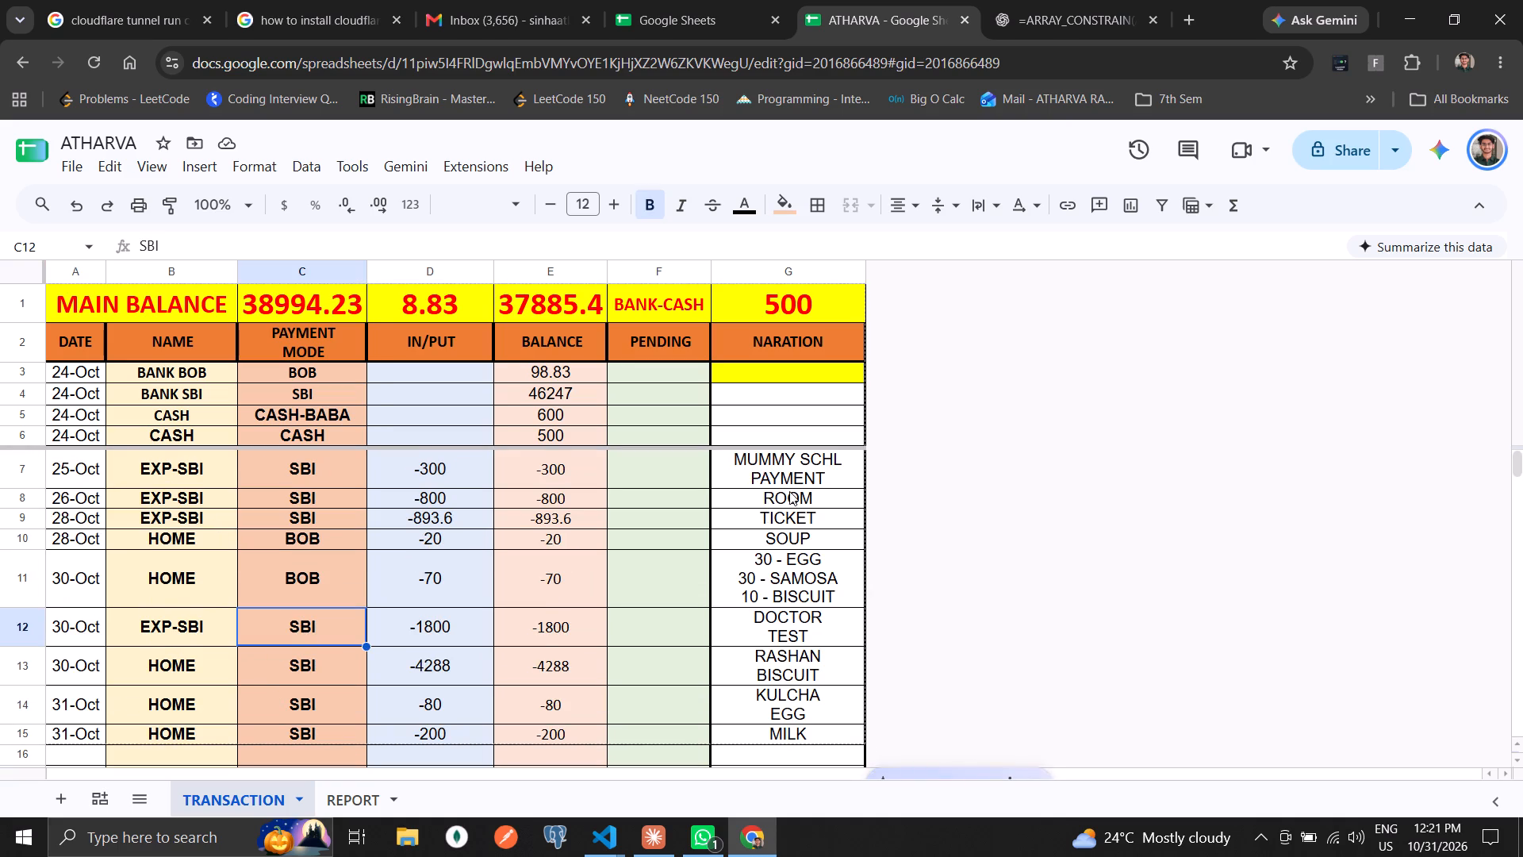
scroll(185, 668, "down", 2)
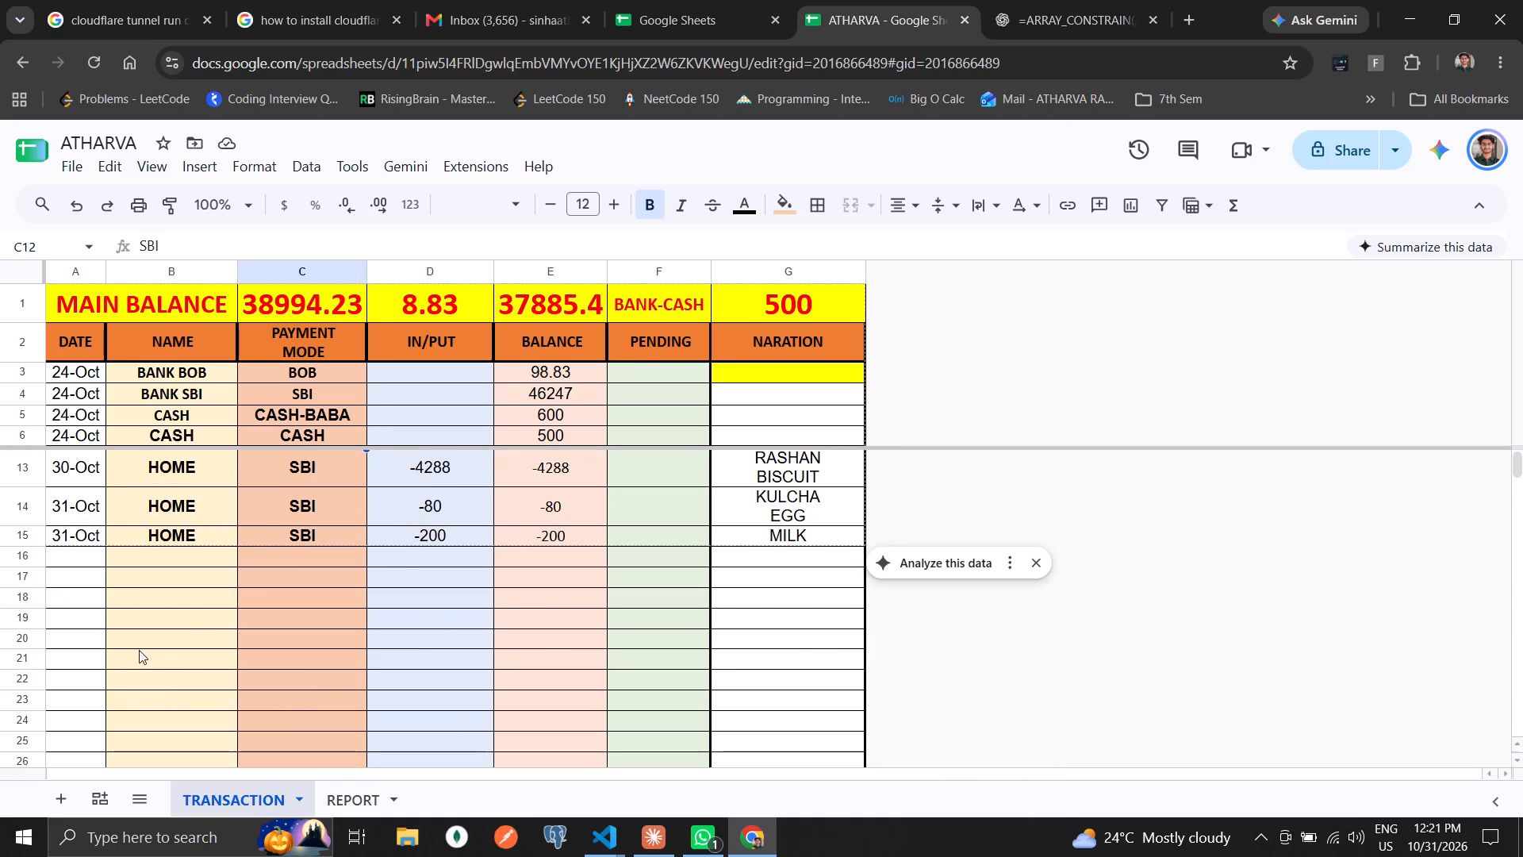
Start a new entry in row 16 dated 31-OCT with the name PAPA and payment mode SBI.
scroll(136, 648, "up", 2)
left_click(84, 755)
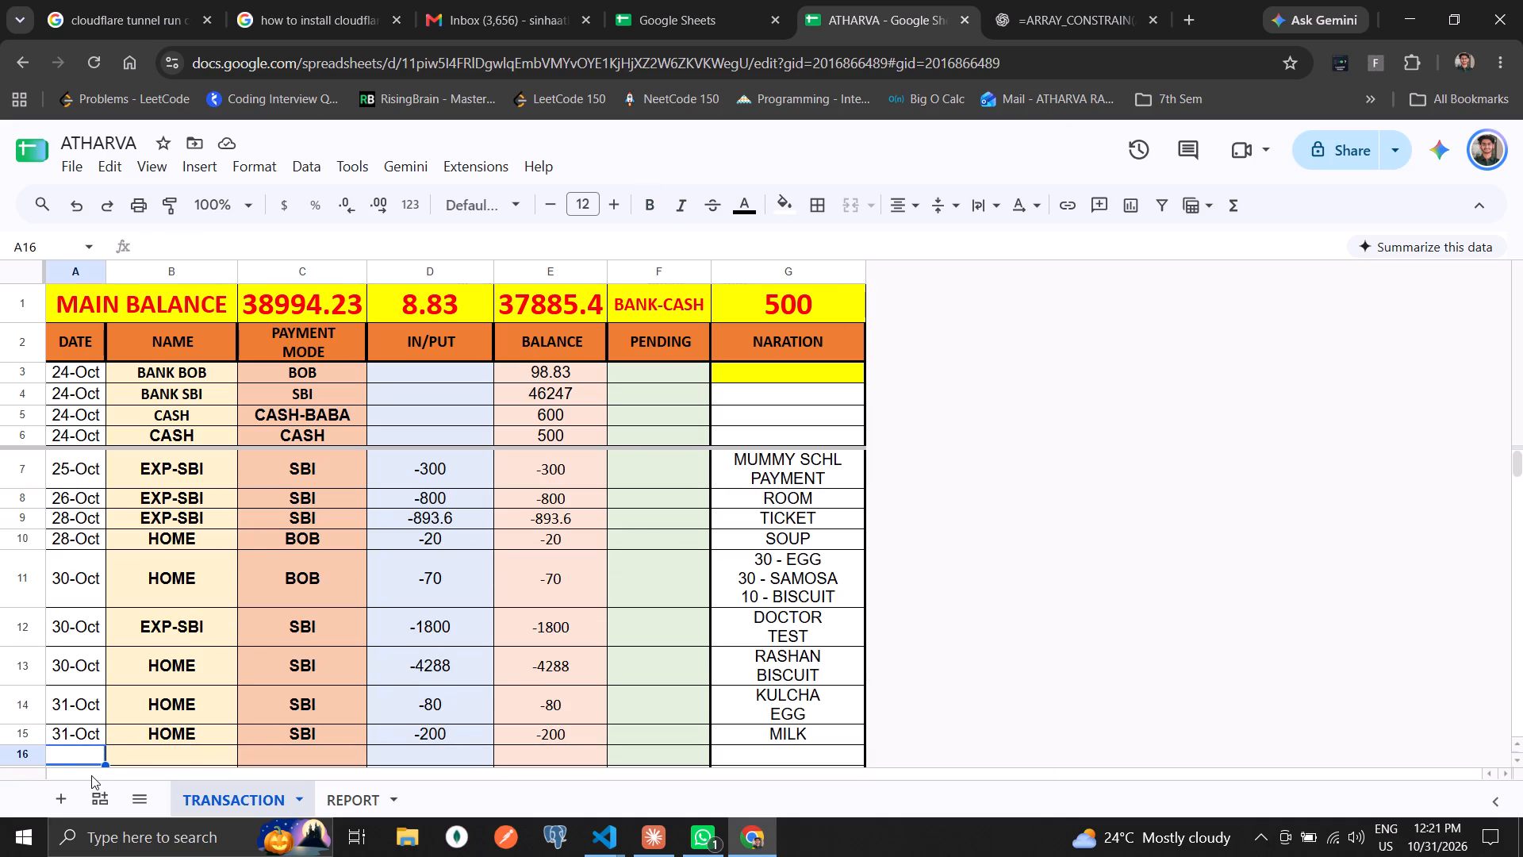
type("31-OCT")
key("Right")
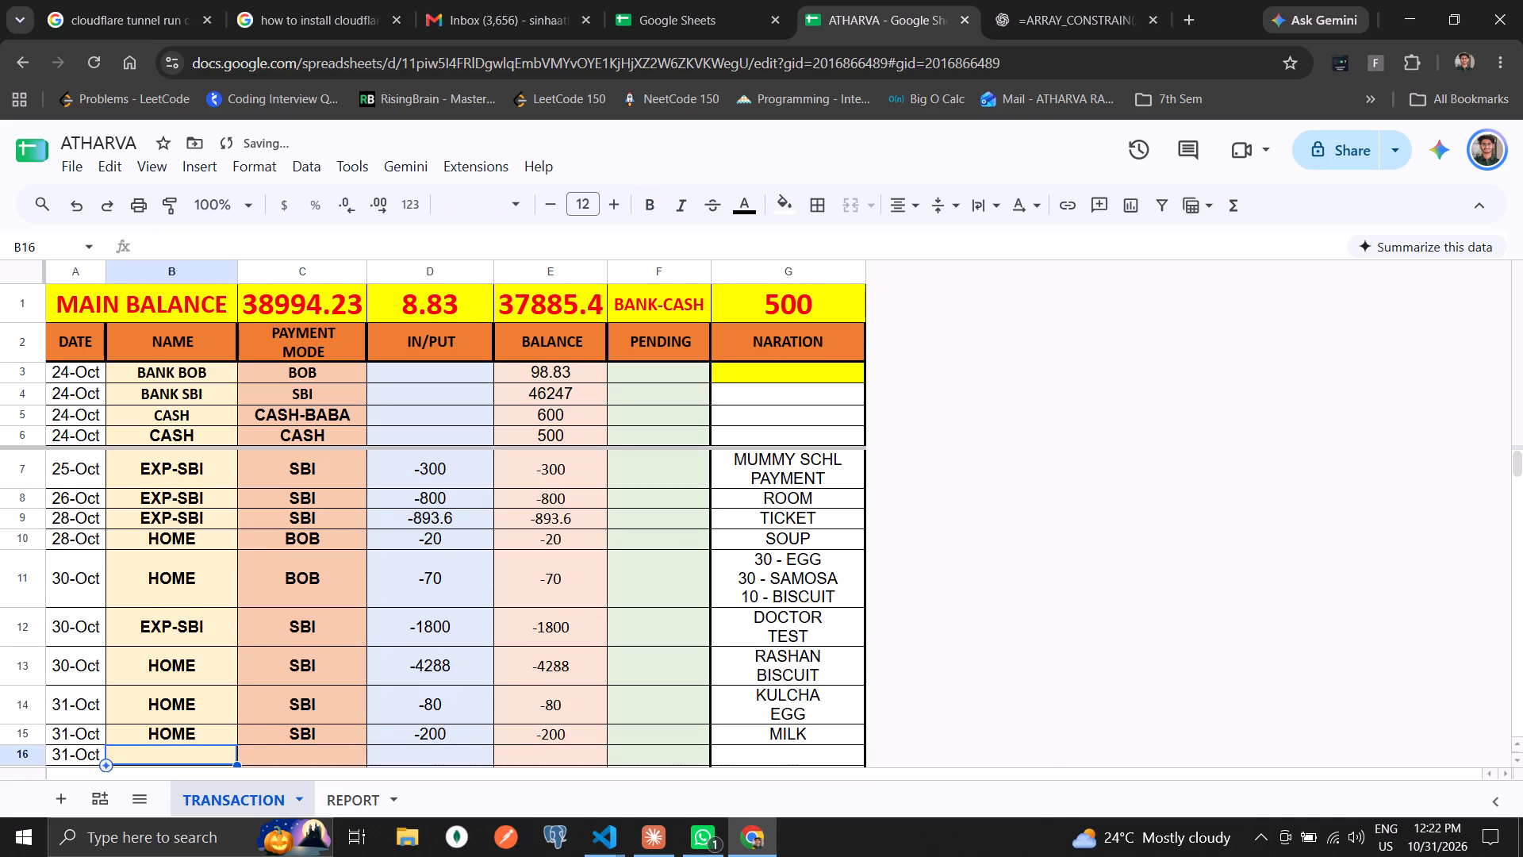
type("PAPA")
key("Right")
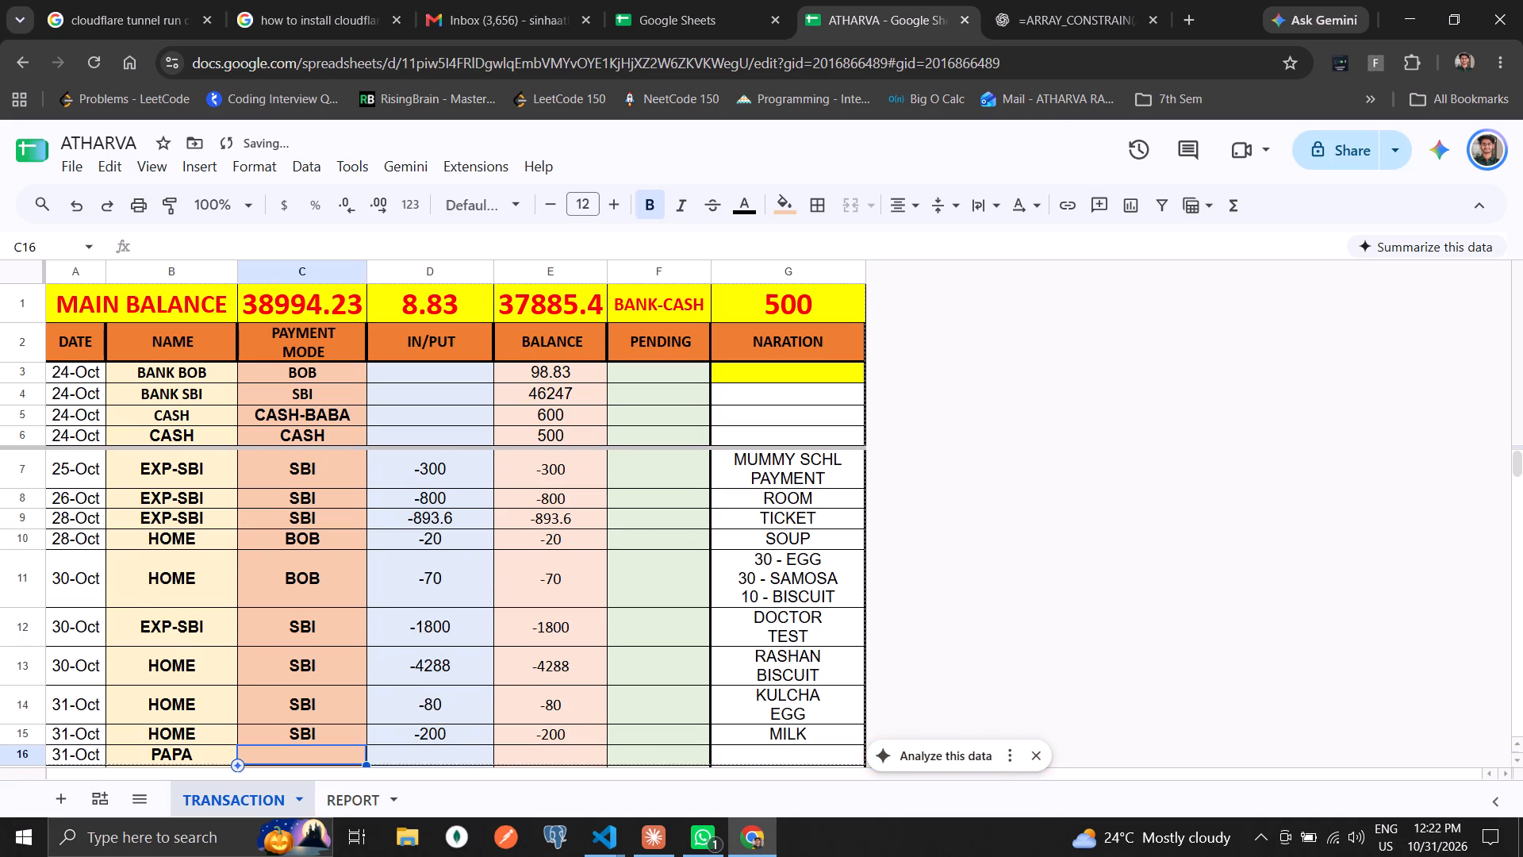
key("Down")
key("Up")
type("SBI")
key("Right")
Select only the SBI expense amounts in D7:D9 and D12:D15 to read their sum.
key("Right")
key("Up")
key("Up")
key("Up")
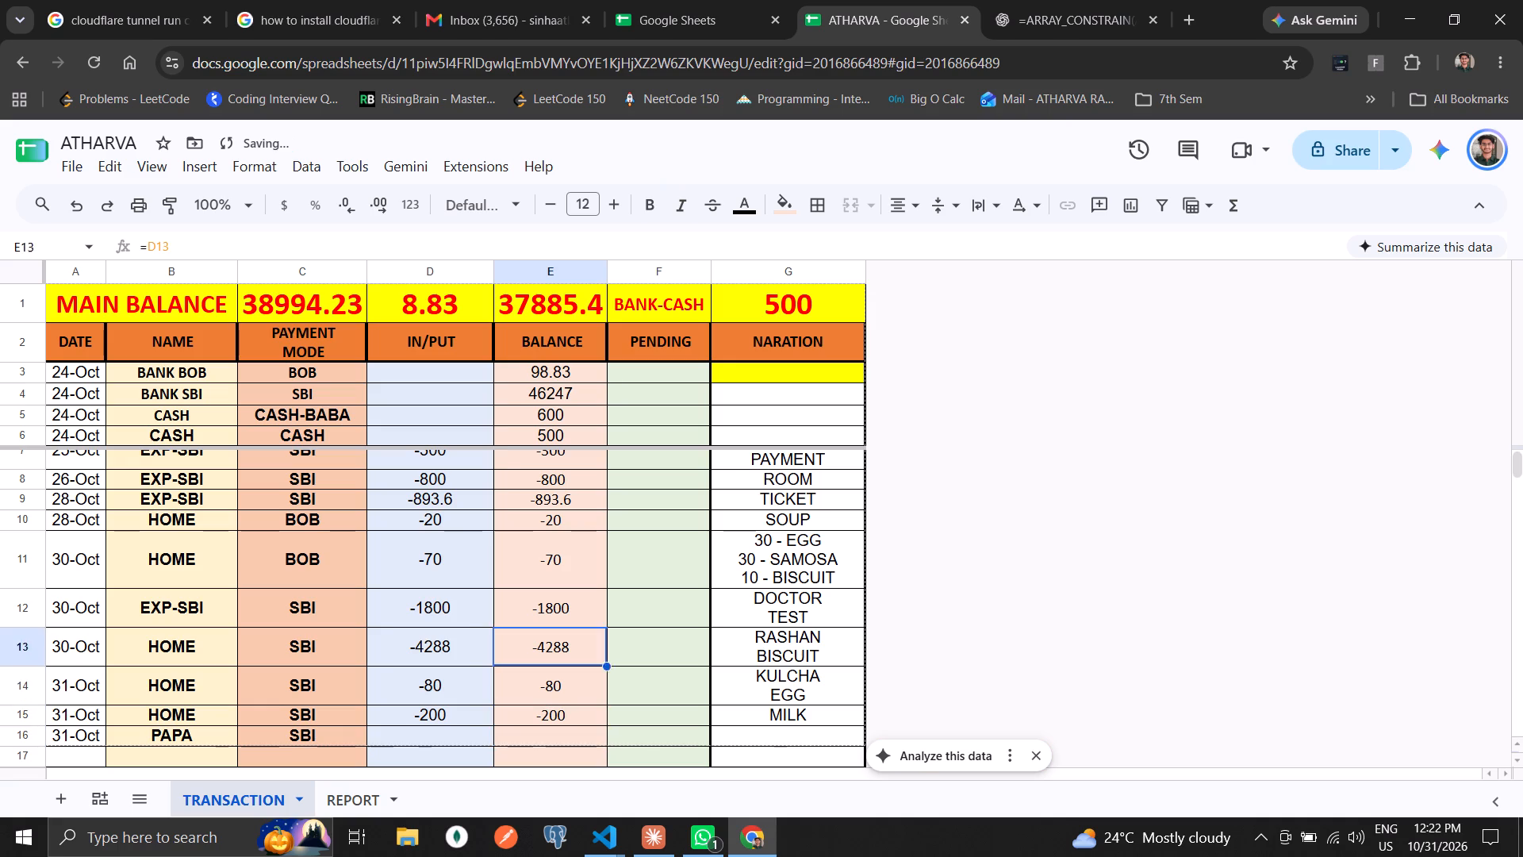
key("Up")
key("Up")
key("Up")
key("Left")
key("Up")
key("Up")
key("Up")
key("Up")
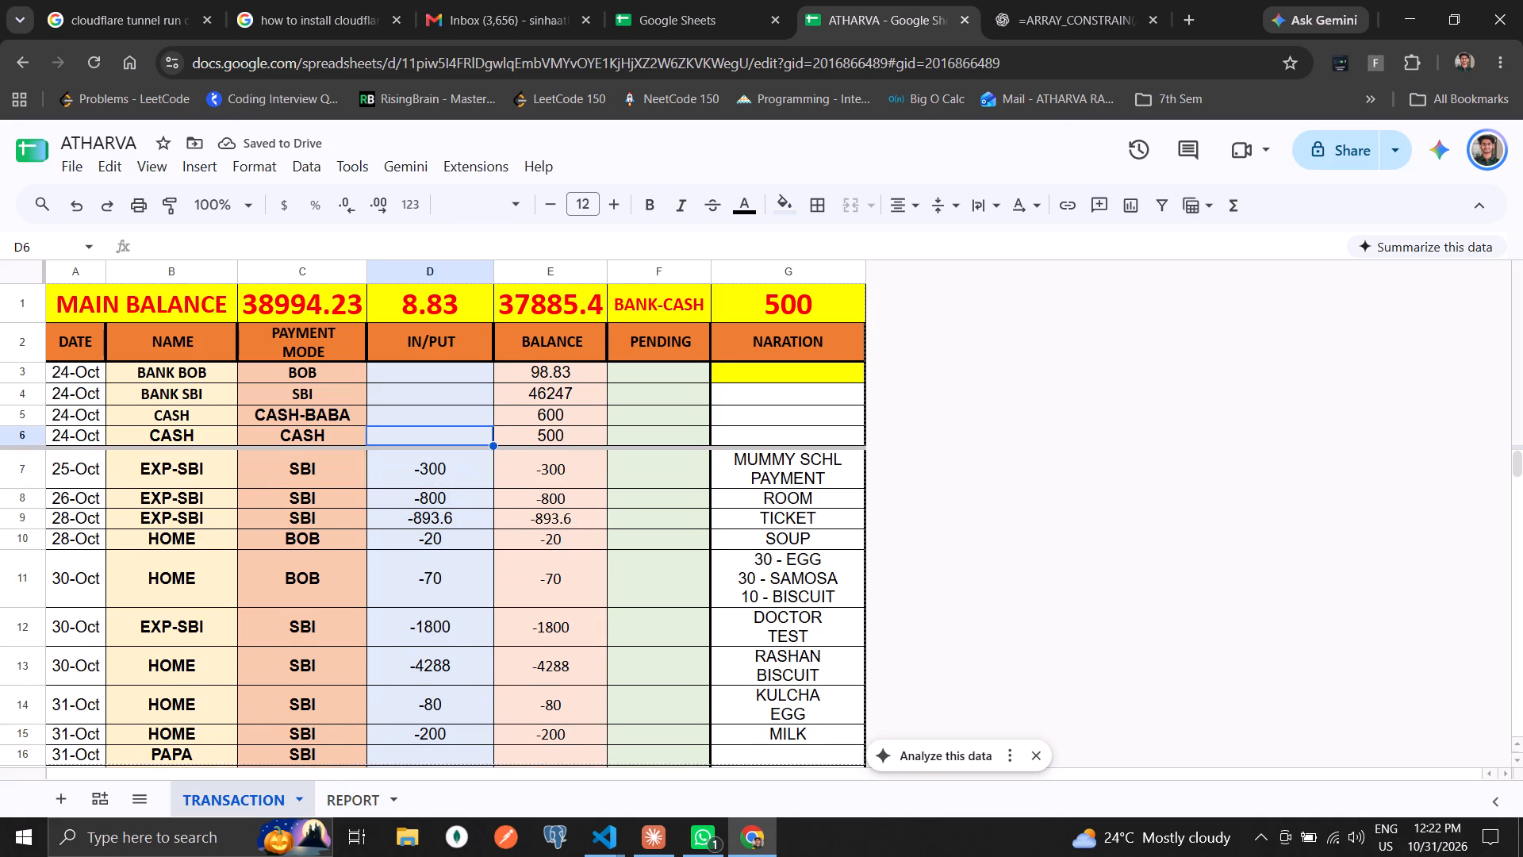
key("Down")
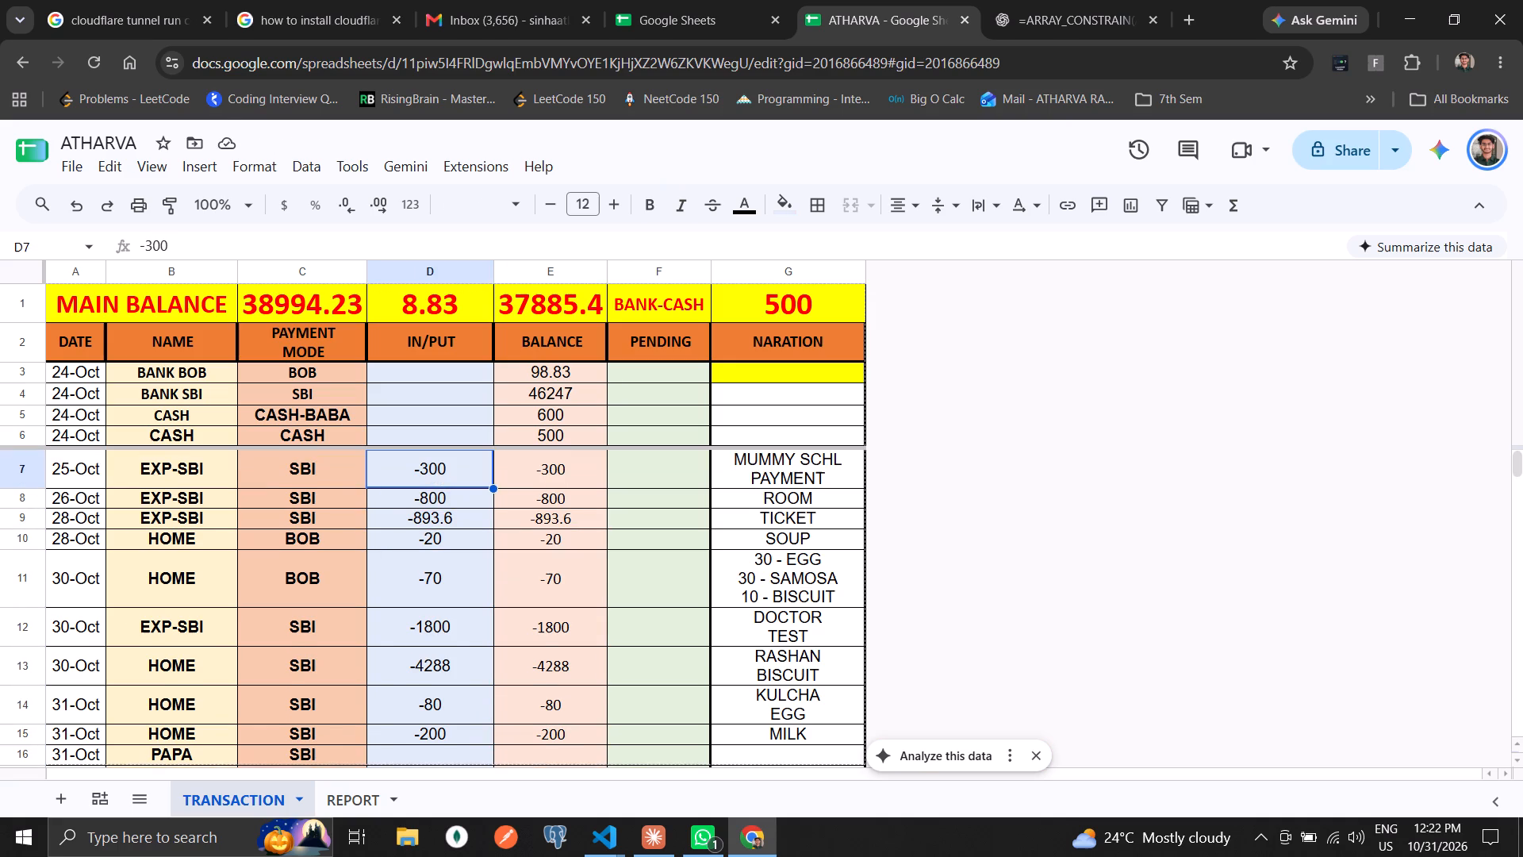
left_click(444, 495, "ctrl")
left_click(448, 513, "ctrl")
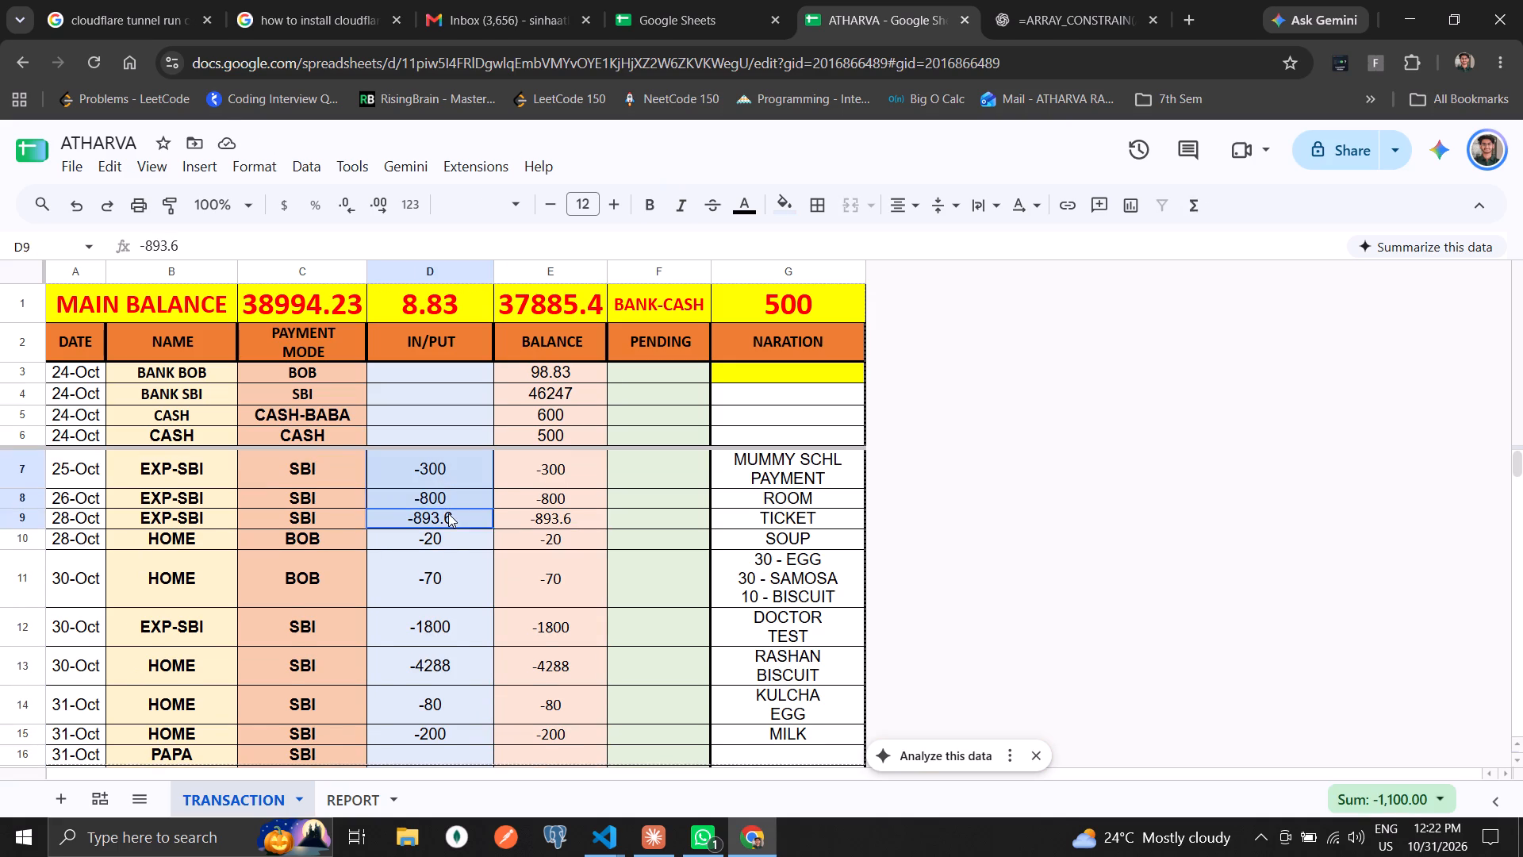
left_click(435, 632, "ctrl")
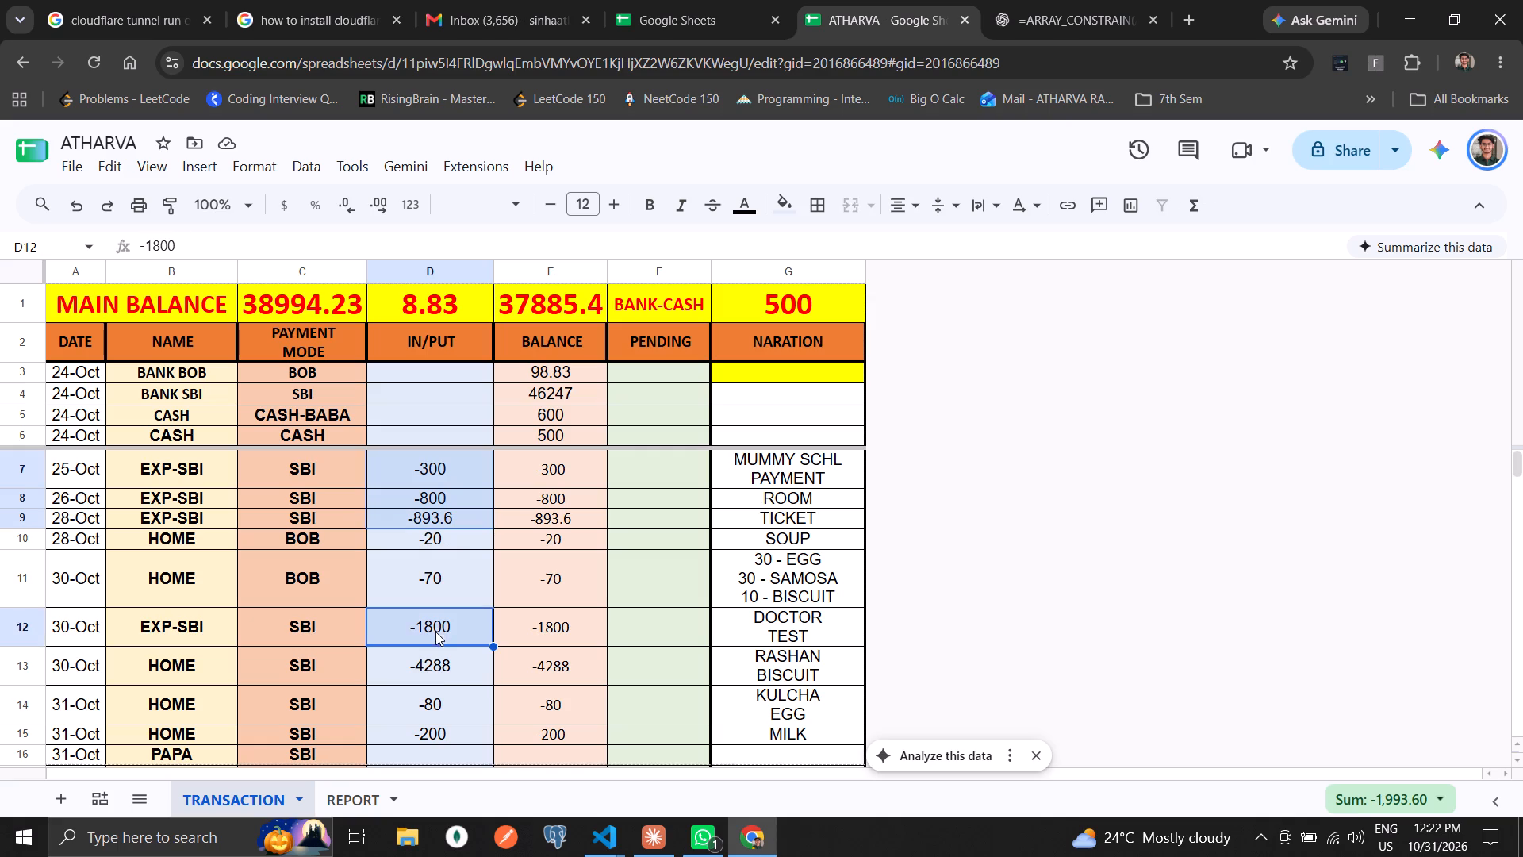
left_click(435, 675, "ctrl")
left_click(435, 705, "ctrl")
left_click(439, 733, "ctrl")
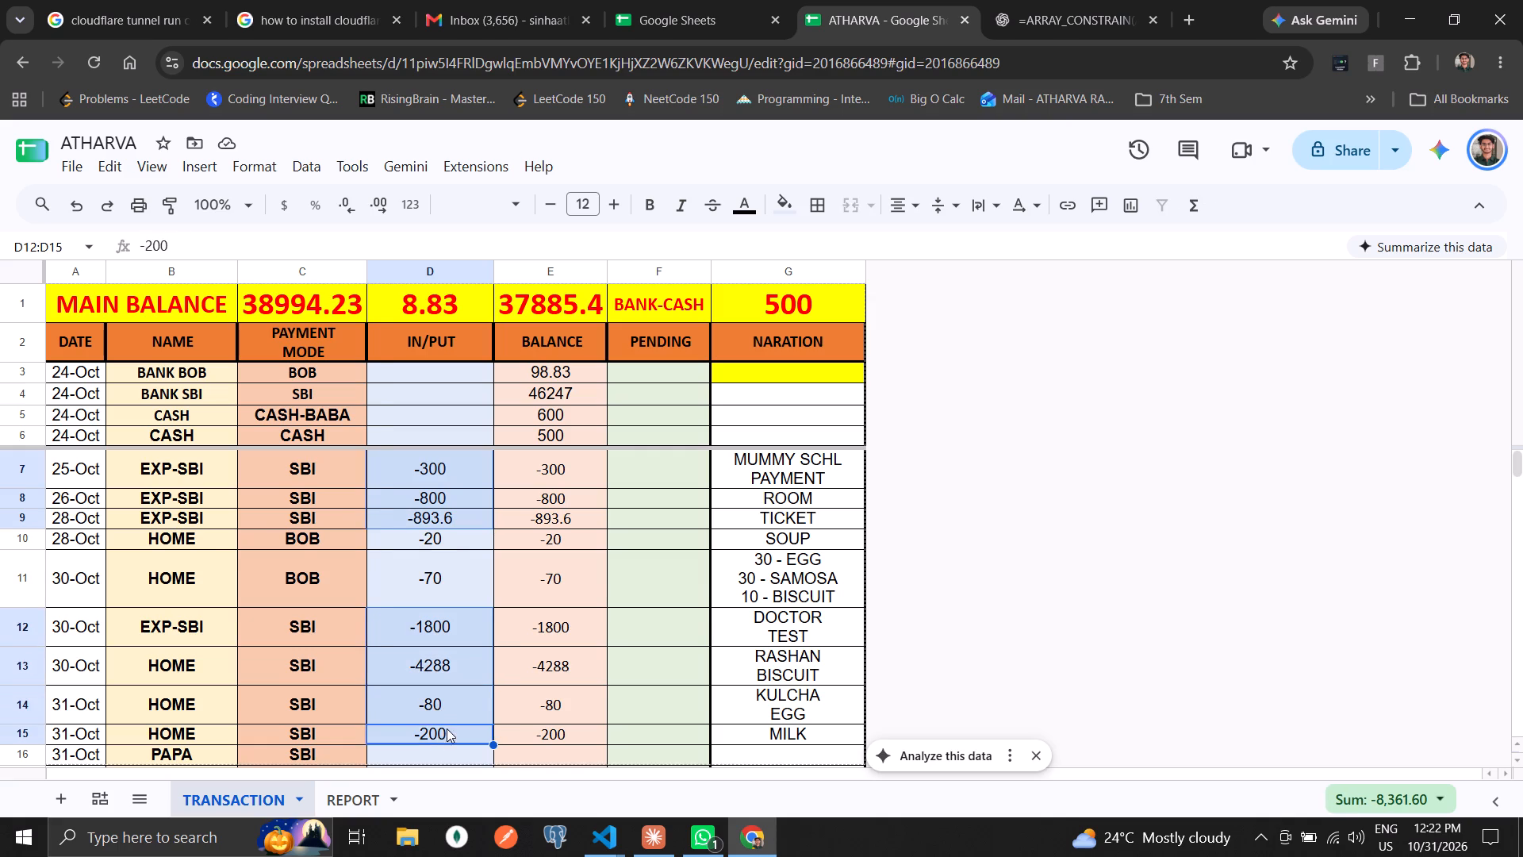
scroll(450, 726, "down", 2)
scroll(450, 726, "up", 2)
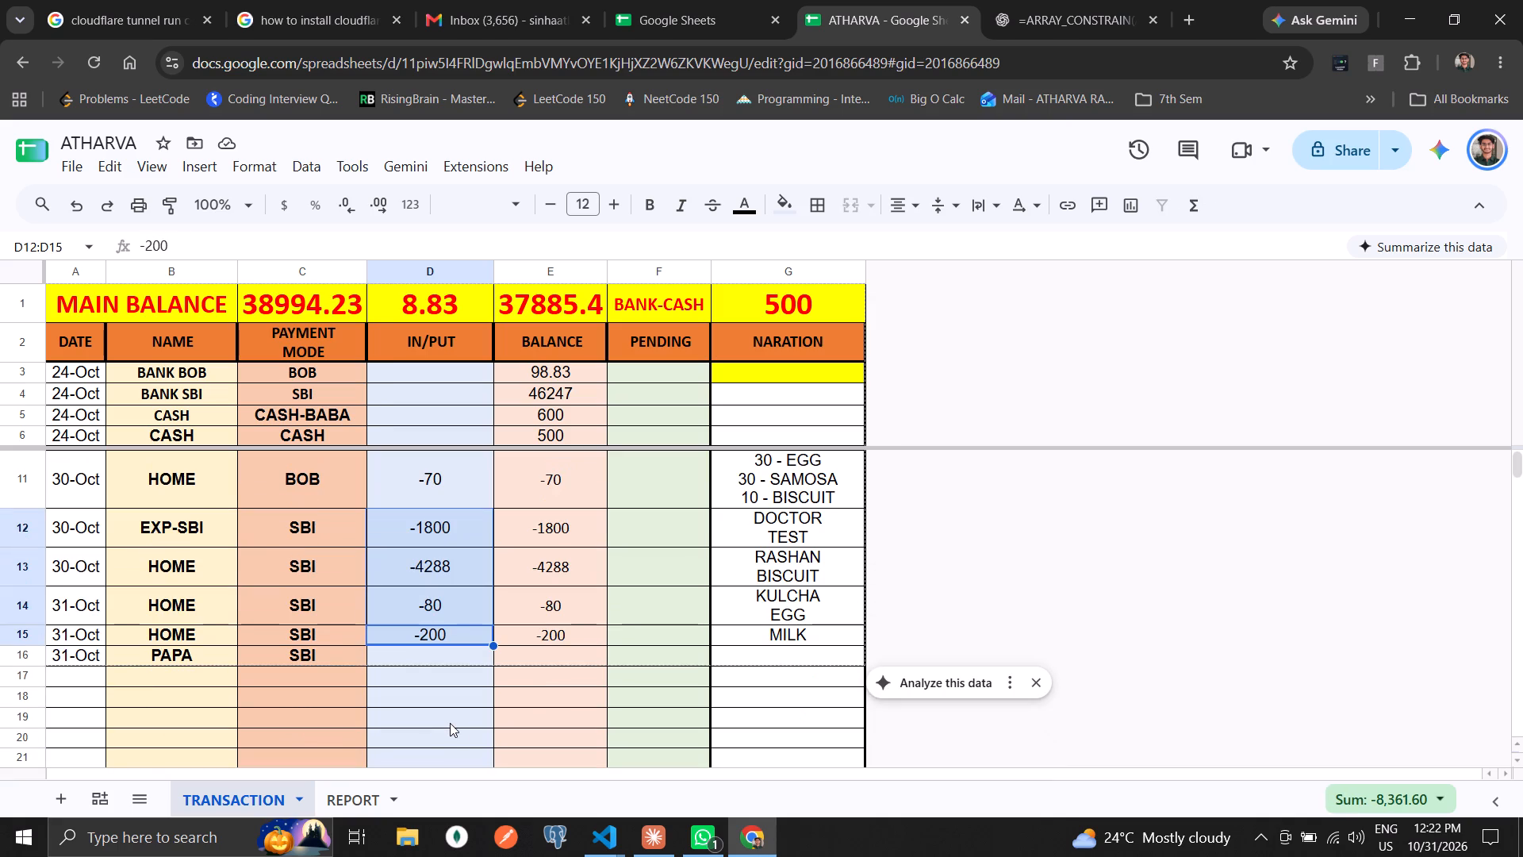
scroll(450, 723, "down", 1)
Enter 8361 as the pending amount for the PAPA SBI entry in F16.
key("Down")
key("Right")
key("Right")
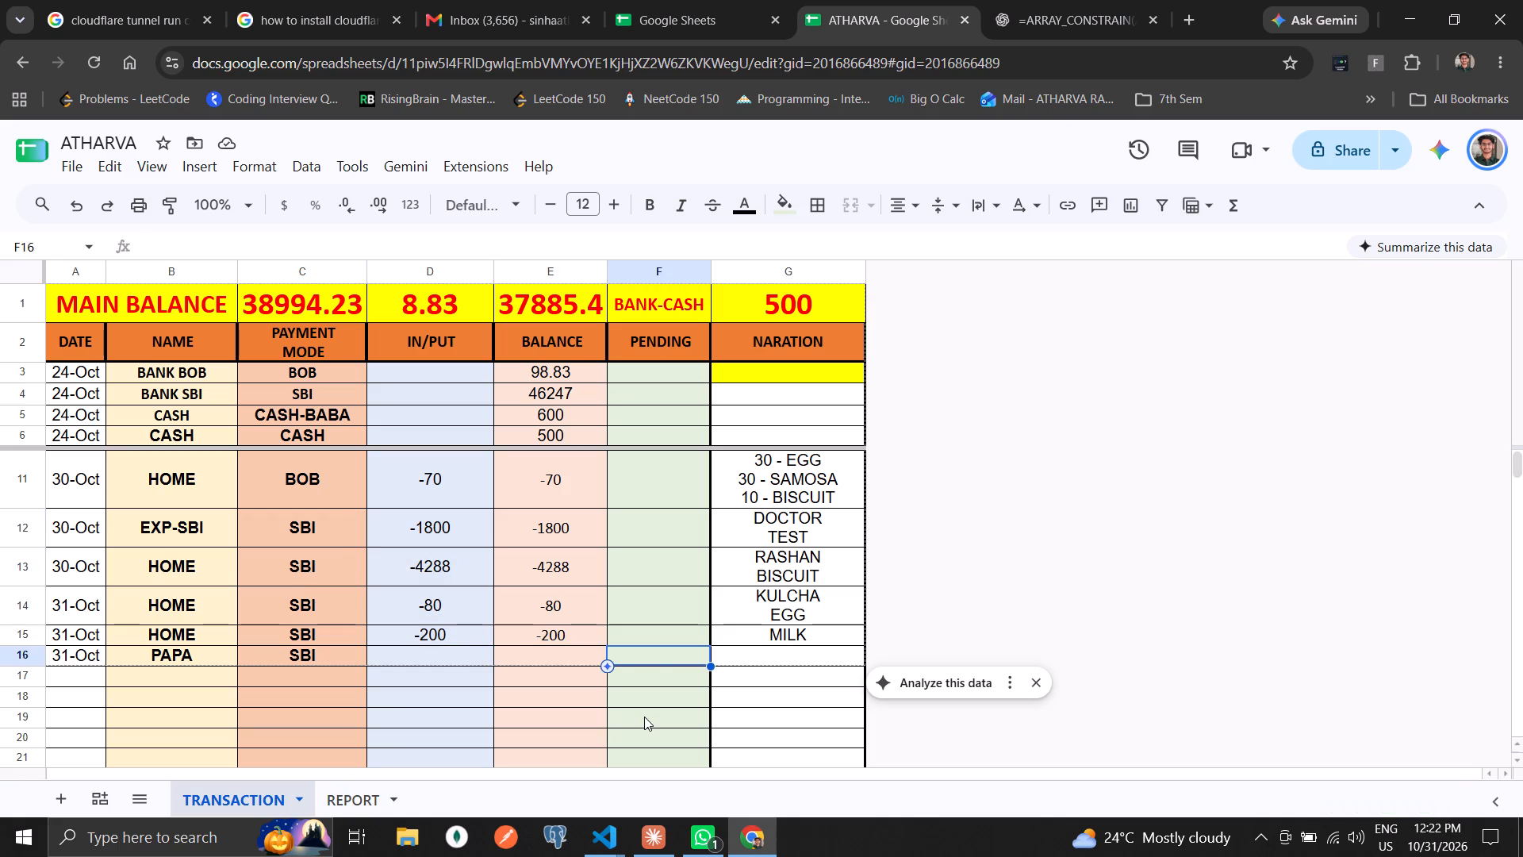
type("8361")
key("Down")
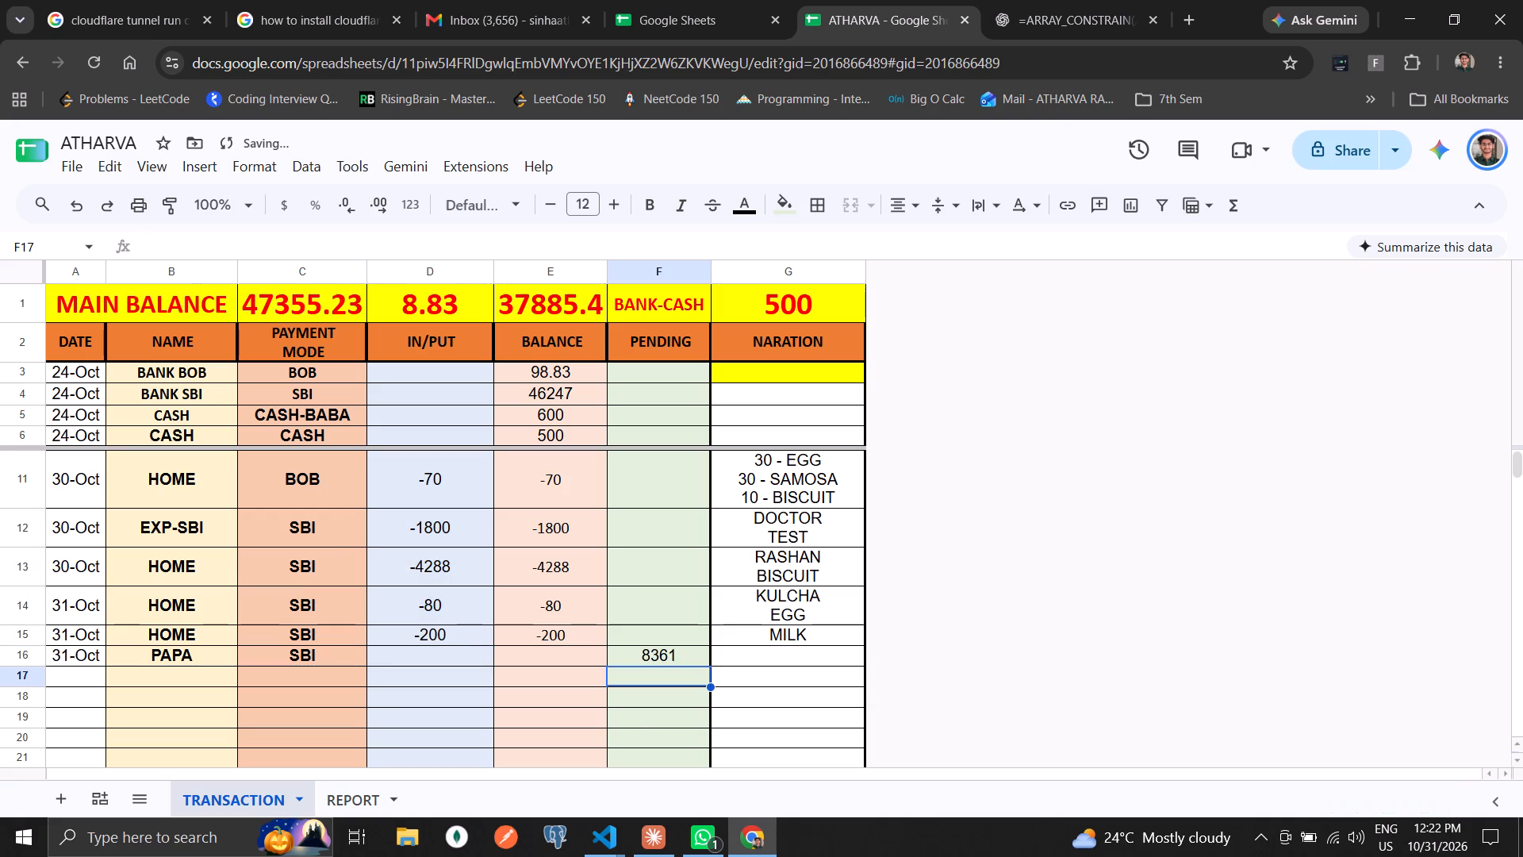
key("Up")
key("Right")
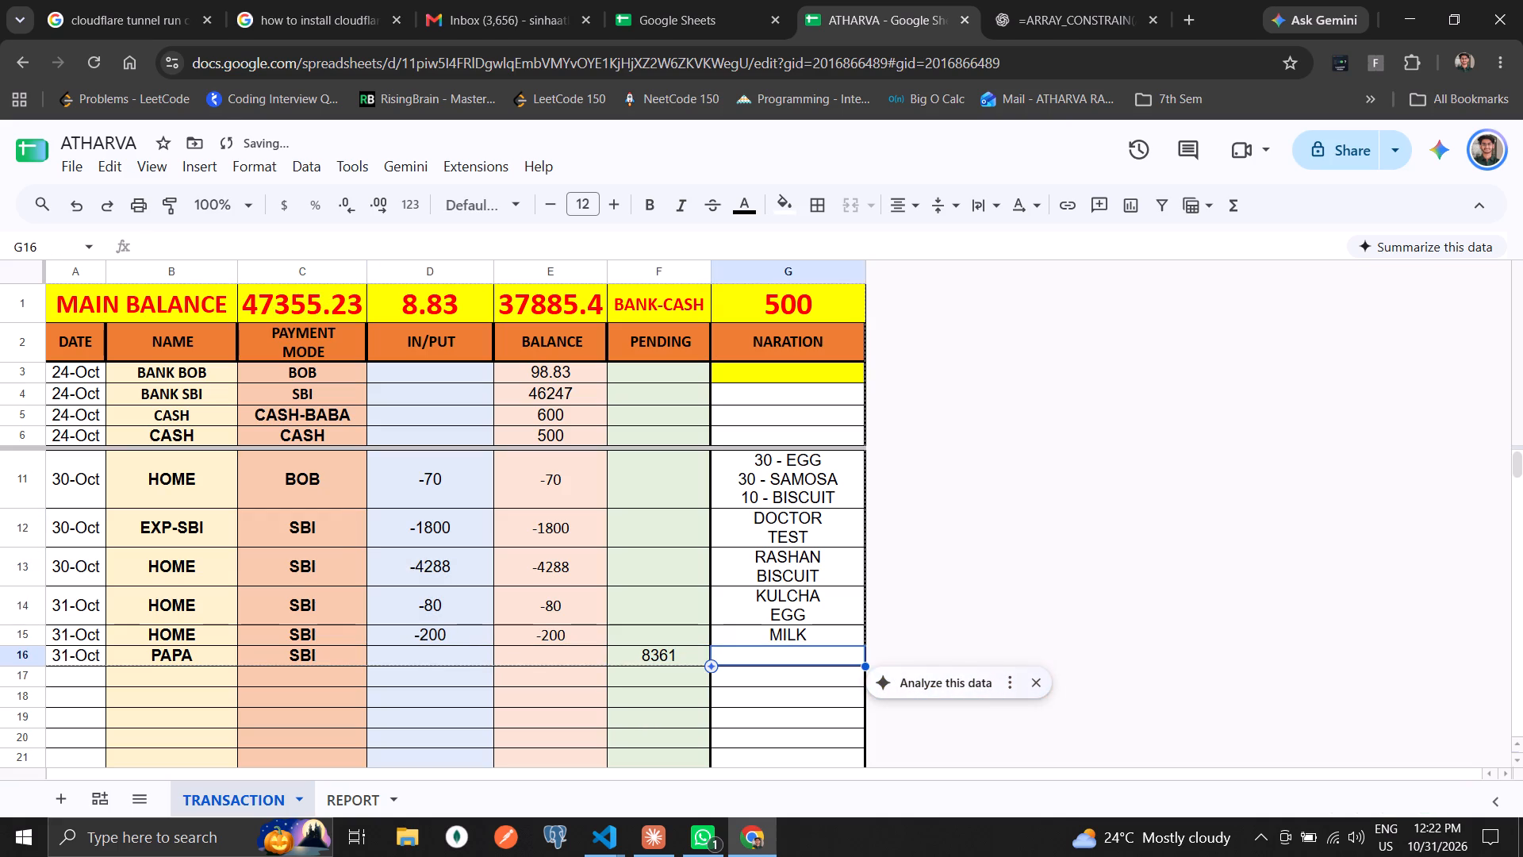
Fill the date and name from row 16 down into row 17 and enter BOB as its payment mode.
key("Down")
key("Left")
key("Left")
key("Left")
key("Left")
key("Left")
key("Left")
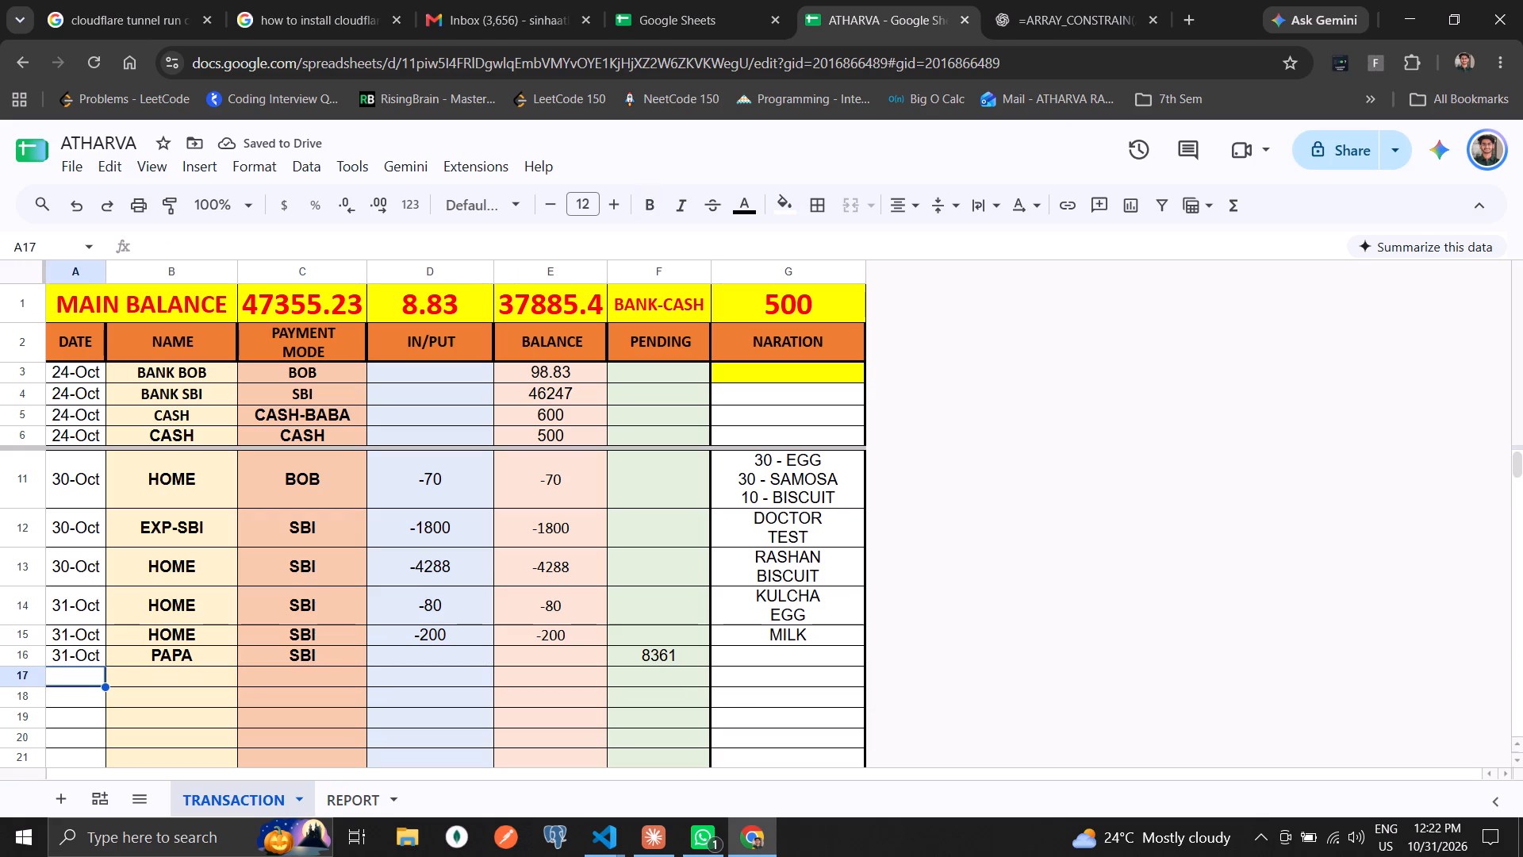
key("ctrl+d")
key("Right")
key("ctrl+d")
key("Right")
type("BOB")
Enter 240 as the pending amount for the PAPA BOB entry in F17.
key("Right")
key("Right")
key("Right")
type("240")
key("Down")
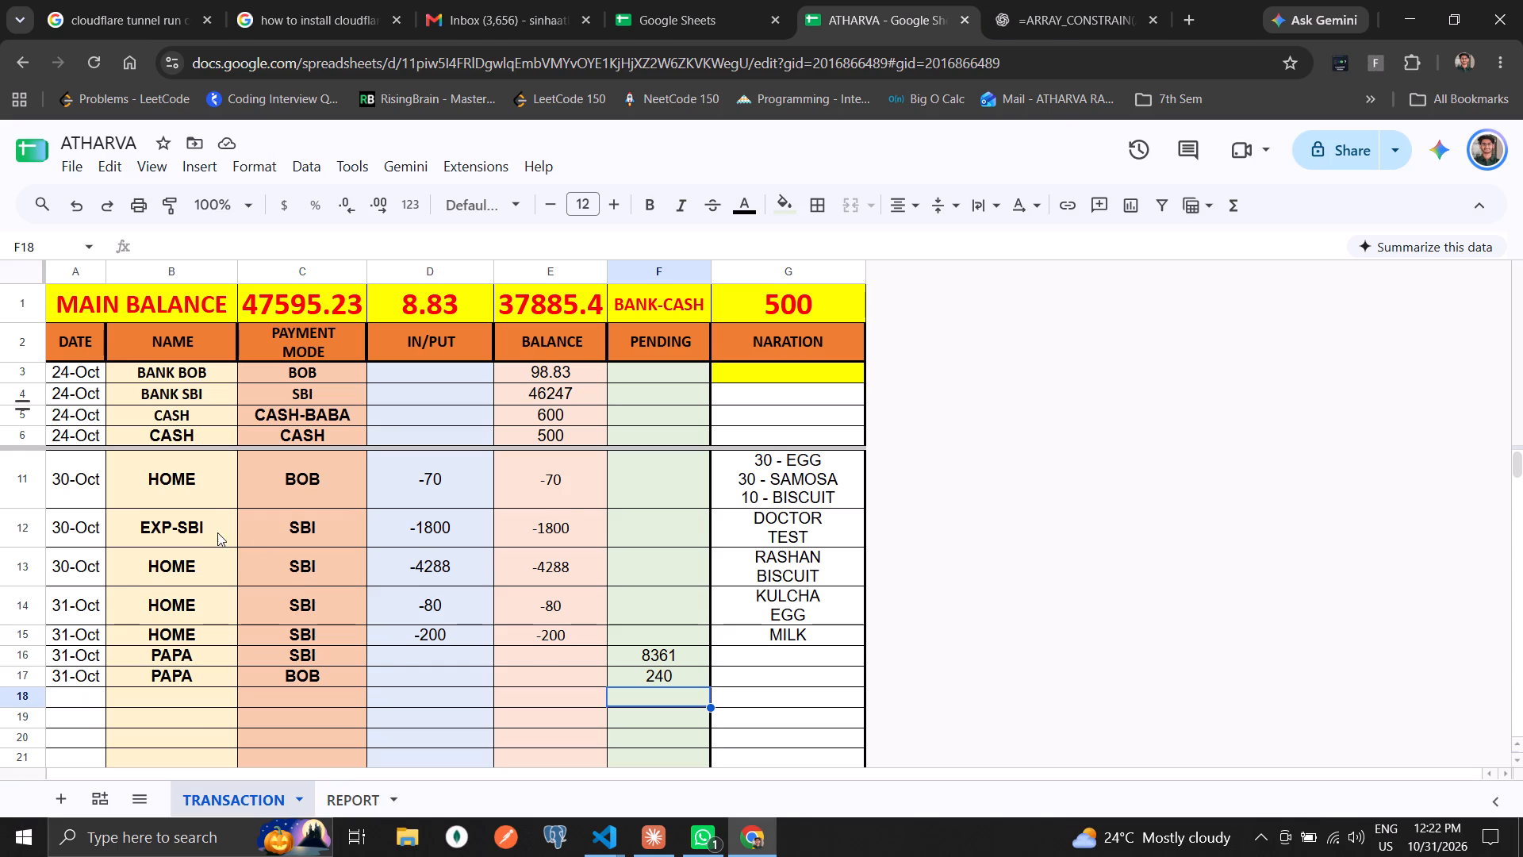
Check the BOB expense amount in D11 and set the pending amount in F17 to 310.
scroll(469, 544, "up", 1)
left_click(451, 574)
scroll(643, 571, "down", 1)
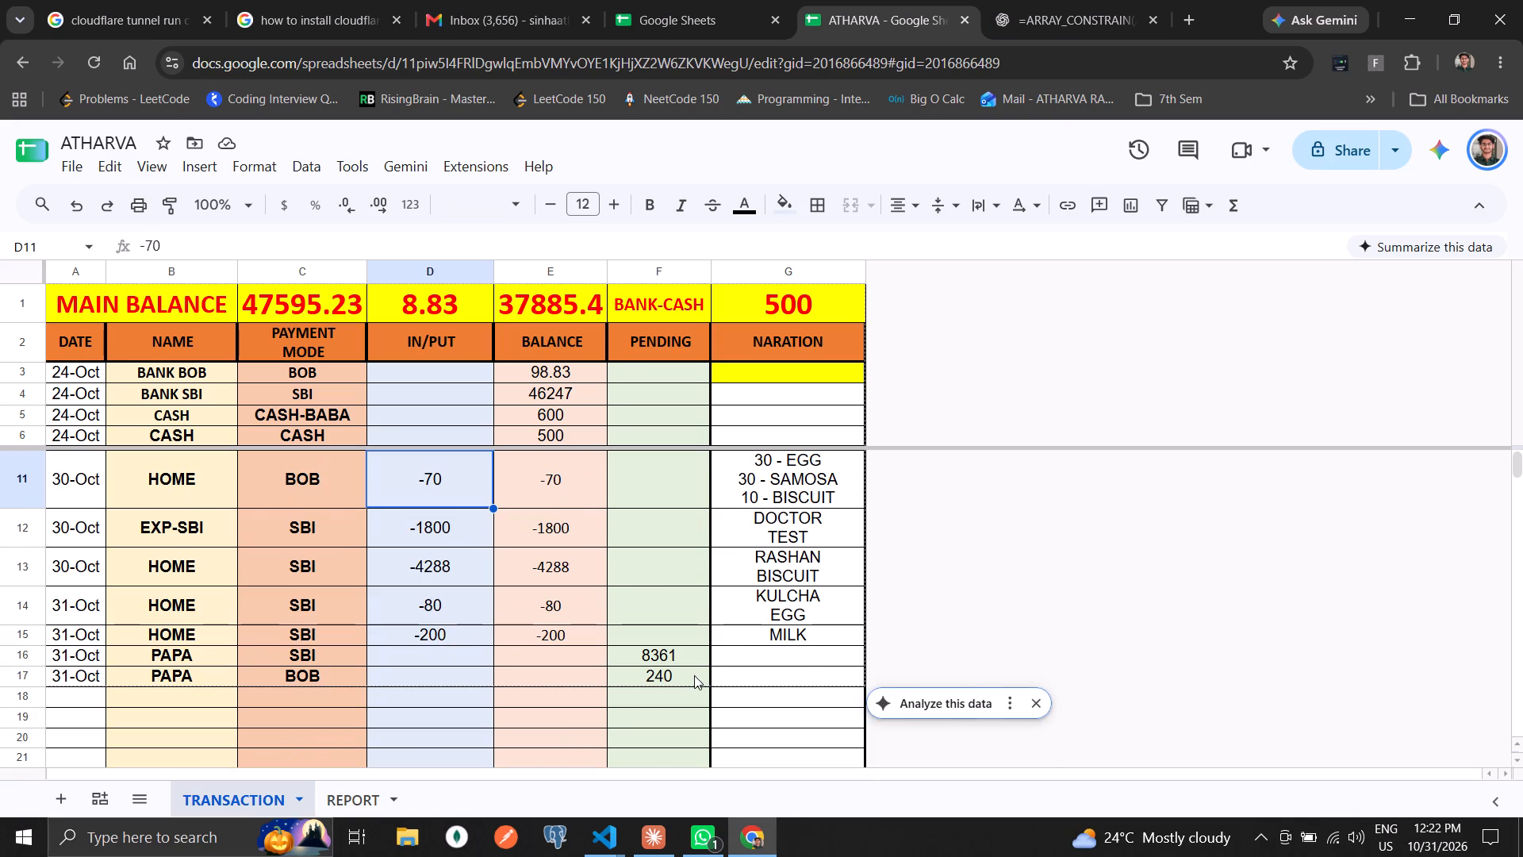
left_click(693, 675)
type("310")
key("Return")
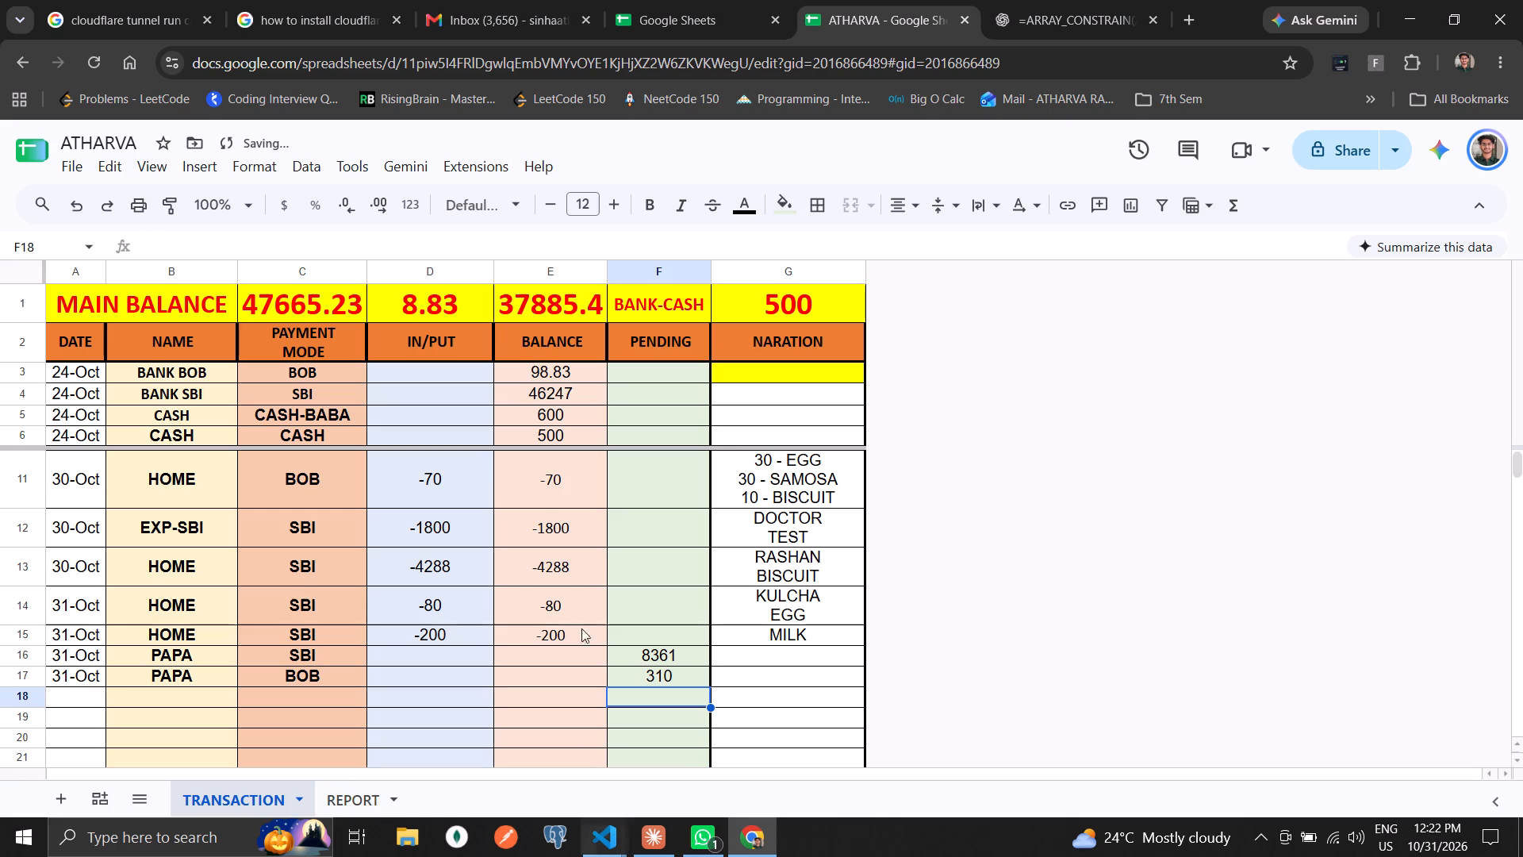
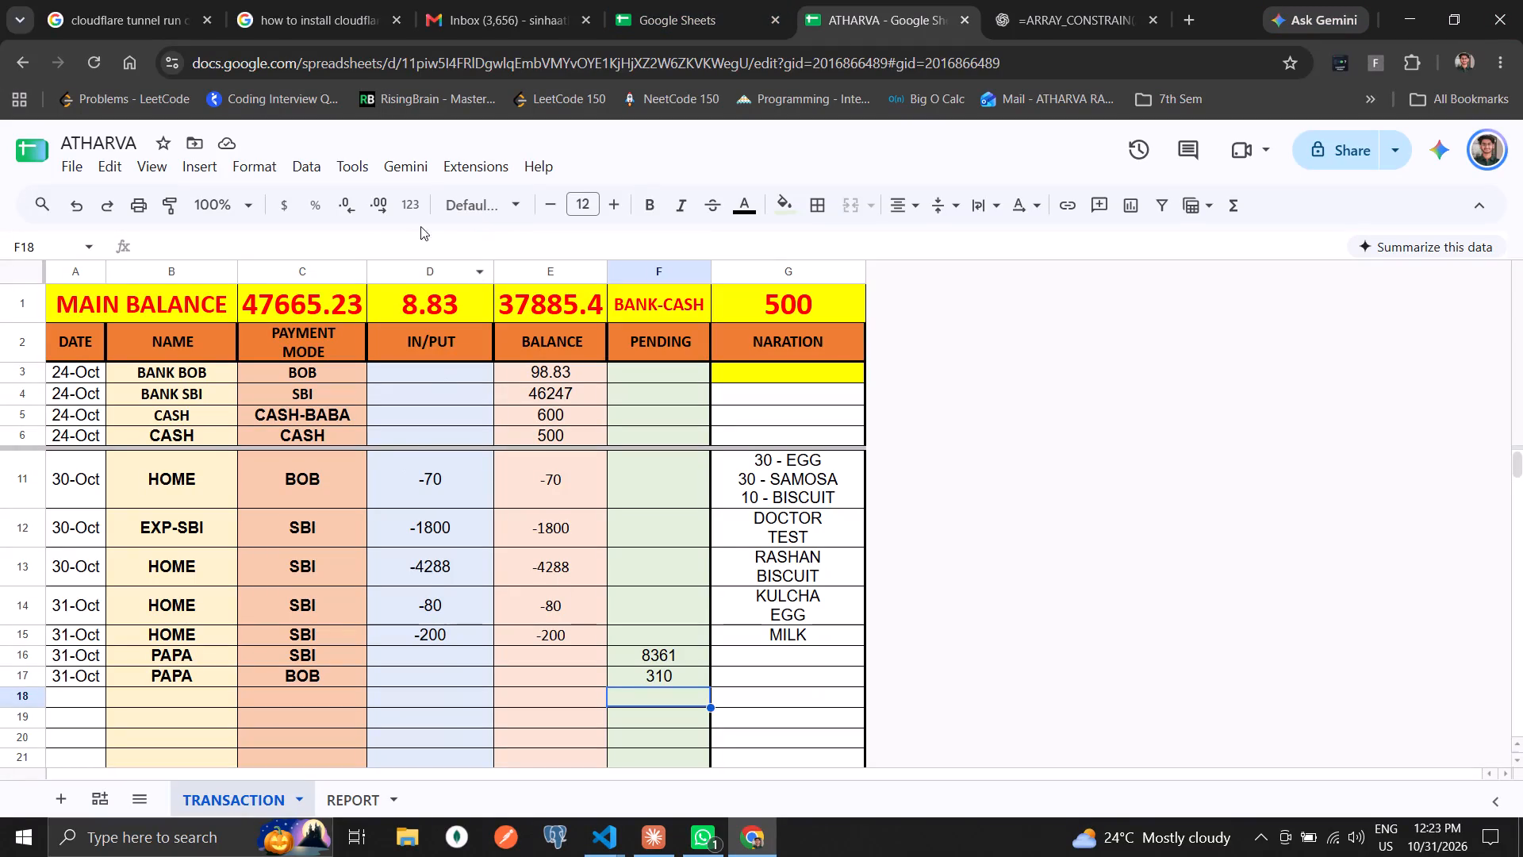
Check the main balance formula in C1 against the SBI and BOB expense rows and PAPA's pending entries.
left_click(340, 299)
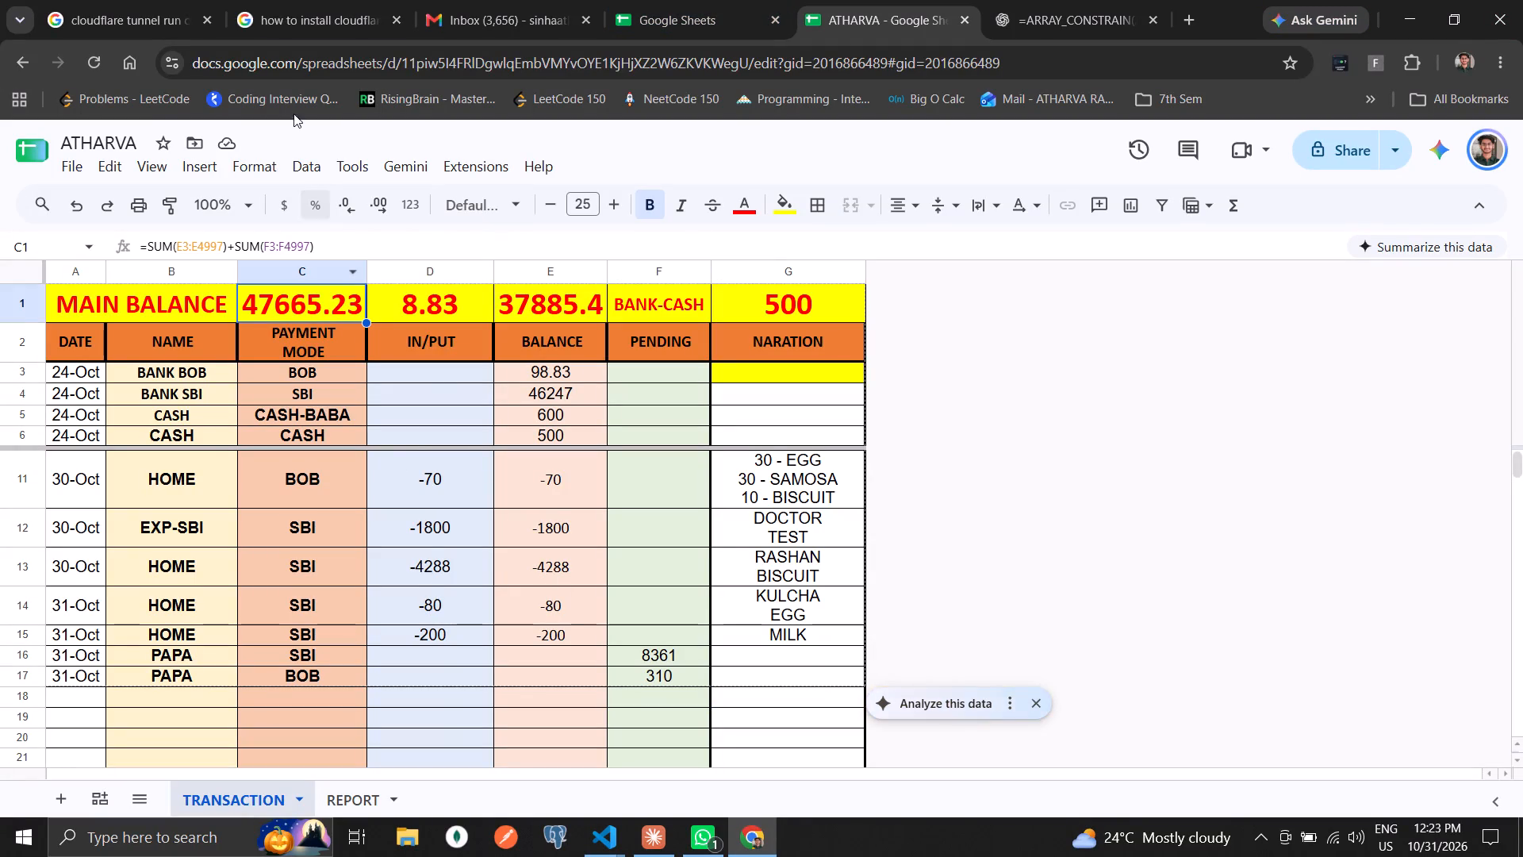
scroll(469, 542, "up", 12)
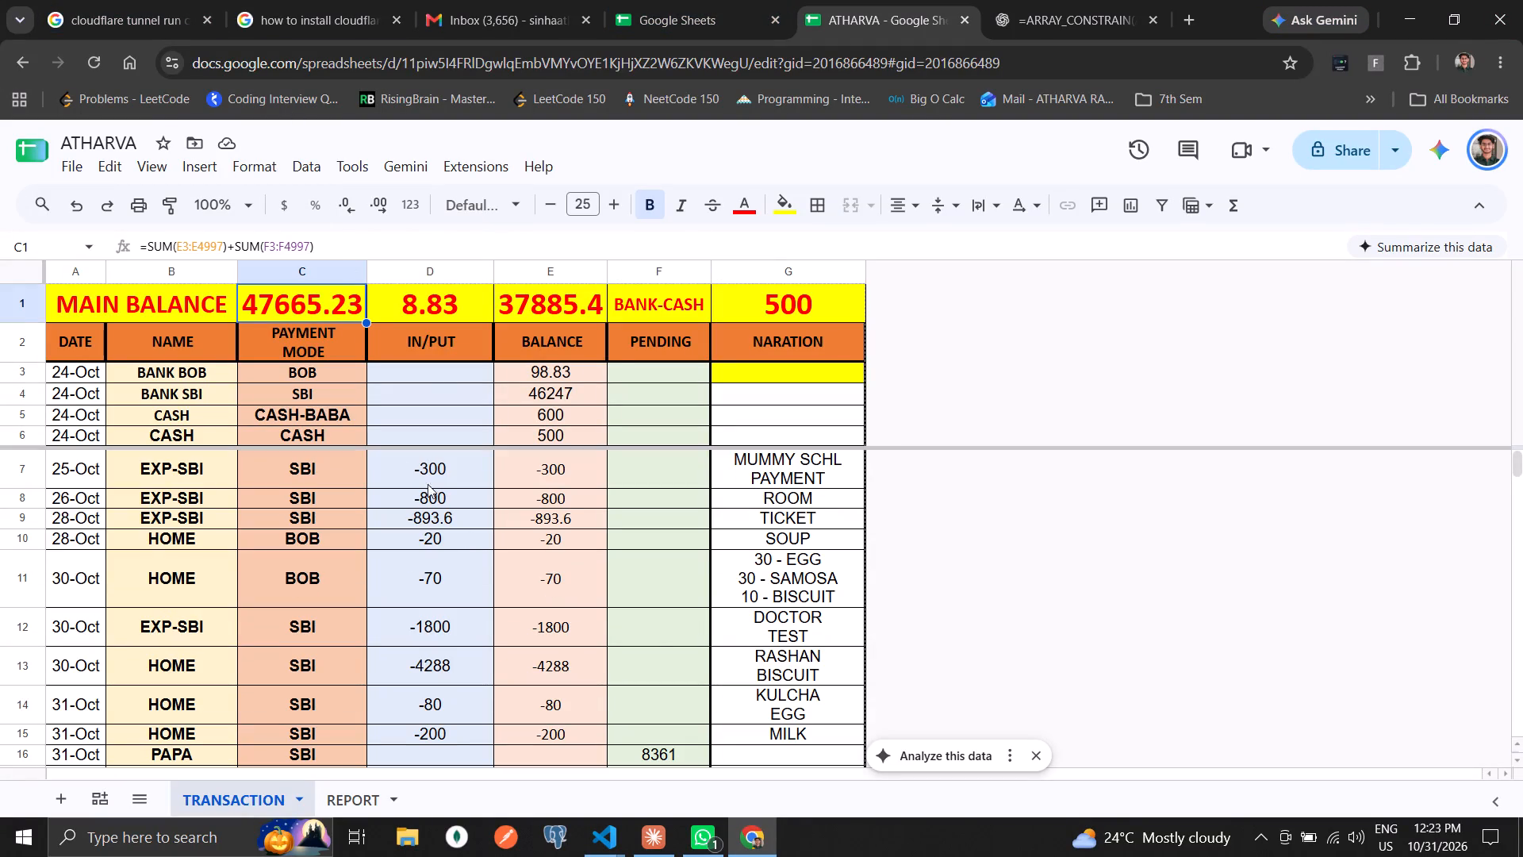
left_click(424, 467)
left_click(339, 540)
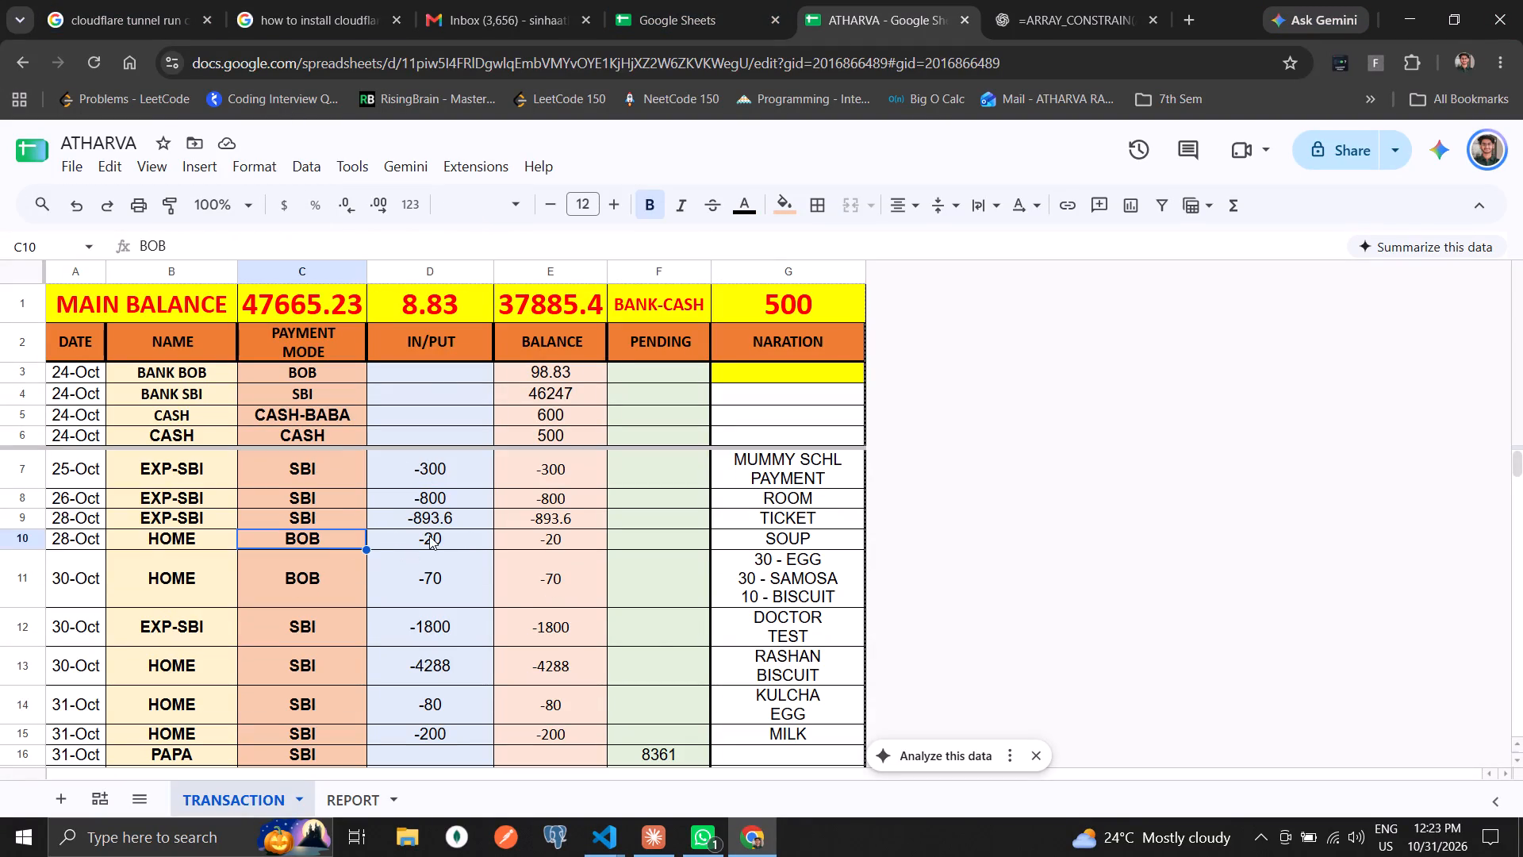
left_click(429, 536)
scroll(662, 696, "down", 2)
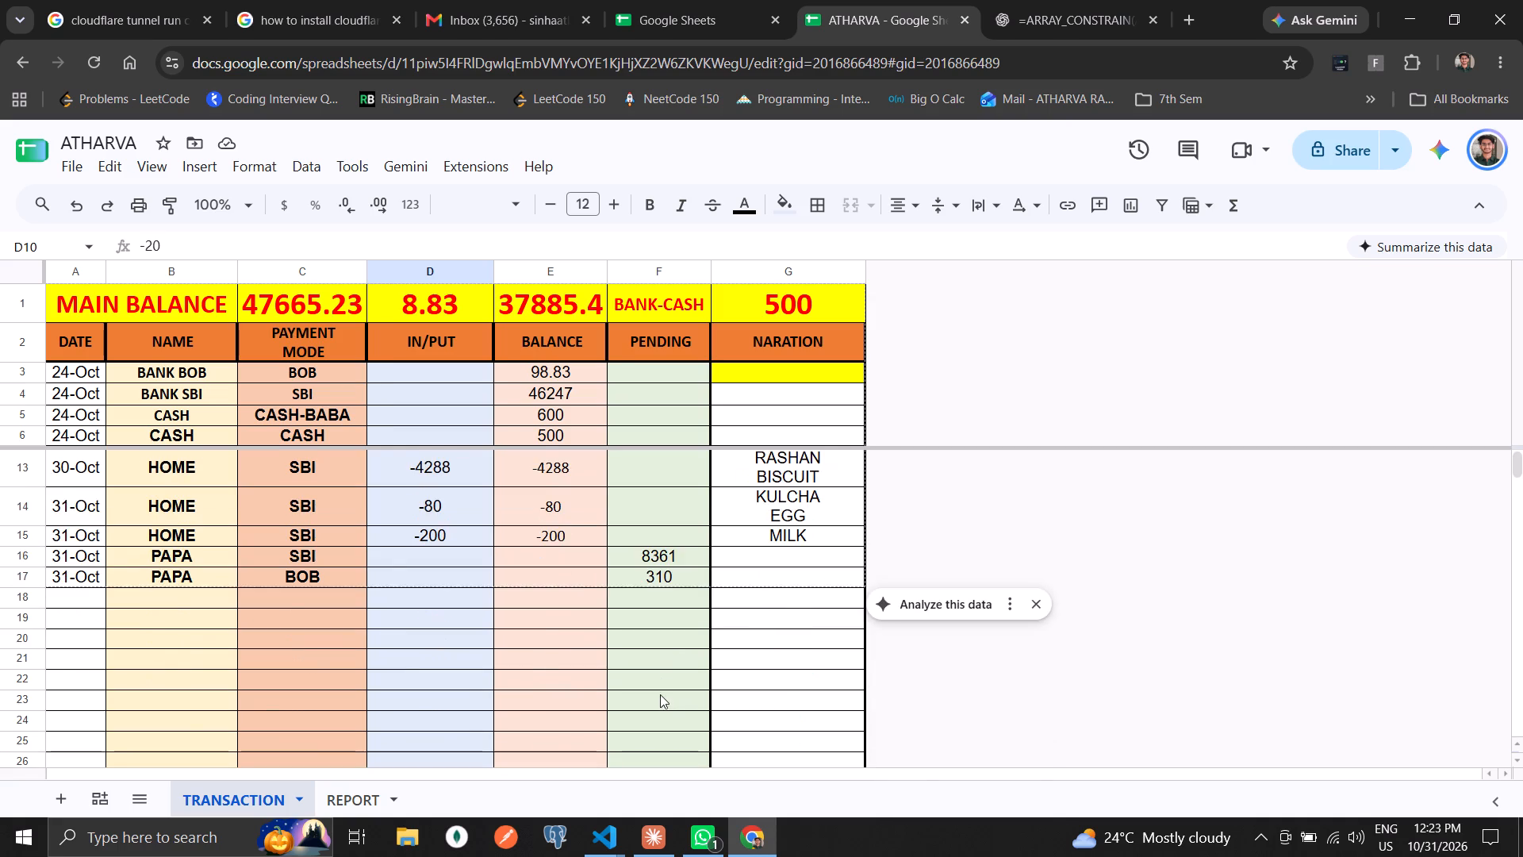
scroll(653, 669, "up", 2)
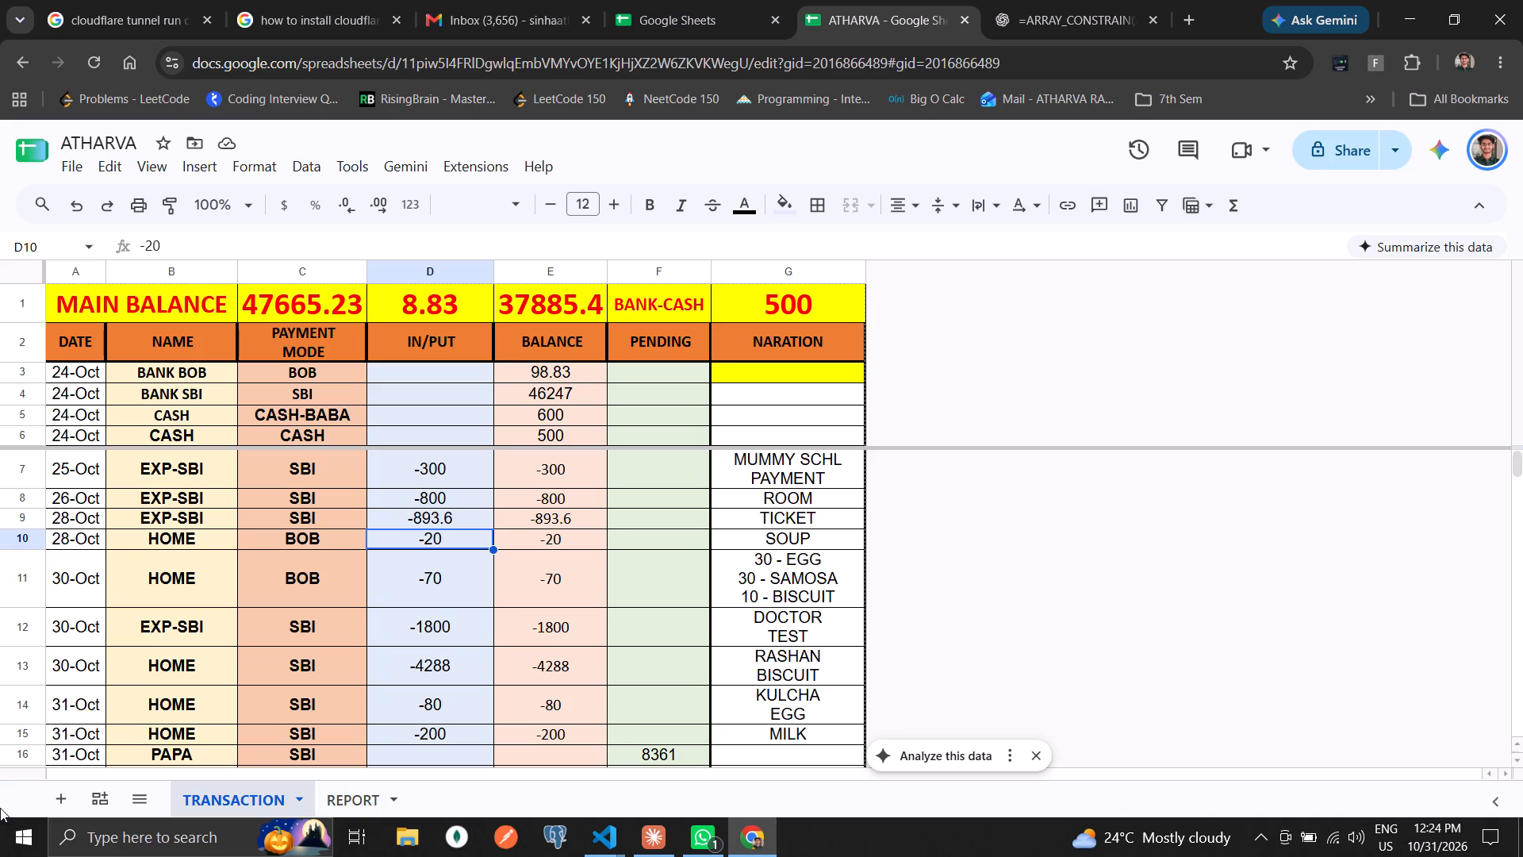
scroll(485, 466, "down", 1)
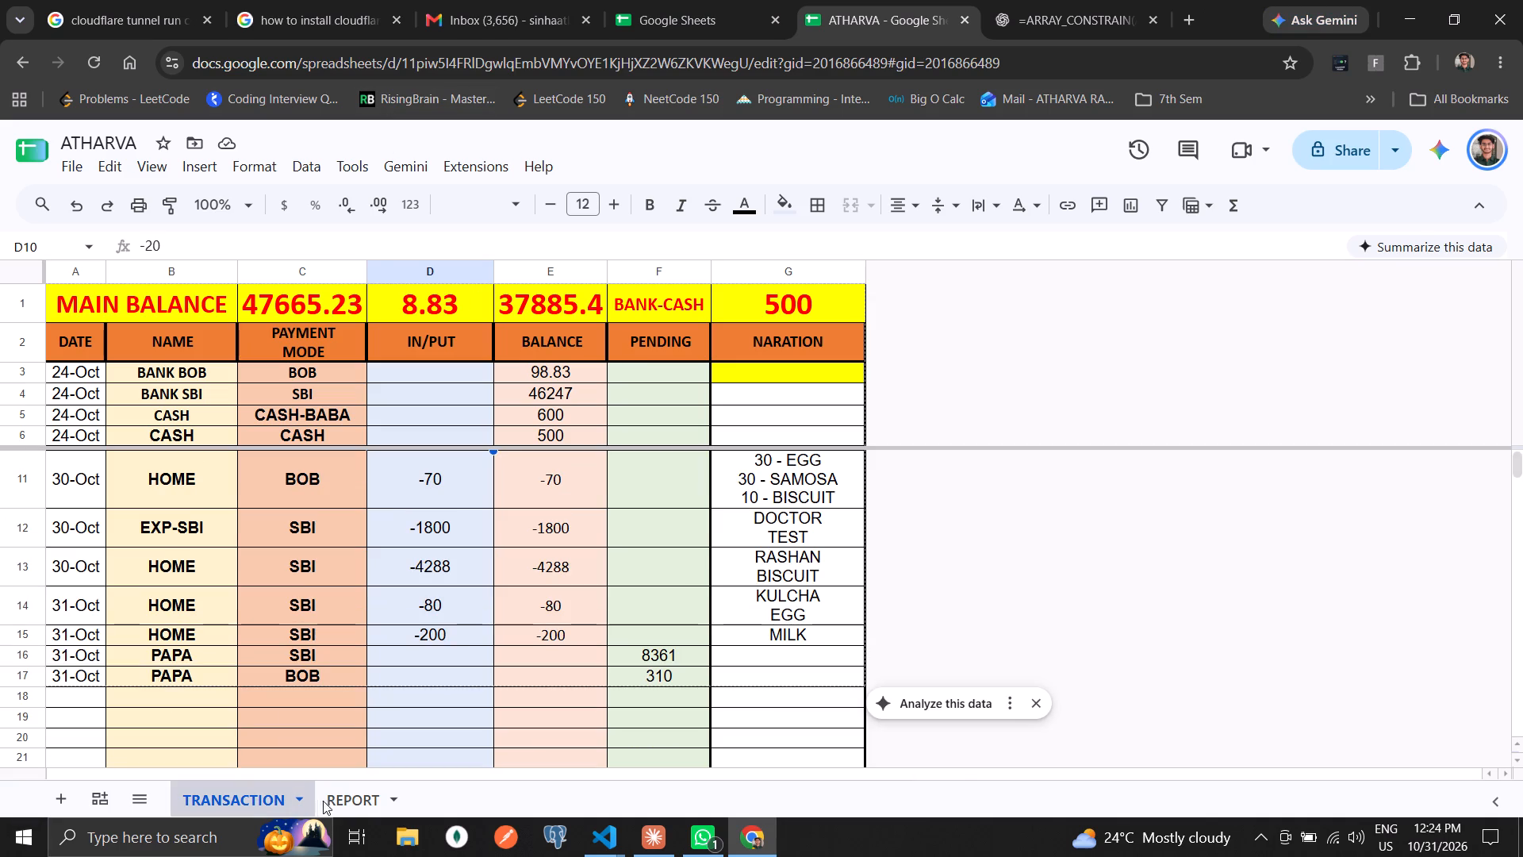
Check the pending totals by name and the balances by payment mode on the REPORT sheet.
left_click(328, 801)
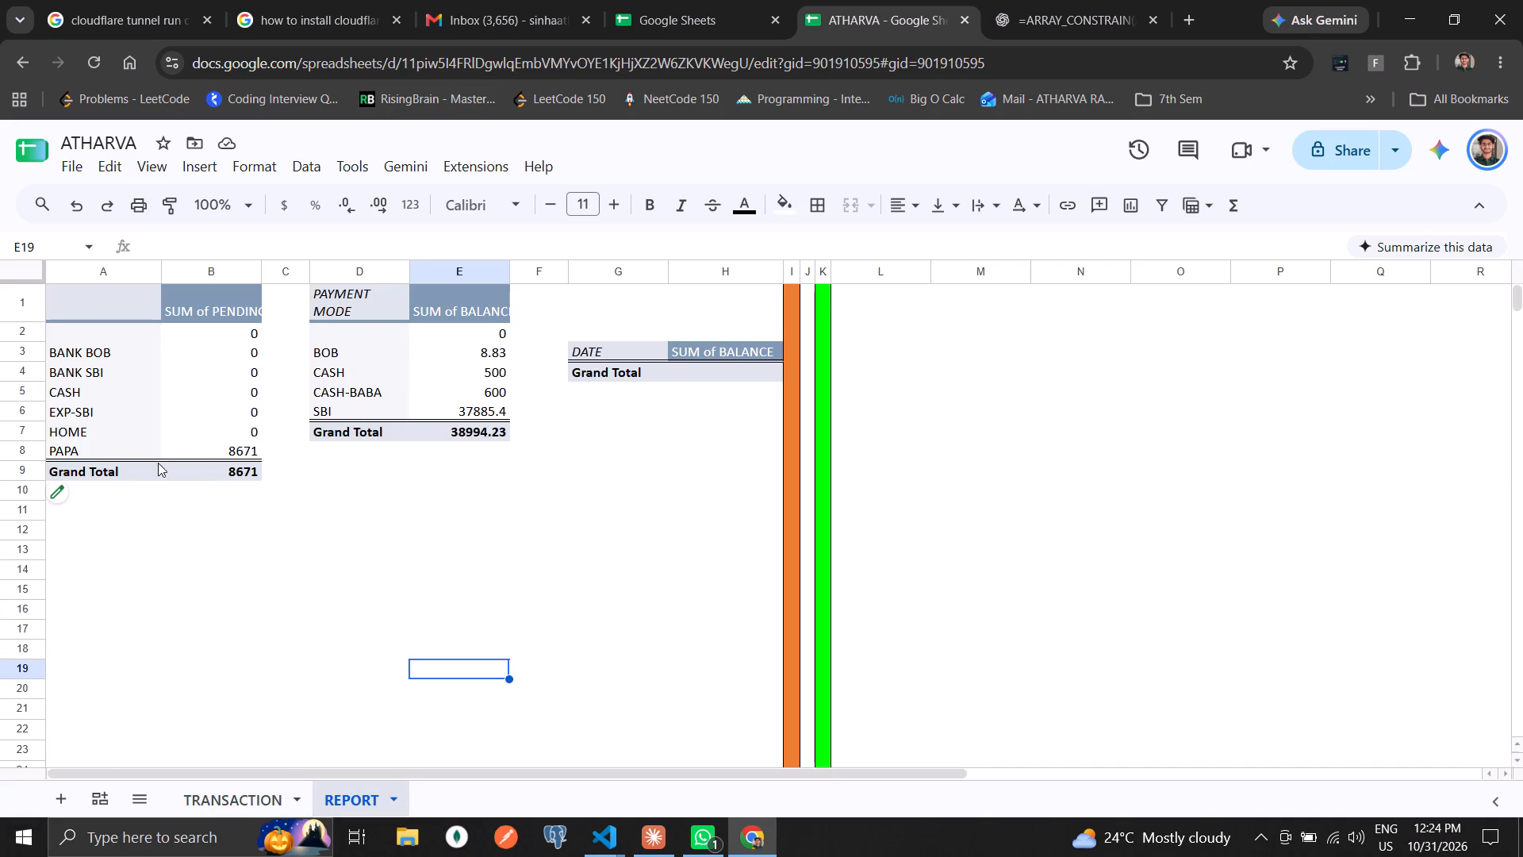
left_click(263, 790)
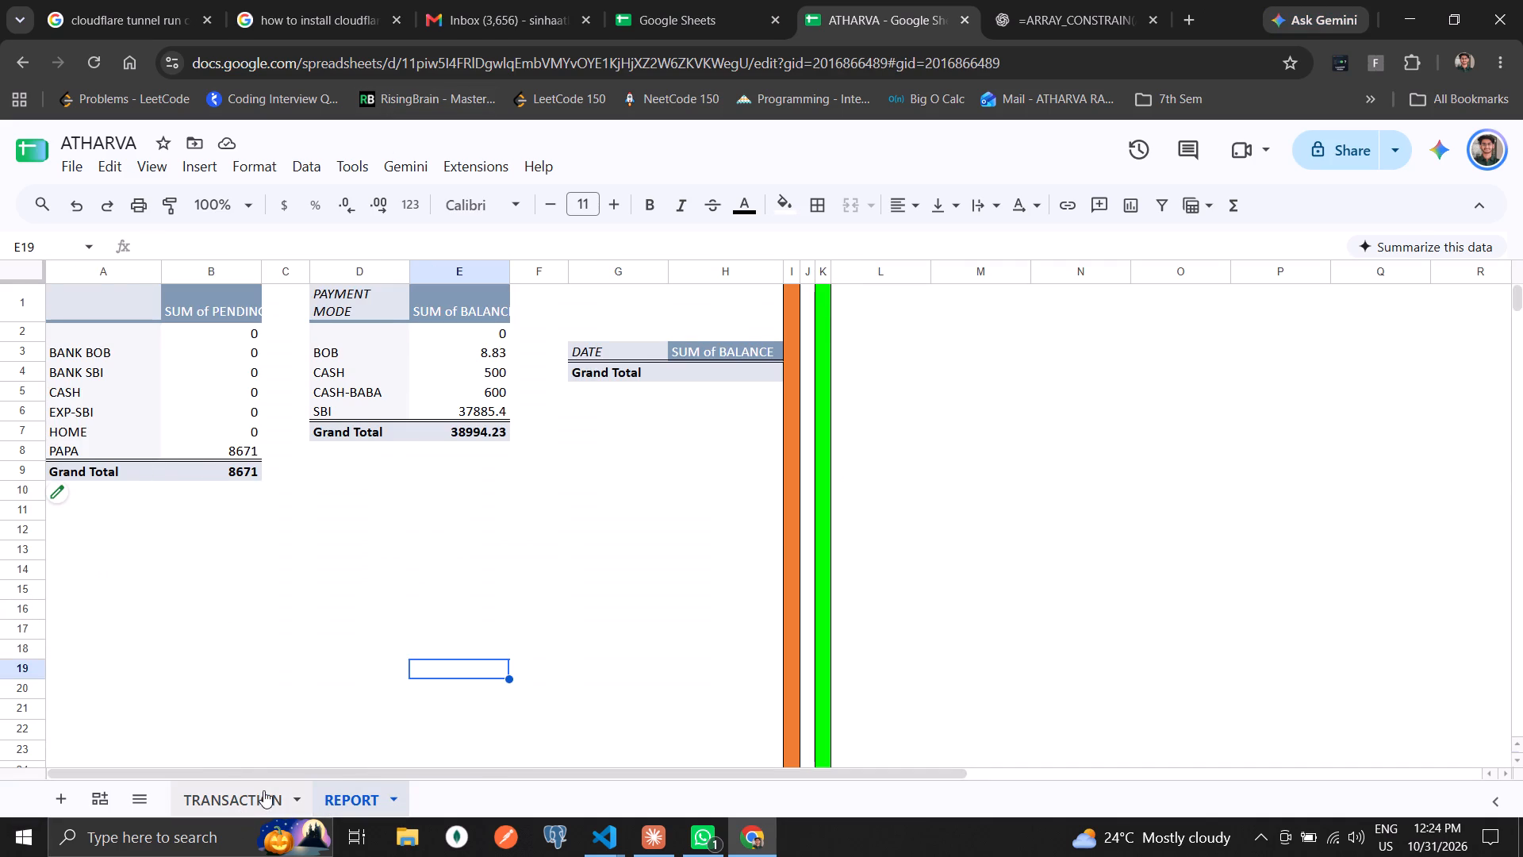
left_click(593, 686)
left_click(358, 788)
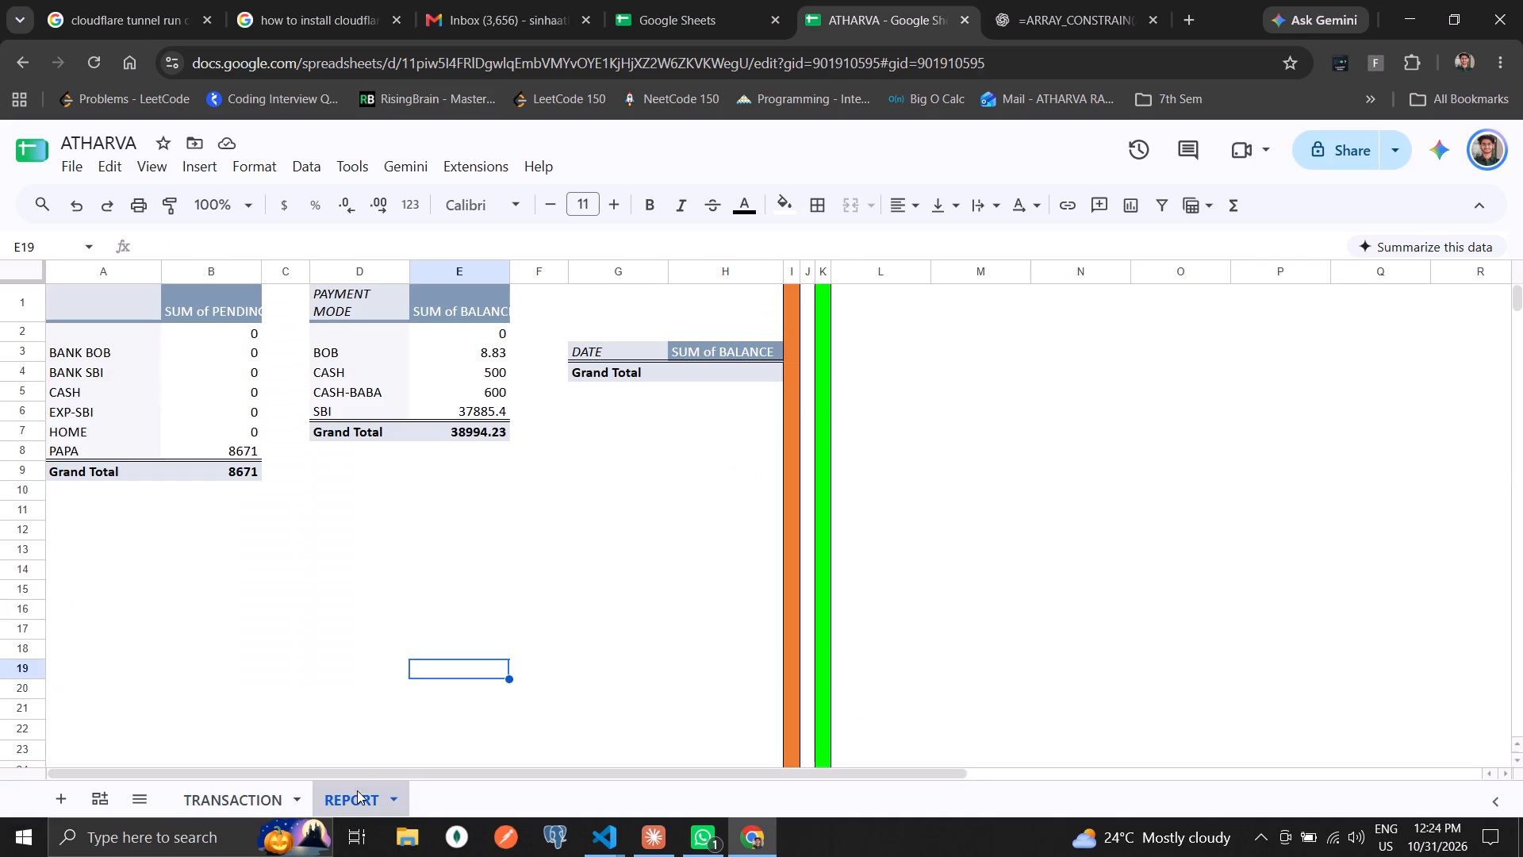
left_click(382, 400)
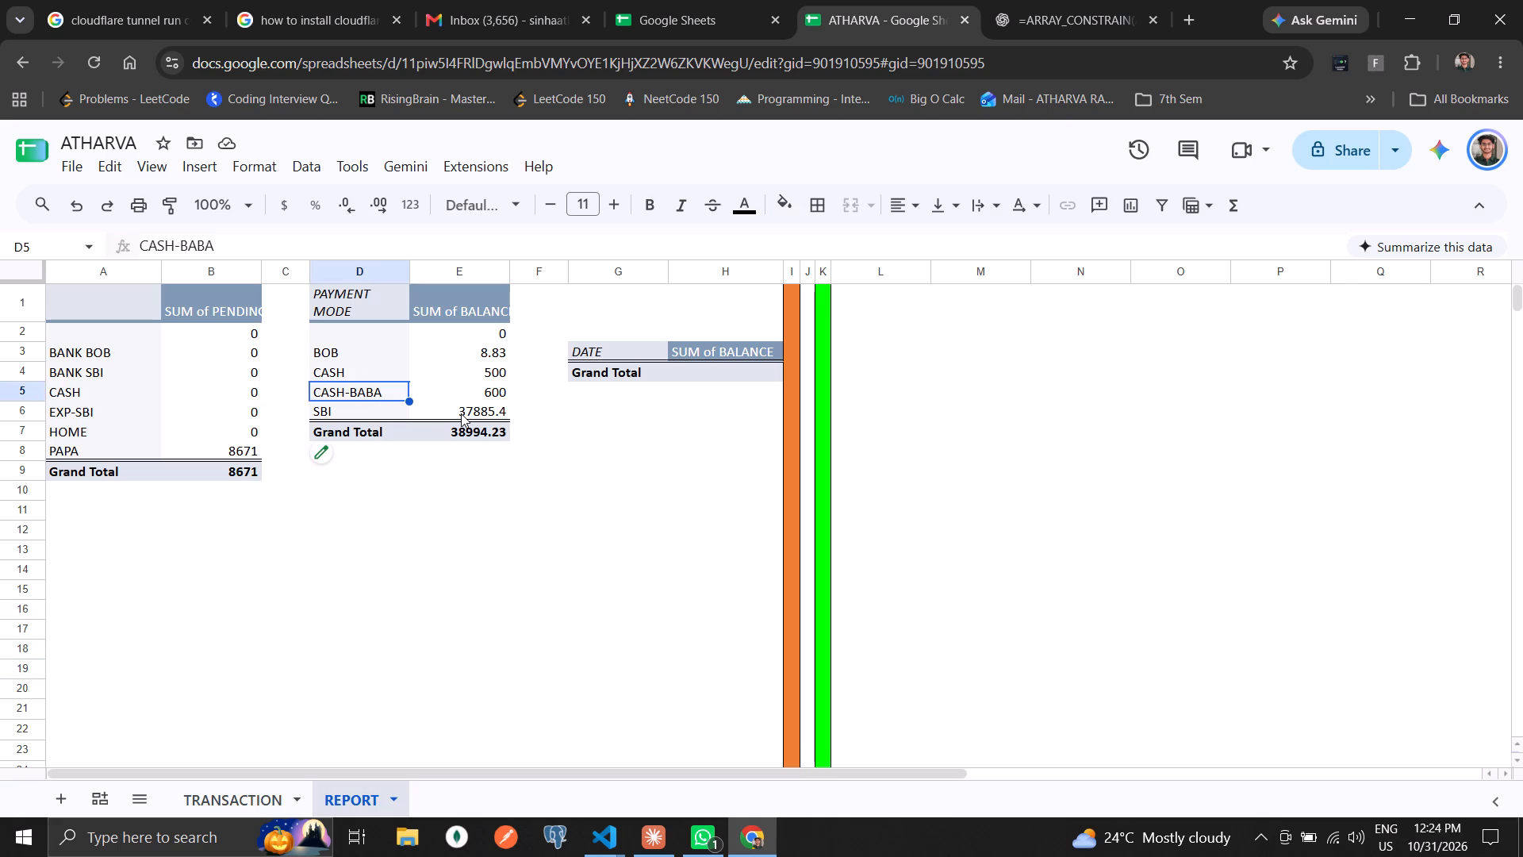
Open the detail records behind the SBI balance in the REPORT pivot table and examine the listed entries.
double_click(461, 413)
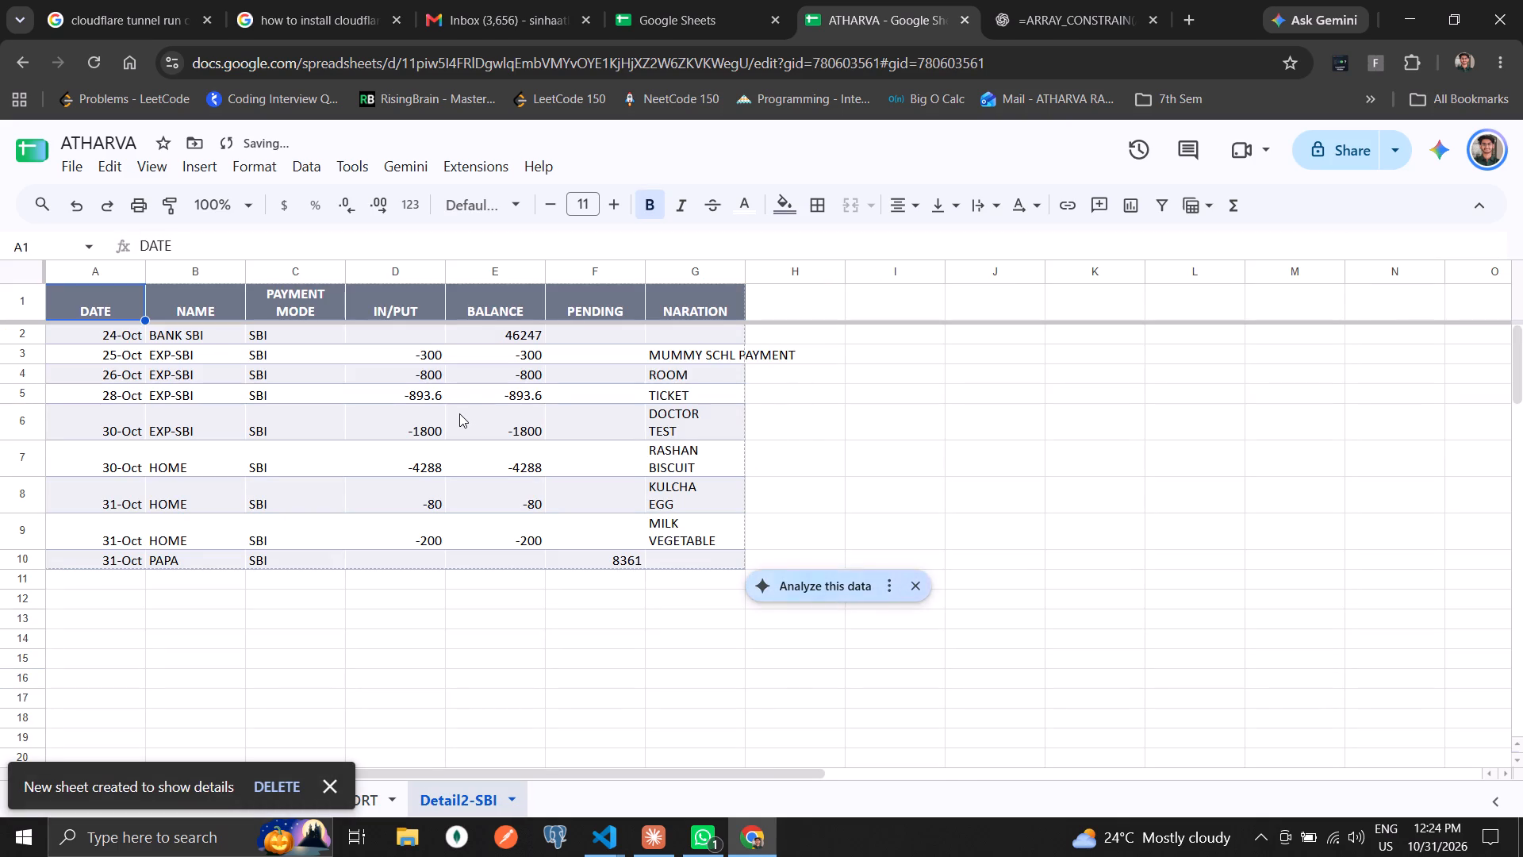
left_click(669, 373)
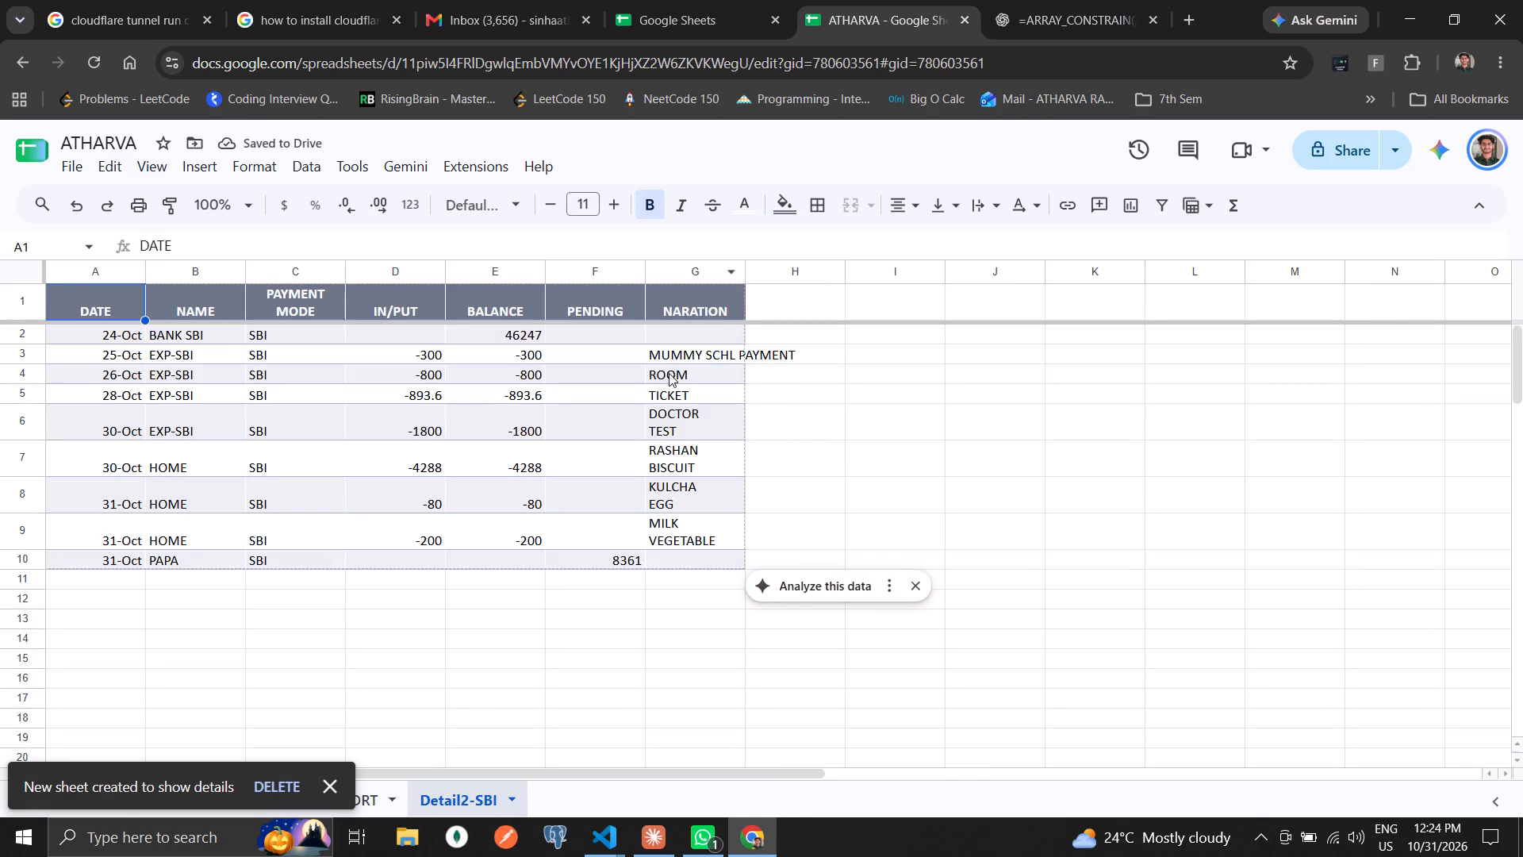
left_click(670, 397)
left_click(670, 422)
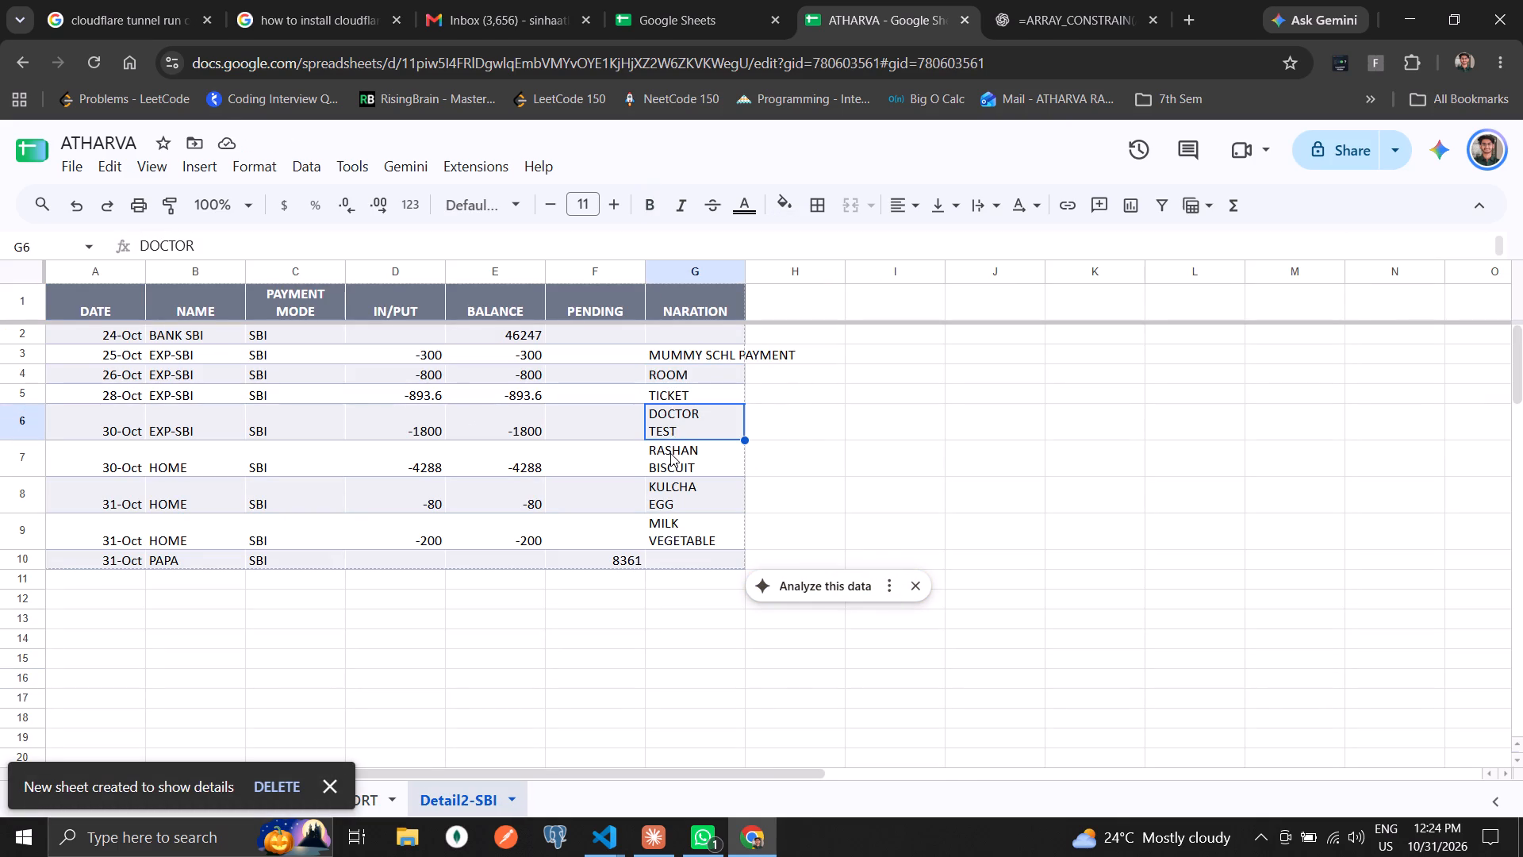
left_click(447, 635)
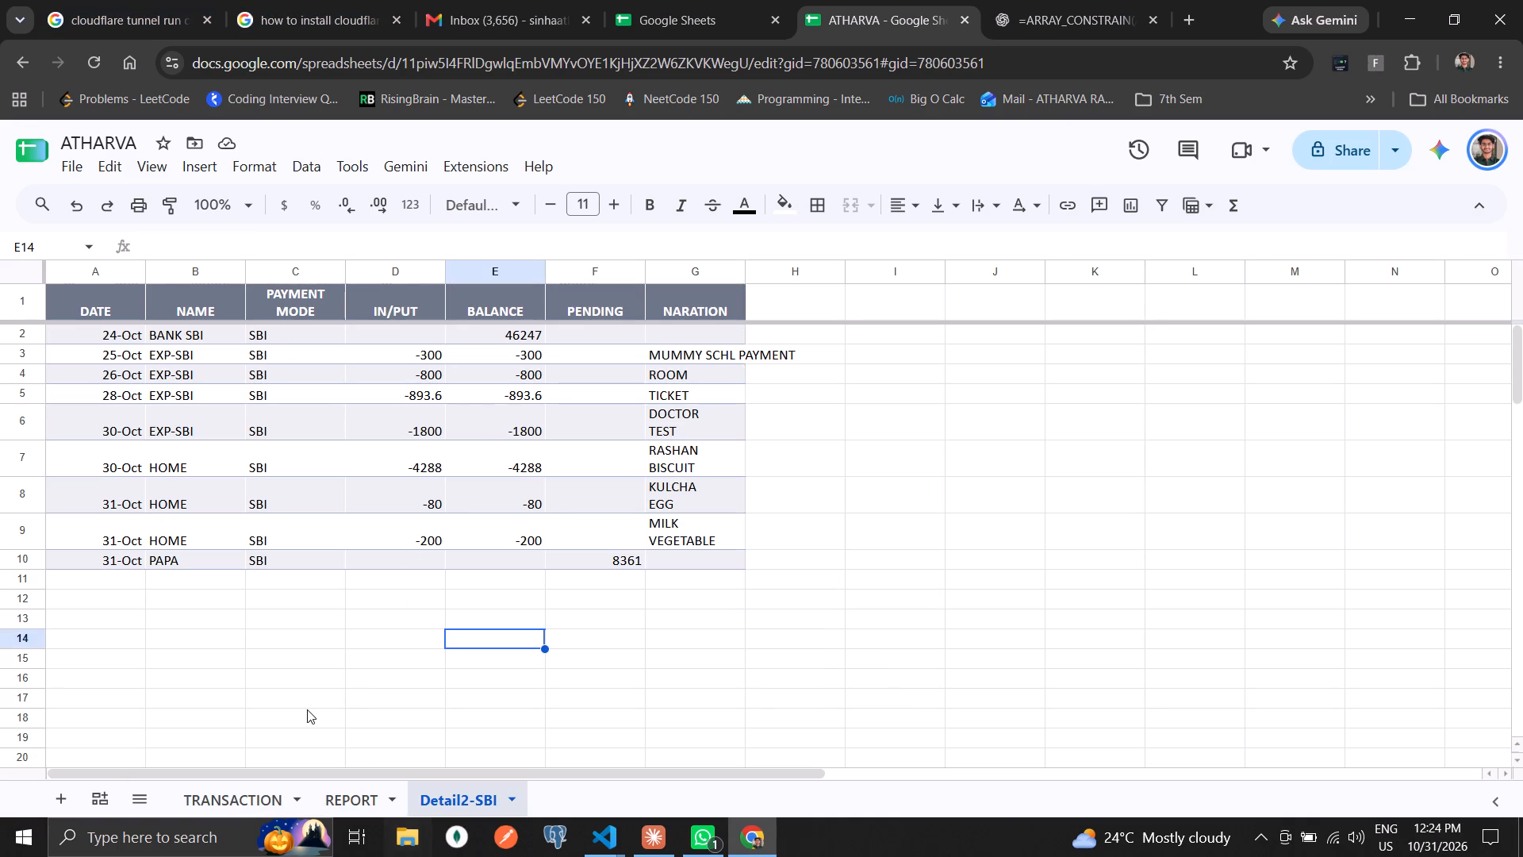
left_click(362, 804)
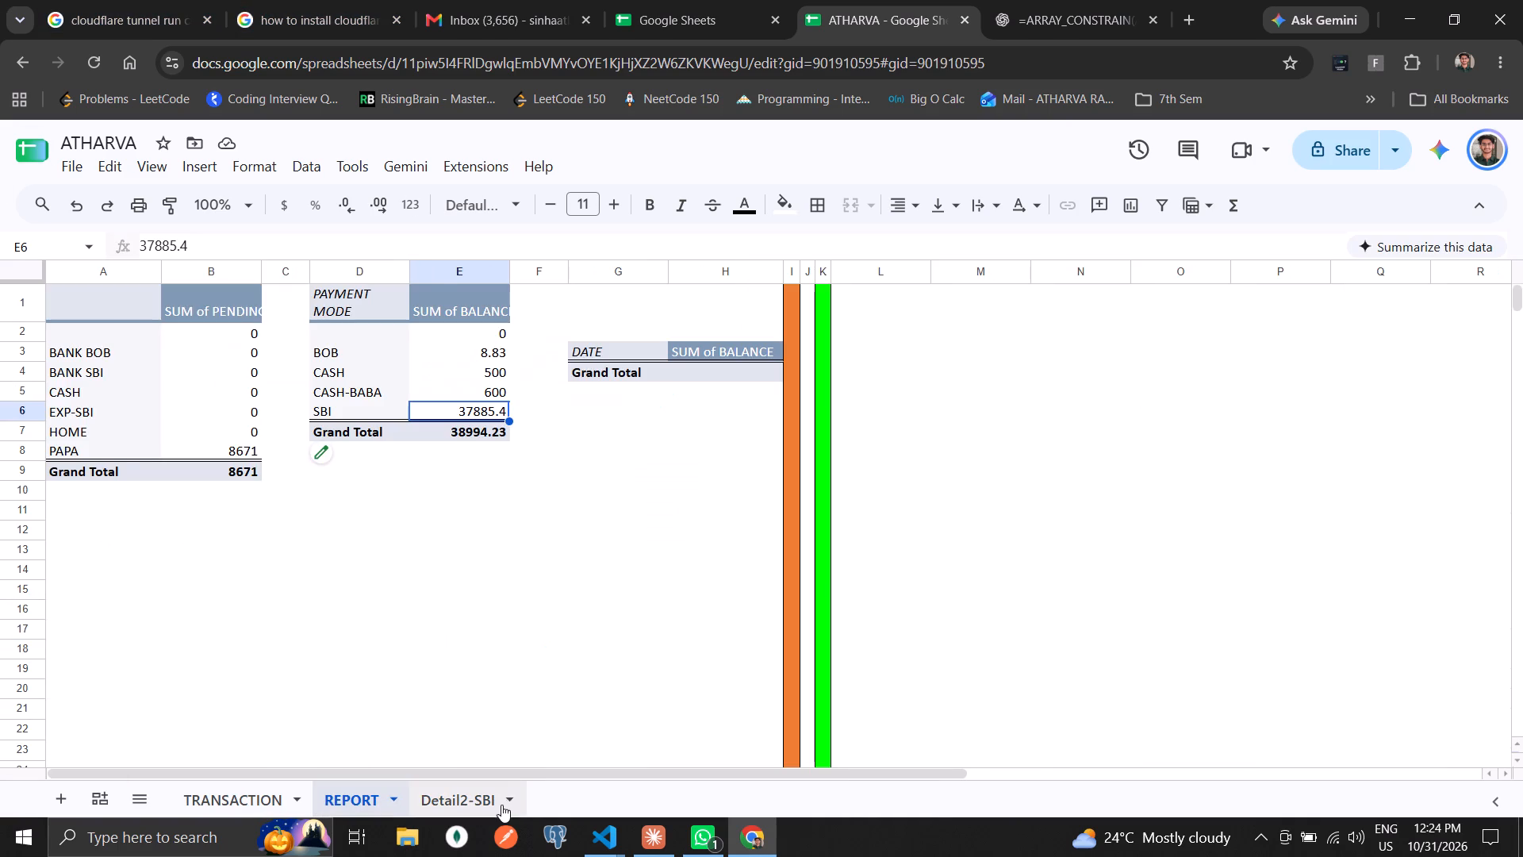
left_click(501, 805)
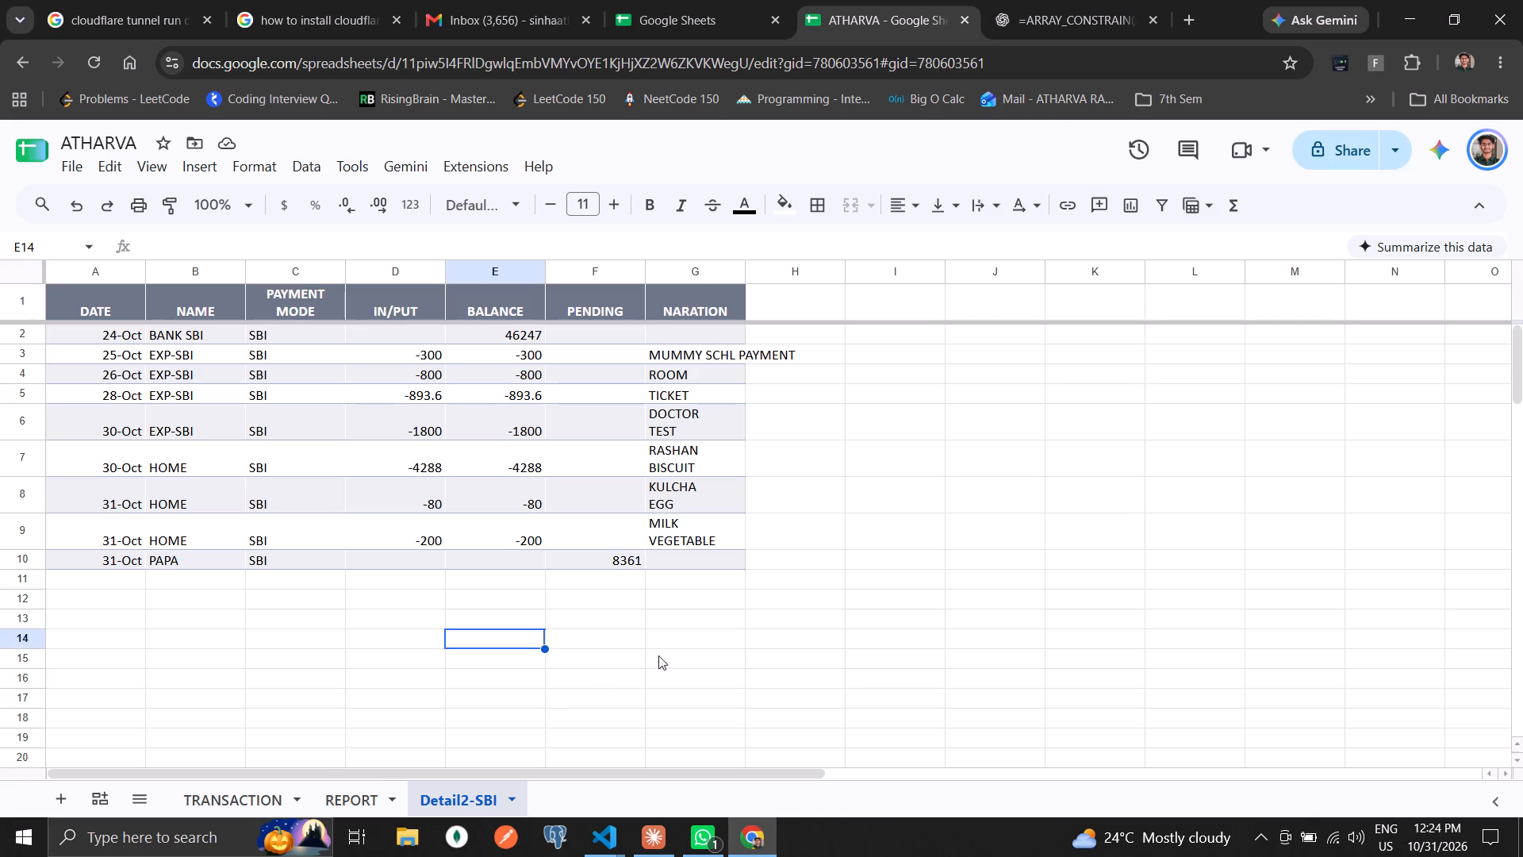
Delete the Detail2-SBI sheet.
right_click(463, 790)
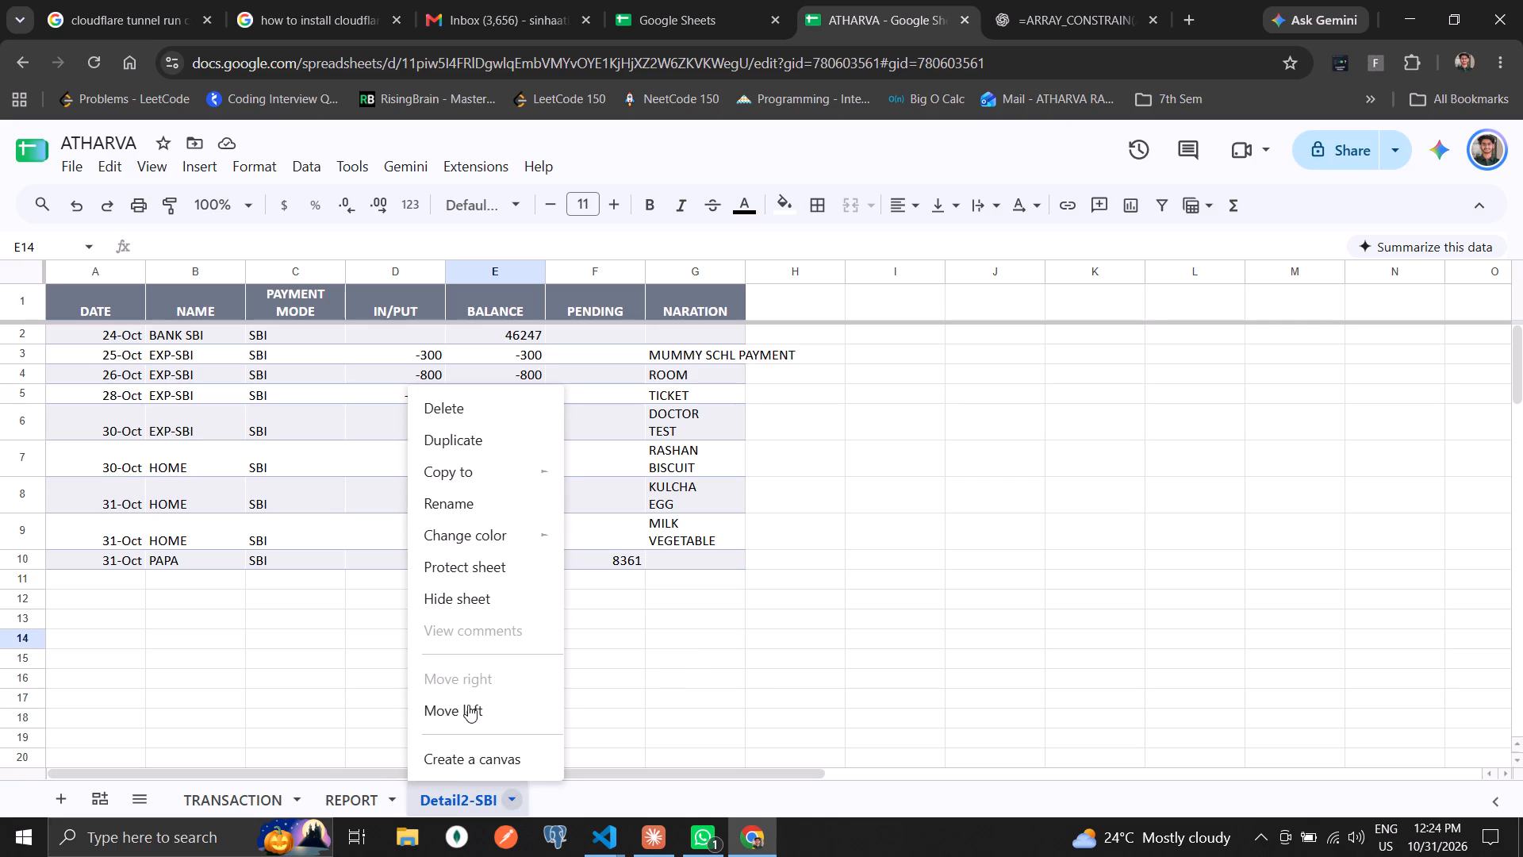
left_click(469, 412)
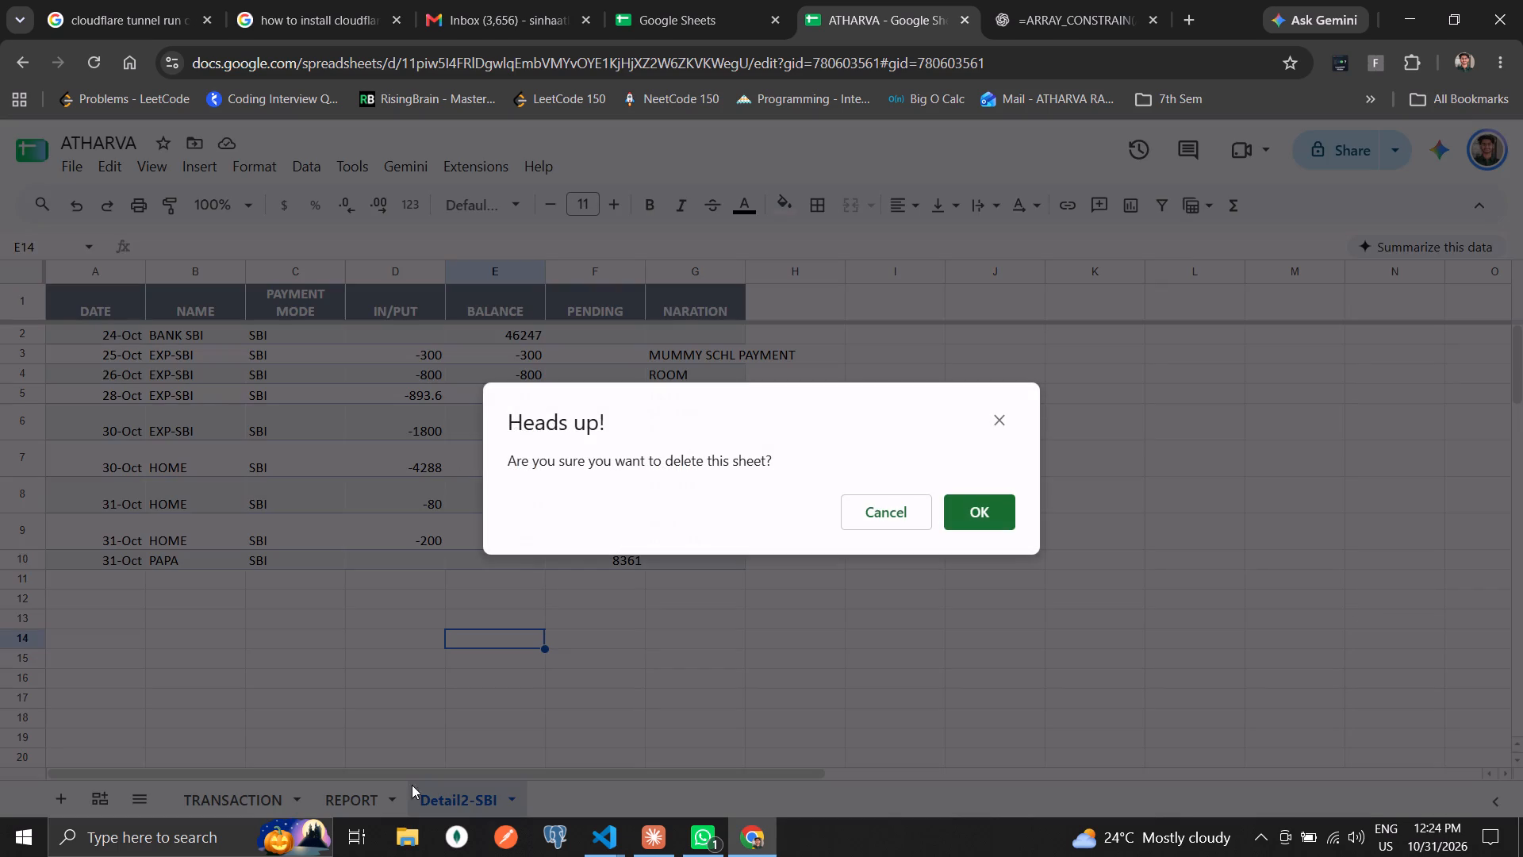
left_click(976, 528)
Examine the REPORT summaries again, then return to TRANSACTION and review the expense and PAPA rows.
left_click(342, 792)
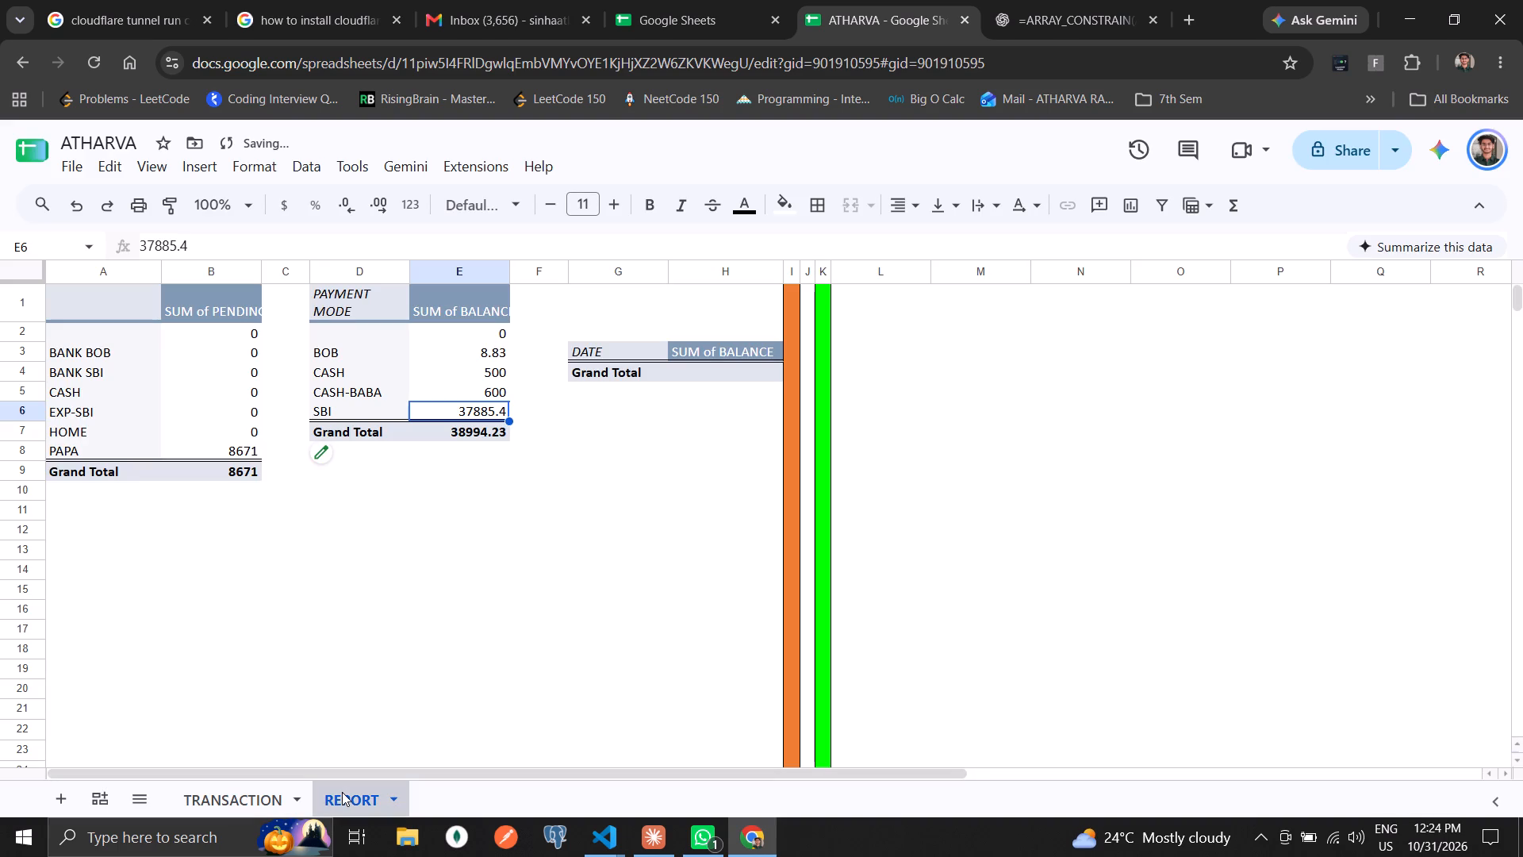
left_click(458, 530)
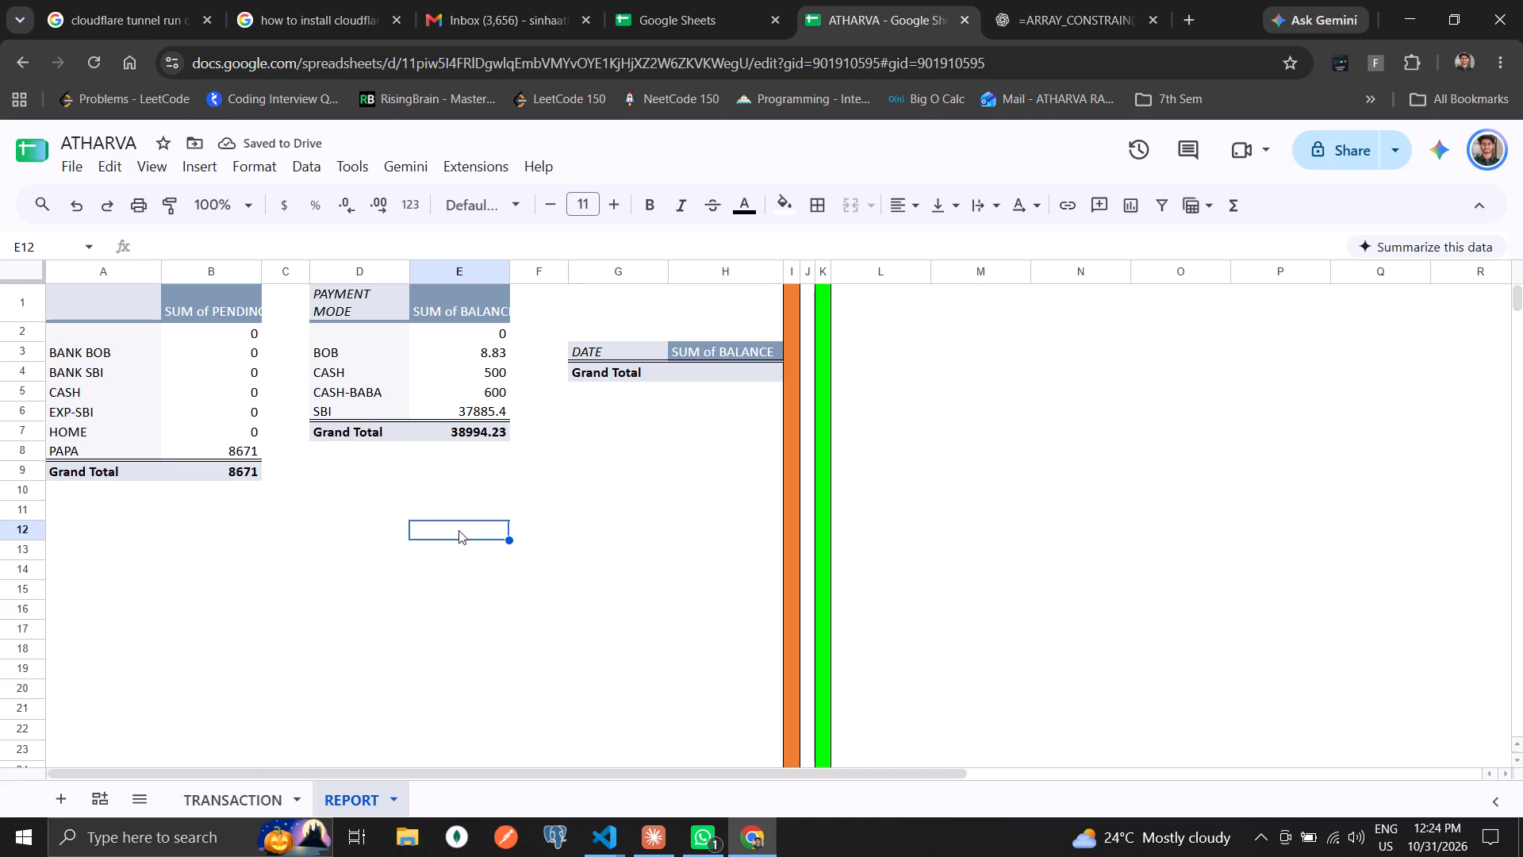
left_click(336, 459)
left_click(352, 561)
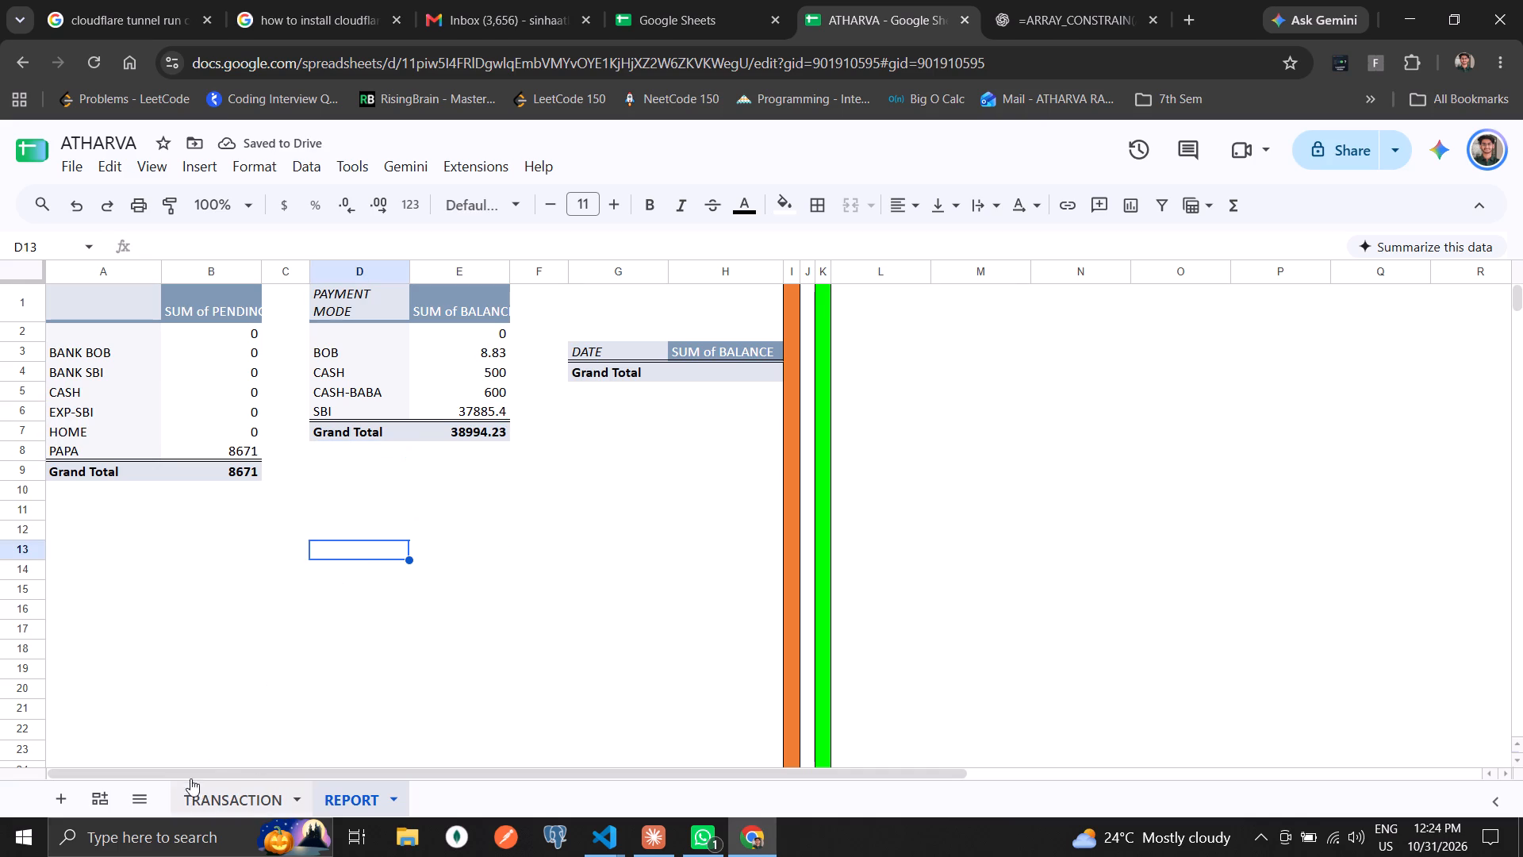
left_click(248, 801)
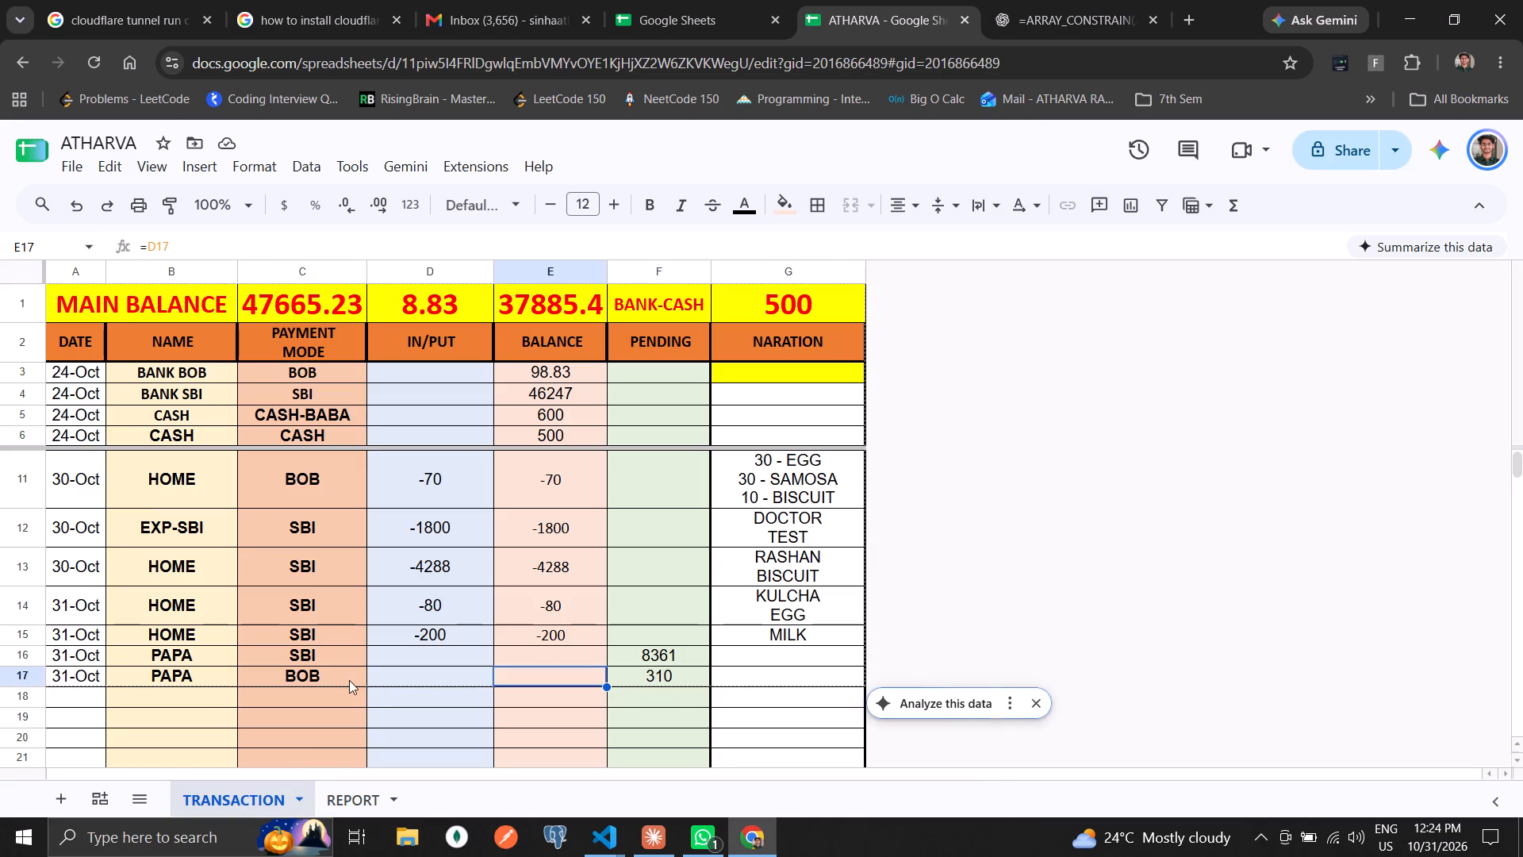
left_click(341, 682)
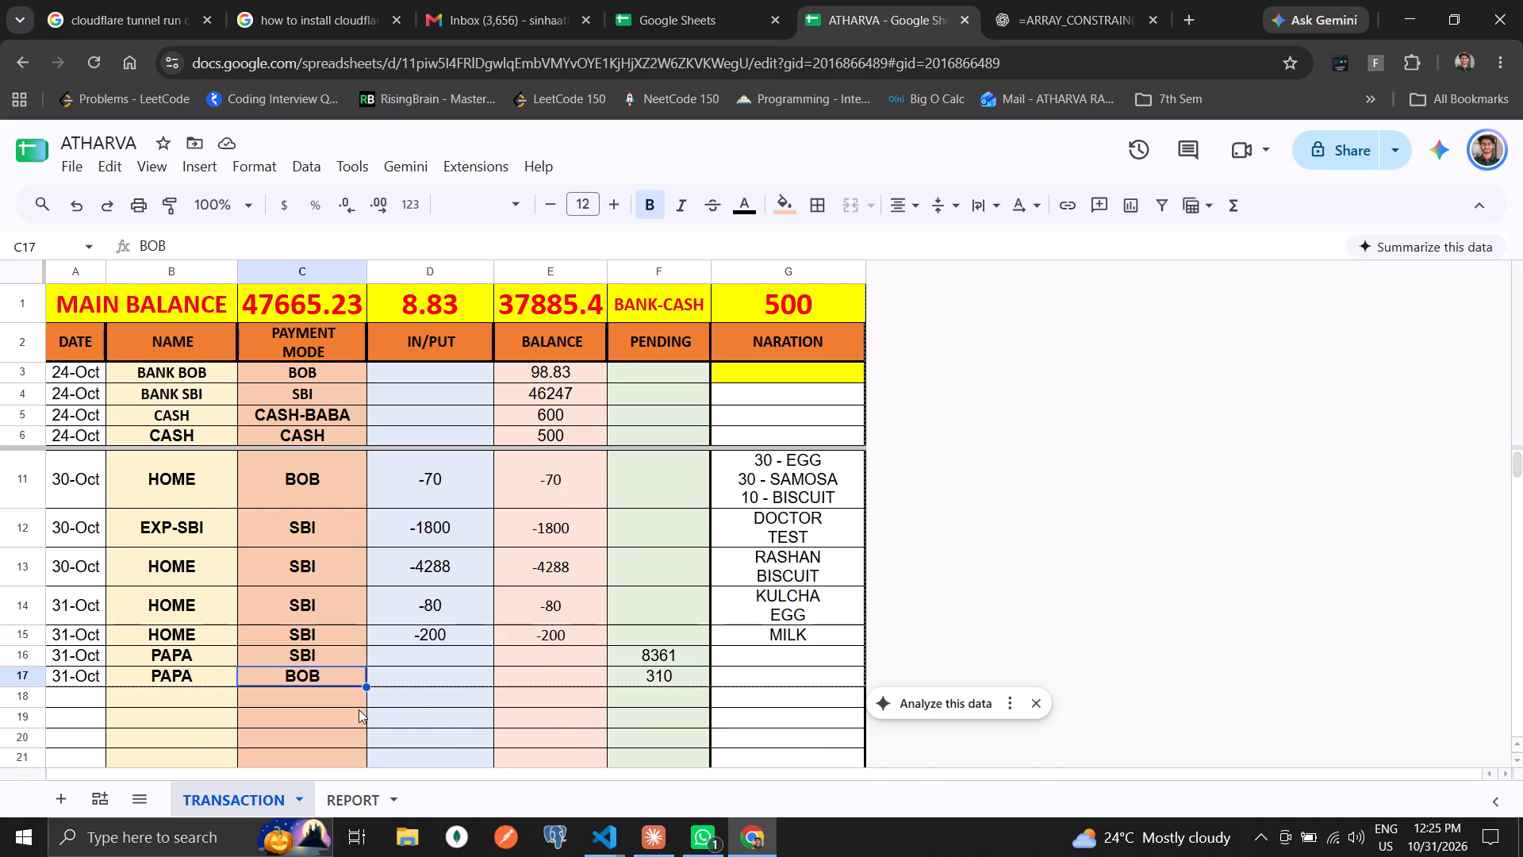
scroll(359, 709, "up", 7)
scroll(373, 624, "up", 6)
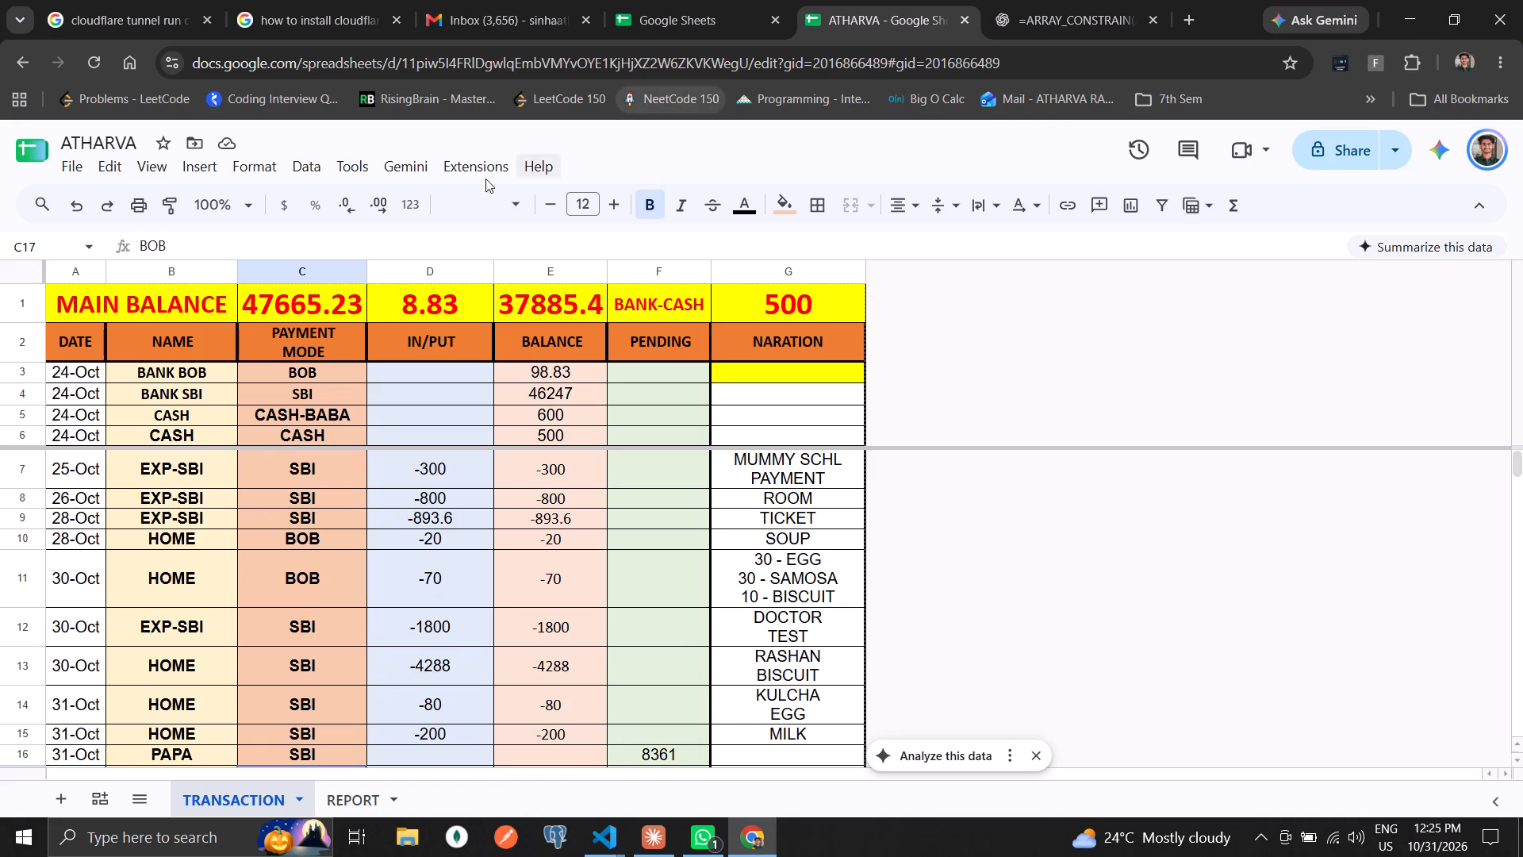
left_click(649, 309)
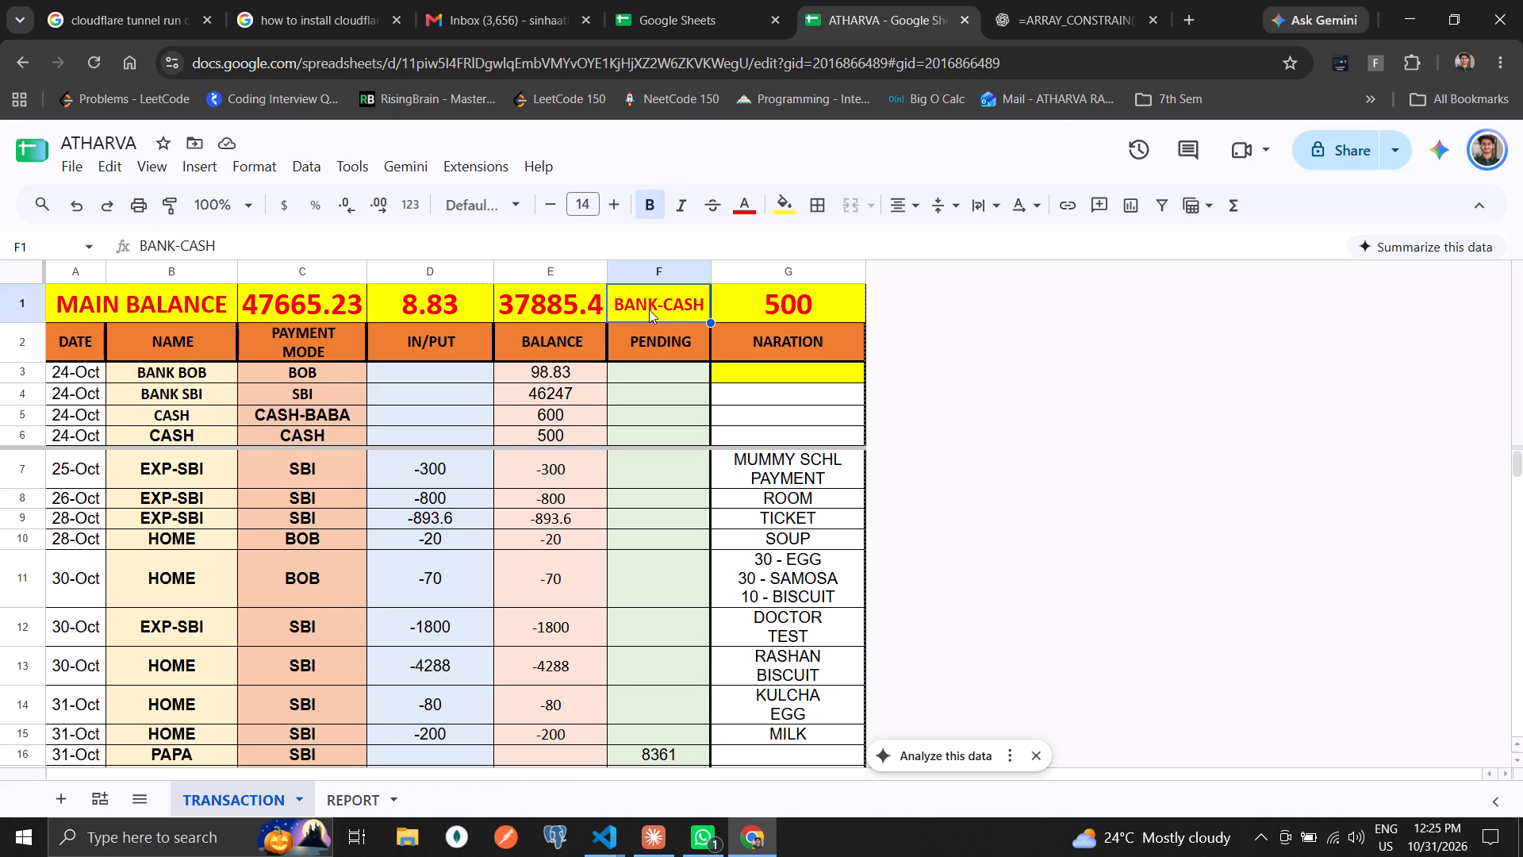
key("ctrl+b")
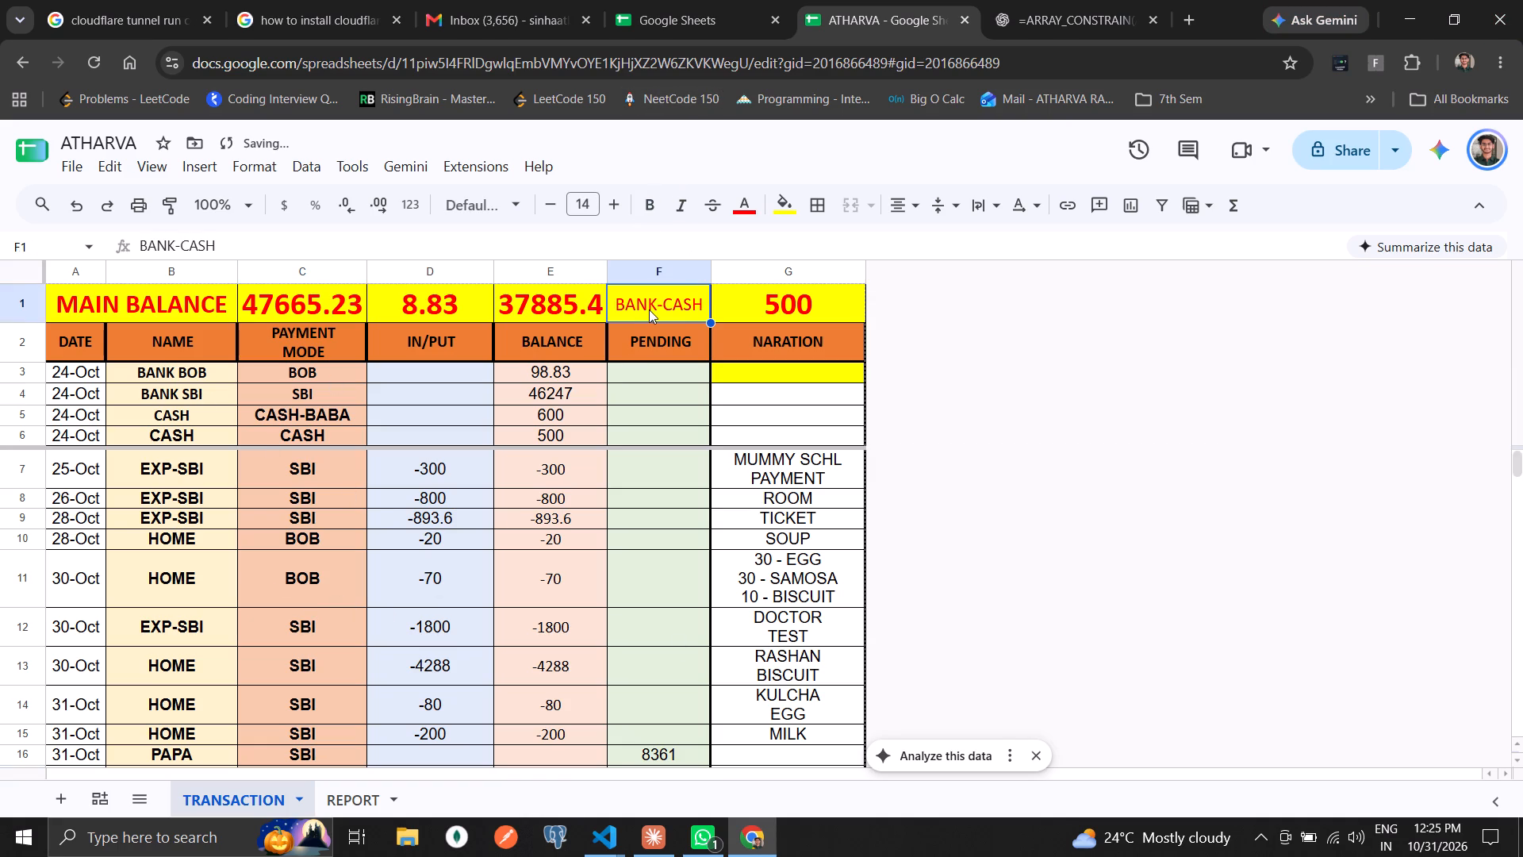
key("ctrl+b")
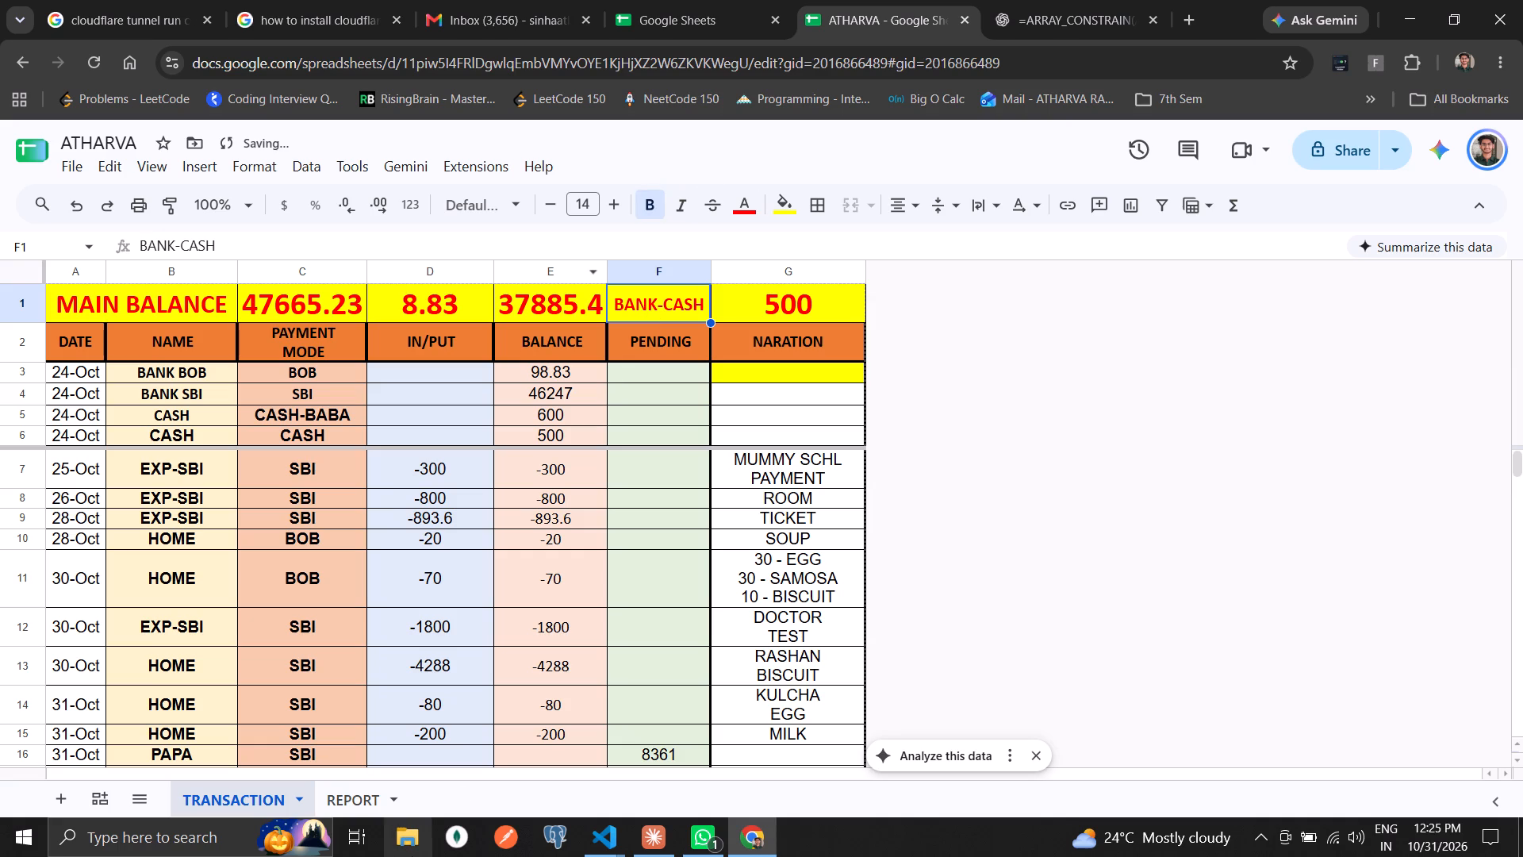
Review the 25 to 31 October expense amounts and PAPA's pending entries in rows 7 to 17.
left_click(409, 698)
scroll(466, 648, "down", 1)
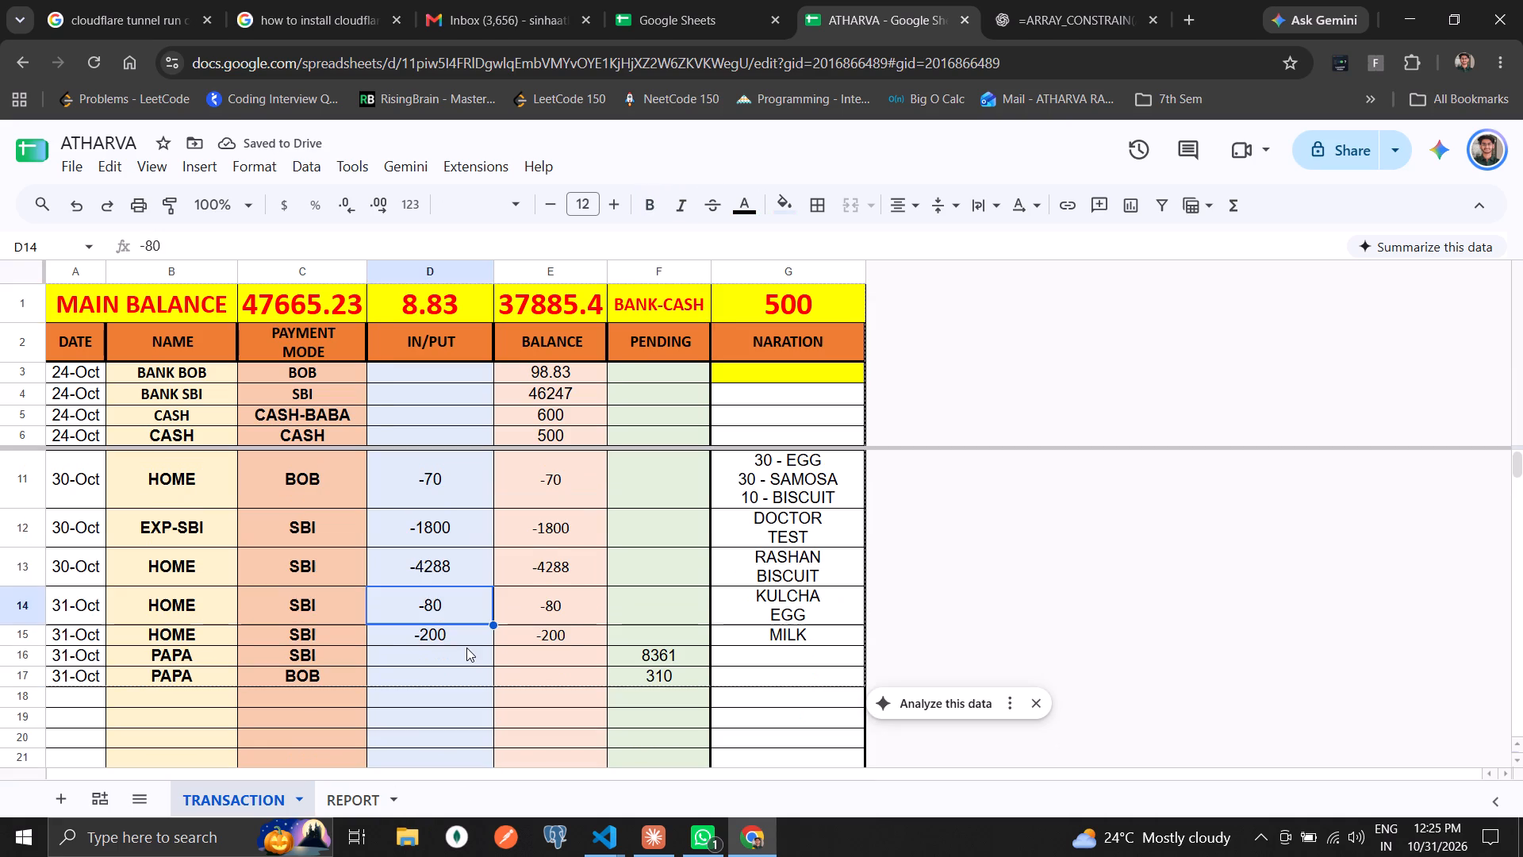
left_click(788, 685)
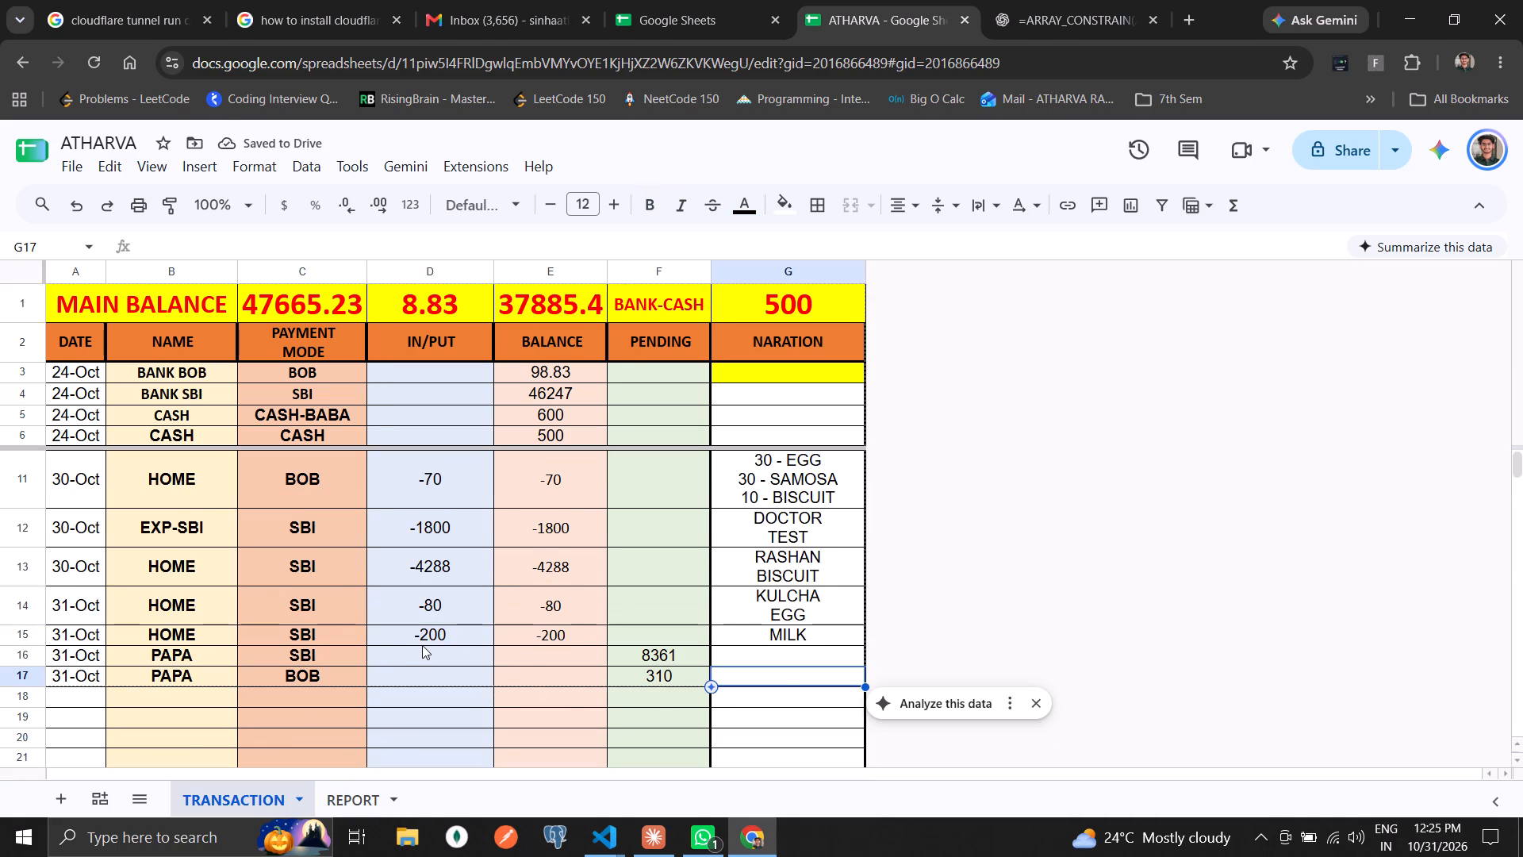
scroll(422, 644, "up", 12)
left_click(452, 483)
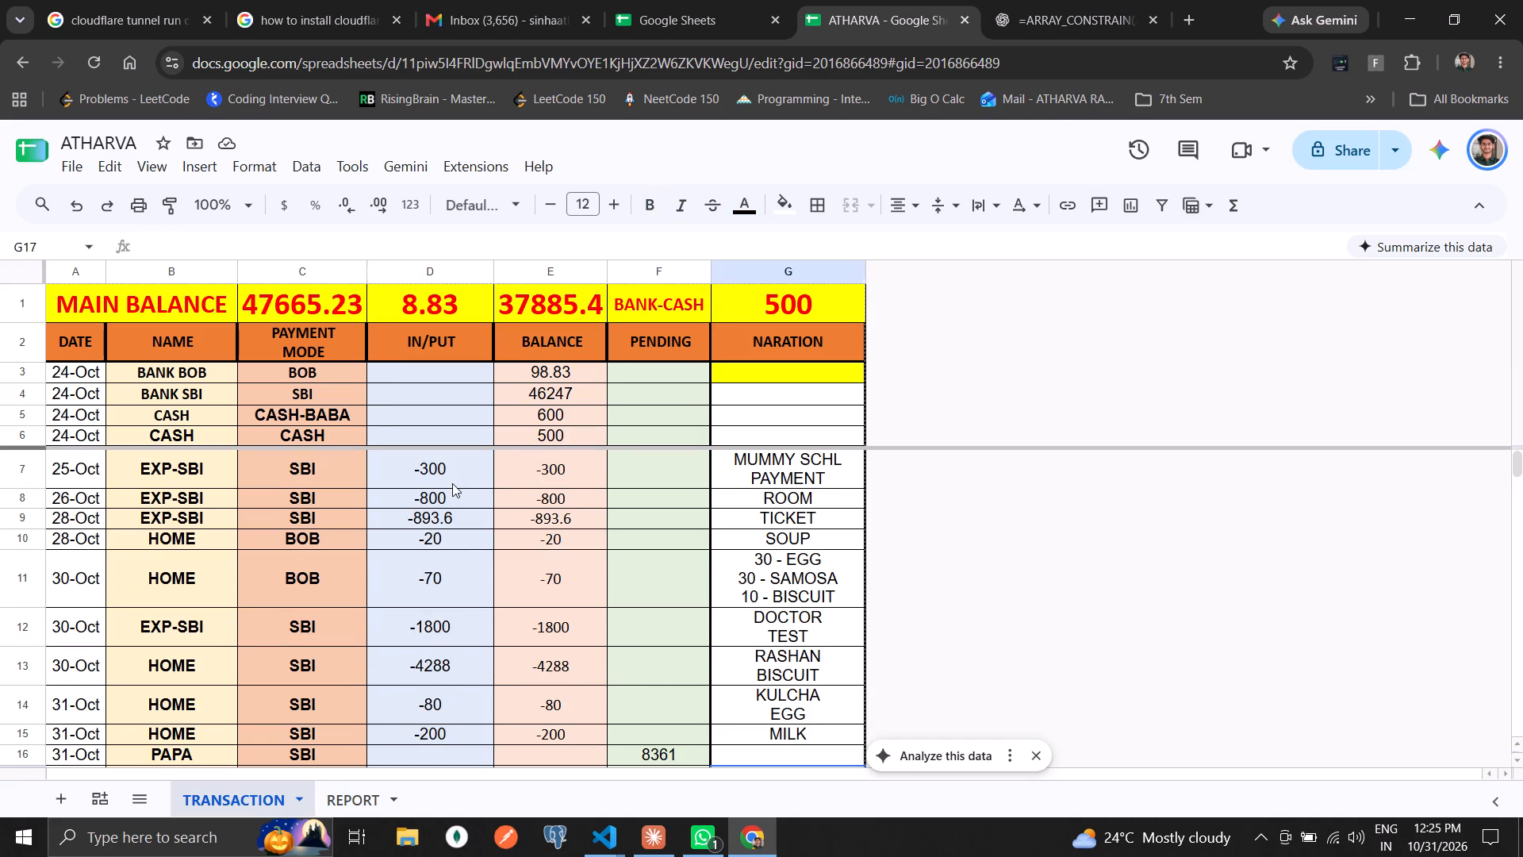
scroll(441, 659, "down", 2)
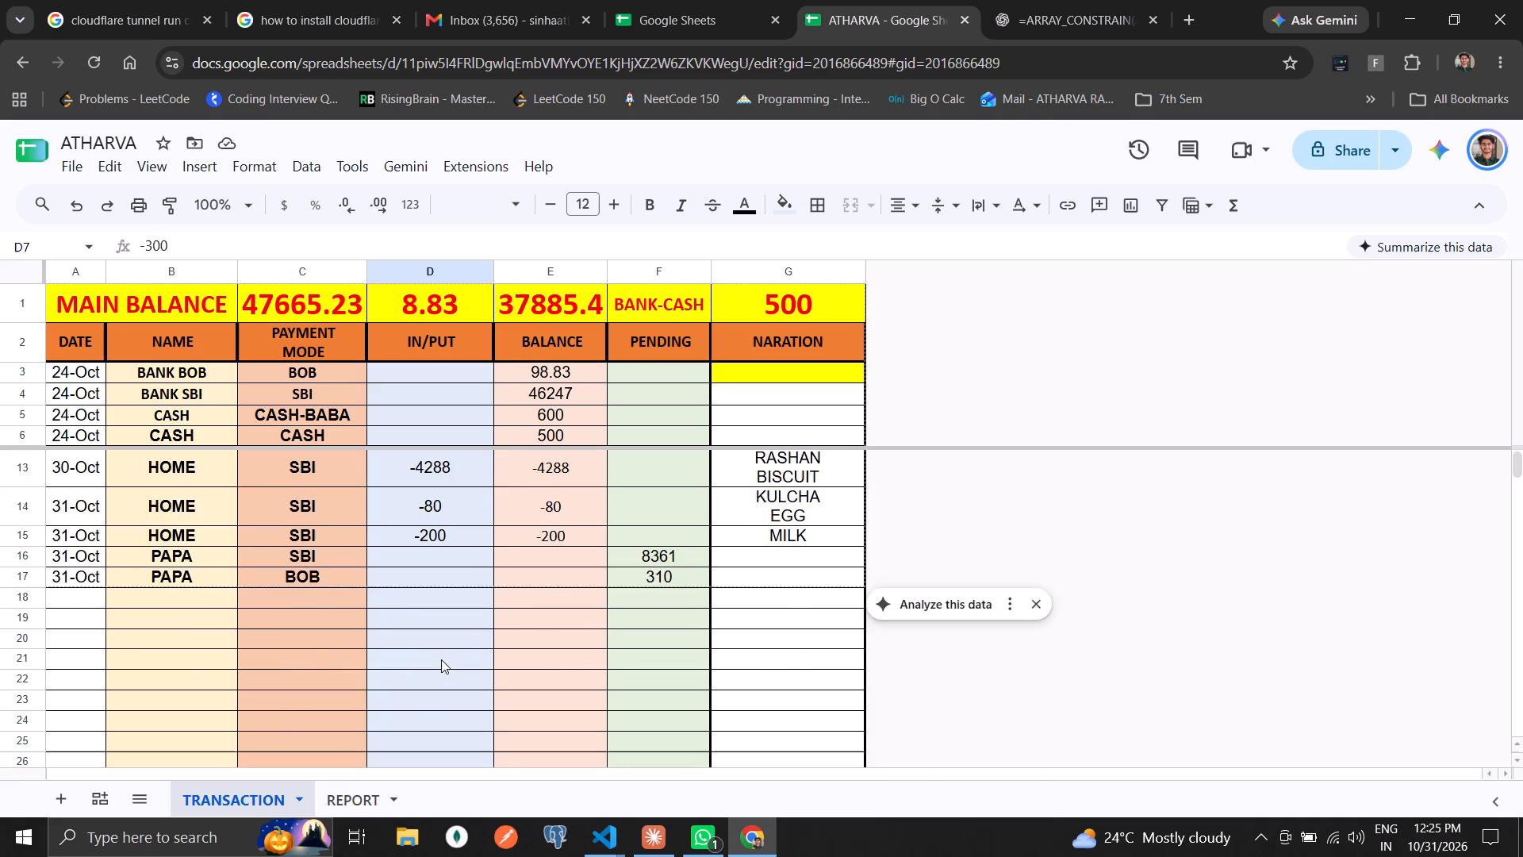
scroll(441, 659, "up", 9)
scroll(458, 561, "down", 2)
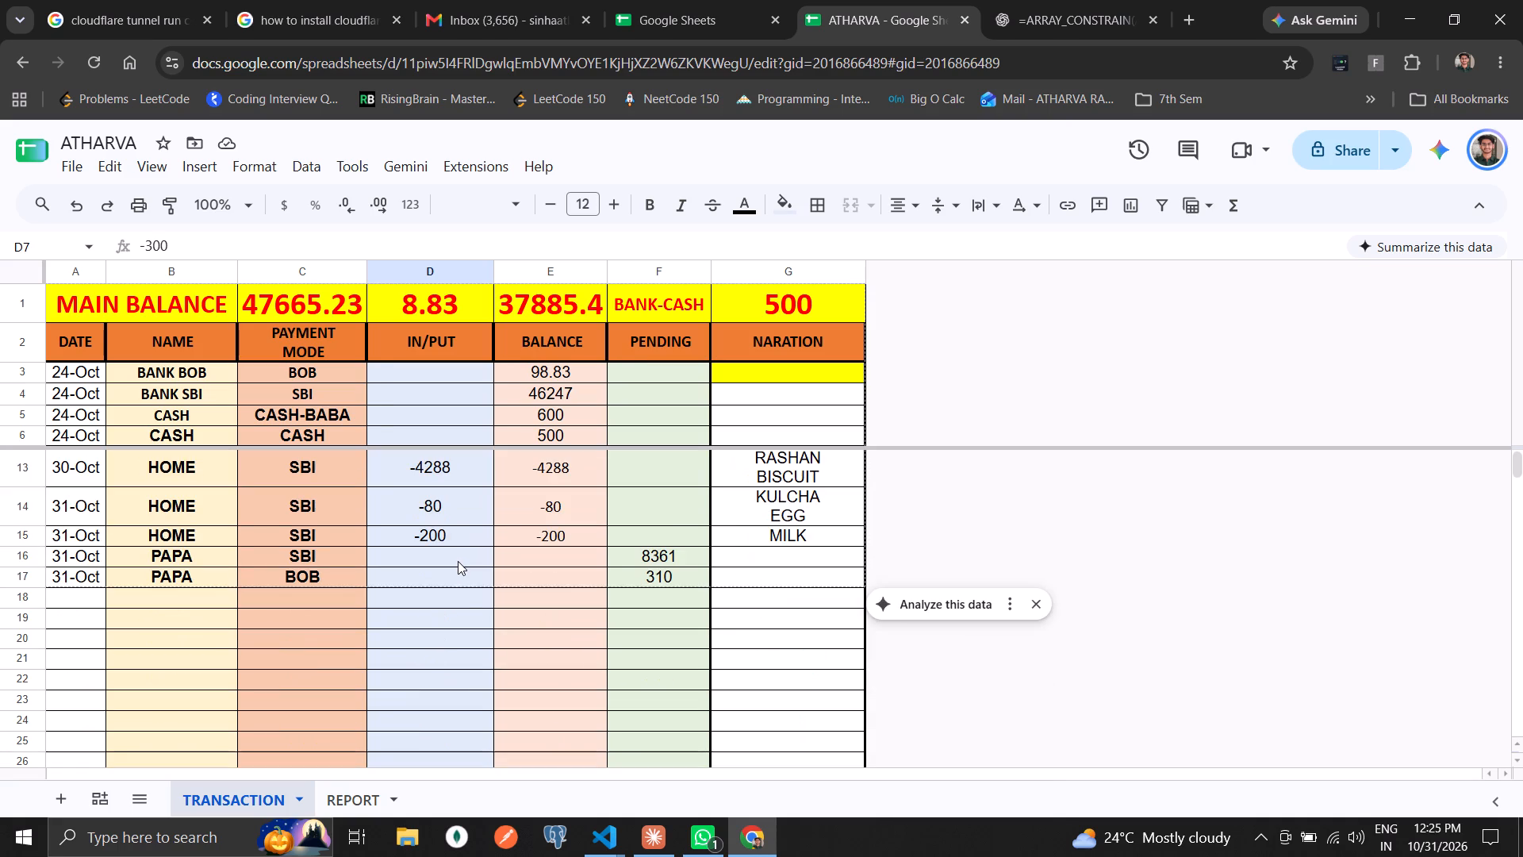
scroll(601, 571, "up", 9)
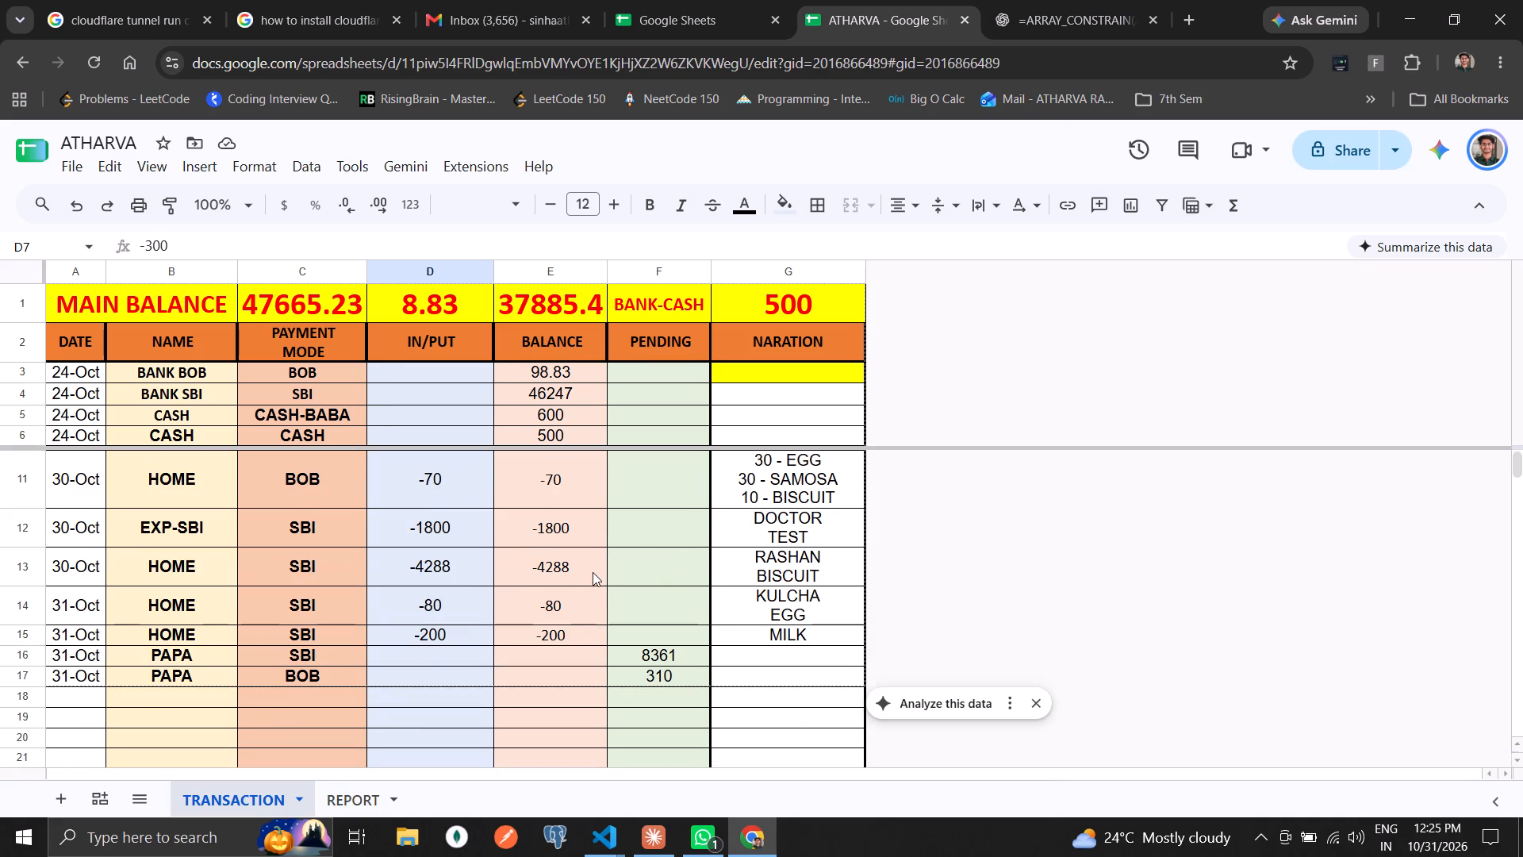
Select the payment modes and amounts in C7:D15 to check the combined expenses.
left_click(365, 616)
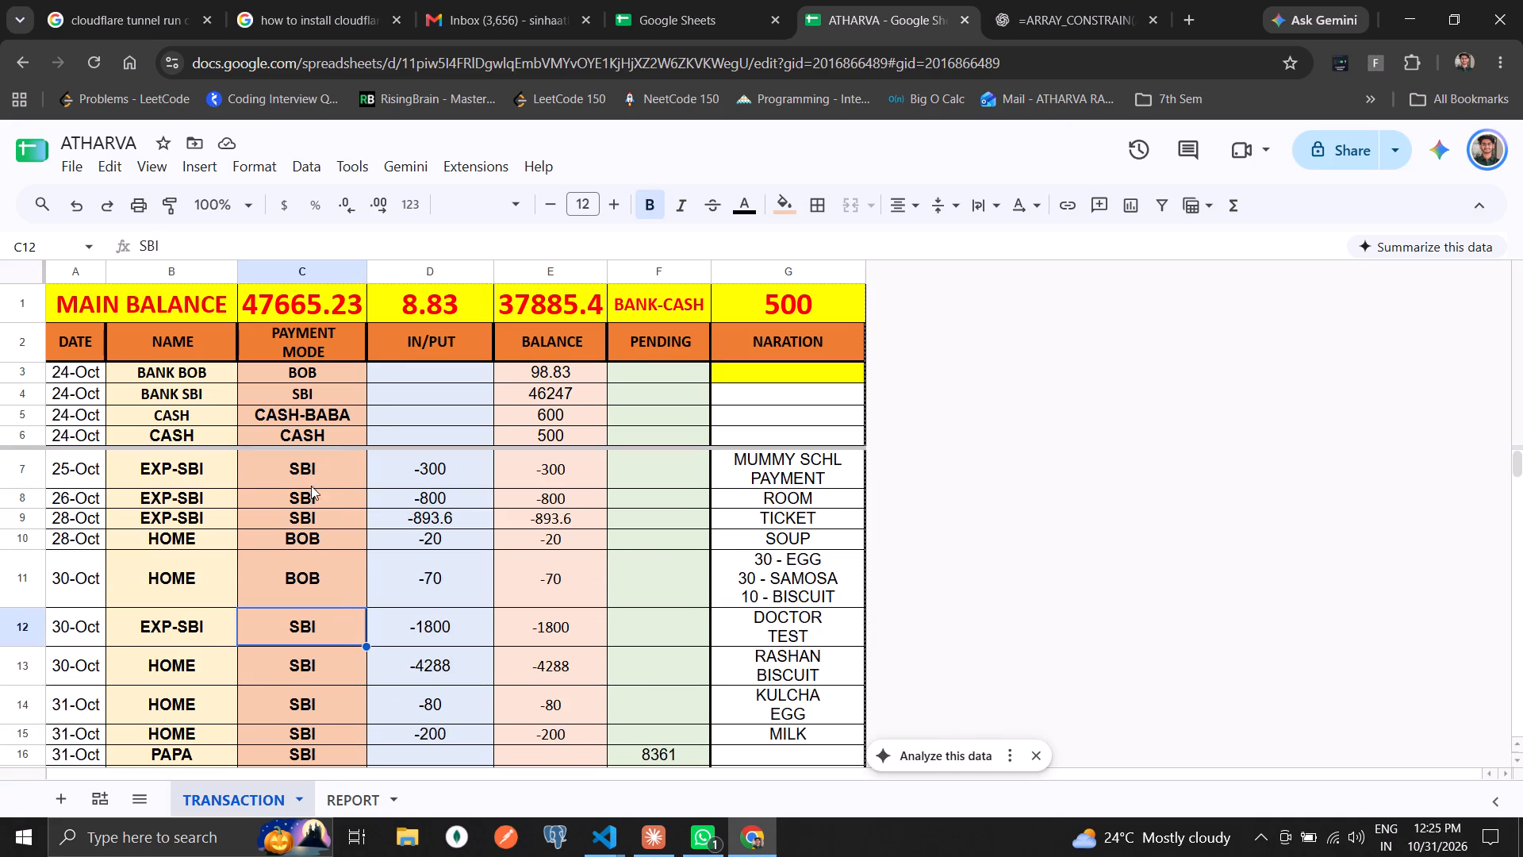
left_click_drag(324, 471, 408, 731)
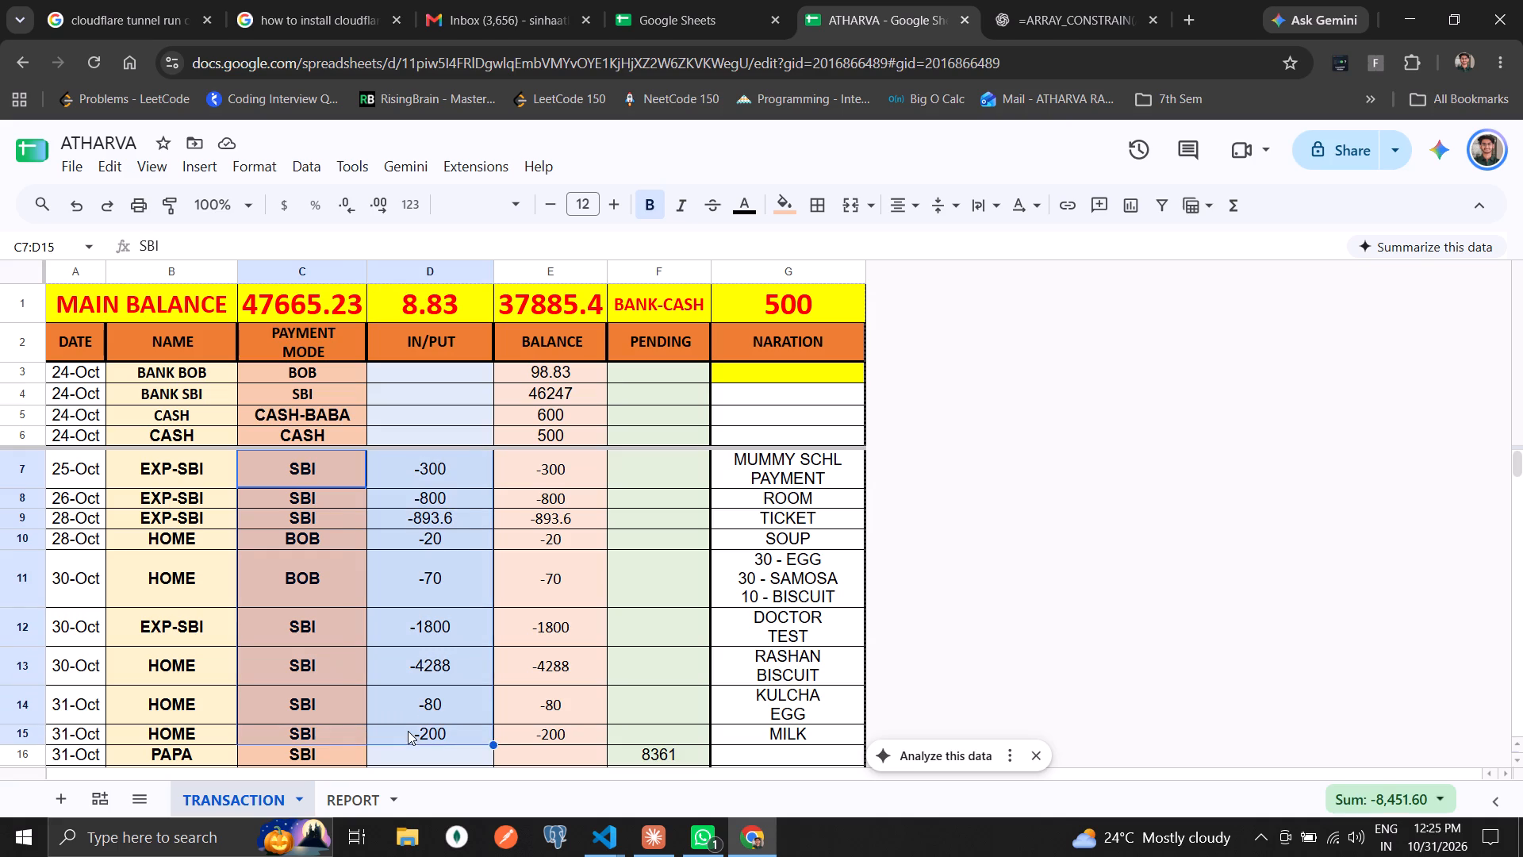
Check the 31 October MILK expense in D15 and PAPA's pending amounts in rows 16 and 17.
left_click(420, 717)
left_click(399, 743)
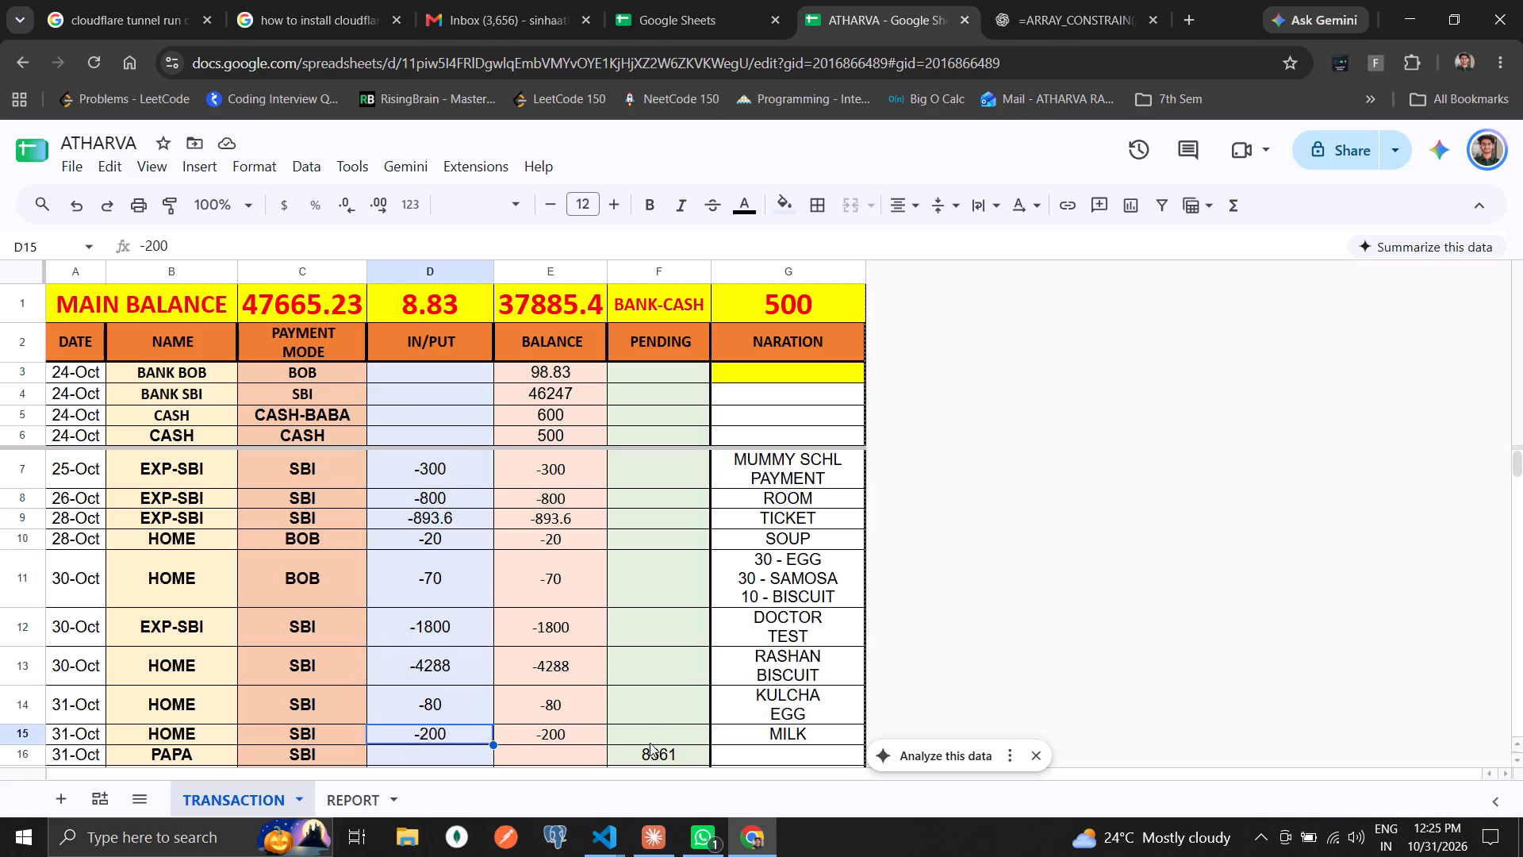
left_click(671, 754)
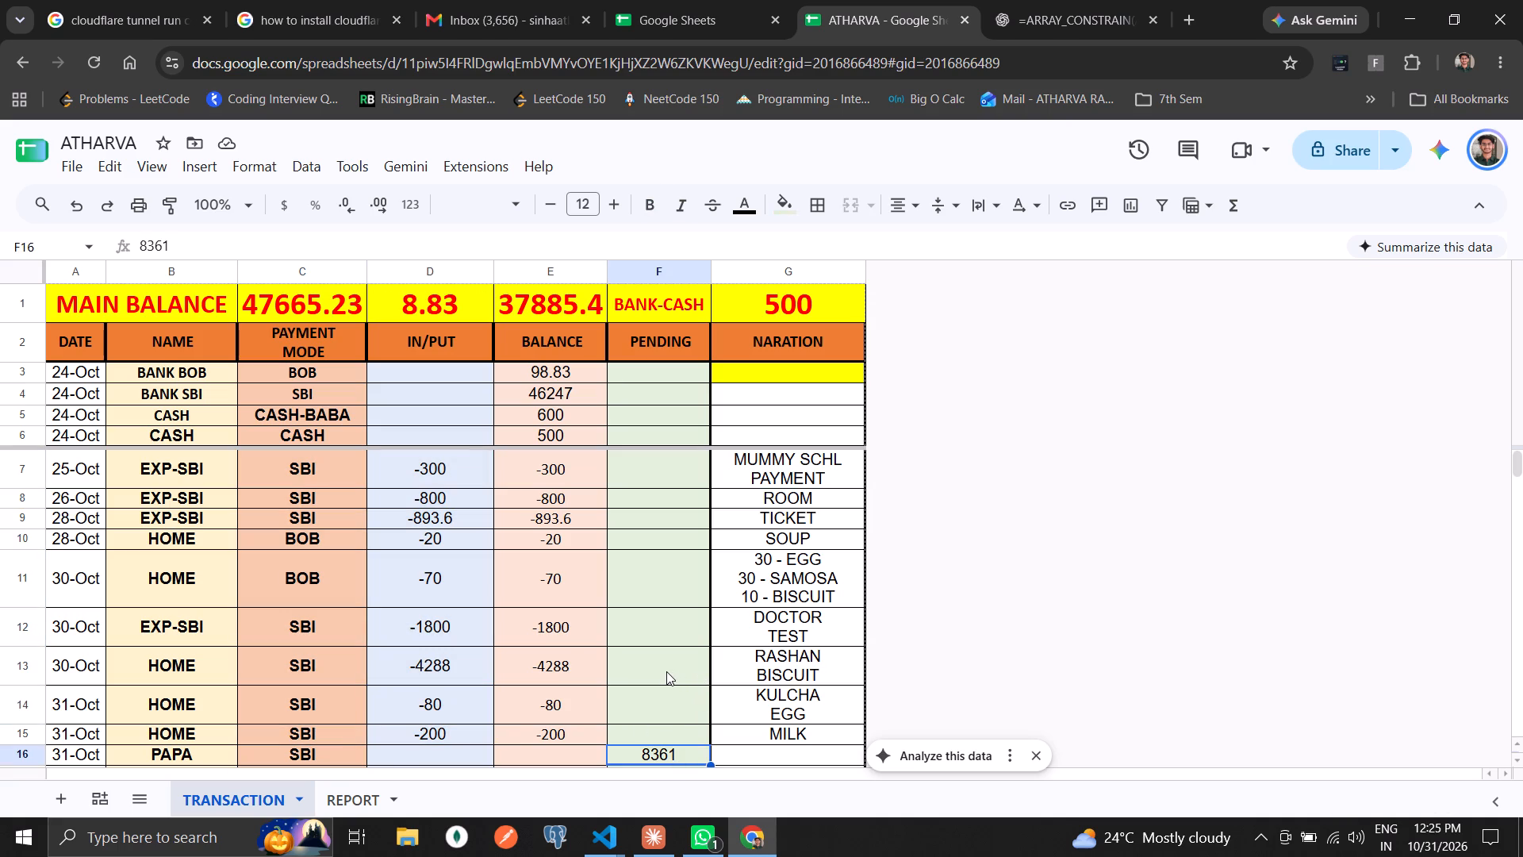
scroll(627, 598, "down", 1)
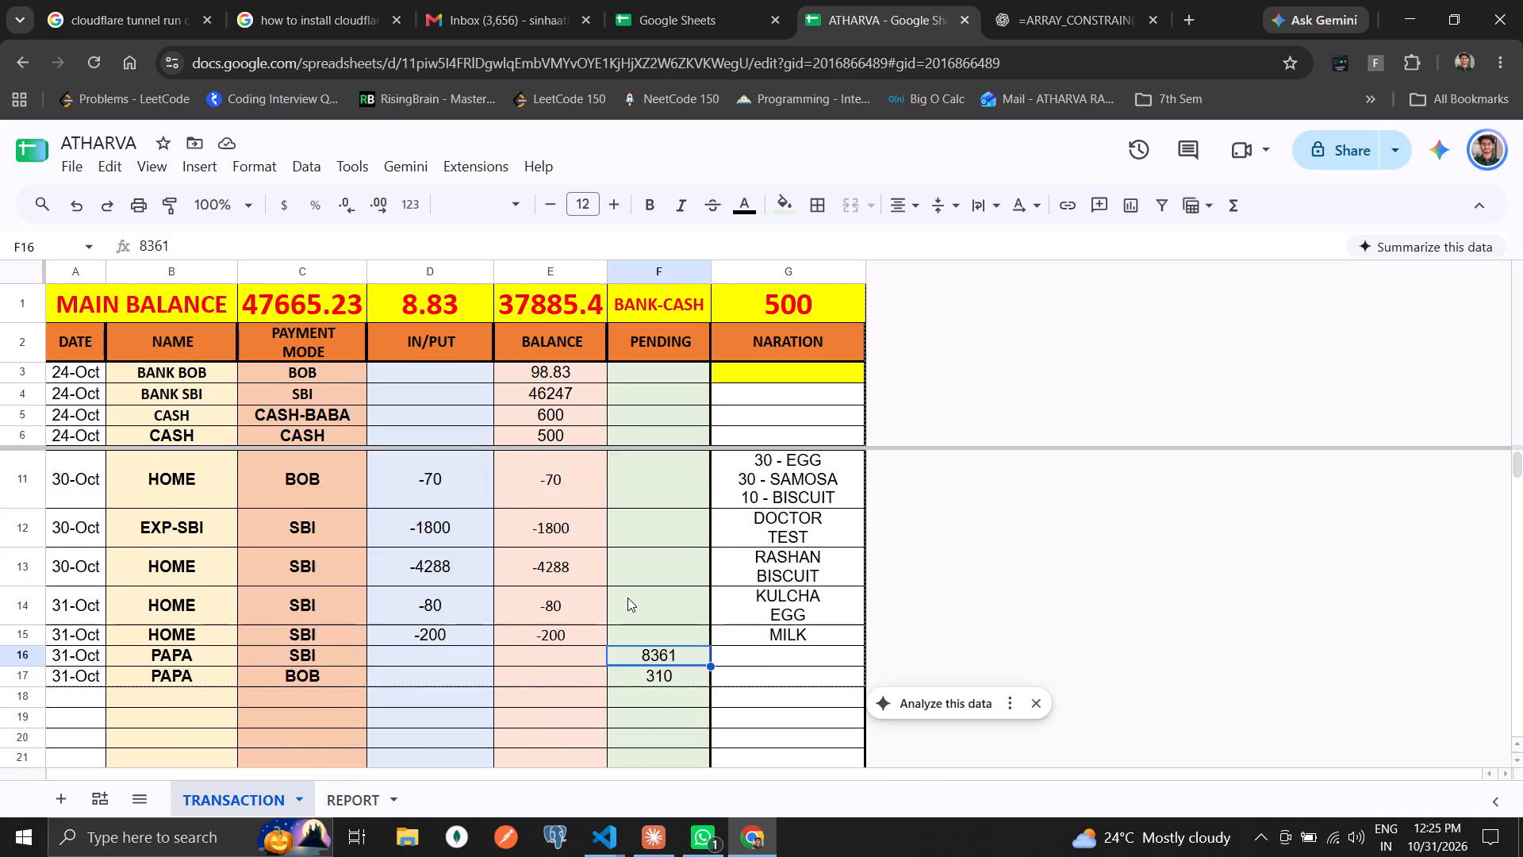
scroll(627, 598, "up", 10)
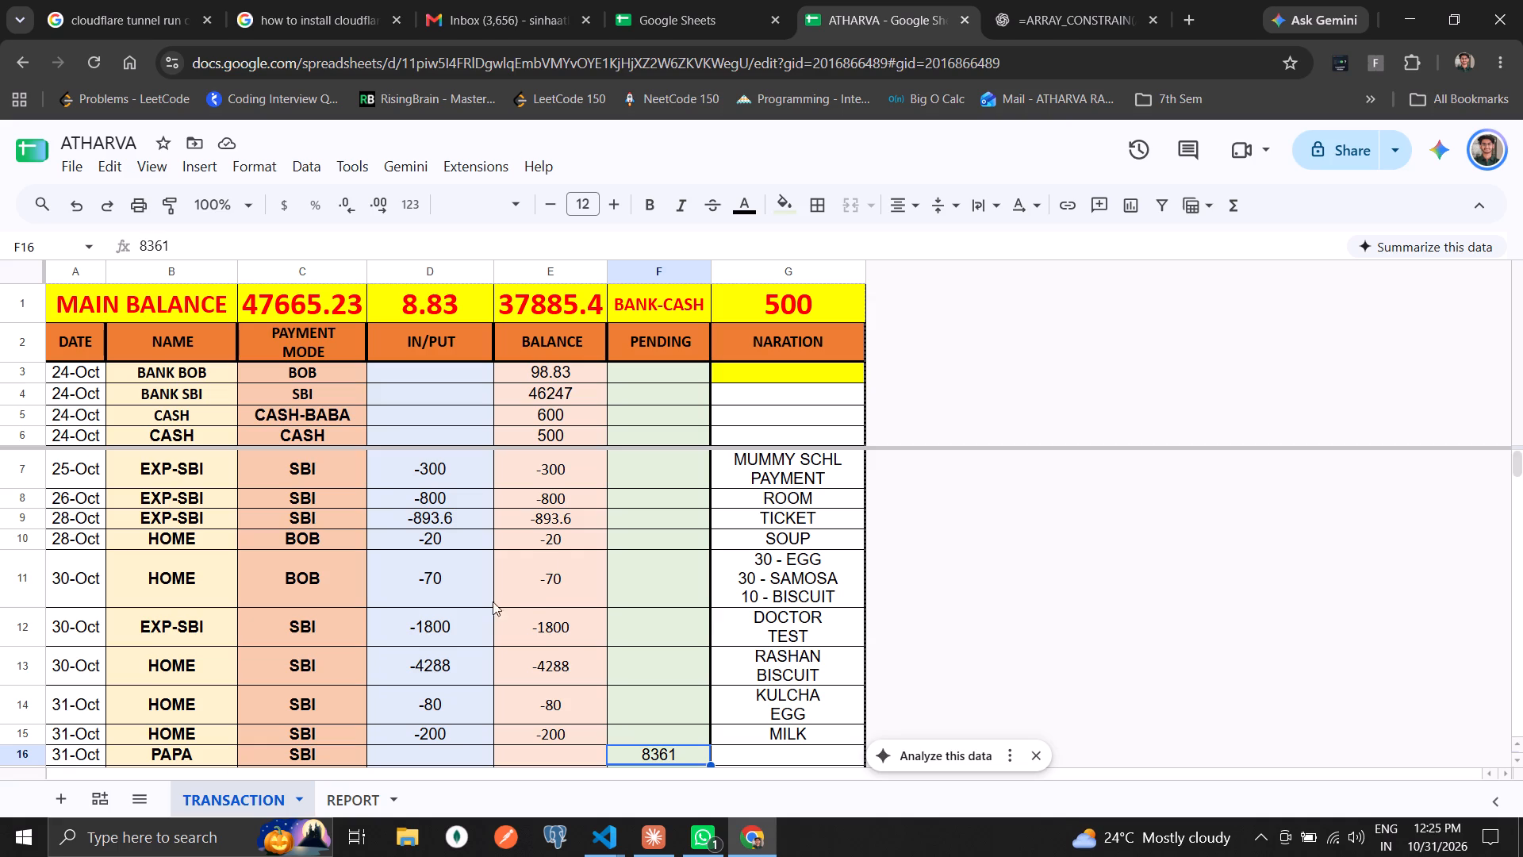
Close the ChatGPT formula explanation page and return to the ATHARVA workbook.
left_click(1131, 0)
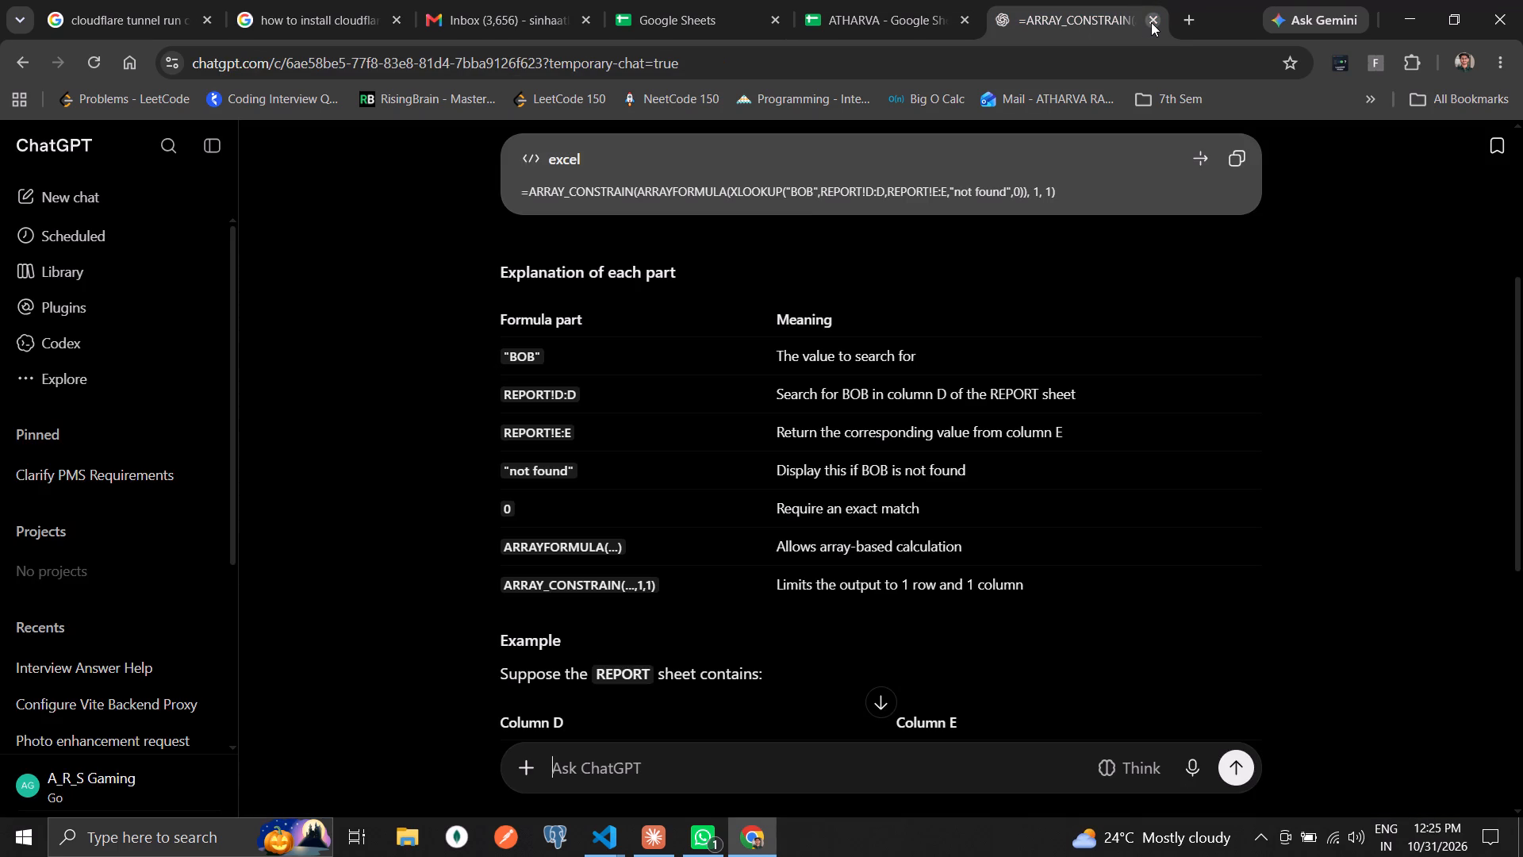
left_click(1151, 22)
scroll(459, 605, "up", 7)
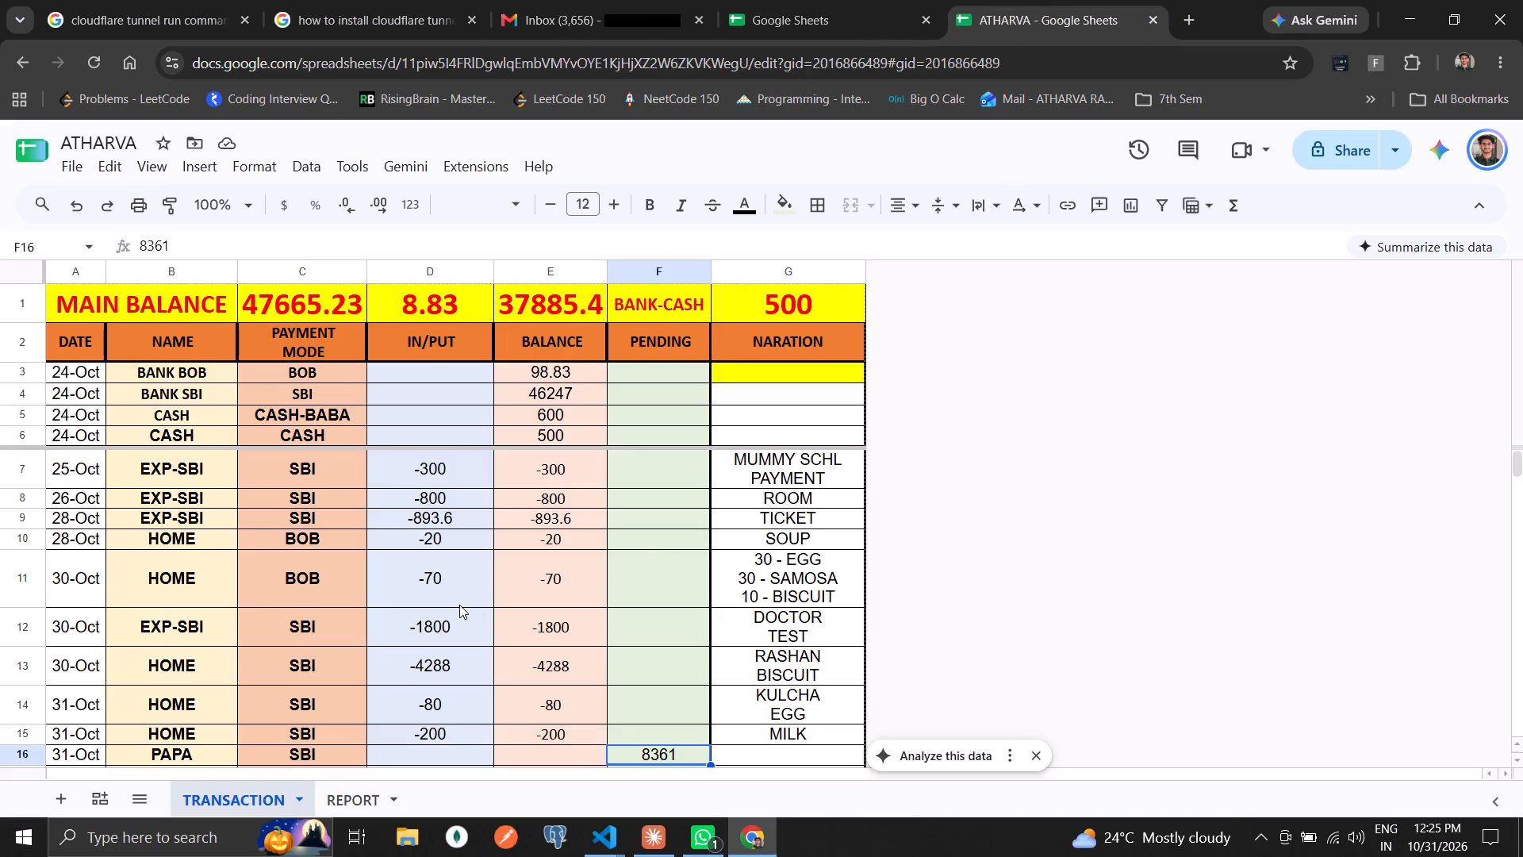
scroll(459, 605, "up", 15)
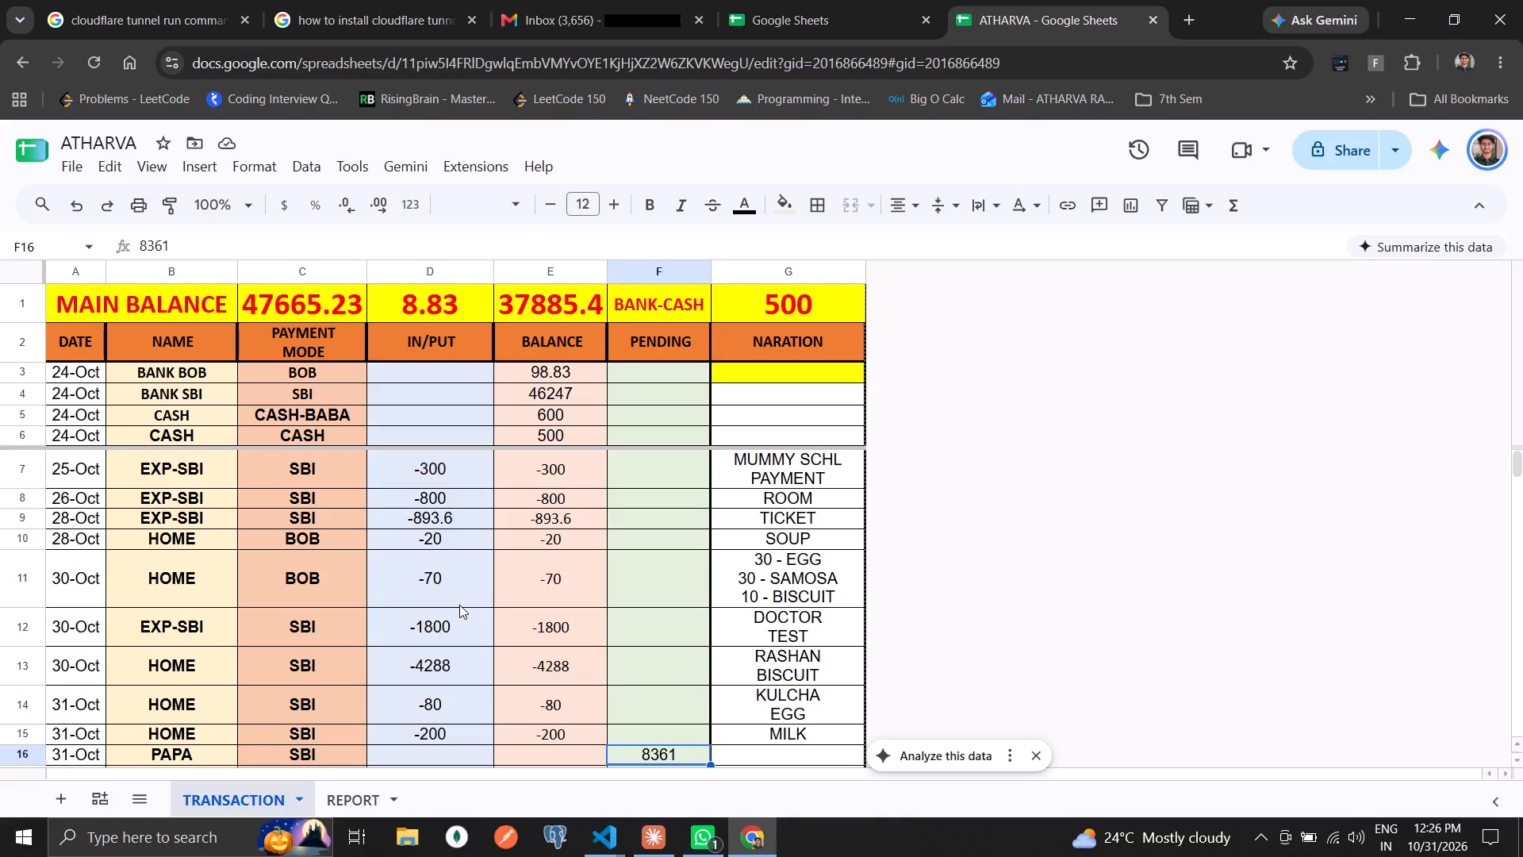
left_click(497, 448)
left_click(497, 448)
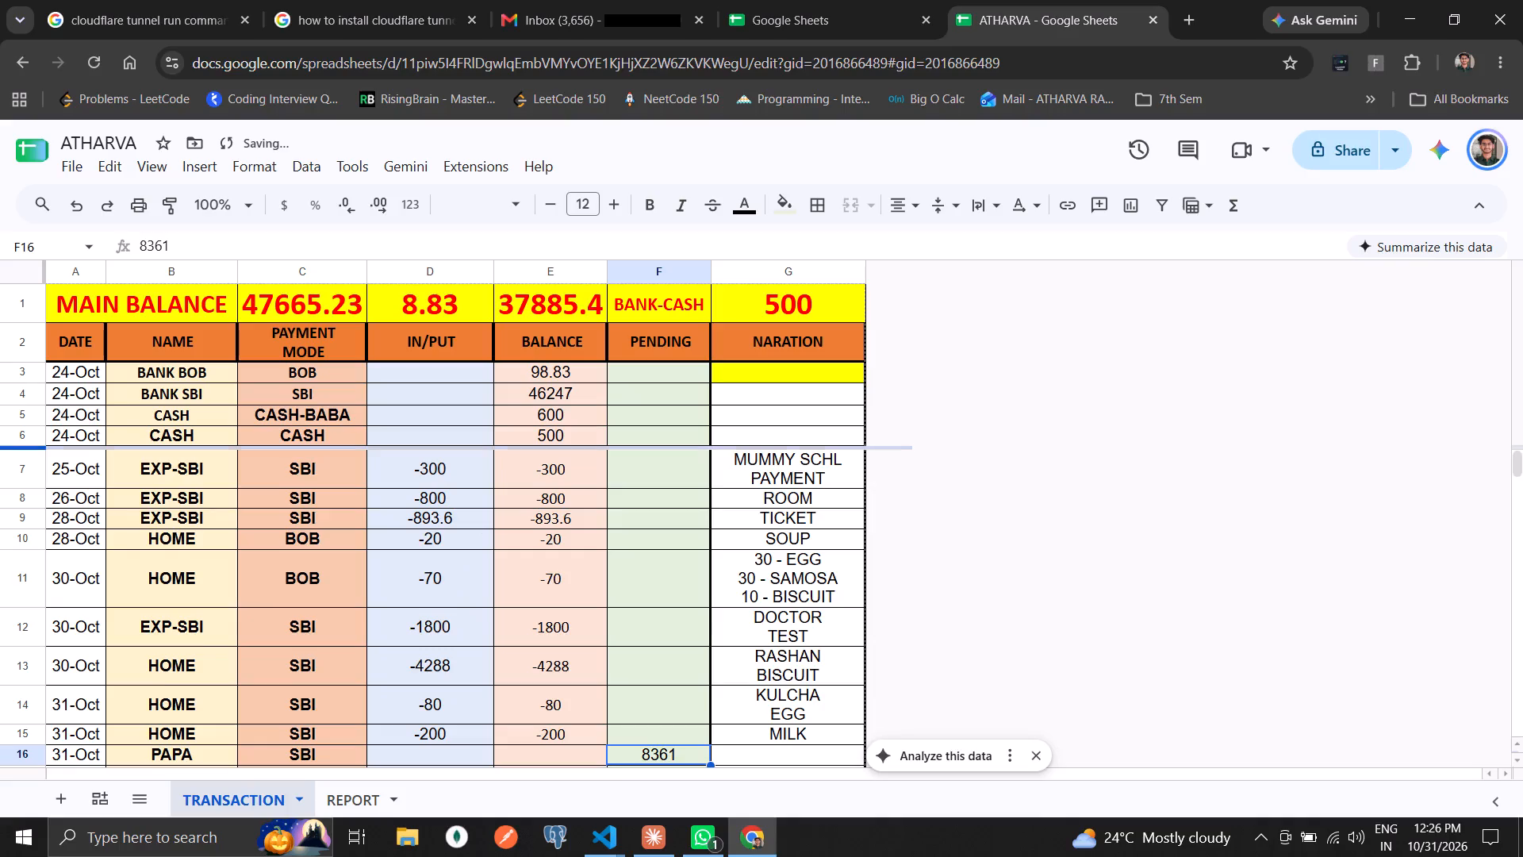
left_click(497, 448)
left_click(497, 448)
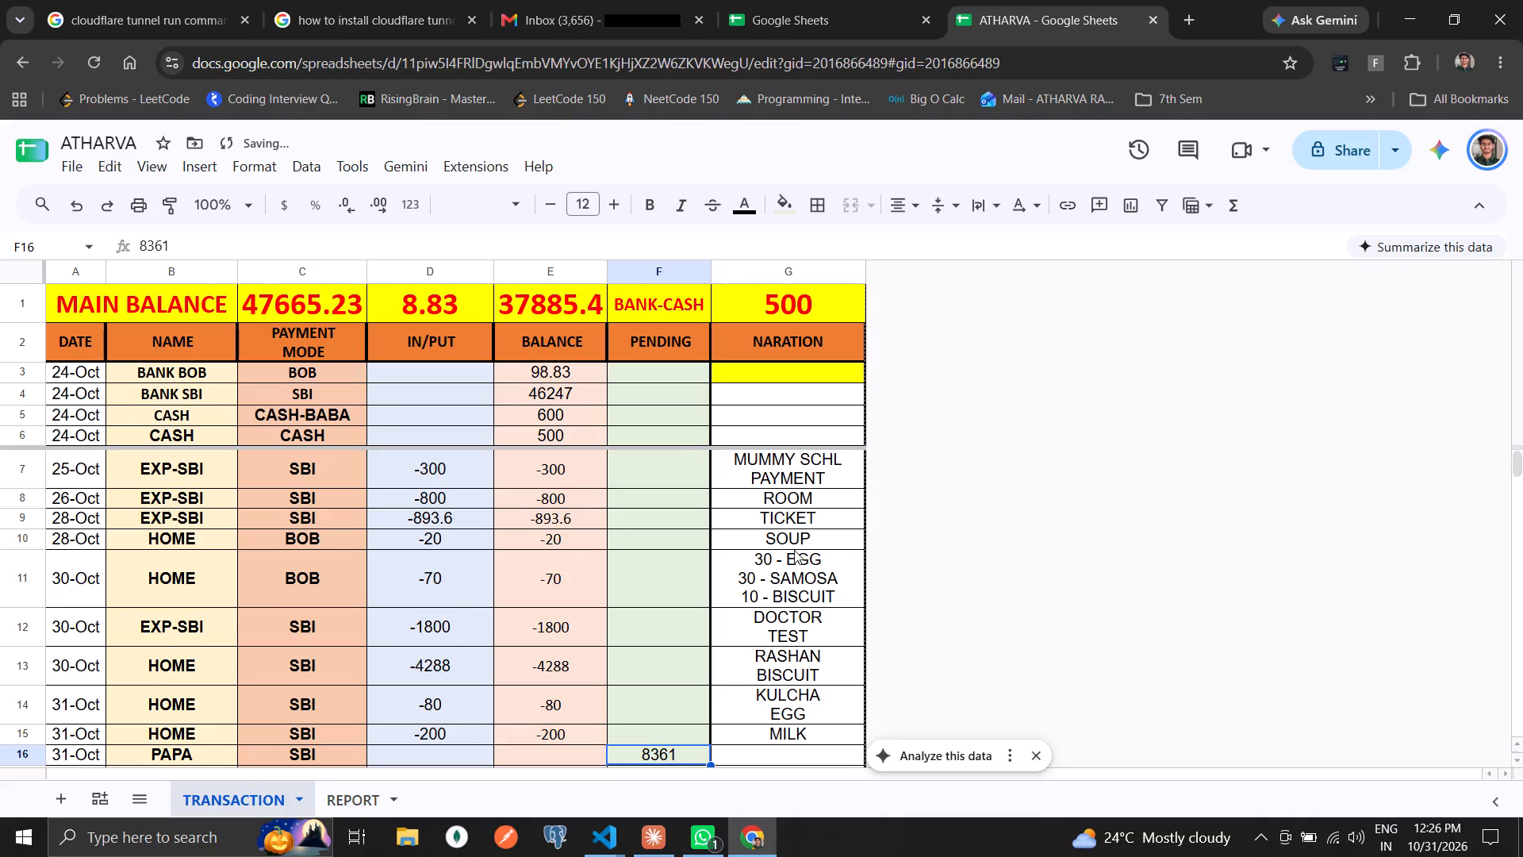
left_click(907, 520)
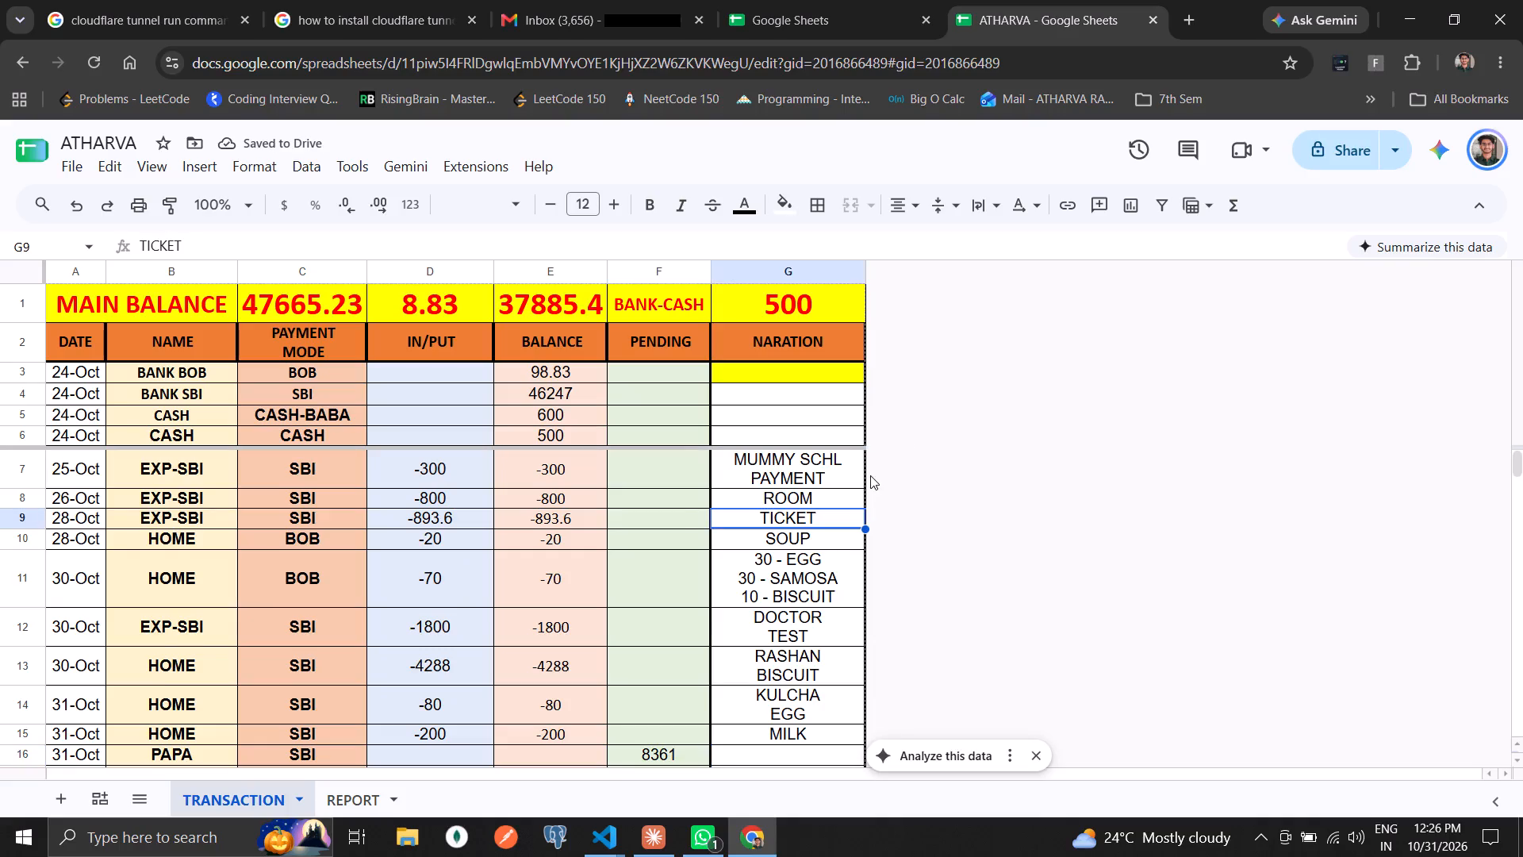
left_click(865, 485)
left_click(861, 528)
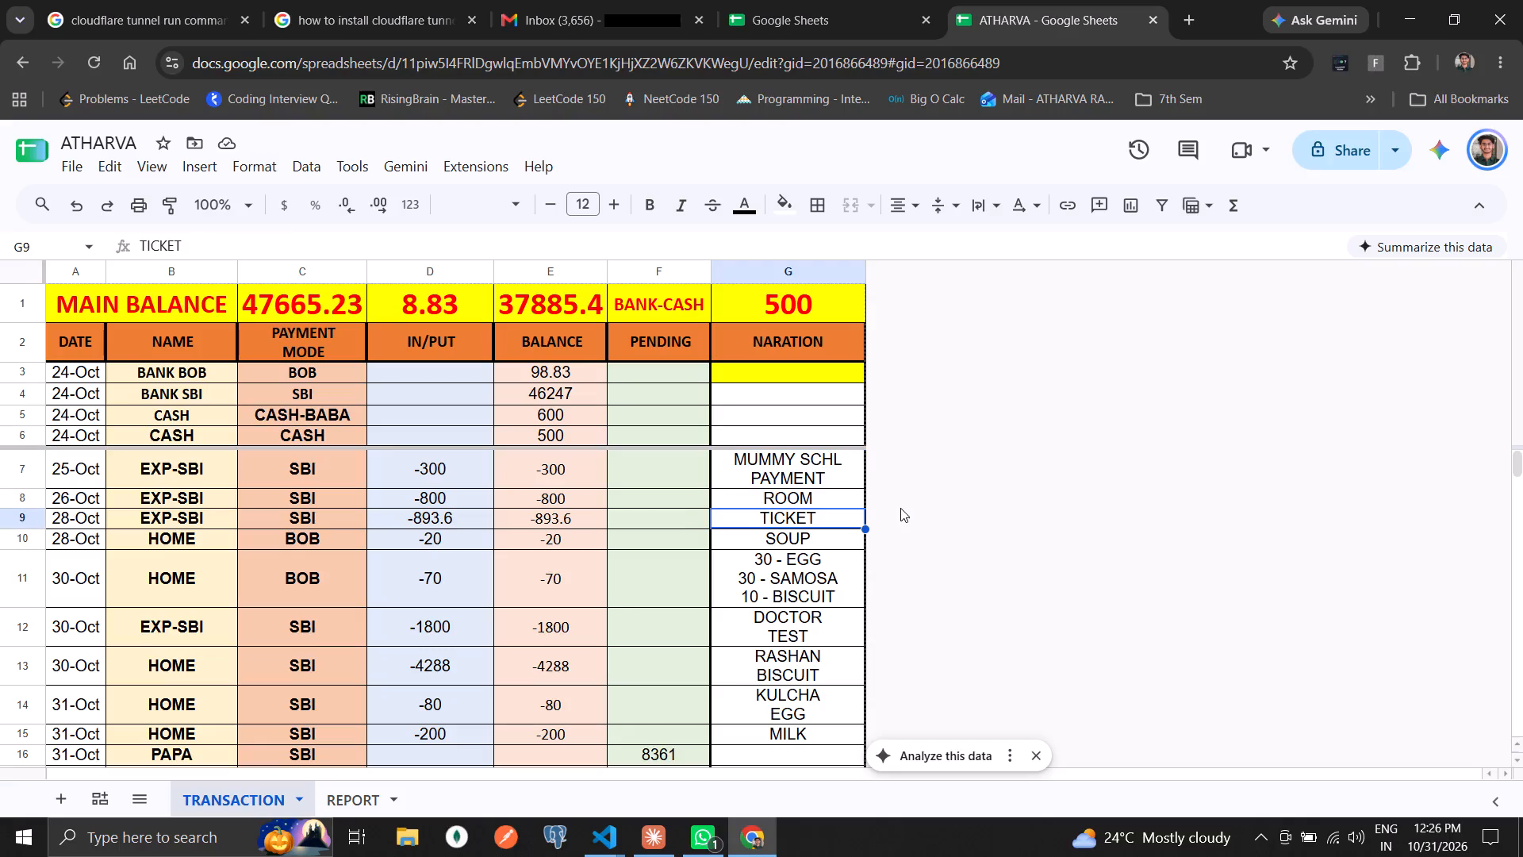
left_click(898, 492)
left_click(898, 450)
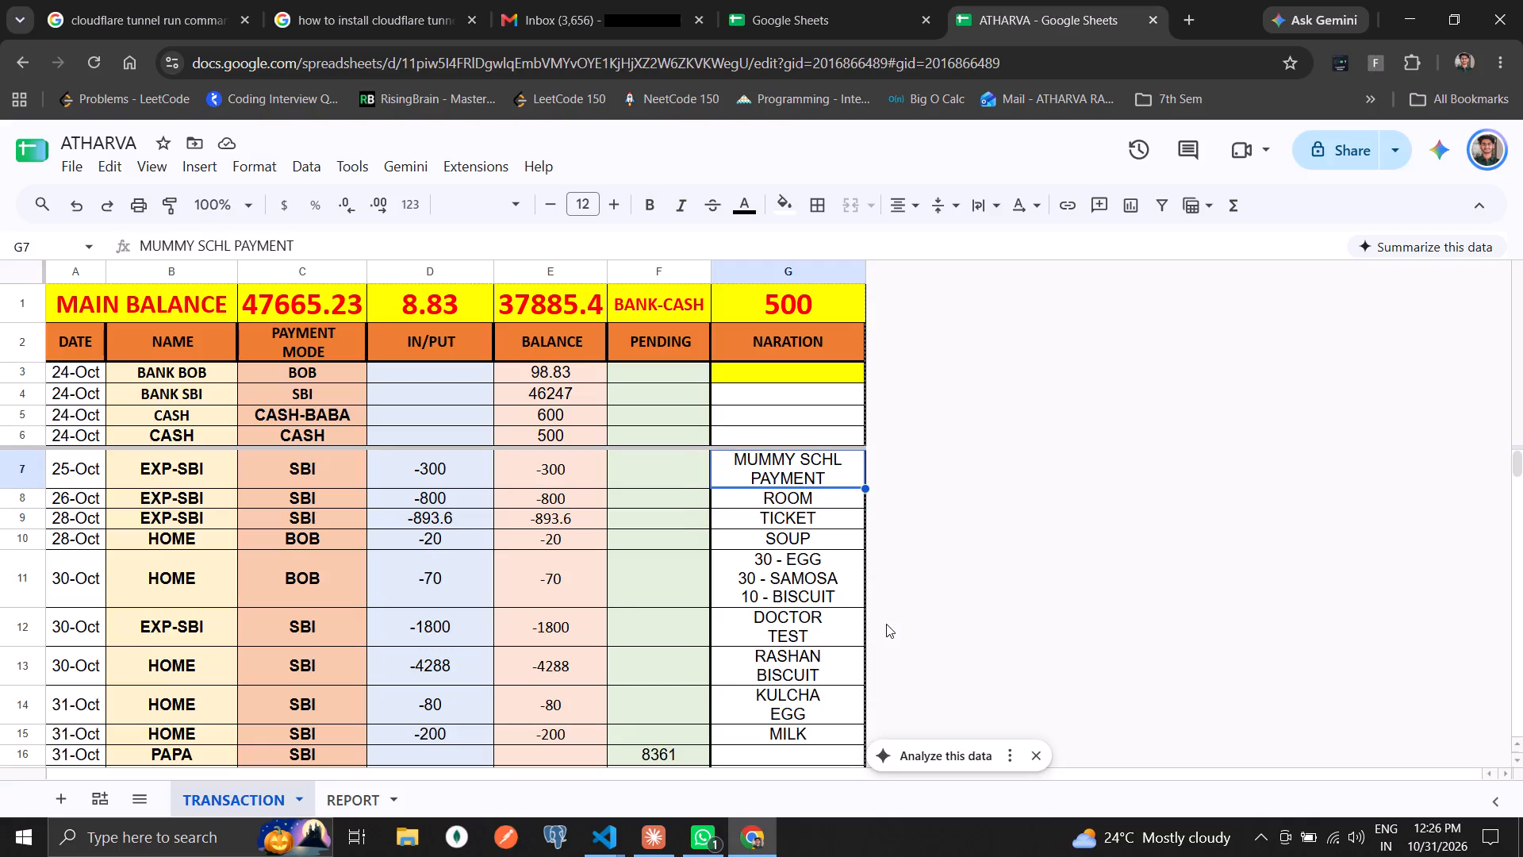
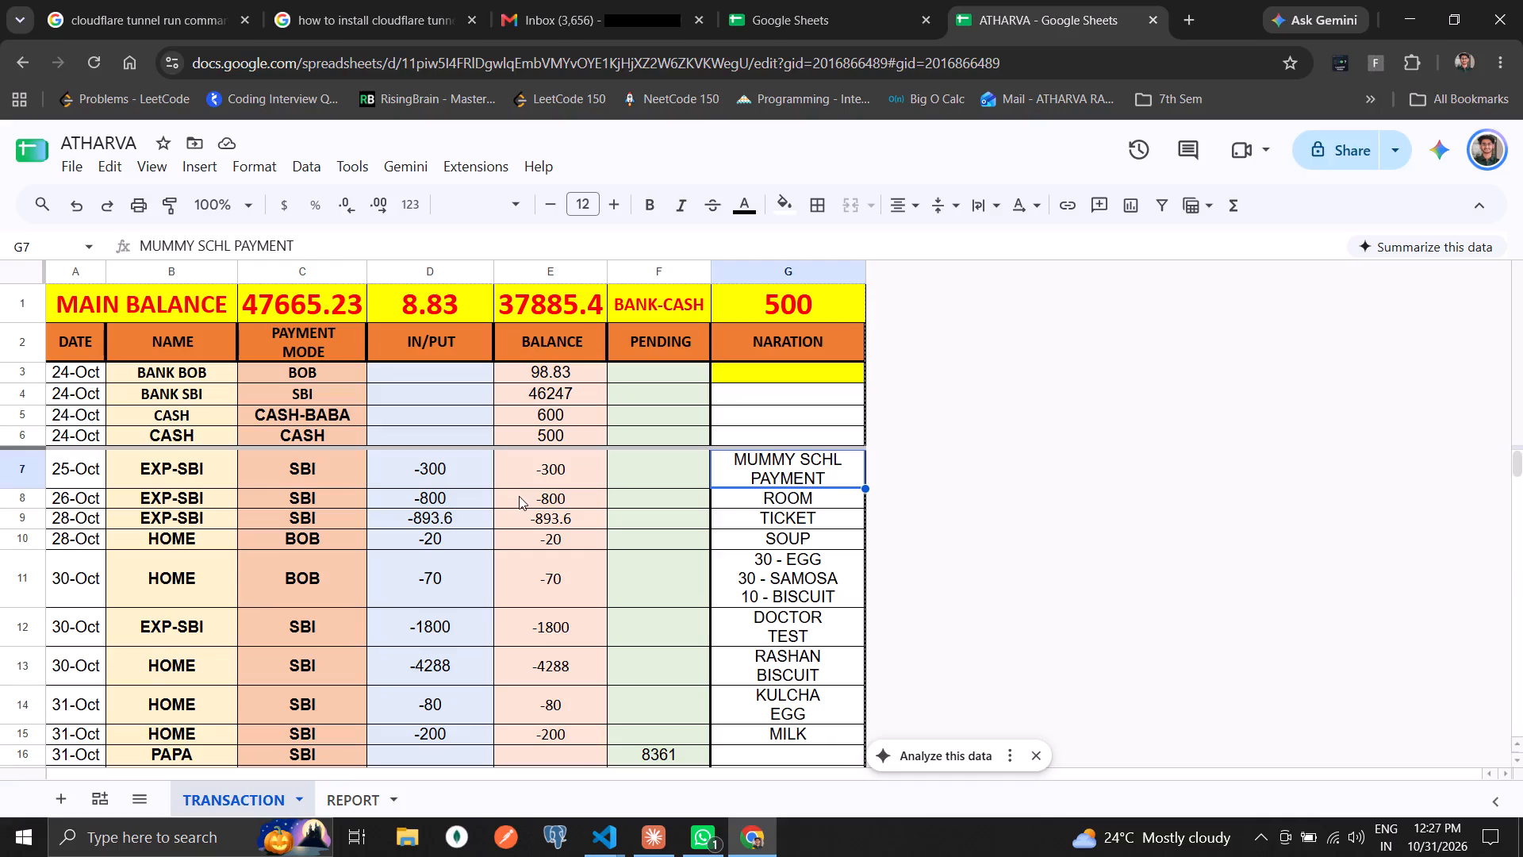
Compare the TRANSACTION sheet's balances and pending amounts with the pending and payment-mode summaries in the REPORT sheet.
scroll(485, 555, "down", 3)
scroll(485, 555, "up", 11)
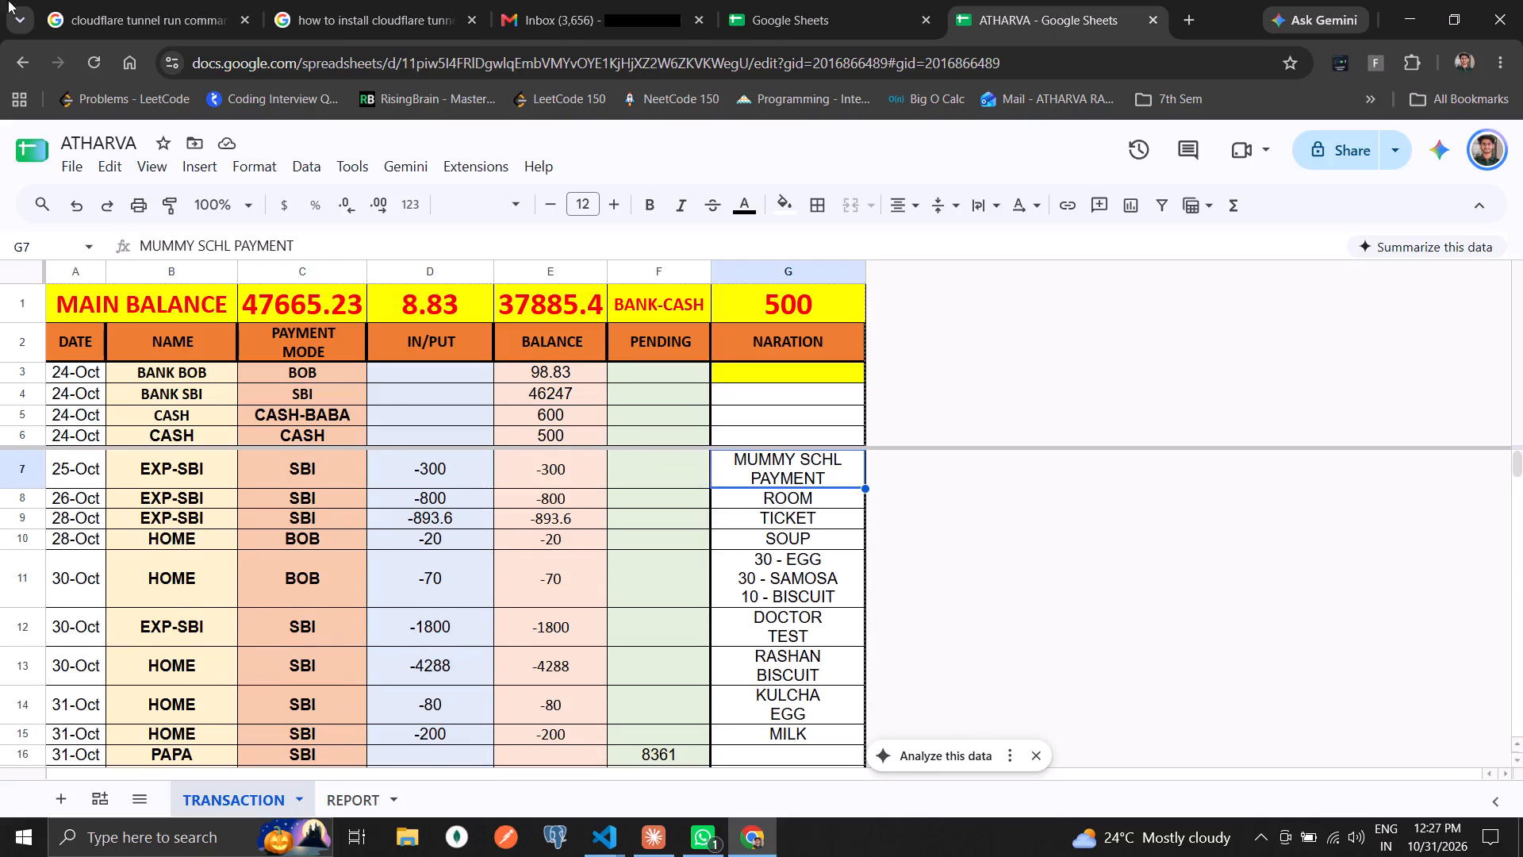
left_click(371, 797)
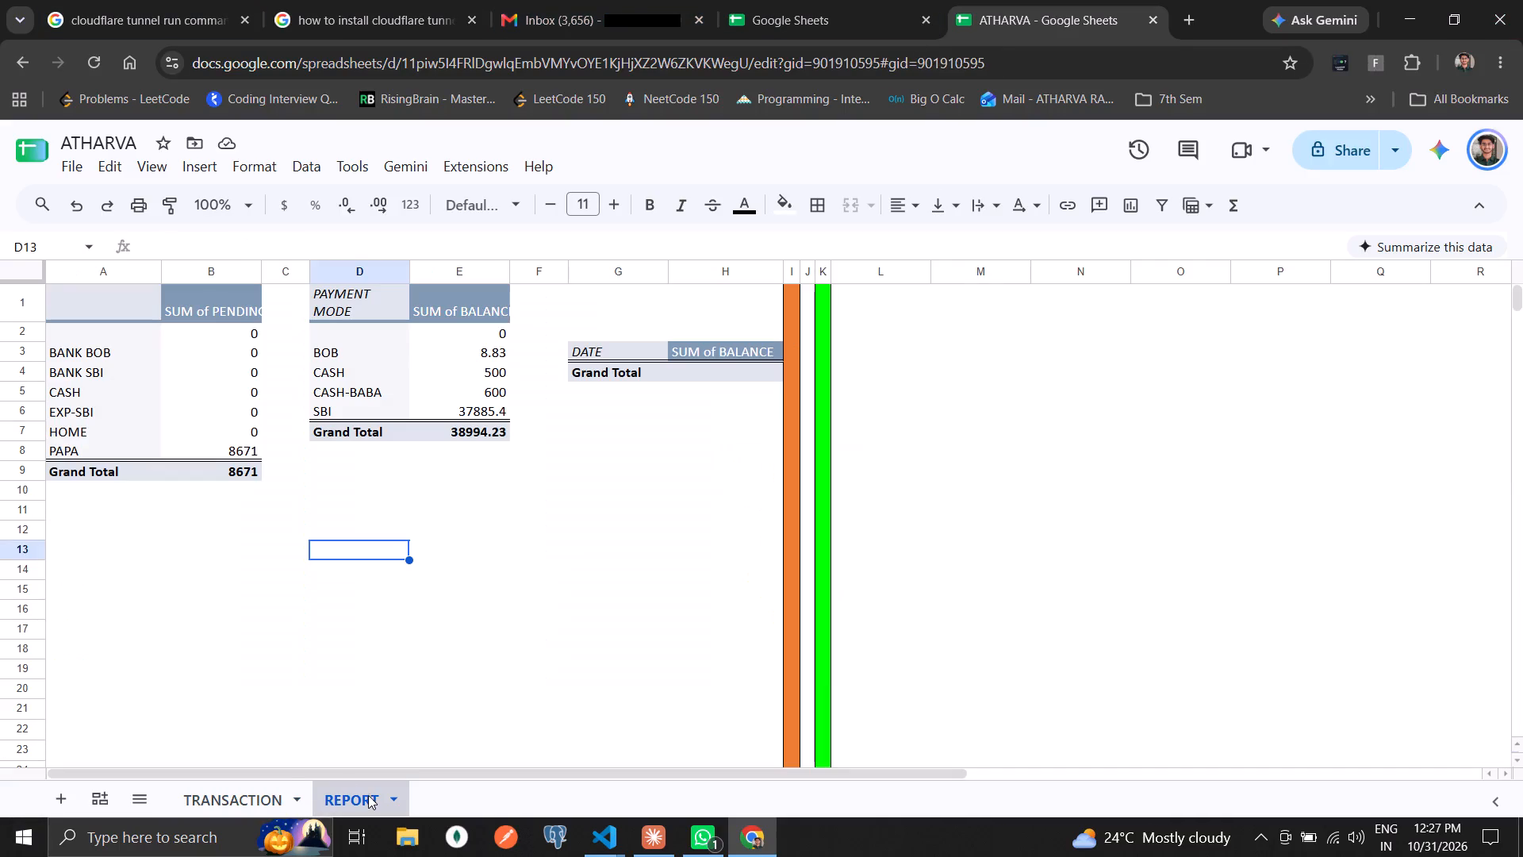
left_click(248, 788)
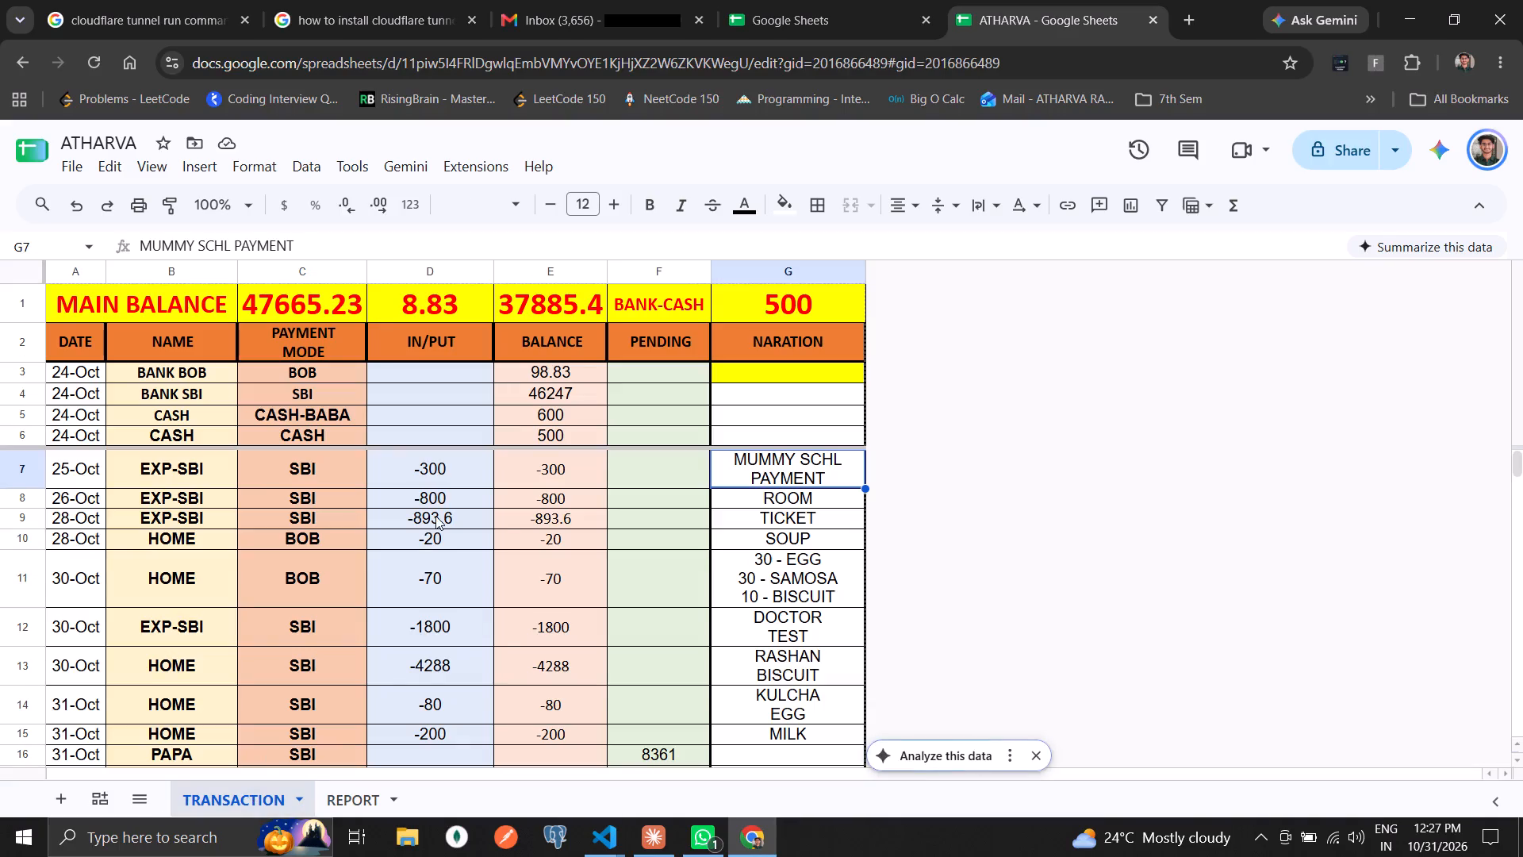
scroll(435, 516, "down", 5)
scroll(435, 516, "up", 12)
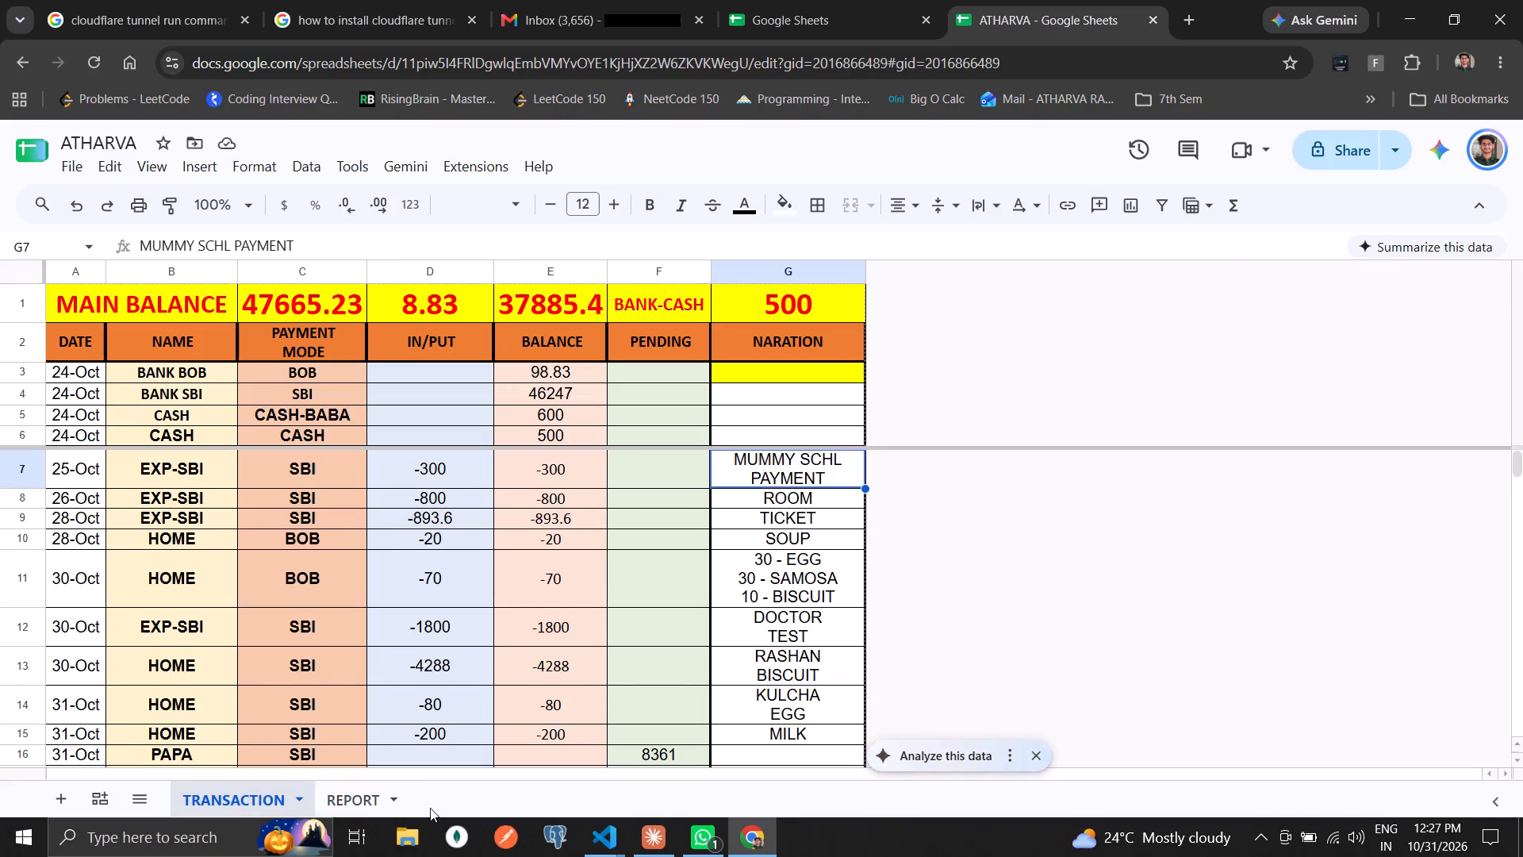
left_click(385, 800)
left_click(230, 303)
left_click(225, 382)
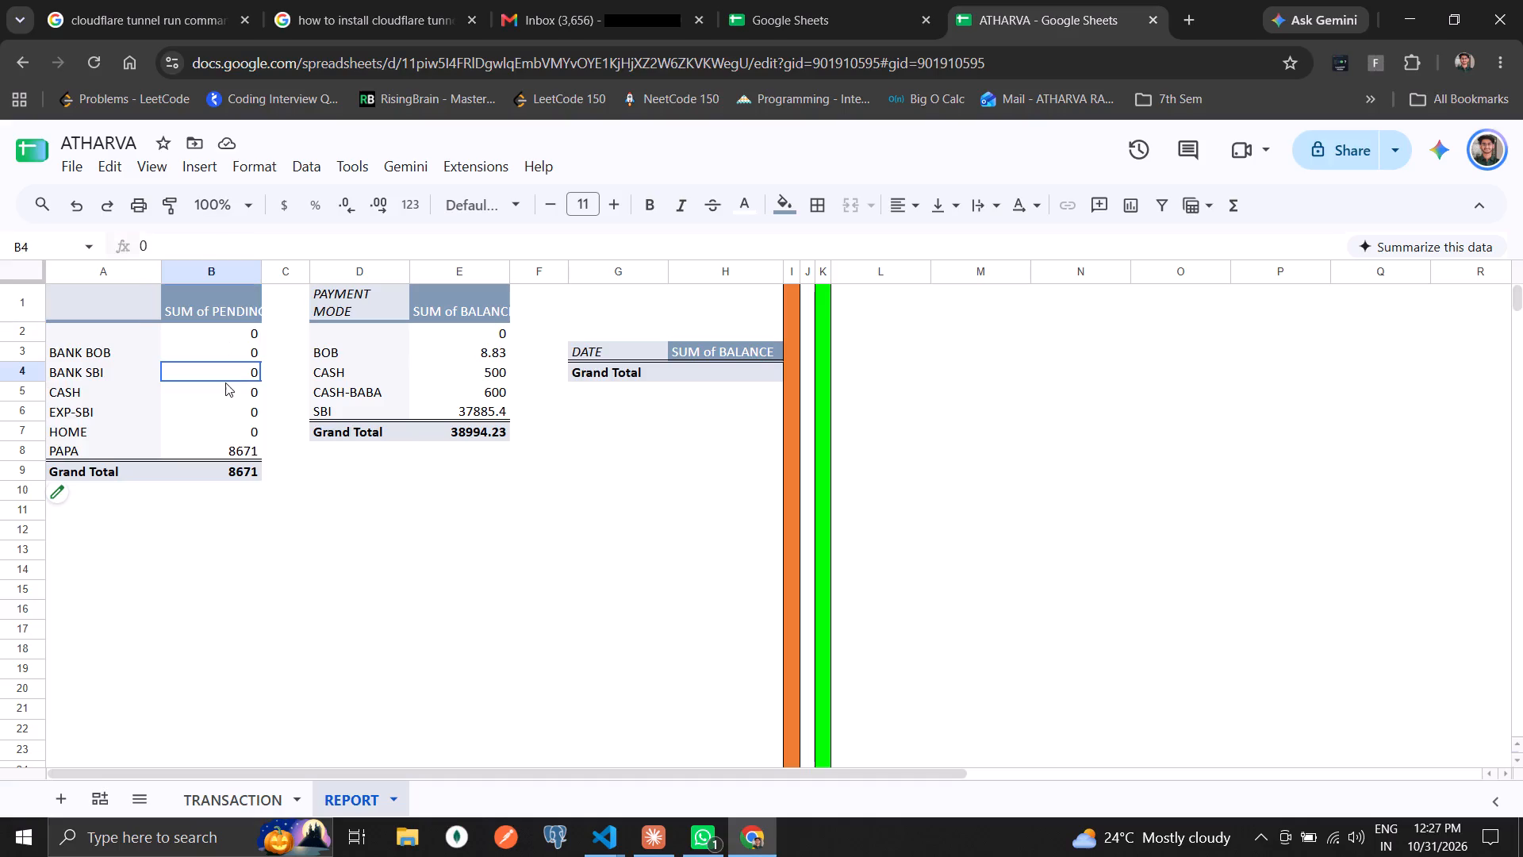
left_click(240, 805)
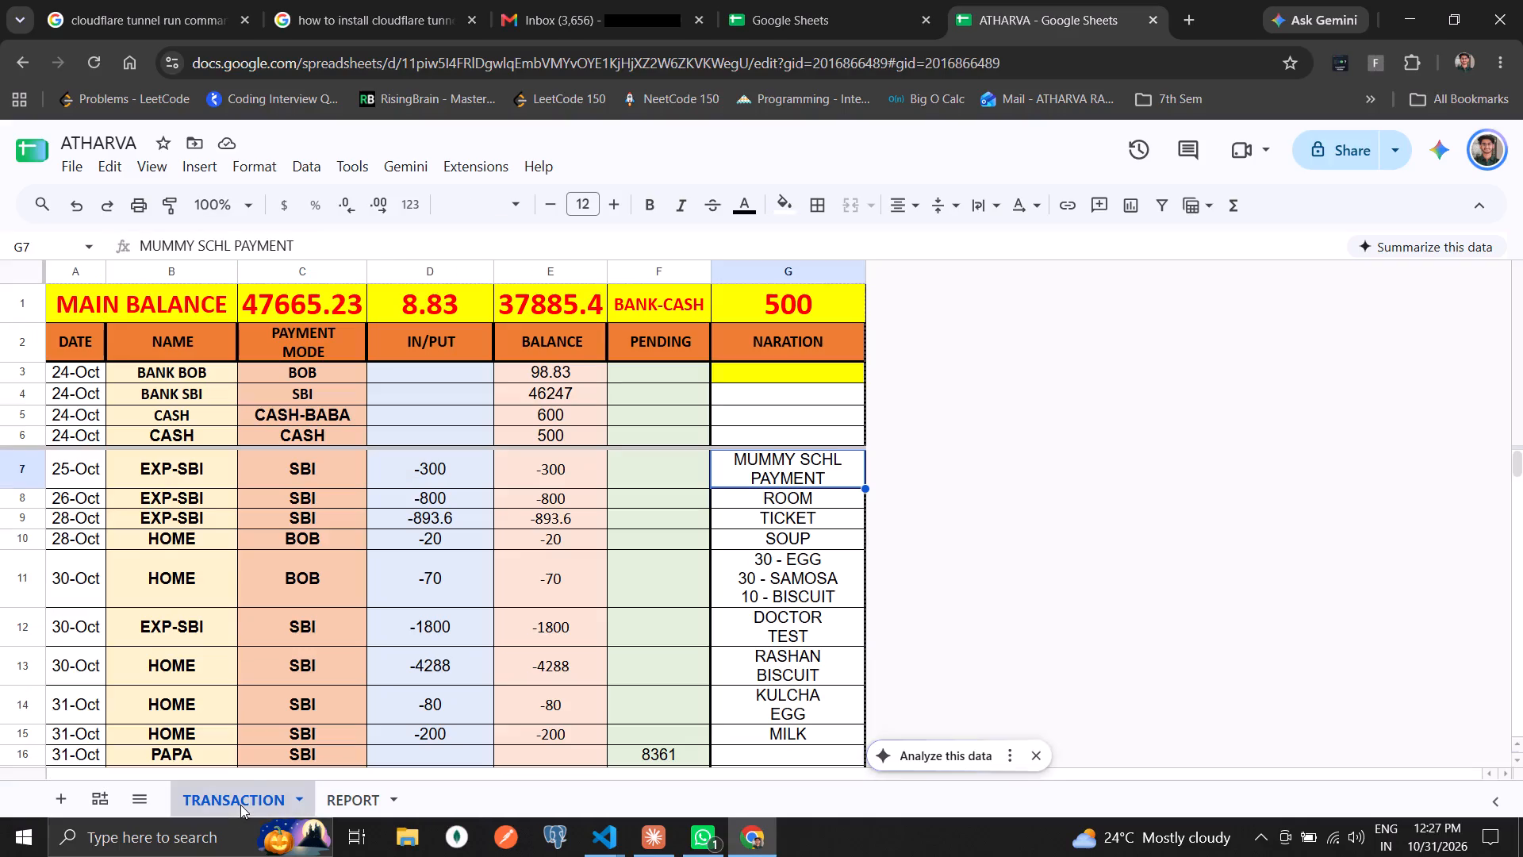
scroll(325, 562, "down", 3)
scroll(325, 562, "up", 3)
scroll(325, 562, "down", 4)
scroll(325, 562, "up", 4)
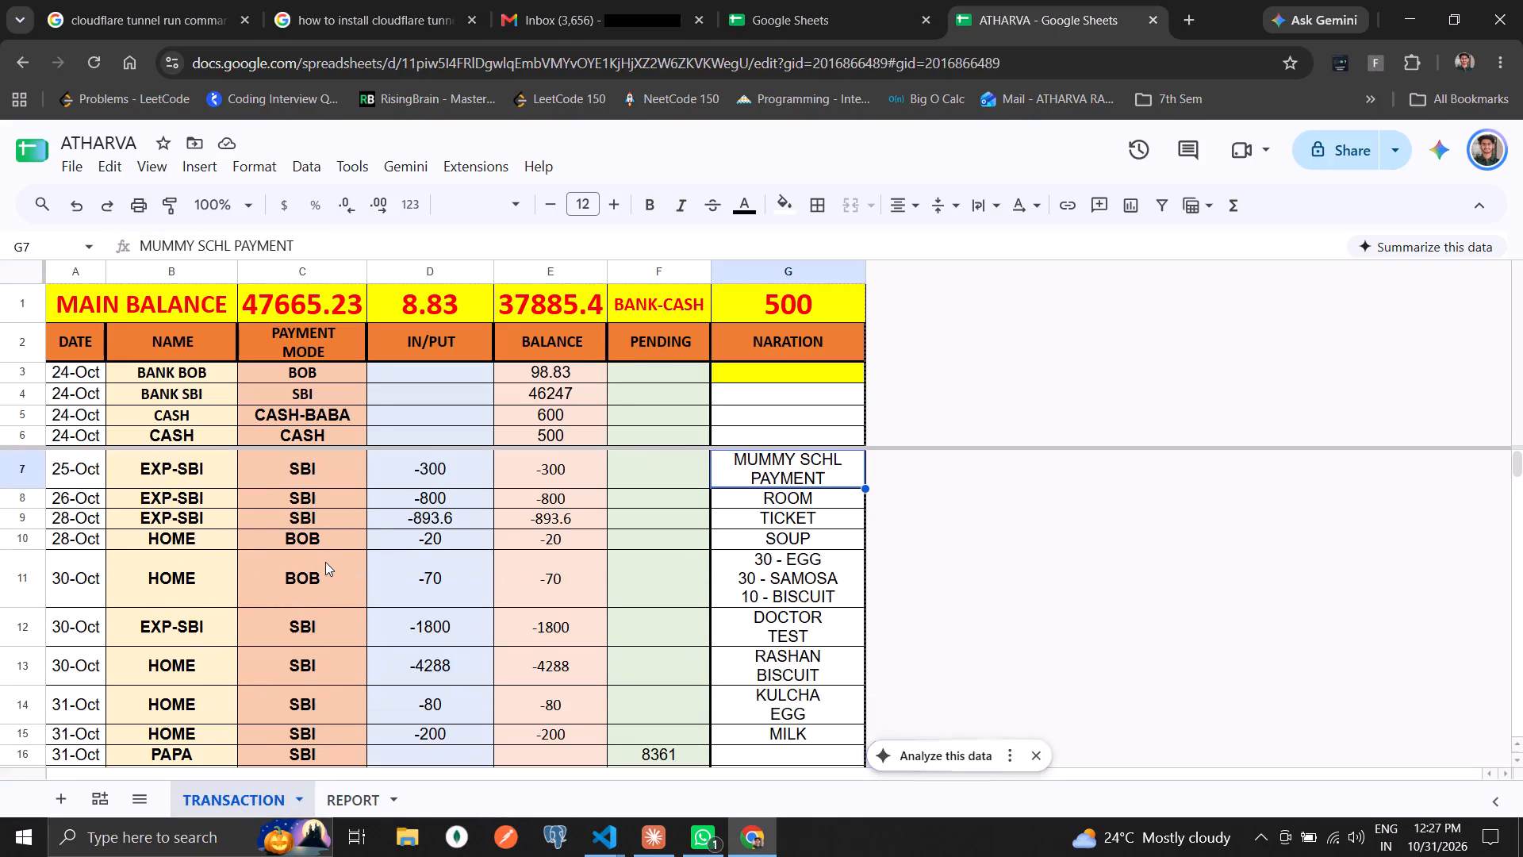
Save the ATHARVA workbook with the TRANSACTION sheet open.
scroll(325, 562, "up", 8)
key("ctrl+s")
key("ctrl+s")
key("ctrl+s")
key("ctrl+s")
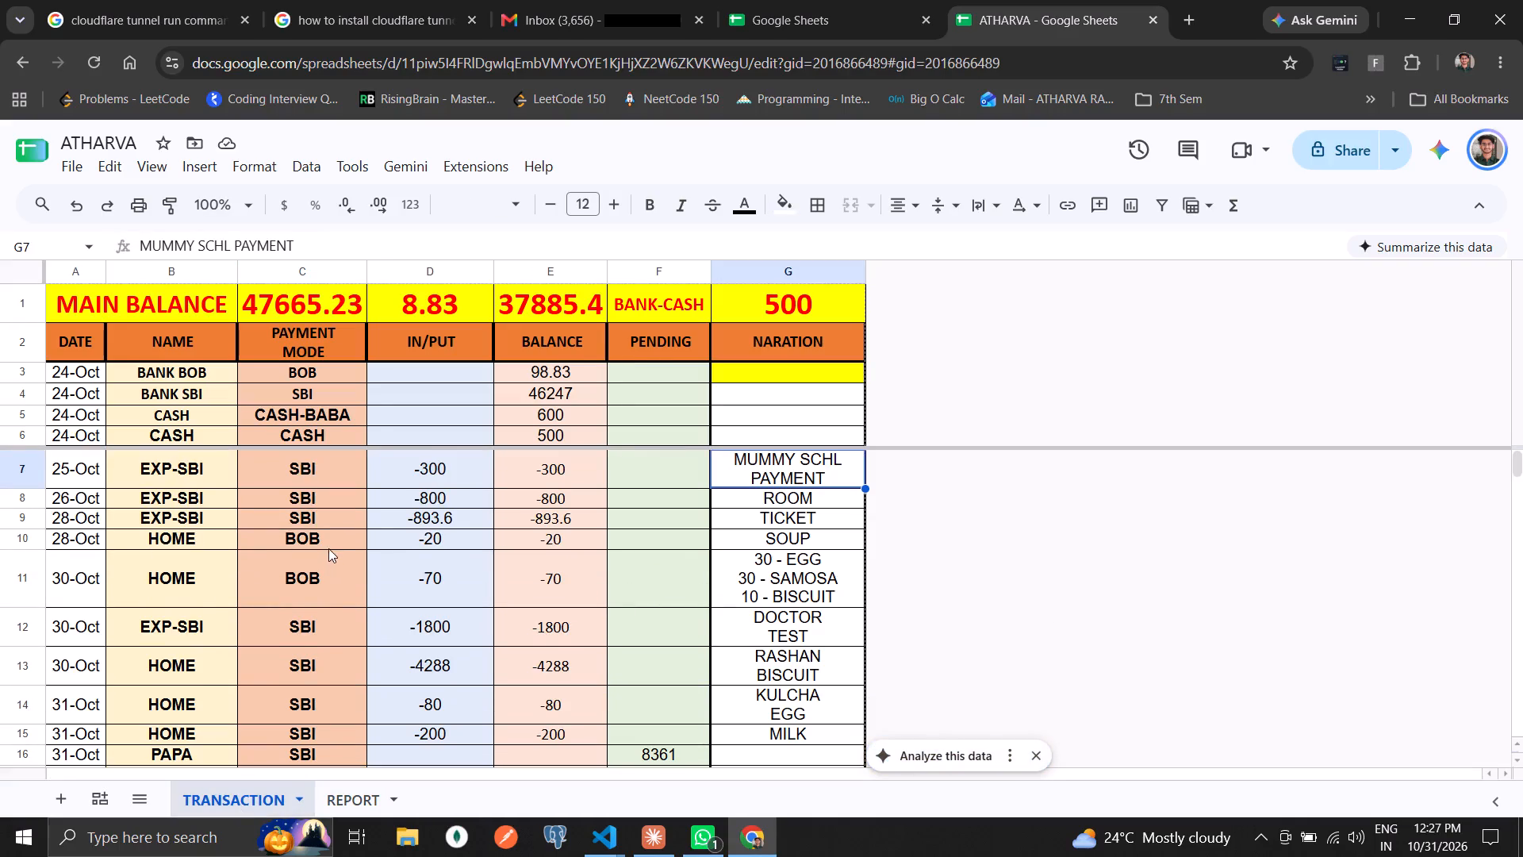
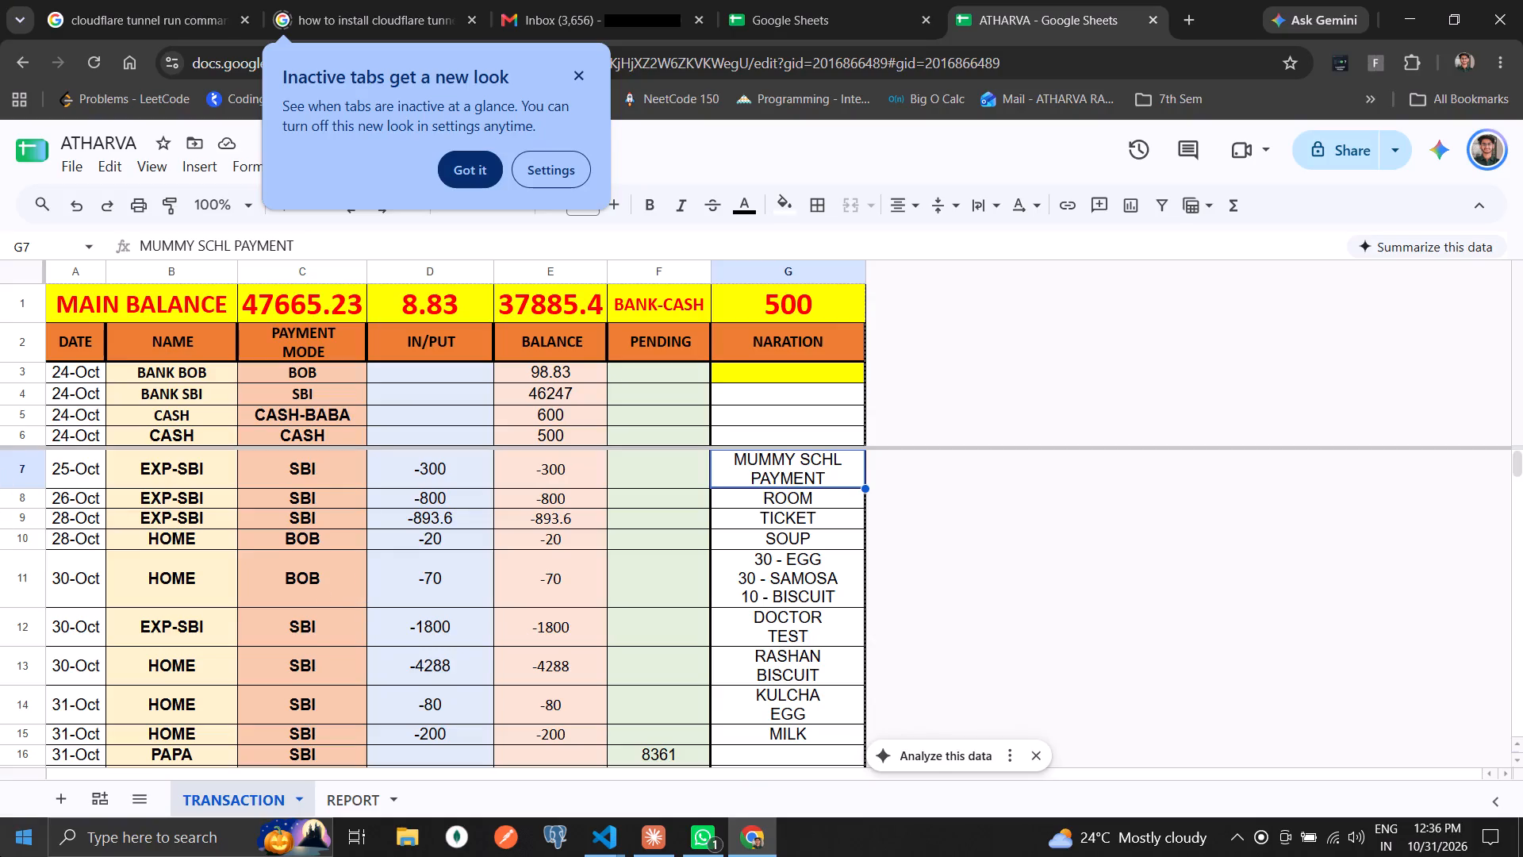
Dismiss the notice about the new look of inactive tabs.
left_click(420, 169)
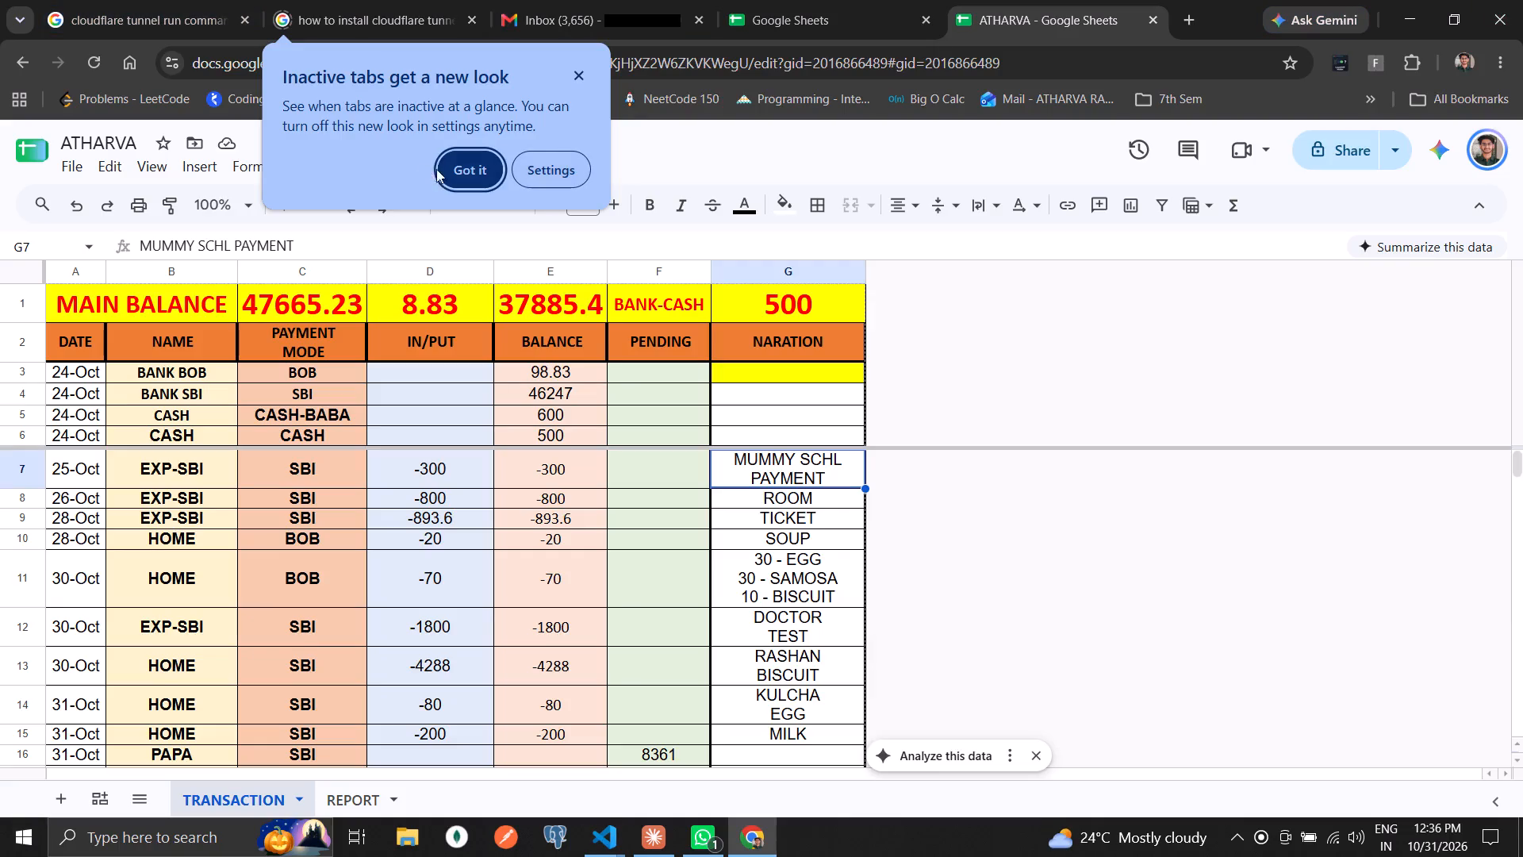
left_click(445, 169)
Start a new transaction in row 18 dated 31-Oct, with the name YUVRAJ and payment mode BOB.
scroll(163, 557, "down", 3)
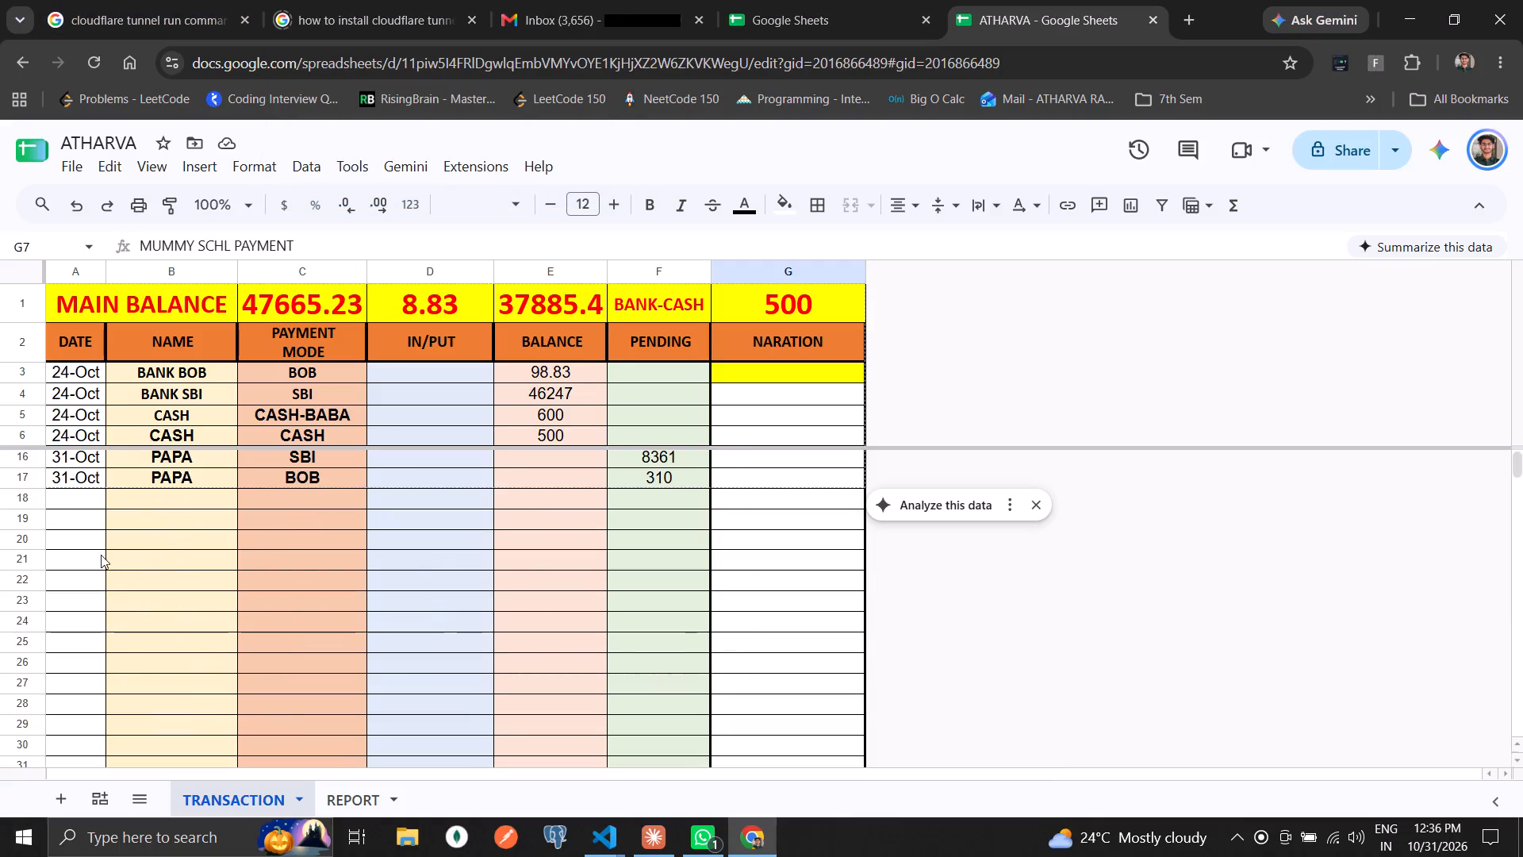
left_click(67, 505)
key("ctrl+d")
key("Right")
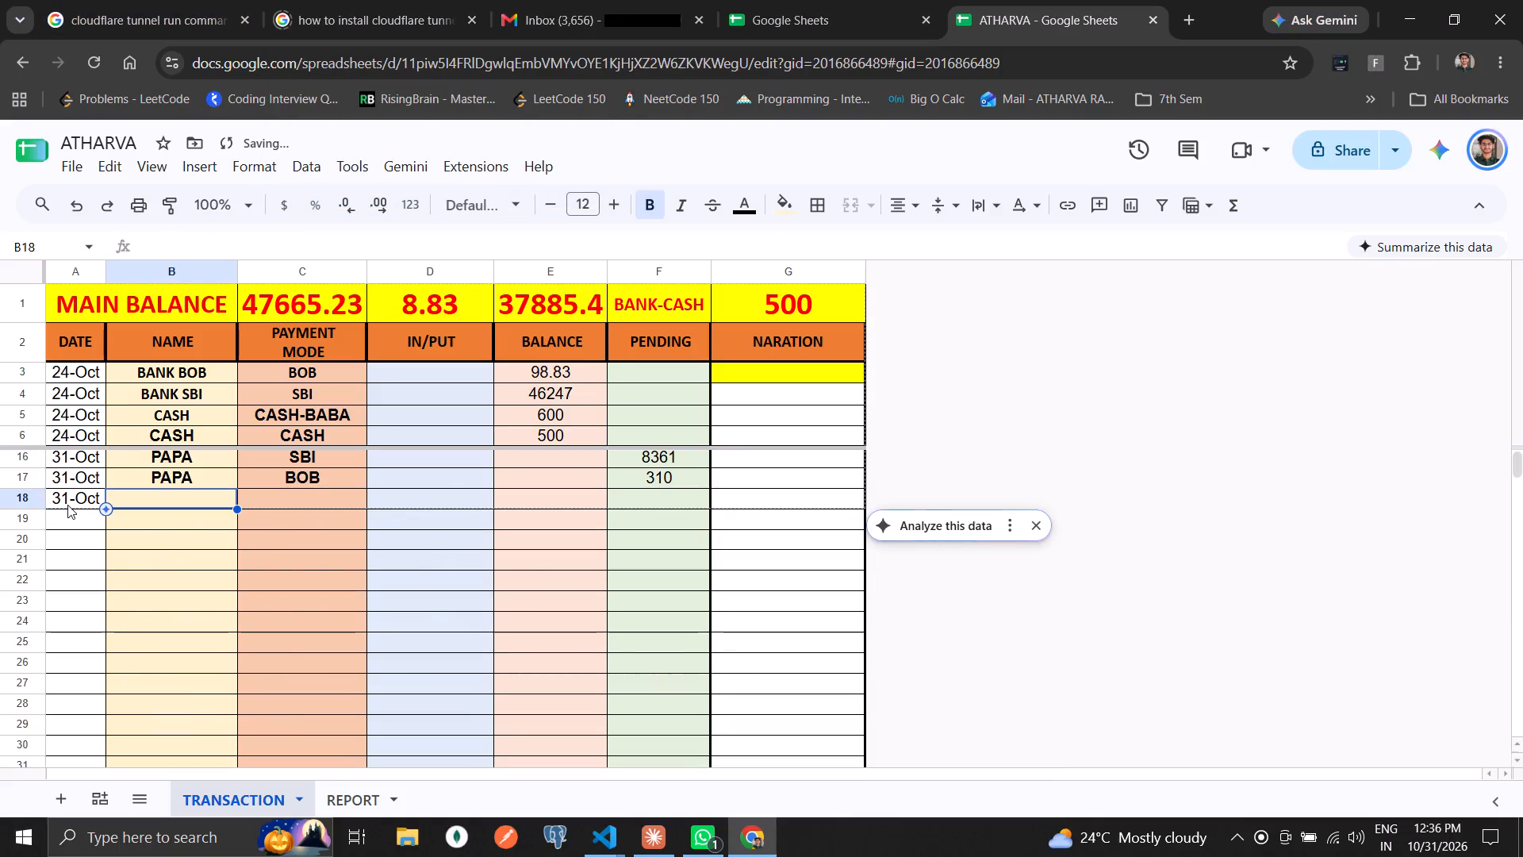
type("YUVRAJ")
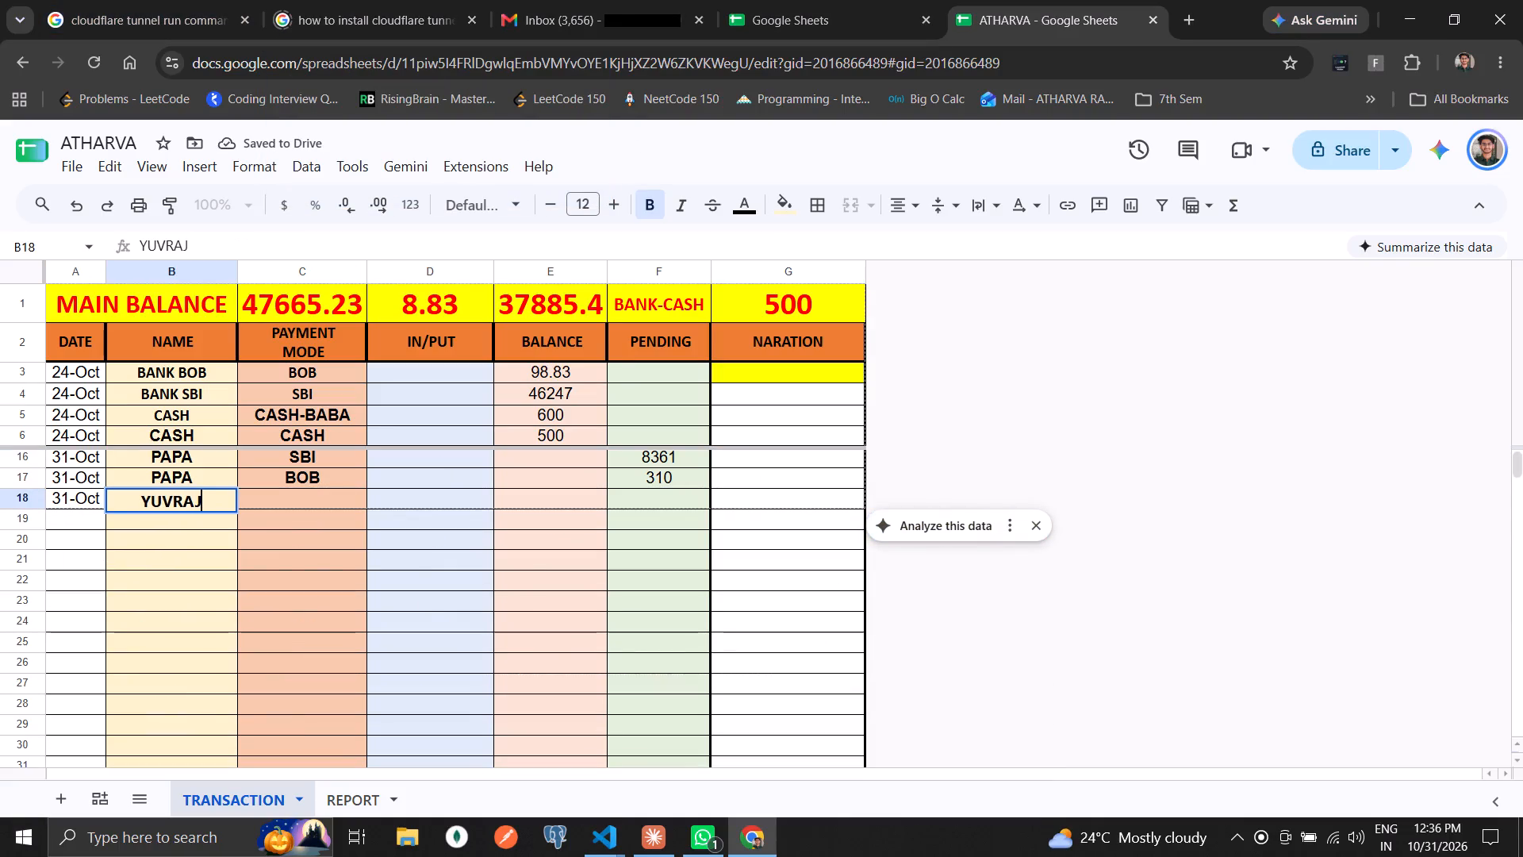
key("Right")
key("ctrl+d")
key("Right")
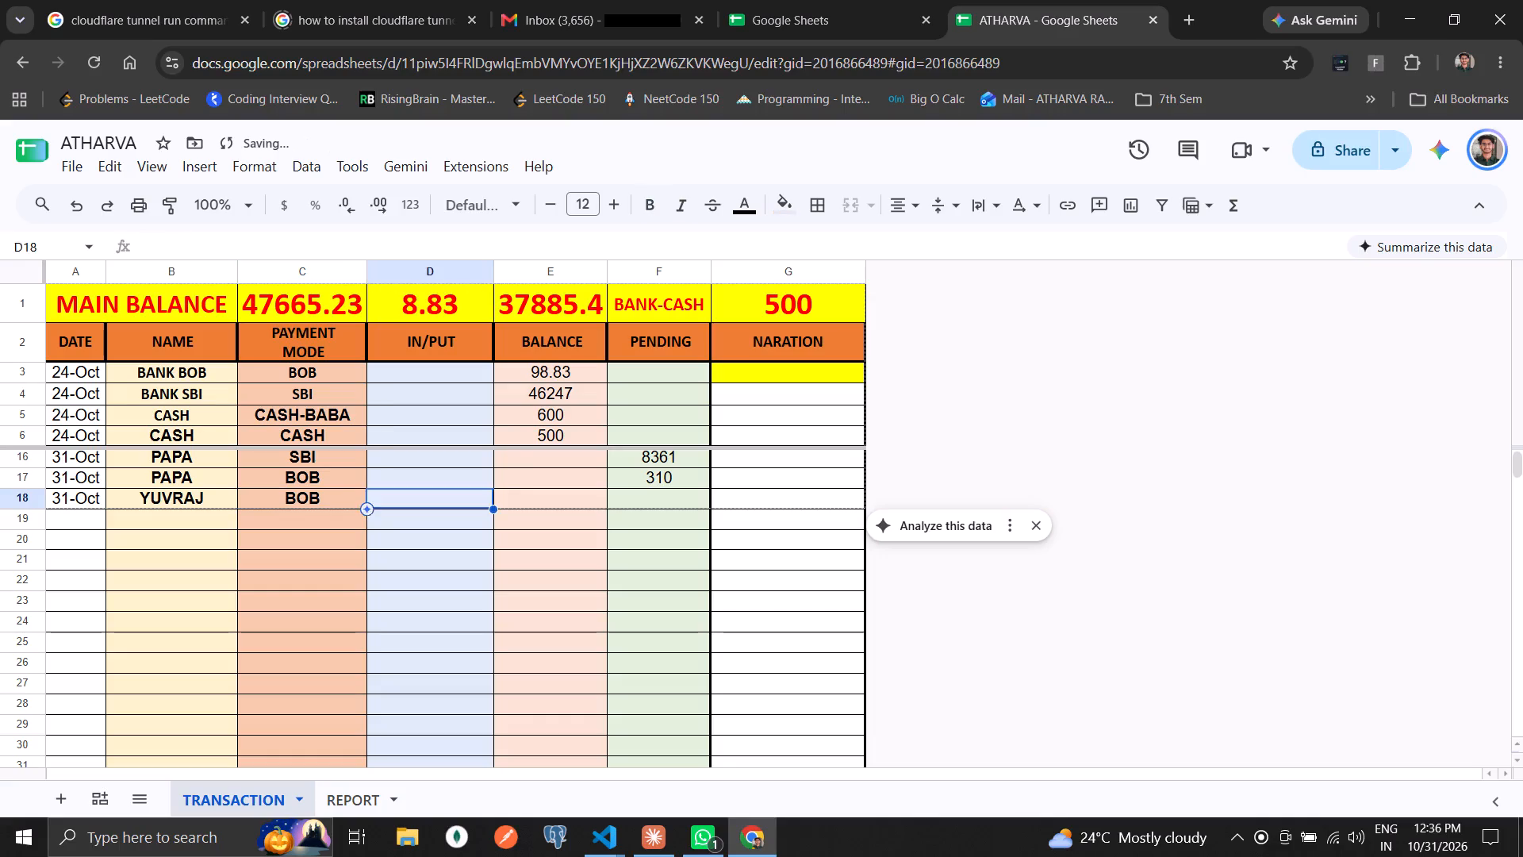
Enter 1065 as YUVRAJ's pending amount in row 18 and return to the start of the next empty row.
key("Right")
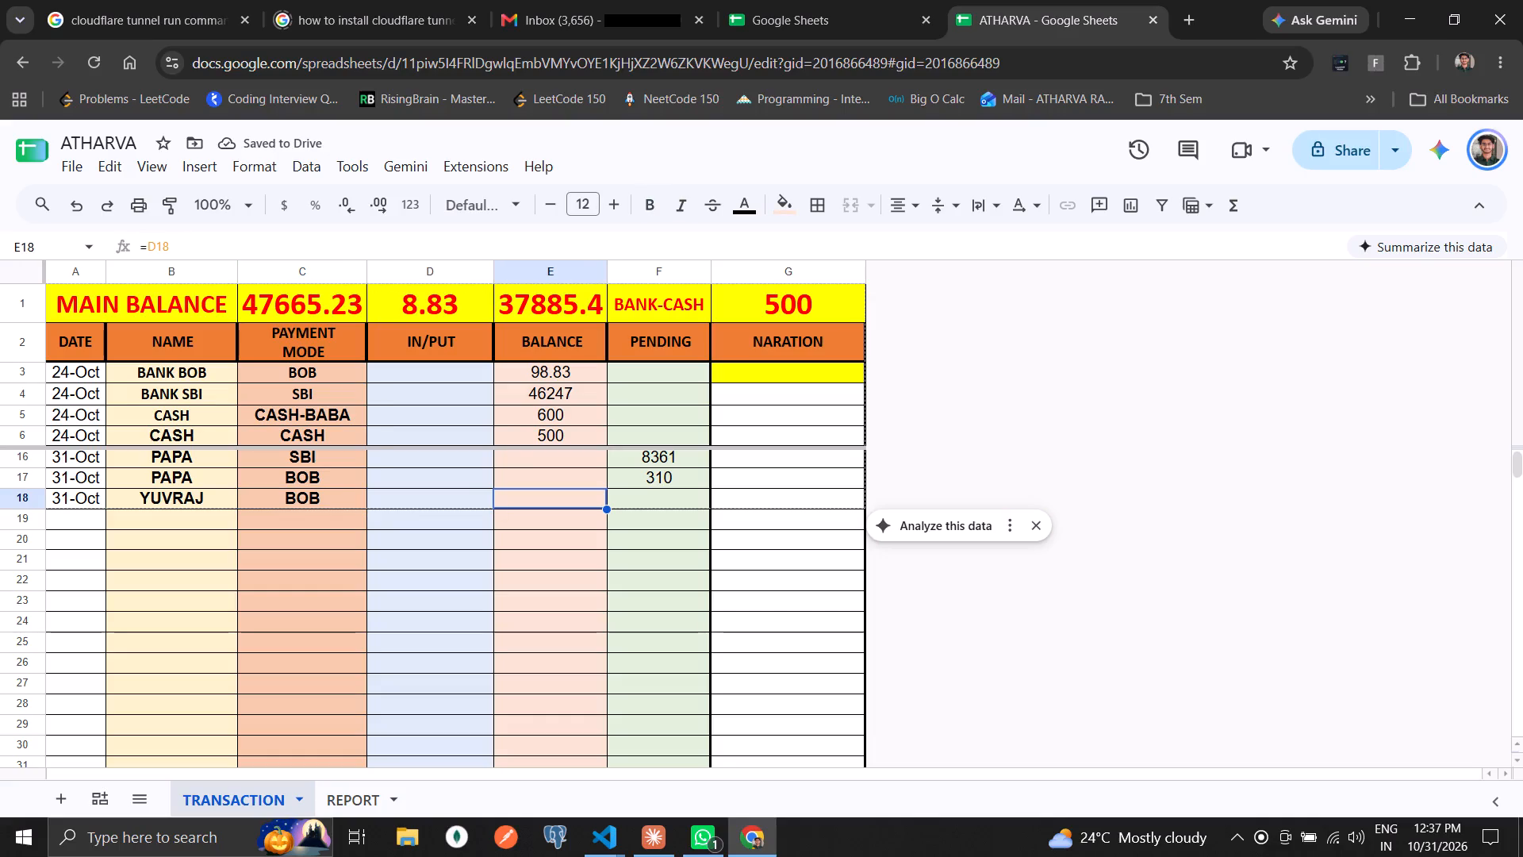
key("Right")
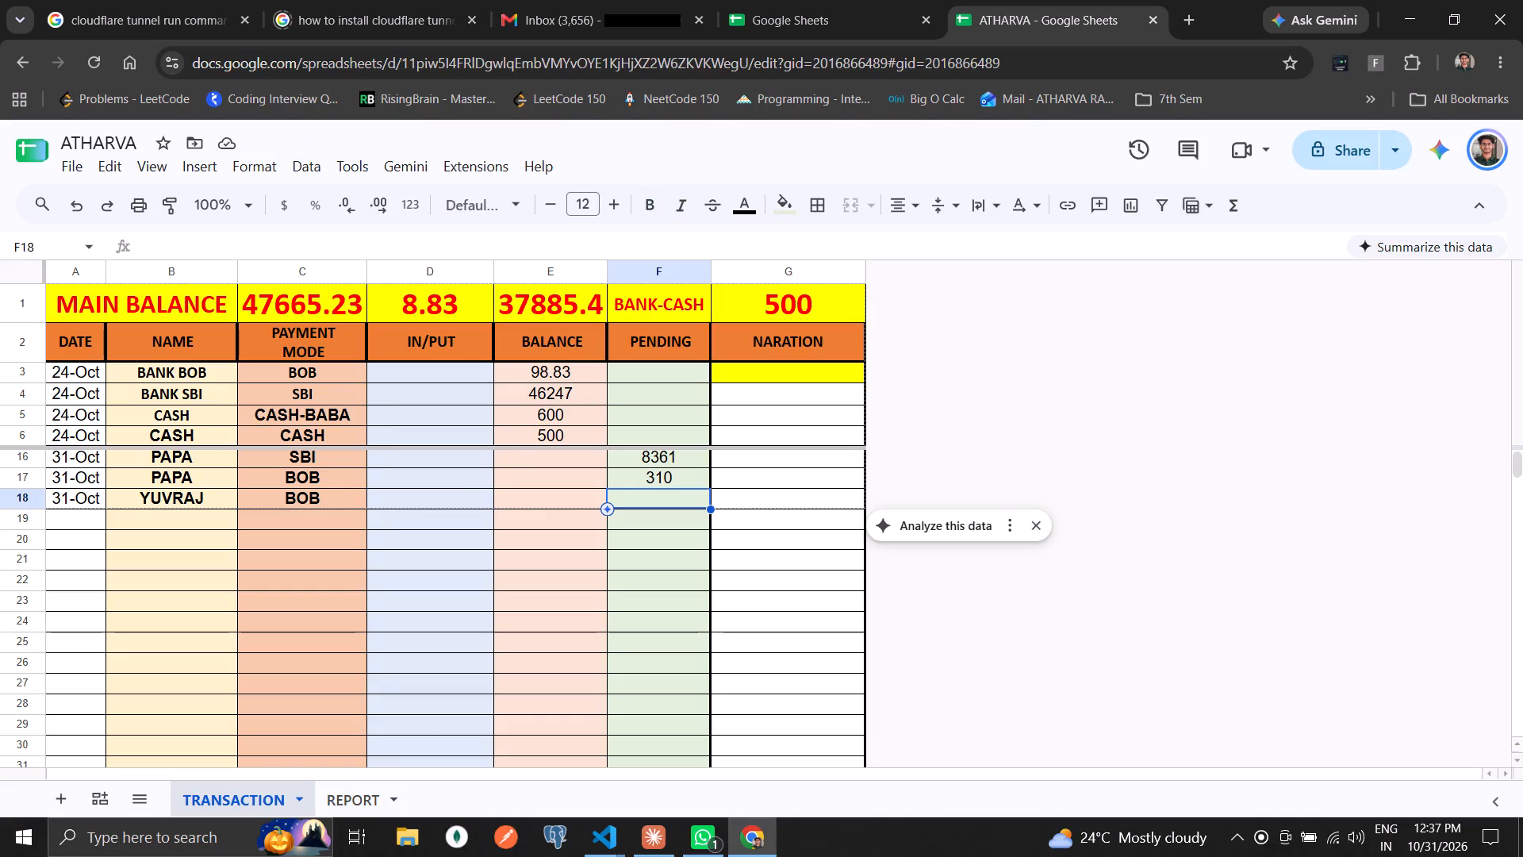
type("1065")
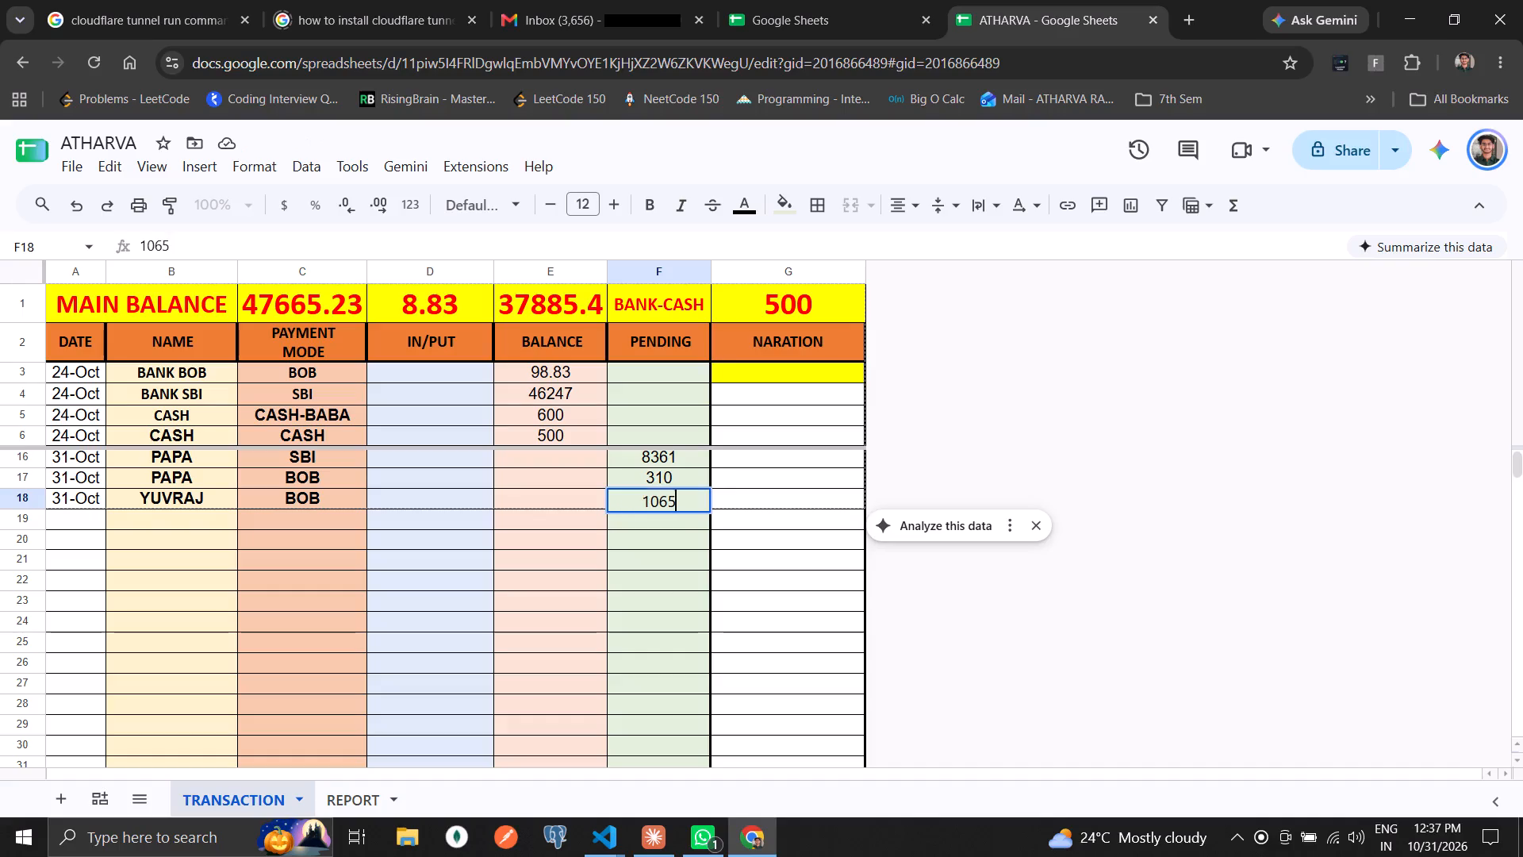
key("Down")
key("Left")
key("Left")
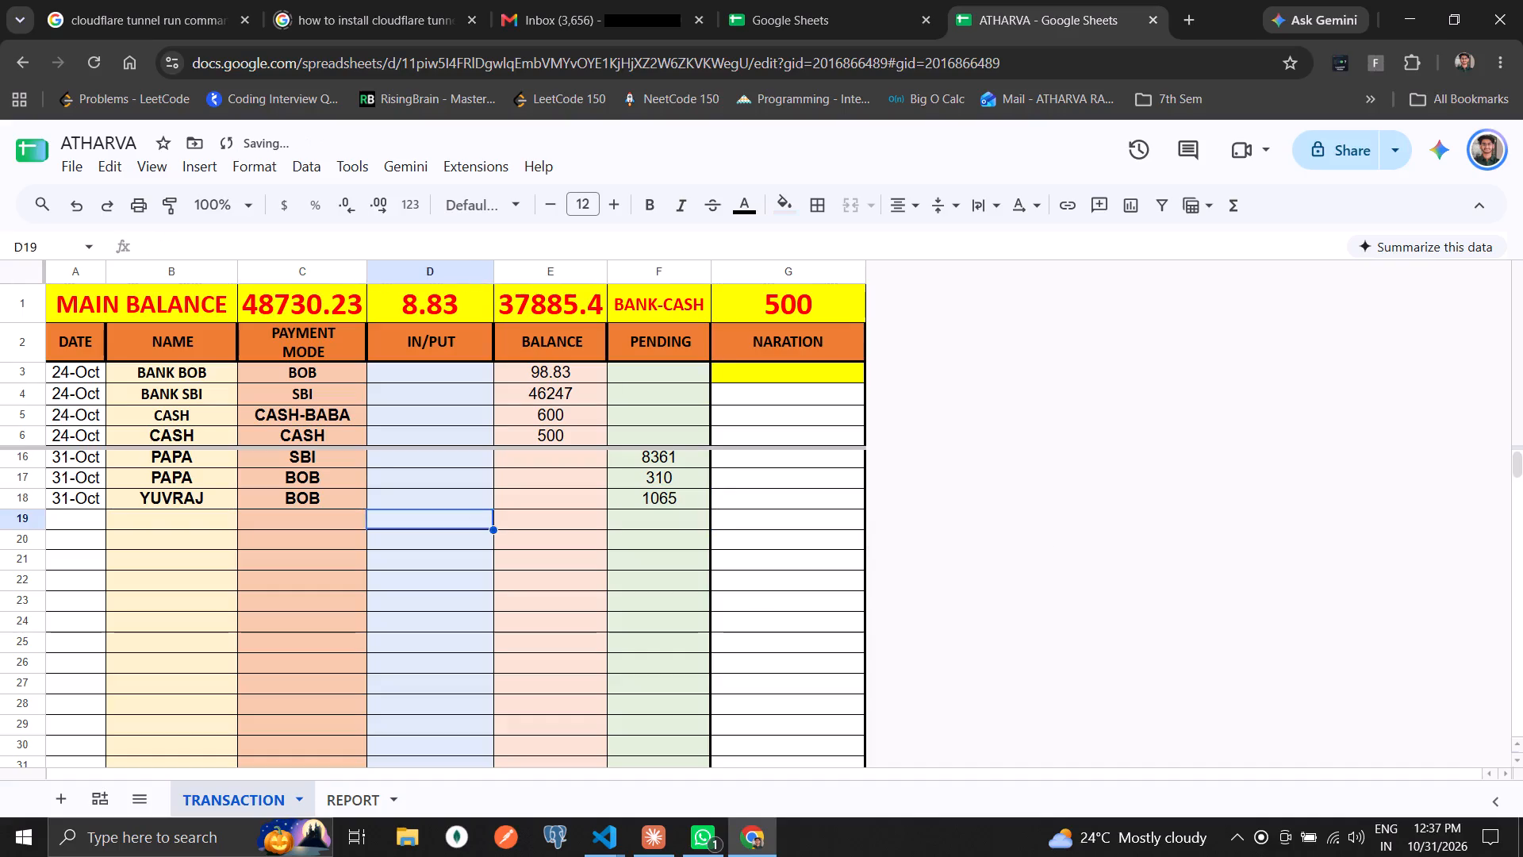
key("Left")
key("Left")
key("Left")
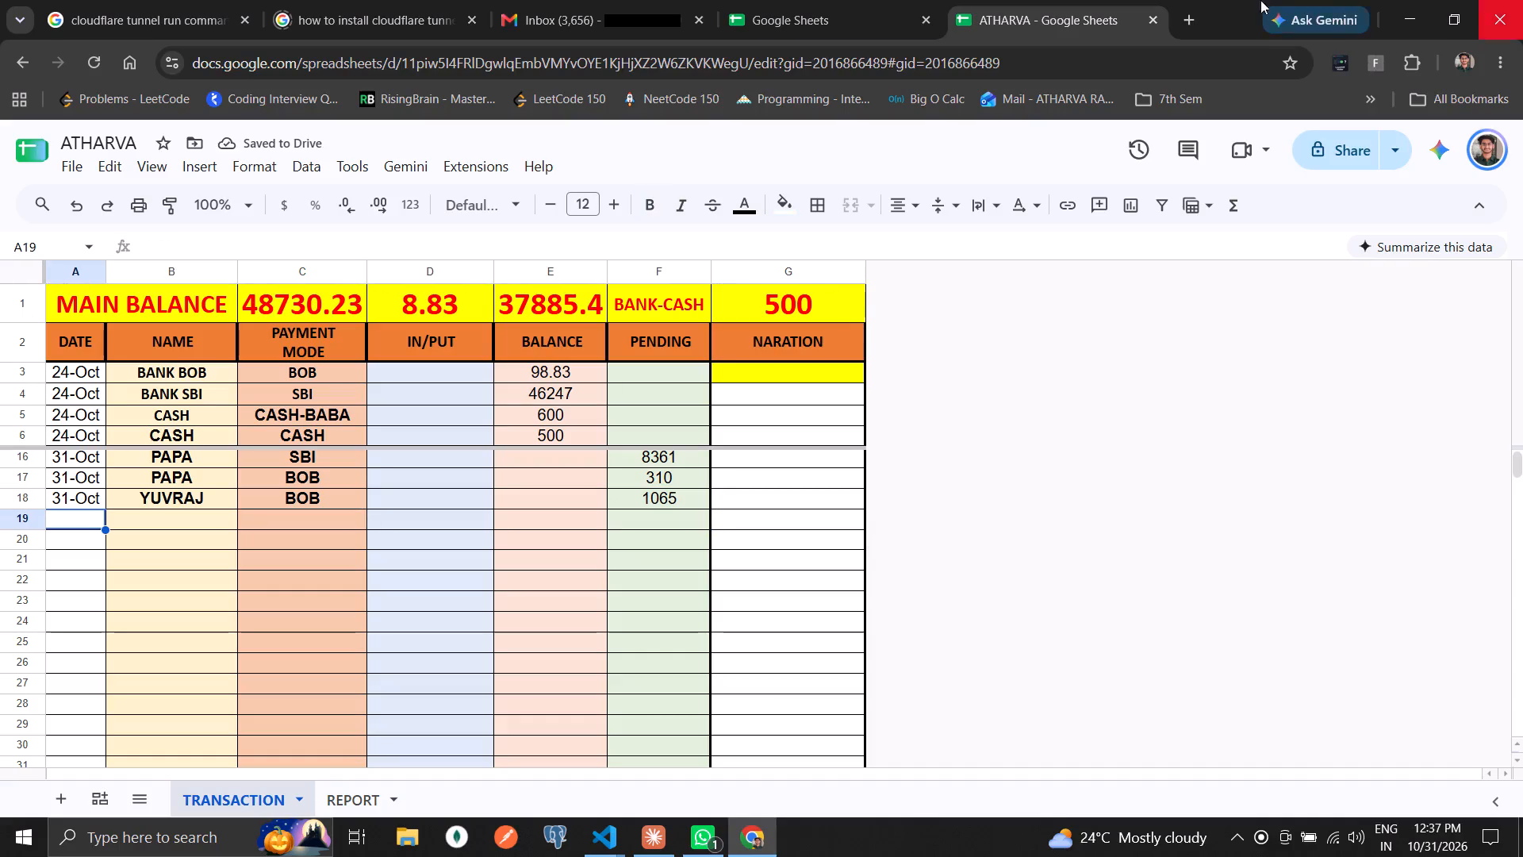
Inspect the detail records behind PAPA's pending sum in the REPORT sheet and delete the generated detail sheet.
left_click(330, 787)
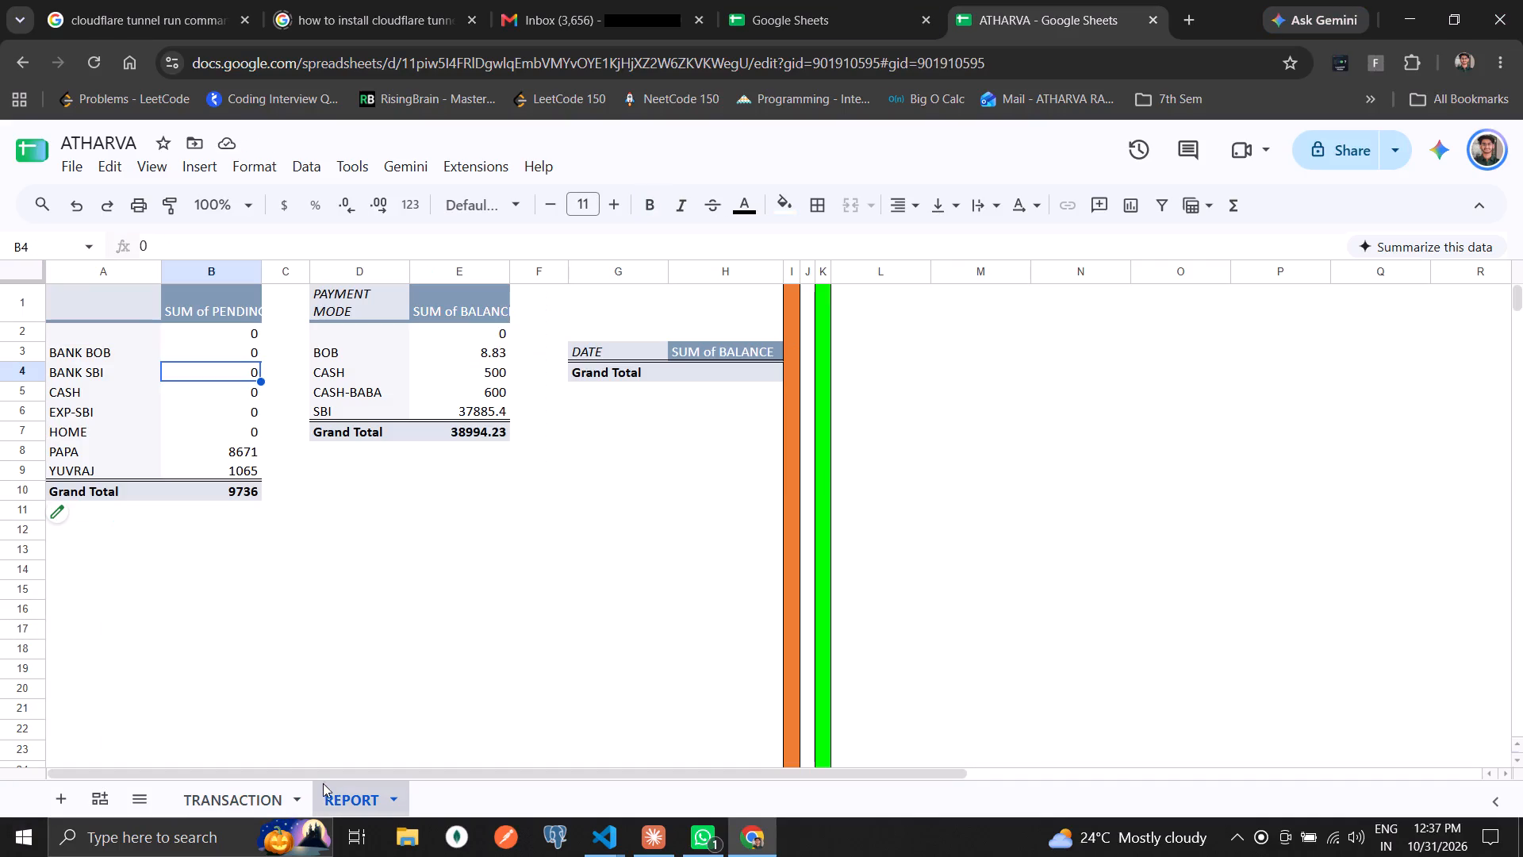
double_click(224, 454)
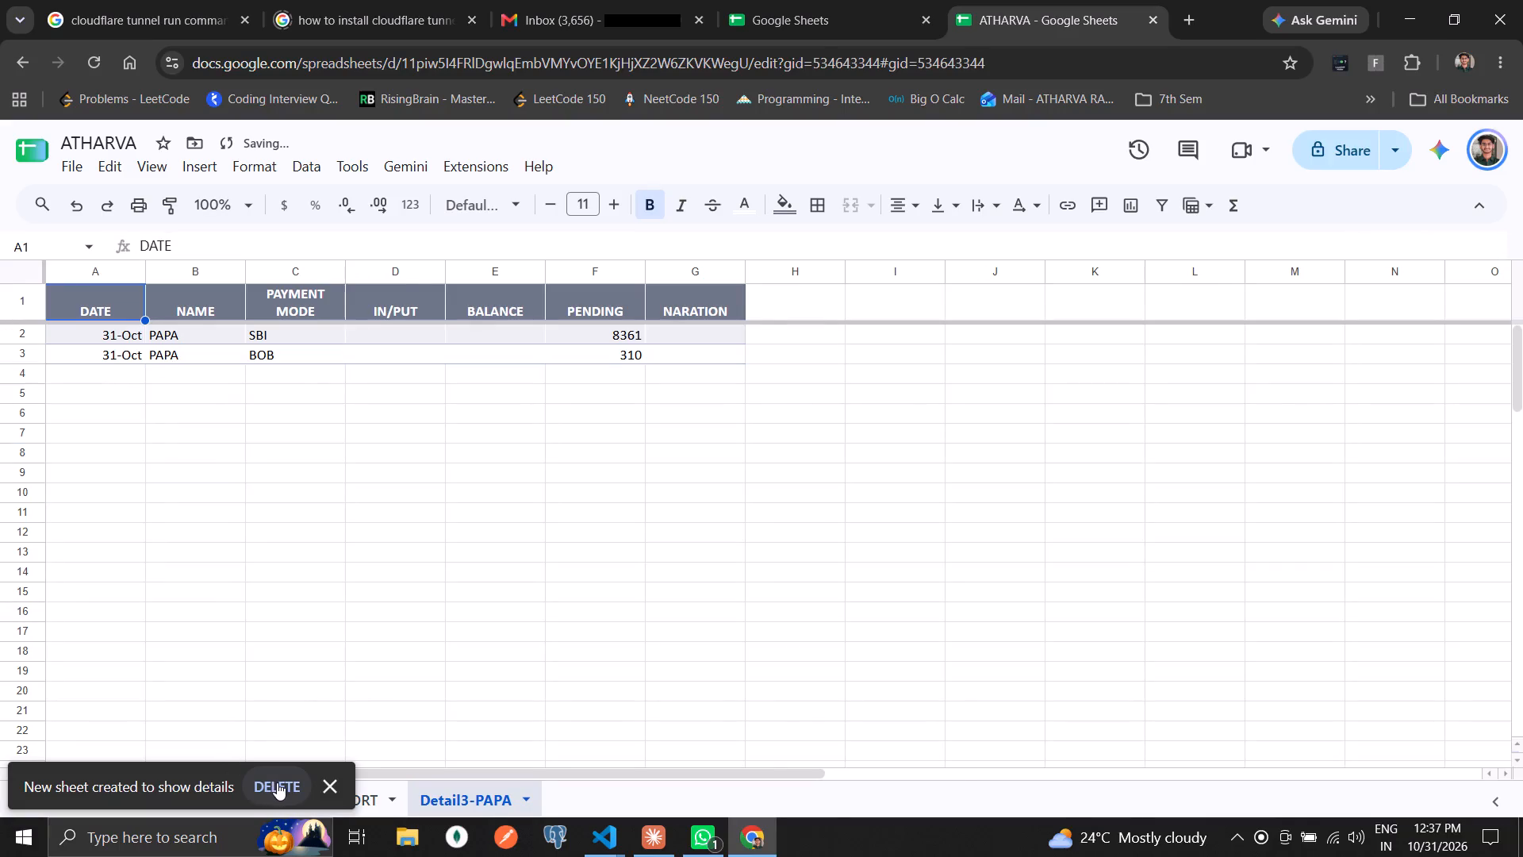
left_click(277, 782)
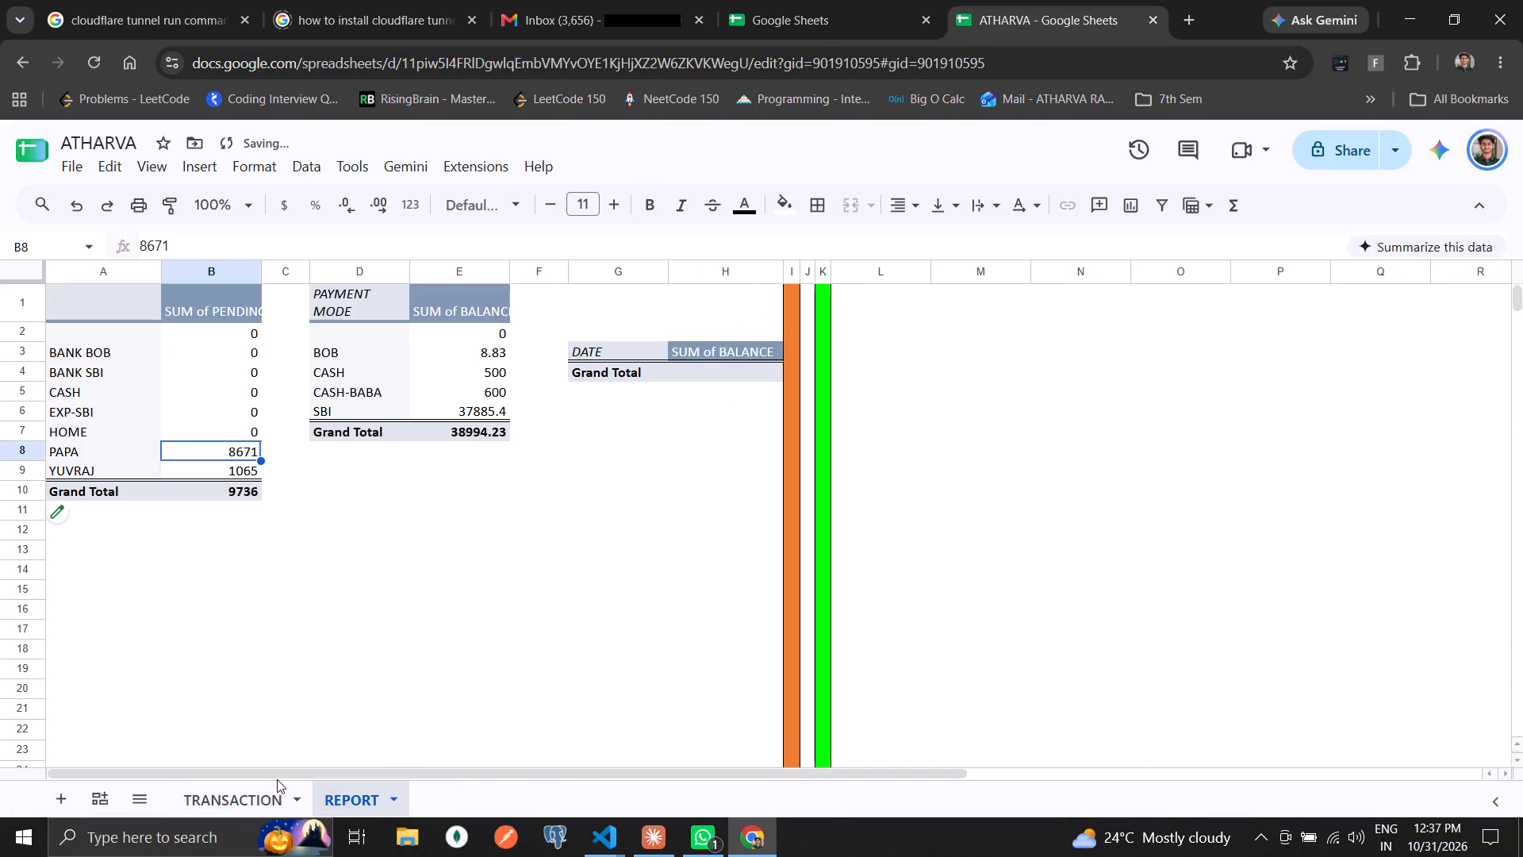
Check the BOB entry in the REPORT sheet's payment-mode summary and return to the TRANSACTION sheet.
left_click(497, 360)
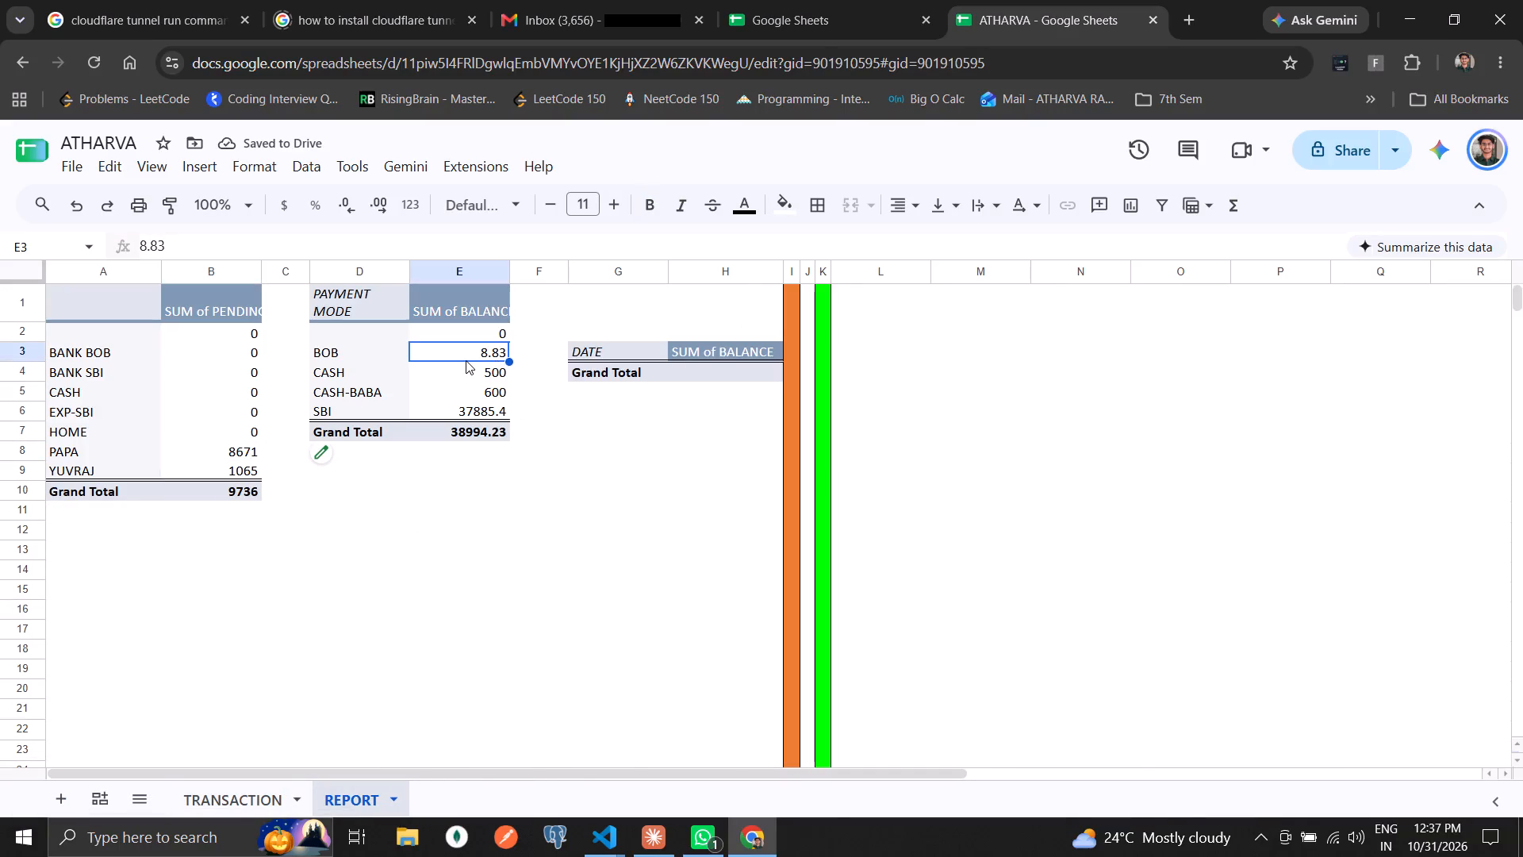
left_click(416, 356)
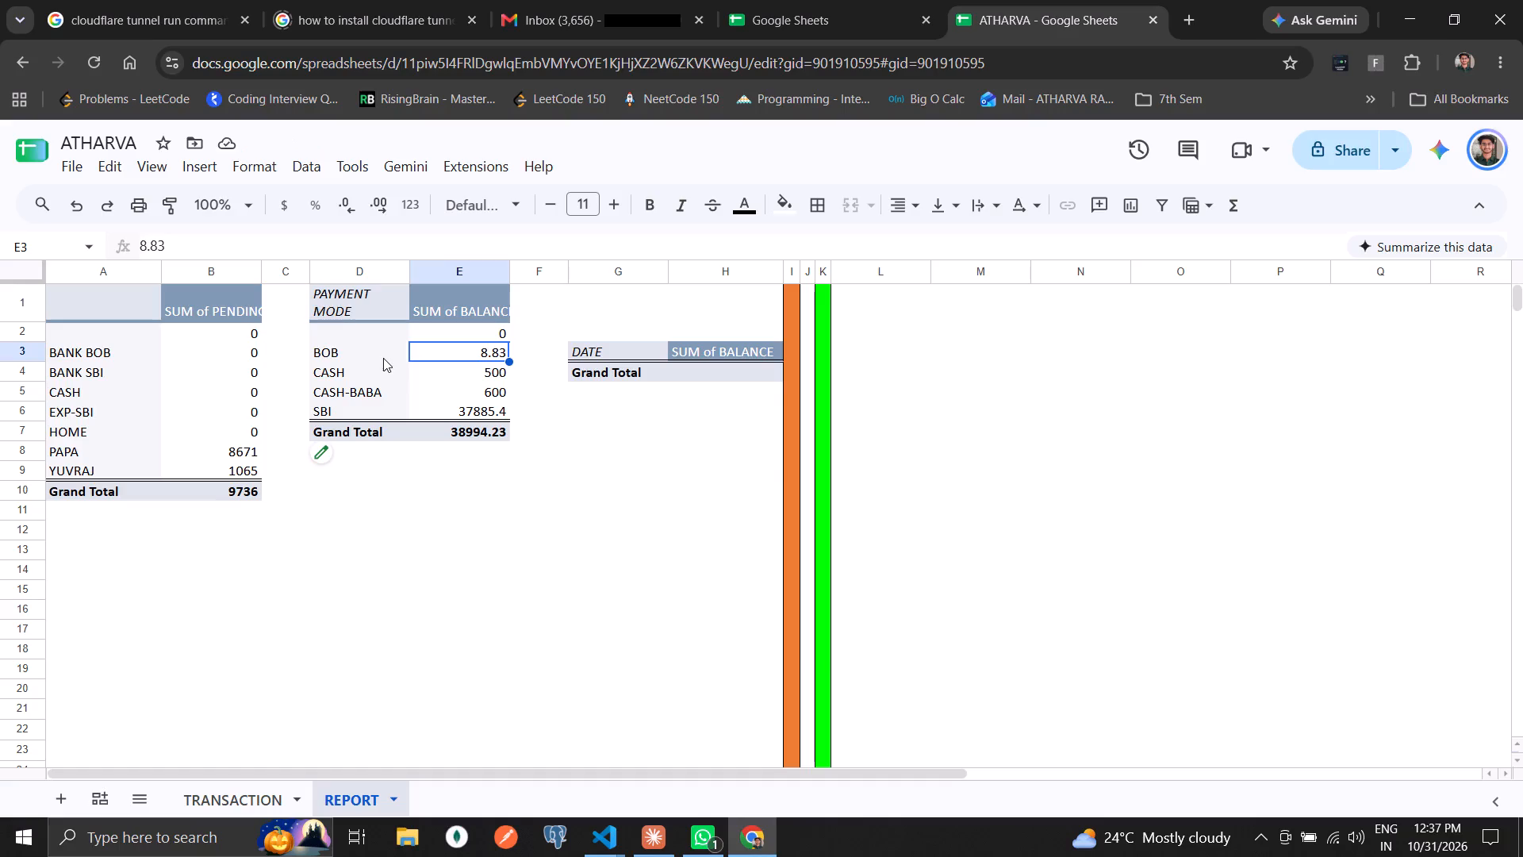
left_click(383, 358)
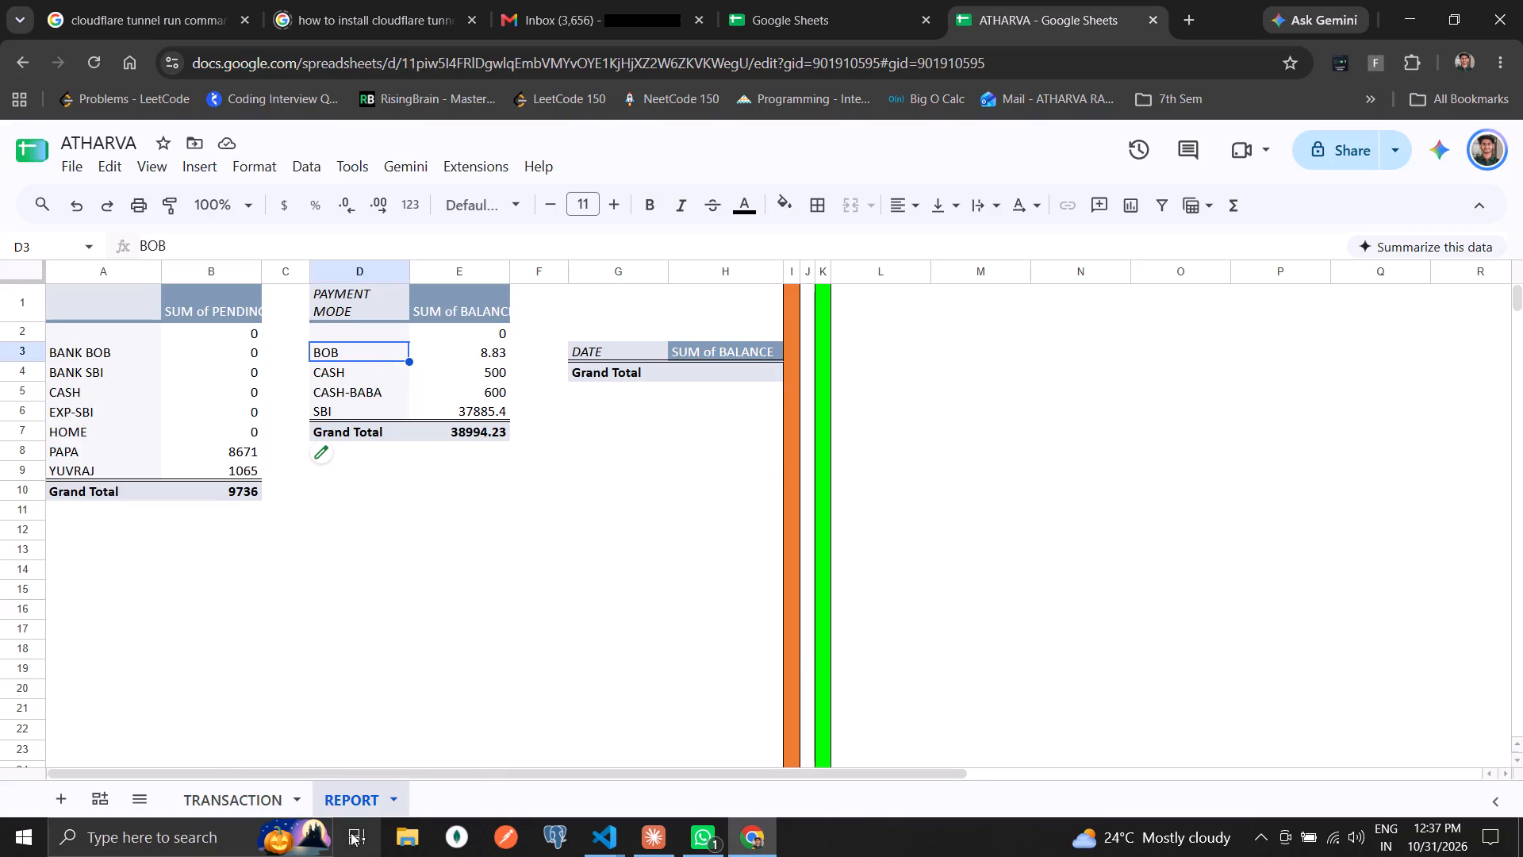
left_click(241, 799)
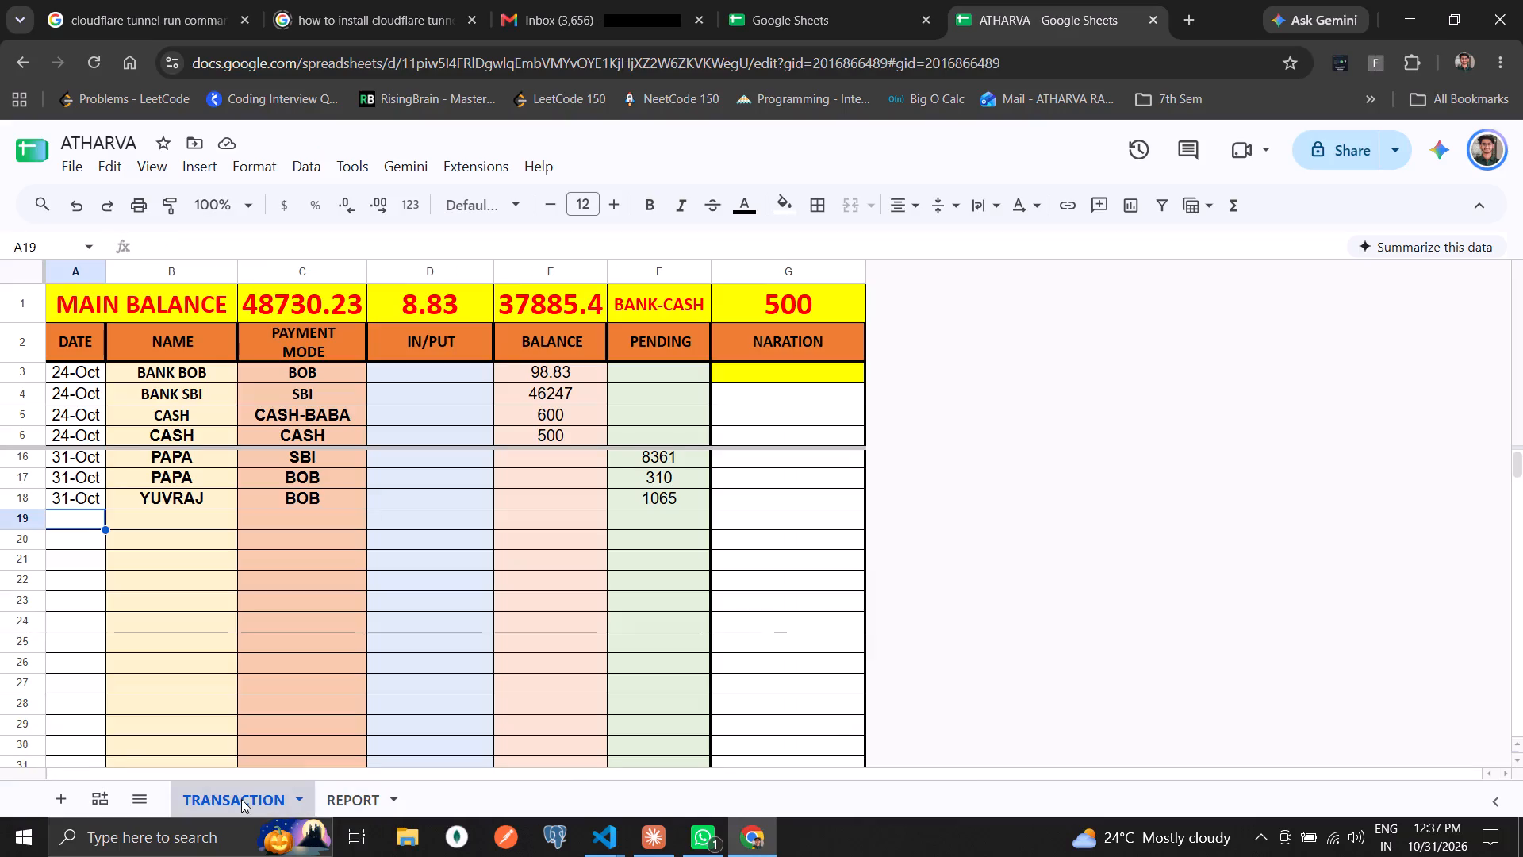
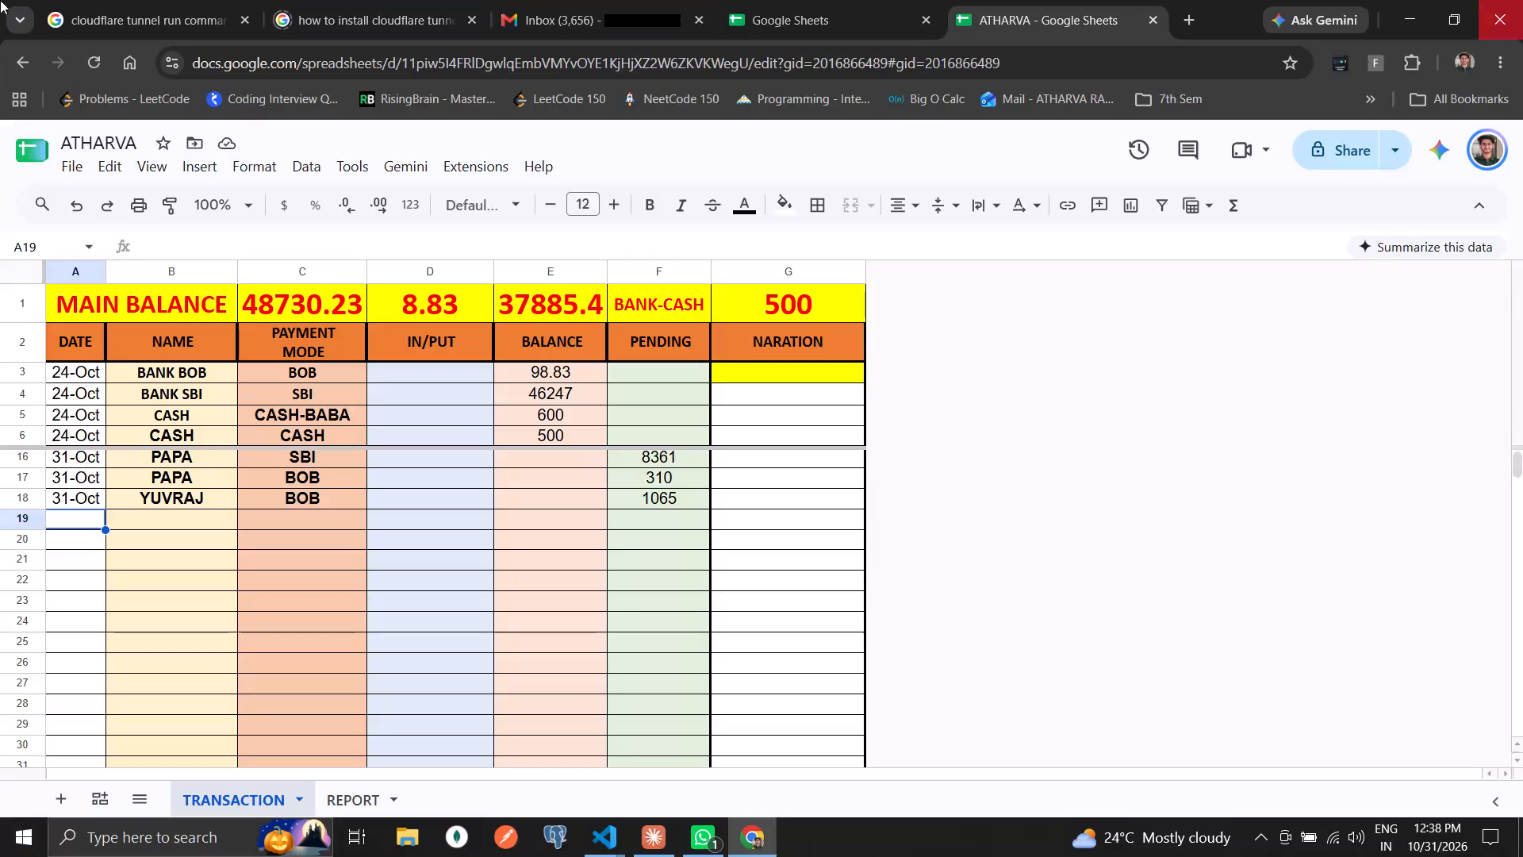
Inspect the formula behind the MAIN BALANCE total in cell C1 of the TRANSACTION sheet.
left_click(285, 313)
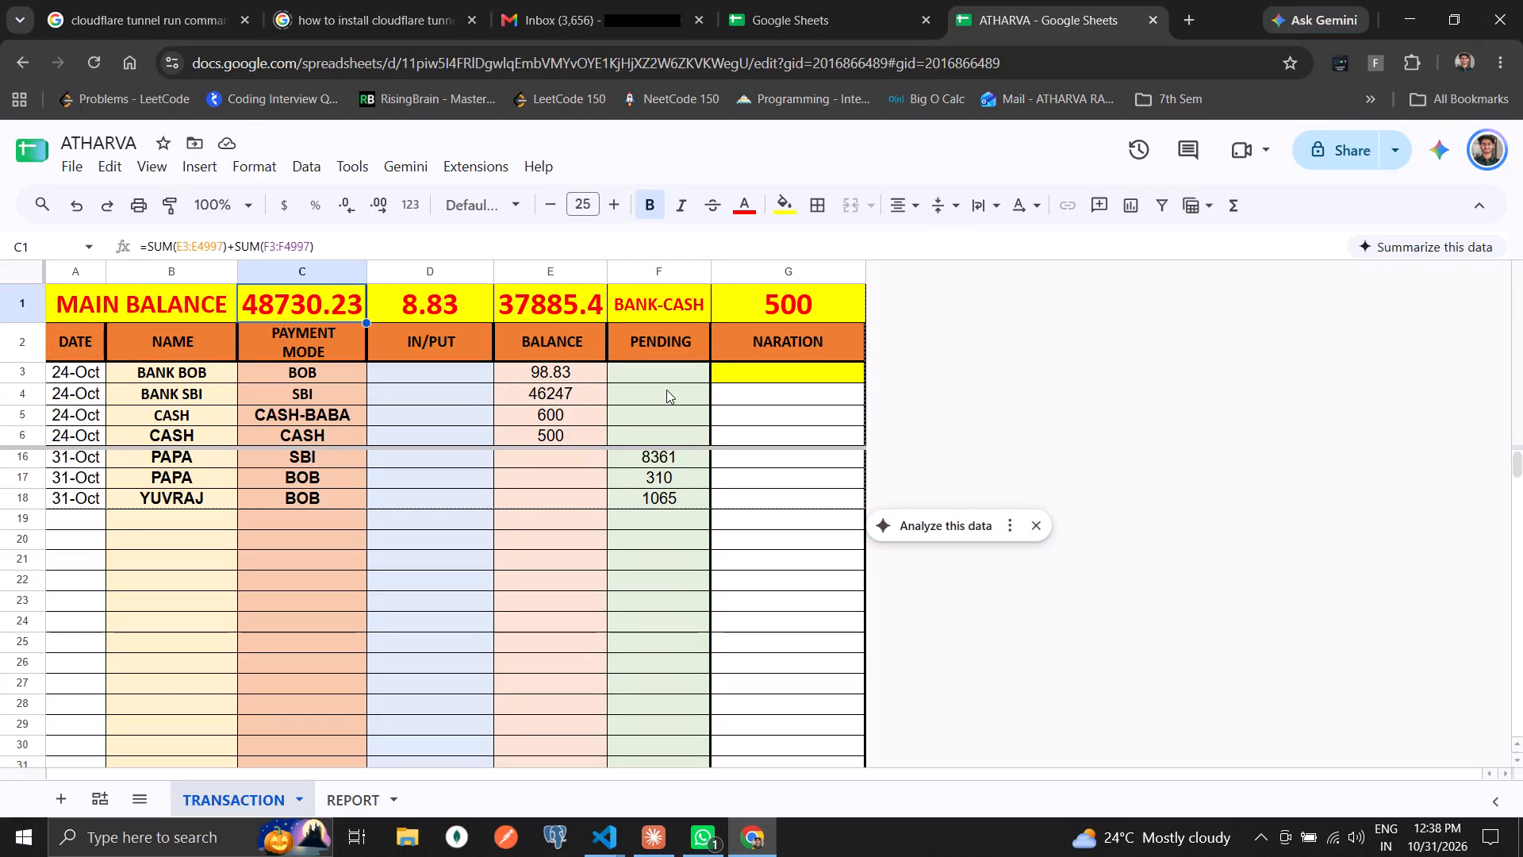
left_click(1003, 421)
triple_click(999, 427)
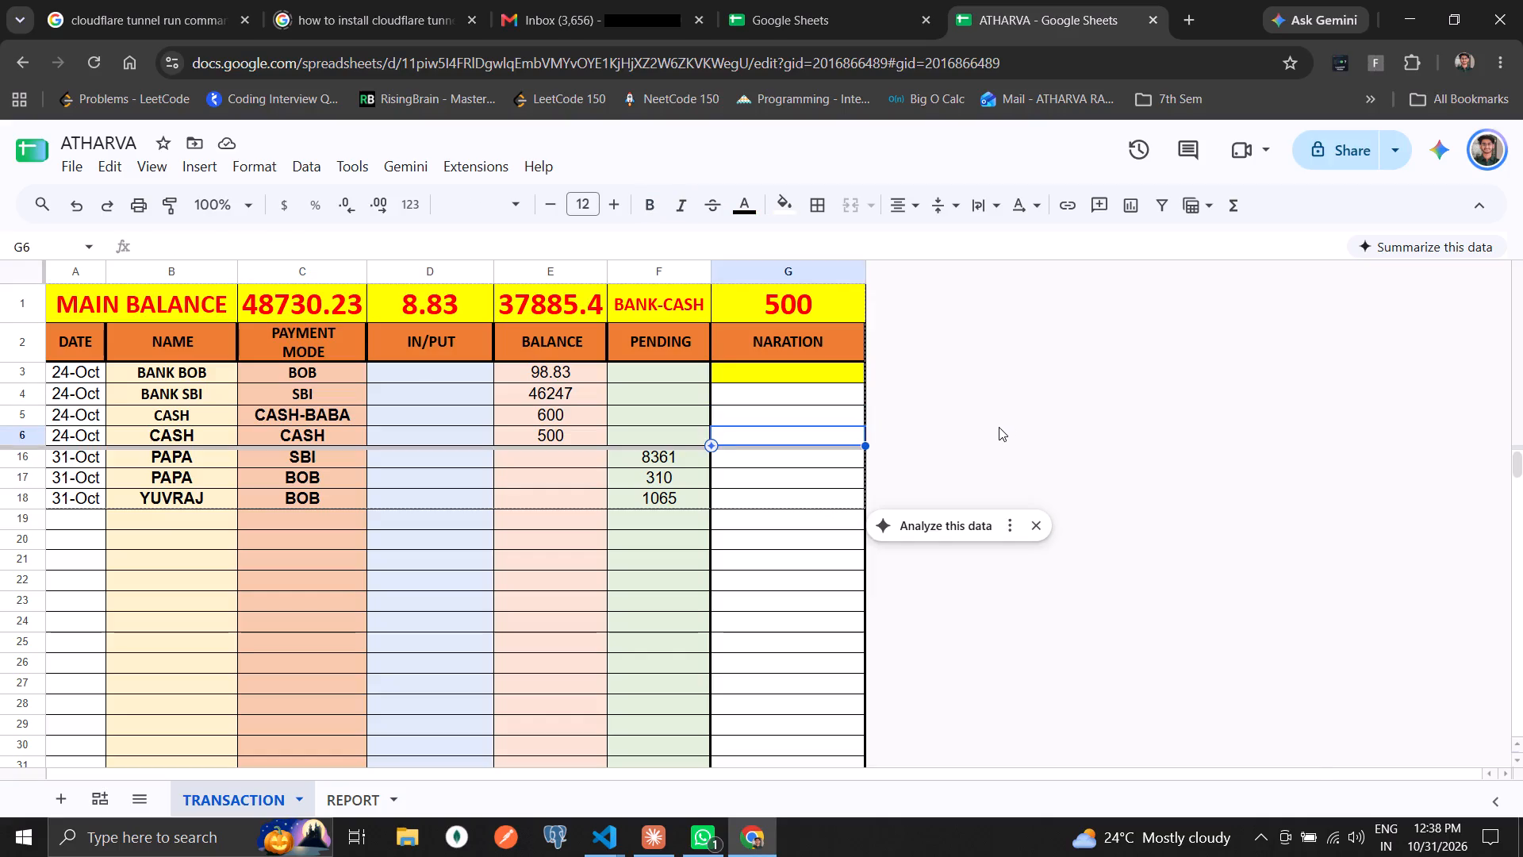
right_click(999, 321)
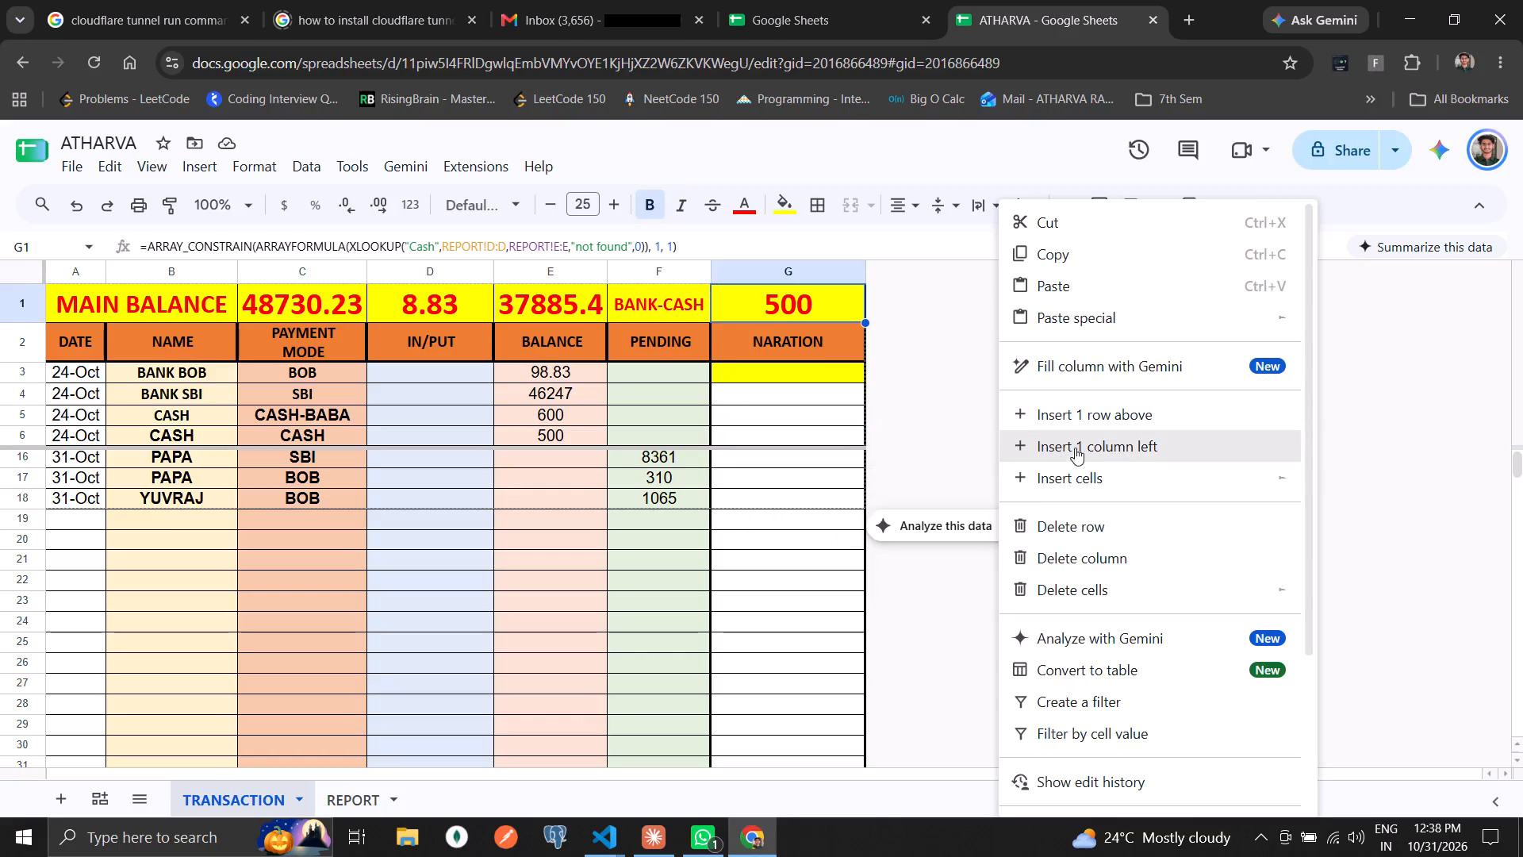
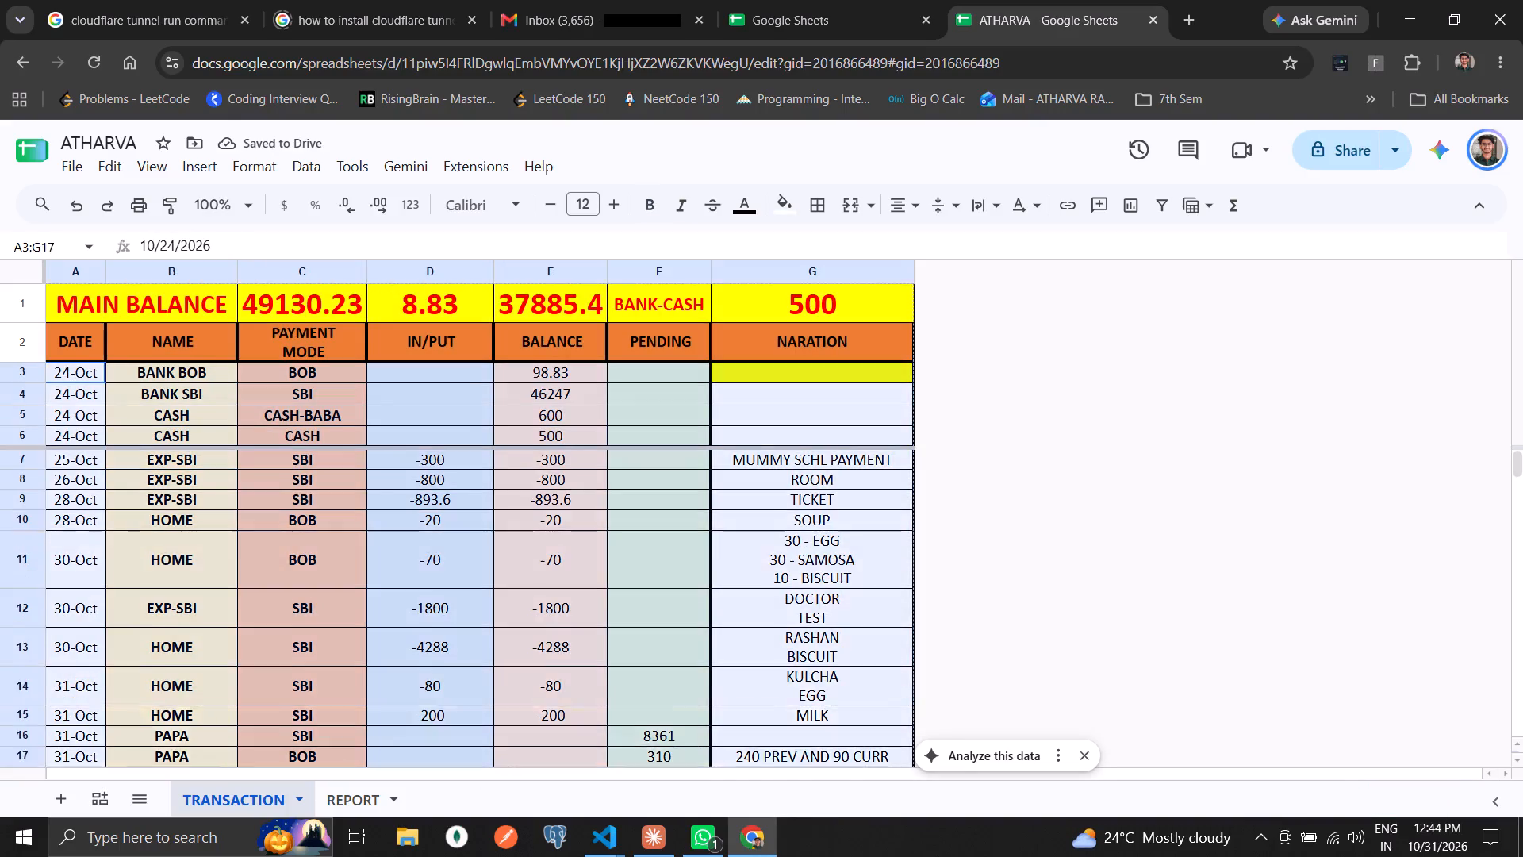
left_click_drag(938, 856, 842, 836)
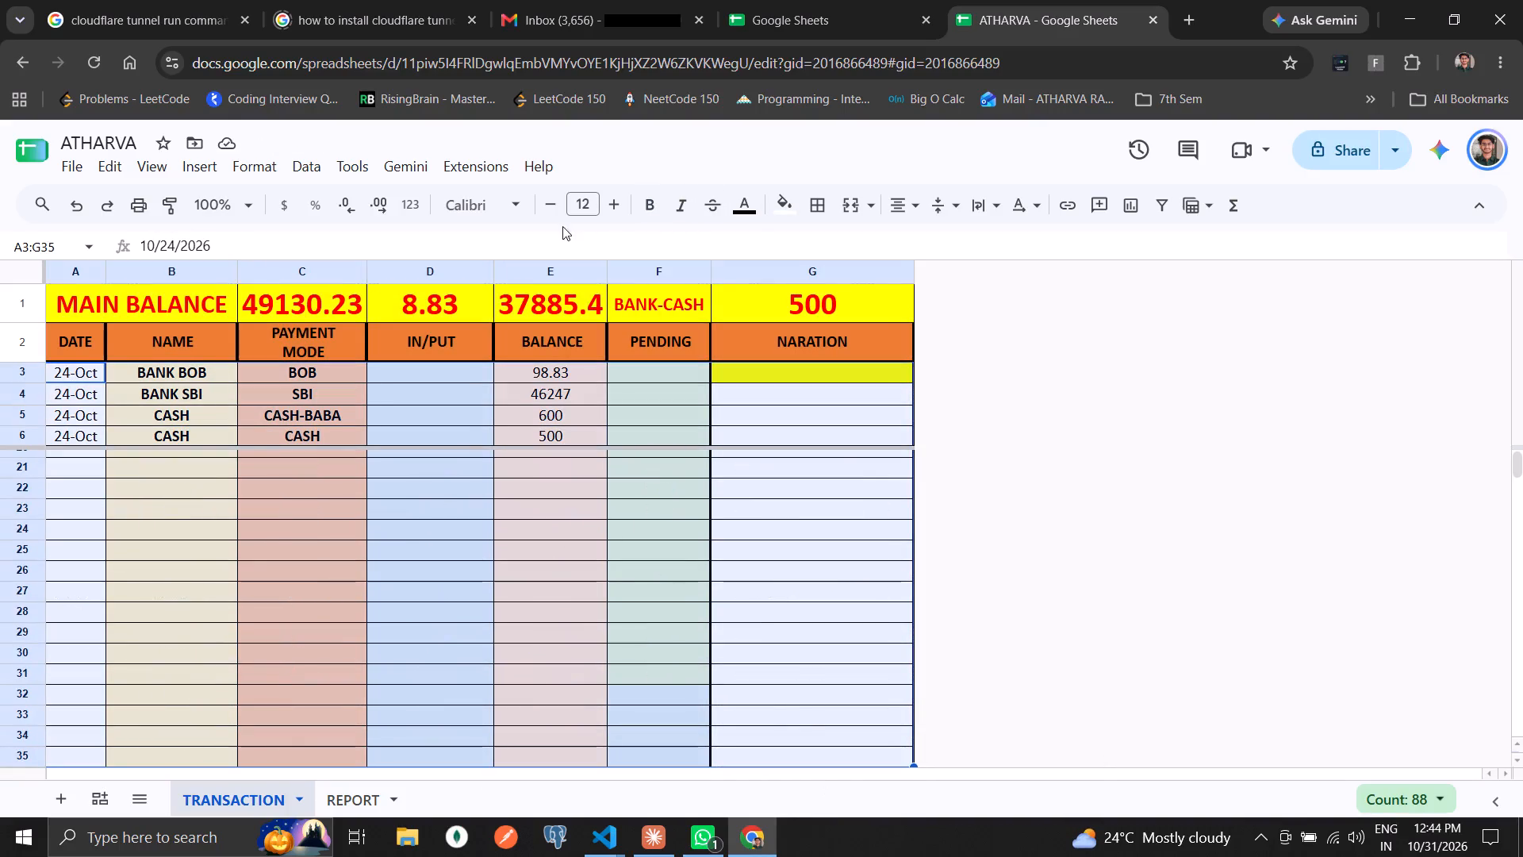
left_click(580, 209)
type("12")
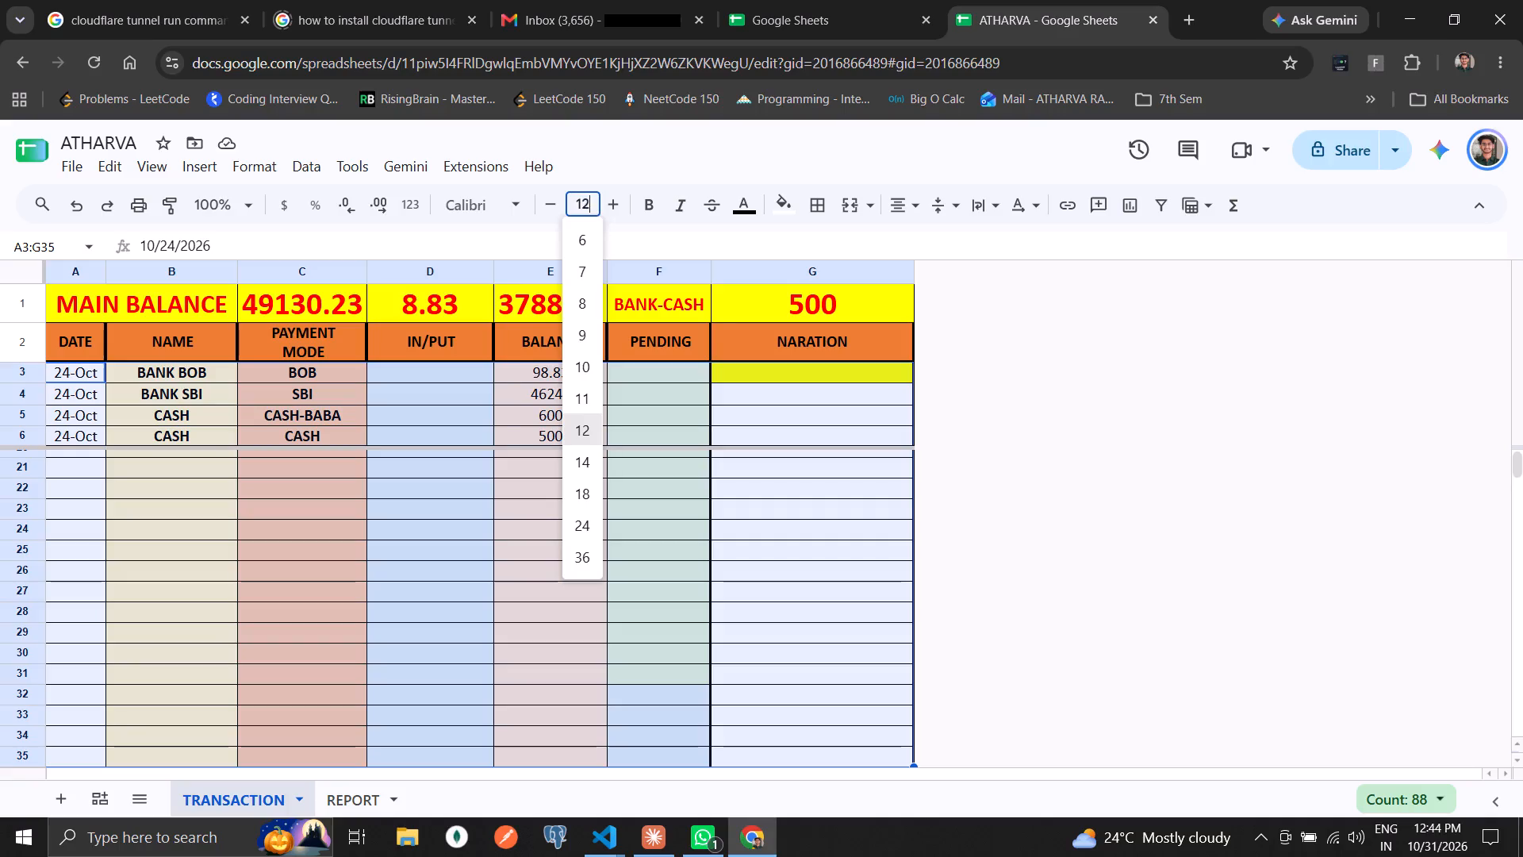
key("Return")
left_click(379, 514)
scroll(379, 514, "up", 20)
scroll(379, 514, "up", 6)
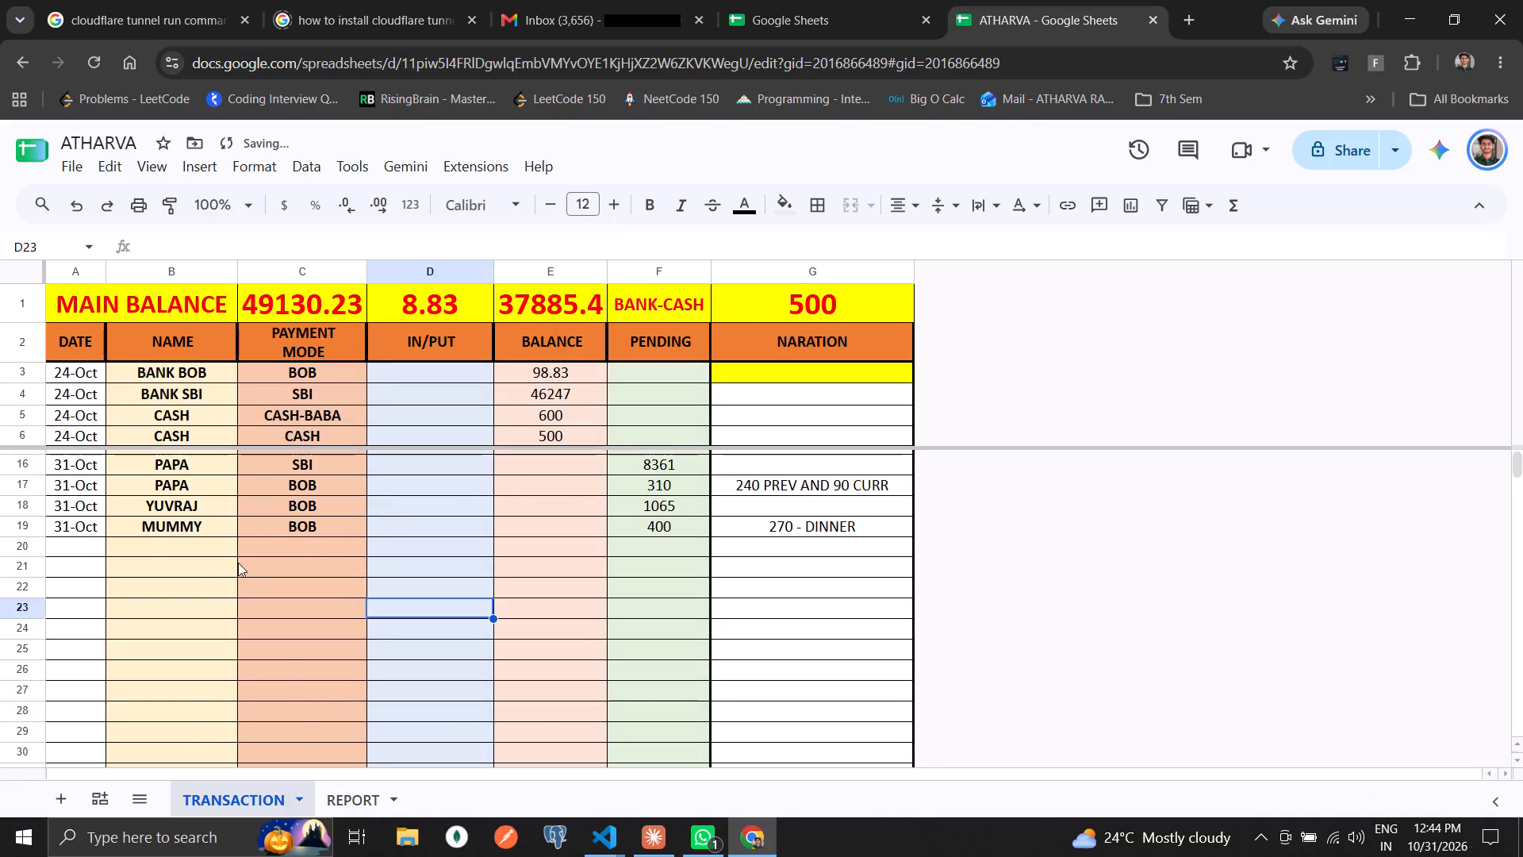
scroll(144, 538, "down", 1)
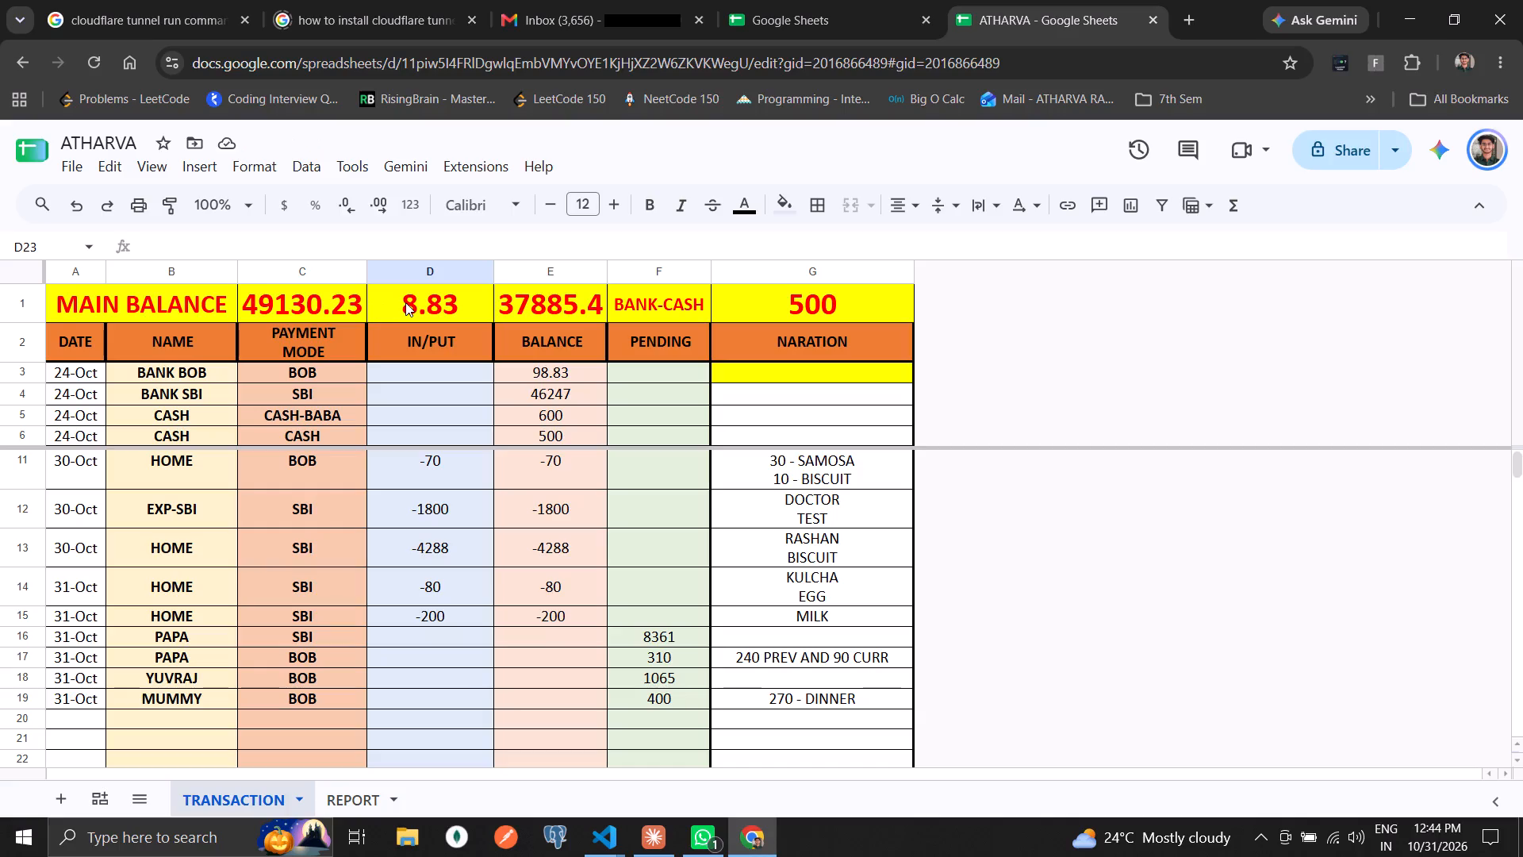
Insert one empty row above the MAIN BALANCE row.
right_click(7, 292)
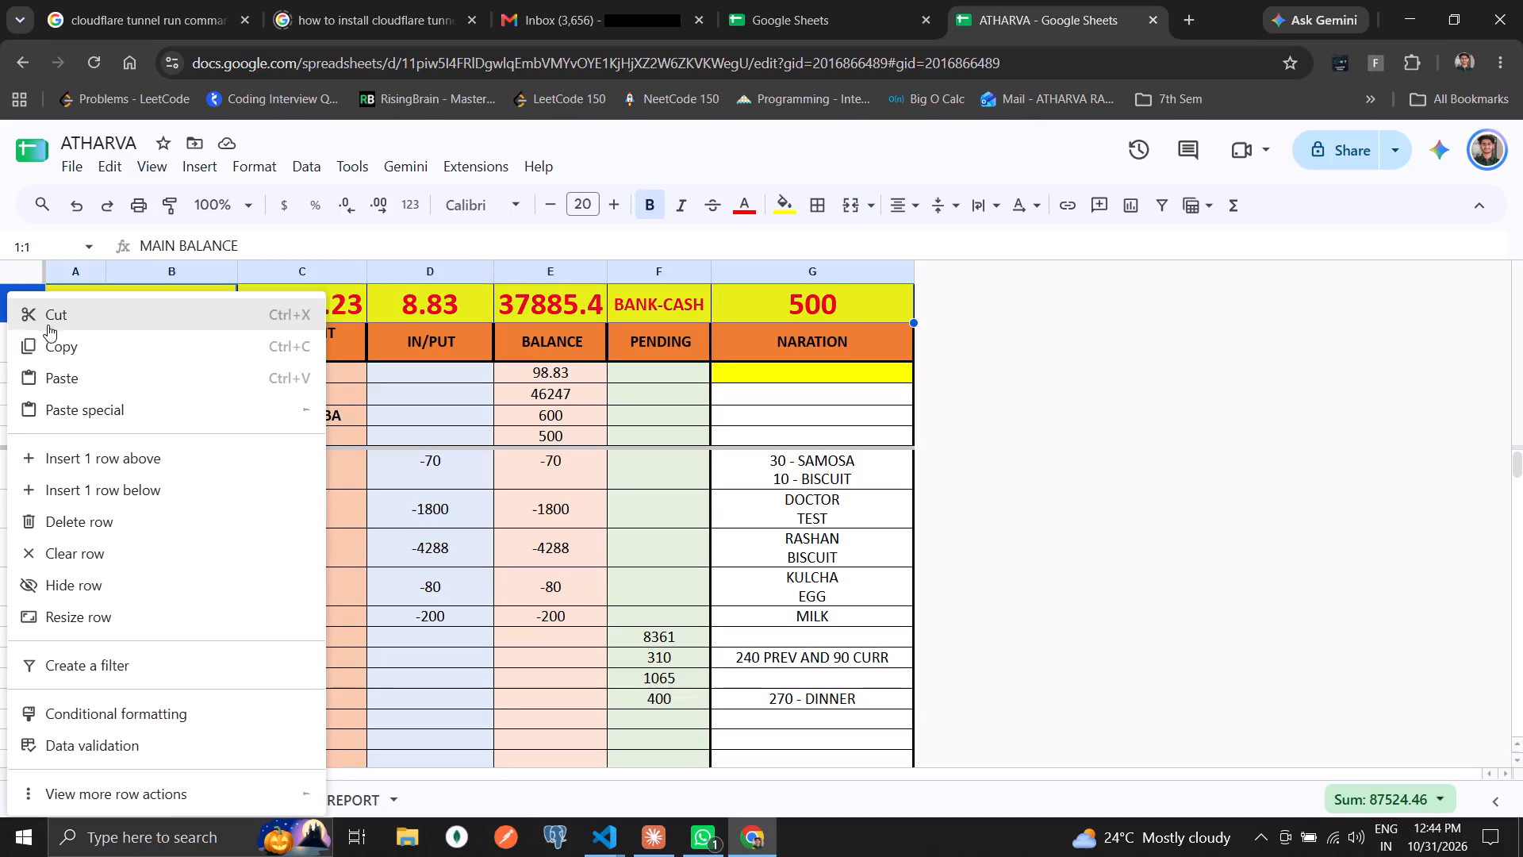
left_click(76, 455)
left_click(212, 362)
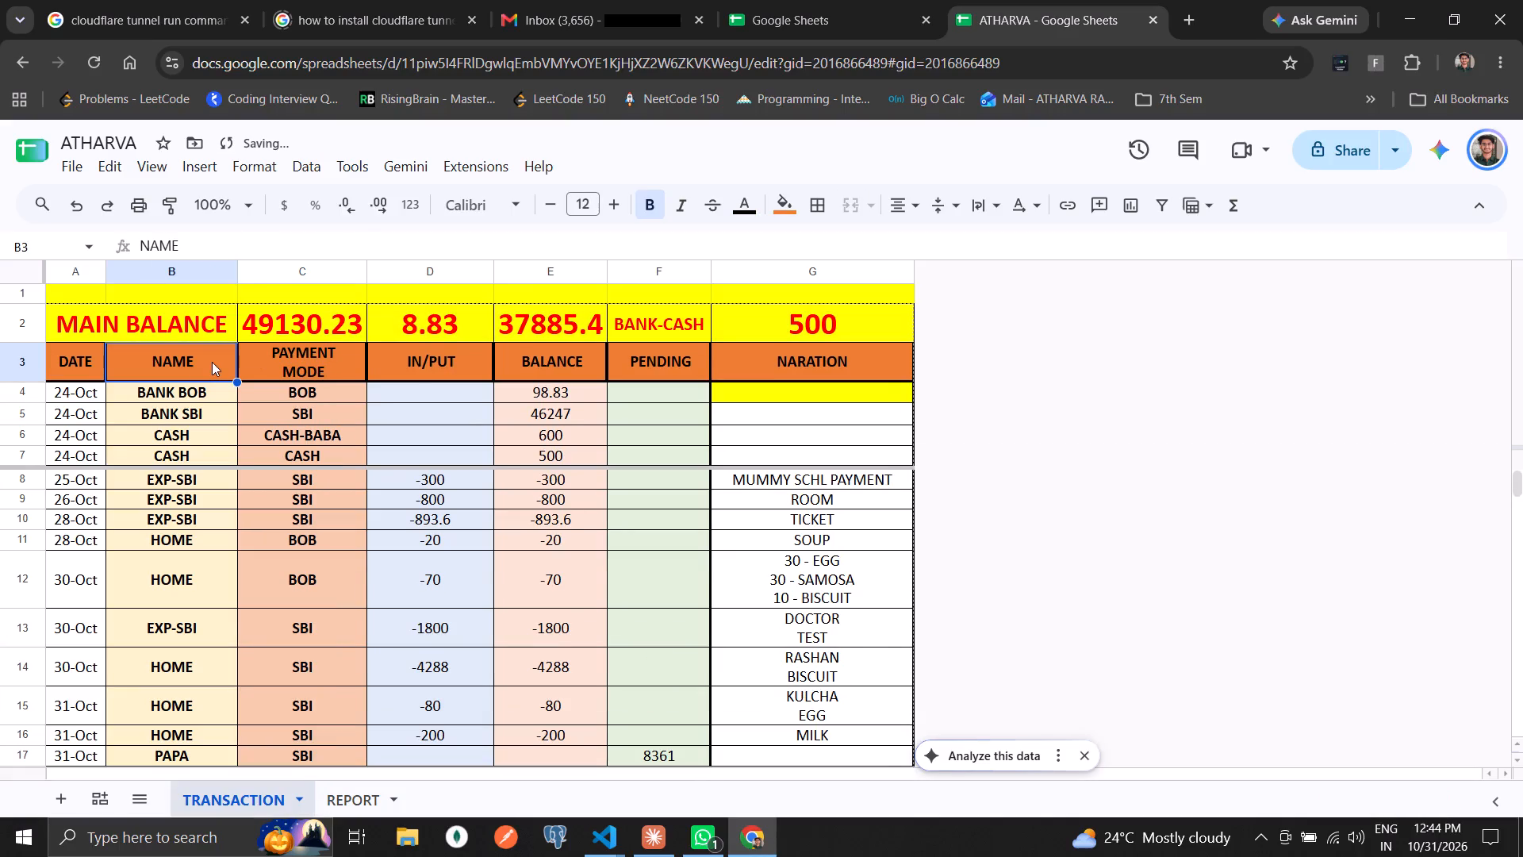
left_click(124, 290)
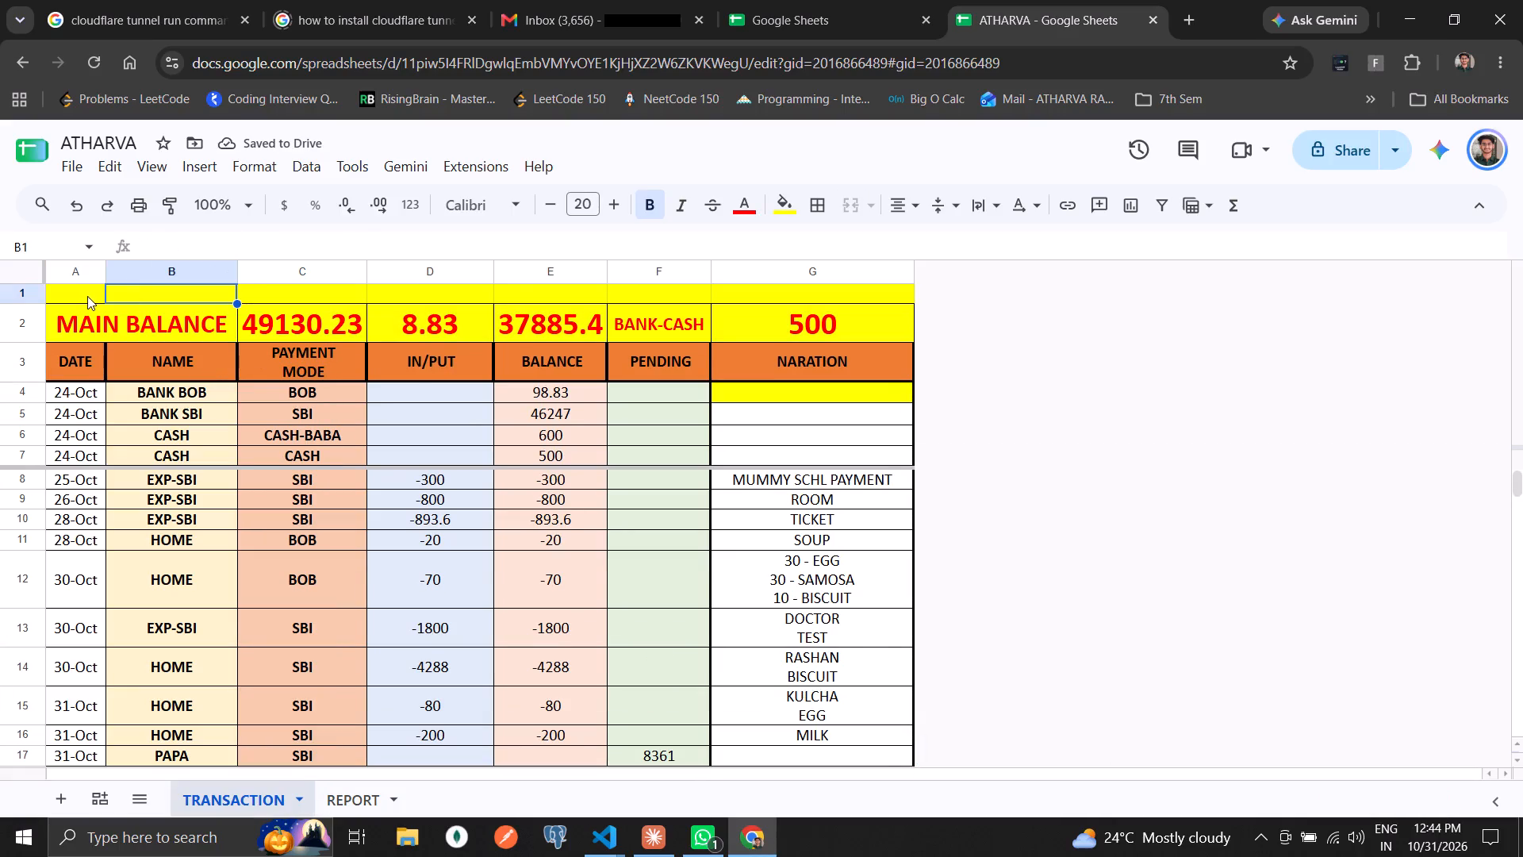
Merge the MAIN BALANCE label with the empty cells above it across A1:B2.
left_click_drag(89, 296, 144, 311)
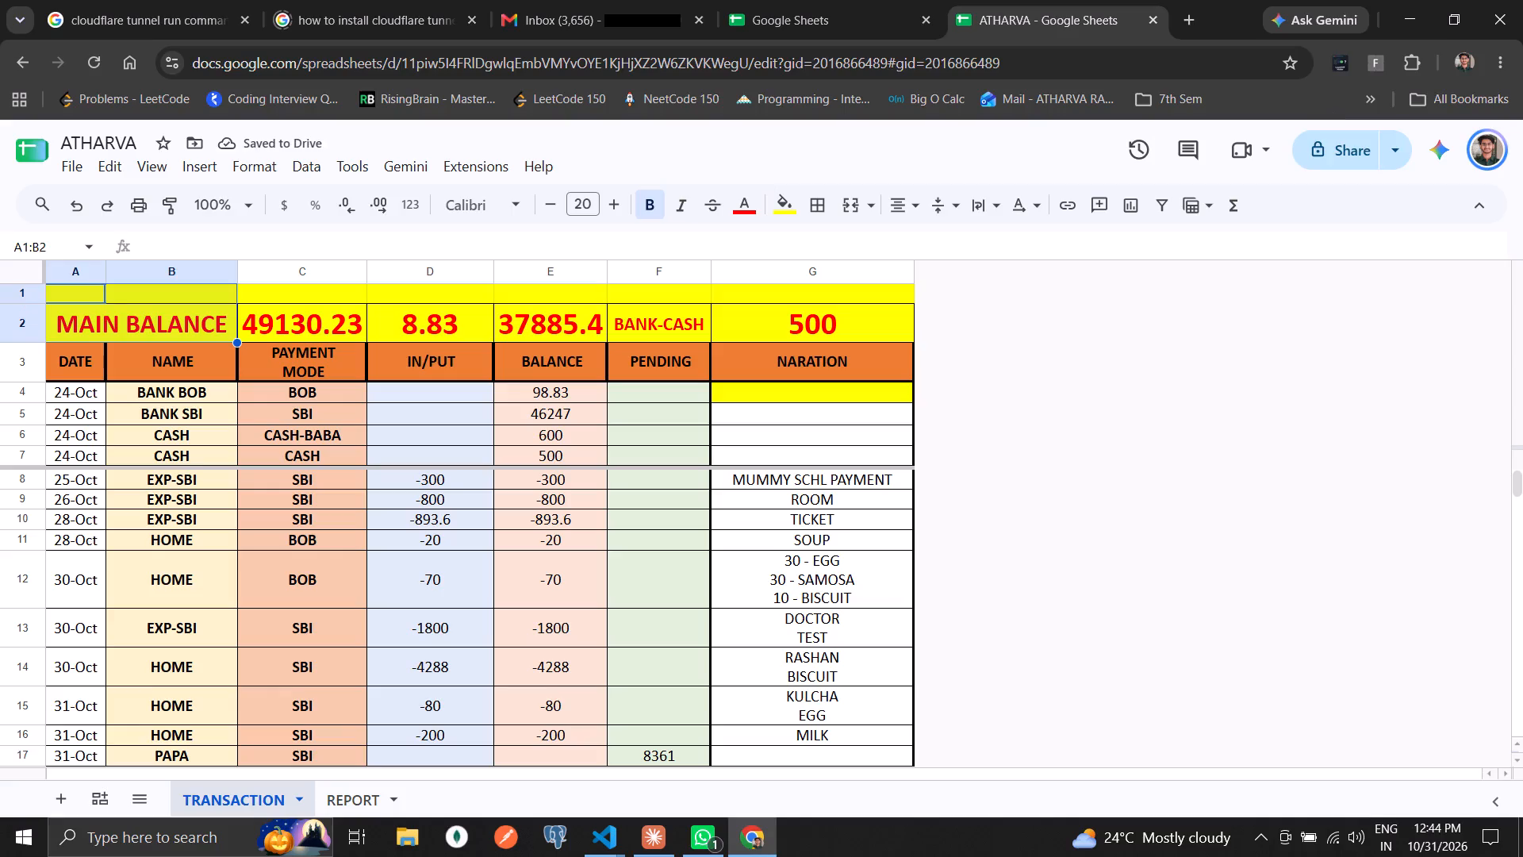
left_click(848, 212)
left_click(395, 508)
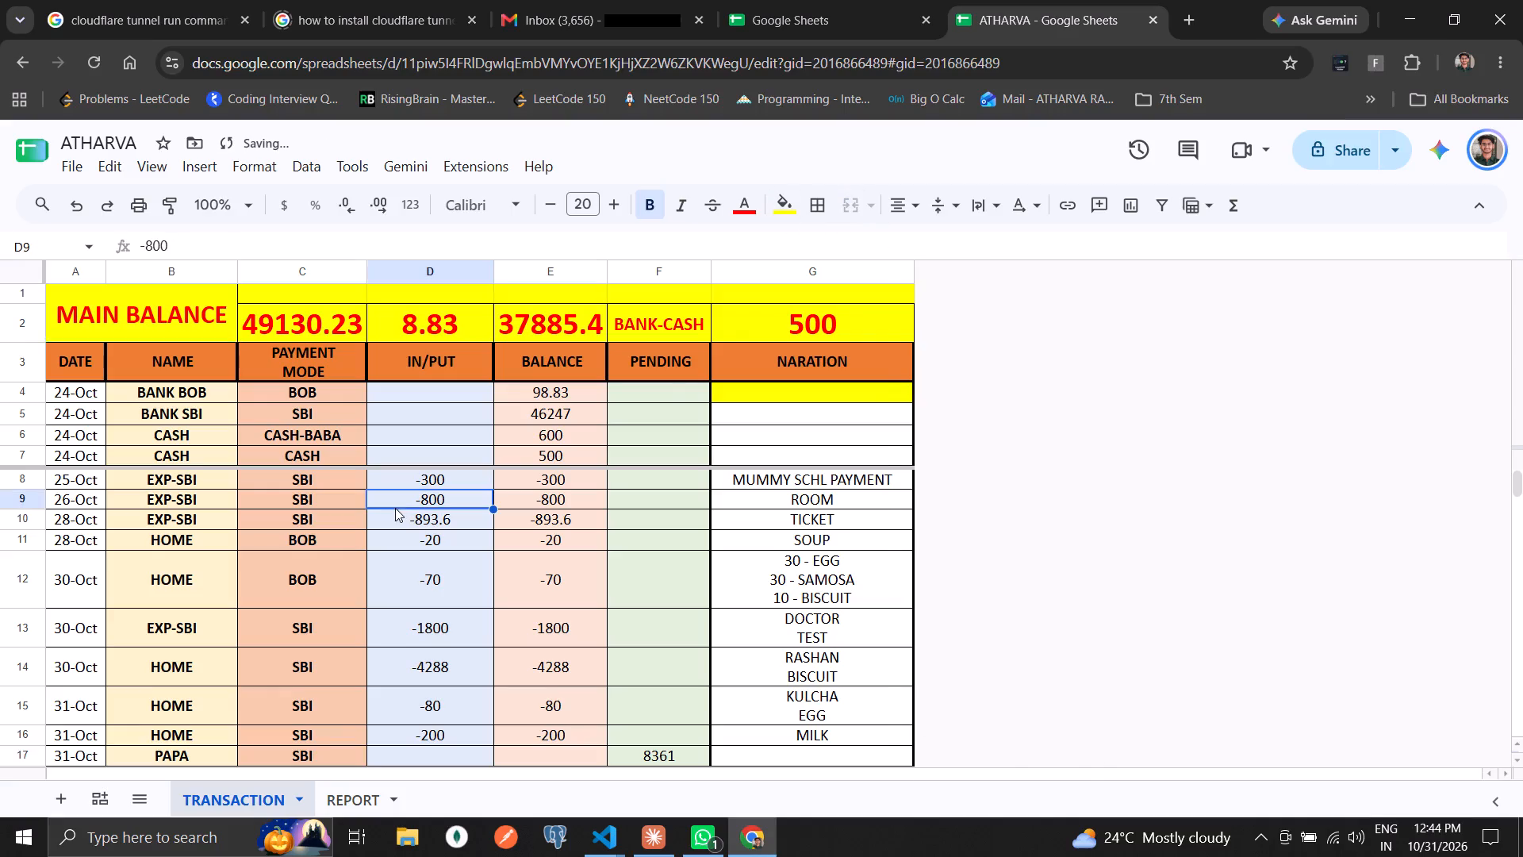
Check the balances by payment mode on the REPORT sheet and return to TRANSACTION.
left_click(343, 808)
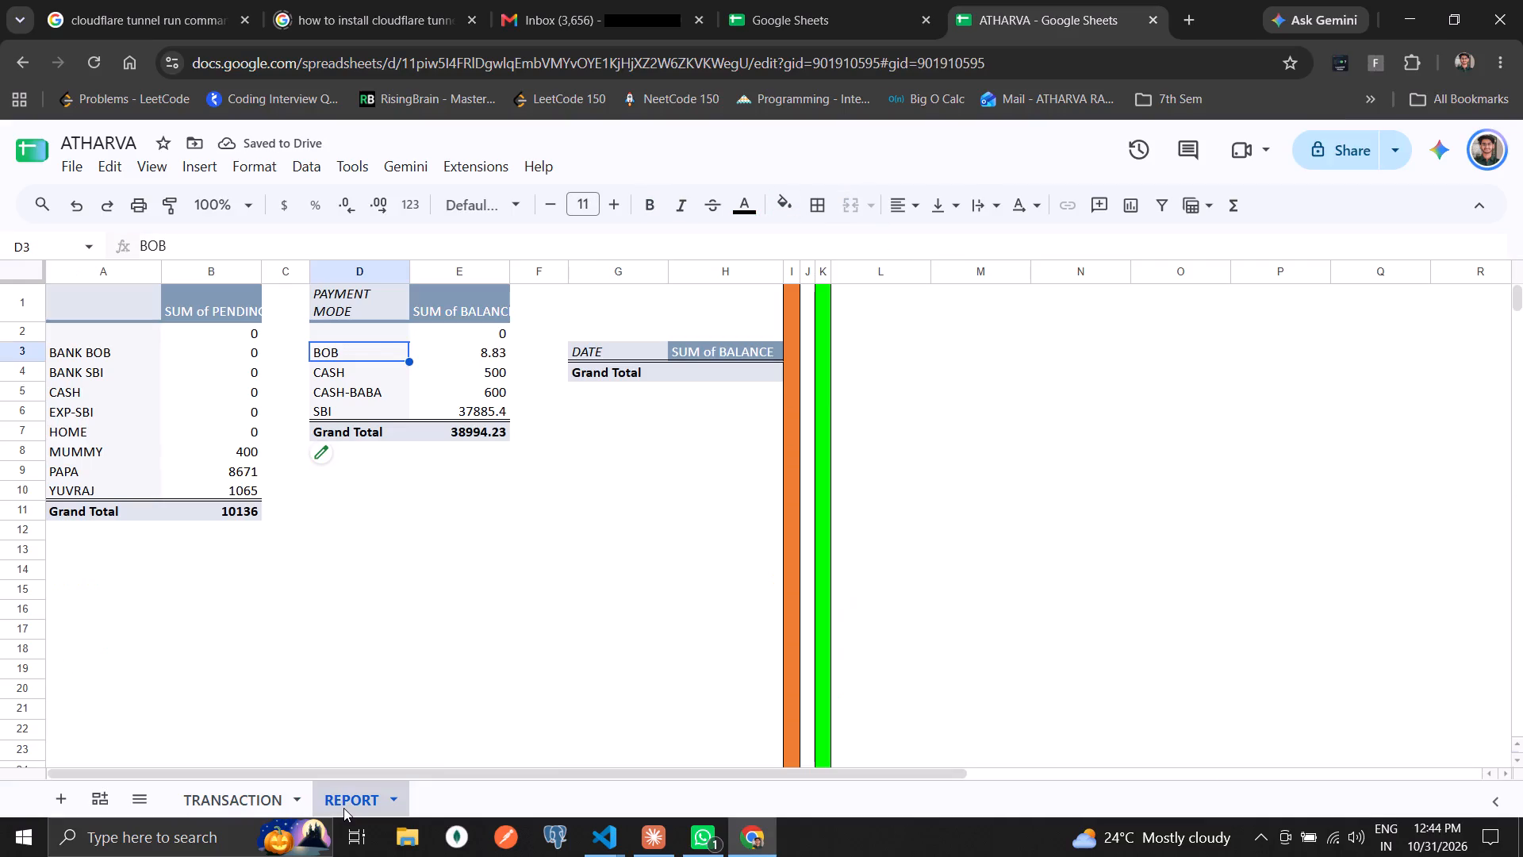
left_click(236, 801)
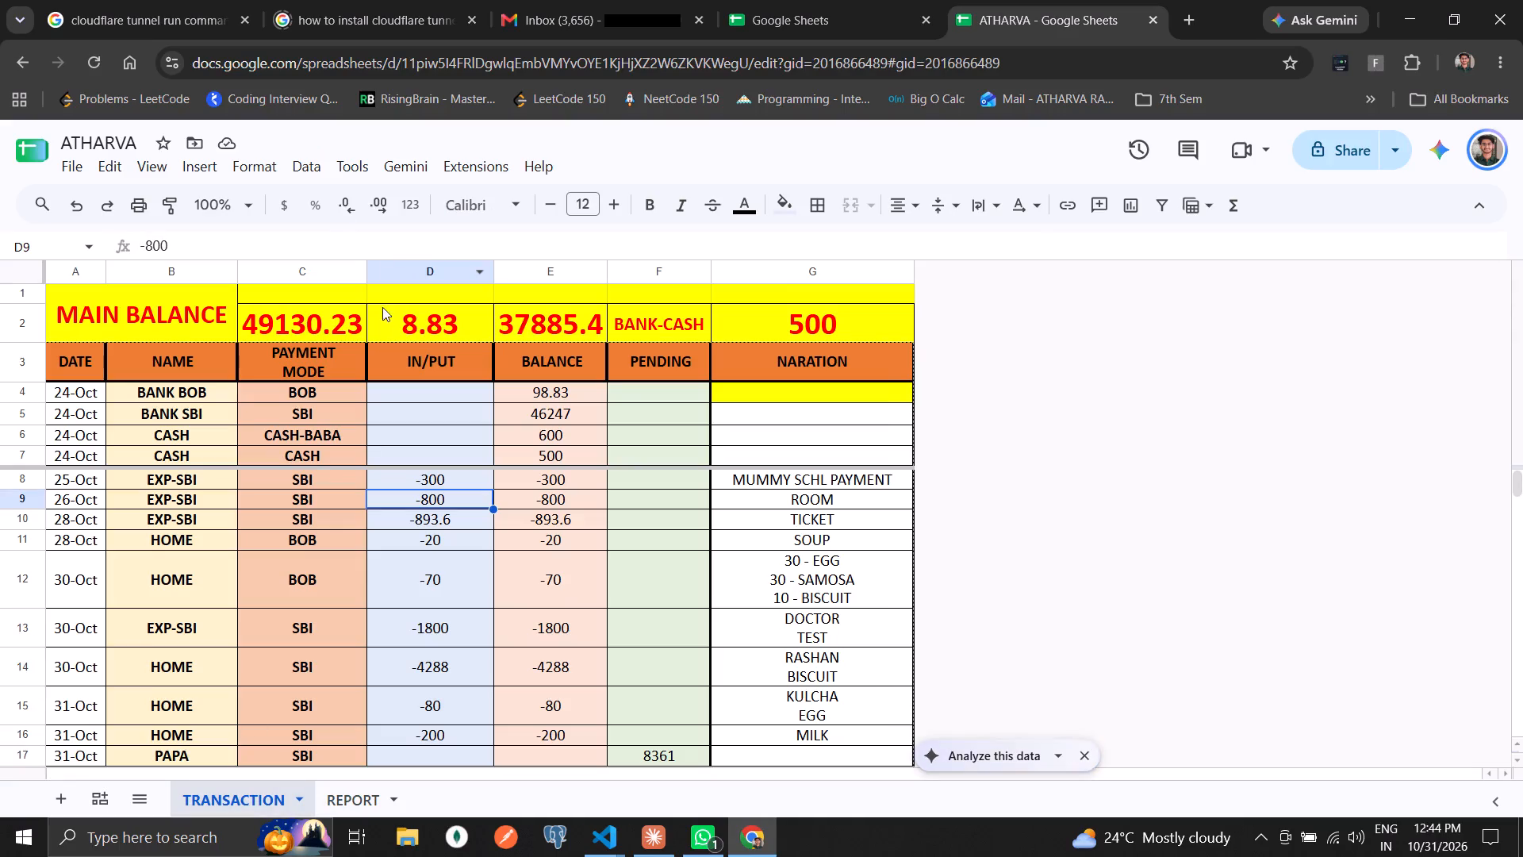
Merge the main balance amount with the empty cell above it in C1:C2.
left_click(285, 298)
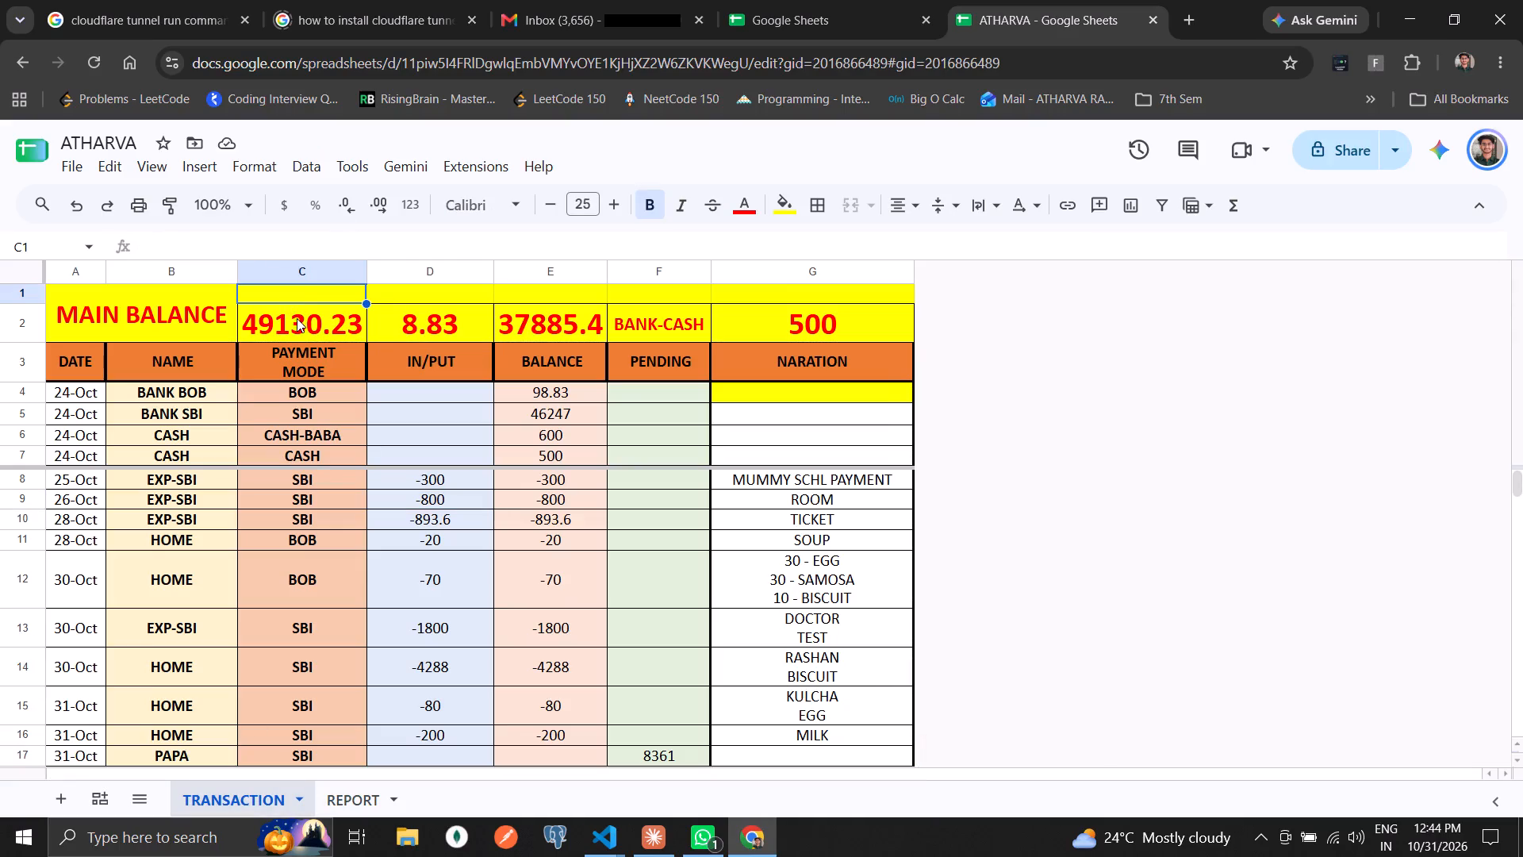
left_click(297, 318, "shift")
left_click(852, 214)
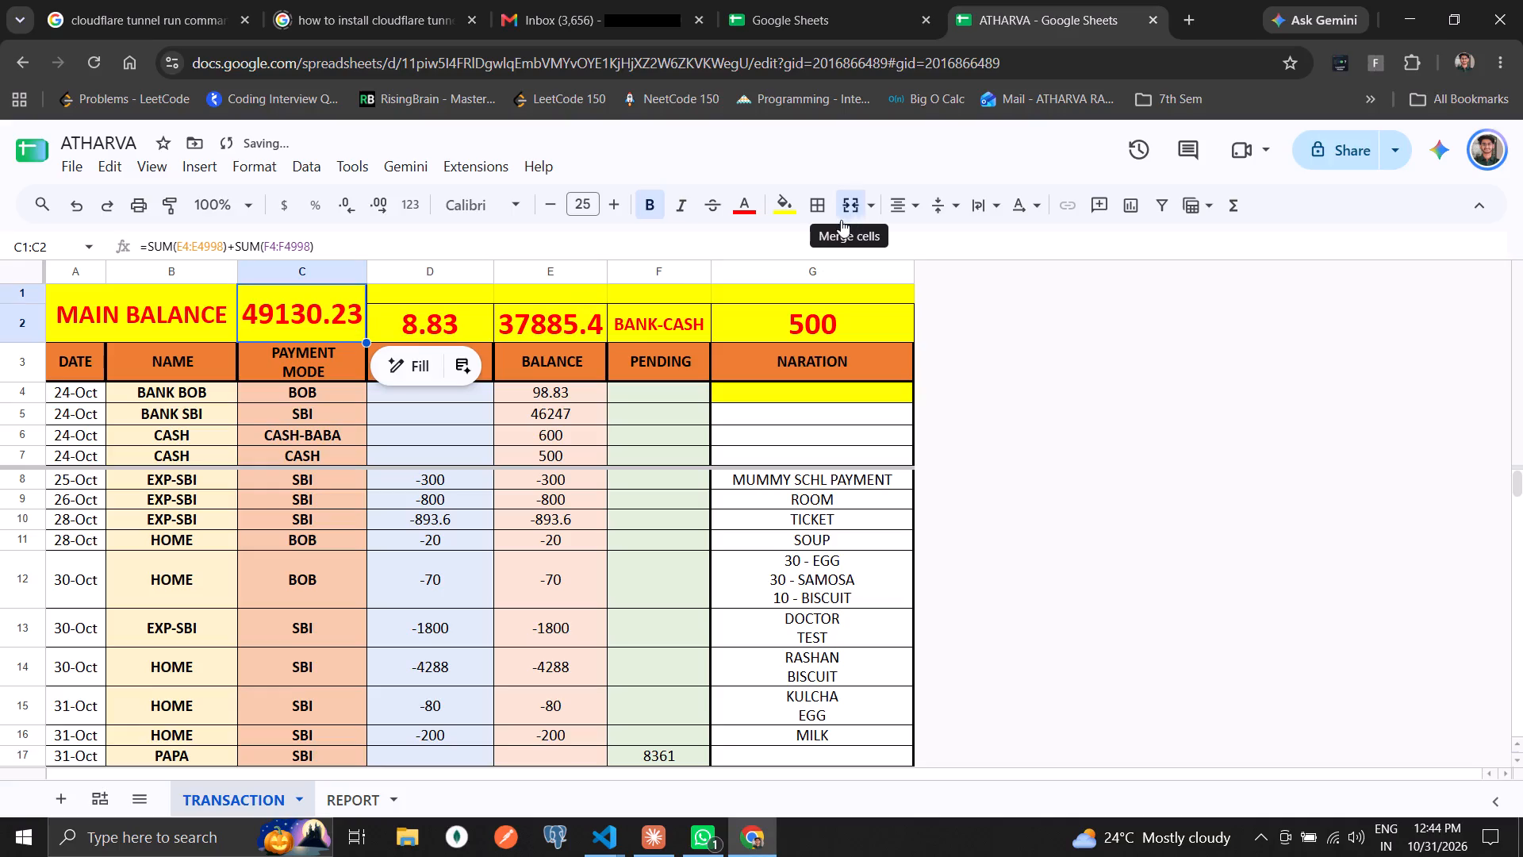
Label the two bank balances by entering BOB in D1 and SBI in E1.
left_click(404, 284)
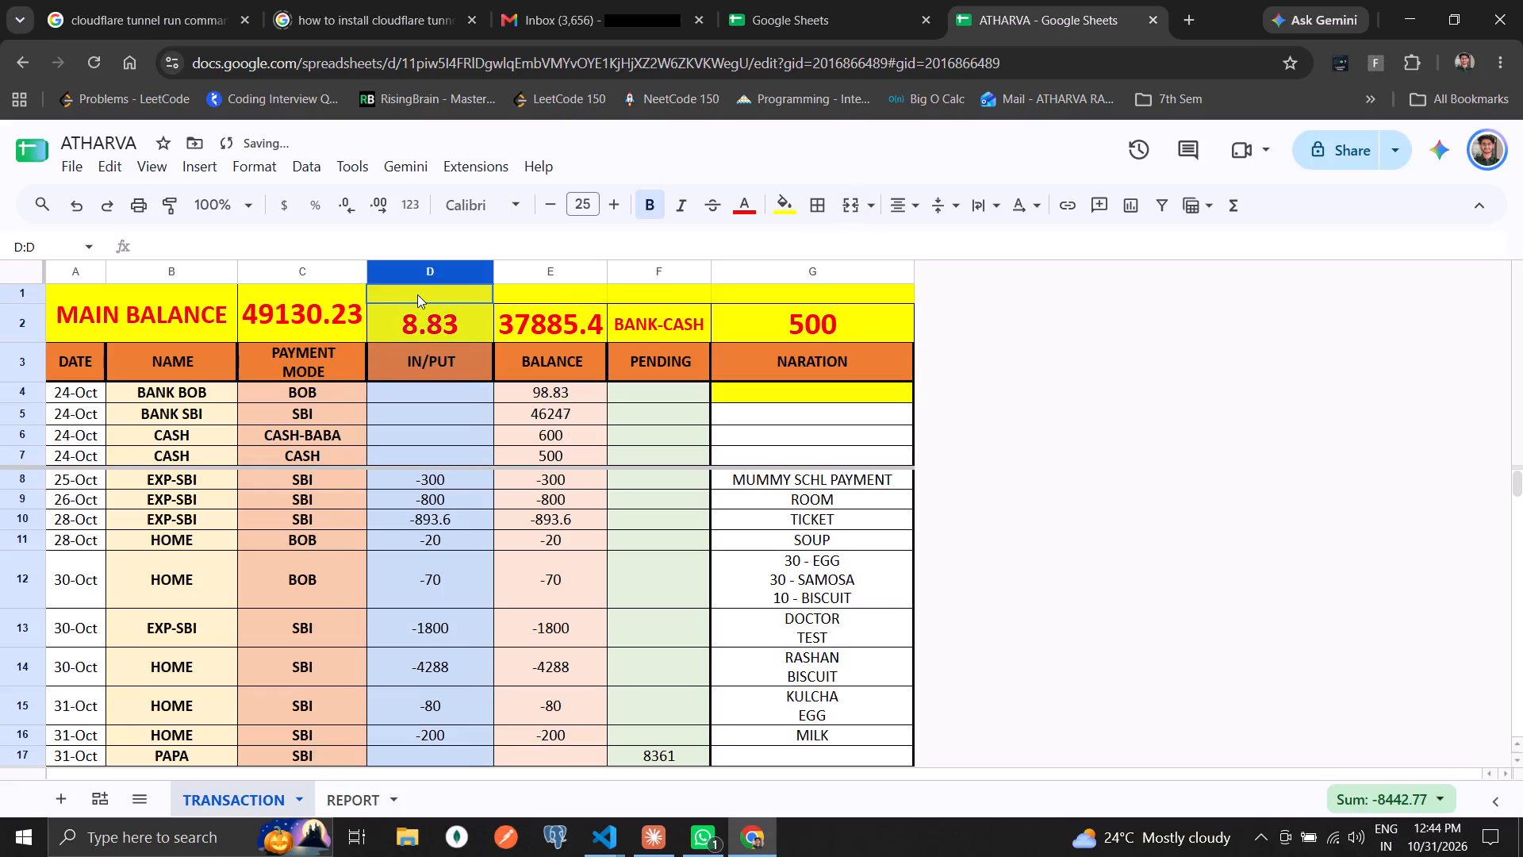
left_click(417, 294)
type("BOB")
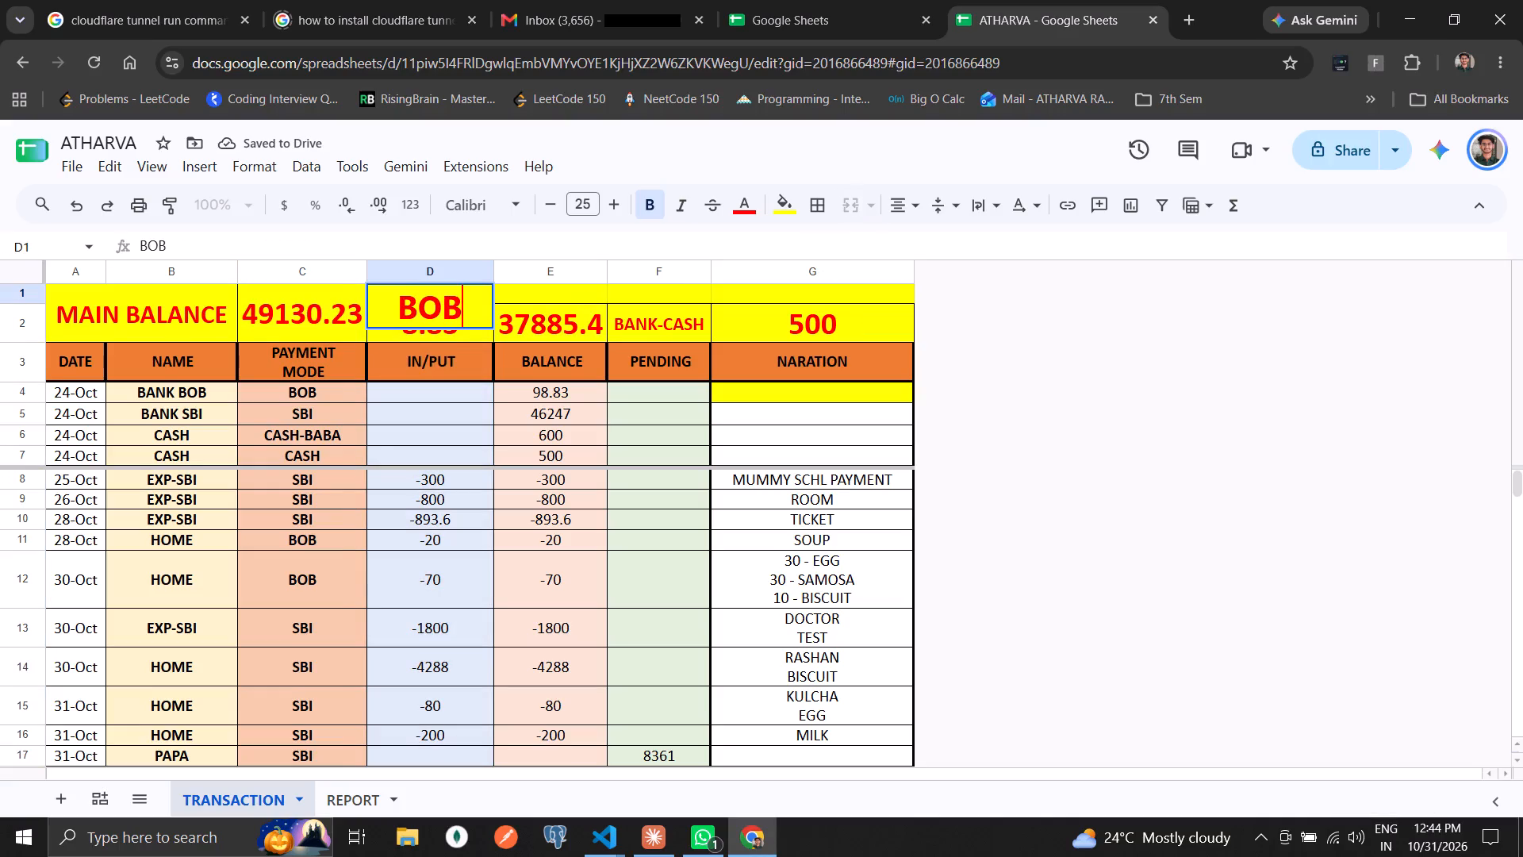
key("Return")
key("Up")
key("Right")
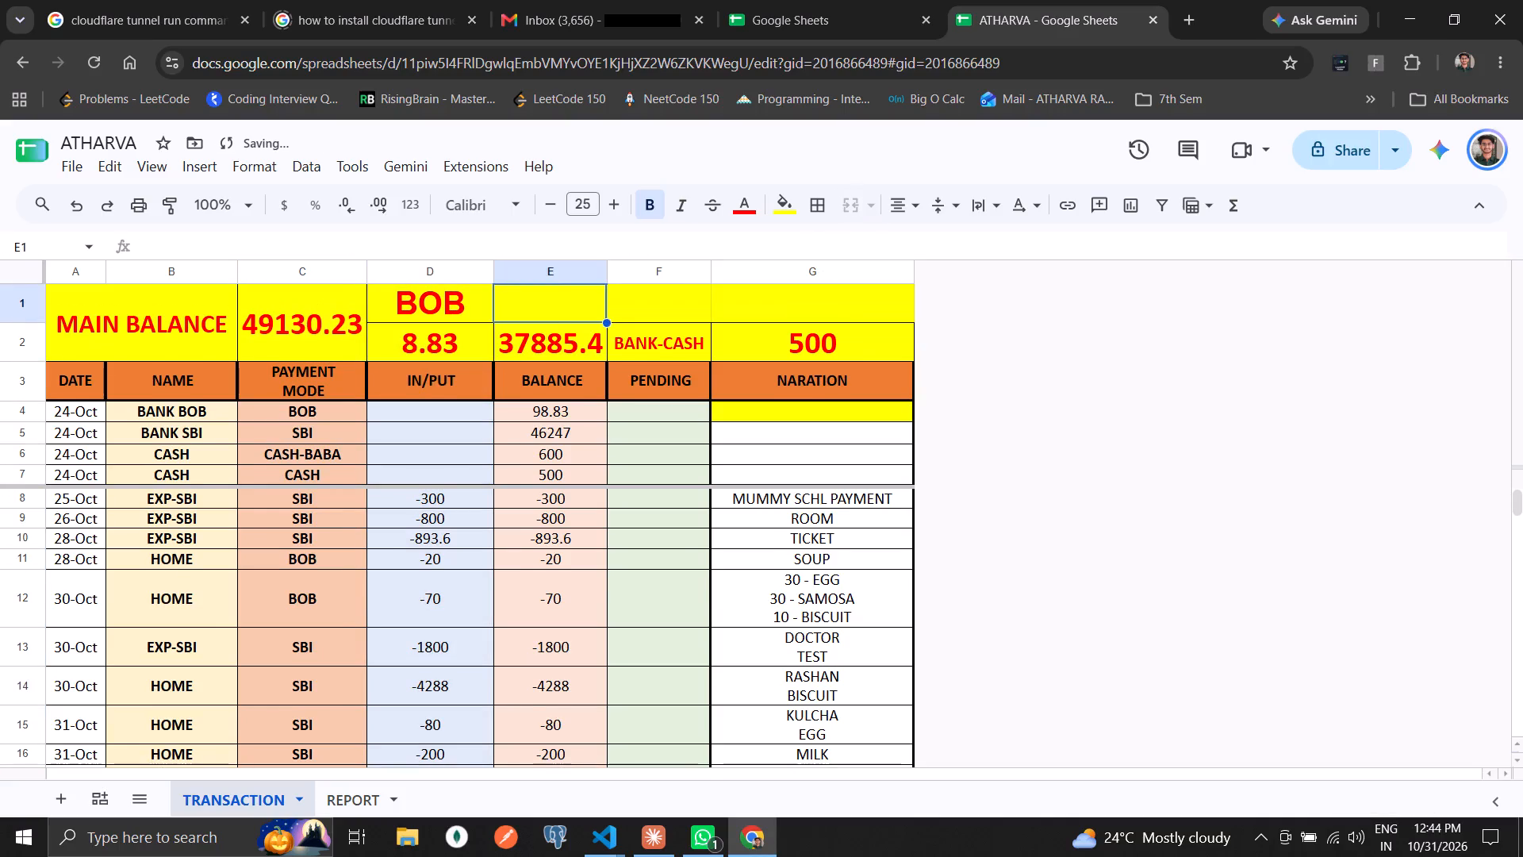
type("SBI")
key("Right")
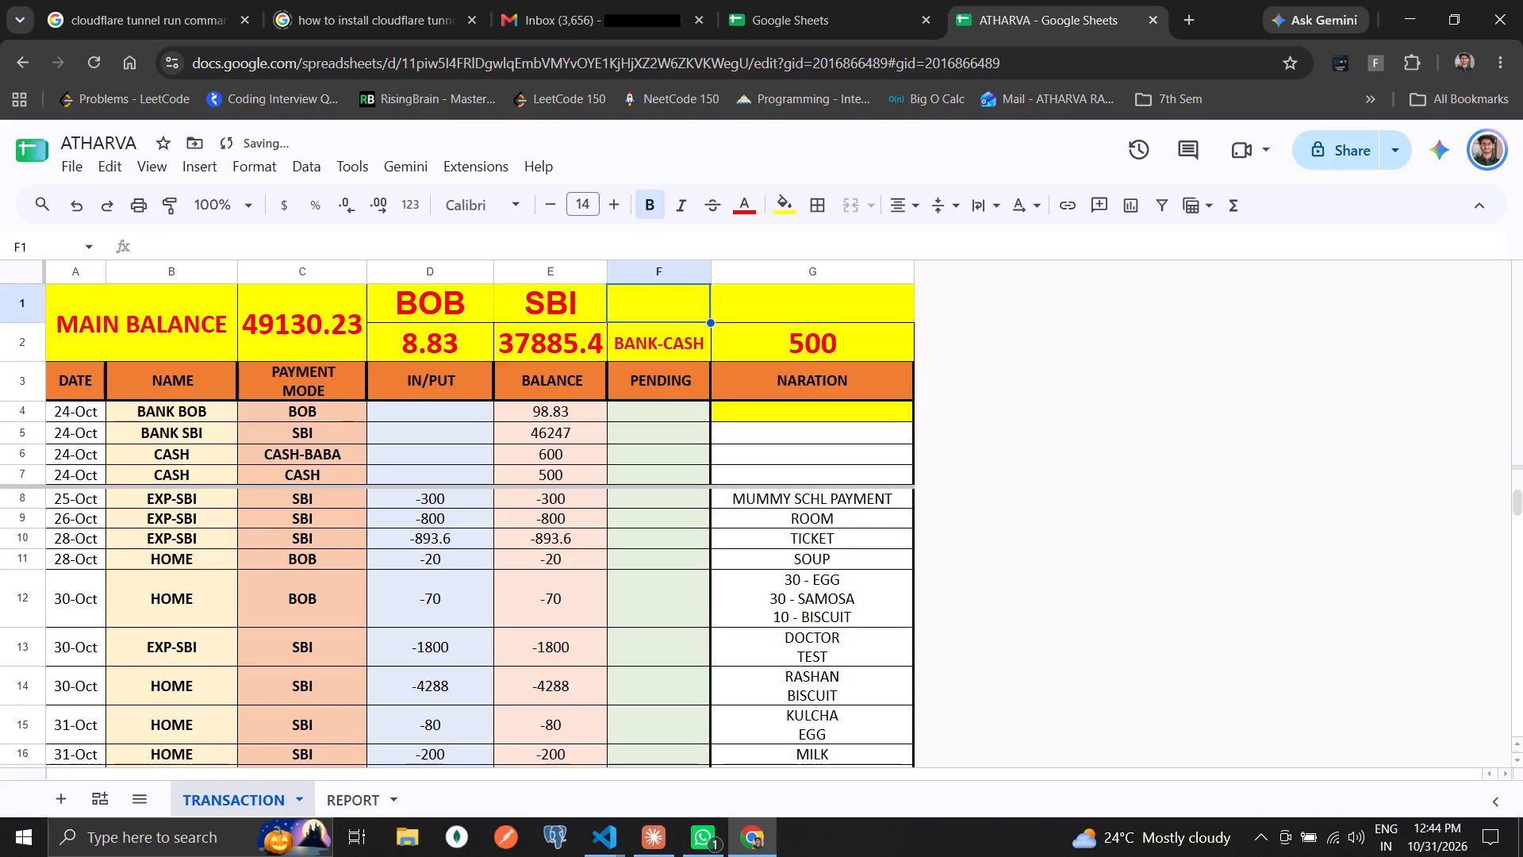
Merge the BANK-CASH label in F1:F2 and its amount in G1:G2 vertically.
left_click(674, 346, "shift")
left_click(850, 206)
left_click_drag(808, 306, 811, 331)
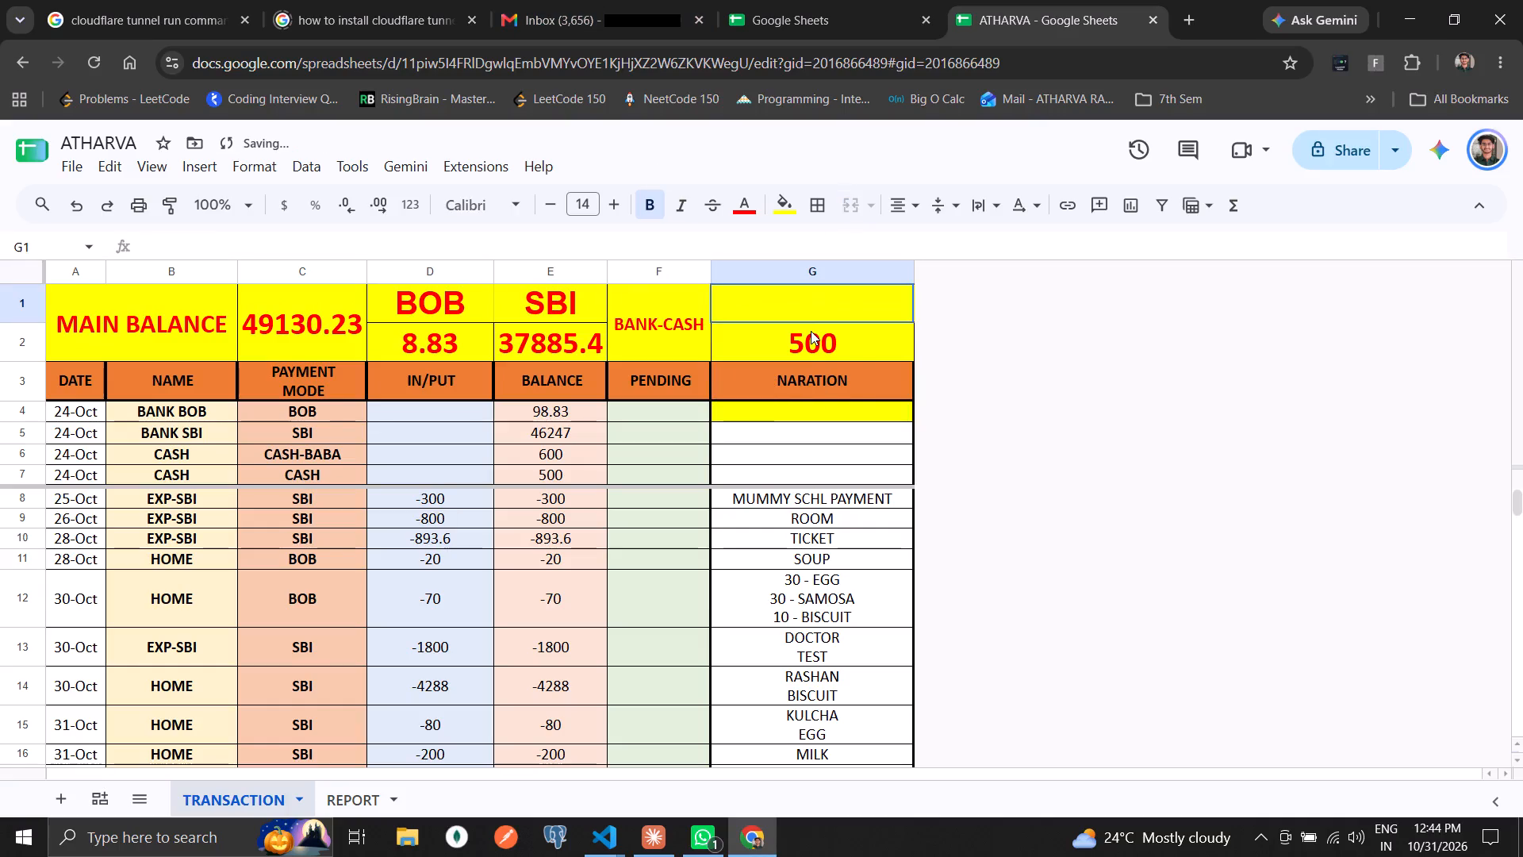
left_click_drag(811, 331, 811, 344)
left_click(852, 207)
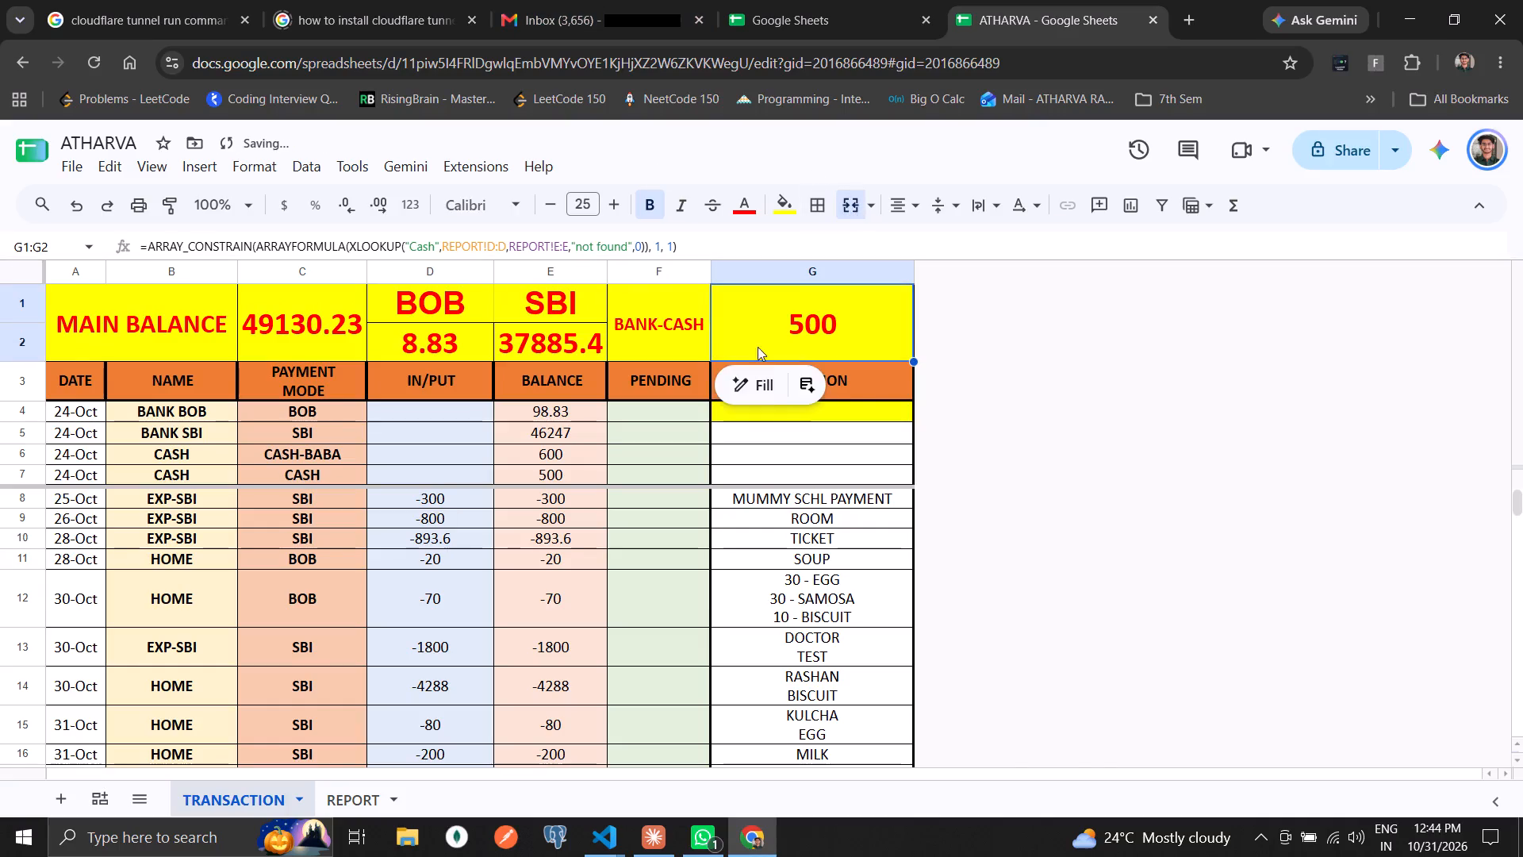
left_click(536, 436)
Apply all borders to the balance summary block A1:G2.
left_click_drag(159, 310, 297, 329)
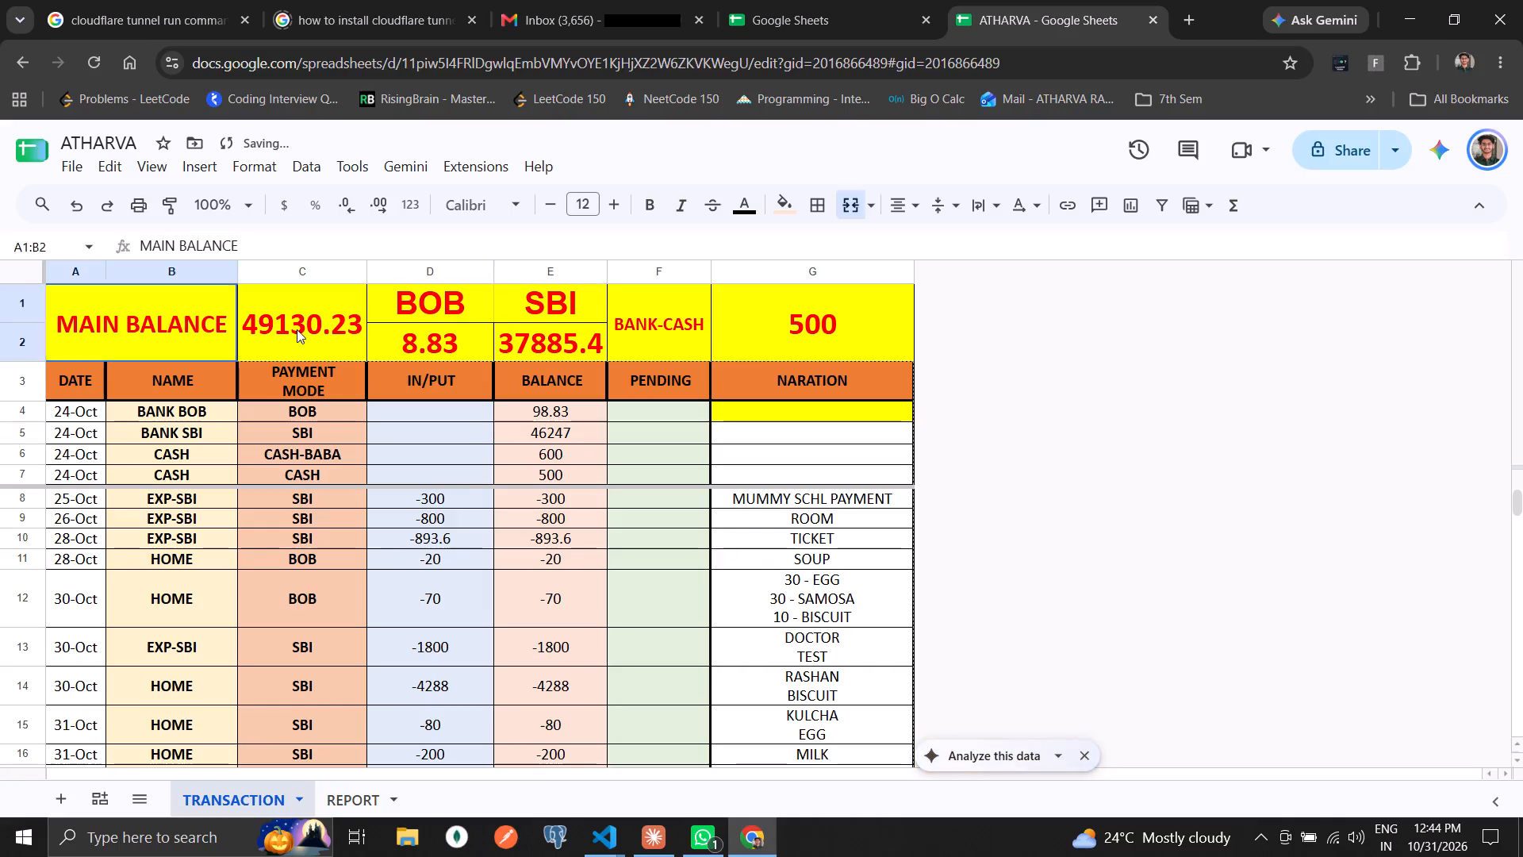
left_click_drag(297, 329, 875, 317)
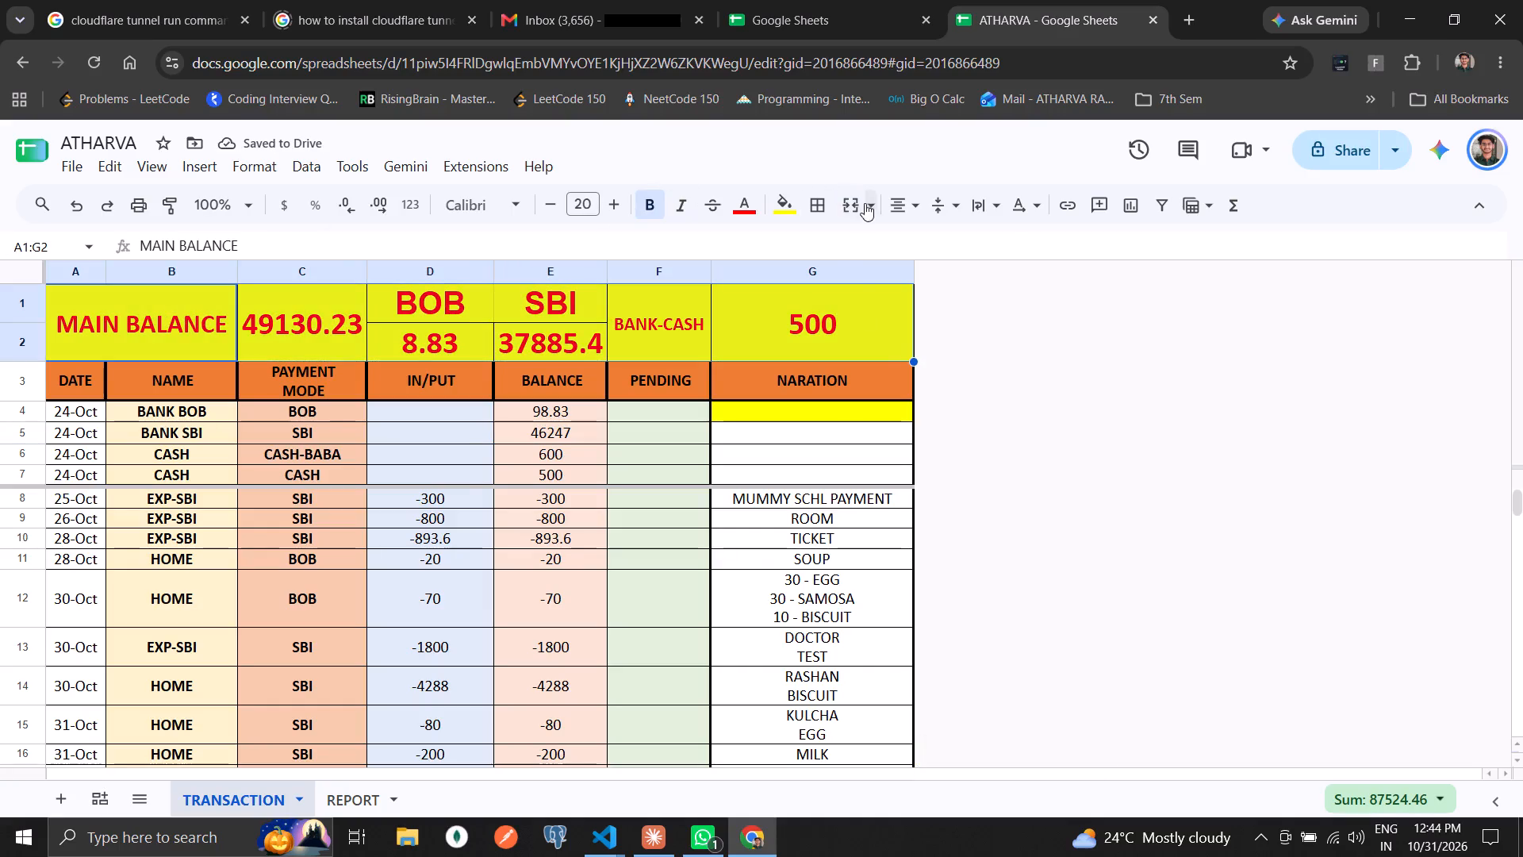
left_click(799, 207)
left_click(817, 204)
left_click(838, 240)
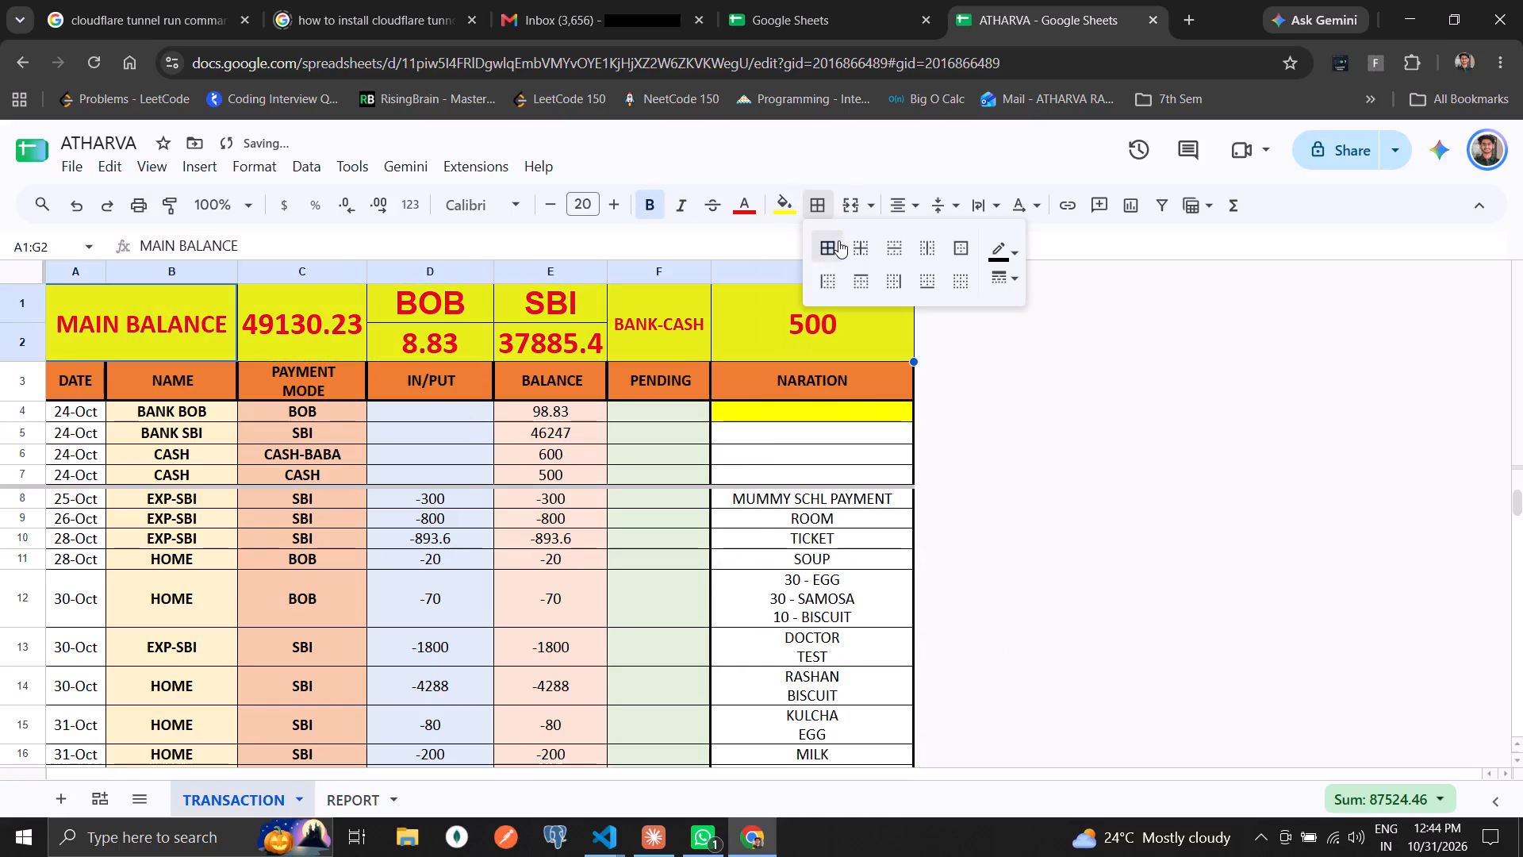
Apply all borders to the whole table range A1:G20.
left_click(178, 344)
key("ctrl+a")
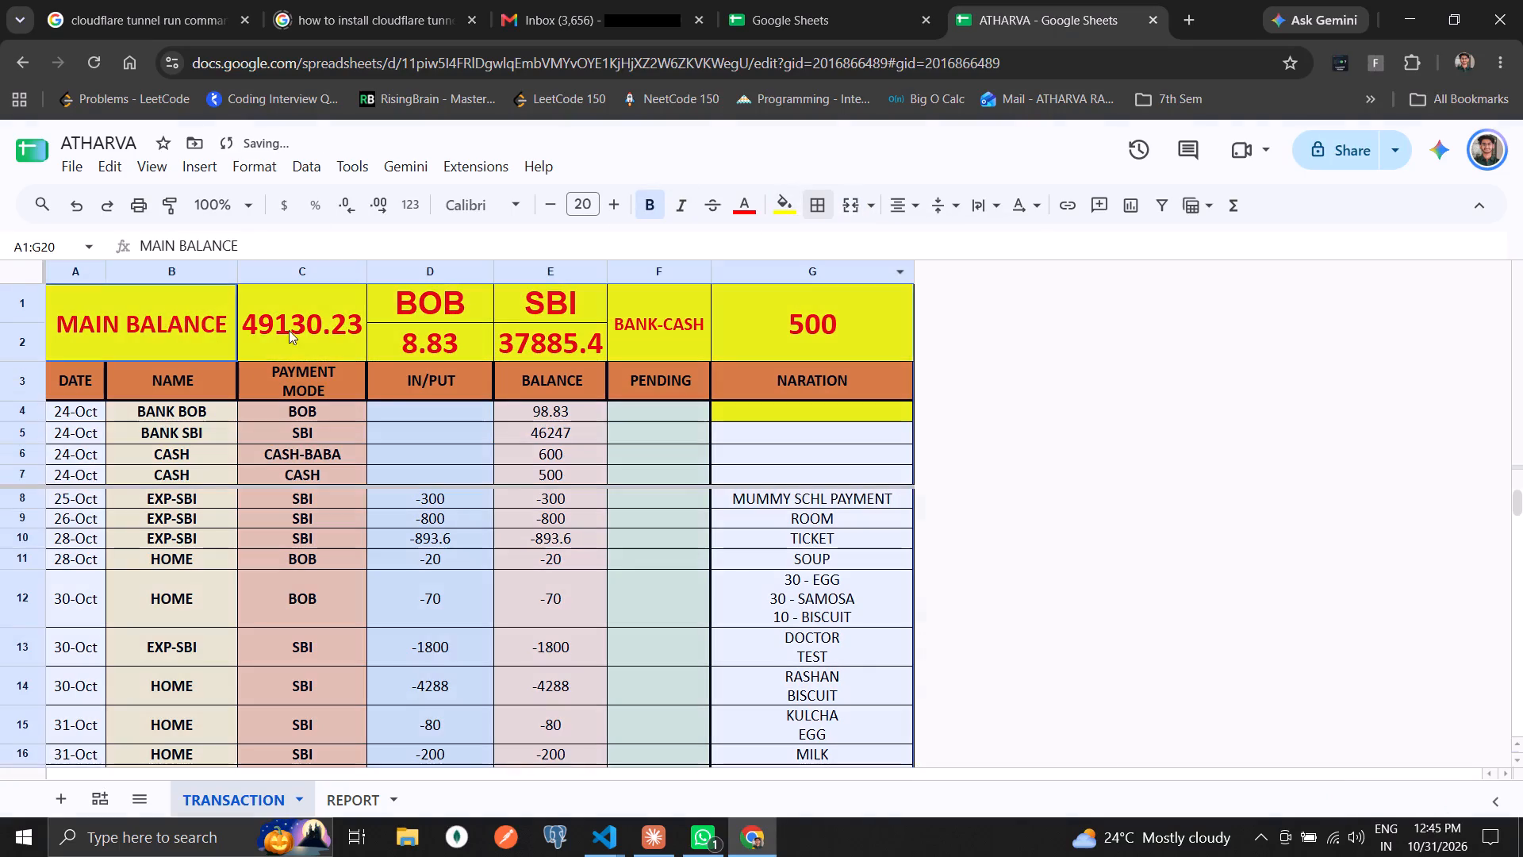
left_click(499, 388)
key("ctrl+a")
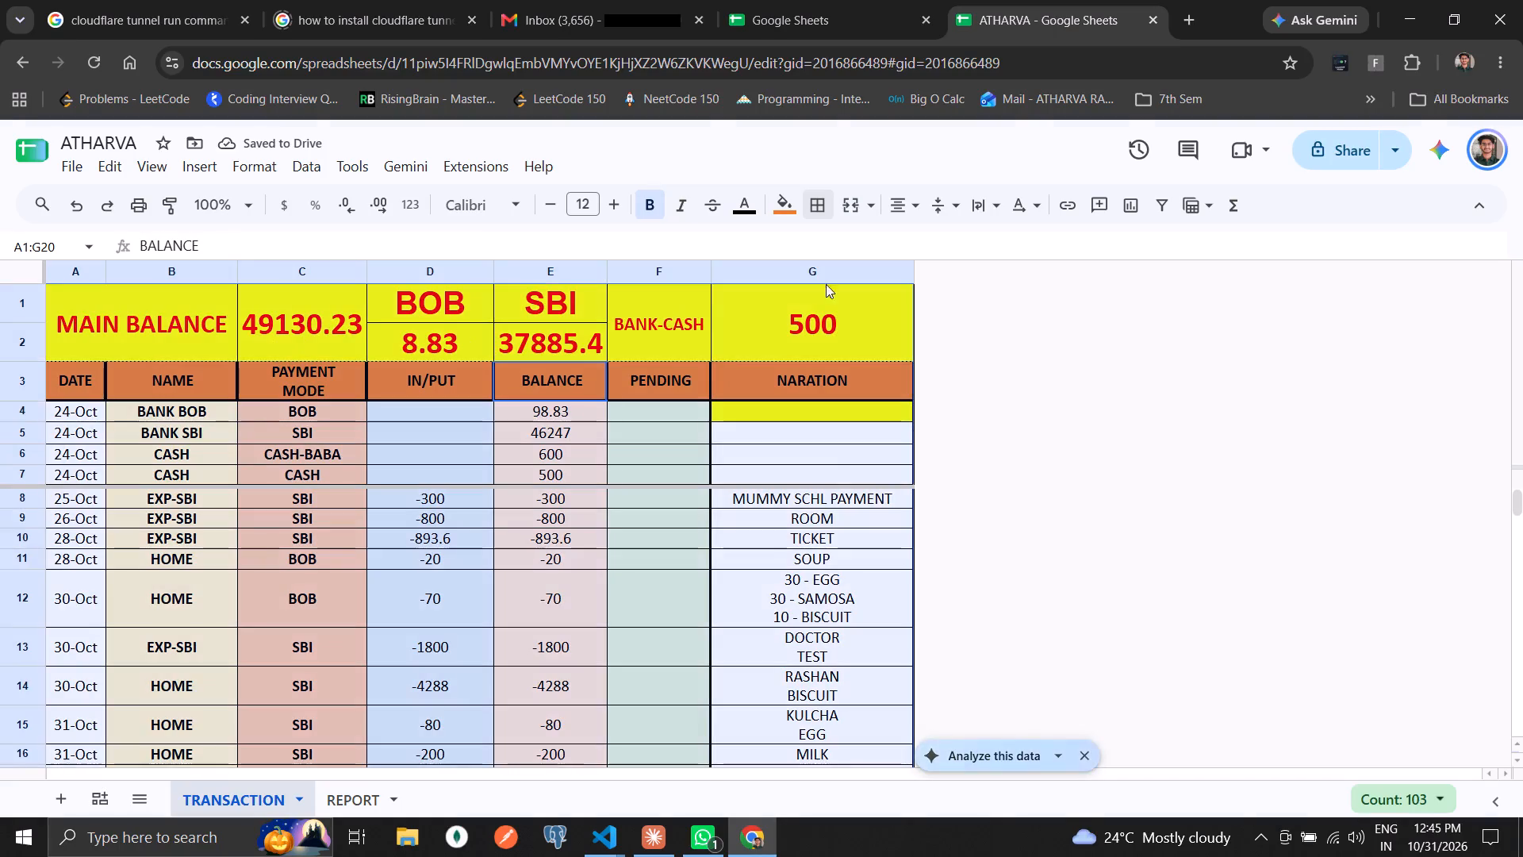
left_click(816, 210)
left_click(827, 253)
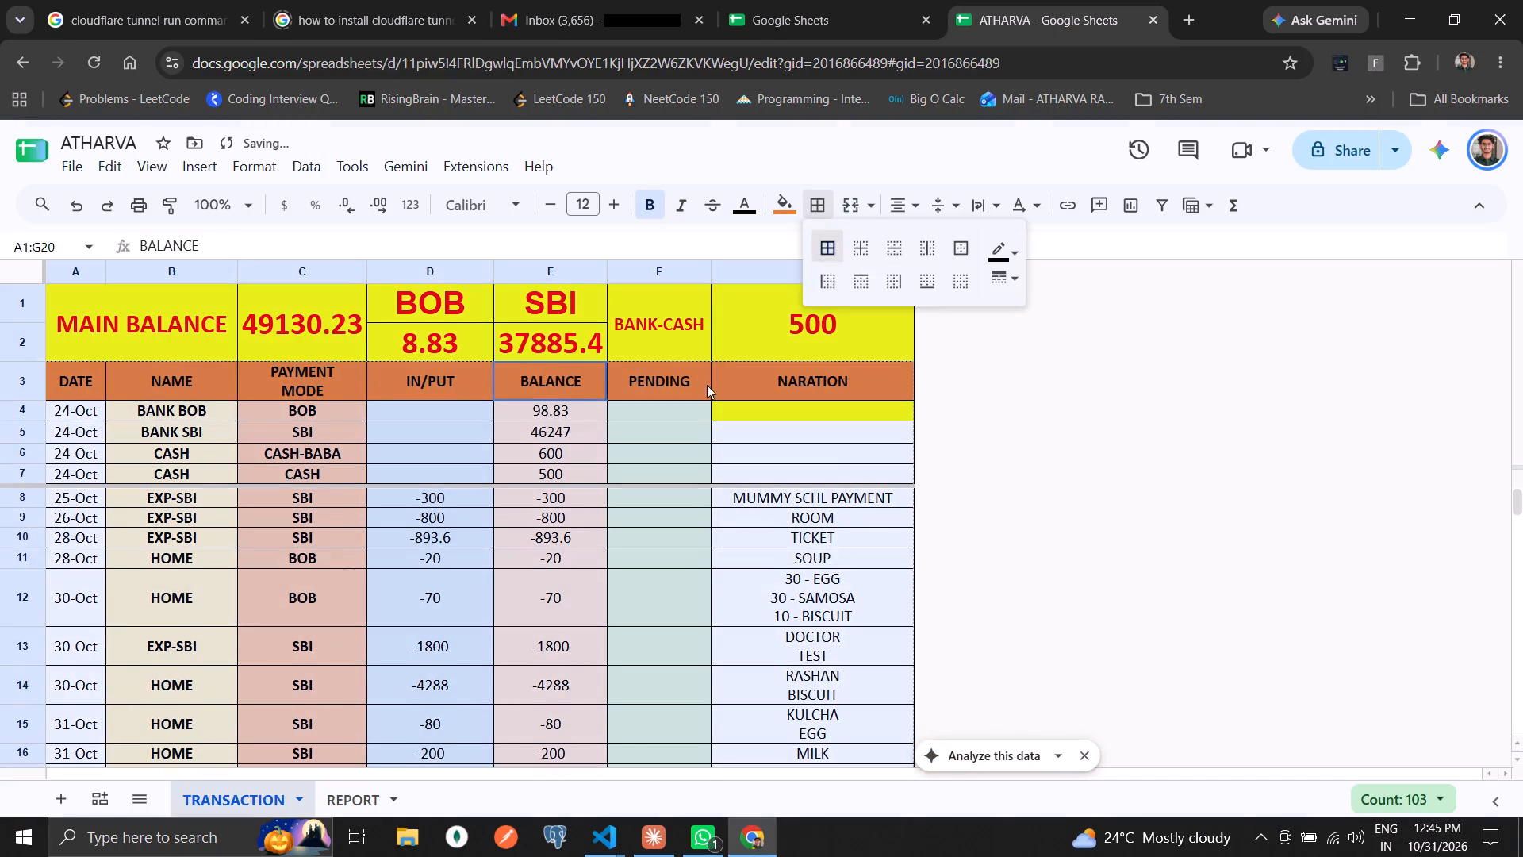
left_click(707, 385)
Apply outer borders to the column header row A3:G3.
left_click_drag(79, 380, 832, 375)
left_click(823, 199)
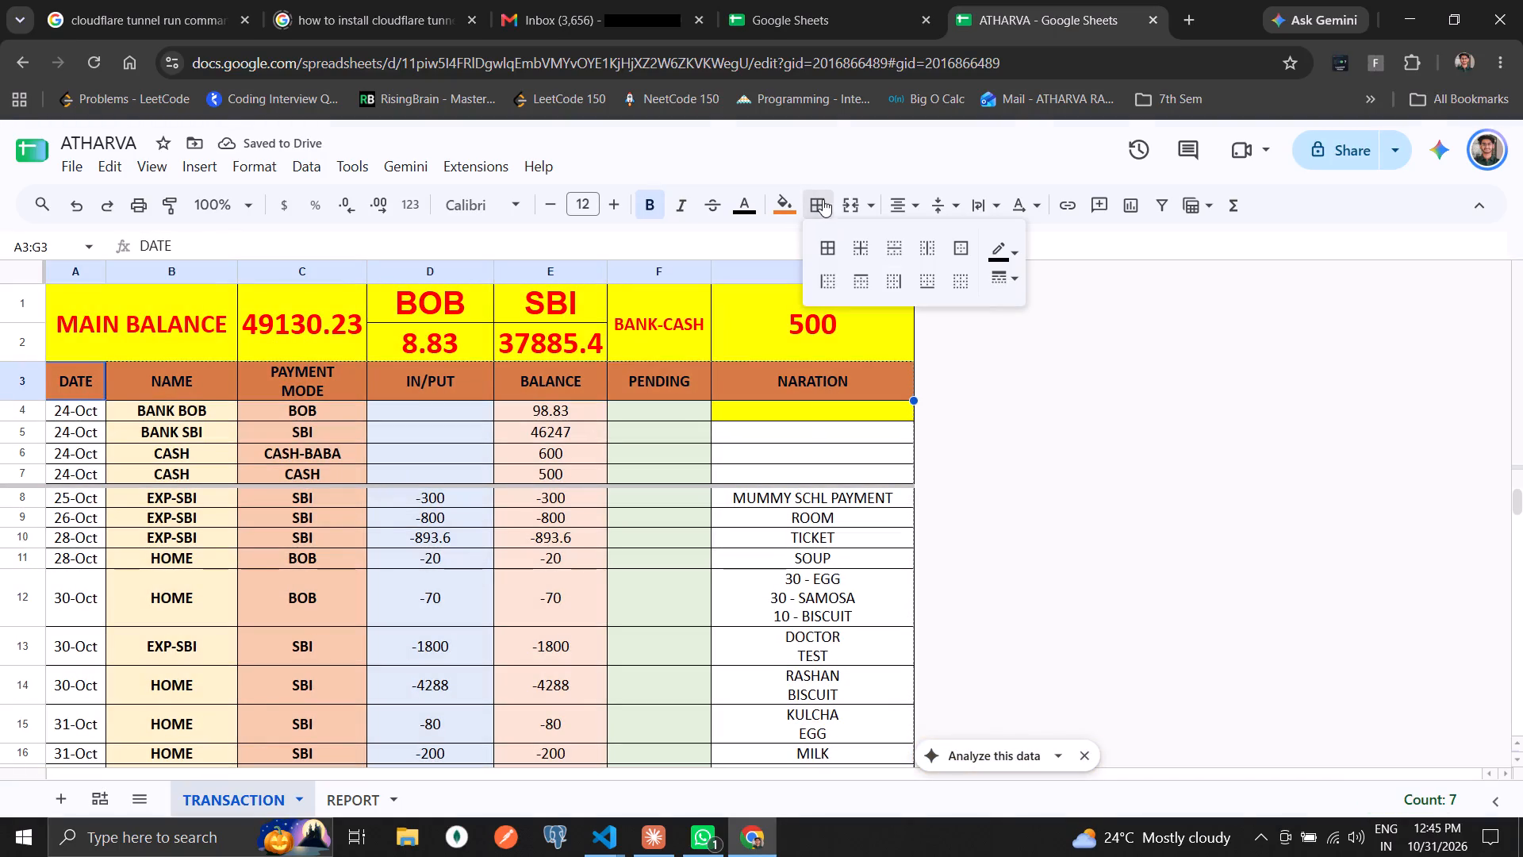
left_click(967, 254)
left_click(612, 463)
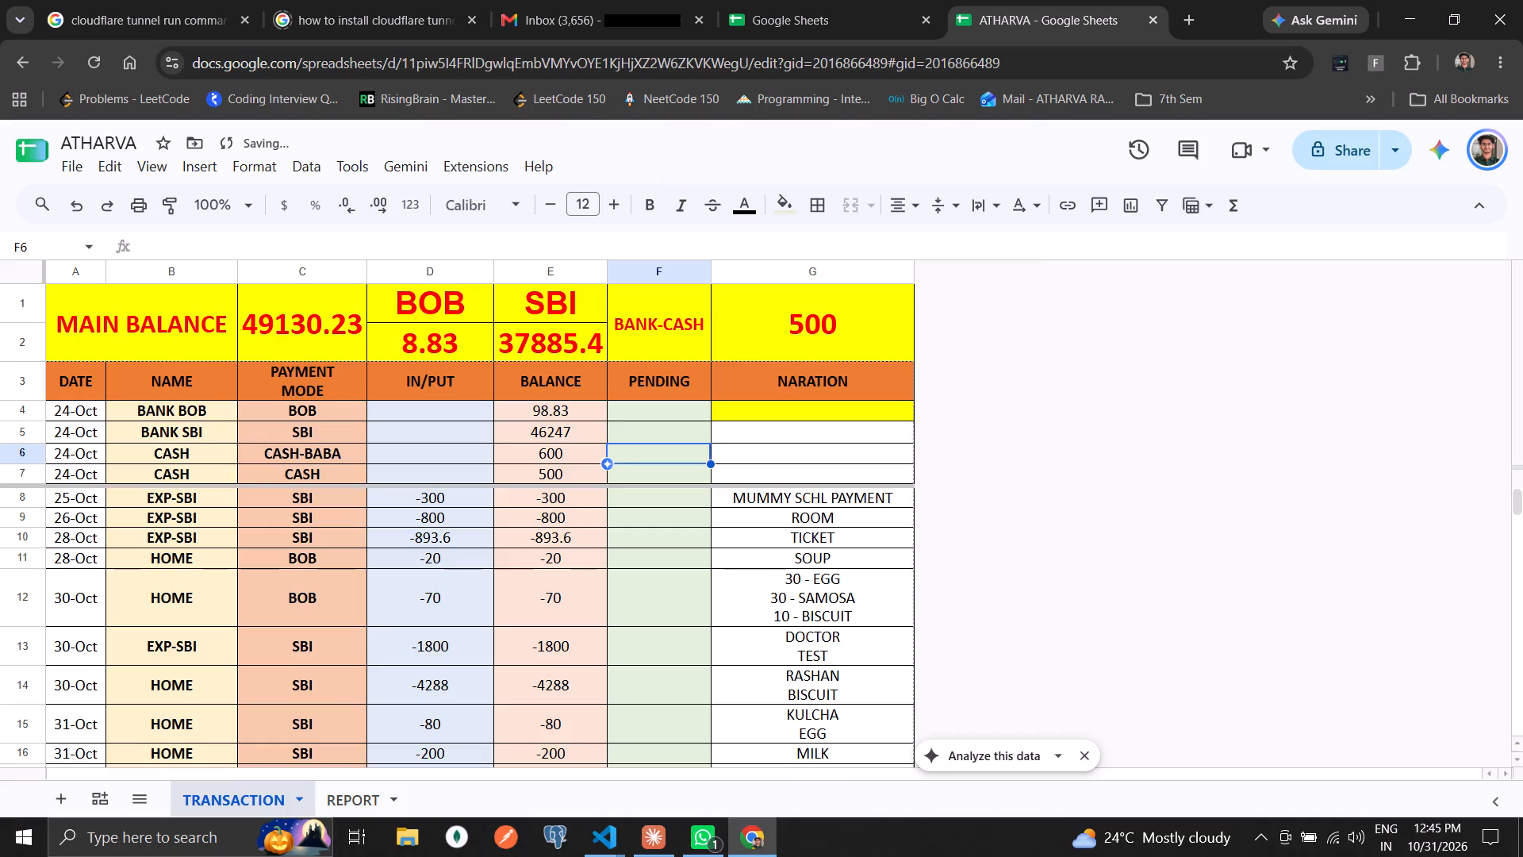
Apply outer borders to the column header row A3:G3 again.
left_click_drag(56, 376, 899, 384)
left_click(809, 213)
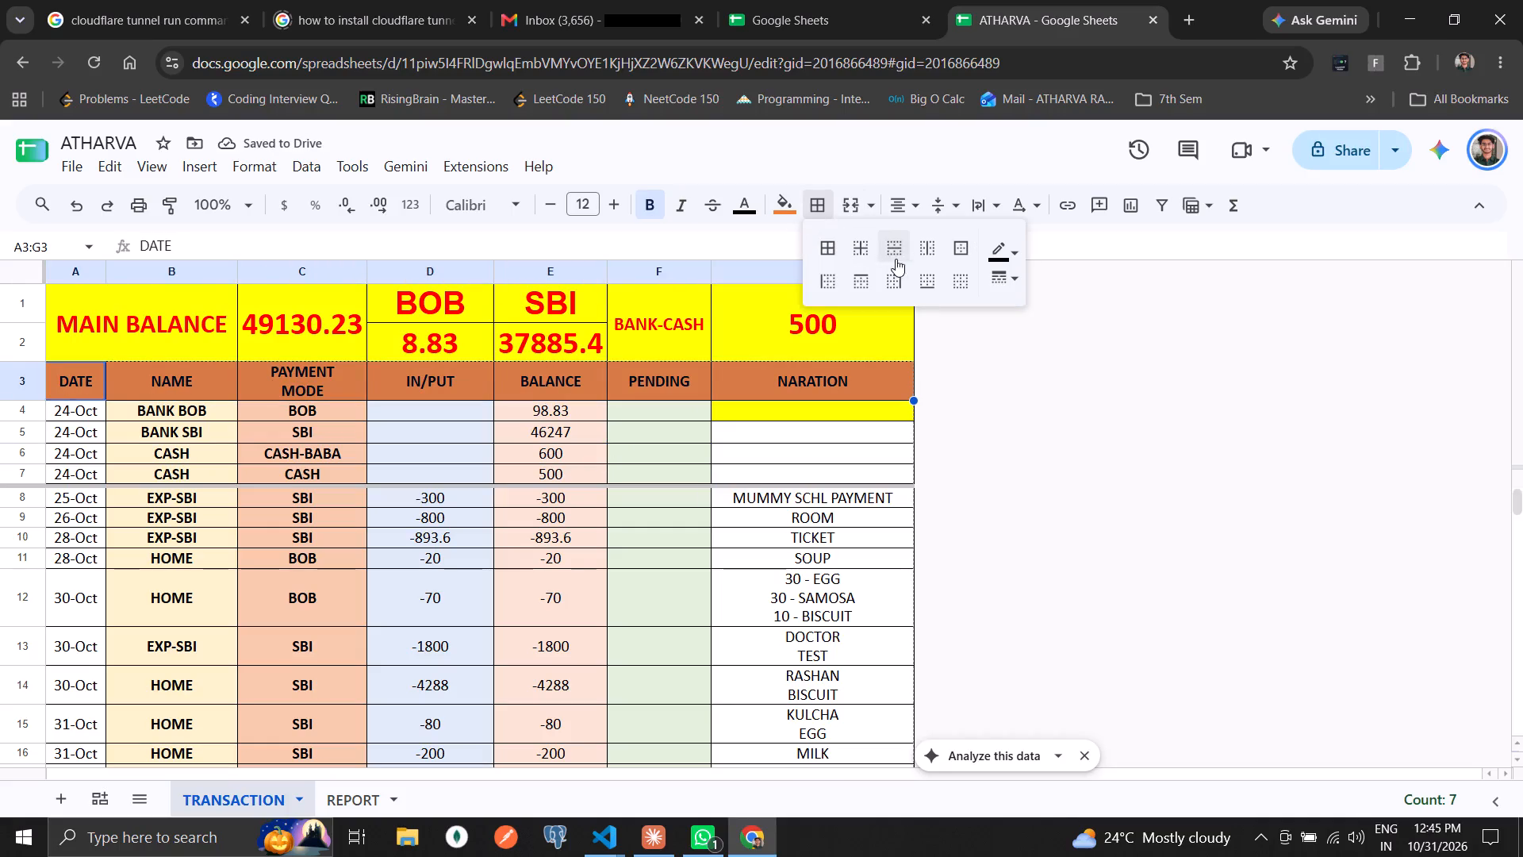
left_click(965, 252)
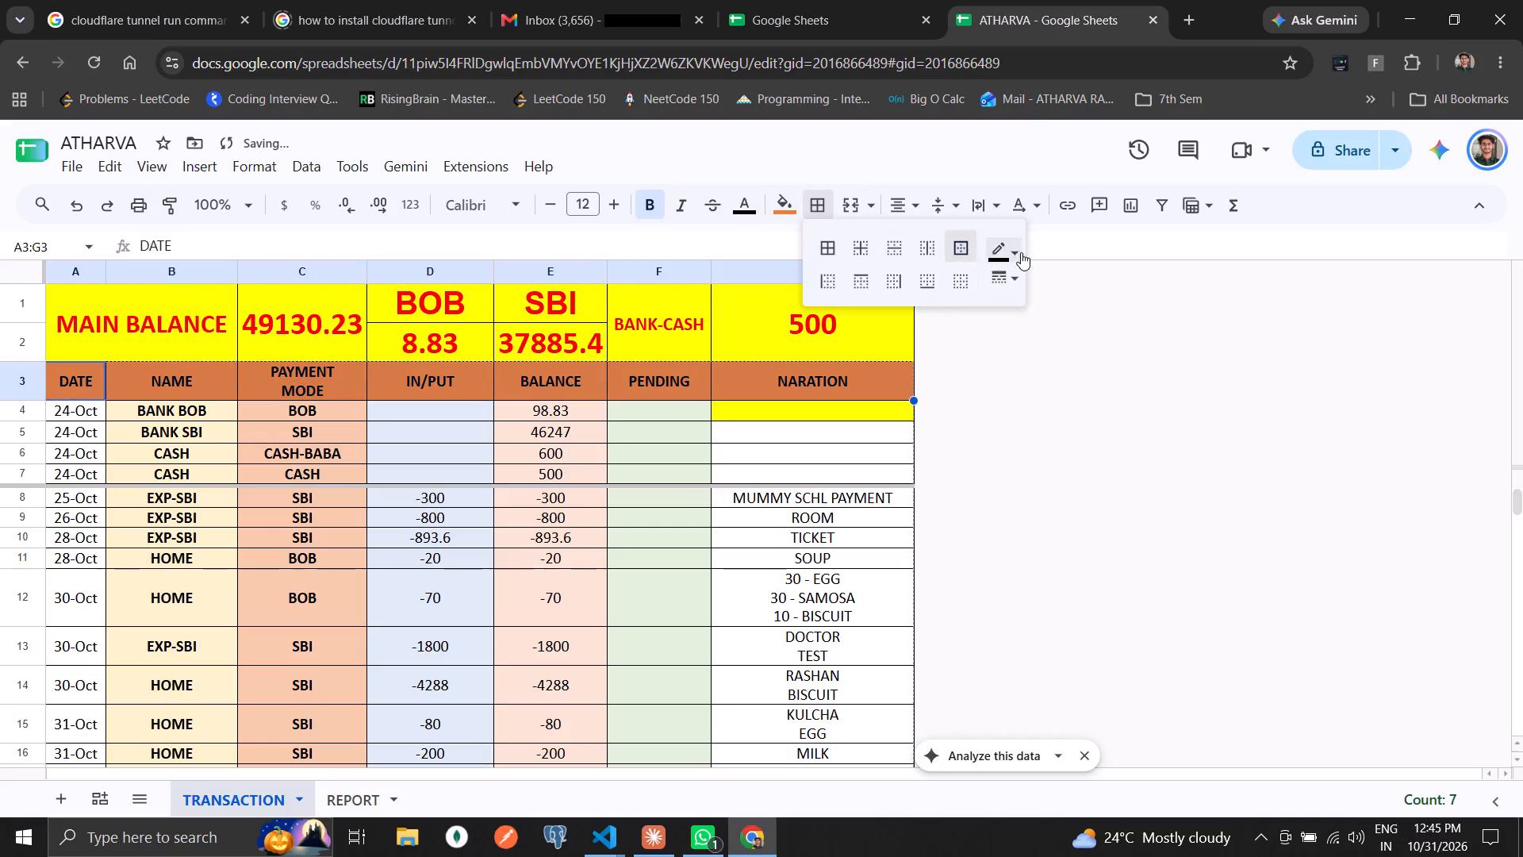
left_click(1021, 252)
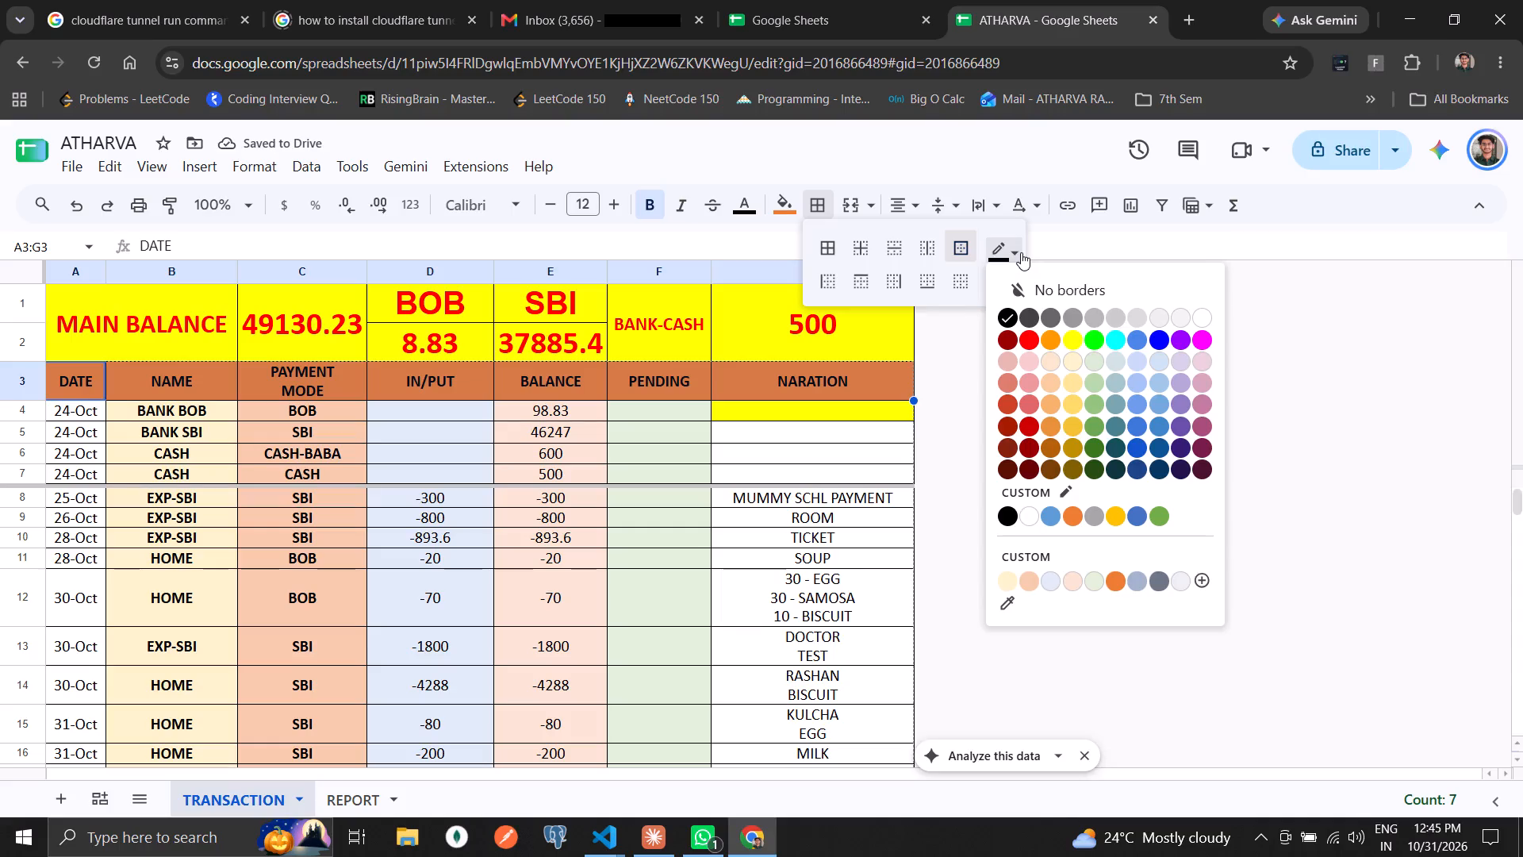
left_click(1021, 252)
left_click(726, 452)
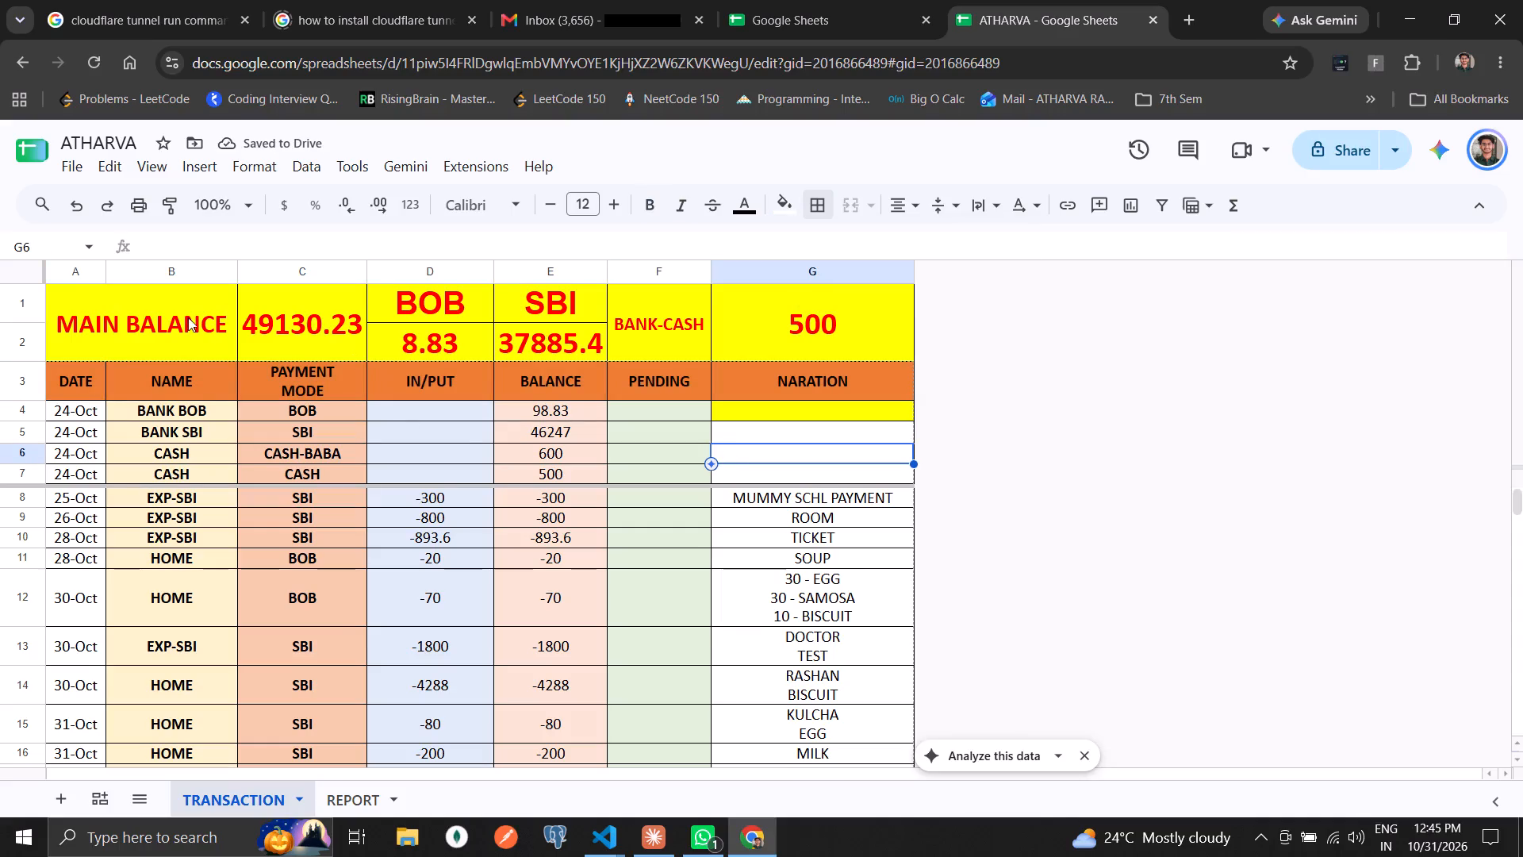
Apply all borders to the balance summary block A1:G2 again.
left_click_drag(178, 317, 845, 333)
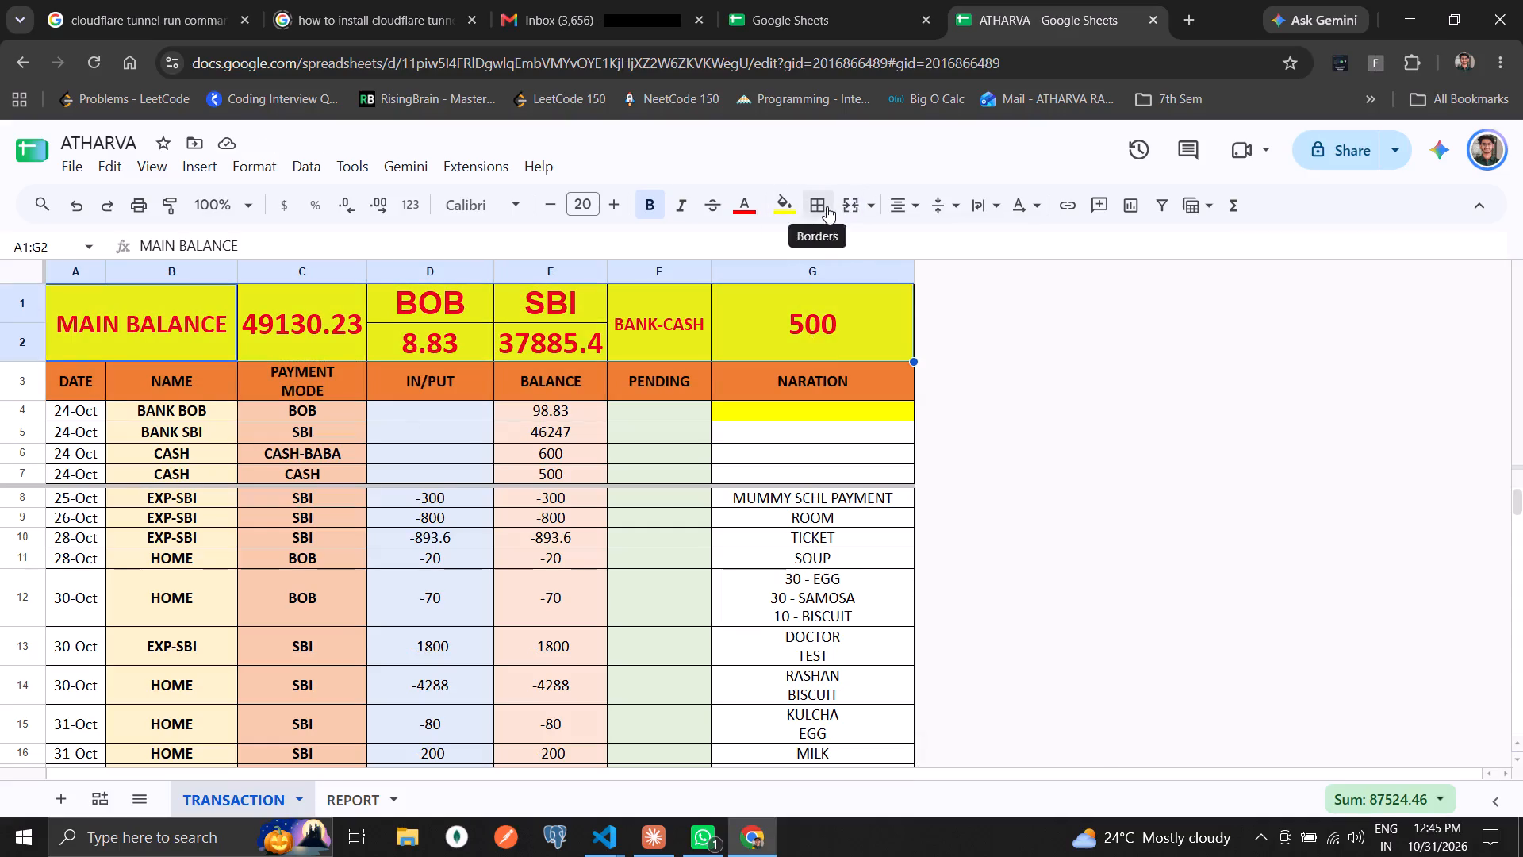
left_click(827, 206)
left_click(838, 244)
left_click(554, 471)
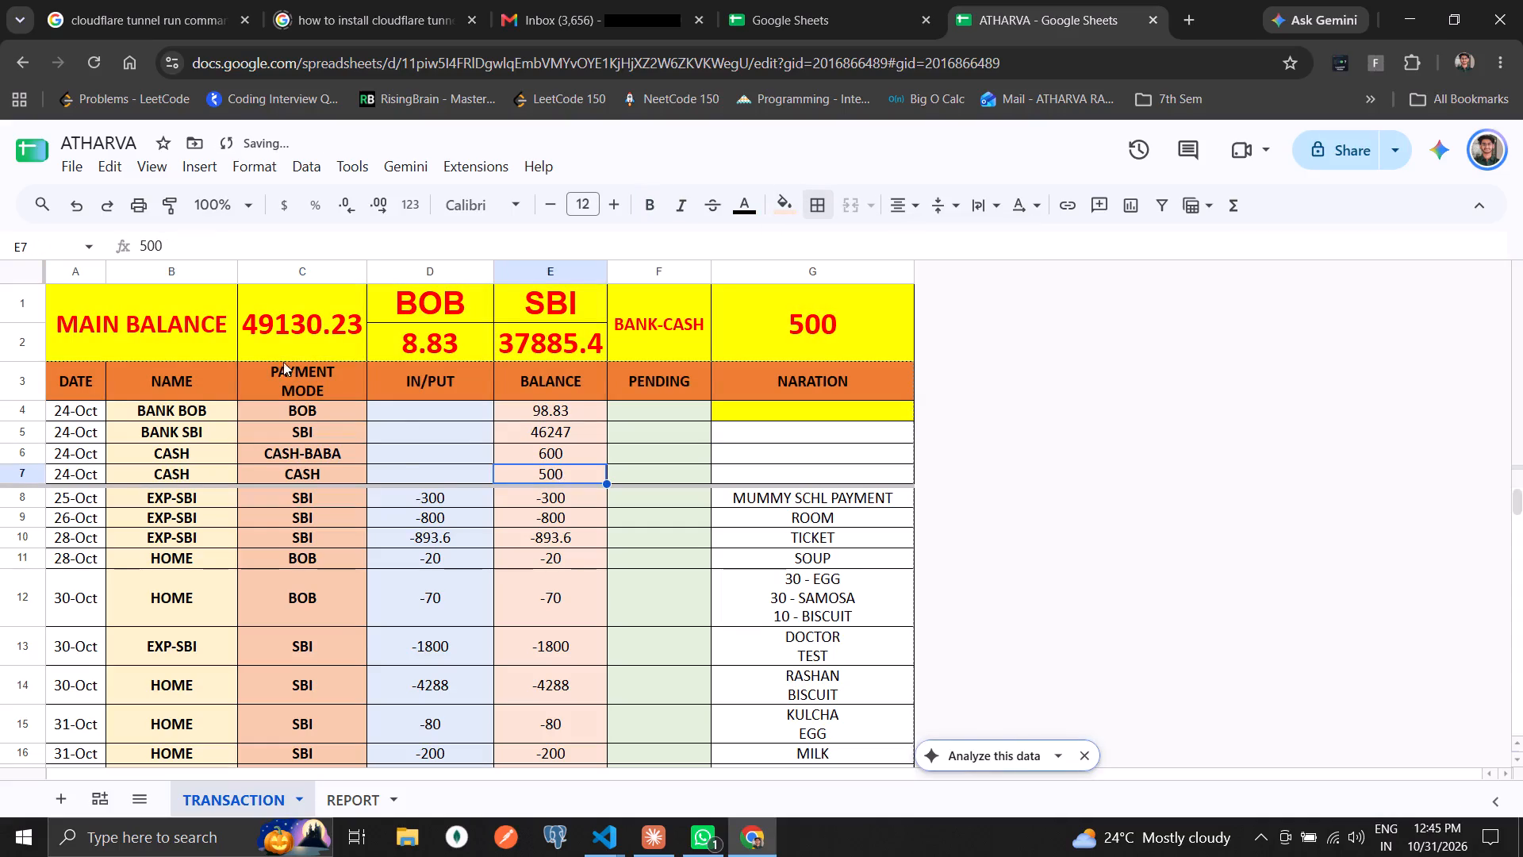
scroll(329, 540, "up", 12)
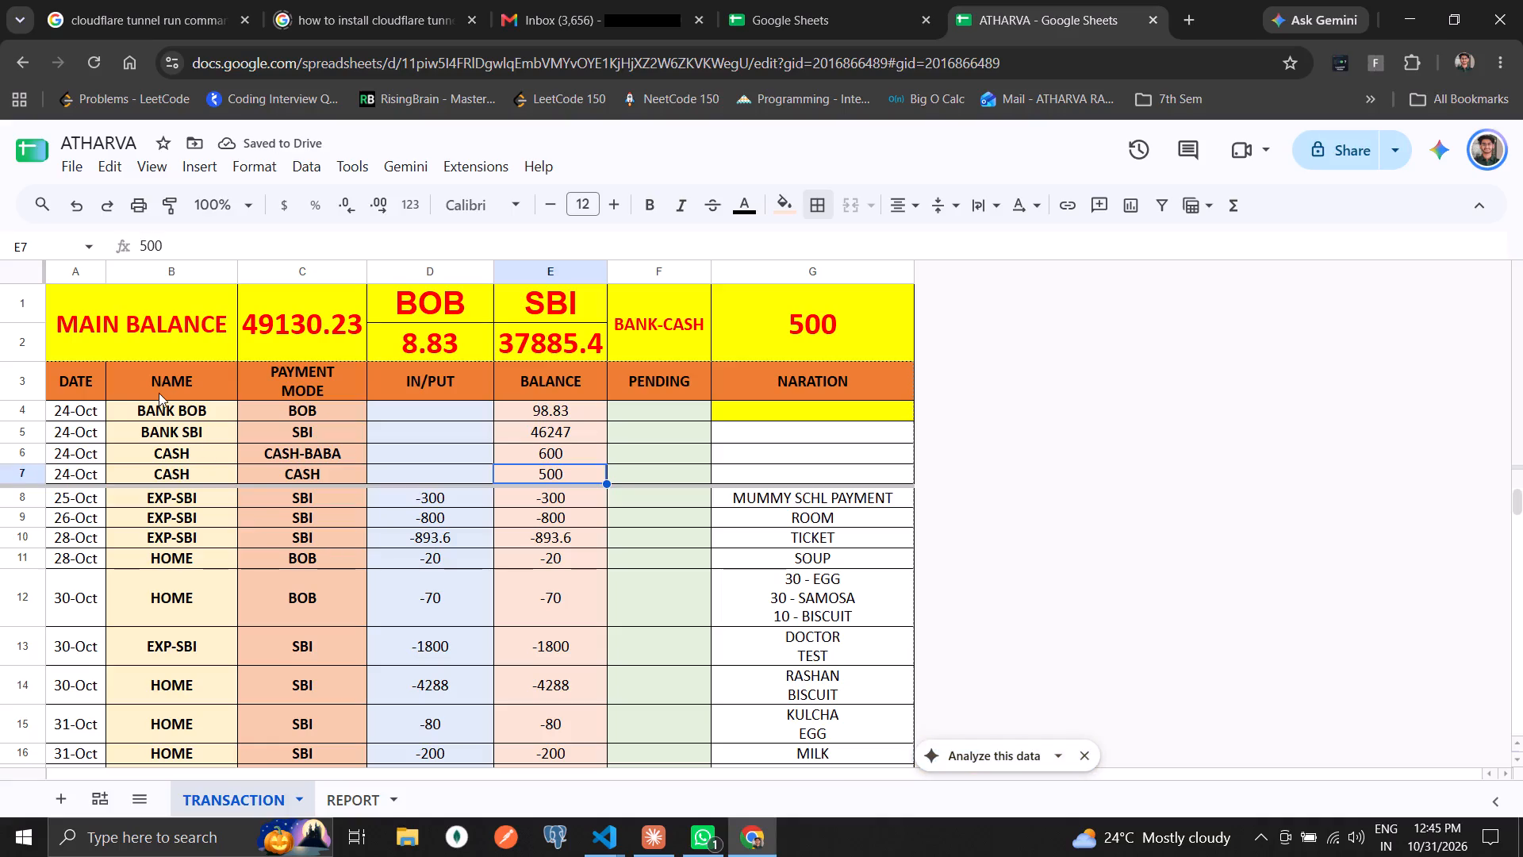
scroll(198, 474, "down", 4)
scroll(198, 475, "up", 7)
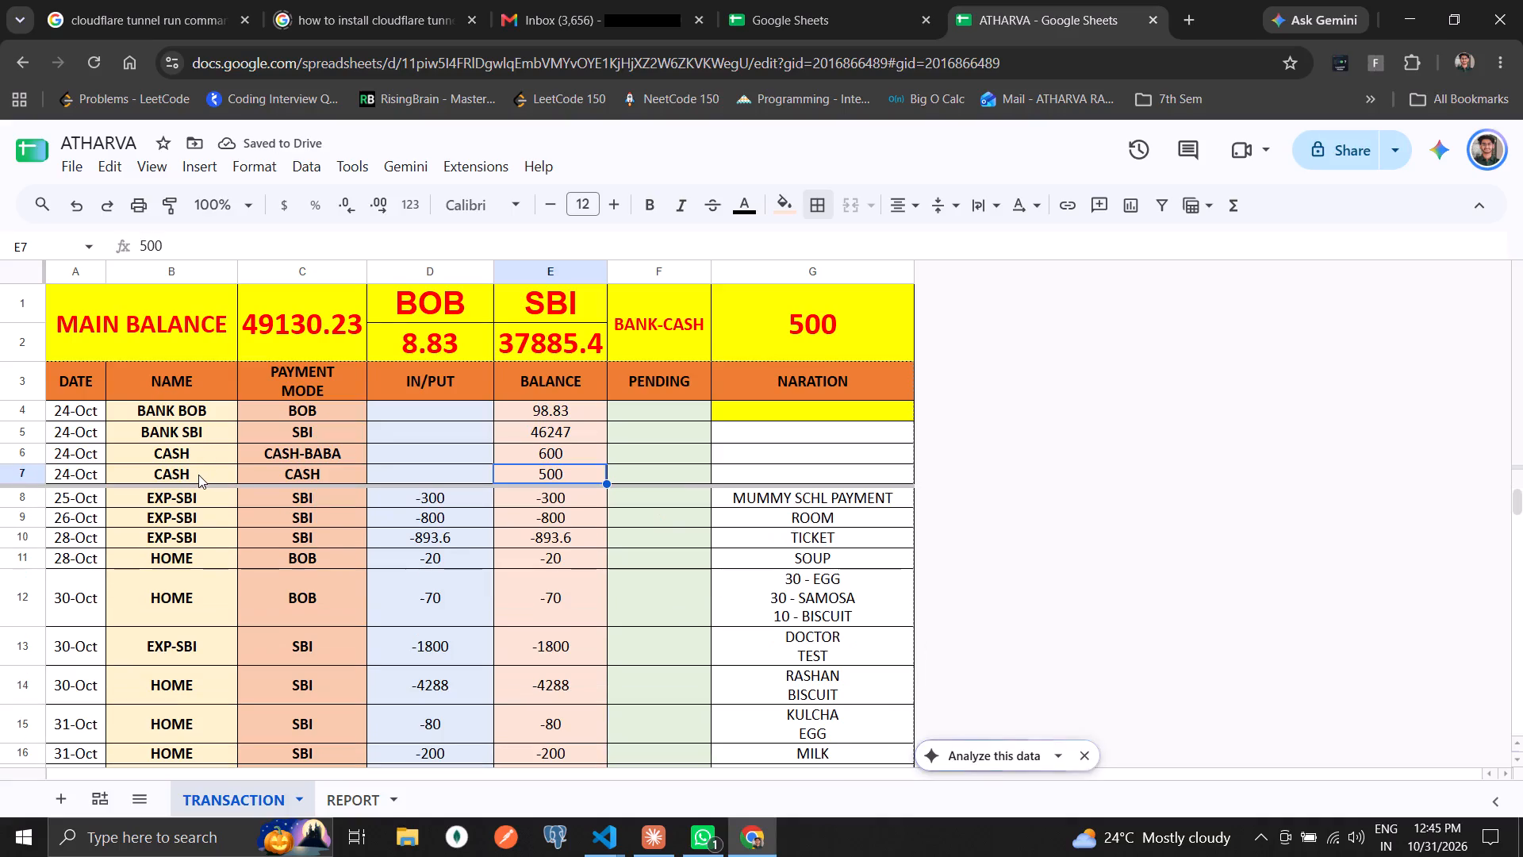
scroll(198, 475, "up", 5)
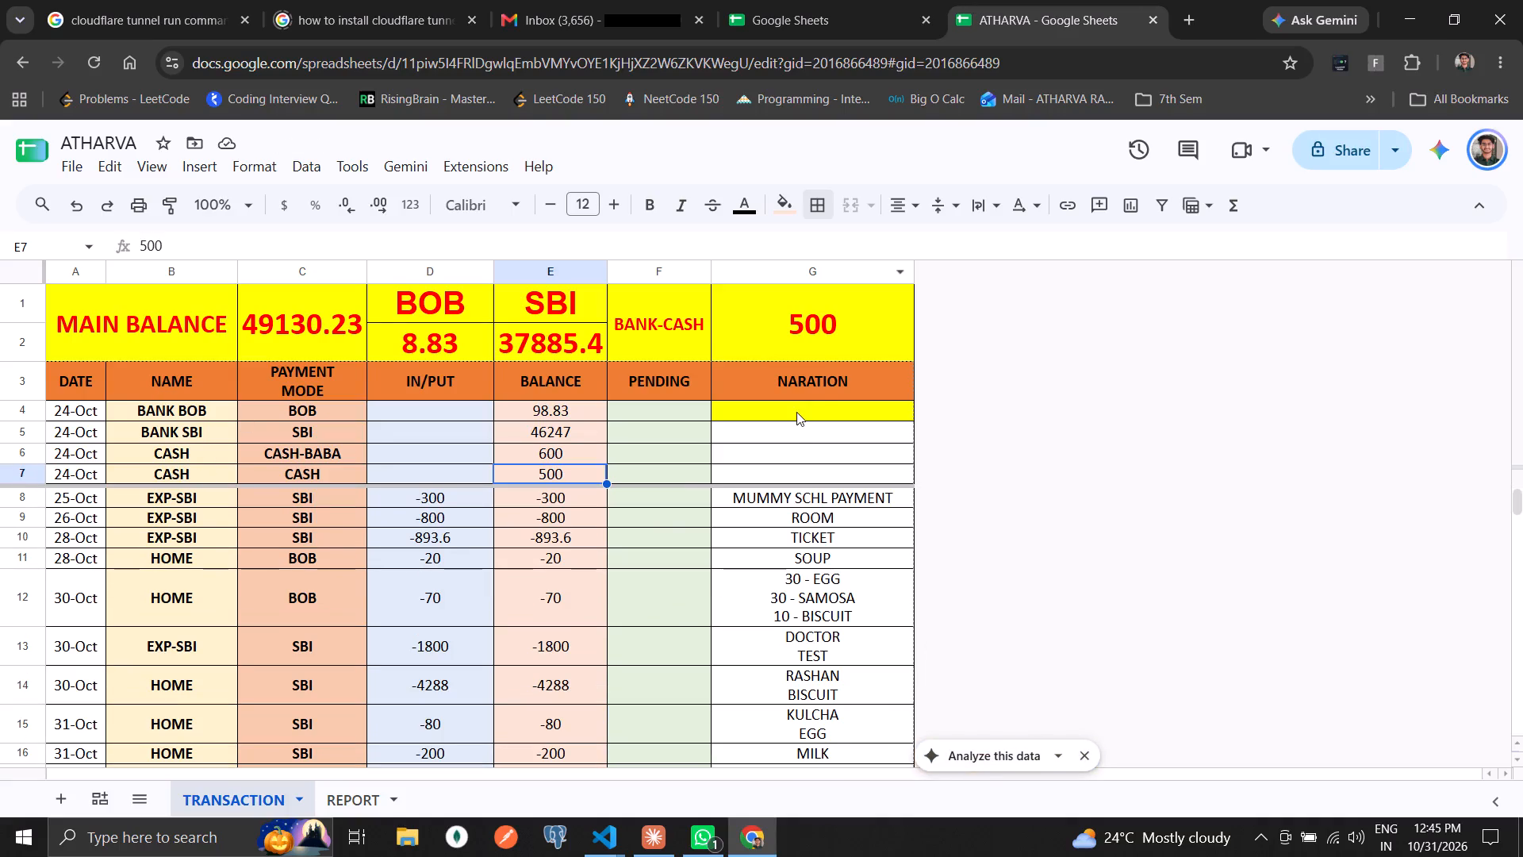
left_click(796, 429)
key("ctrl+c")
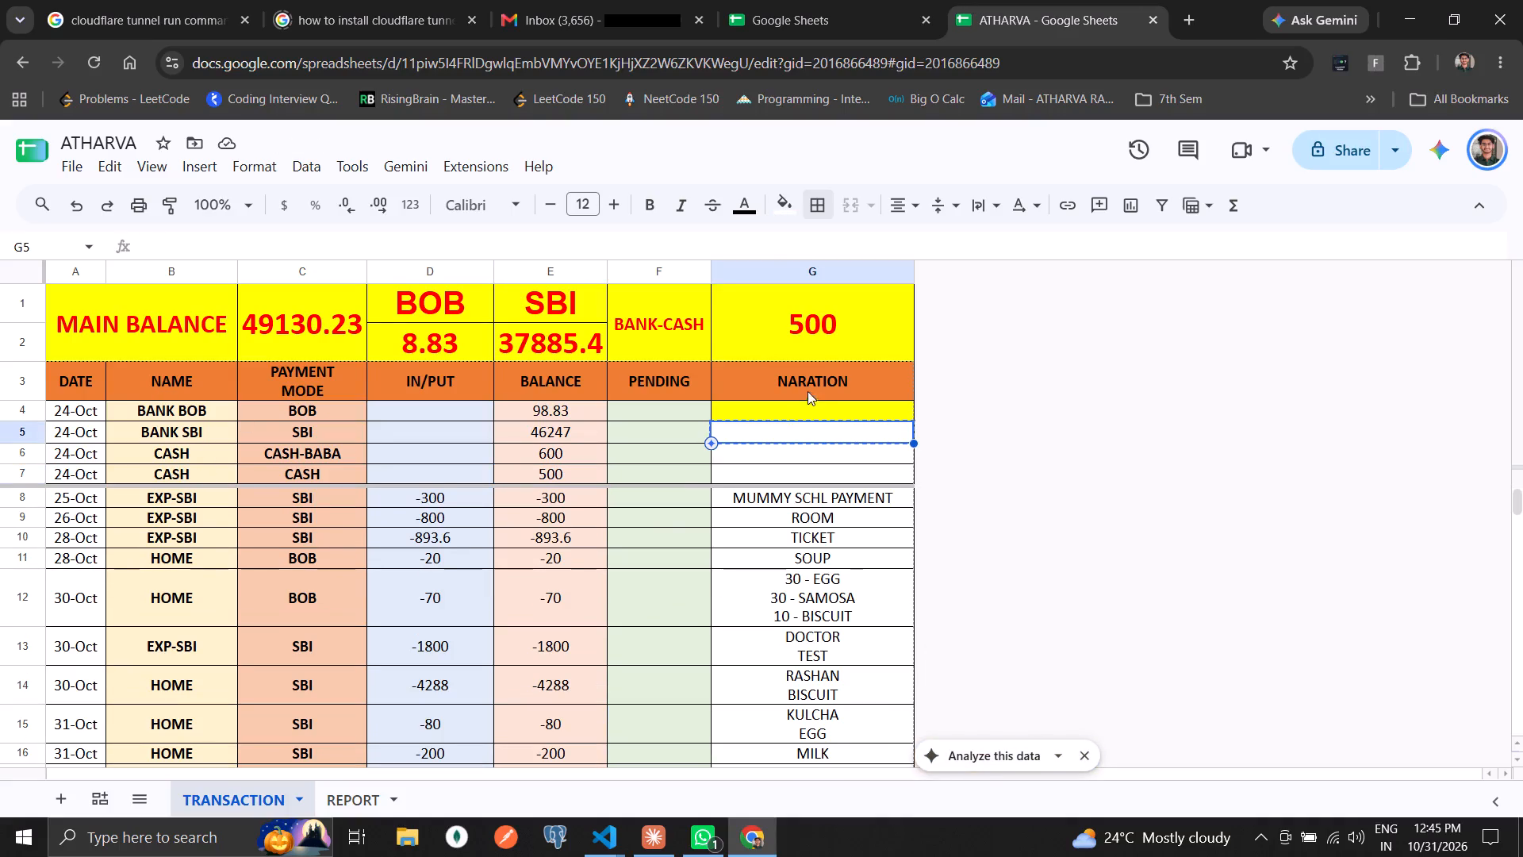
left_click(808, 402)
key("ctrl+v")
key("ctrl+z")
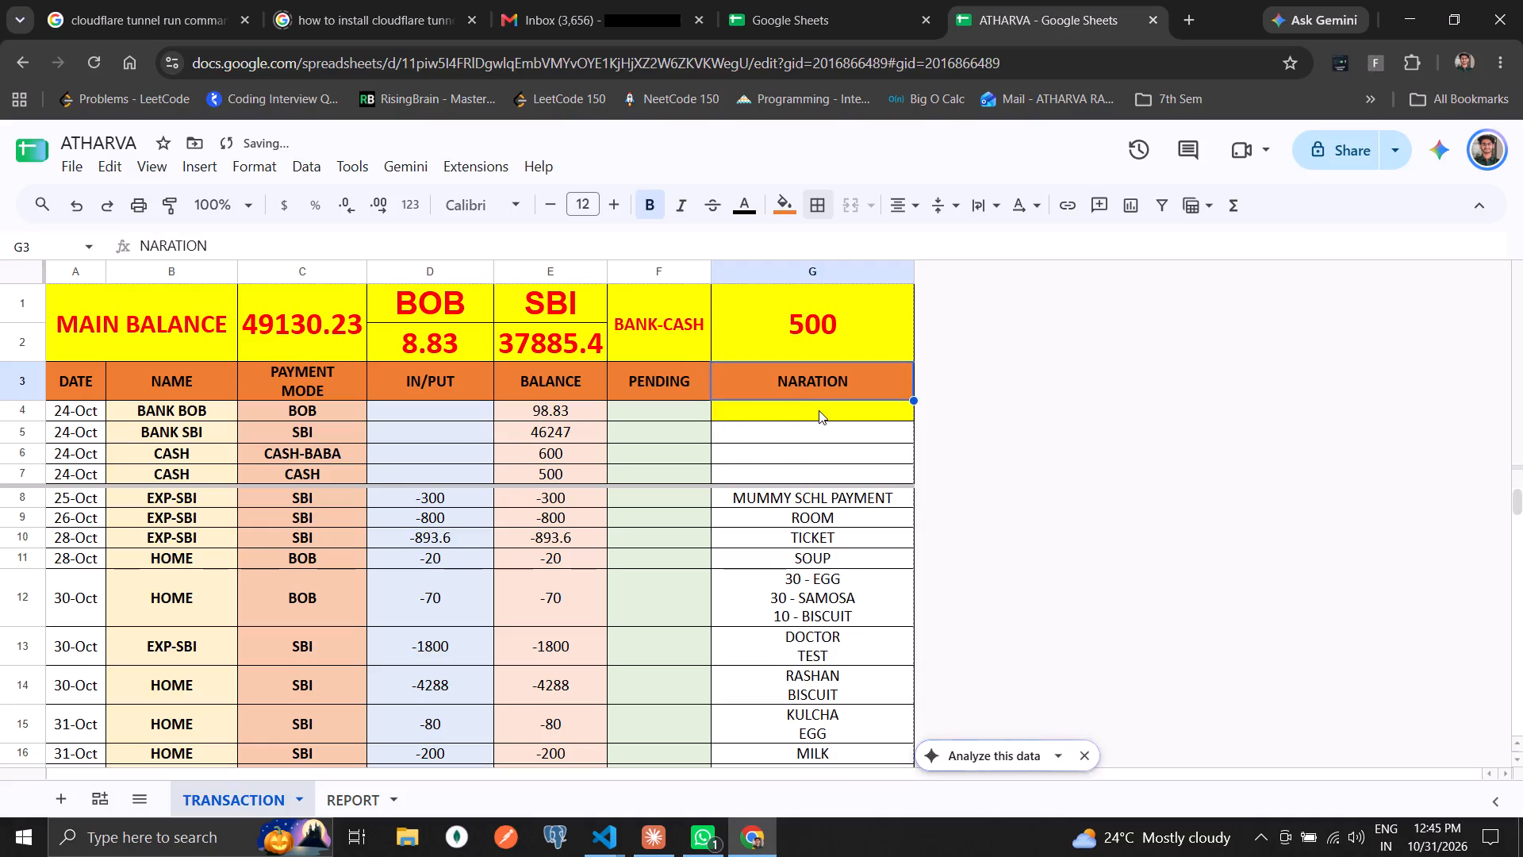
Copy the blank white cell G5 onto the yellow cell G4 in the NARATION column.
left_click(819, 412)
key("ctrl+c")
left_click(819, 432)
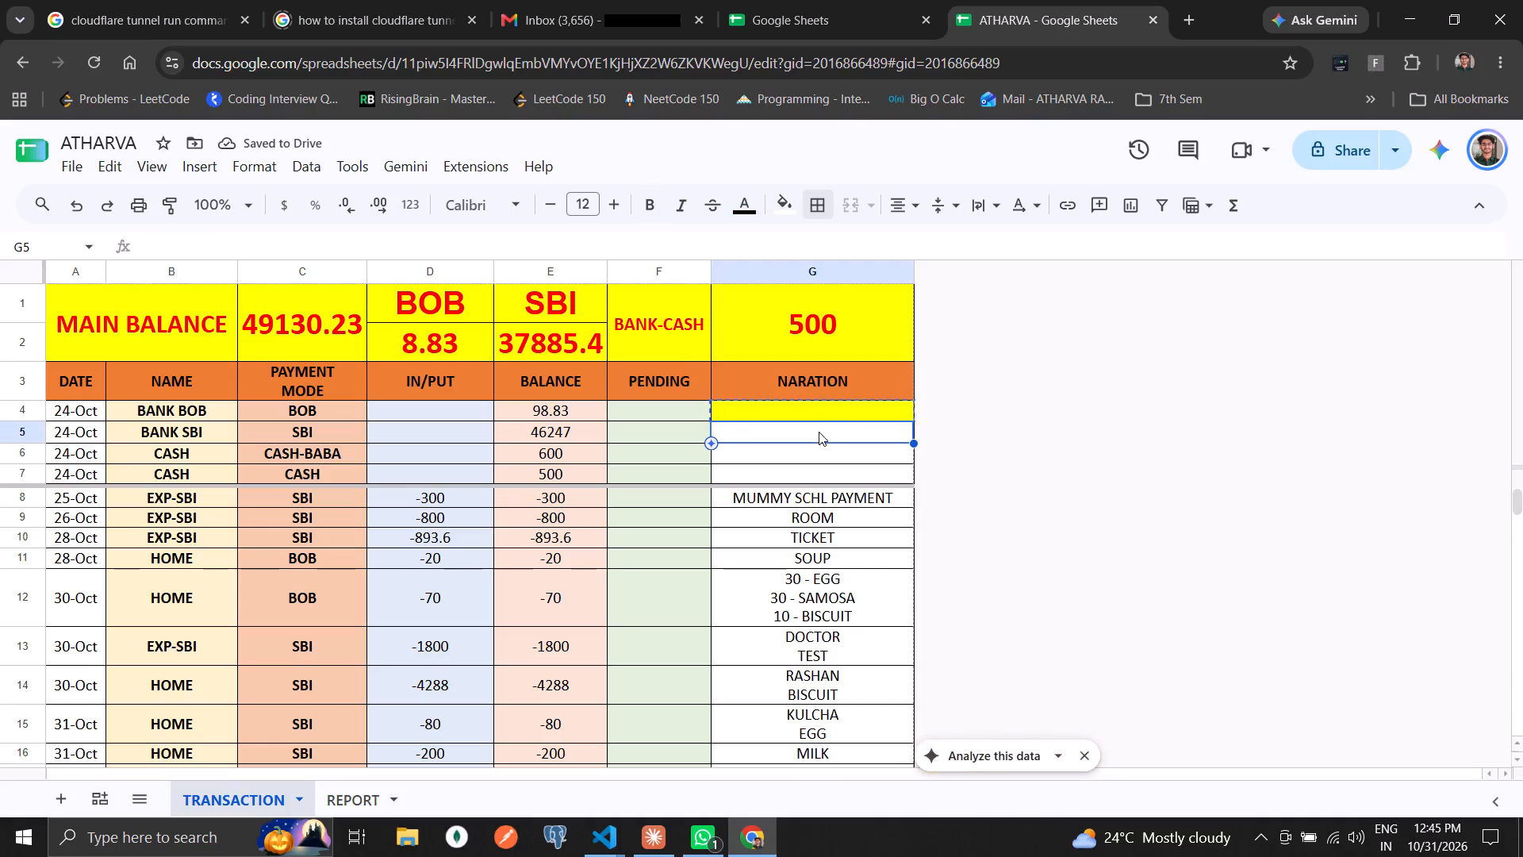
key("ctrl+c")
left_click(819, 422)
left_click(819, 420)
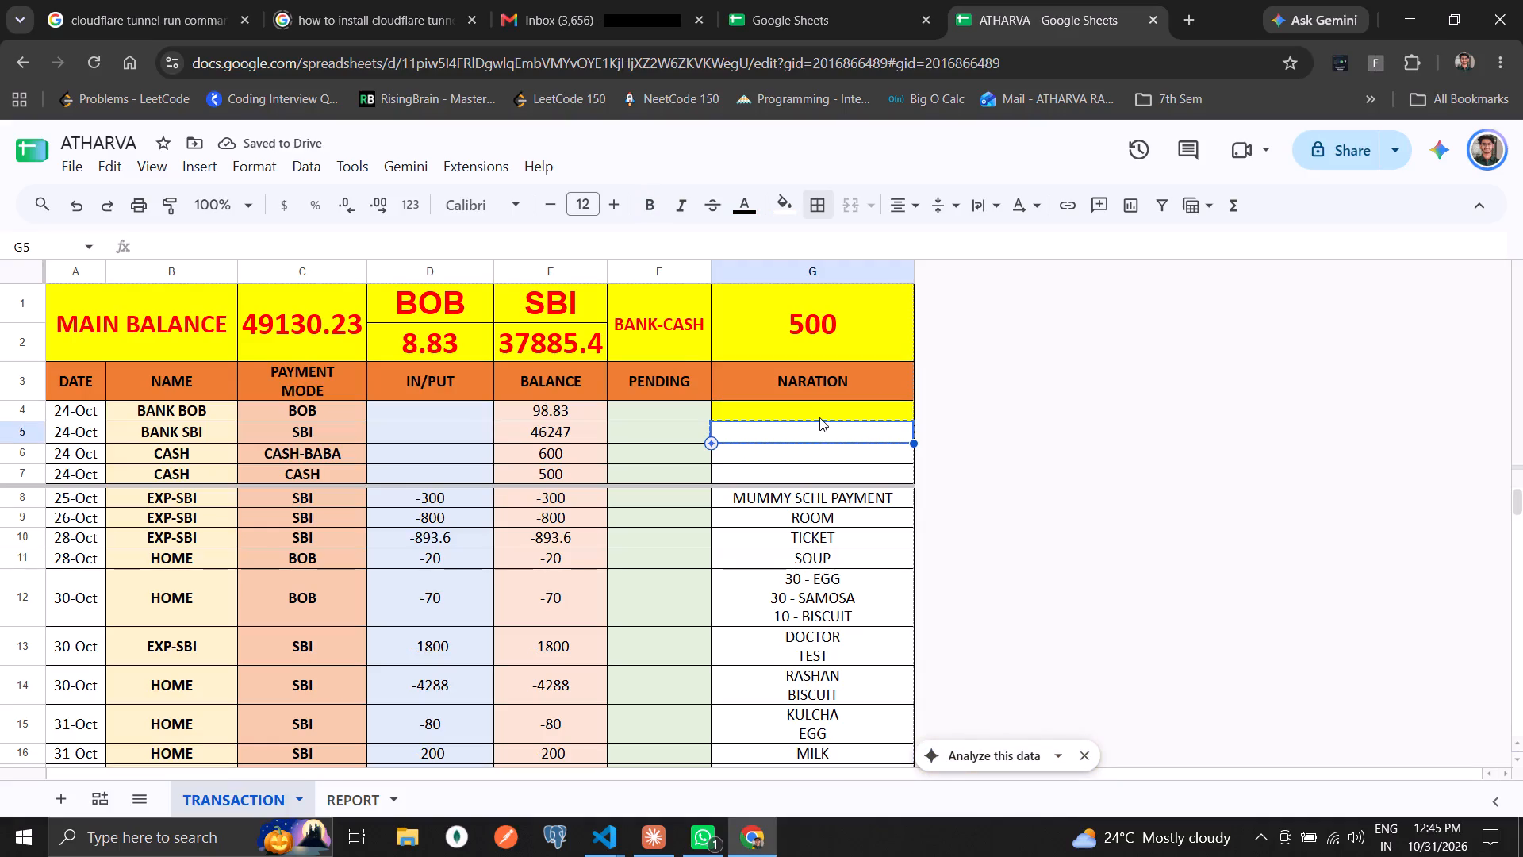
left_click(819, 417)
key("ctrl+v")
left_click(819, 441)
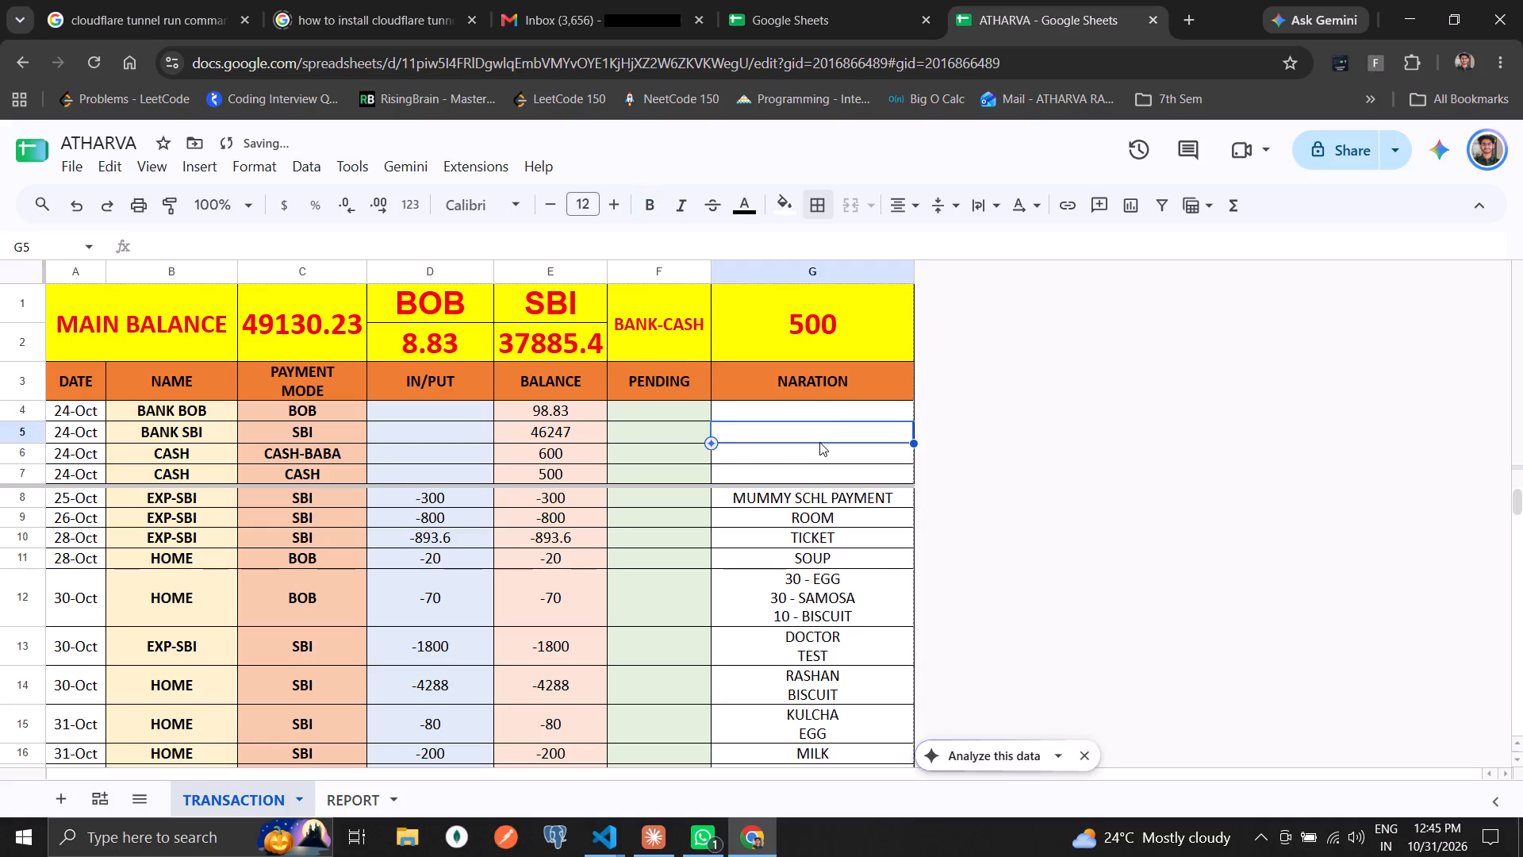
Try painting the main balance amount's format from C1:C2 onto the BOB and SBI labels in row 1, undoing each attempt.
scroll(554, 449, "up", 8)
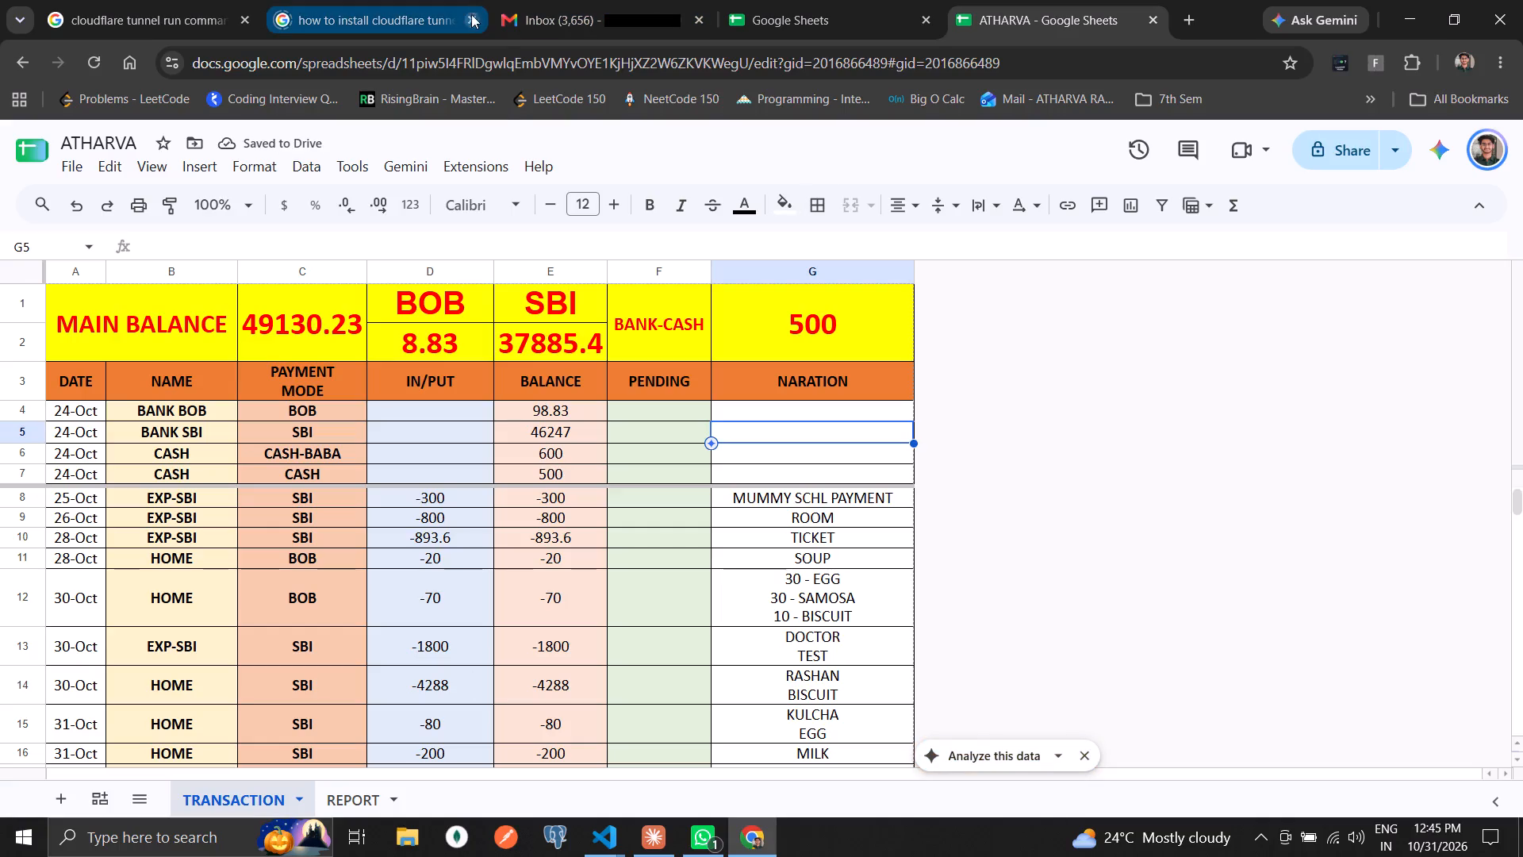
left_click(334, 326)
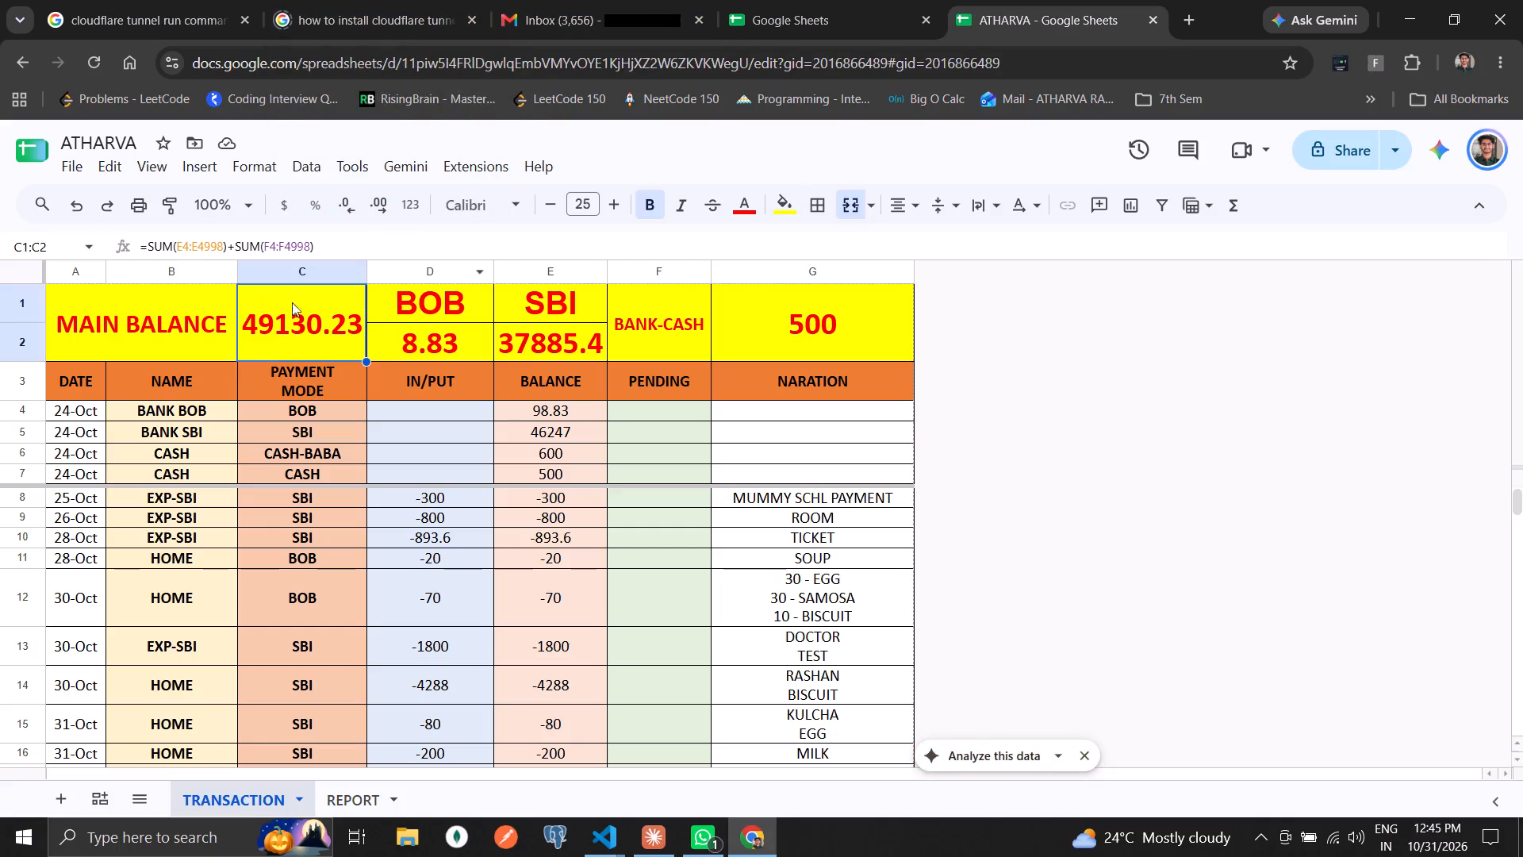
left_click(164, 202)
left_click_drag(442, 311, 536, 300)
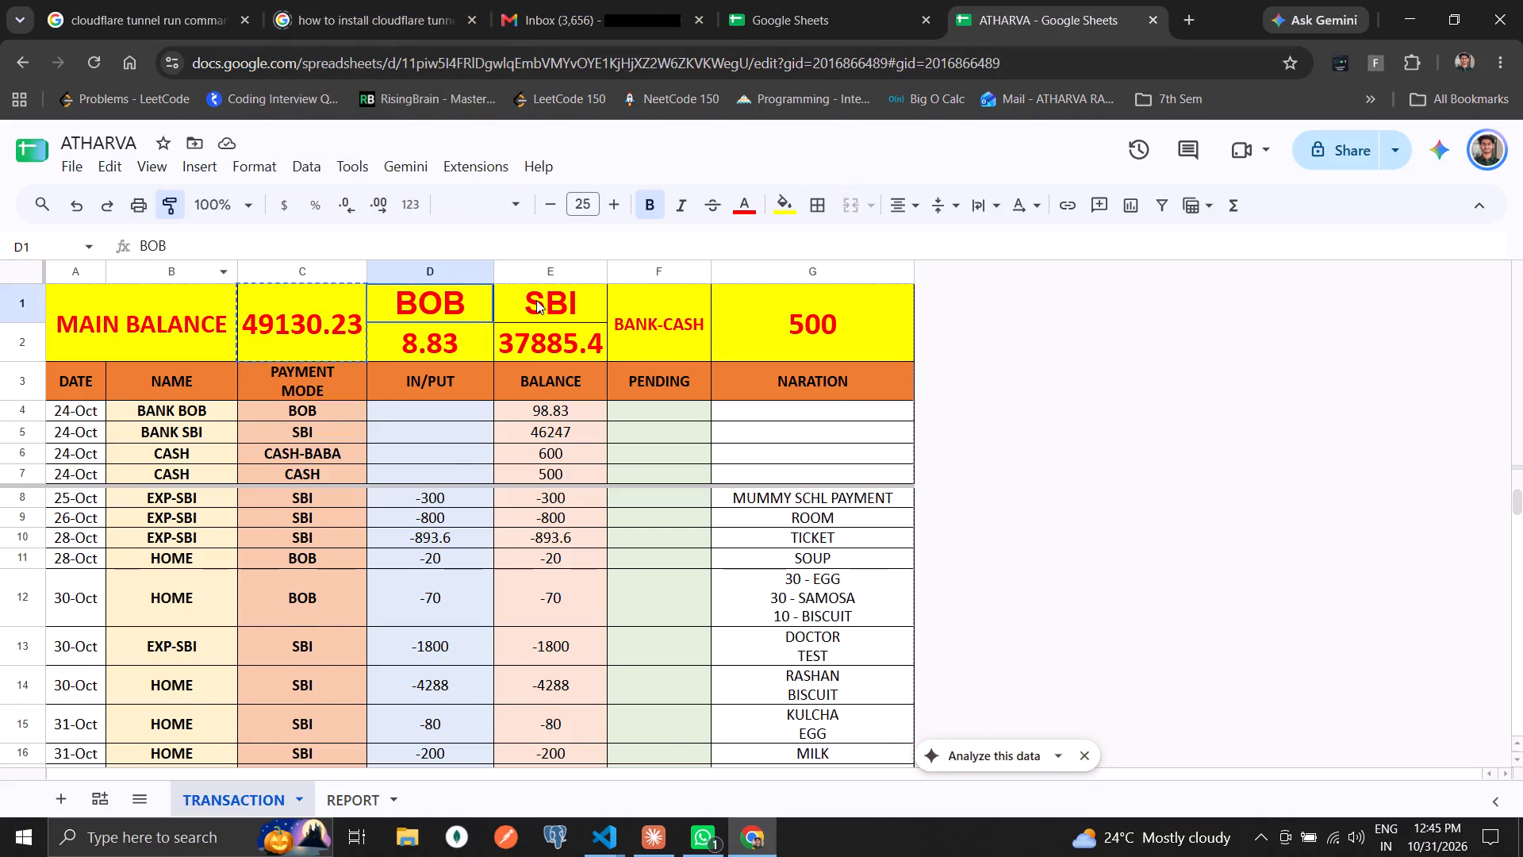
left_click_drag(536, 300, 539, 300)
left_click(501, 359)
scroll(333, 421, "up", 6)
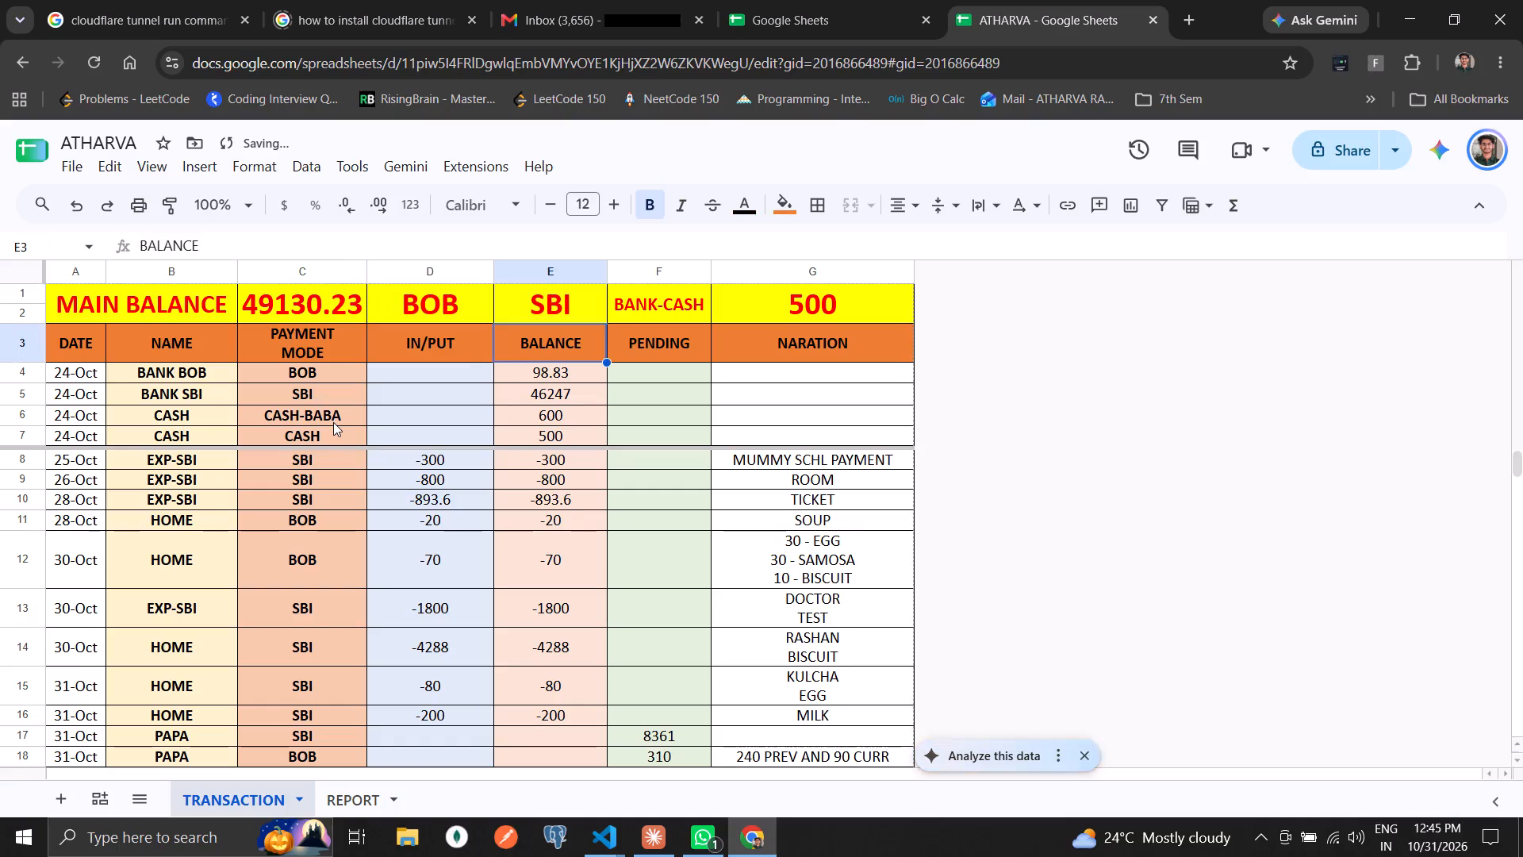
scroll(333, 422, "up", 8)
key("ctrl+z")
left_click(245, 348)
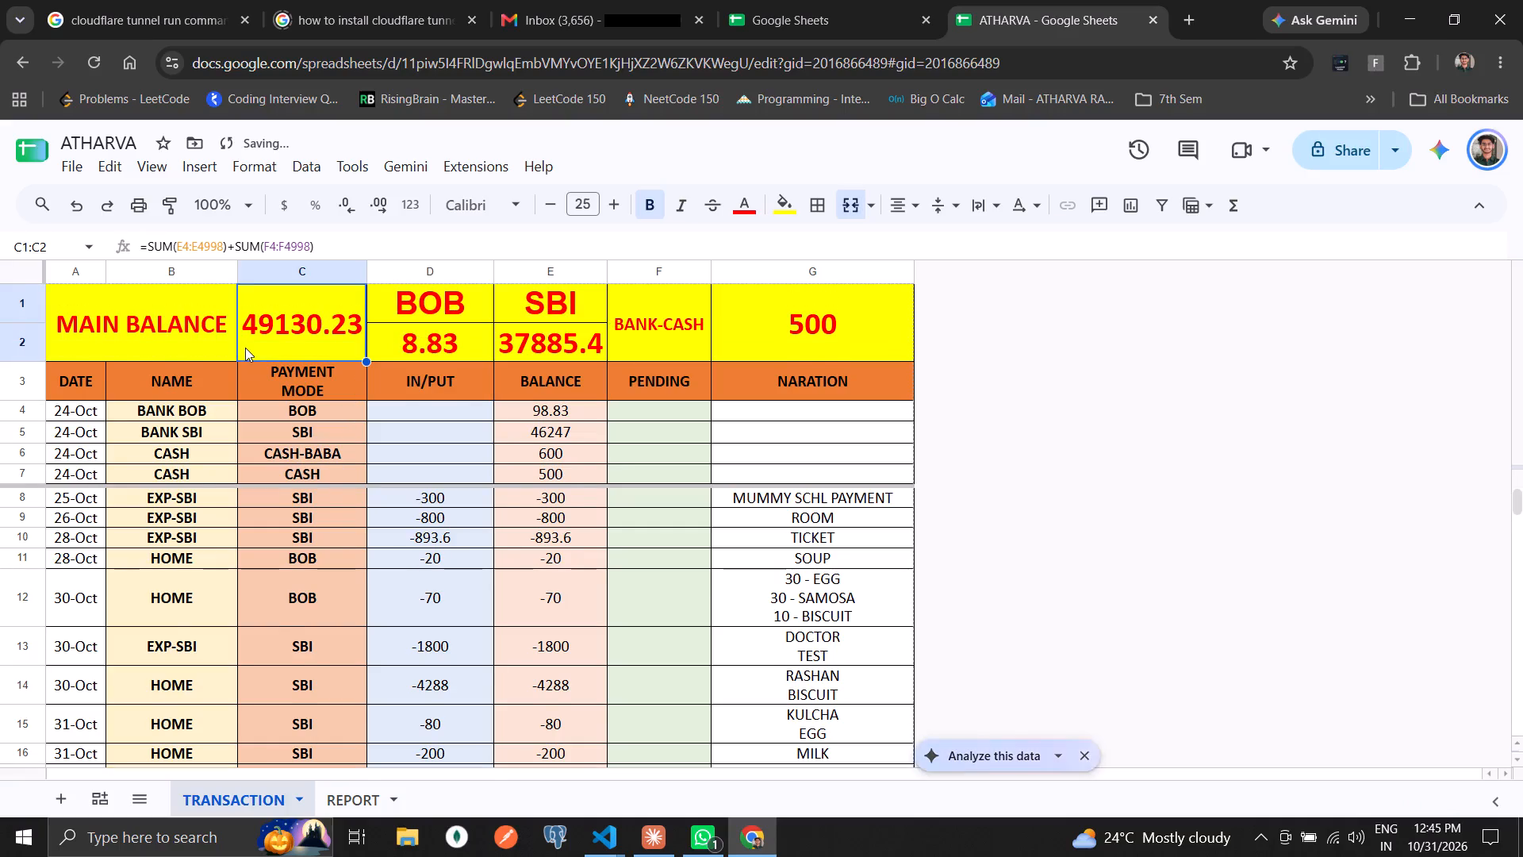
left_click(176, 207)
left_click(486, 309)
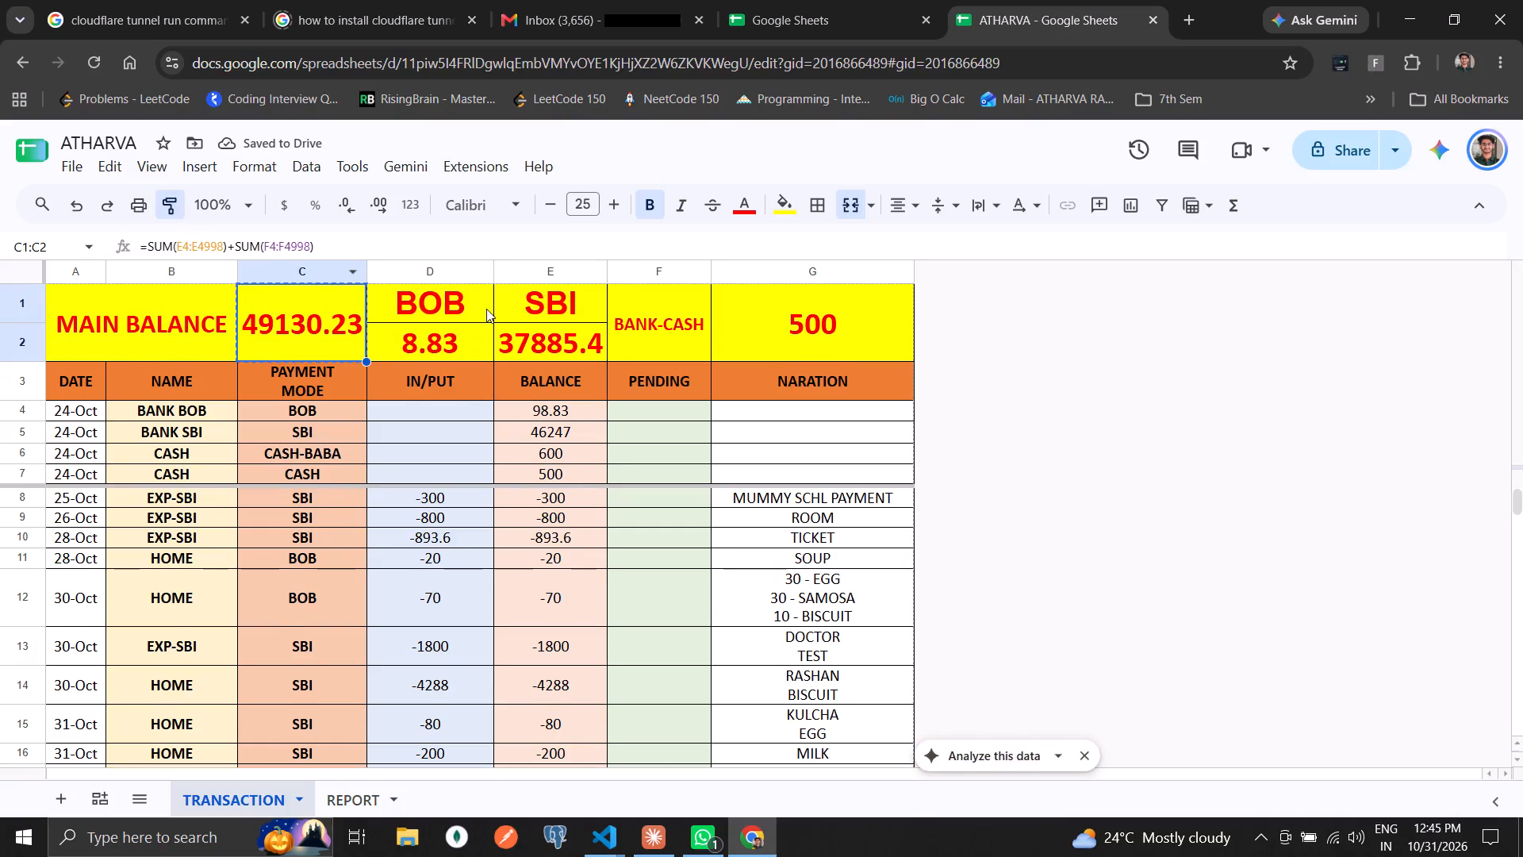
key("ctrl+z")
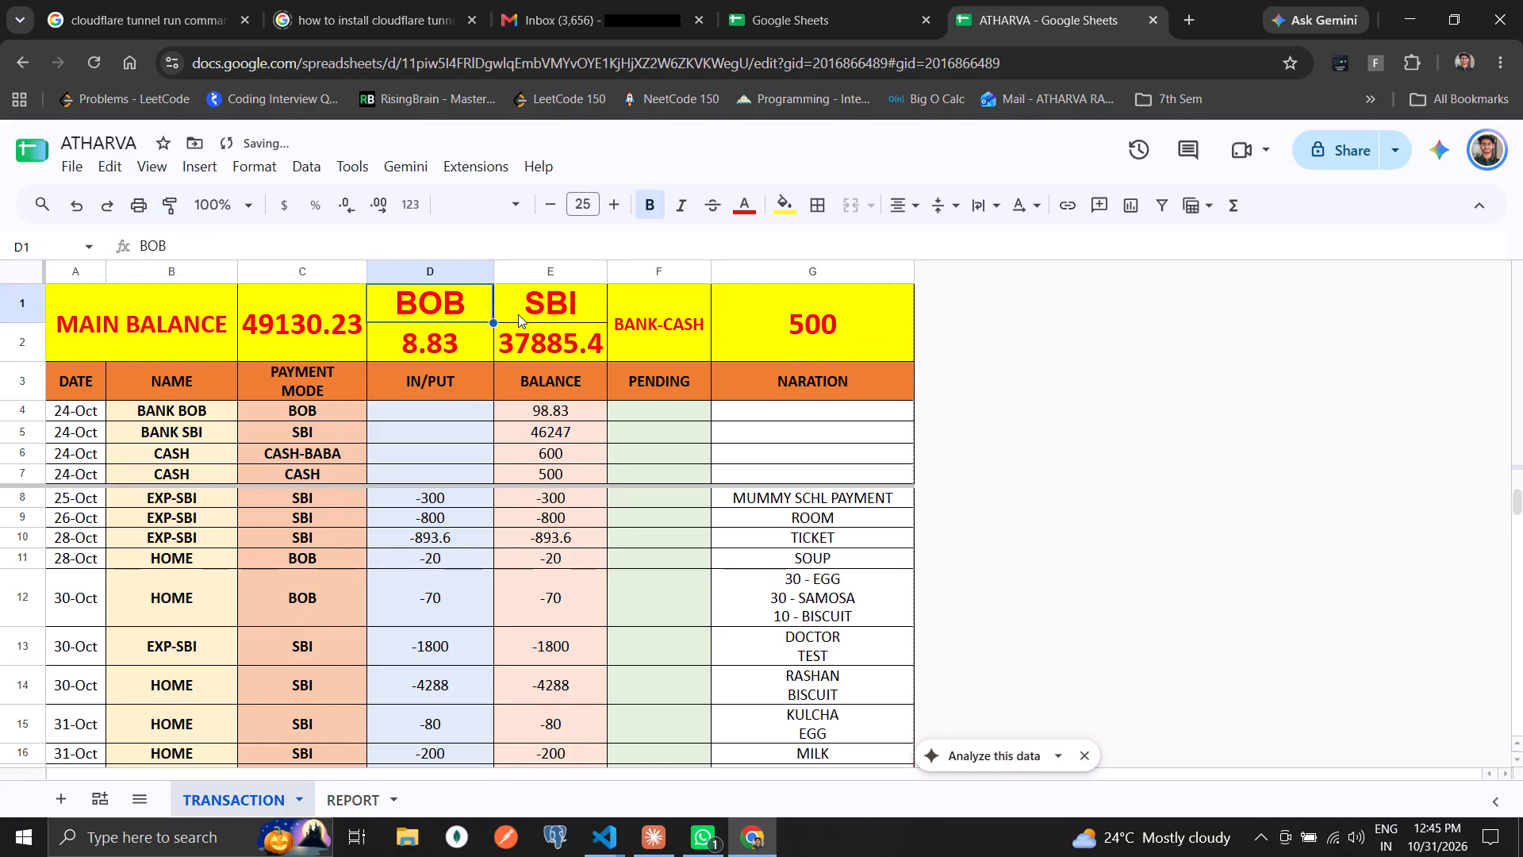
Paint the format of the BOB amount in D2 onto the BOB label in D1, and from there onto the SBI label in E1.
left_click(324, 383)
left_click(432, 340)
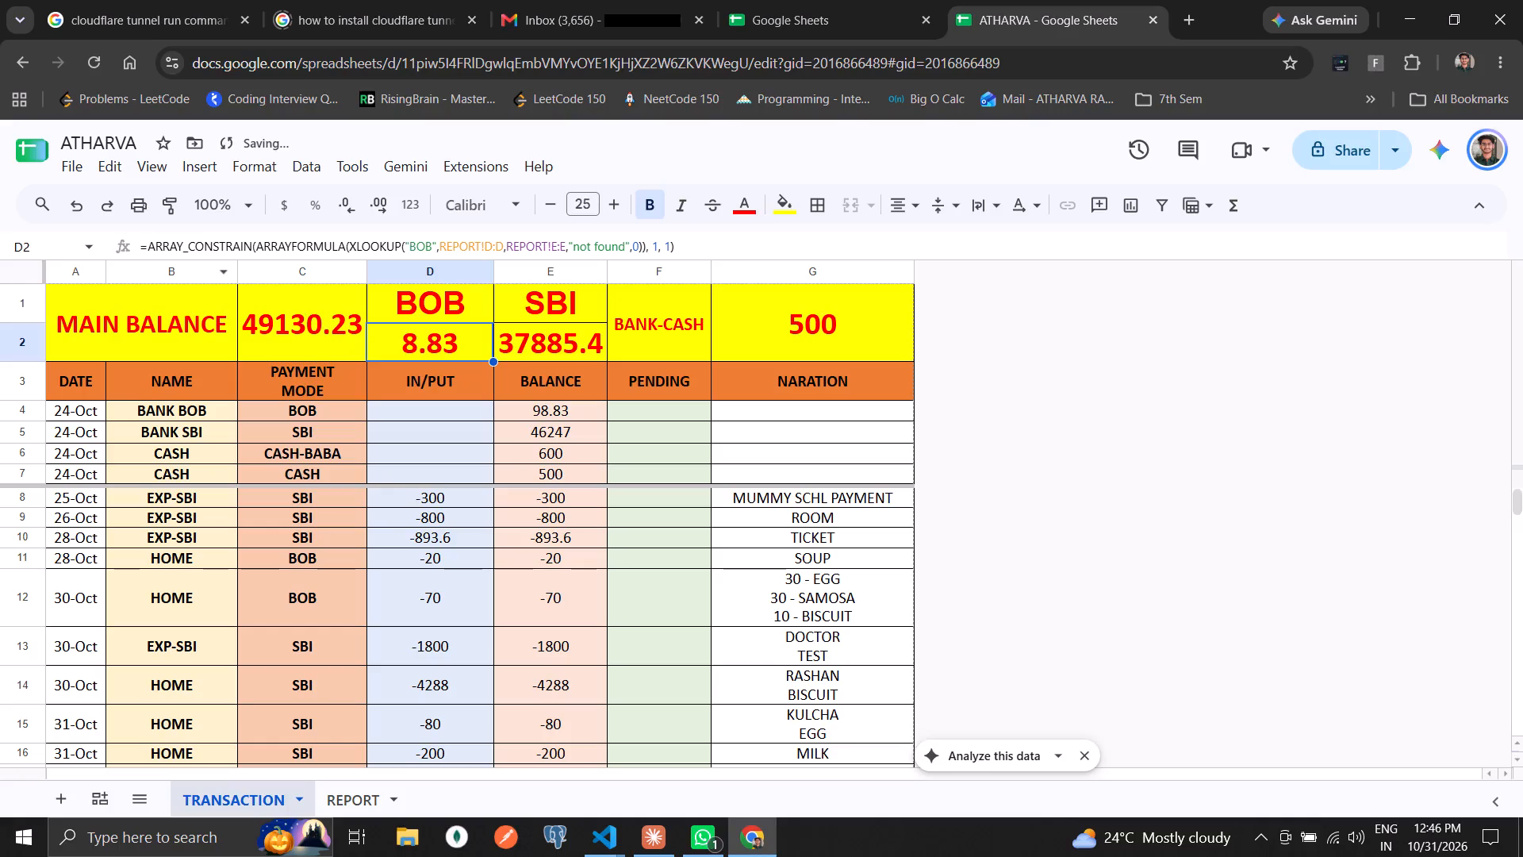
left_click(171, 205)
left_click(424, 313)
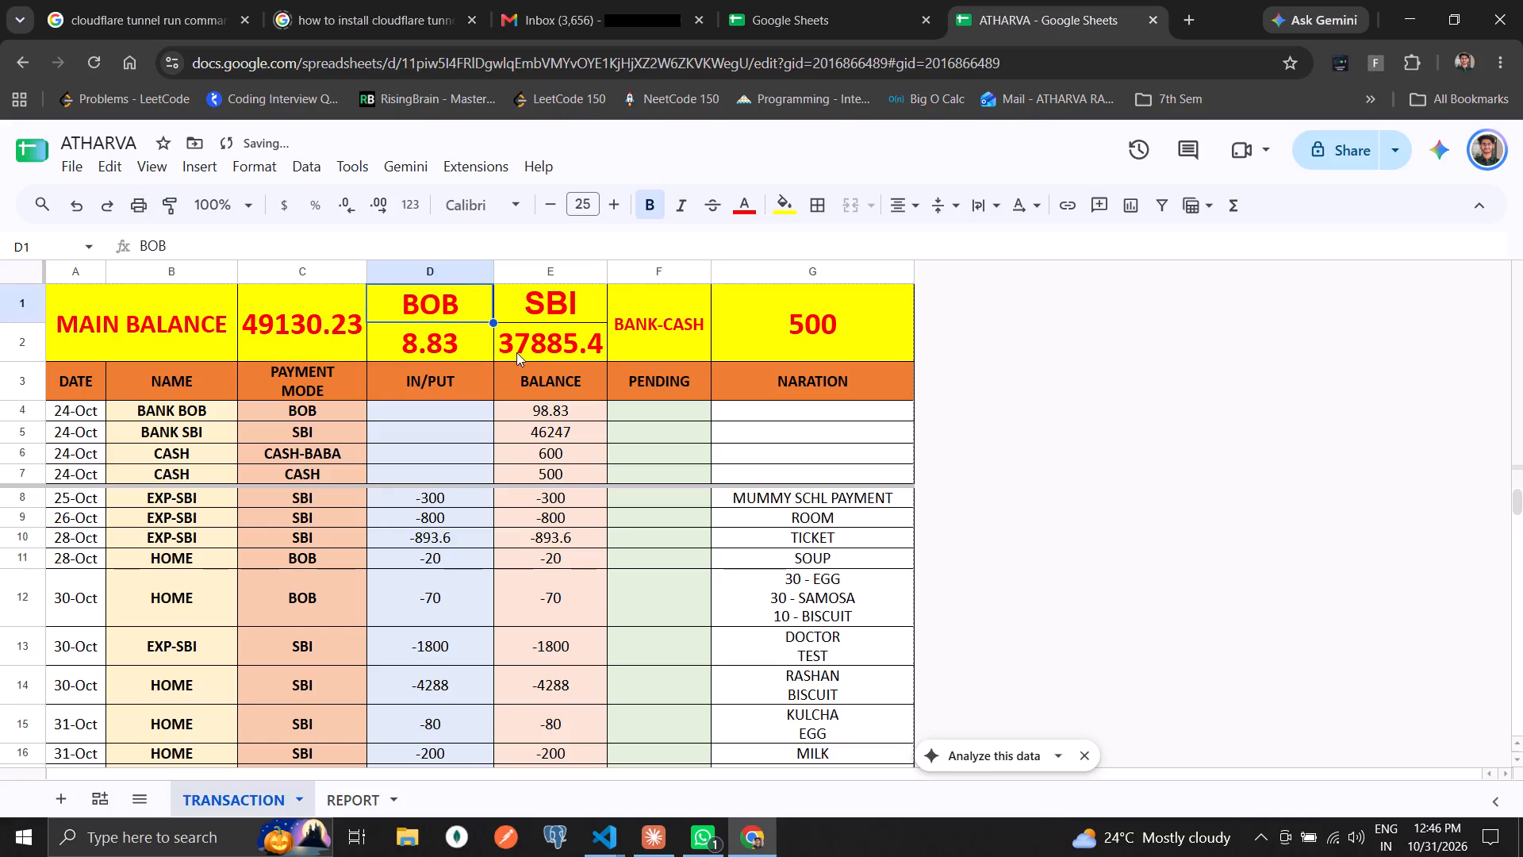
left_click(171, 213)
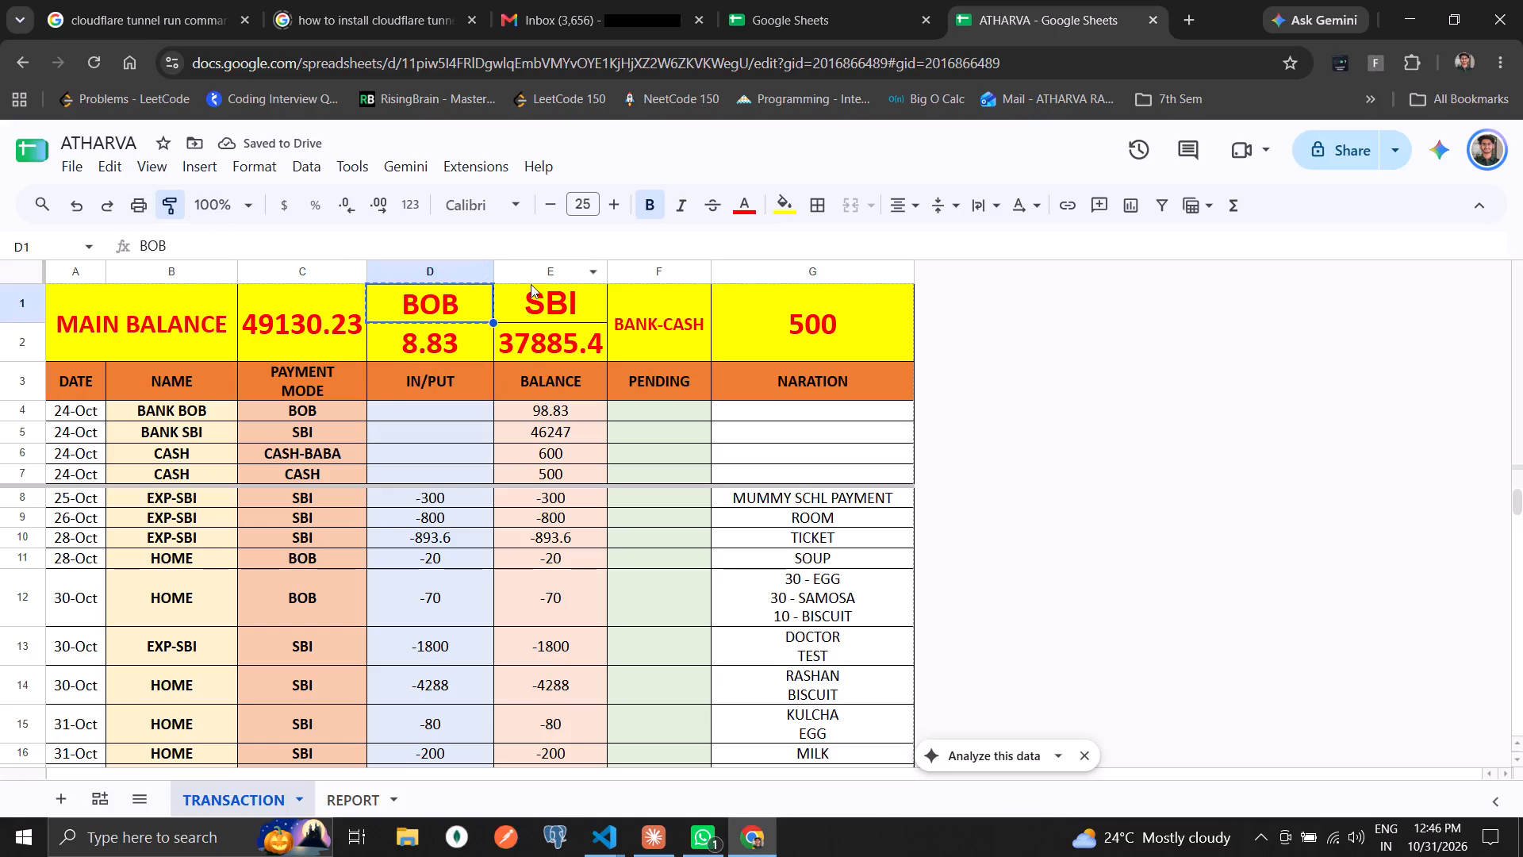
left_click(559, 302)
Check the font settings of each label and amount cell in the balance summary block A1:G2.
left_click(98, 302)
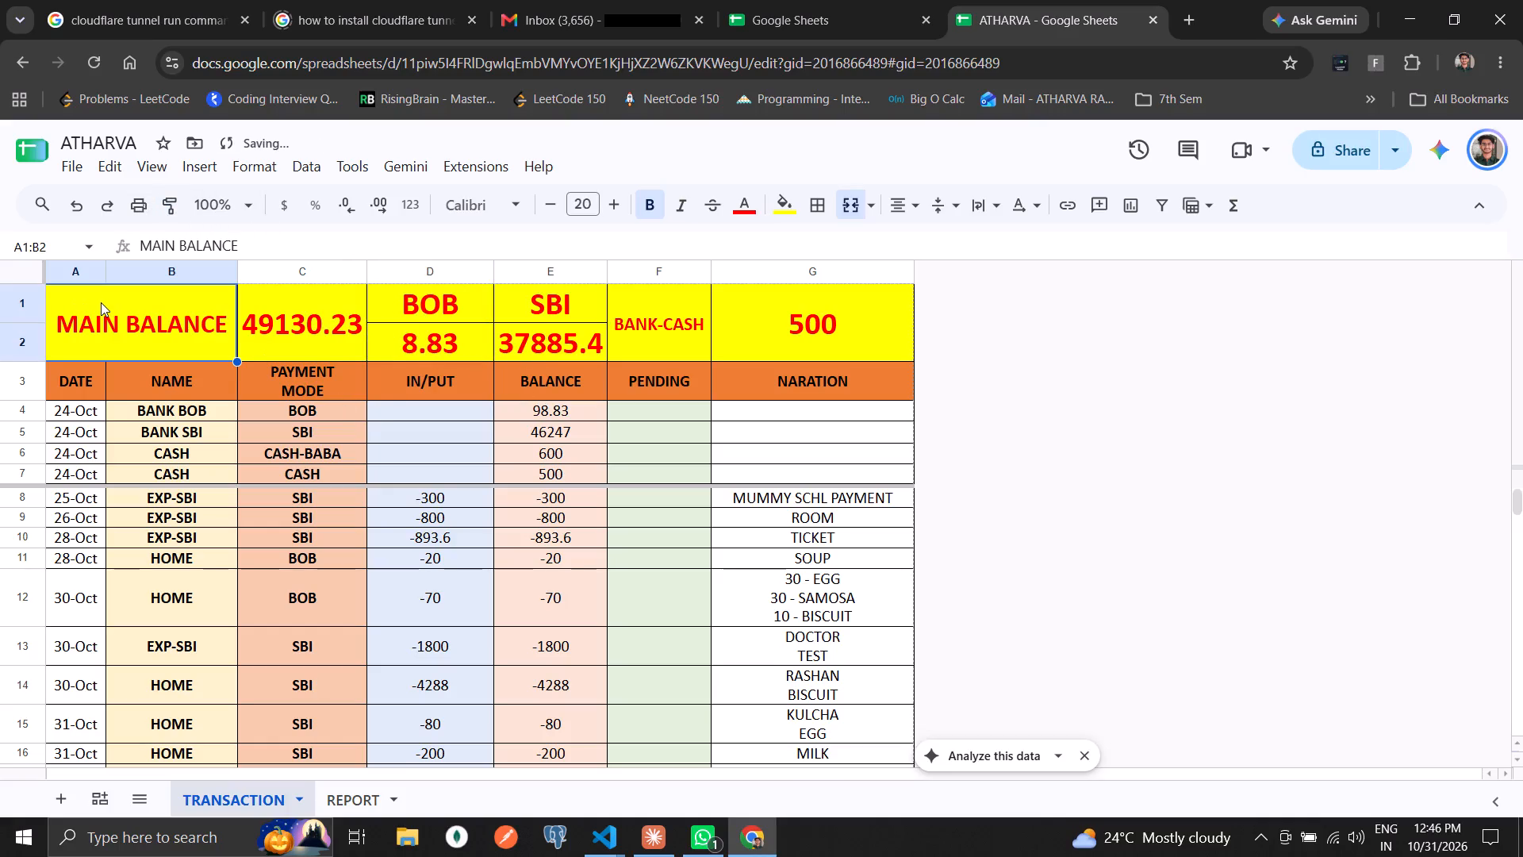
left_click(240, 421)
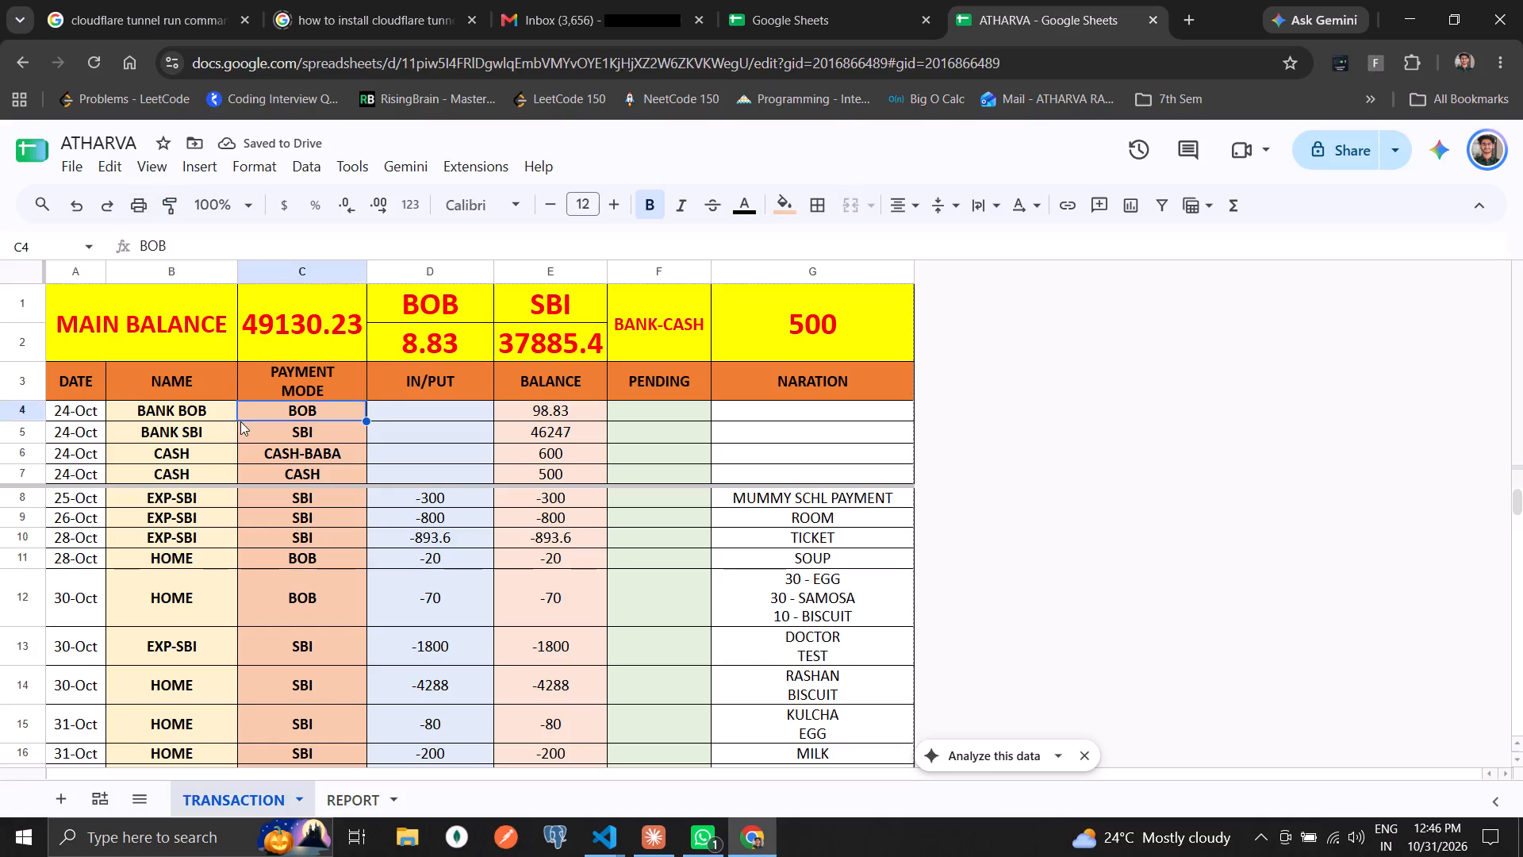
left_click(152, 317)
left_click(262, 311)
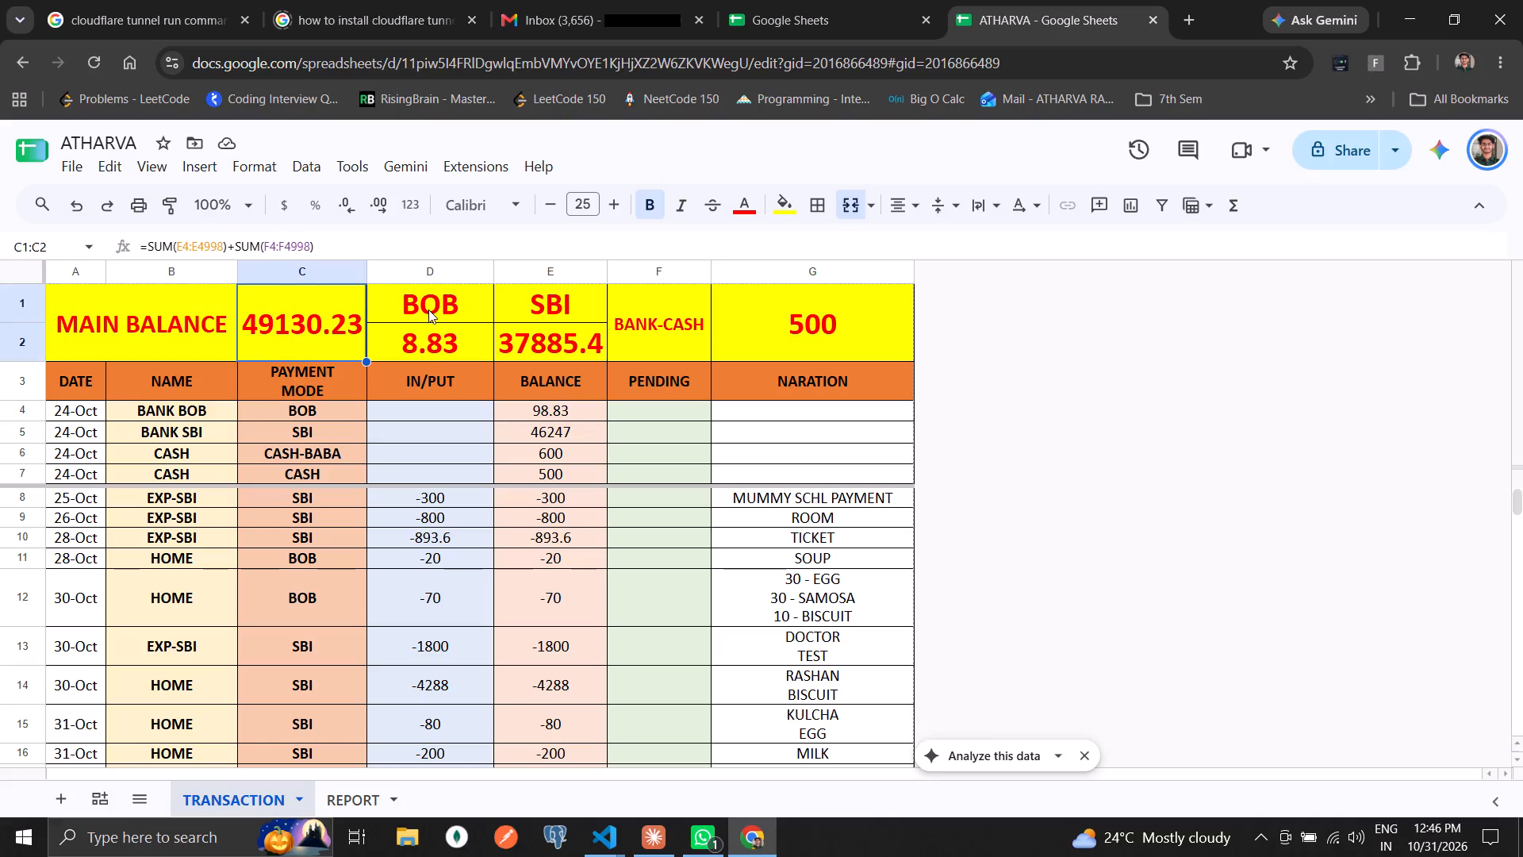
left_click(427, 309)
left_click(432, 348)
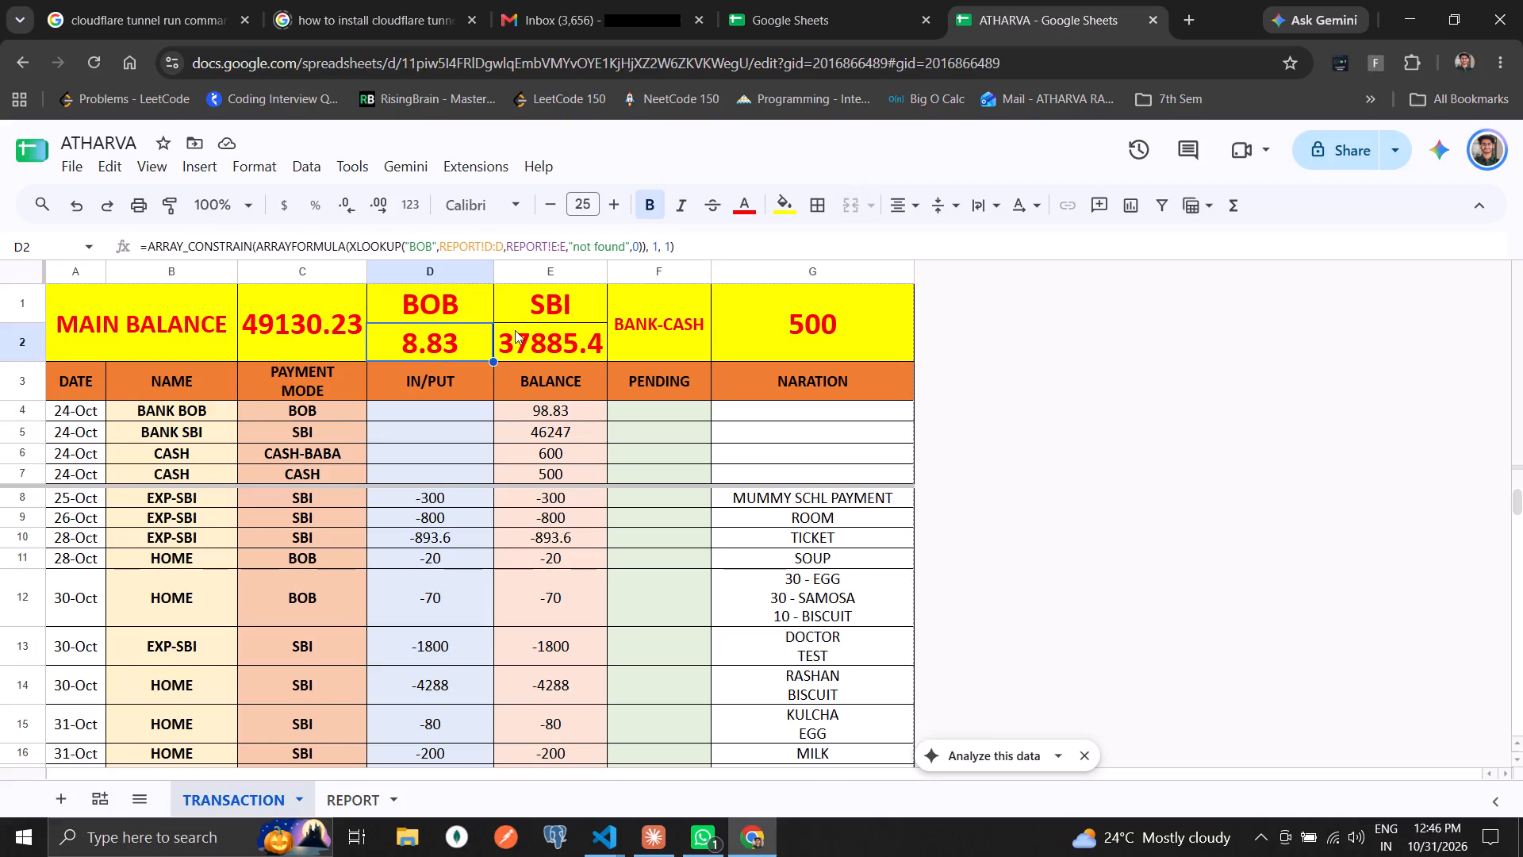
left_click(515, 322)
left_click(523, 352)
left_click(664, 340)
left_click(864, 332)
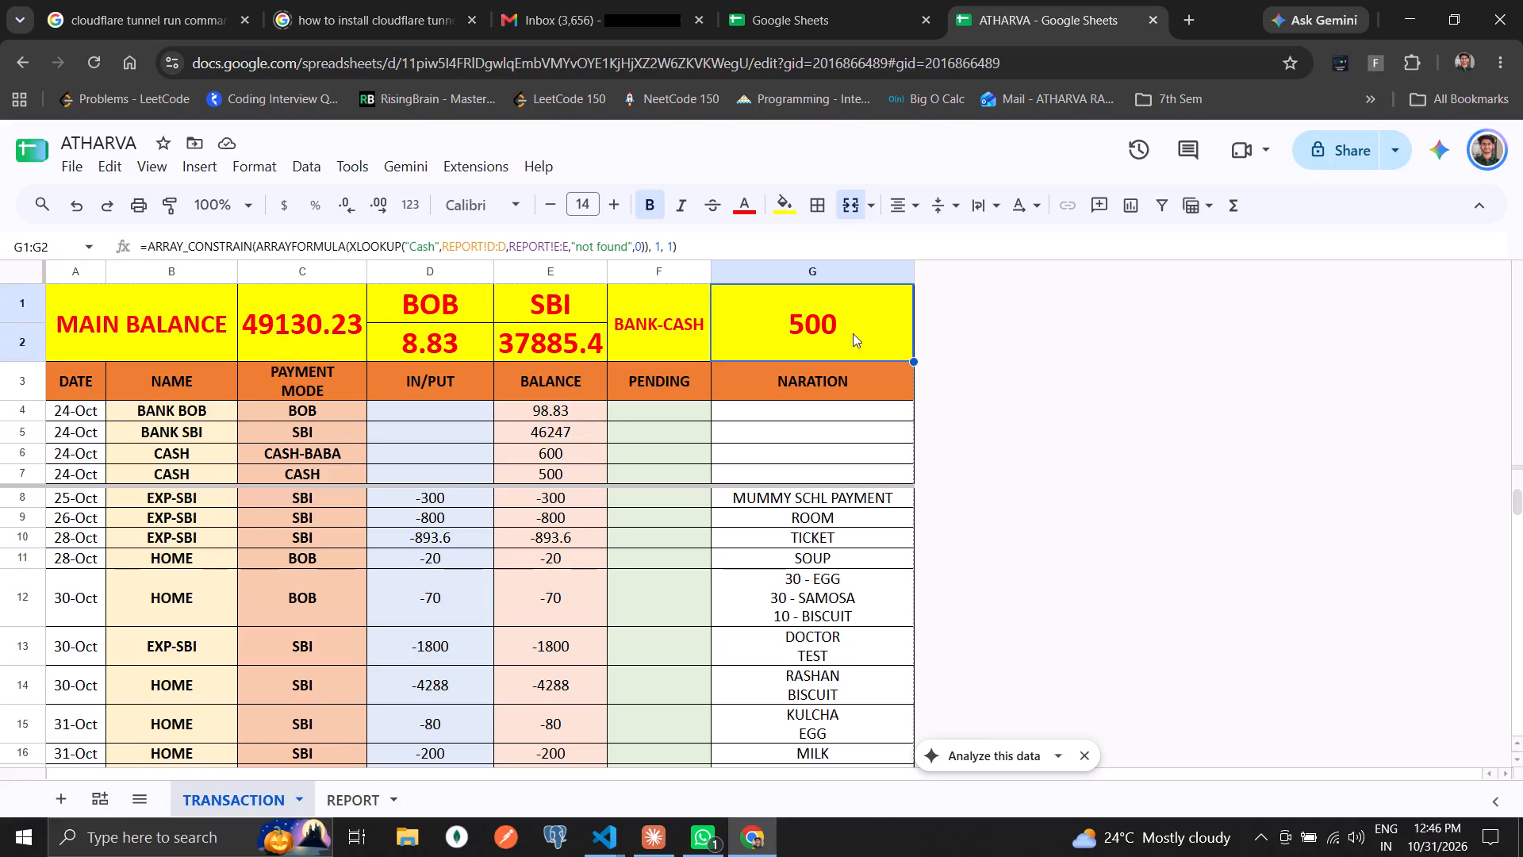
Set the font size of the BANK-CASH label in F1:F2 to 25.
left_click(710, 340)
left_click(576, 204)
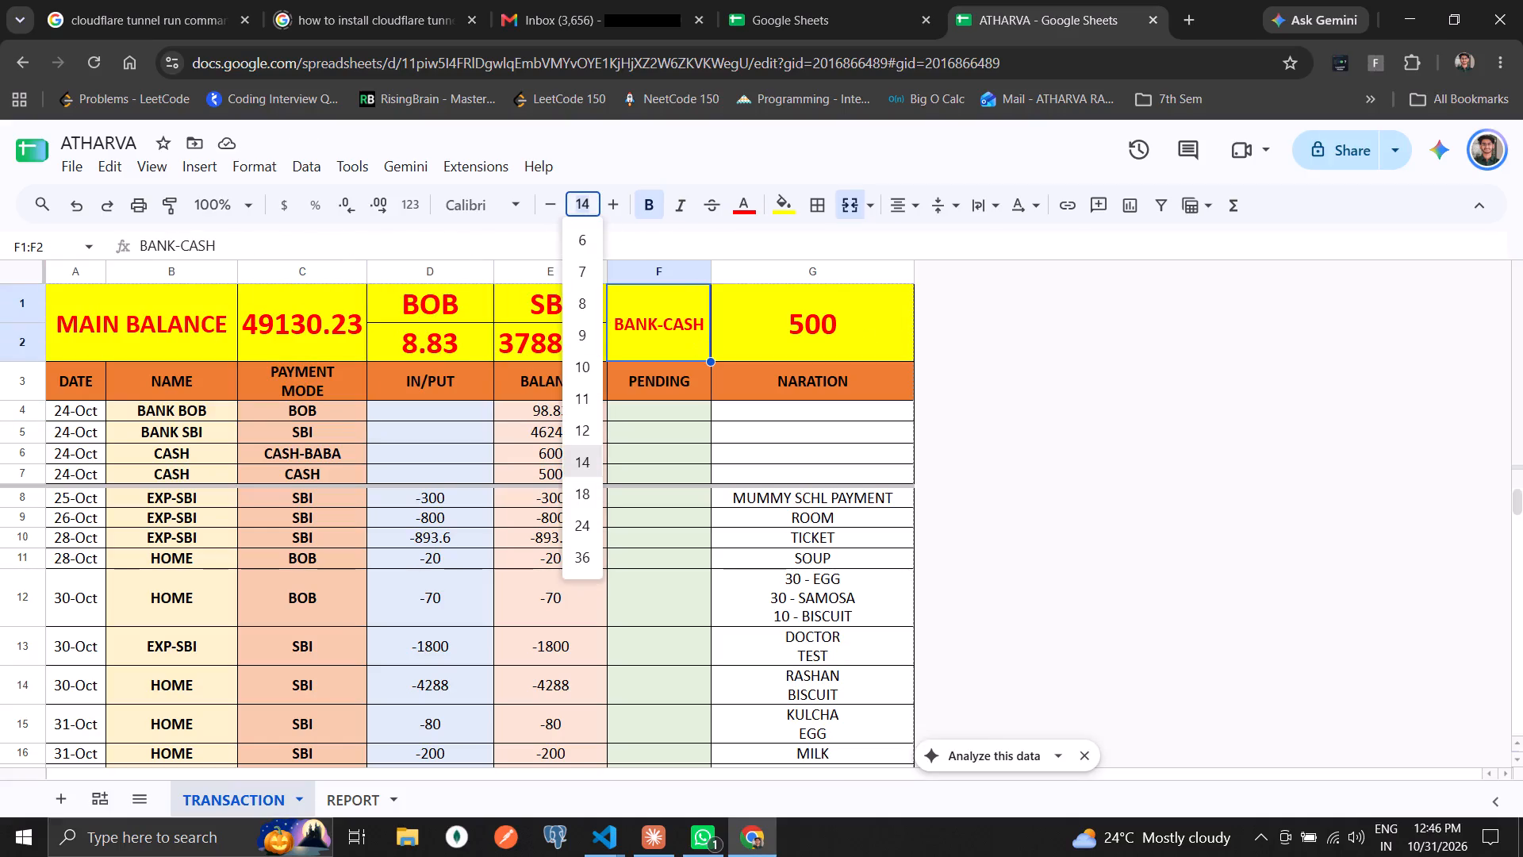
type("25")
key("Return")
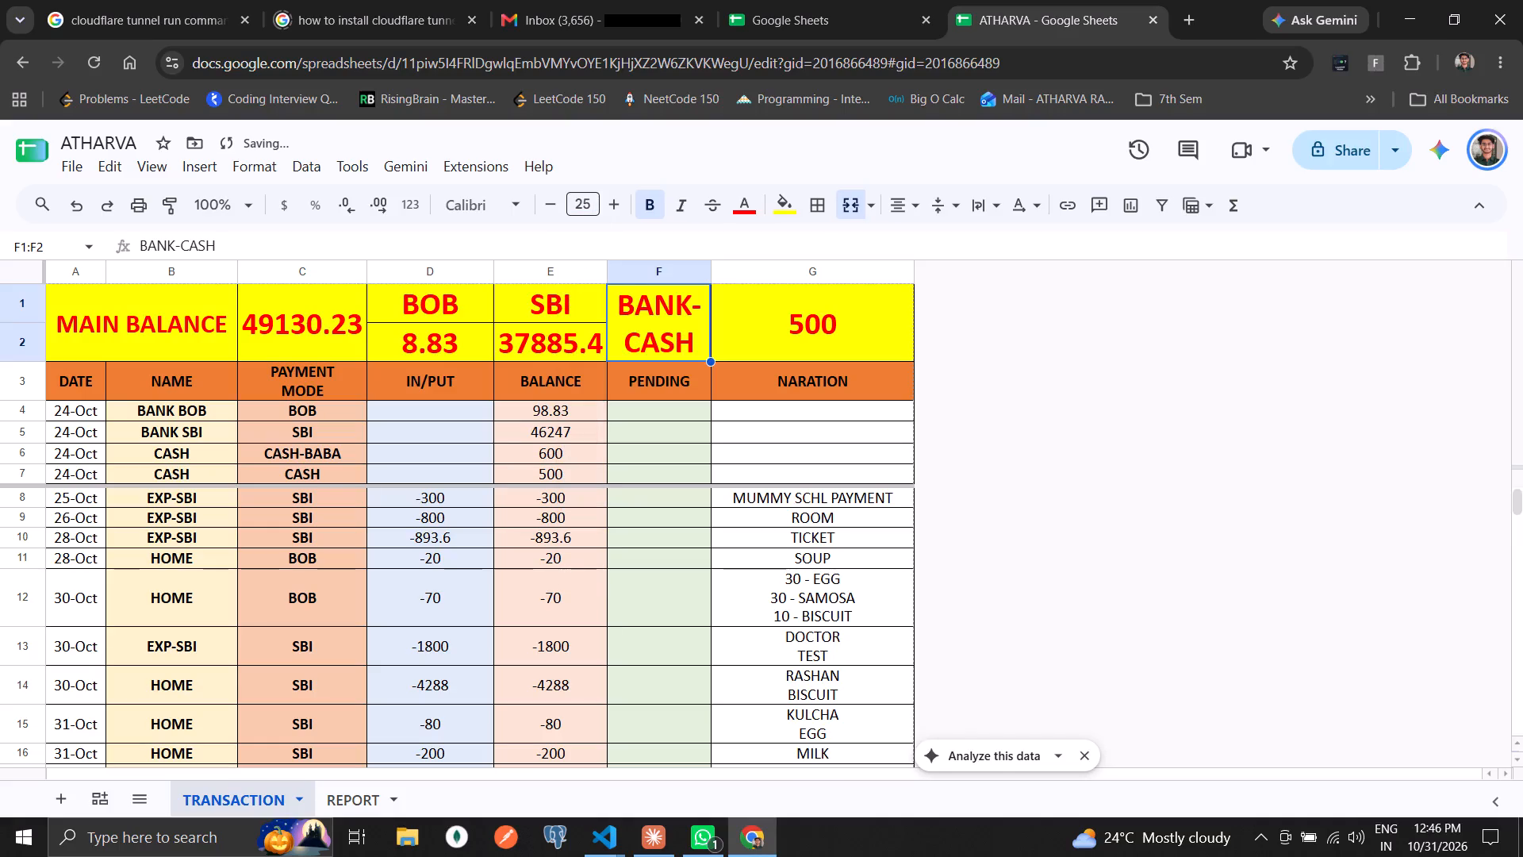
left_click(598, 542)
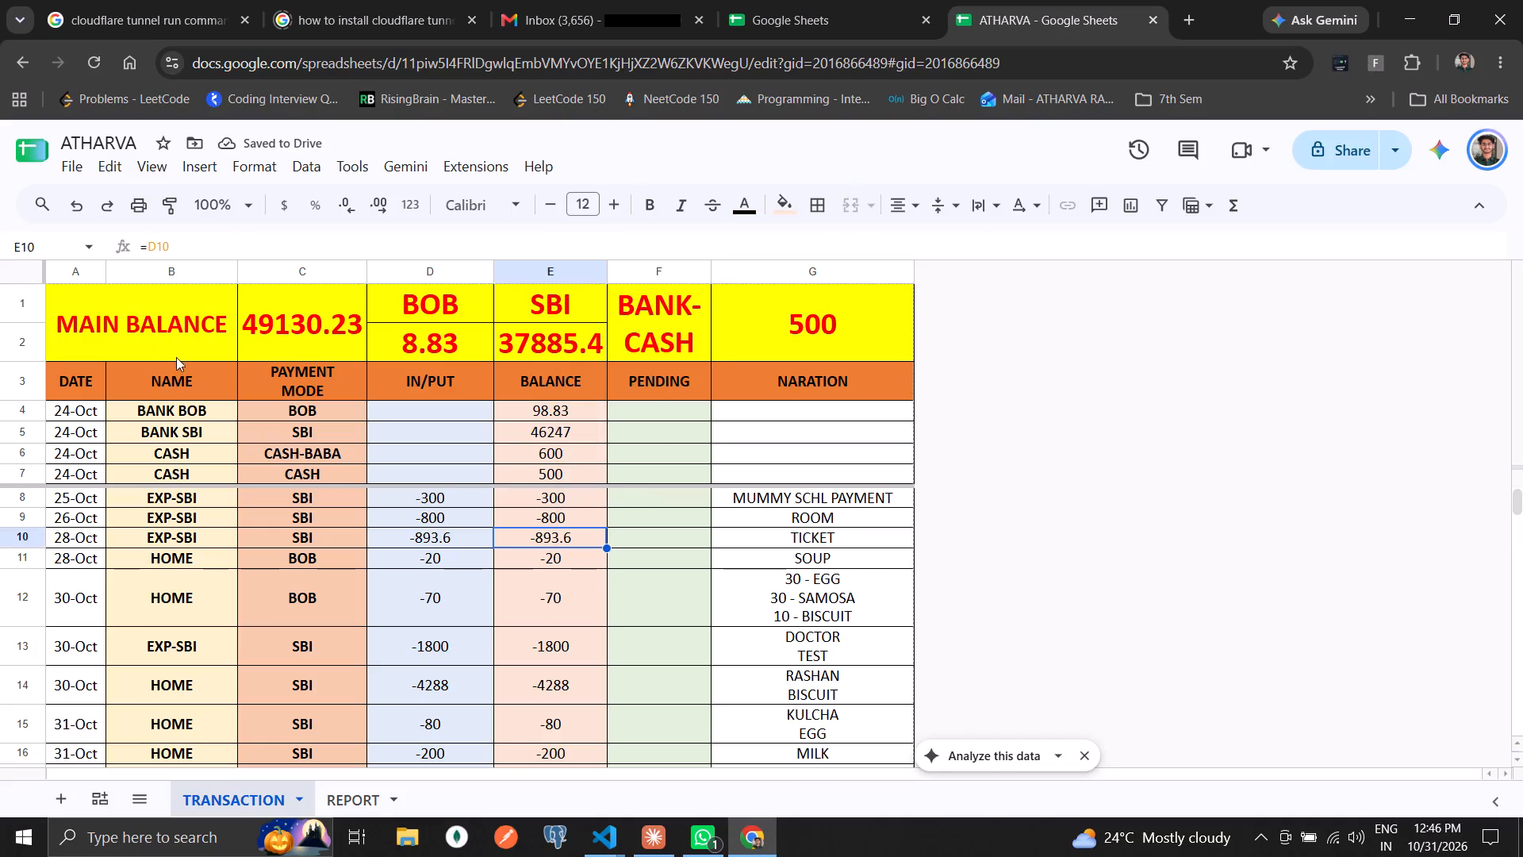
Reduce the font size of the whole balance summary block A1:G2 to 15.
left_click_drag(186, 325, 773, 323)
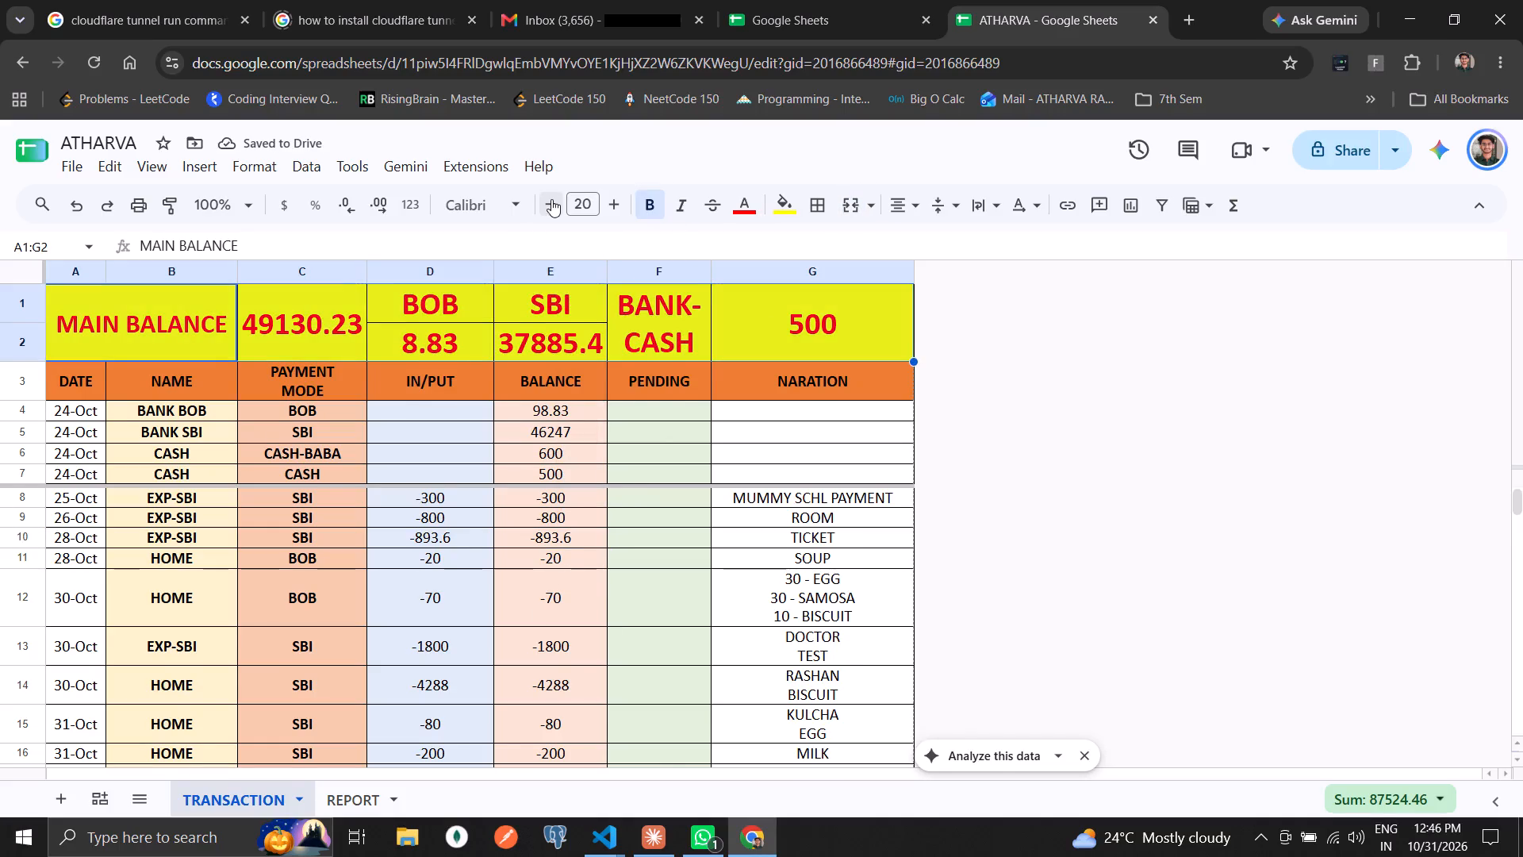
triple_click(551, 199)
left_click(551, 199)
left_click(551, 199)
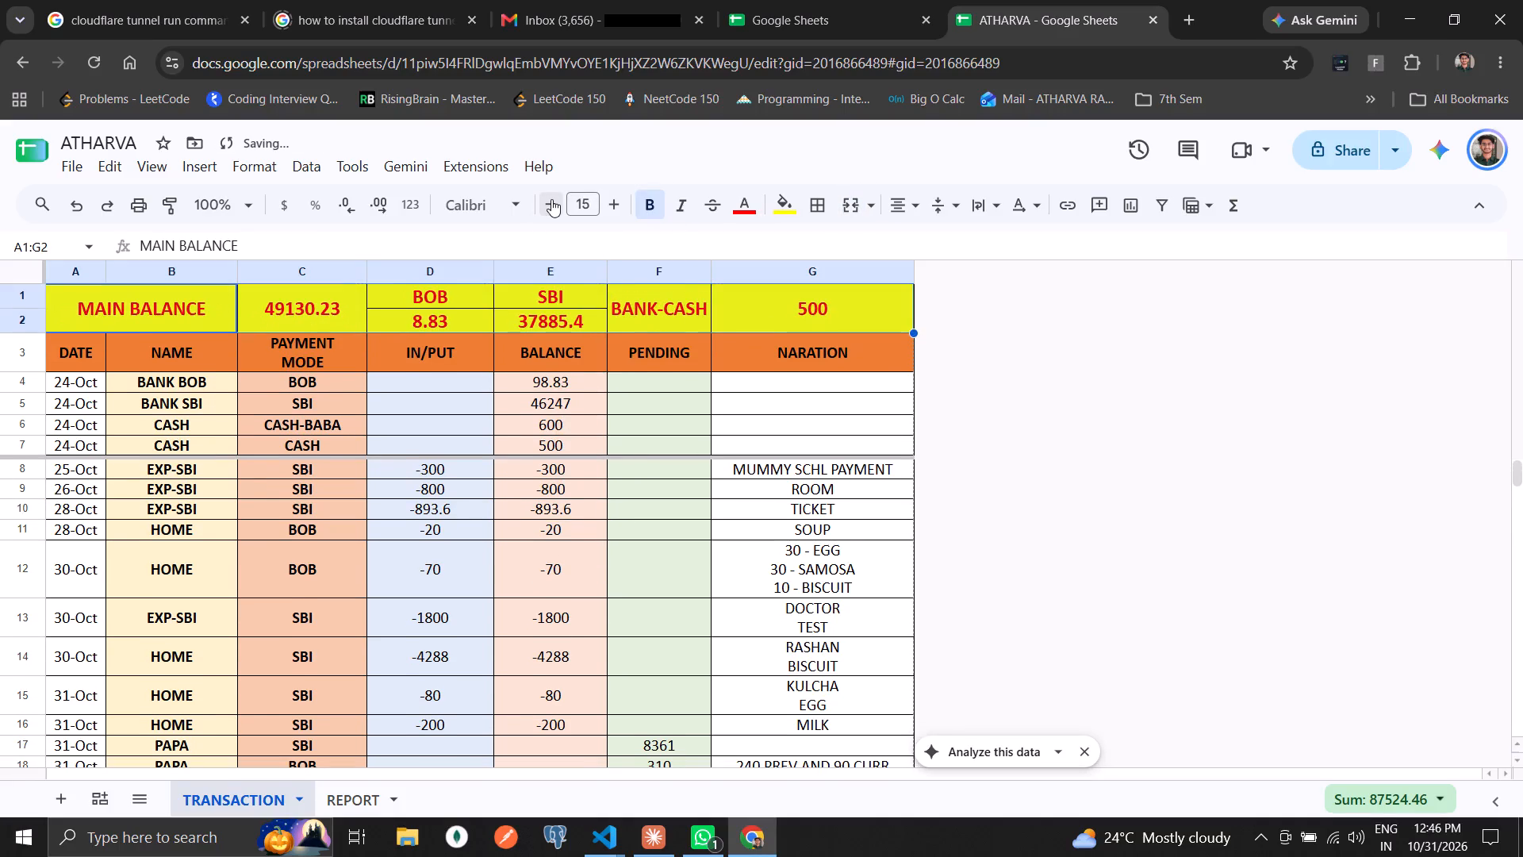
left_click(542, 489)
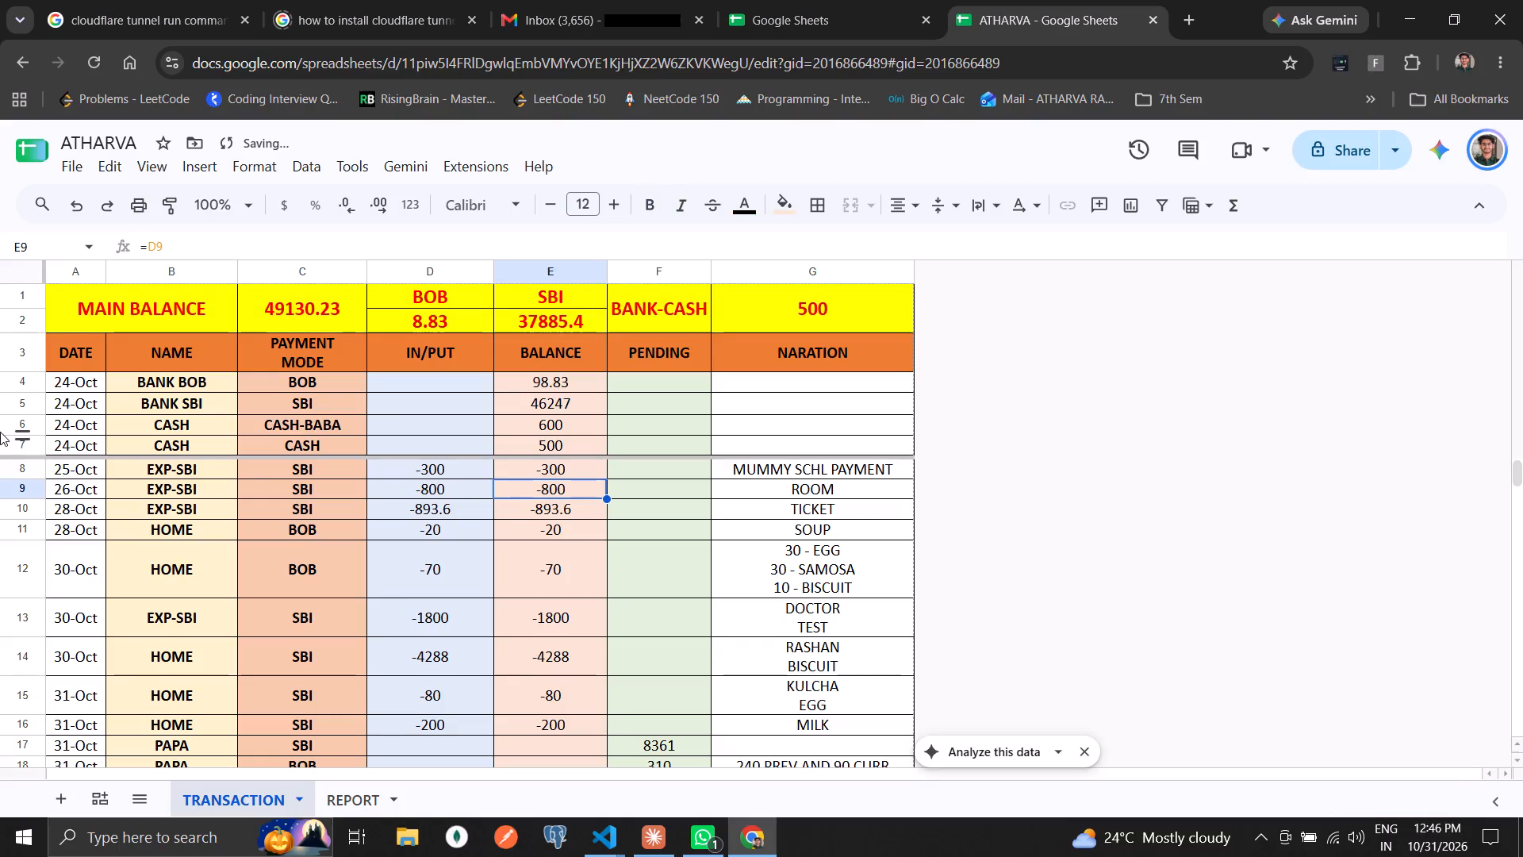
Review the transaction rows below the header block in the TRANSACTION sheet, down to the empty rows after the last entry.
scroll(185, 454, "down", 1)
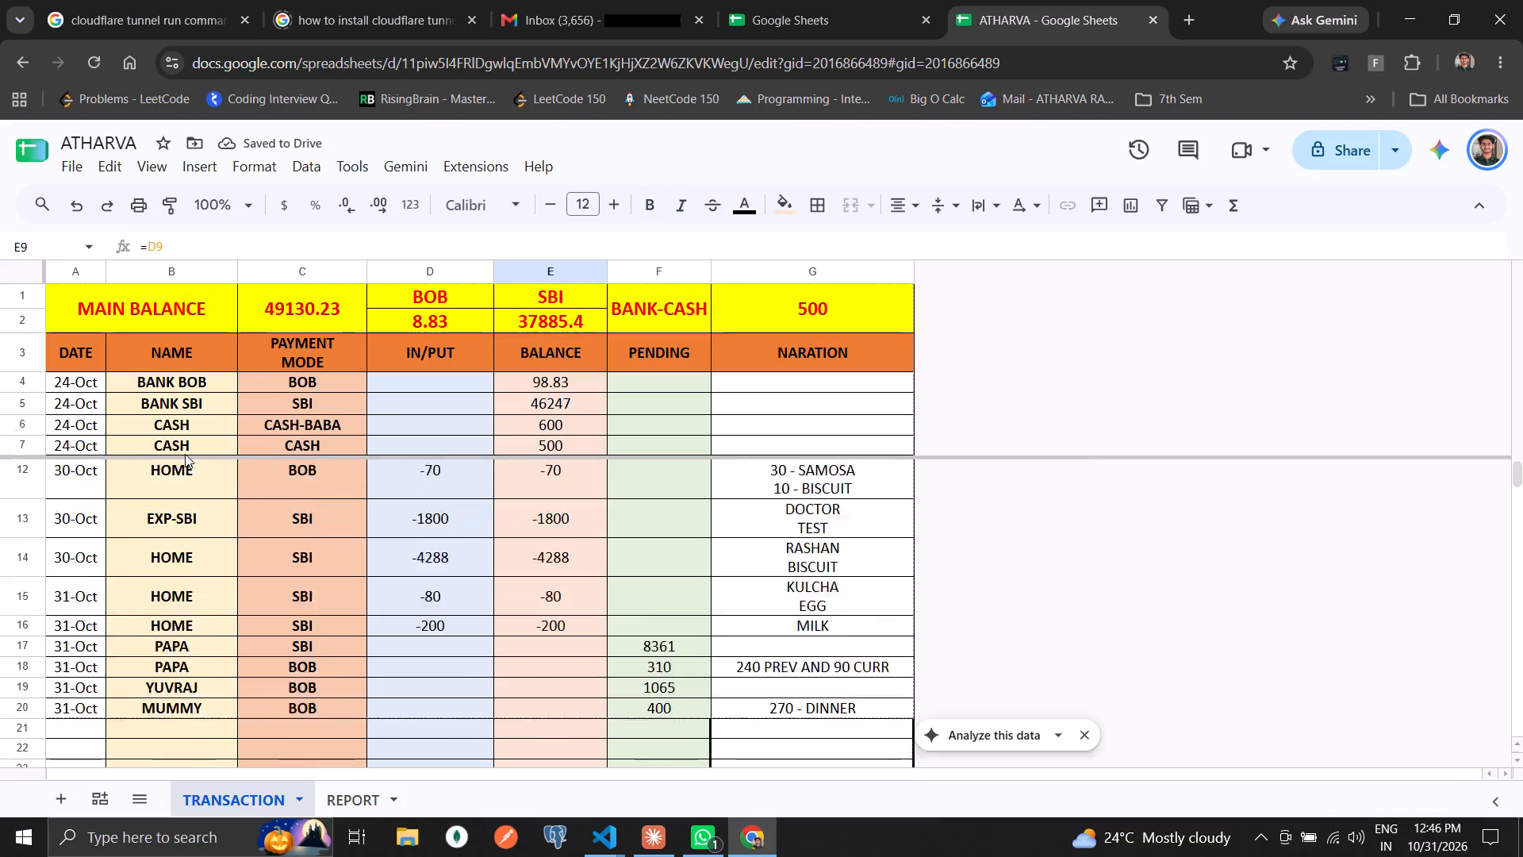
scroll(185, 454, "down", 2)
scroll(218, 457, "up", 13)
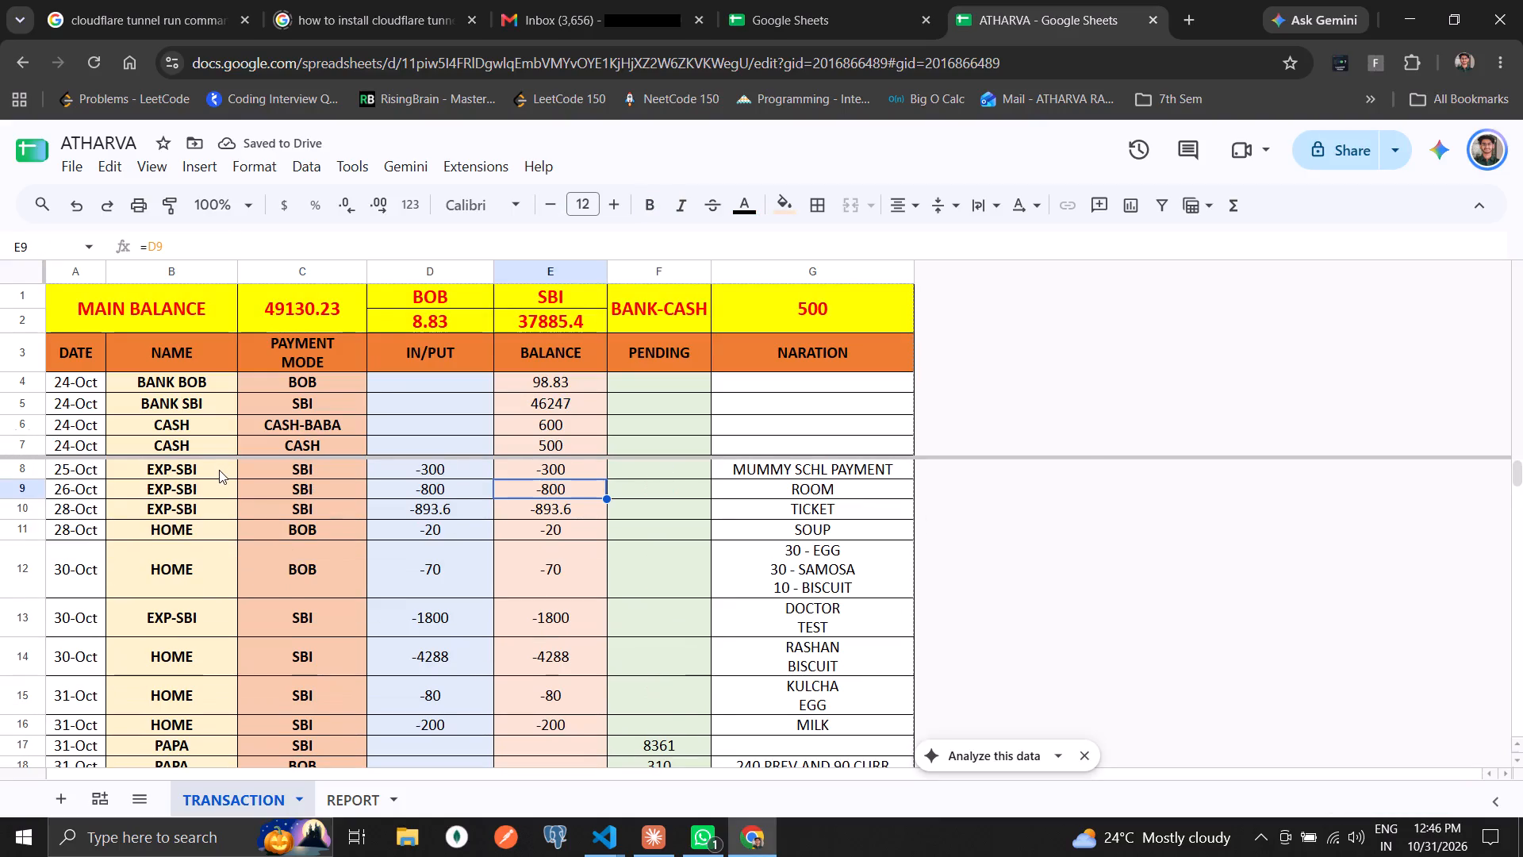
scroll(219, 470, "up", 2)
scroll(278, 565, "down", 3)
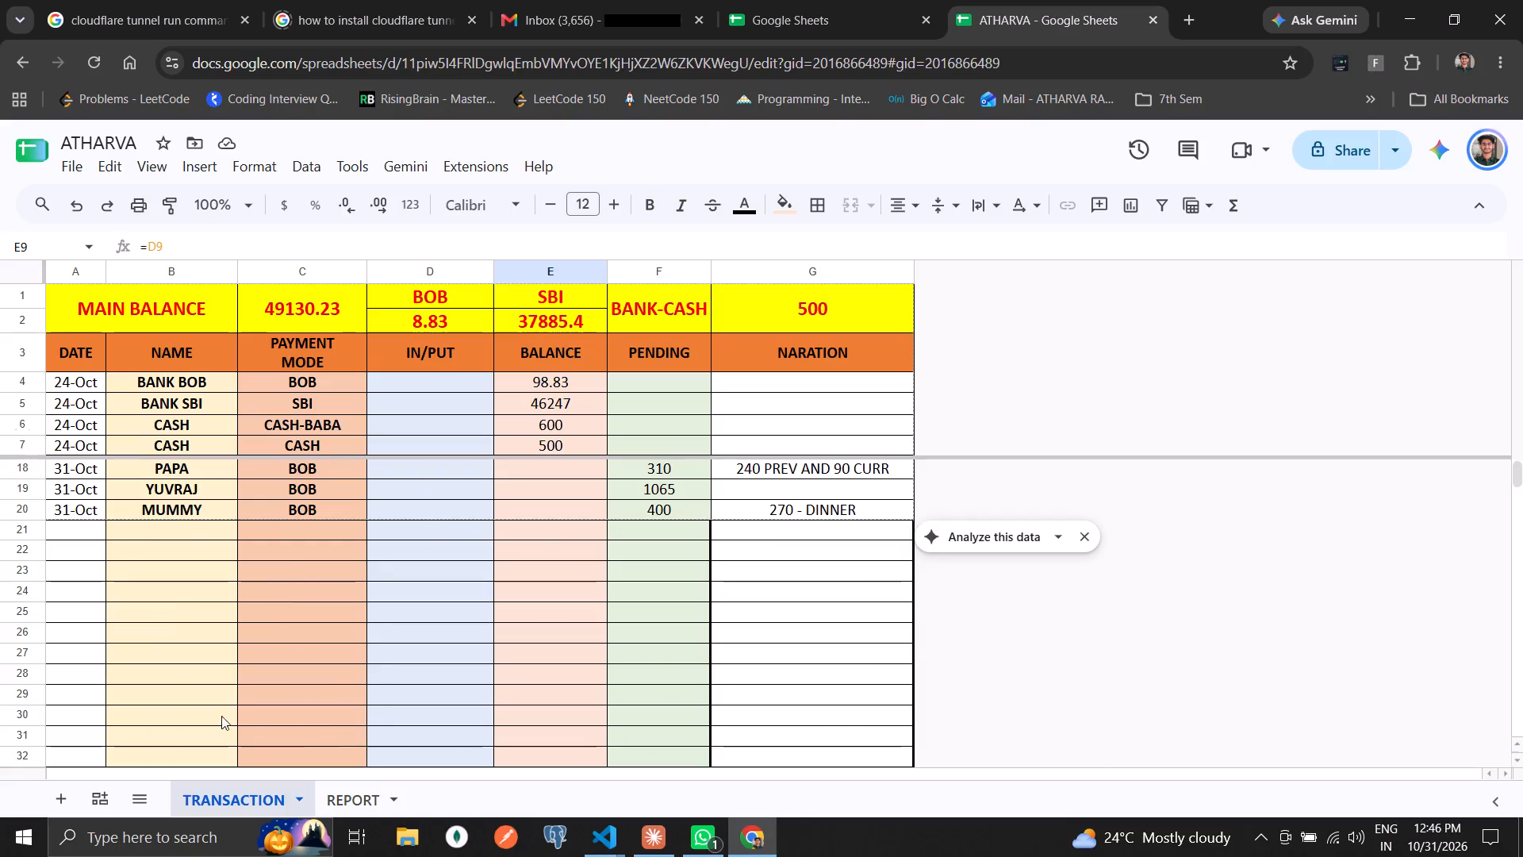
scroll(357, 498, "up", 8)
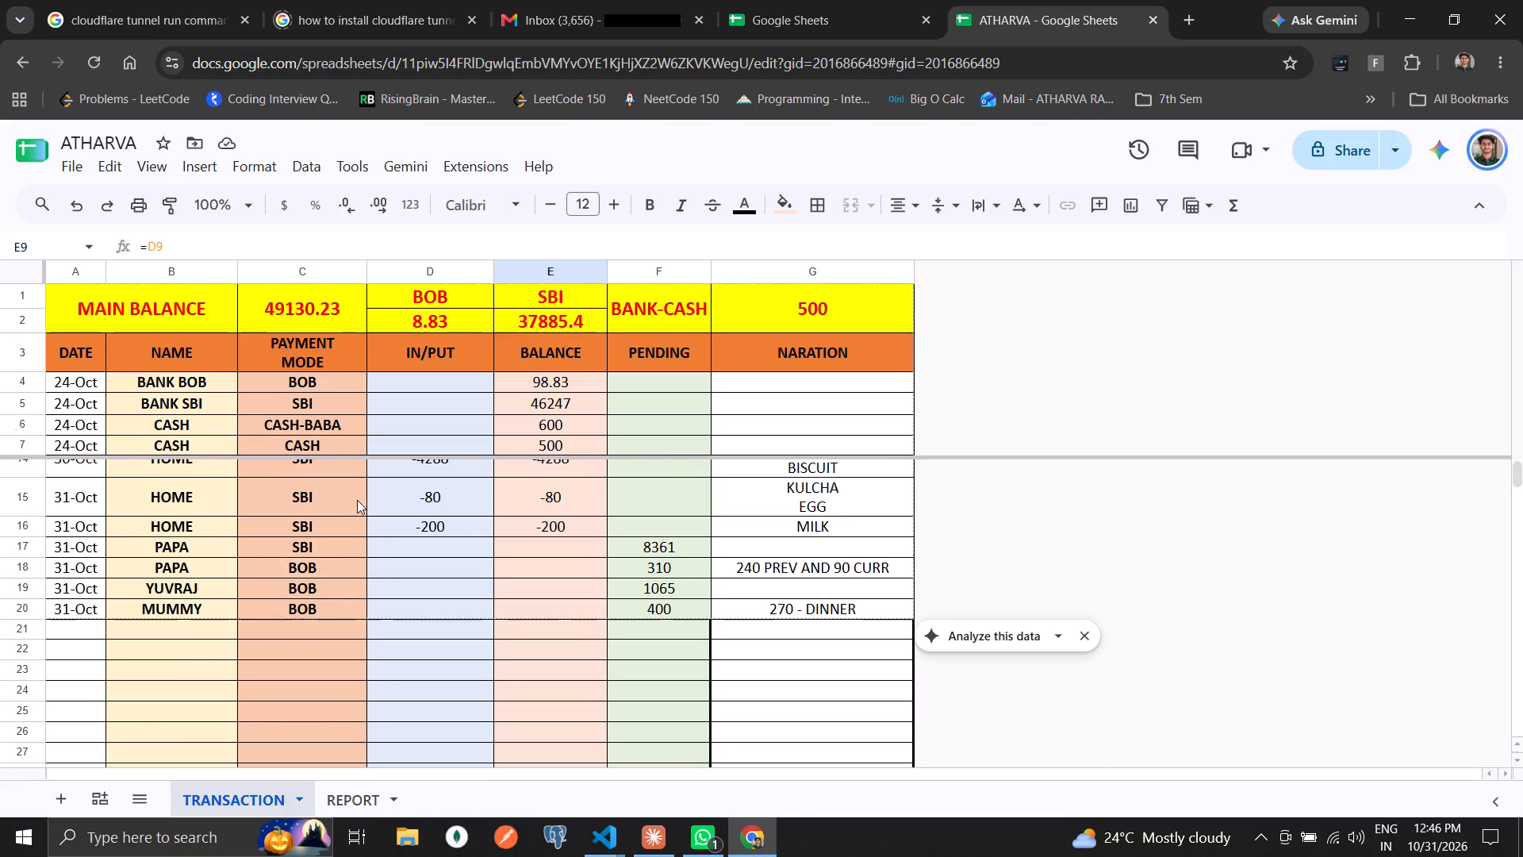
scroll(357, 500, "up", 5)
Show the records behind BOB's summed balance in the REPORT sheet and delete the generated detail sheet.
left_click(358, 802)
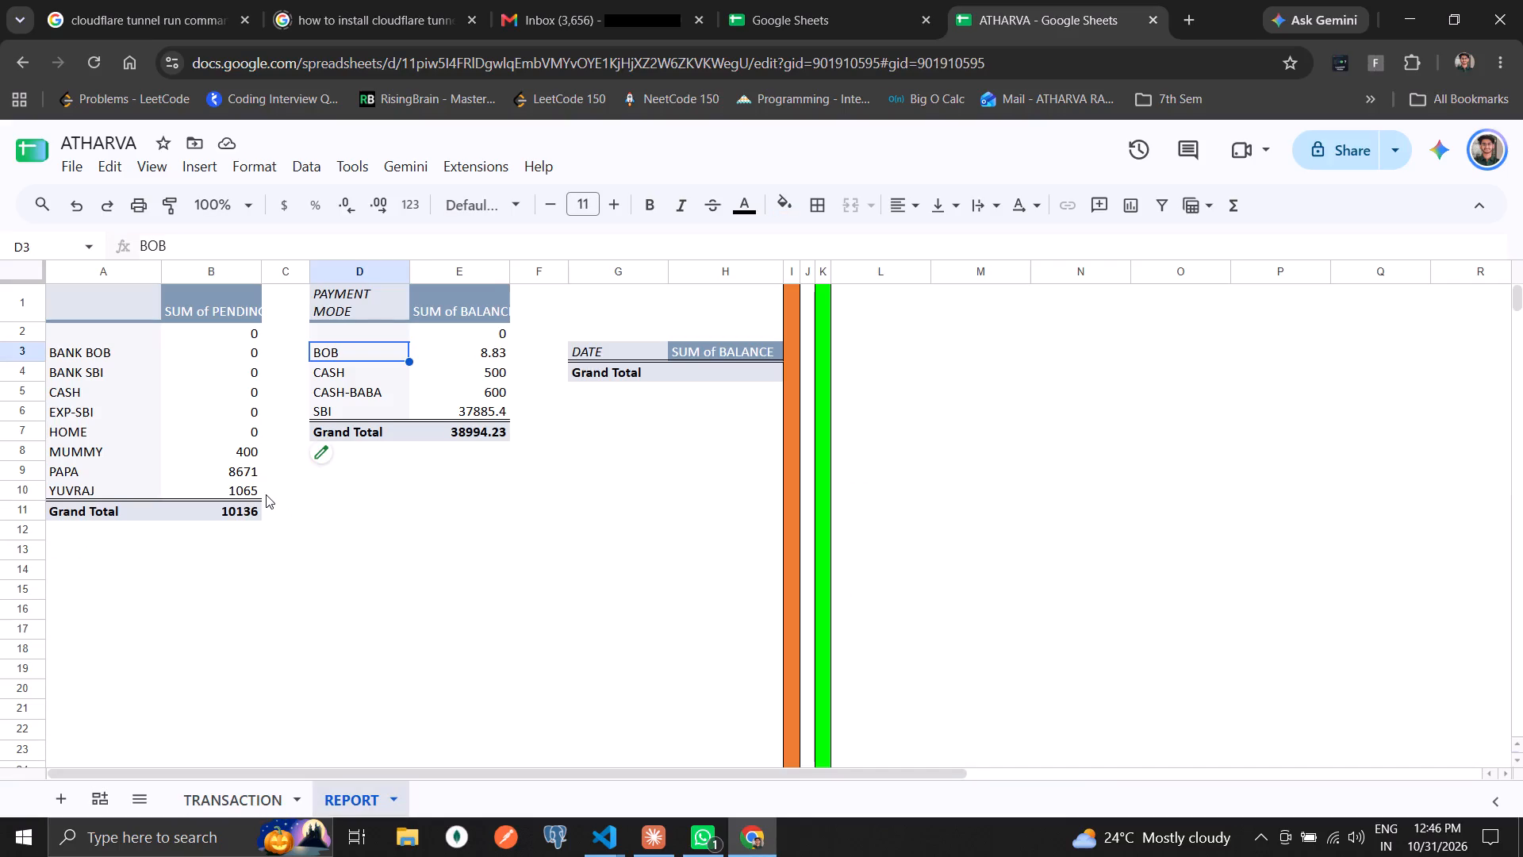
double_click(336, 352)
double_click(480, 357)
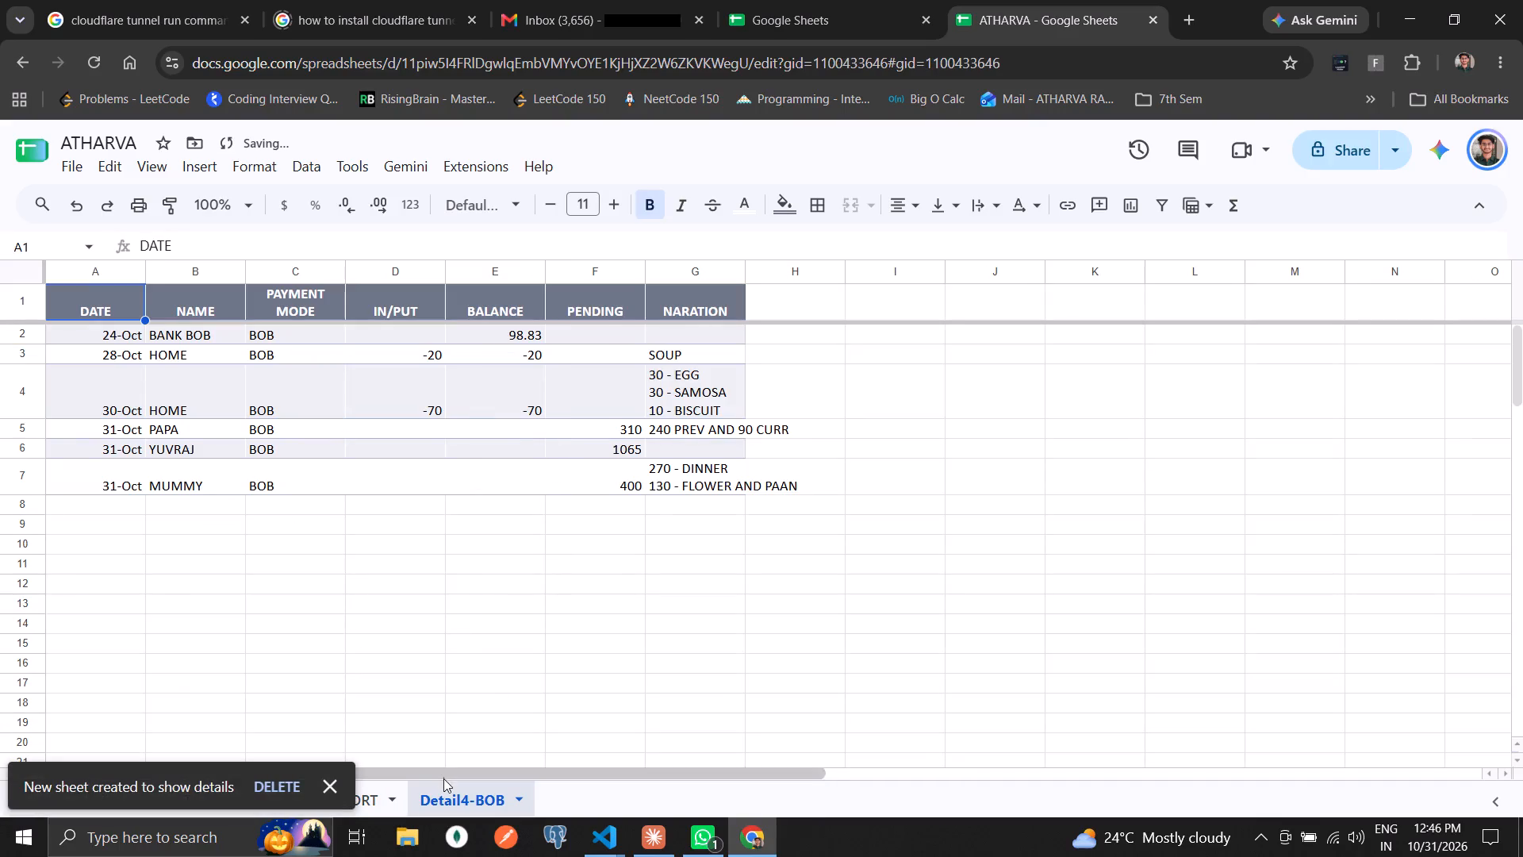
left_click(299, 792)
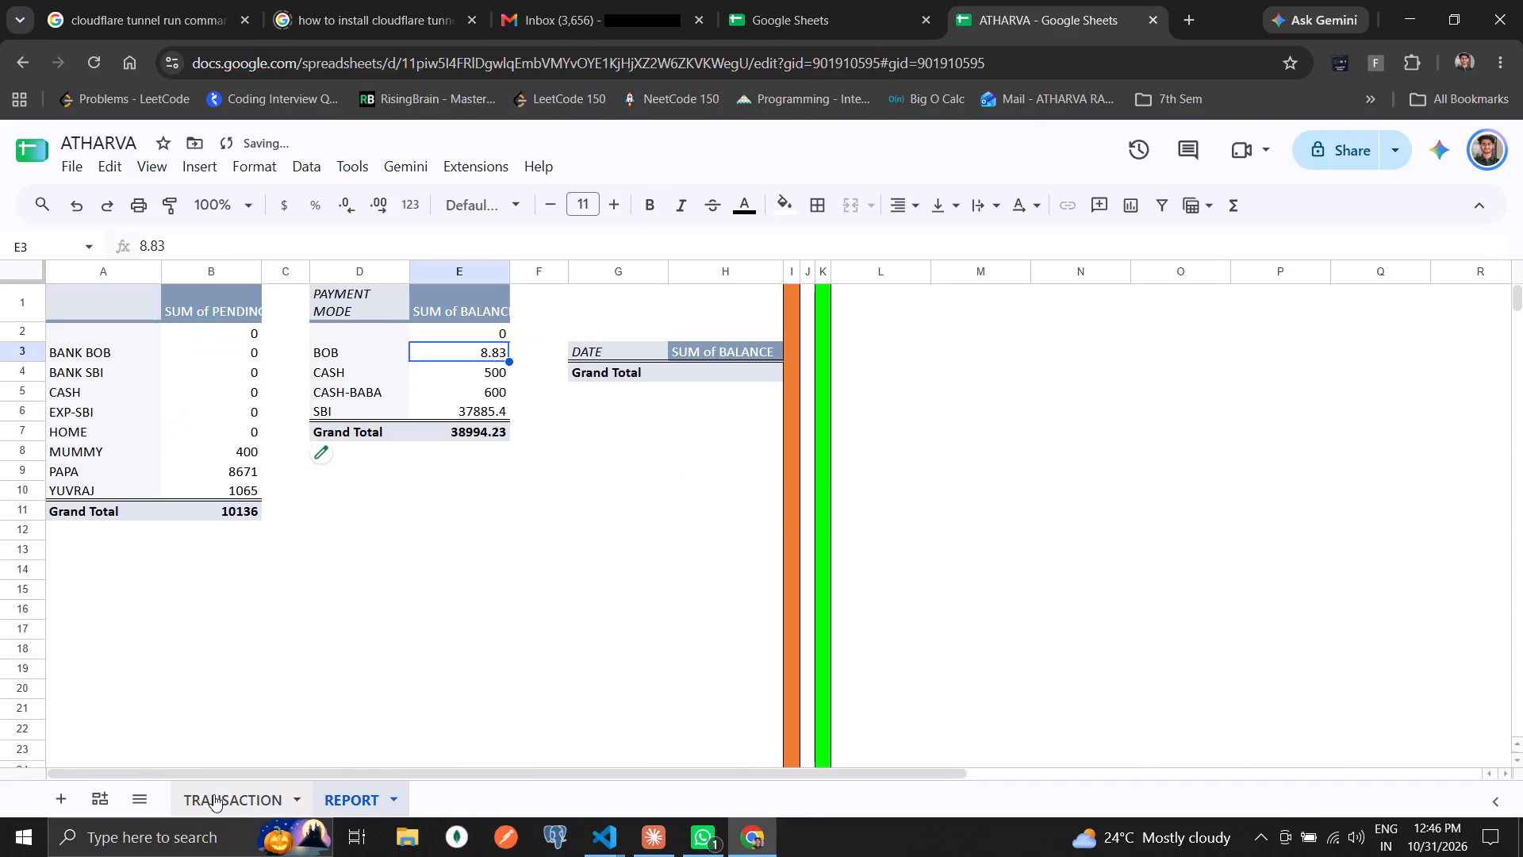
left_click(211, 469)
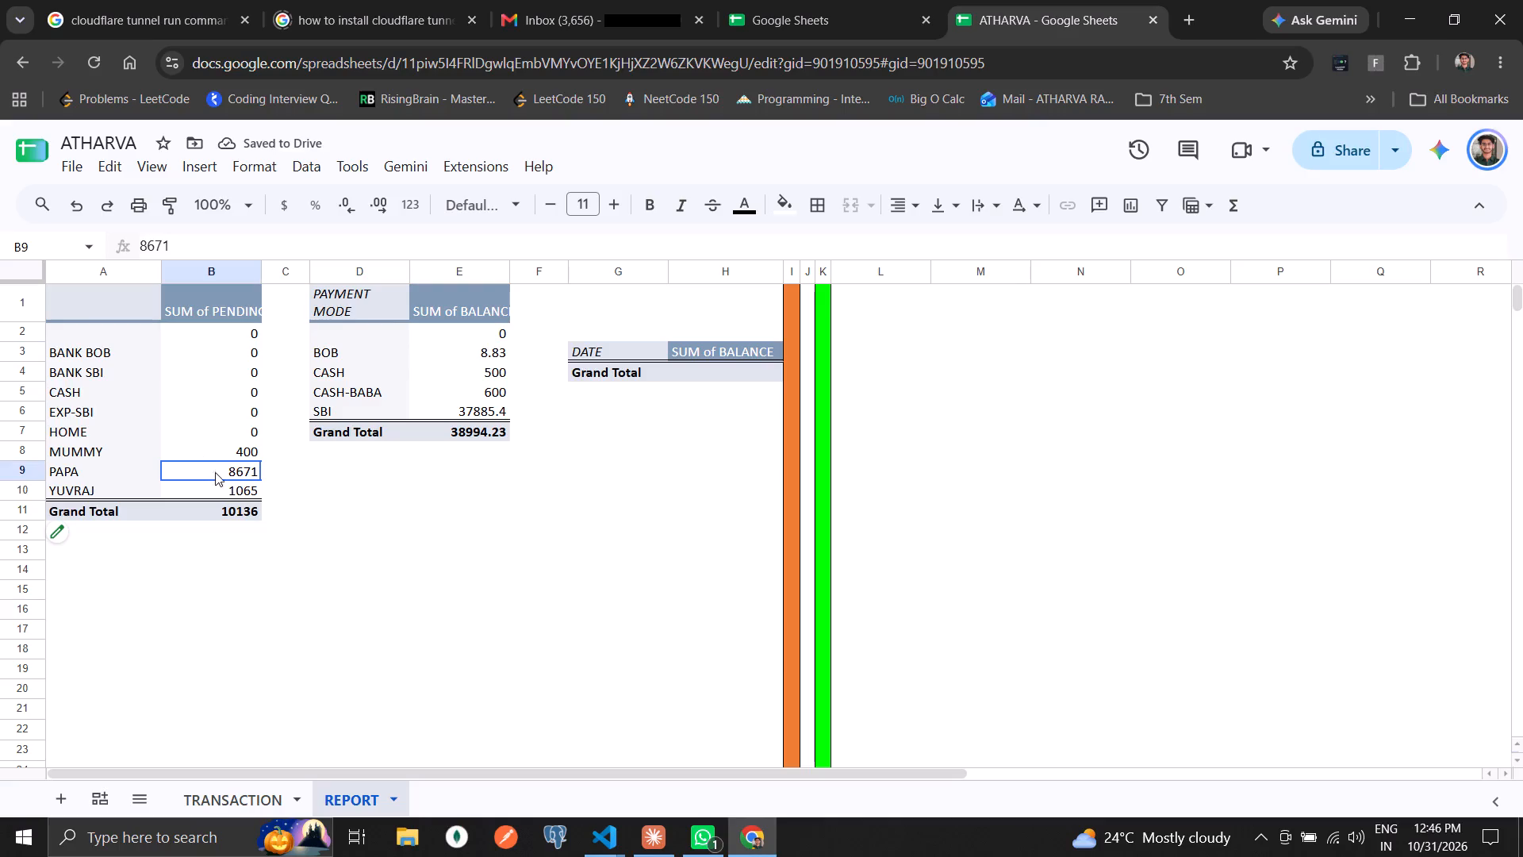
left_click(447, 544)
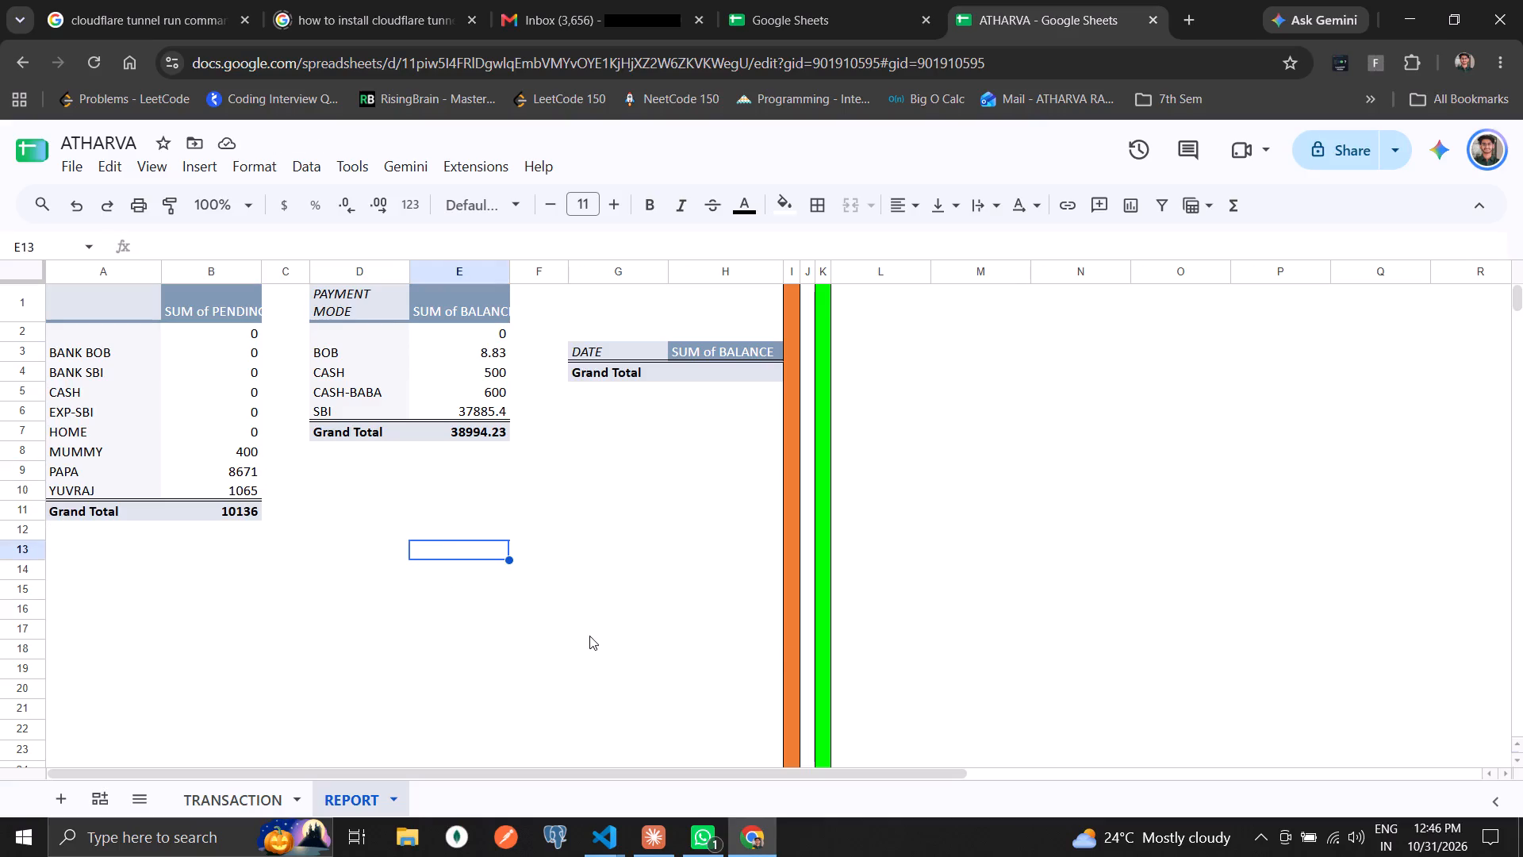
left_click(589, 636)
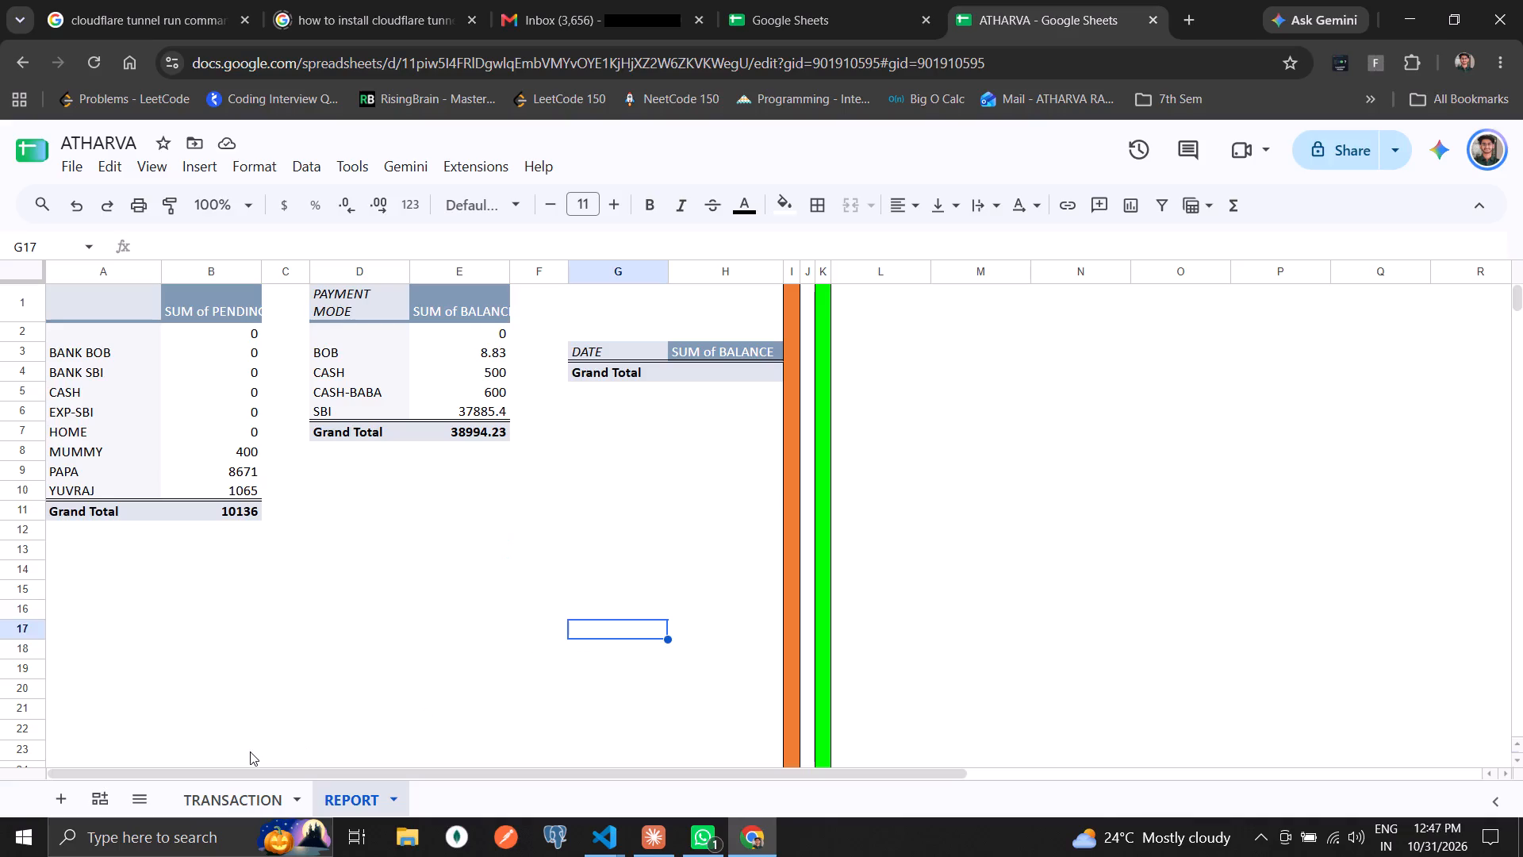
Delete columns G and H of the REPORT sheet, which hold the DATE and SUM of BALANCE pivot table.
left_click(617, 276)
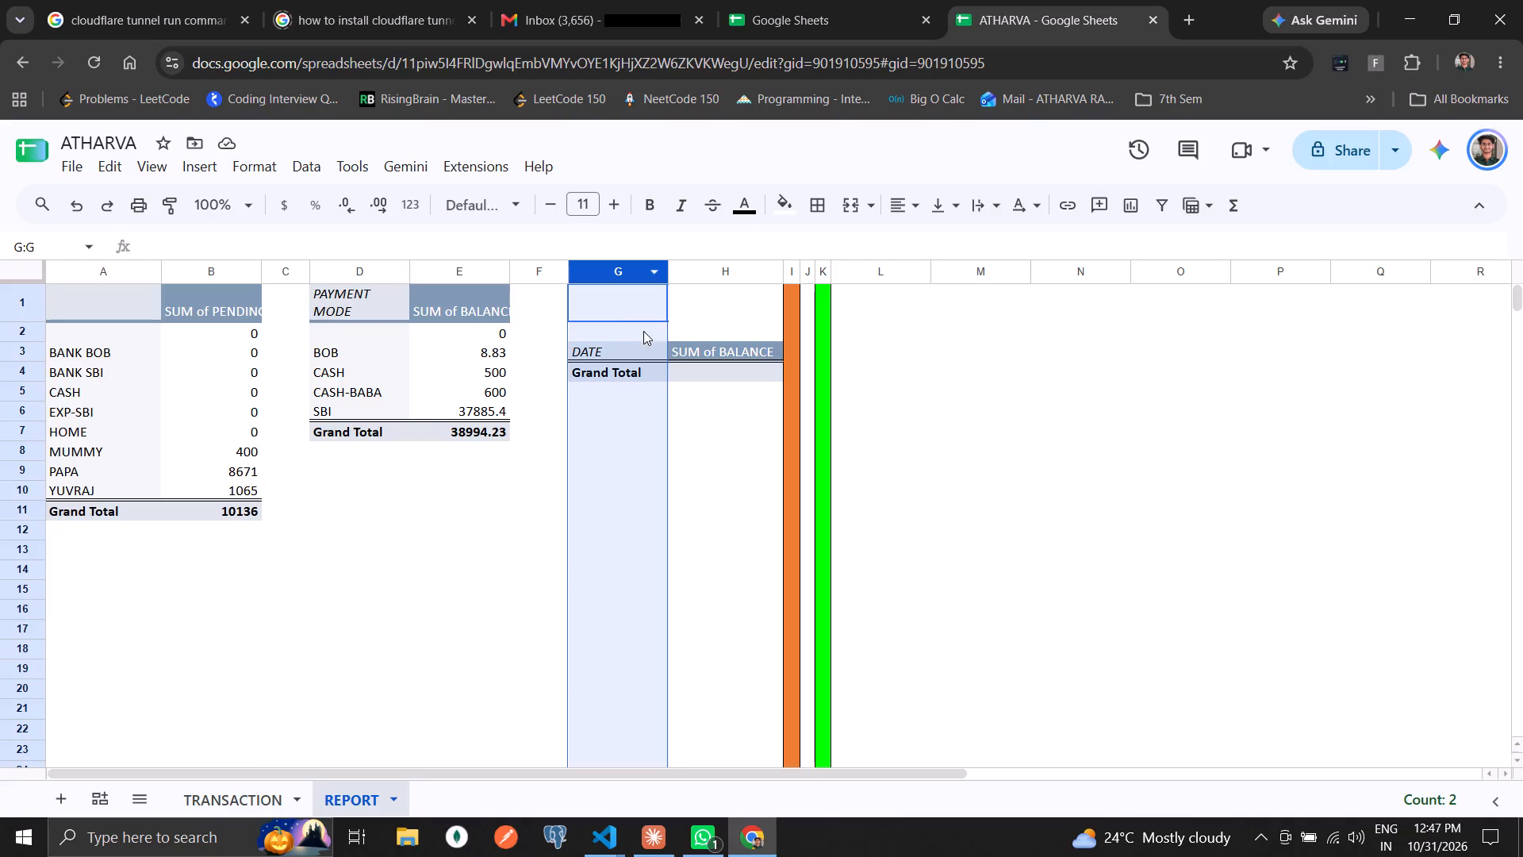
left_click(709, 275, "shift")
right_click(709, 275)
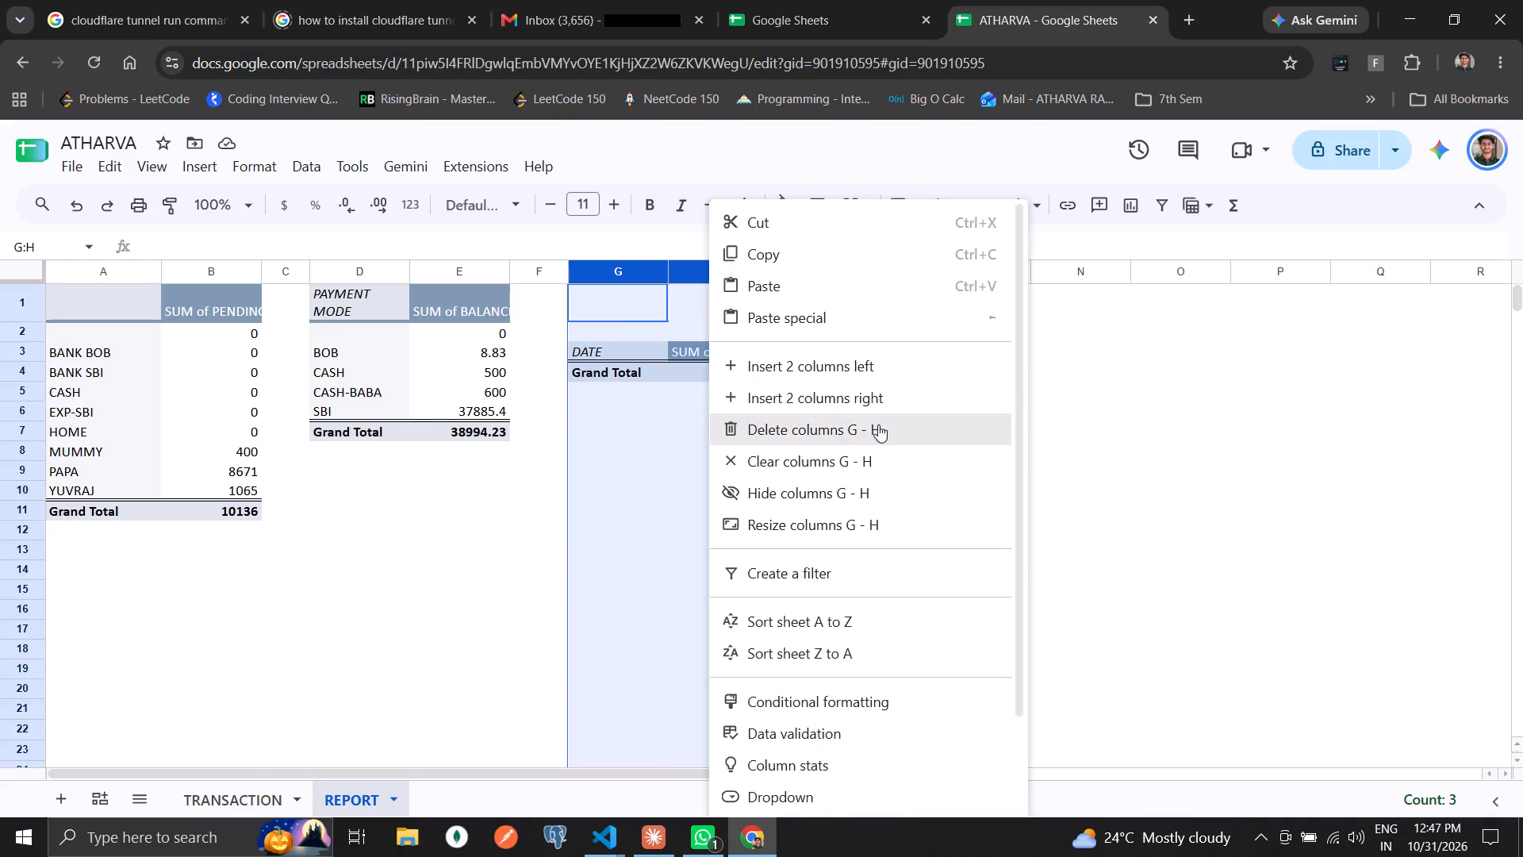
left_click(878, 425)
left_click(651, 273)
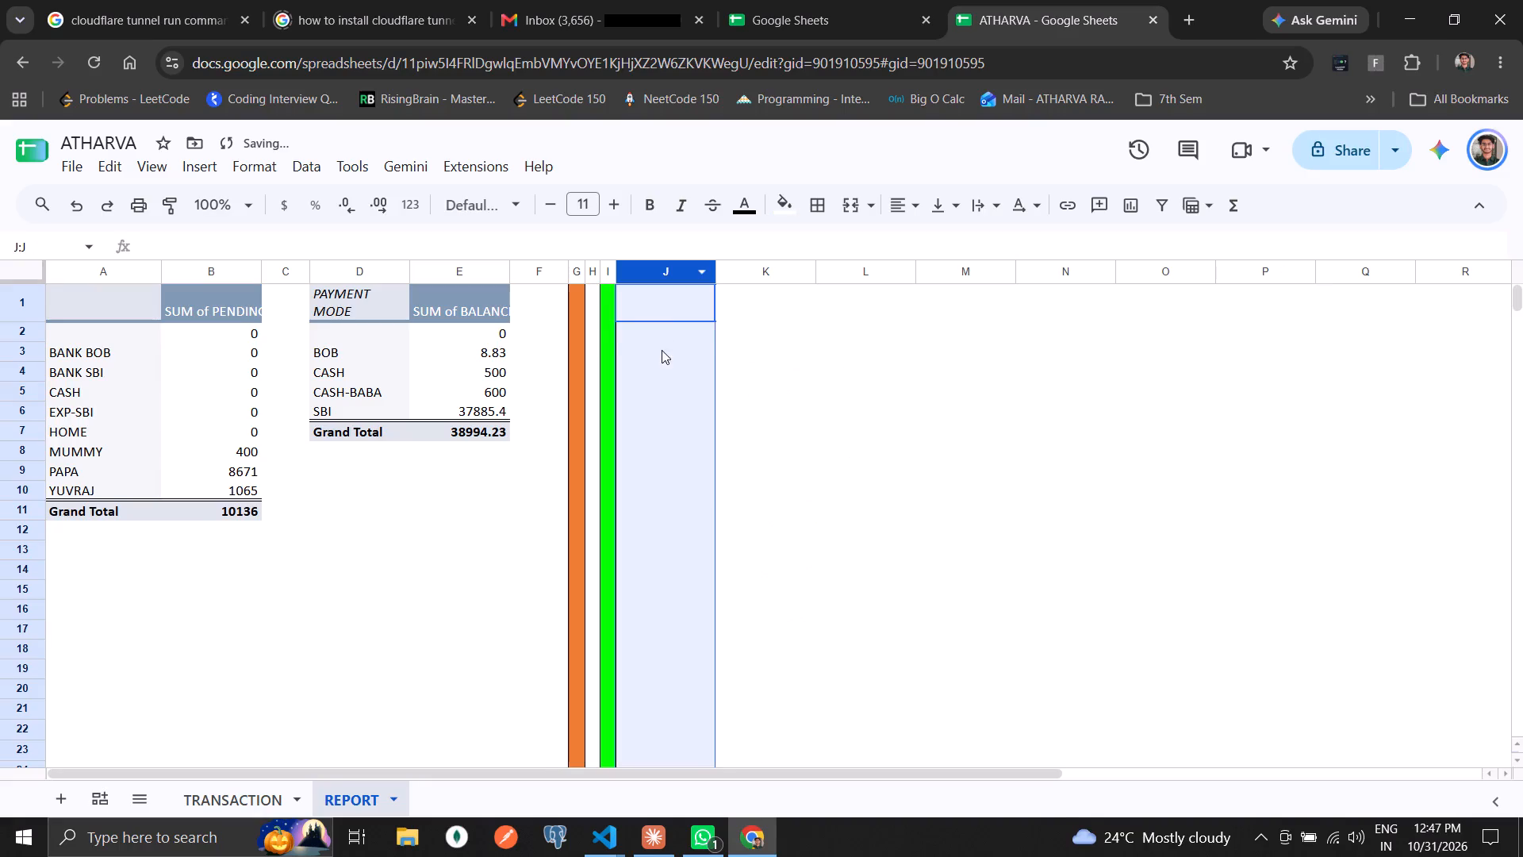
left_click(662, 353)
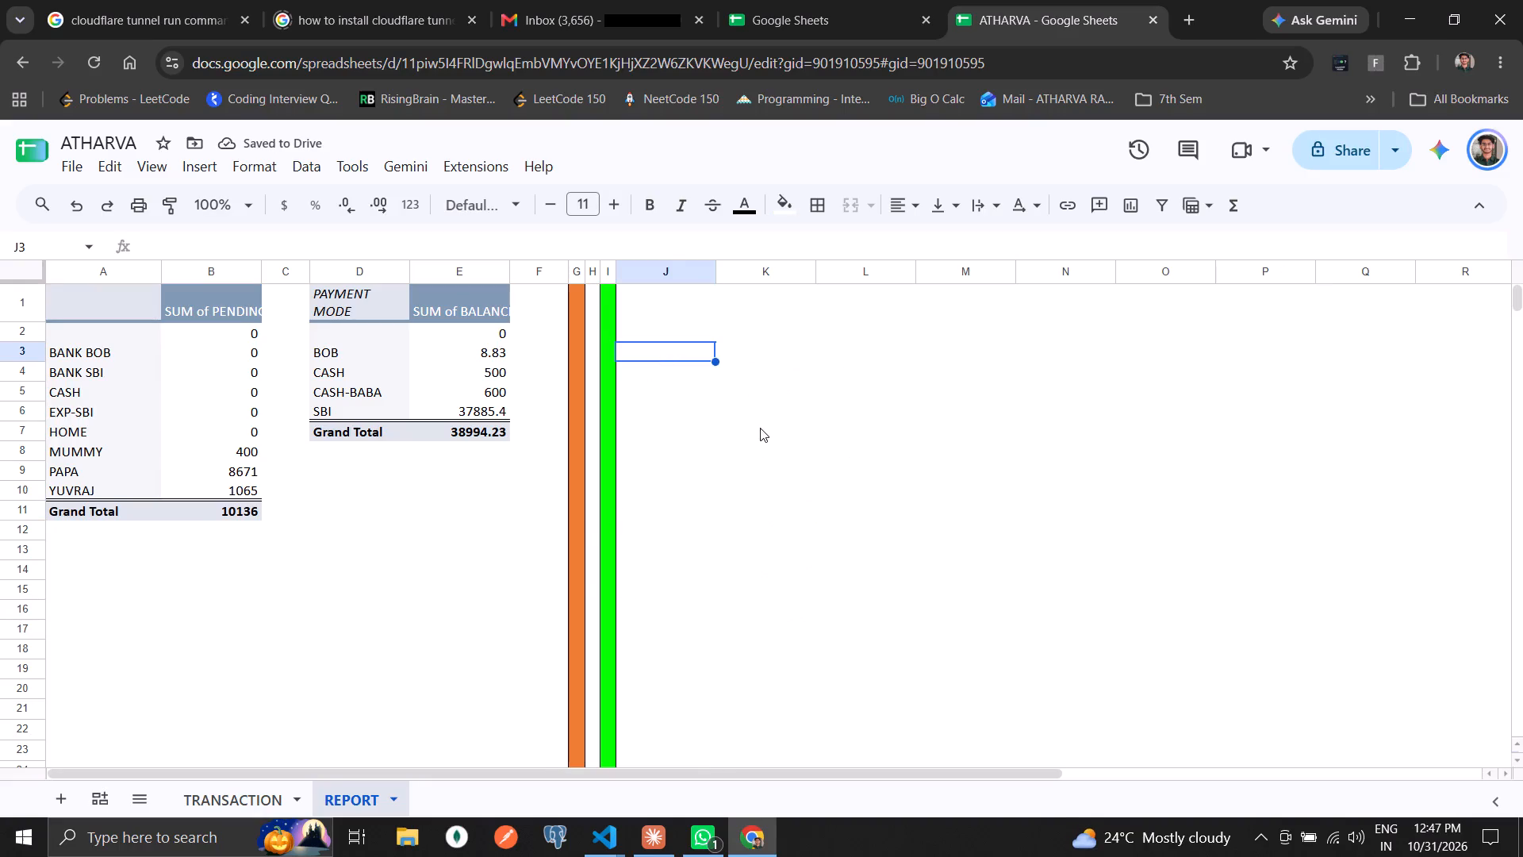
Apply all borders to every cell of the REPORT sheet.
left_click(673, 285)
key("ctrl+a")
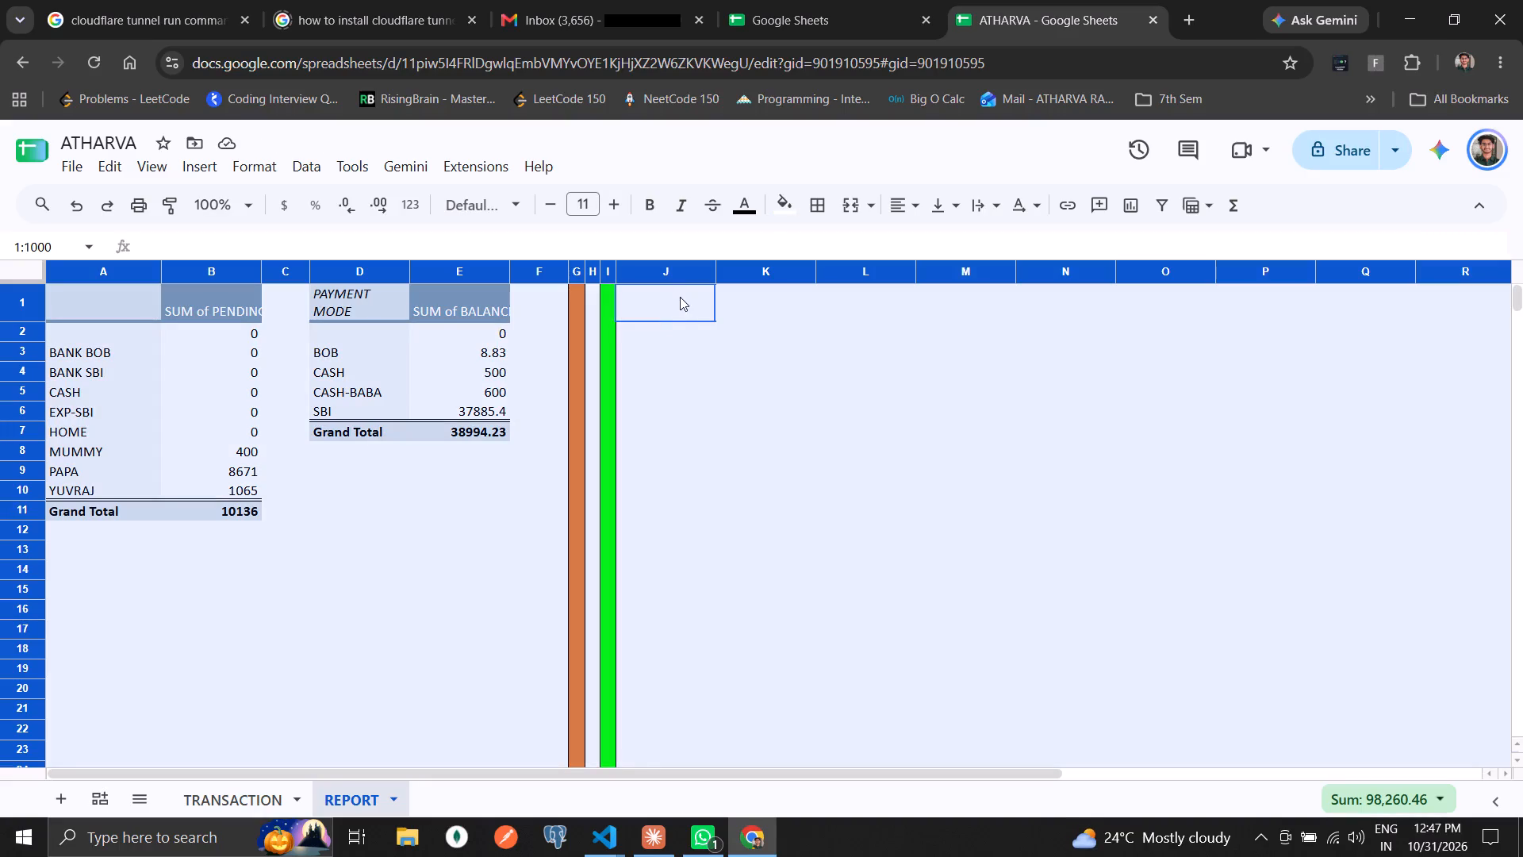
left_click(828, 209)
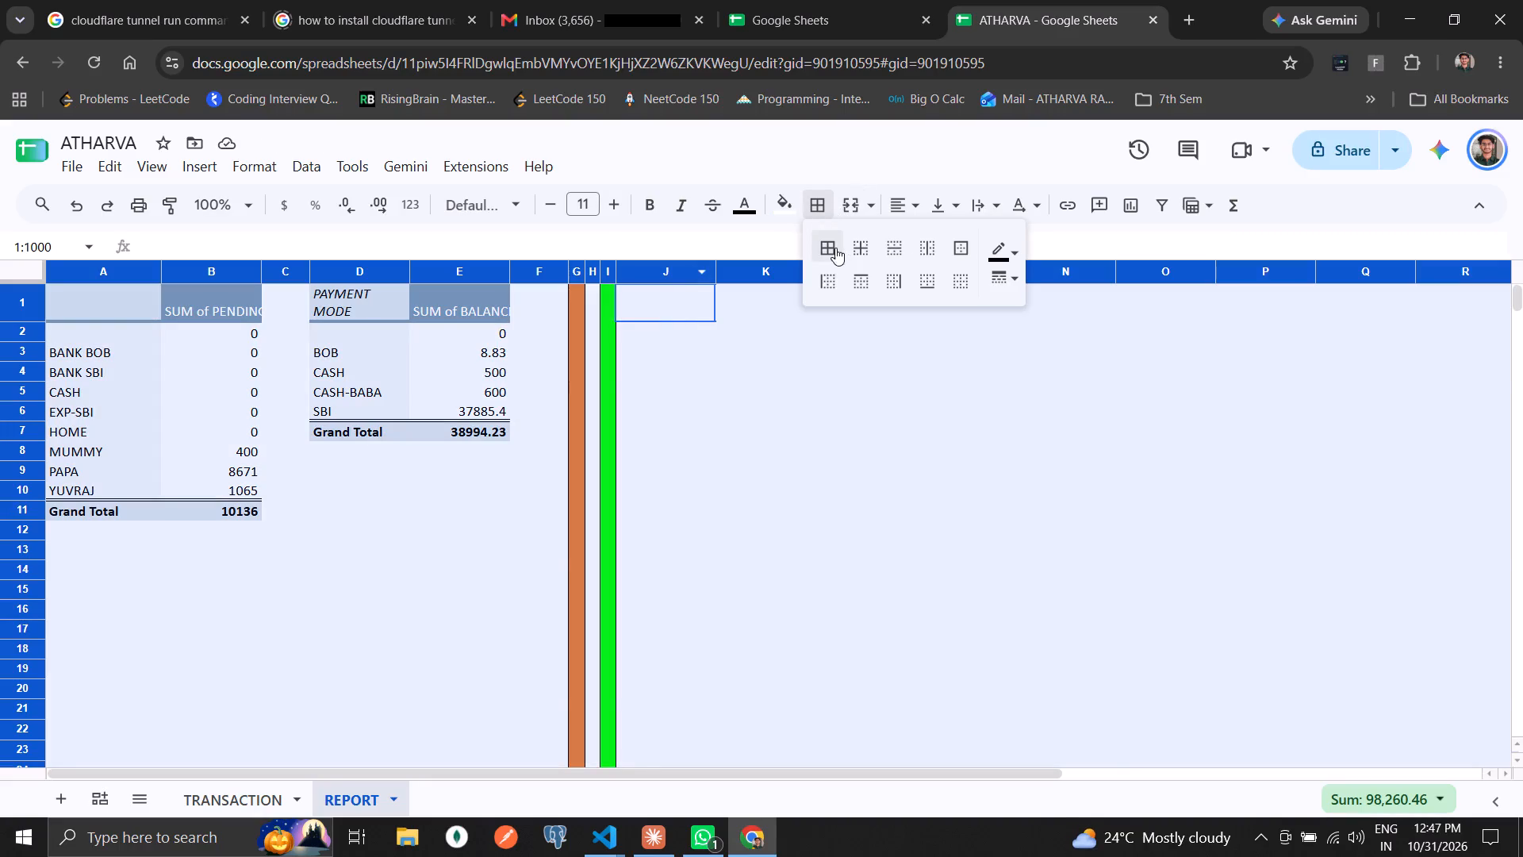
left_click(835, 248)
left_click(696, 456)
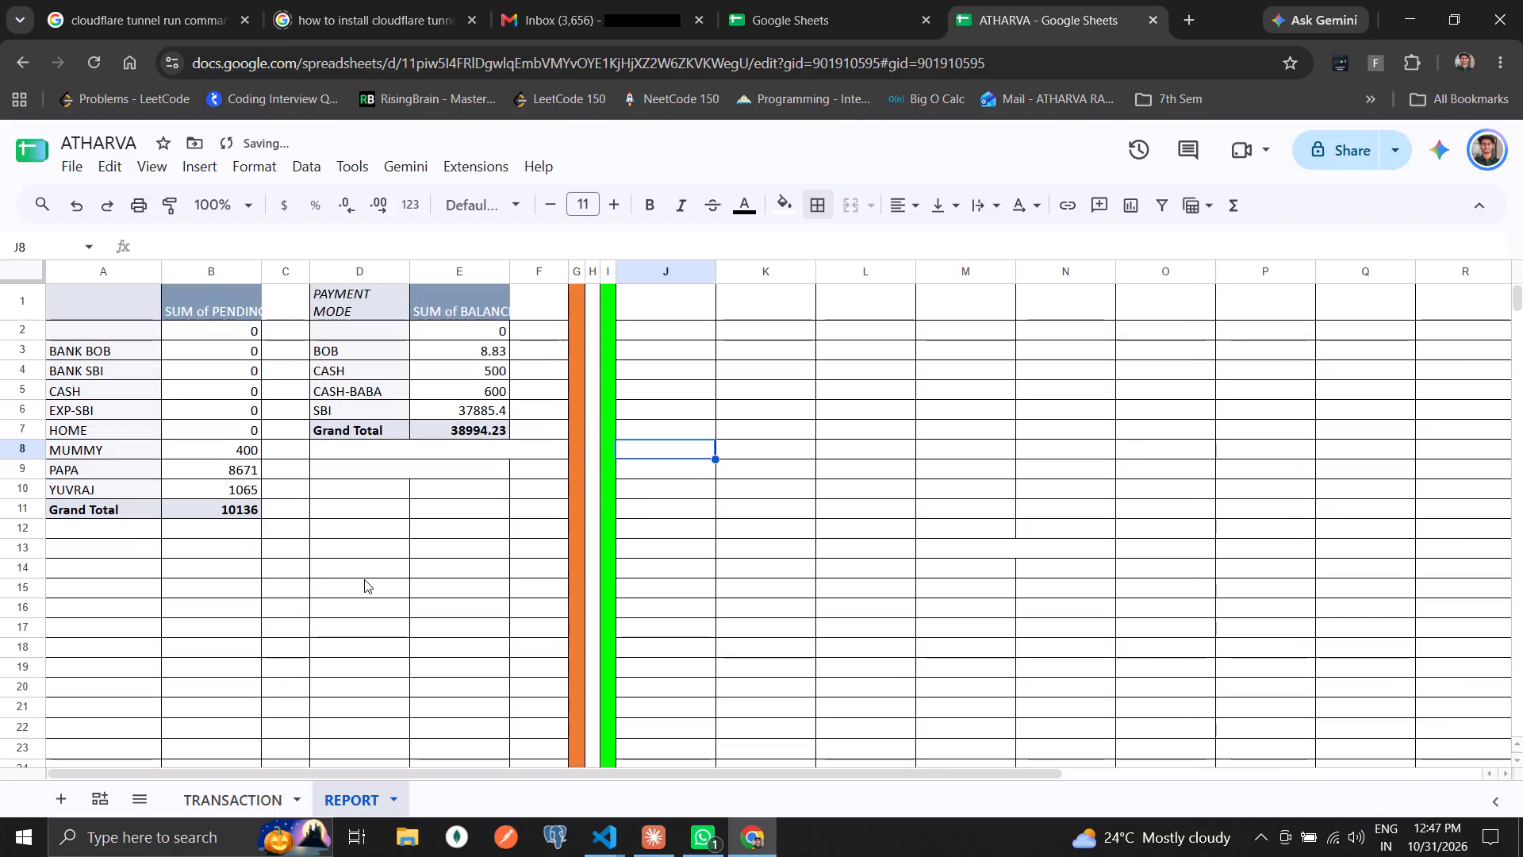
left_click(364, 579)
left_click(407, 450)
left_click(426, 450)
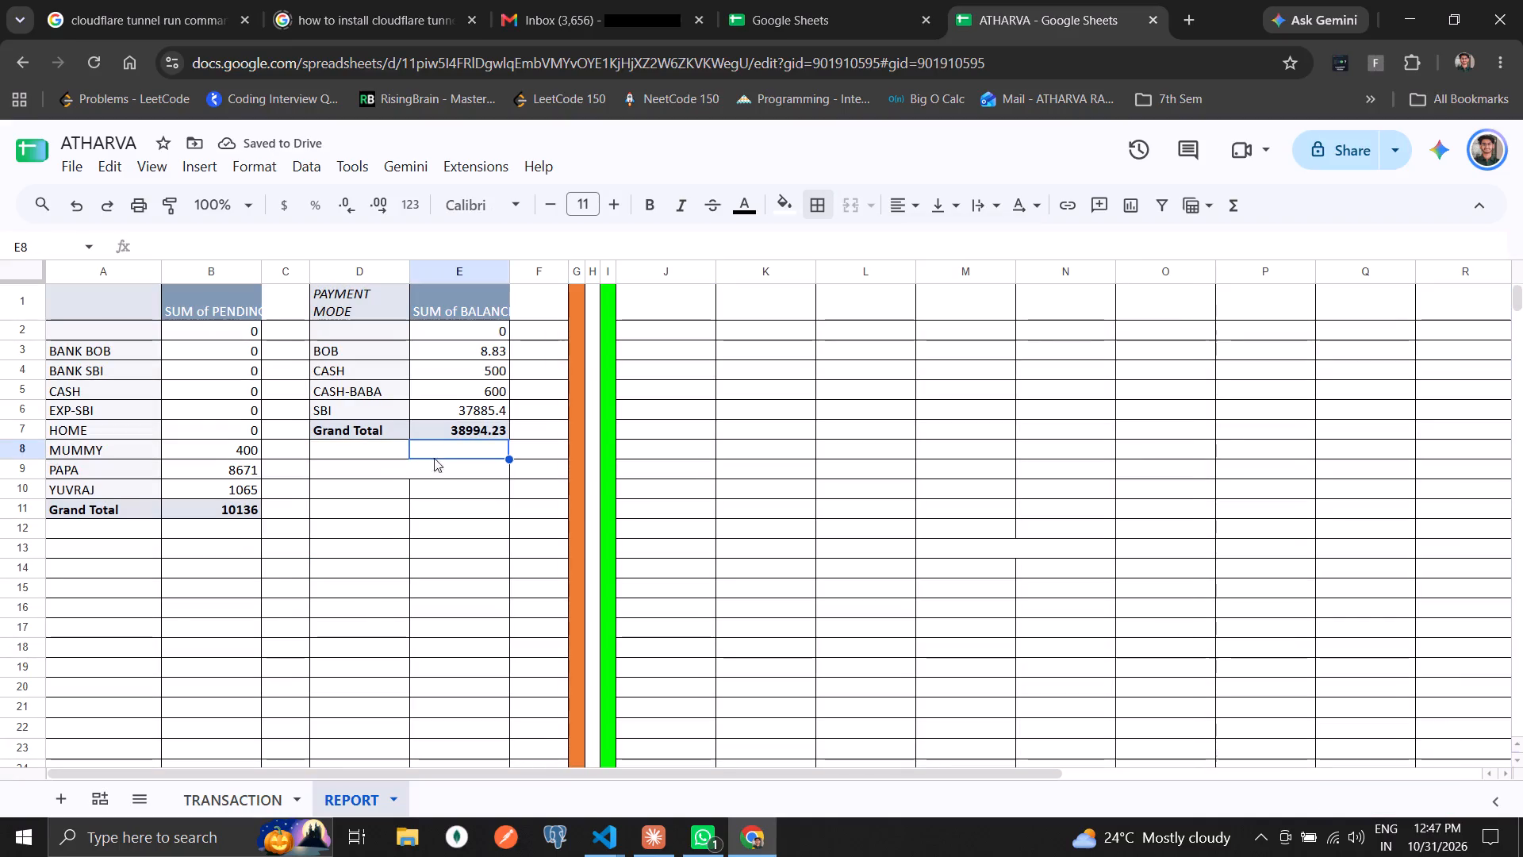
left_click_drag(397, 452, 447, 467)
left_click(441, 526)
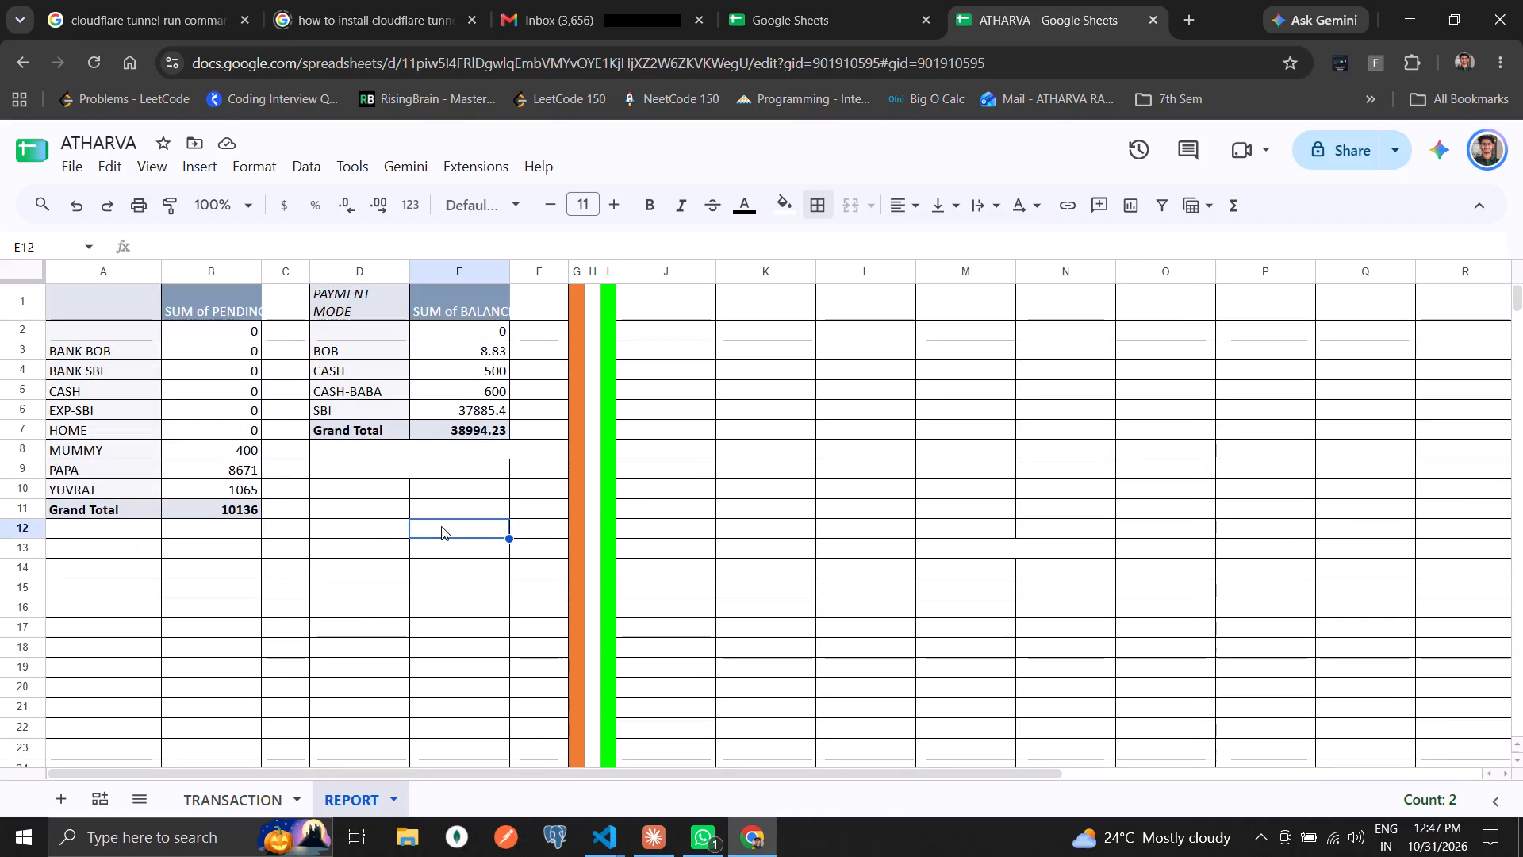
Apply all borders to every cell of the TRANSACTION sheet.
left_click(243, 796)
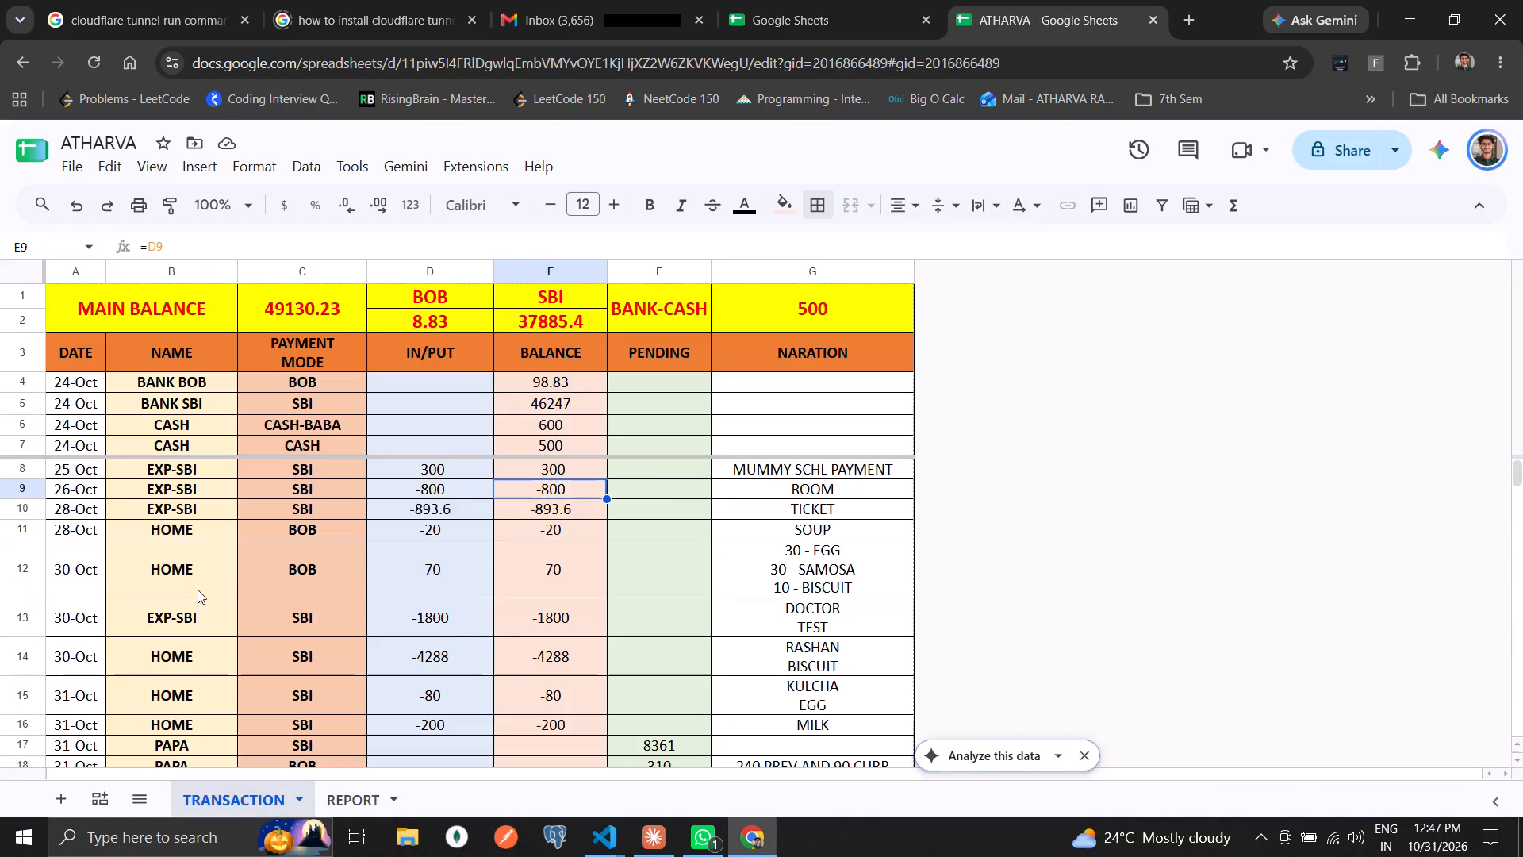
scroll(198, 590, "down", 7)
scroll(197, 590, "up", 4)
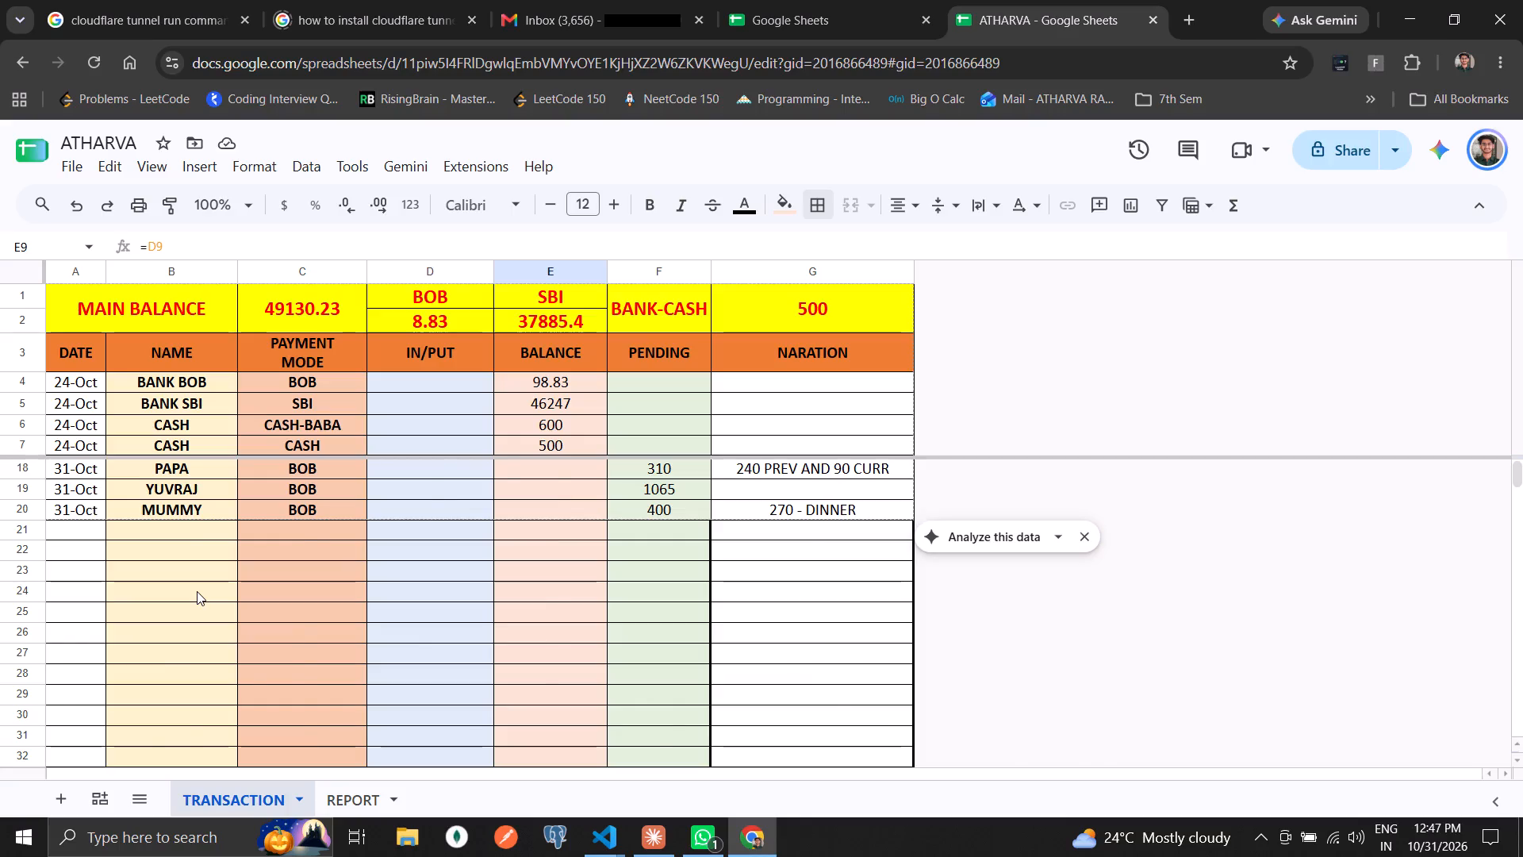
key("Left")
key("Left")
key("Left")
key("ctrl+Down")
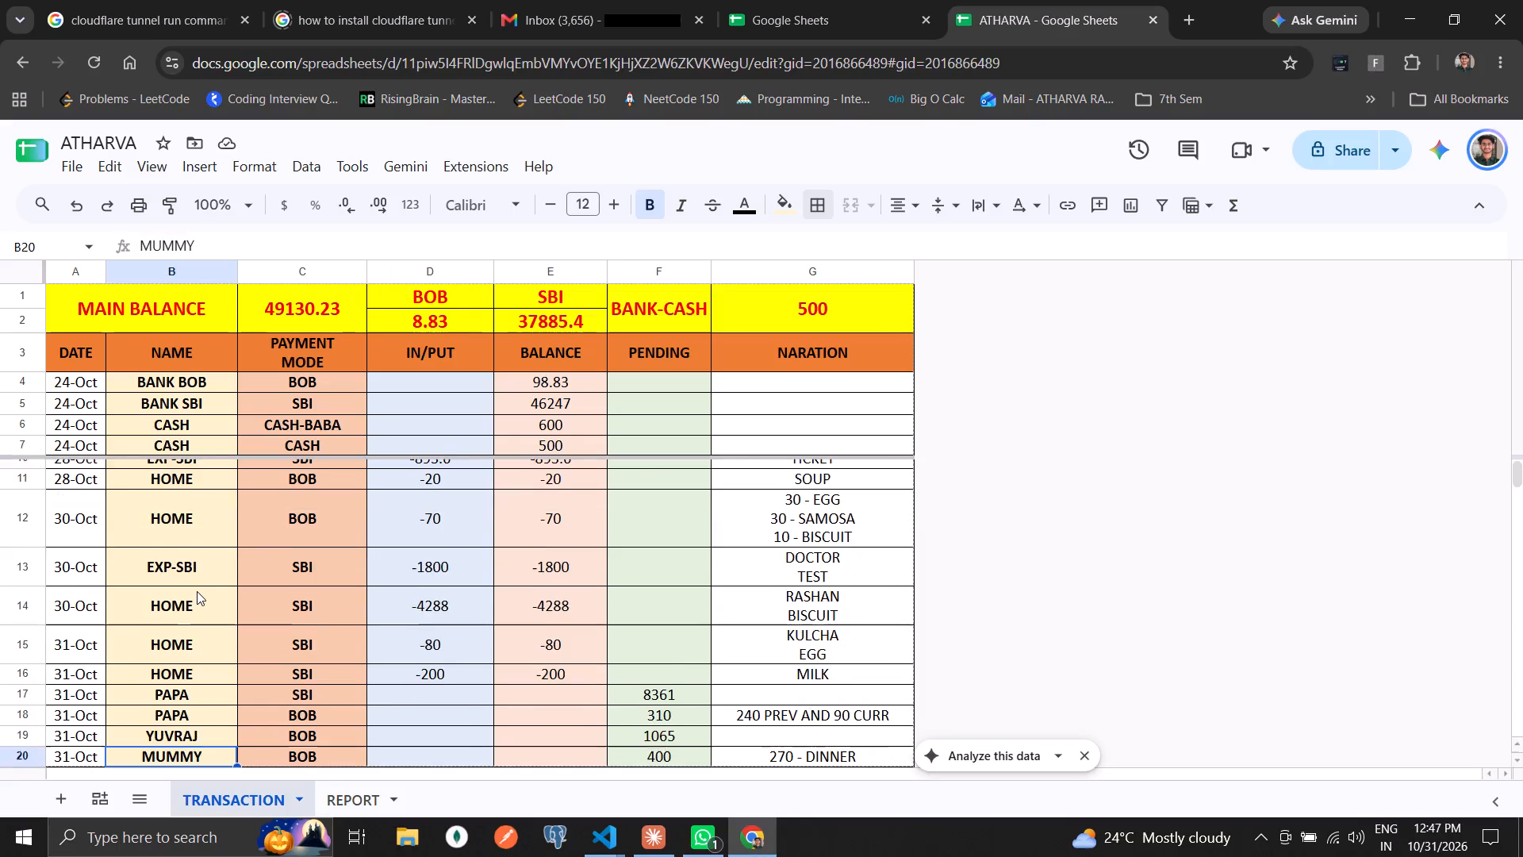
key("Down")
key("Down")
key("Down")
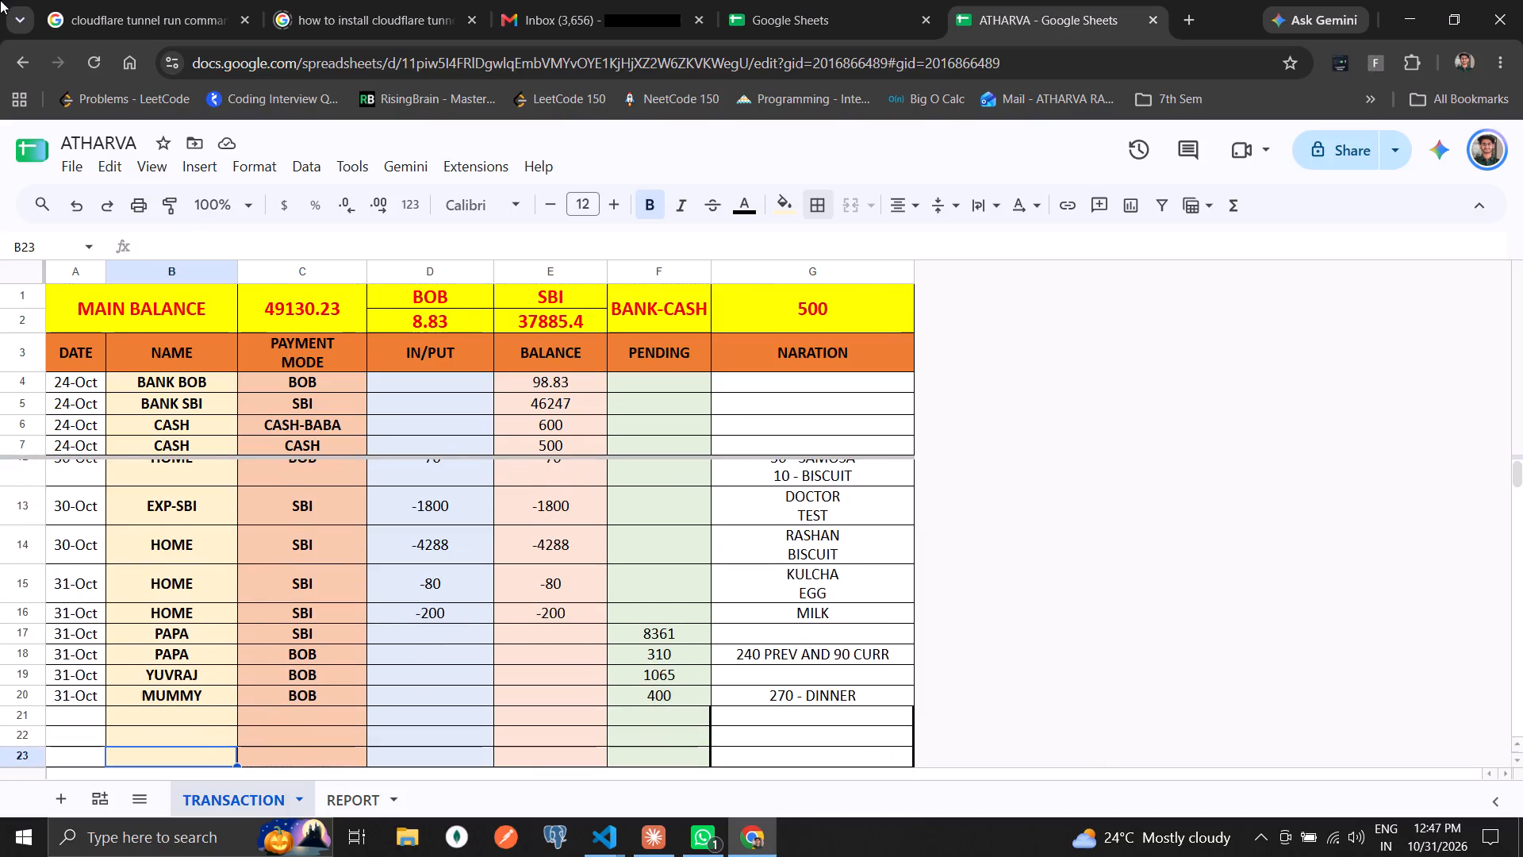
key("ctrl+a")
key("ctrl+a")
key("ctrl+a")
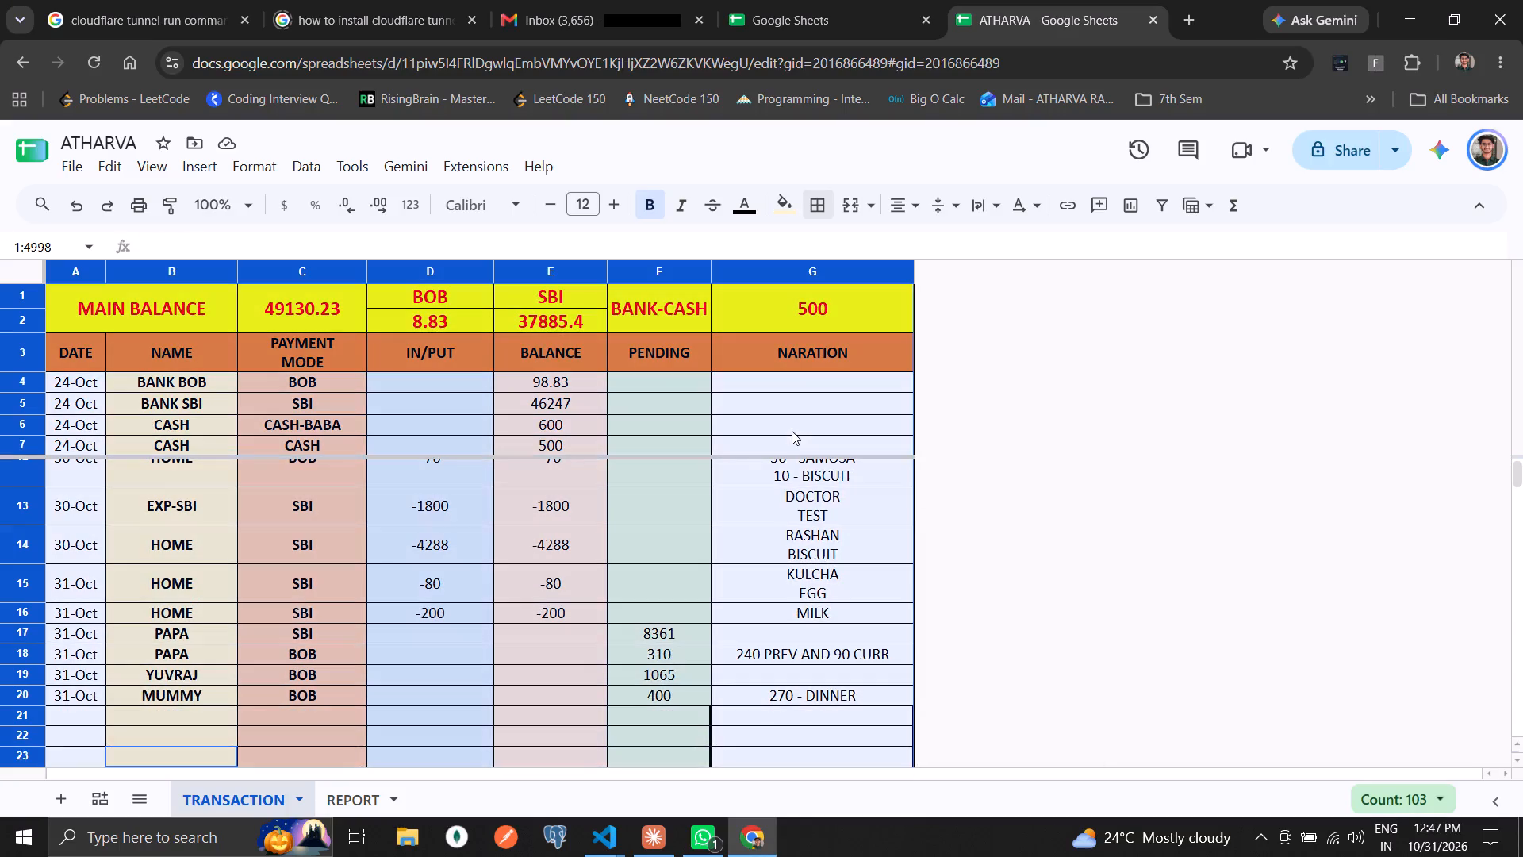
left_click(823, 210)
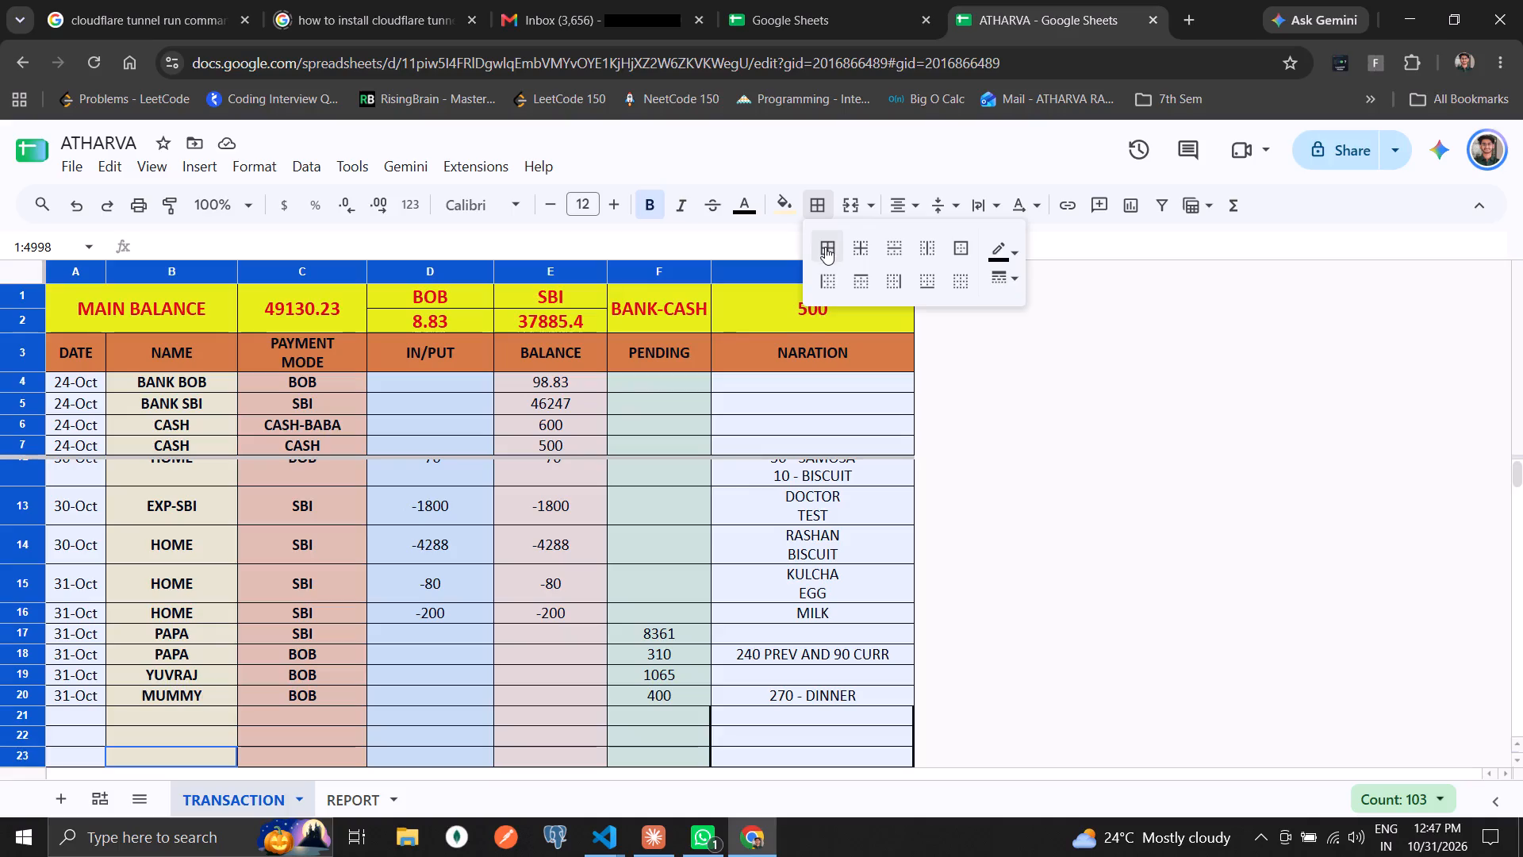
left_click(825, 247)
left_click(723, 685)
scroll(703, 682, "down", 1)
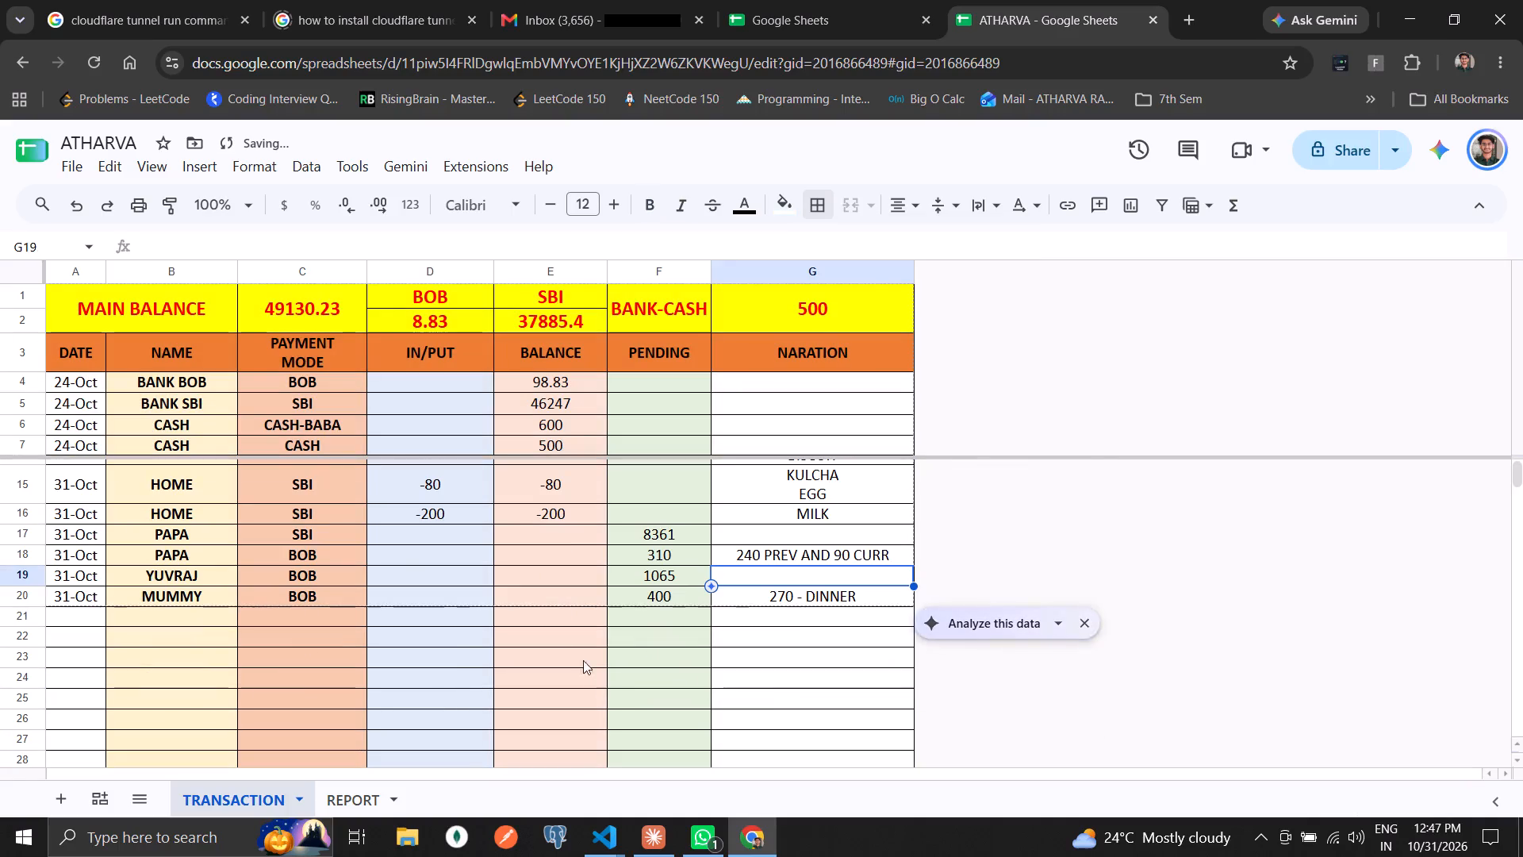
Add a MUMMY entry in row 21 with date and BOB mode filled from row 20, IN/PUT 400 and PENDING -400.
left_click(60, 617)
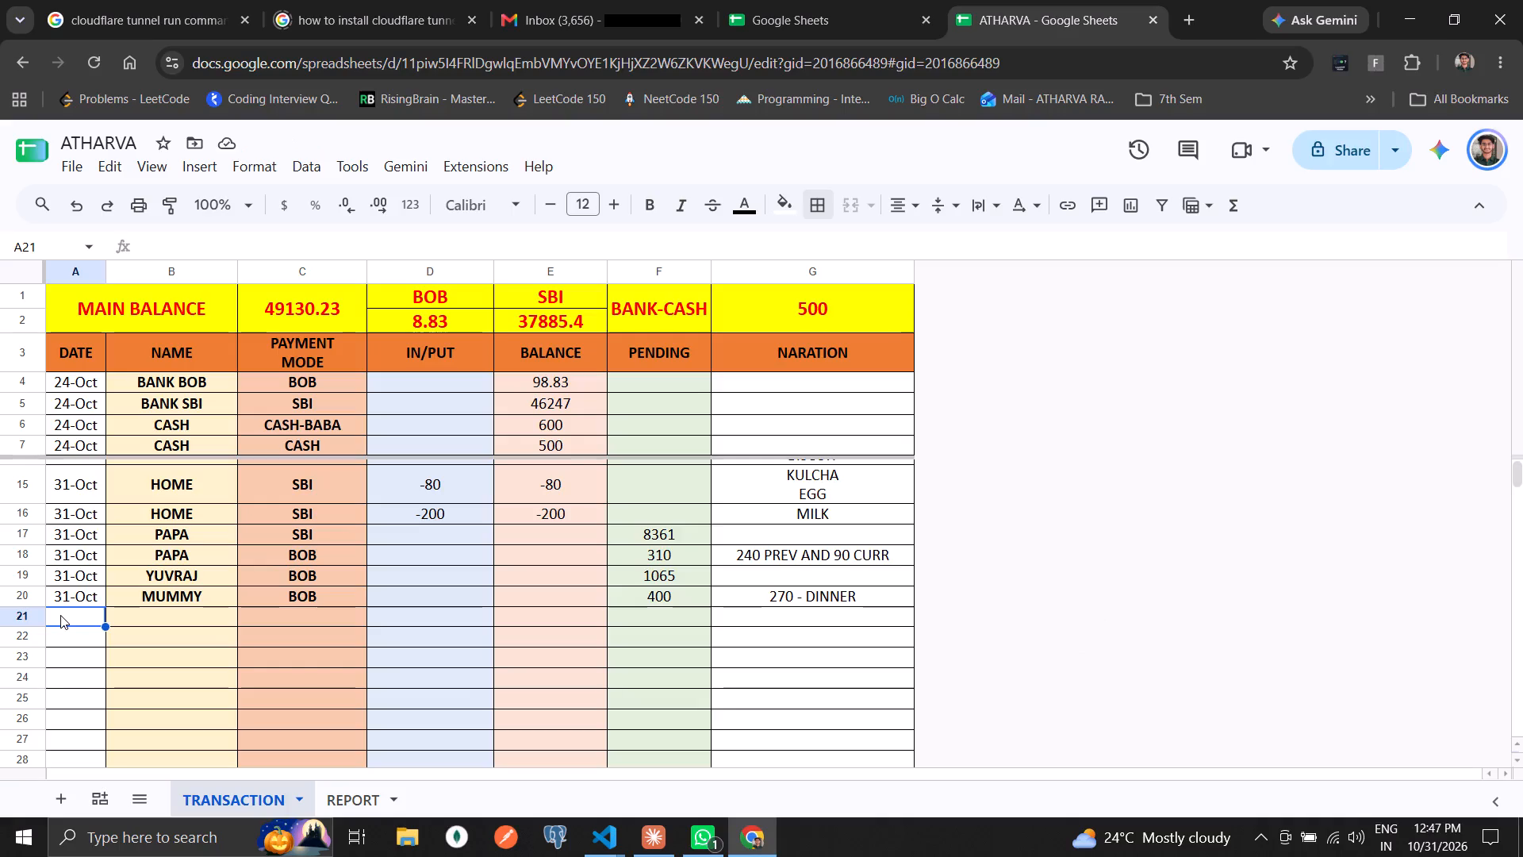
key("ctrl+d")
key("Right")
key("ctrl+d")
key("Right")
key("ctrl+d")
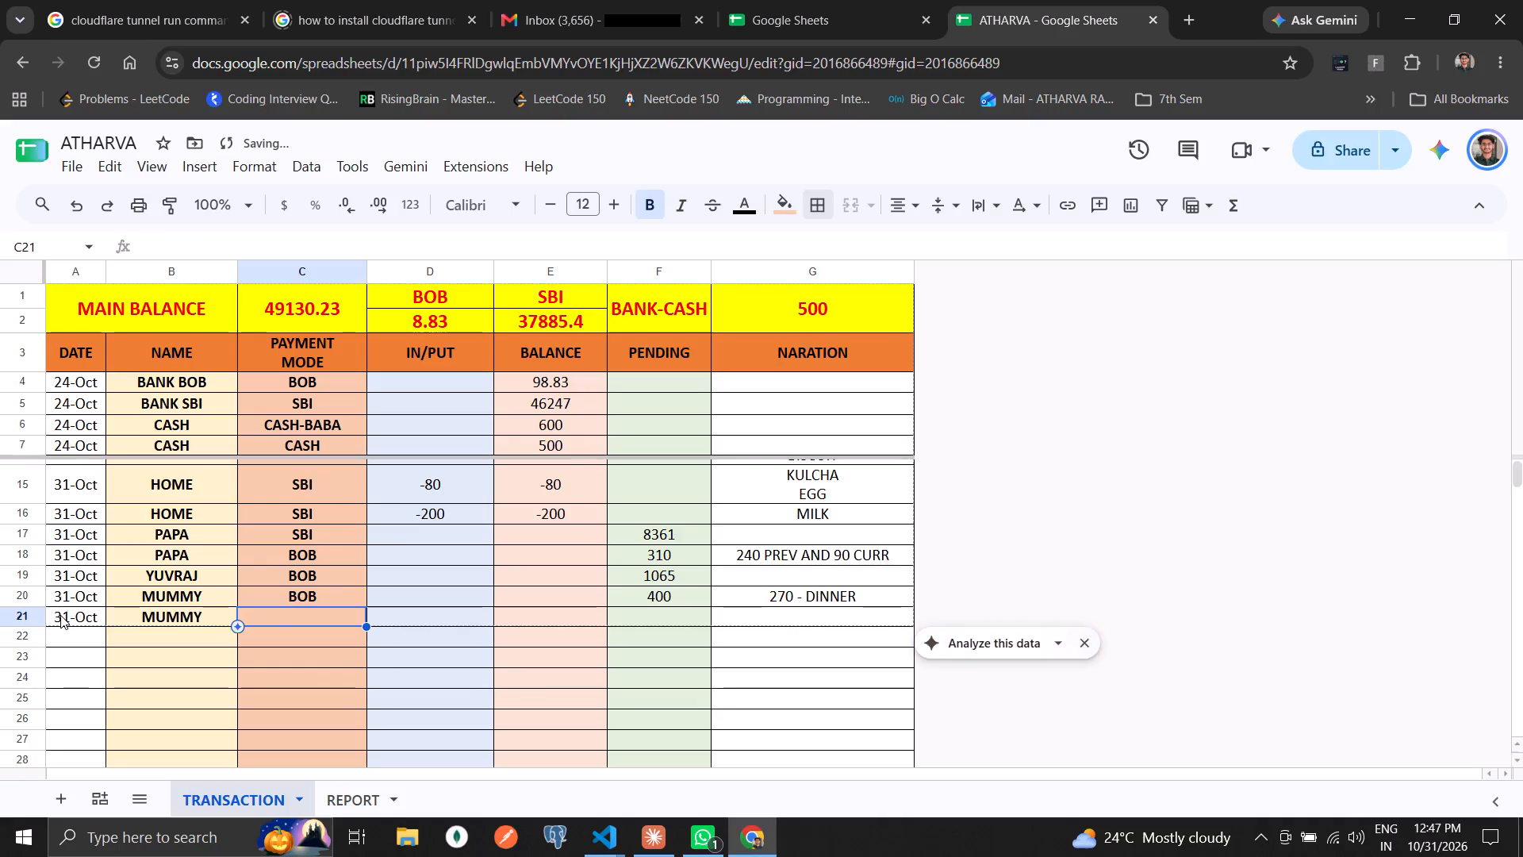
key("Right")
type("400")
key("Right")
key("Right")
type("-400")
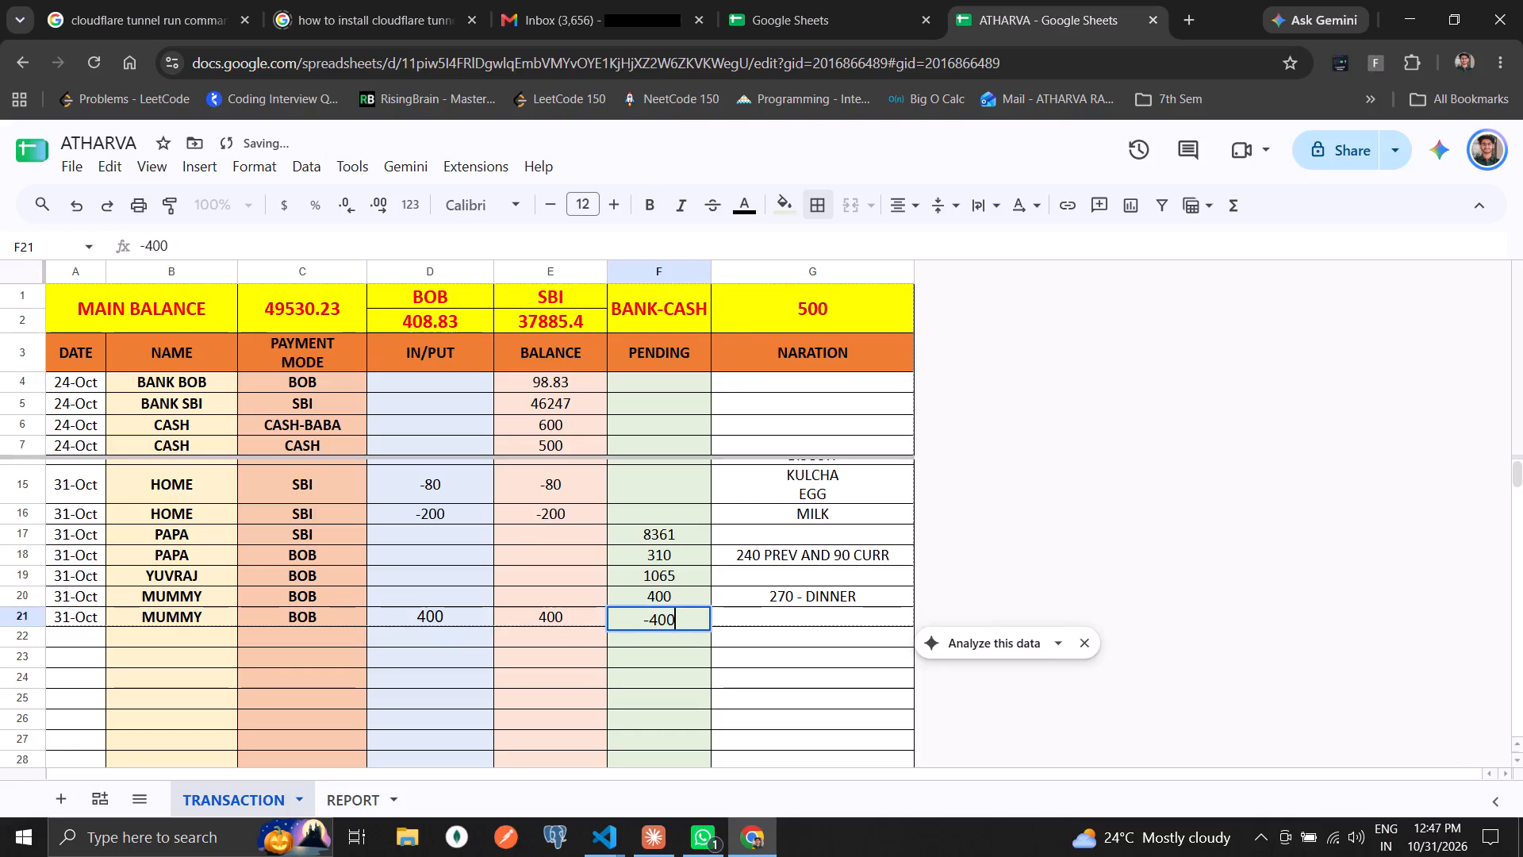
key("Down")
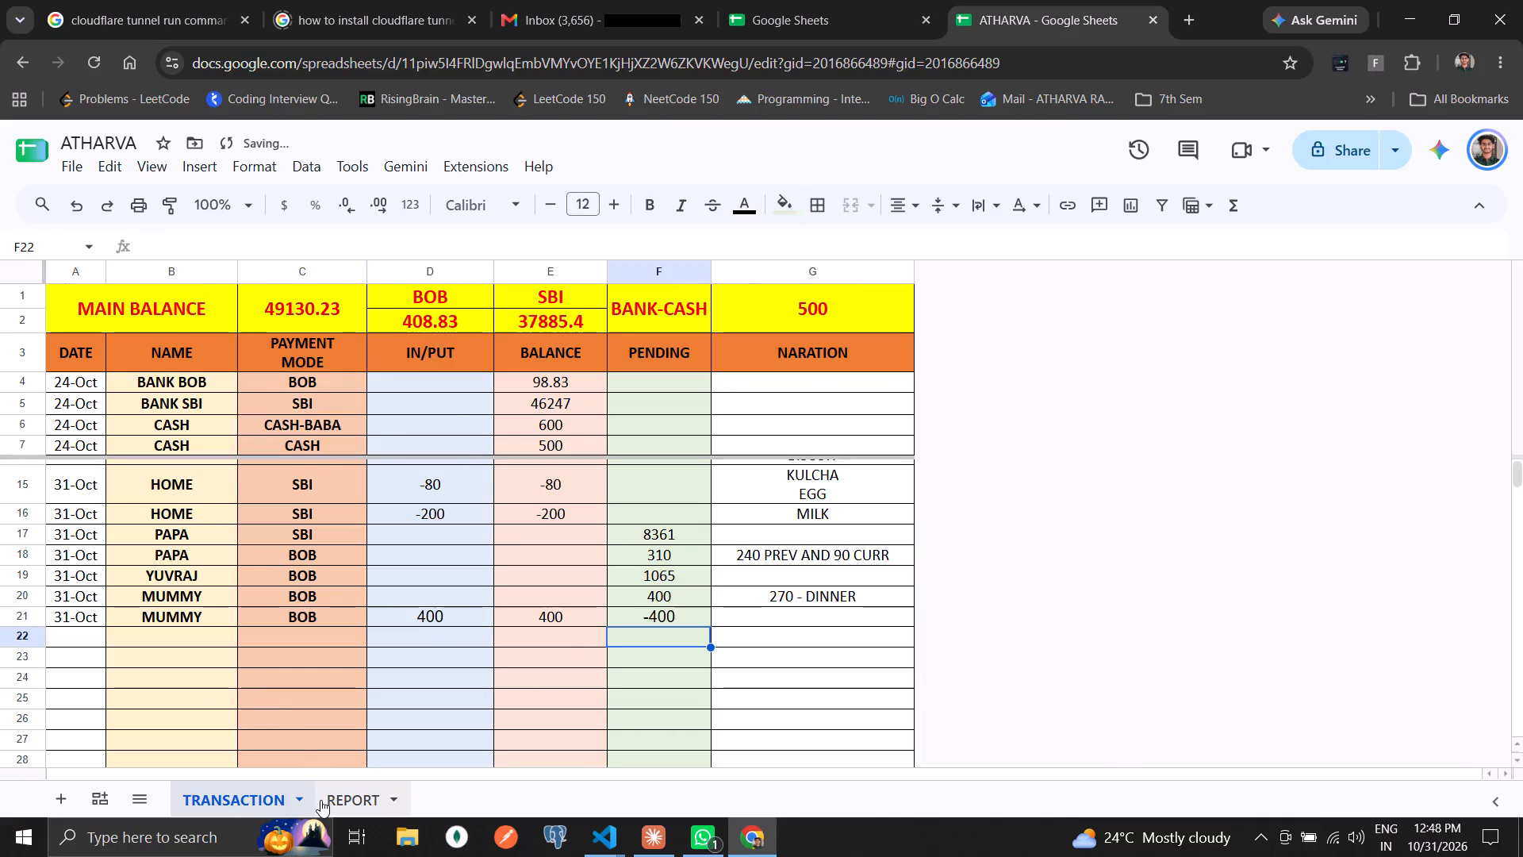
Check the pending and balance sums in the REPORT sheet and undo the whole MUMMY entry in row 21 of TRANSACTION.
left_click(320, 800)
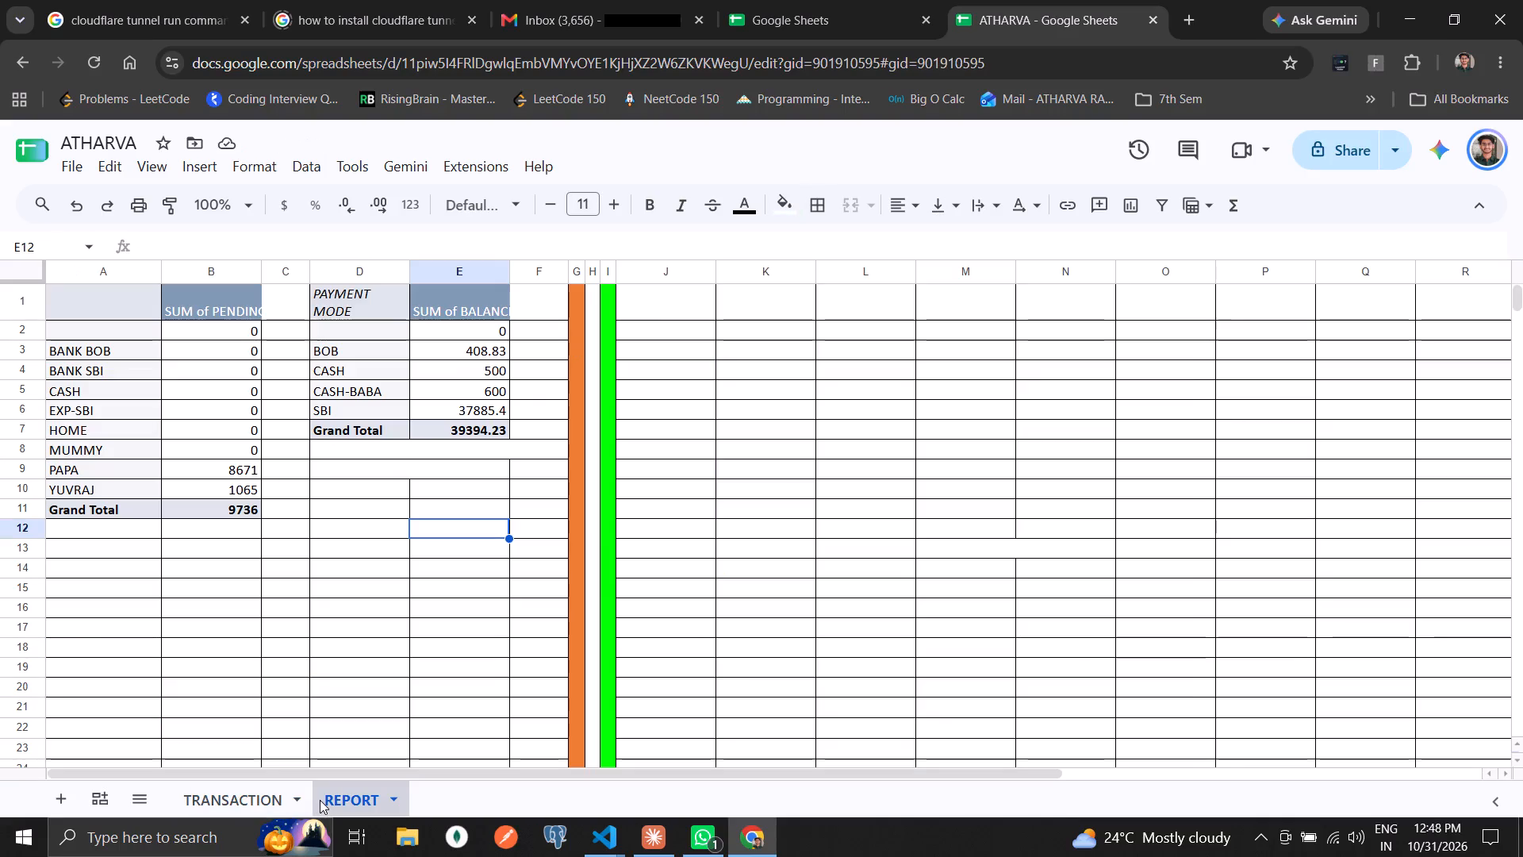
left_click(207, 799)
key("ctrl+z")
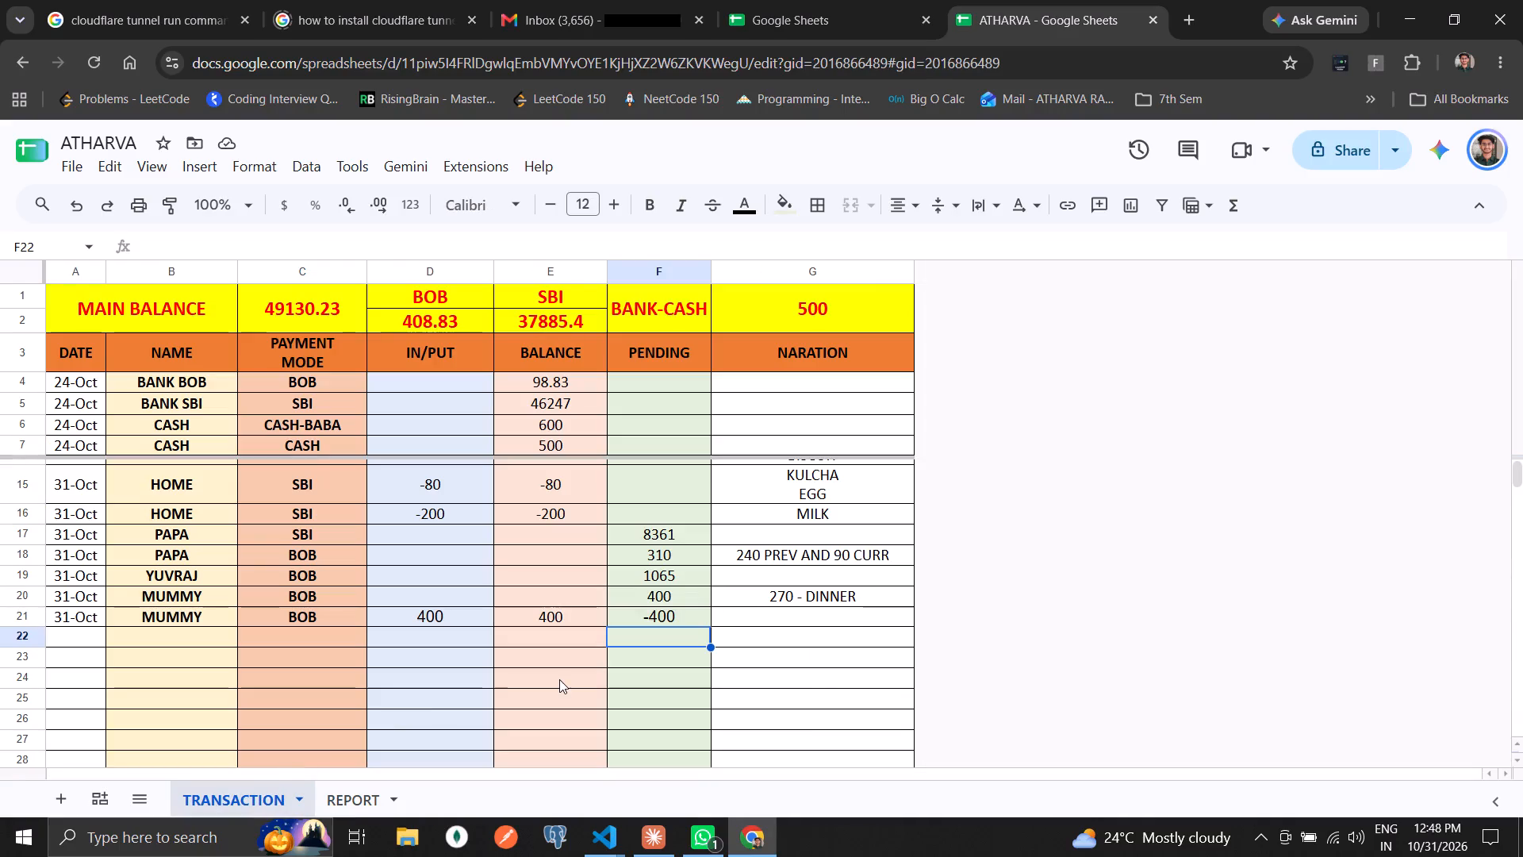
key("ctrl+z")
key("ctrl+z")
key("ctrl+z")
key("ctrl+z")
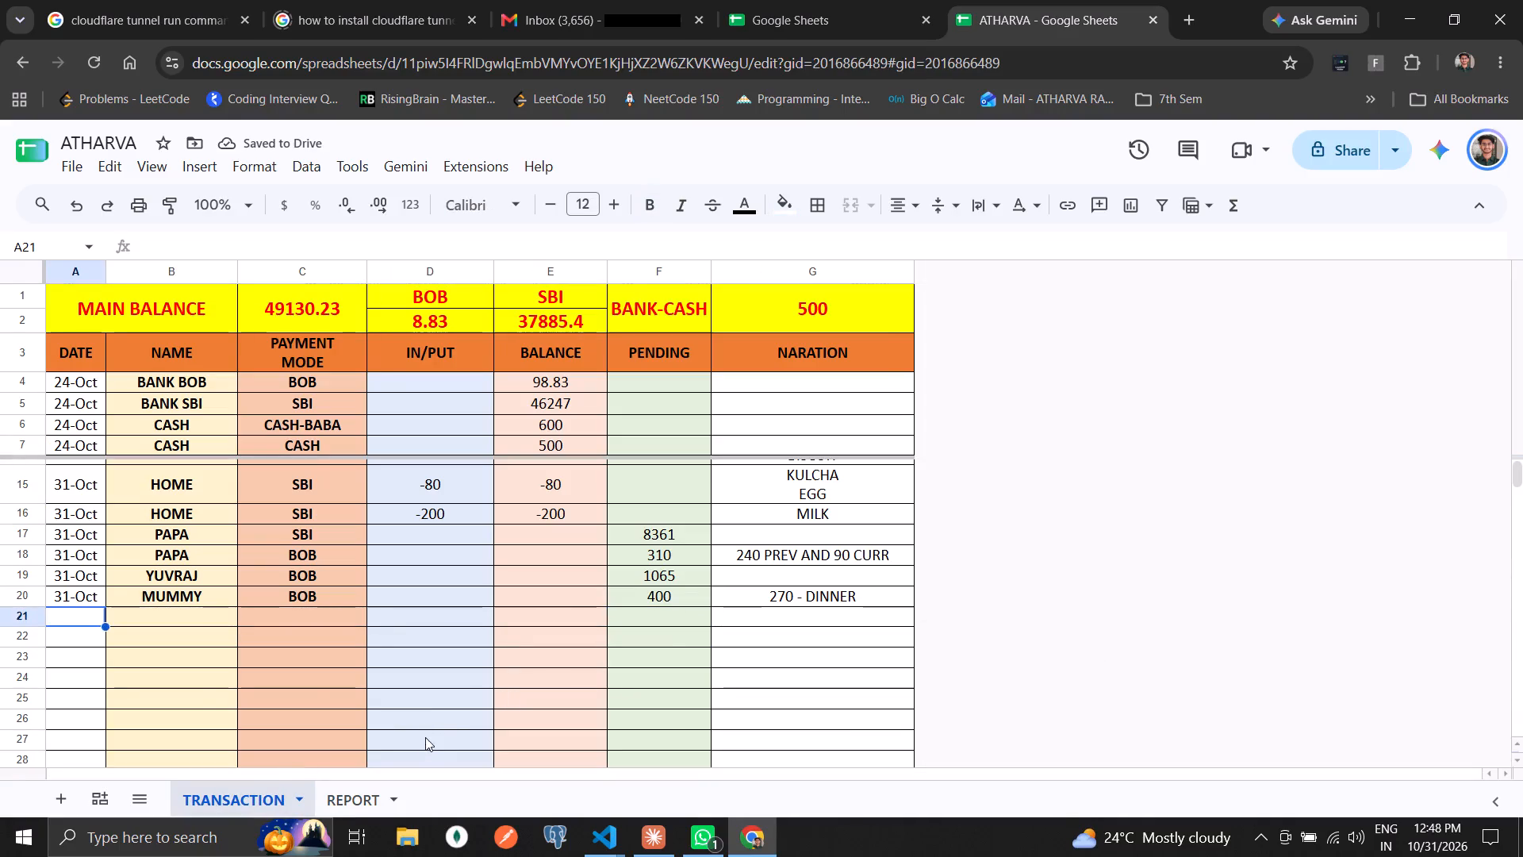
Rename the workbook as ATHARVA HISAAB.
scroll(508, 622, "up", 20)
scroll(508, 622, "up", 3)
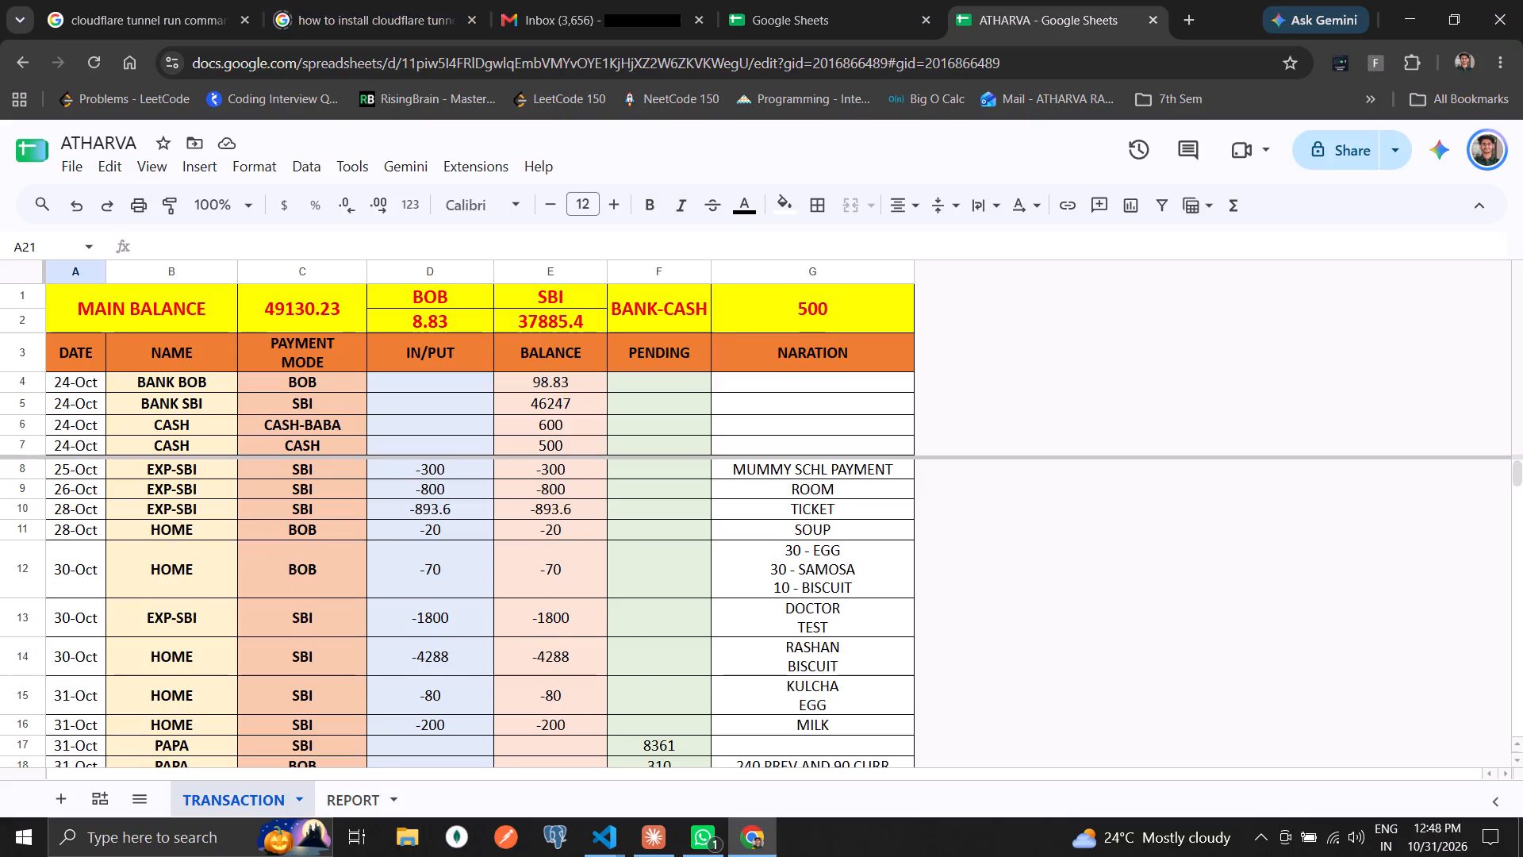
left_click(131, 153)
left_click(131, 138)
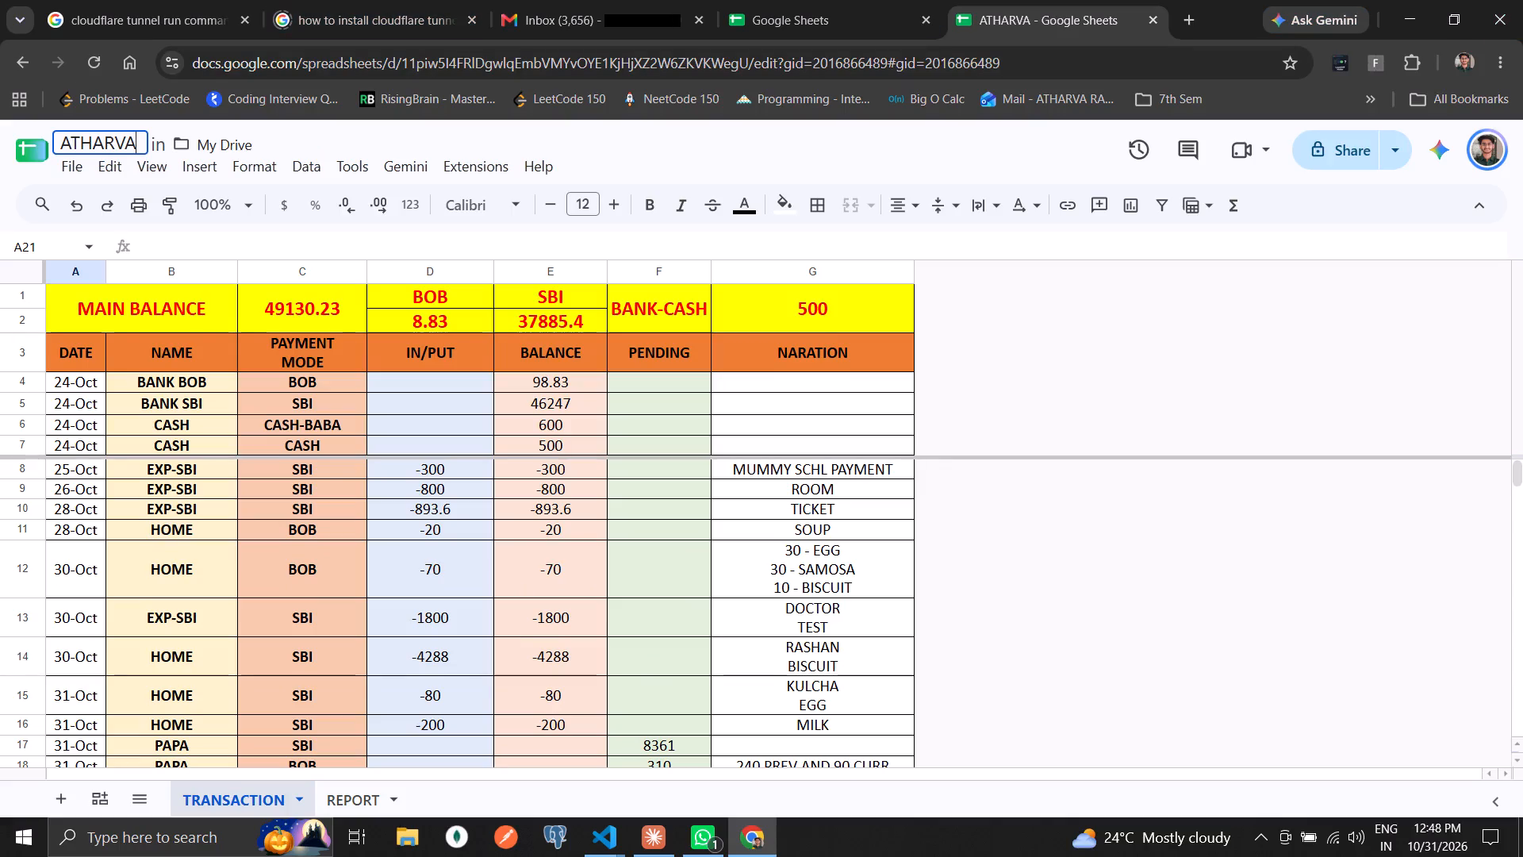
key("space")
type("HISAAB")
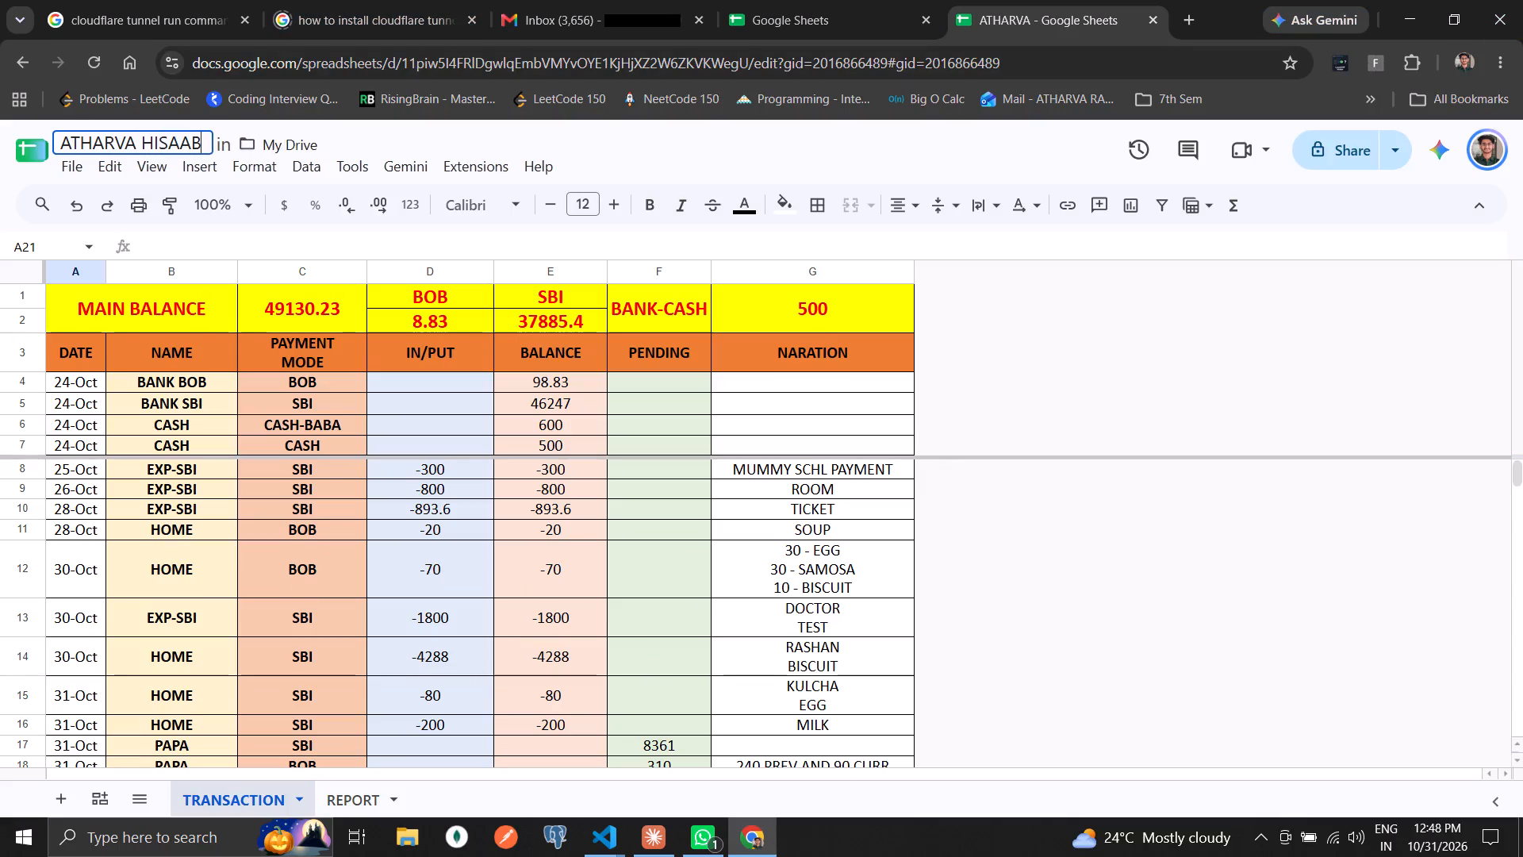
key("Return")
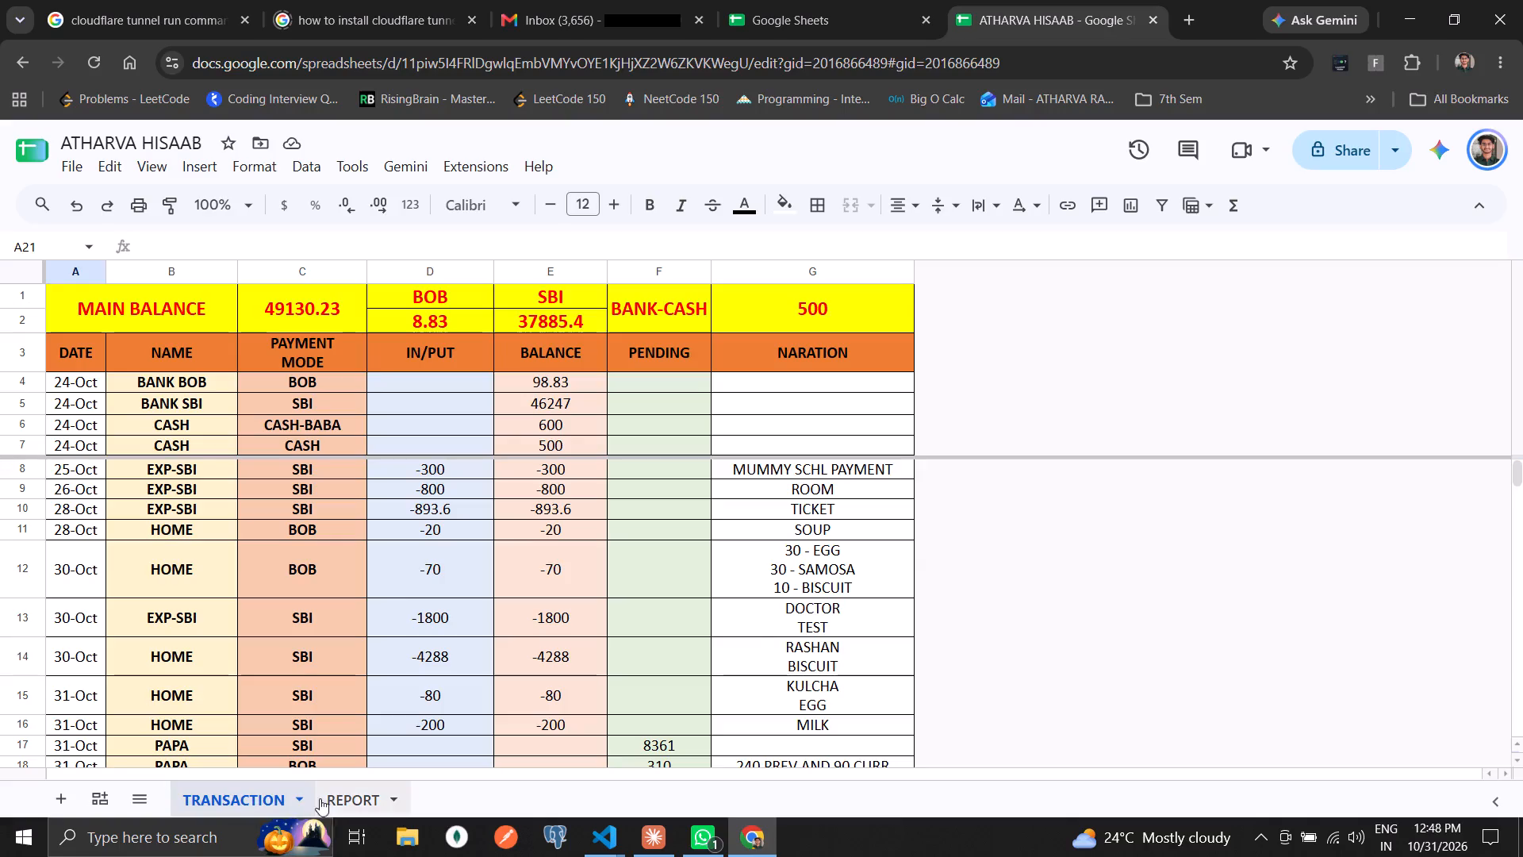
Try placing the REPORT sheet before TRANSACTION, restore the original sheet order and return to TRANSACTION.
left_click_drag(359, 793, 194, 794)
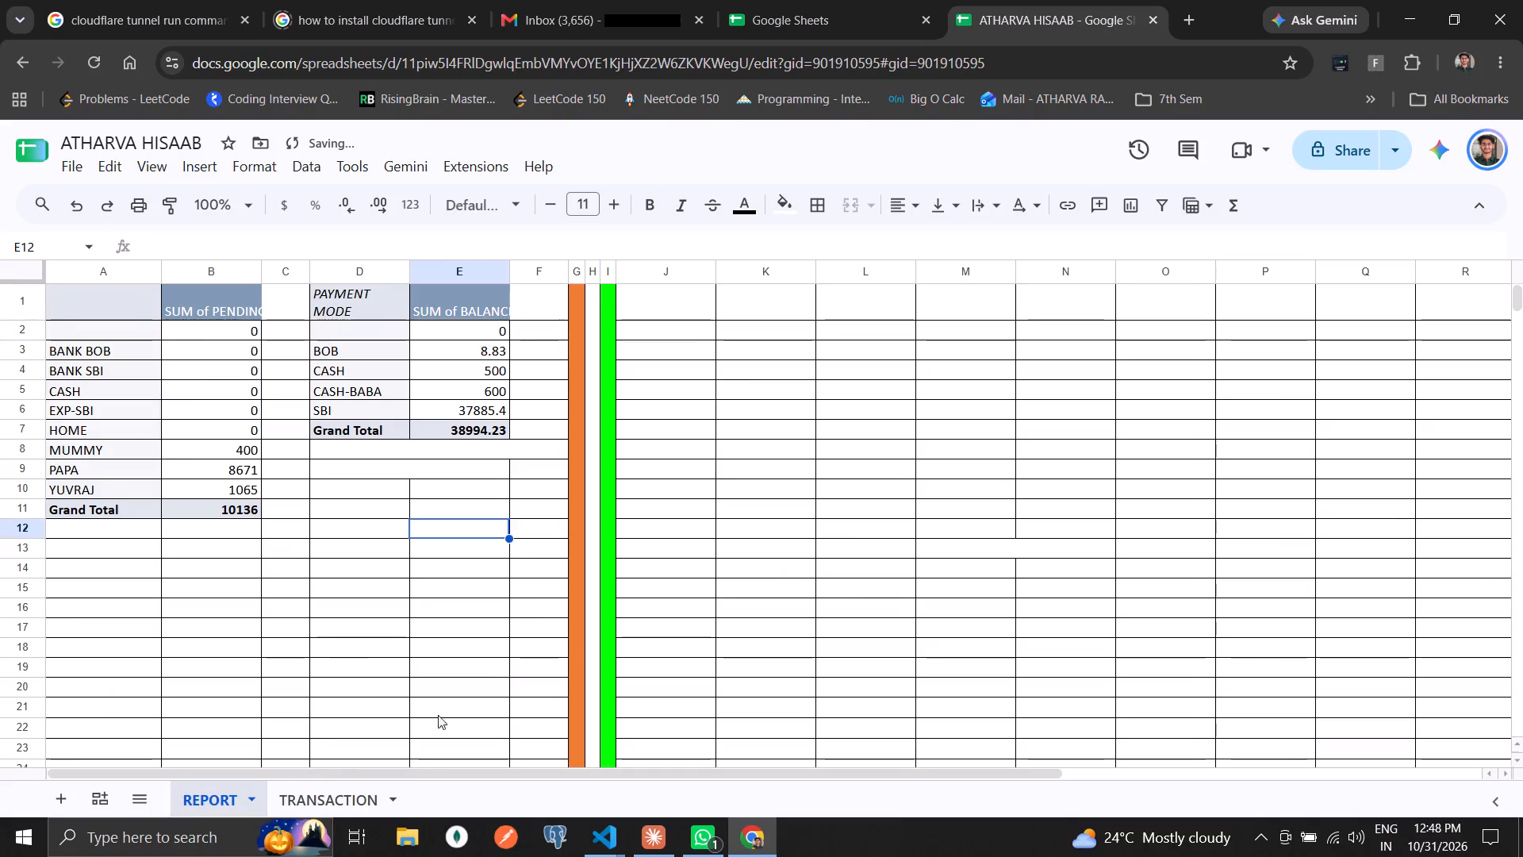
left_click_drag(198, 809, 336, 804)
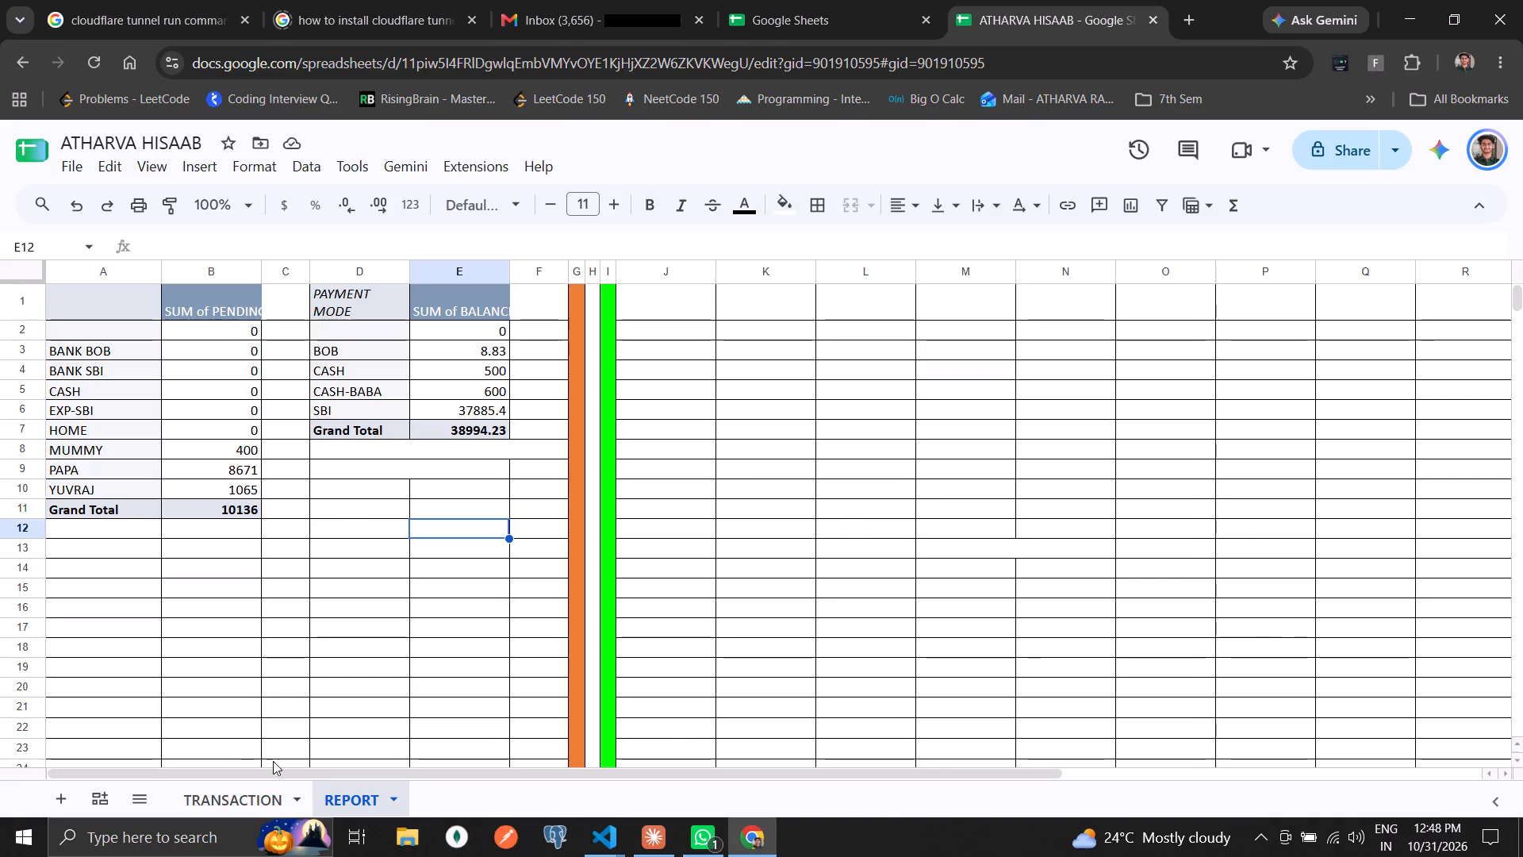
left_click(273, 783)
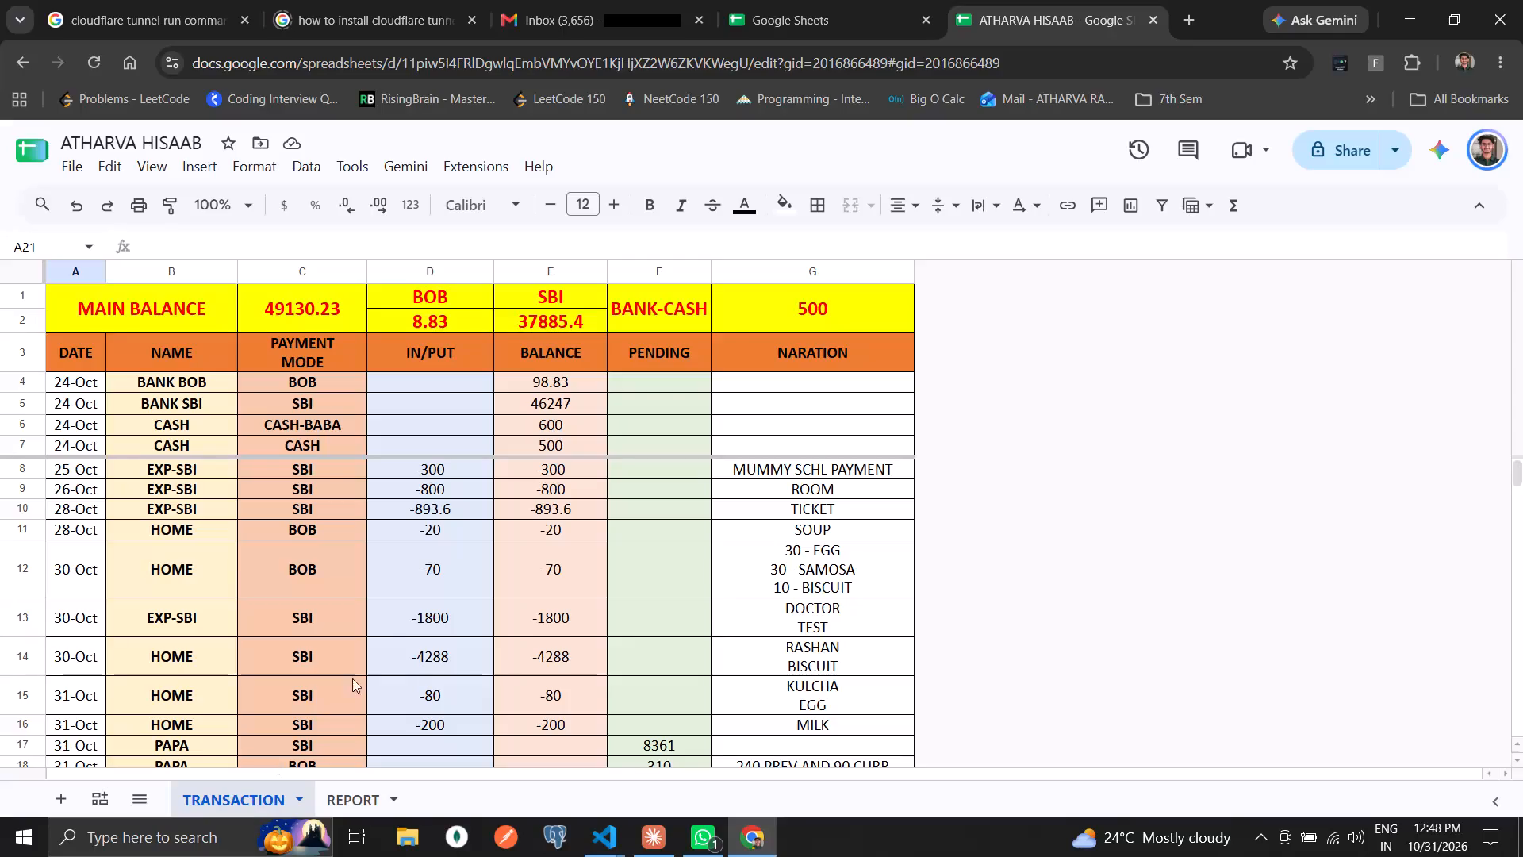
Insert one empty column after the NARATION column in the TRANSACTION sheet.
scroll(412, 533, "down", 3)
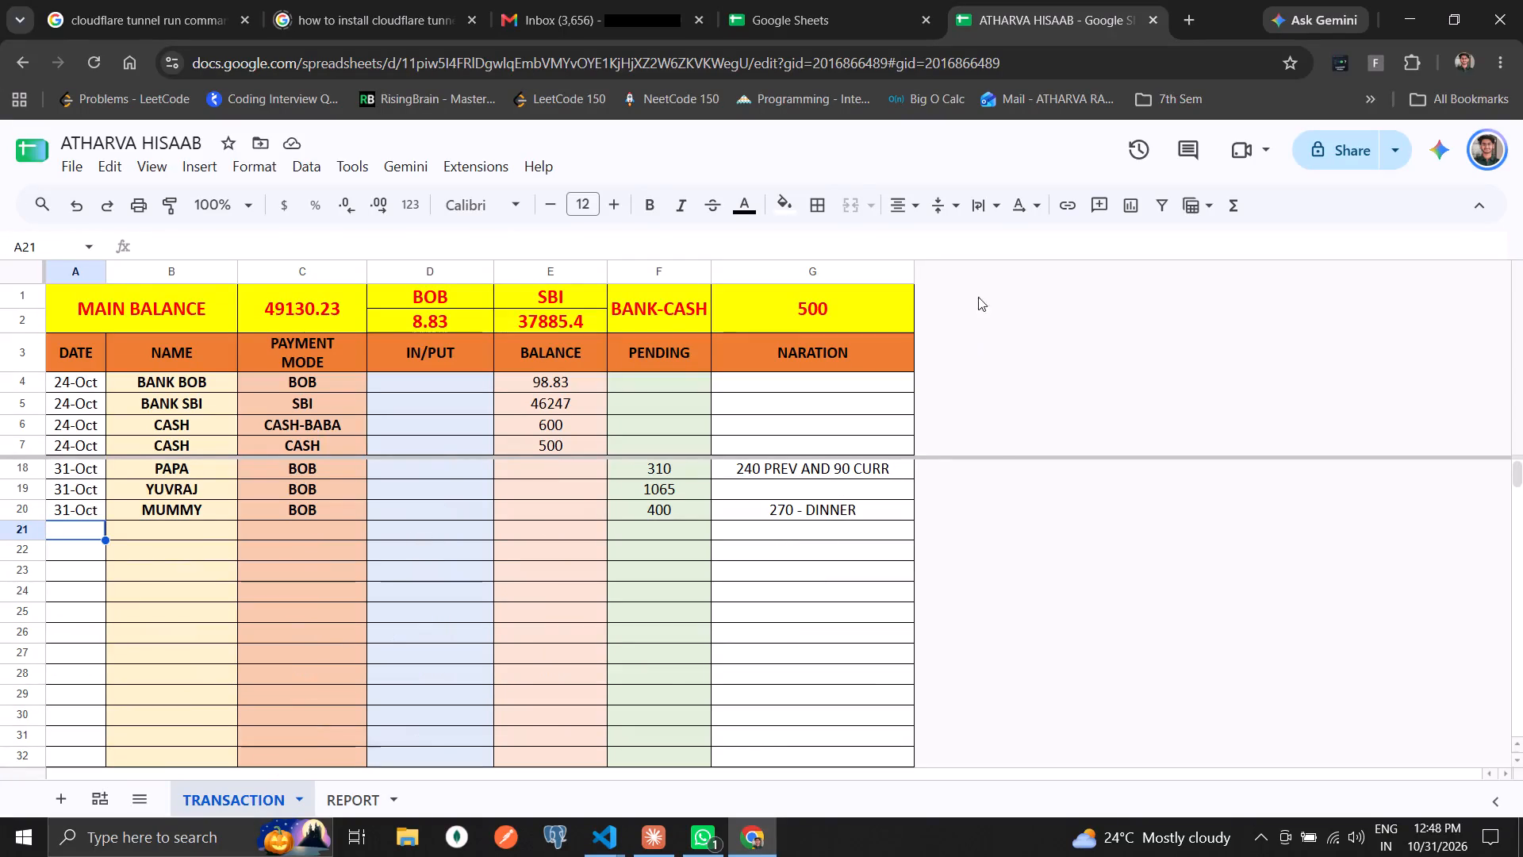
double_click(953, 316)
left_click(998, 384)
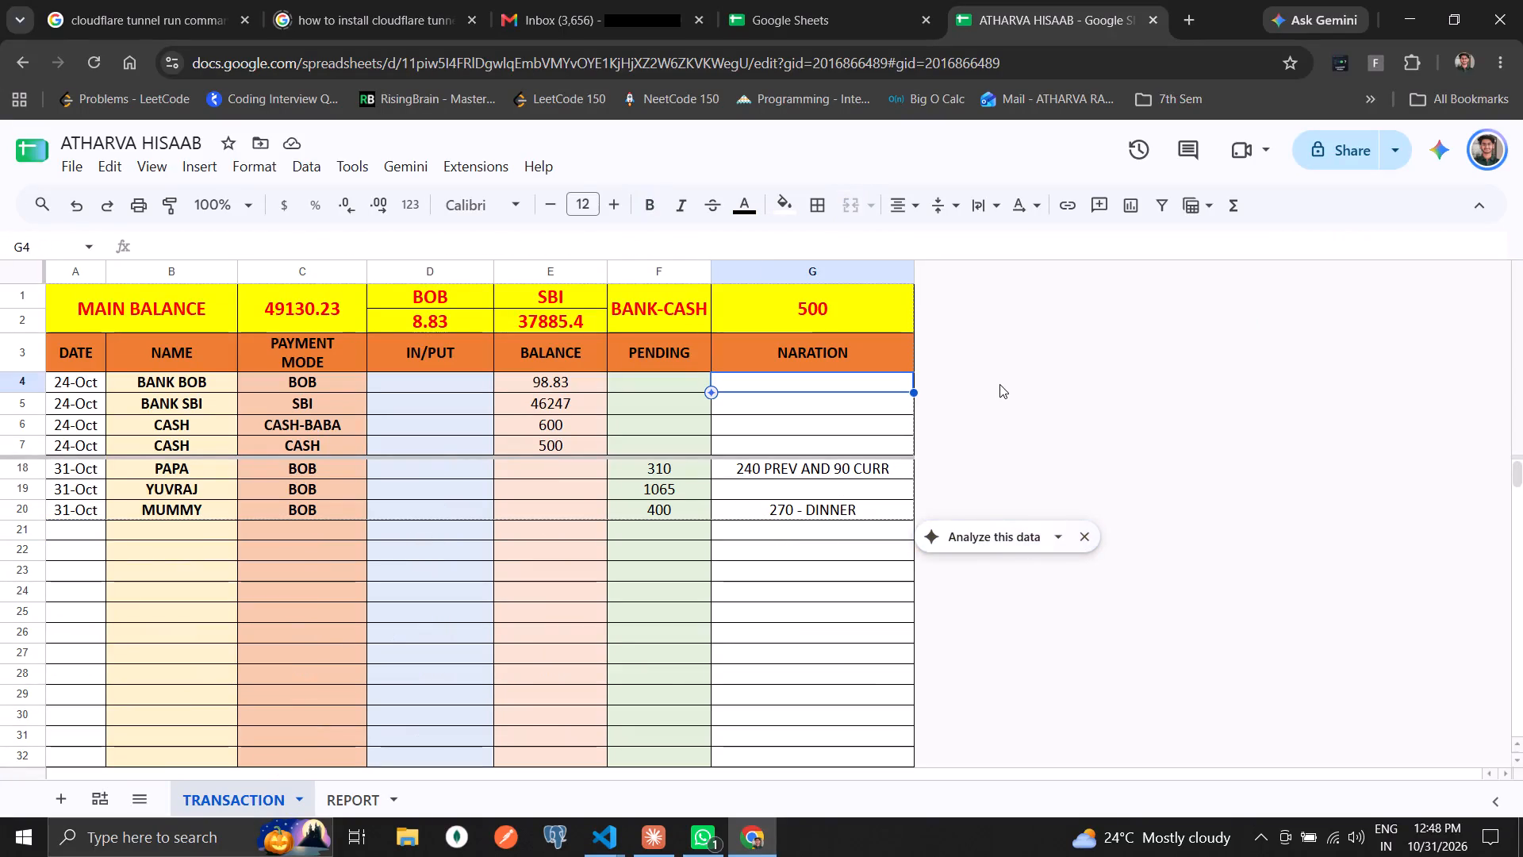
left_click(951, 279)
right_click(951, 272)
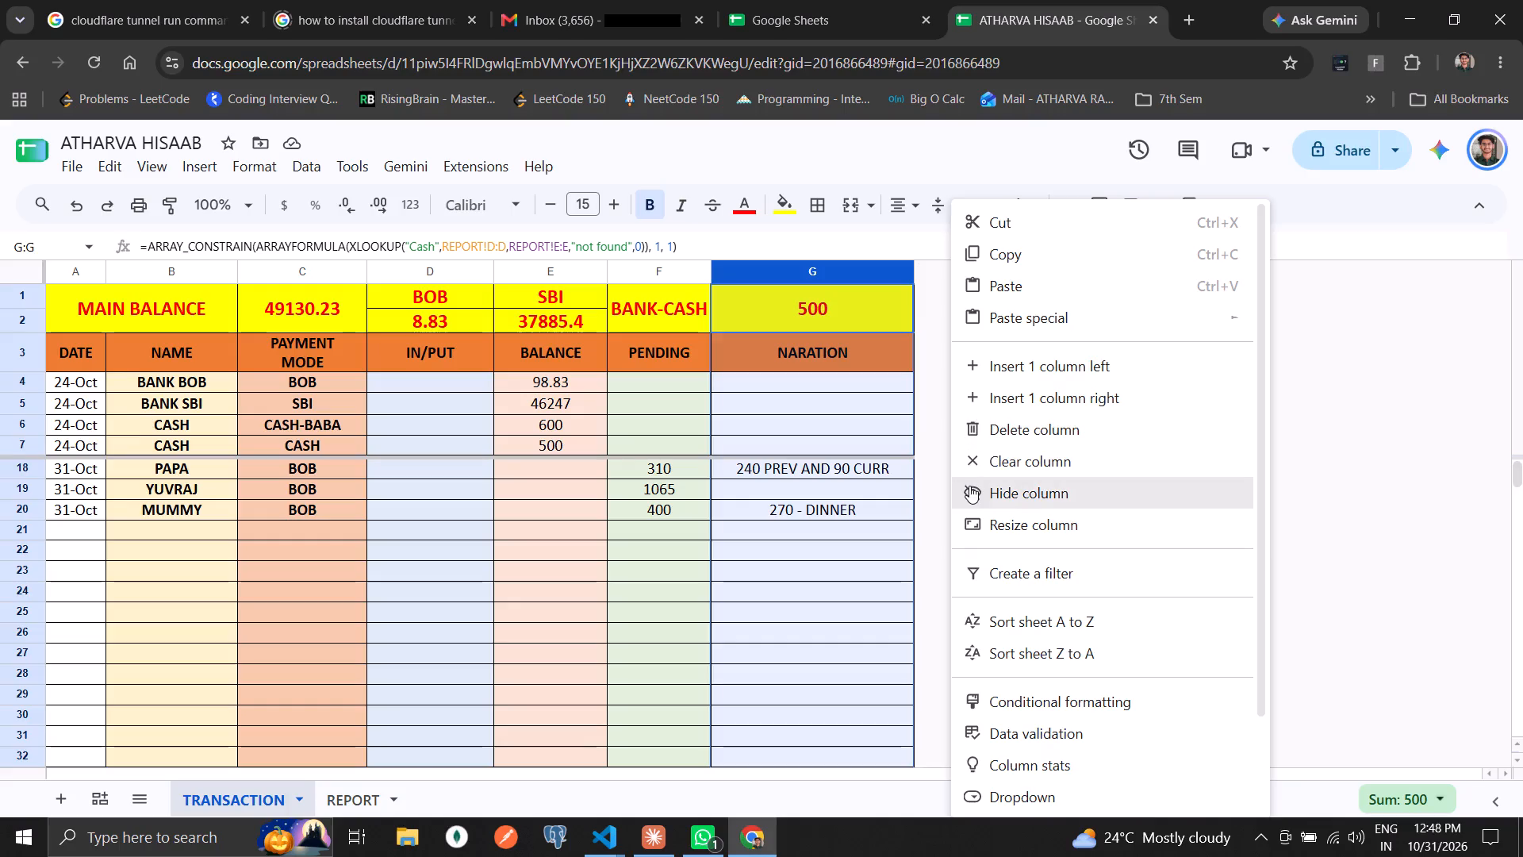
left_click(1015, 395)
left_click(989, 414)
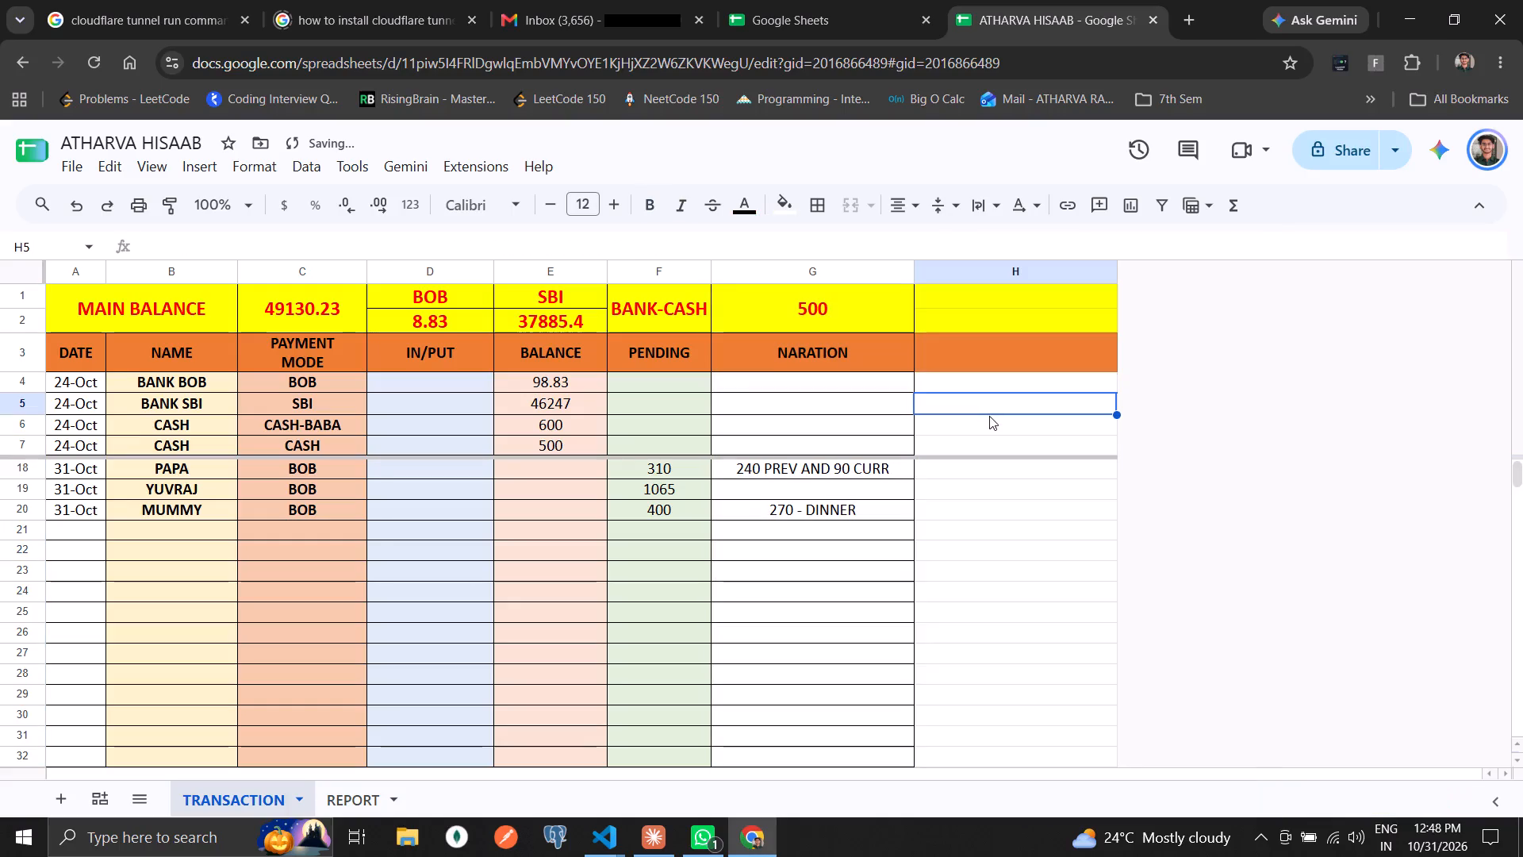
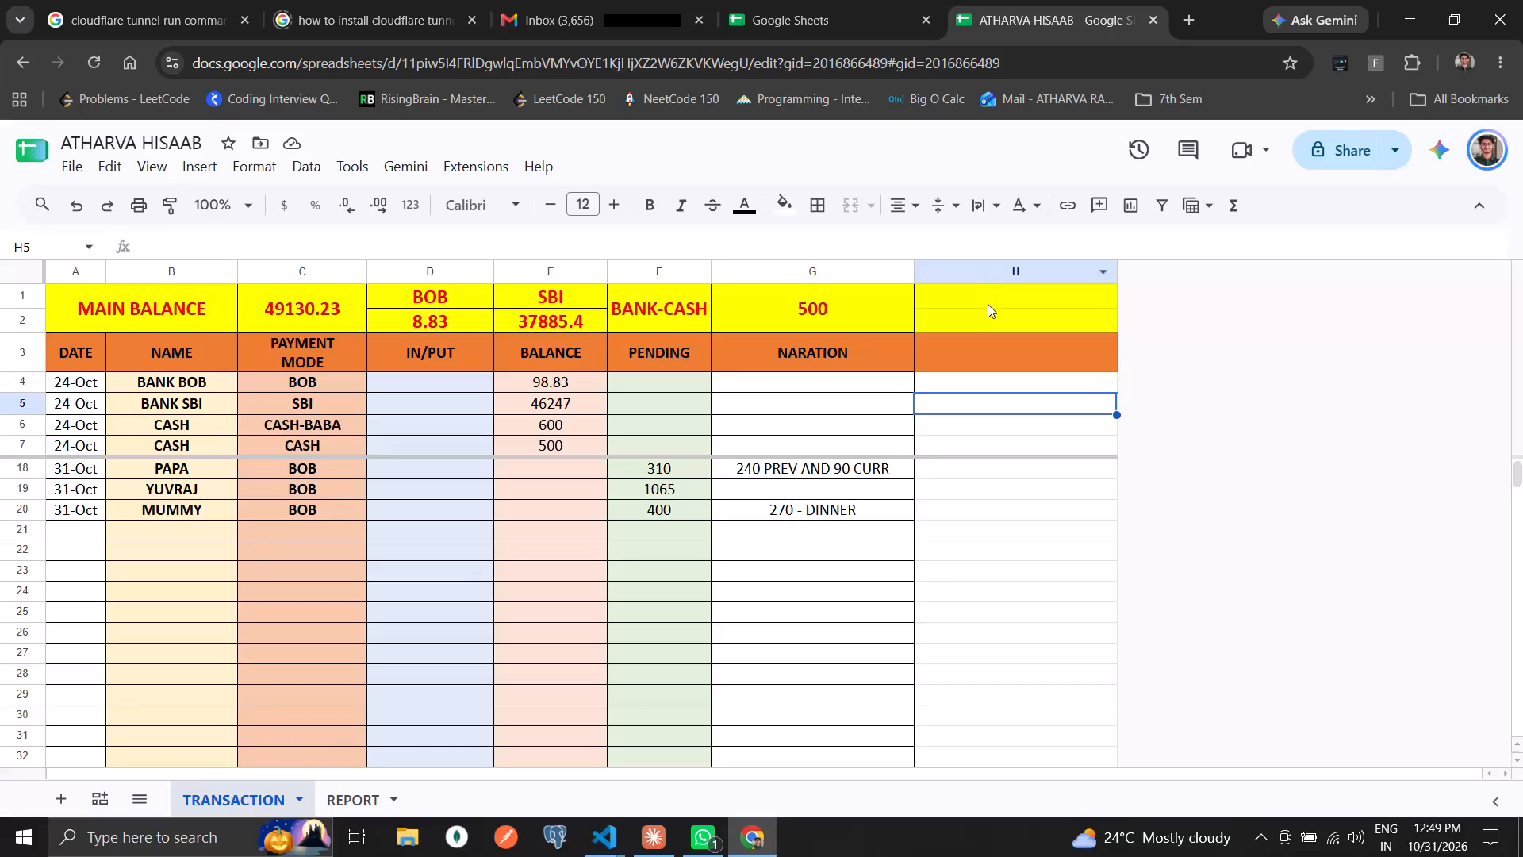
Open ChatGPT in a new browser tab.
left_click(988, 304)
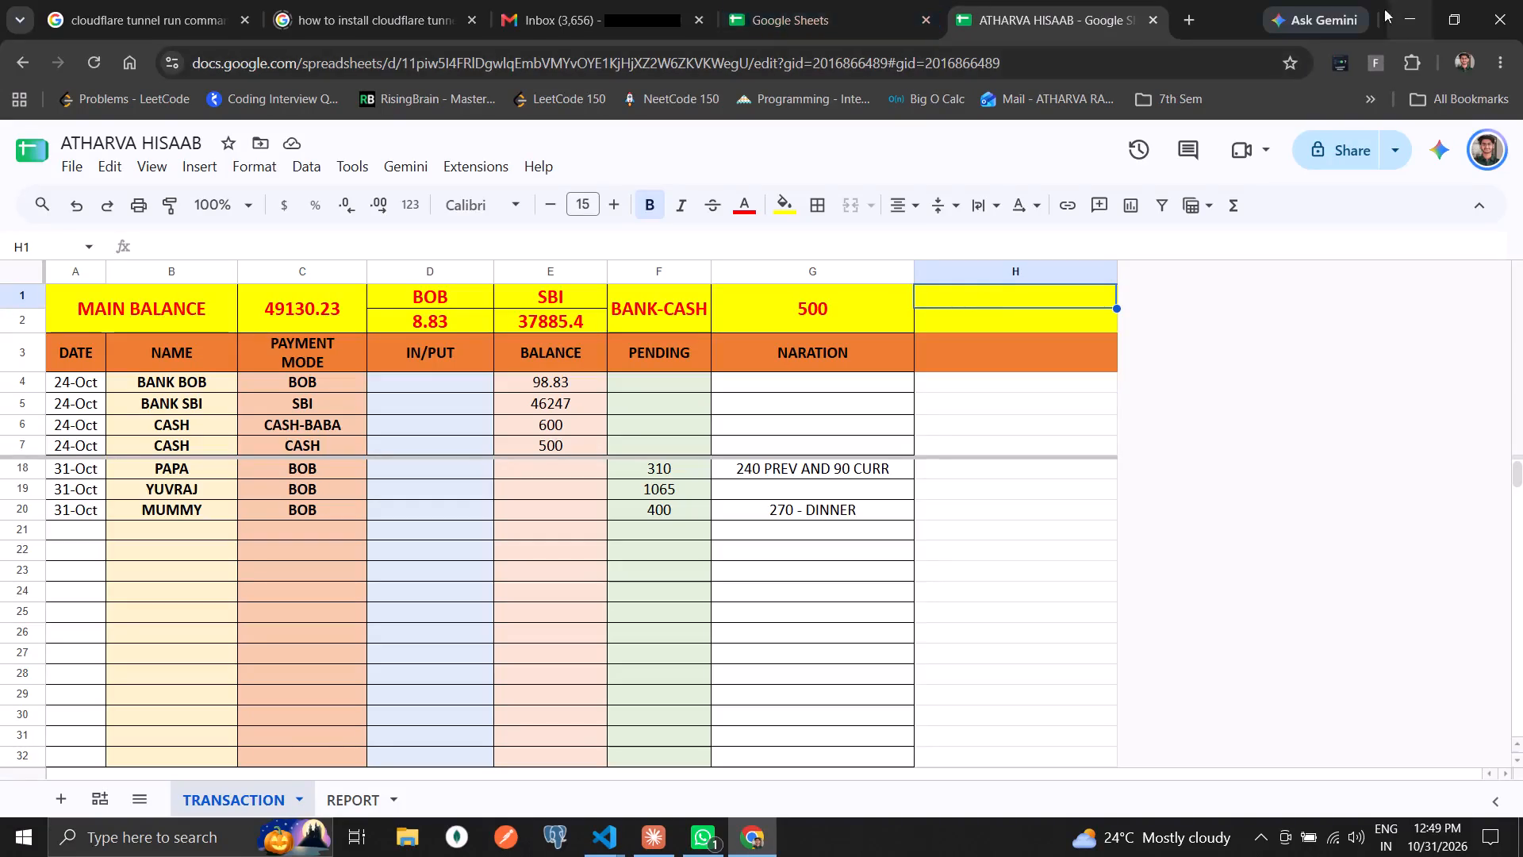
left_click(1186, 17)
key("c")
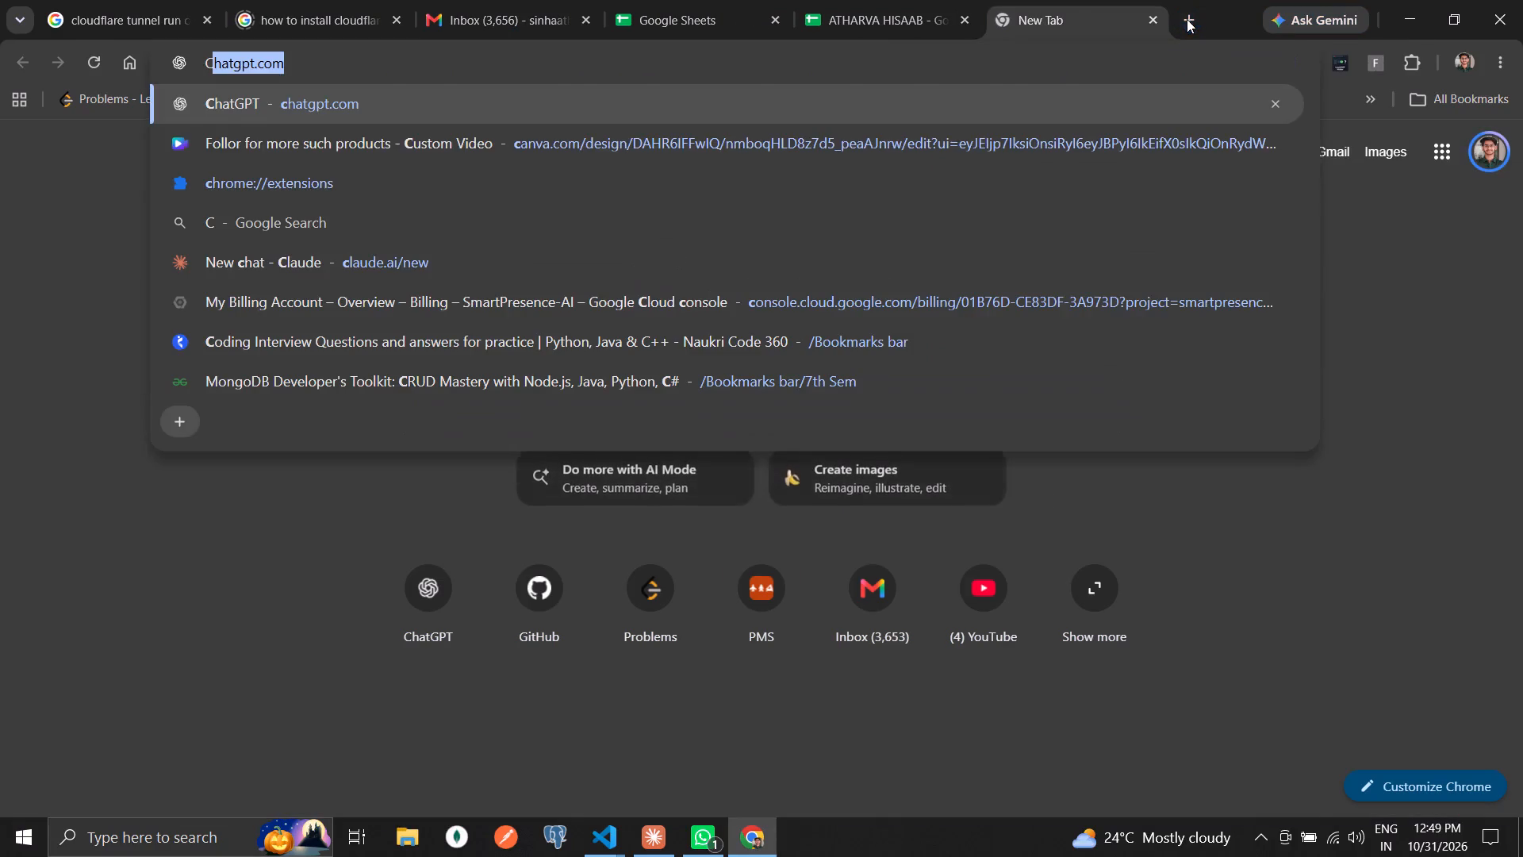
key("Return")
Return to the ATHARVA HISAAB spreadsheet and clear the contents of column H on the TRANSACTION sheet.
left_click(915, 0)
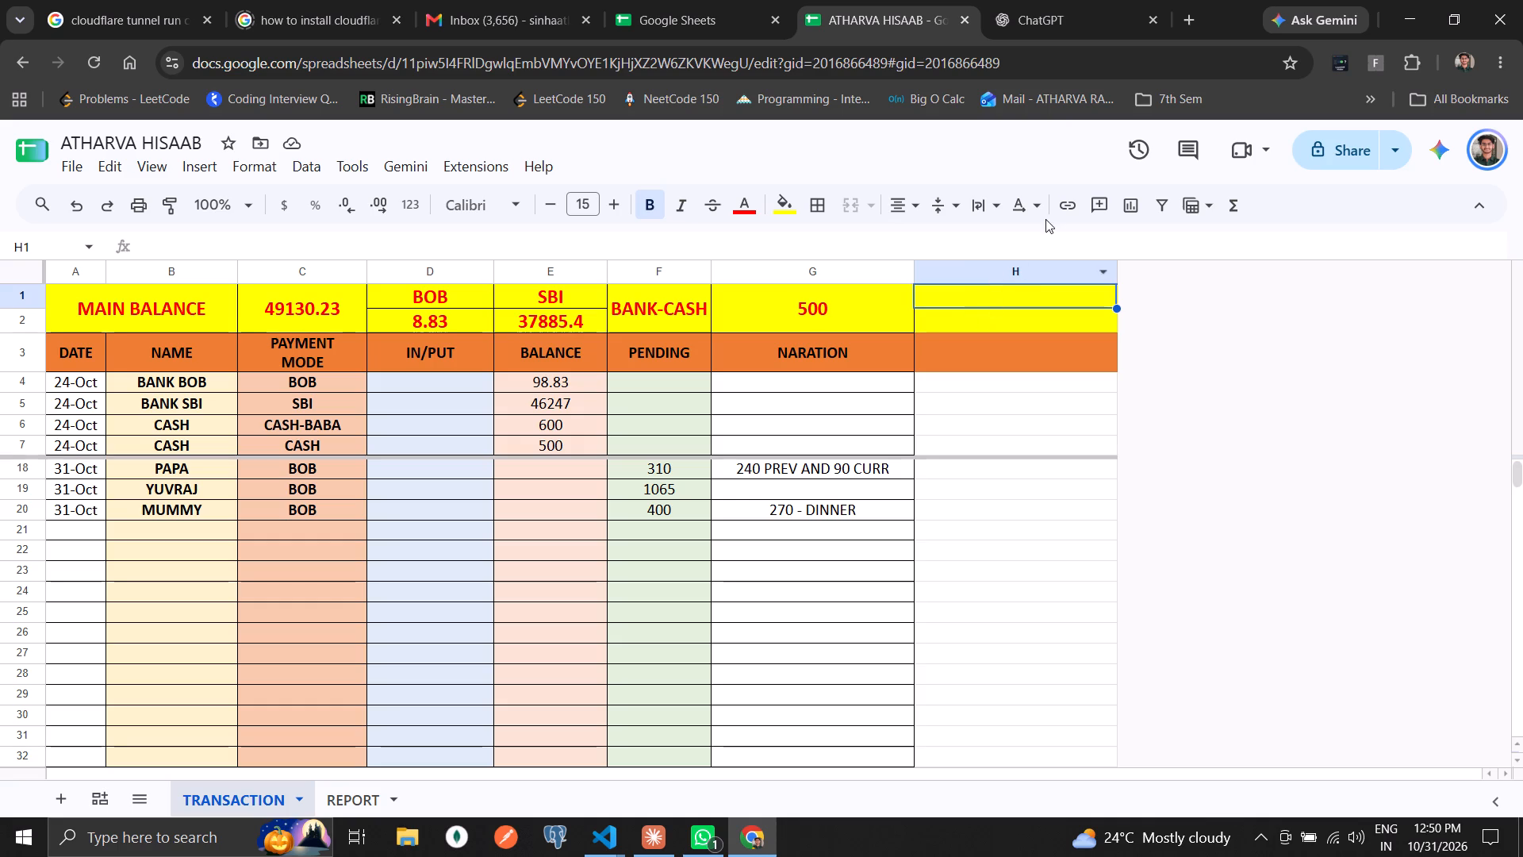
left_click(1038, 276)
right_click(980, 284)
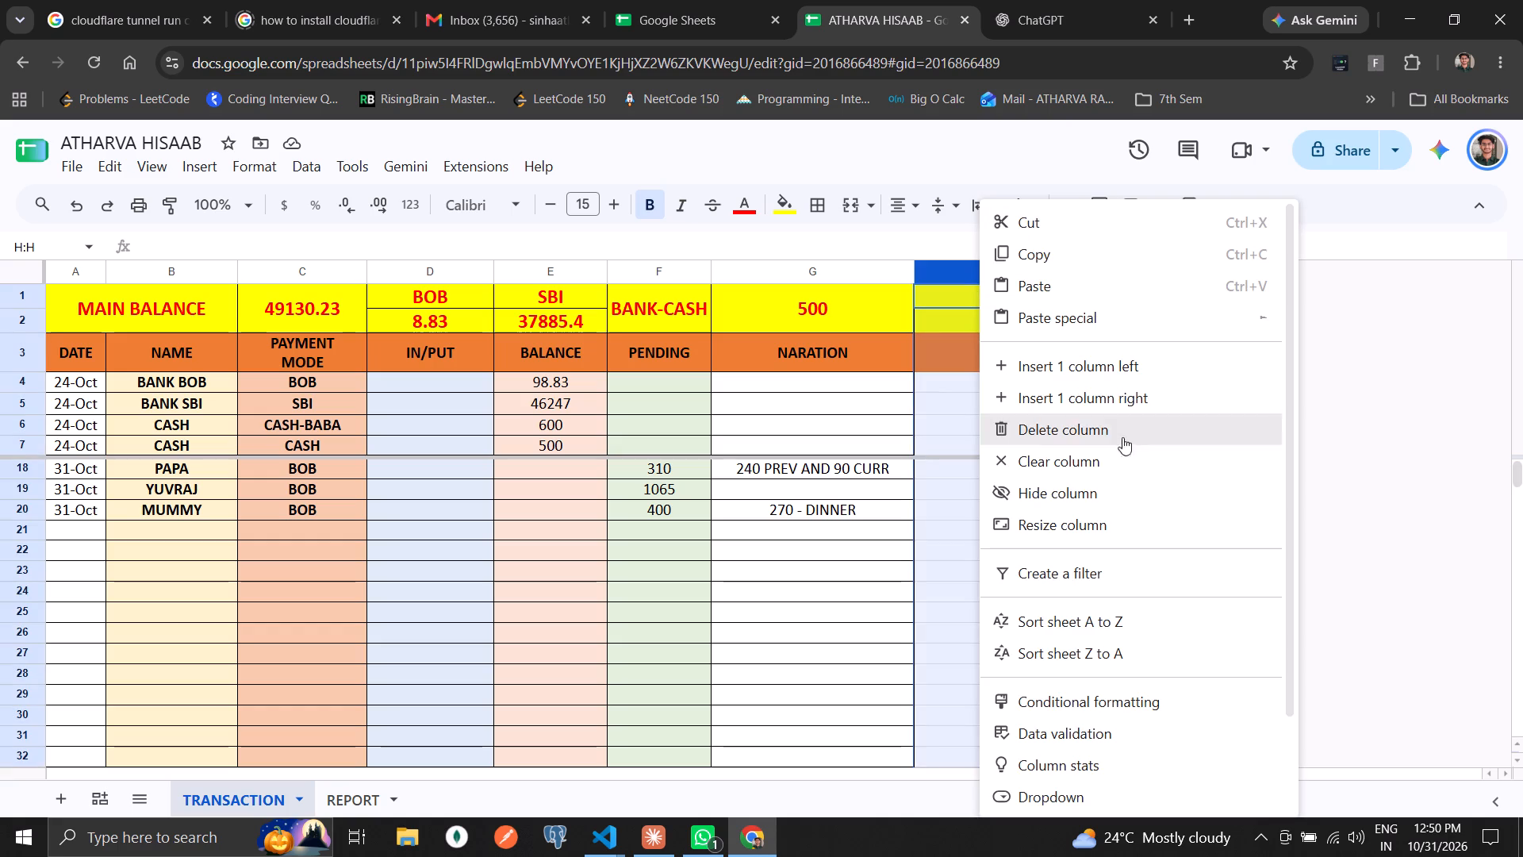
left_click(1115, 455)
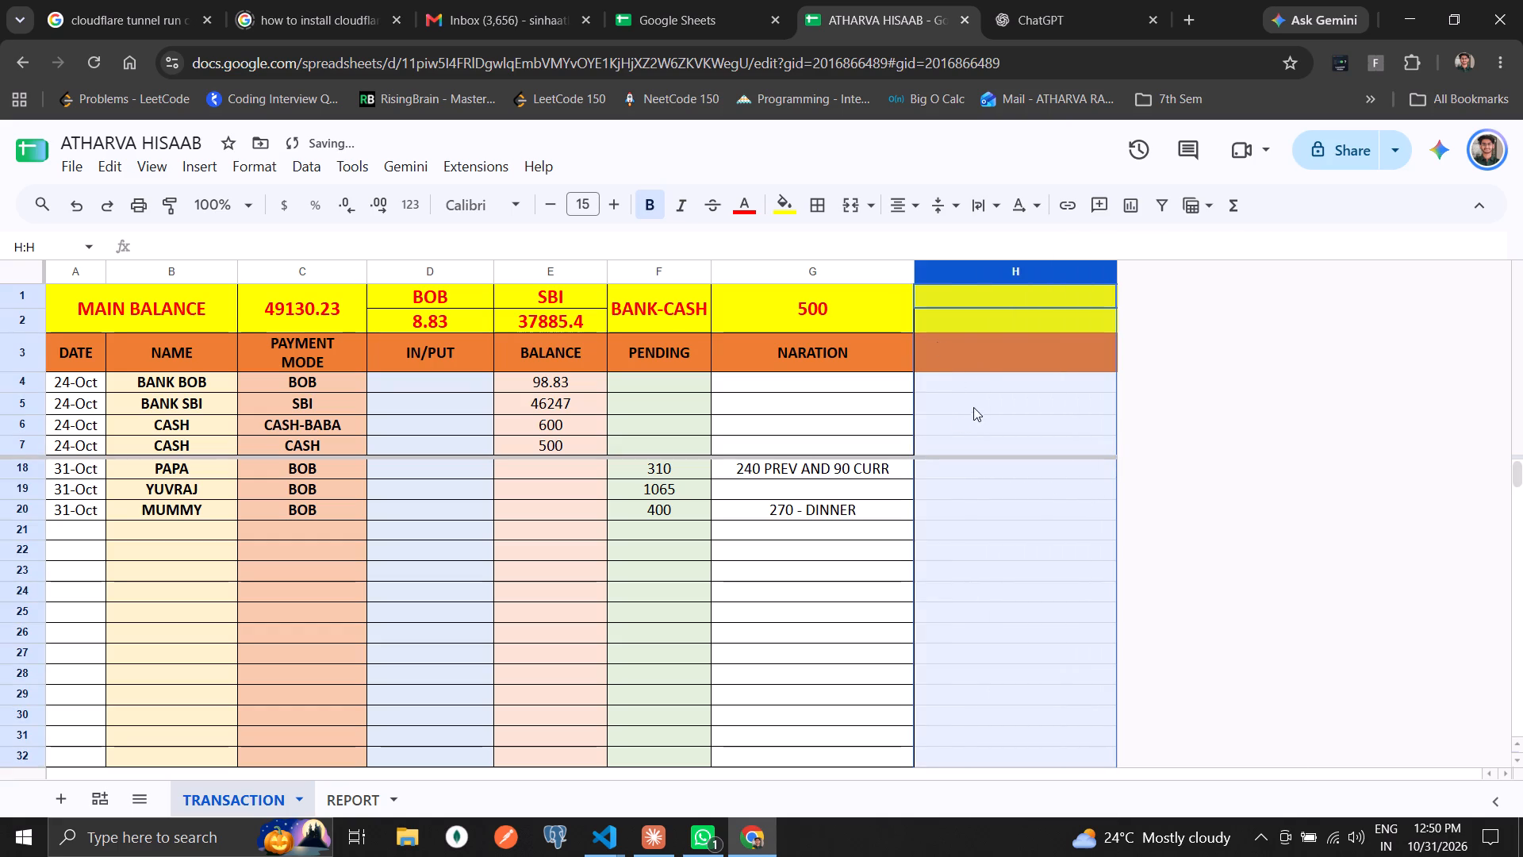
Apply all borders to the whole of column H.
left_click(809, 212)
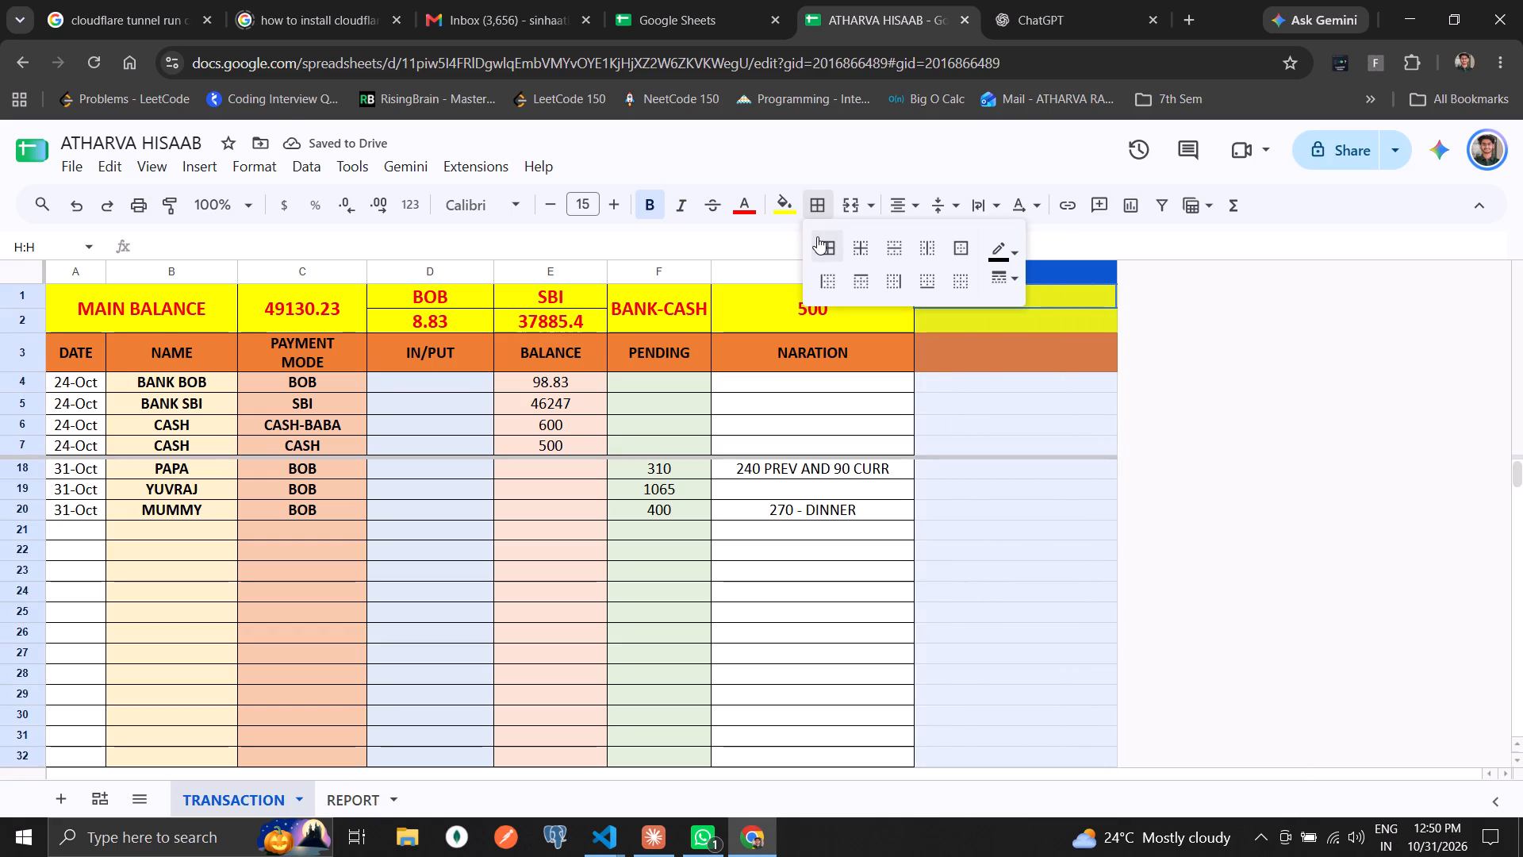
left_click(817, 236)
left_click(1054, 446)
left_click(1024, 505)
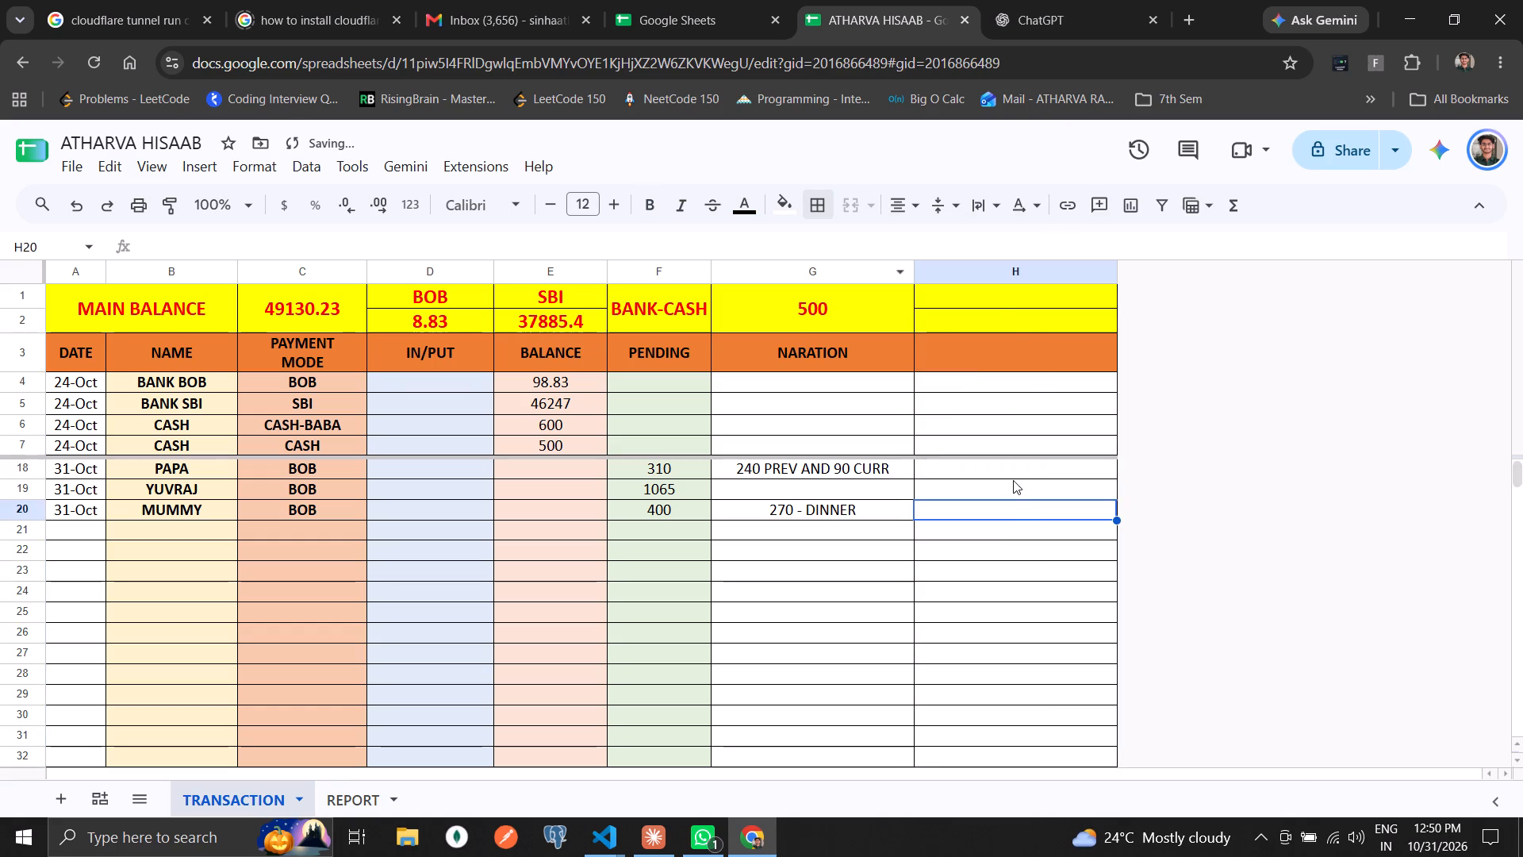
Remove the yellow and orange fill colour from cells H1:H3.
left_click_drag(1000, 306, 1003, 355)
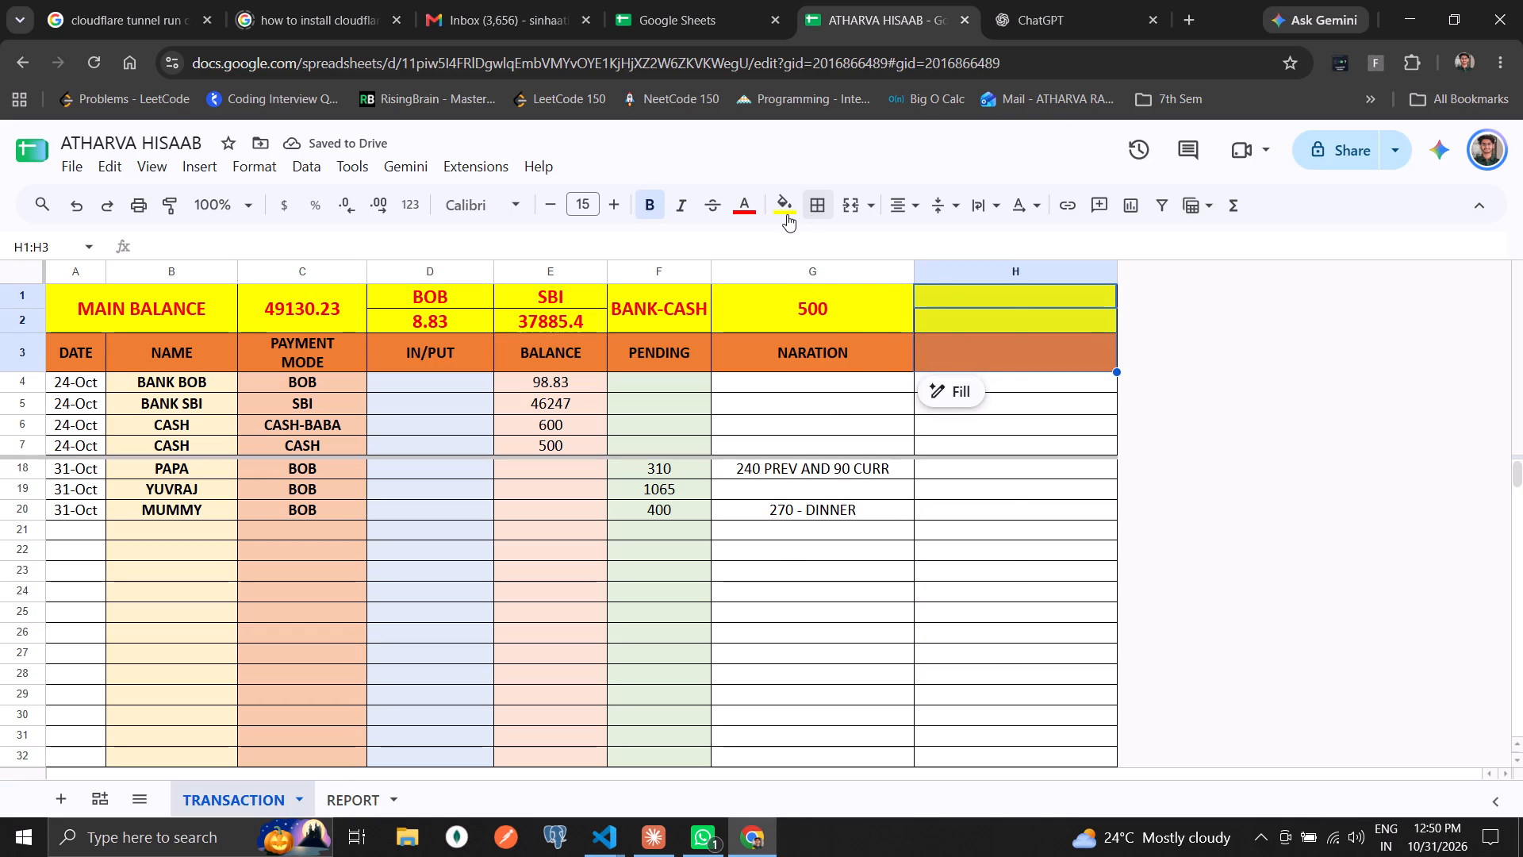
left_click(787, 214)
left_click(827, 256)
left_click(1049, 413)
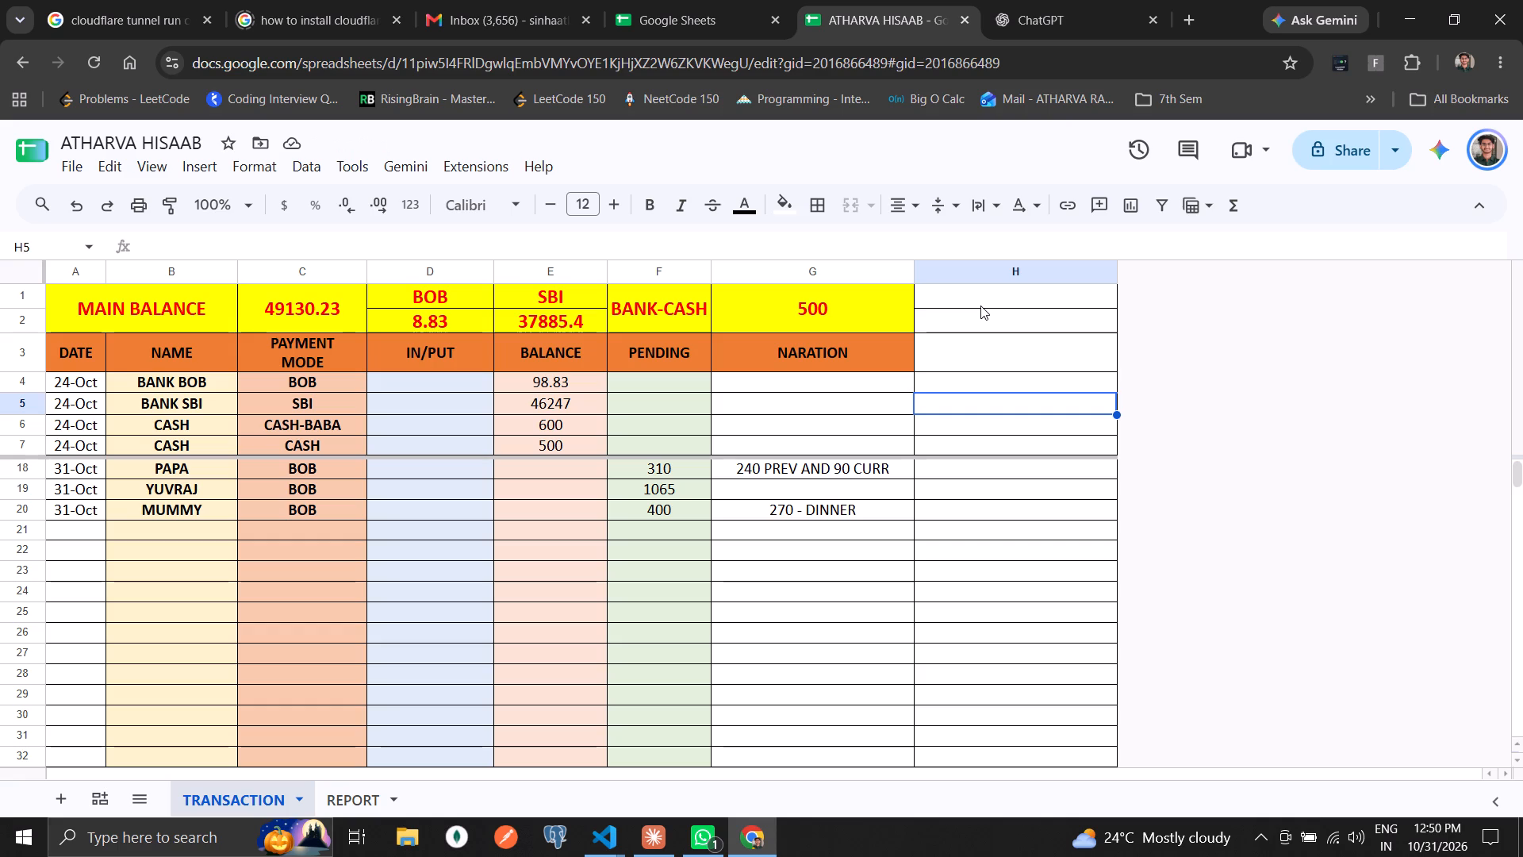
Enter the label BOB in cell H1 and the label SBI in cell H3.
key("Up")
key("Up")
key("Up")
key("Up")
type("BOB")
key("Down")
key("Down")
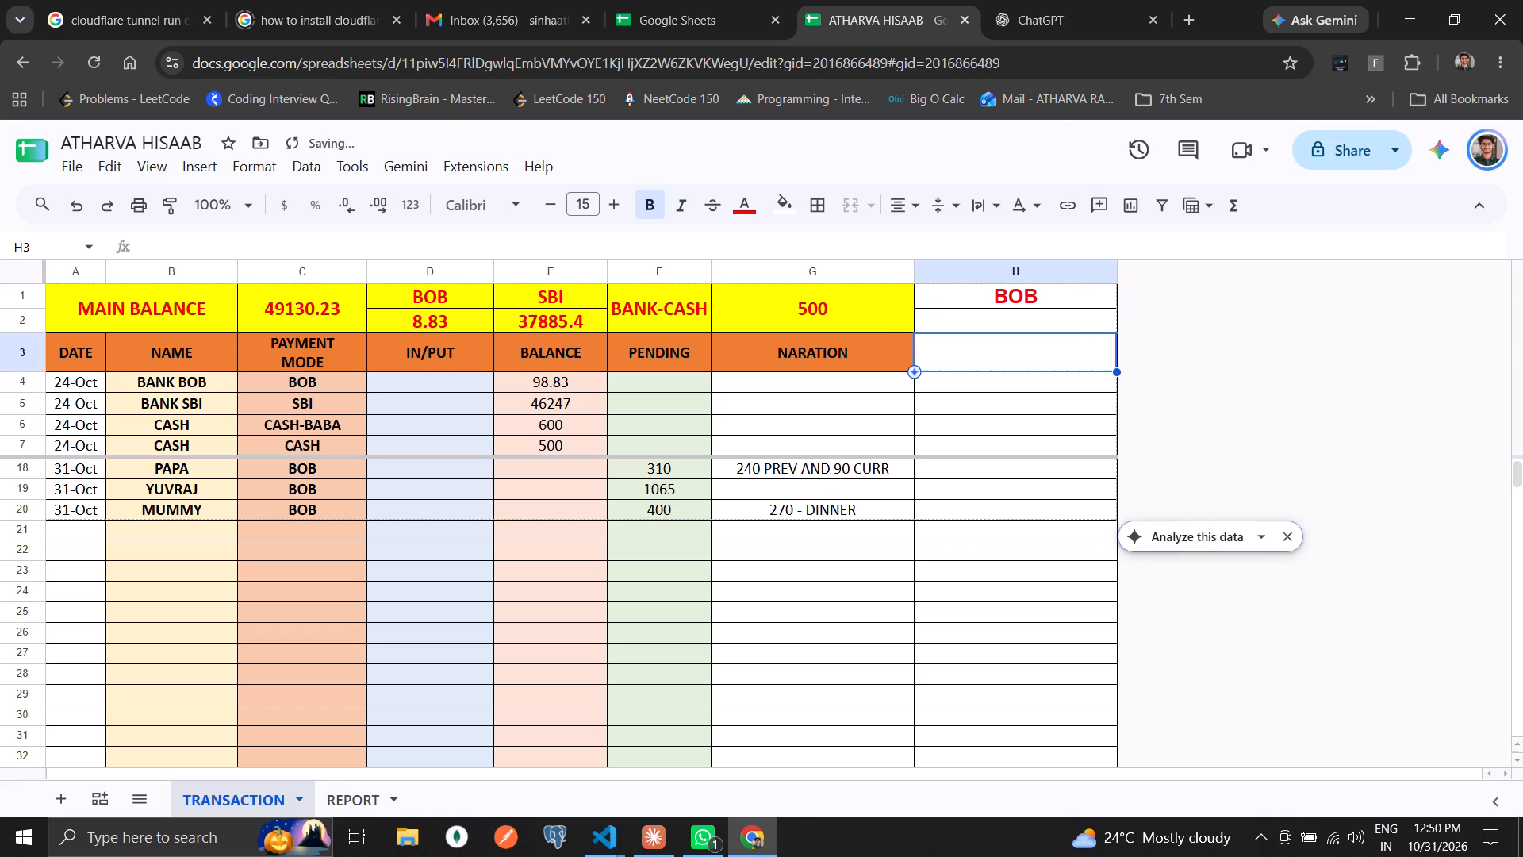
type("SBI")
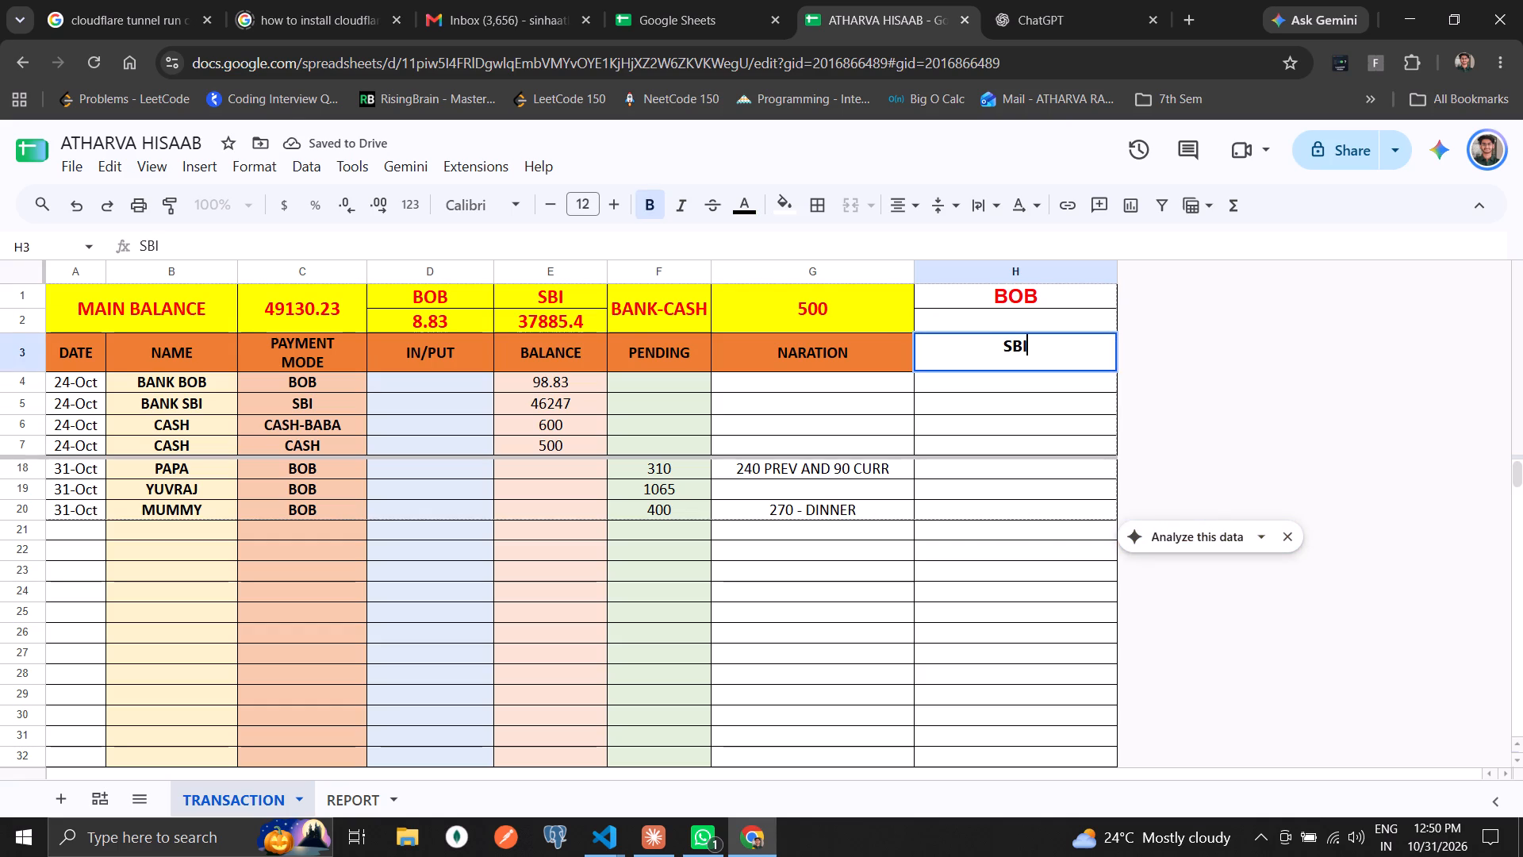
key("Right")
key("Right")
key("Right")
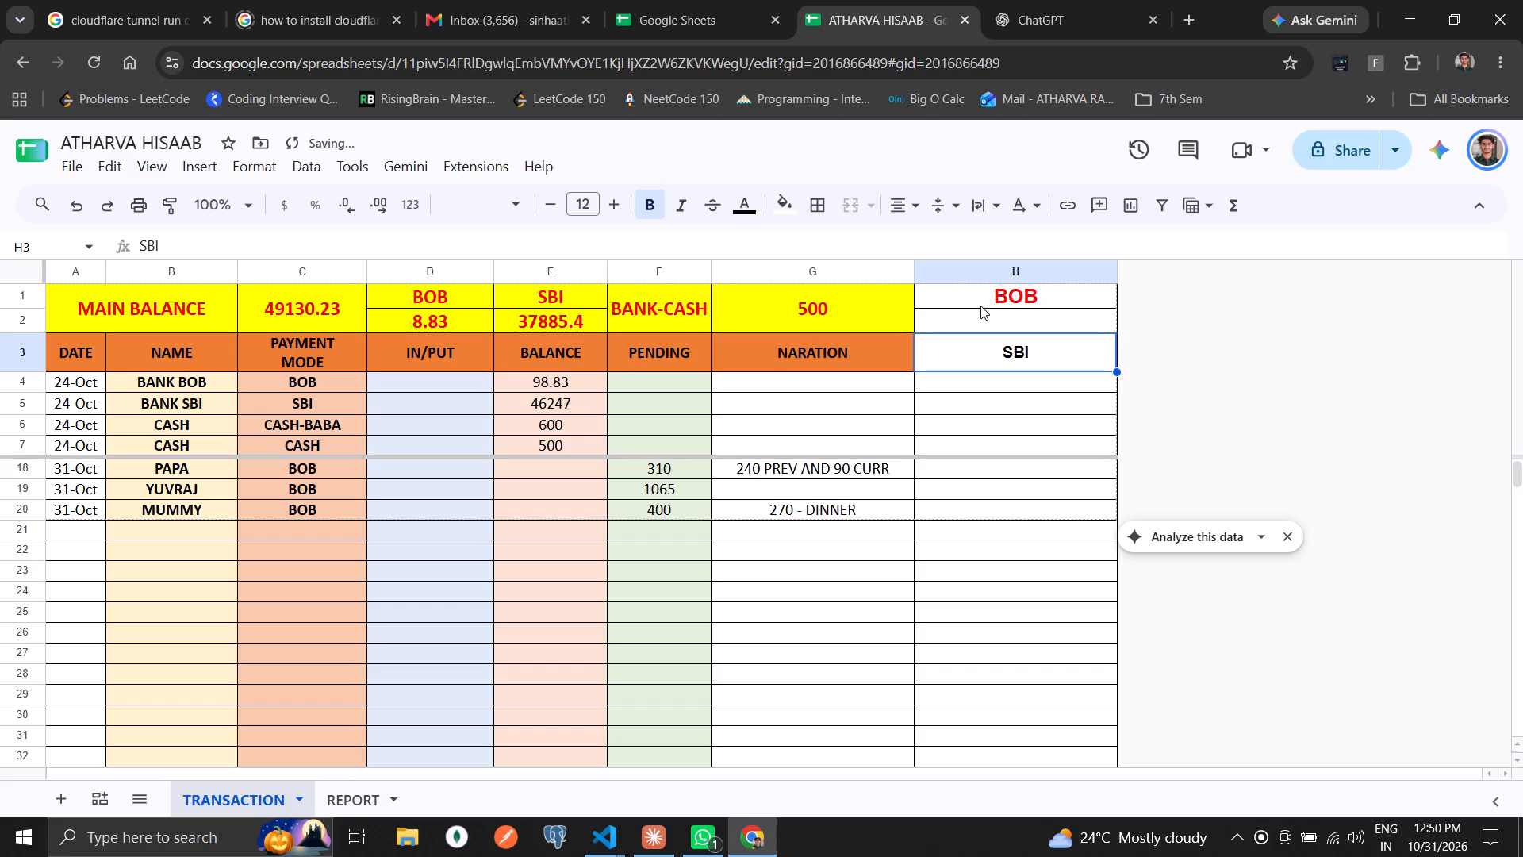
Change the text colour of the BOB label in H1 to black.
key("Down")
key("Up")
key("Up")
key("Up")
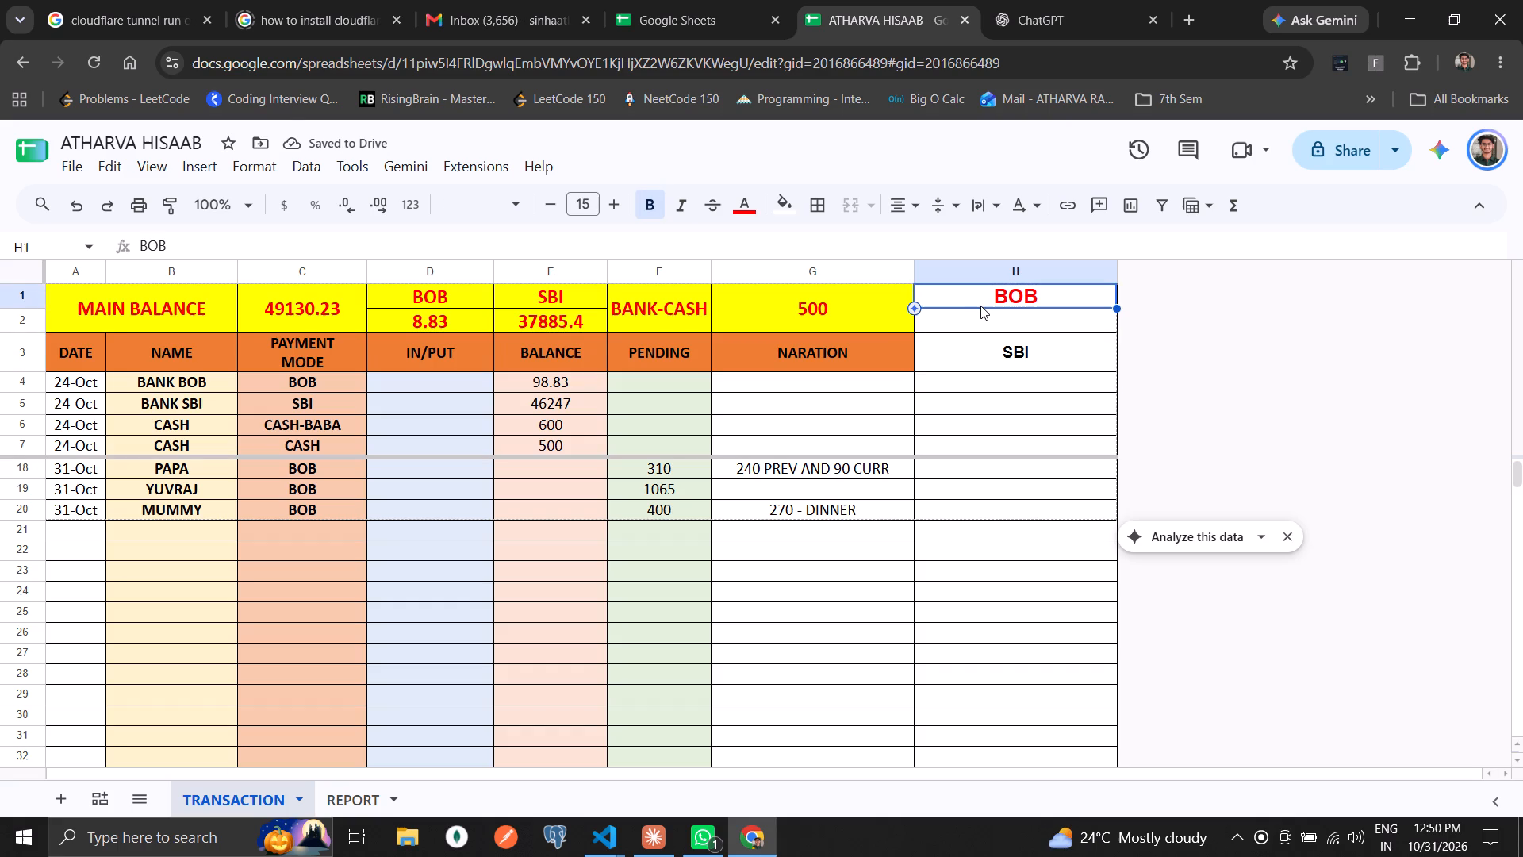
left_click(738, 197)
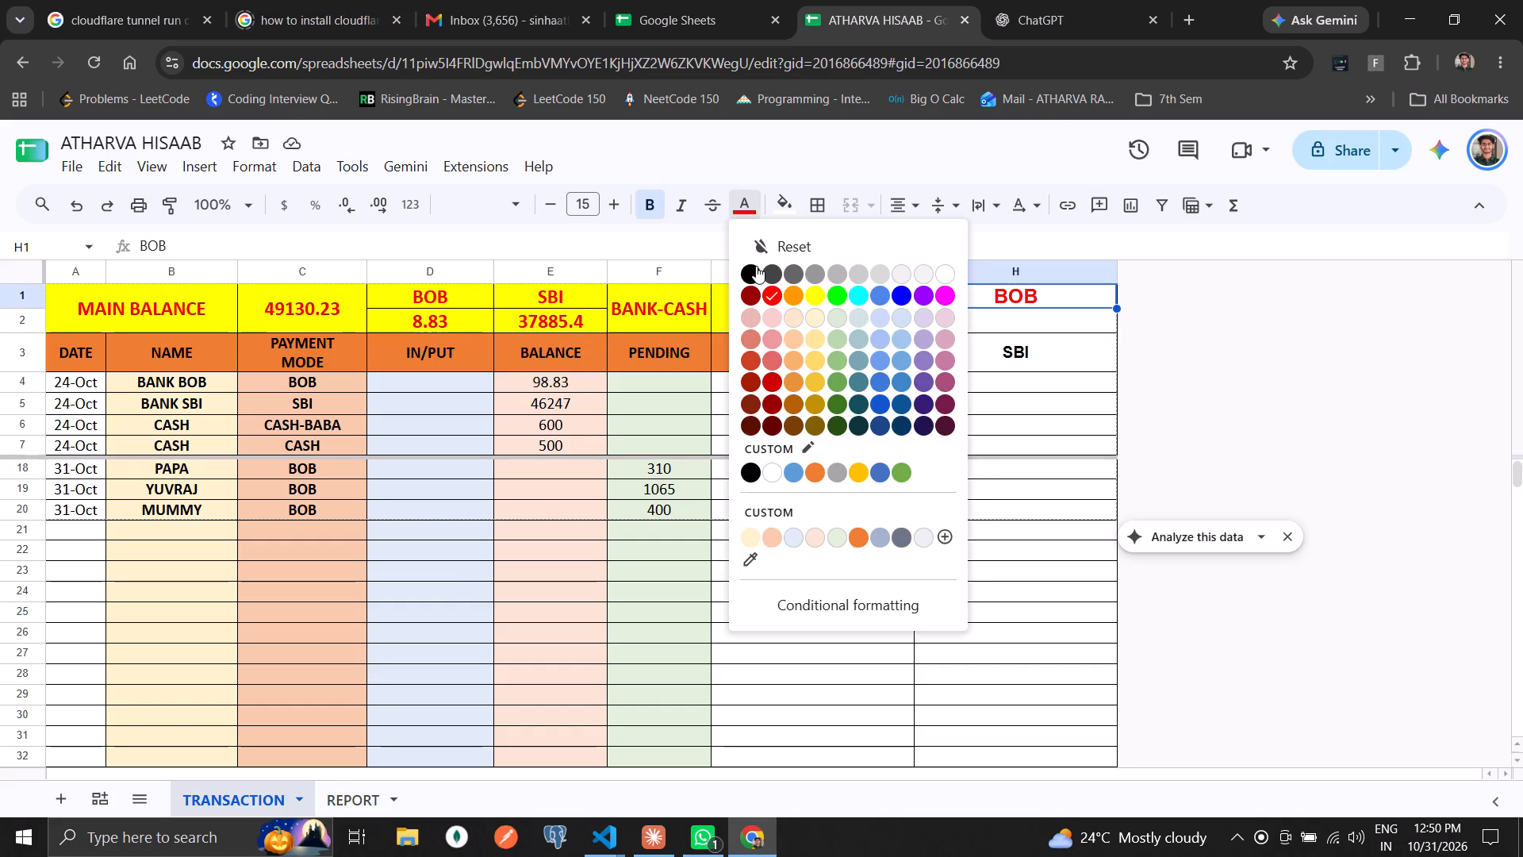
left_click(756, 266)
left_click(1021, 429)
left_click(1034, 367)
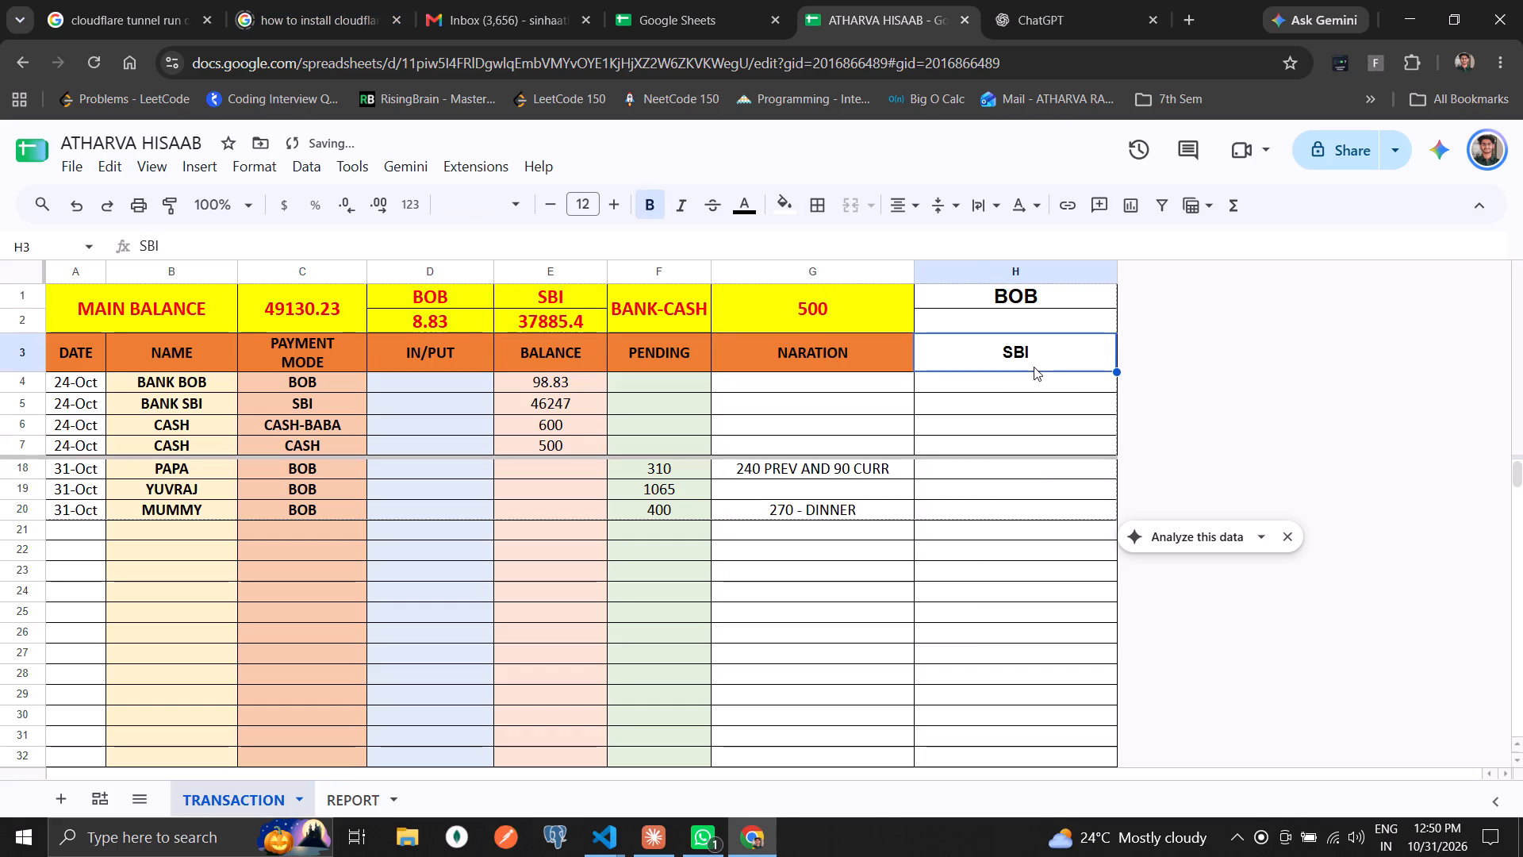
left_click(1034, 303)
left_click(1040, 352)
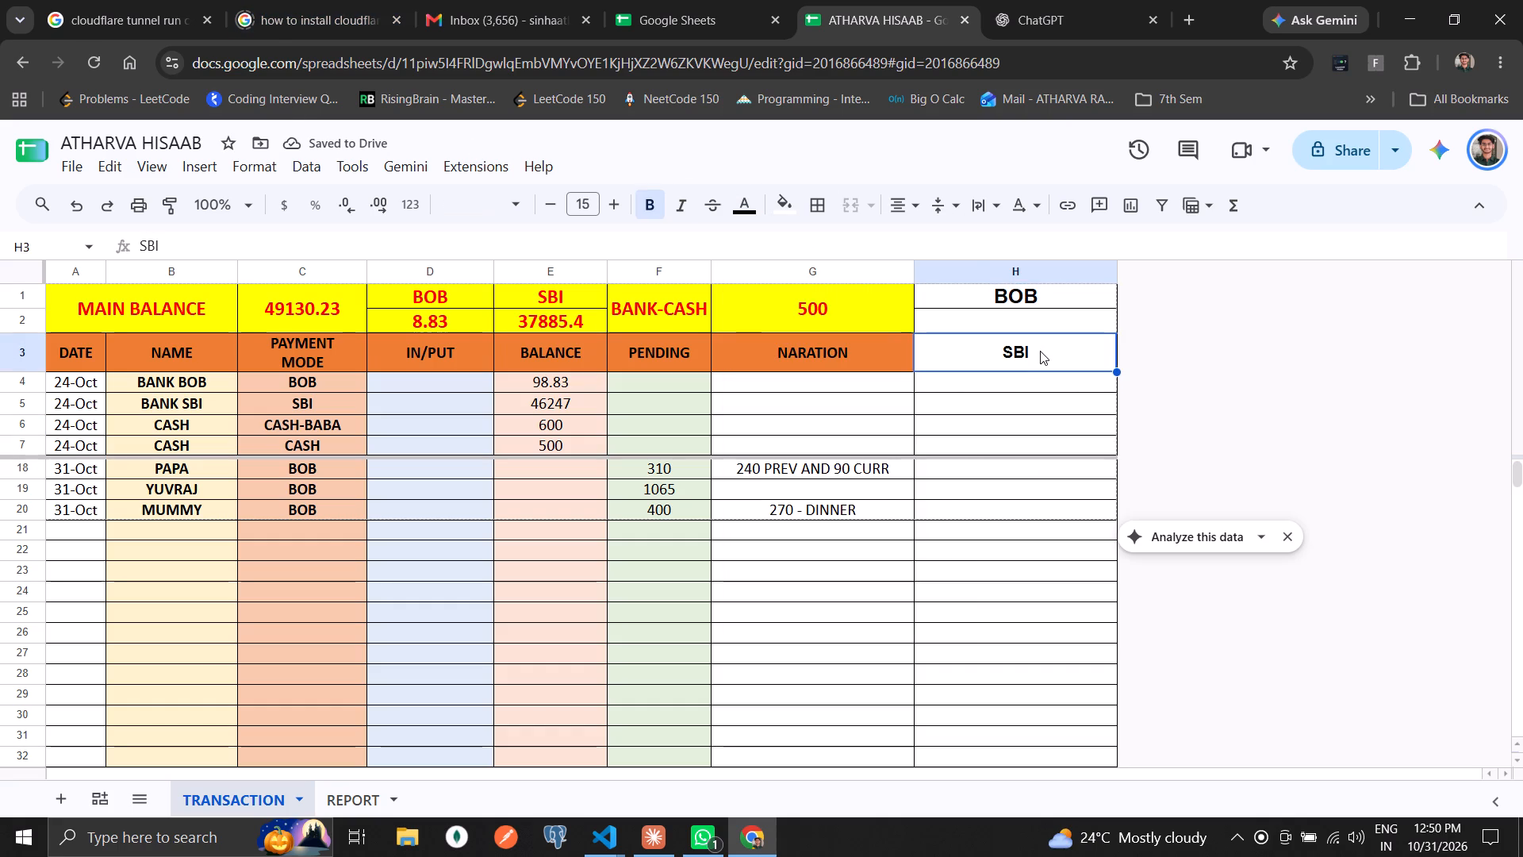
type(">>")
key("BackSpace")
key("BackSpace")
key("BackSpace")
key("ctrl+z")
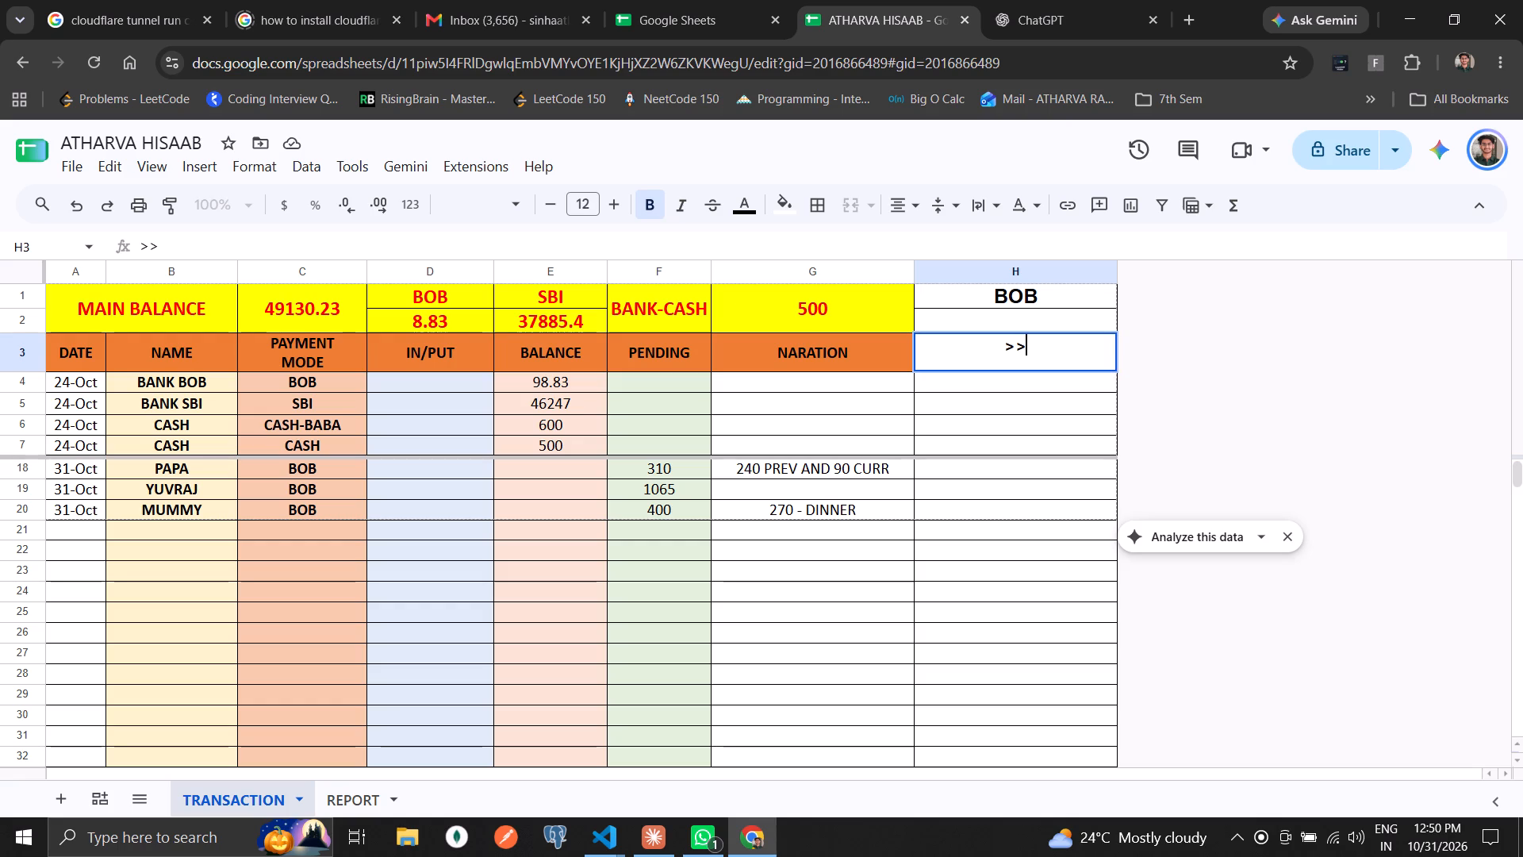
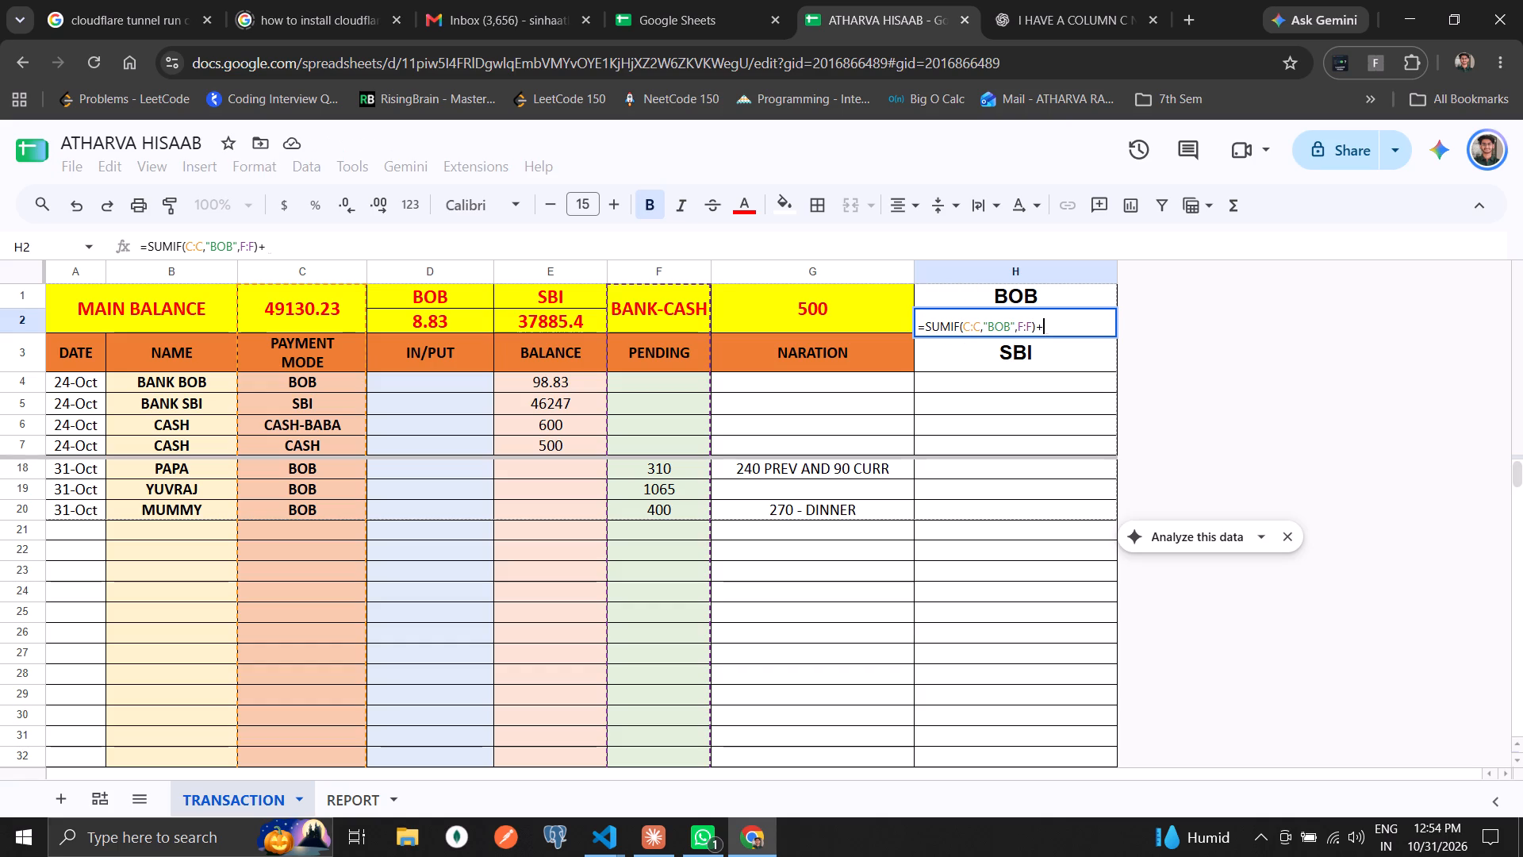
type("d2")
key("Return")
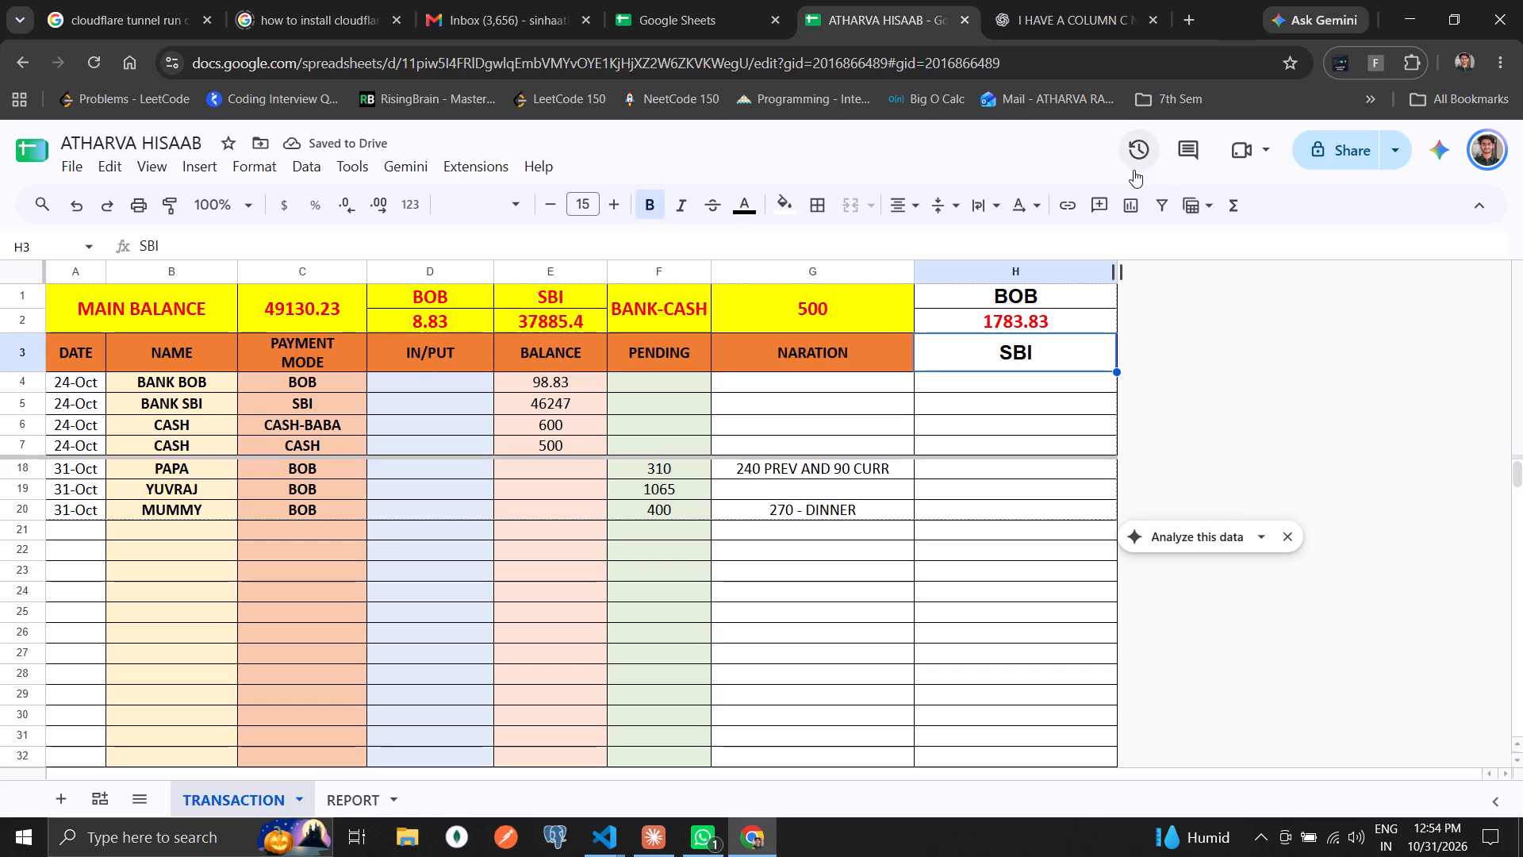
left_click(1450, 152)
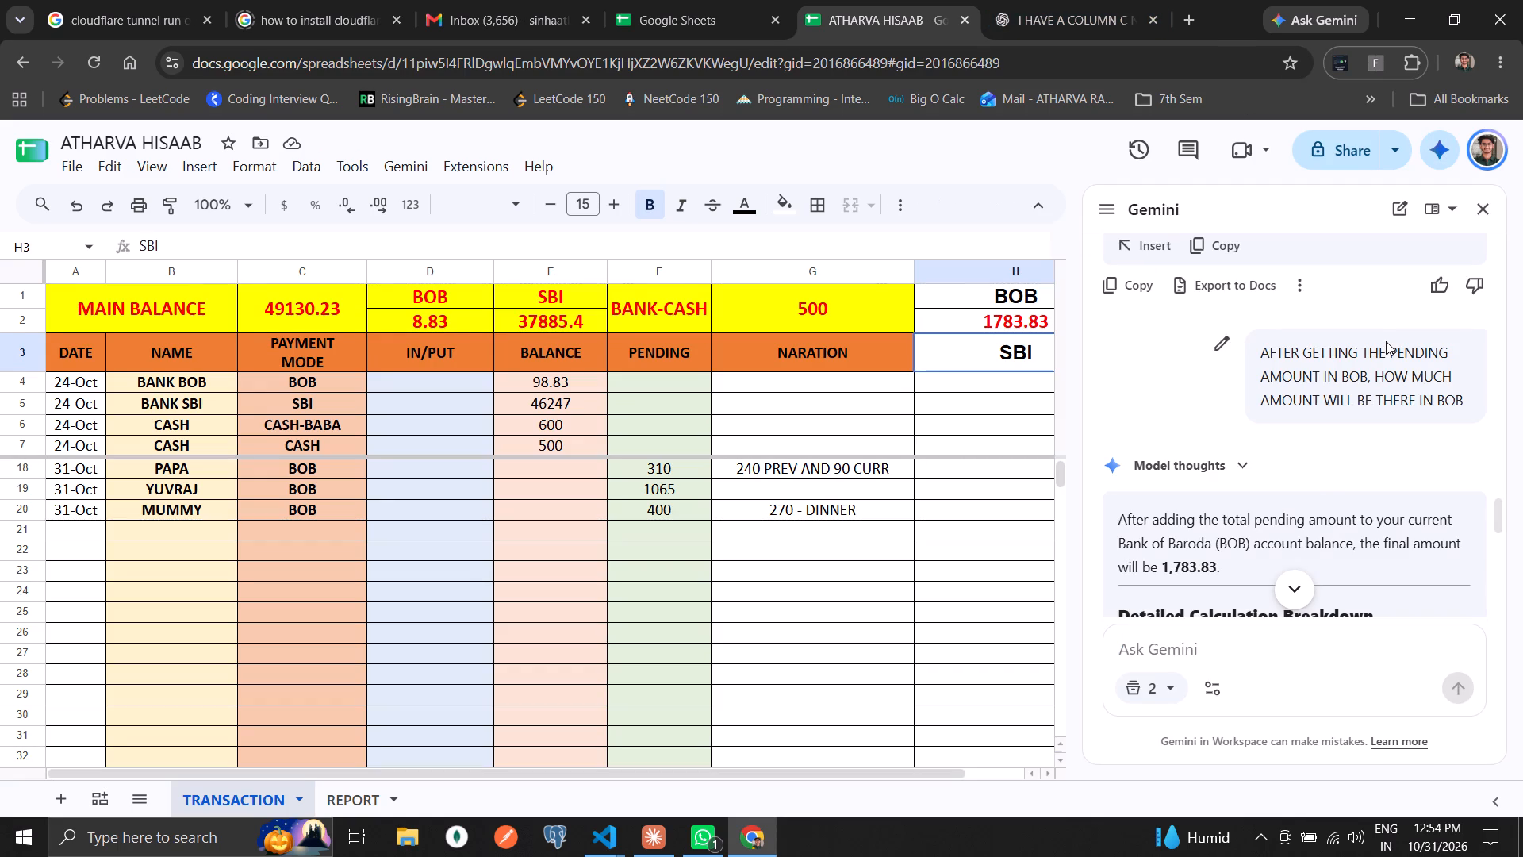
left_click(1494, 205)
Copy the H2 formula into H4 under the SBI label, changing the added cell reference to E2.
left_click(1051, 326)
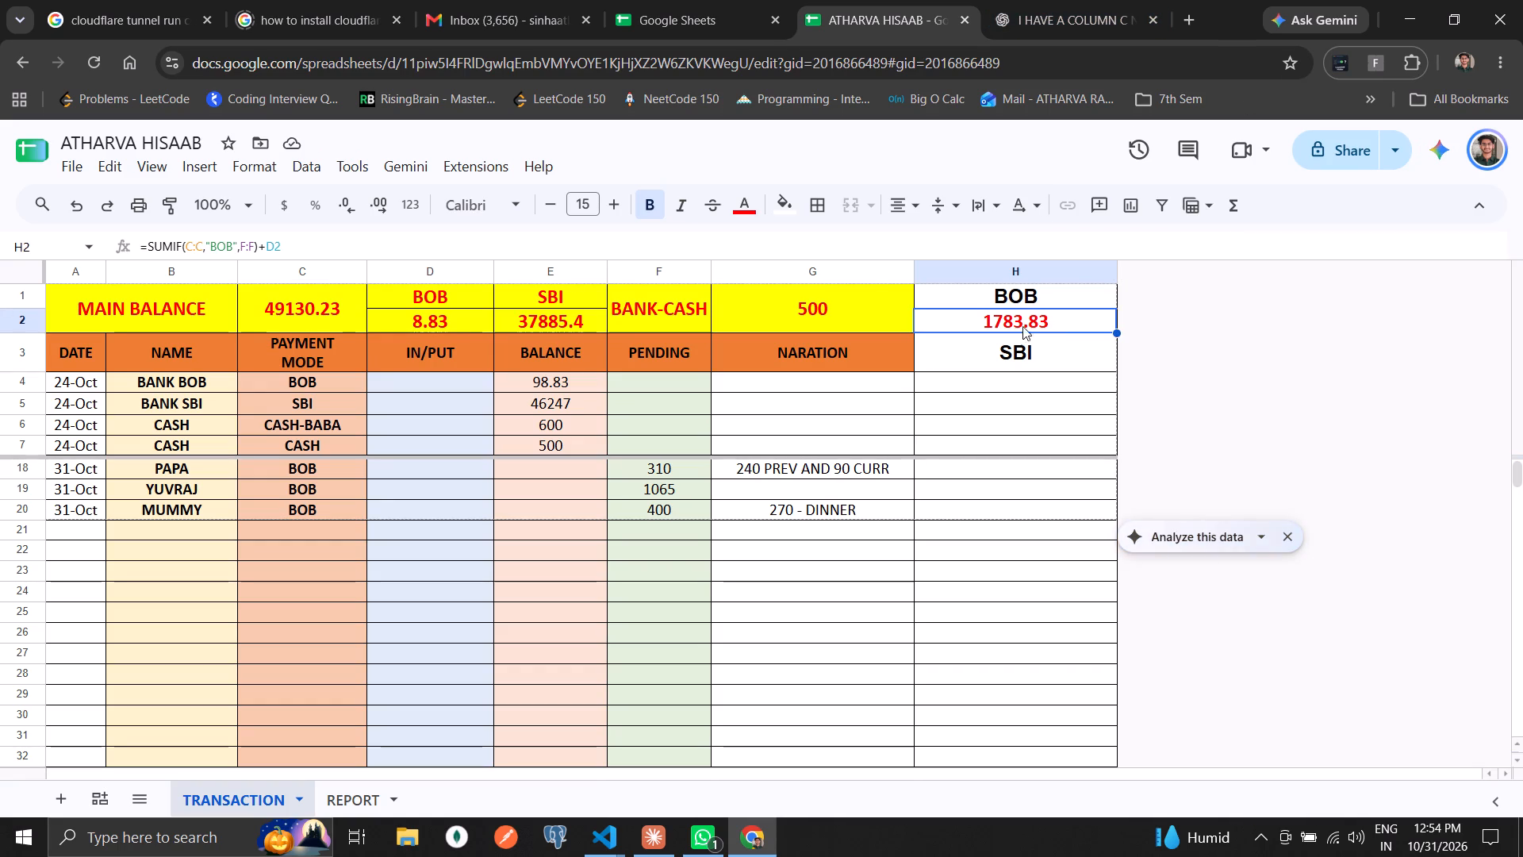
left_click(345, 240)
key("ctrl+a")
key("ctrl+c")
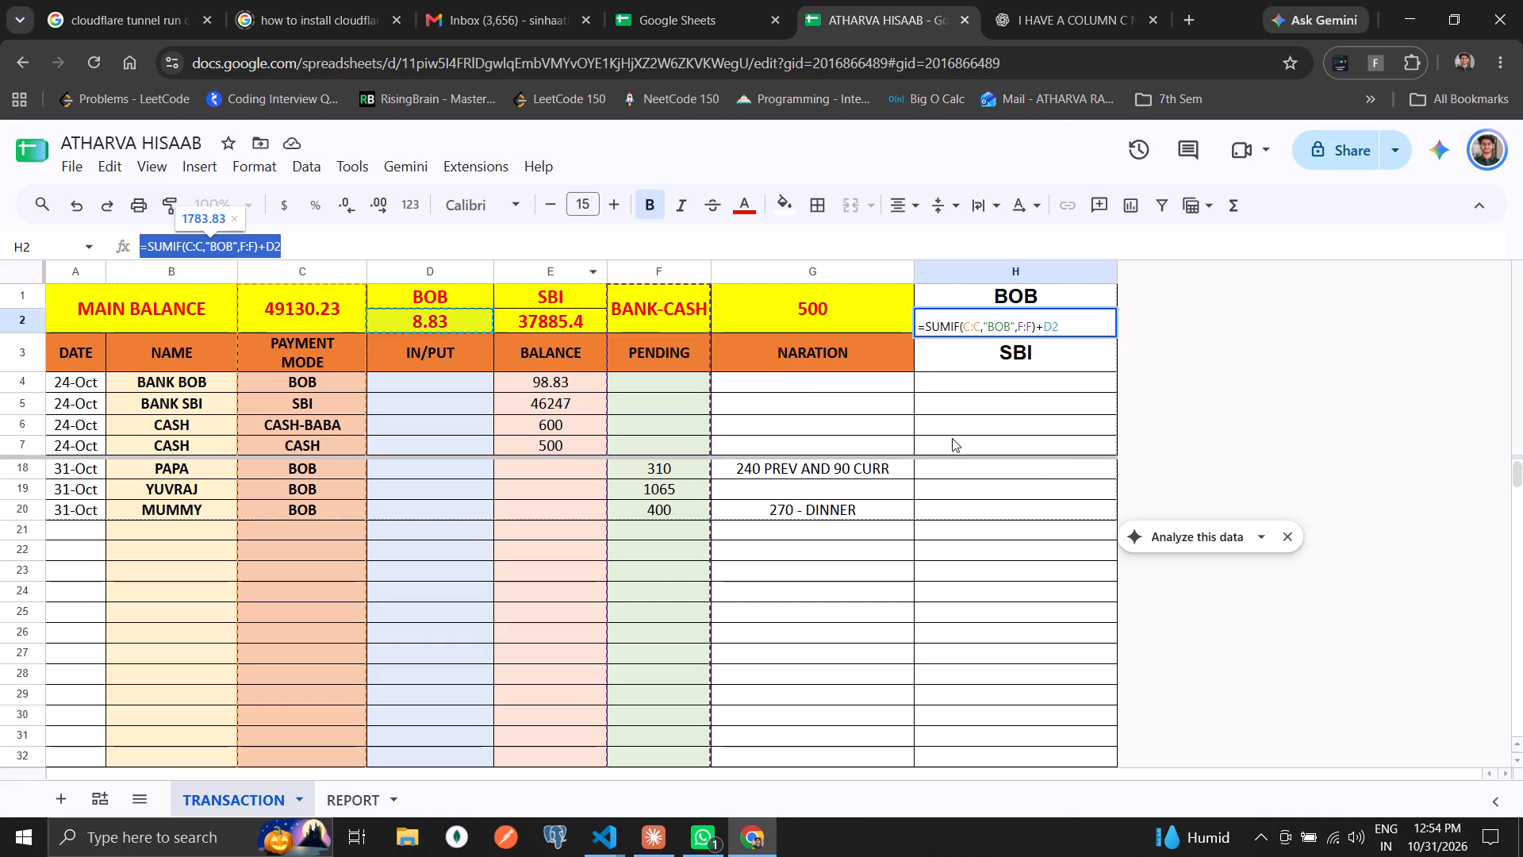
double_click(1007, 377)
key("ctrl+v")
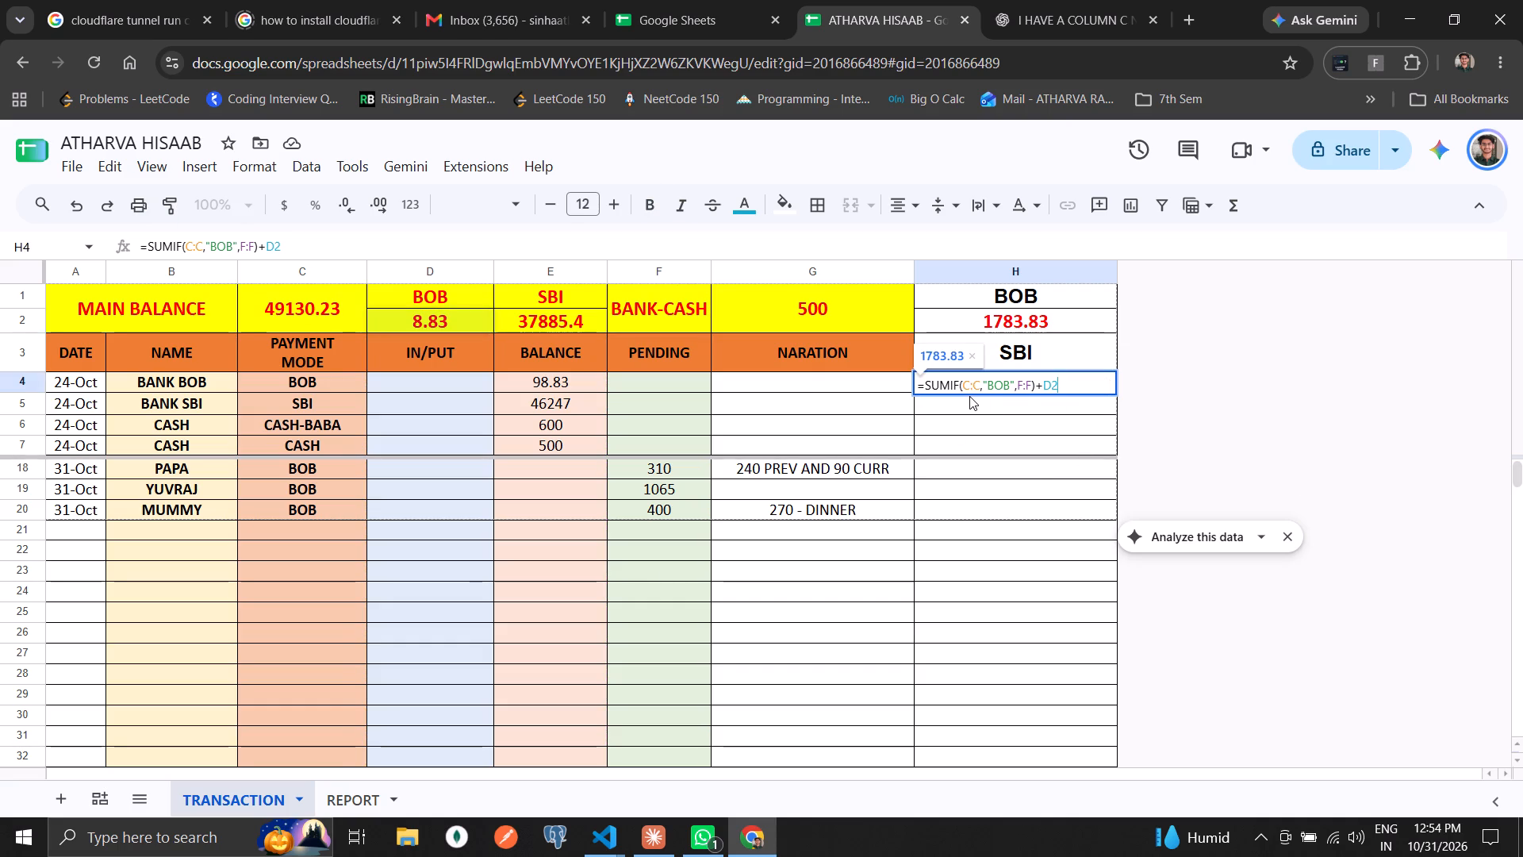
key("Left")
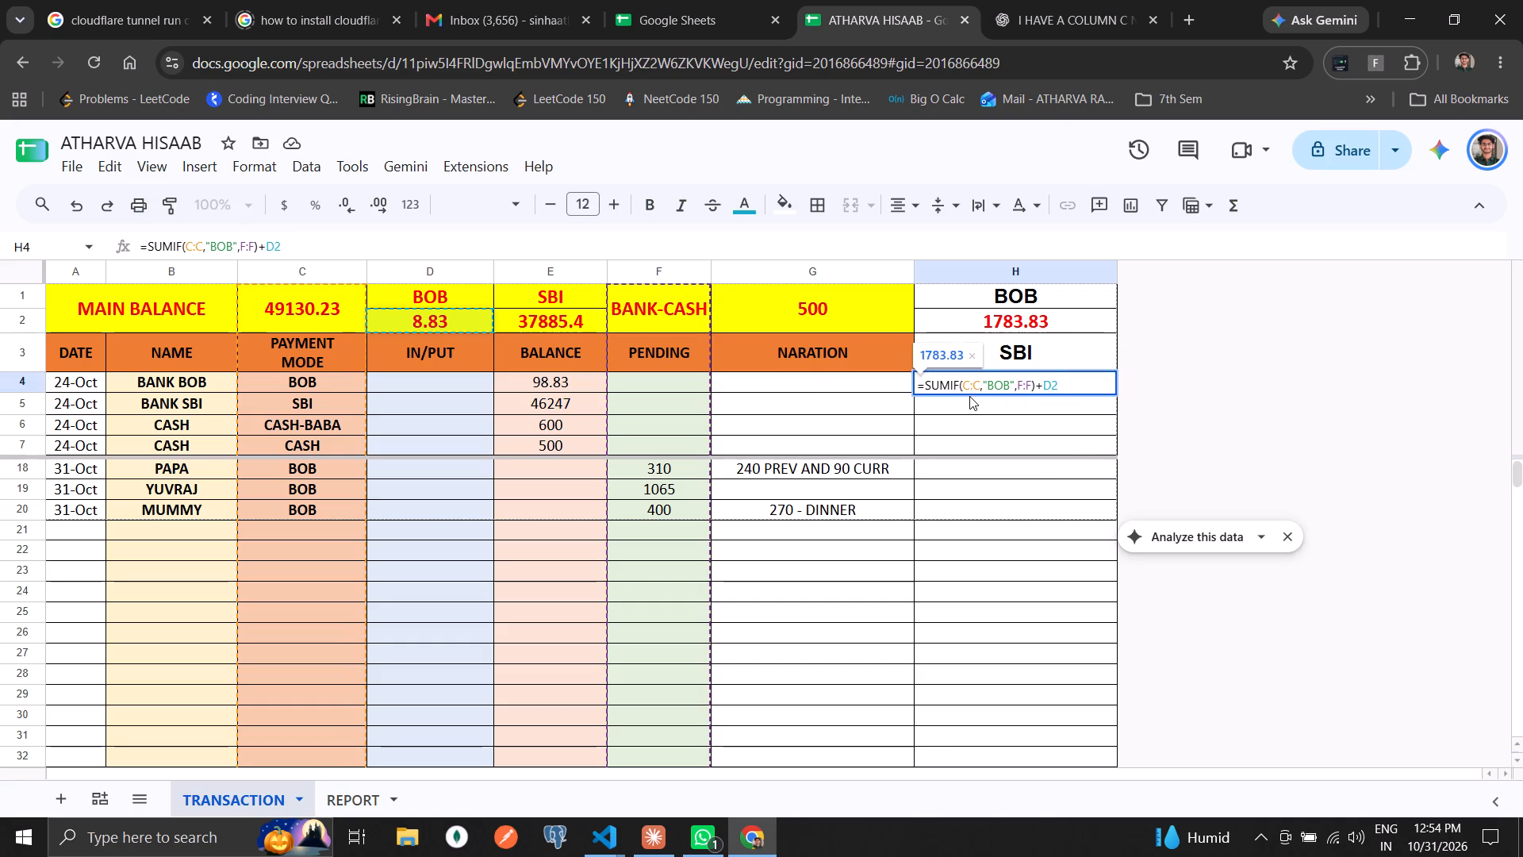
key("shift+Left")
key("shift+e")
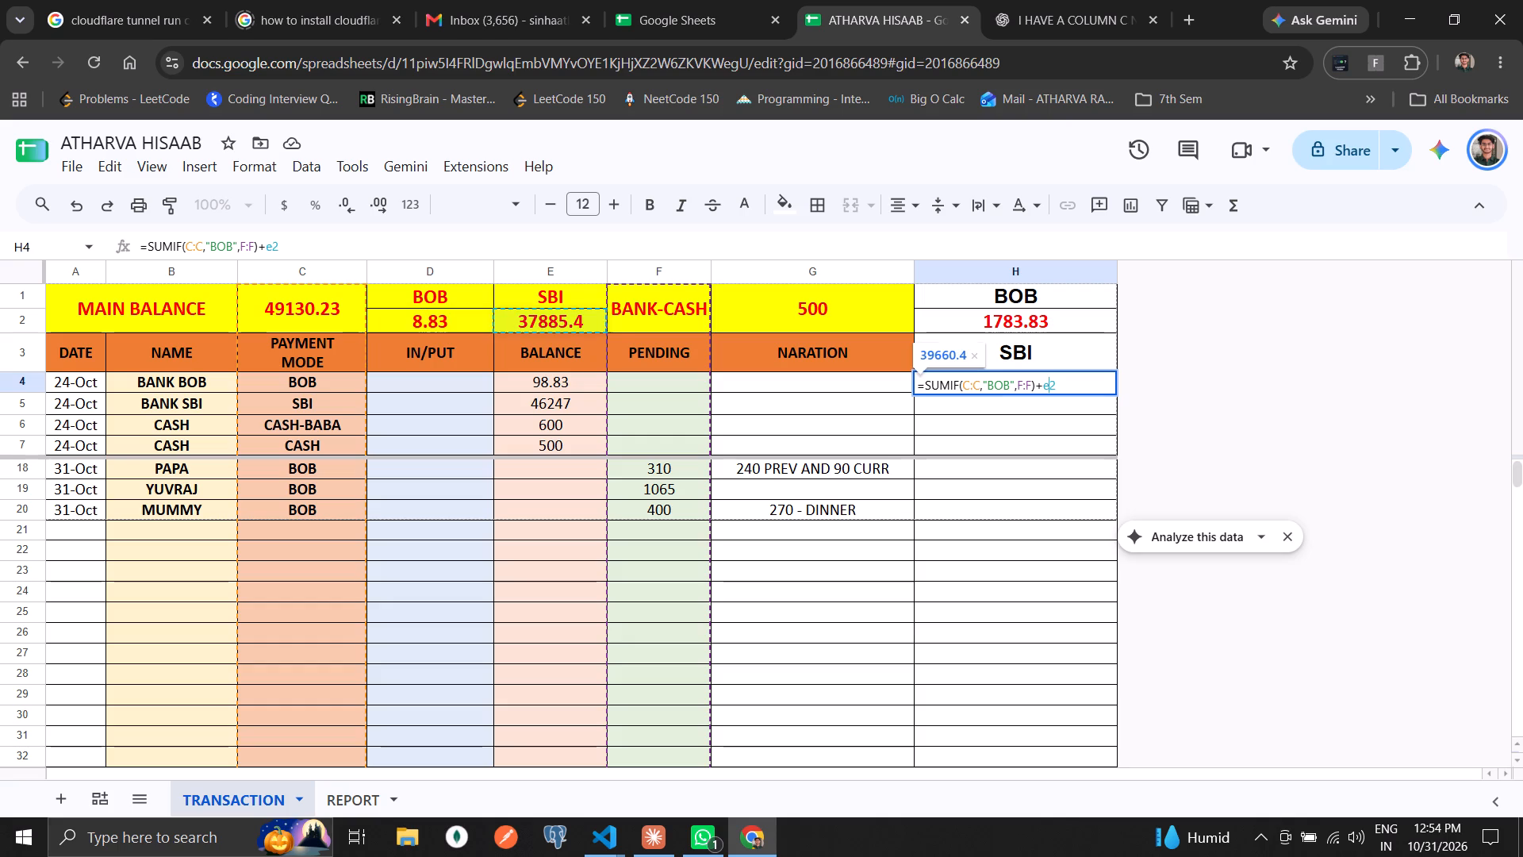
key("BackSpace")
key("e")
key("Return")
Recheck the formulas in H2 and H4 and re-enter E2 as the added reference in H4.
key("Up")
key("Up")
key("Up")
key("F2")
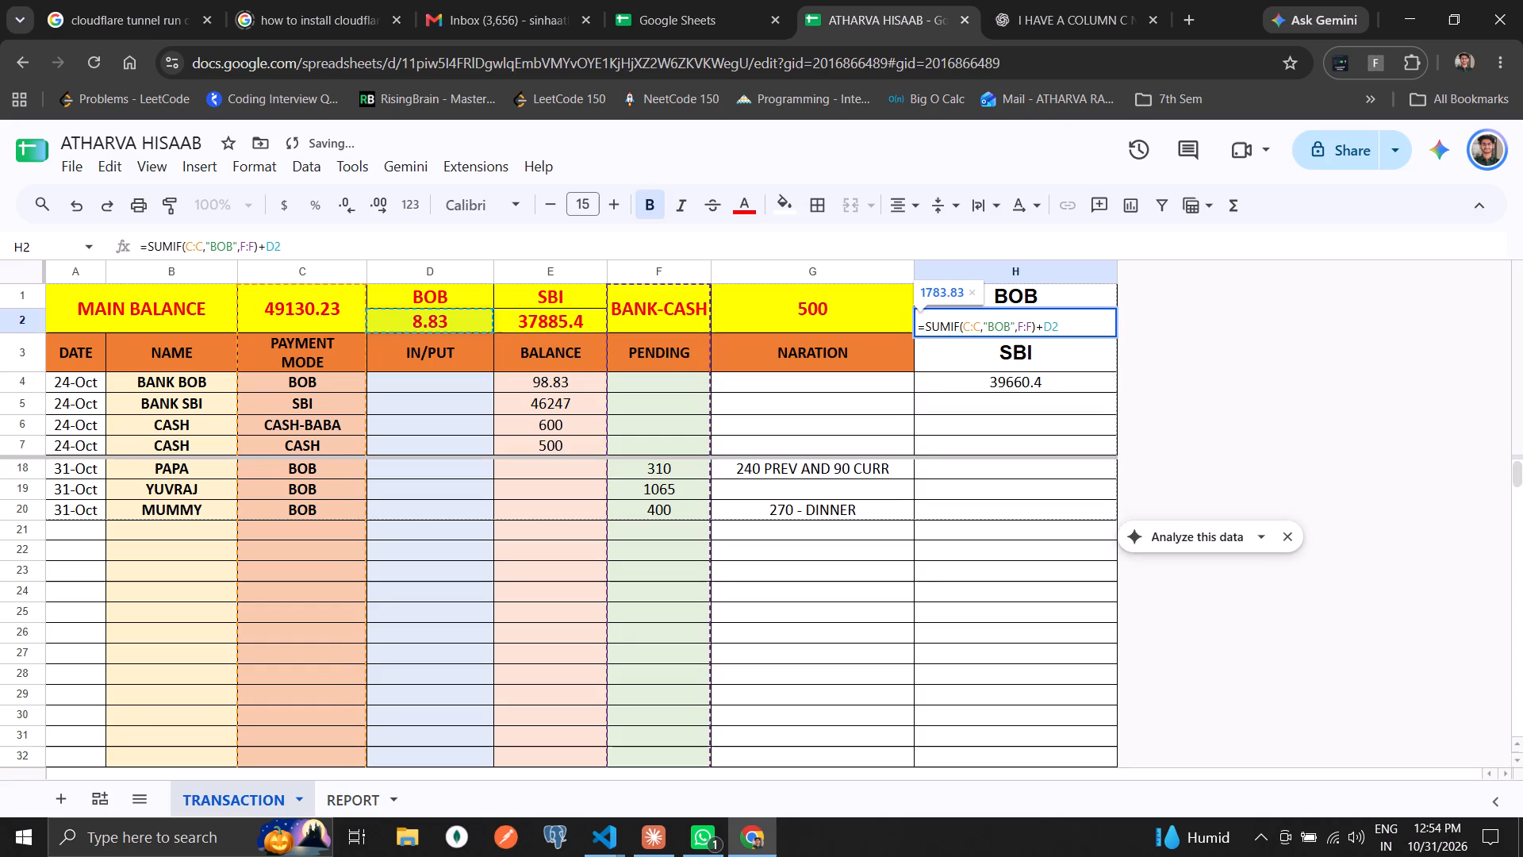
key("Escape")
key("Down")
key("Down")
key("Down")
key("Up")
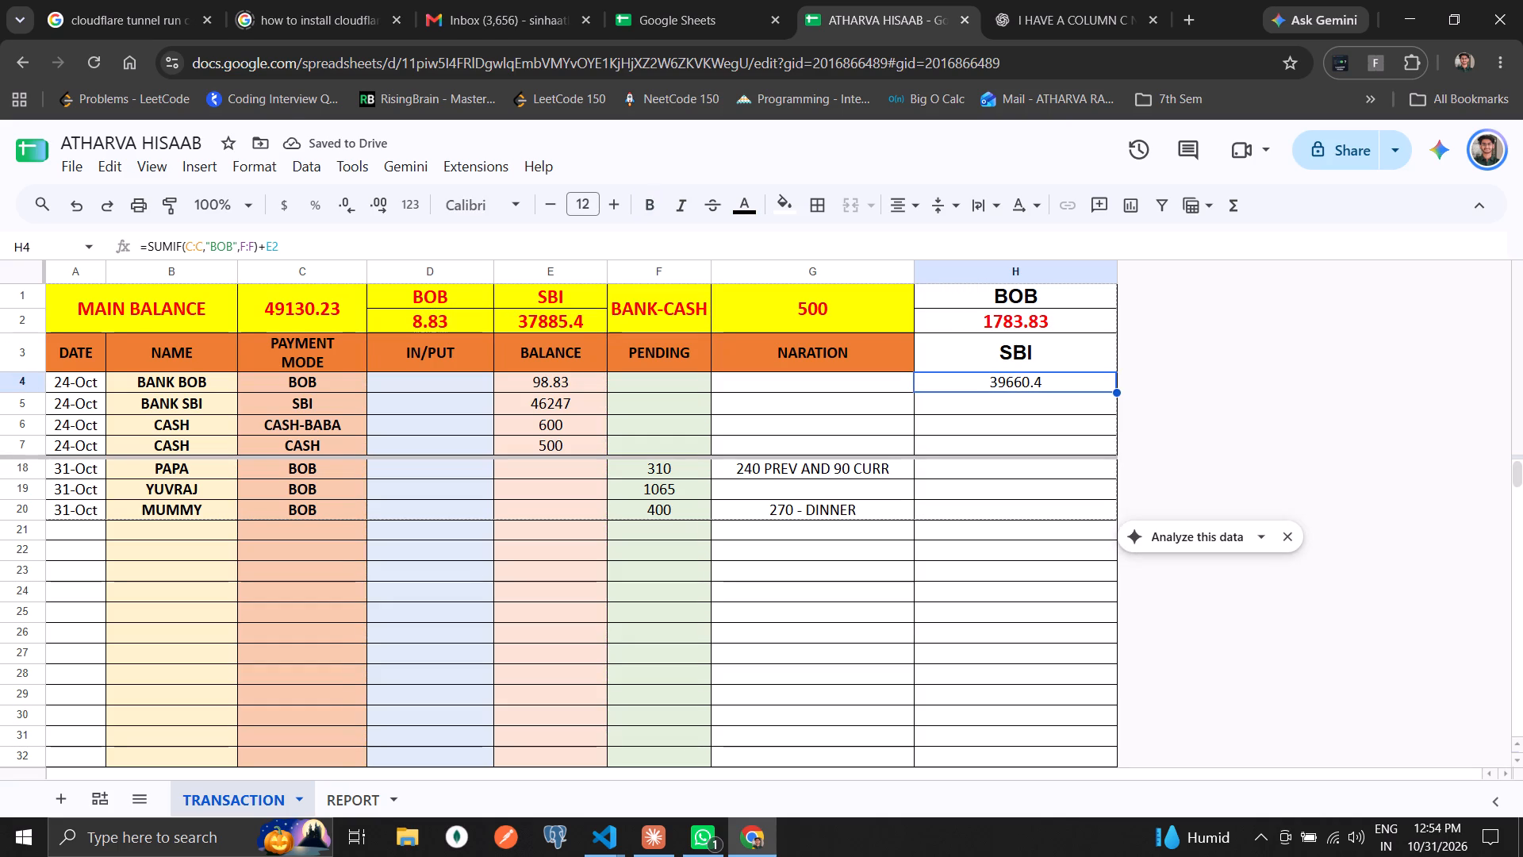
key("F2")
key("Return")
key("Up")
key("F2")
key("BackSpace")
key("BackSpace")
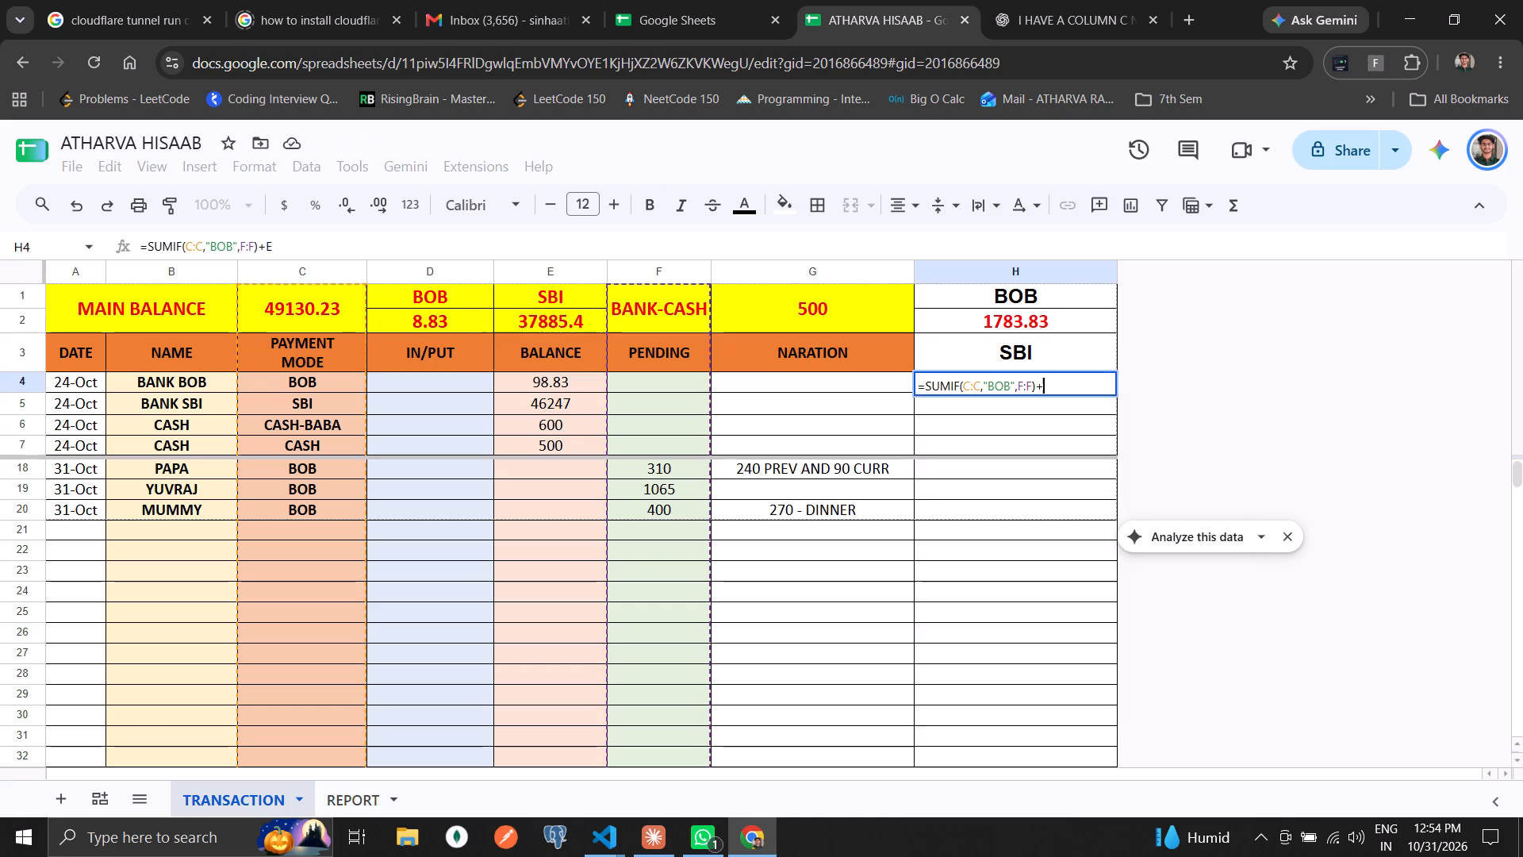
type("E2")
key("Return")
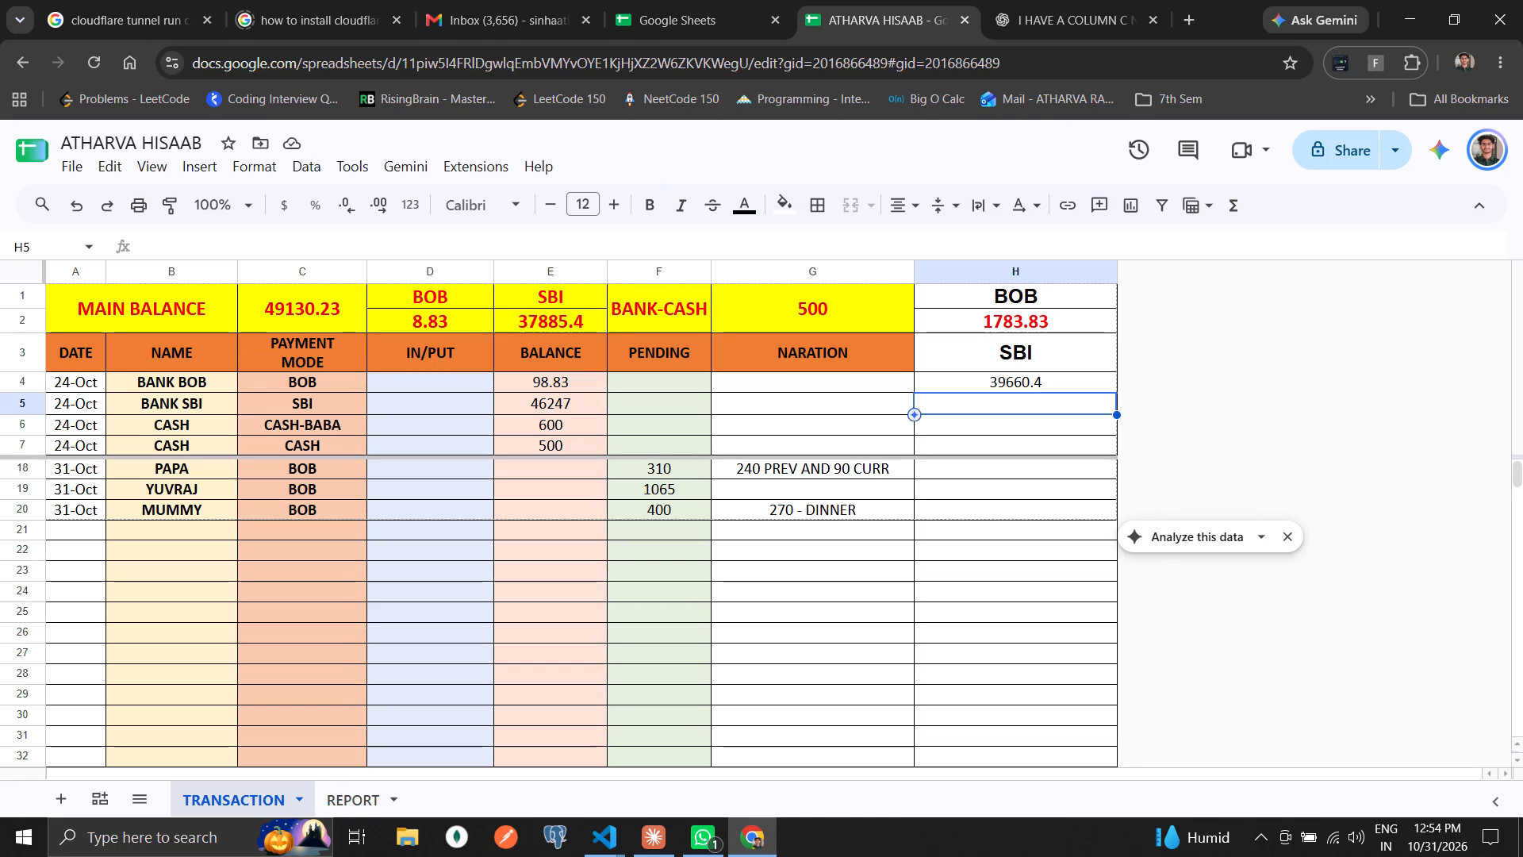
Examine the PENDING column entries from row 5 down to row 18 and back up to row 8.
key("Left")
key("Left")
key("Down")
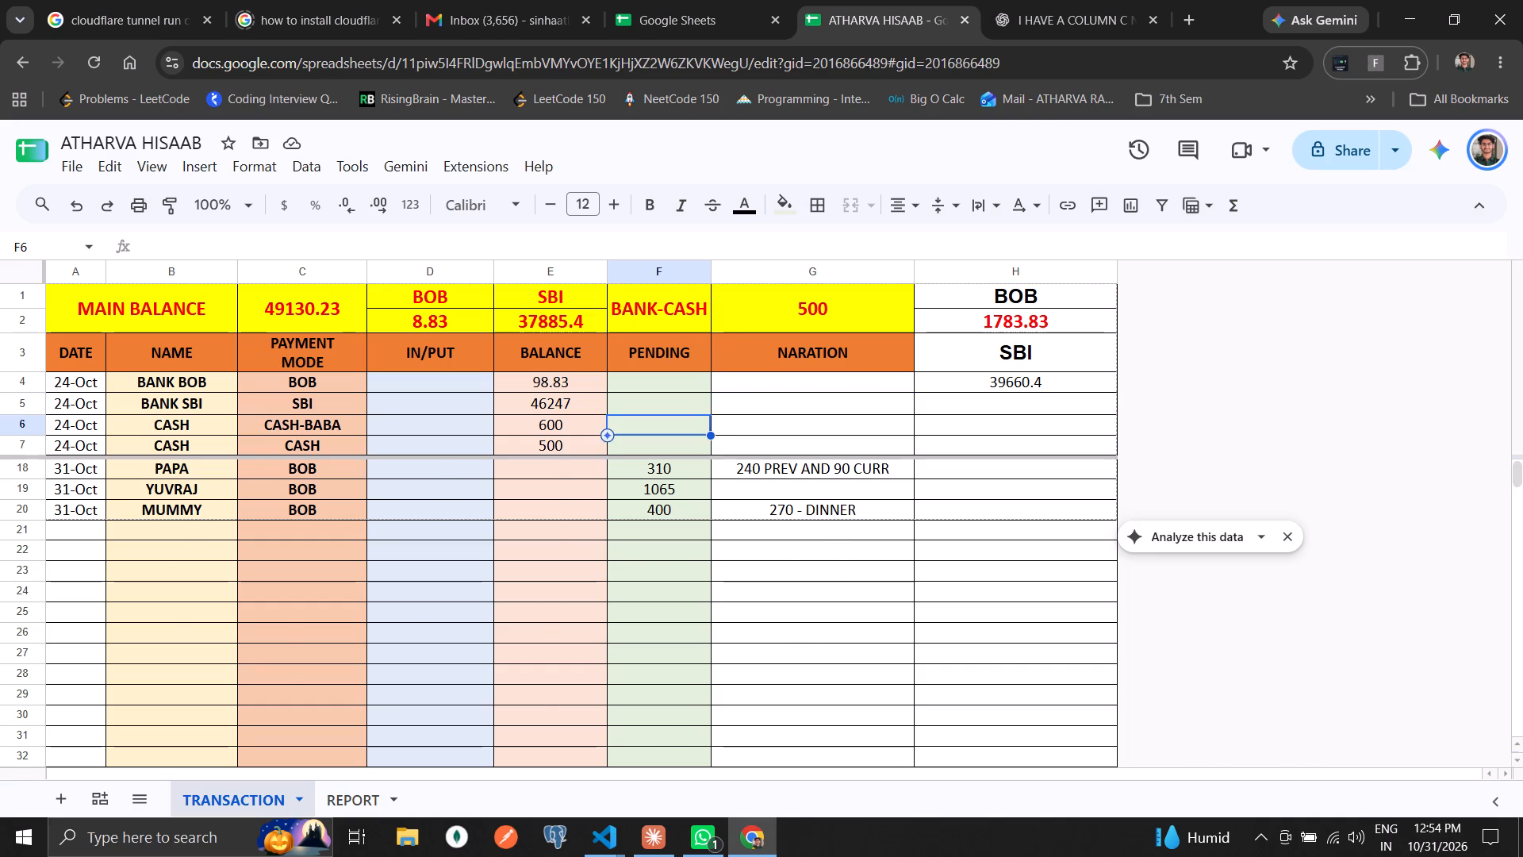
key("Down")
key("Down")
key("Down")
key("Down")
key("Down")
key("Down")
key("Down")
key("Down")
key("Down")
key("Down")
key("Down")
key("Down")
key("Down")
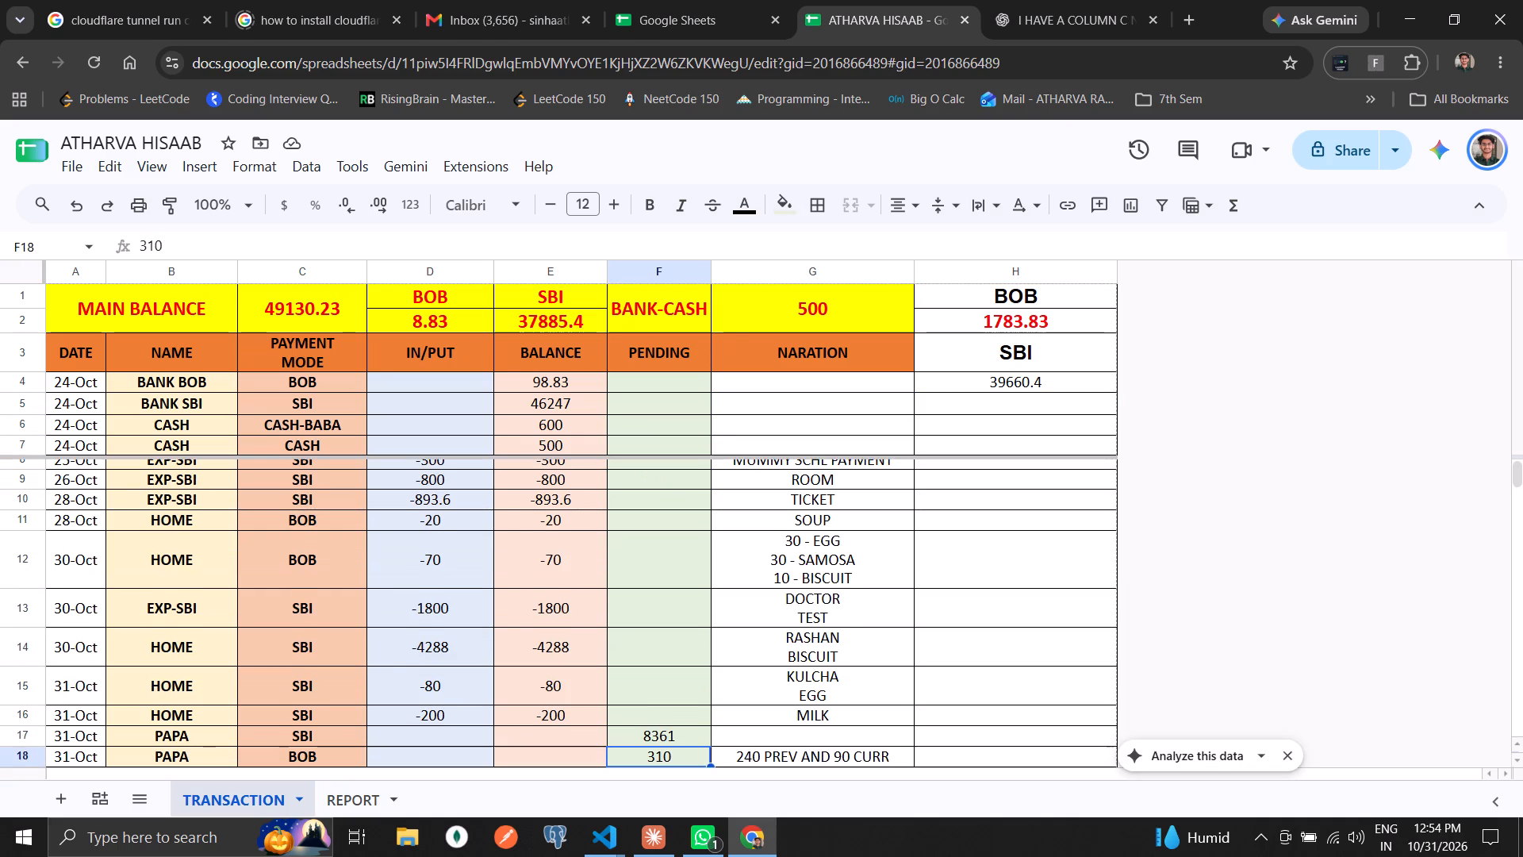
key("Up")
key("Up")
key("Up")
key("Up")
key("Up")
key("Up")
key("Up")
key("Up")
key("Up")
key("Up")
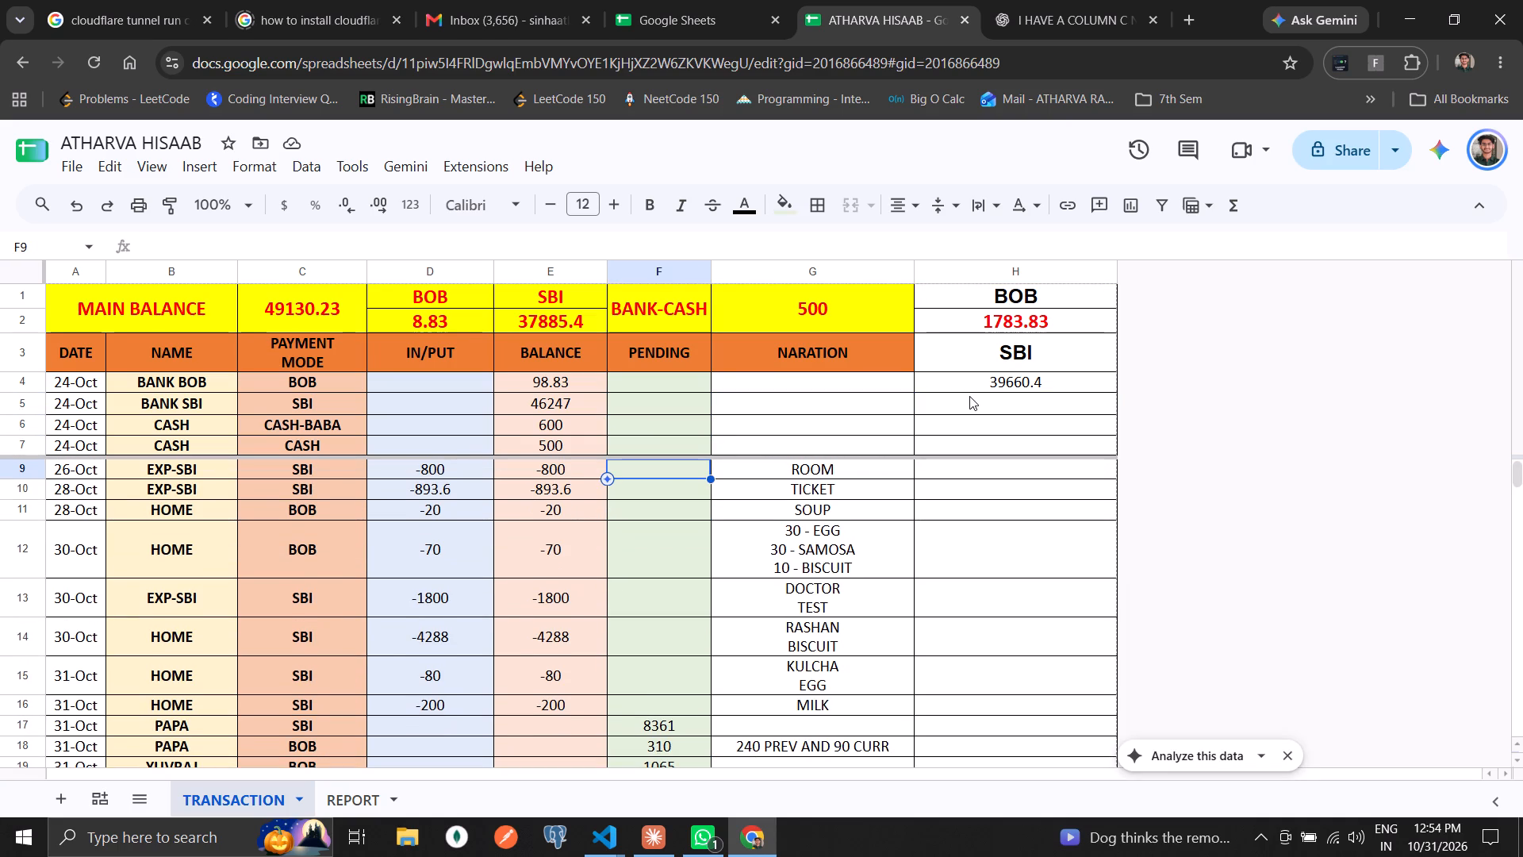
key("Up")
key("Up")
key("Down")
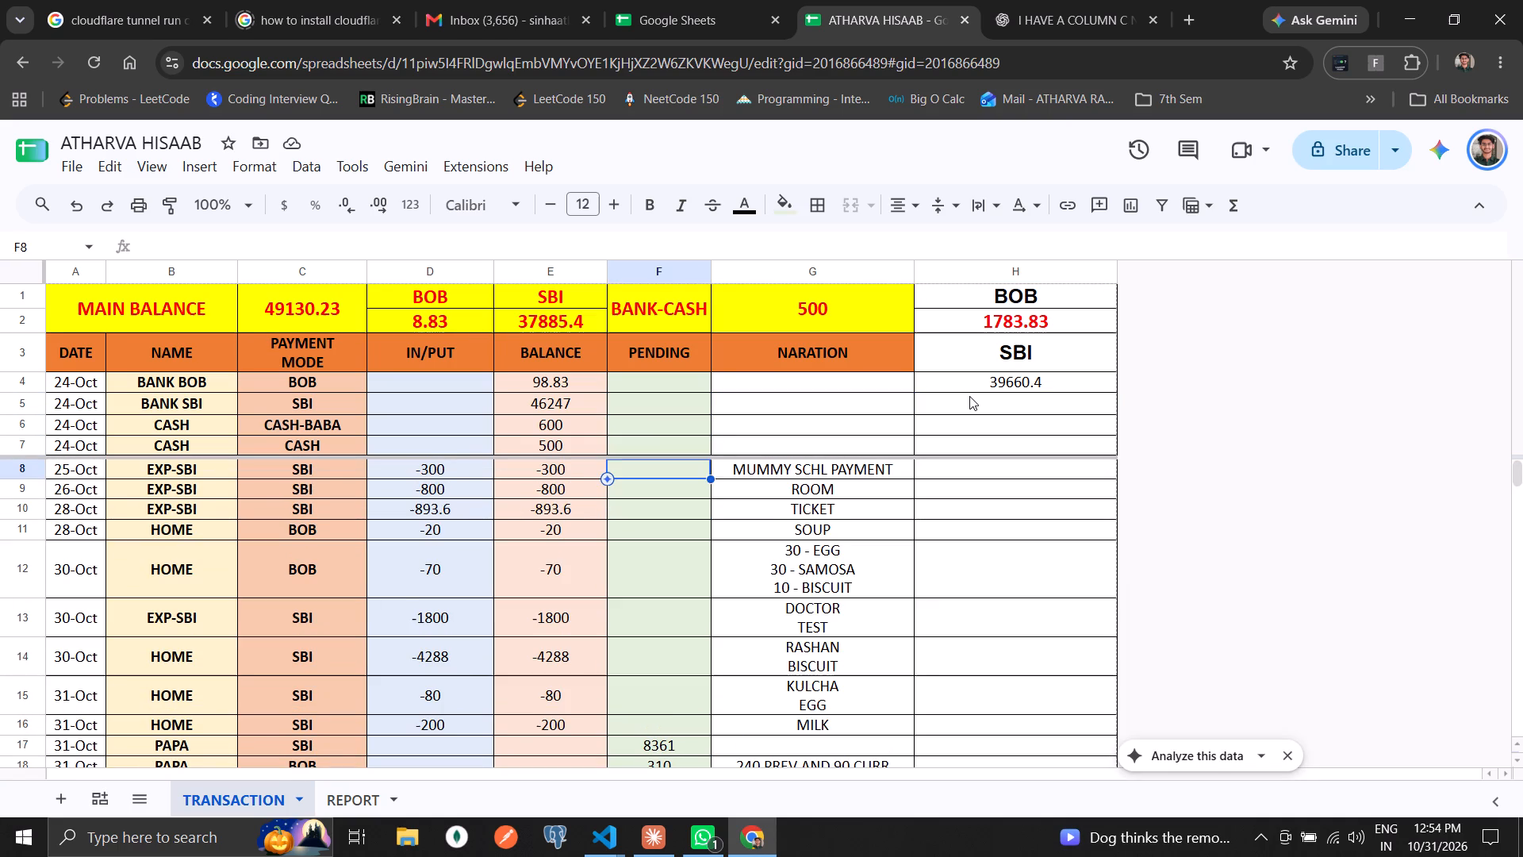
Select the SBI expense balances in E8:E10 and E13:E16 to check their sum.
key("Left")
key("shift+Down")
key("shift+Down")
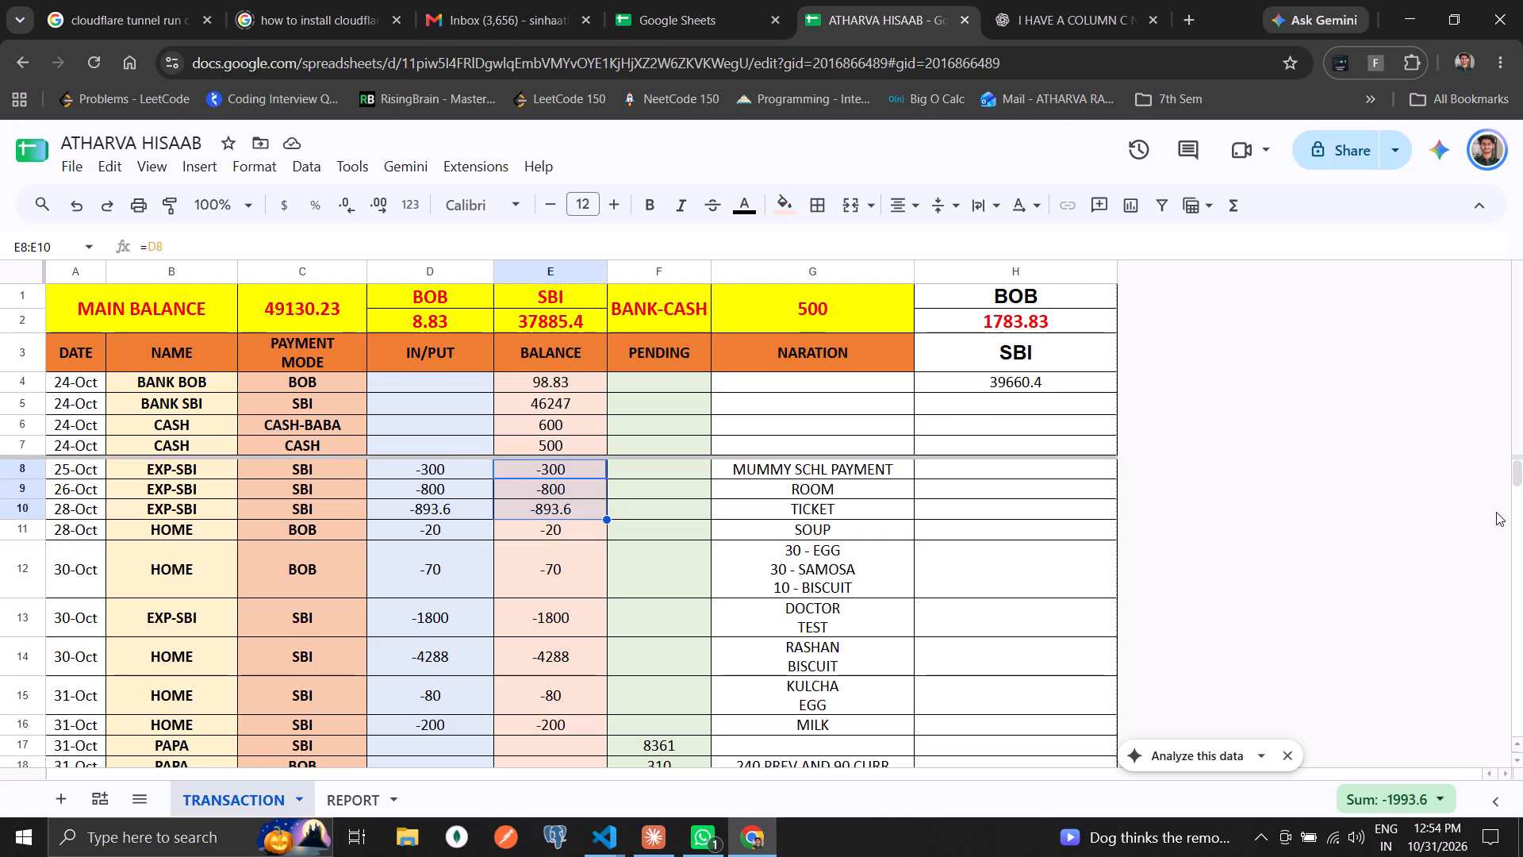
left_click(570, 627, "ctrl")
left_click(570, 659, "ctrl")
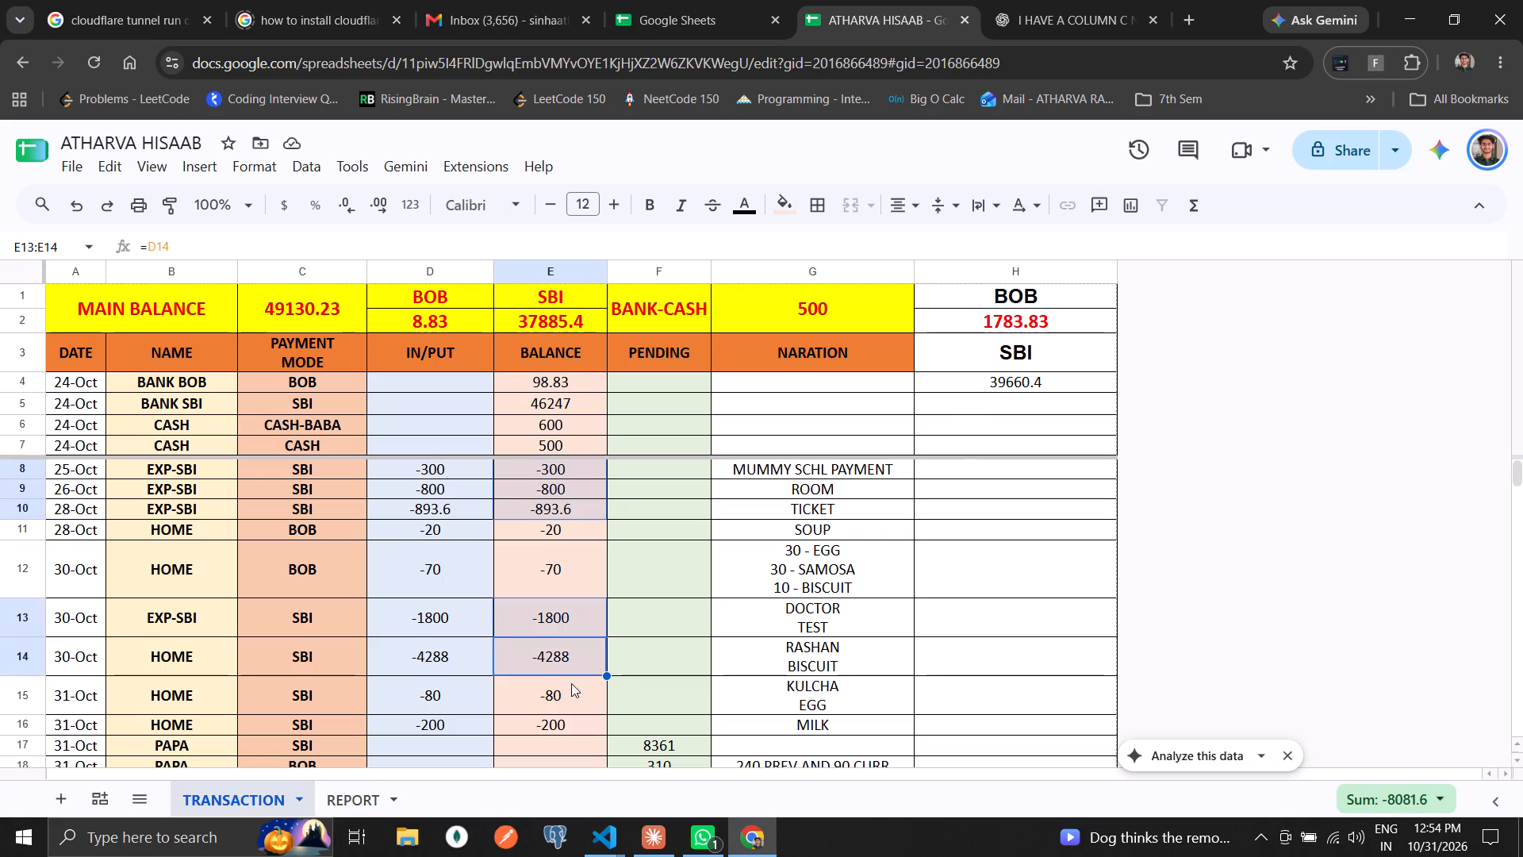
left_click(570, 704, "ctrl")
left_click(569, 729, "ctrl")
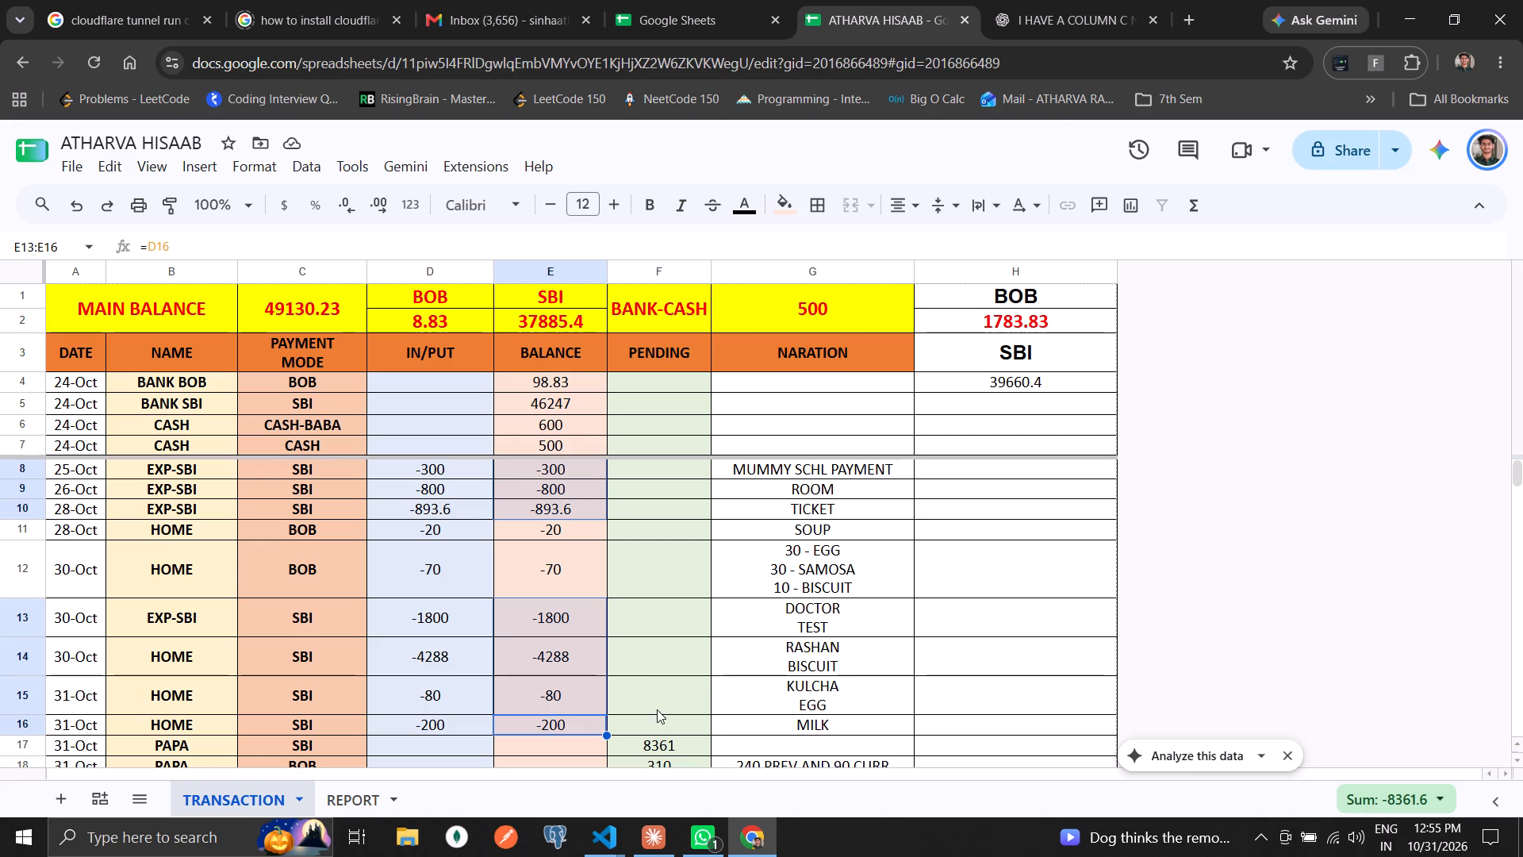
Set the pending amount in F17, on PAPA's SBI row, to 8361.6.
double_click(671, 742)
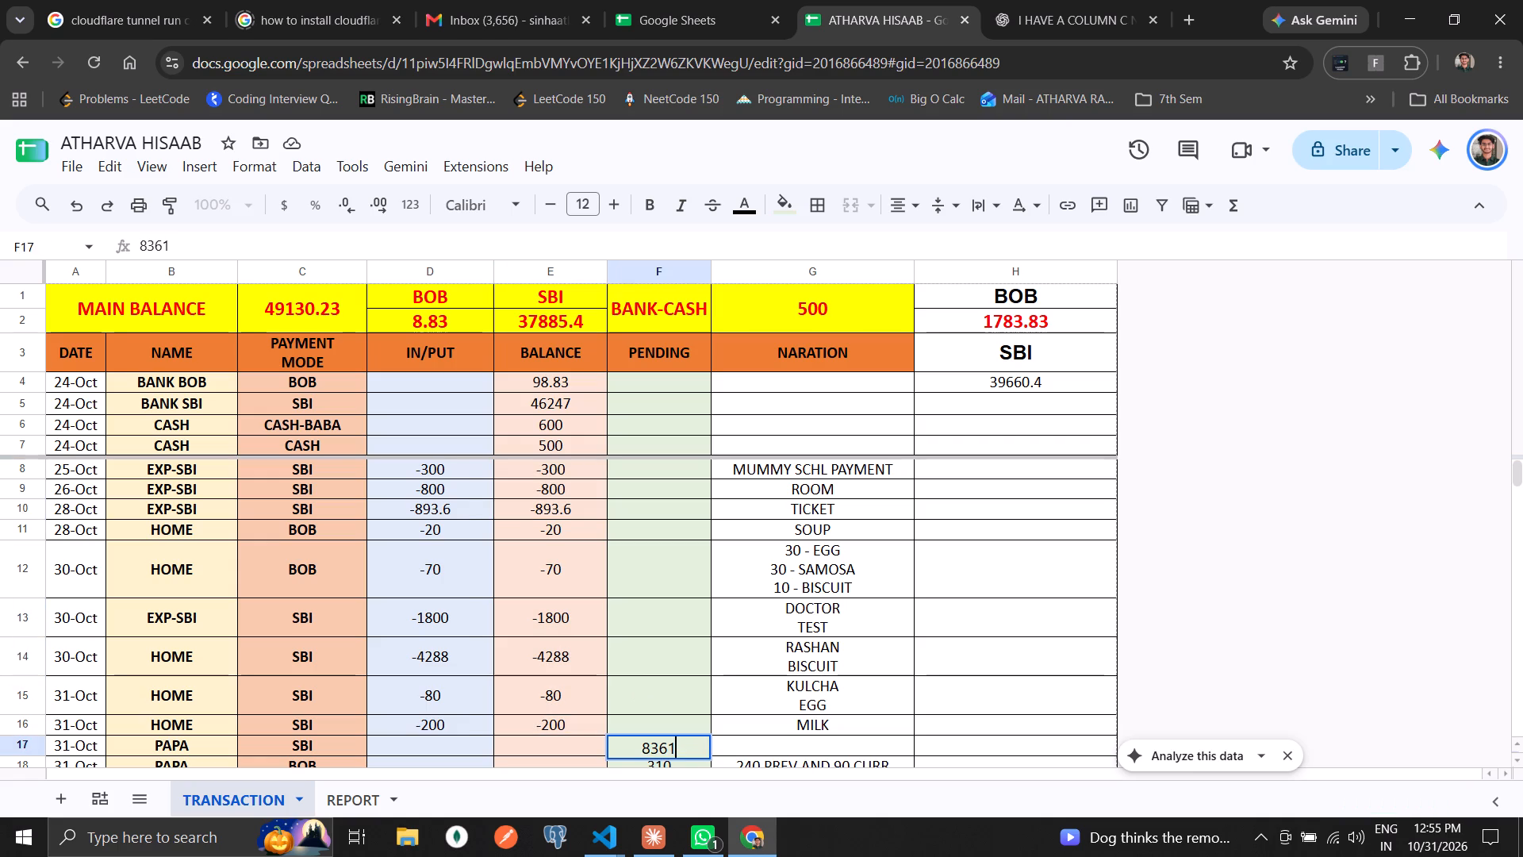
type(".6")
key("Return")
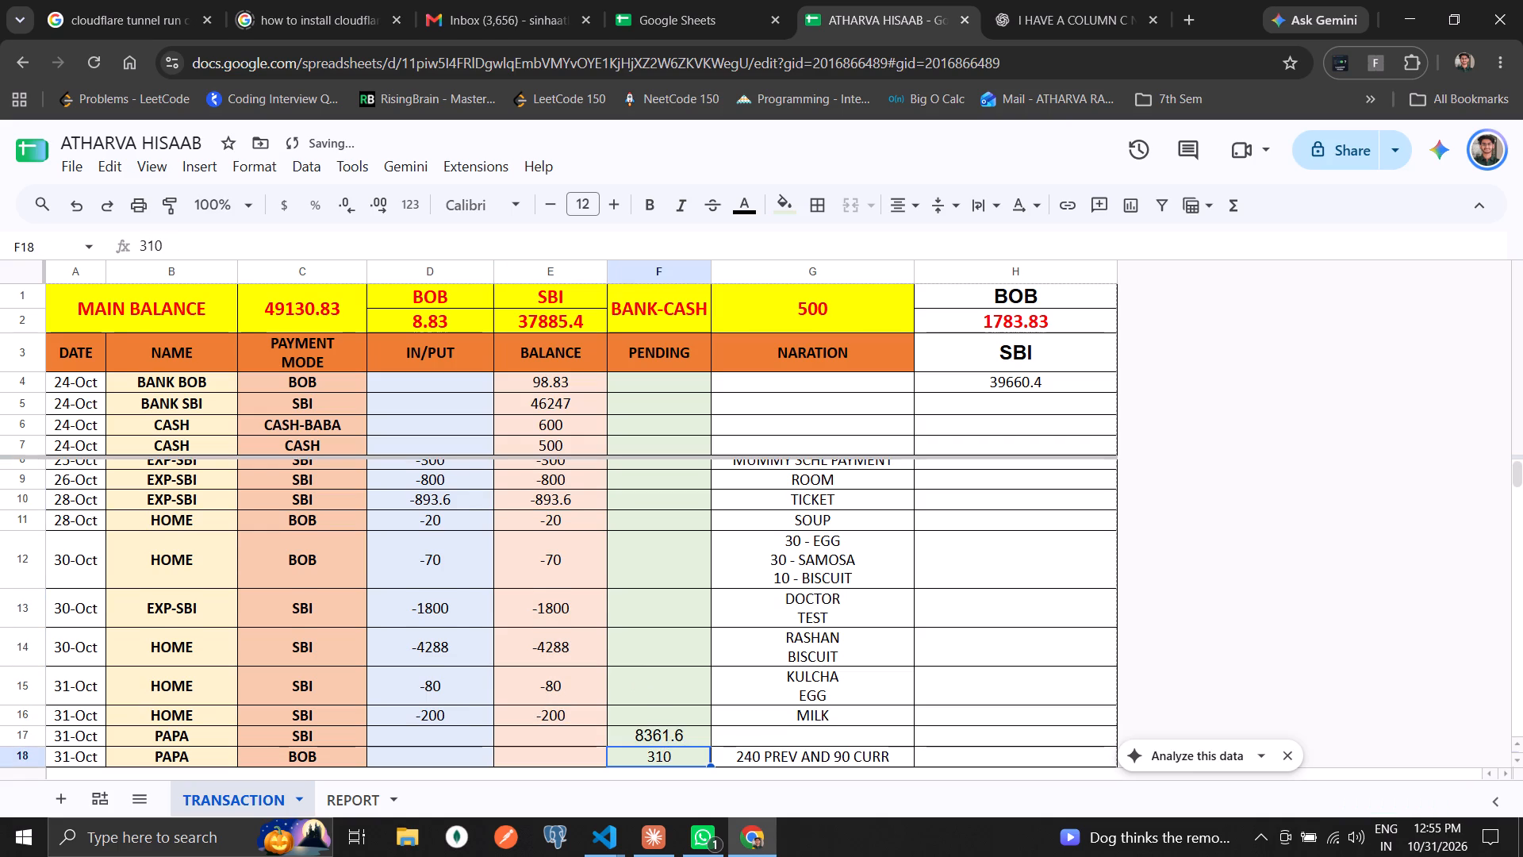
Change the SUMIF criterion in H4 to "SBI", making the formula =SUMIF(C:C,"SBI",F:F)+E2.
left_click(1028, 381)
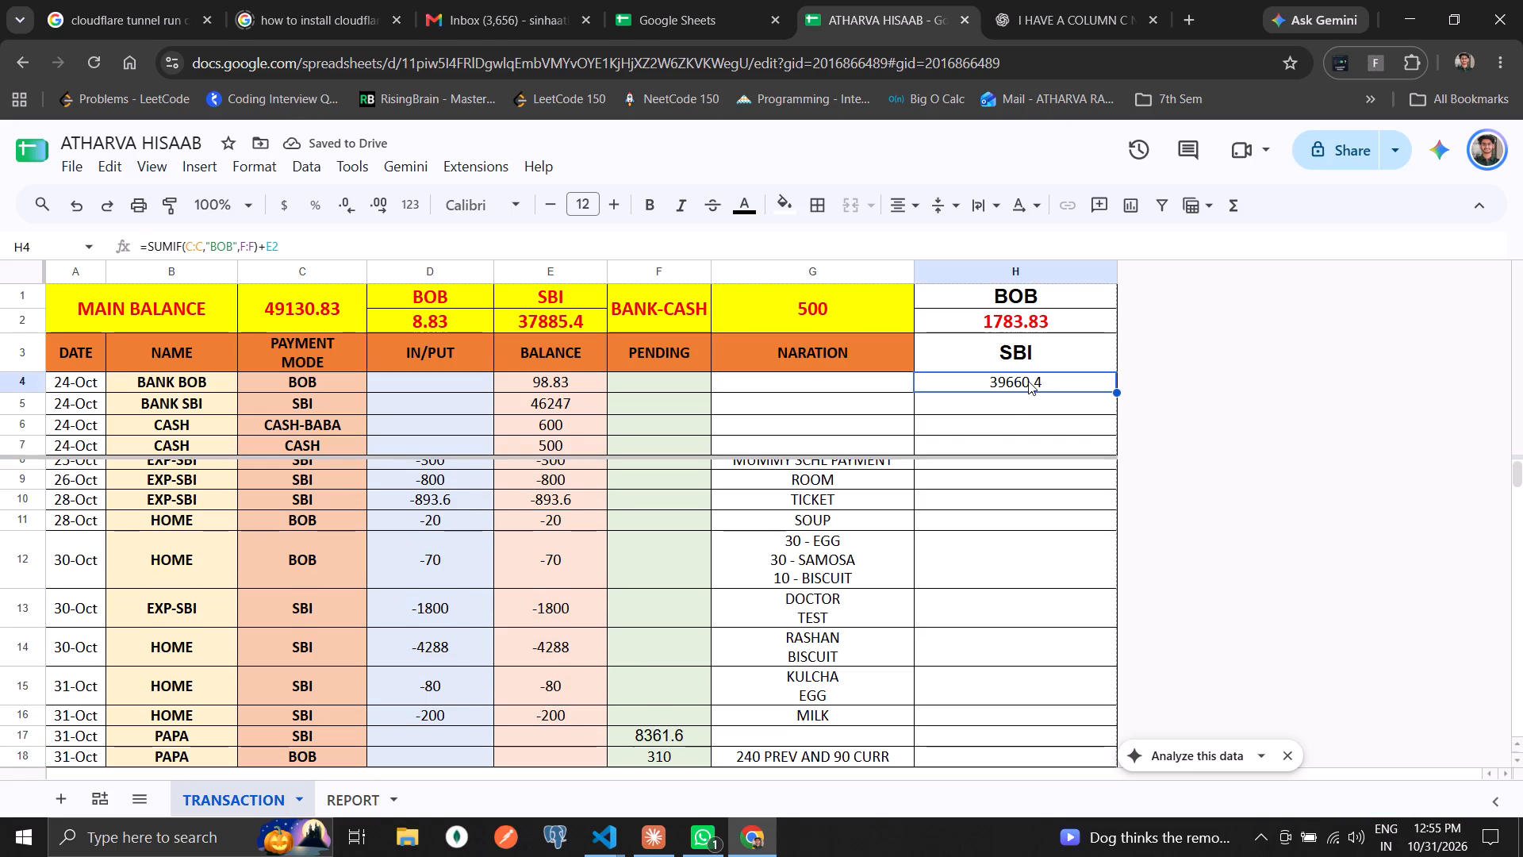
double_click(217, 251)
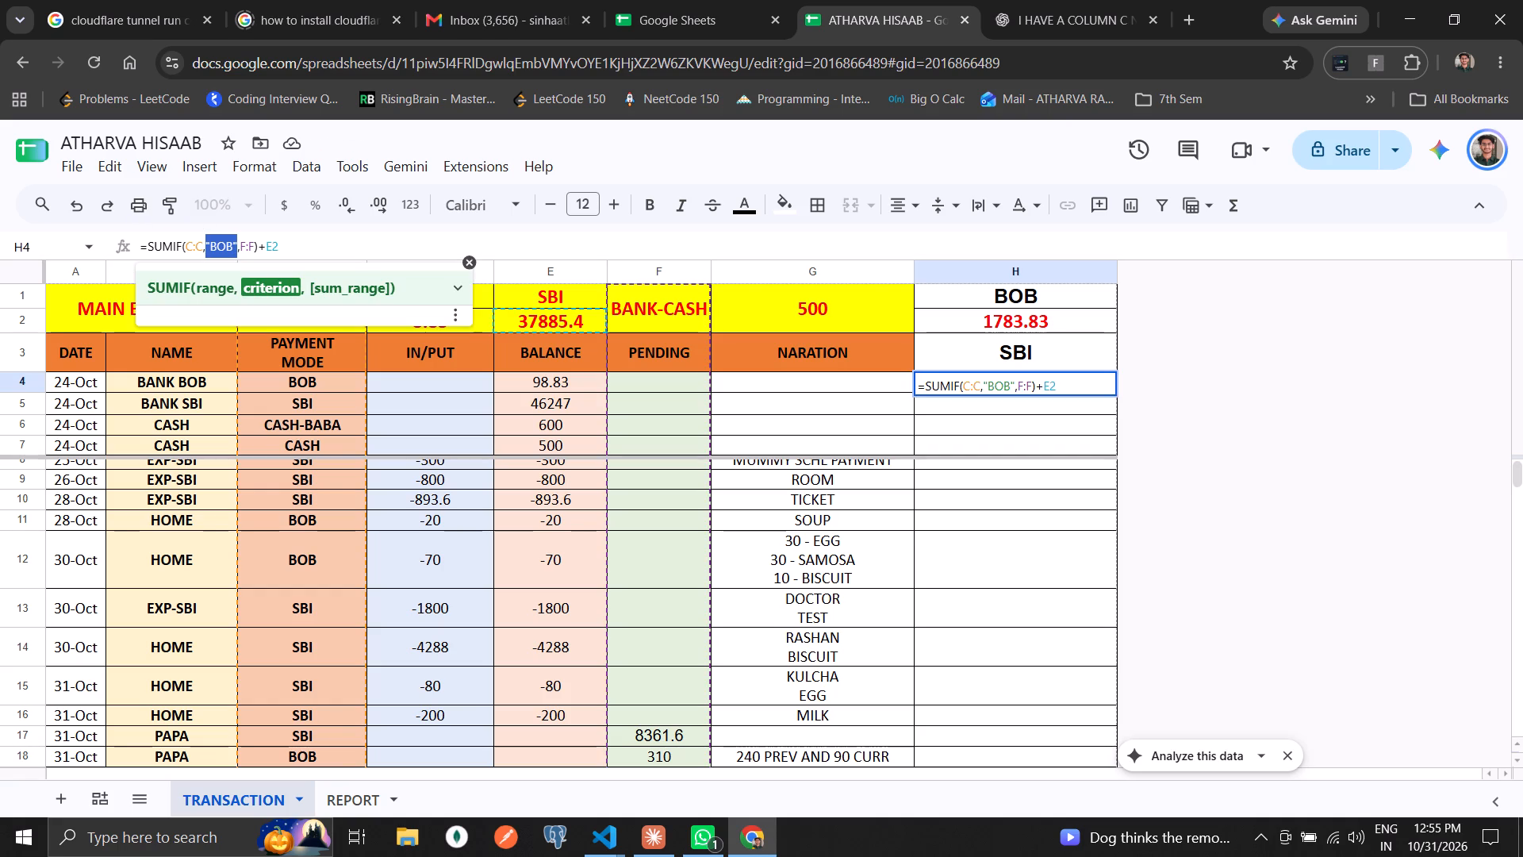
key("Left")
key("Right")
key("shift+Right")
key("shift+Right")
key("shift+Right")
type("sbi")
key("BackSpace")
key("BackSpace")
key("BackSpace")
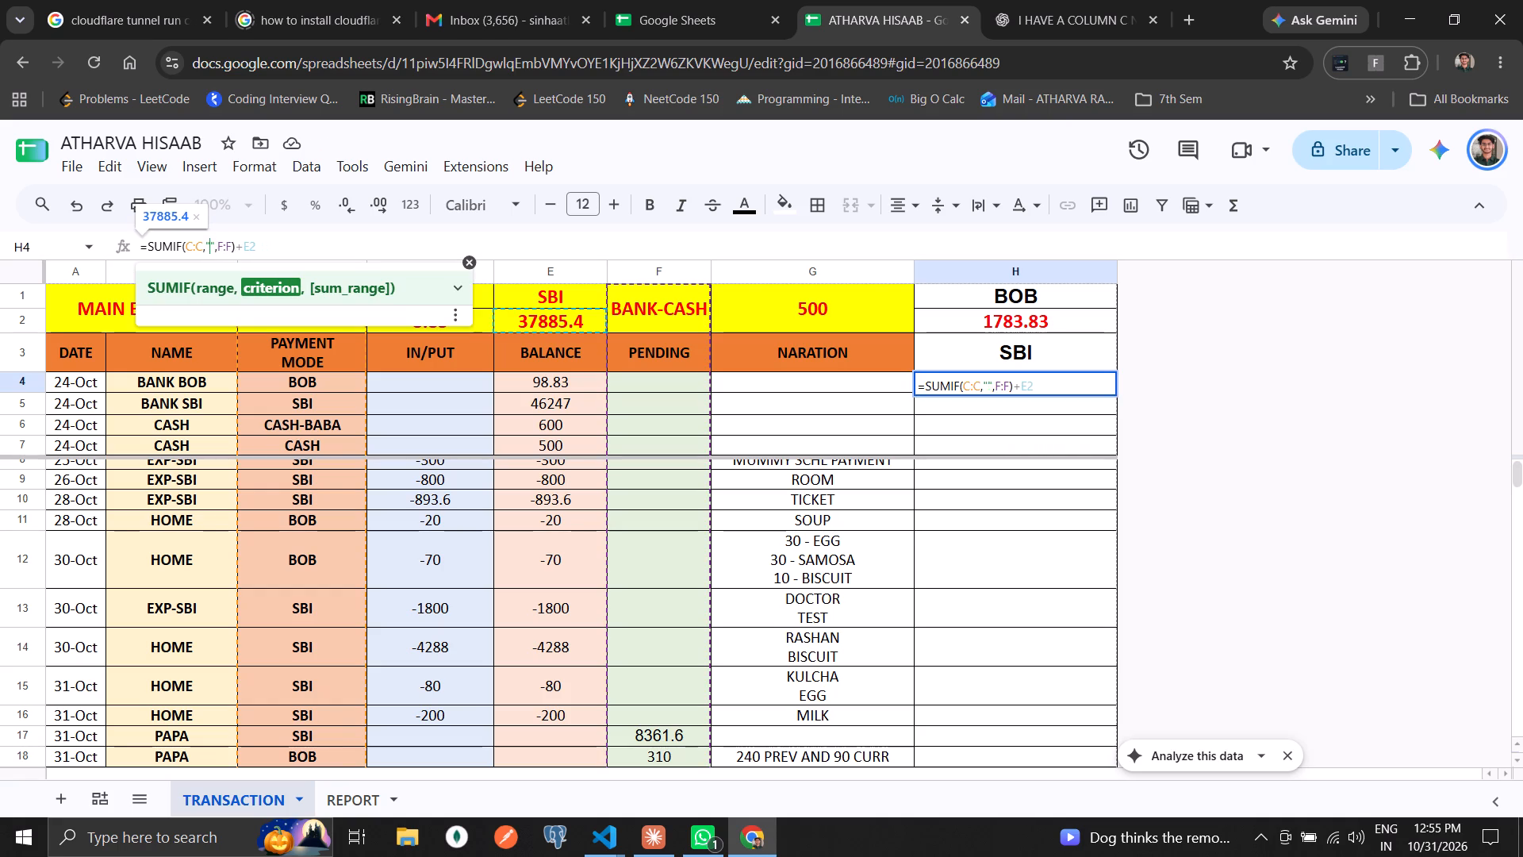
type("SBI")
key("Return")
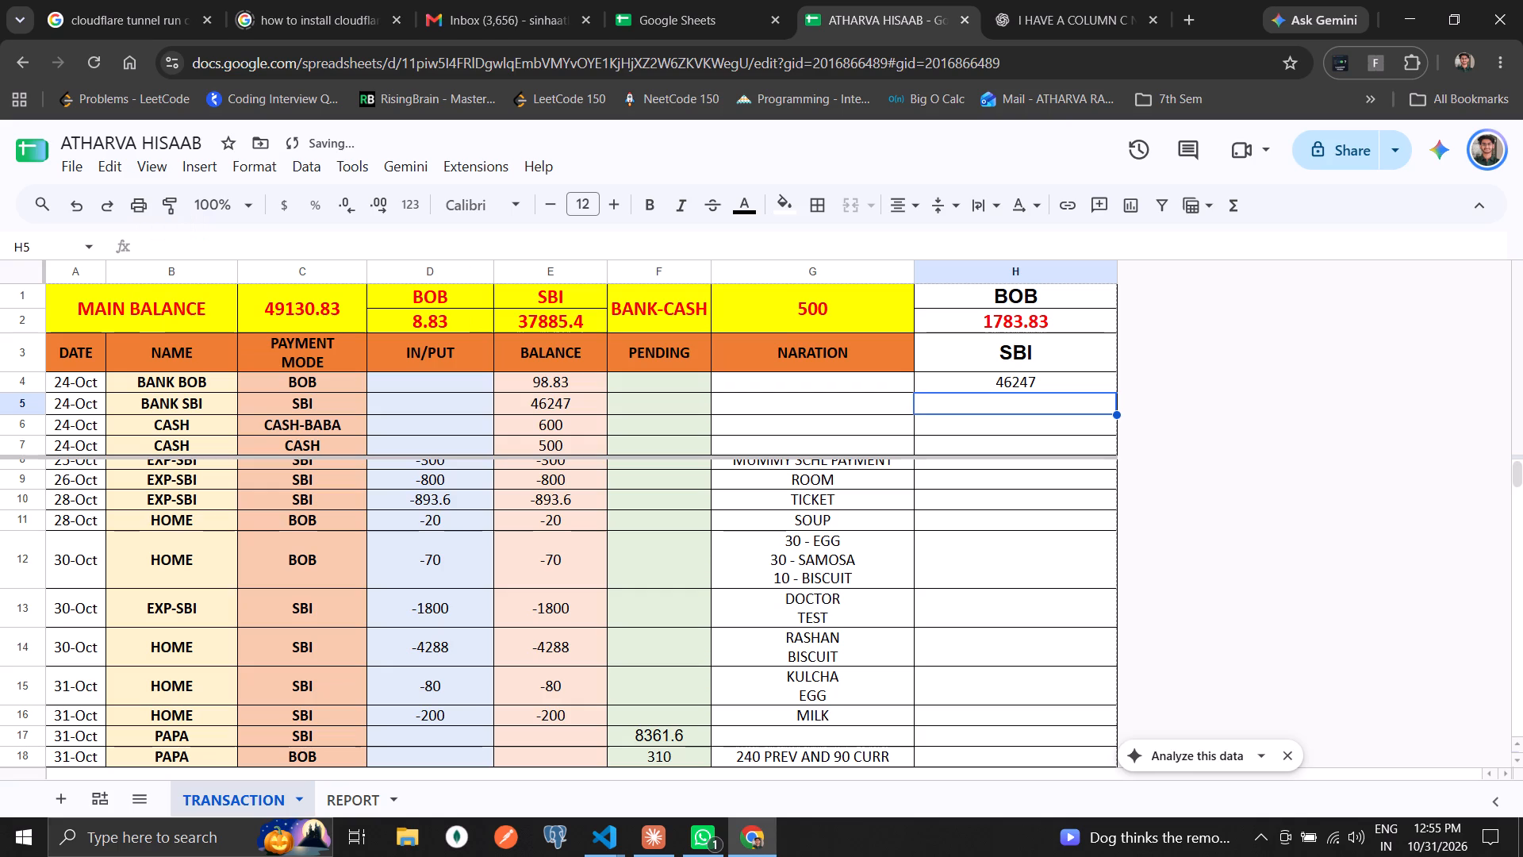
Review the BOB and SBI amounts in column H and the dated transaction rows down to row 16.
key("Up")
key("Up")
key("Up")
key("Up")
key("Down")
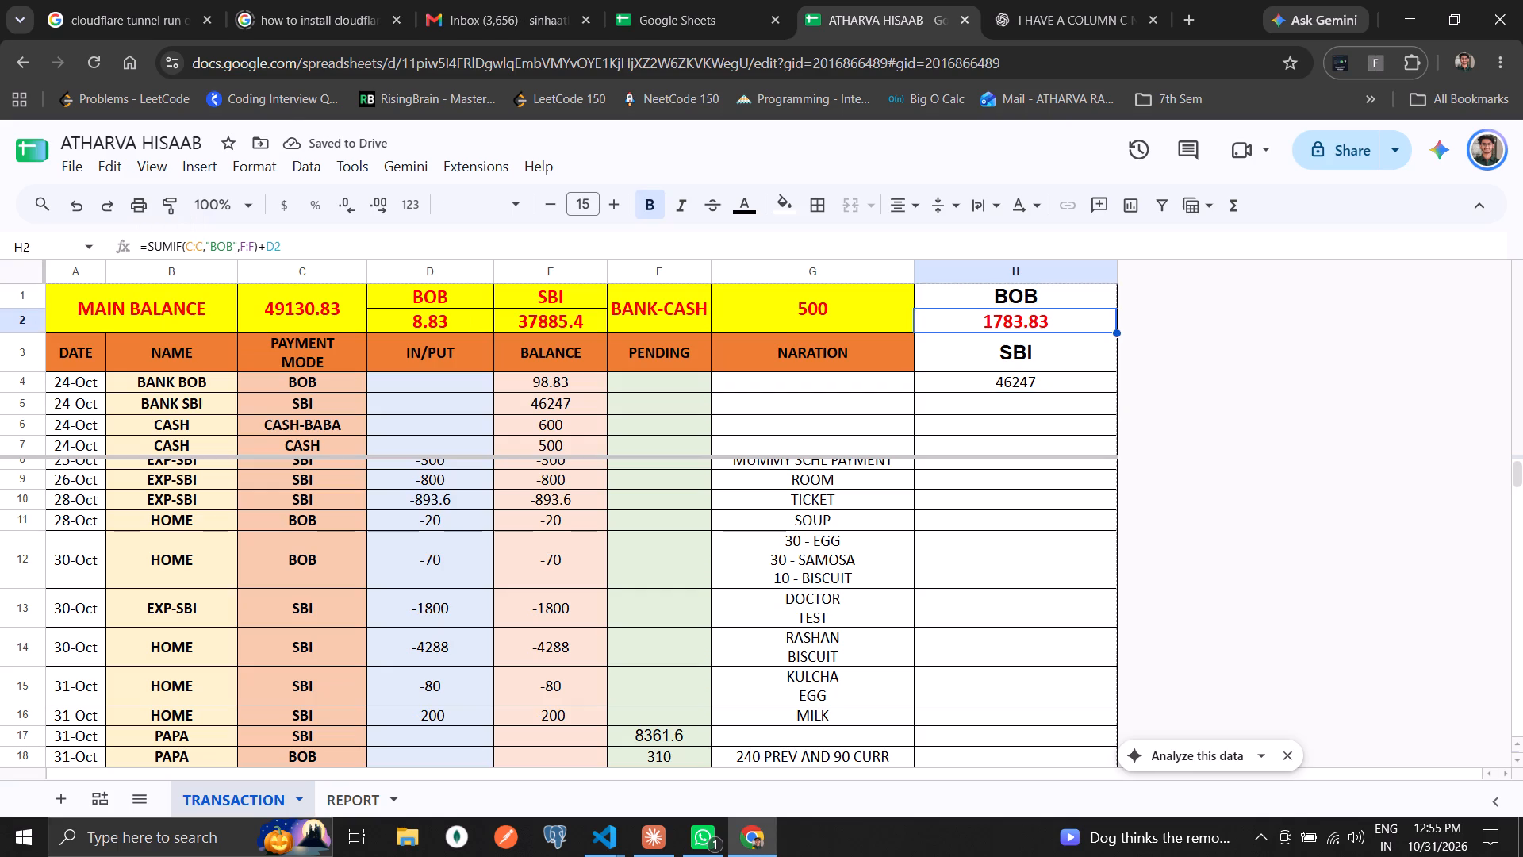
key("Left")
key("Left")
key("Left")
key("Left")
key("Left")
key("Left")
key("Left")
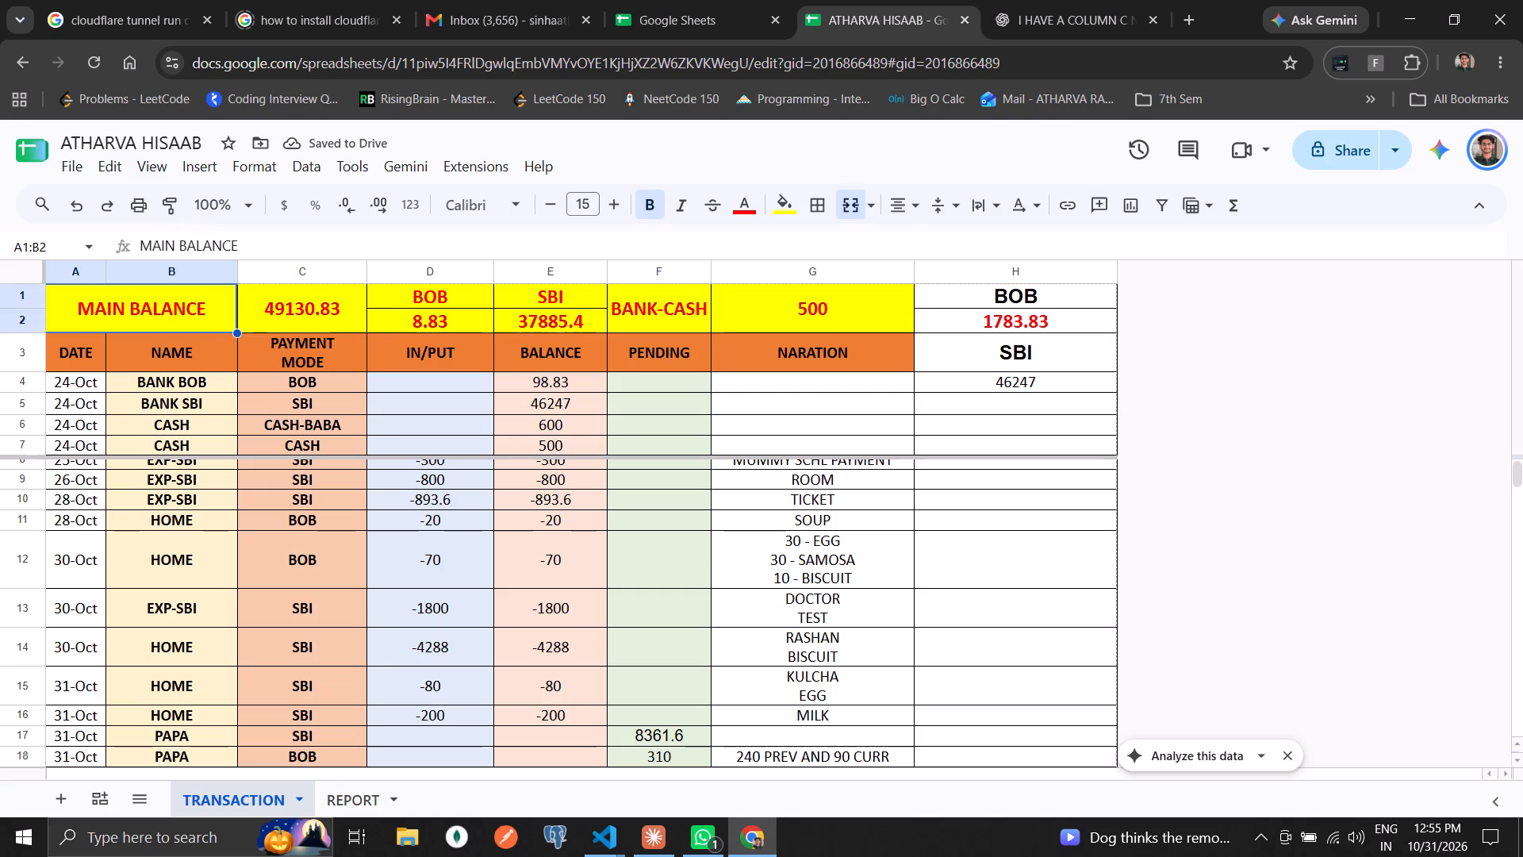
key("Left")
key("Down")
key("Down")
key("Down")
key("Down")
key("Down")
key("Down")
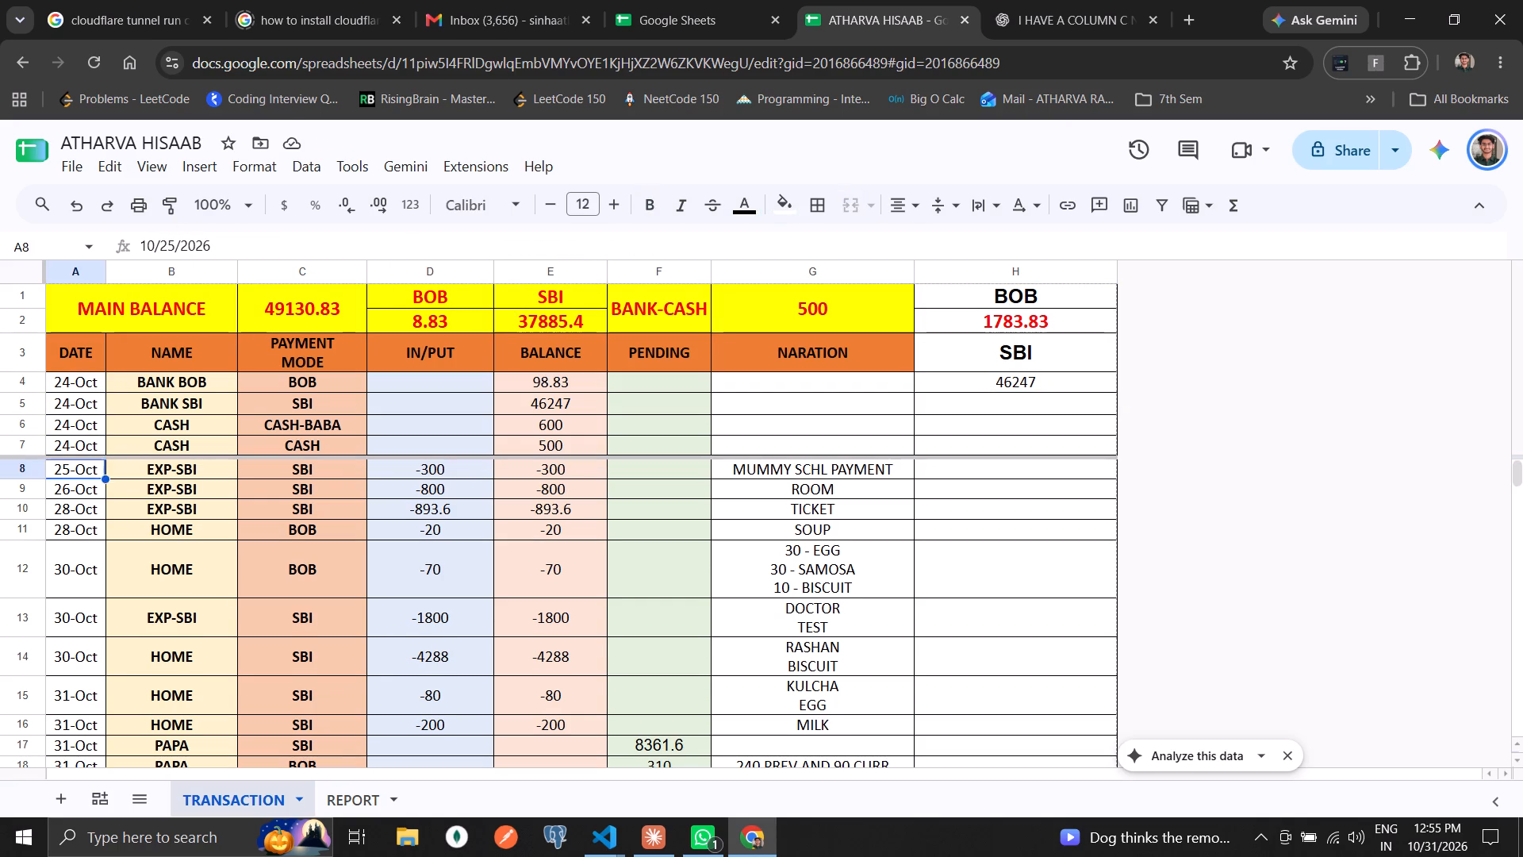
key("Down")
key("Down")
key("Down")
key("Down")
key("Down")
key("Down")
key("Down")
key("Down")
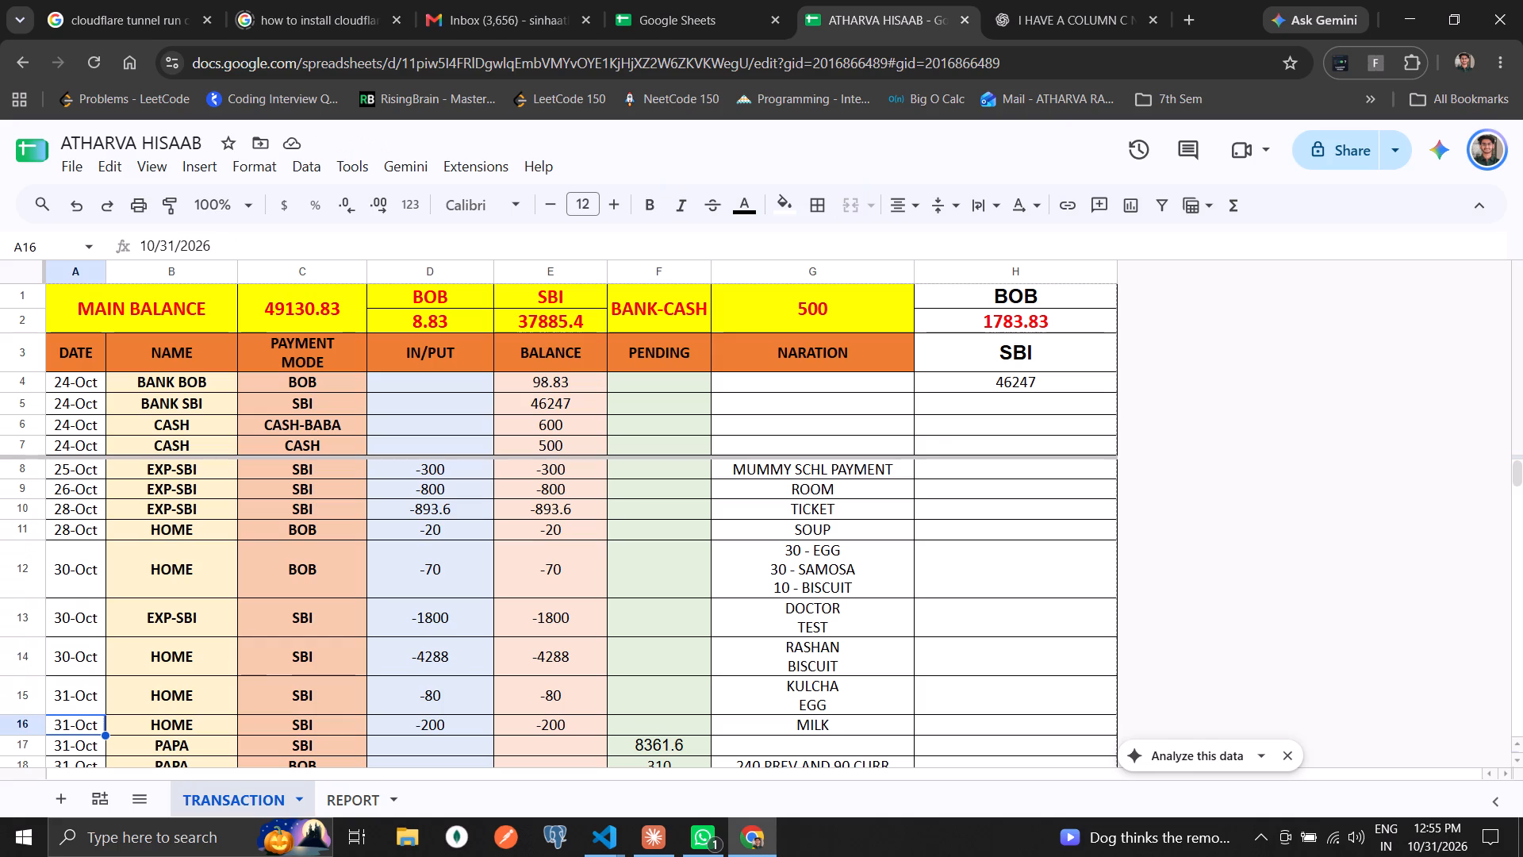
Copy the formatting of the BOB amount in H2 onto the SBI amount in H4.
left_click_drag(1024, 303, 1026, 375)
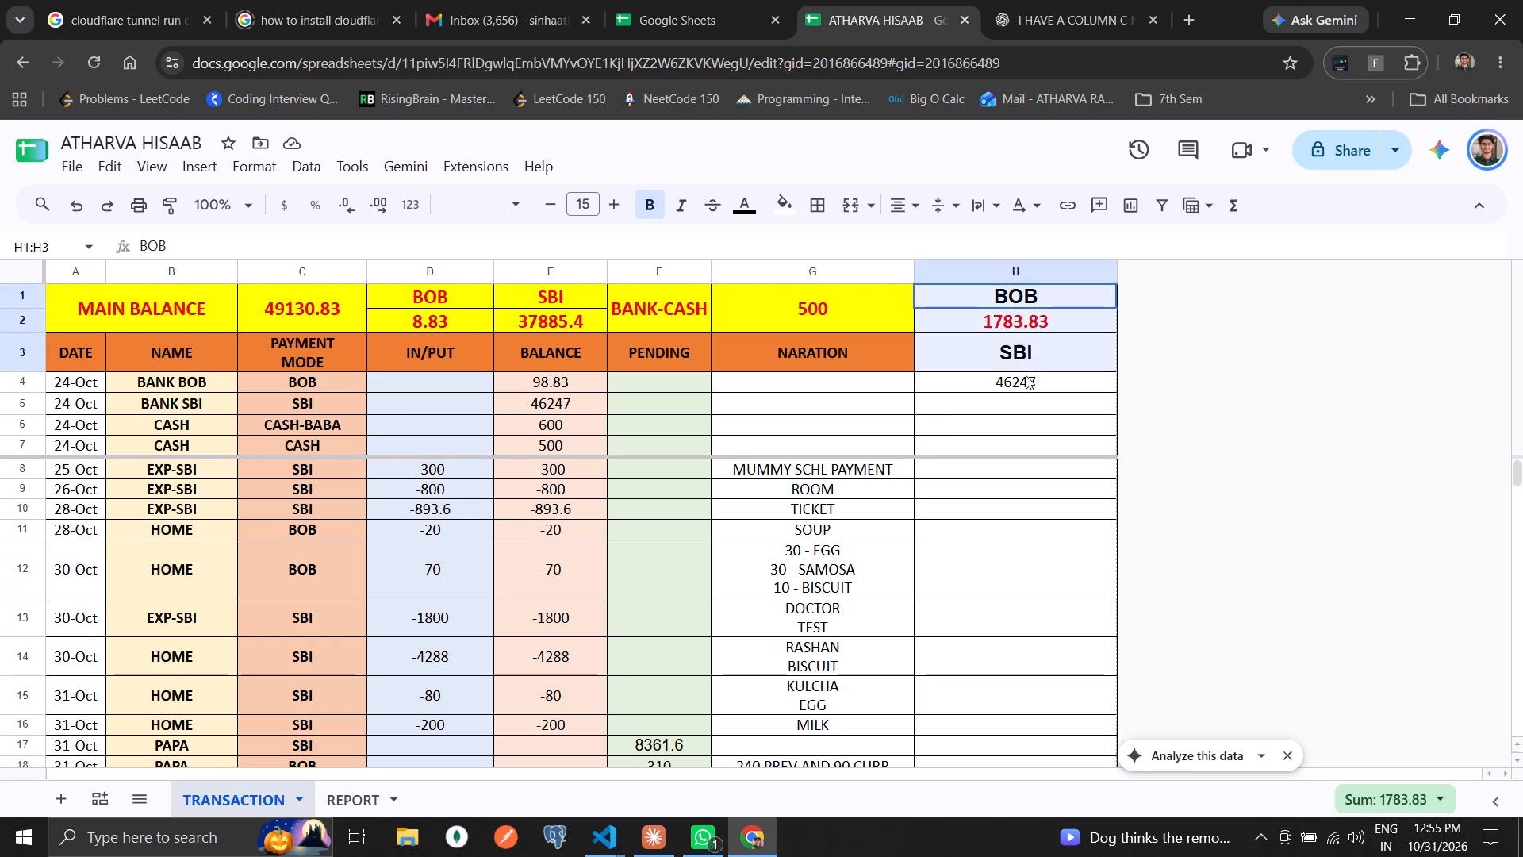
left_click_drag(1026, 375, 1026, 380)
left_click(1026, 380)
left_click(1026, 321)
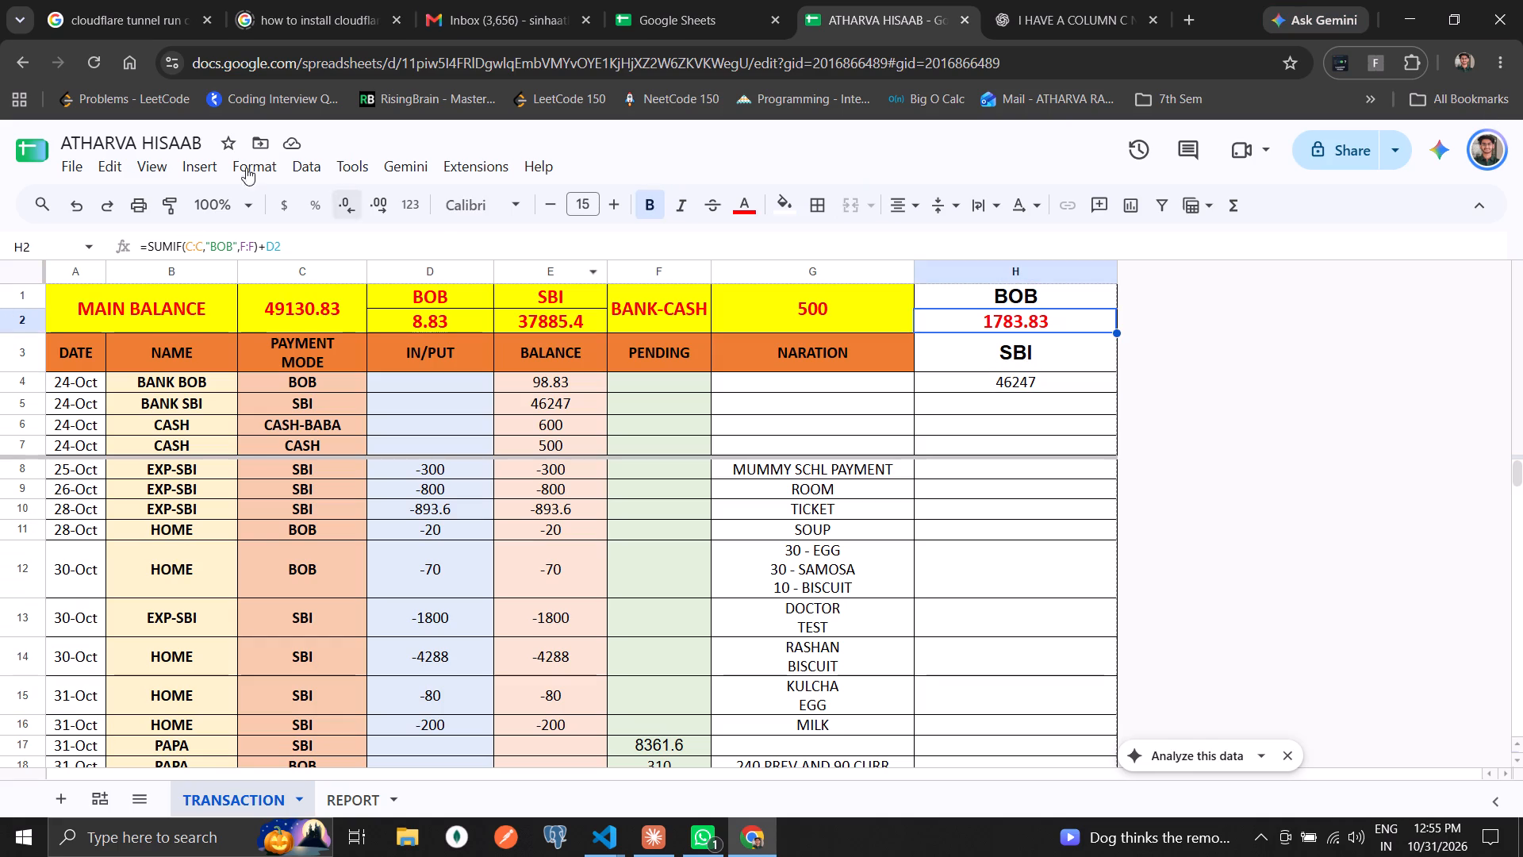
left_click(160, 199)
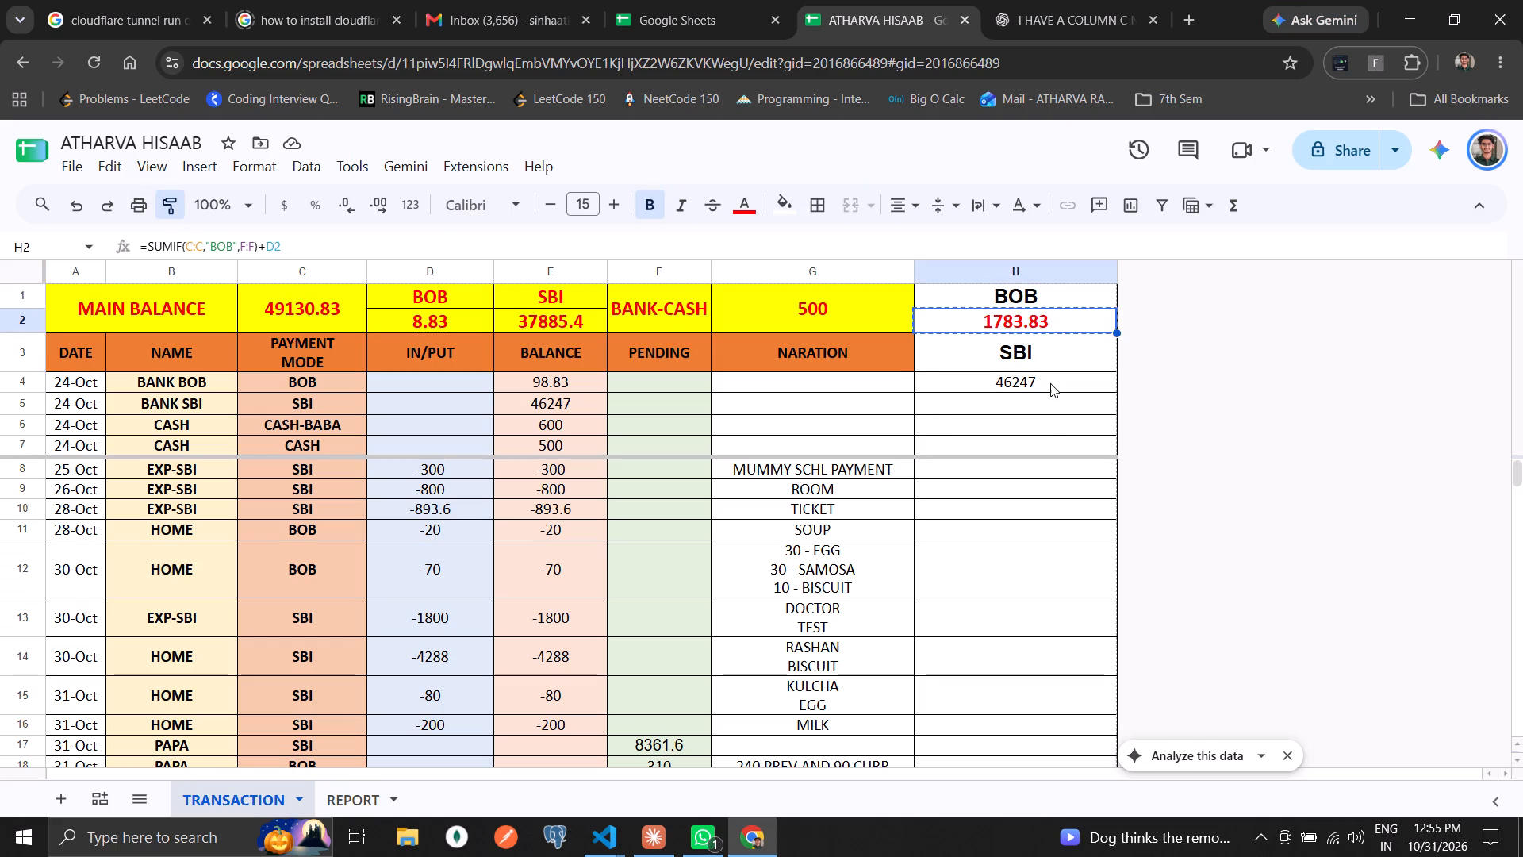
left_click(1050, 383)
left_click(1048, 422)
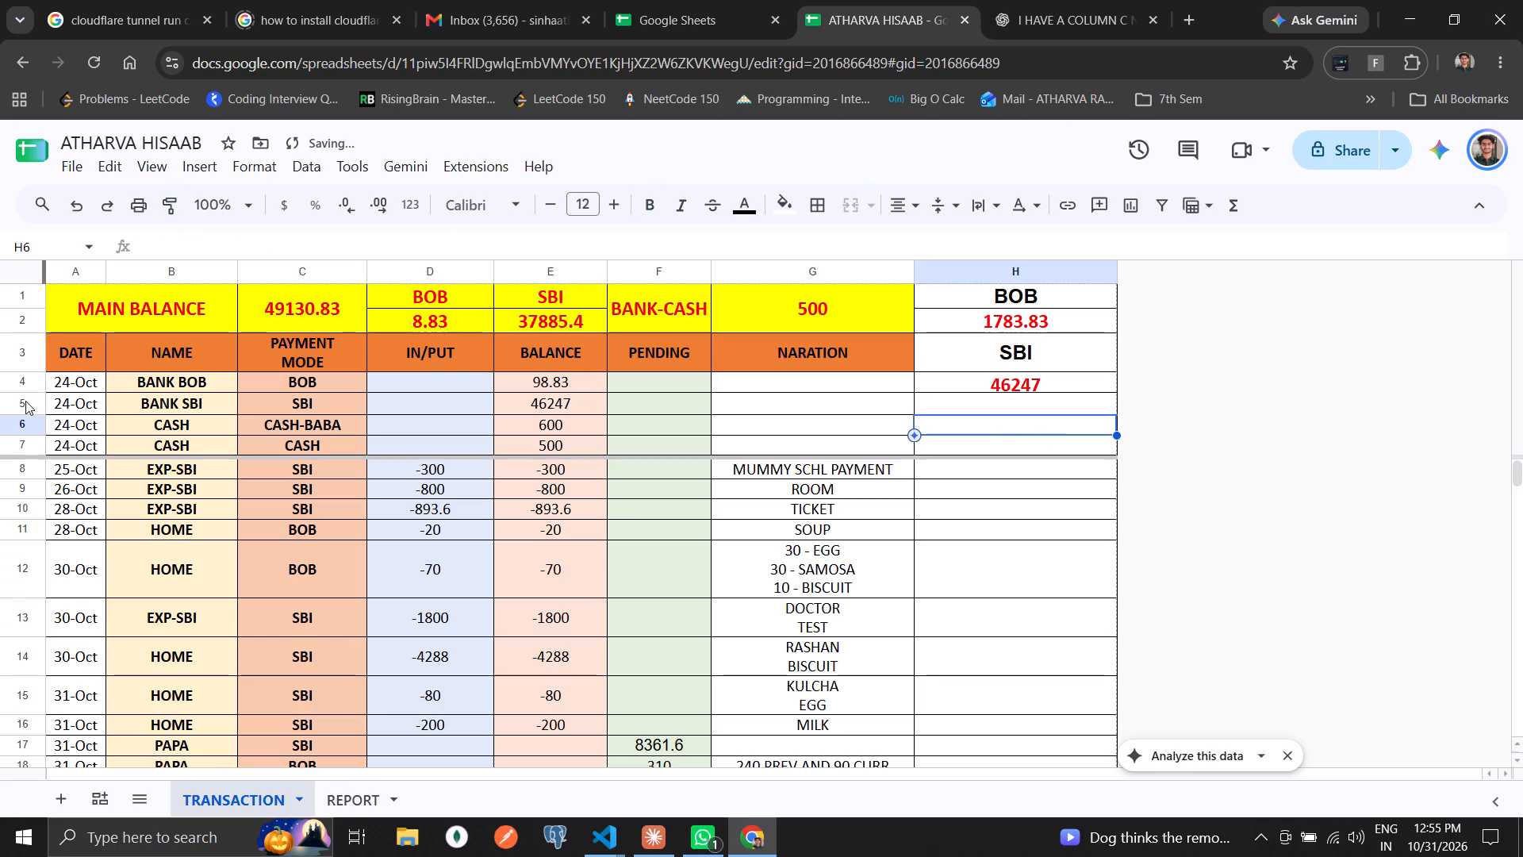
Auto-fit the height of row 4 to its contents.
double_click(25, 393)
left_click(972, 436)
scroll(501, 425, "up", 10)
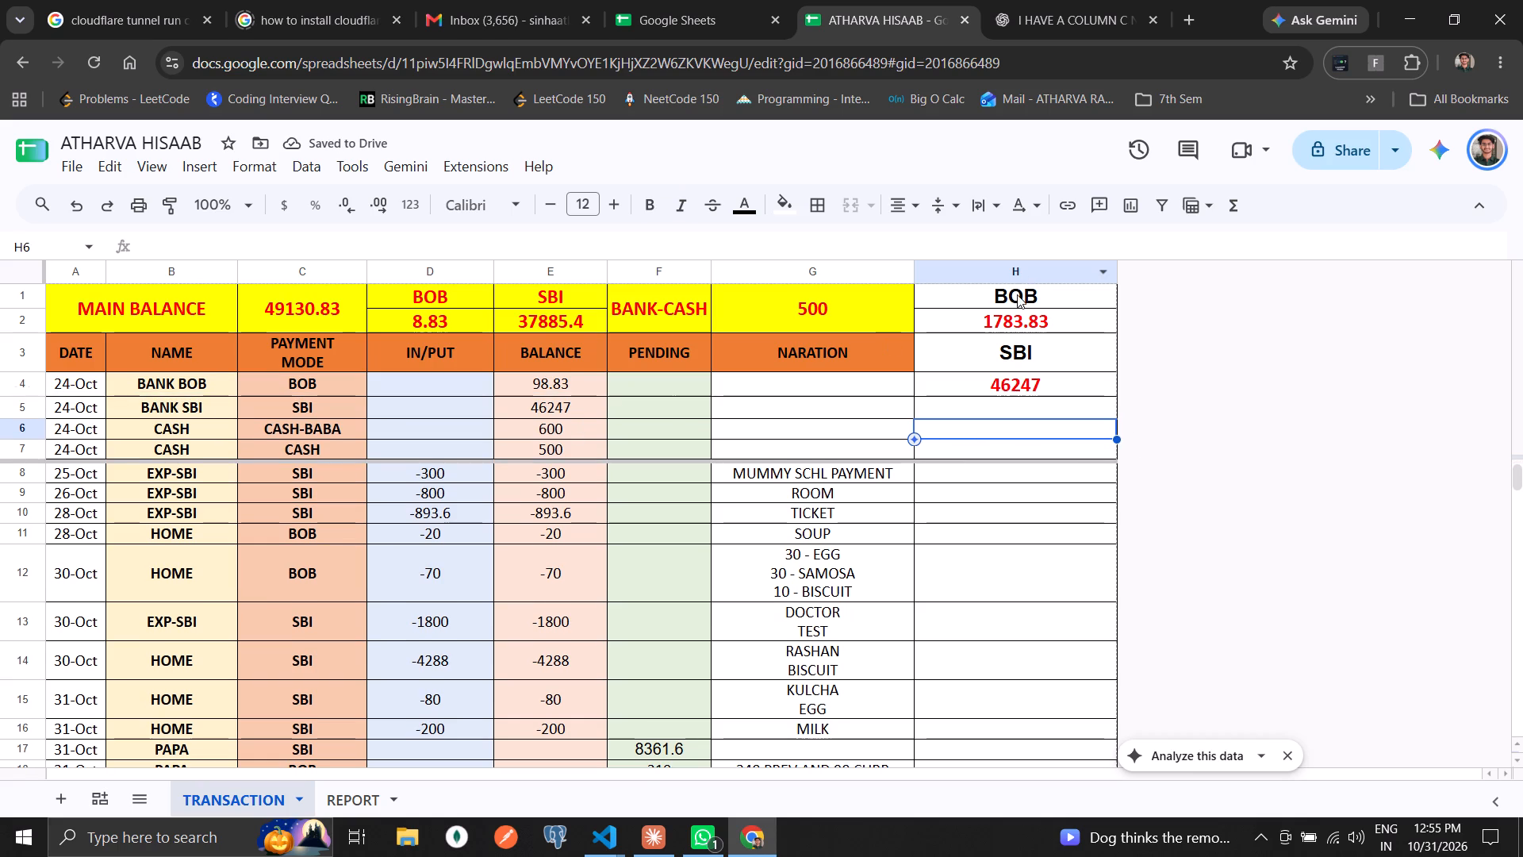
Set the border style to a thick solid line and apply outer borders to H1:H4.
left_click_drag(1017, 294, 1022, 390)
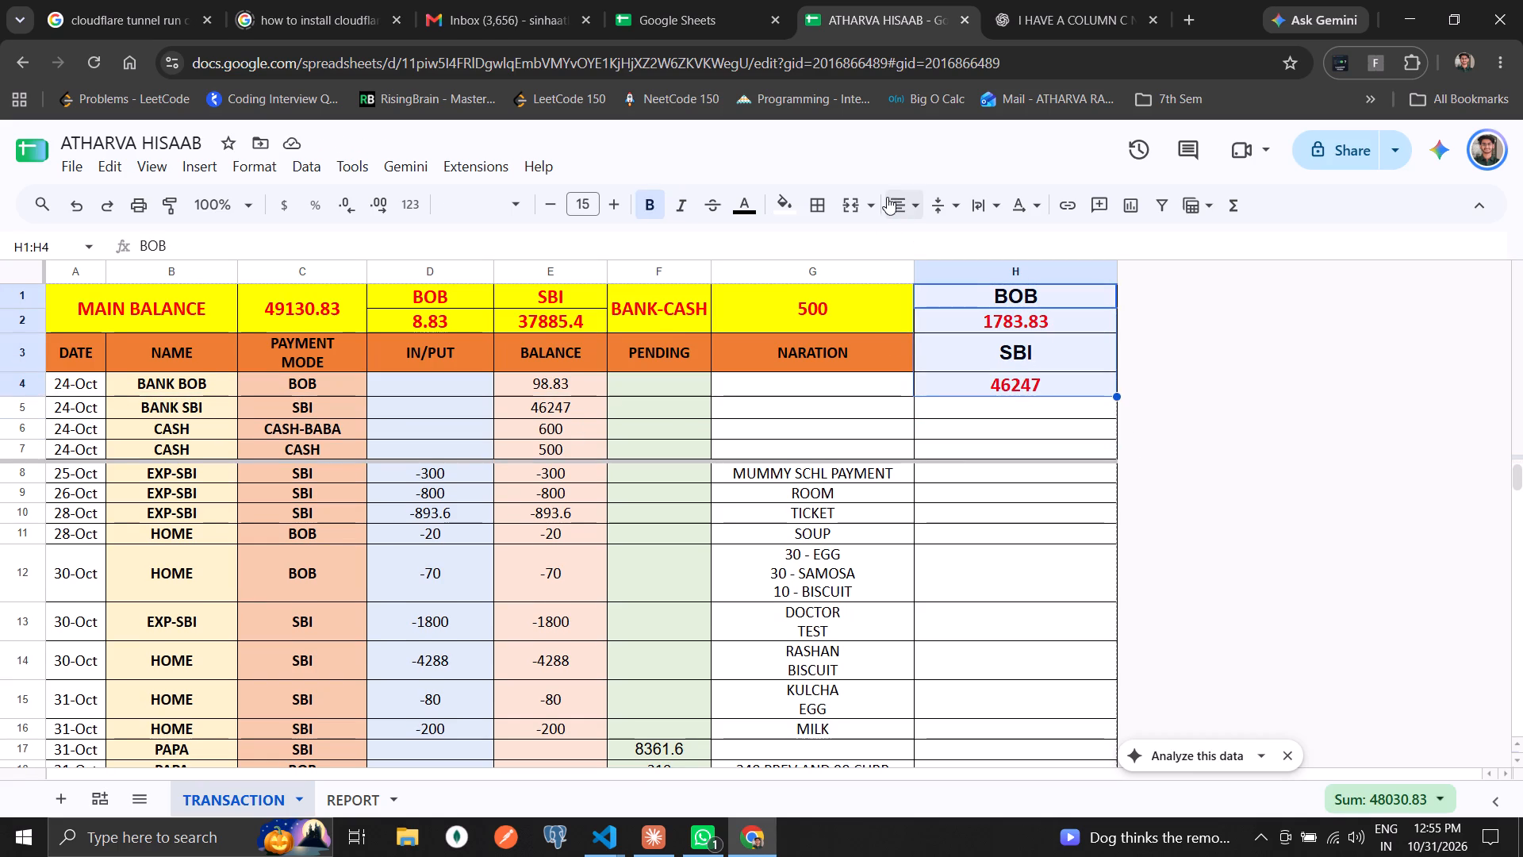
left_click(828, 202)
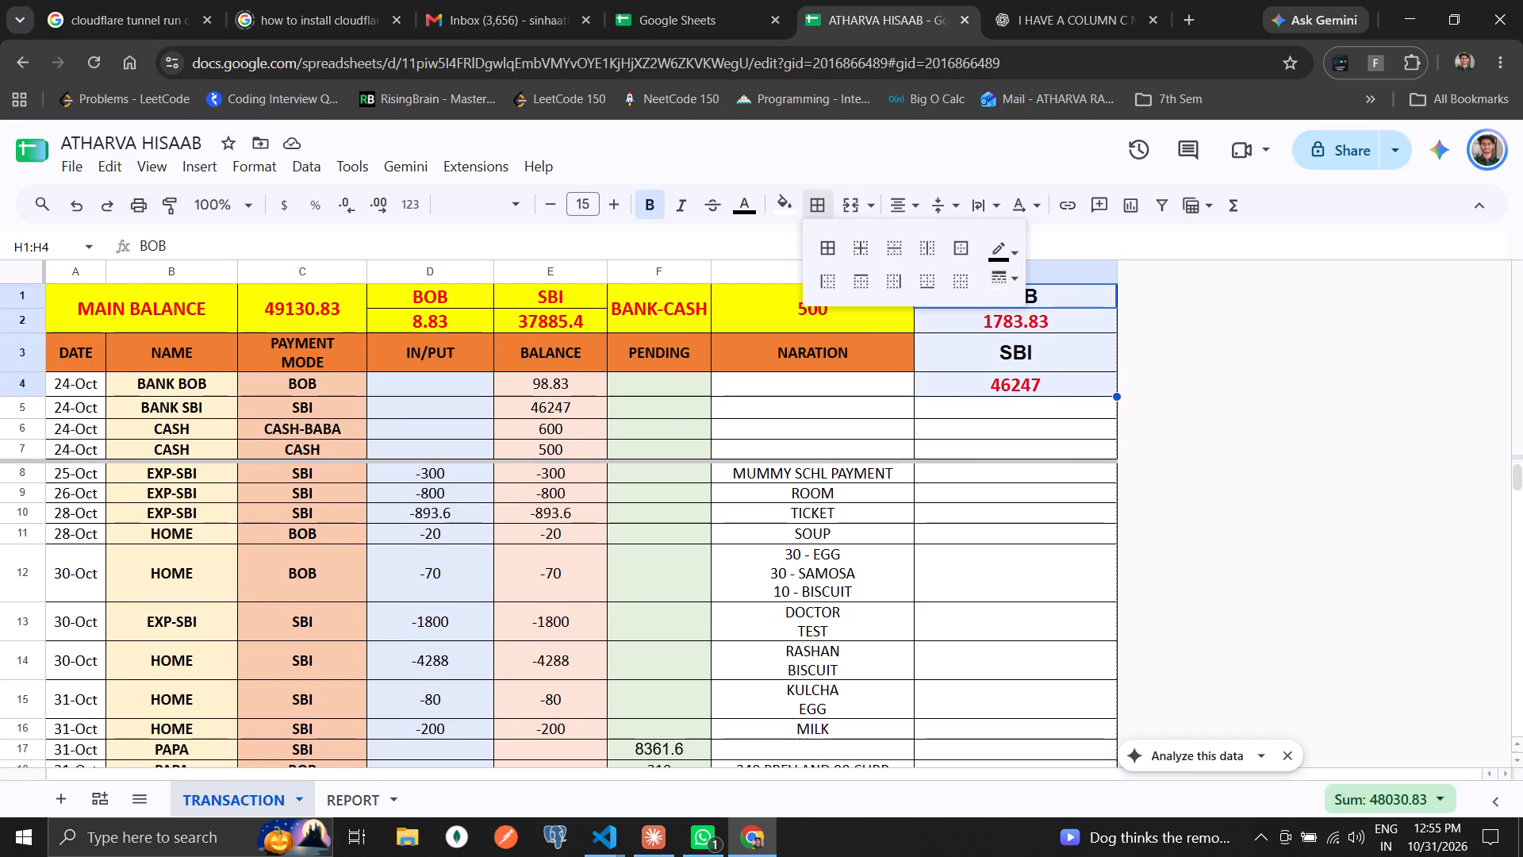
left_click(1028, 282)
left_click(815, 209)
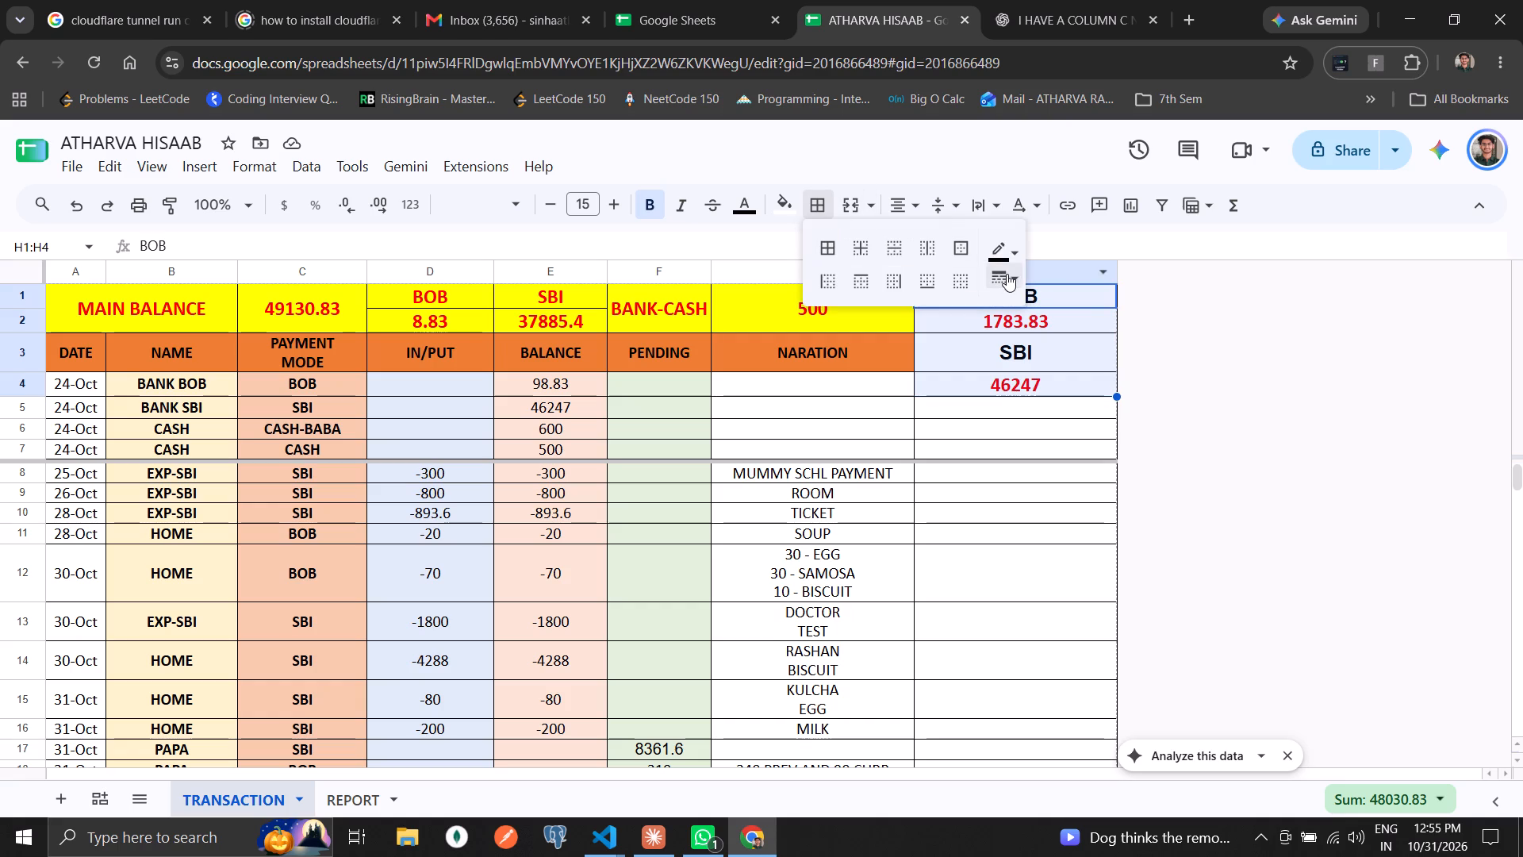
left_click(1011, 274)
left_click(1057, 368)
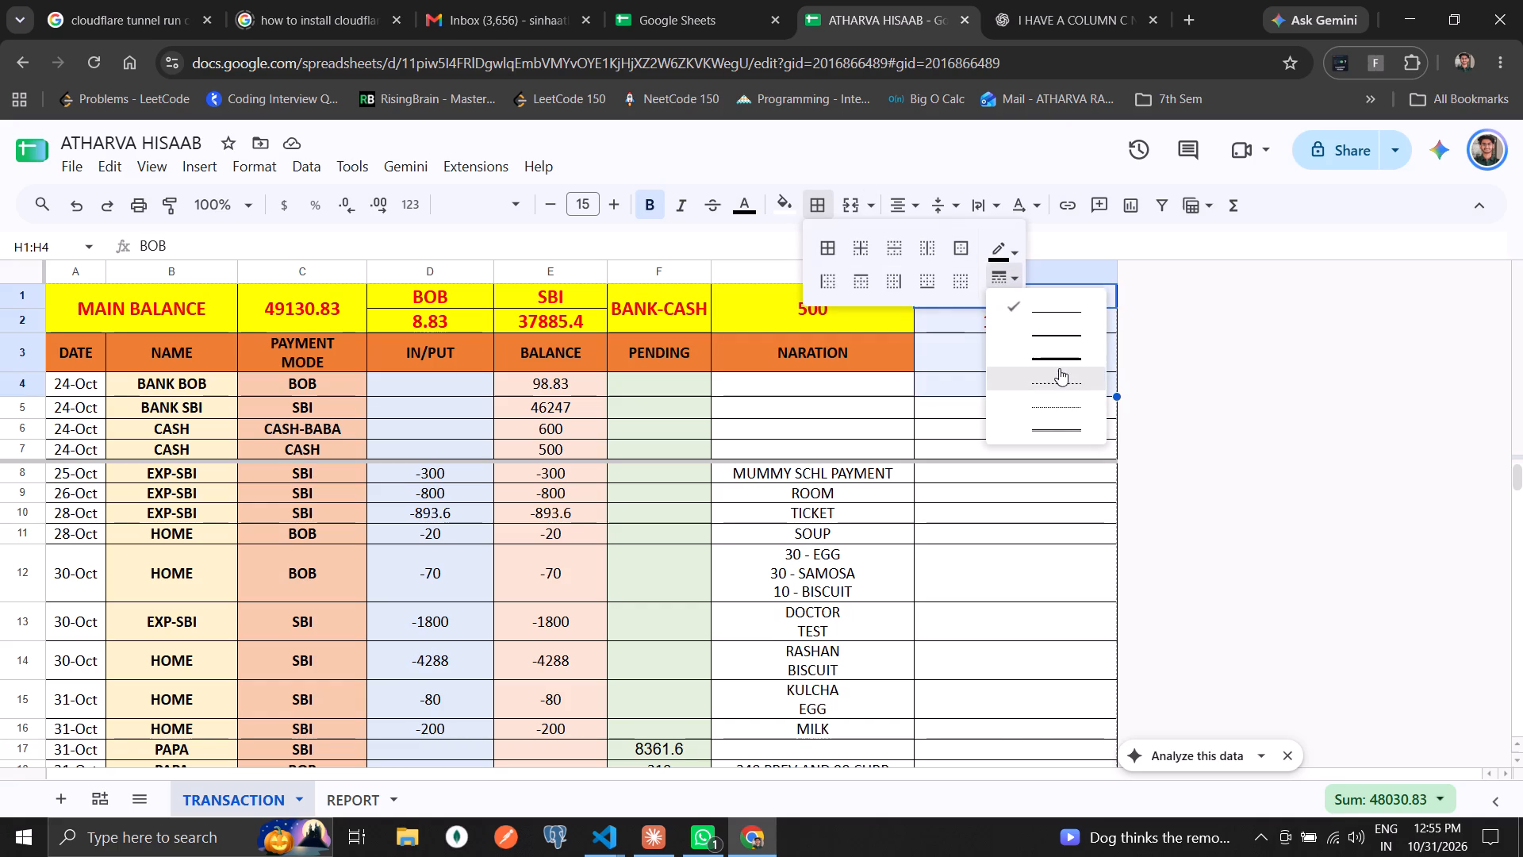
left_click(1017, 267)
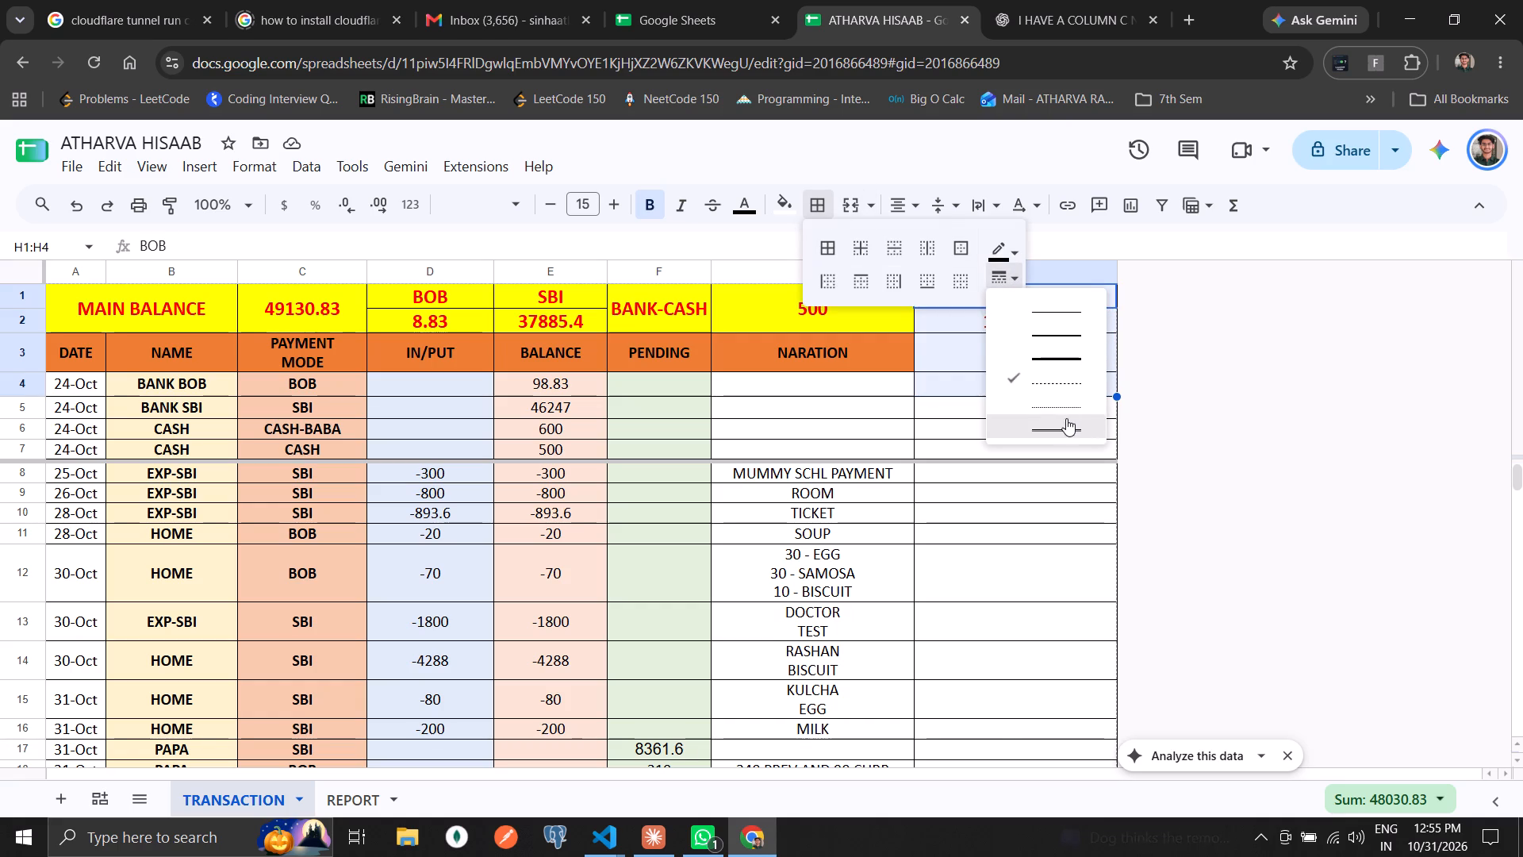
left_click(1073, 356)
left_click(1080, 437)
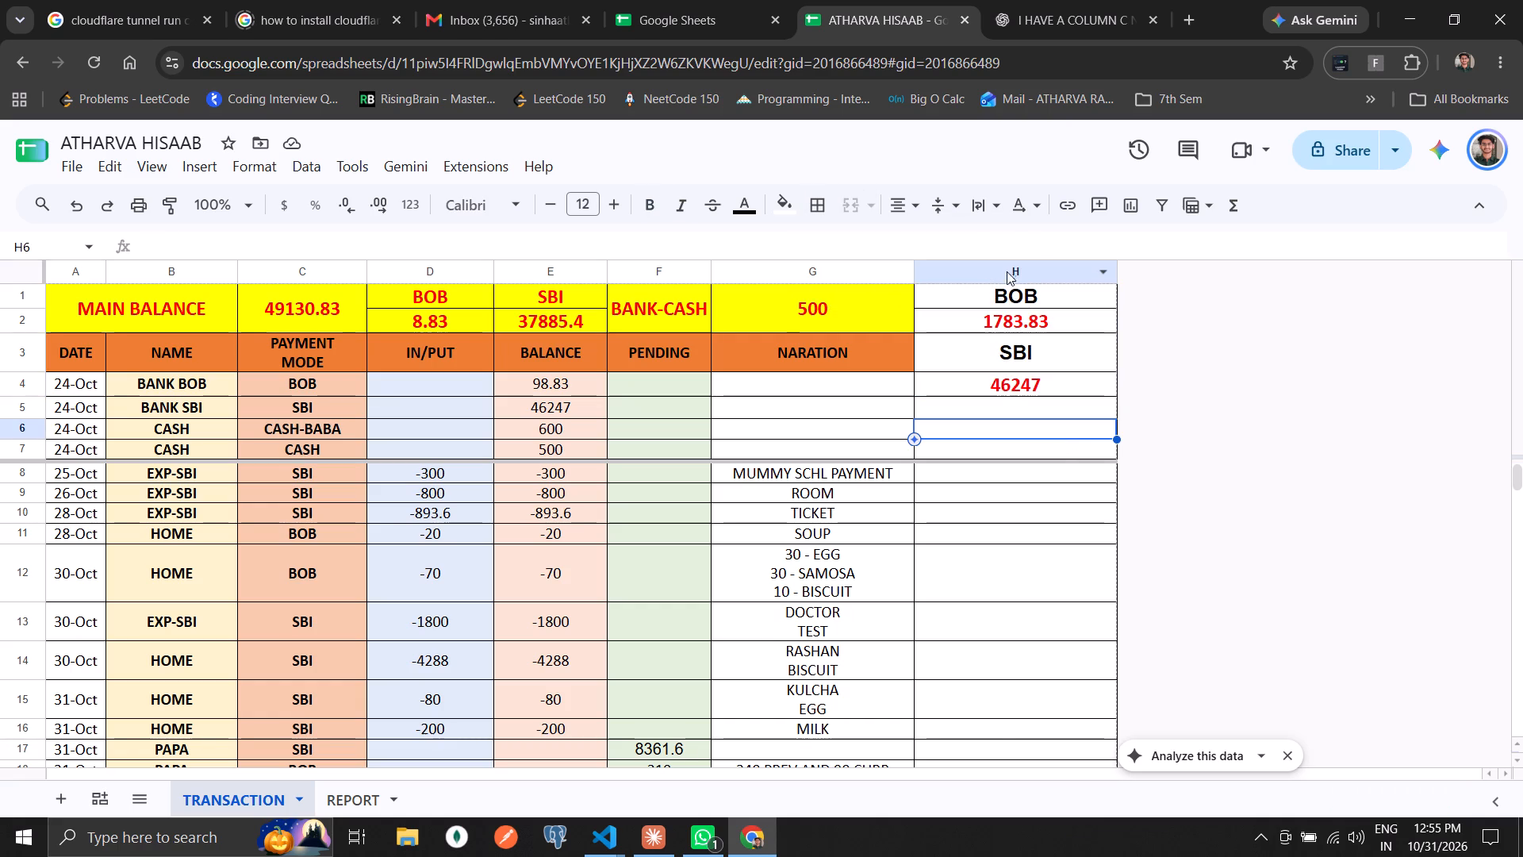
left_click_drag(1018, 287, 1031, 381)
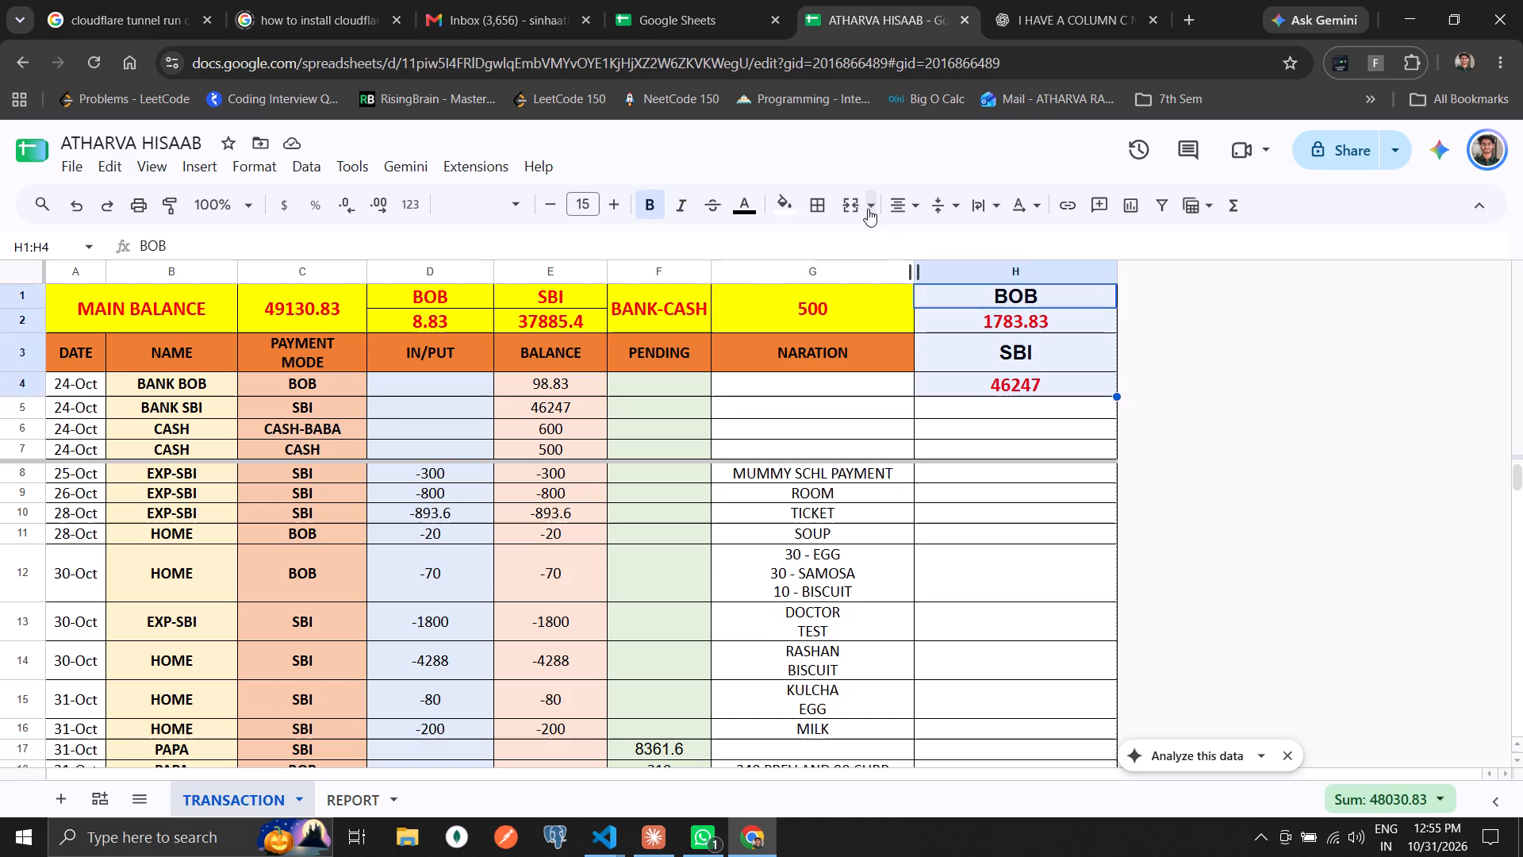
left_click(828, 205)
left_click(963, 244)
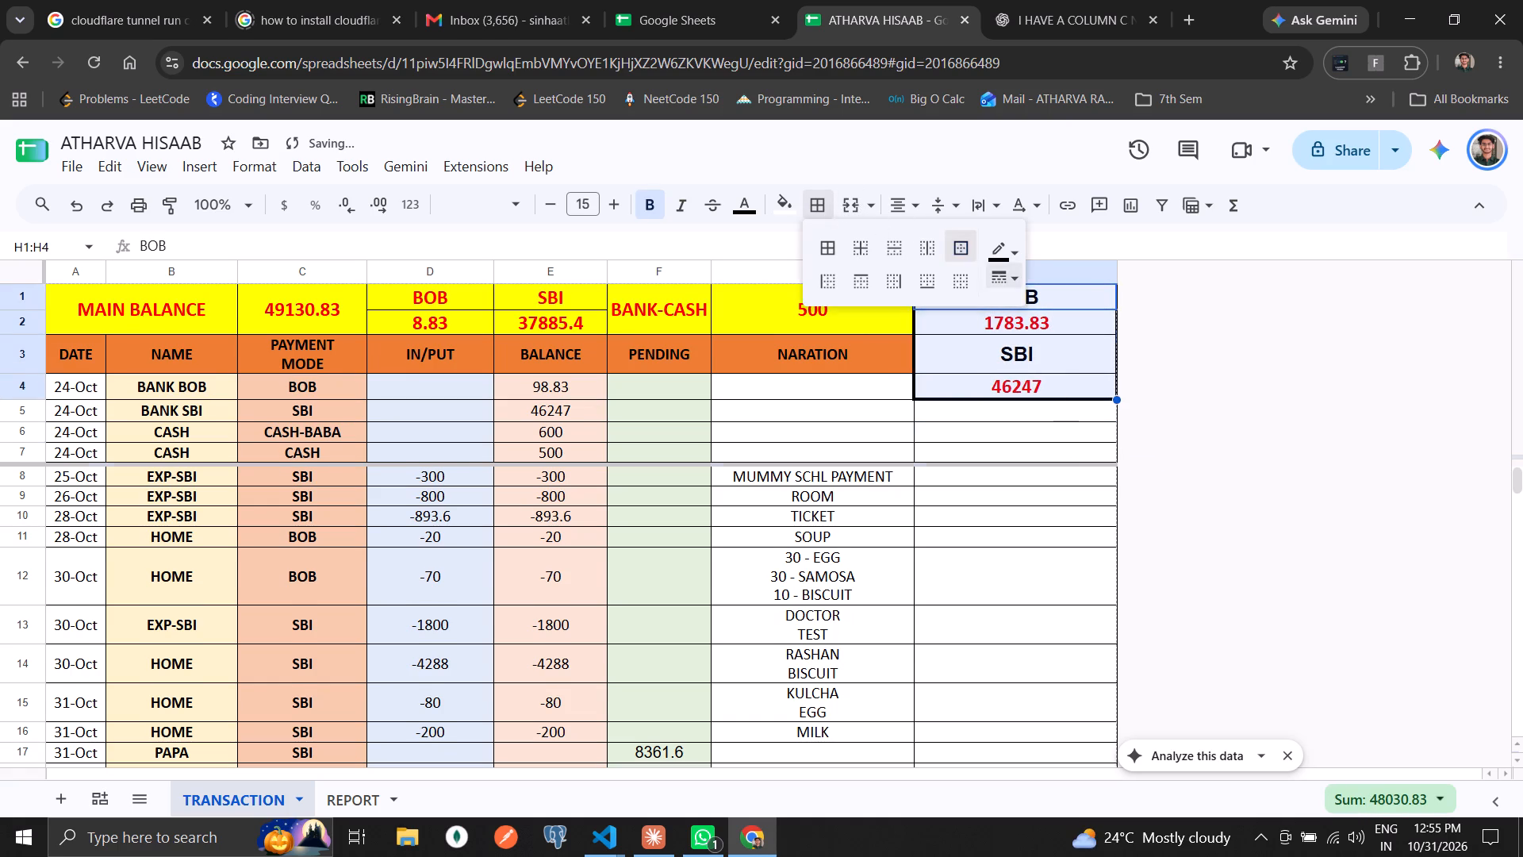
left_click(1072, 463)
left_click(1007, 536)
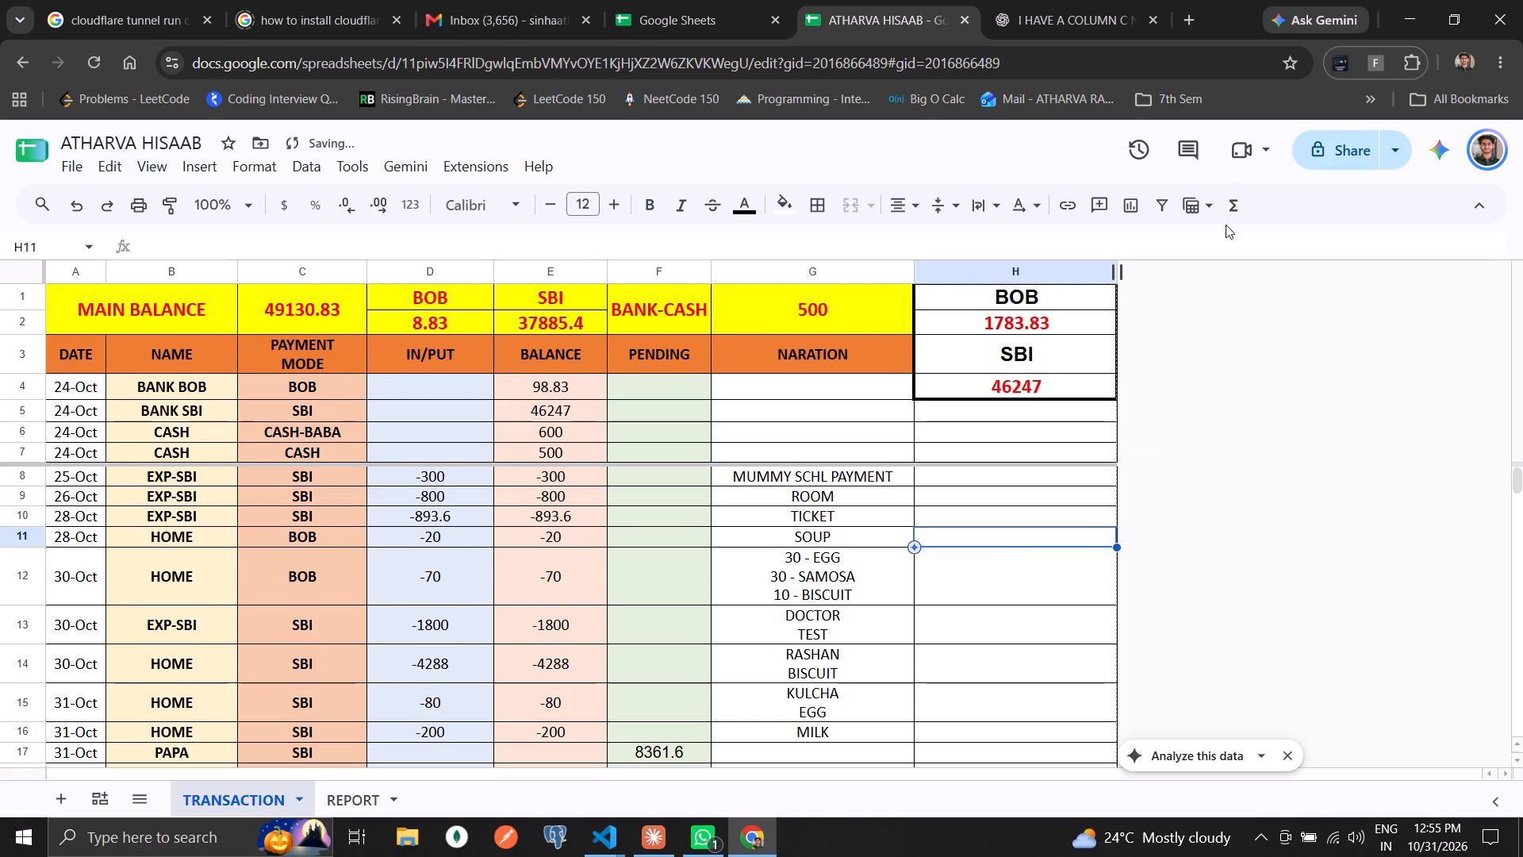
Apply thick borders to all edges of the cells in H1:H4.
left_click_drag(1012, 288, 1045, 391)
left_click(819, 206)
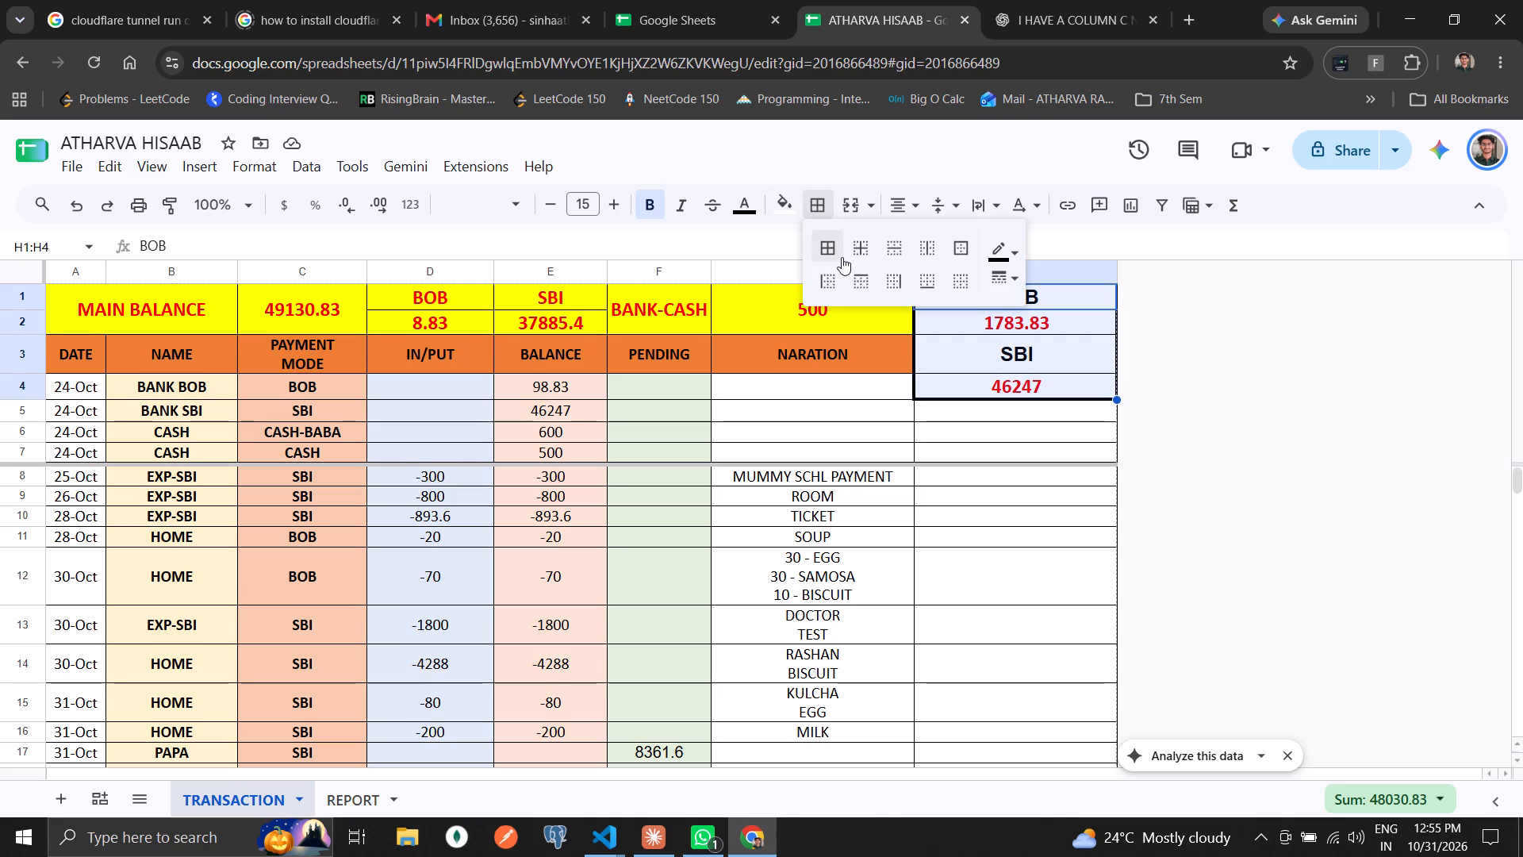
left_click(834, 257)
left_click(1015, 471)
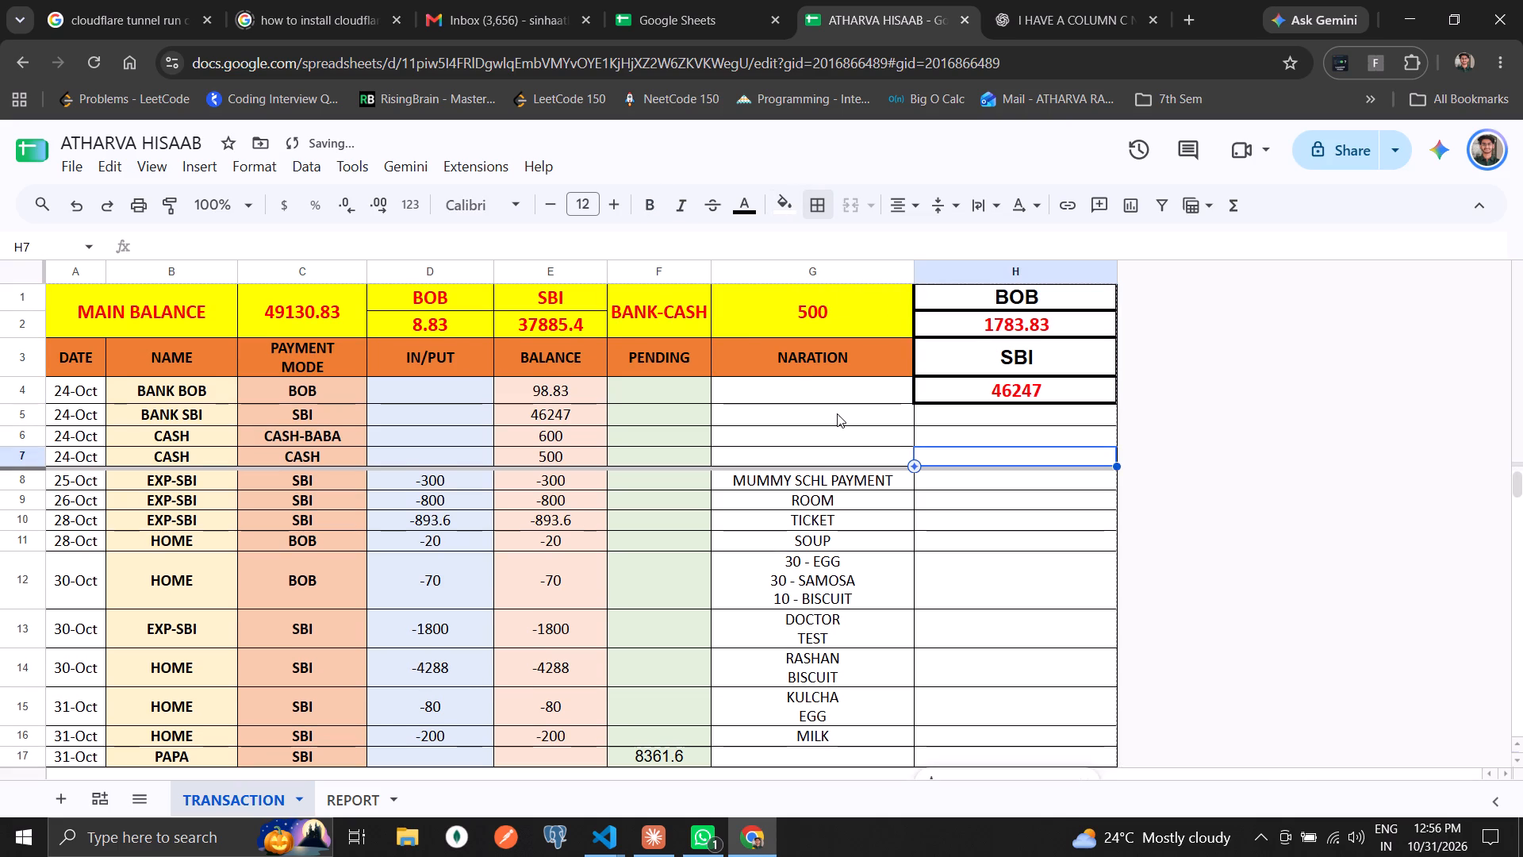
Apply thick borders to all edges of the summary and header cells in A1:G3.
left_click_drag(781, 363, 0, 321)
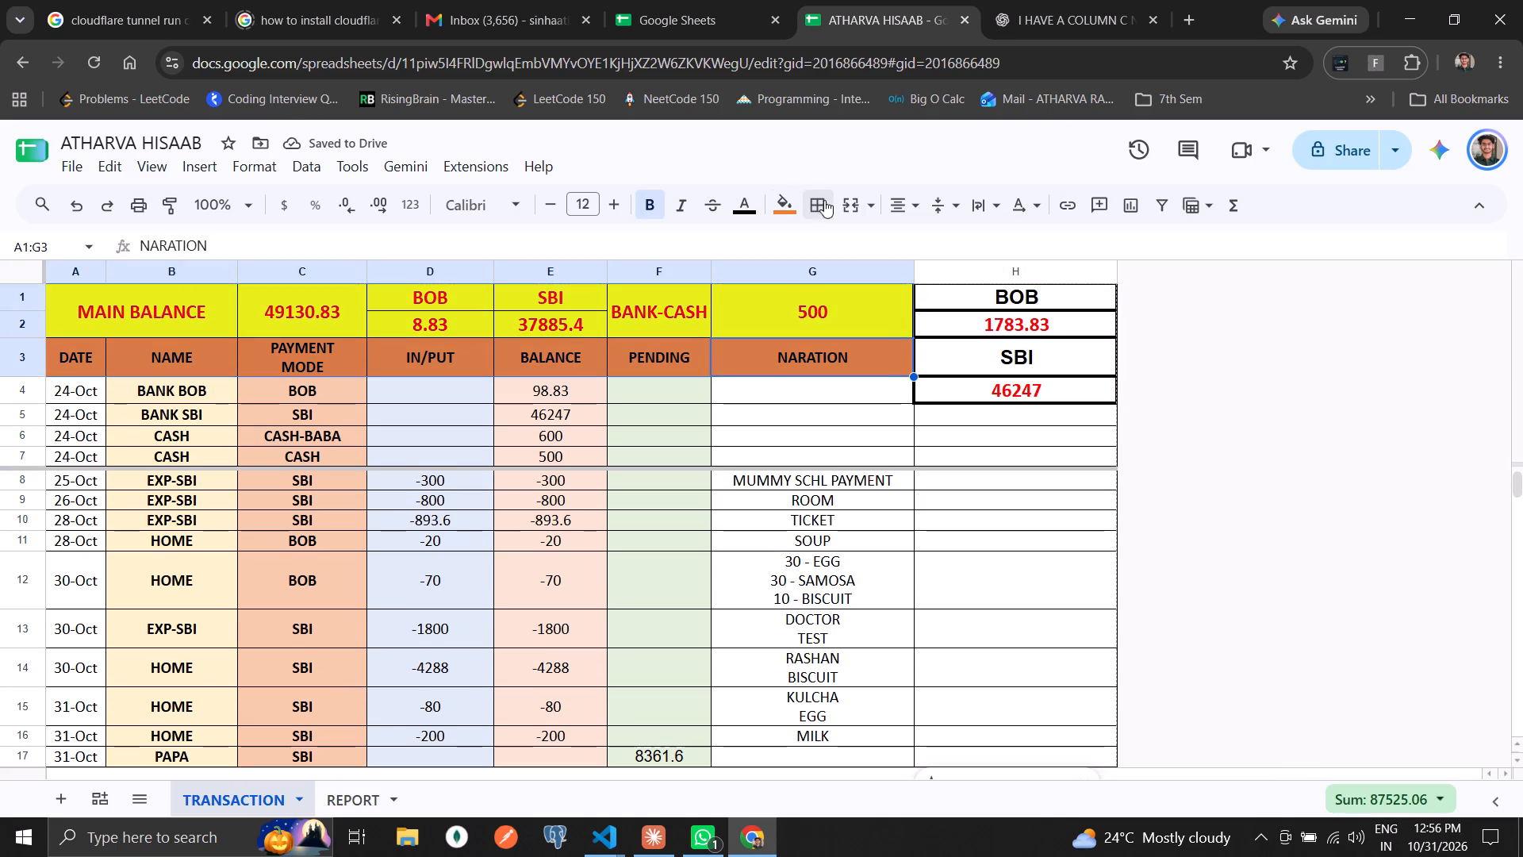
left_click(811, 208)
left_click(827, 254)
left_click(661, 338)
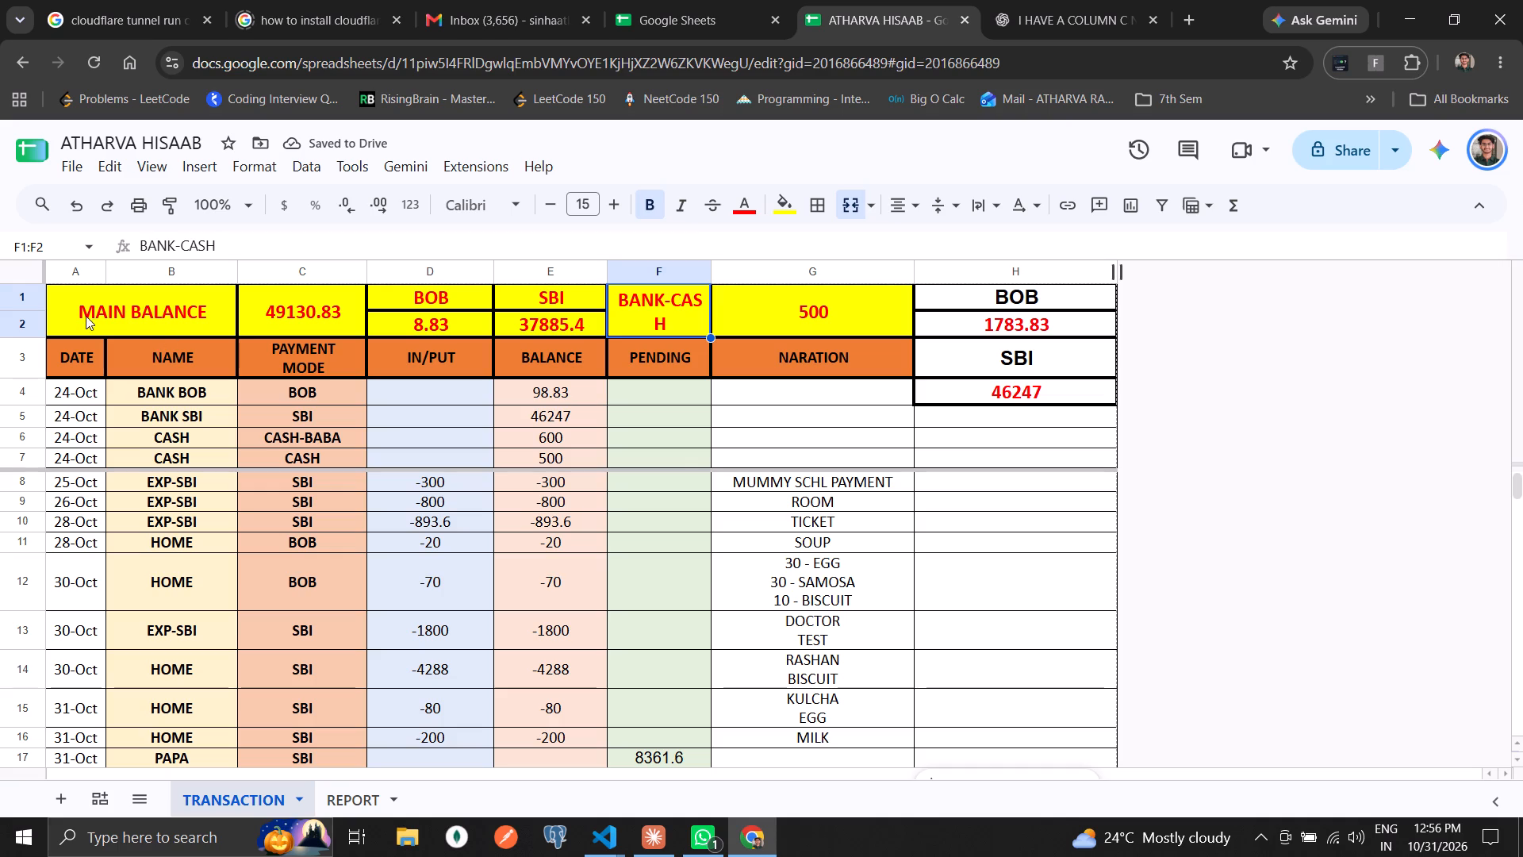
Apply thick outer borders around the whole transaction table, A1:G4998.
left_click_drag(100, 315, 706, 856)
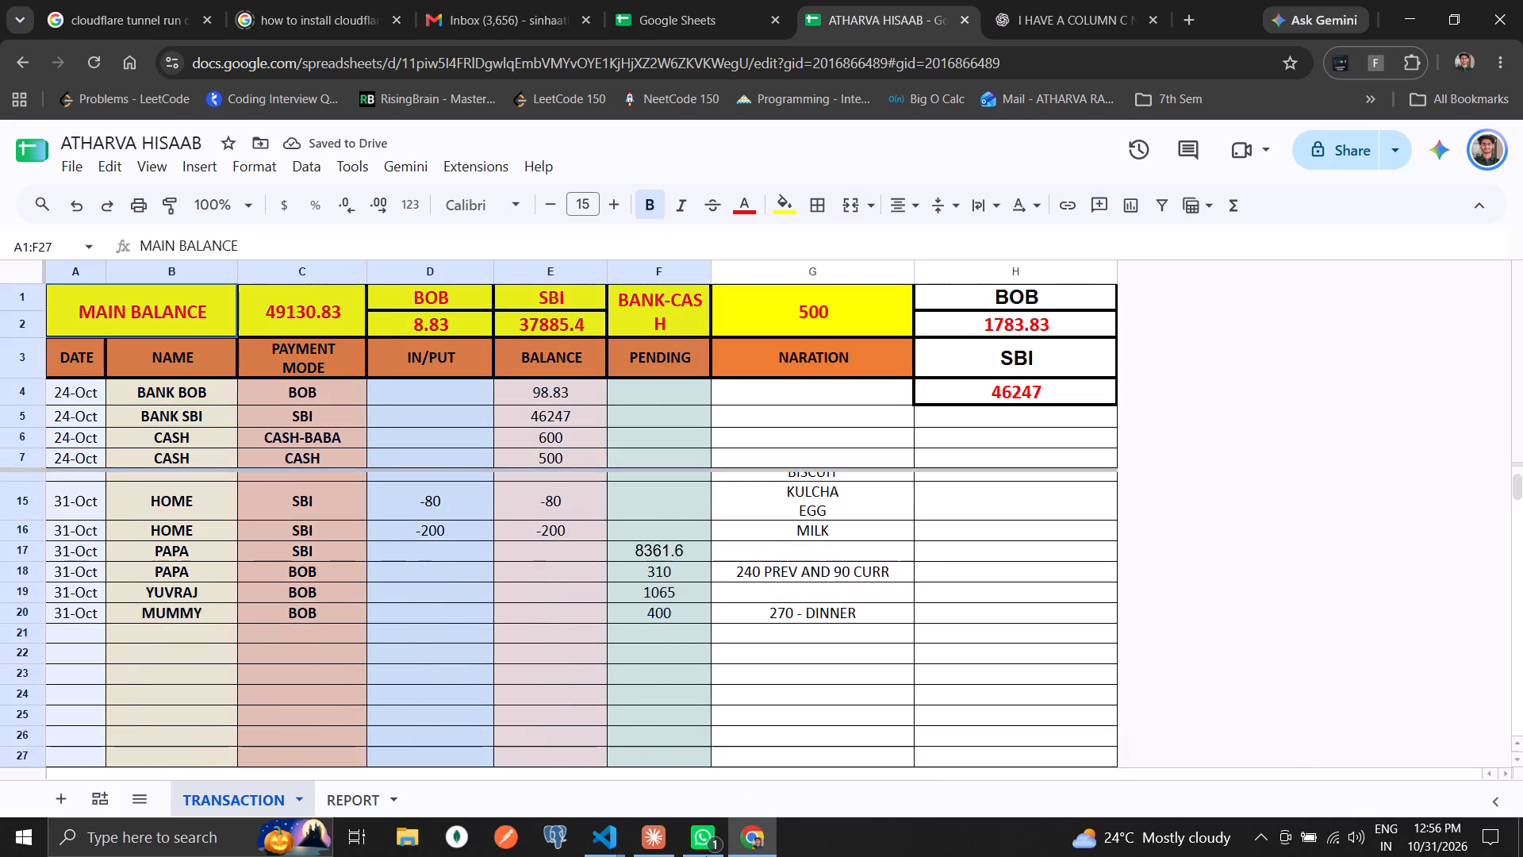
left_click_drag(706, 856, 860, 734)
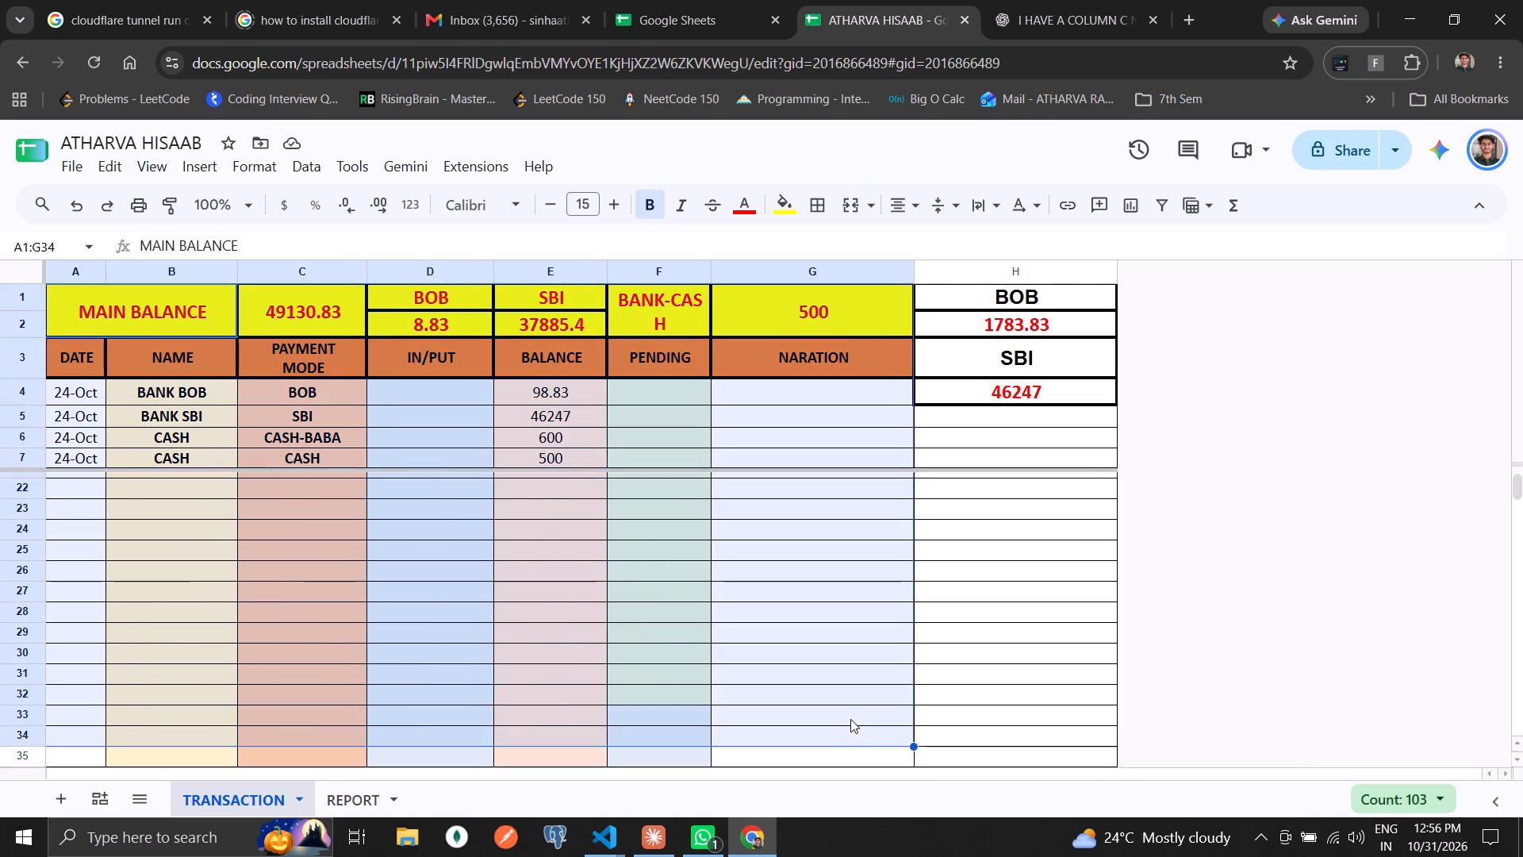
key("ctrl+shift+Down")
key("ctrl+shift+Down")
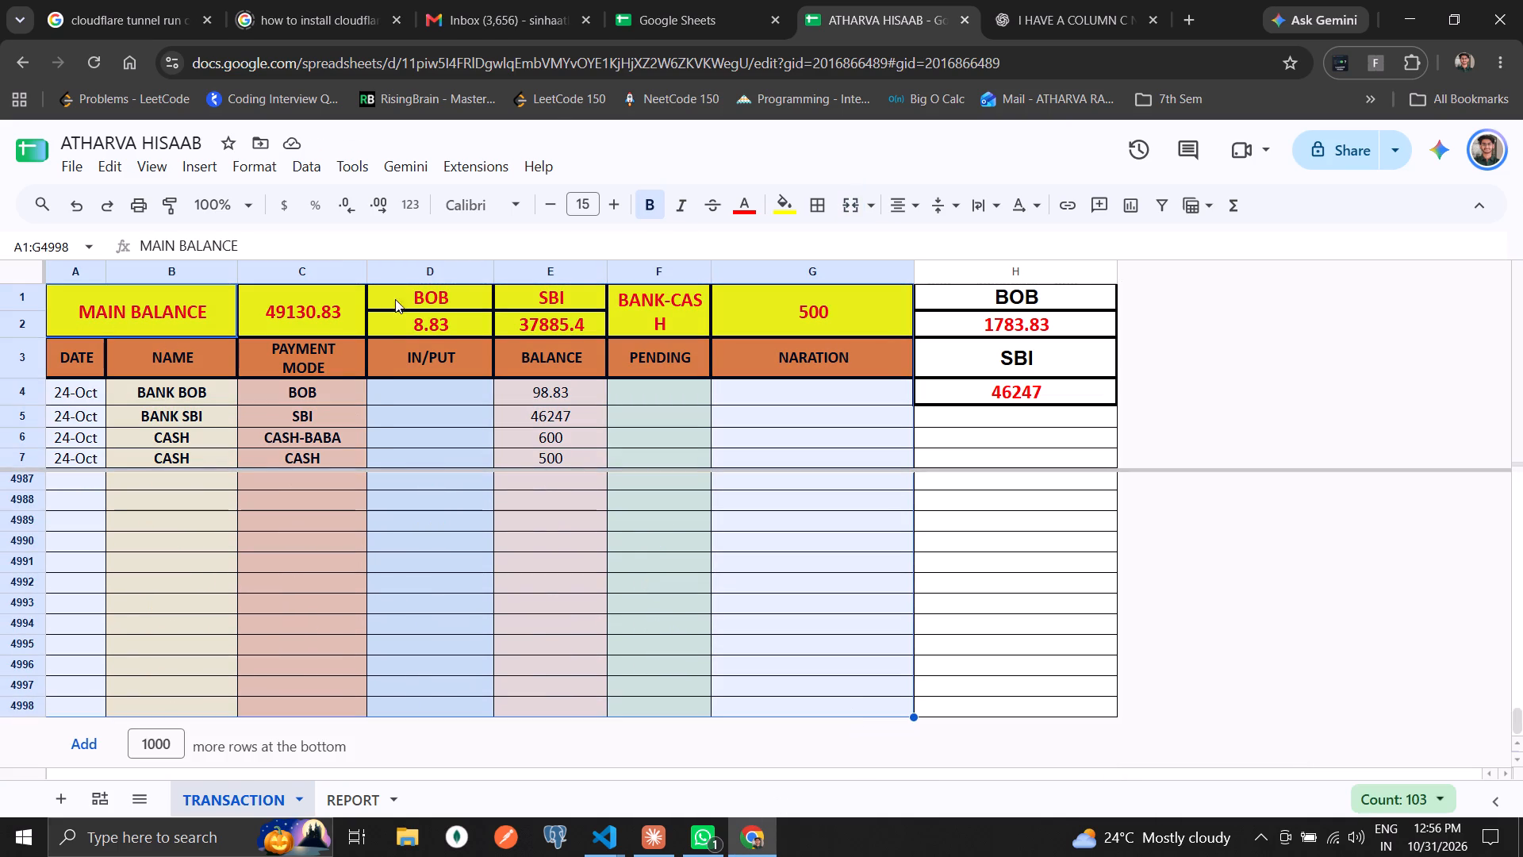
left_click(815, 209)
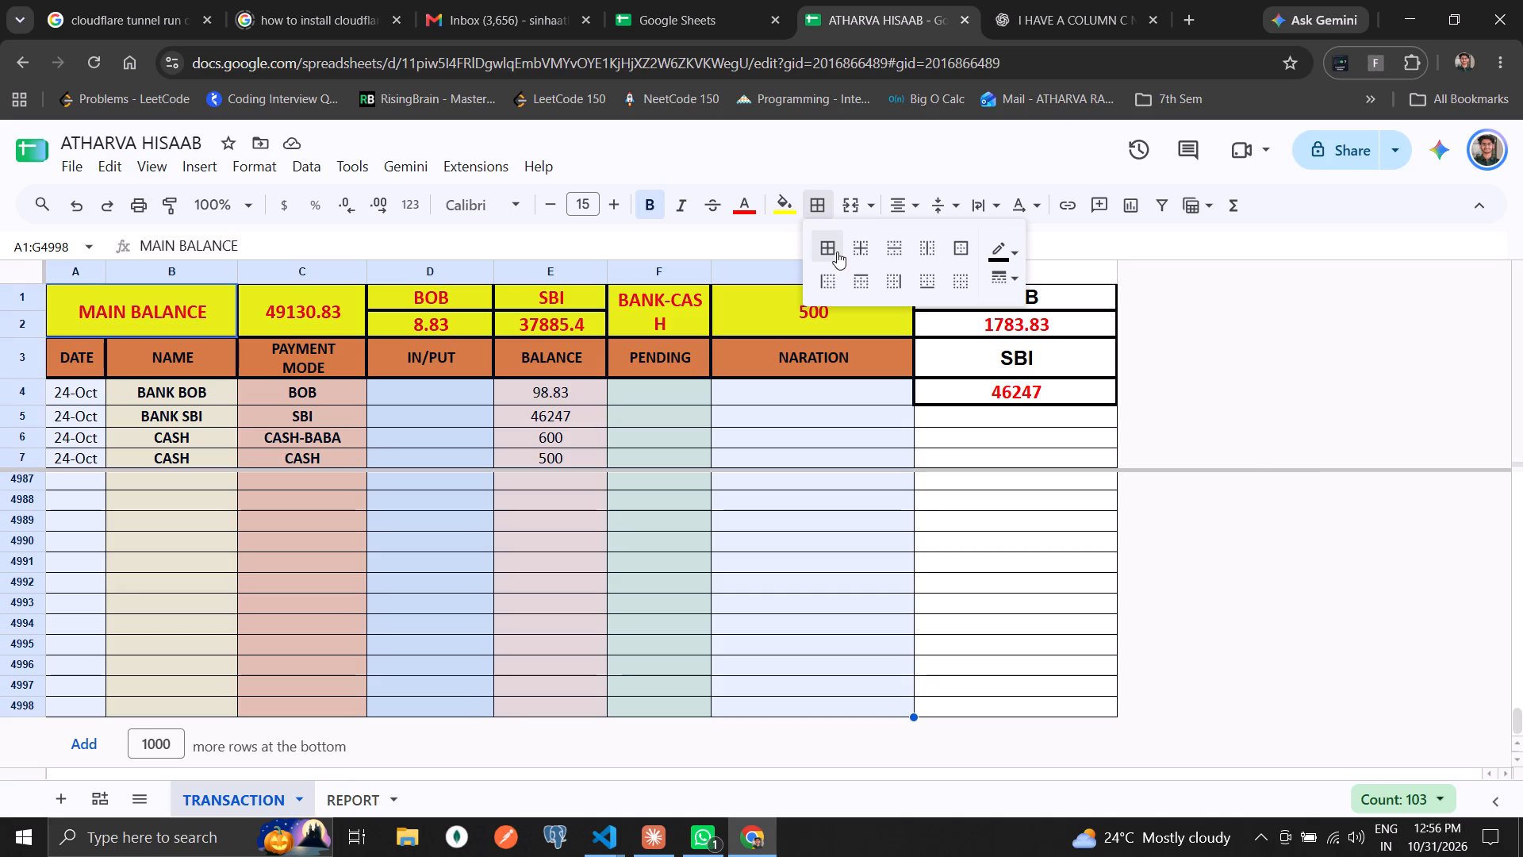
left_click(969, 244)
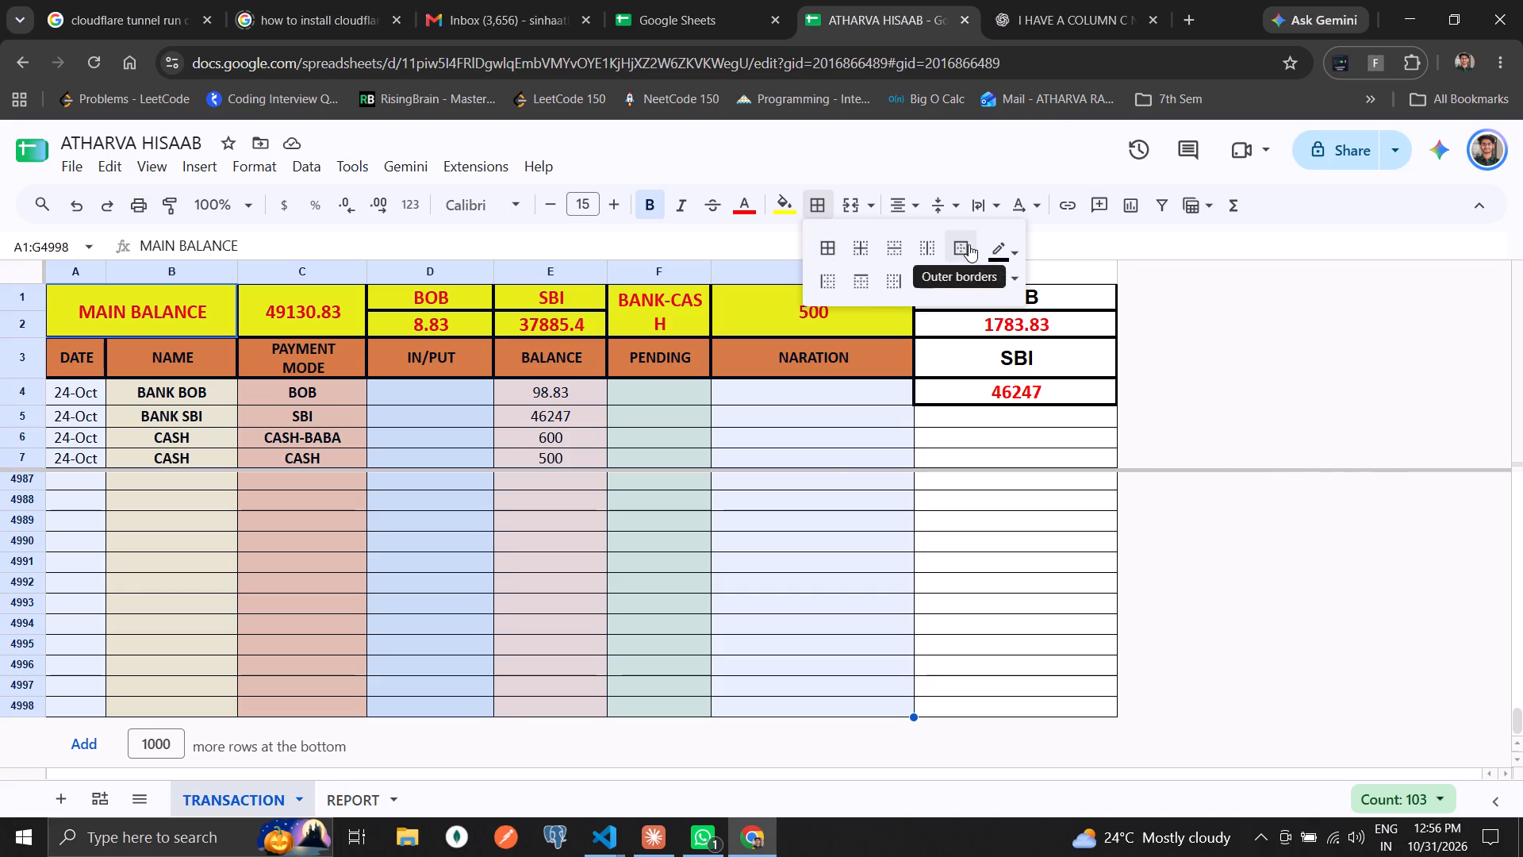
Replace the BANK-CASH label in the merged cell F1:F2 with CASH.
scroll(512, 638, "up", 20)
scroll(512, 638, "up", 19)
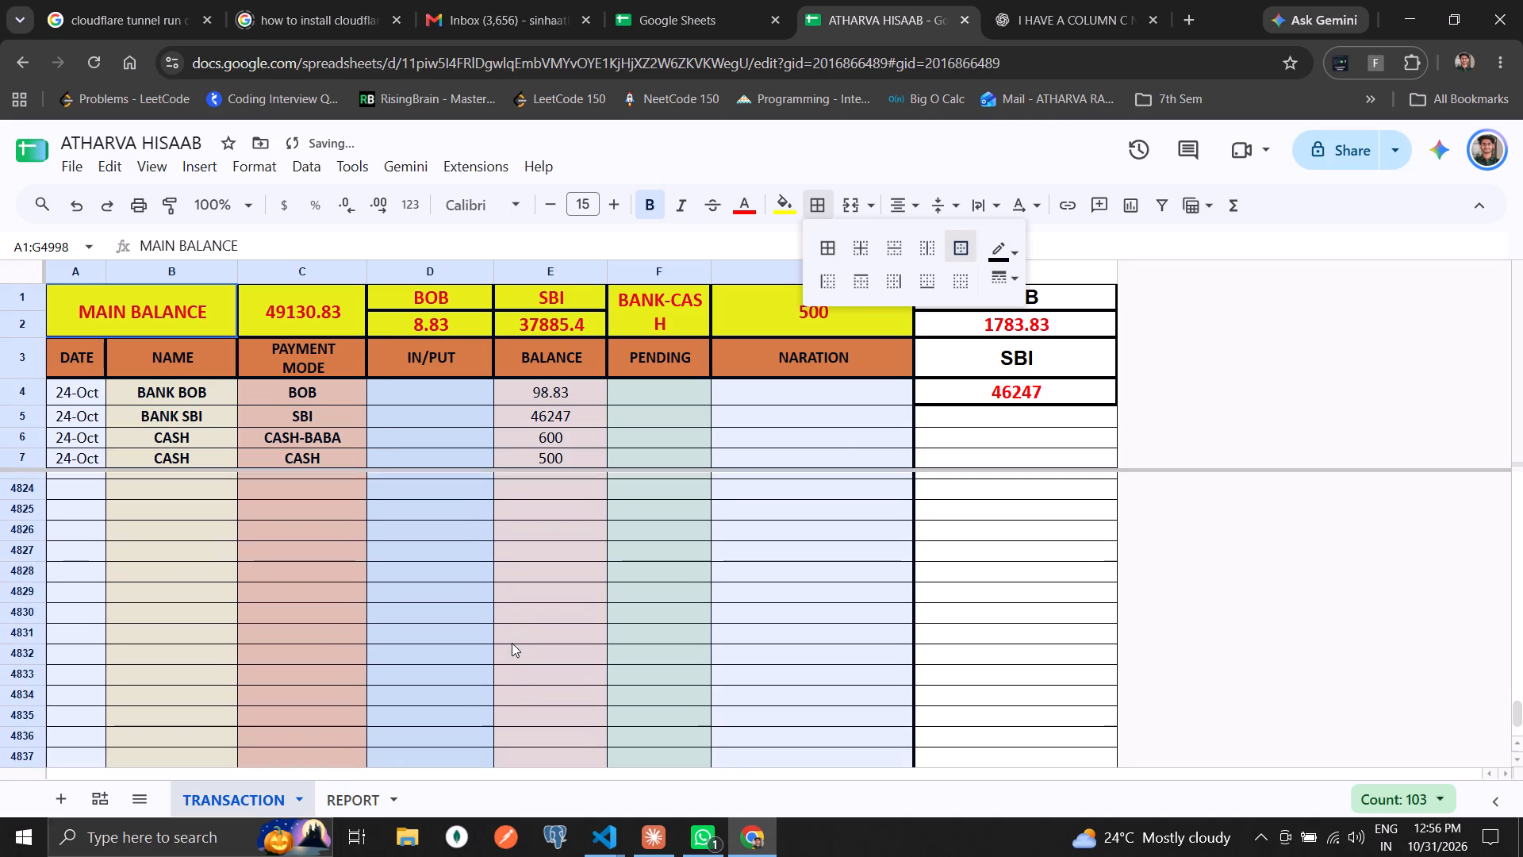
scroll(512, 643, "up", 20)
scroll(512, 643, "up", 20)
scroll(512, 643, "up", 20)
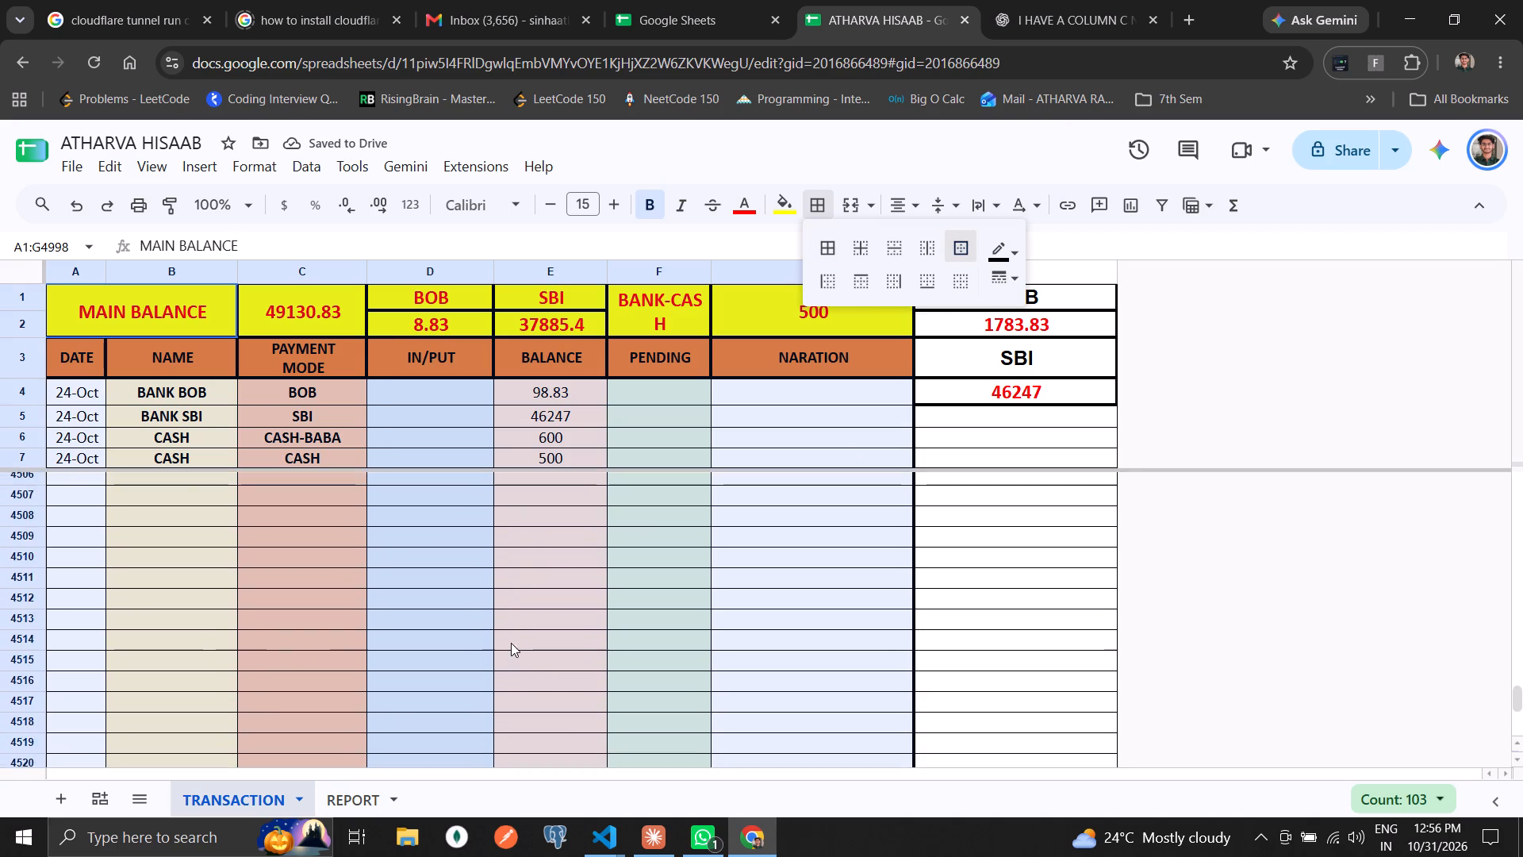
scroll(511, 643, "up", 20)
scroll(511, 643, "up", 20)
scroll(511, 643, "up", 20)
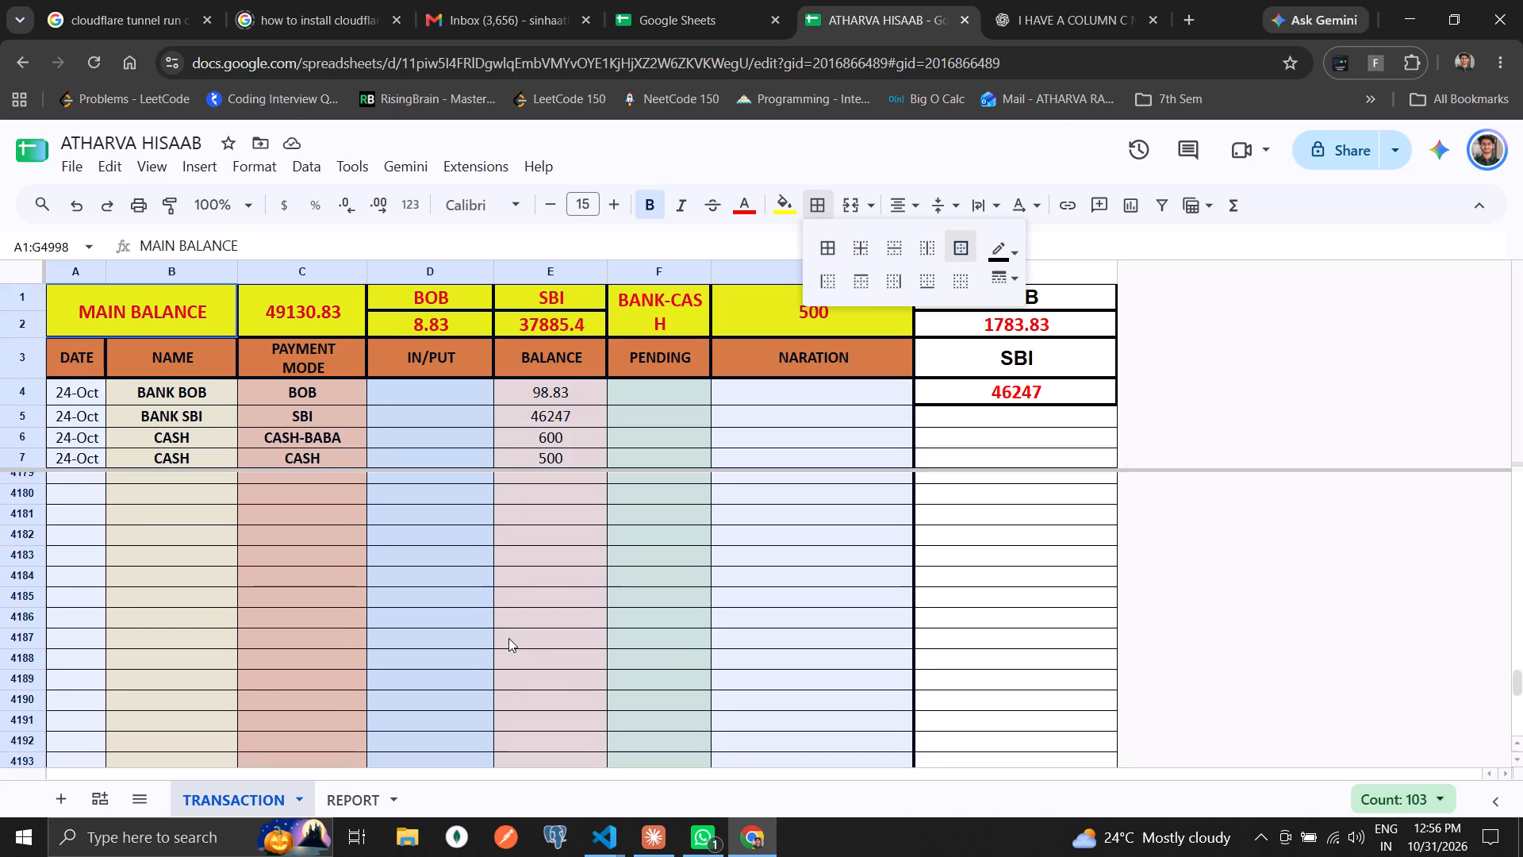
scroll(508, 638, "up", 18)
left_click(681, 332)
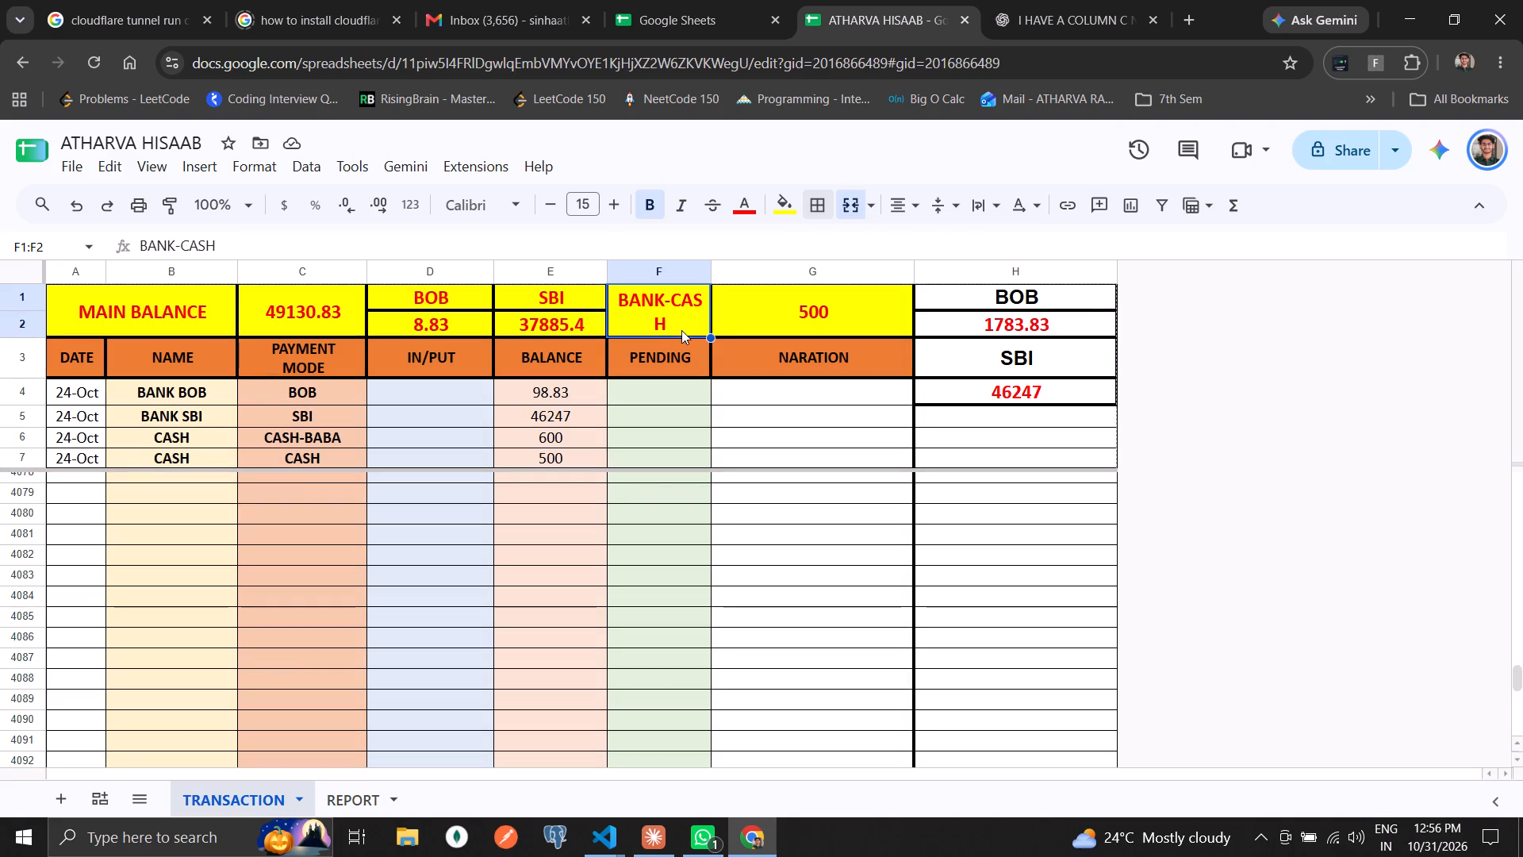
type("CASH")
key("Return")
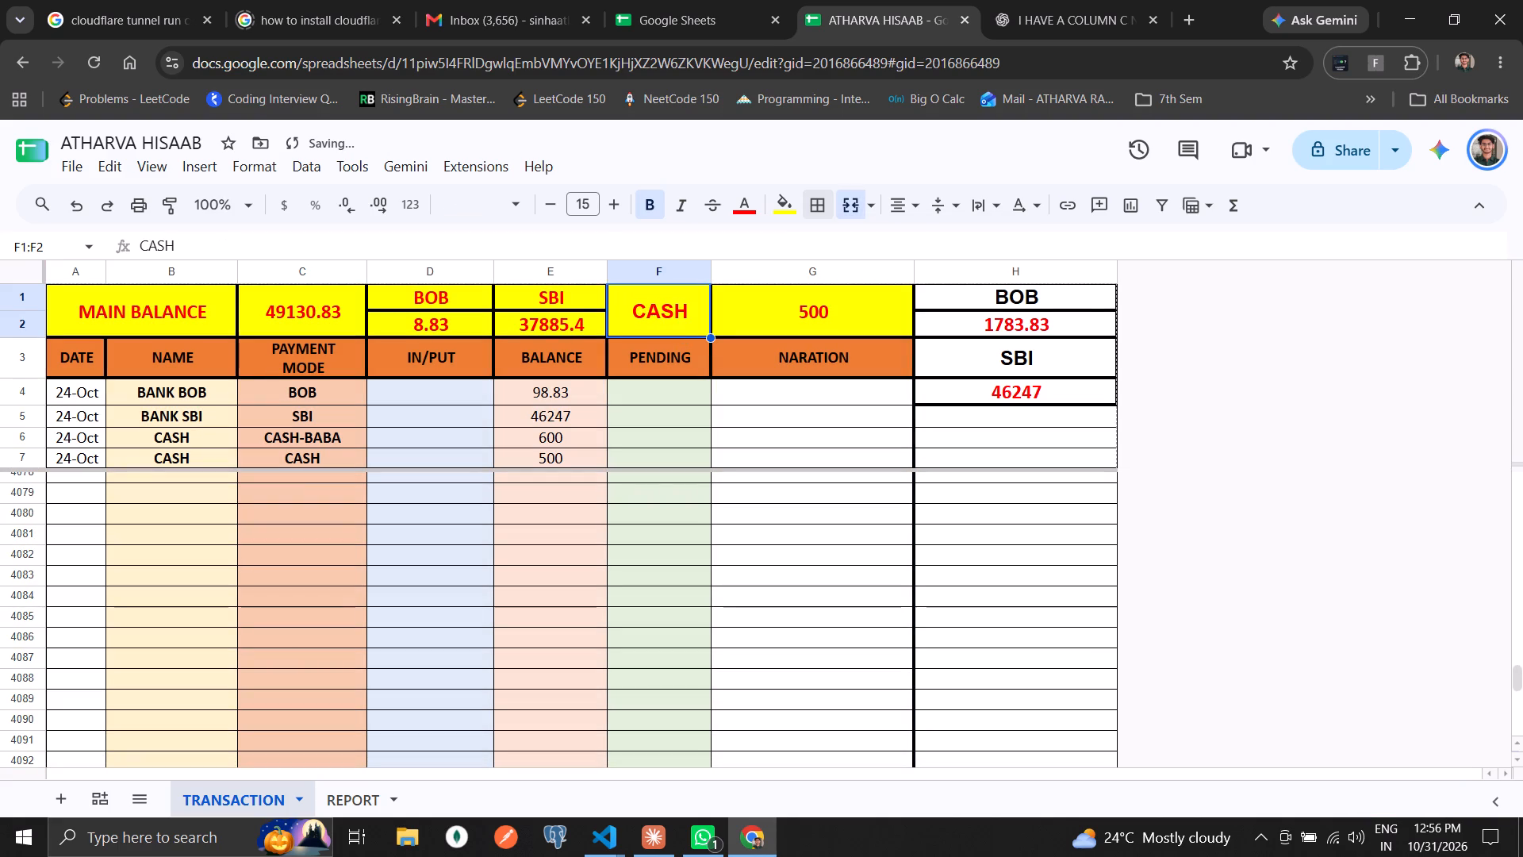
Set the font of the entire TRANSACTION sheet to Calibri.
scroll(524, 290, "up", 20)
scroll(524, 290, "up", 20)
scroll(524, 290, "up", 20)
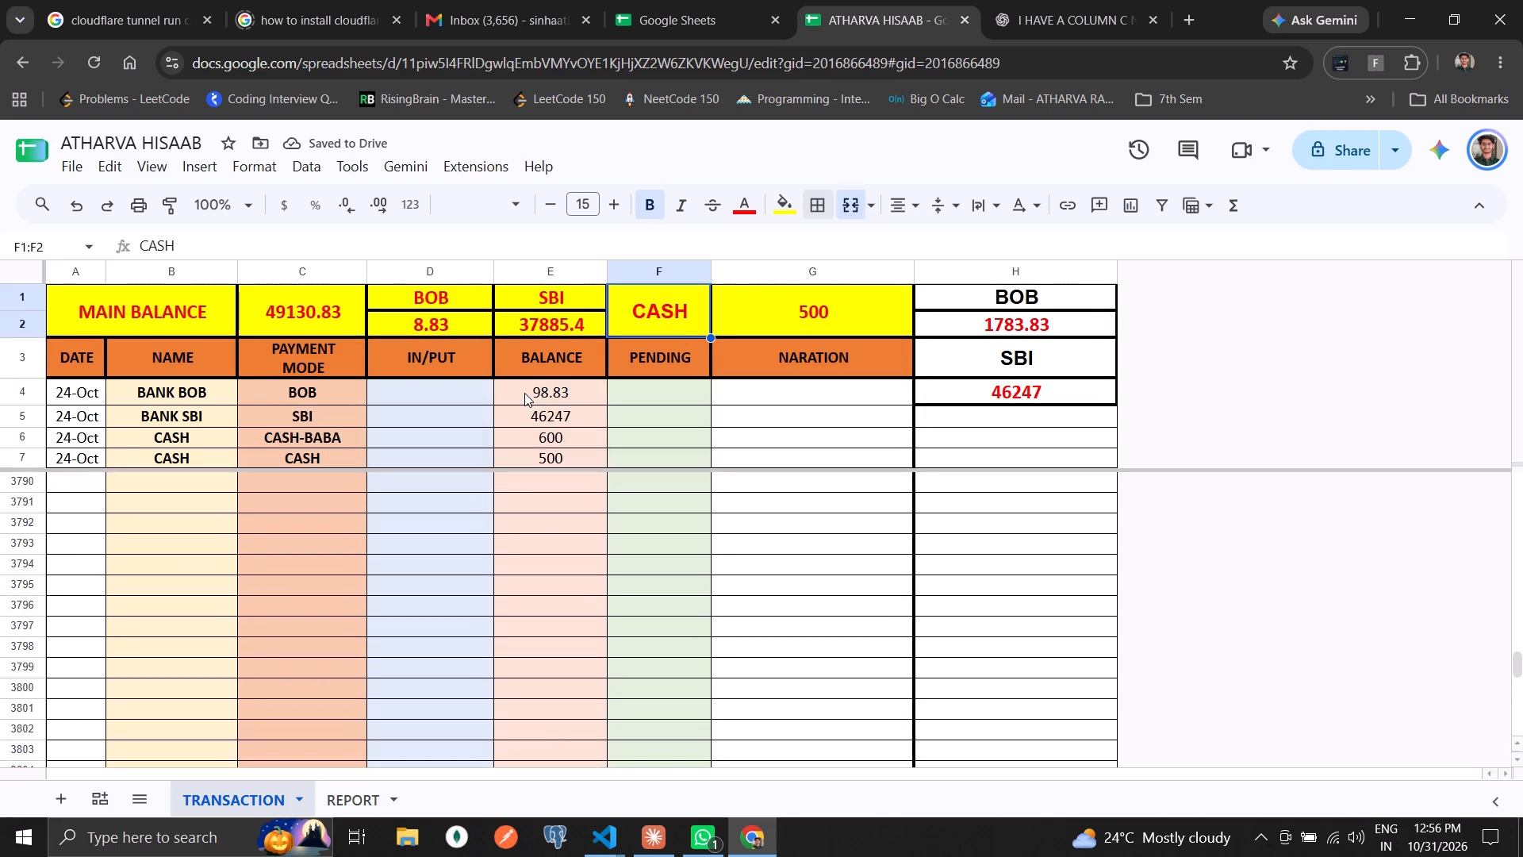
scroll(524, 393, "up", 5)
left_click(201, 605)
key("ctrl+Up")
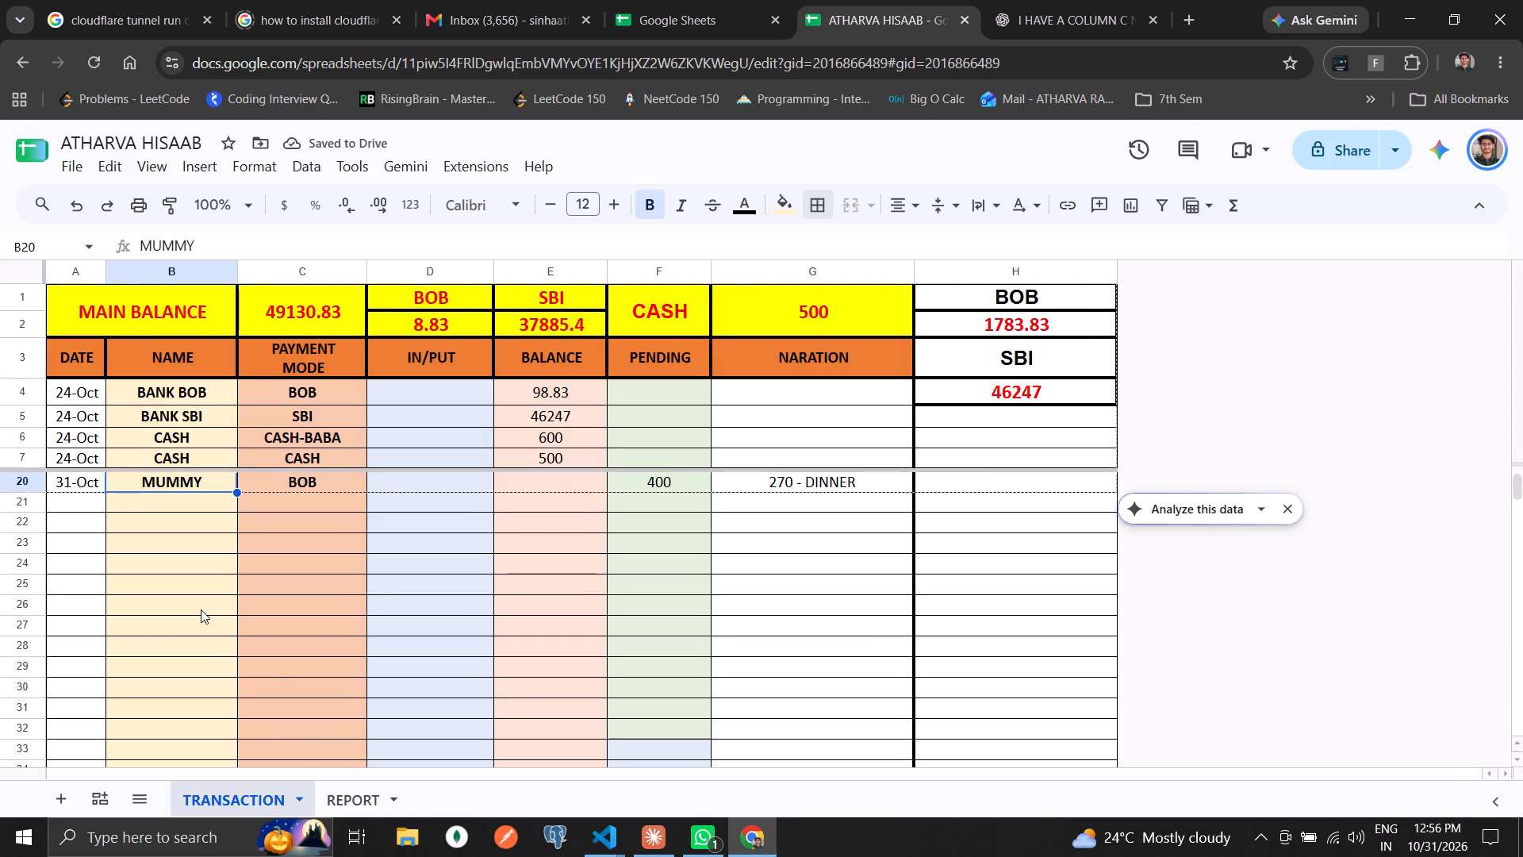
key("ctrl+Up")
key("ctrl+Up")
key("ctrl+Up")
key("ctrl+Up")
key("ctrl+Up")
key("ctrl+Up")
key("Down")
key("ctrl+a")
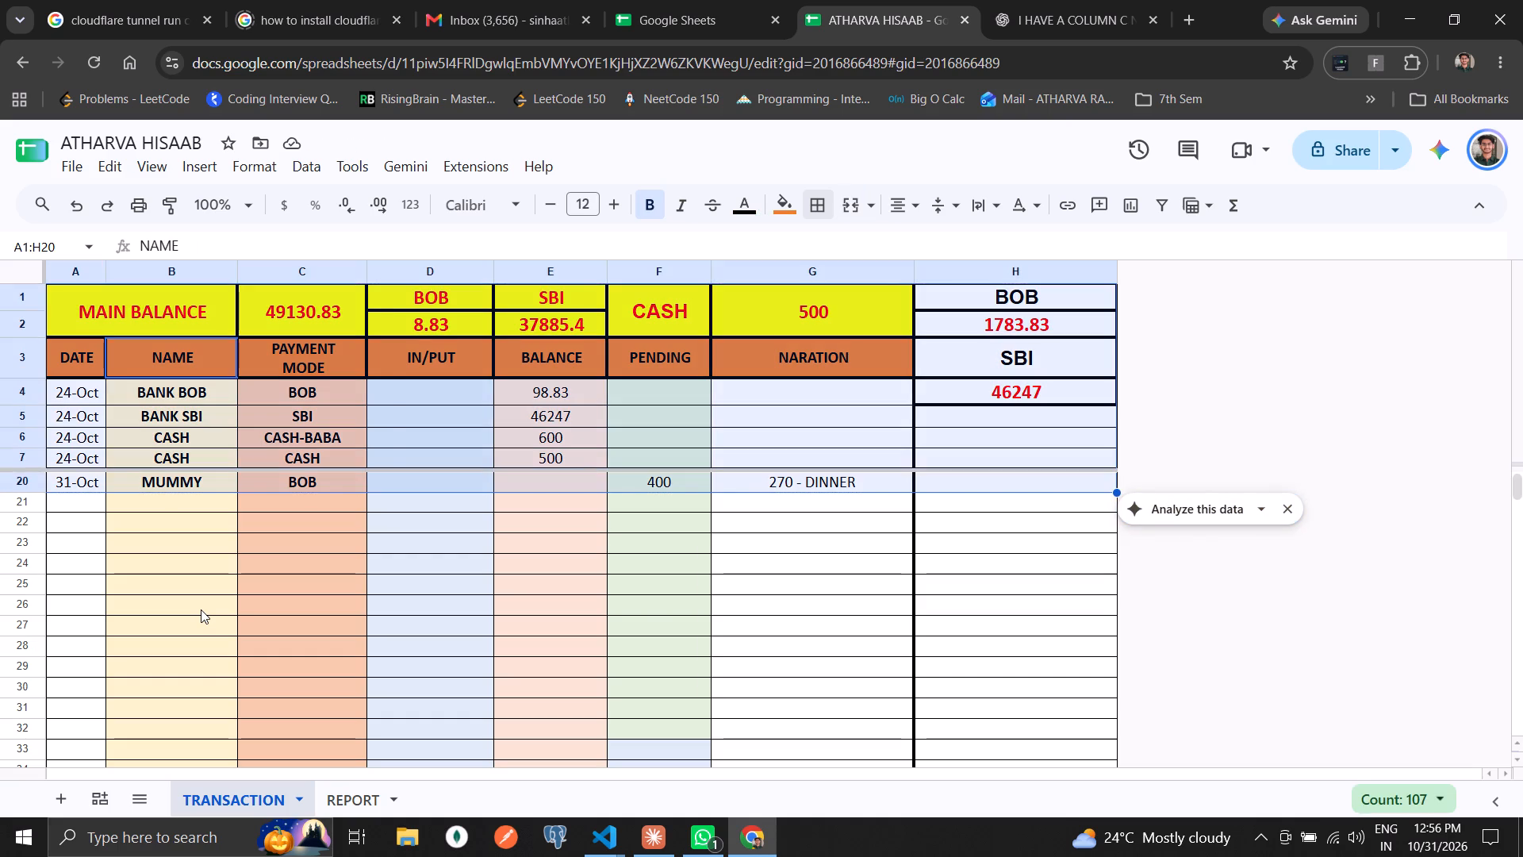
key("ctrl+a")
left_click(520, 189)
left_click(517, 195)
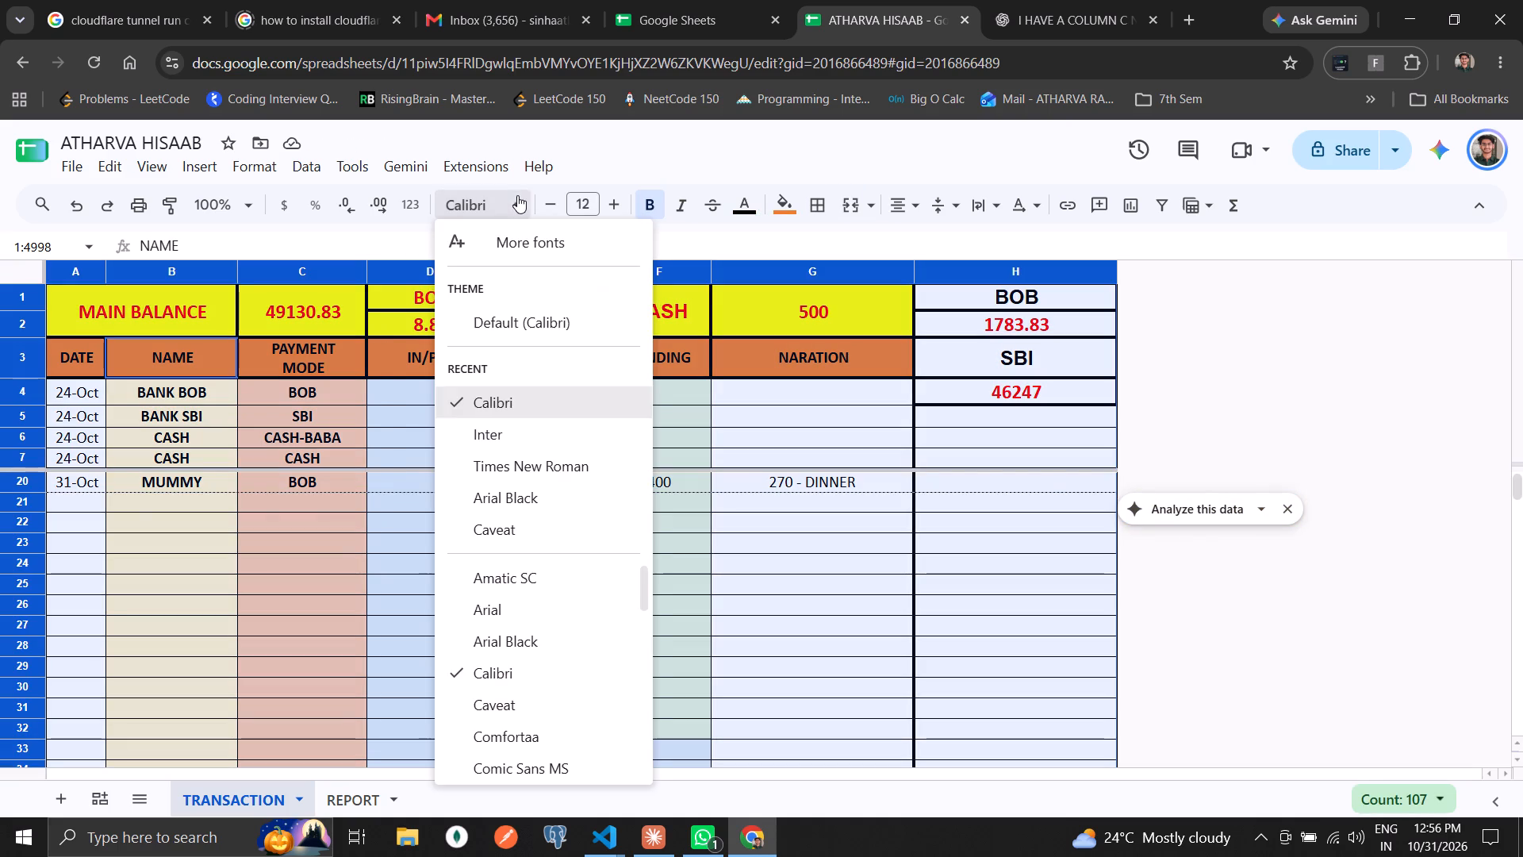
left_click(516, 409)
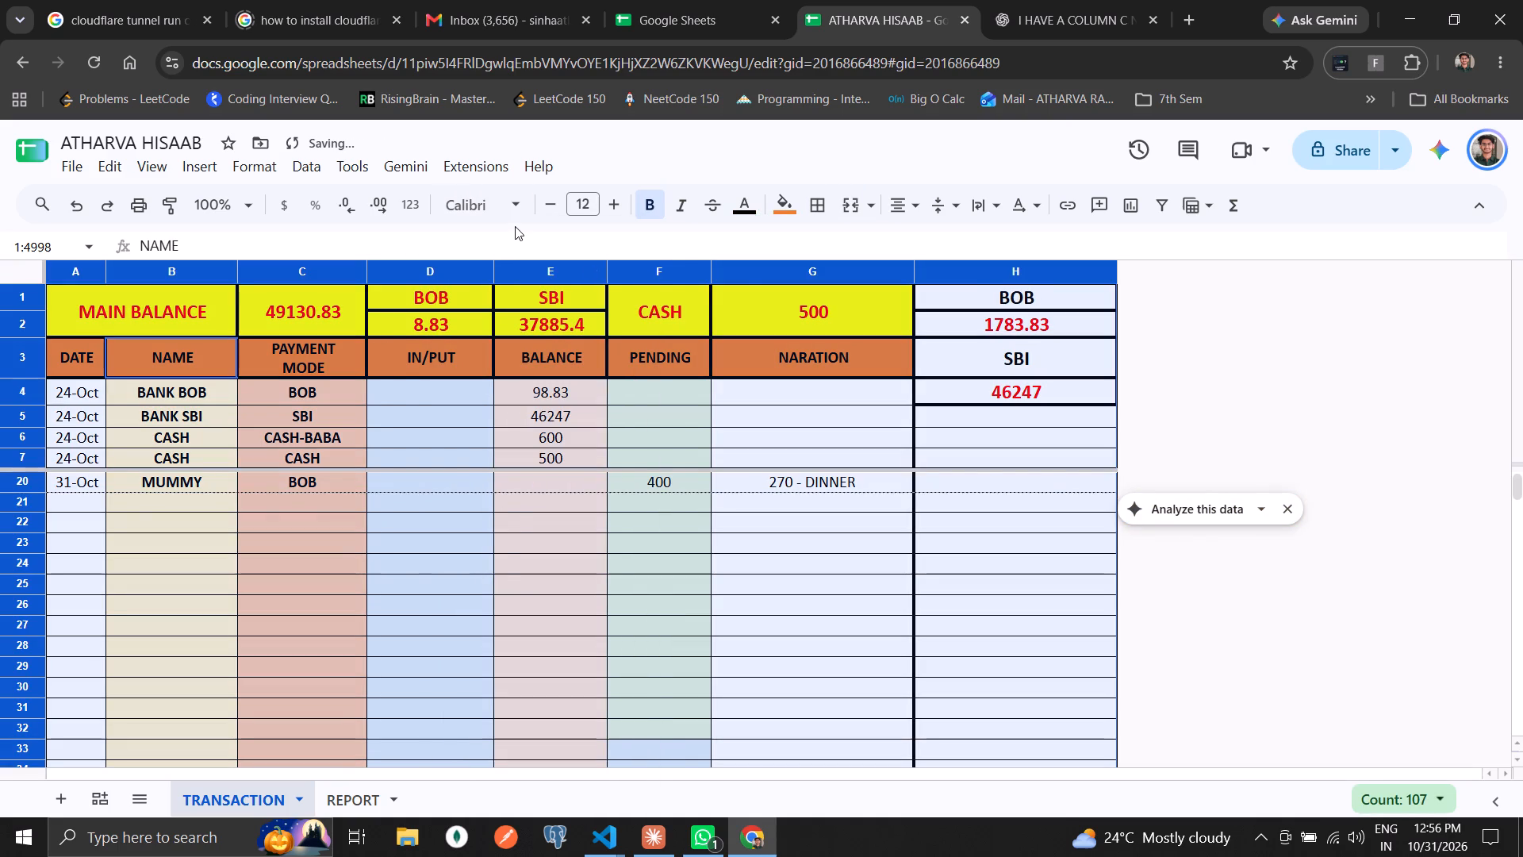
left_click(517, 586)
scroll(514, 478, "up", 20)
scroll(514, 478, "up", 8)
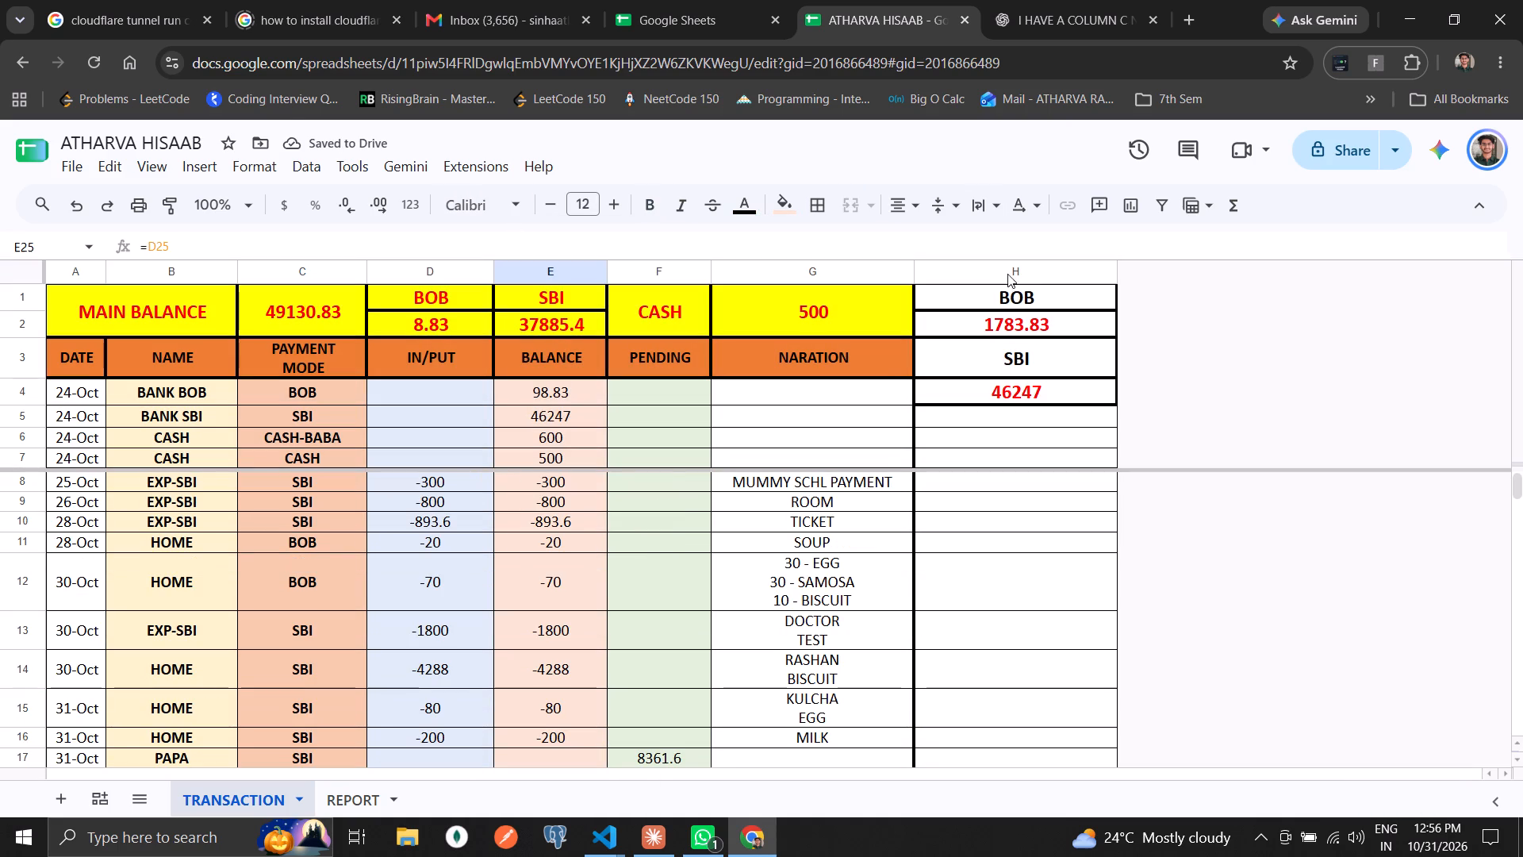
left_click(966, 342)
left_click(774, 509)
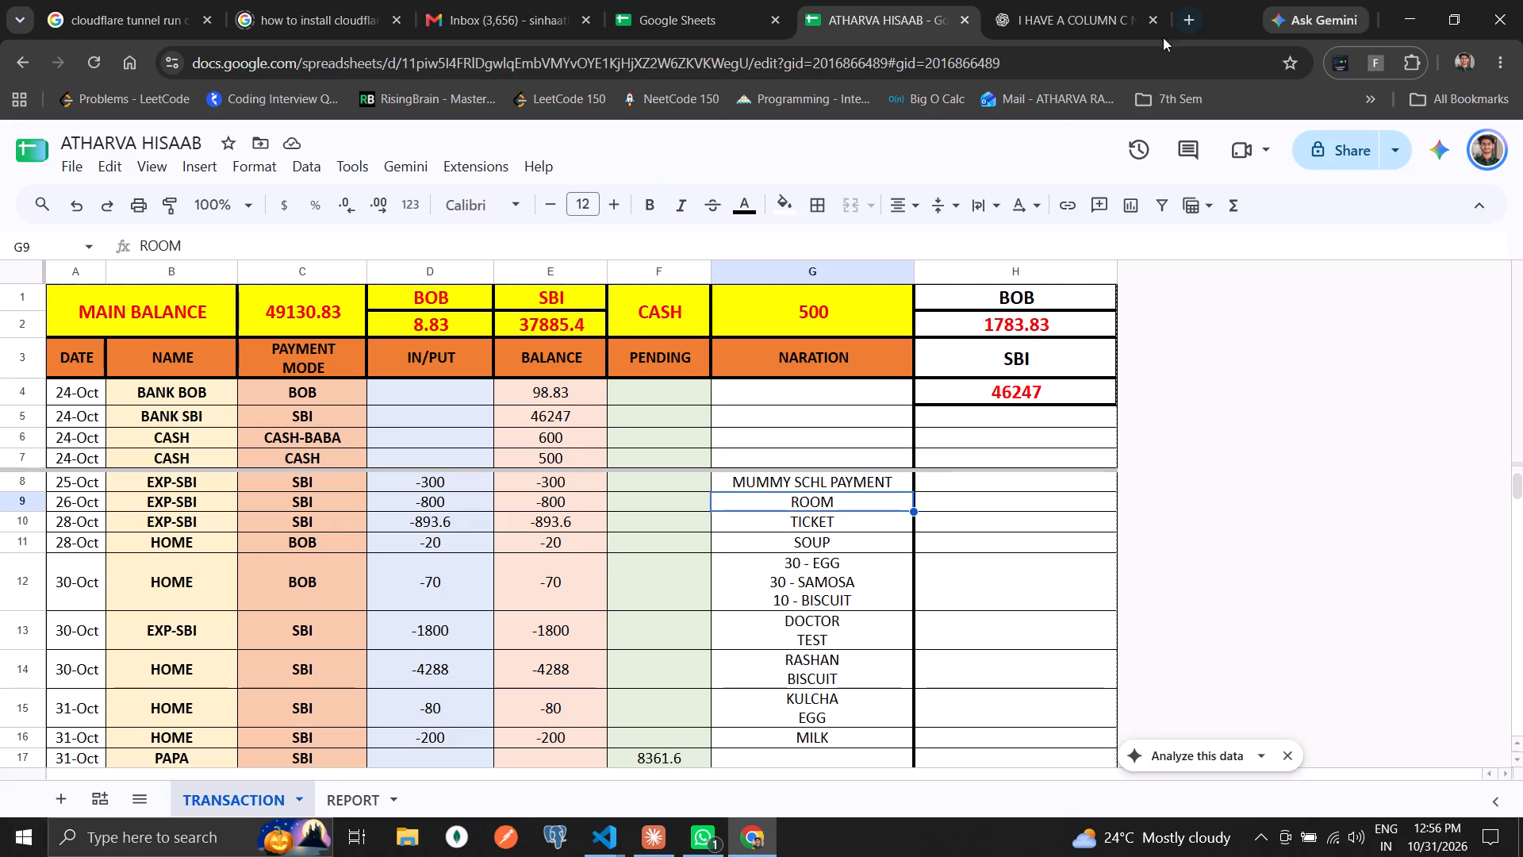
Auto-fit the height of row 20, MUMMY's BOB entry, so its full narration fits.
scroll(566, 513, "down", 2)
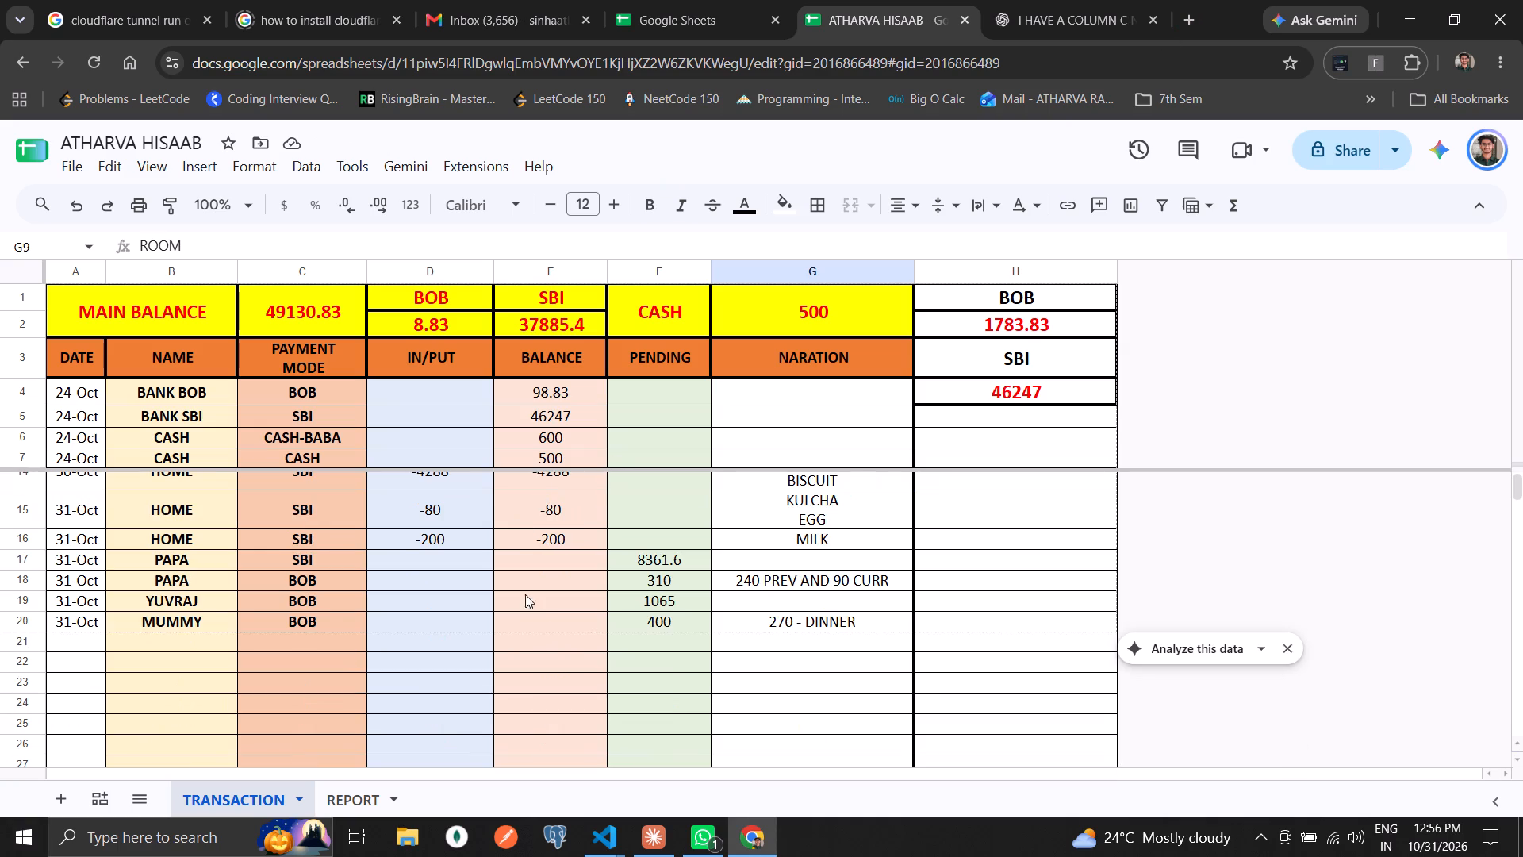
left_click(857, 613)
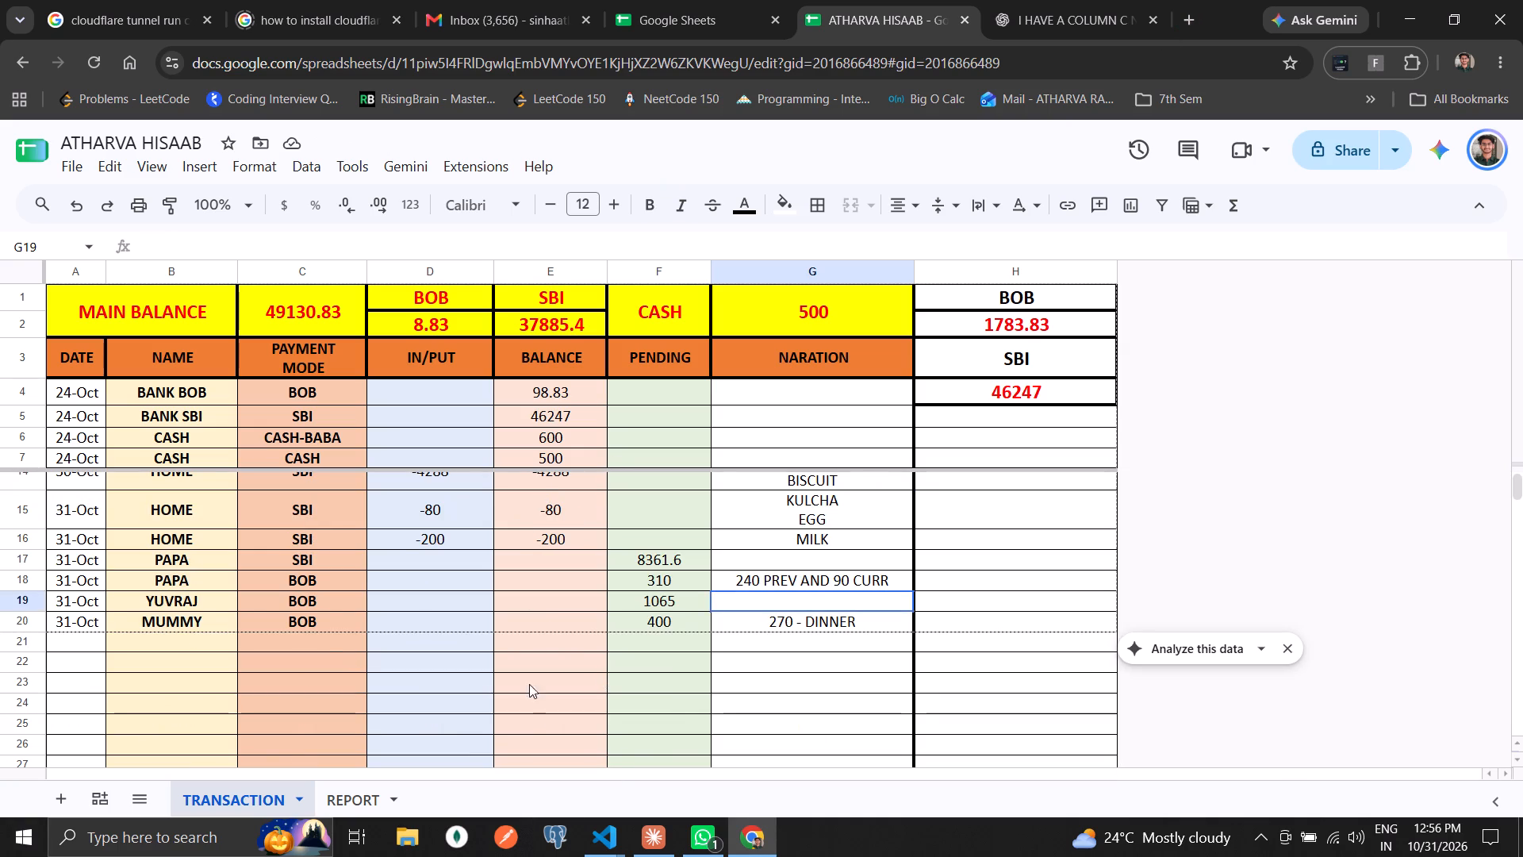
double_click(19, 631)
left_click(473, 763)
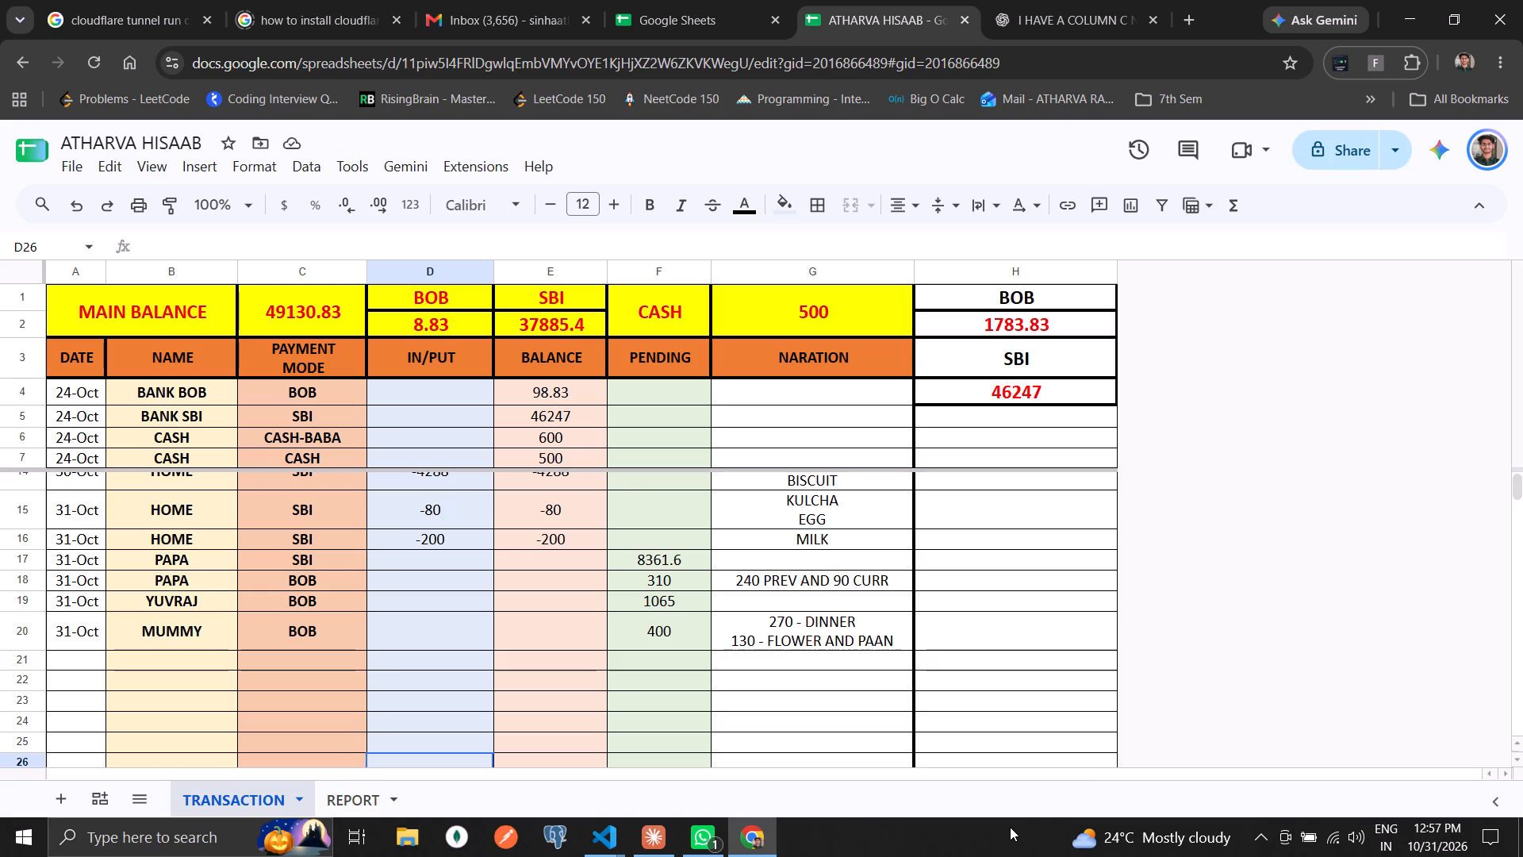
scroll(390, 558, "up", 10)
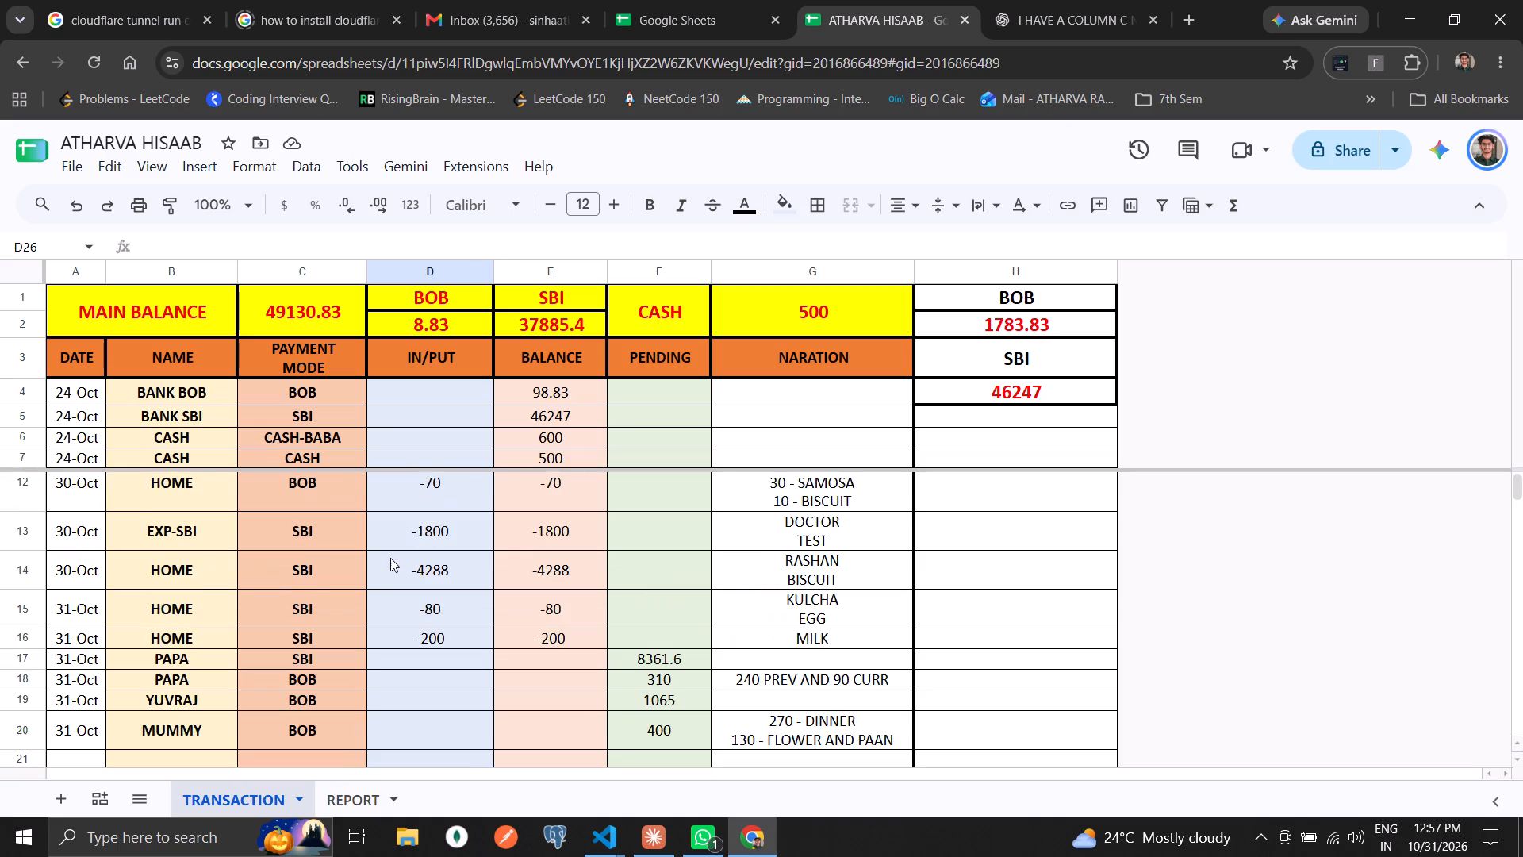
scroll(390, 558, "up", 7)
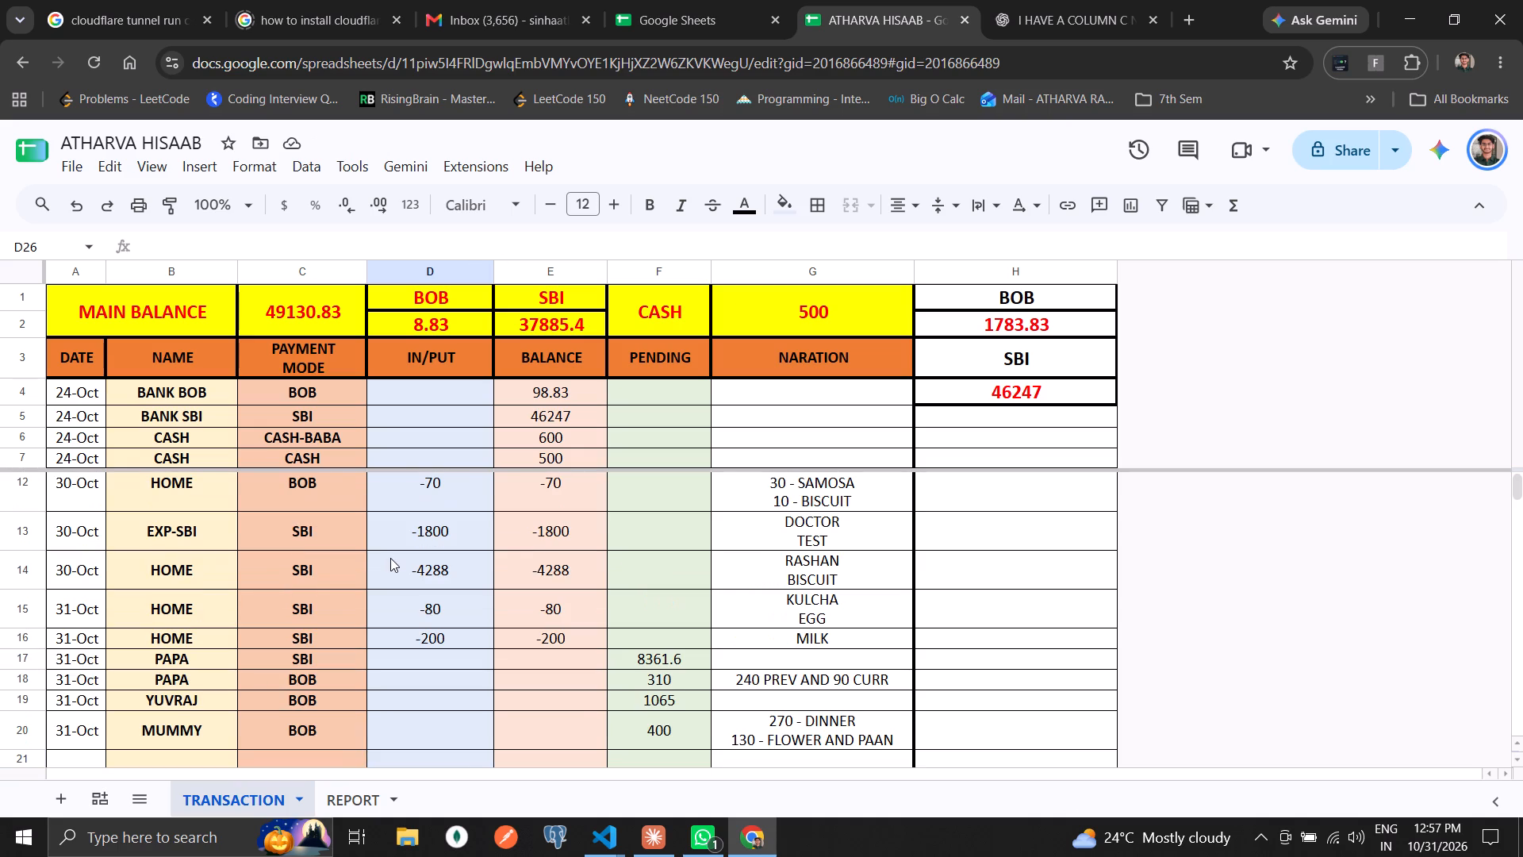
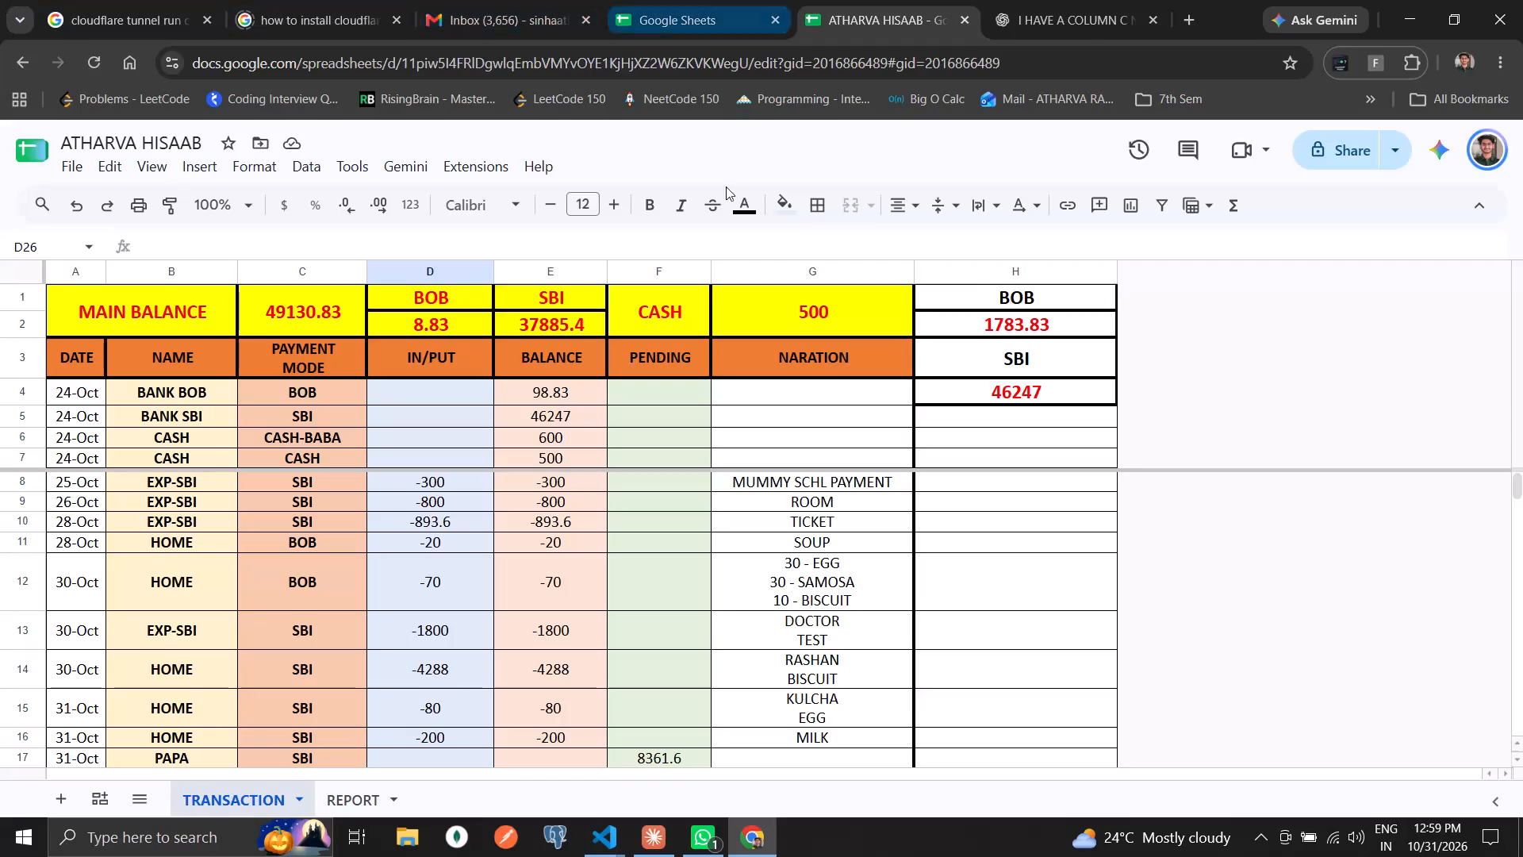
In the REPORT sheet, open the records behind EXP-SBI's pending sum to review them, and delete the generated detail sheet.
scroll(645, 545, "down", 2)
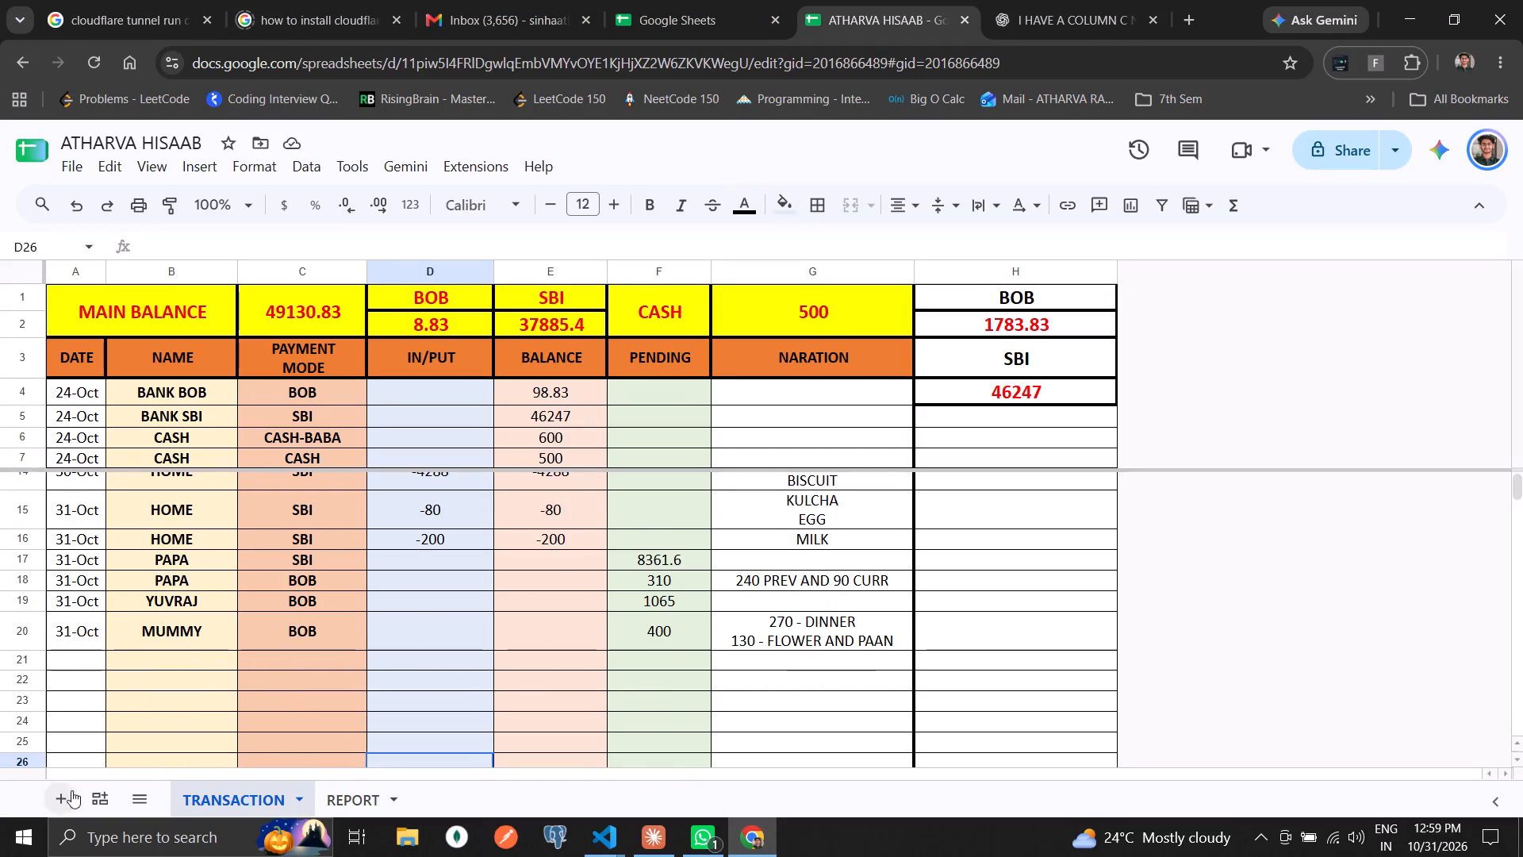
left_click(326, 801)
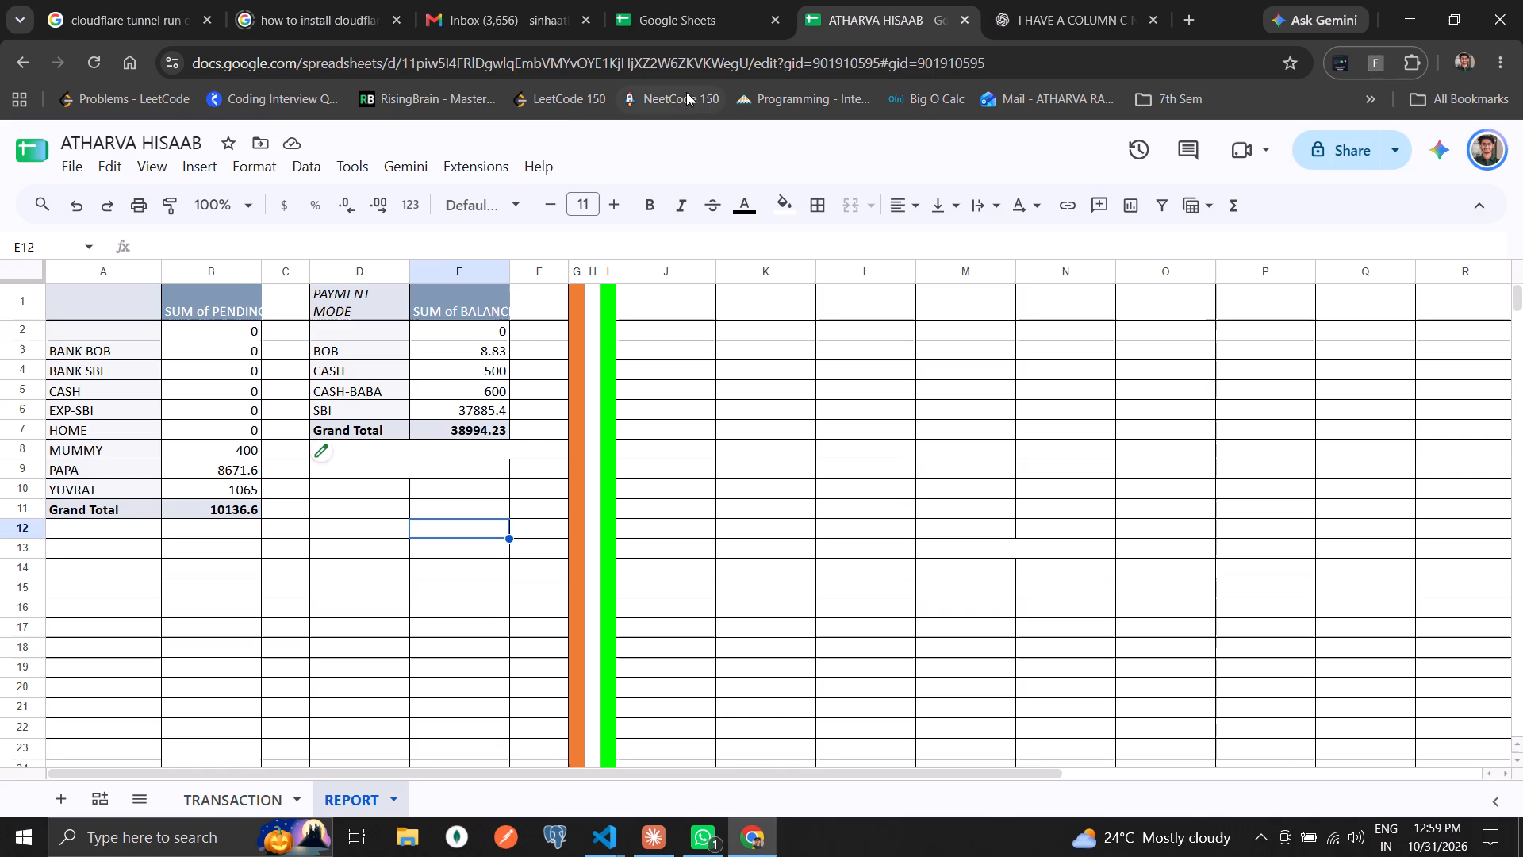
double_click(209, 413)
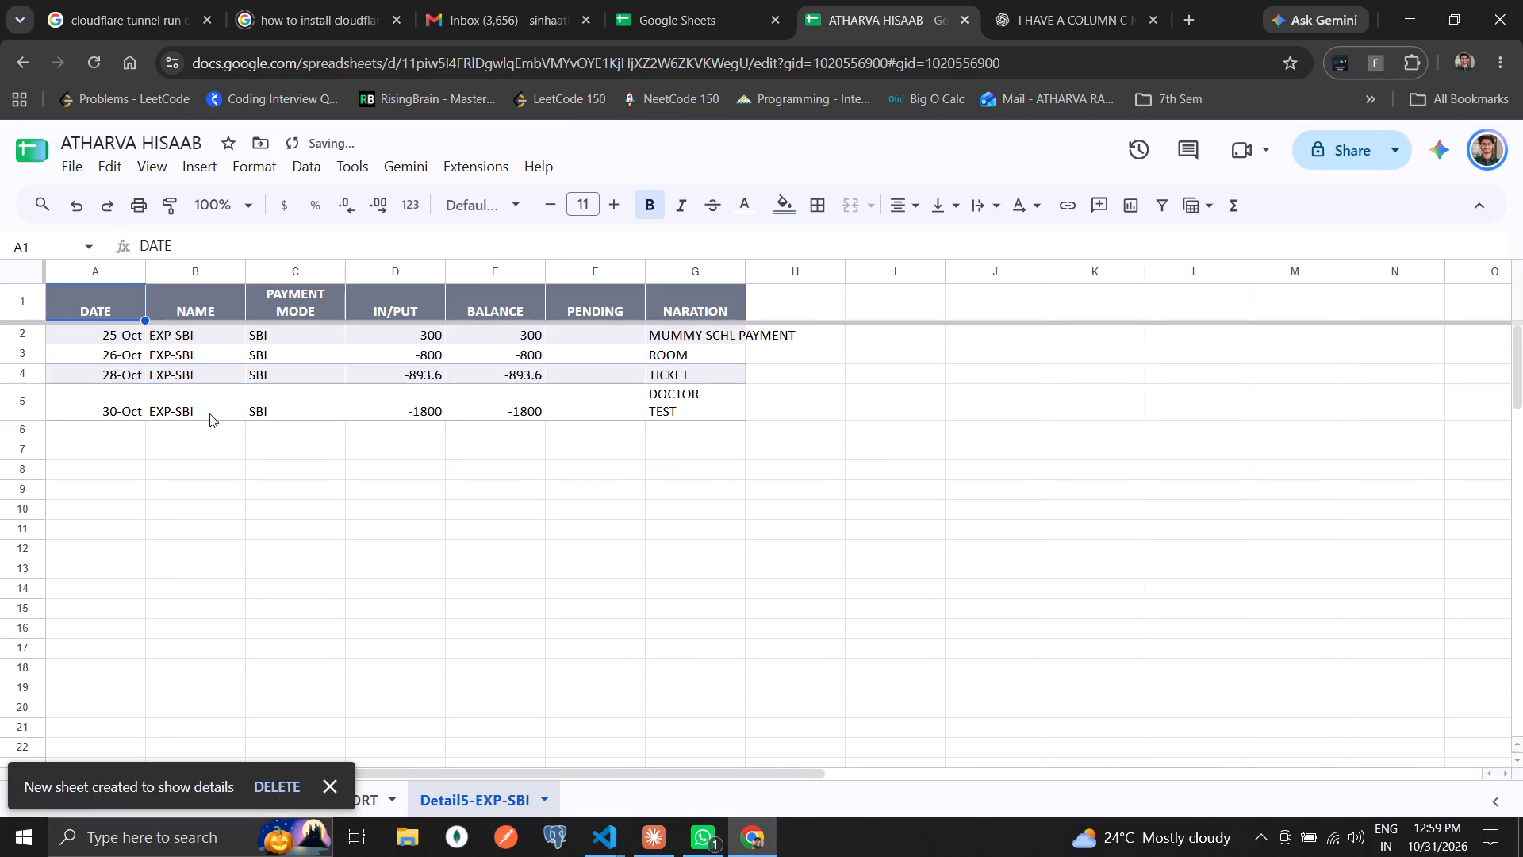
left_click(274, 787)
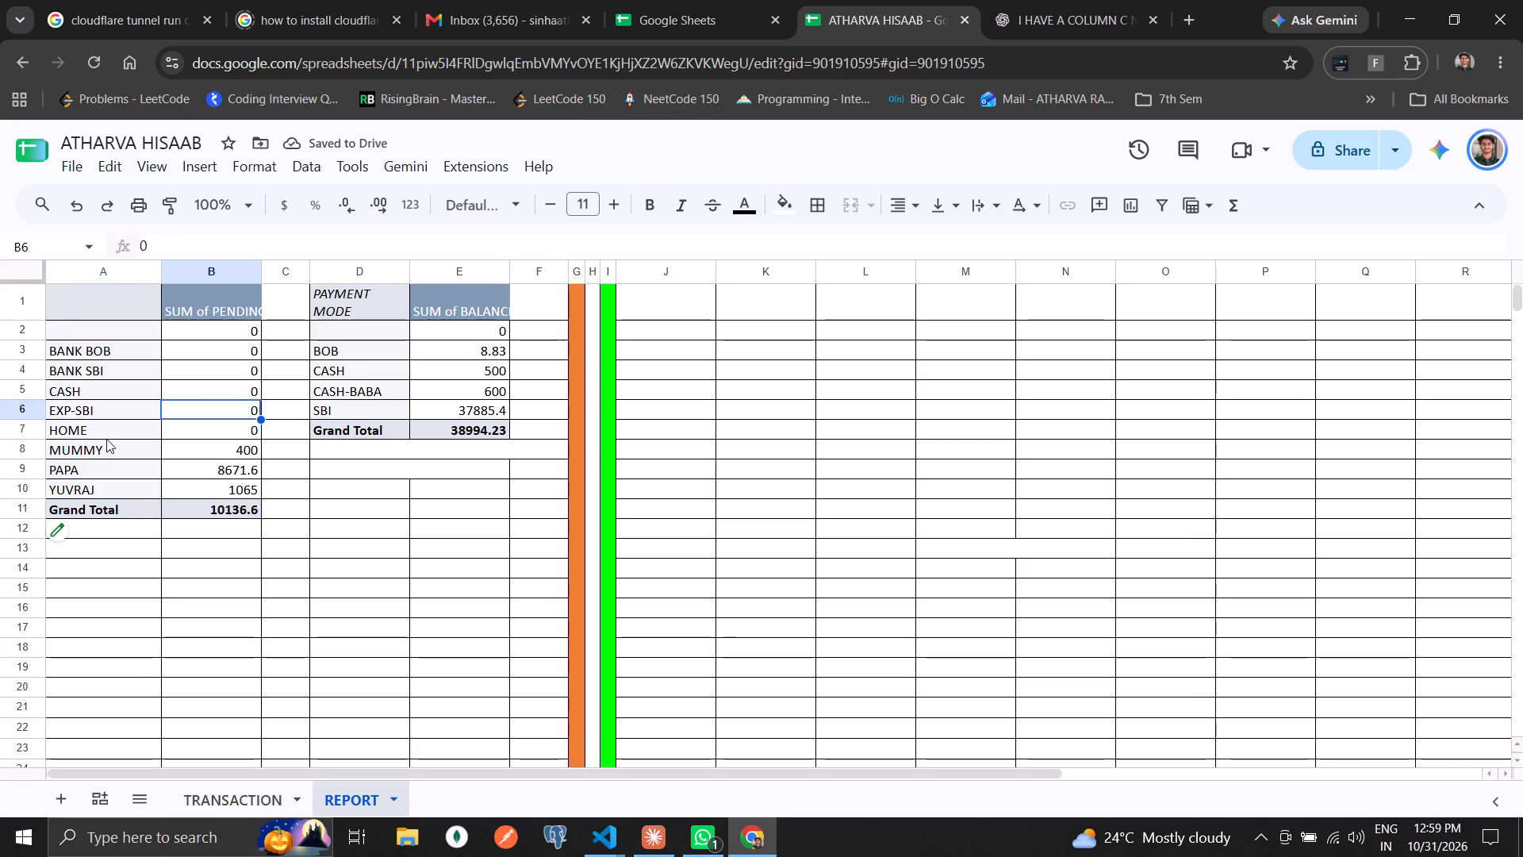
Open the records behind HOME's pending sum in the REPORT sheet, review them, and return to REPORT.
double_click(178, 433)
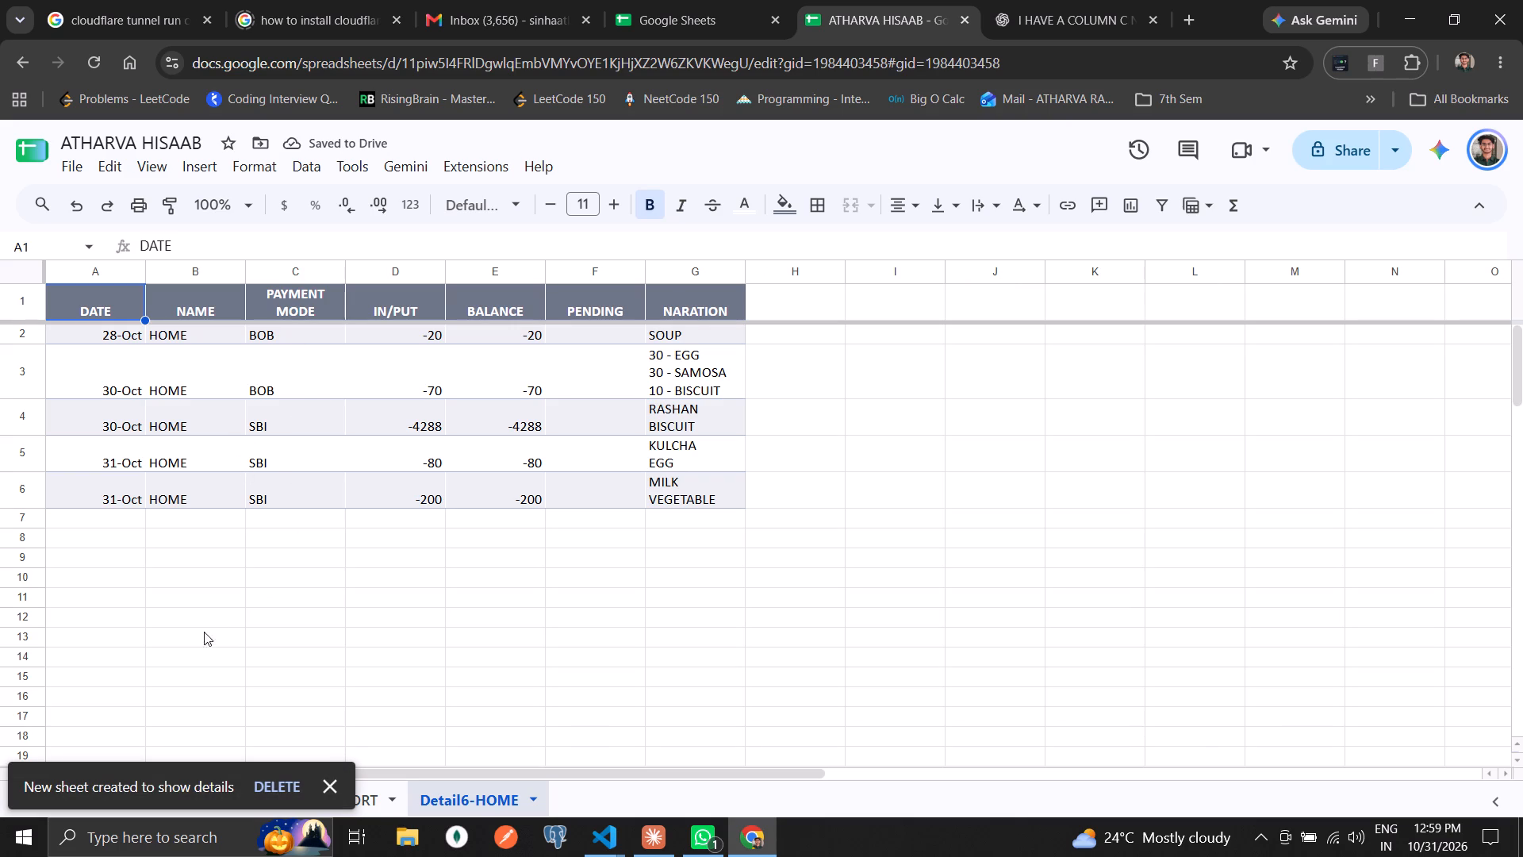
left_click(282, 791)
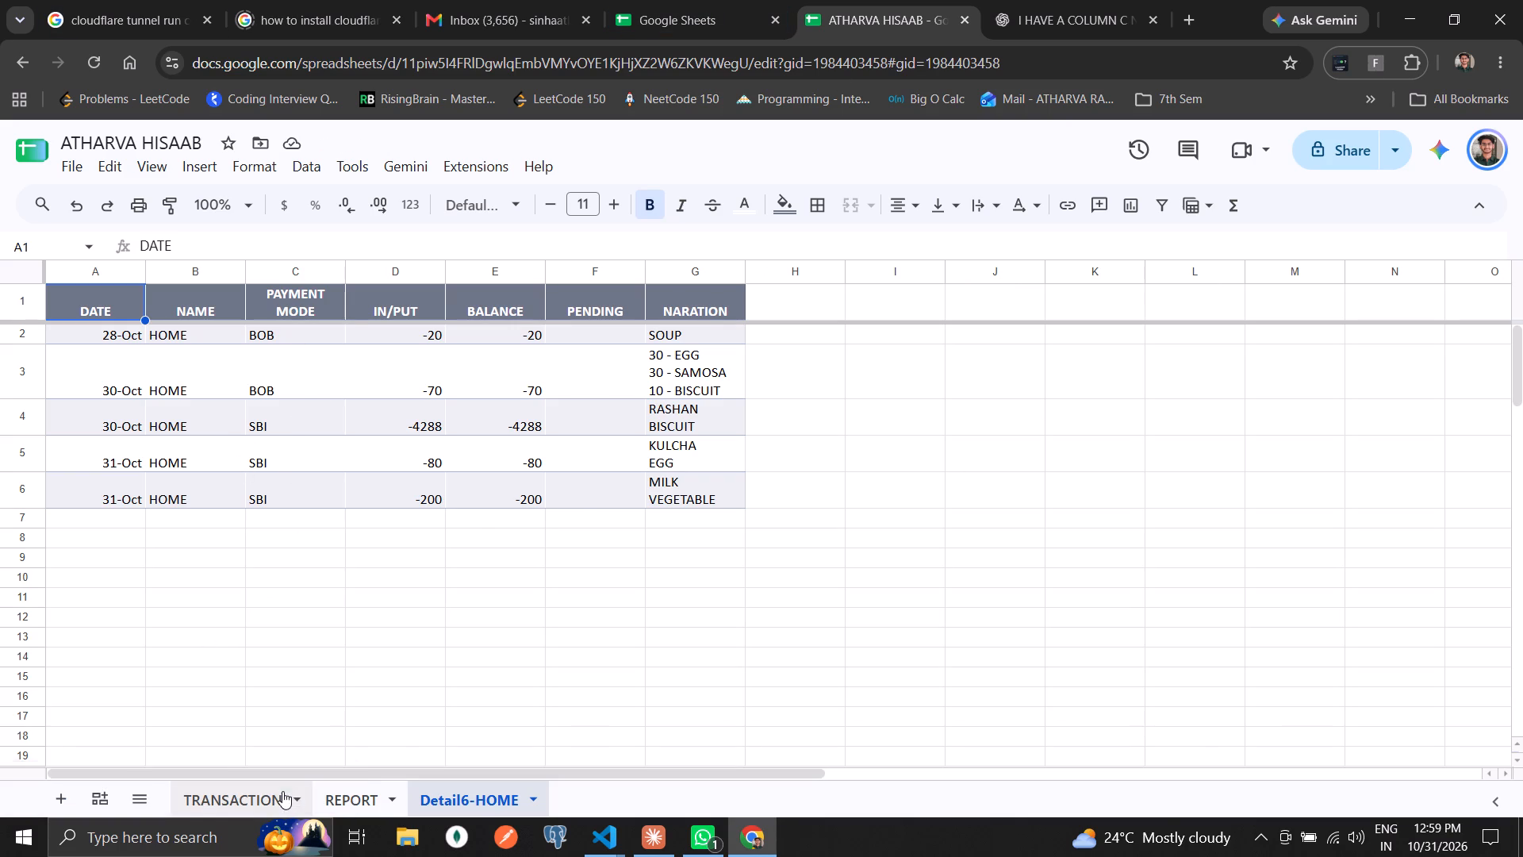
left_click(272, 797)
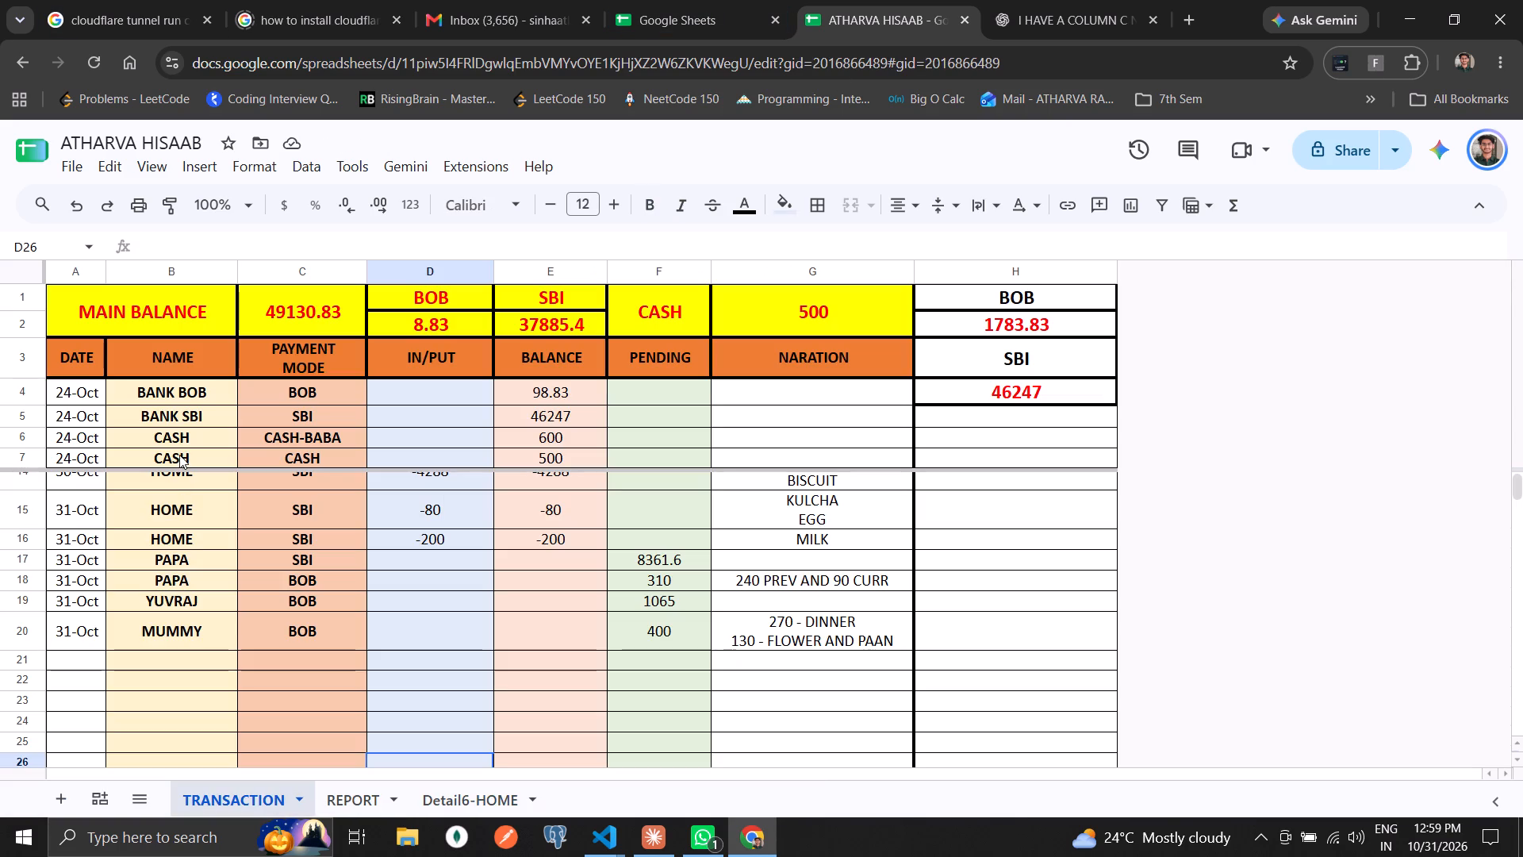
left_click(354, 793)
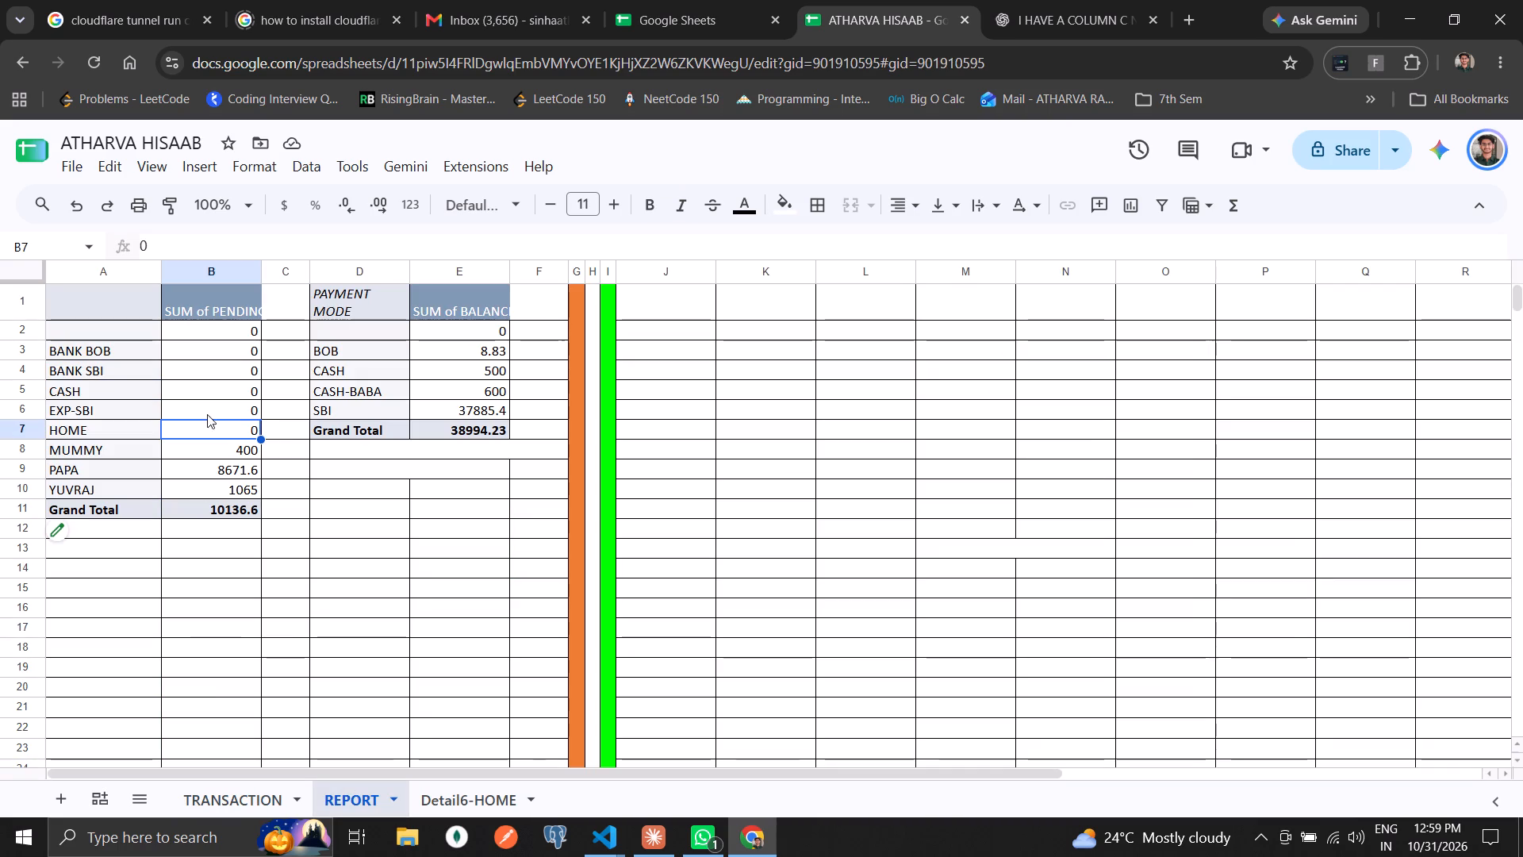
Open the records behind EXP-SBI's pending sum in the REPORT sheet again.
double_click(217, 414)
double_click(219, 414)
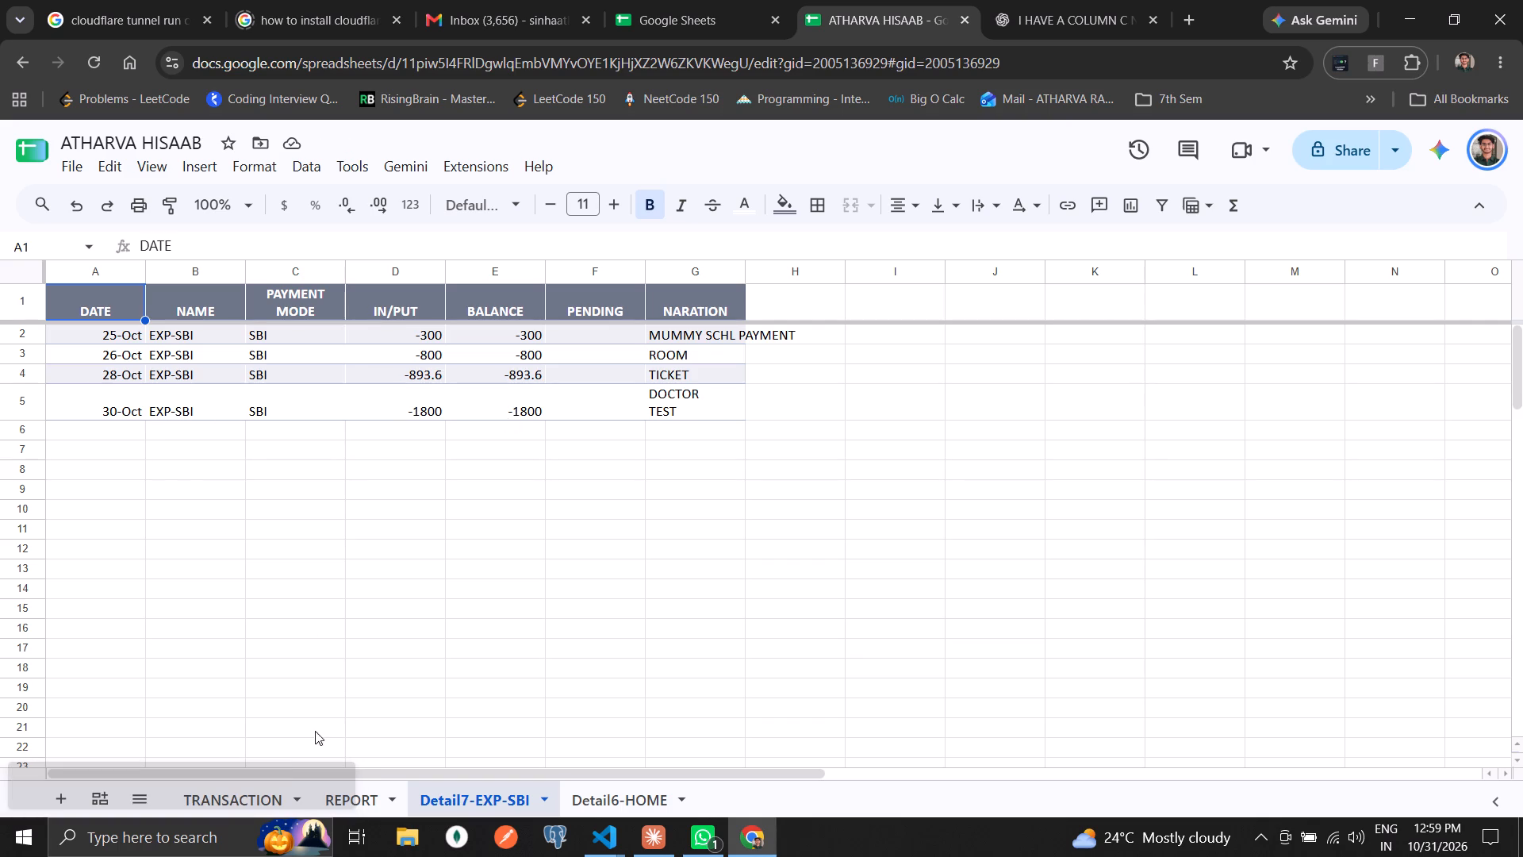
Delete both generated detail sheets, first the HOME one and then the EXP-SBI one.
right_click(637, 794)
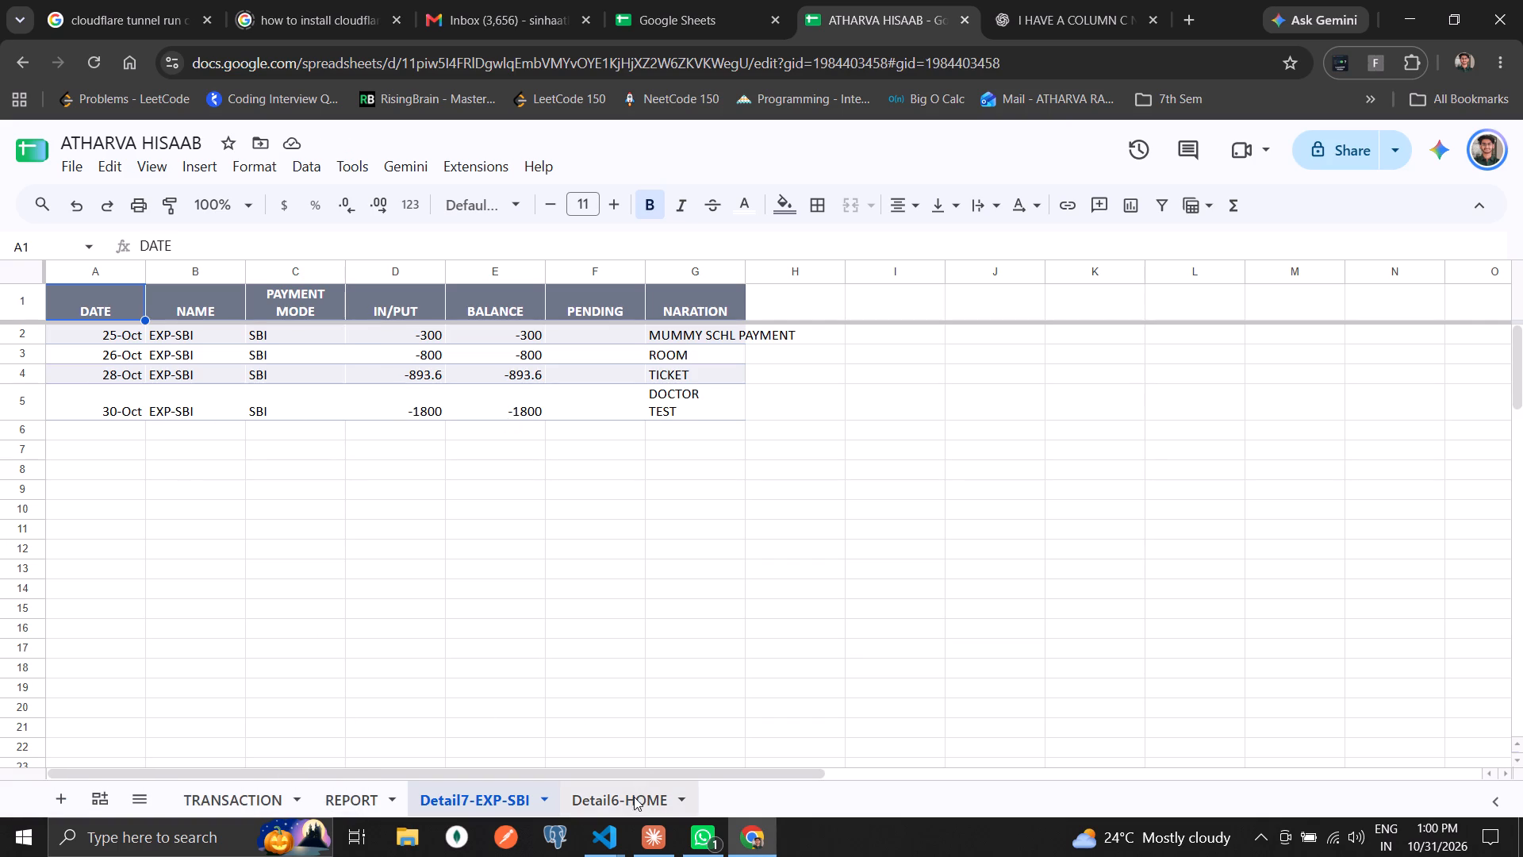
left_click(635, 417)
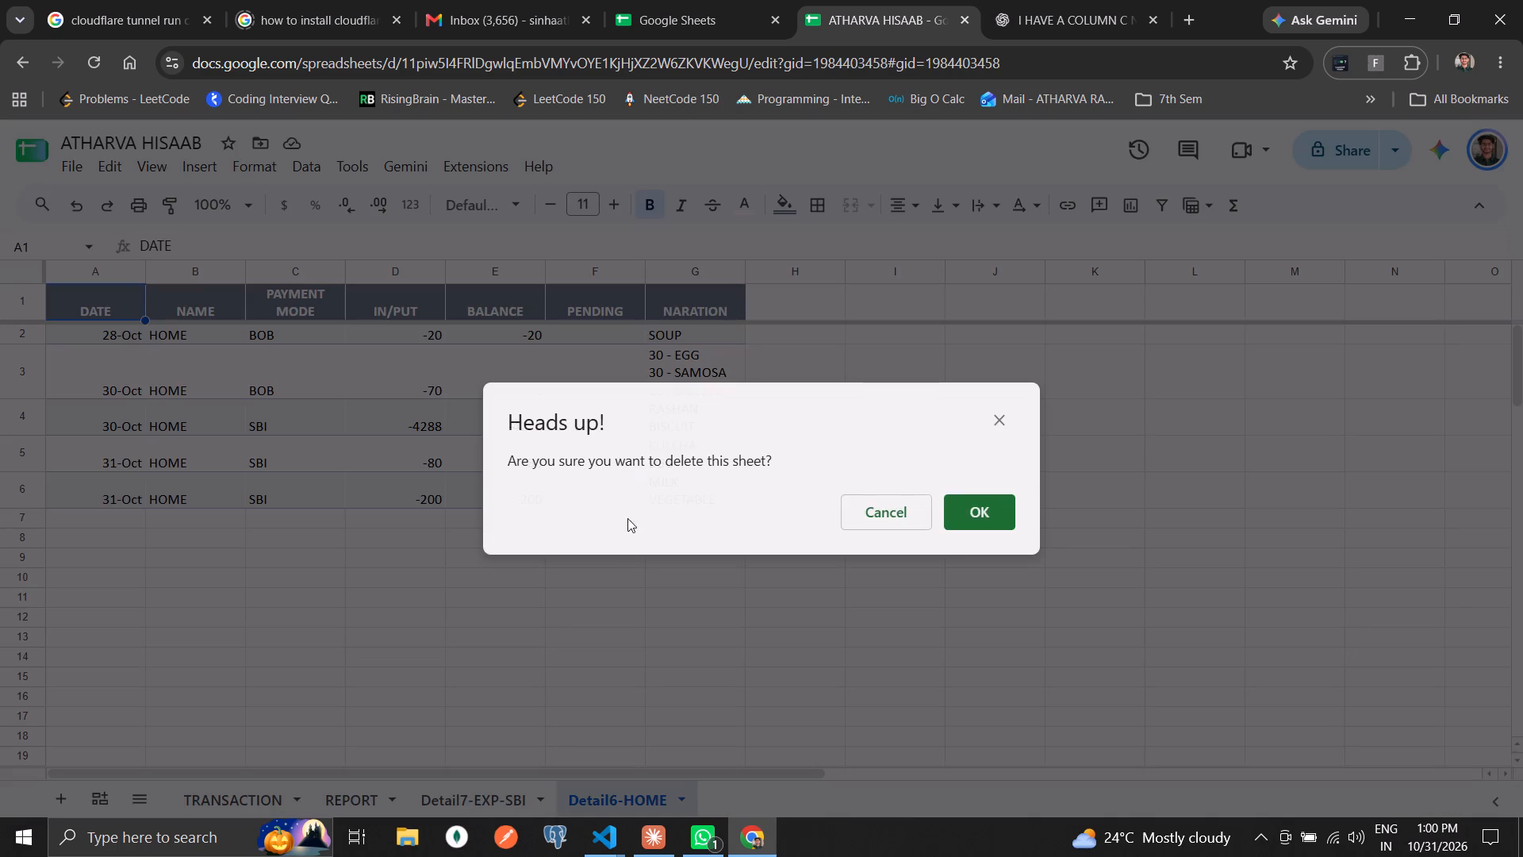
left_click(972, 507)
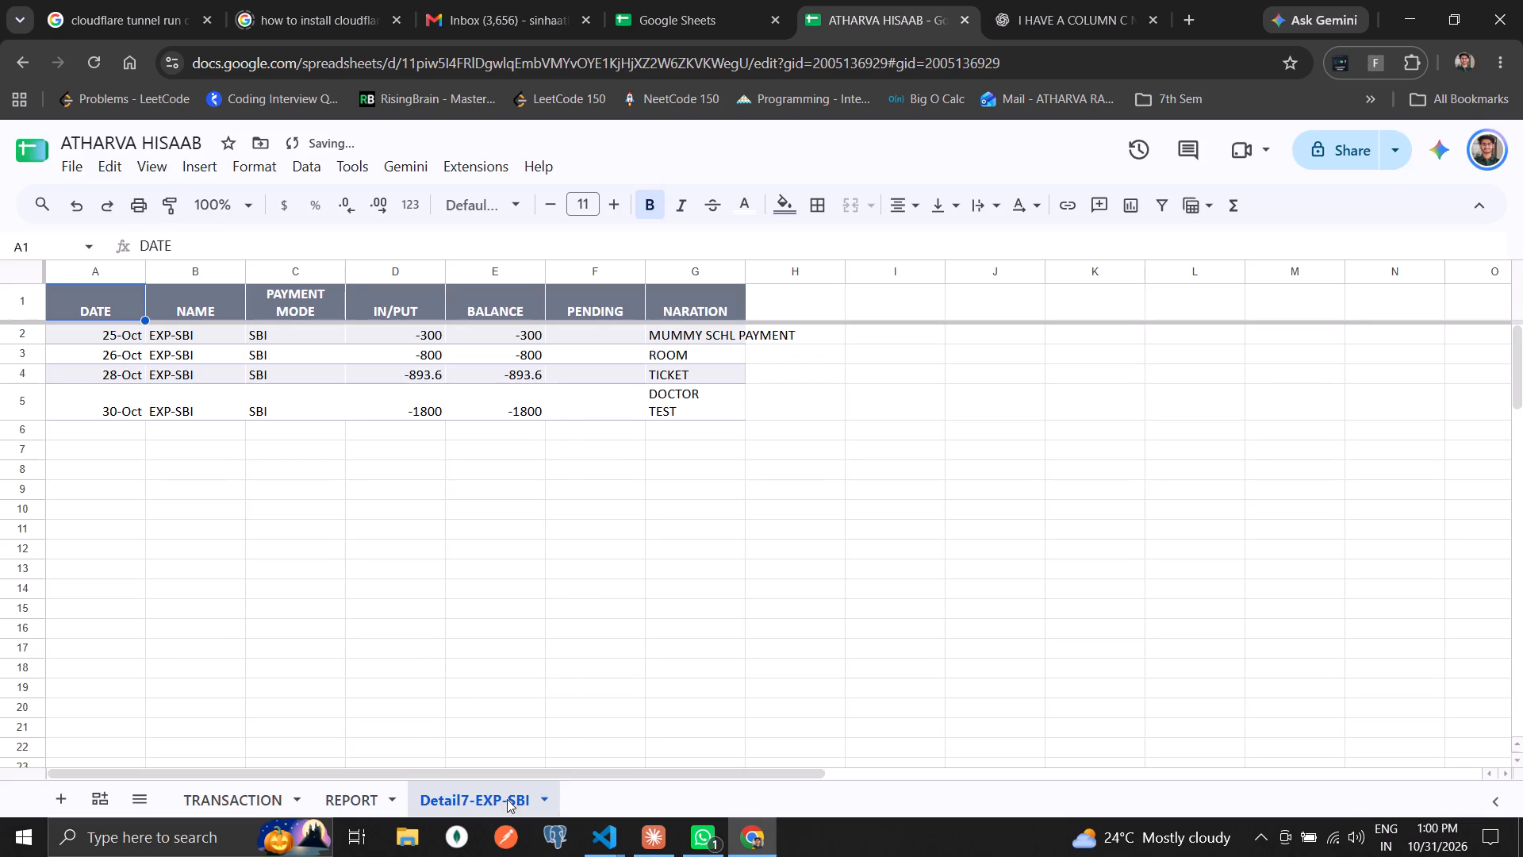
right_click(507, 799)
left_click(501, 415)
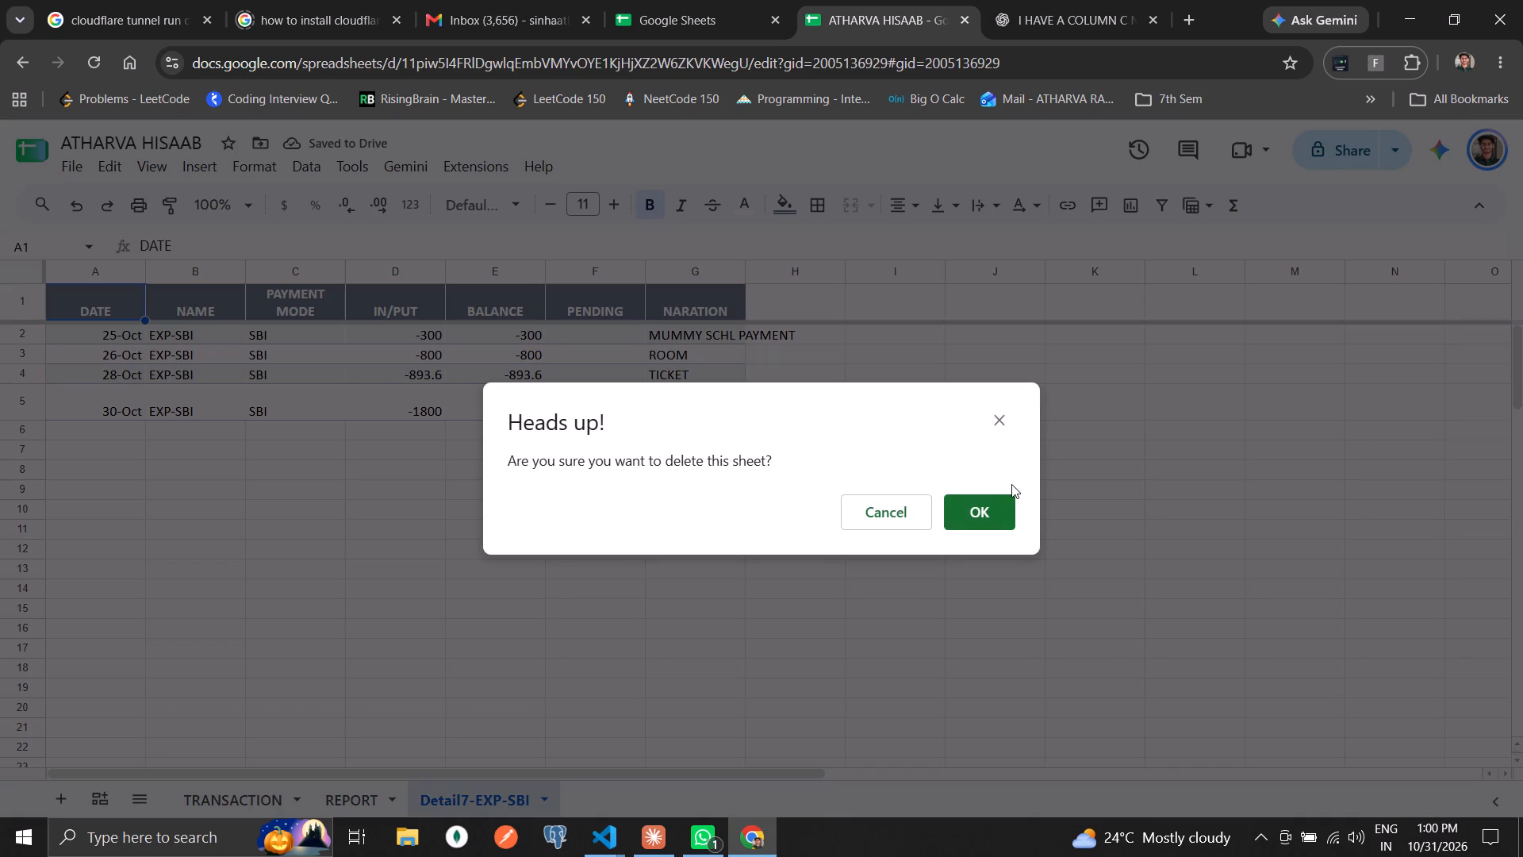
left_click(995, 507)
Return to the TRANSACTION sheet and look through its entries against the balances in column H.
left_click(241, 709)
left_click(241, 766)
left_click(237, 775)
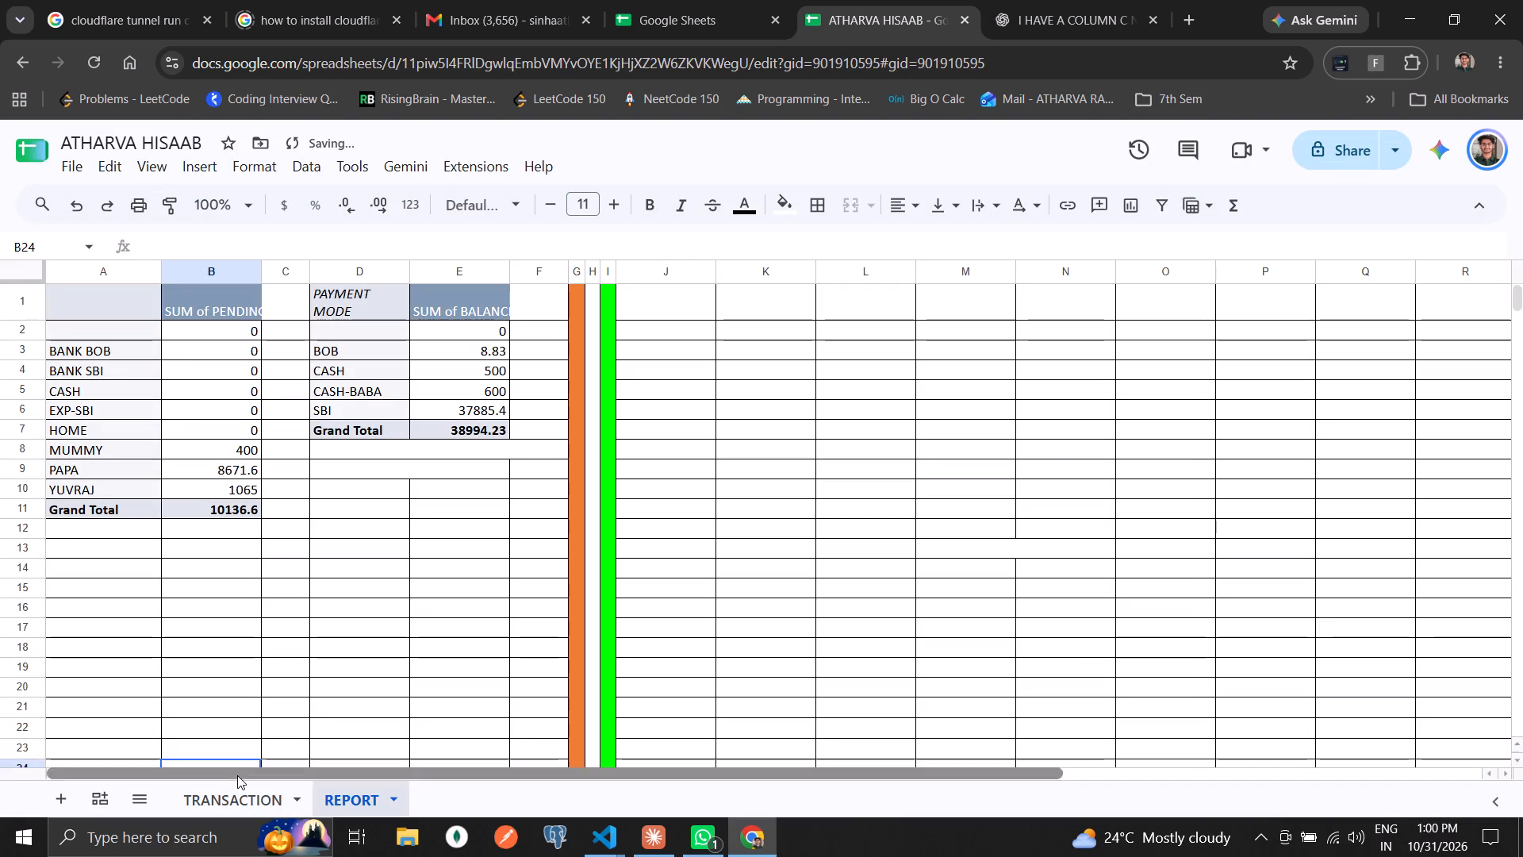
left_click(244, 809)
scroll(629, 536, "up", 8)
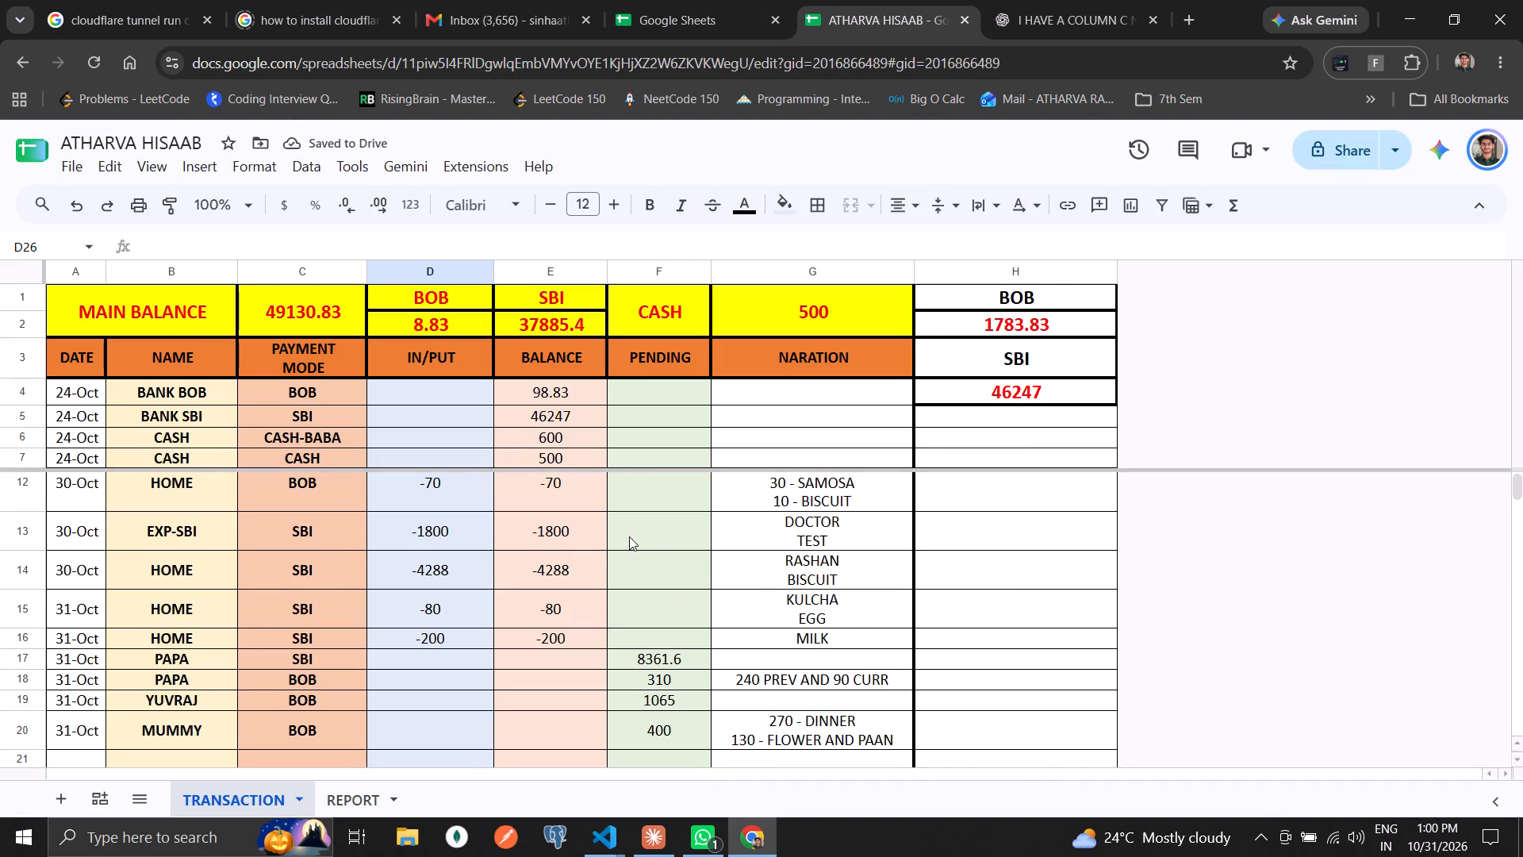
scroll(629, 536, "up", 6)
scroll(629, 543, "down", 6)
scroll(629, 543, "up", 5)
scroll(629, 543, "down", 2)
scroll(629, 543, "up", 1)
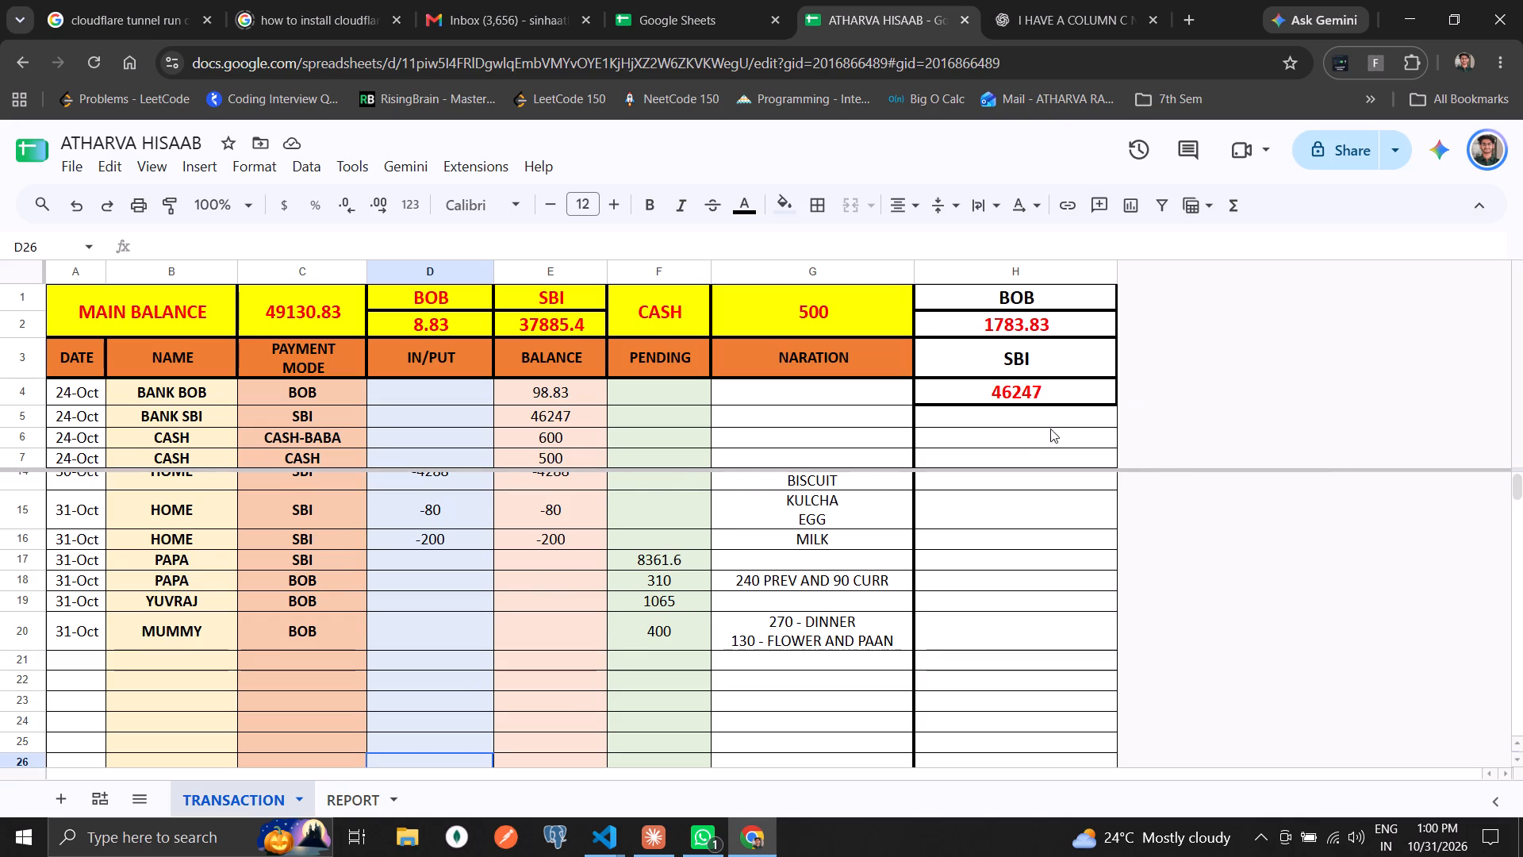
Copy the SBI label and its balance formula from H3:H4 into H5:H6.
left_click(1027, 418)
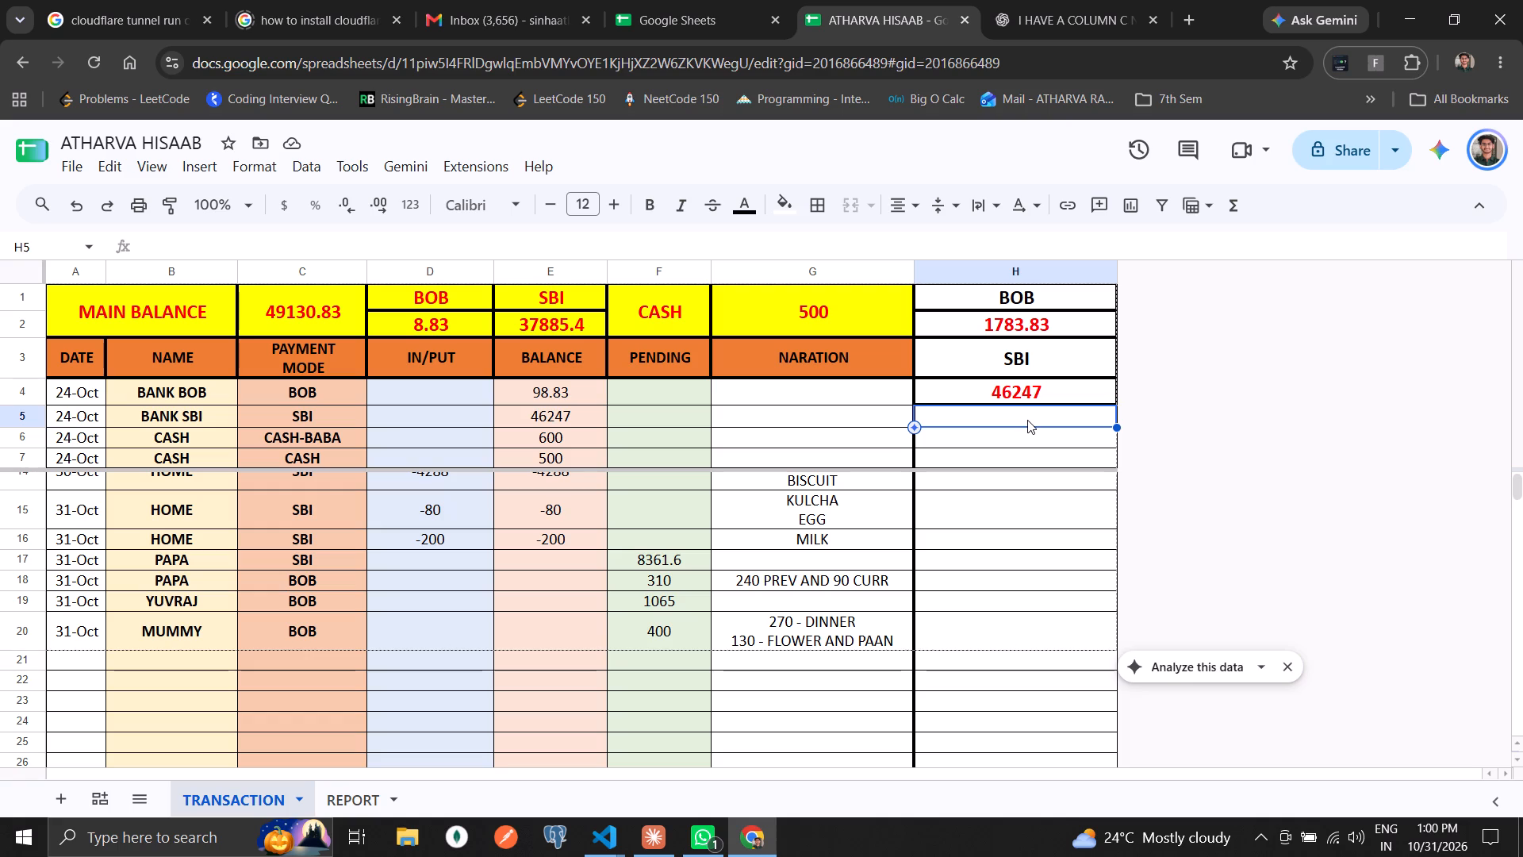
key("Up")
key("Up")
key("shift+Down")
key("ctrl+c")
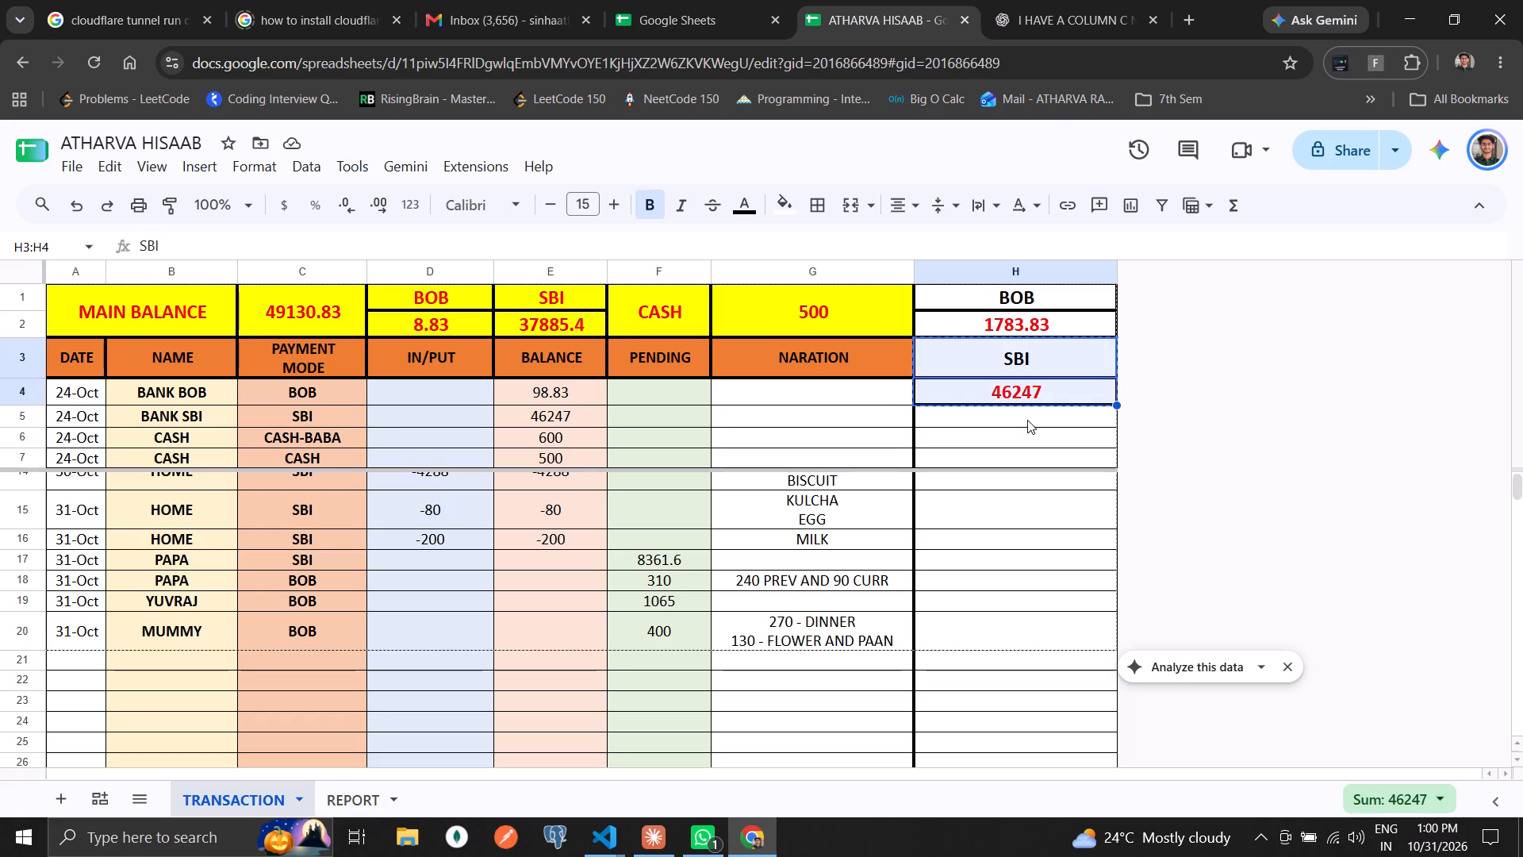
key("Down")
key("Down")
key("ctrl+v")
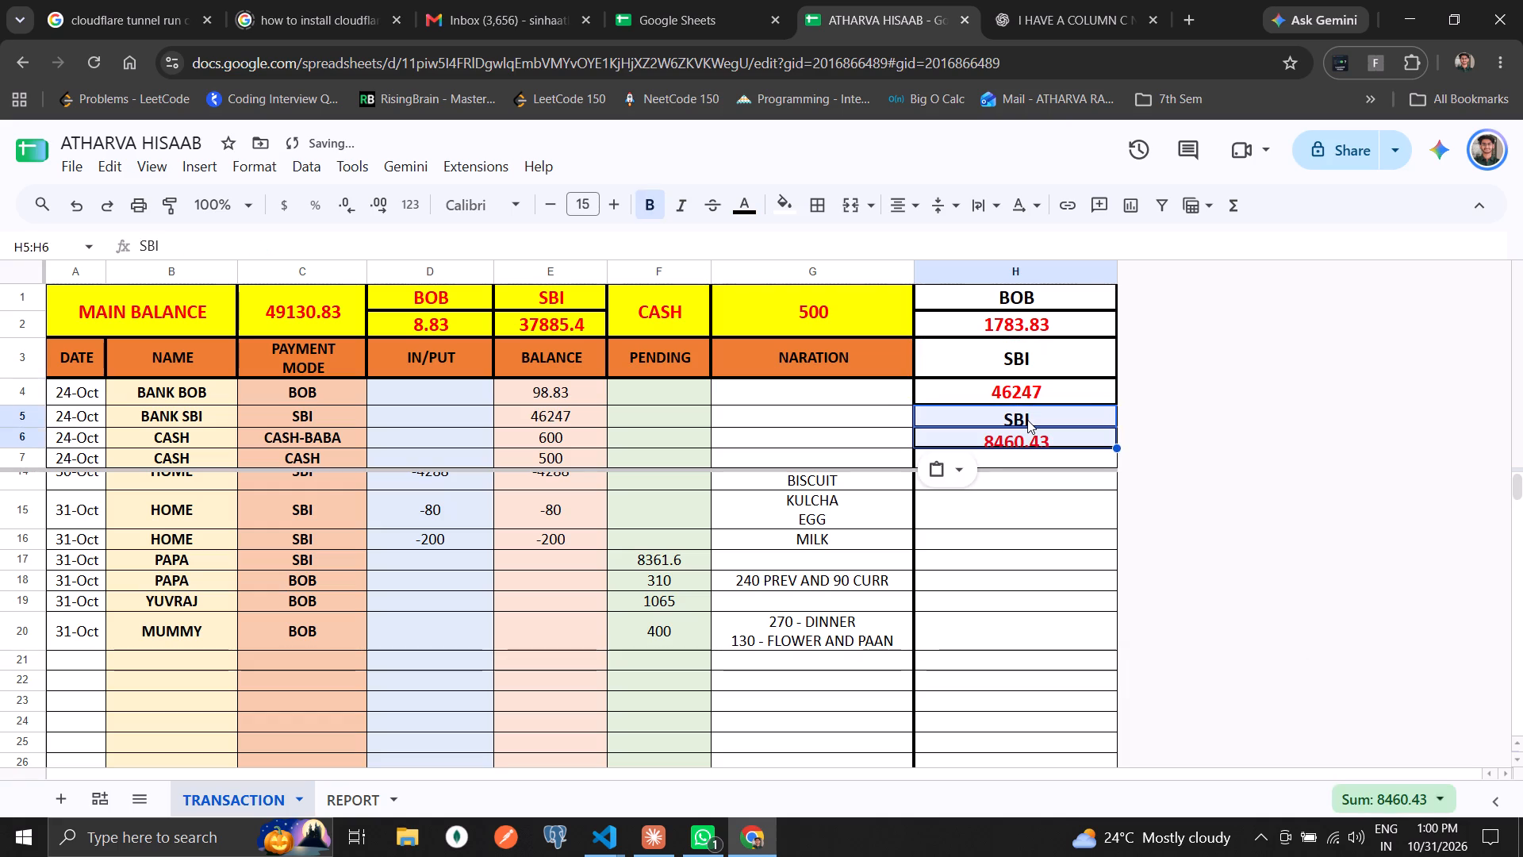
Correct the copied SBI balance formula in H6 to =SUMIF(C:C,"SBI",F:F)+E2.
key("Up")
key("Down")
key("Down")
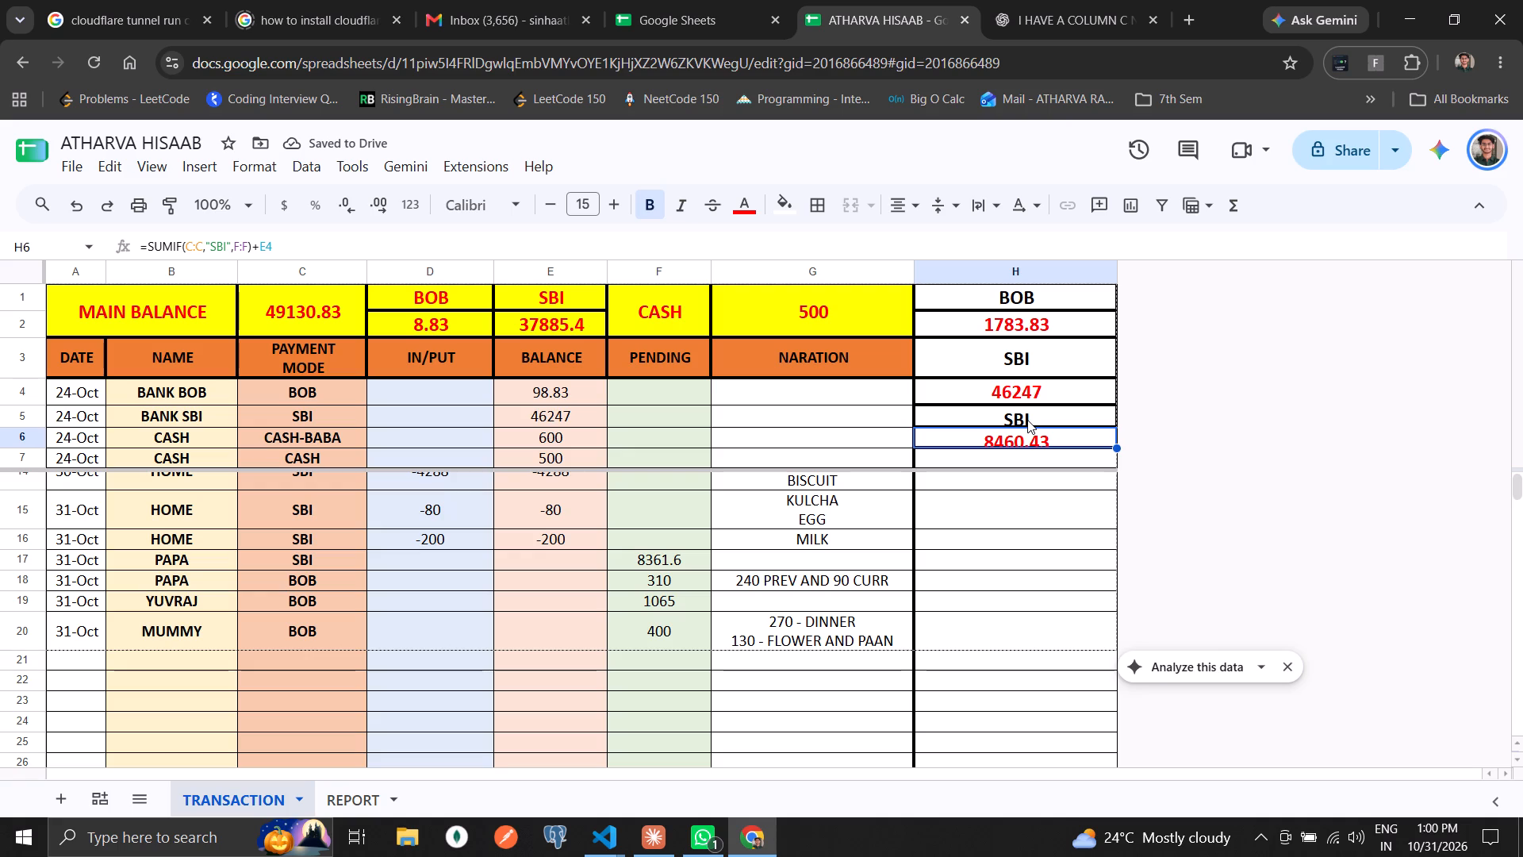
key("F2")
key("BackSpace")
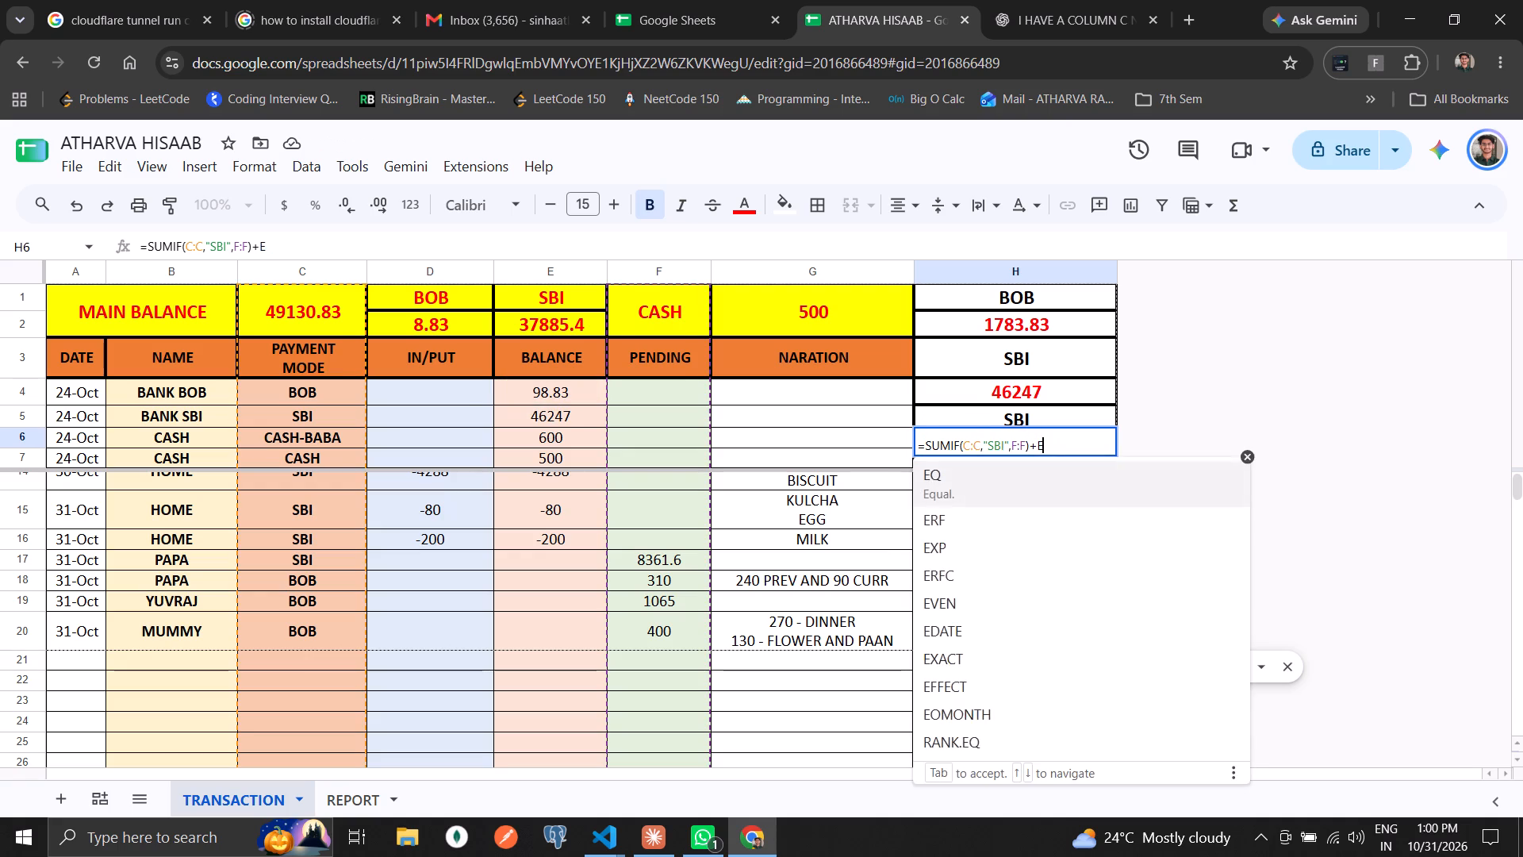
key("2")
key("Return")
In H4's SUMIF formula, try adding the merged cash amount as G1:G2 in place of E2.
key("Up")
key("Up")
key("Up")
key("F2")
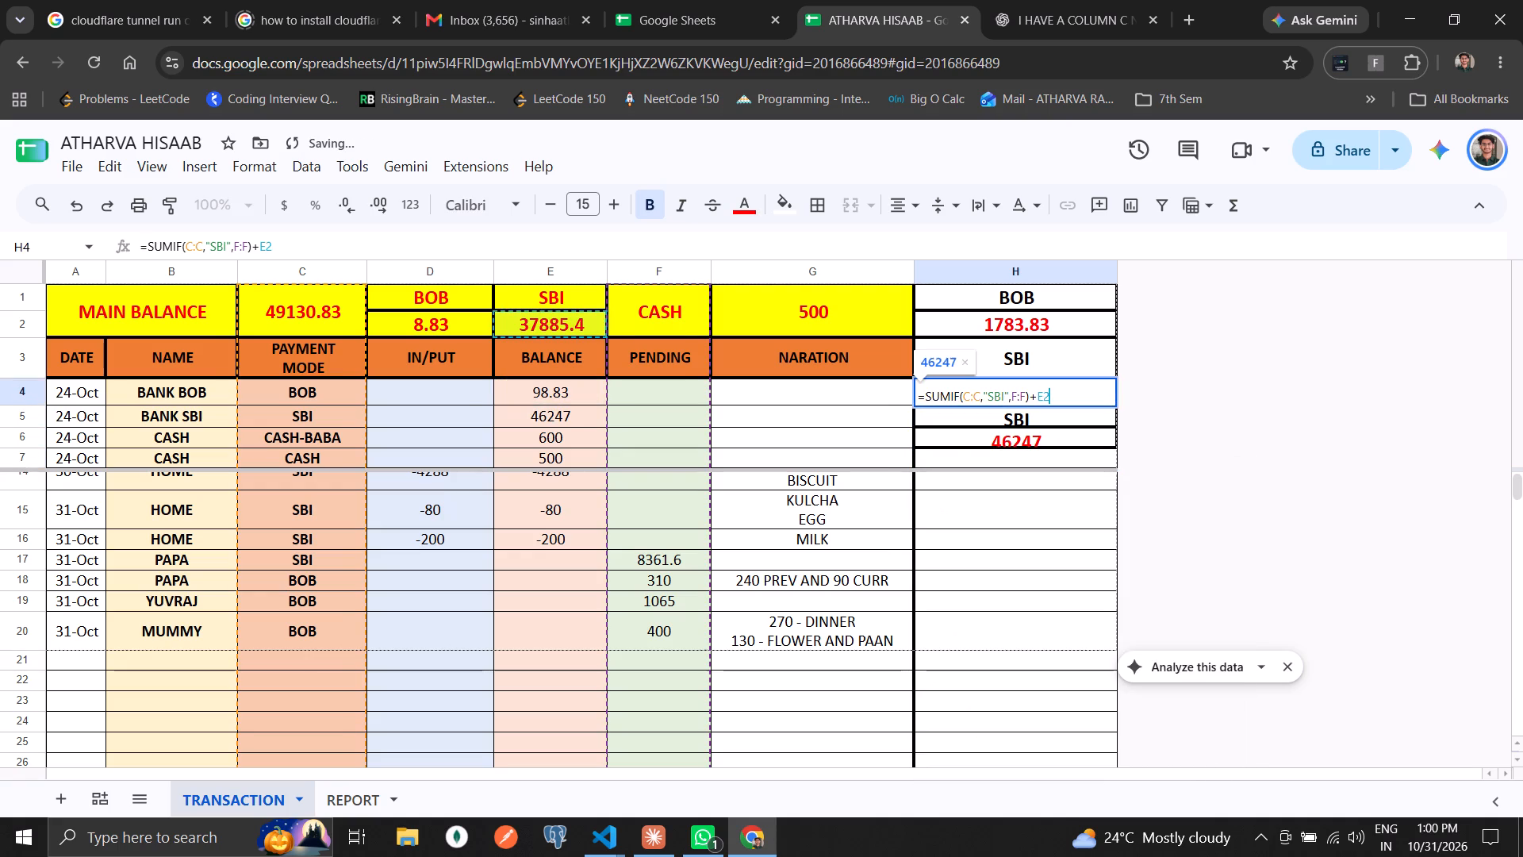
key("BackSpace")
key("BackSpace")
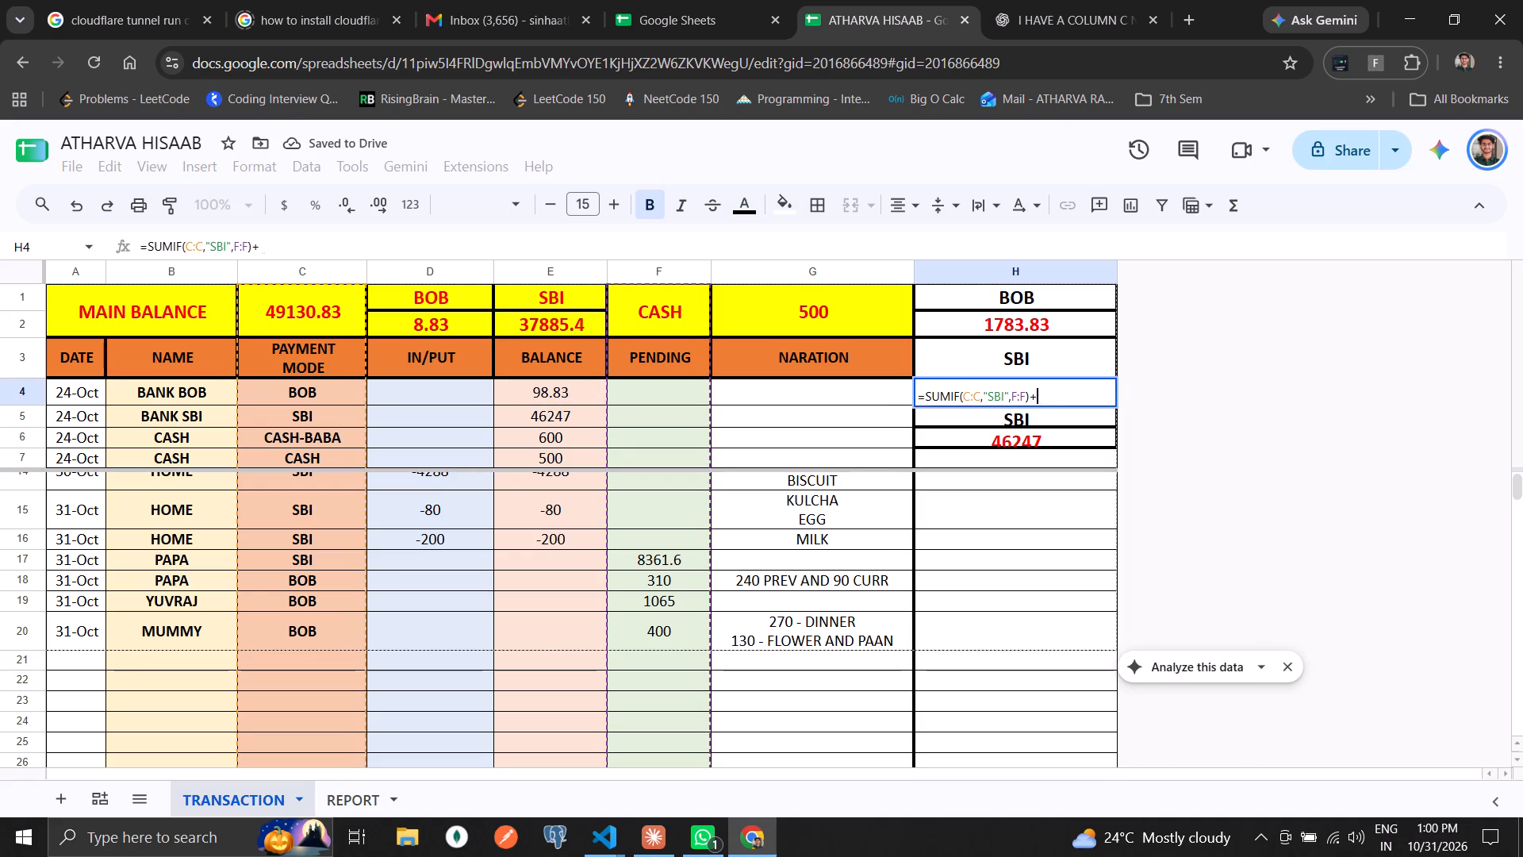
key("g")
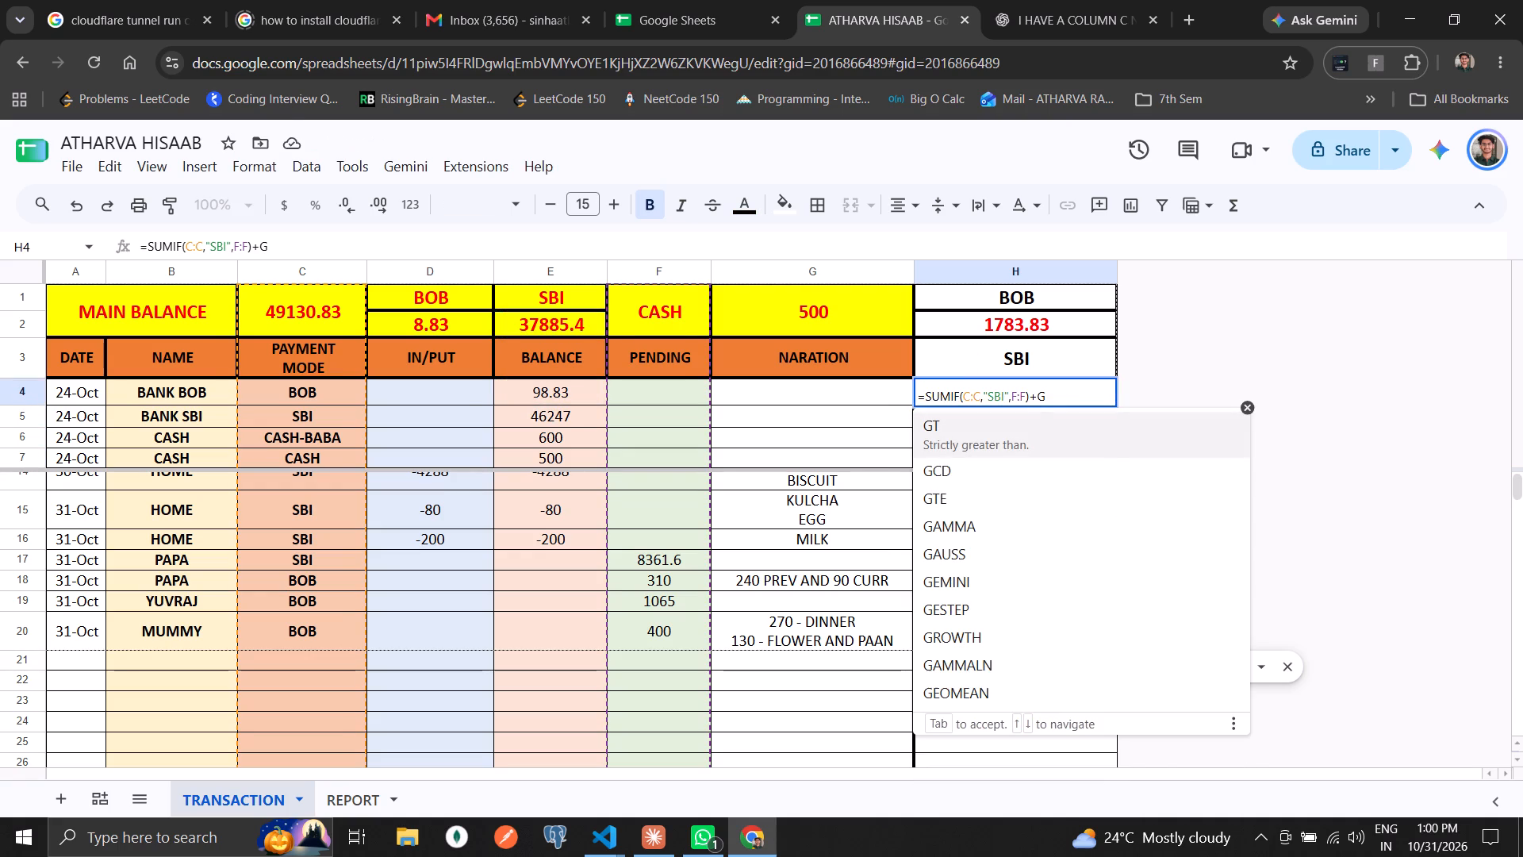
key("1")
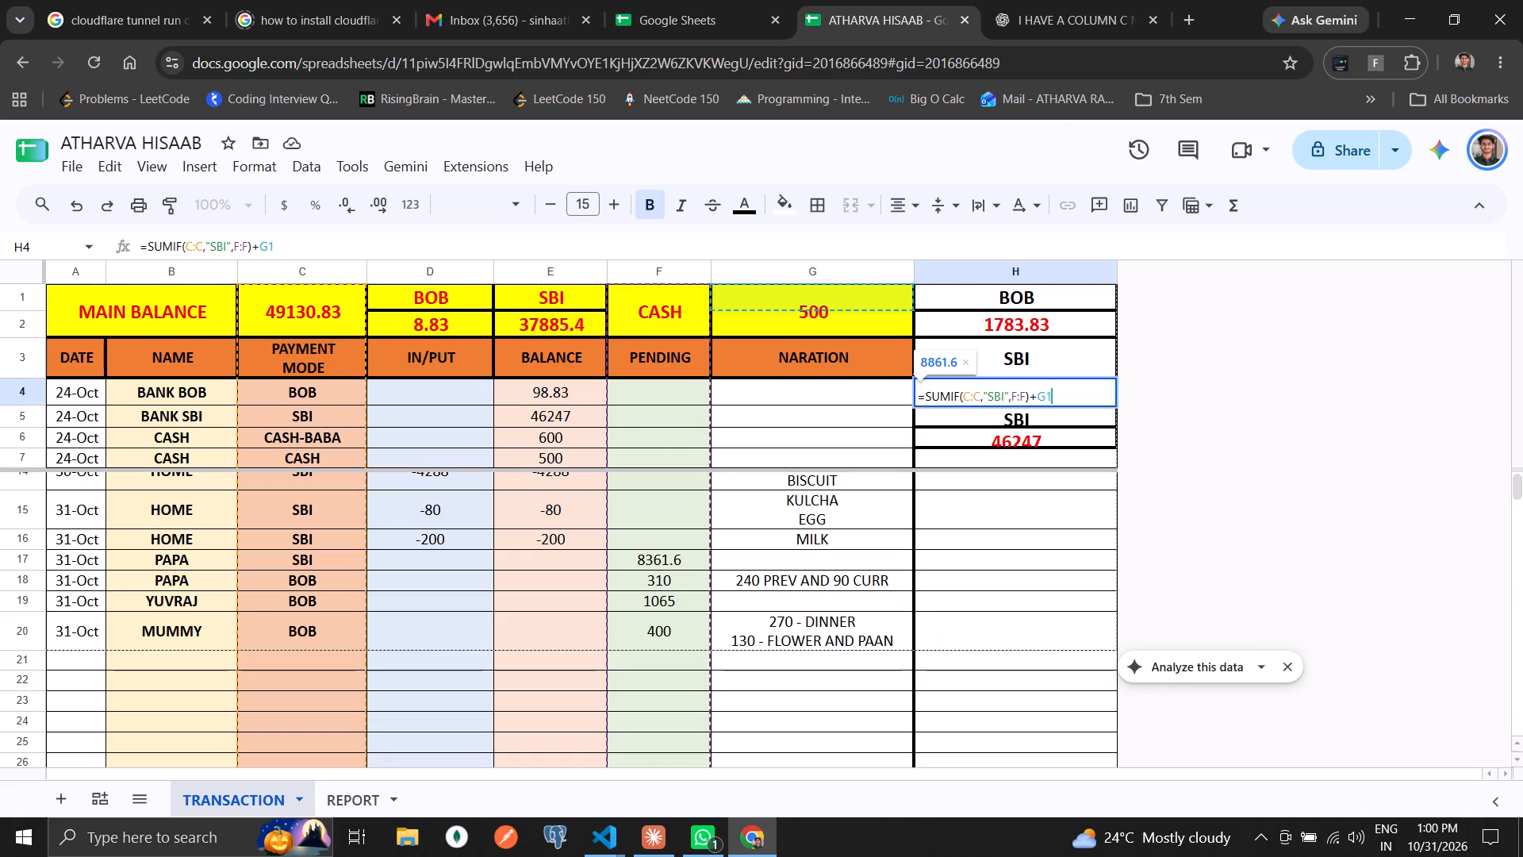
key("shift+colon")
type("G2")
key("Return")
key("Up")
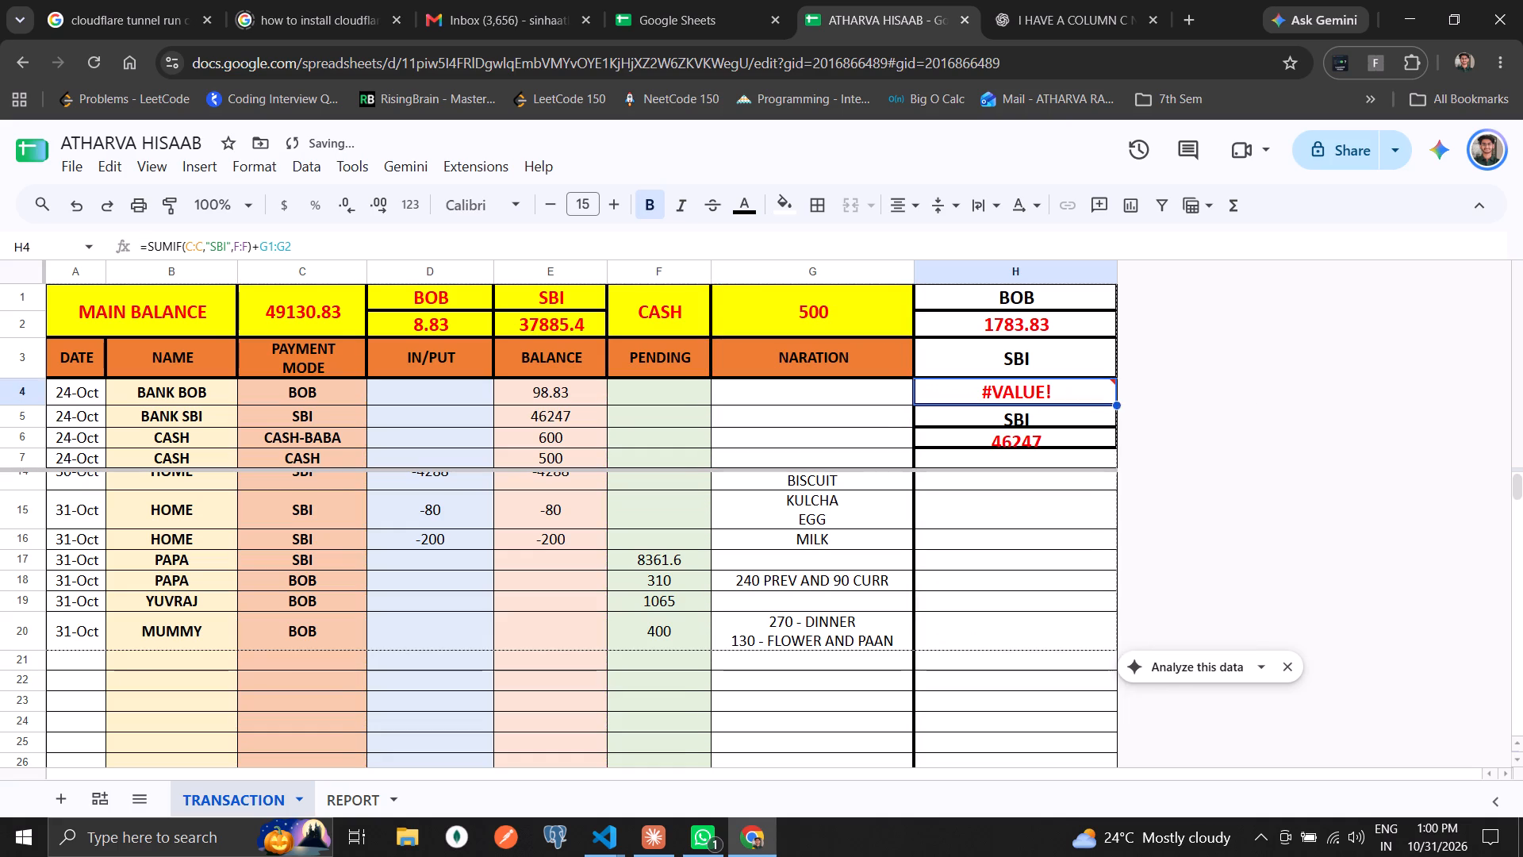
Shorten the G1:G2 reference in H4's formula to G1.
key("F2")
key("BackSpace")
key("BackSpace")
key("BackSpace")
key("Return")
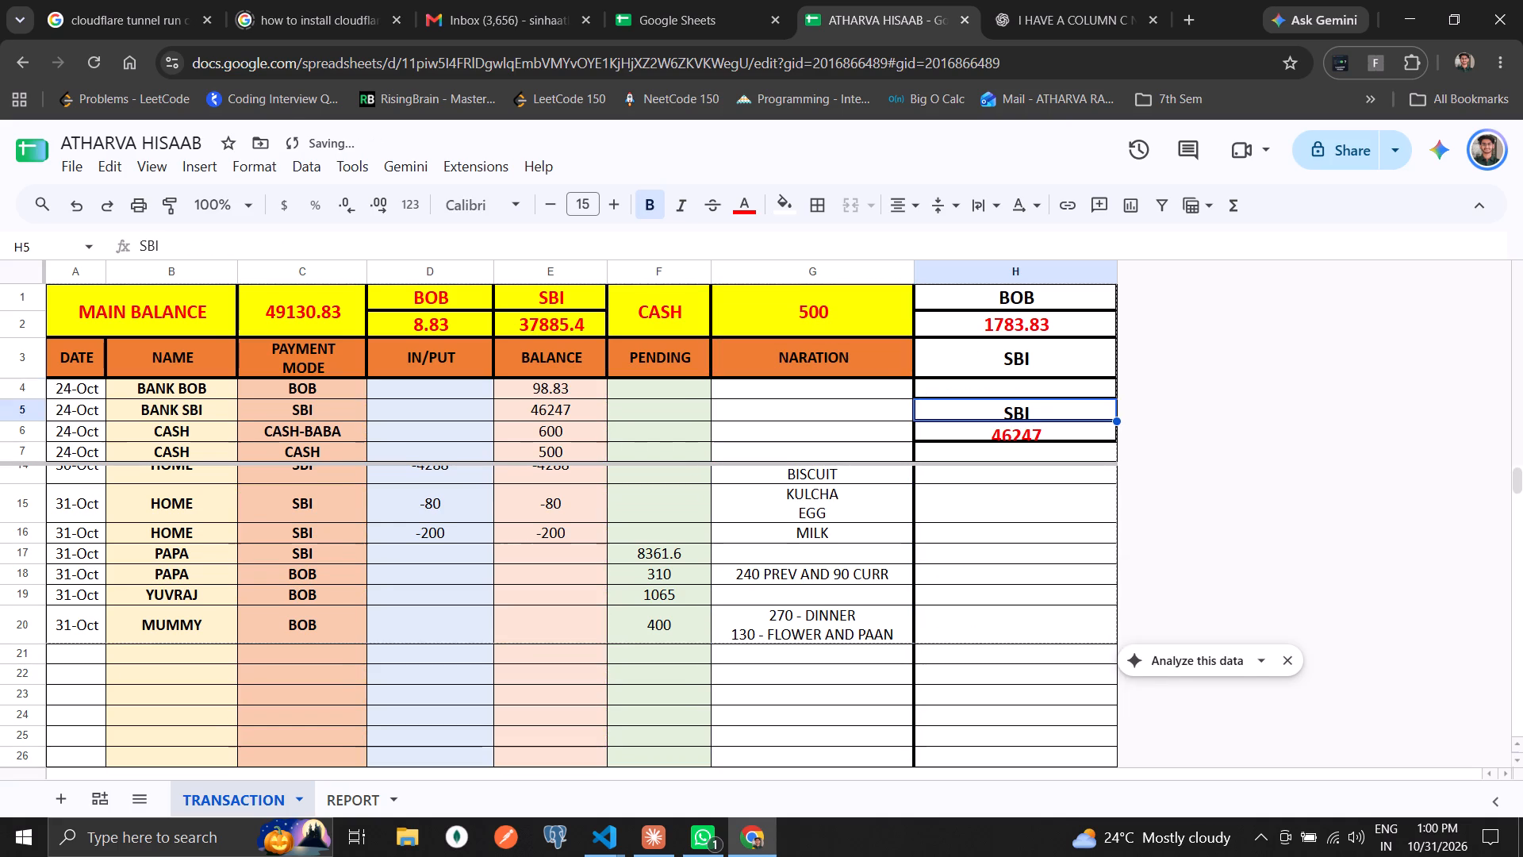
Change the SUMIF criterion in H4 to CASH, making the formula =SUMIF(C:C,"CASH",F:F)+G1.
key("Up")
key("F2")
key("Left")
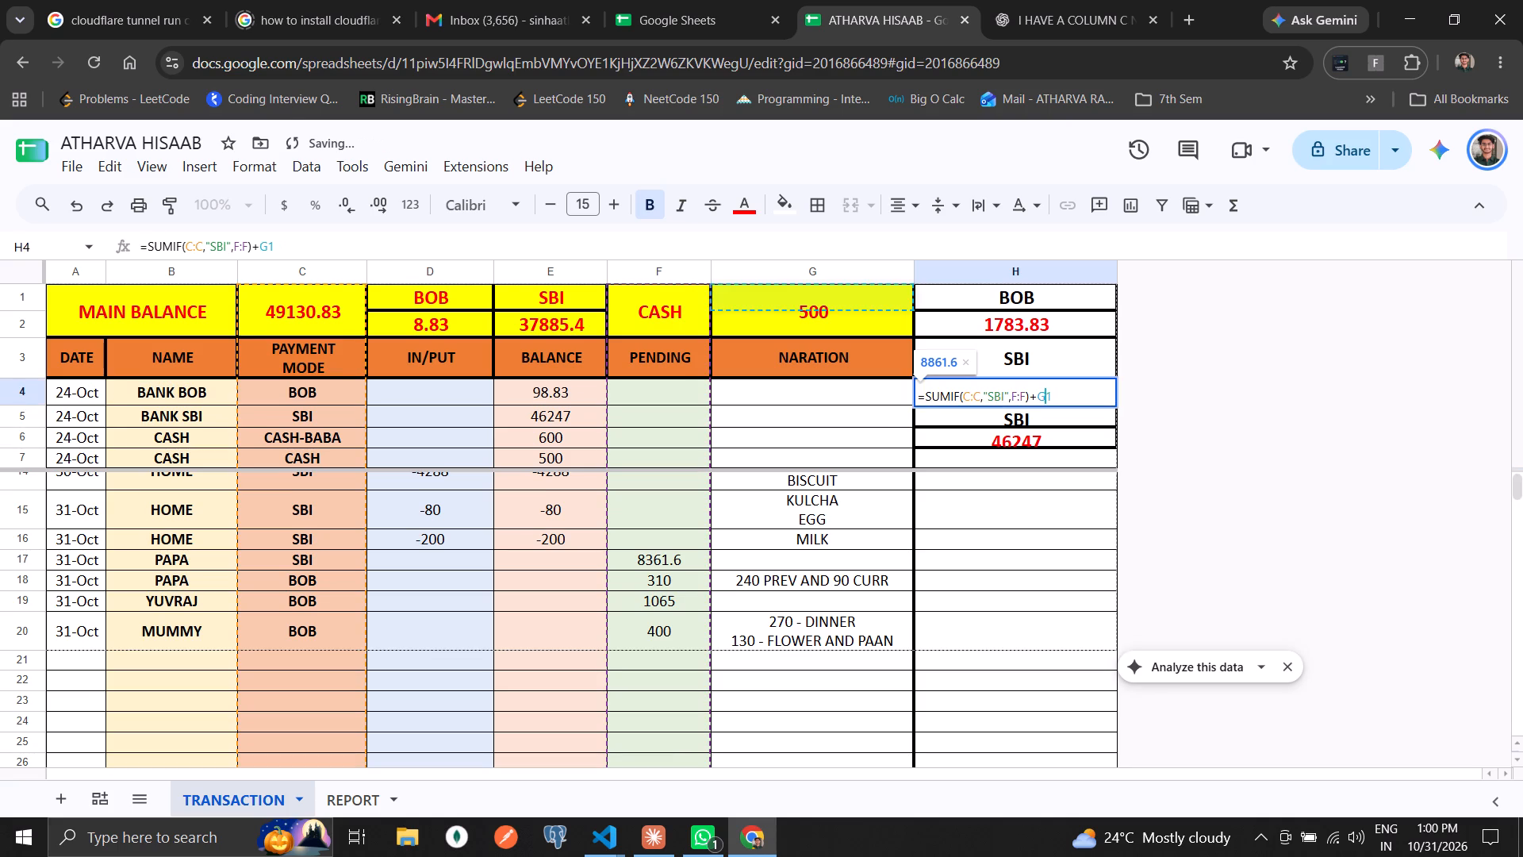
key("Left")
key("Left")
key("Left")
key("Left")
key("Left")
key("Left")
key("Left")
key("Left")
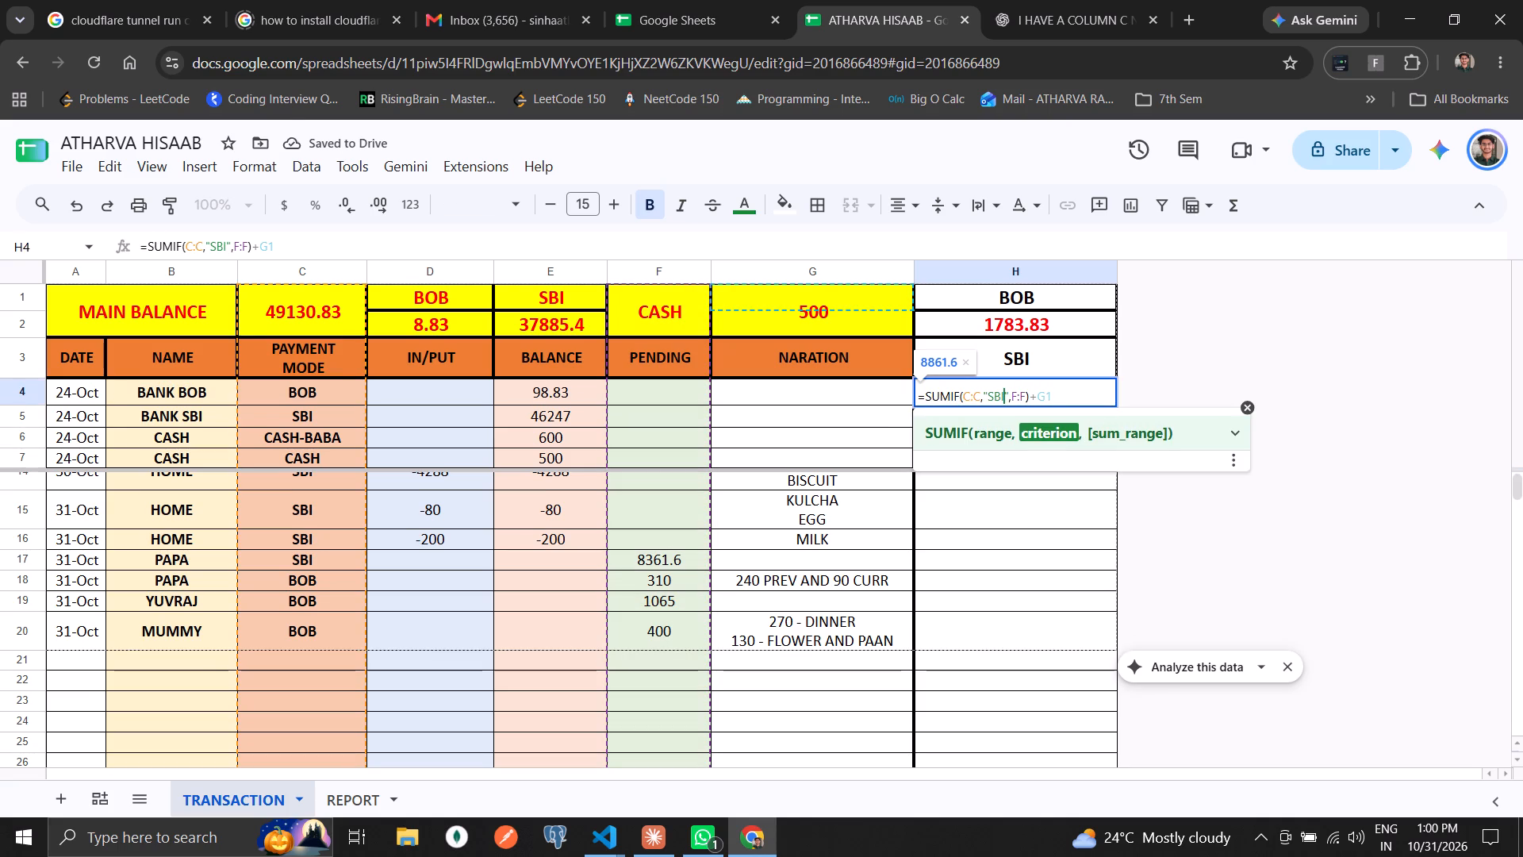
key("BackSpace")
key("BackSpace")
key("BackSpace")
type("CASH")
key("Return")
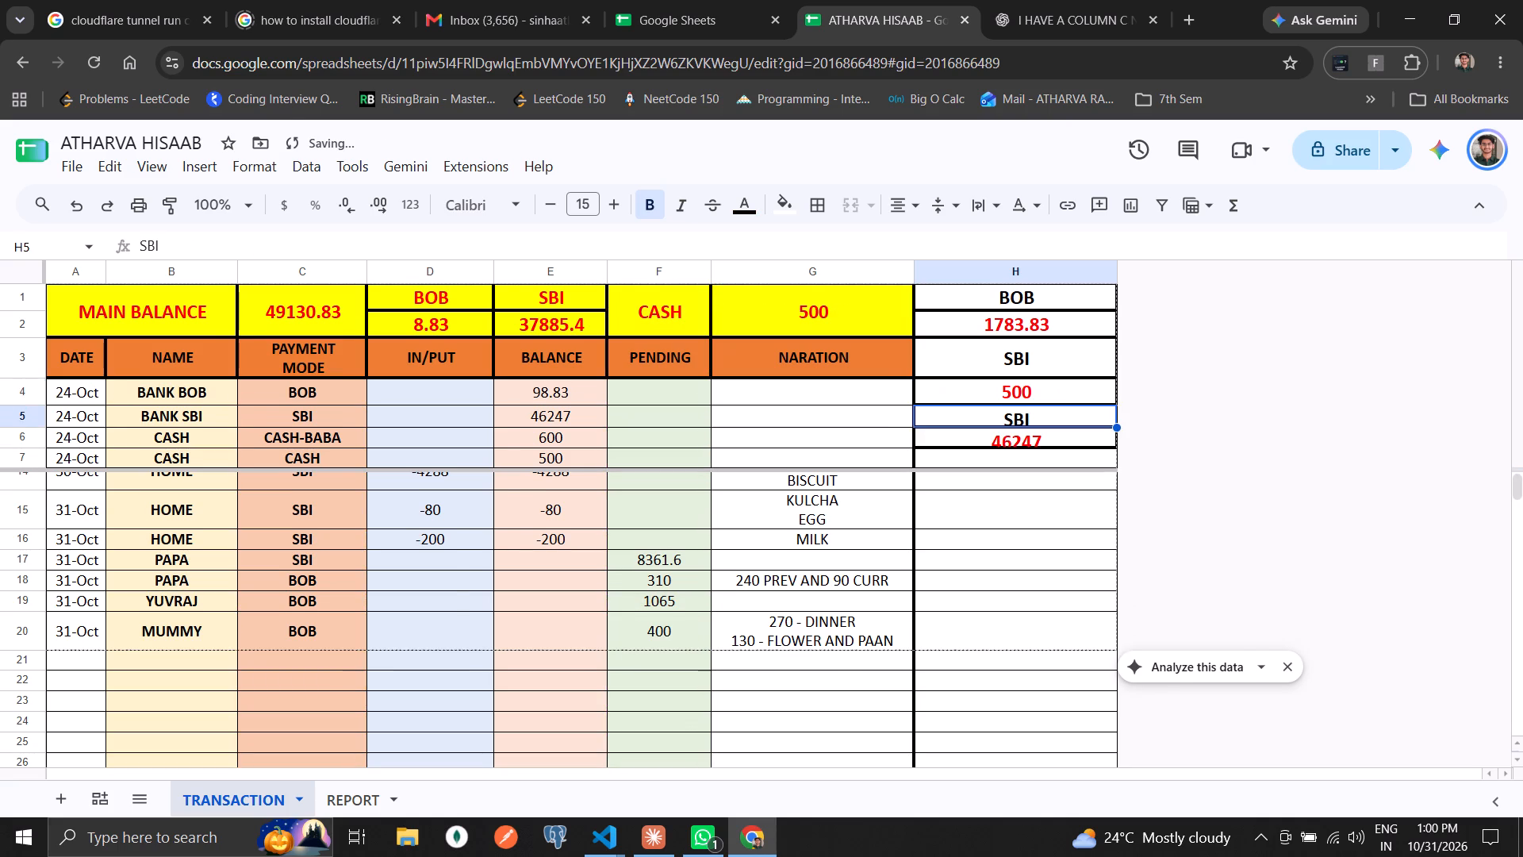
key("Up")
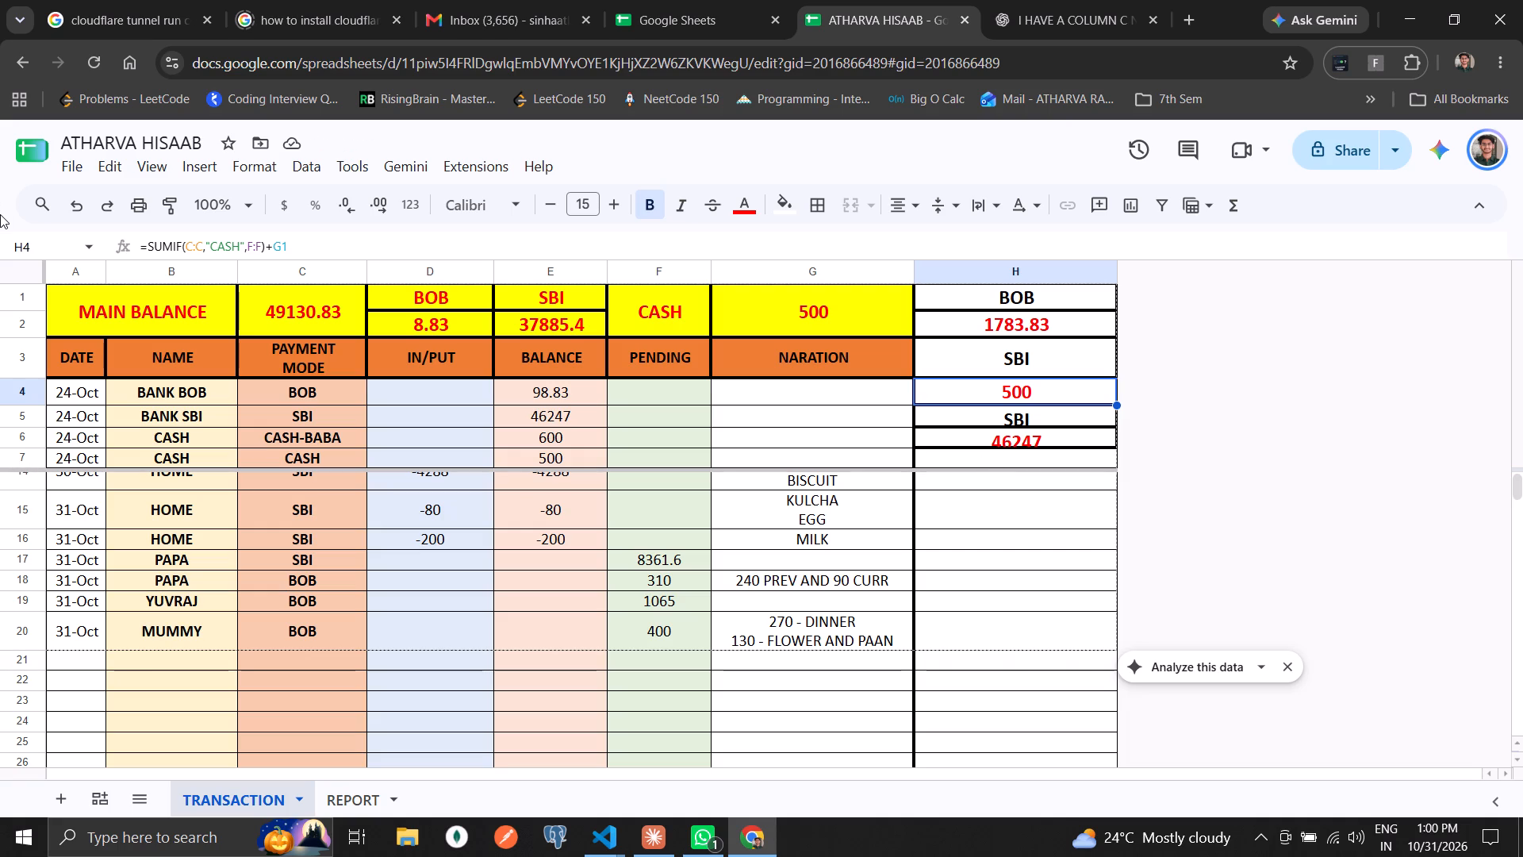
Auto-fit the heights of rows 4, 5 and 6 so the labels and balances in column H fit.
double_click(35, 407)
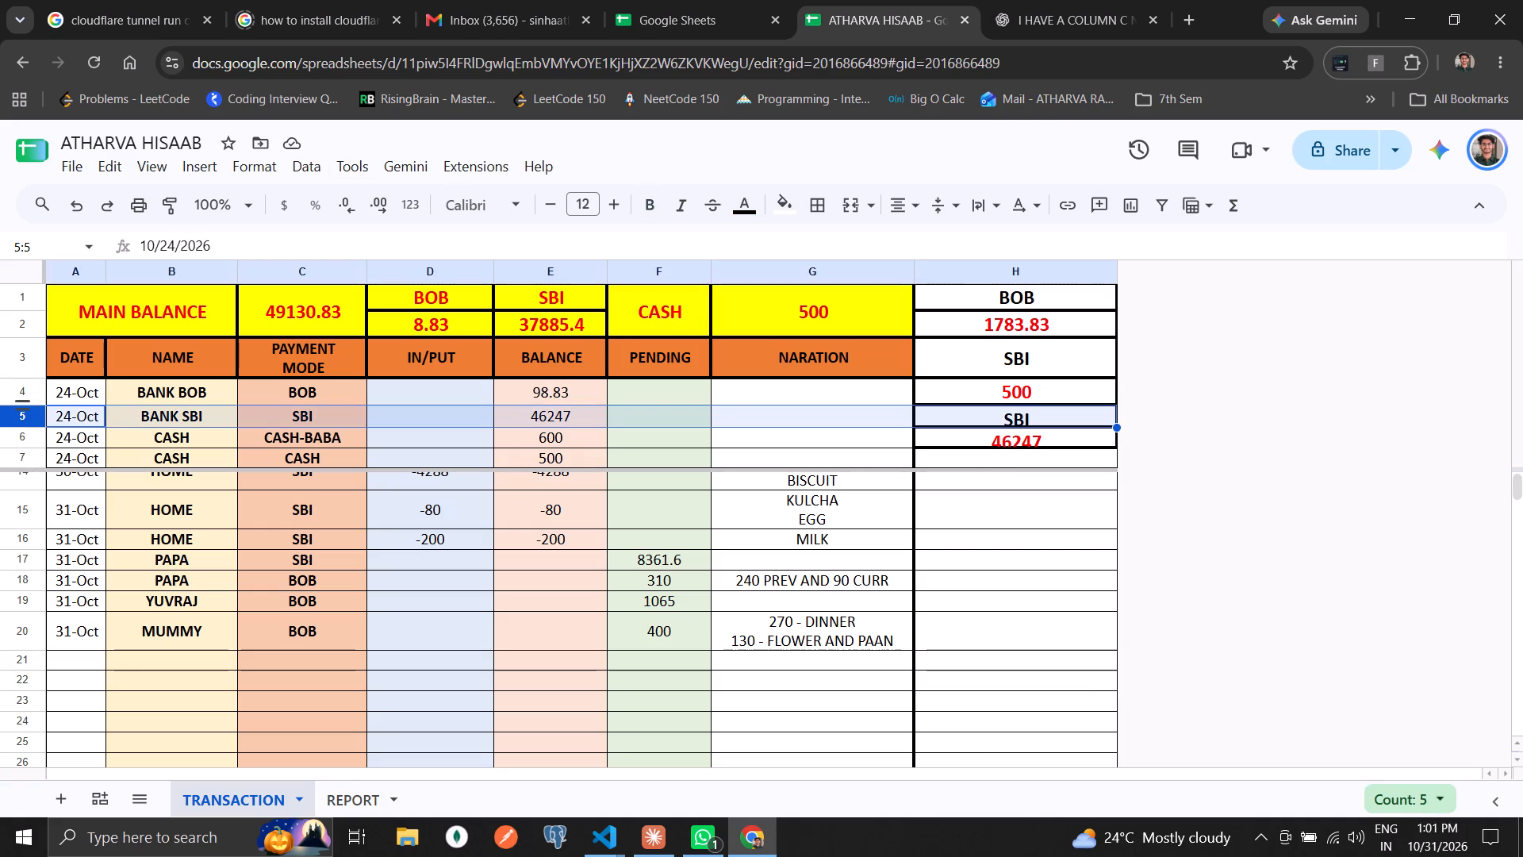
left_click(26, 413)
left_click(94, 402)
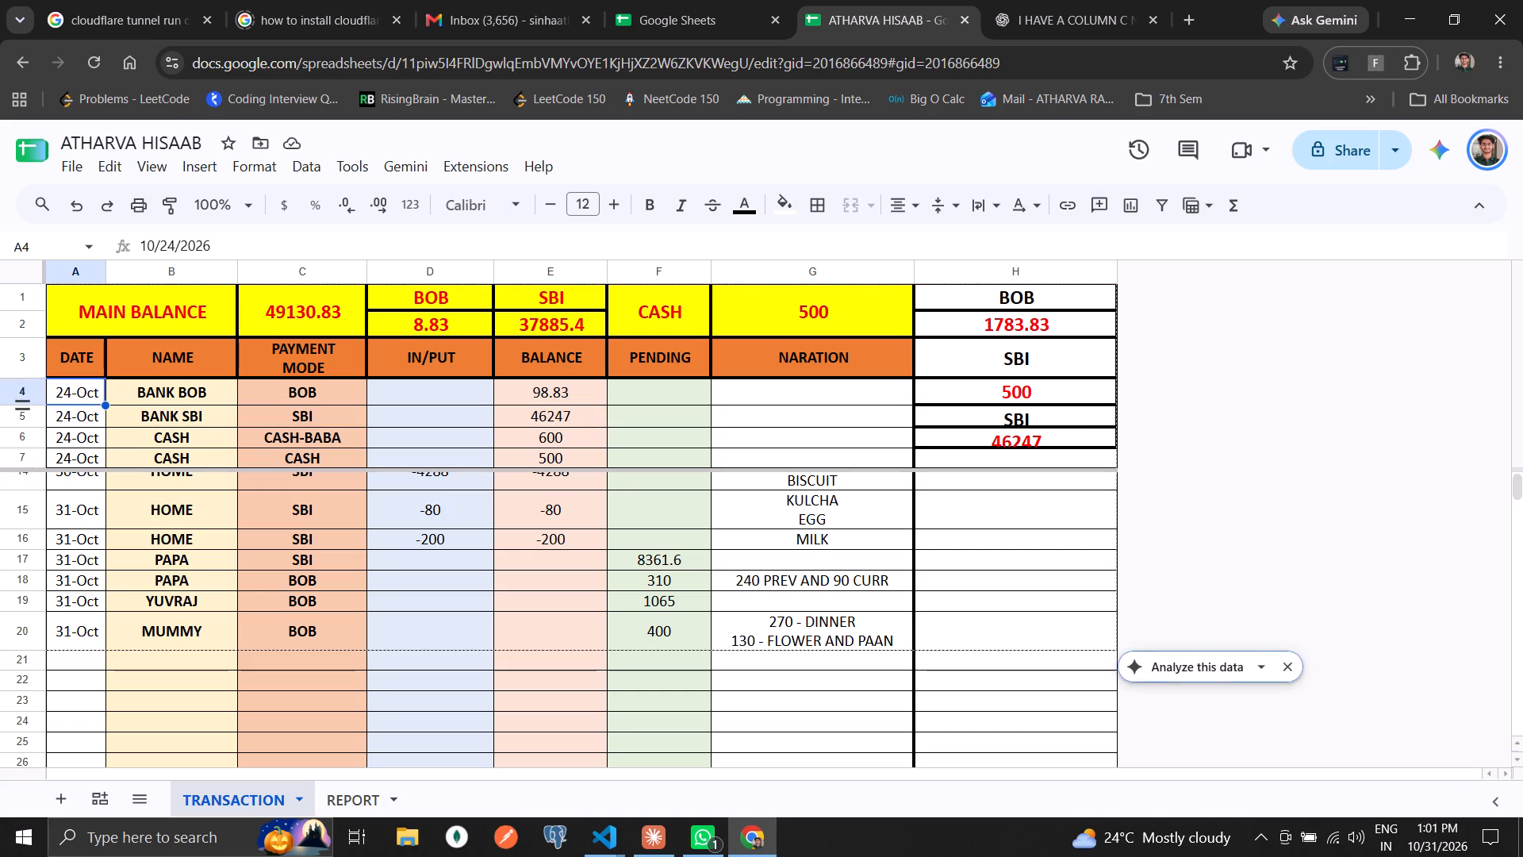
double_click(26, 409)
double_click(24, 428)
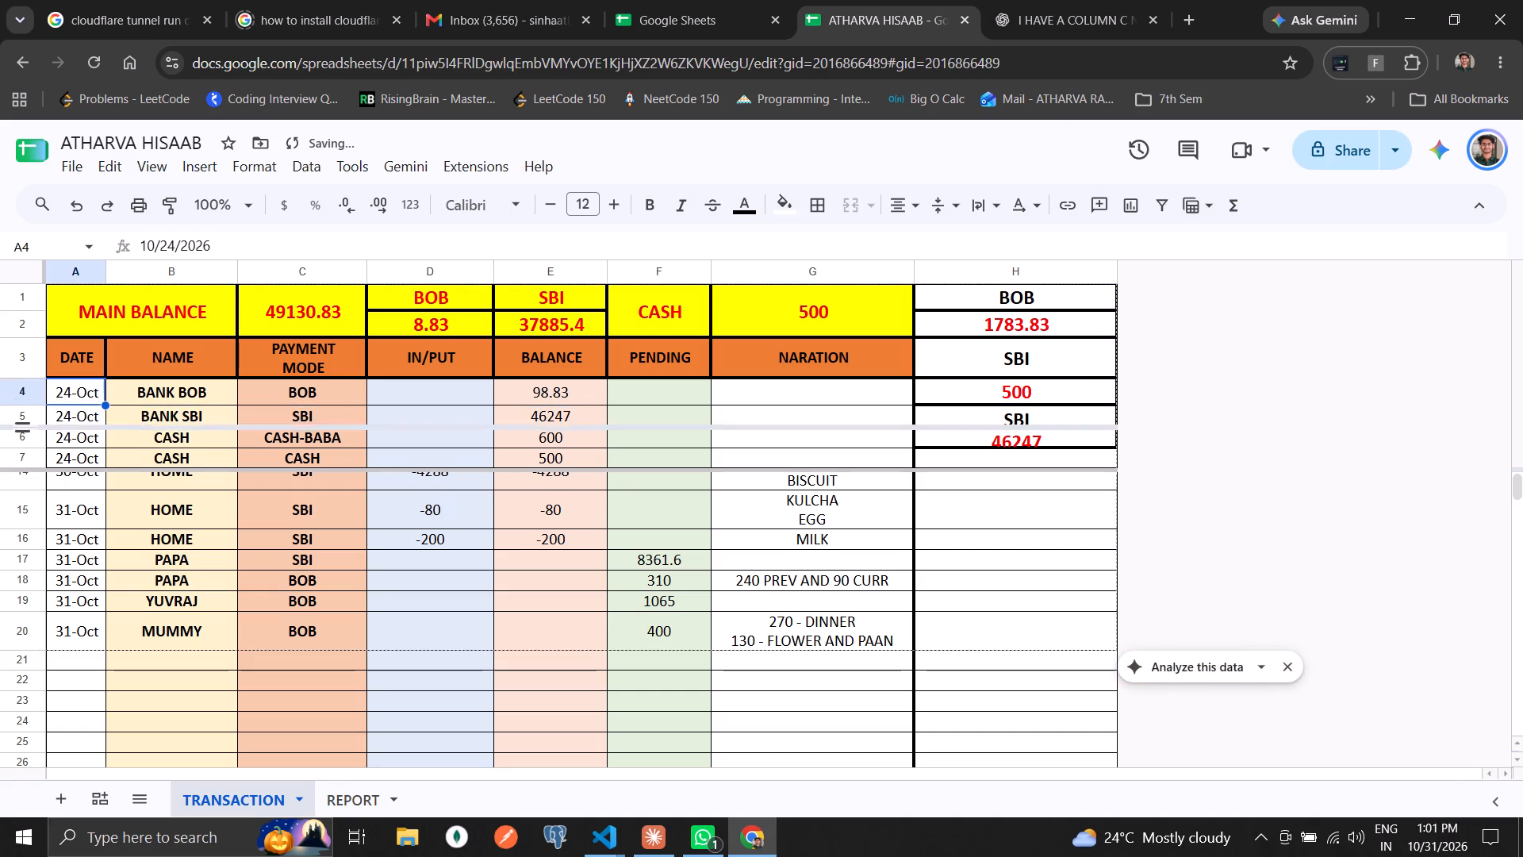
double_click(25, 450)
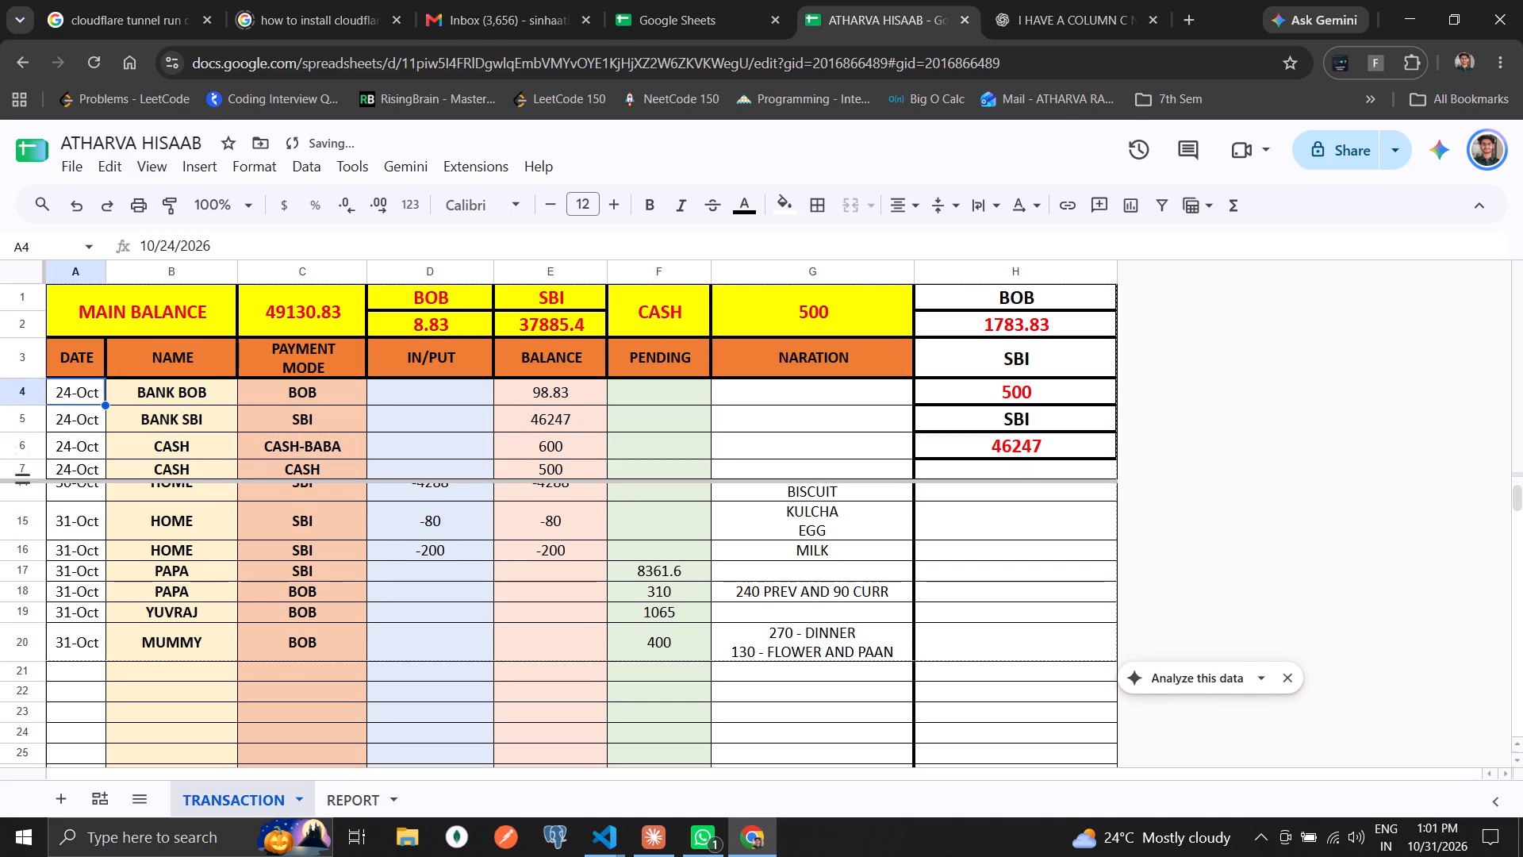
Auto-fit the height of row 7.
double_click(25, 480)
left_click(304, 605)
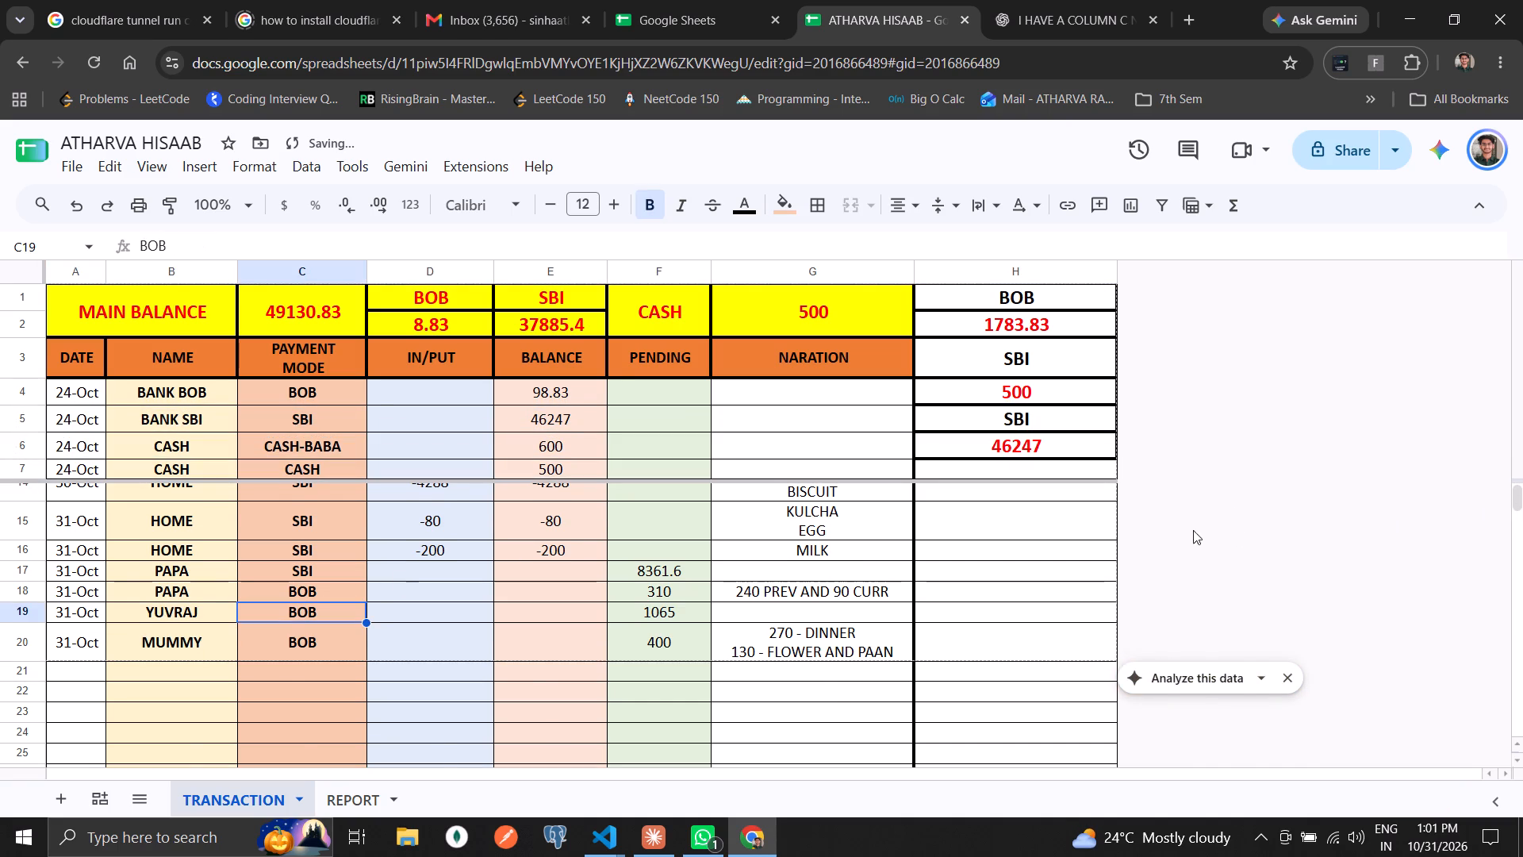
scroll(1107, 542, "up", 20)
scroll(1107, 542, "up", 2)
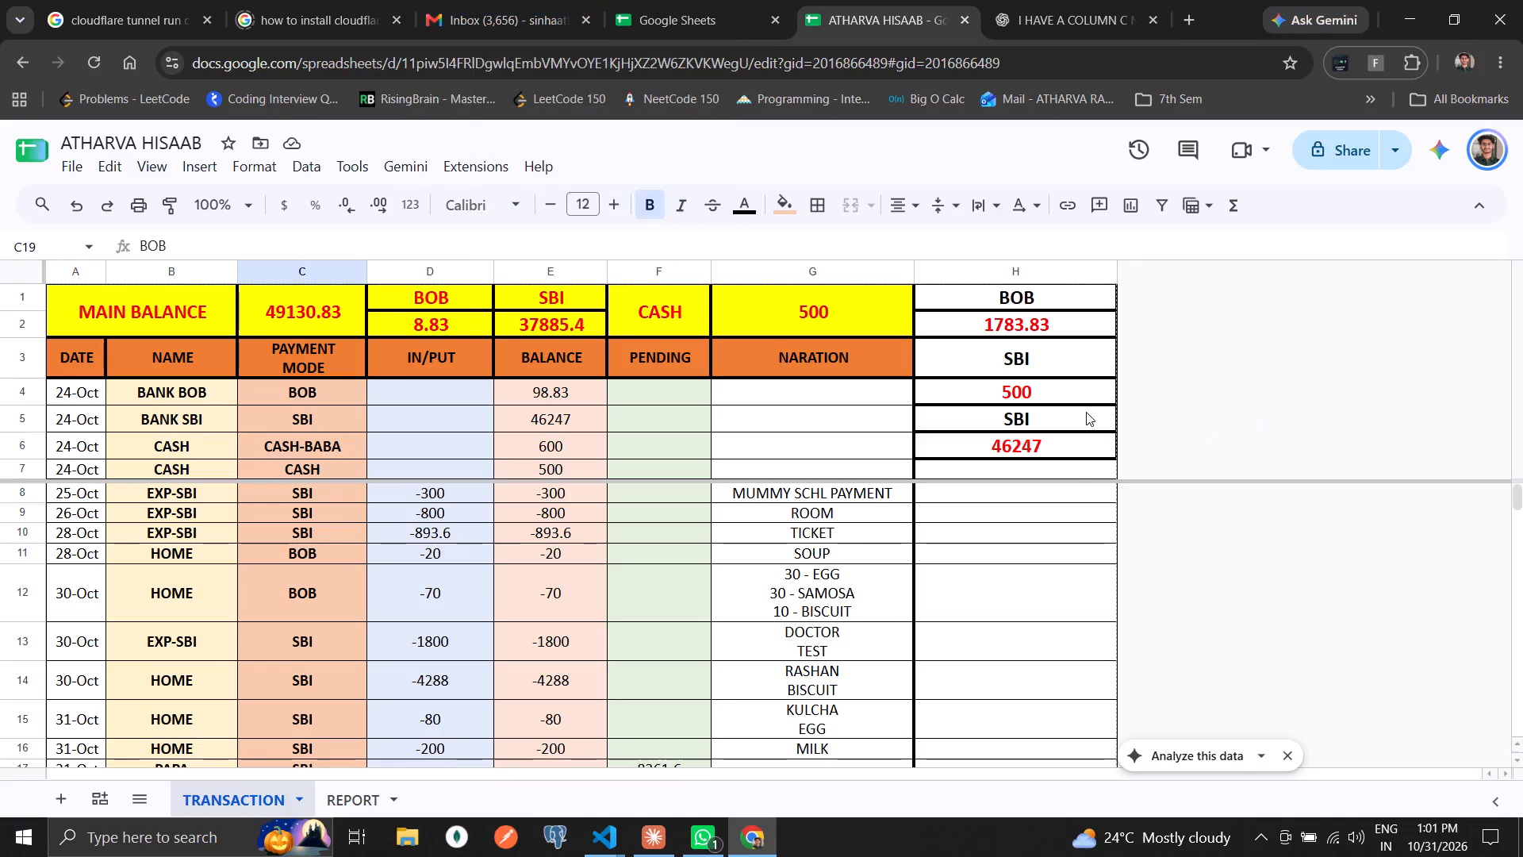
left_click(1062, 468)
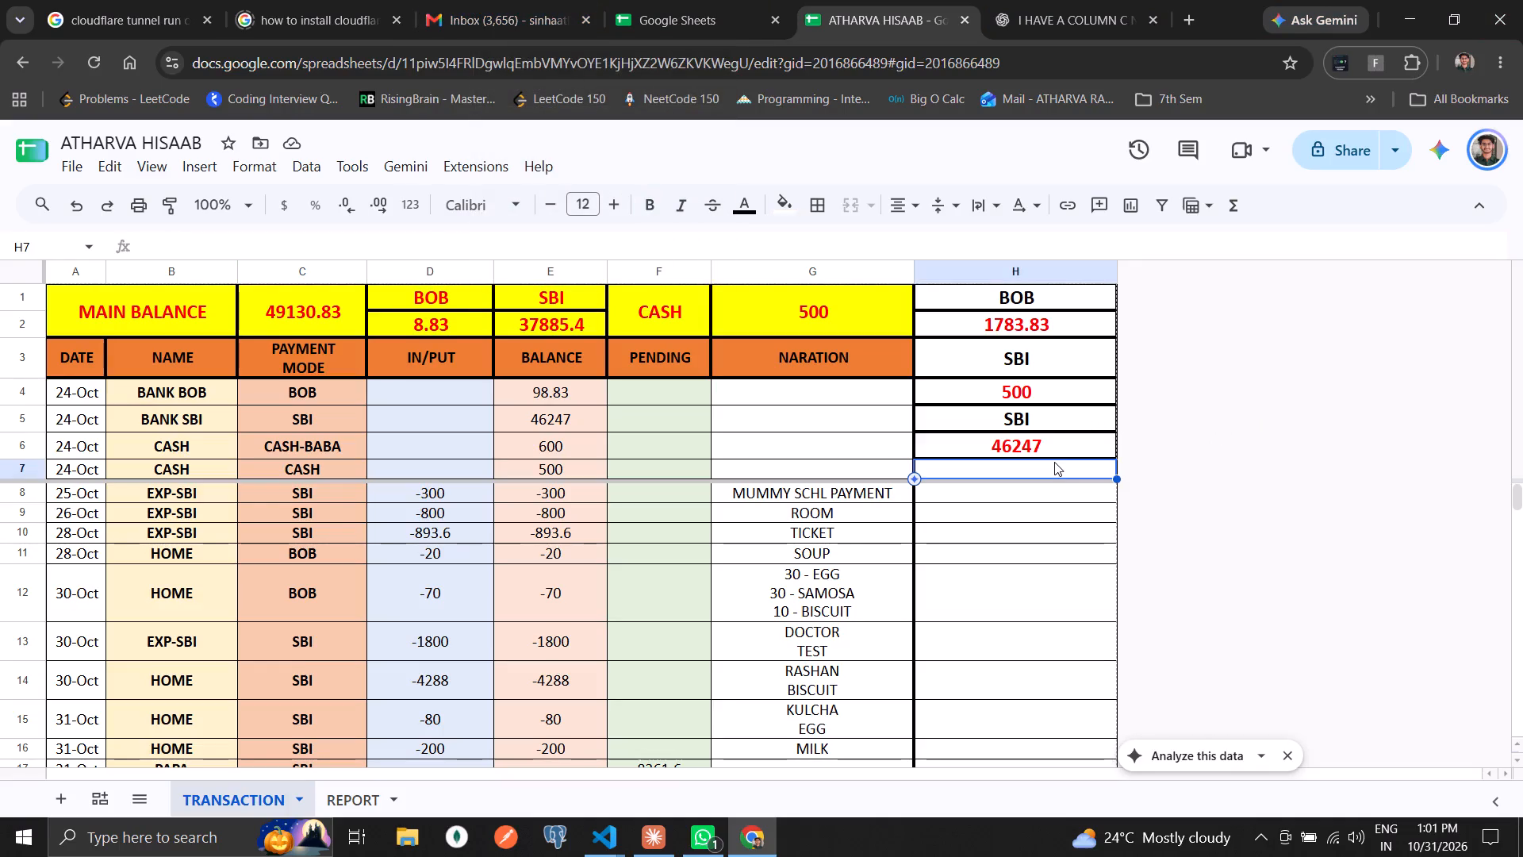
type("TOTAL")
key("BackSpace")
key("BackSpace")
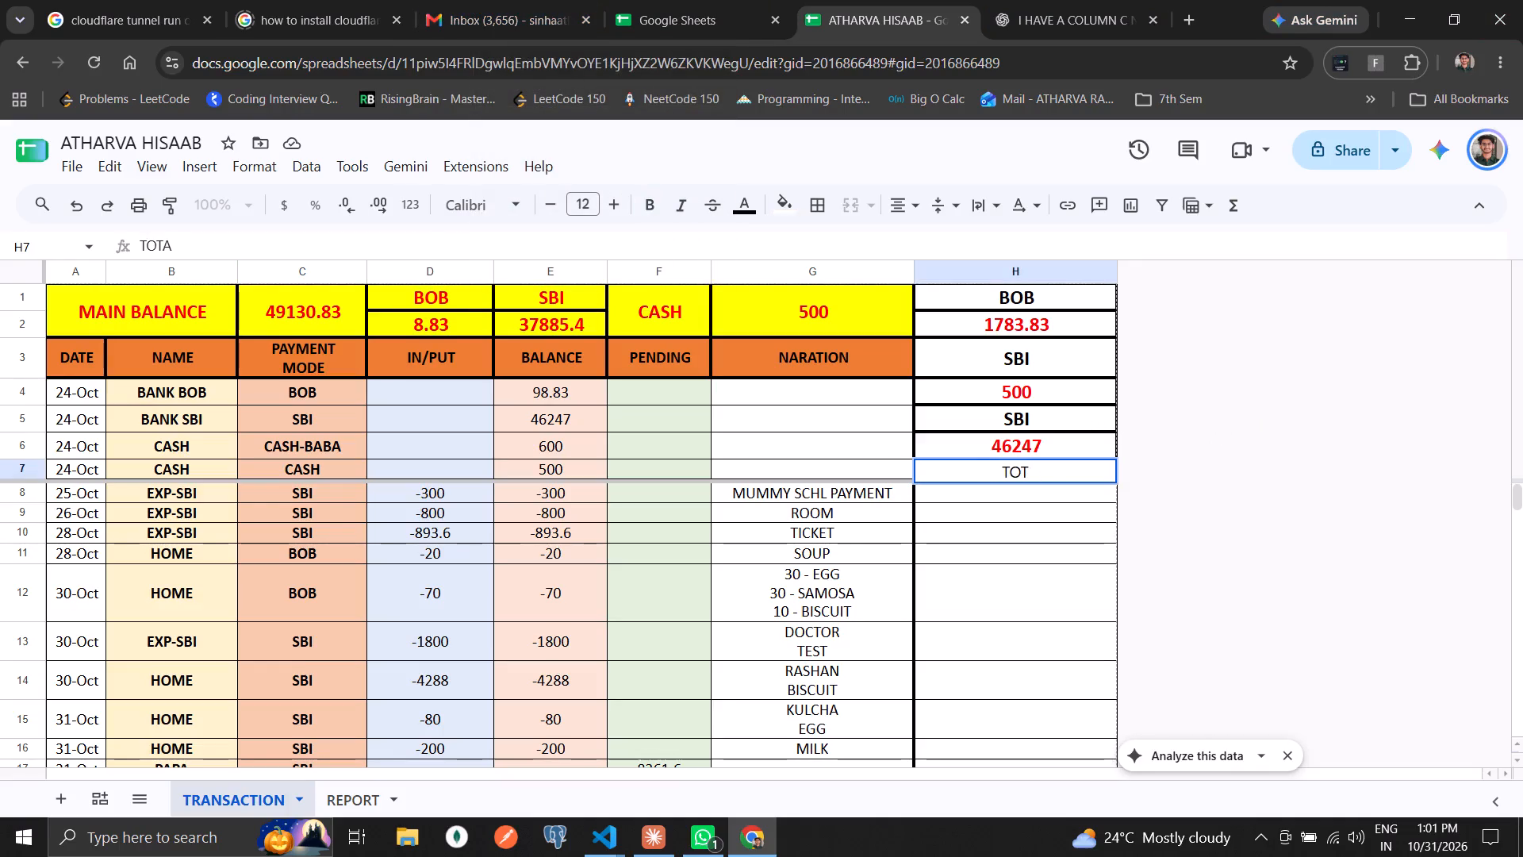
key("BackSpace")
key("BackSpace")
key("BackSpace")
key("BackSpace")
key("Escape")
Enter the label TOTAL in cell G7.
key("Left")
type("TOTAL")
key("Right")
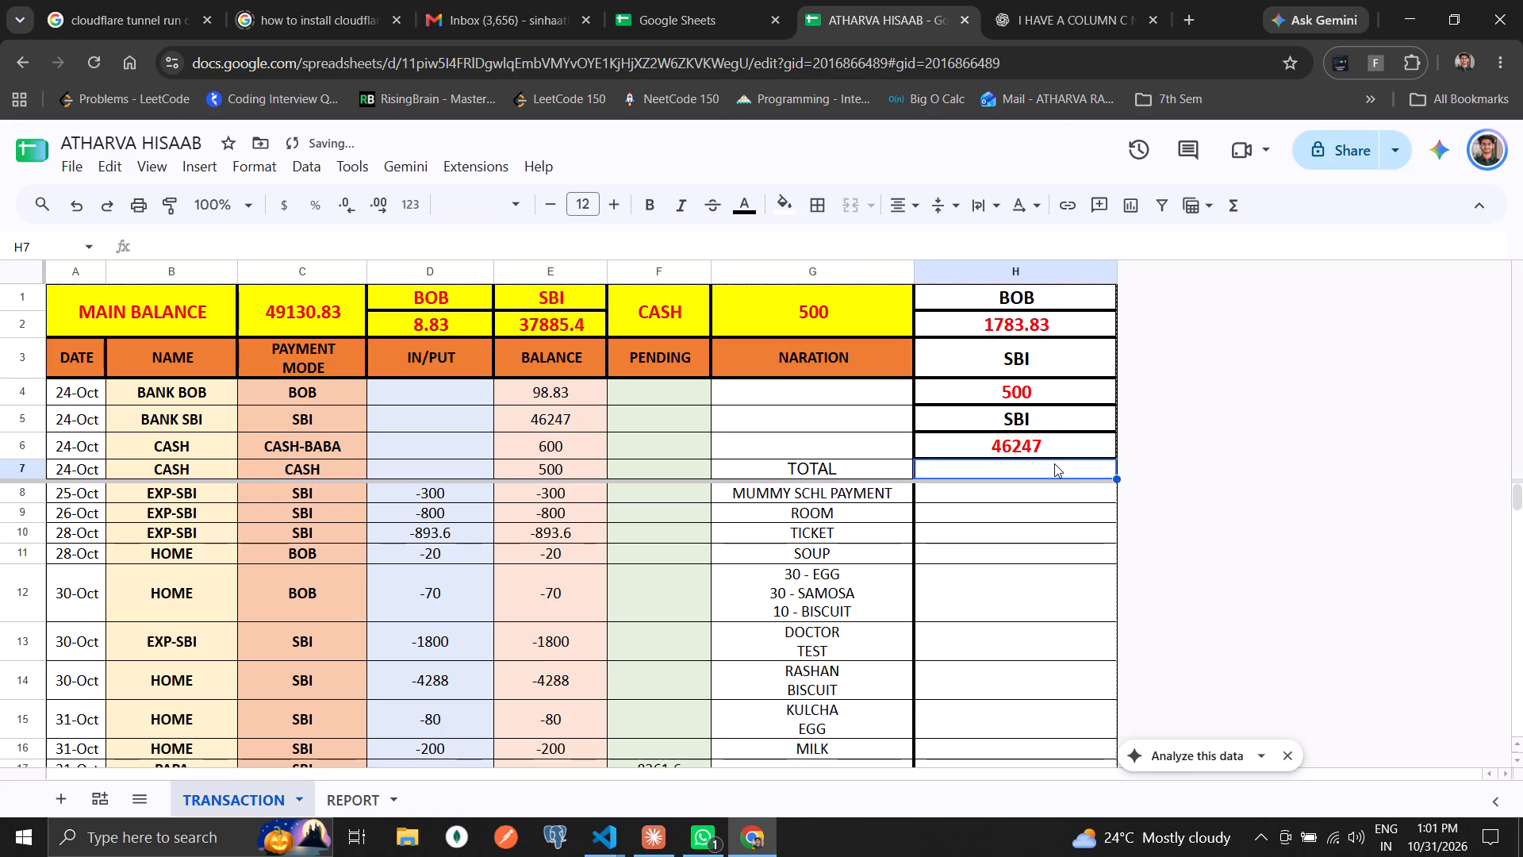
In H7, enter the formula =H2+H4 to add the BOB balance and the cash balance.
key("equal")
key("Up")
key("Up")
key("Up")
key("Up")
key("Up")
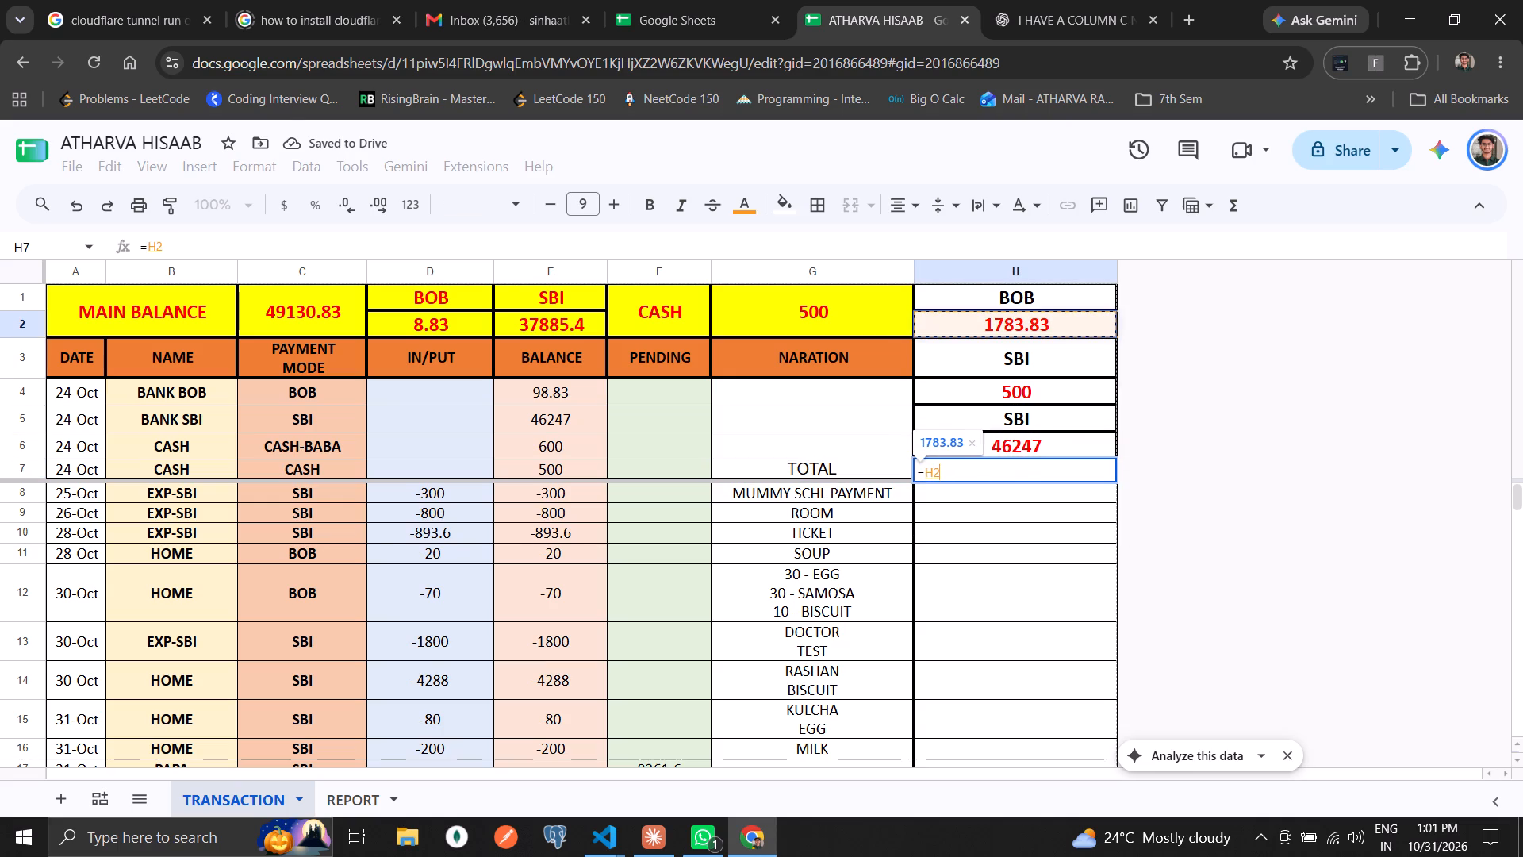
key("plus")
key("Down")
key("Down")
key("Down")
key("Up")
key("Up")
key("Up")
key("Up")
key("Up")
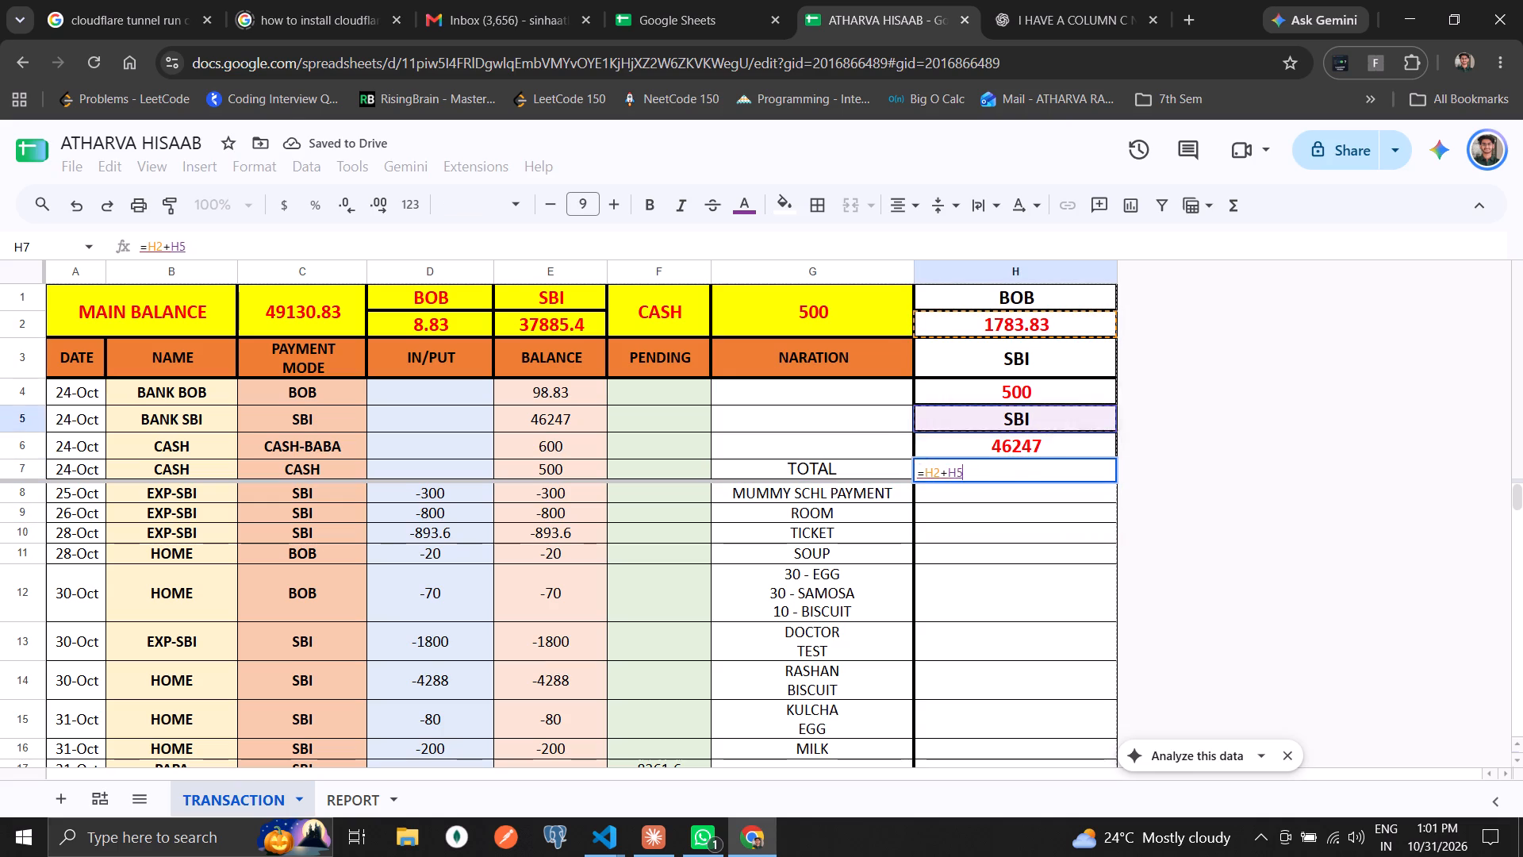
key("Up")
key("Return")
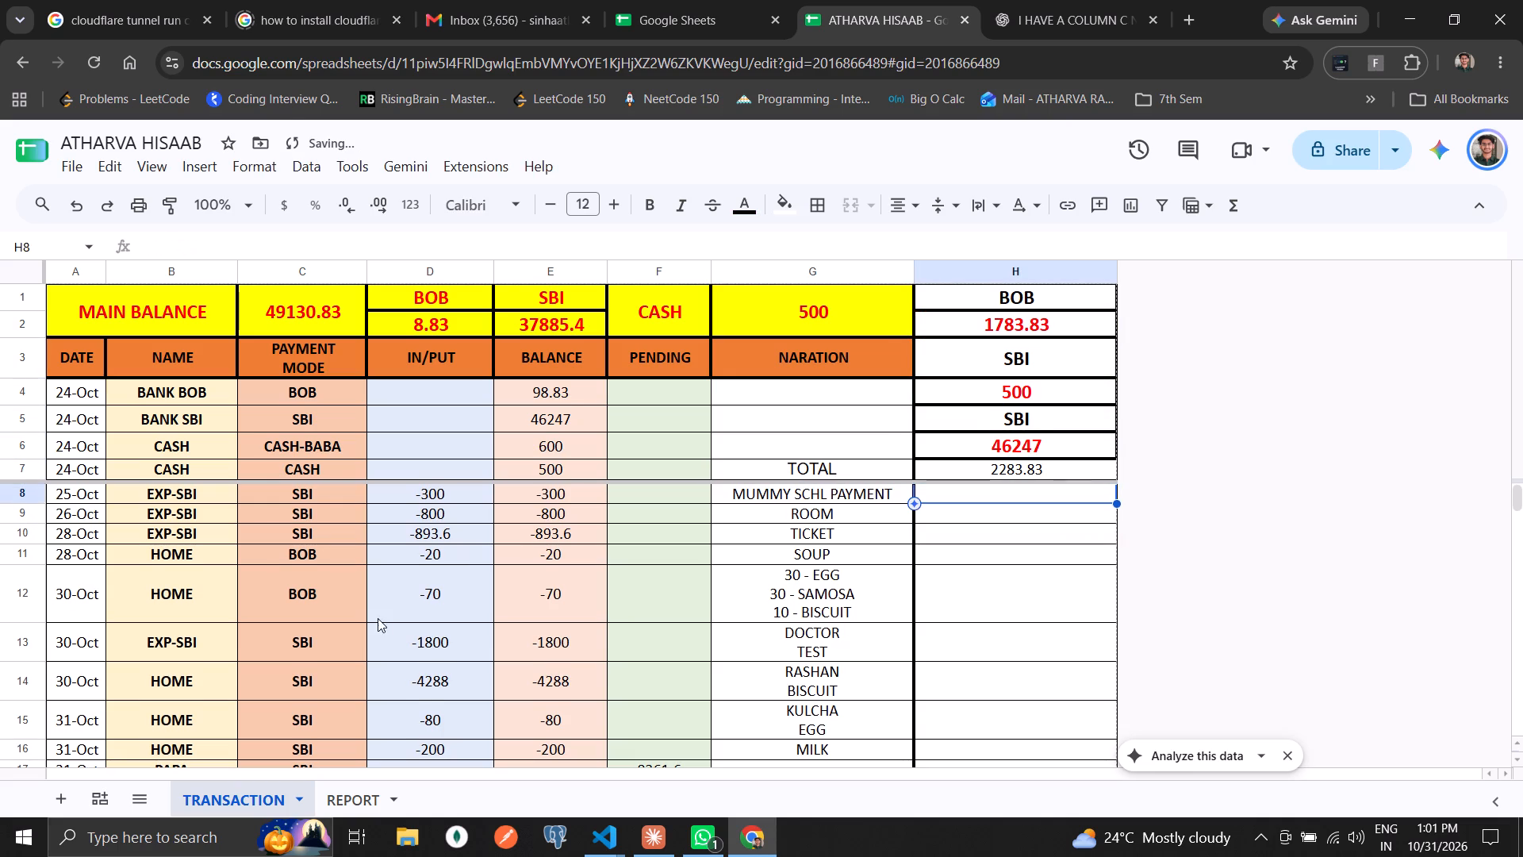
Apply borders to all cells in H1:H6, trying the medium and thin line styles and settling on thin.
left_click(984, 445)
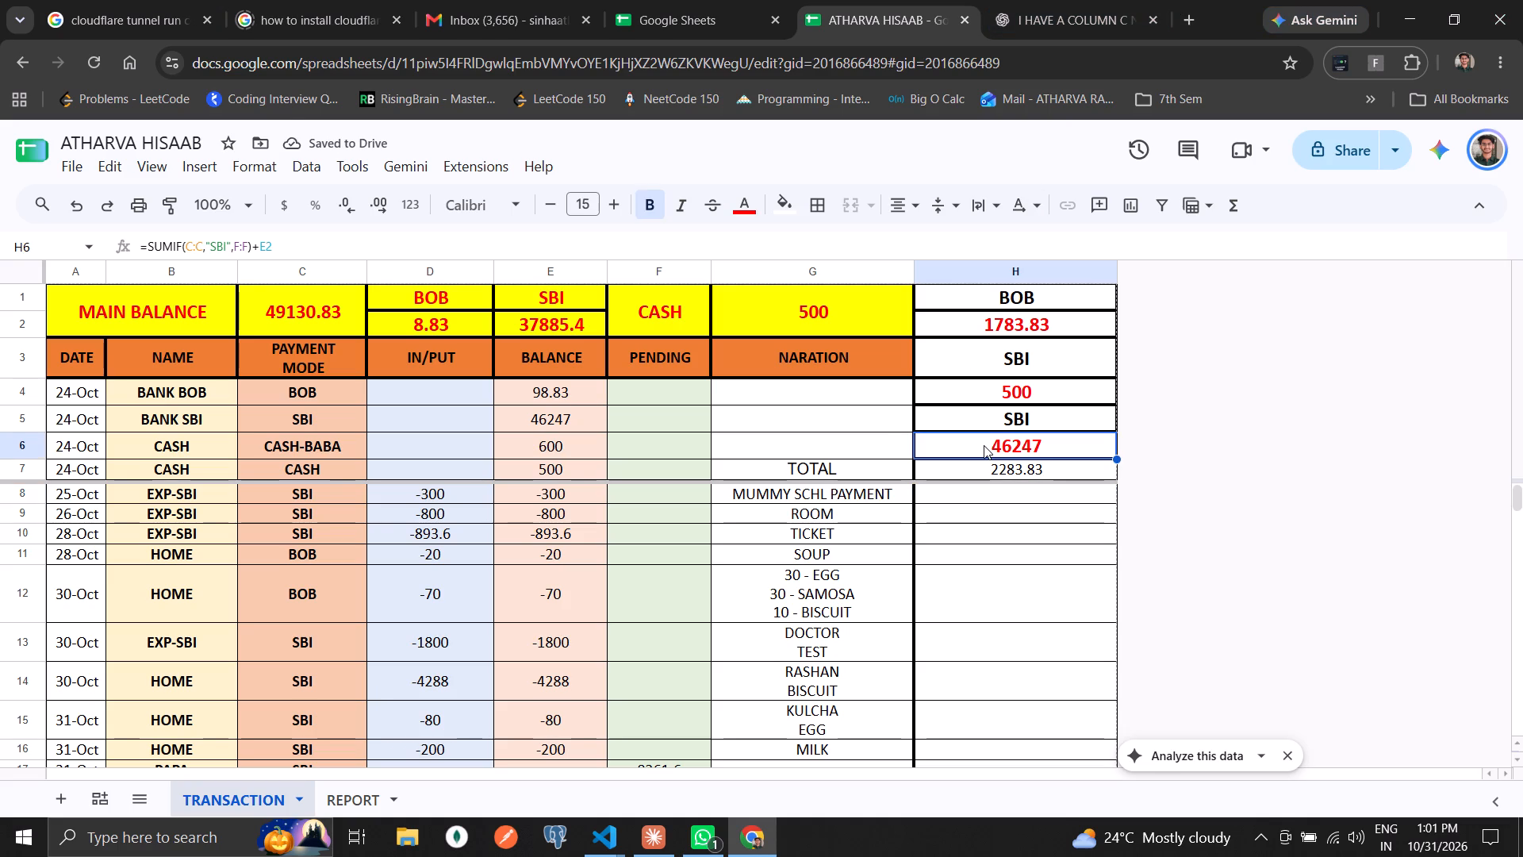
left_click(999, 294, "shift")
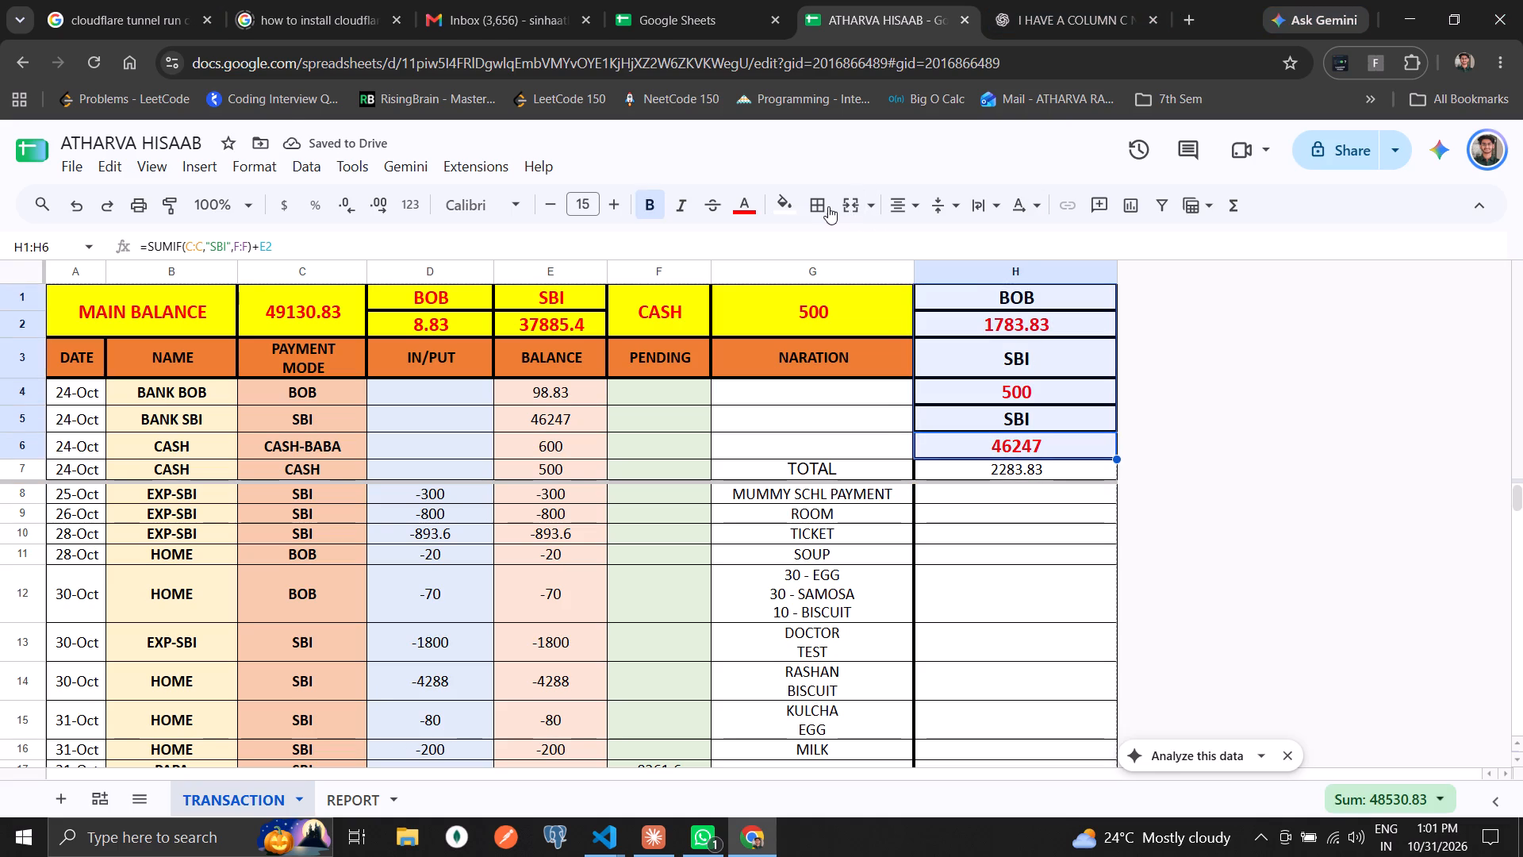
left_click(828, 205)
left_click(1014, 275)
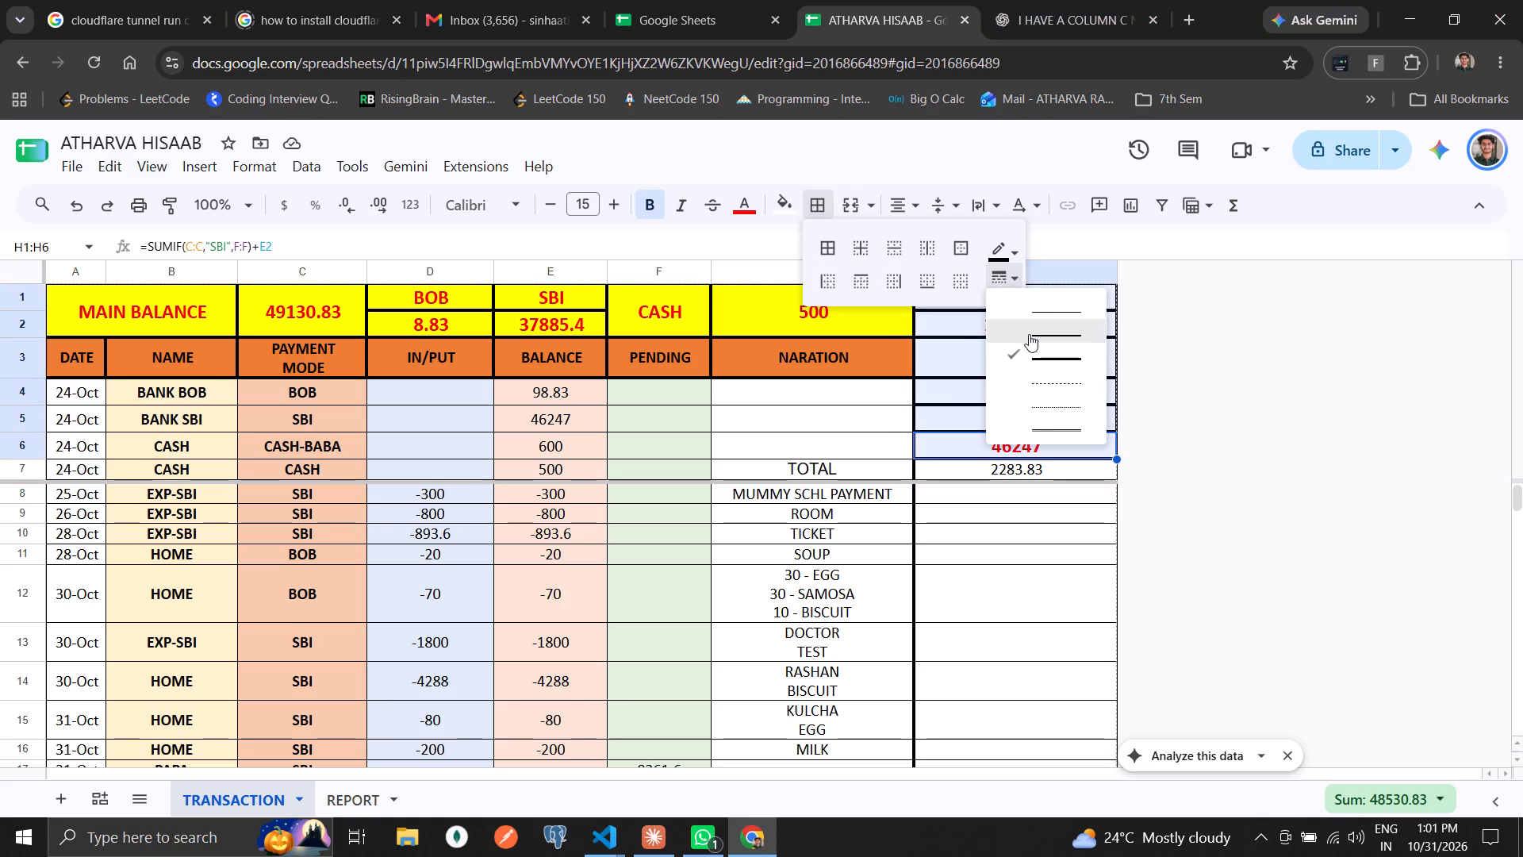
left_click(1029, 334)
left_click(827, 245)
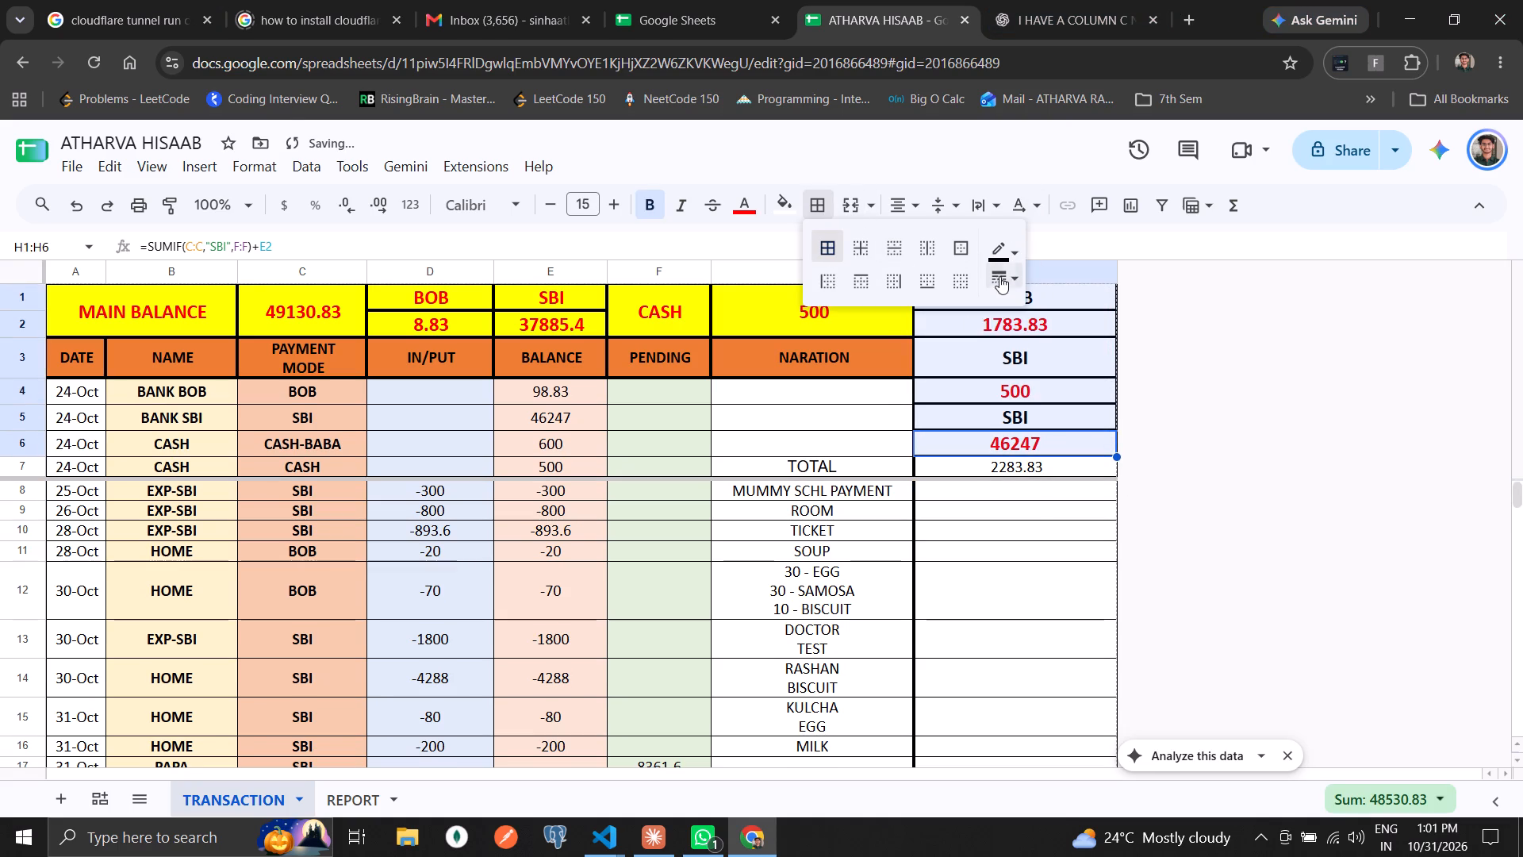
left_click(1020, 273)
left_click(1060, 314)
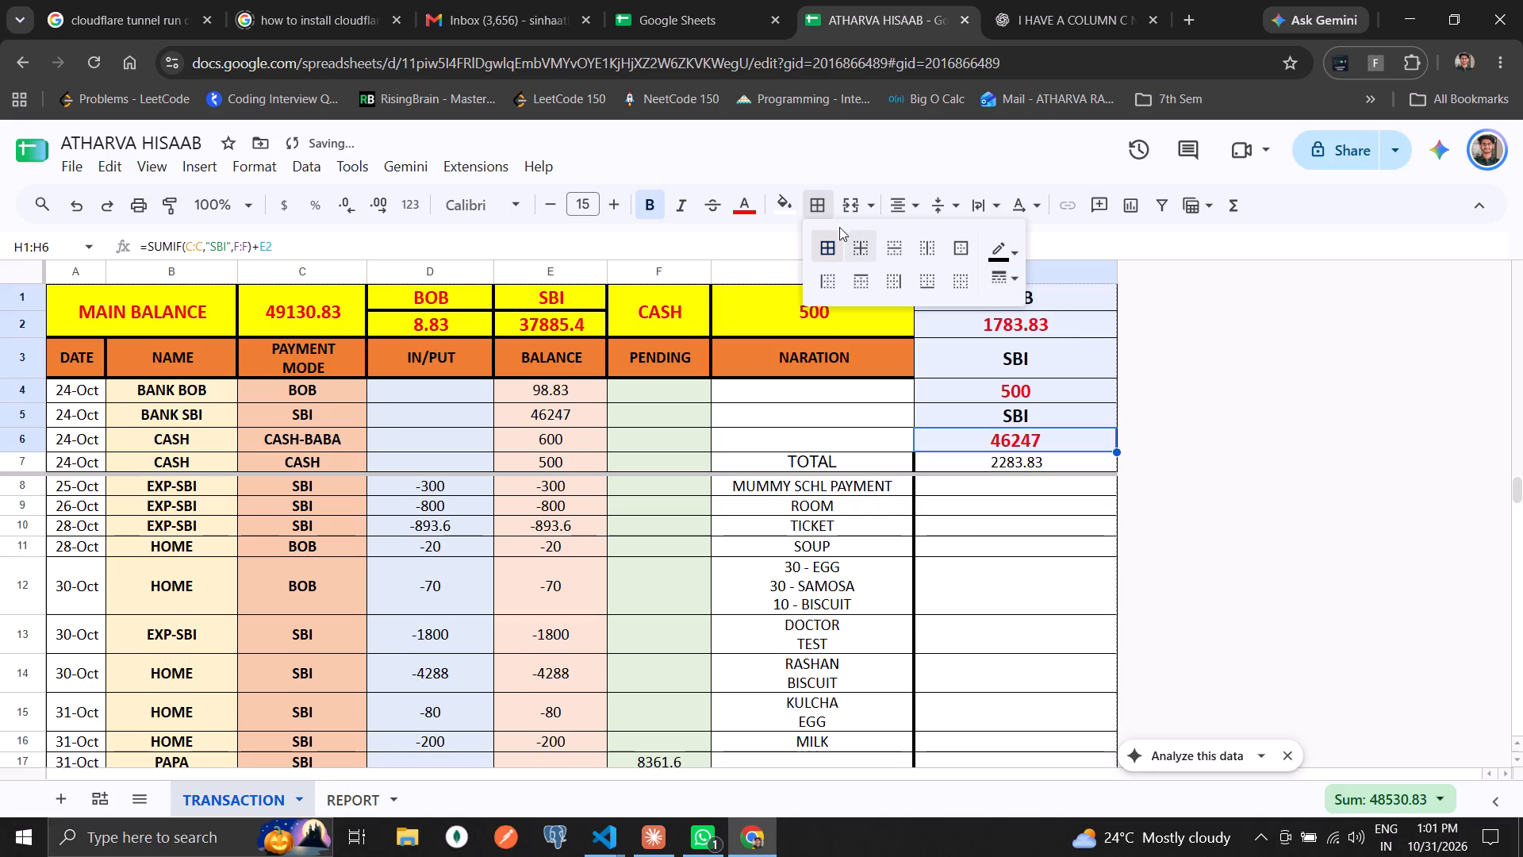
left_click(1015, 272)
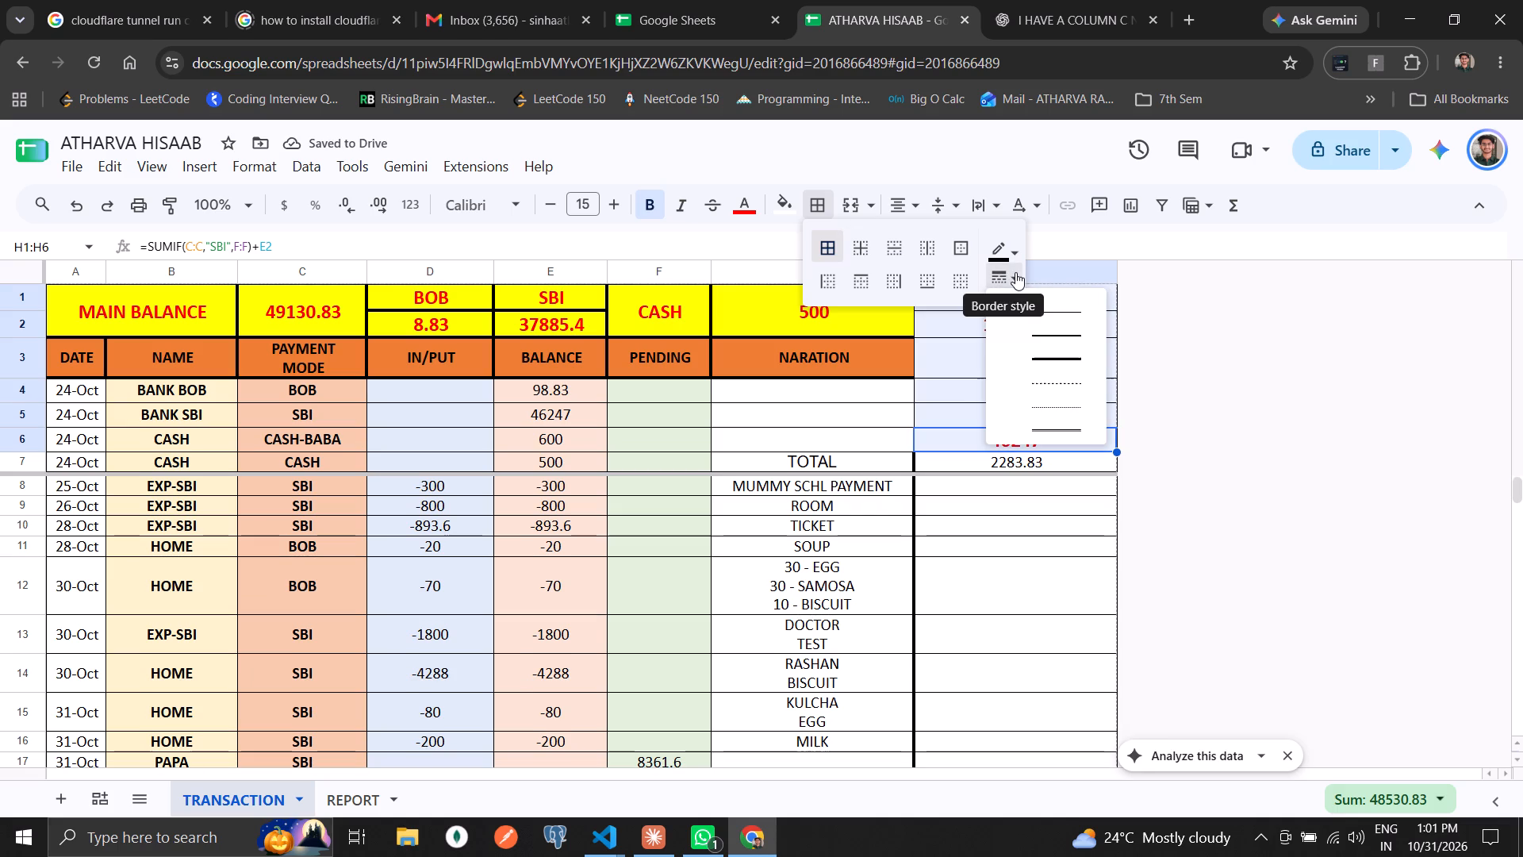
left_click(1012, 271)
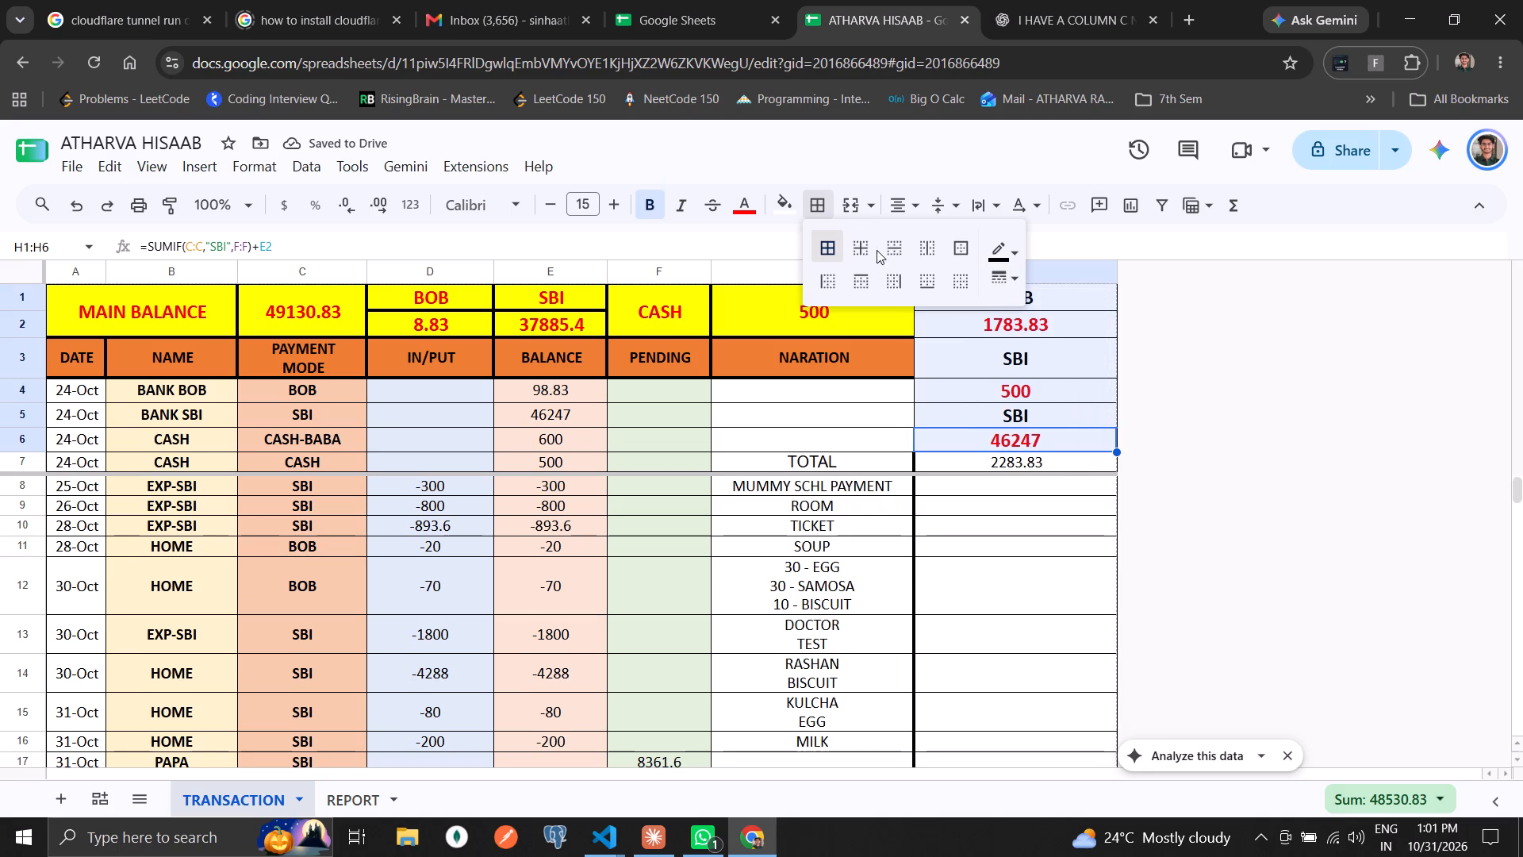
left_click(1015, 280)
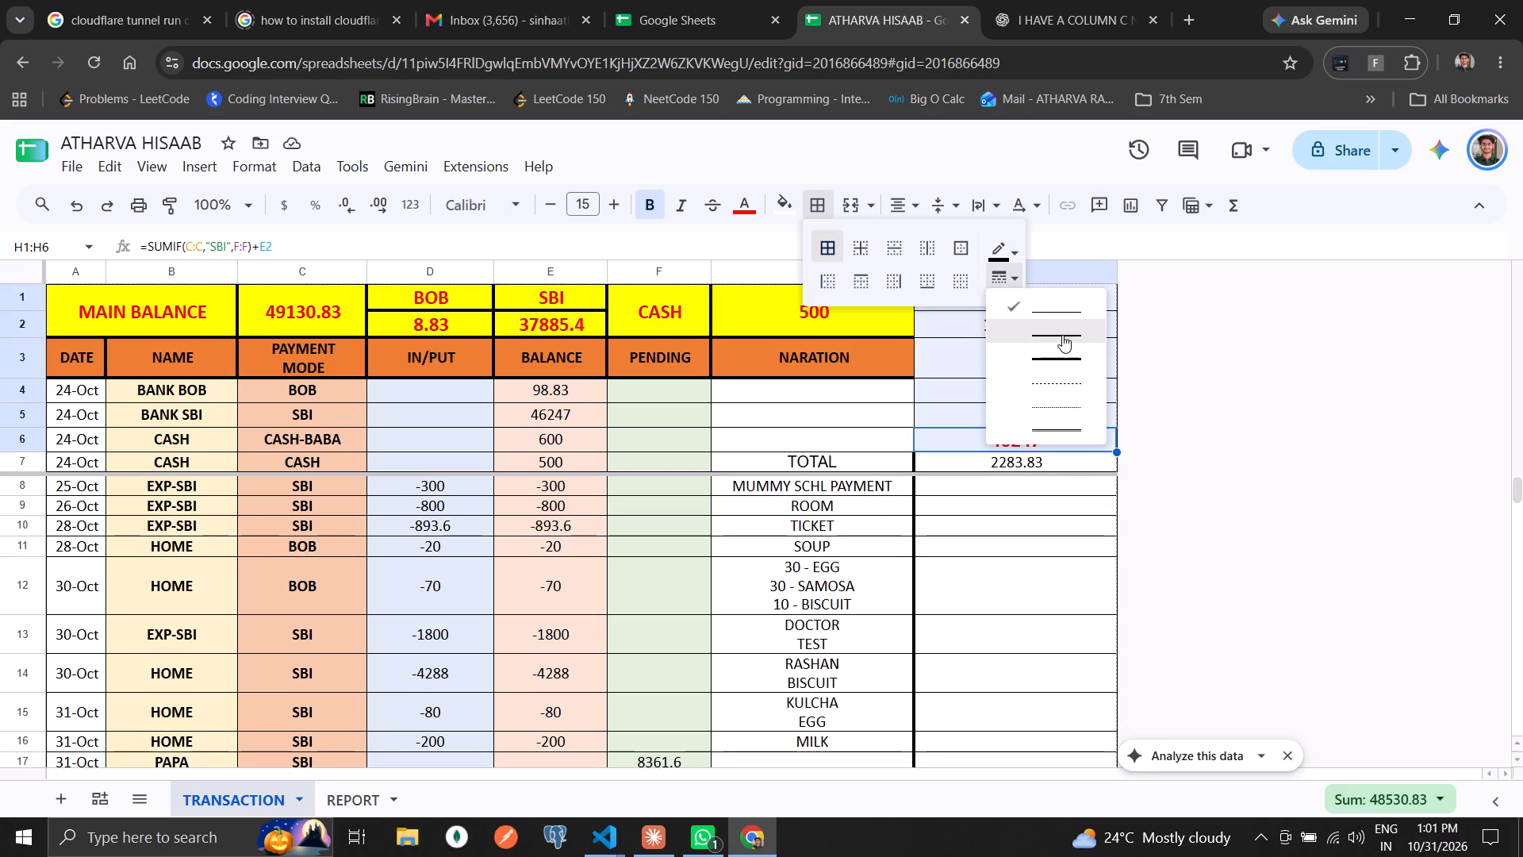
left_click(1053, 340)
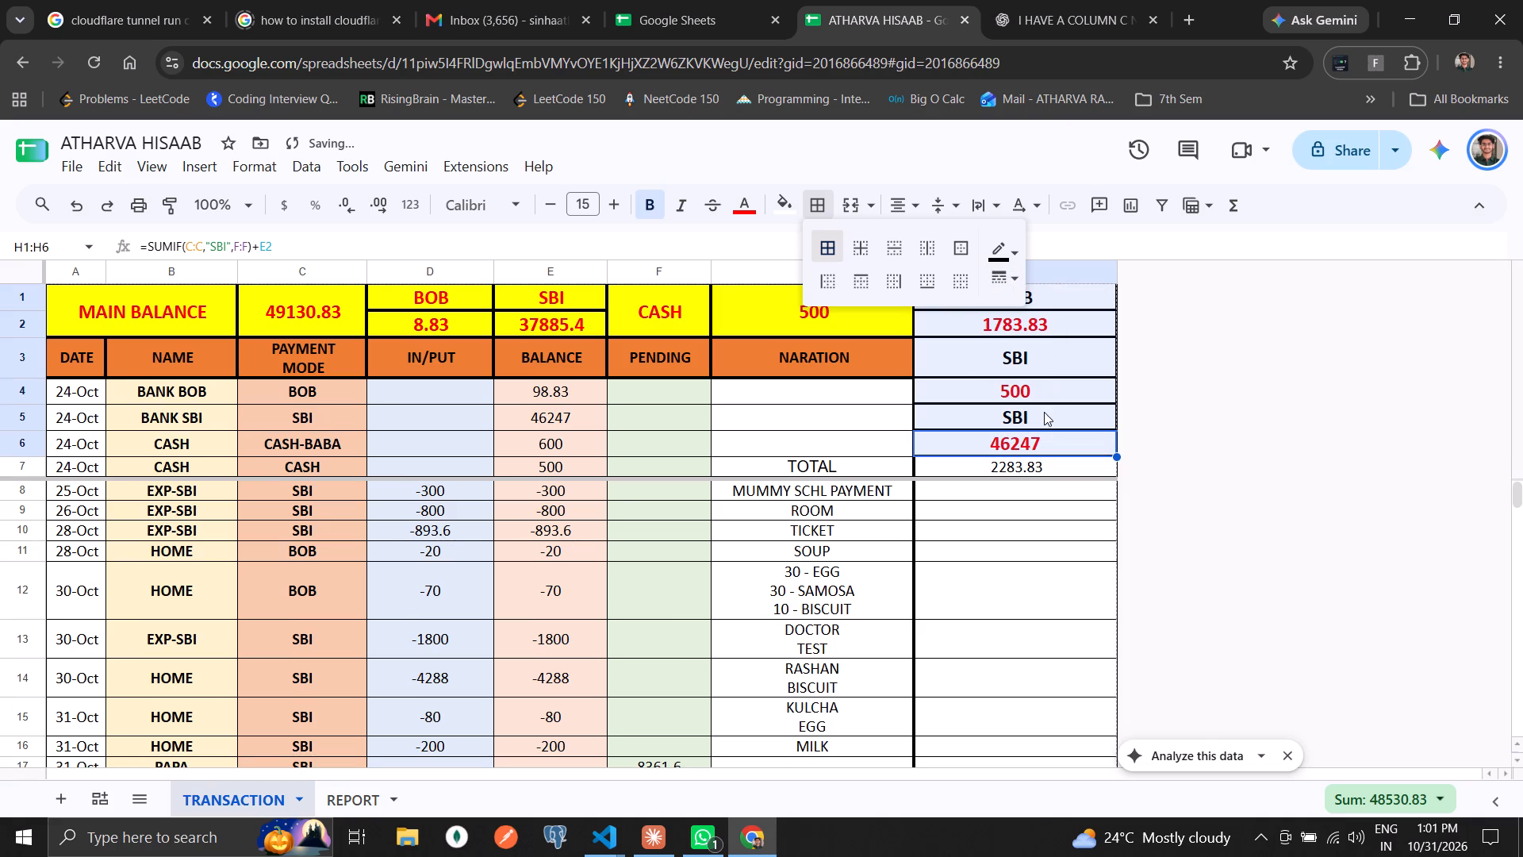
left_click(1002, 279)
left_click(1052, 316)
left_click(1038, 417)
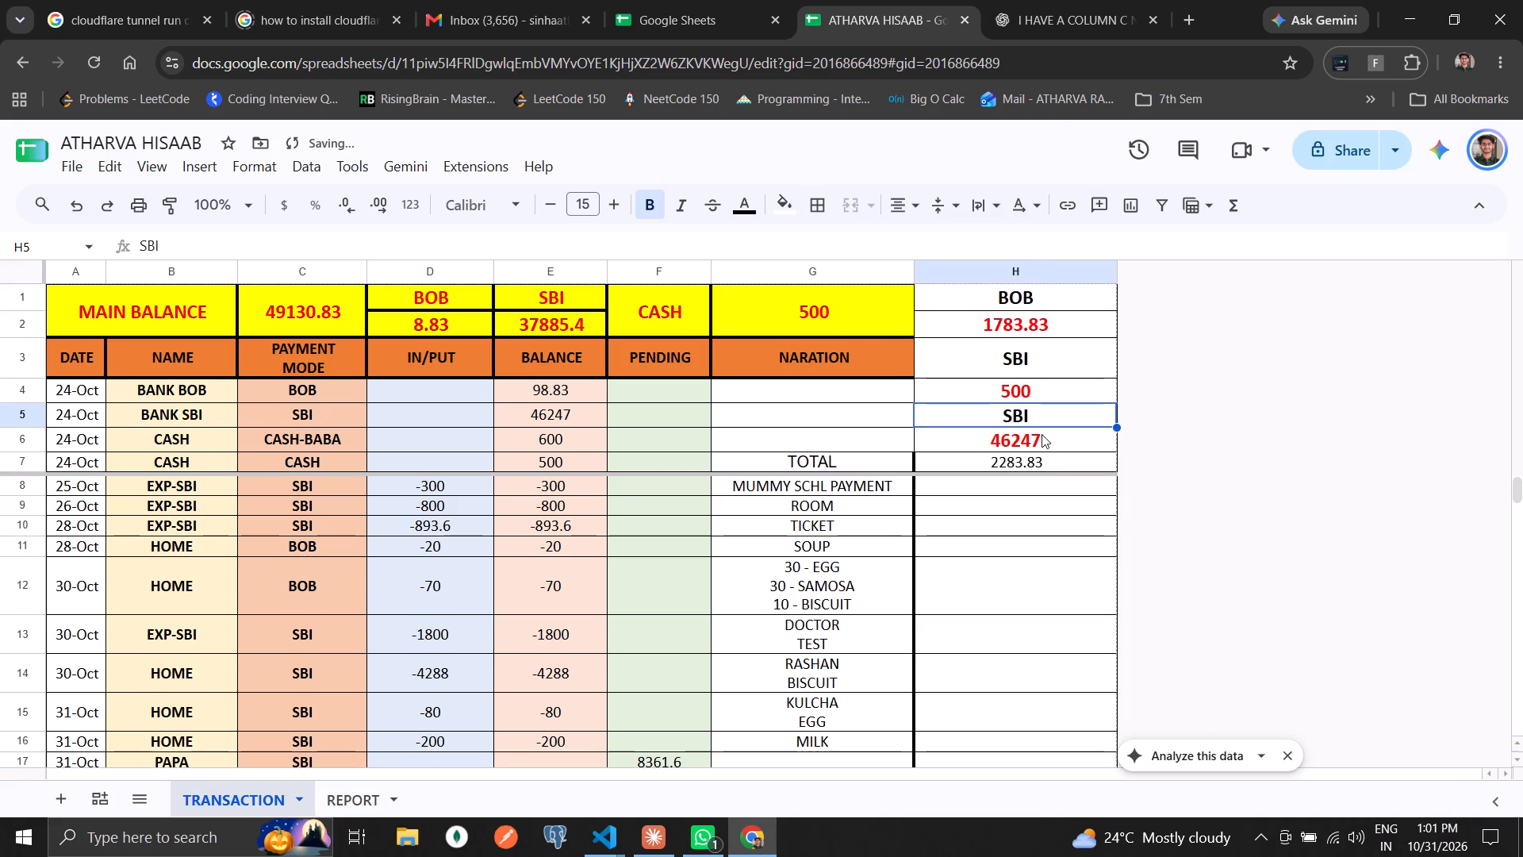
left_click(1038, 510)
Give the range H1:H7 a thick outer border.
left_click_drag(988, 290, 1007, 418)
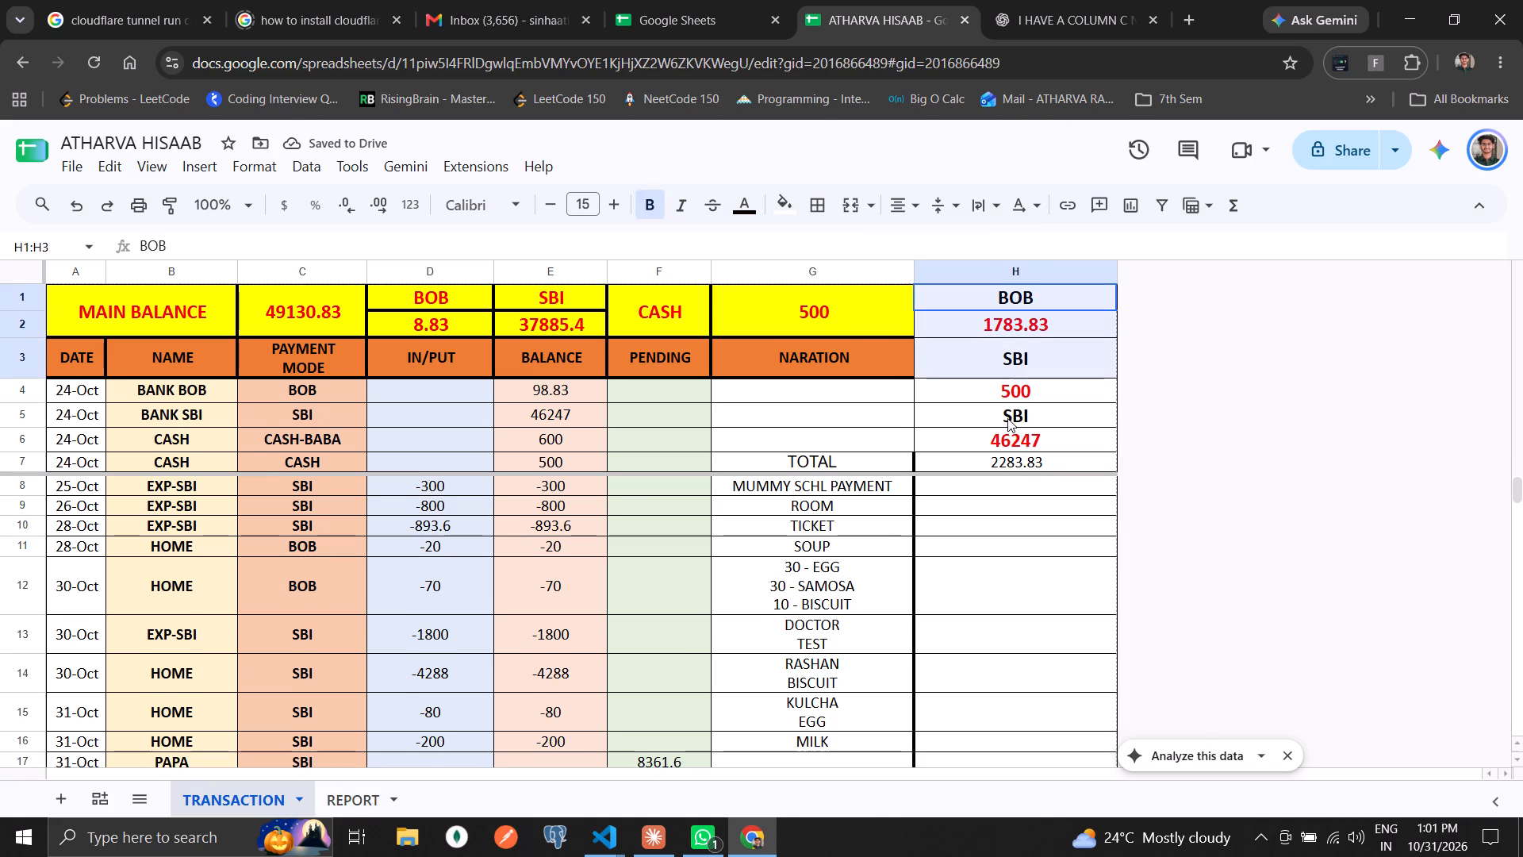
left_click_drag(1007, 418, 1007, 460)
left_click(827, 213)
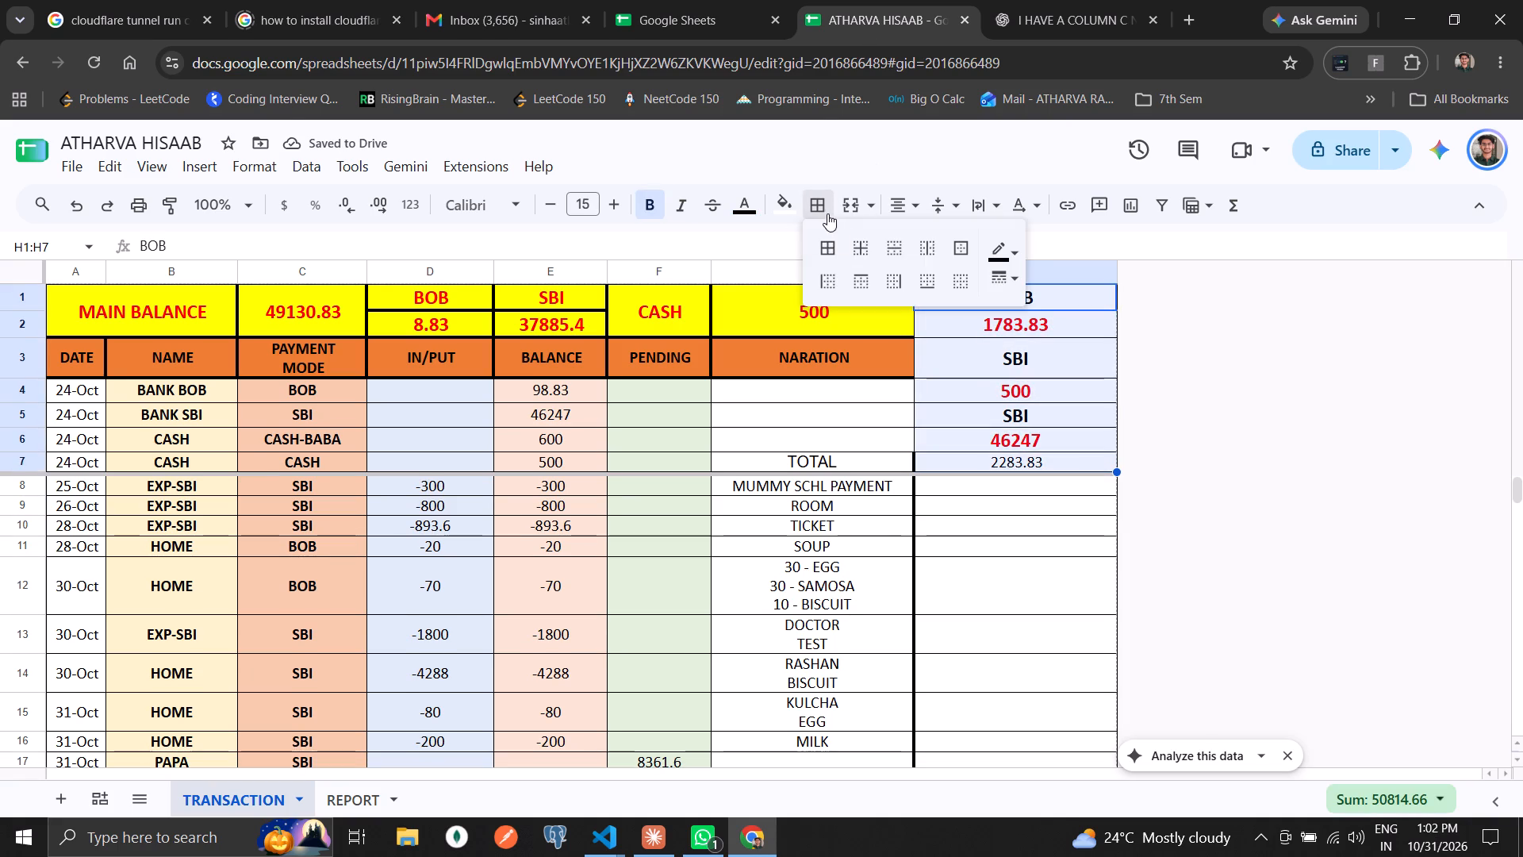
left_click(969, 251)
left_click(1013, 275)
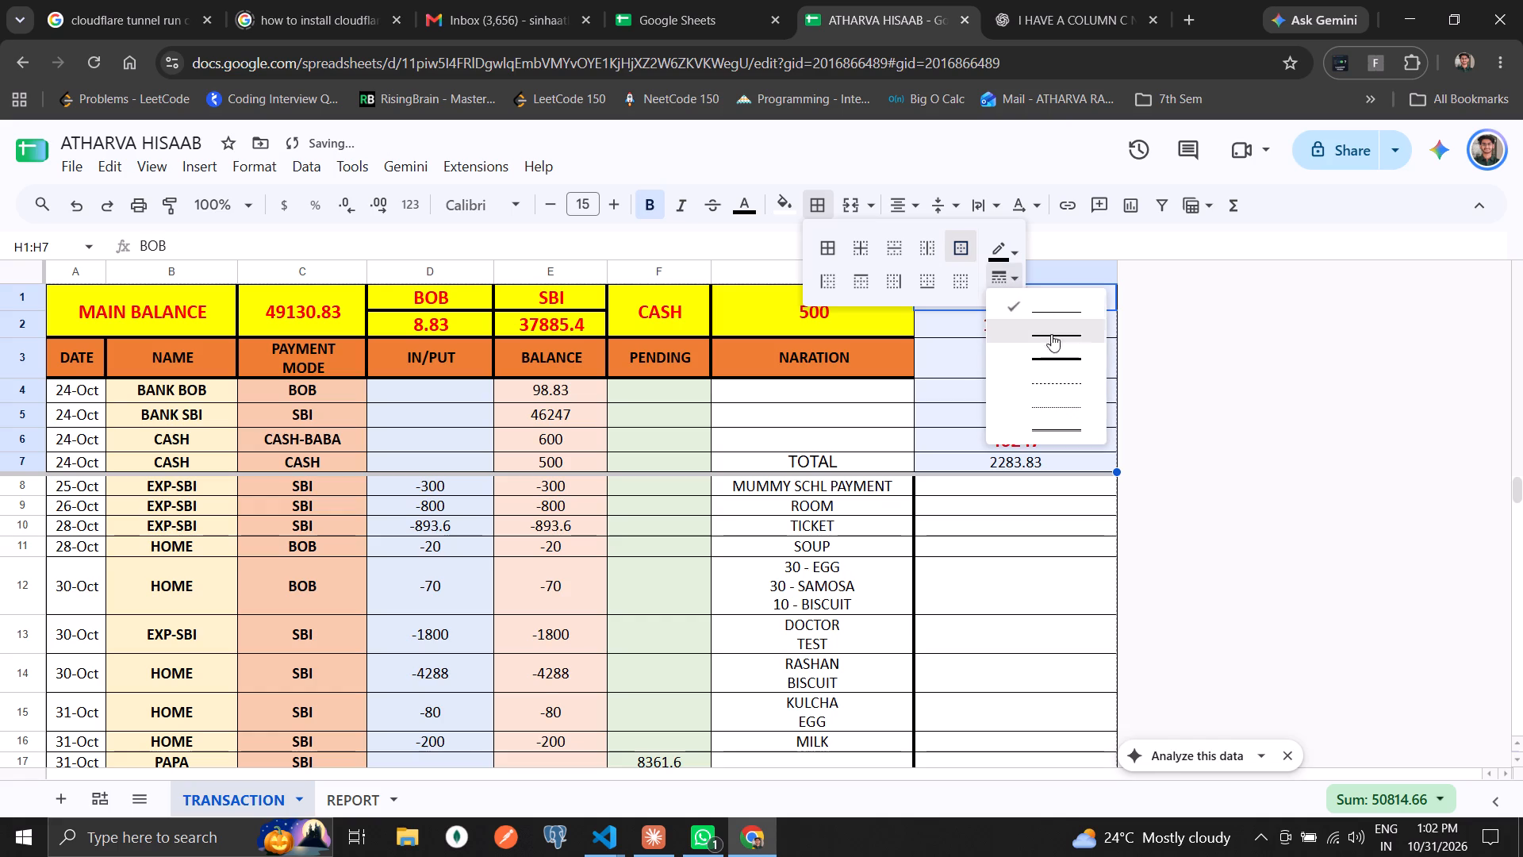
left_click(1051, 364)
Set the font size of the TOTAL label in G7 and the total amount in H7 to 15.
left_click(861, 456)
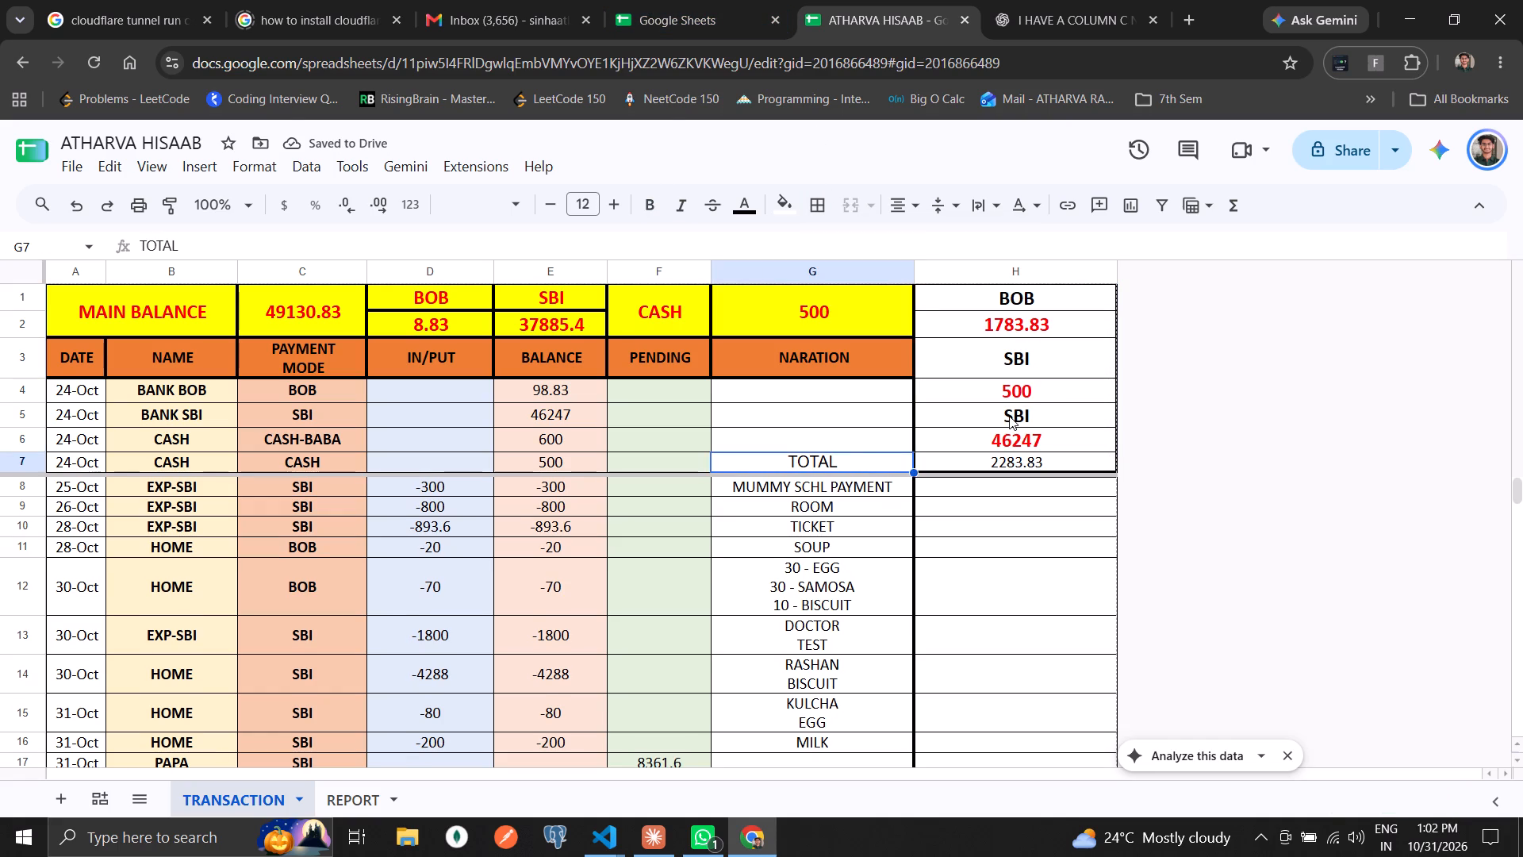
triple_click(621, 212)
left_click(621, 212)
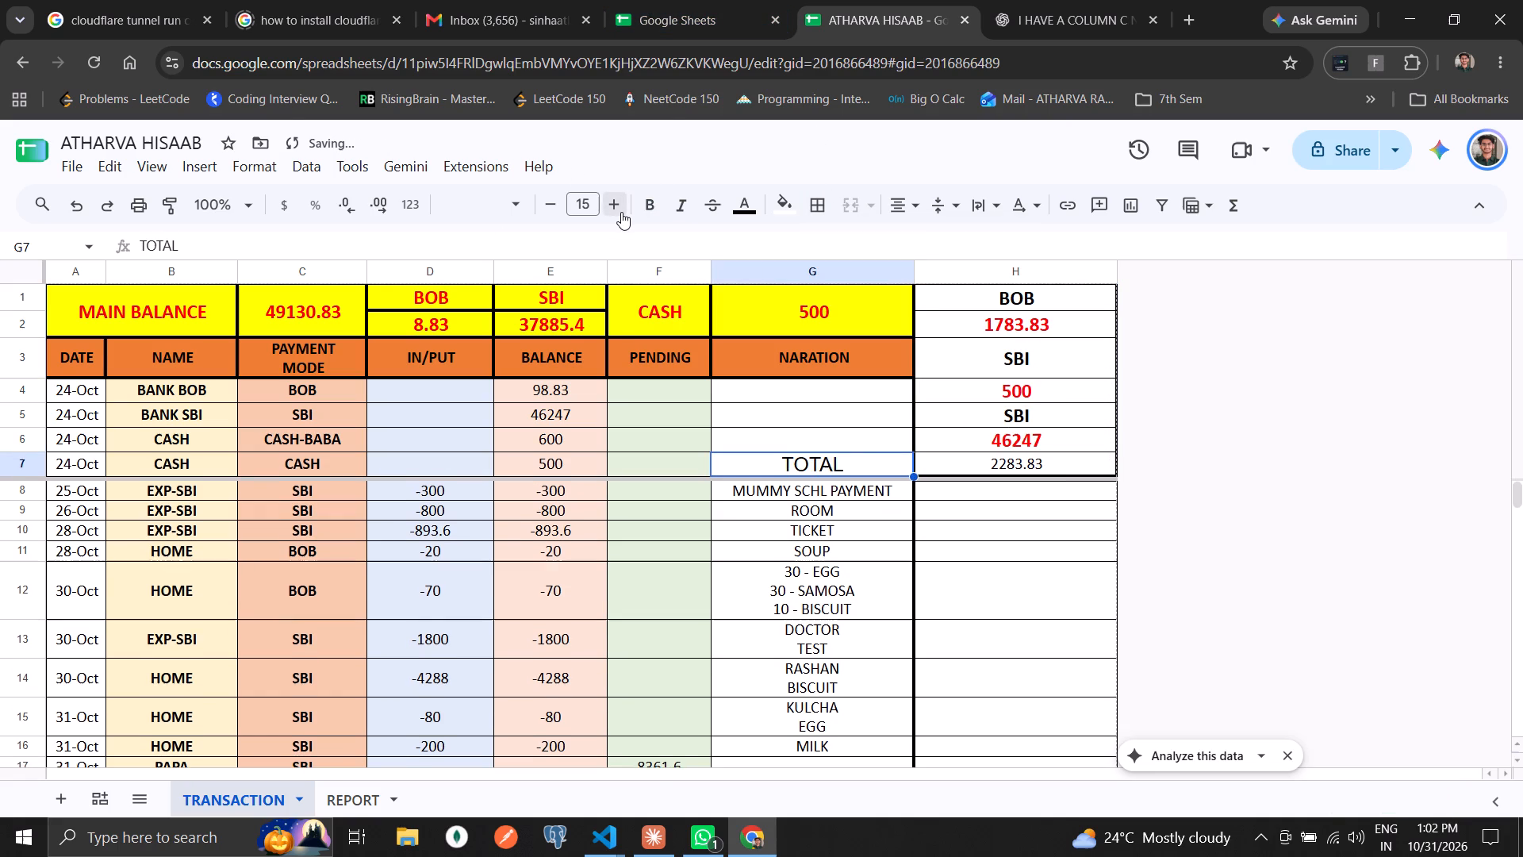
left_click(547, 211)
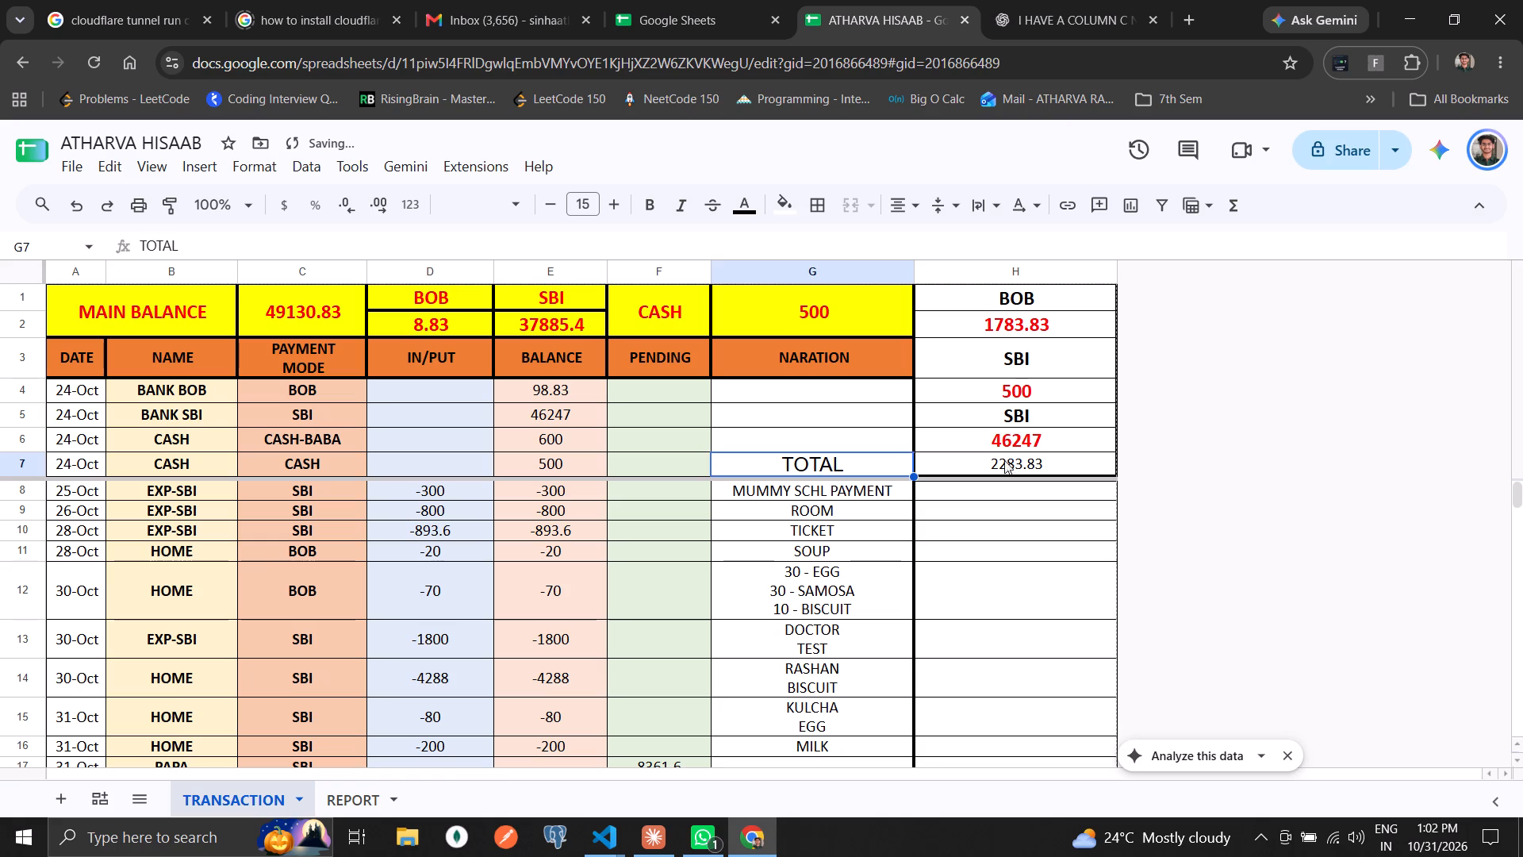
left_click(1004, 467)
triple_click(609, 202)
left_click(609, 202)
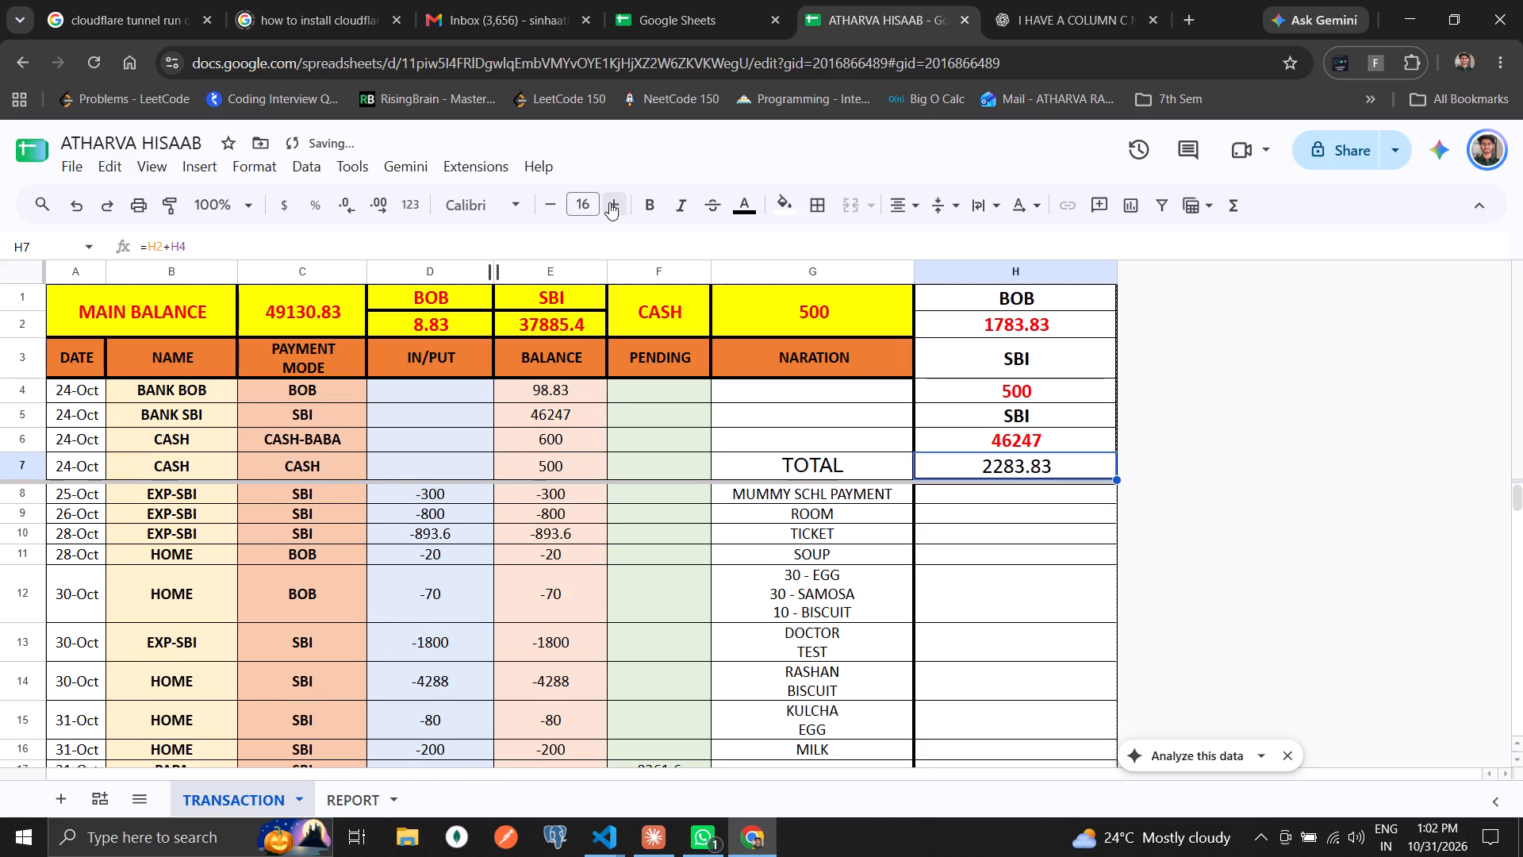
left_click(544, 202)
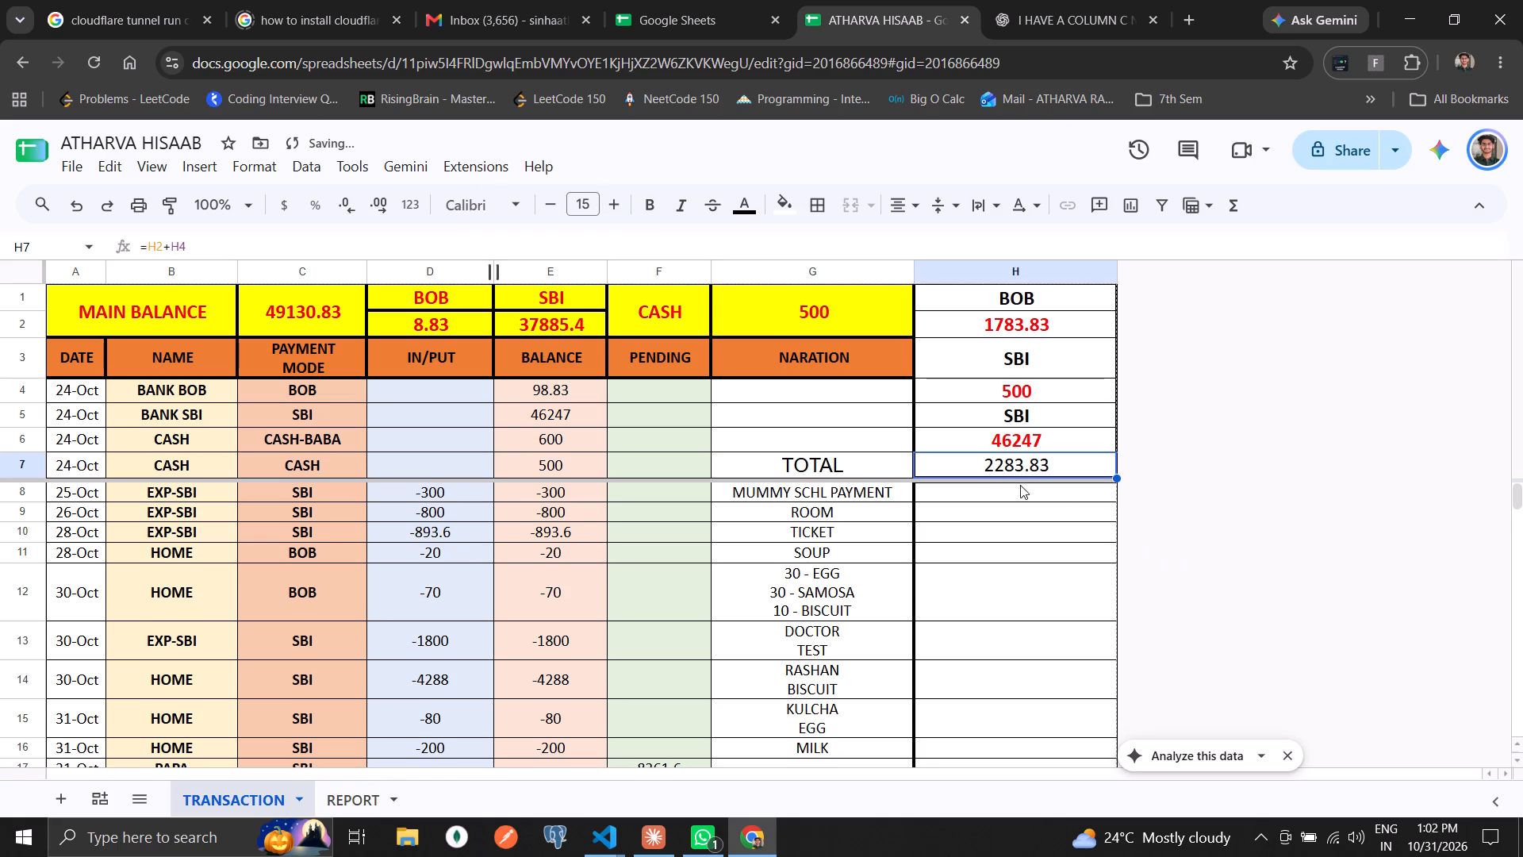
Add a thick bottom border to H6 to separate the balances from the total.
left_click(1030, 433)
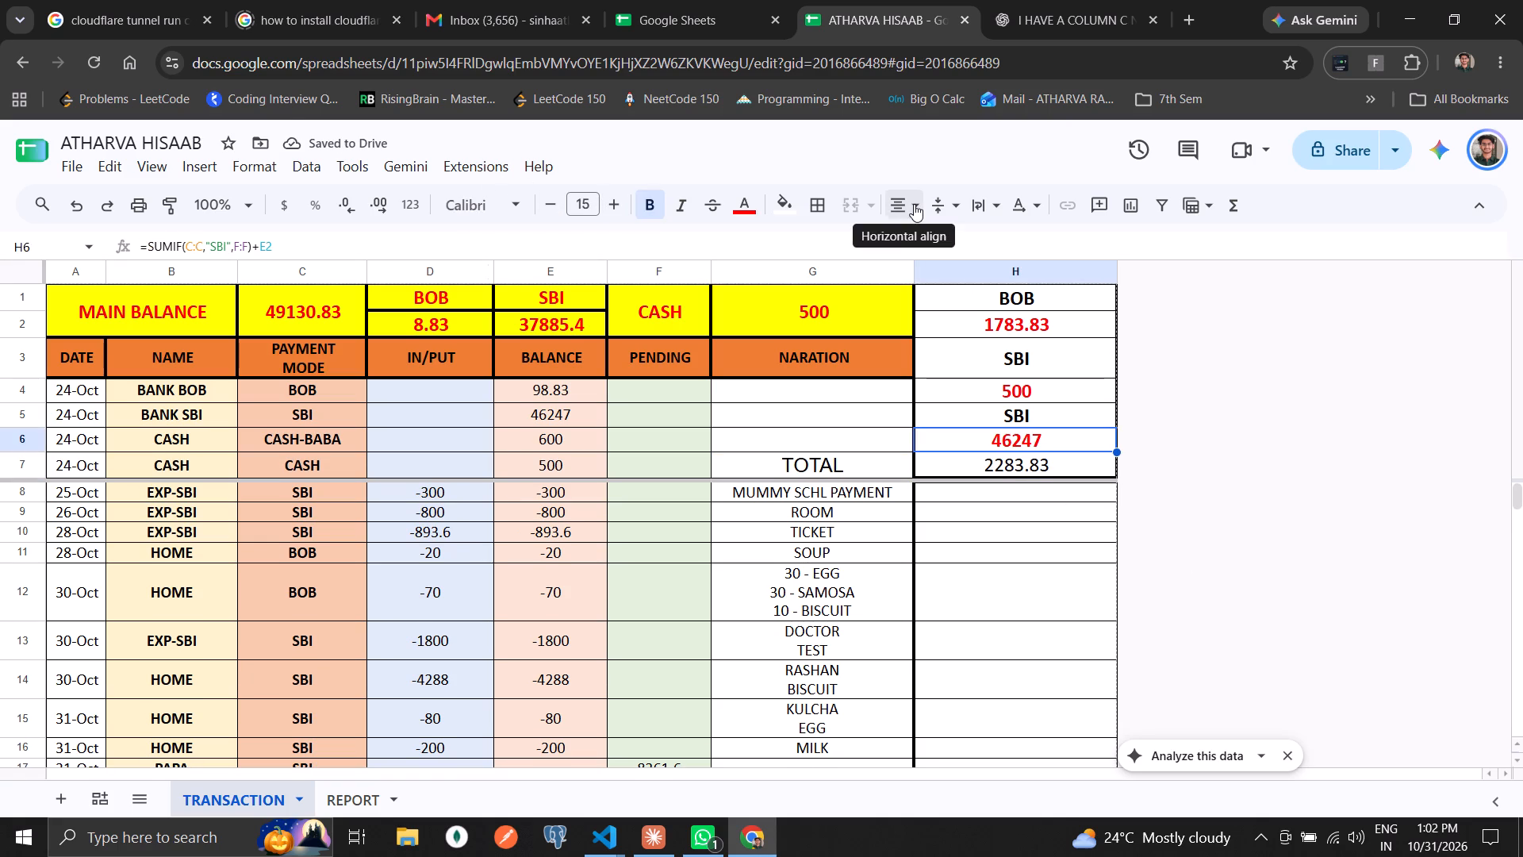
left_click(831, 209)
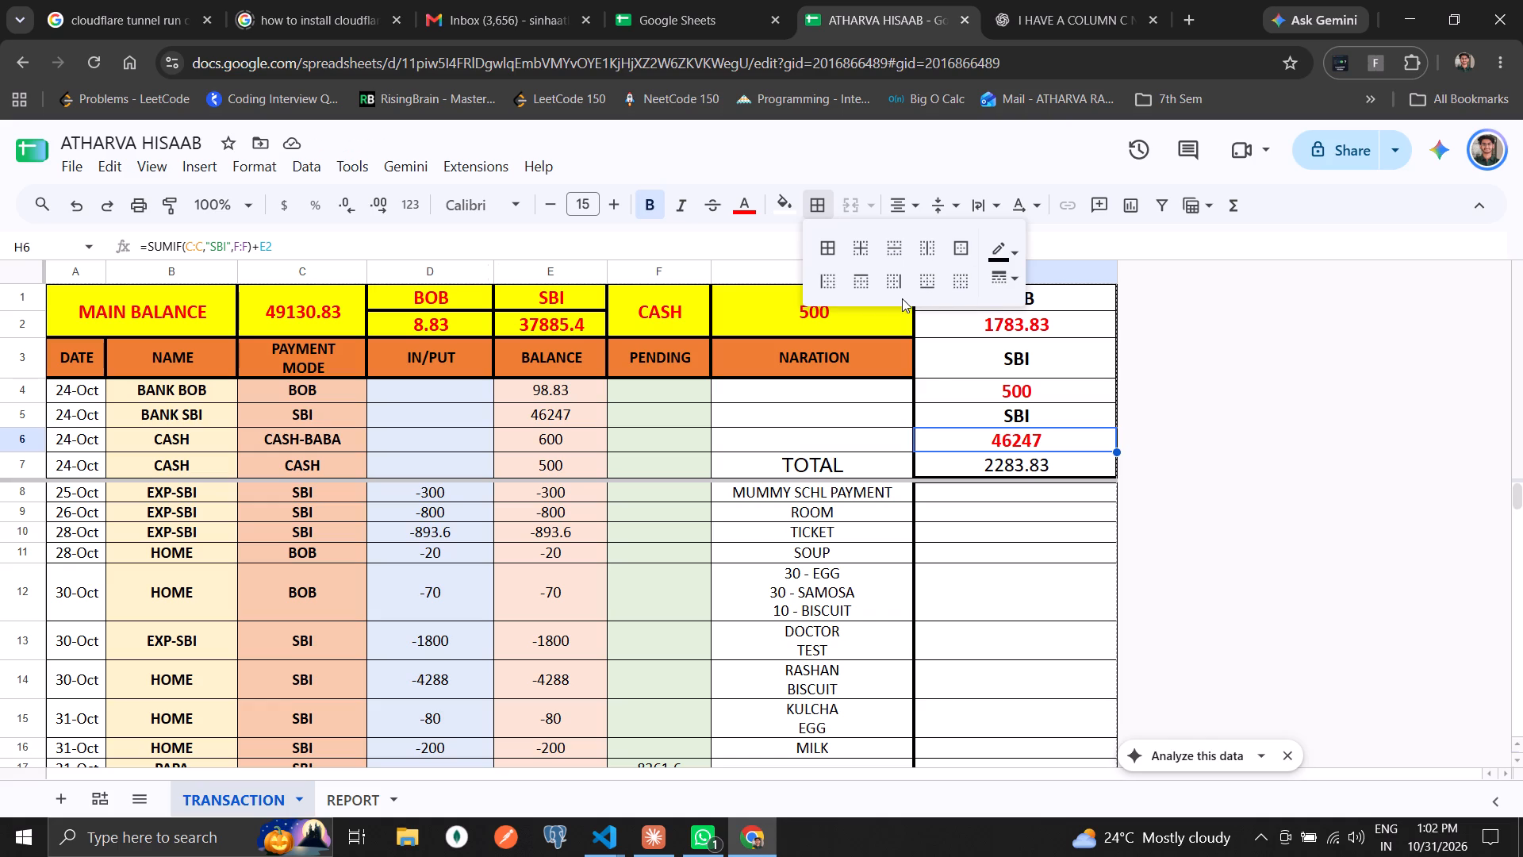
left_click(933, 279)
left_click(1071, 429)
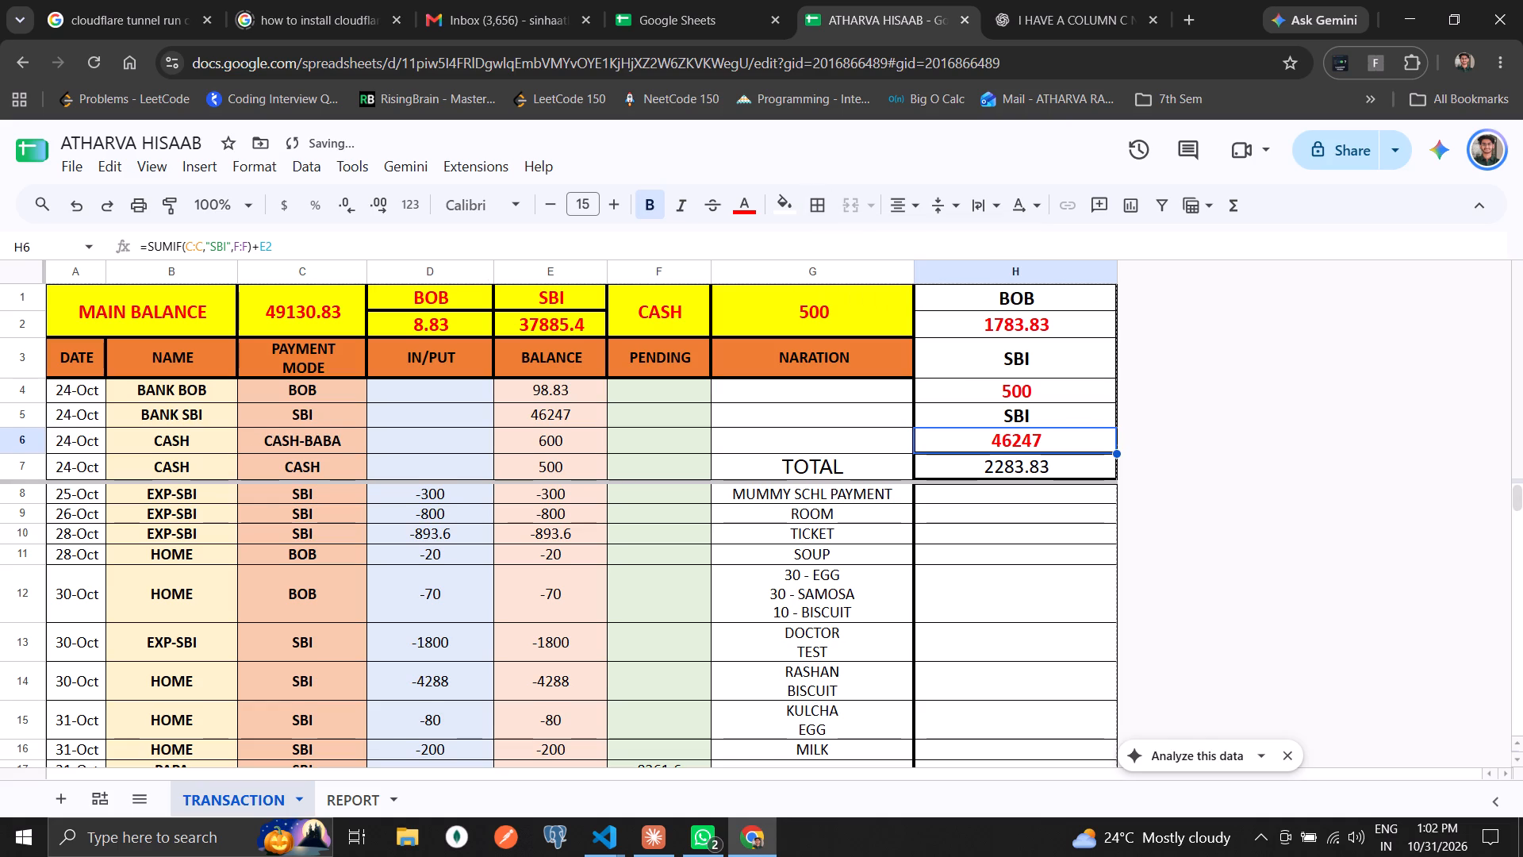
left_click(1325, 510)
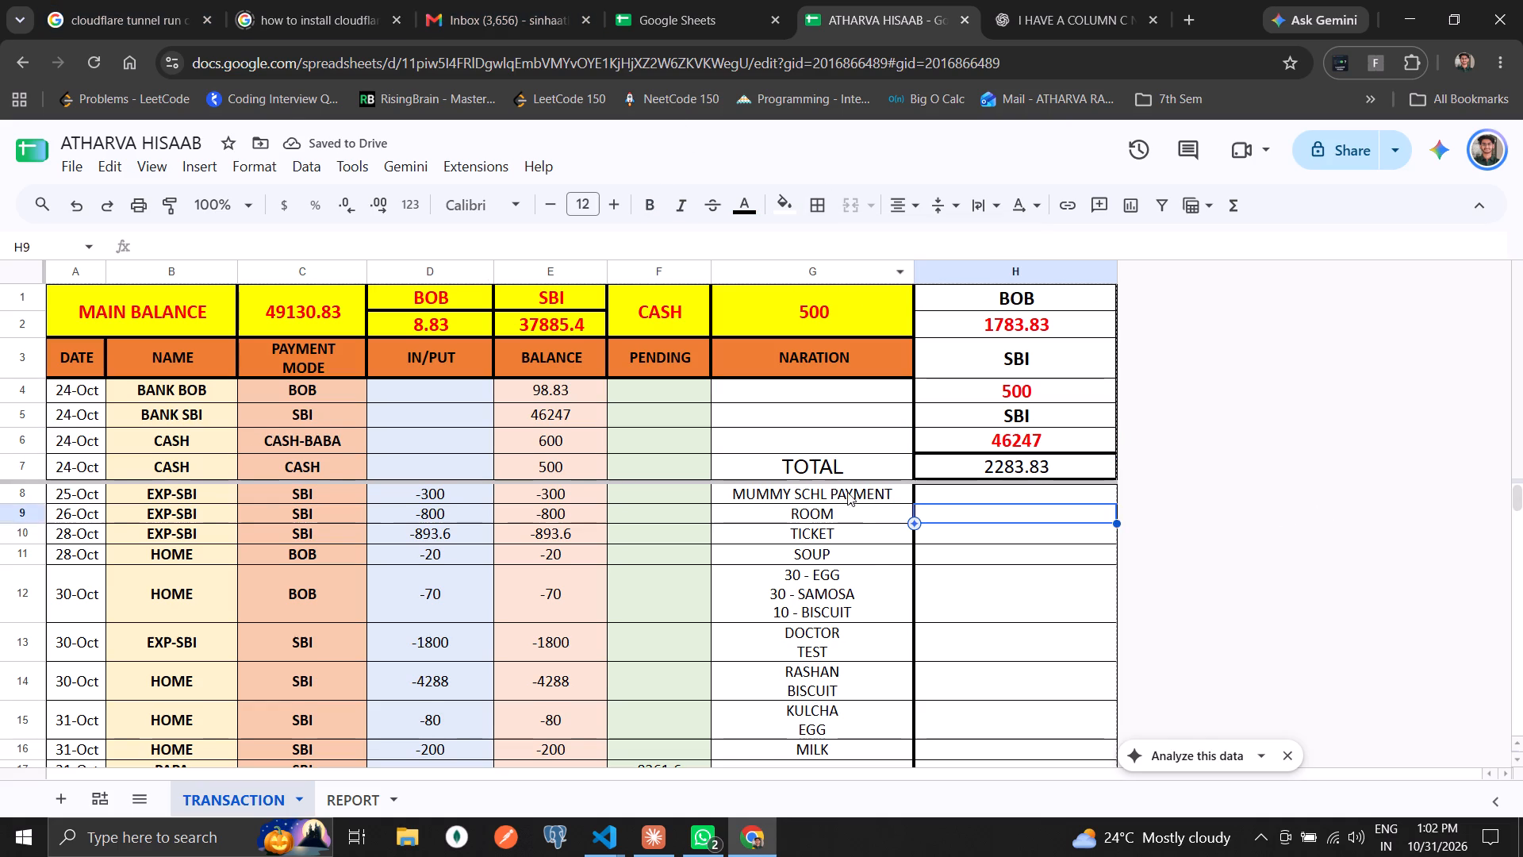
Give the TOTAL label cell G7 a thick outer border.
left_click(854, 462)
left_click(814, 202)
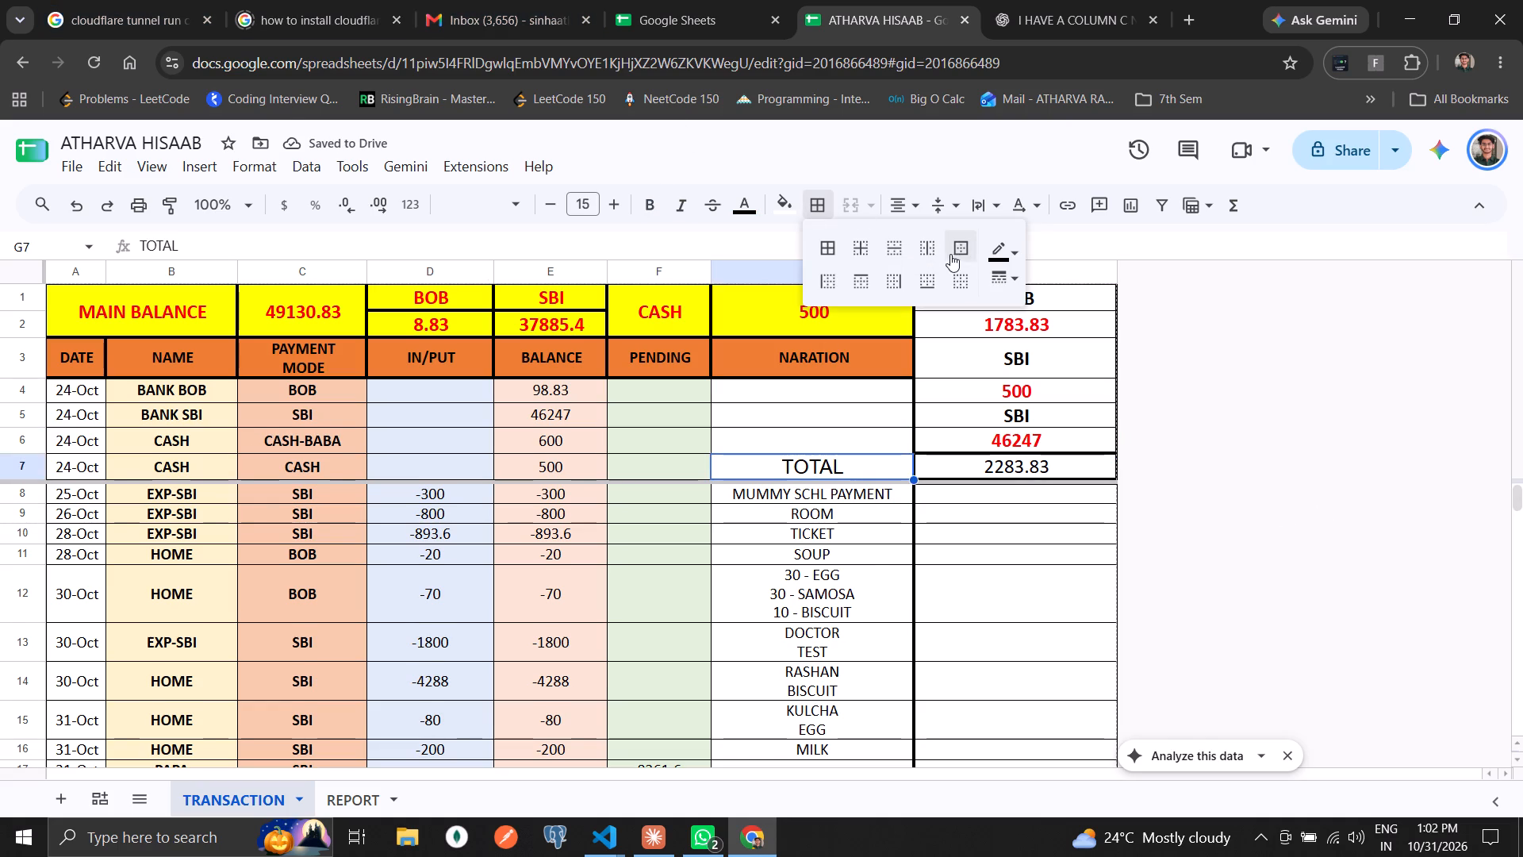
left_click(958, 250)
left_click(987, 643)
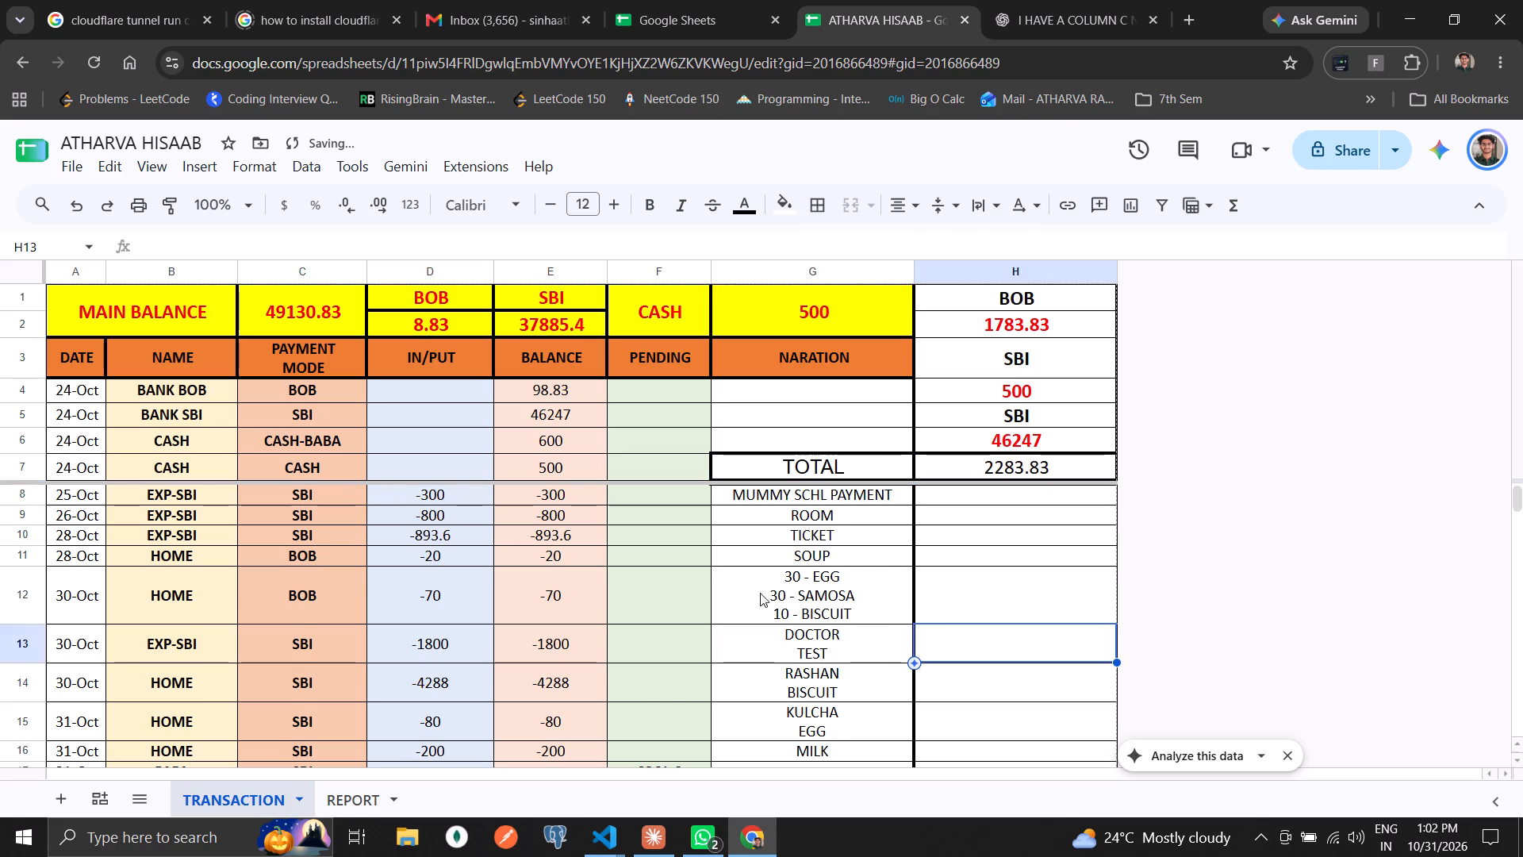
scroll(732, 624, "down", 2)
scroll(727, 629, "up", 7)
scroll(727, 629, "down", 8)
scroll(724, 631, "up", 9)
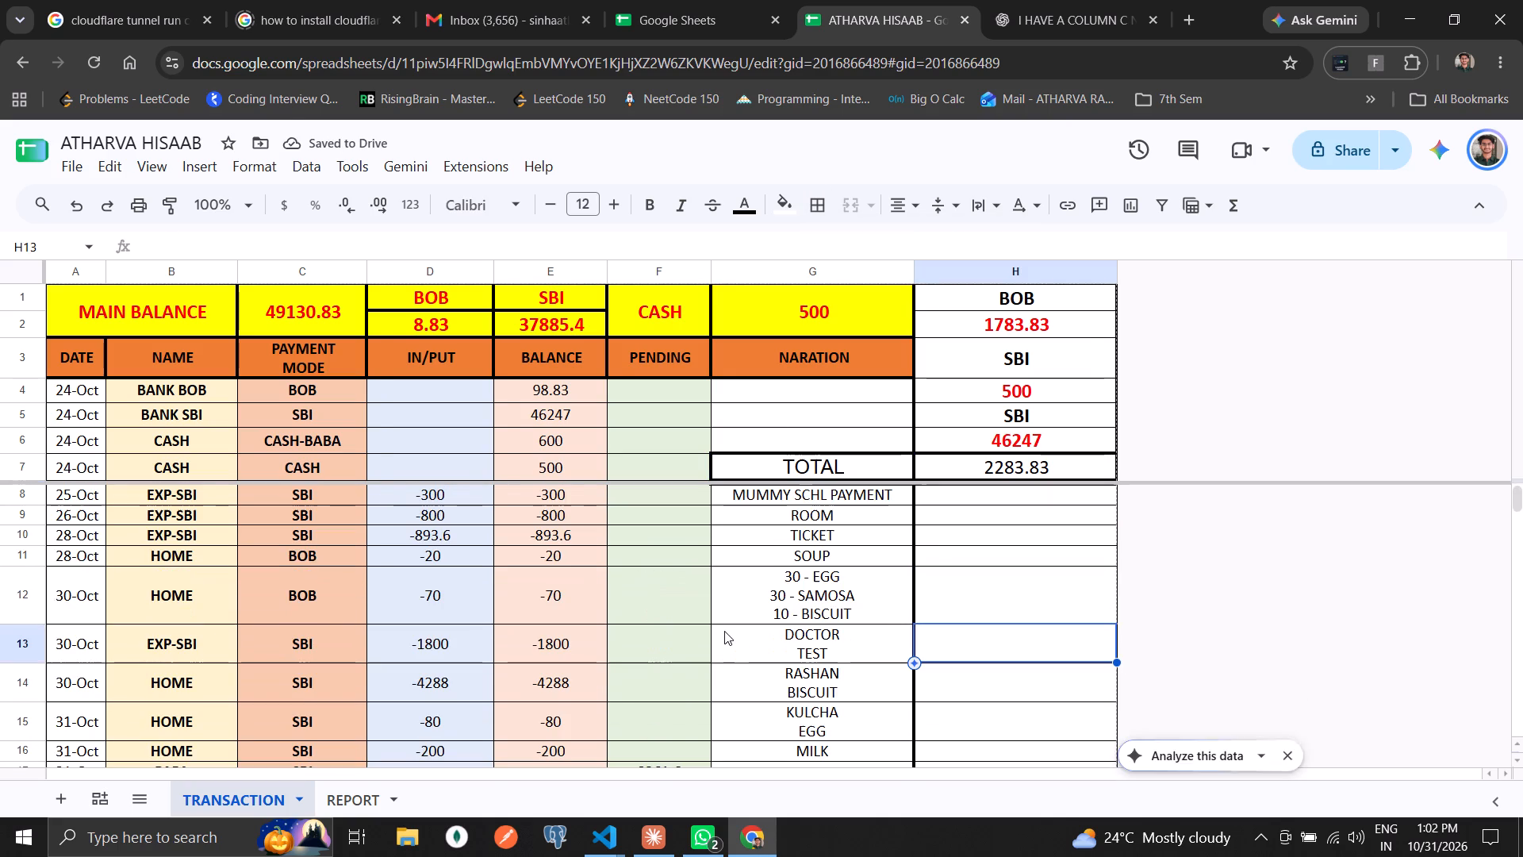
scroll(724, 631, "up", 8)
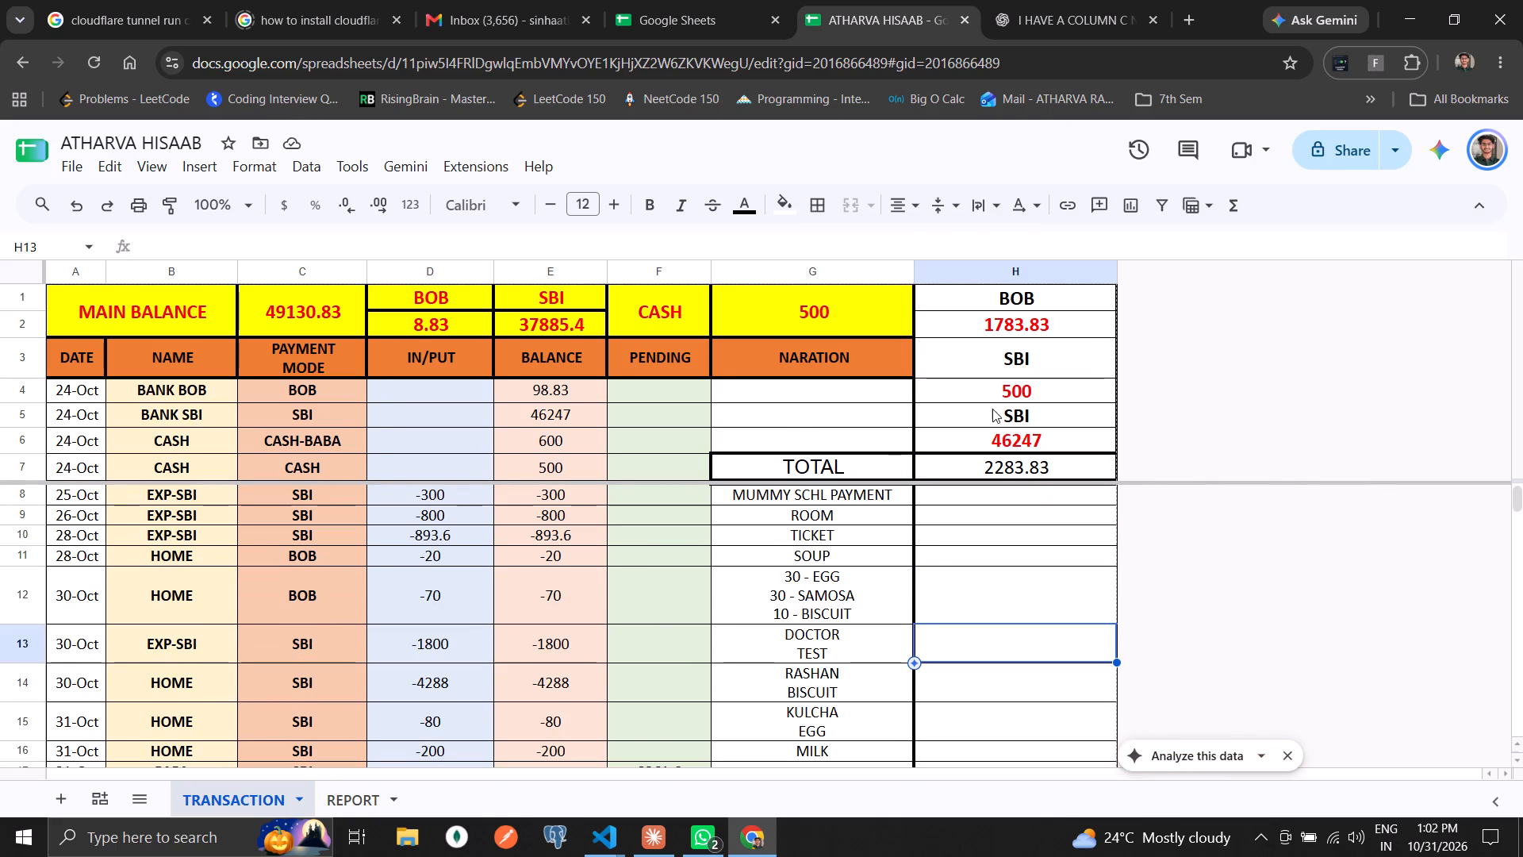
Clear the SBI label and amount in H5:H6 and the TOTAL label and amount in G7:H7.
left_click_drag(1003, 413, 1011, 439)
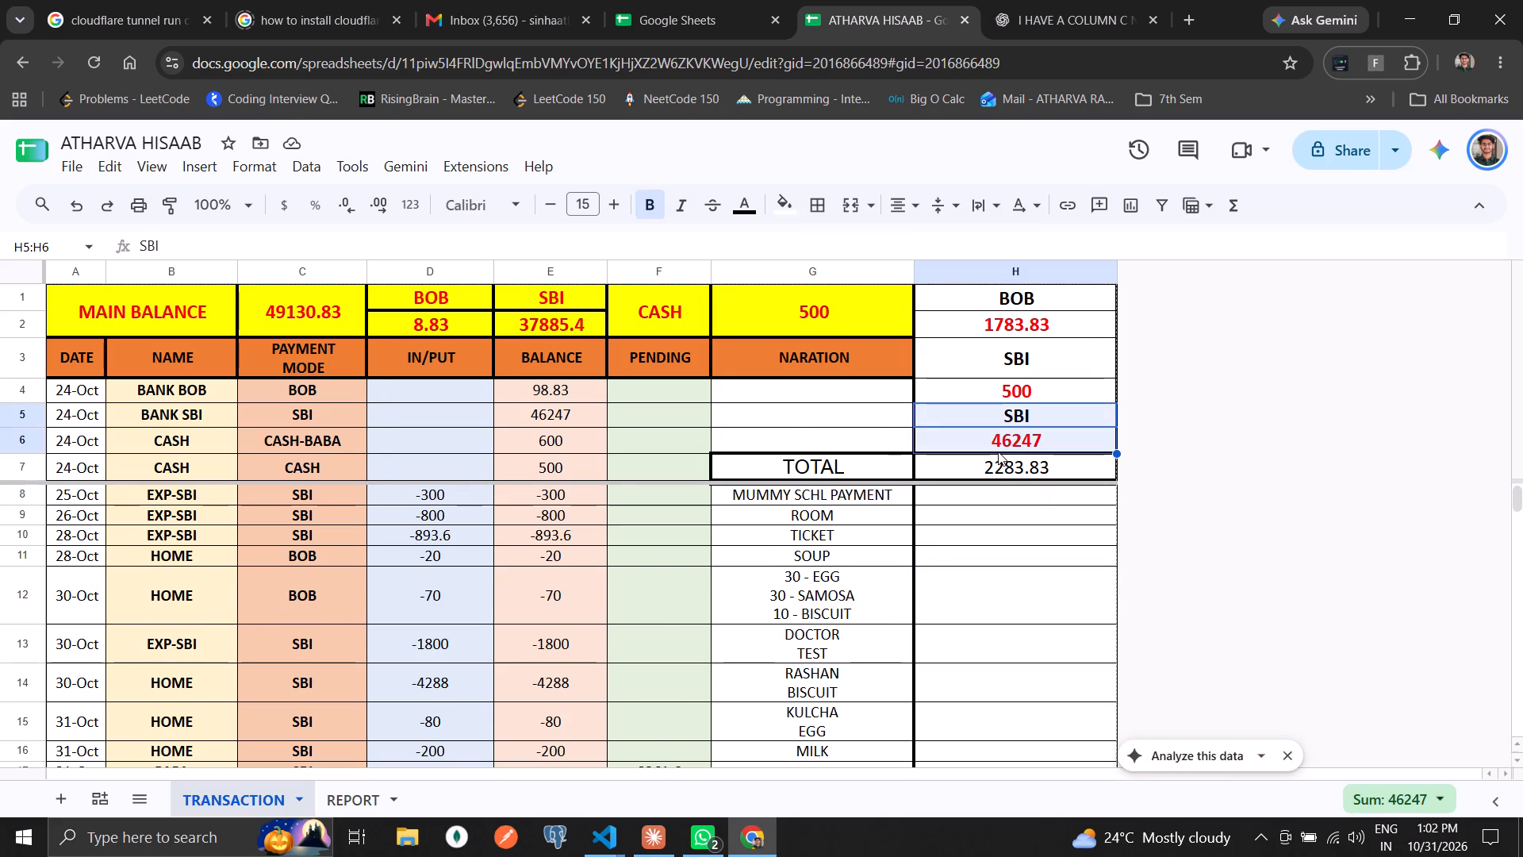
key("Delete")
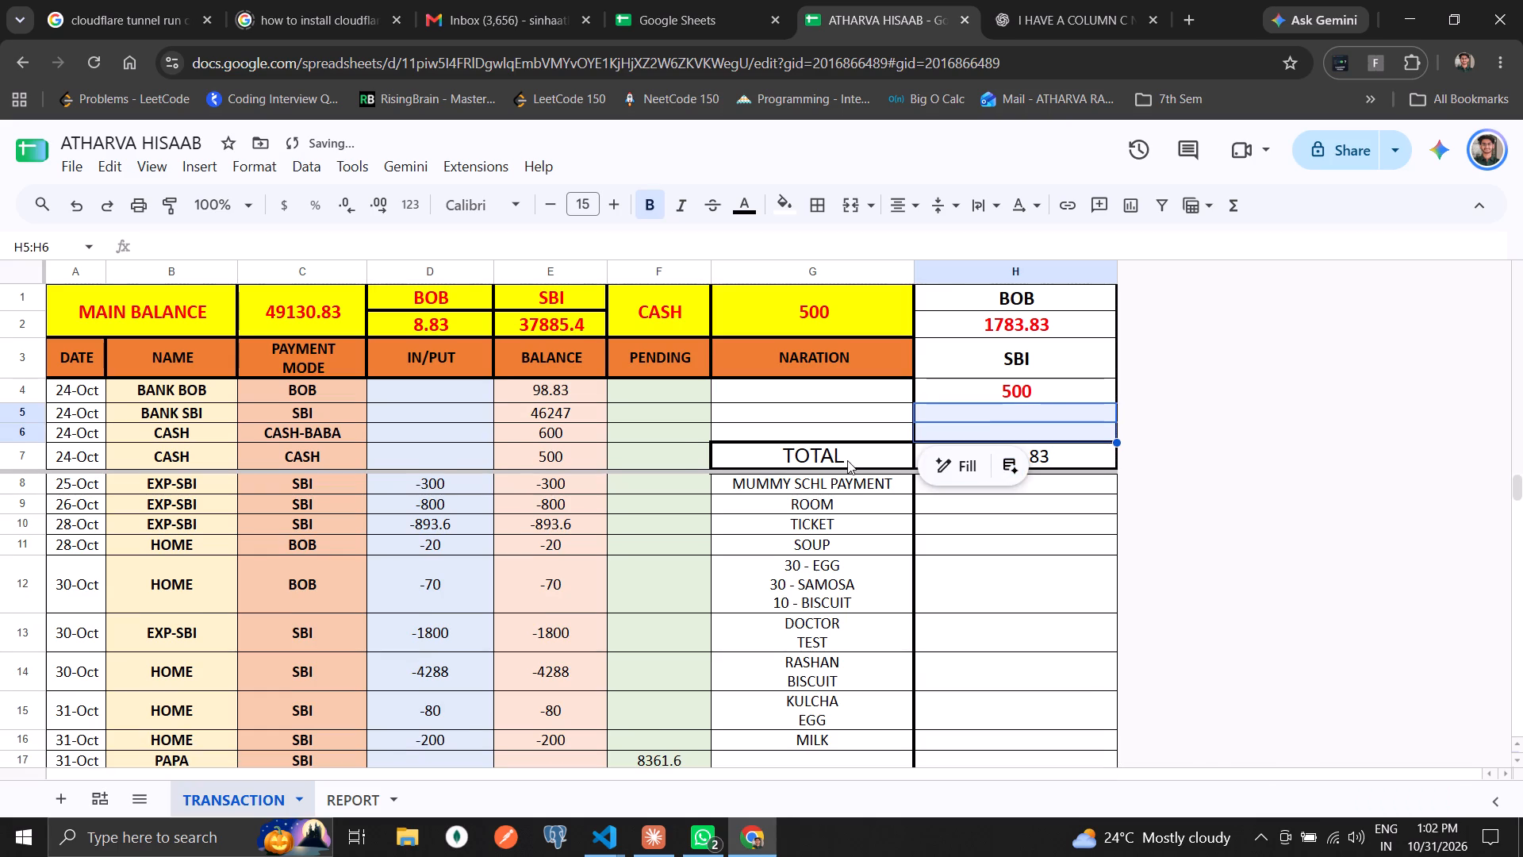
left_click_drag(847, 460, 983, 460)
key("Delete")
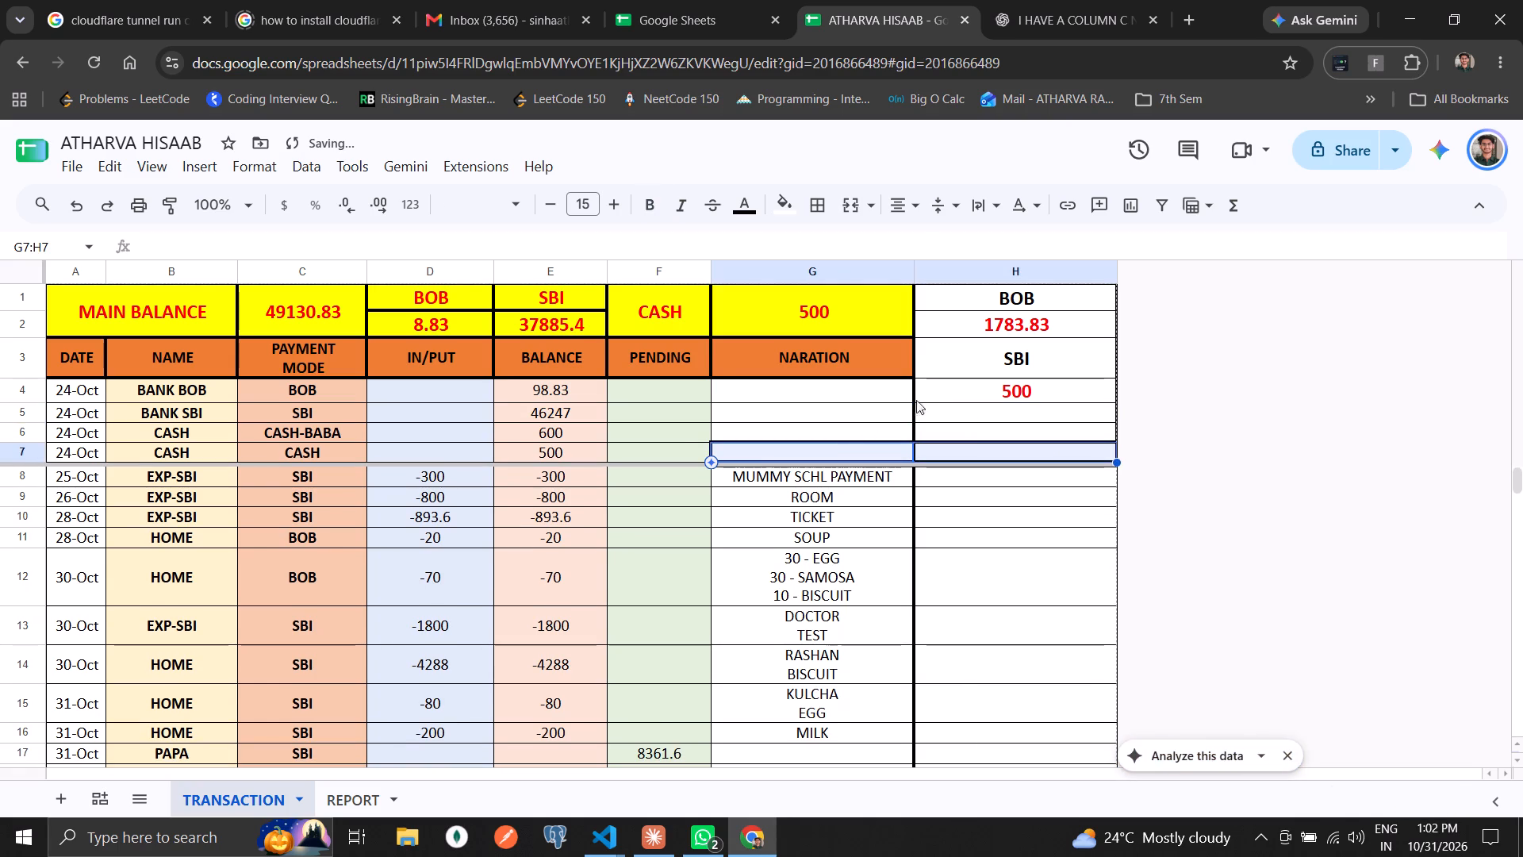
Replace the thick borders of the emptied cells G7:H7 with thin borders on all sides.
left_click(831, 206)
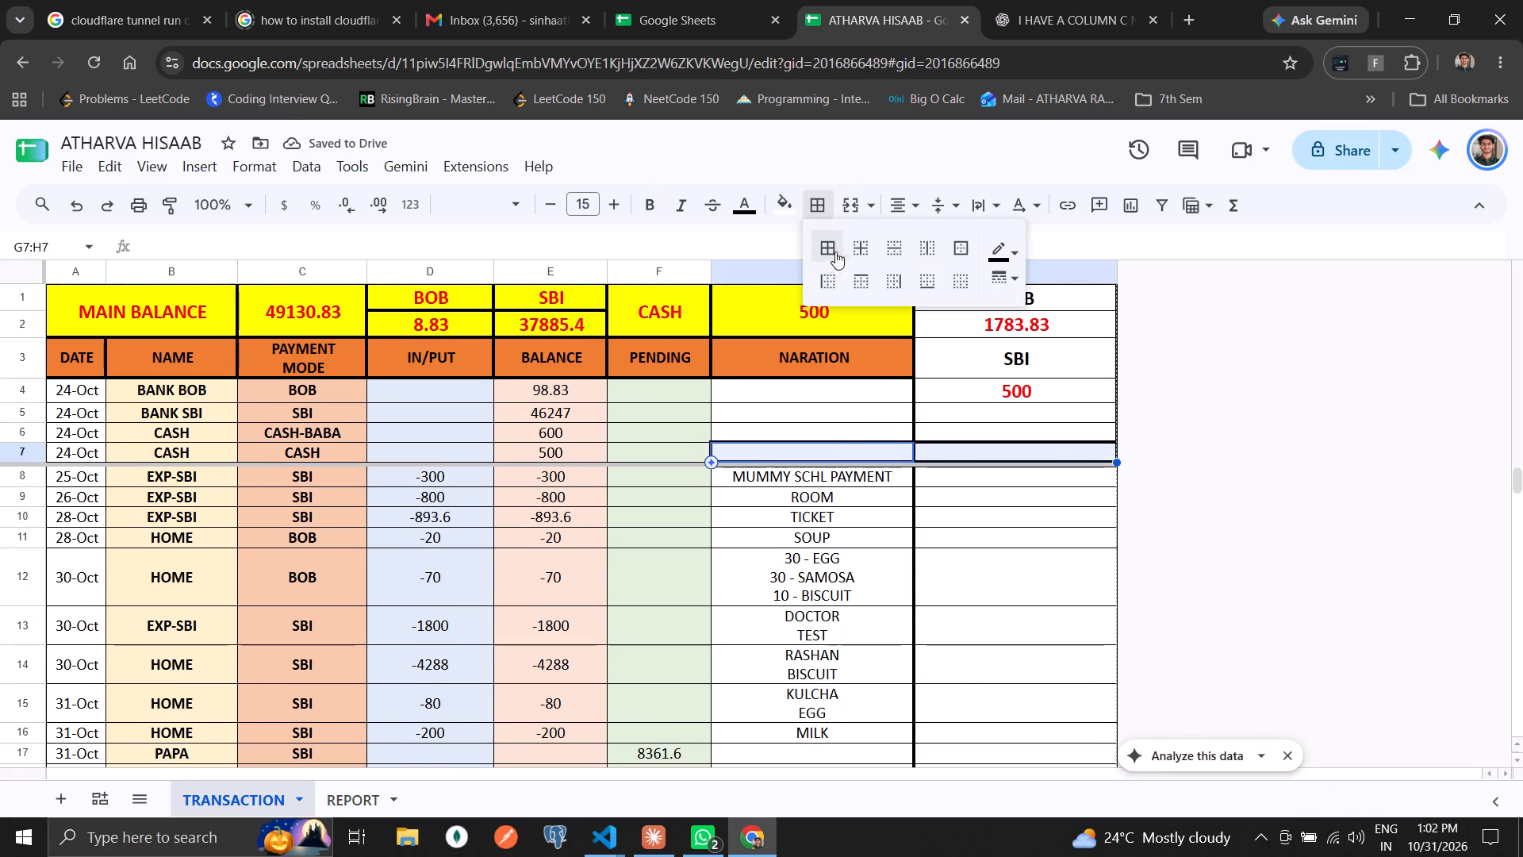
left_click(842, 249)
left_click(1019, 275)
left_click(1032, 313)
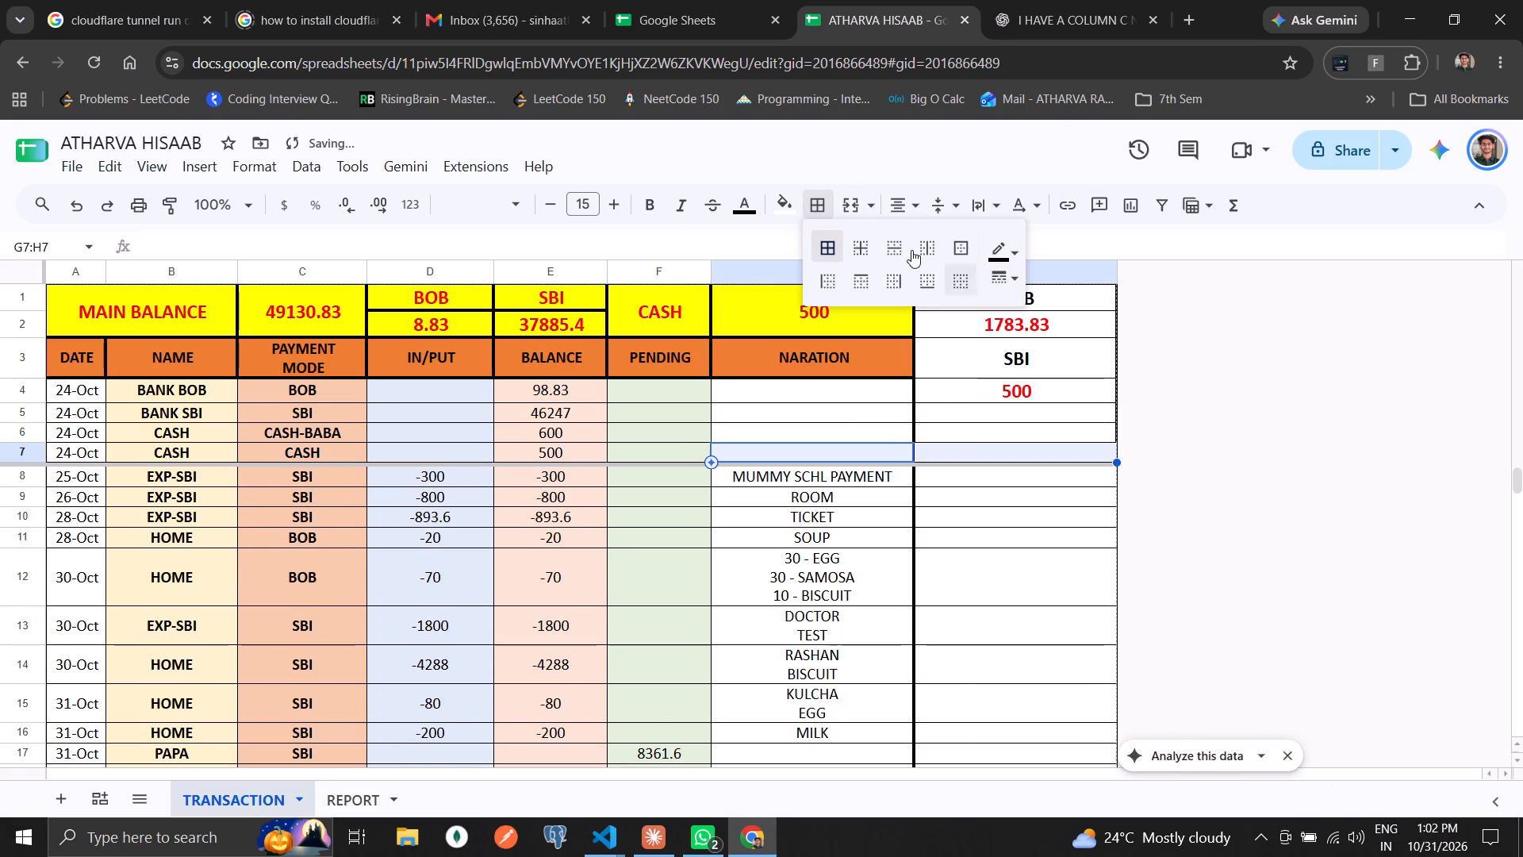
left_click(837, 252)
left_click(925, 528)
Give cell G7 a thick right border to continue the dividing line between columns G and H.
left_click(866, 445)
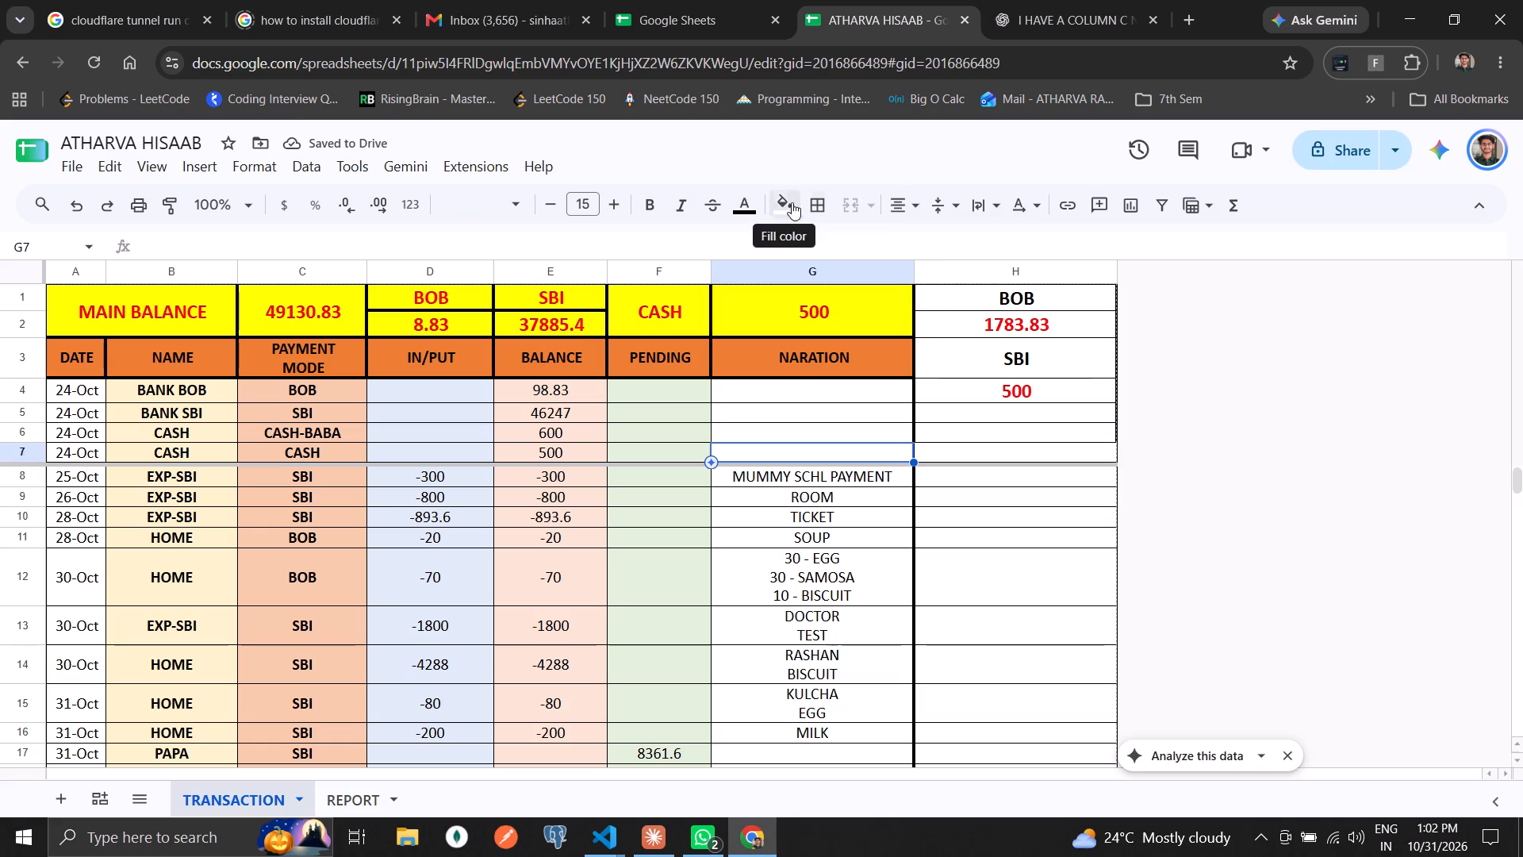
left_click(815, 202)
left_click(904, 276)
left_click(999, 279)
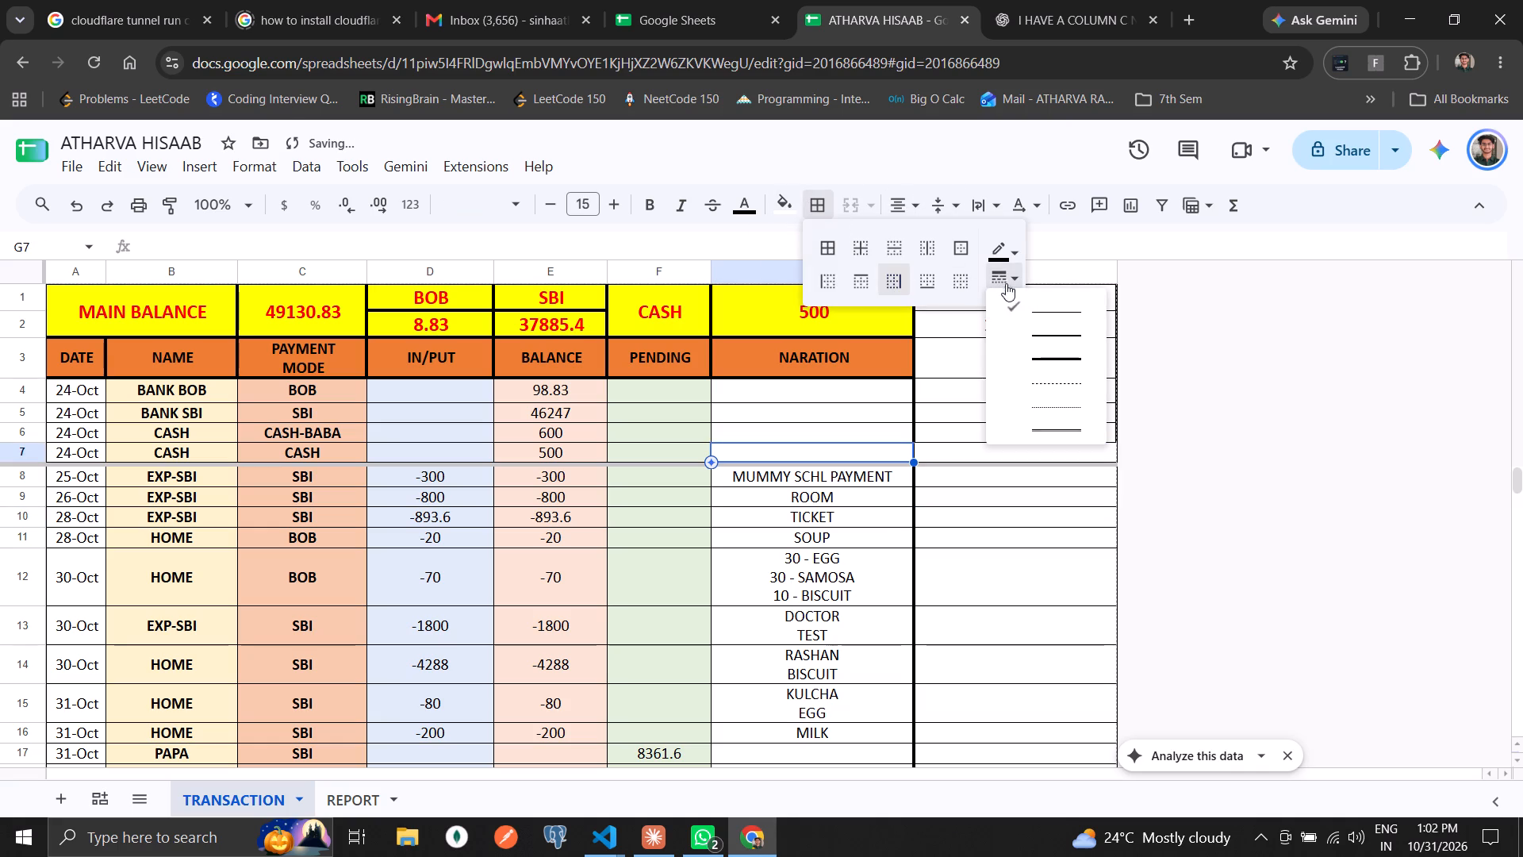
left_click(1042, 357)
left_click(939, 481)
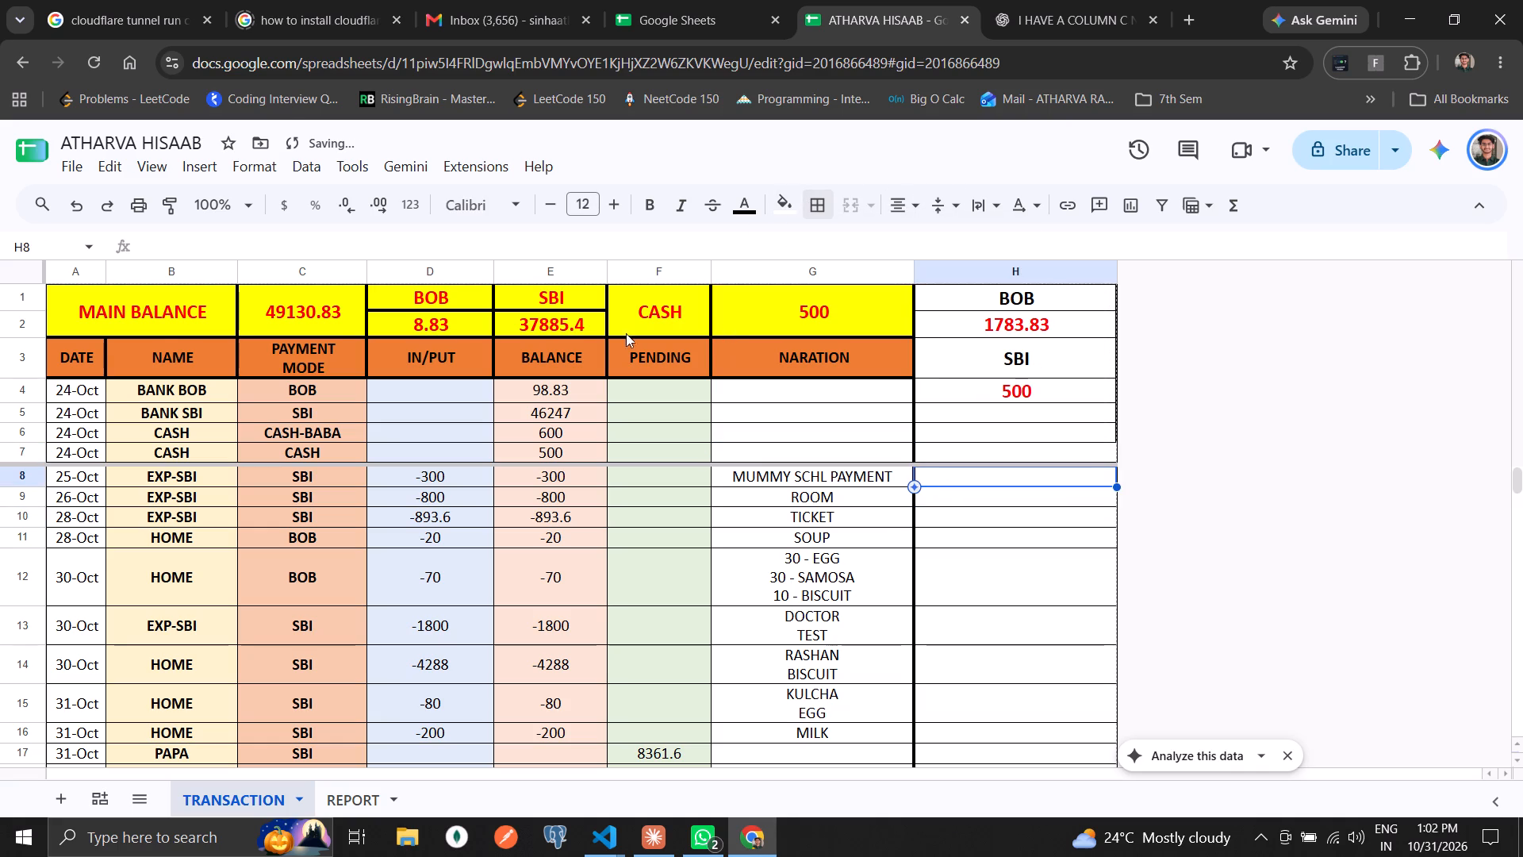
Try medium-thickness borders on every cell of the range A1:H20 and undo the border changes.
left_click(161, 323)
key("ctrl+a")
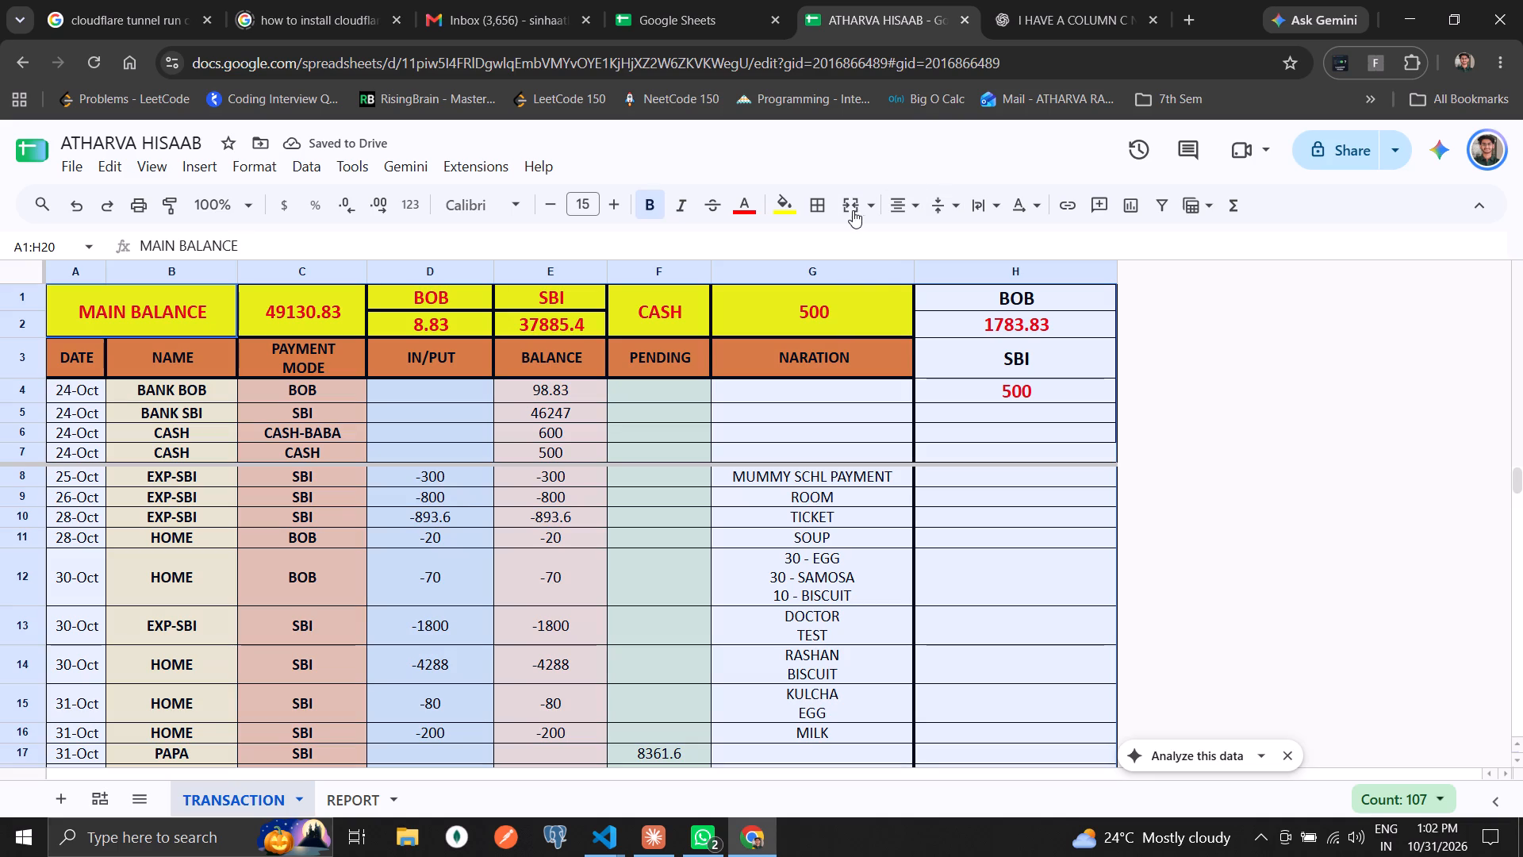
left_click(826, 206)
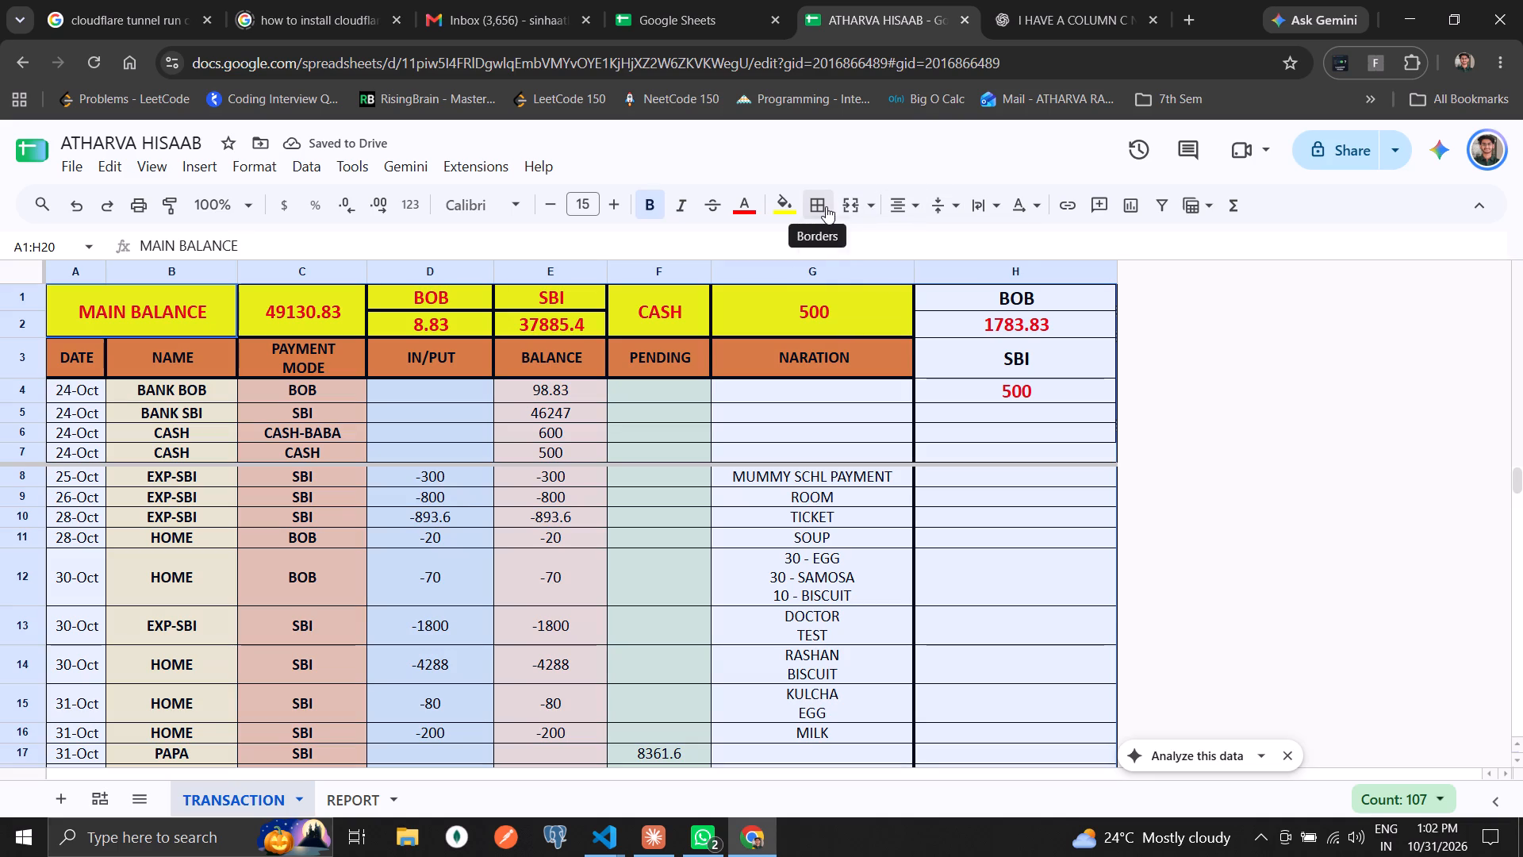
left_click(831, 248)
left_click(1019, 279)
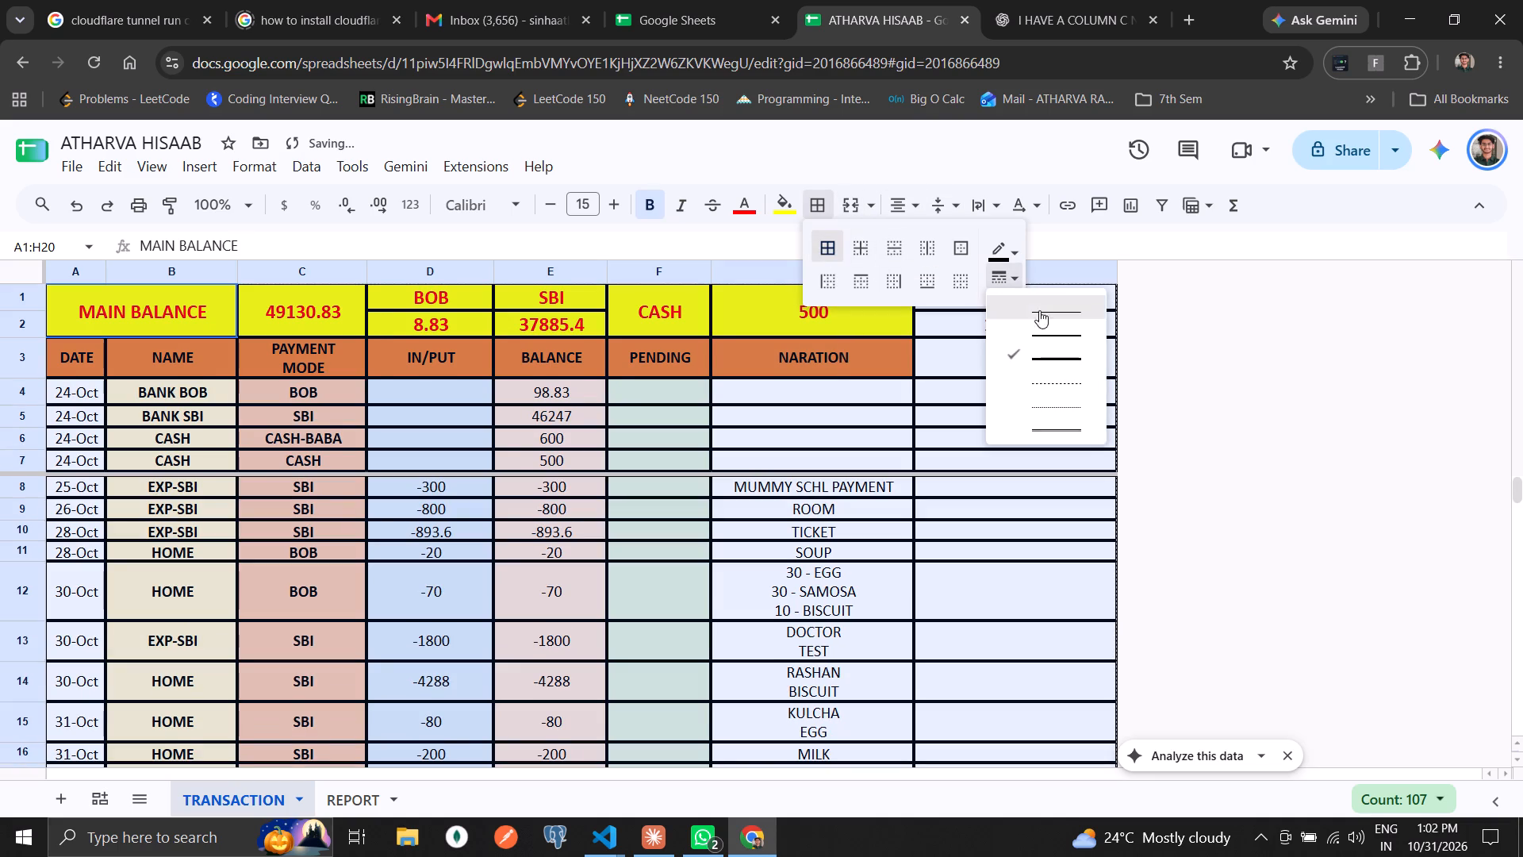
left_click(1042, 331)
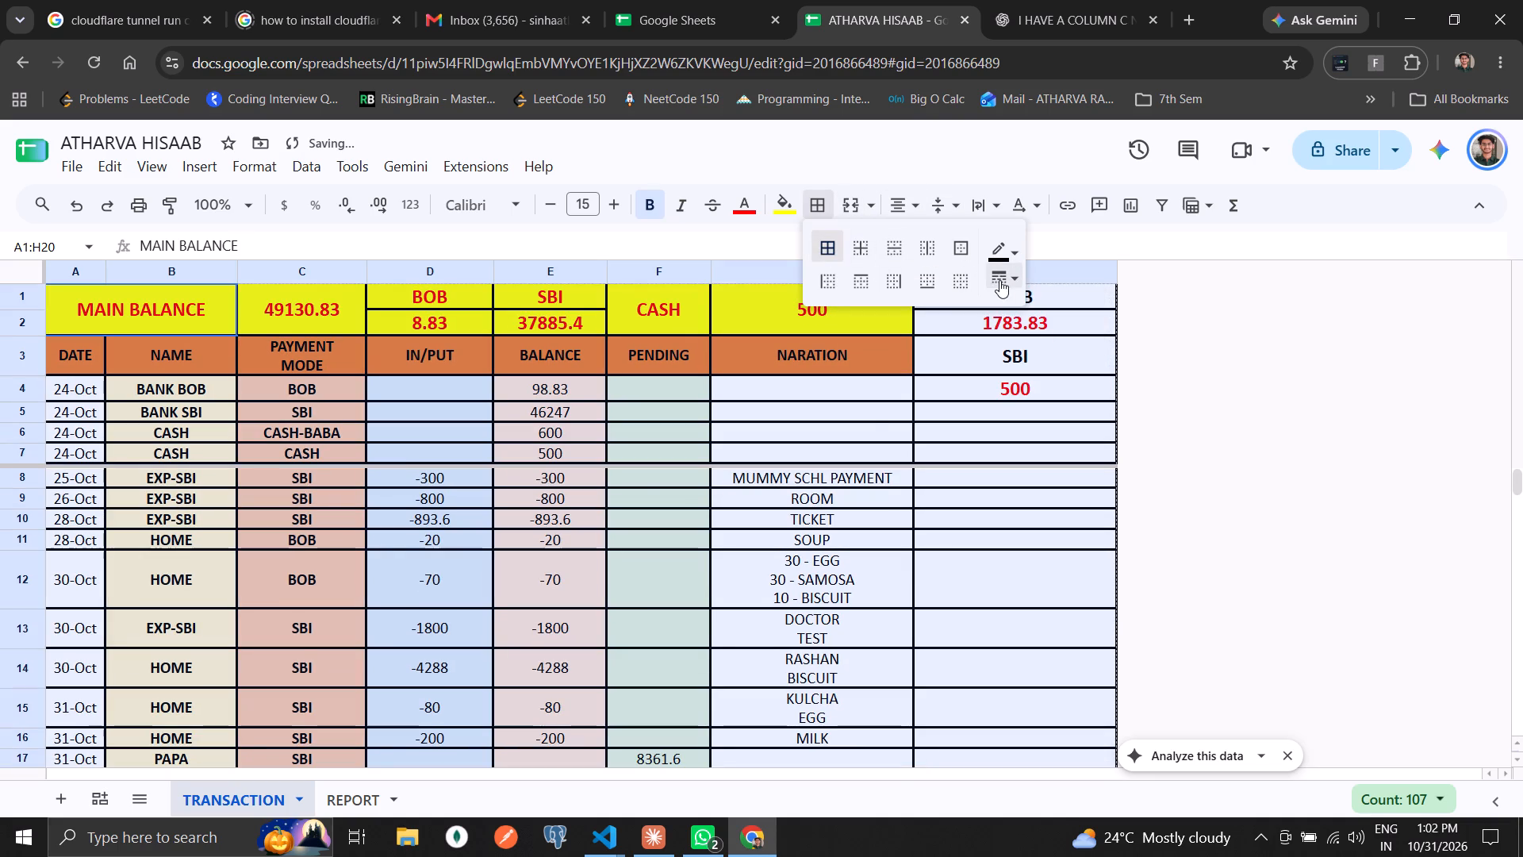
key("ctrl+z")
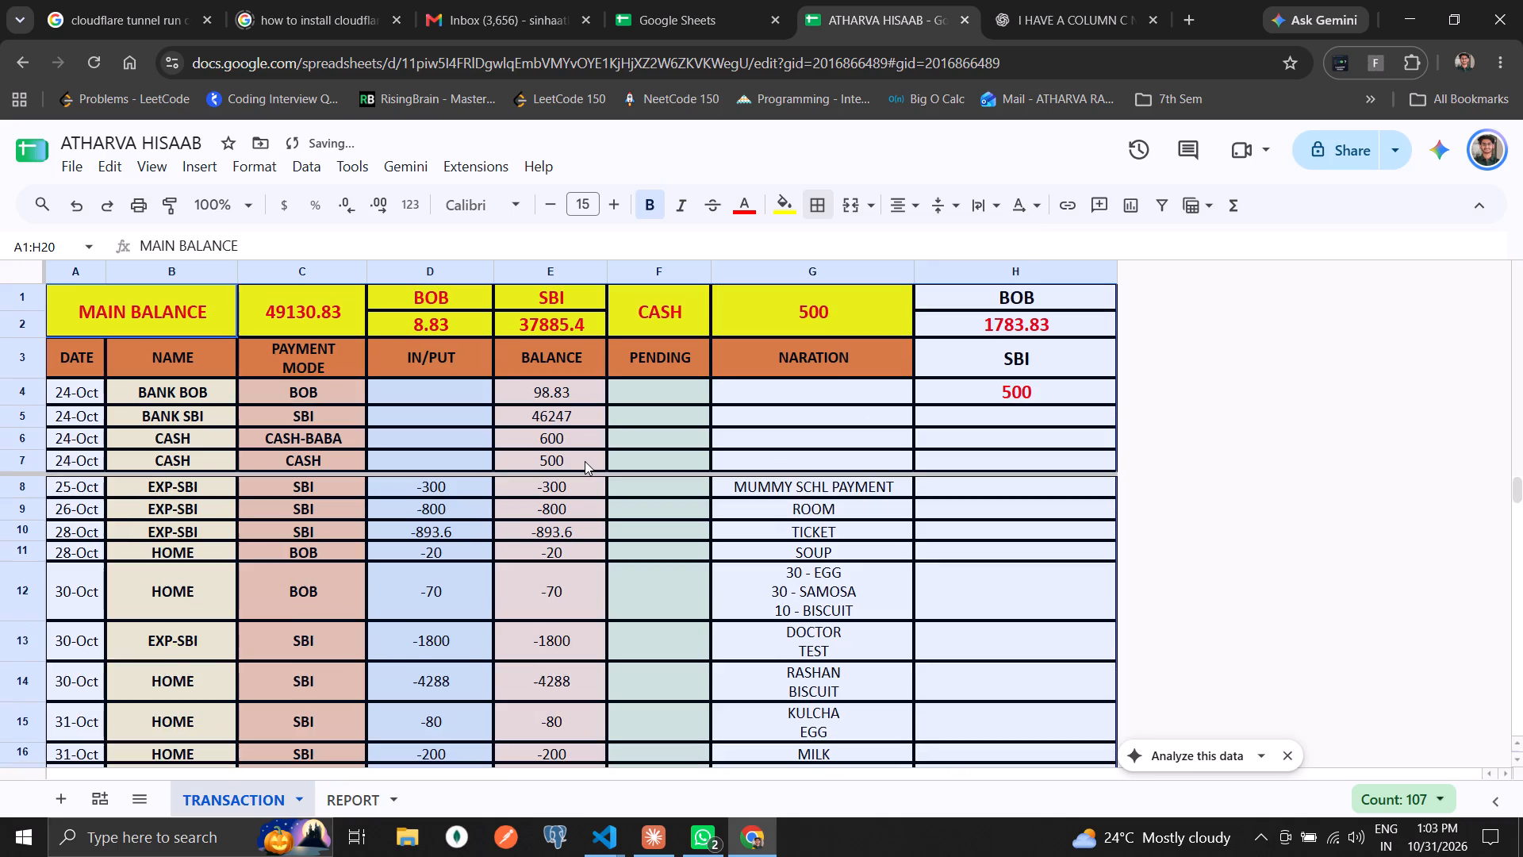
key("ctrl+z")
Apply medium-thickness borders to all cells of the header block A1:G3.
left_click(385, 297)
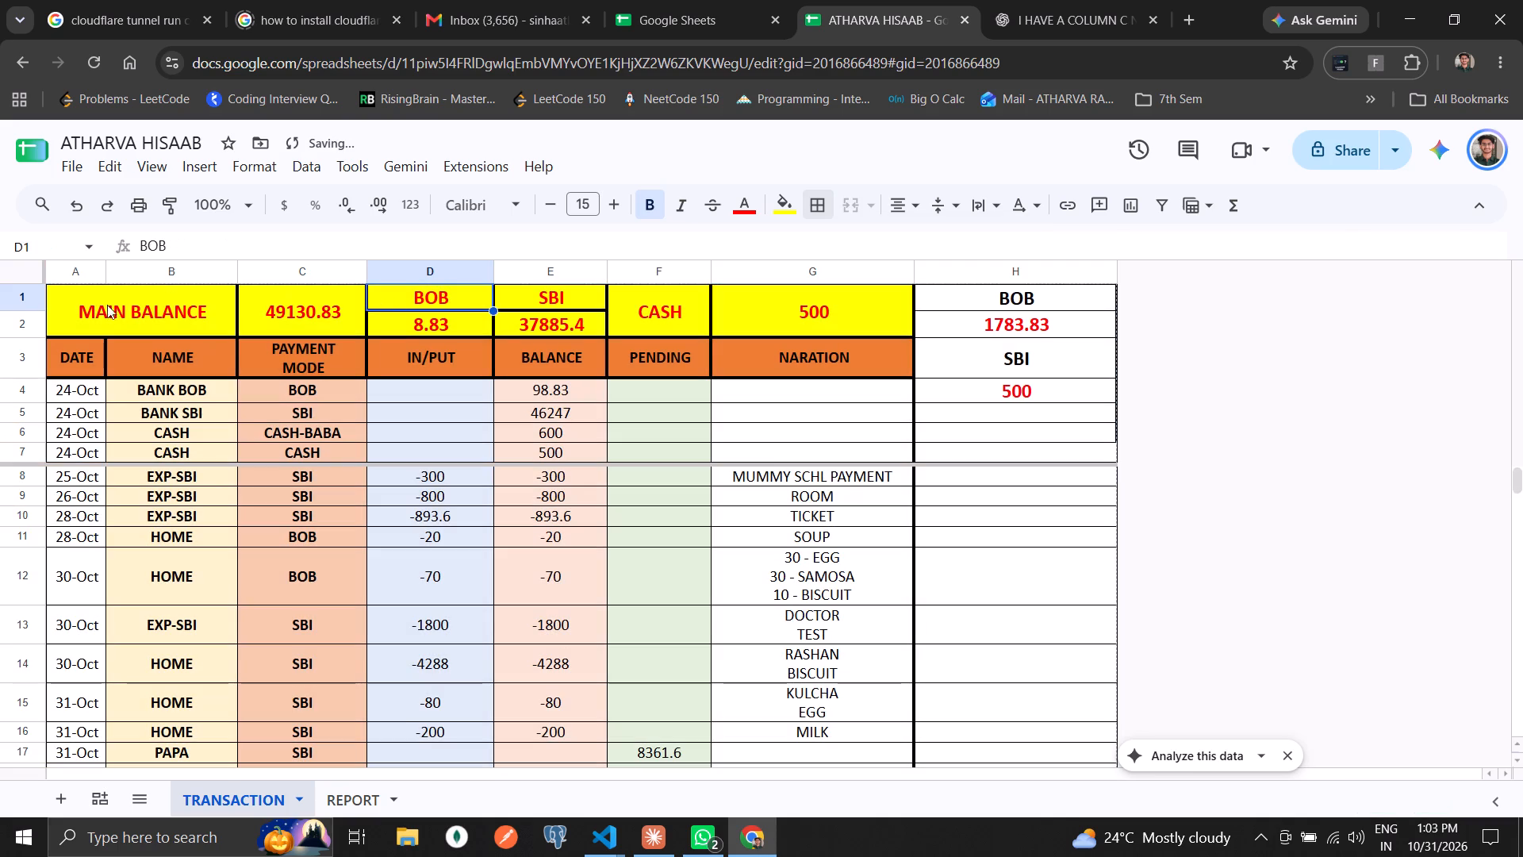
left_click_drag(139, 305, 812, 348)
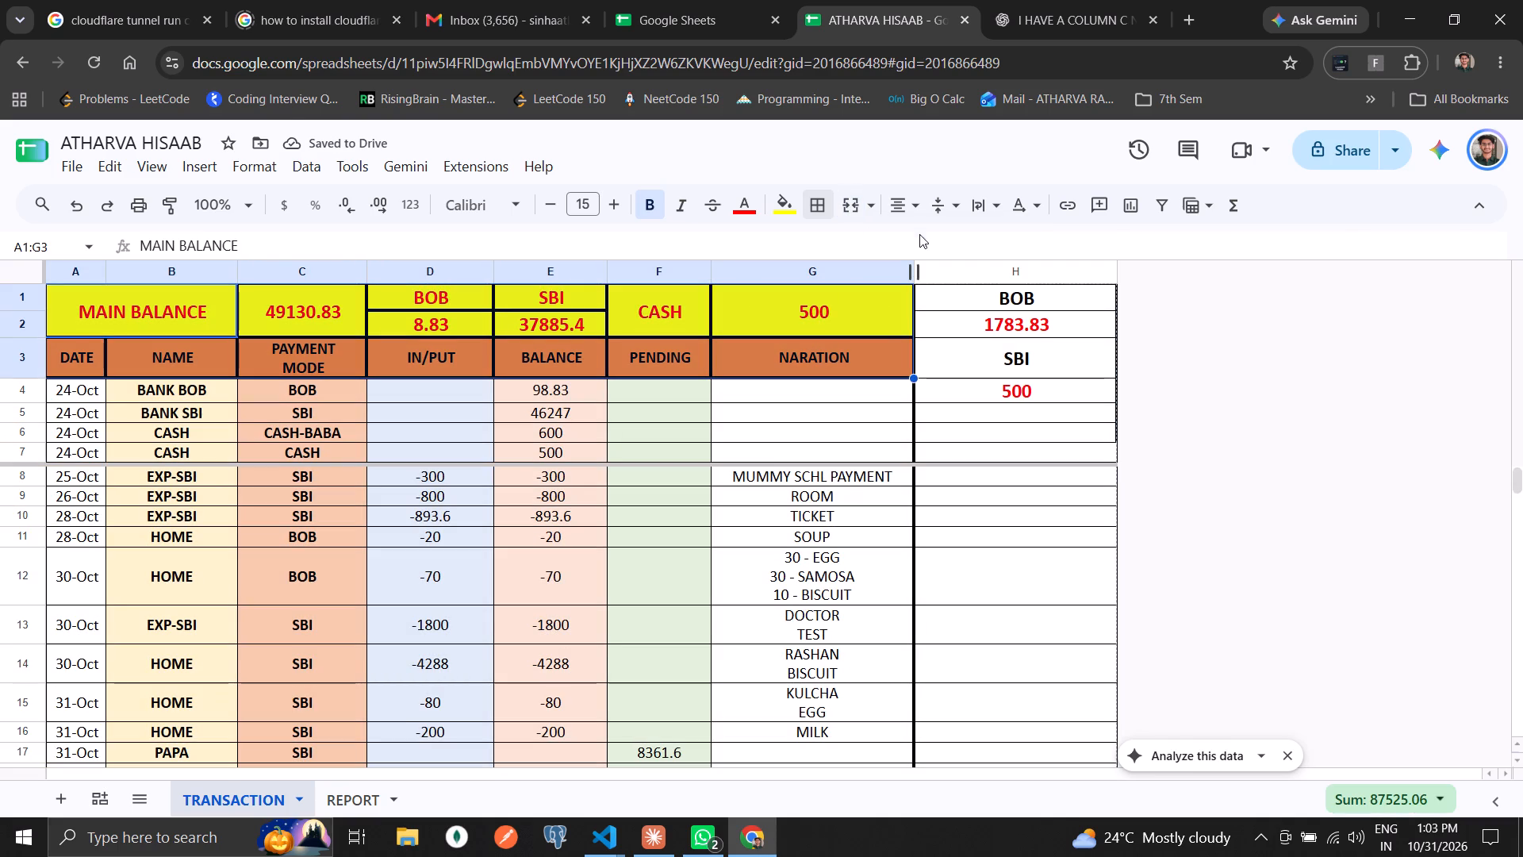
left_click(828, 208)
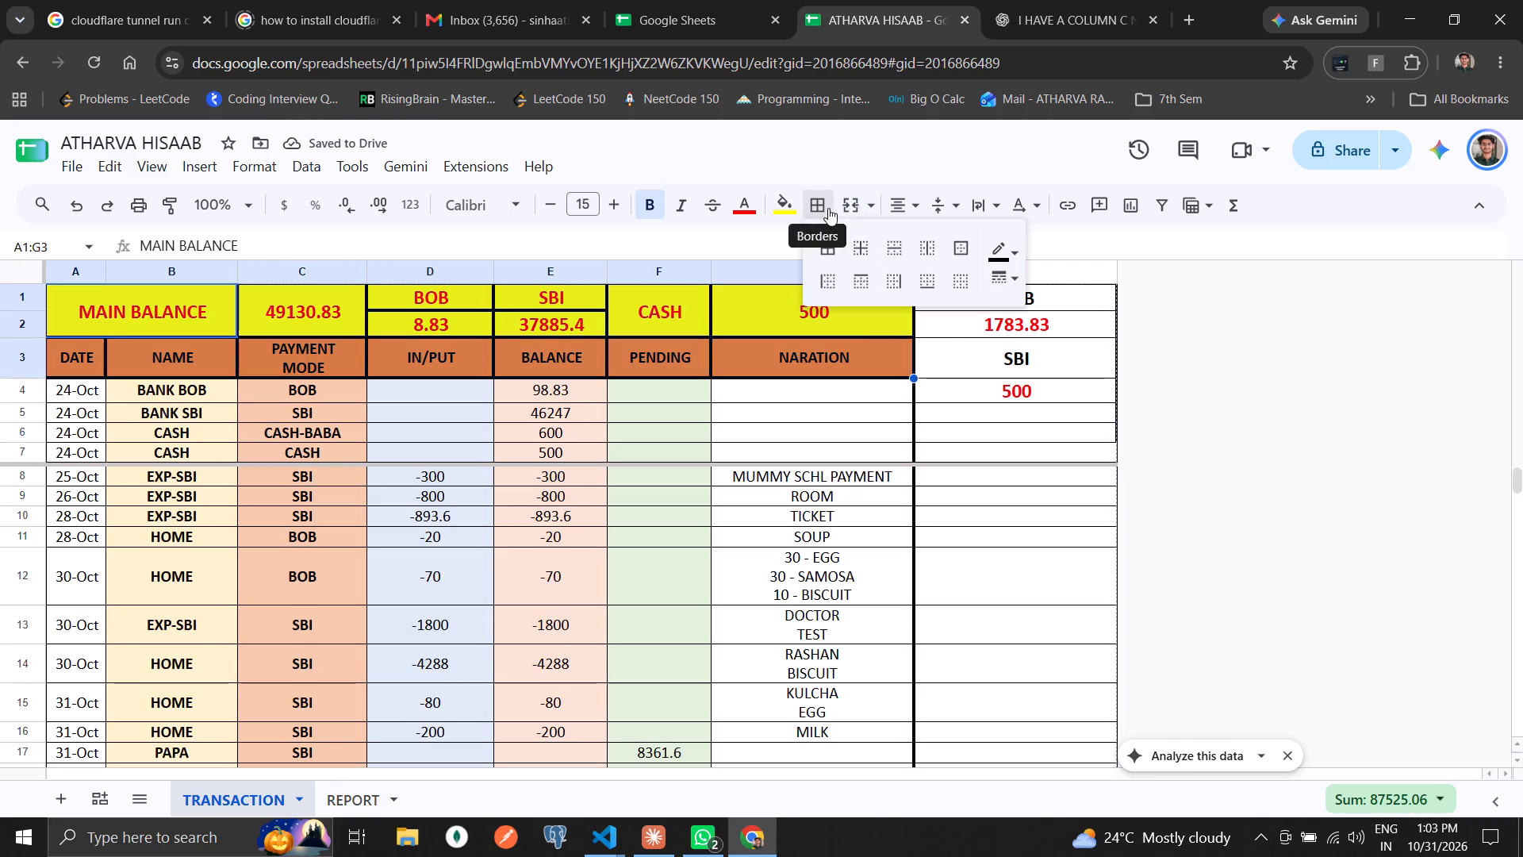
left_click(1010, 275)
left_click(1064, 326)
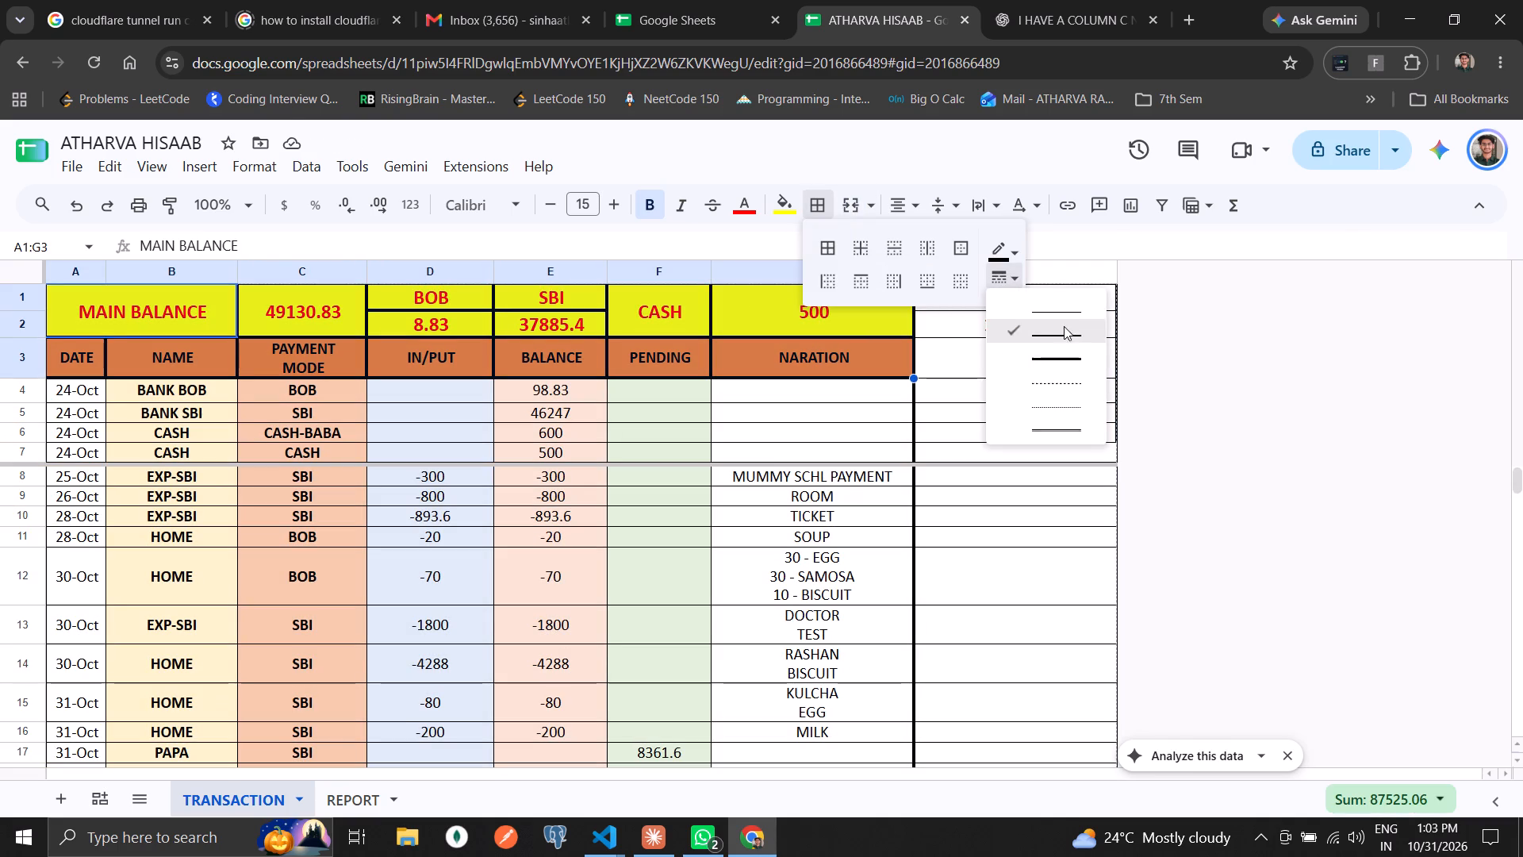
left_click(841, 256)
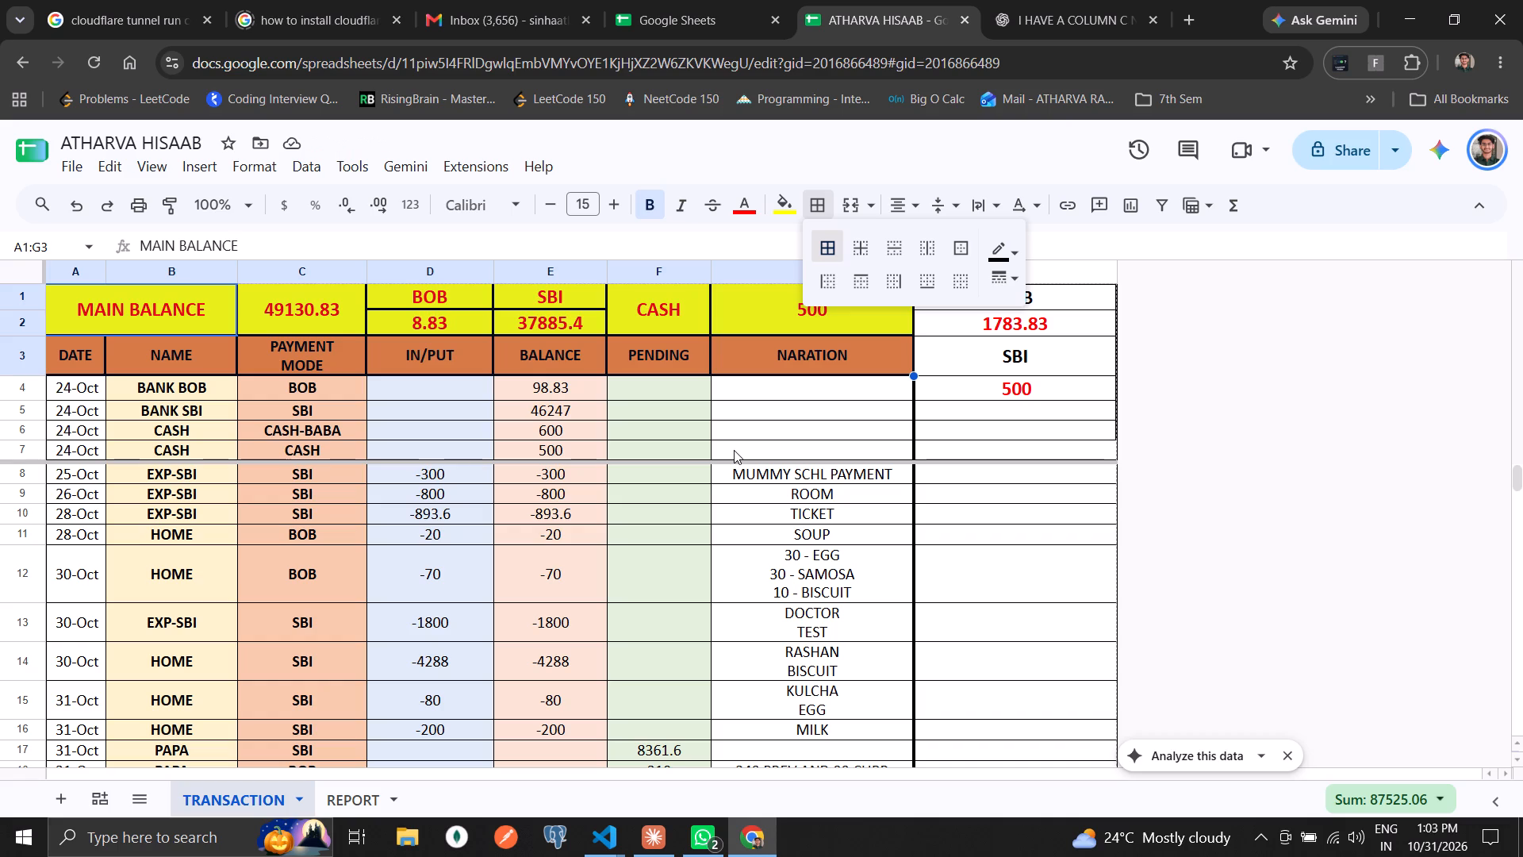
left_click(899, 390)
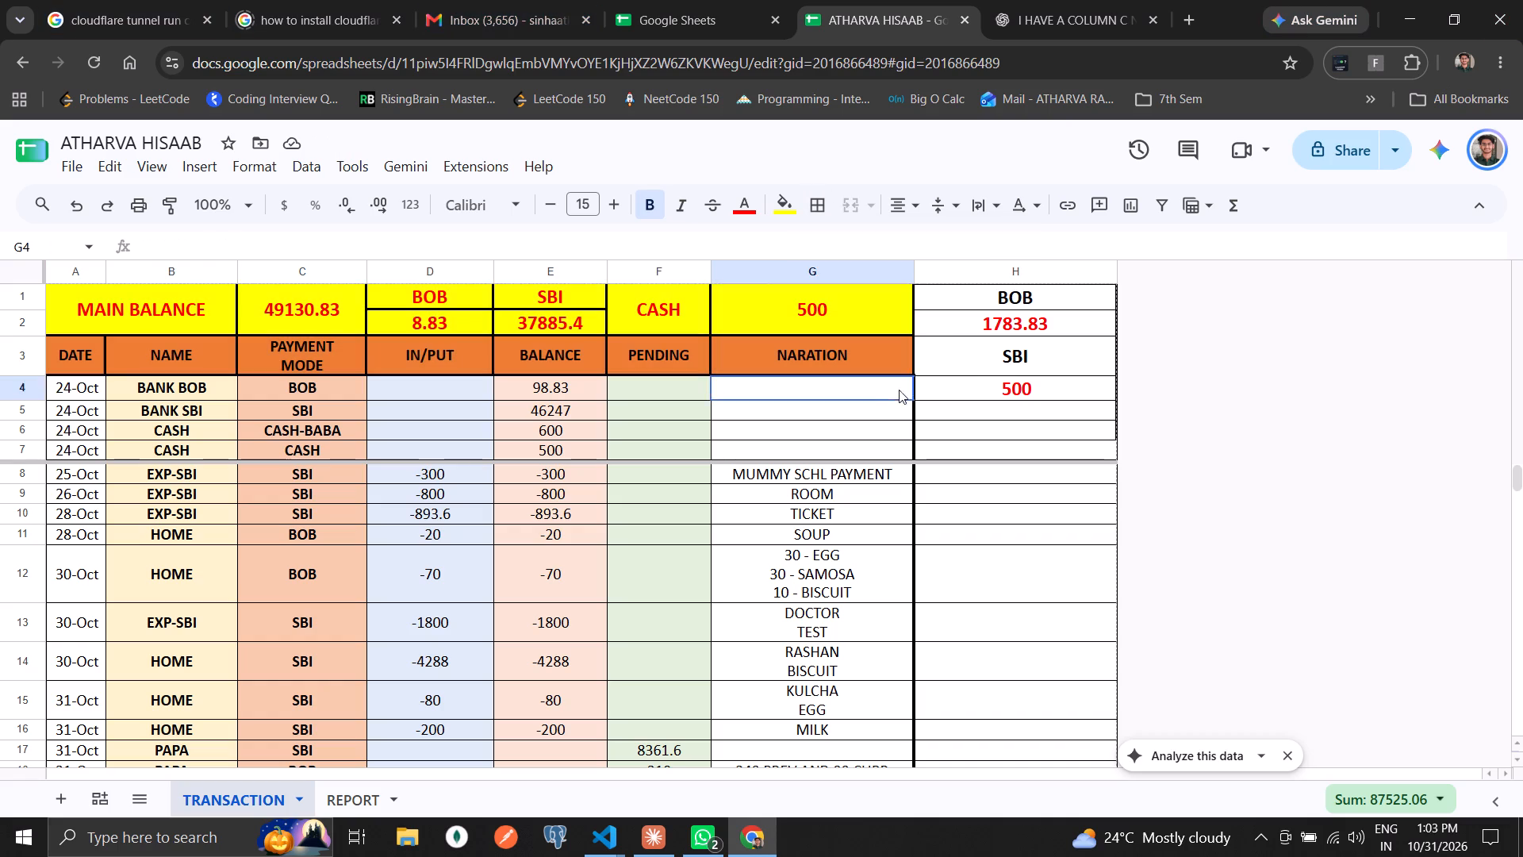
left_click(593, 428)
Apply a medium-thickness outer border around the whole data range A1:H20.
left_click(148, 314)
key("ctrl+a")
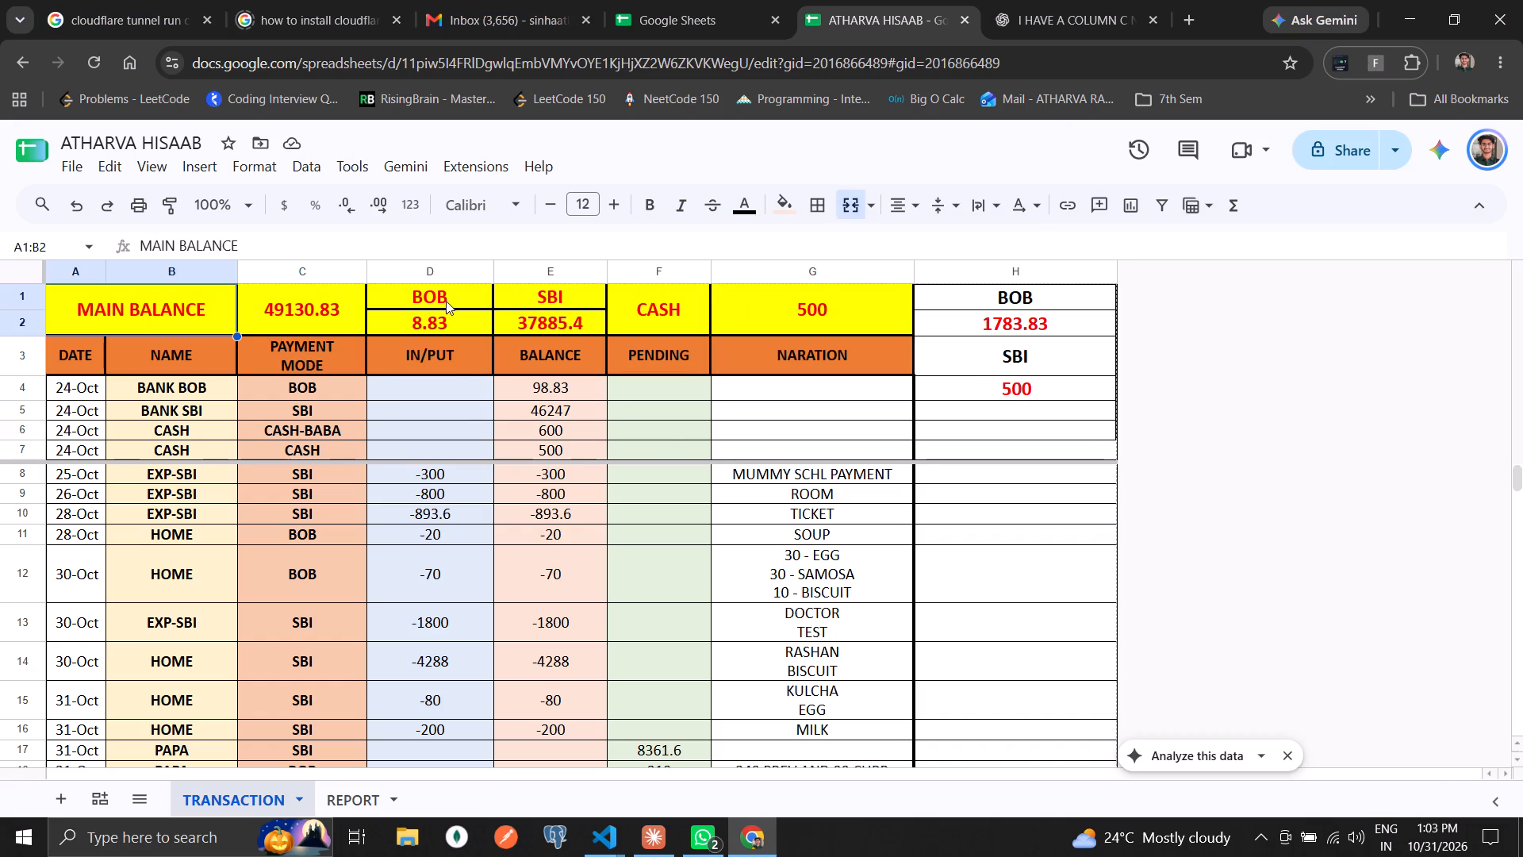
left_click(669, 316)
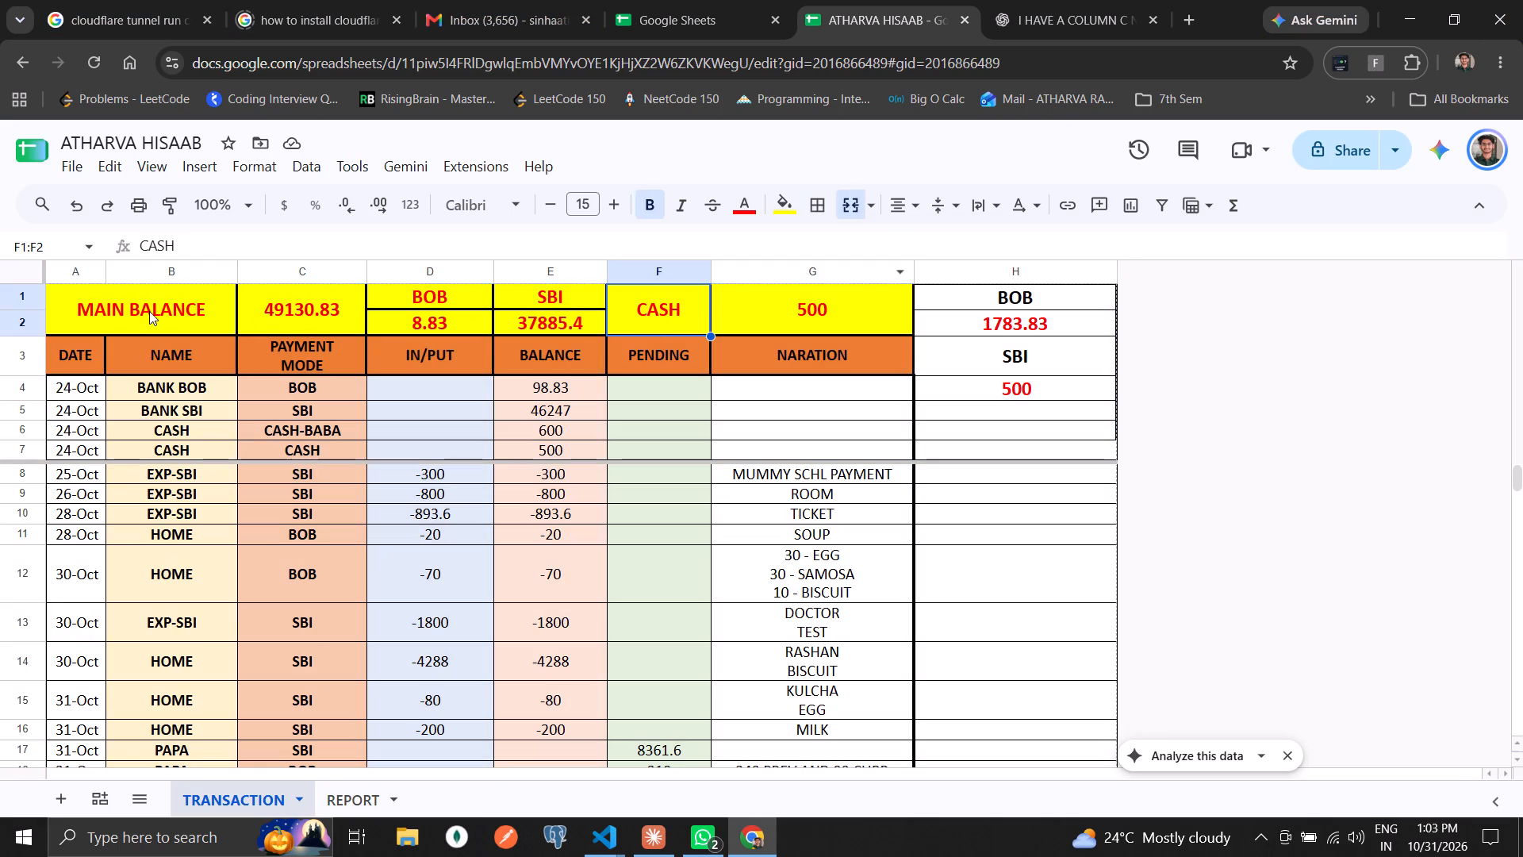
left_click(112, 292)
key("ctrl+a")
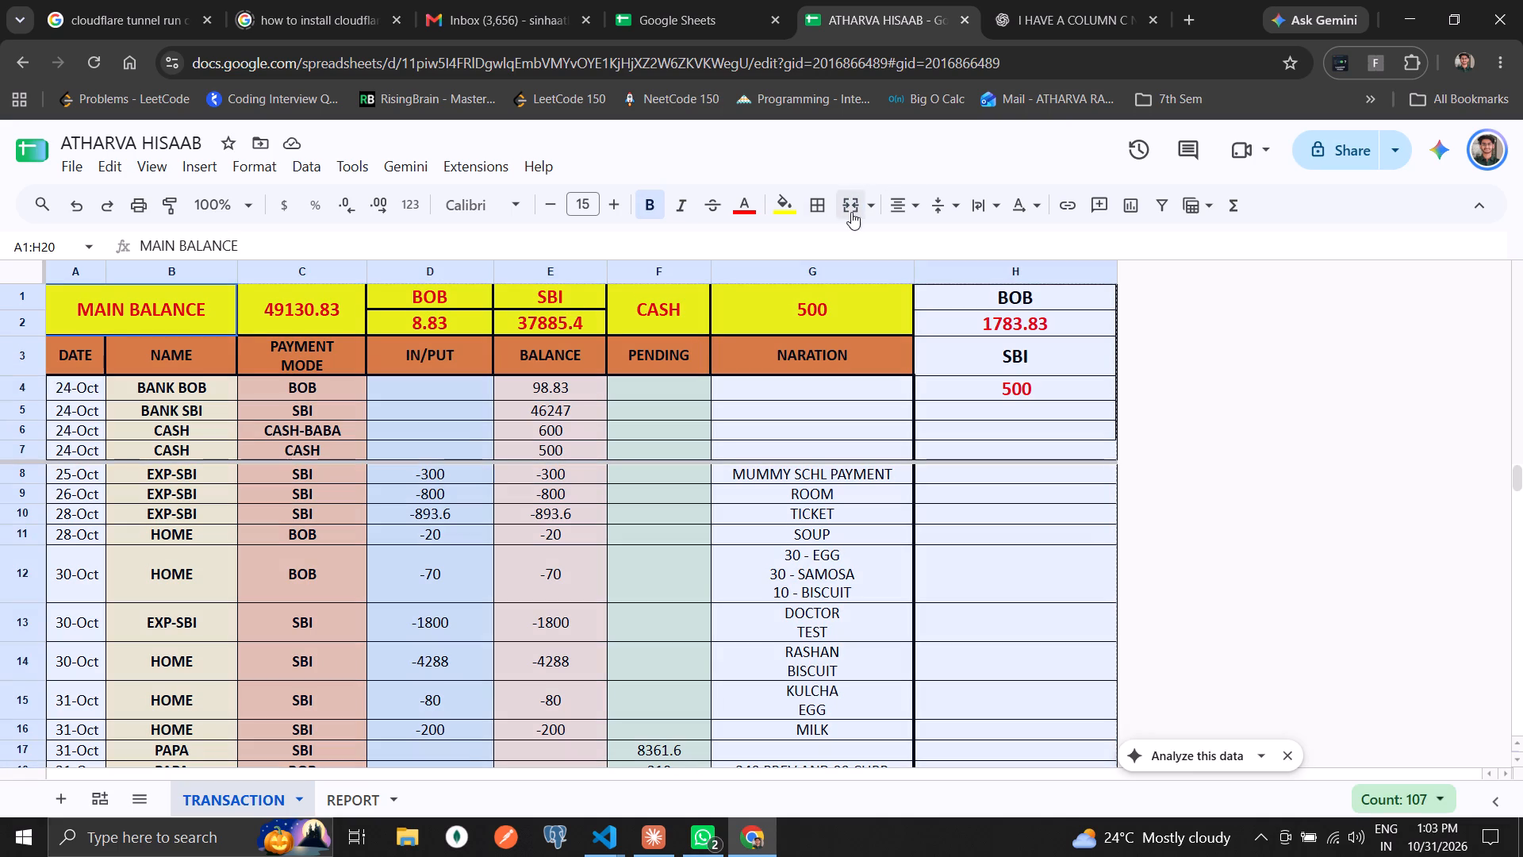
left_click(823, 202)
left_click(955, 252)
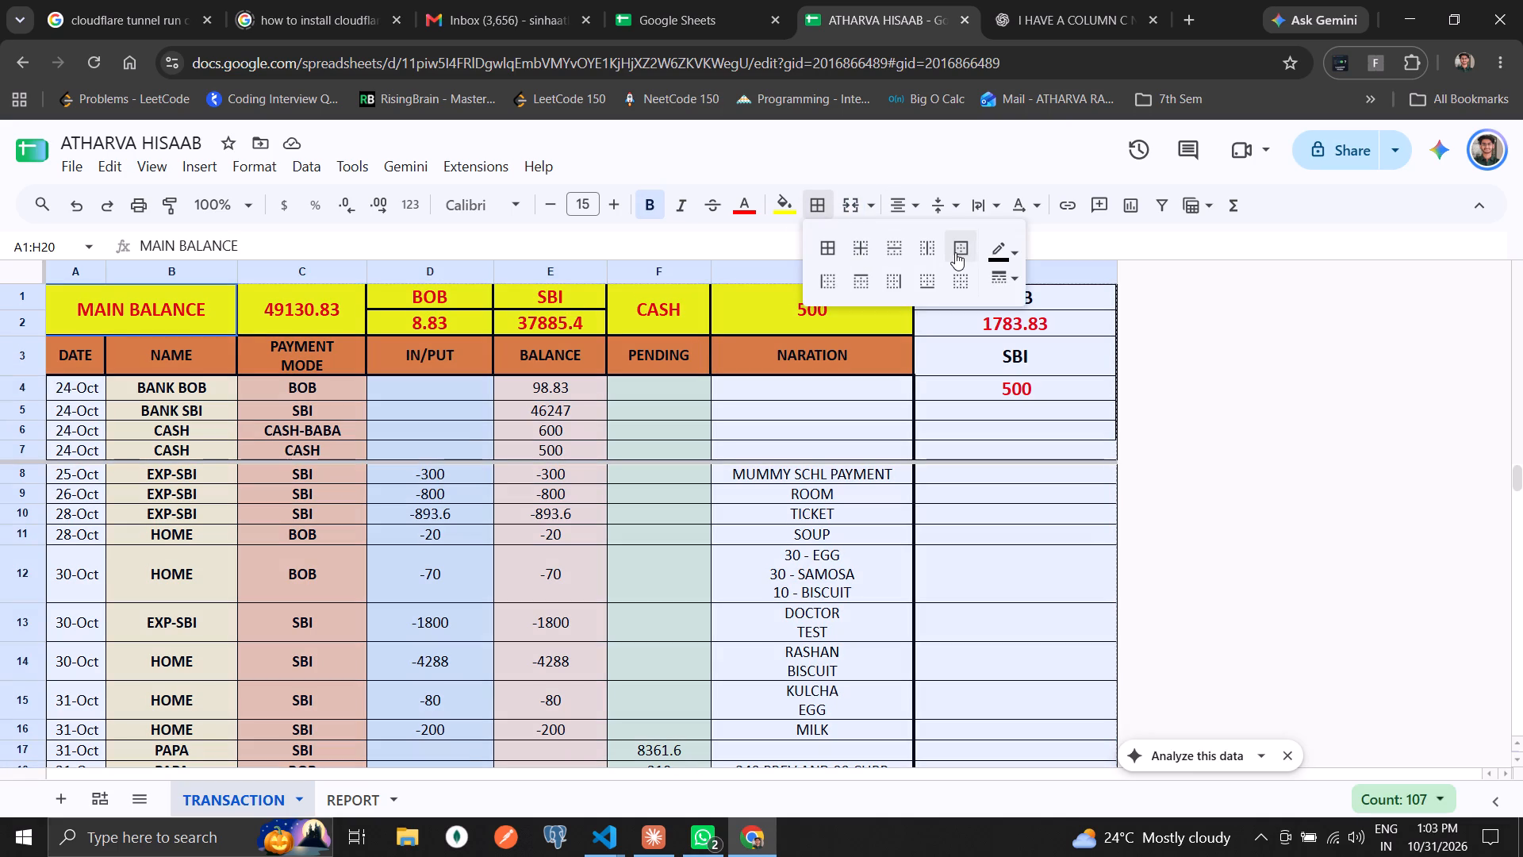
left_click(1010, 277)
left_click(1011, 277)
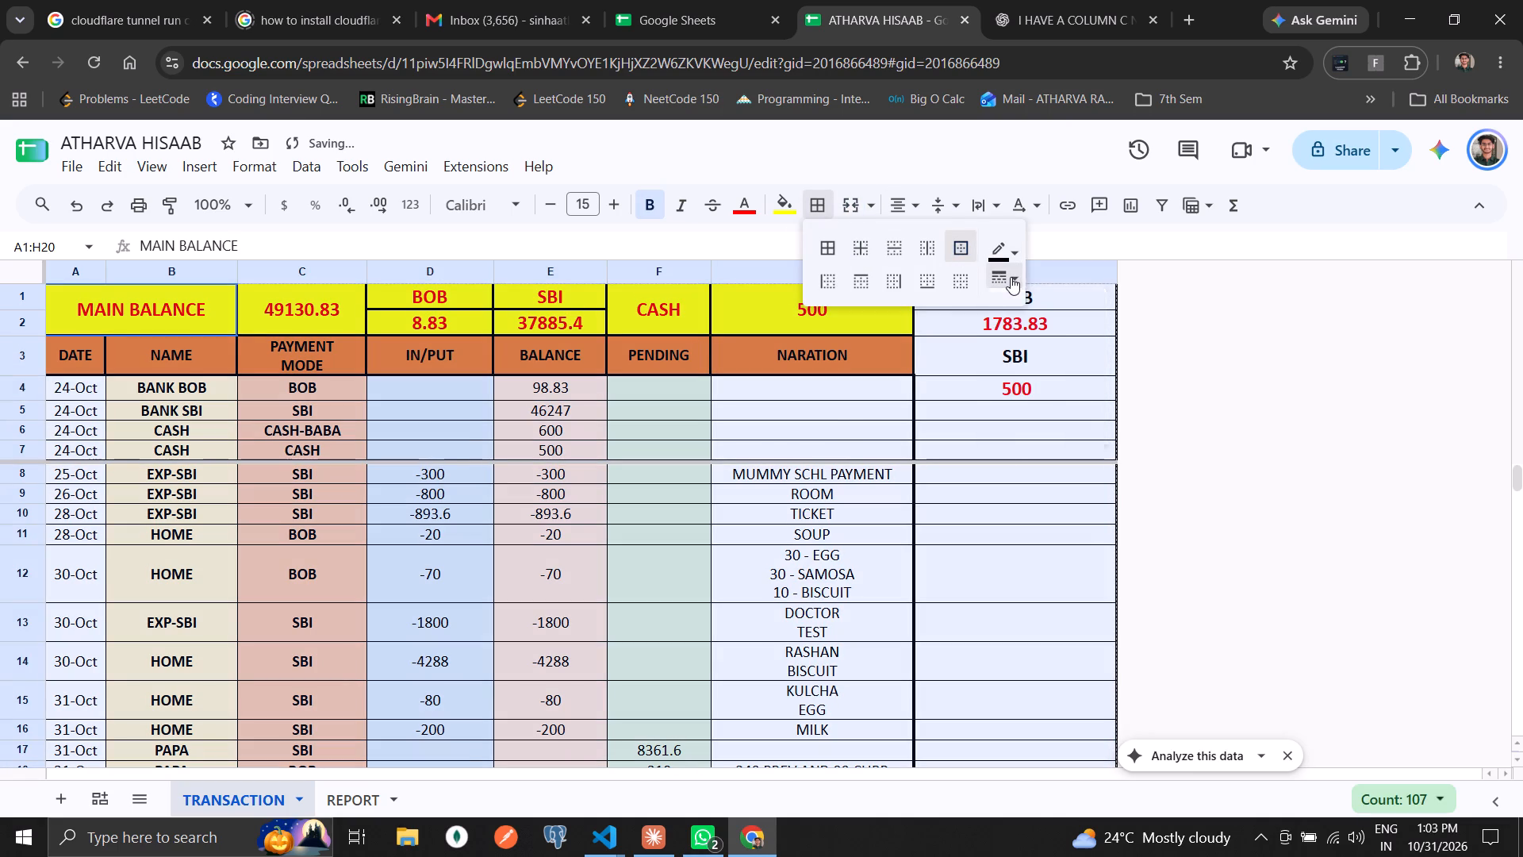
left_click(834, 427)
left_click(877, 463)
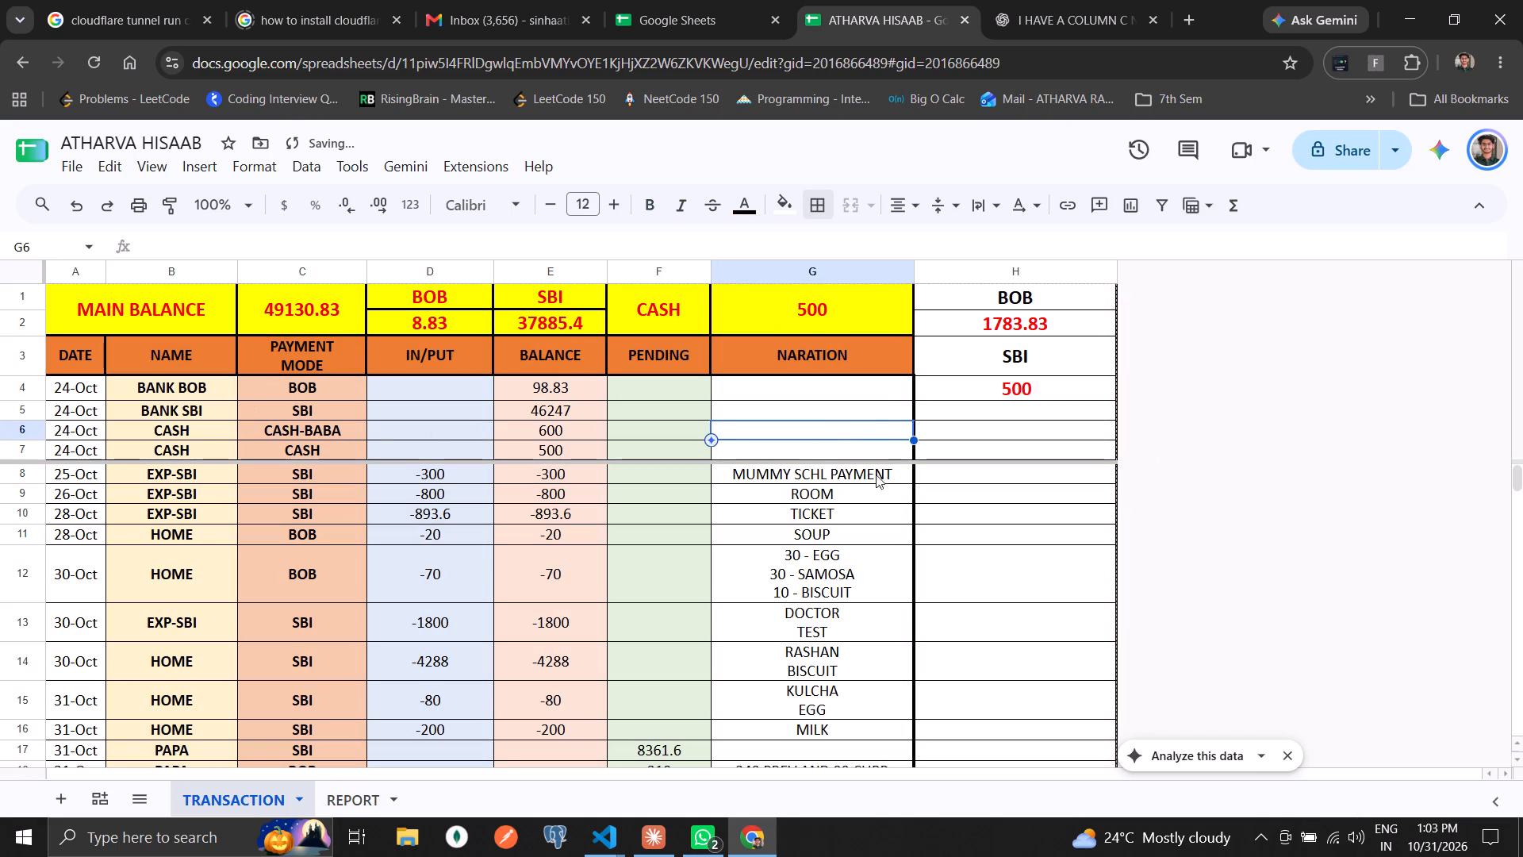
left_click(930, 513)
Examine column H and its borders from the BOB label in H1 down to the last row.
left_click(1022, 285)
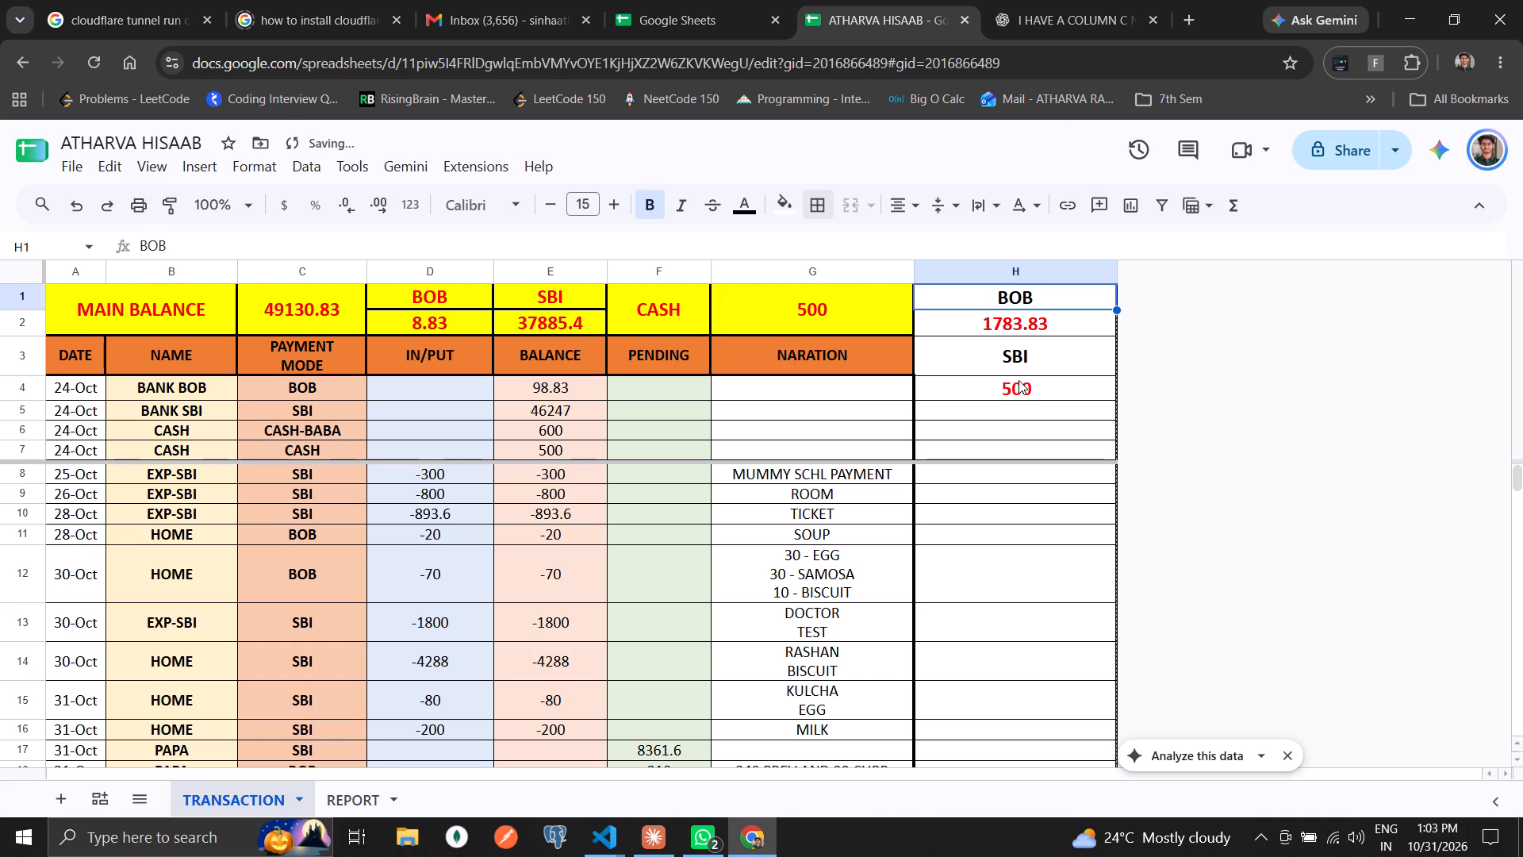
left_click(1019, 380)
left_click(980, 342)
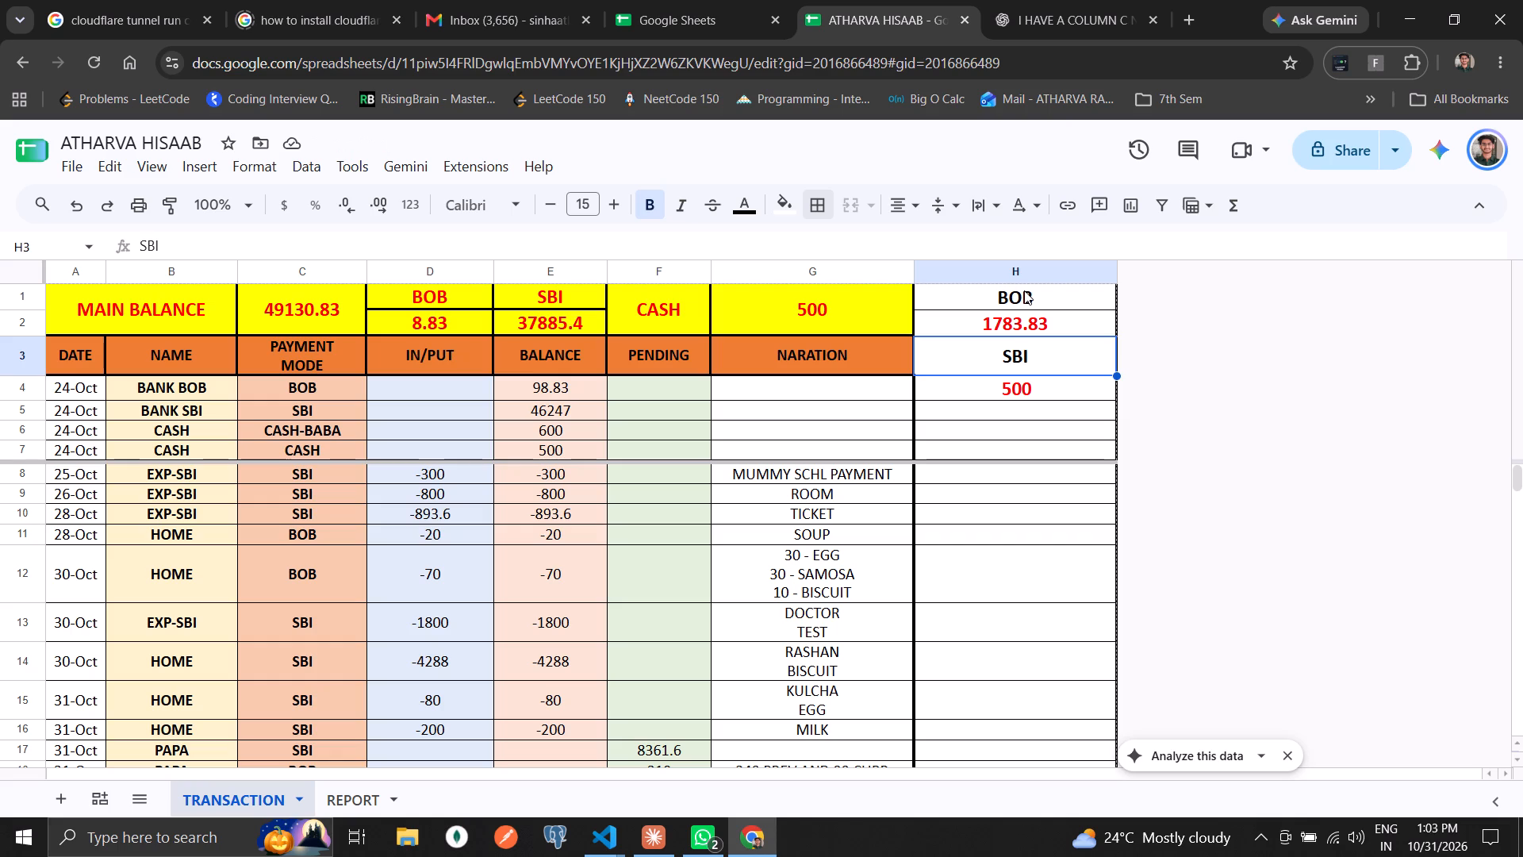
left_click_drag(1037, 290, 1027, 450)
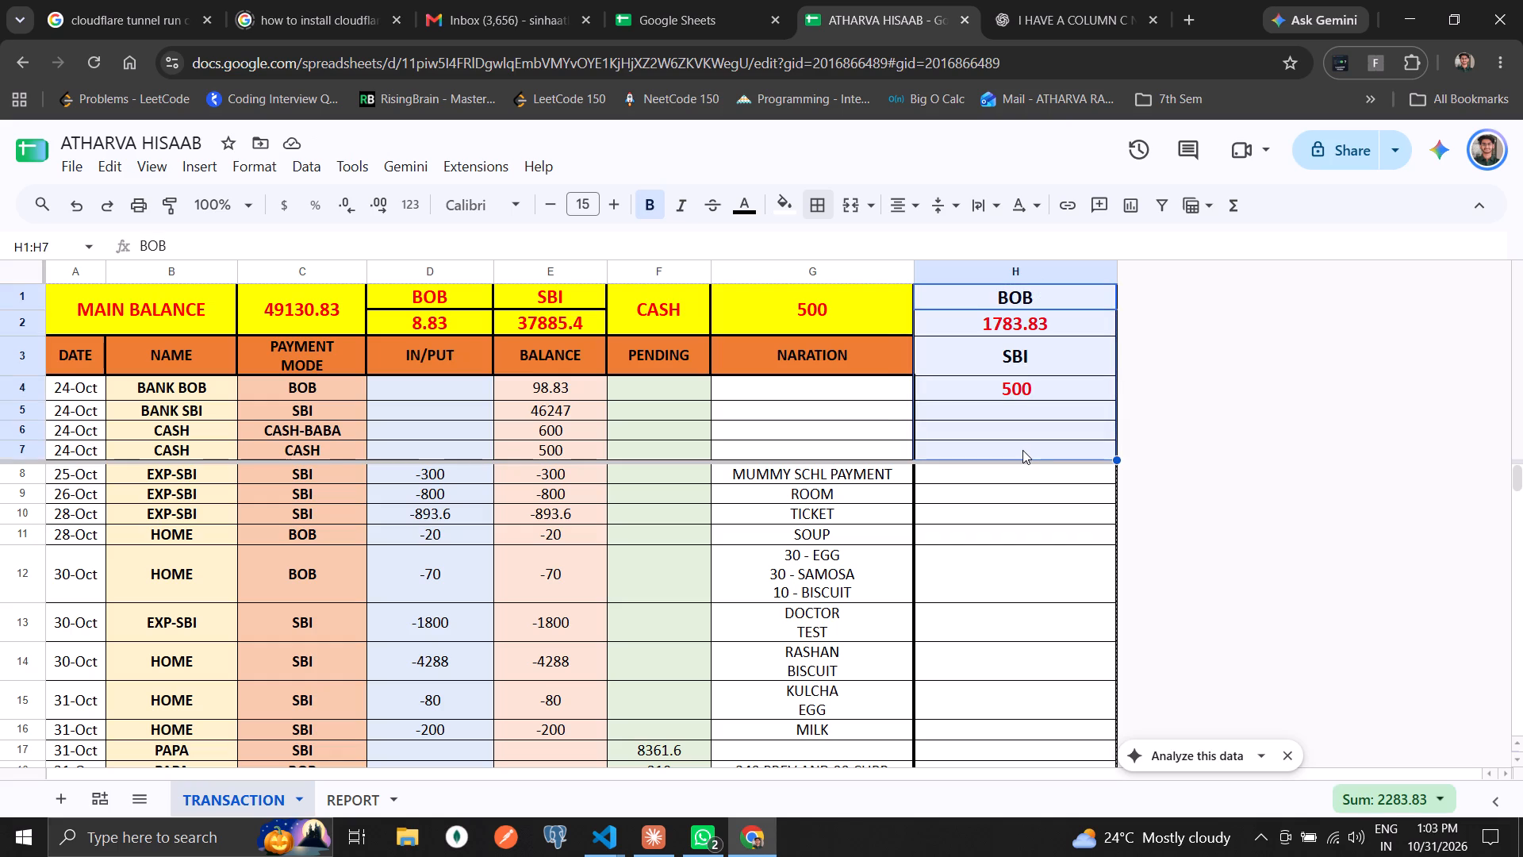
key("ctrl+shift+Down")
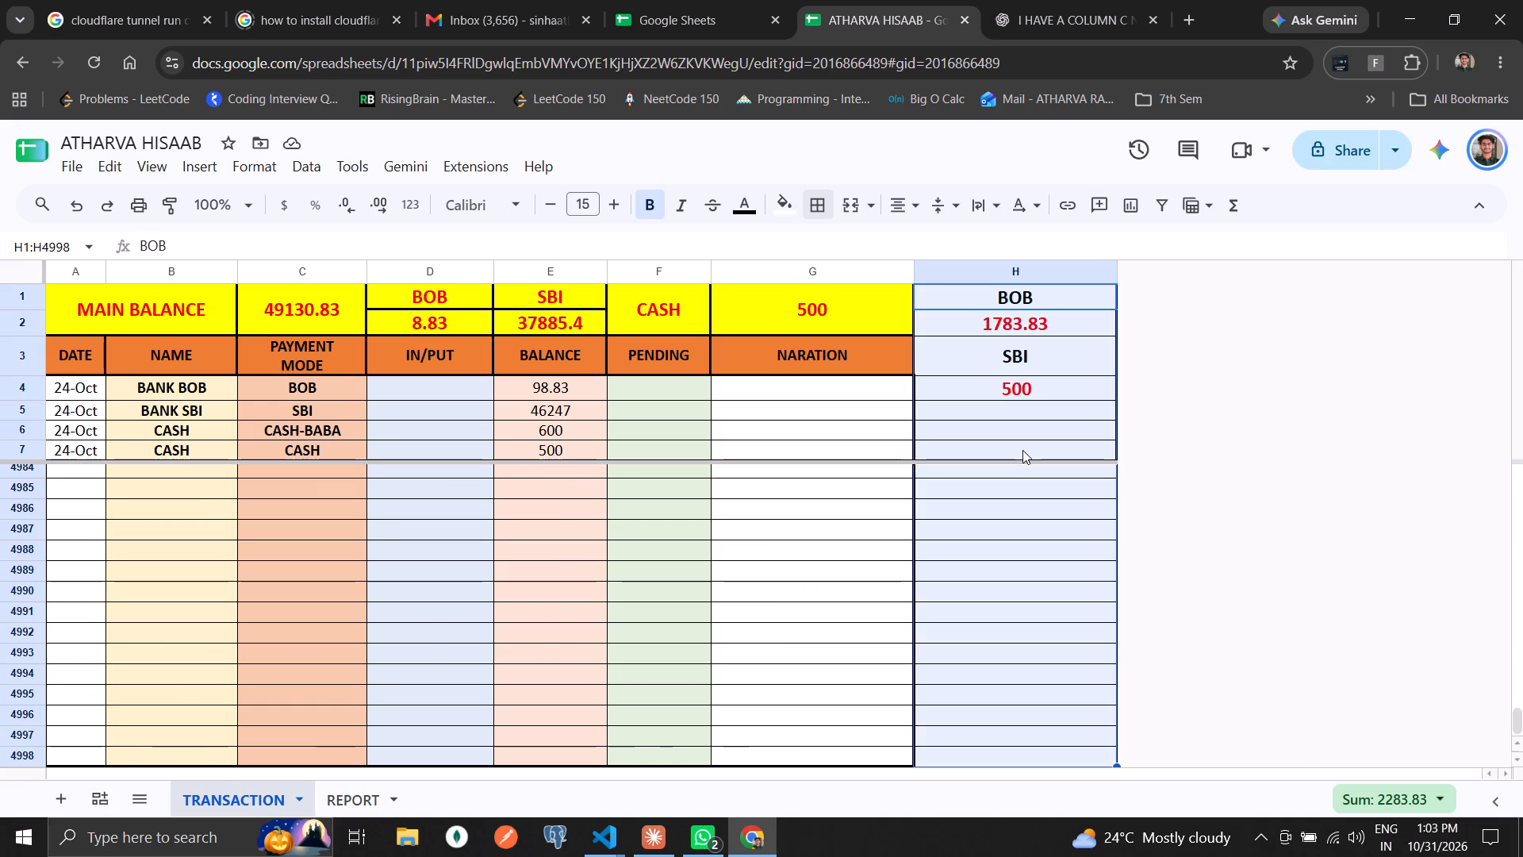
key("Up")
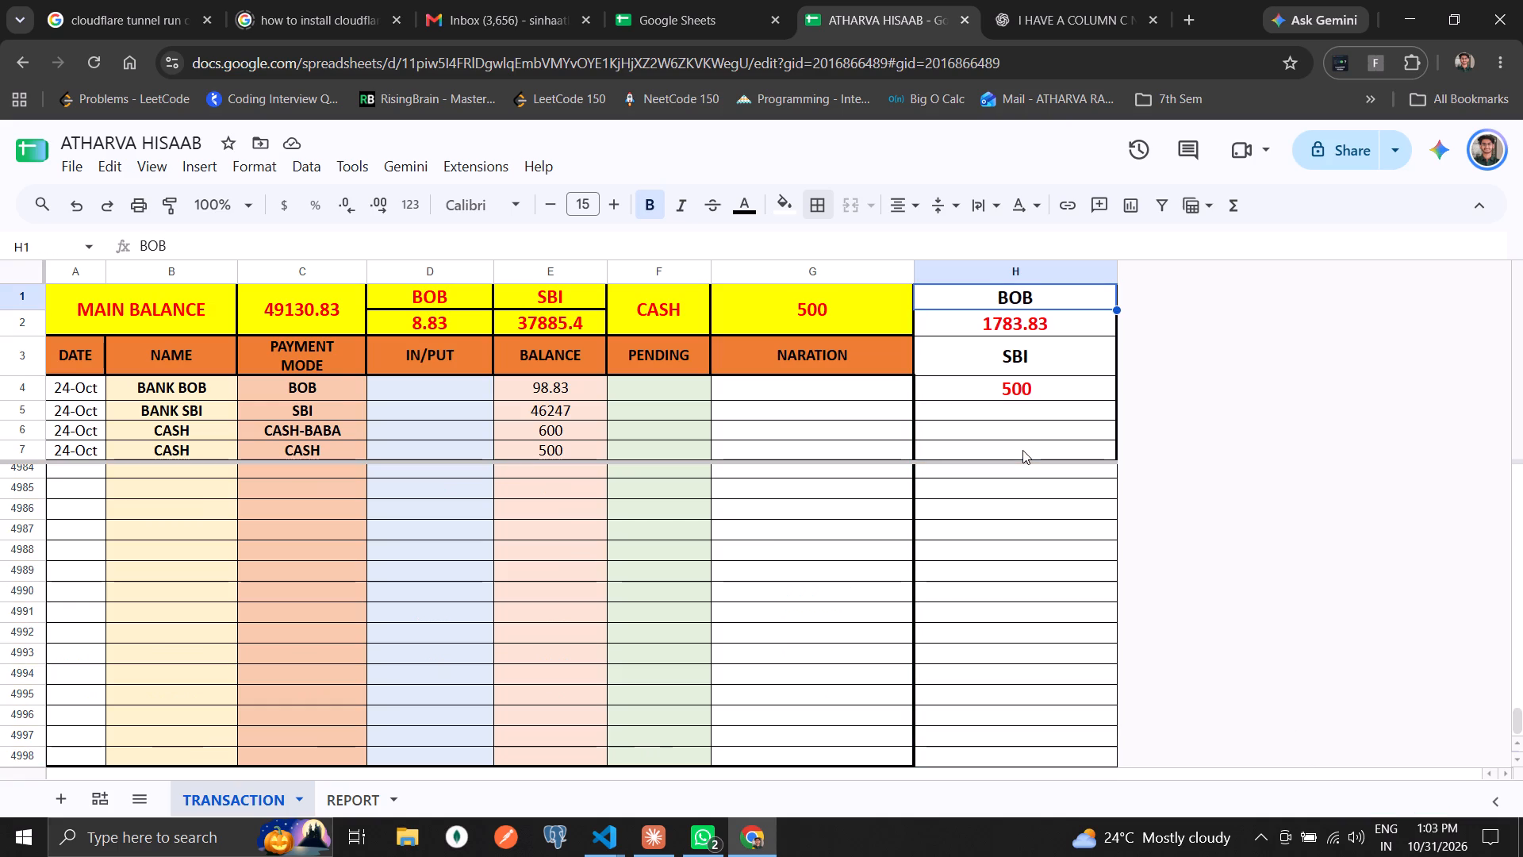
key("Down")
key("Down")
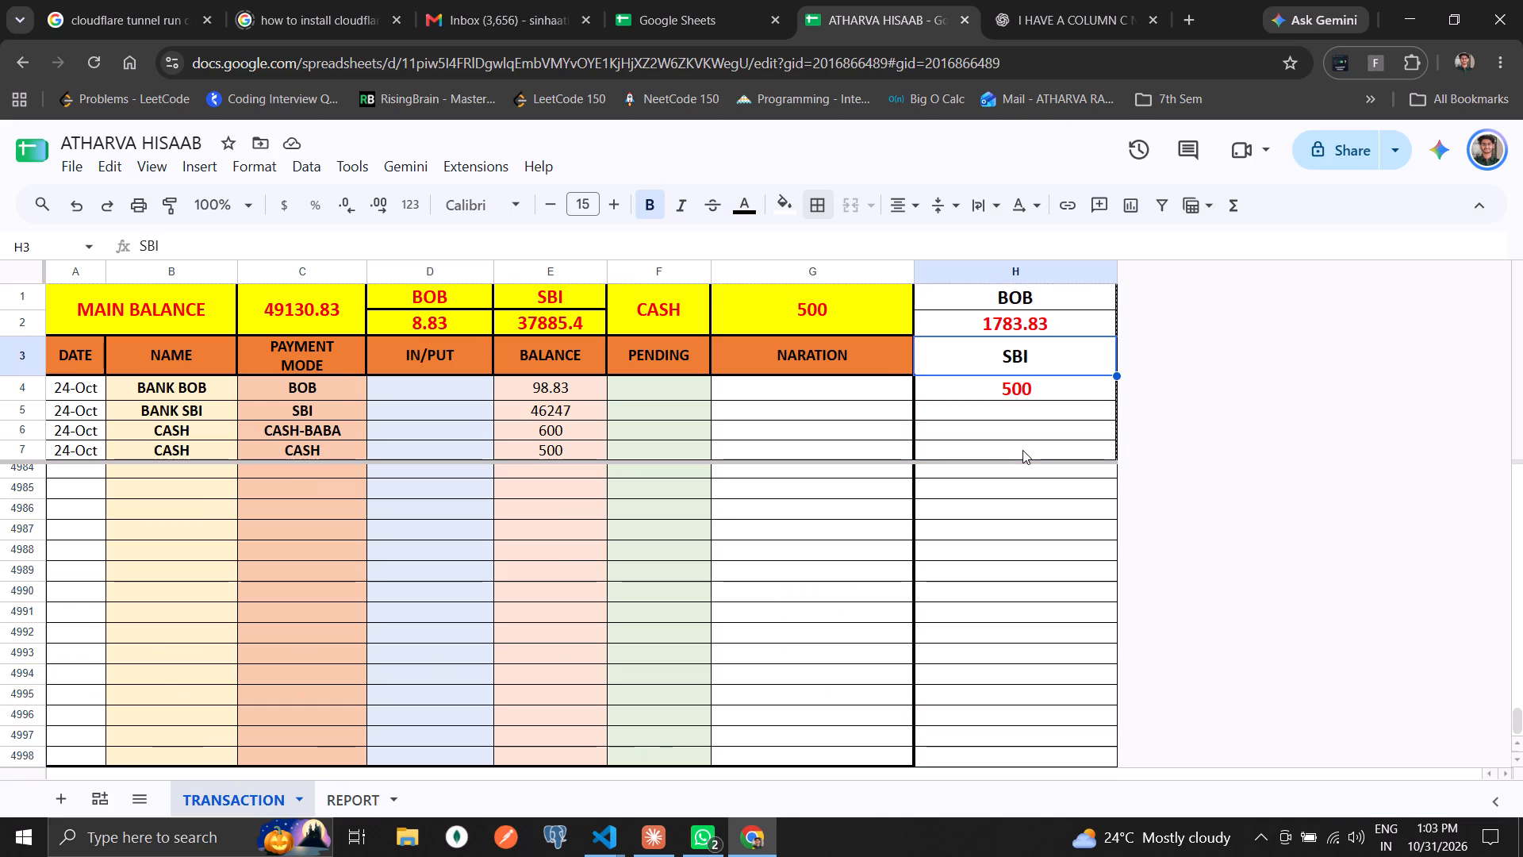
key("Down")
key("Down")
key("Down")
key("Down")
key("Down")
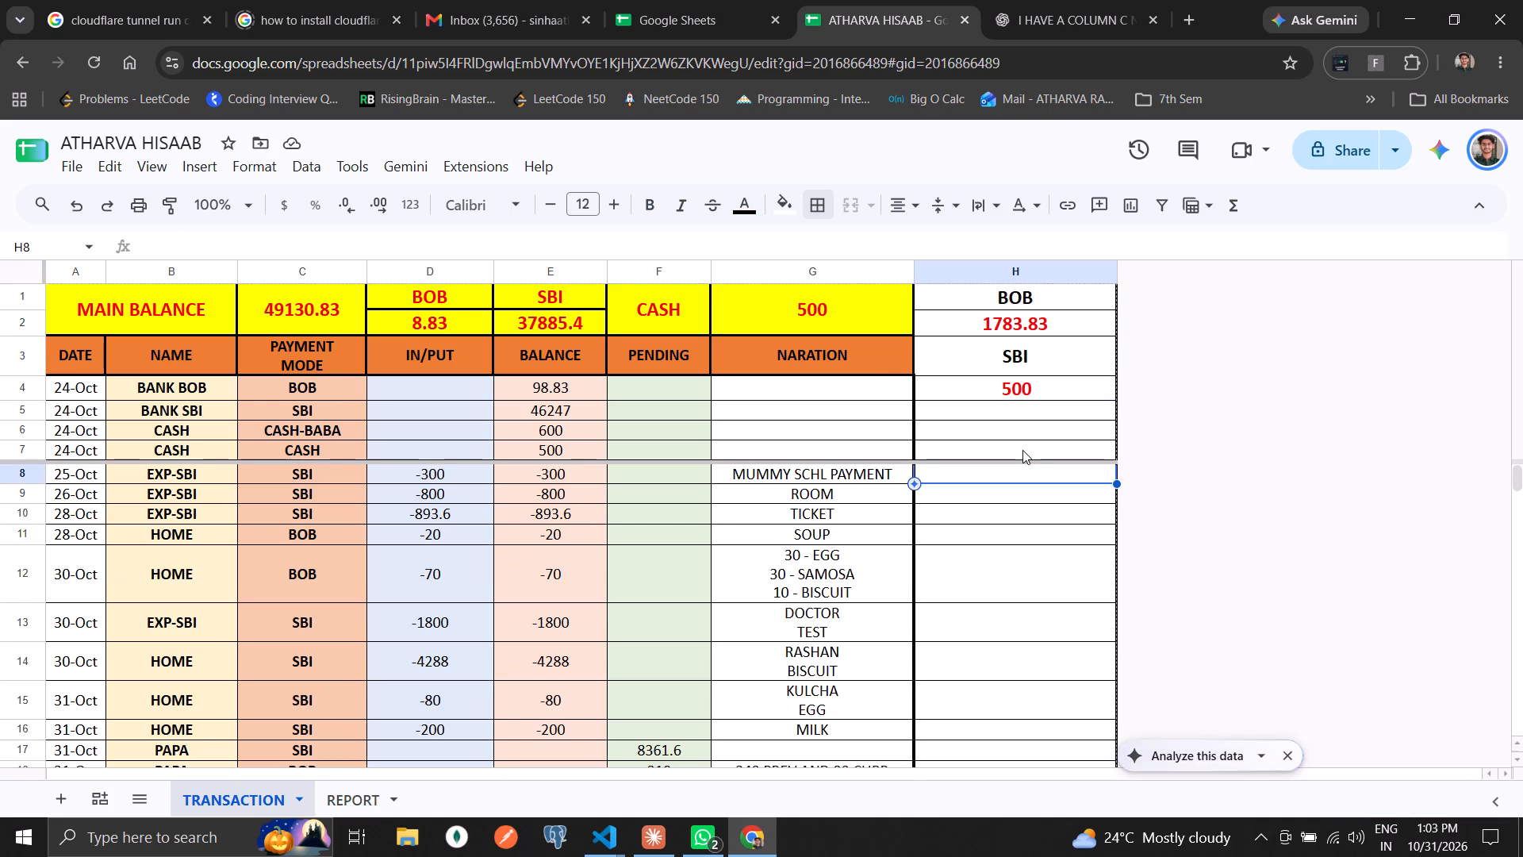
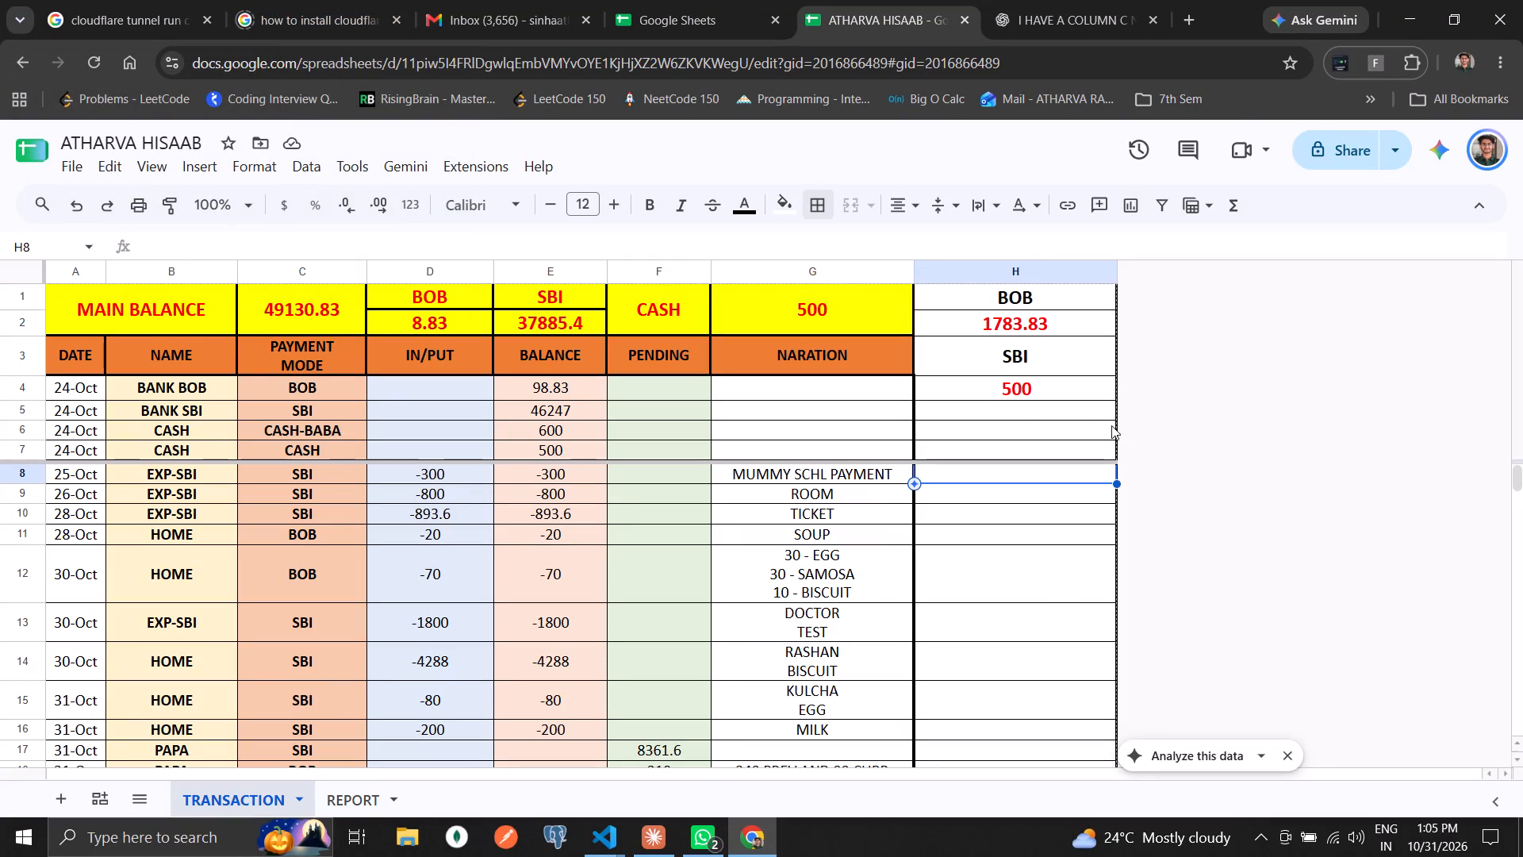
Change the label in H3 to CASH.
left_click(1022, 360)
scroll(758, 594, "up", 14)
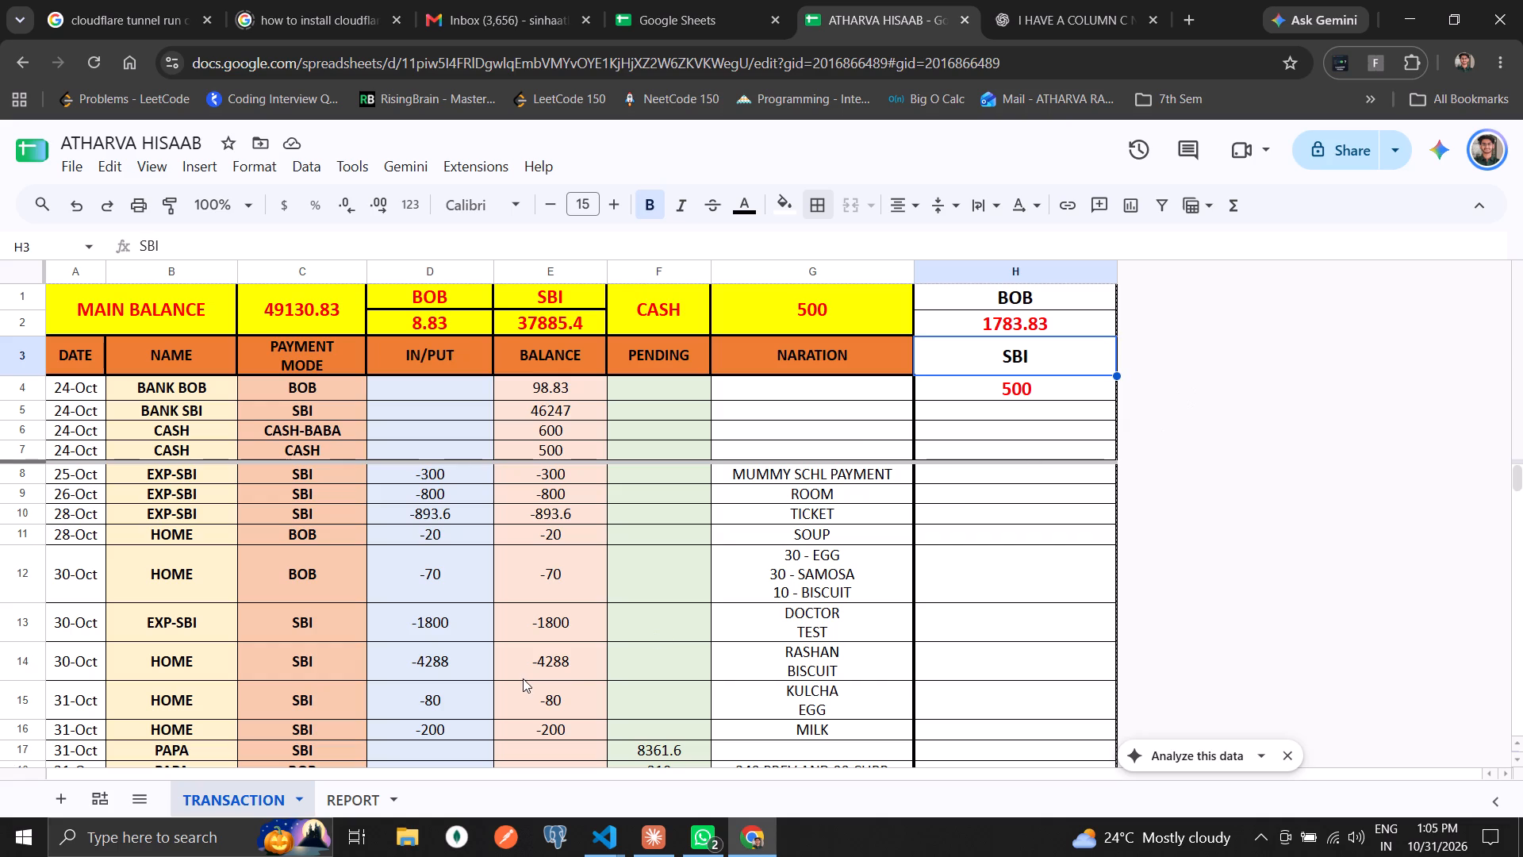
type("CASH")
key("Down")
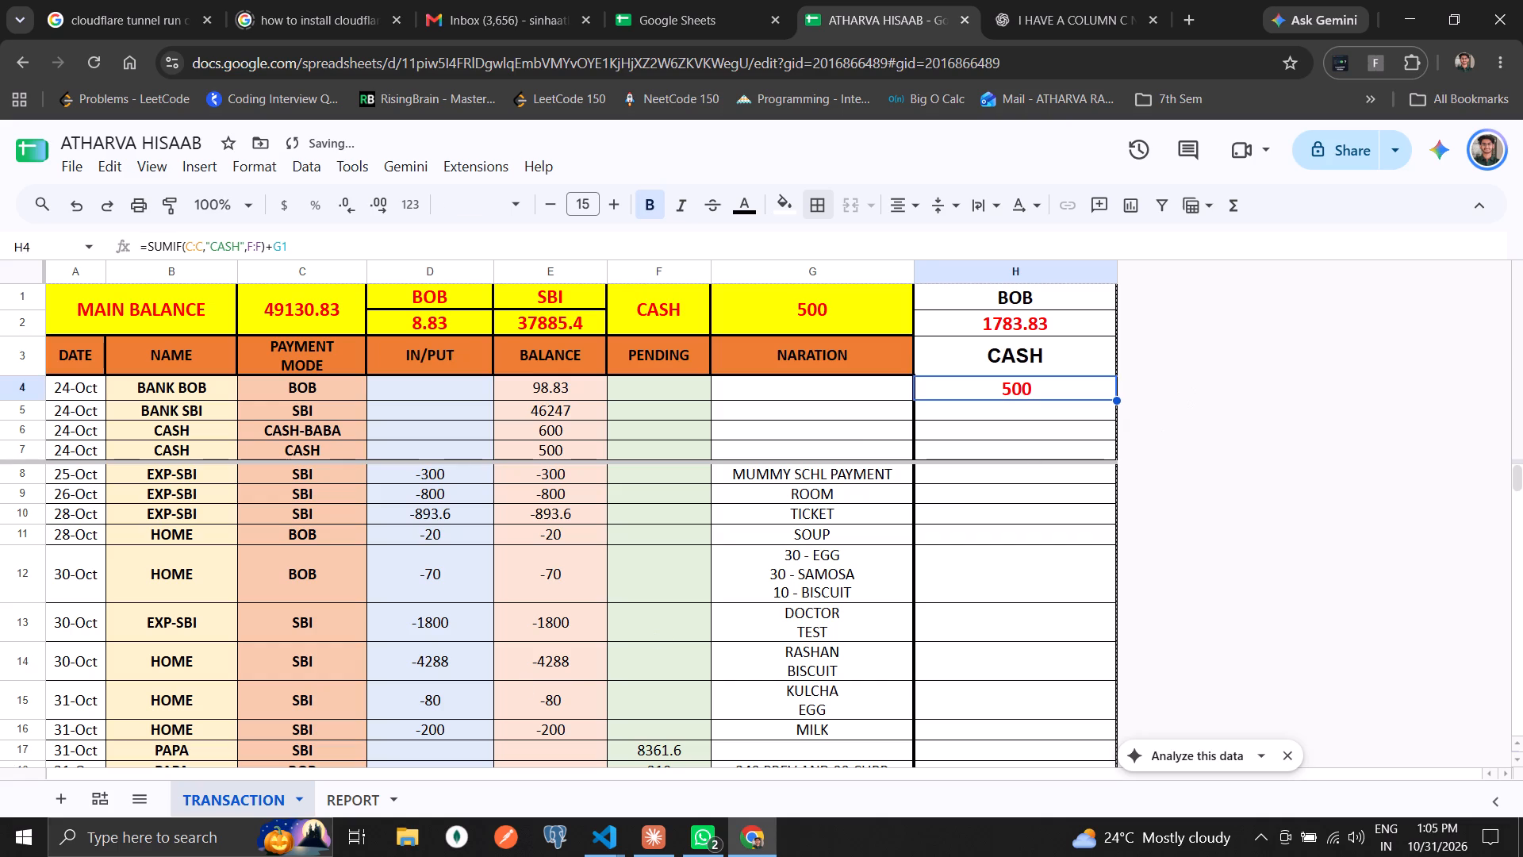
Enter the label TOTAL in G5 and set its font size to 15.
key("Down")
key("Left")
type("TOTAL")
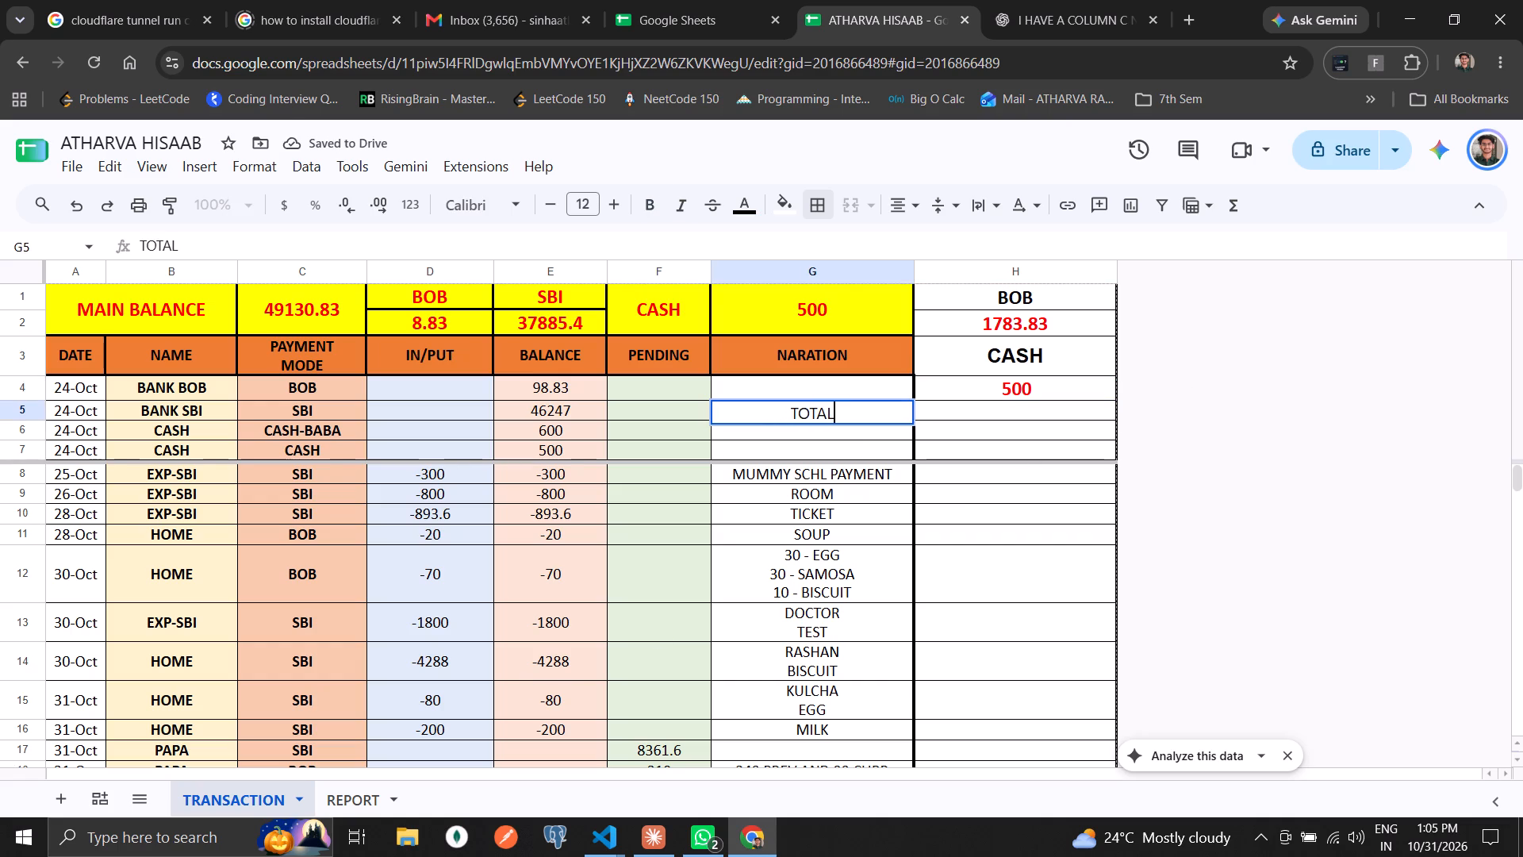
key("Right")
key("Left")
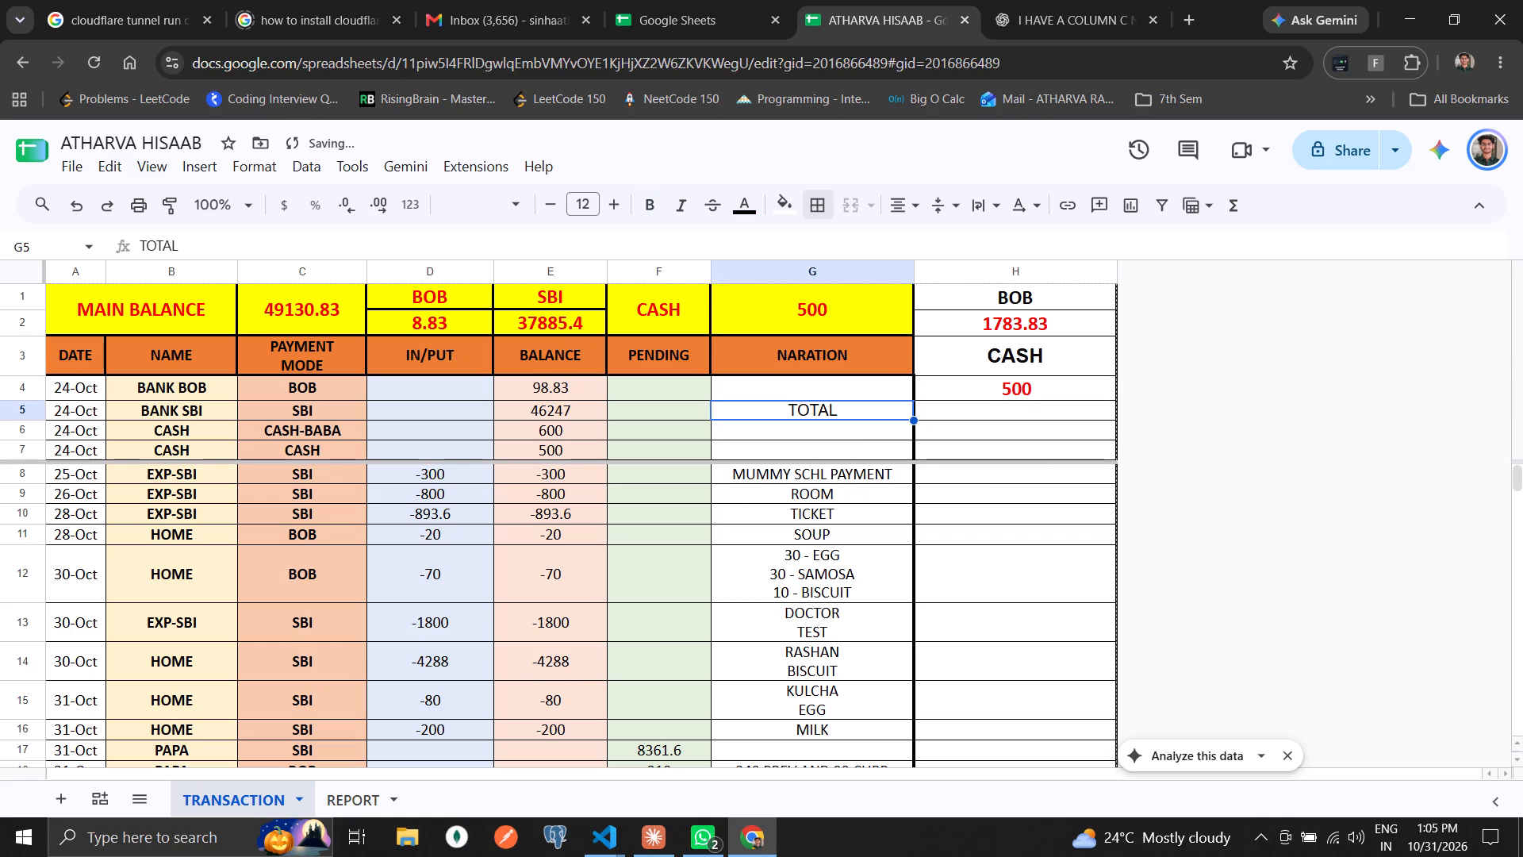
key("ctrl+shift+period")
key("ctrl+shift+period")
key("ctrl+shift+period")
key("ctrl+shift+period")
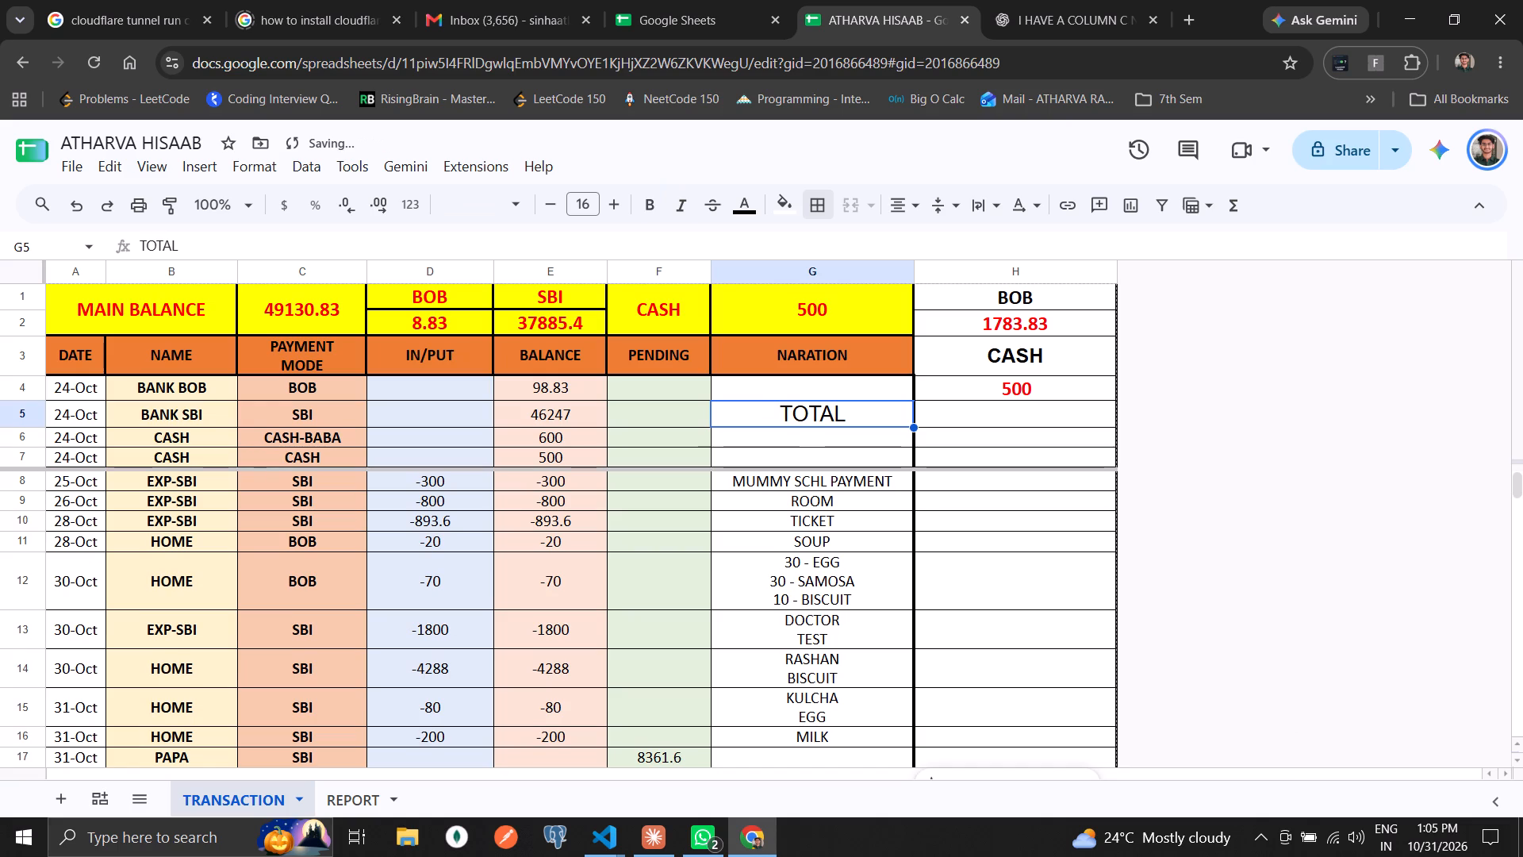
key("ctrl+shift+comma")
key("Down")
key("Up")
Add the BOB and CASH amounts in H5 with the formula =H2+H4.
key("Right")
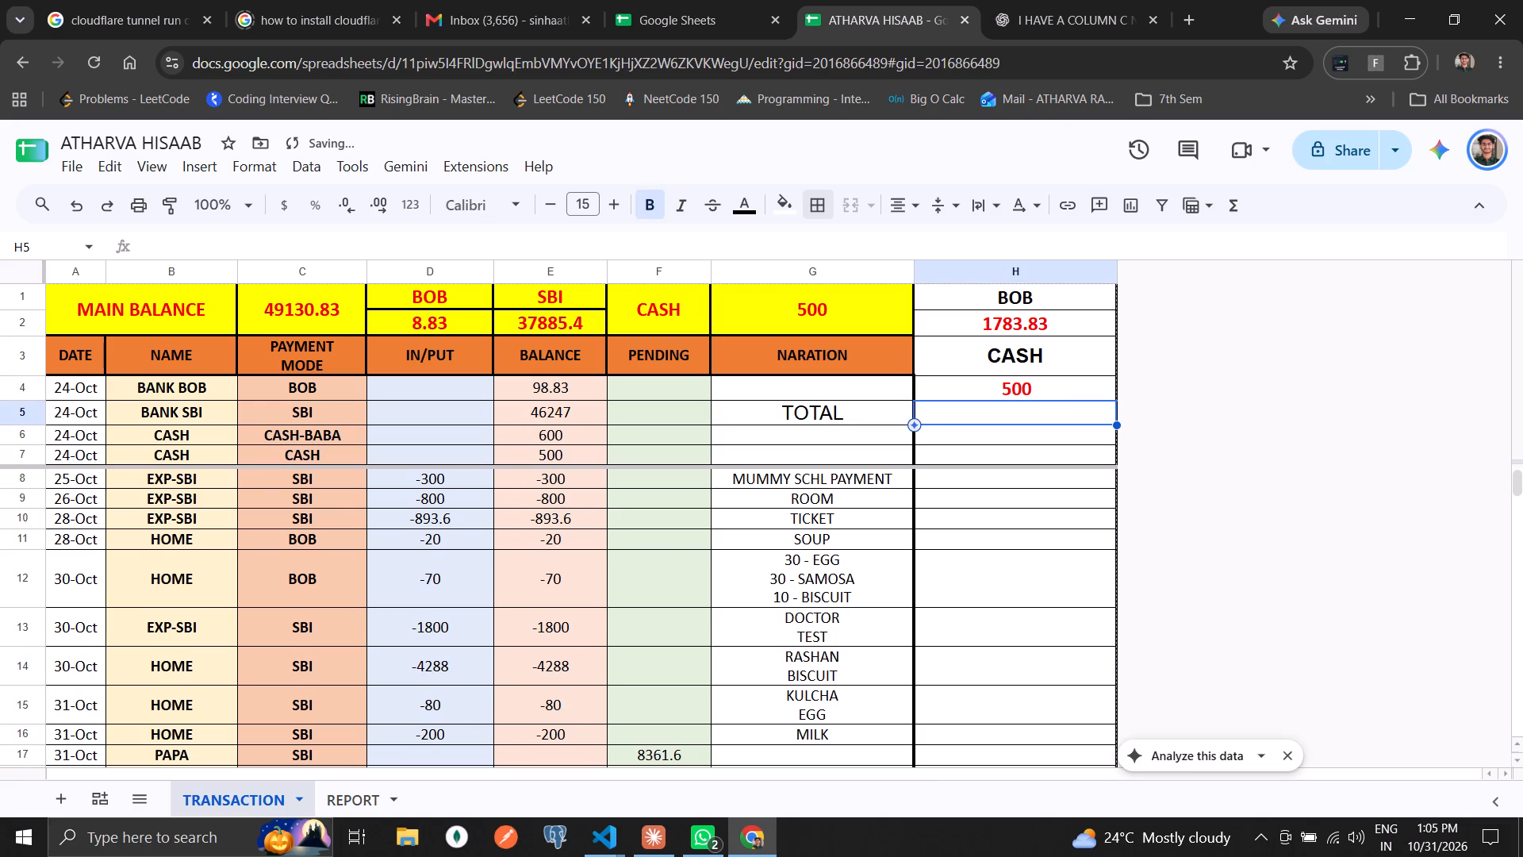
key("equal")
key("Up")
key("Up")
key("Up")
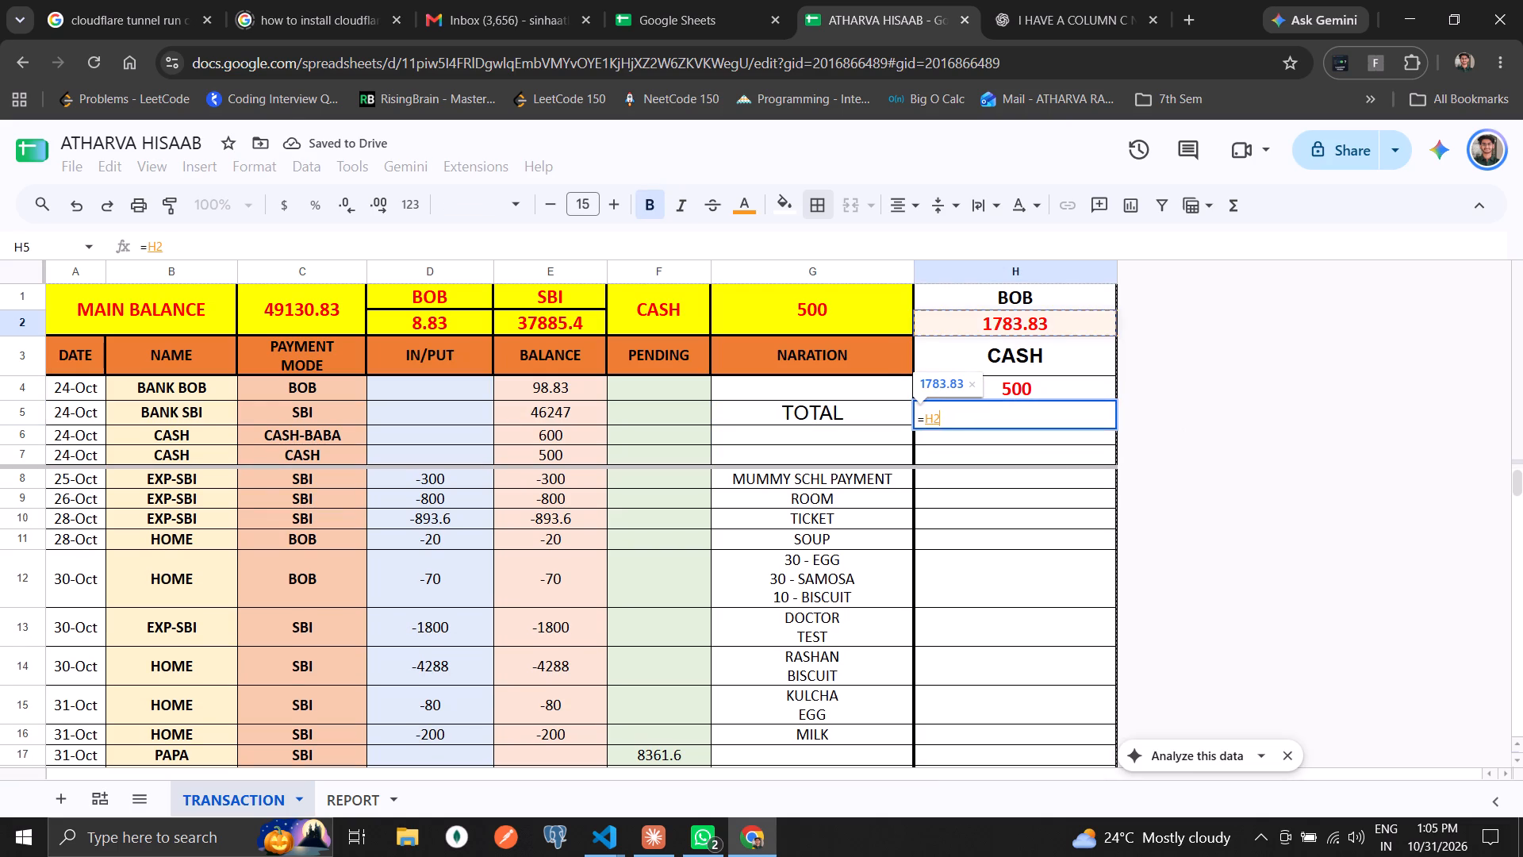
key("plus")
key("Down")
key("Down")
key("Up")
key("Up")
key("Up")
key("Return")
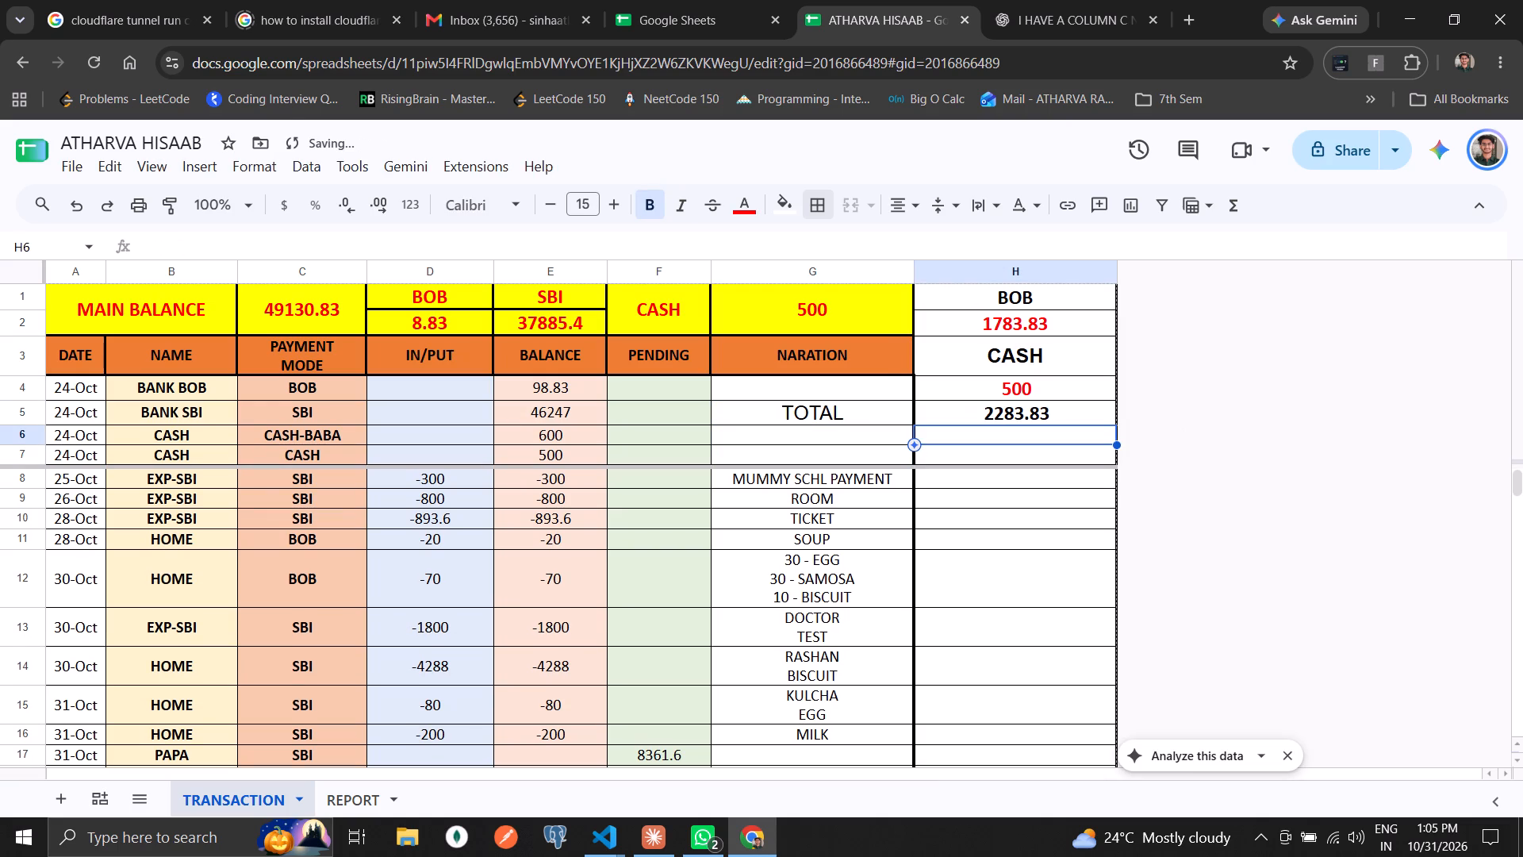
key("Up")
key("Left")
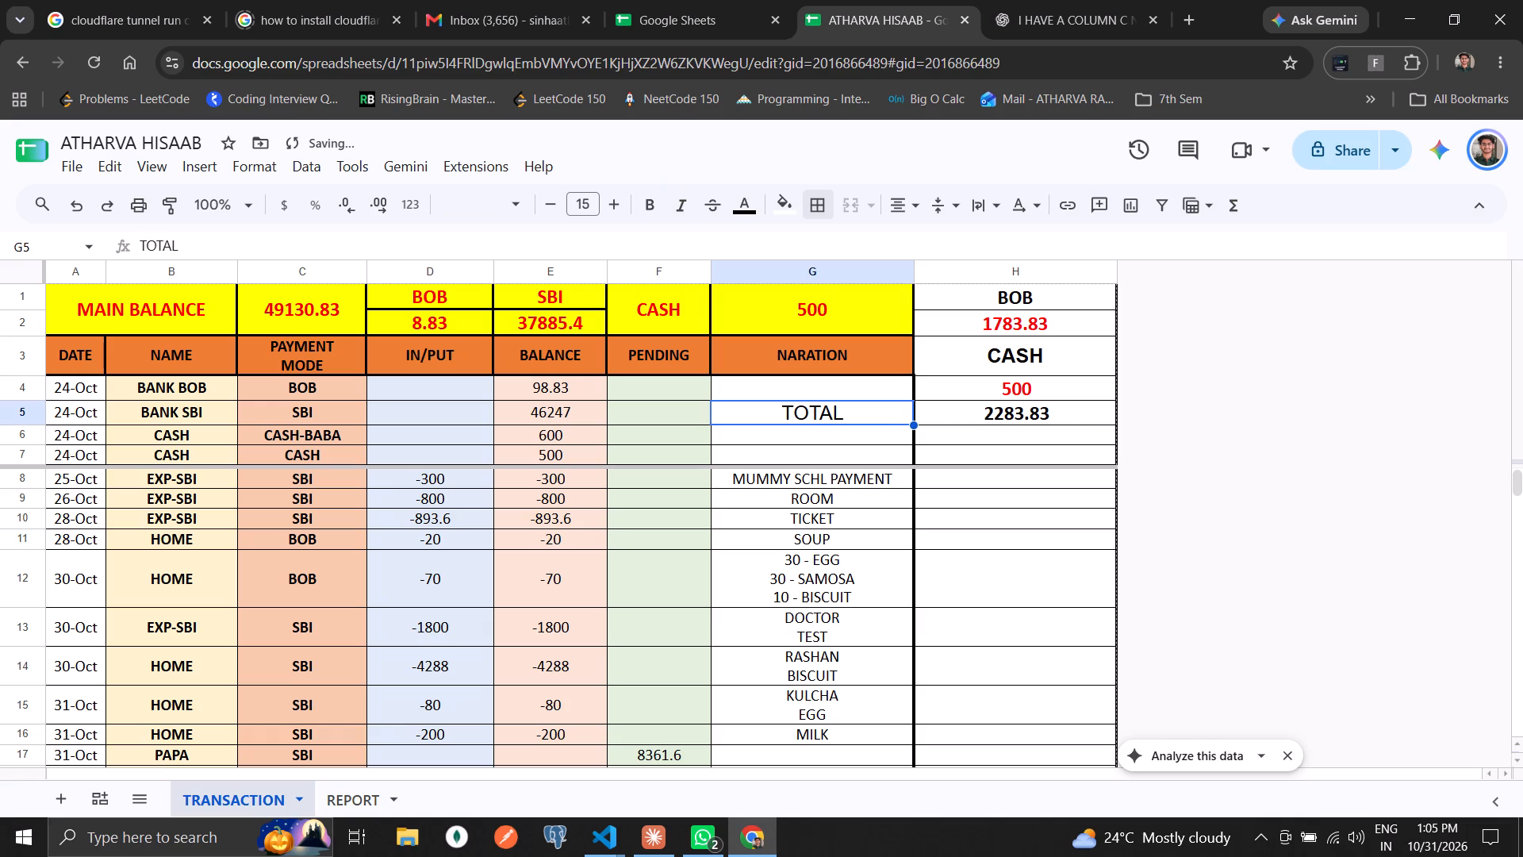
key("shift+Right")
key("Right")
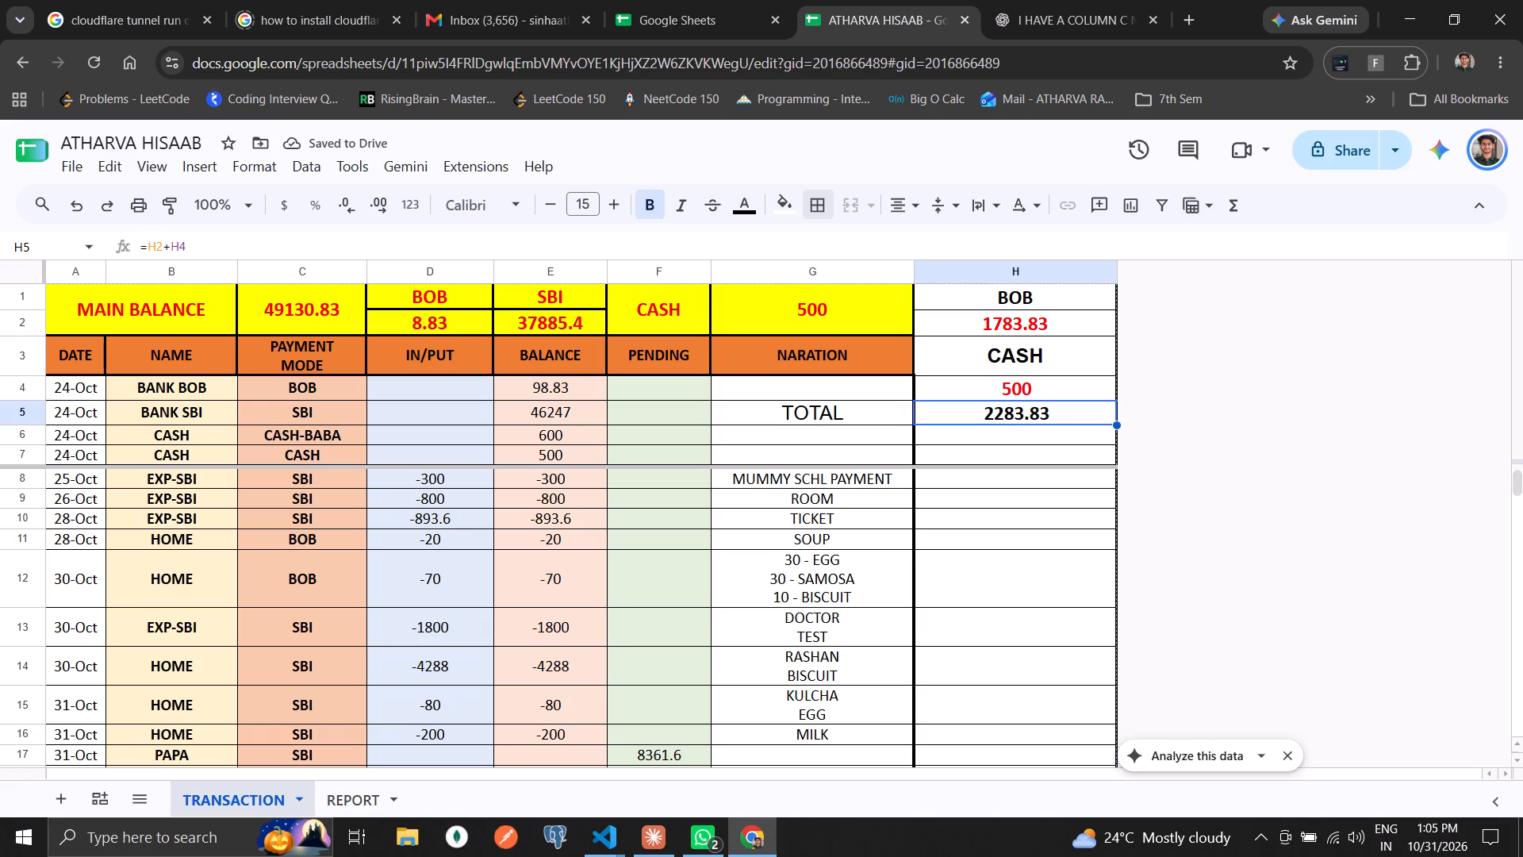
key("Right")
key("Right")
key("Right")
Enter the label SBI in H6.
key("Down")
key("Down")
key("Up")
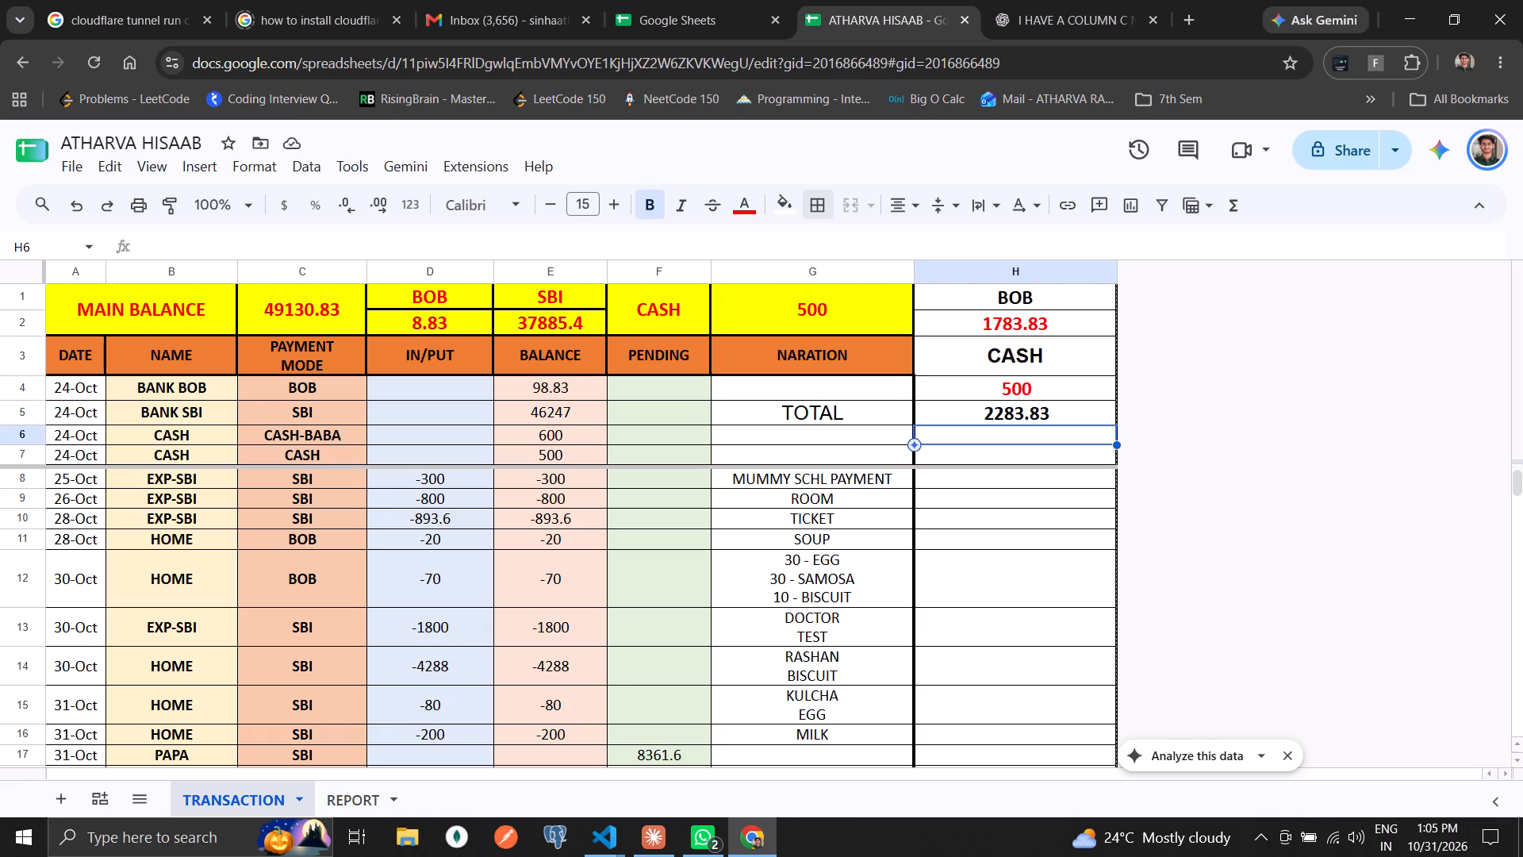
type("SBI")
key("Down")
Sum SBI's pending amounts in H7 with the formula =SUMIF(C:C,"SBI",F:F).
key("Down")
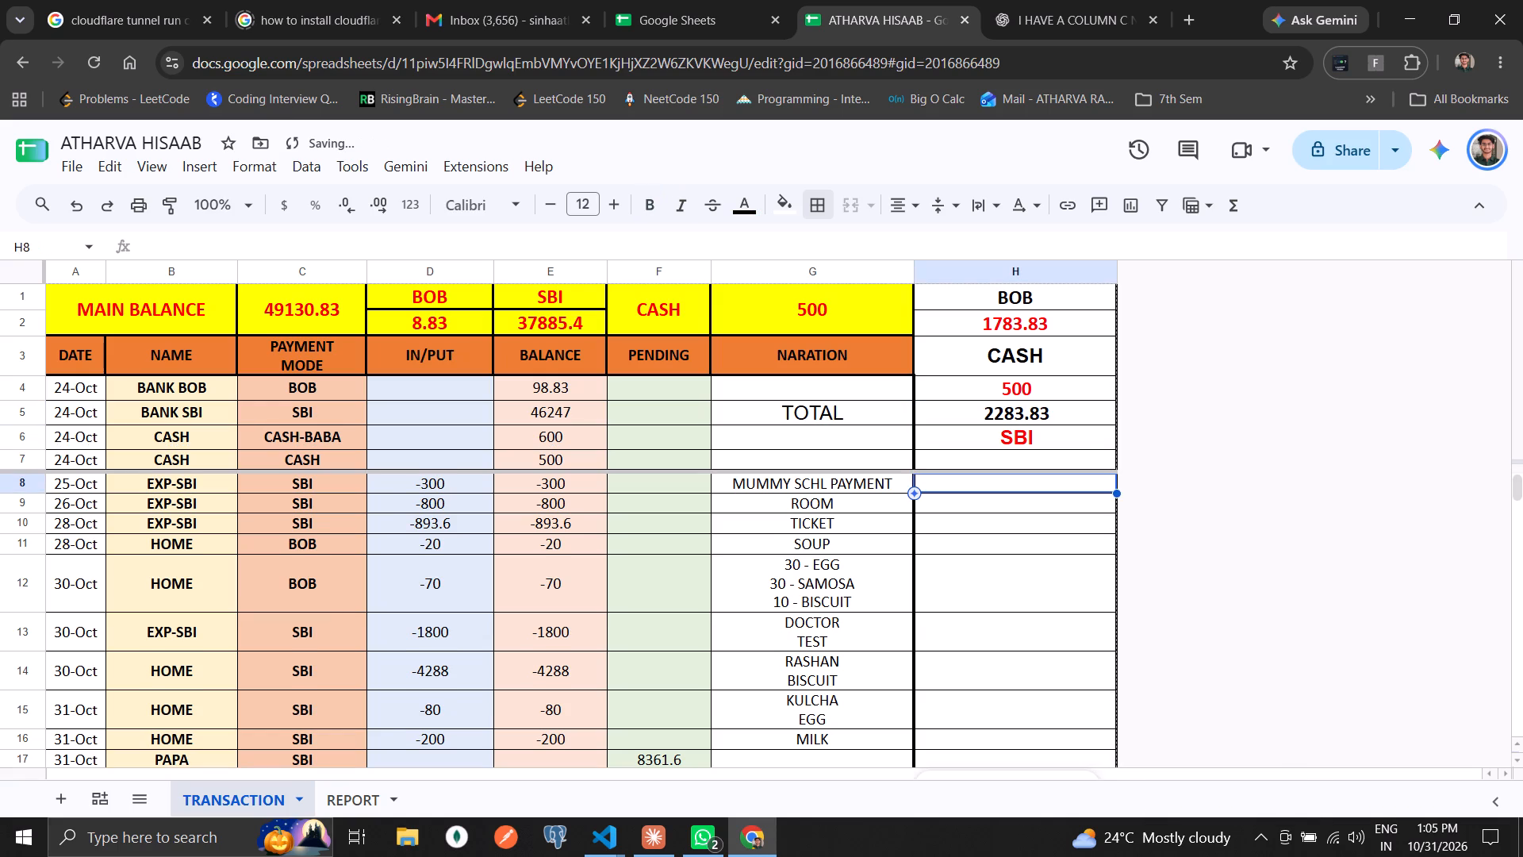
key("Up")
type("=SUMIF")
key("shift+parenleft")
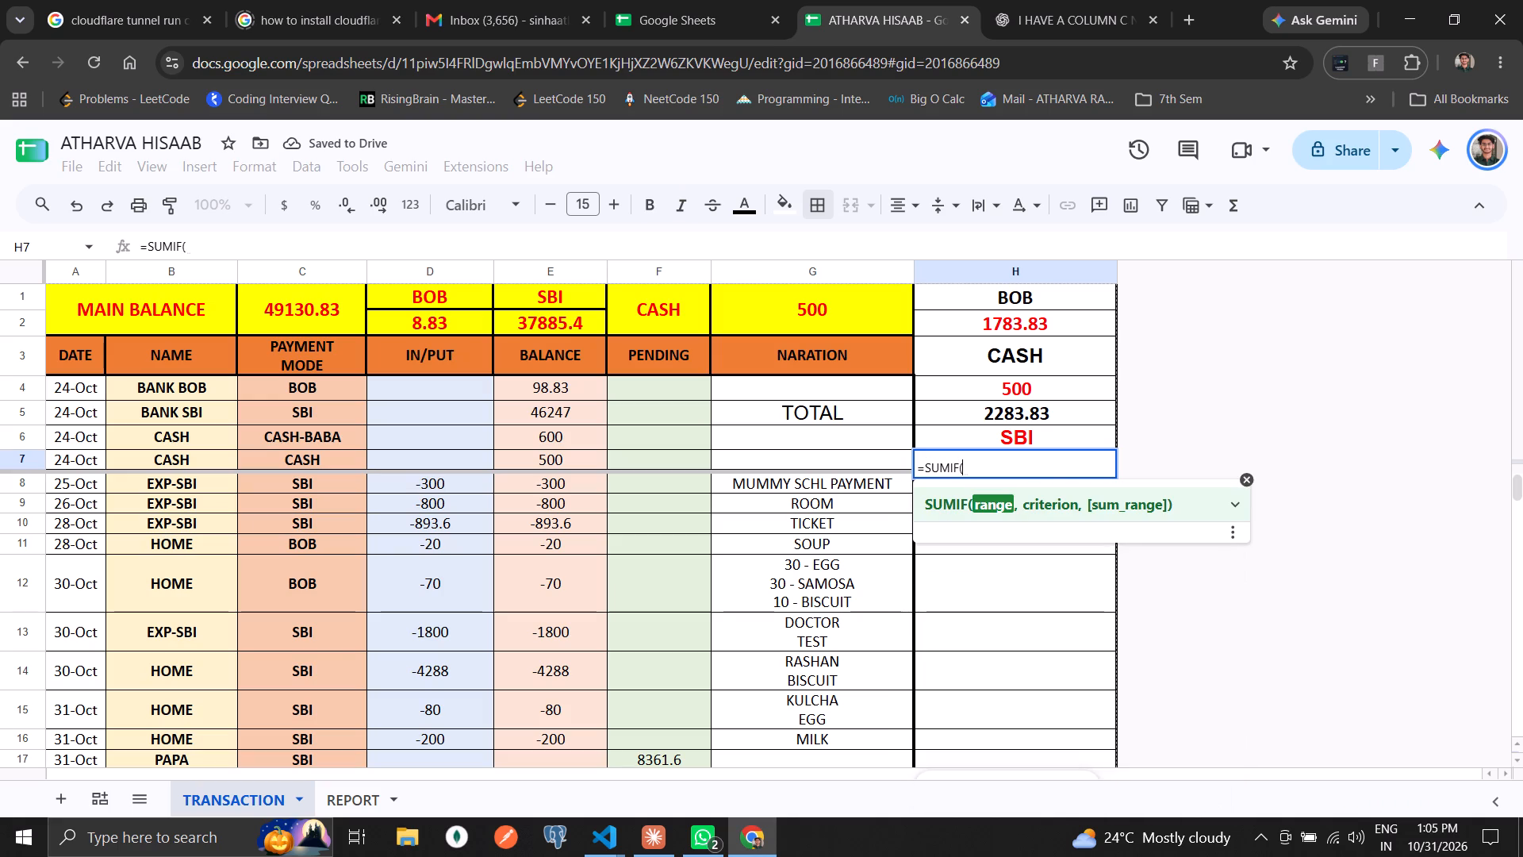
type("c;")
key("BackSpace")
type(":C,")
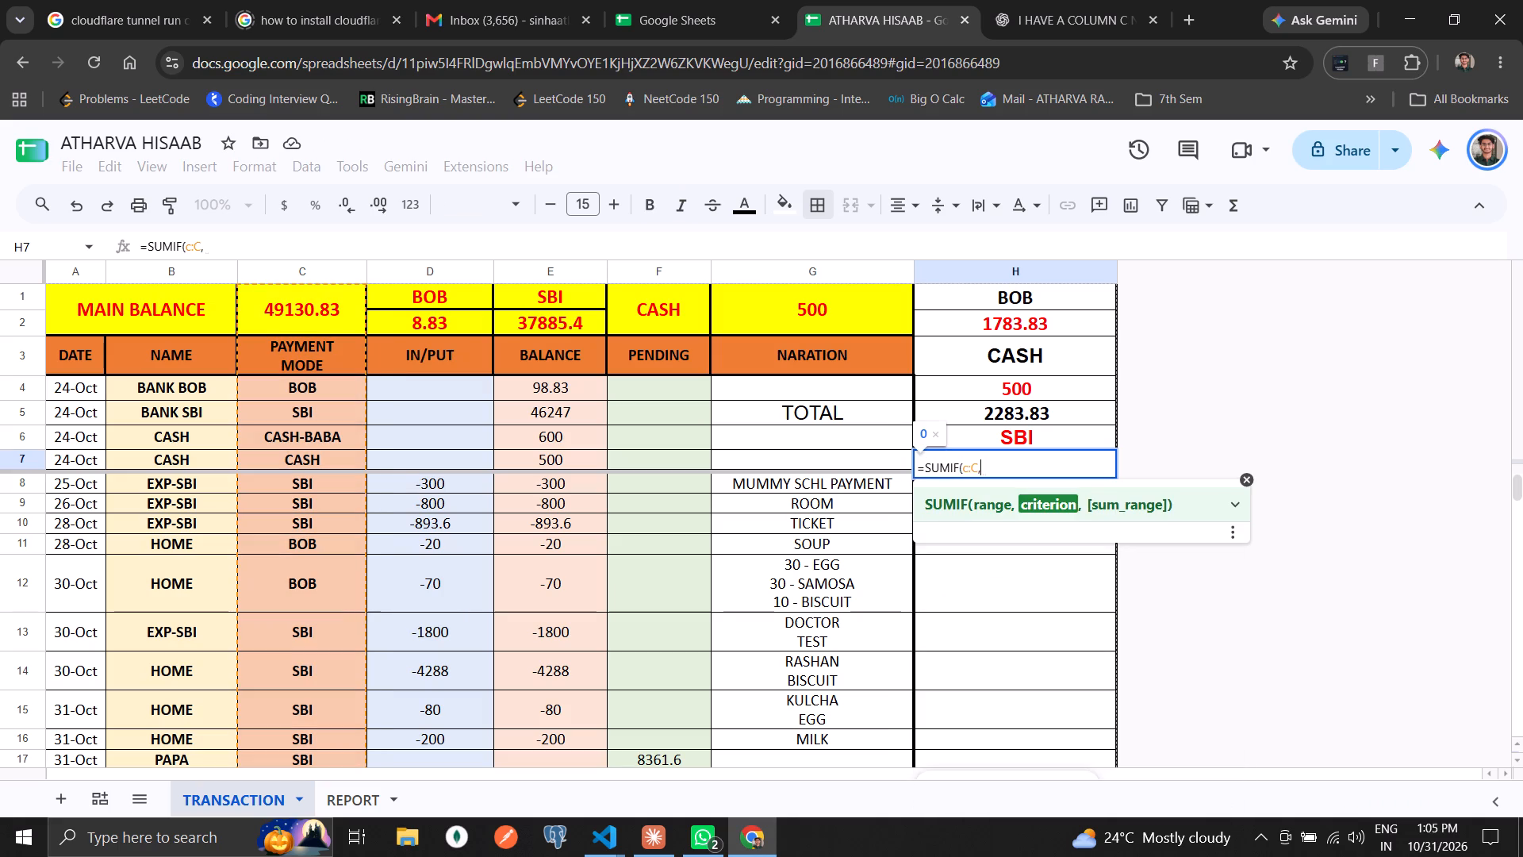
key("BackSpace")
key("BackSpace")
key("BackSpace")
key("BackSpace")
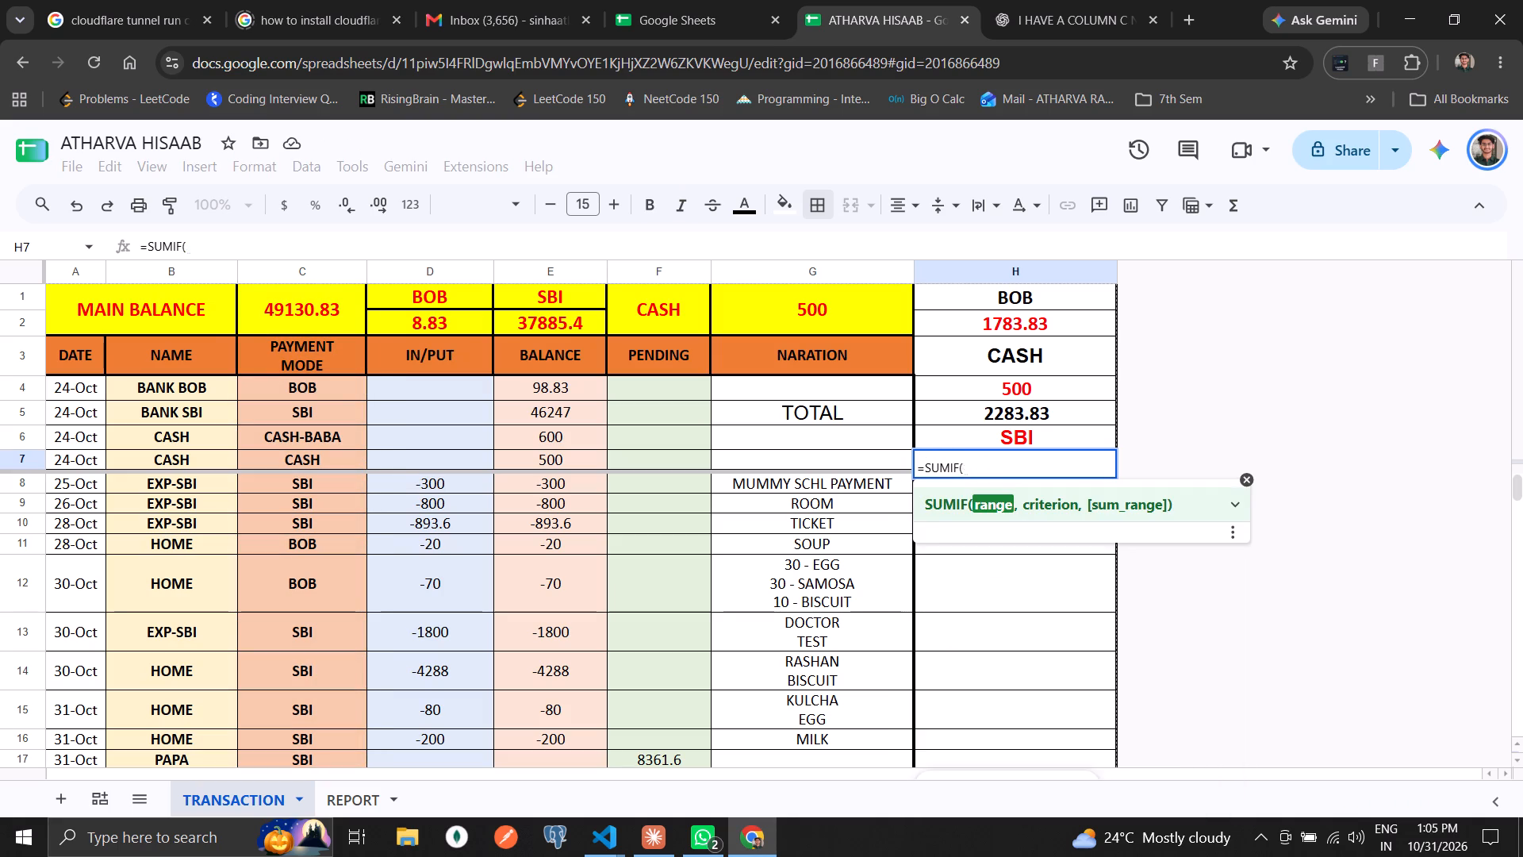
type("C:C")
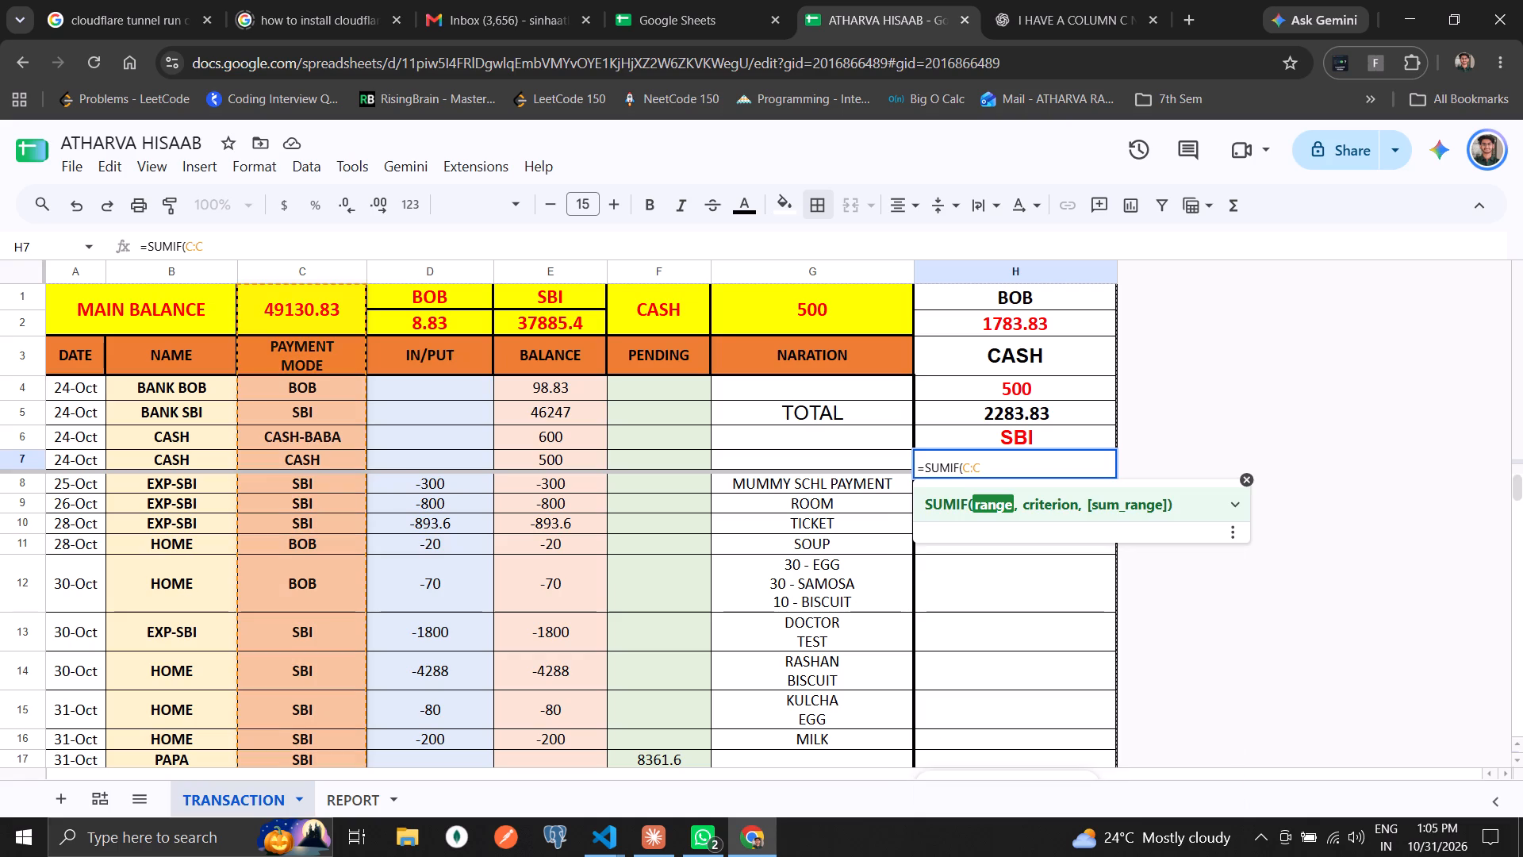
key("comma")
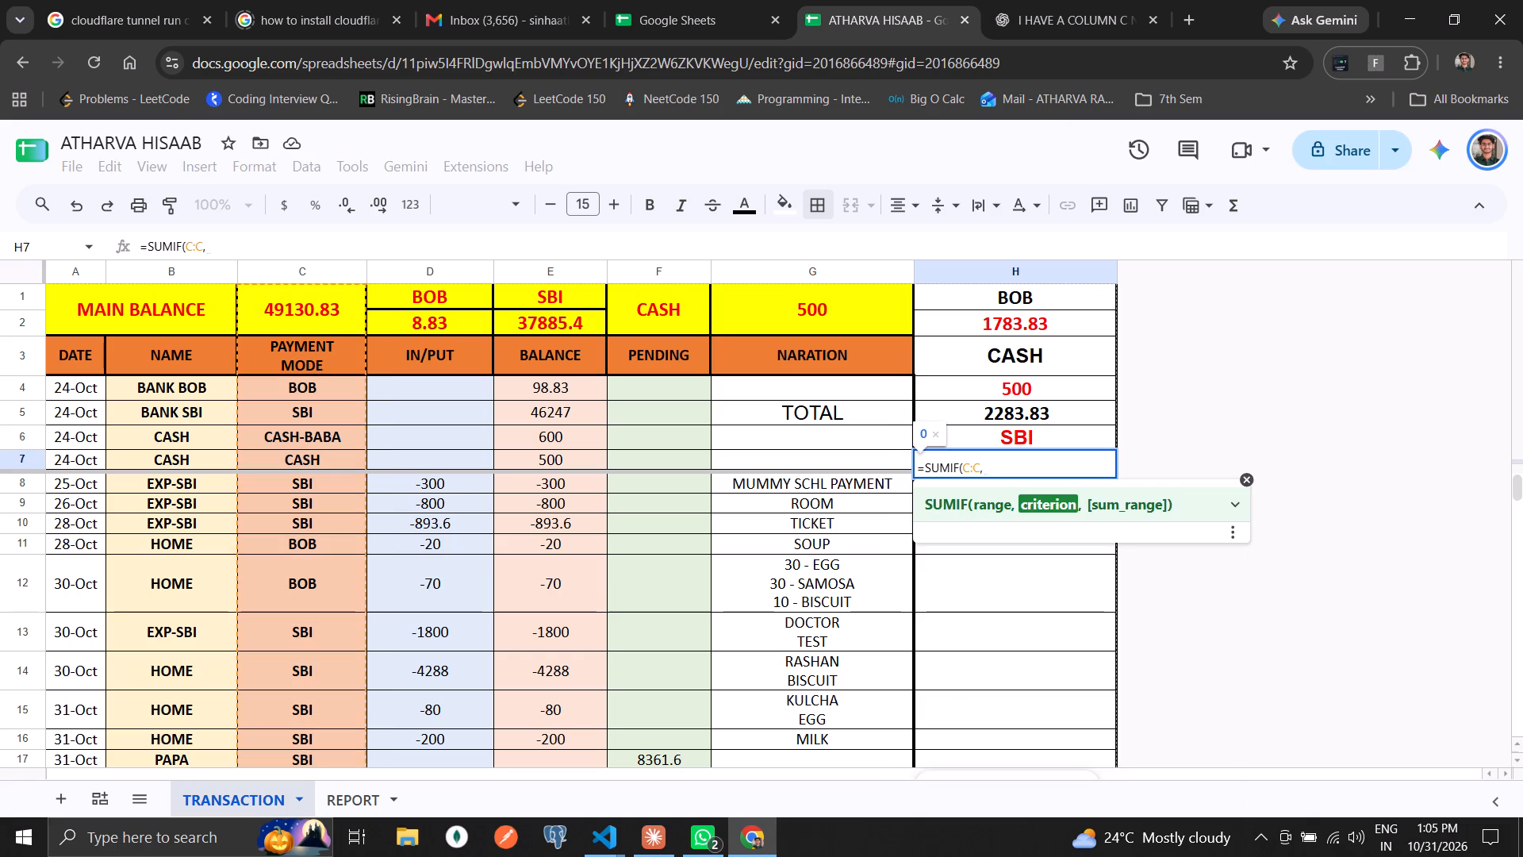
key("shift+quotedbl")
type("SBI")
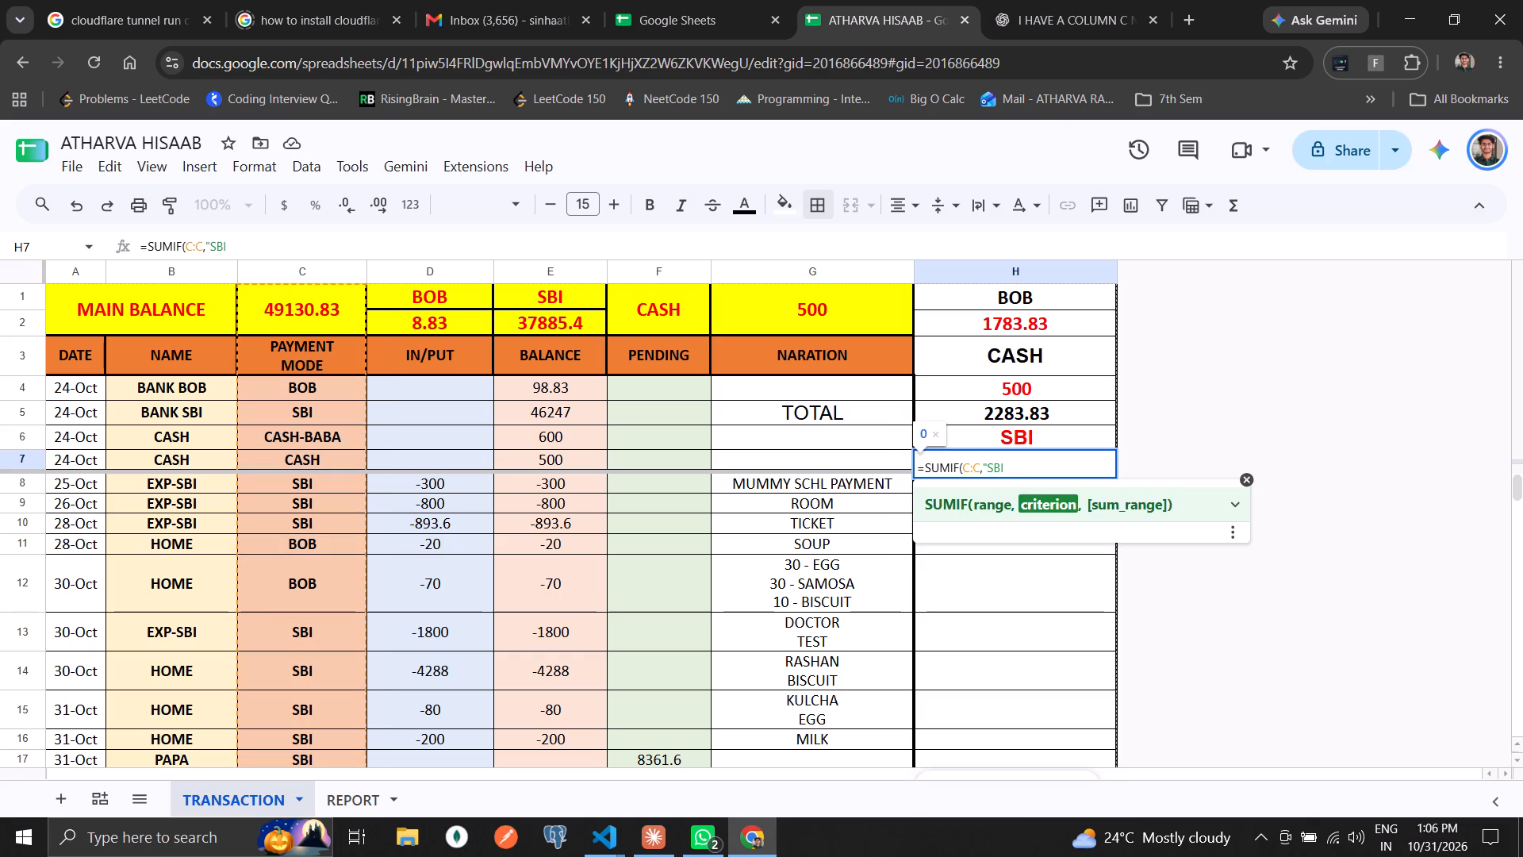
key("shift+quotedbl")
key("comma")
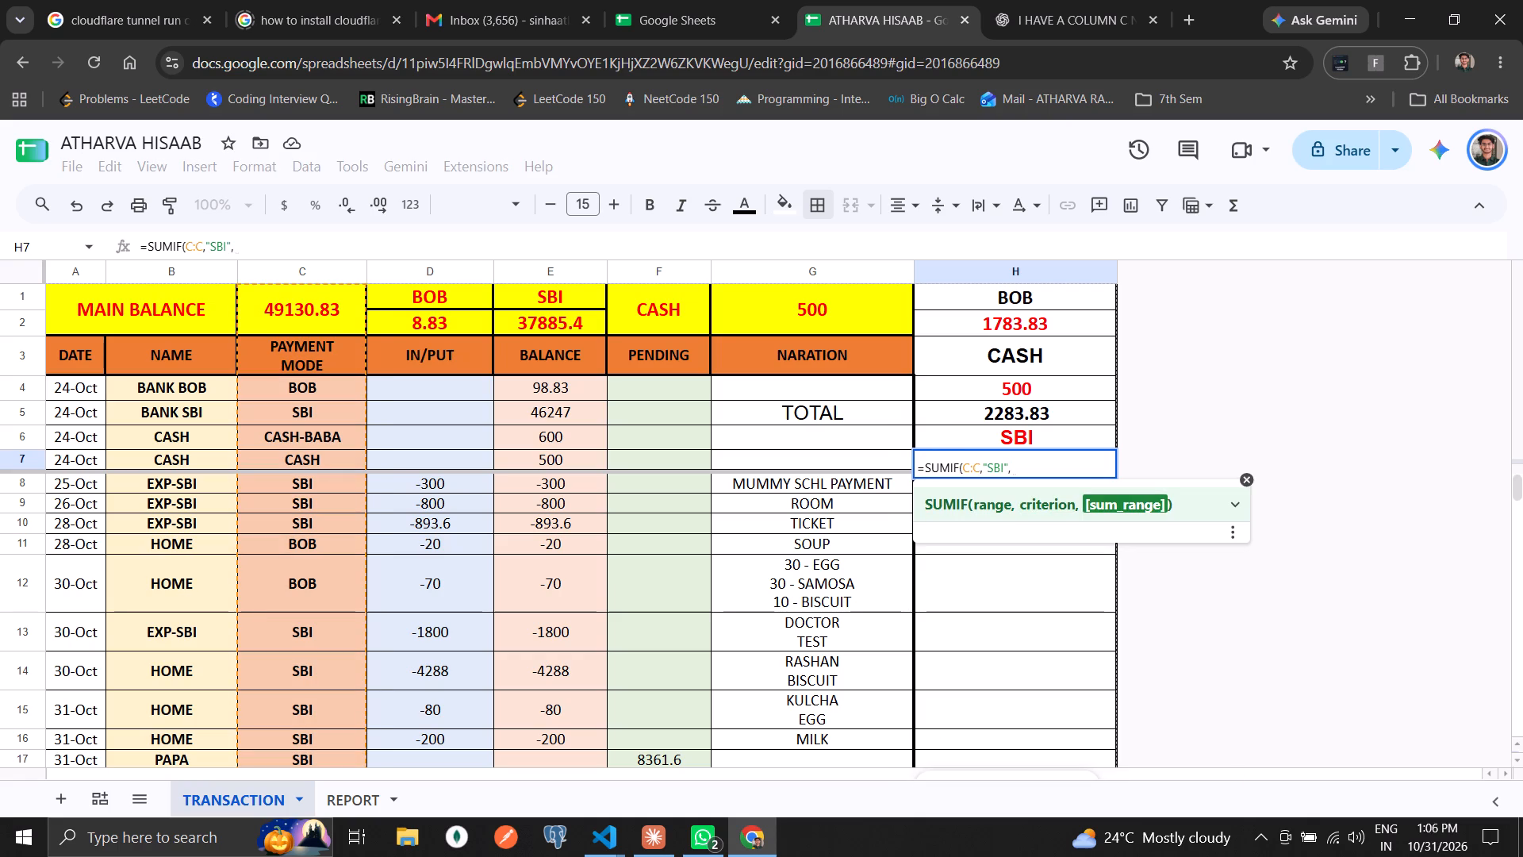
type("F:F")
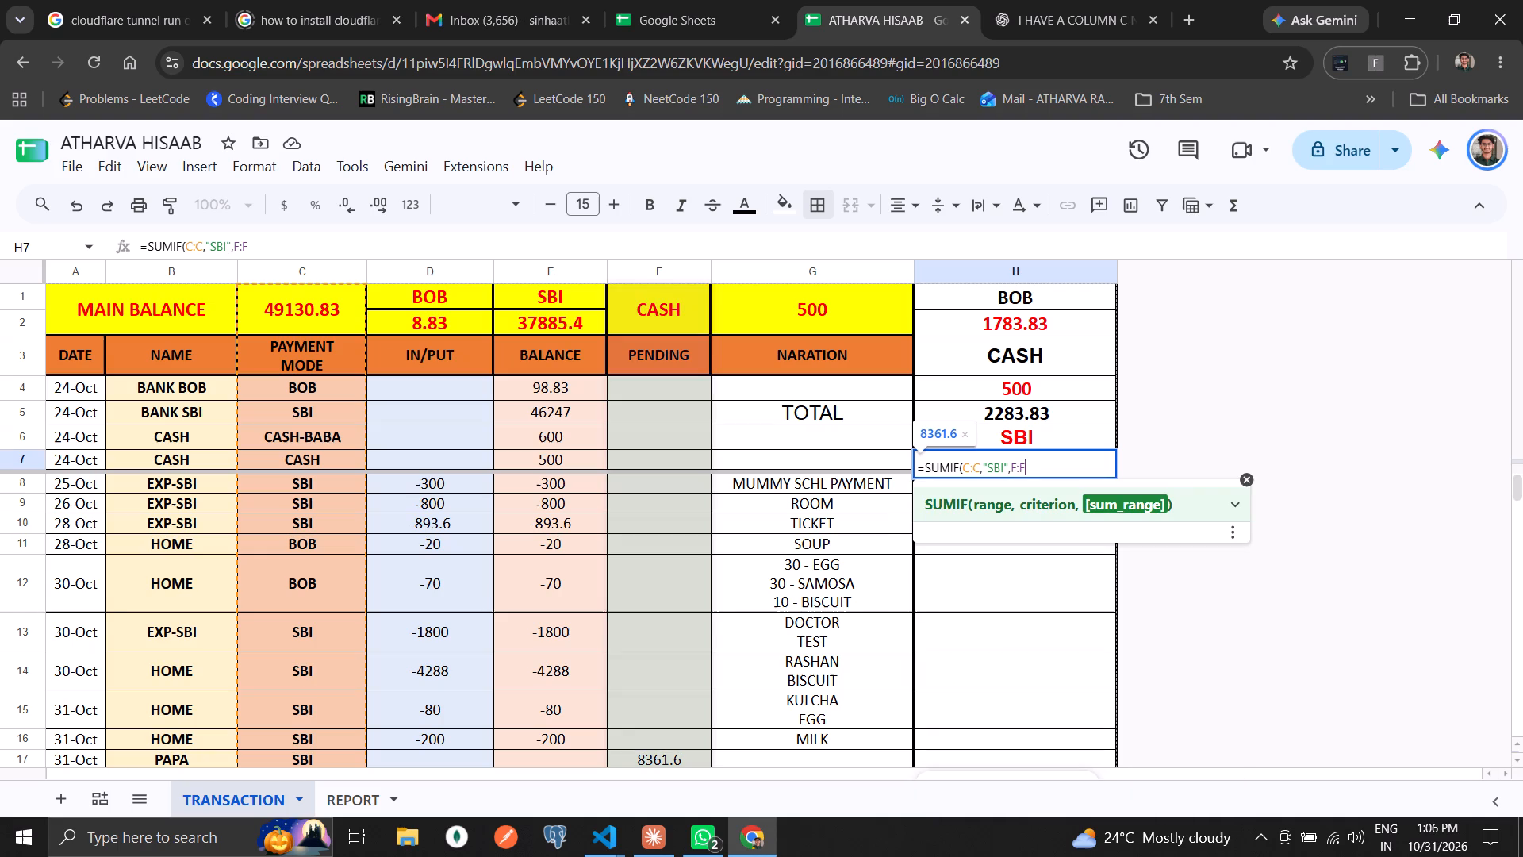
key("shift+parenright")
key("Return")
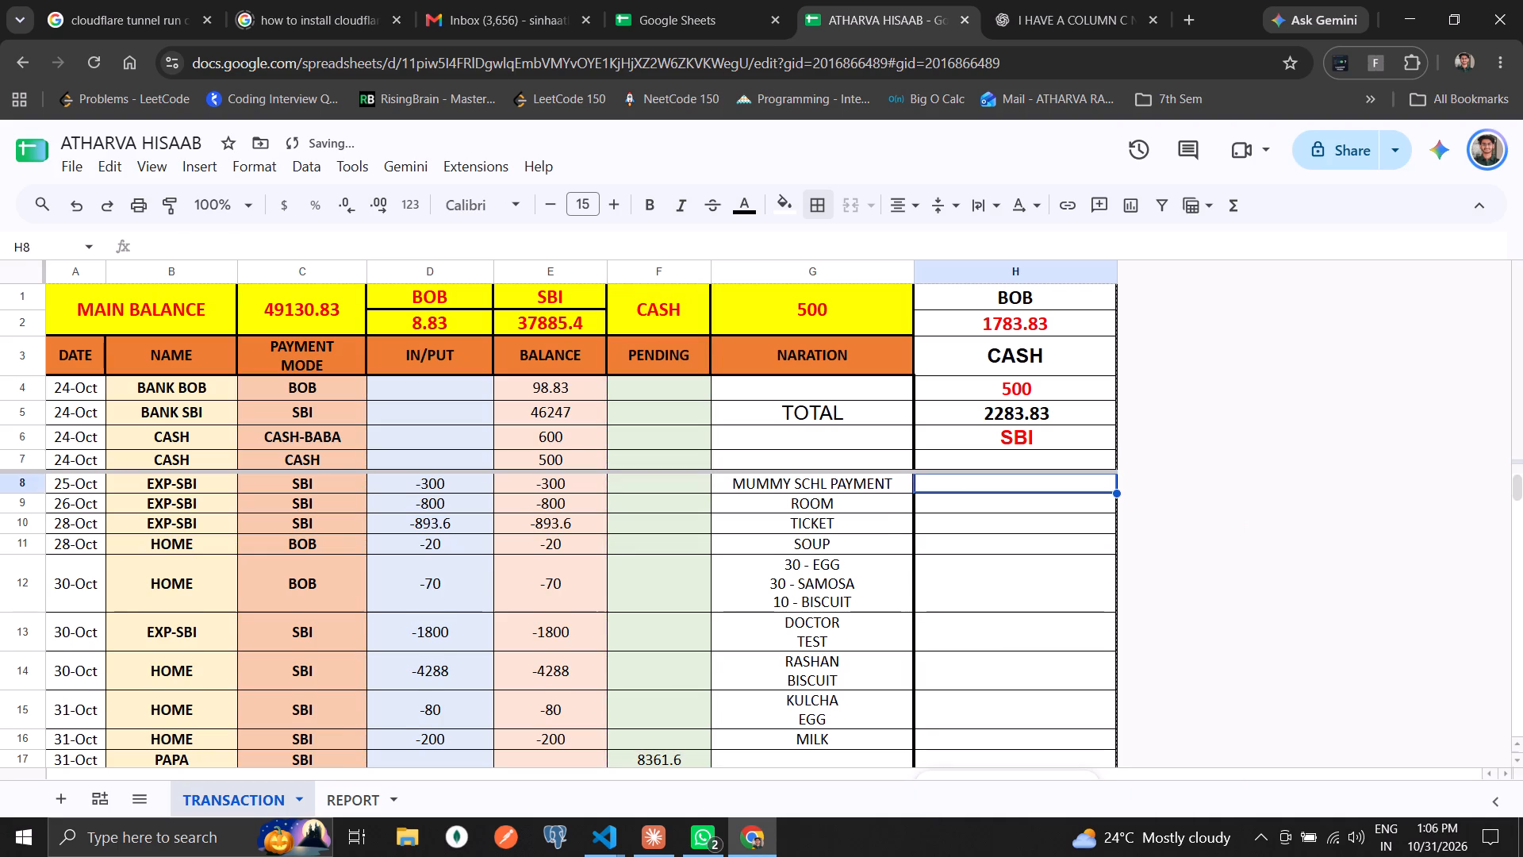
Extend the H7 formula with +E2 to include the current SBI balance.
key("Up")
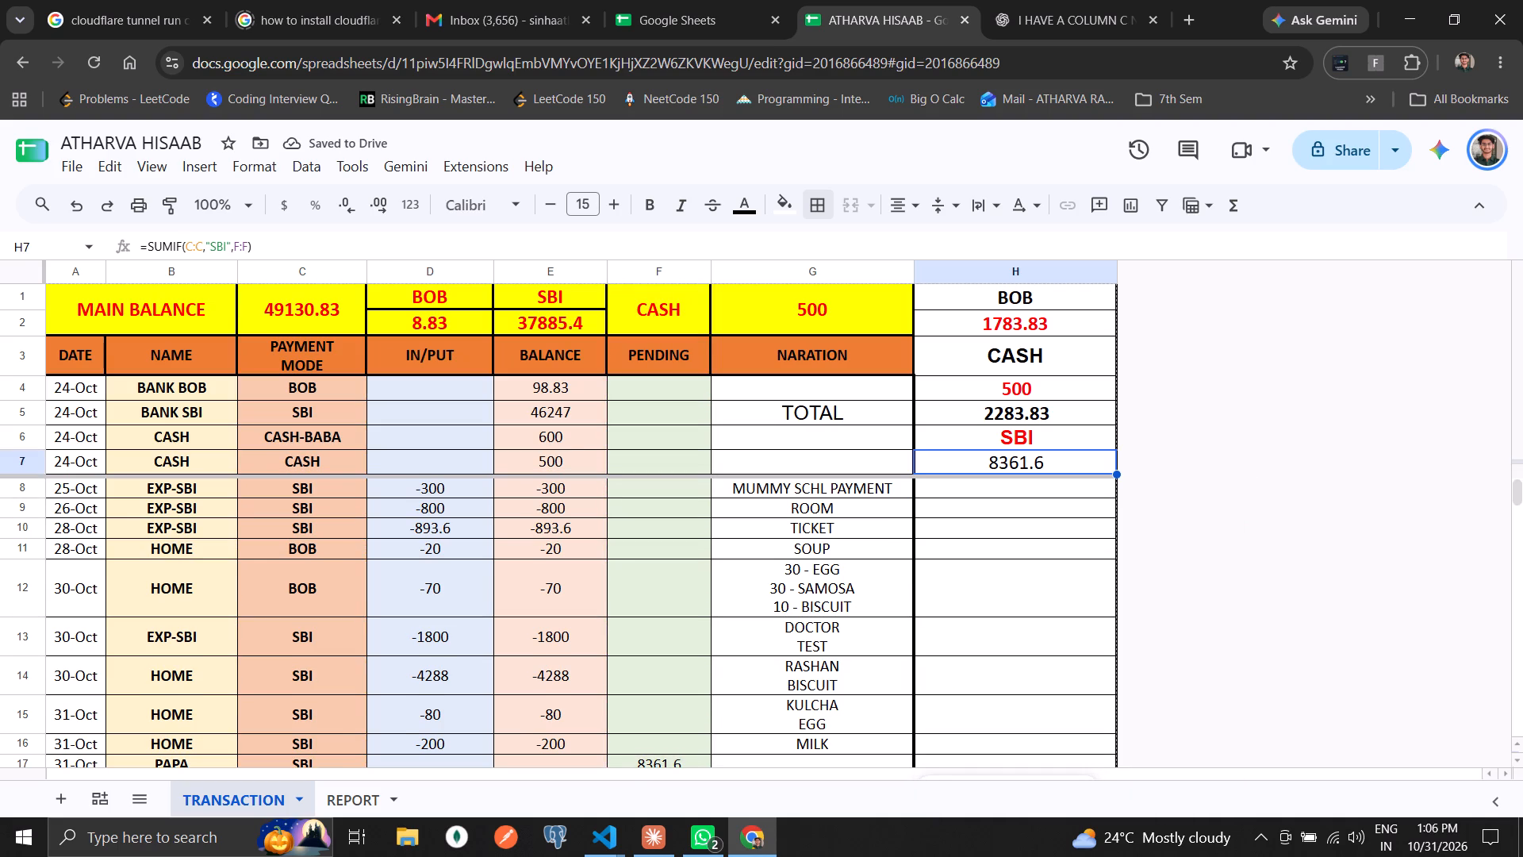
key("F2")
key("Right")
key("plus")
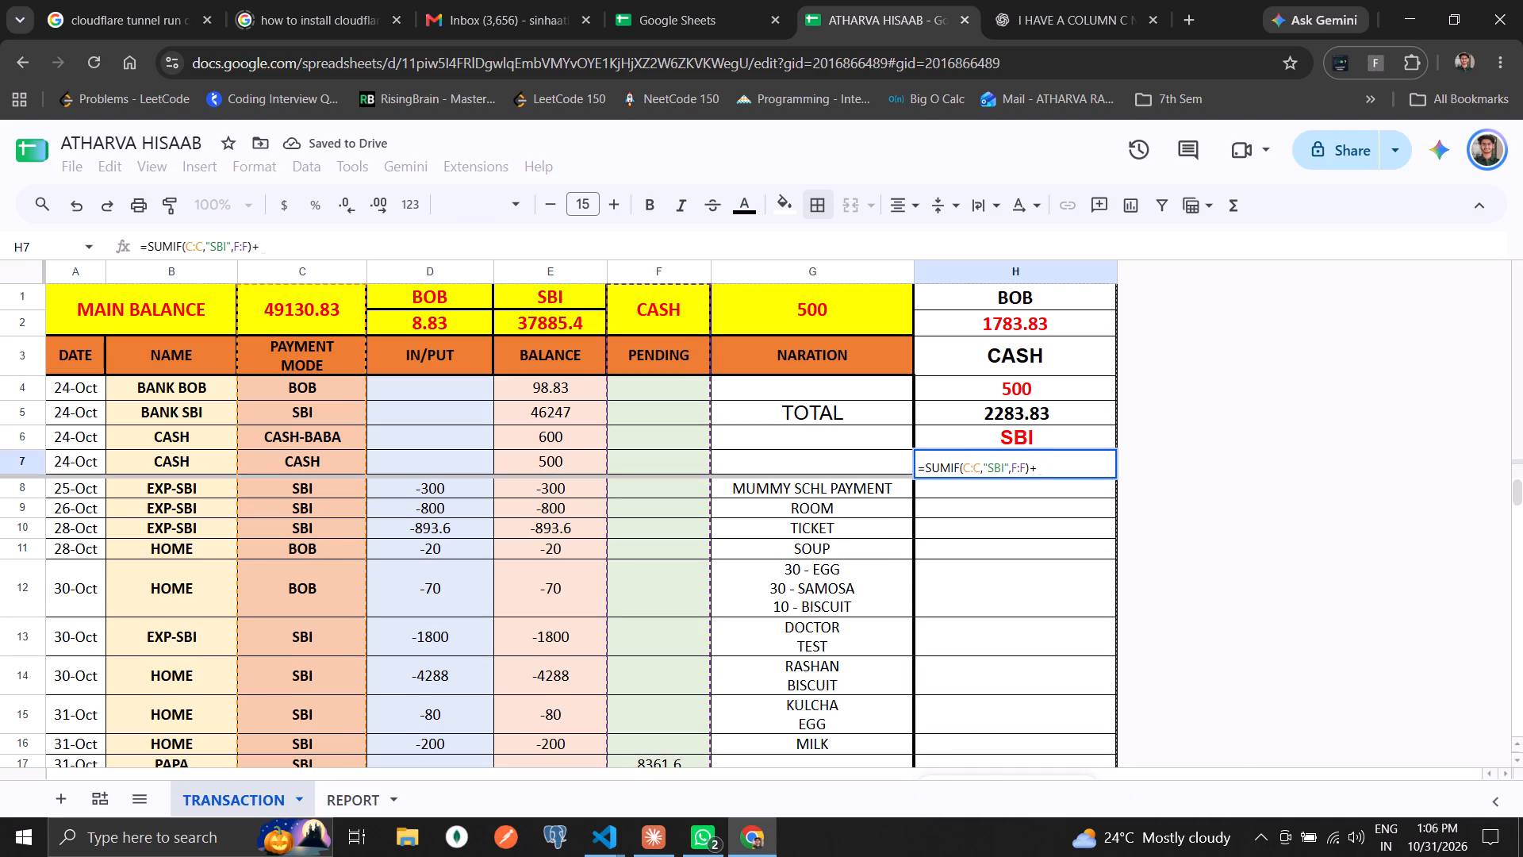
type("E2")
key("Return")
key("Up")
key("Left")
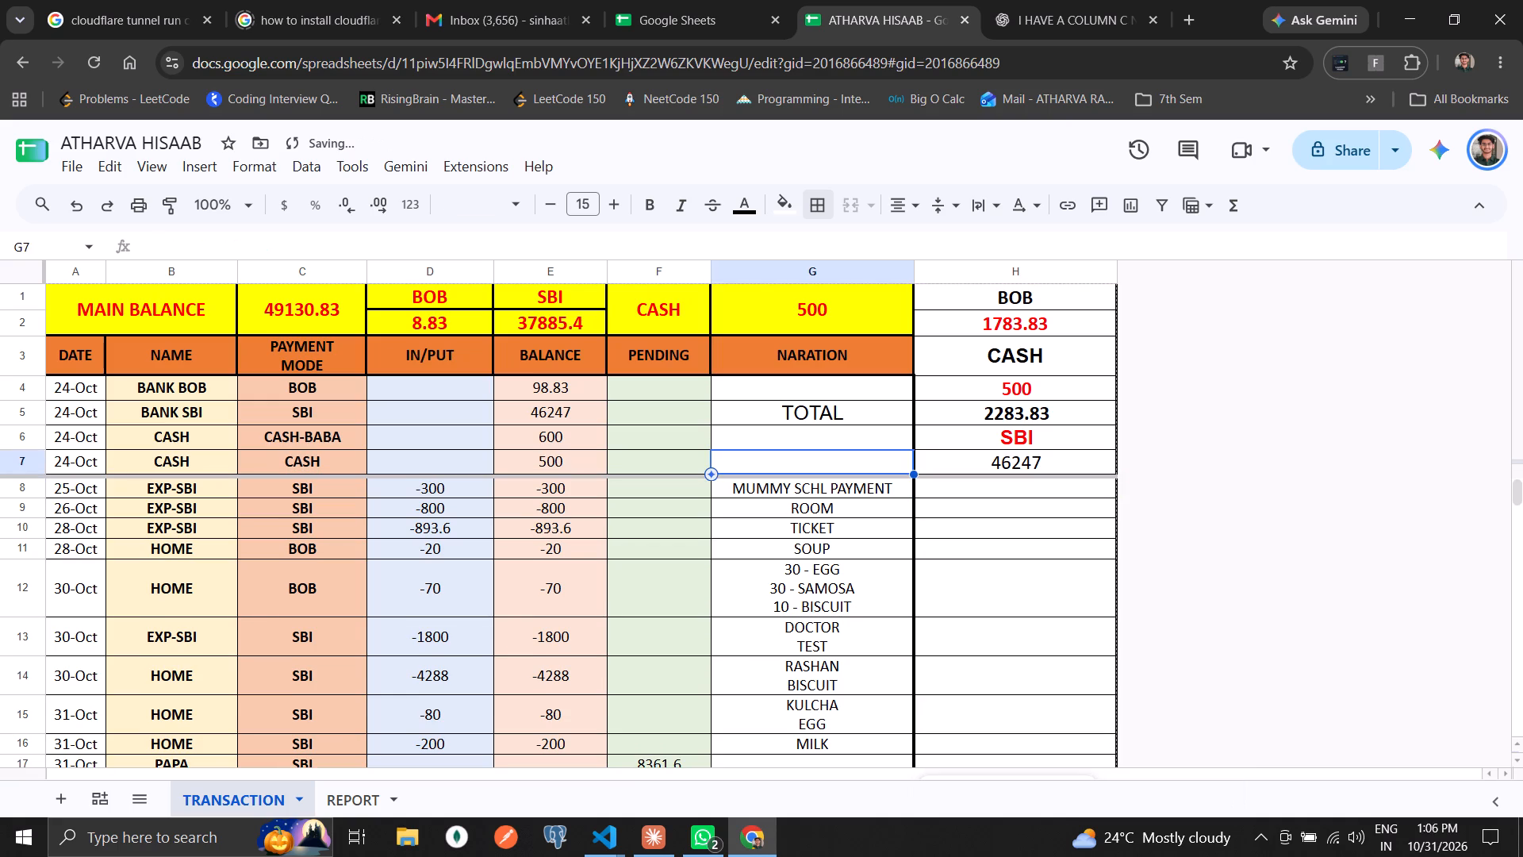
key("Right")
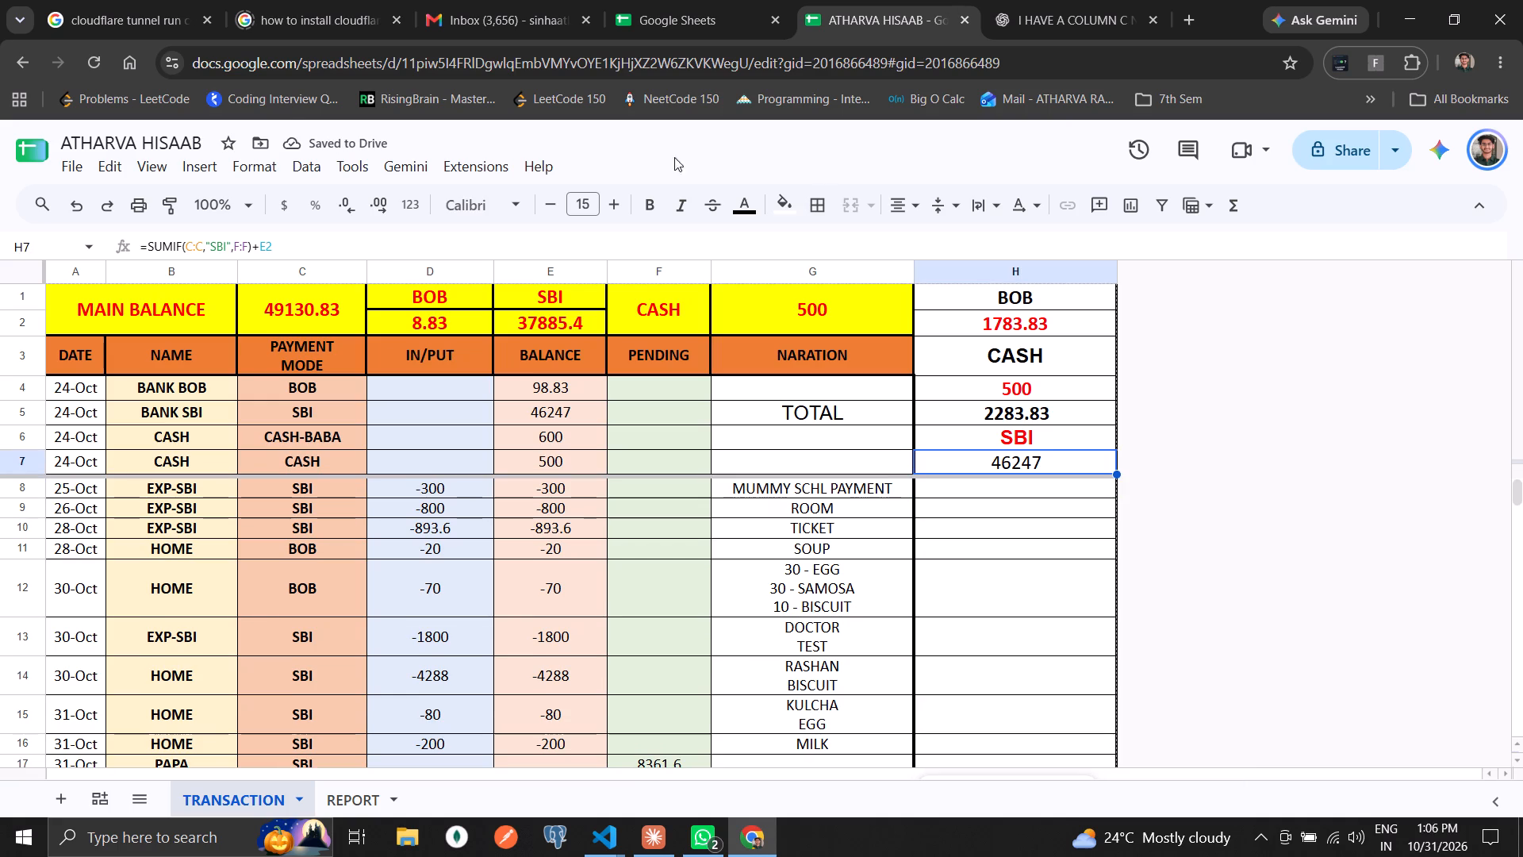
Copy the bold red formatting of the SBI label in H6 onto the SBI amount in H7.
left_click(996, 444)
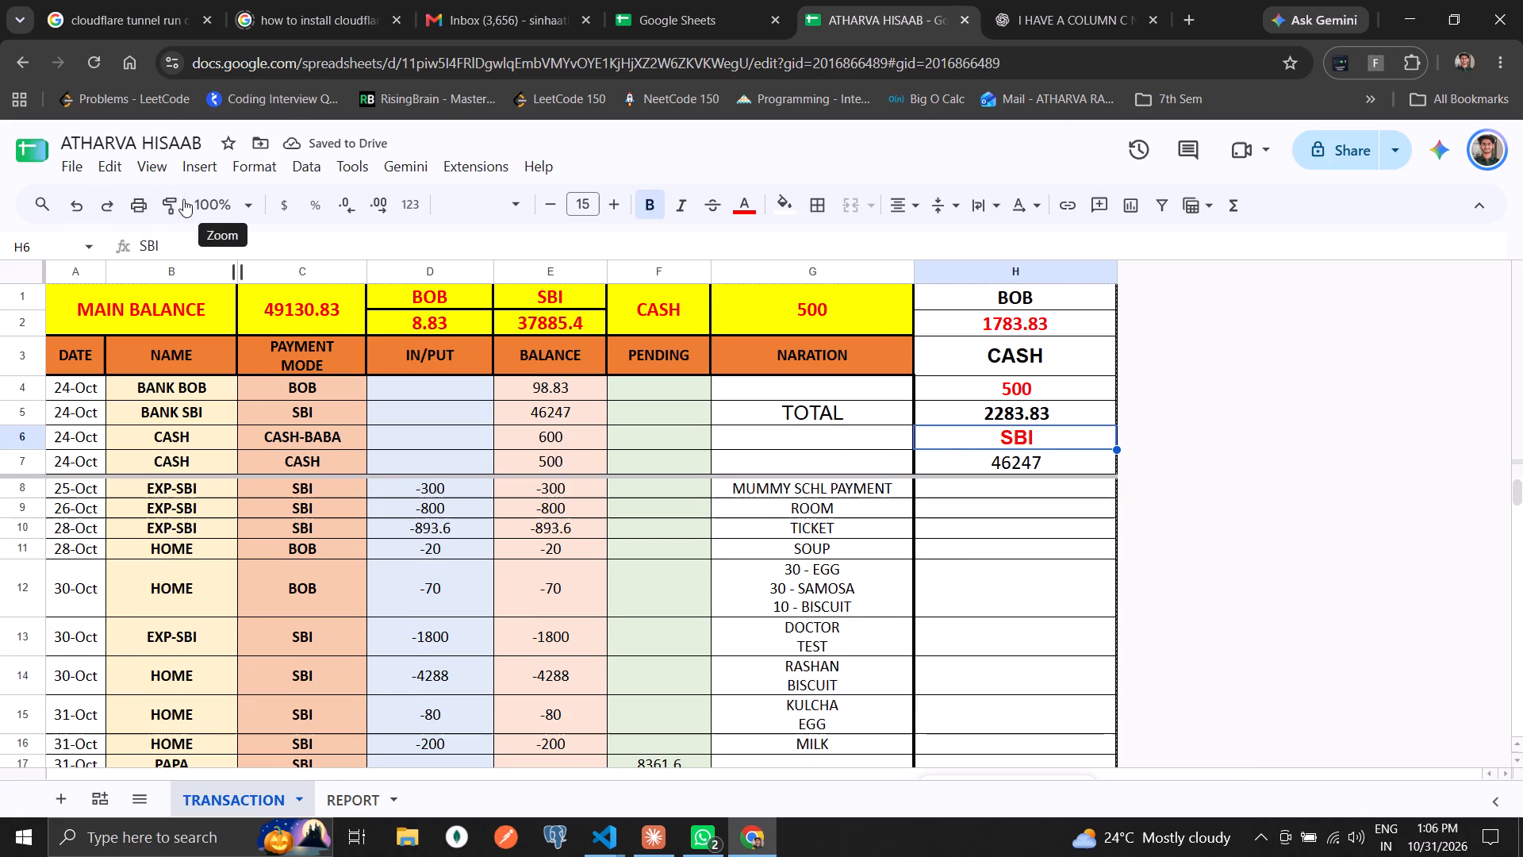
left_click(178, 202)
left_click(1065, 467)
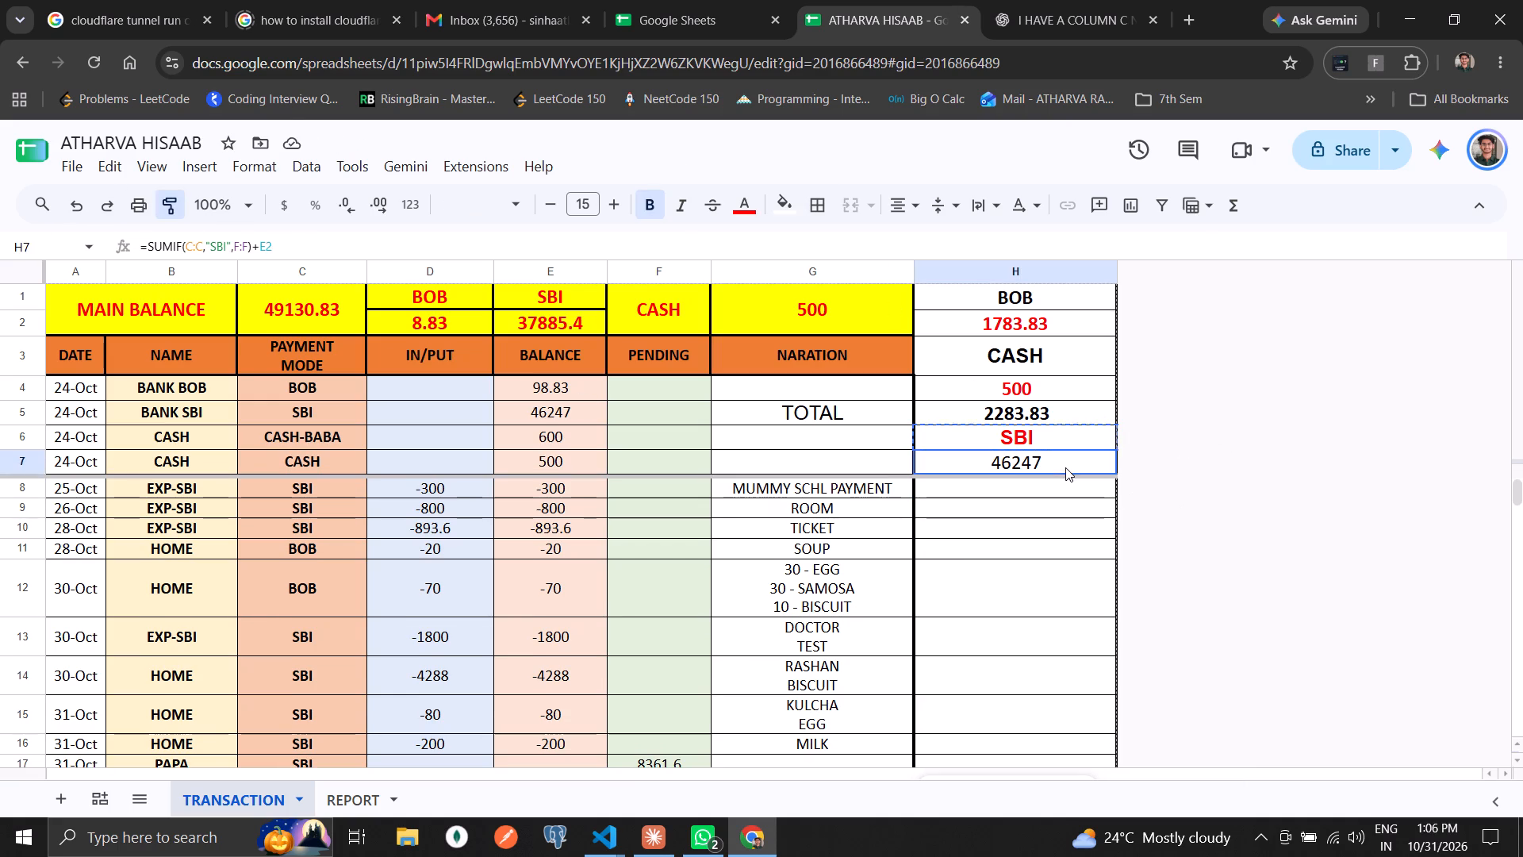
Copy the bold black formatting of H5 onto the SBI label in H6.
left_click(1033, 420)
left_click(166, 195)
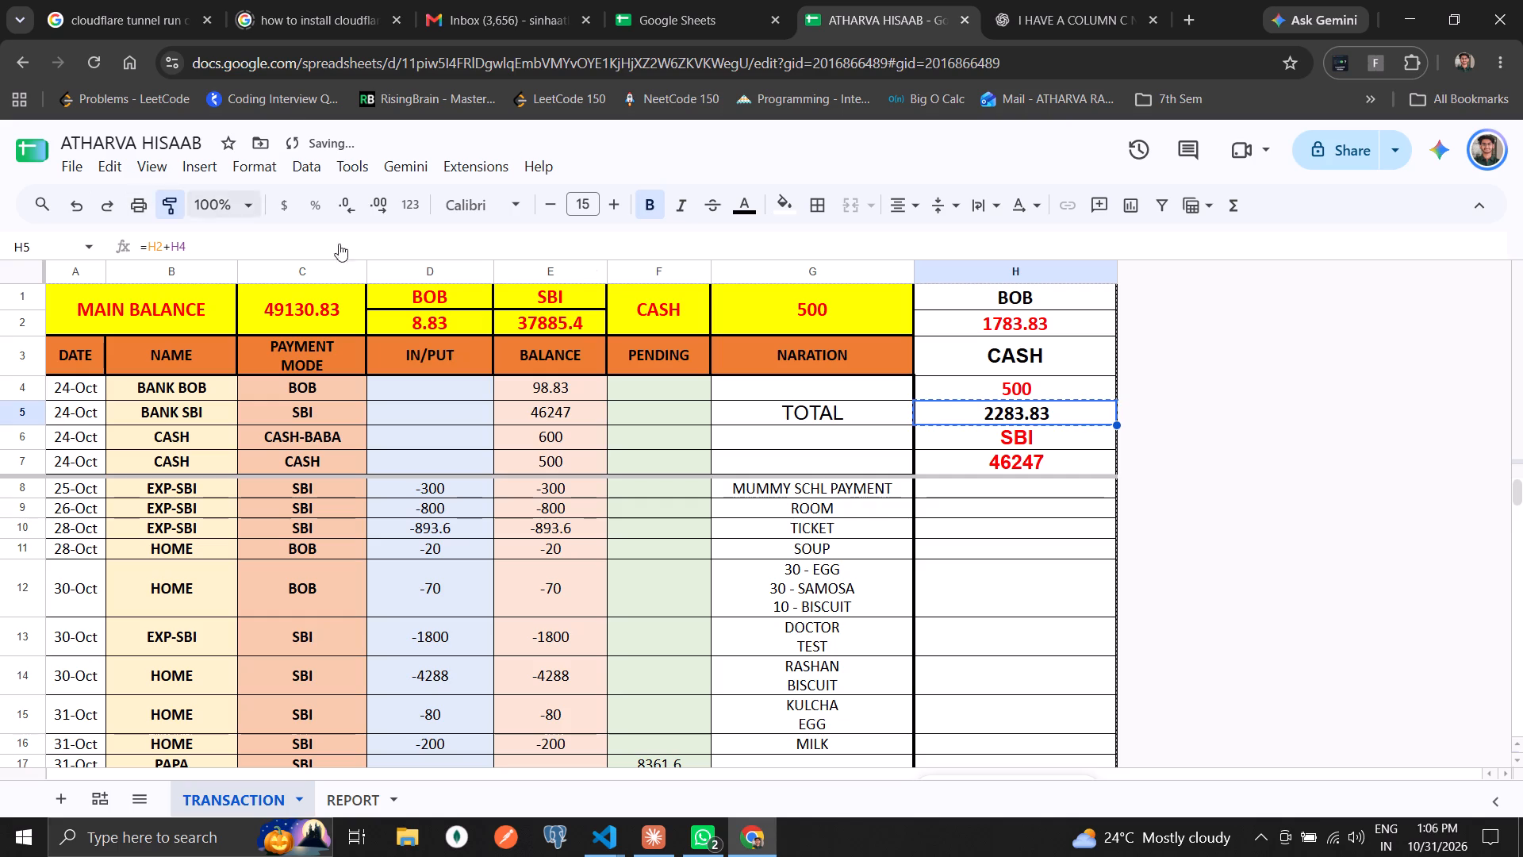
left_click(1049, 429)
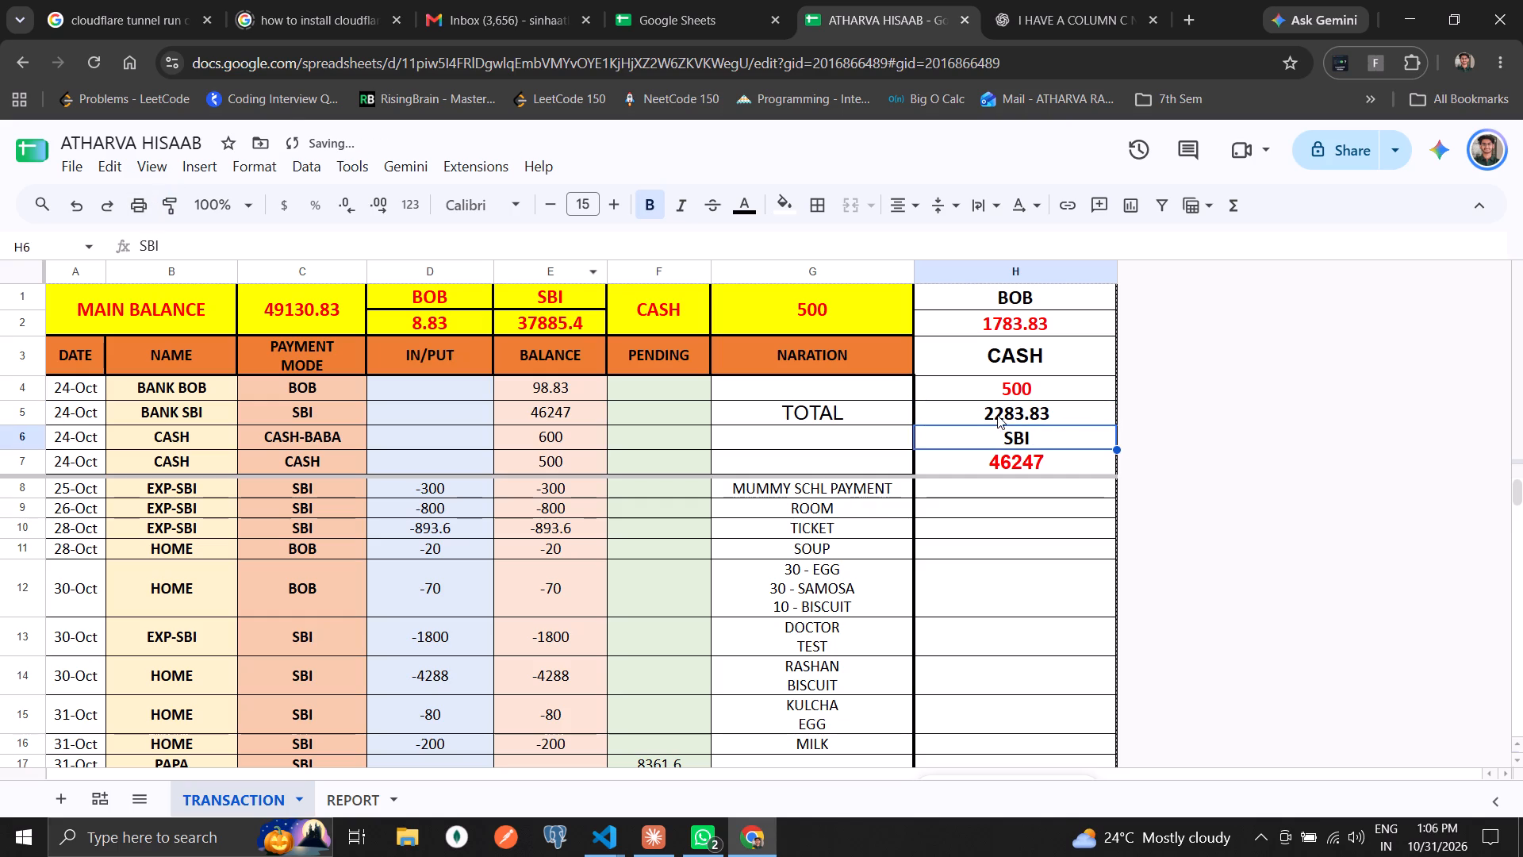
Copy the bold red formatting of H7 onto the total in H5.
left_click(999, 455)
left_click(170, 209)
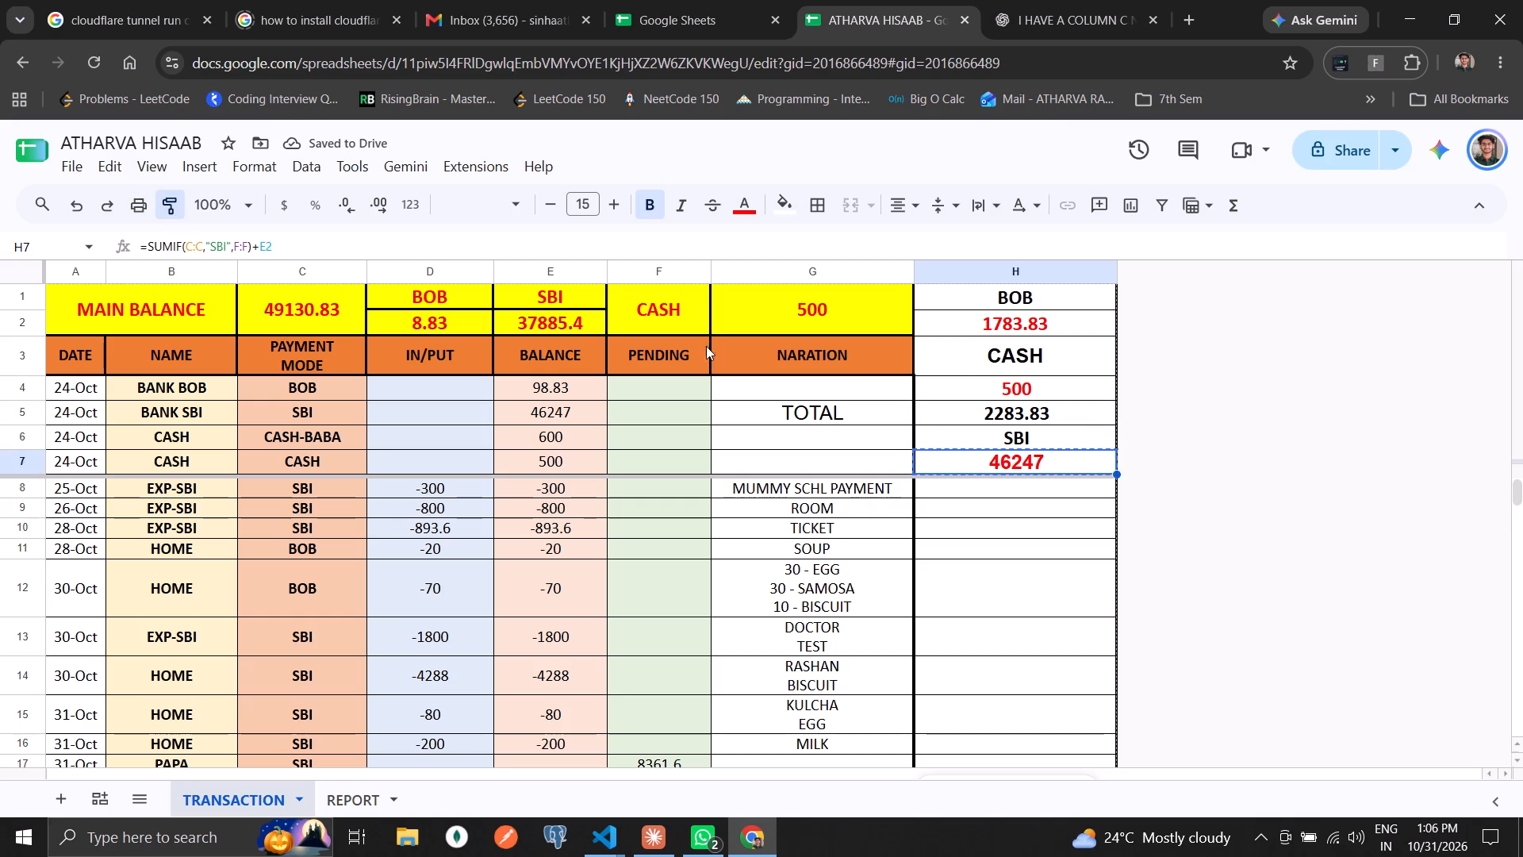
left_click(1059, 412)
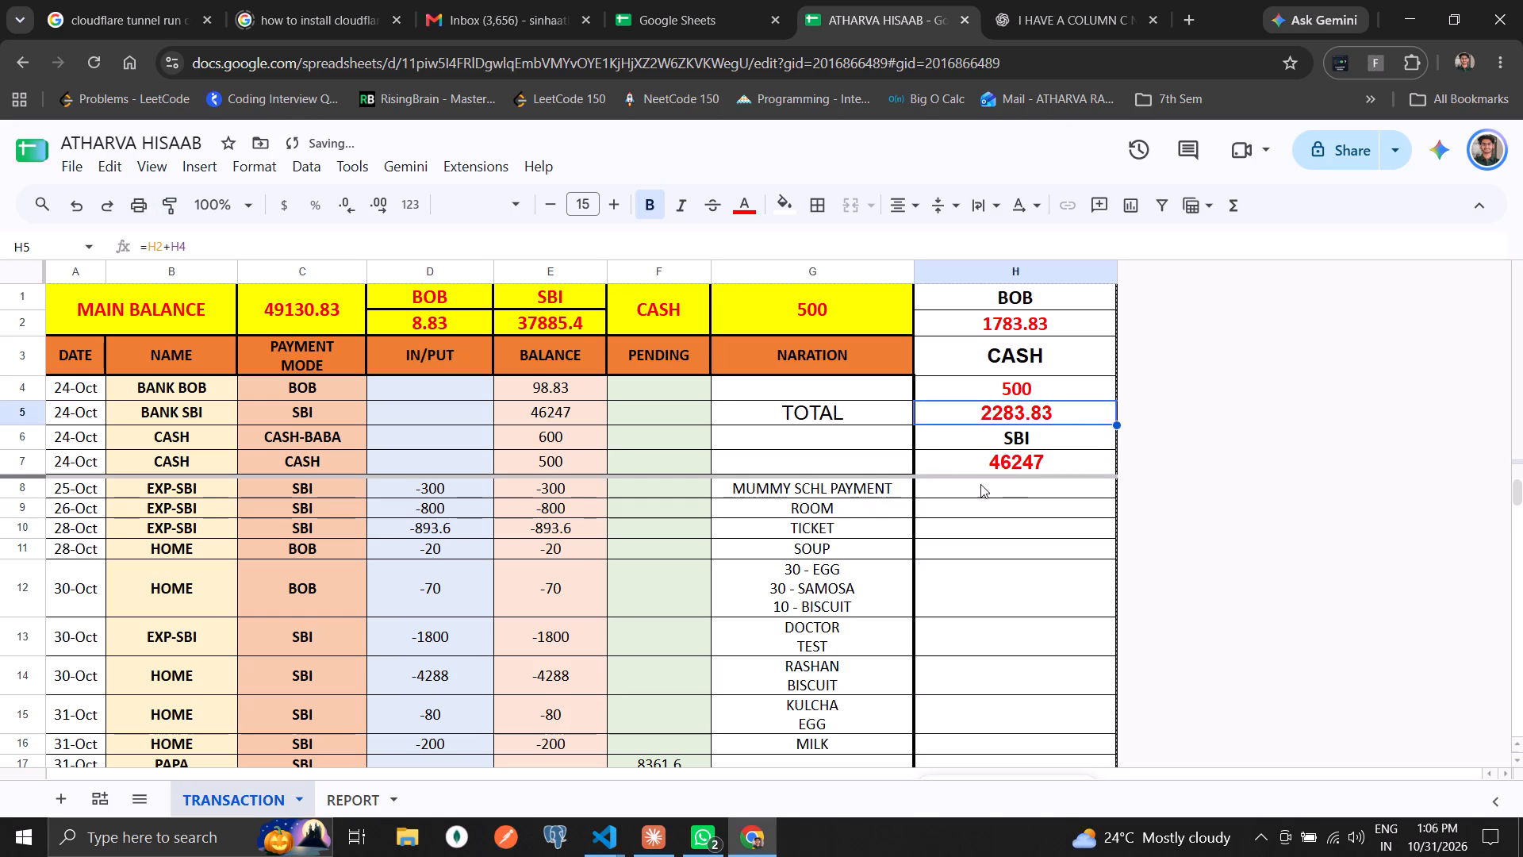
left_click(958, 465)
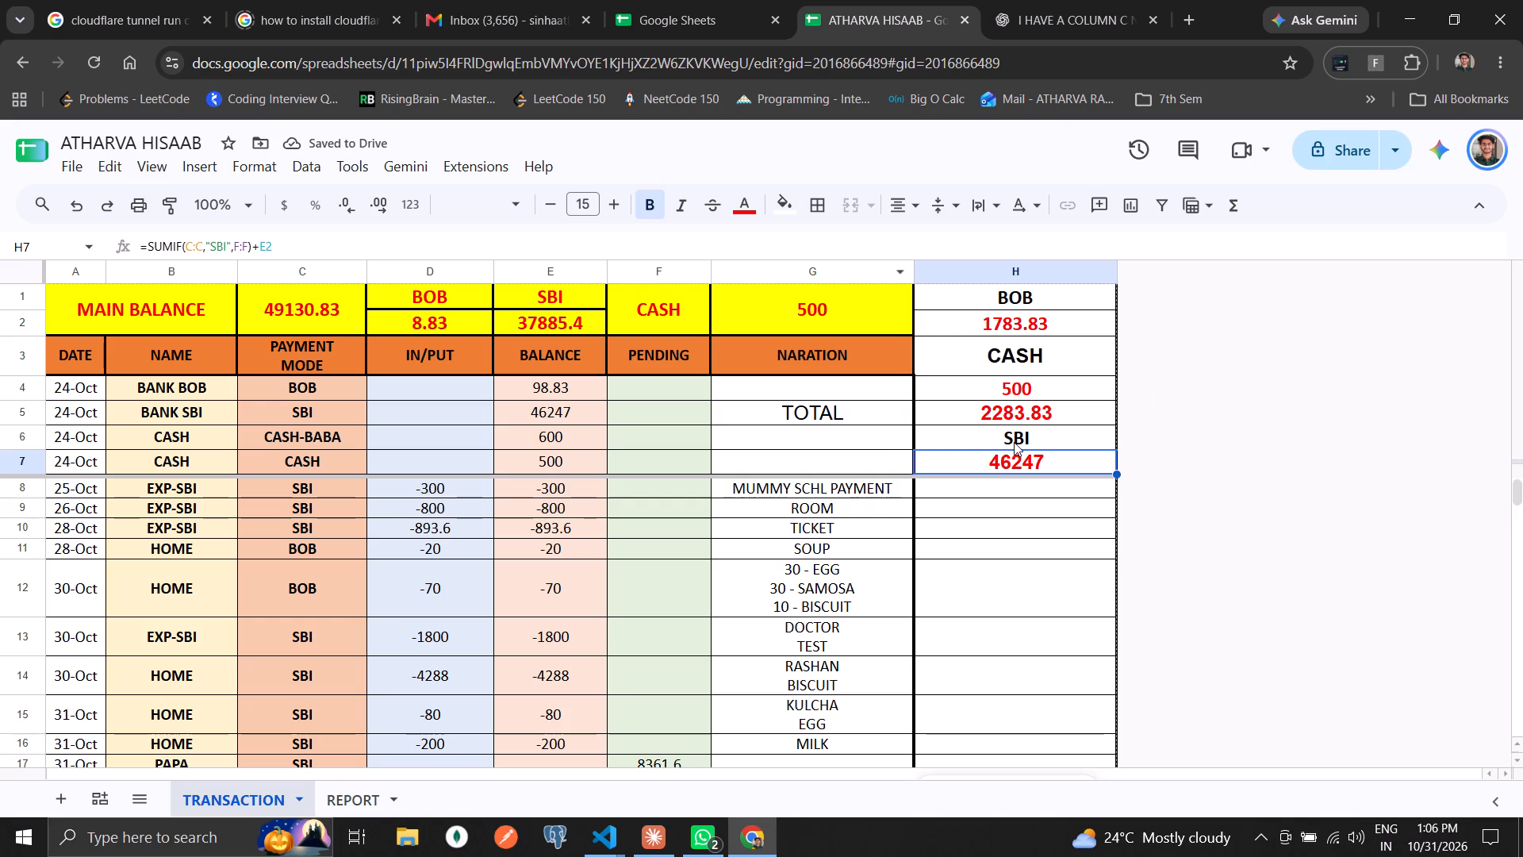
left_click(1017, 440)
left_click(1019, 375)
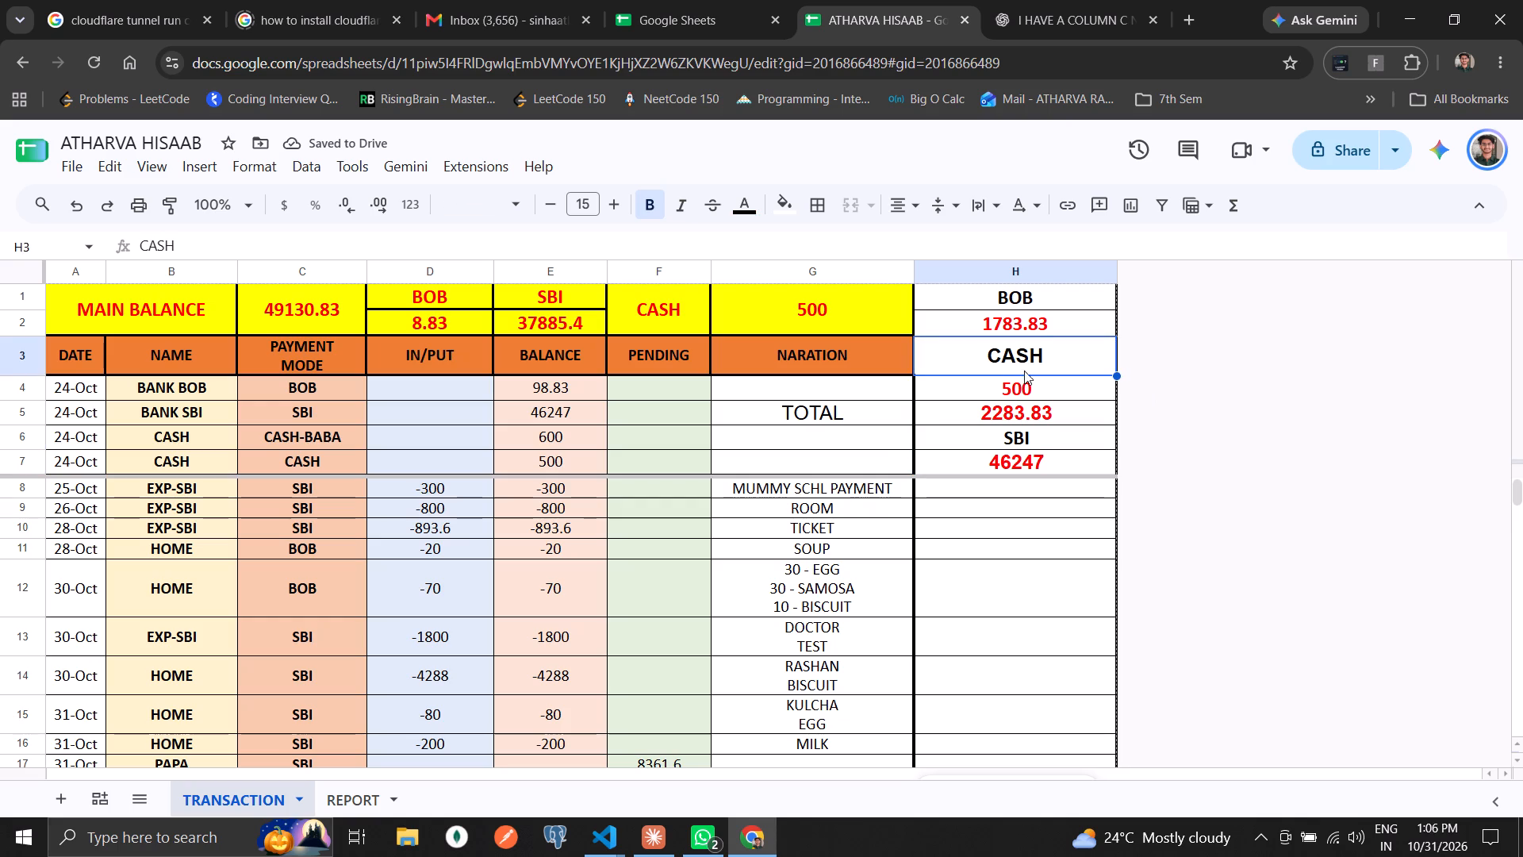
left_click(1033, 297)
Set the font of the entire data range A1:H20 to Calibri.
left_click(709, 485)
key("ctrl+a")
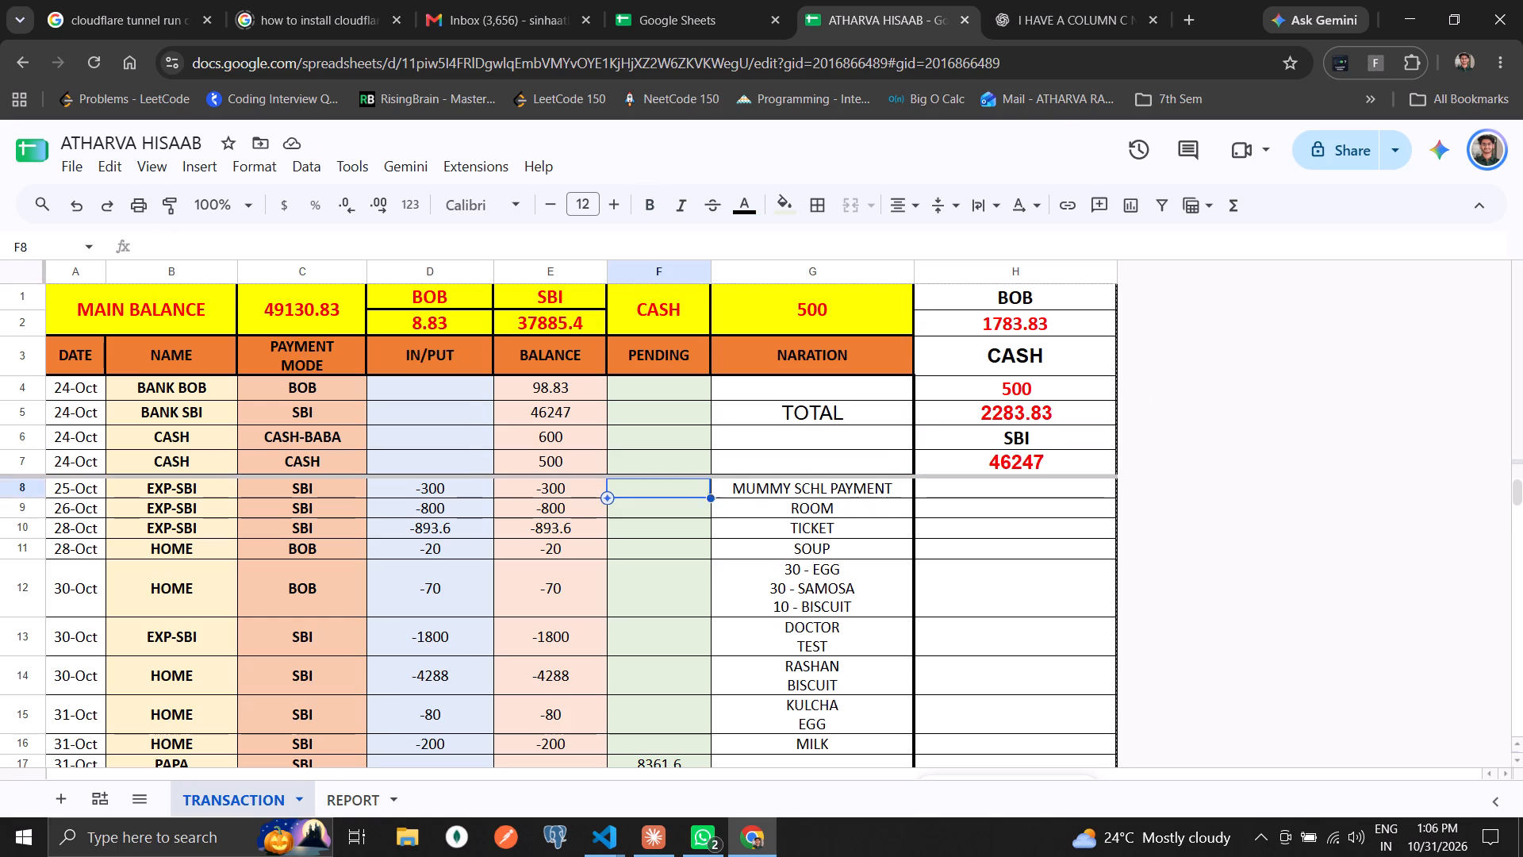
left_click(509, 198)
left_click(504, 395)
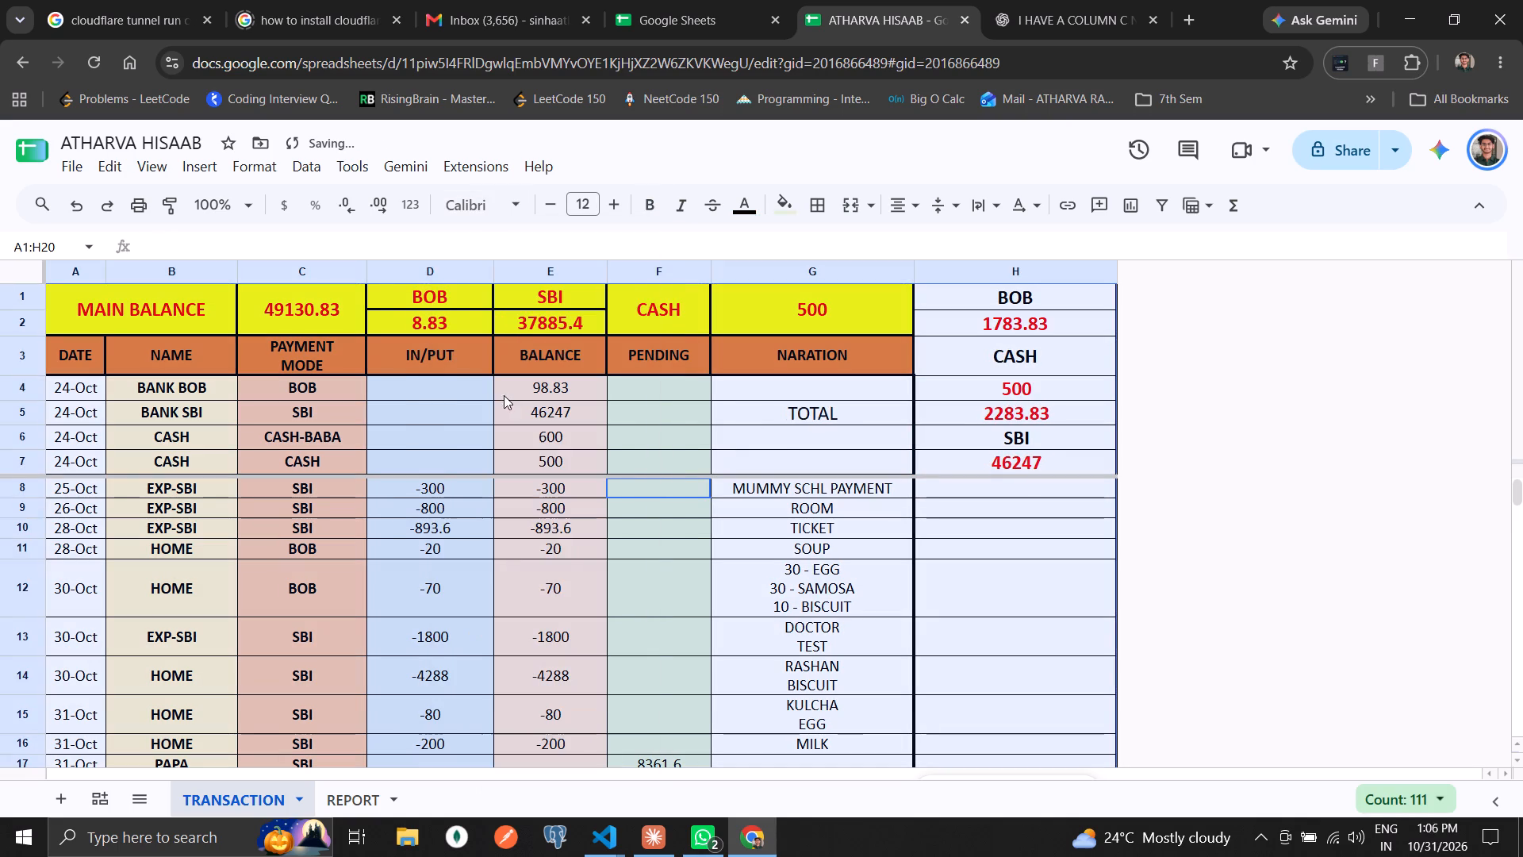
left_click(777, 439)
Apply all borders to the TOTAL label and its amount in G5:H5.
left_click(871, 412)
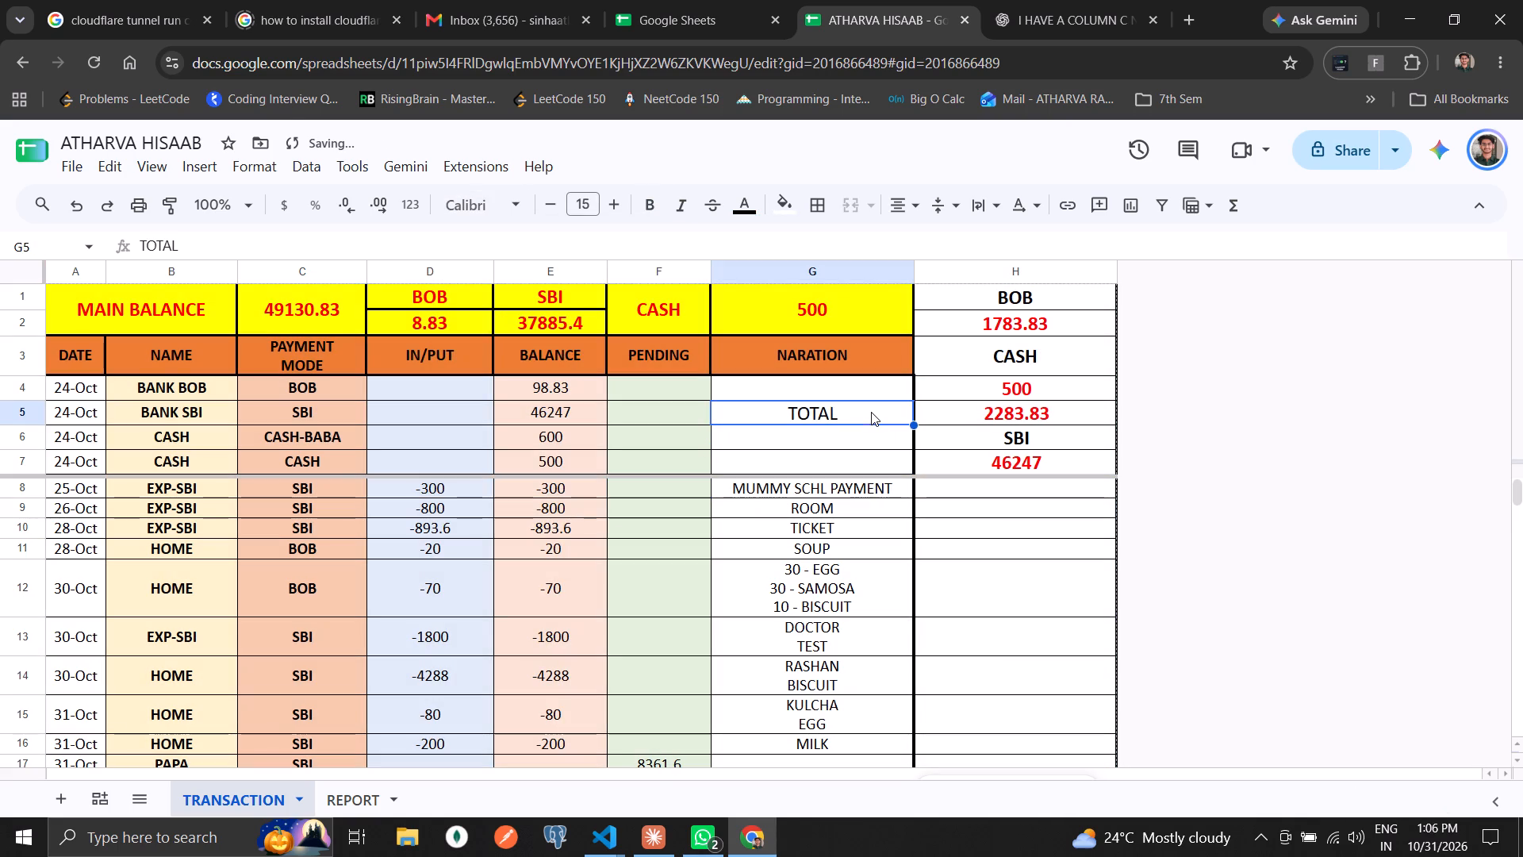
left_click(1022, 409, "shift")
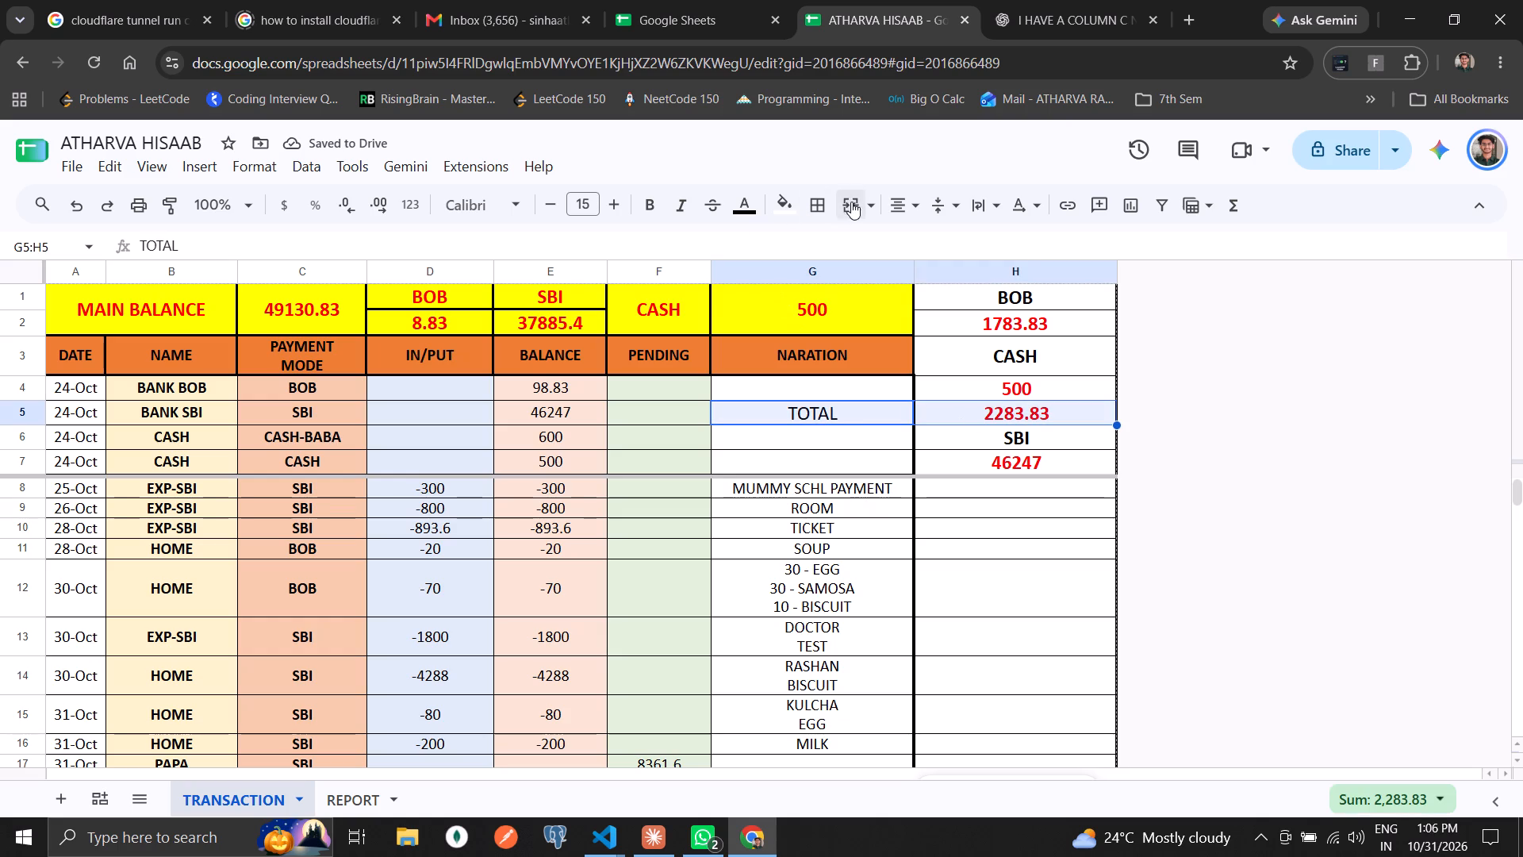
left_click(819, 208)
left_click(826, 251)
left_click(800, 455)
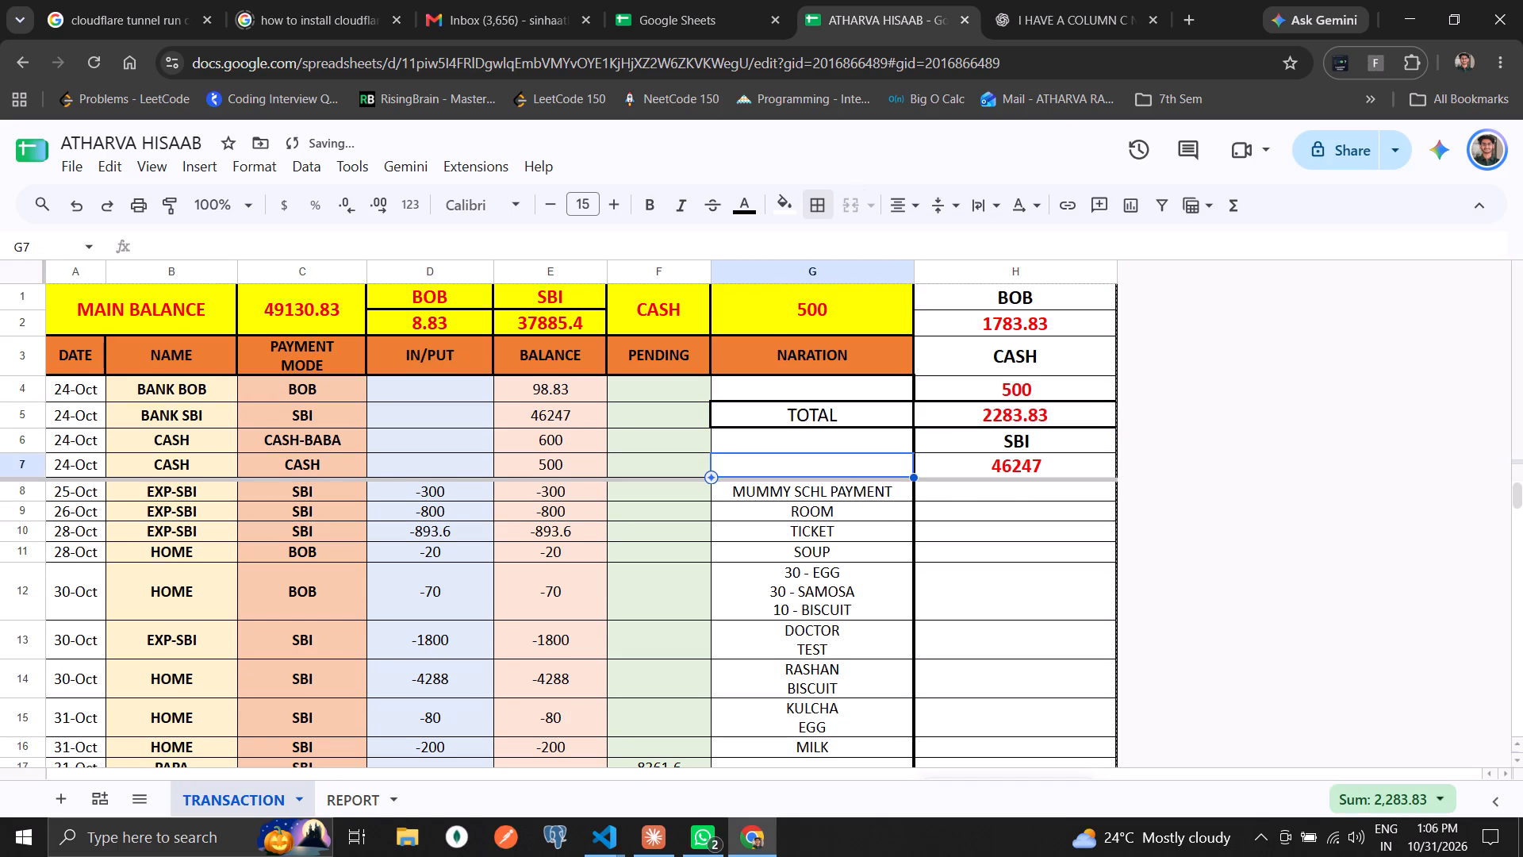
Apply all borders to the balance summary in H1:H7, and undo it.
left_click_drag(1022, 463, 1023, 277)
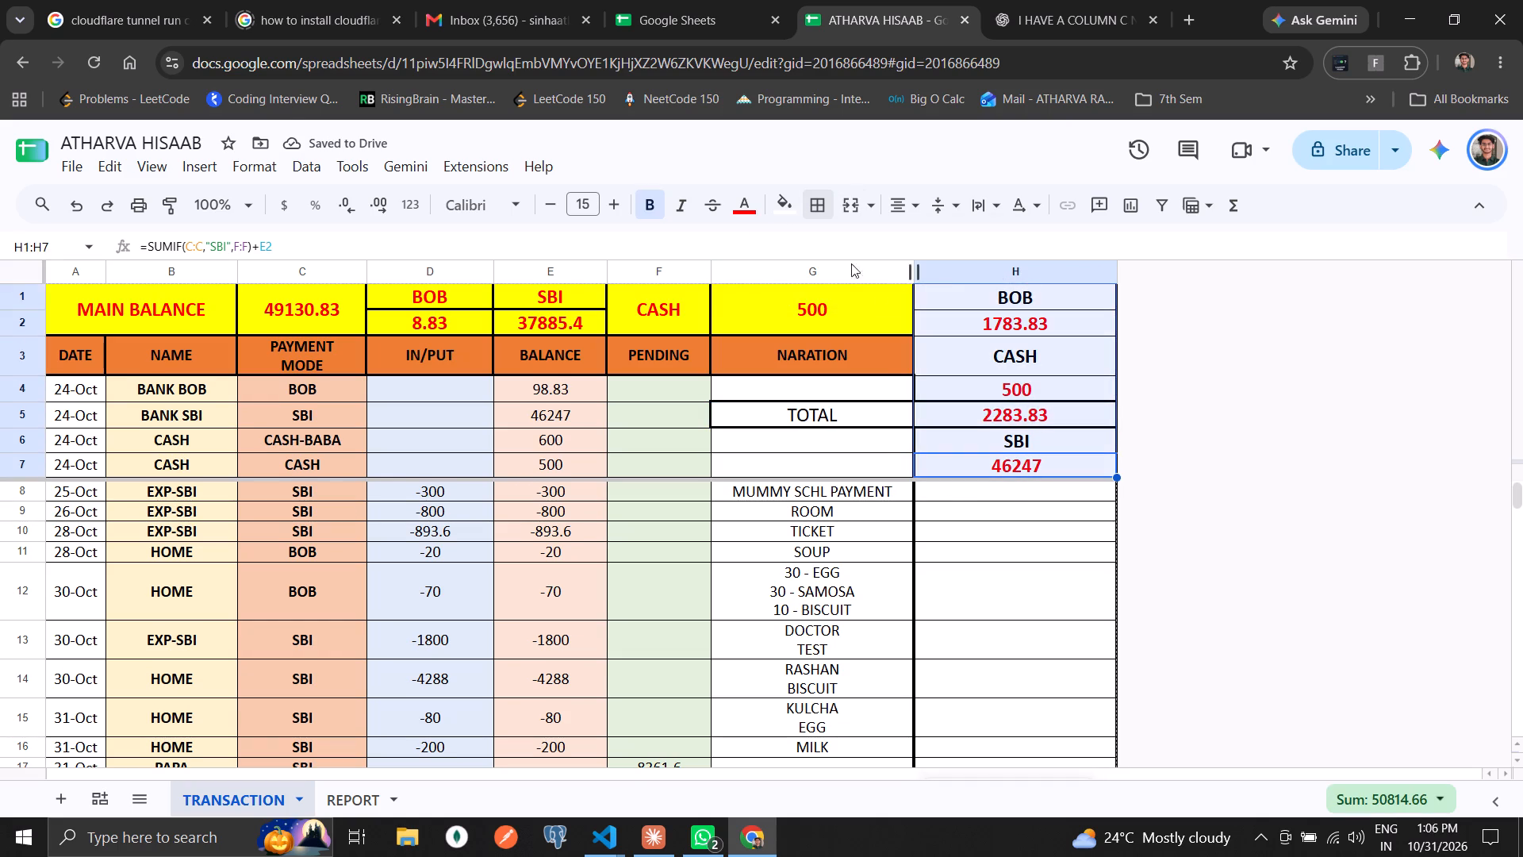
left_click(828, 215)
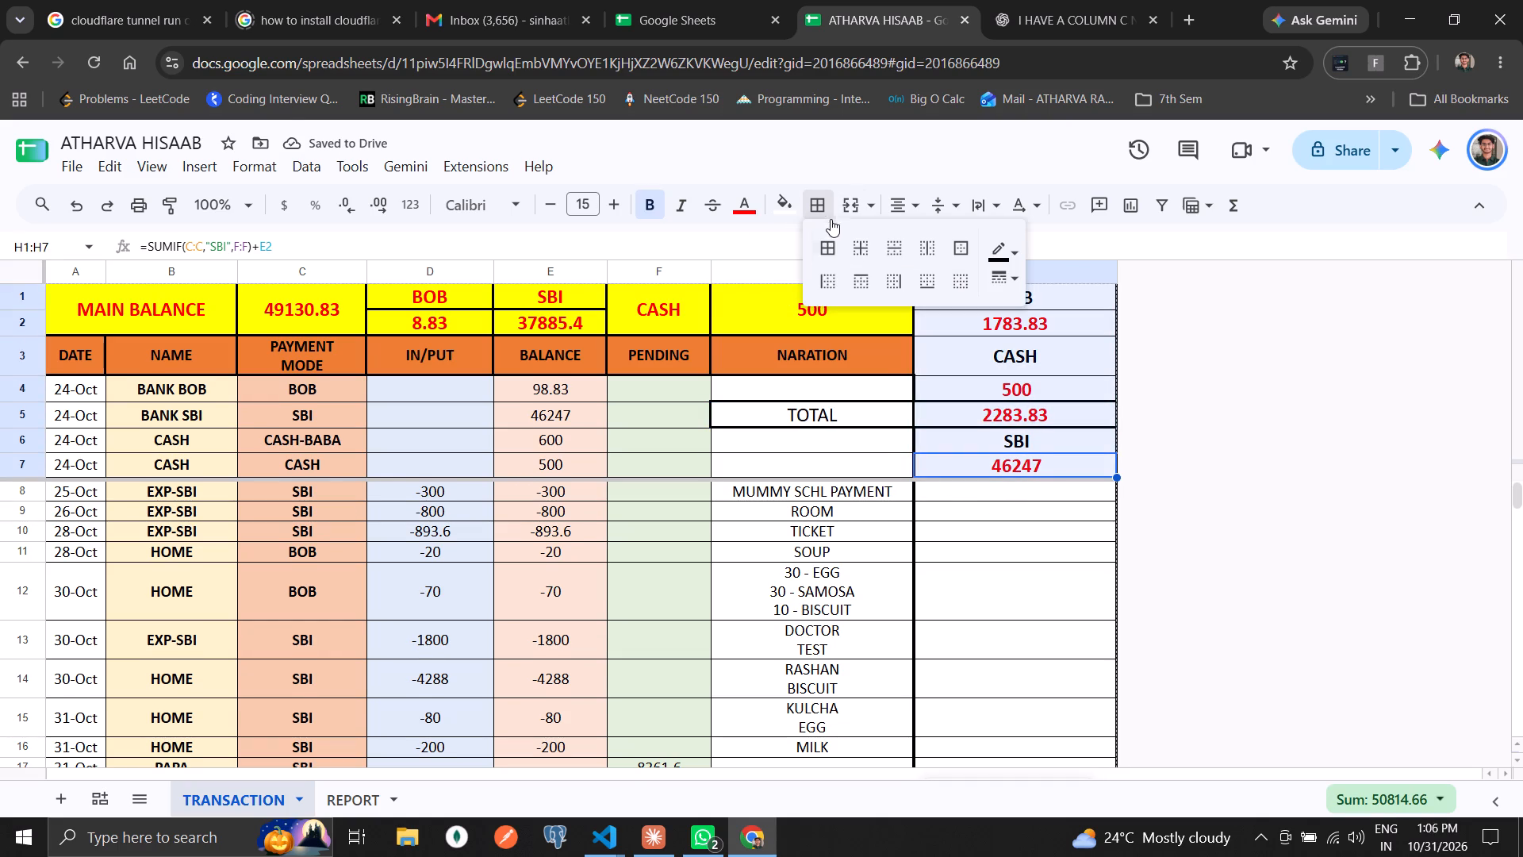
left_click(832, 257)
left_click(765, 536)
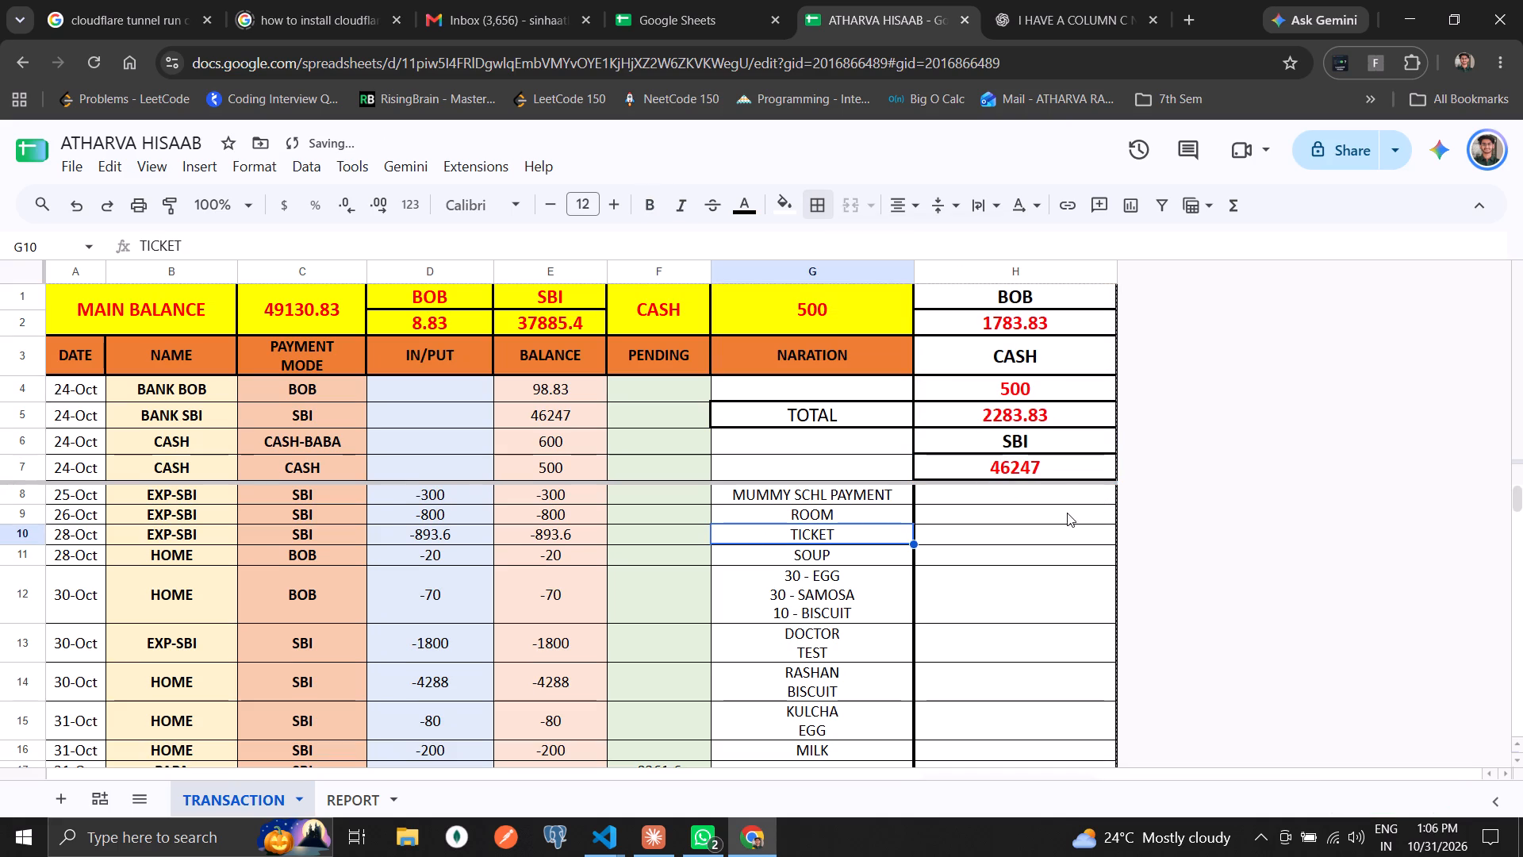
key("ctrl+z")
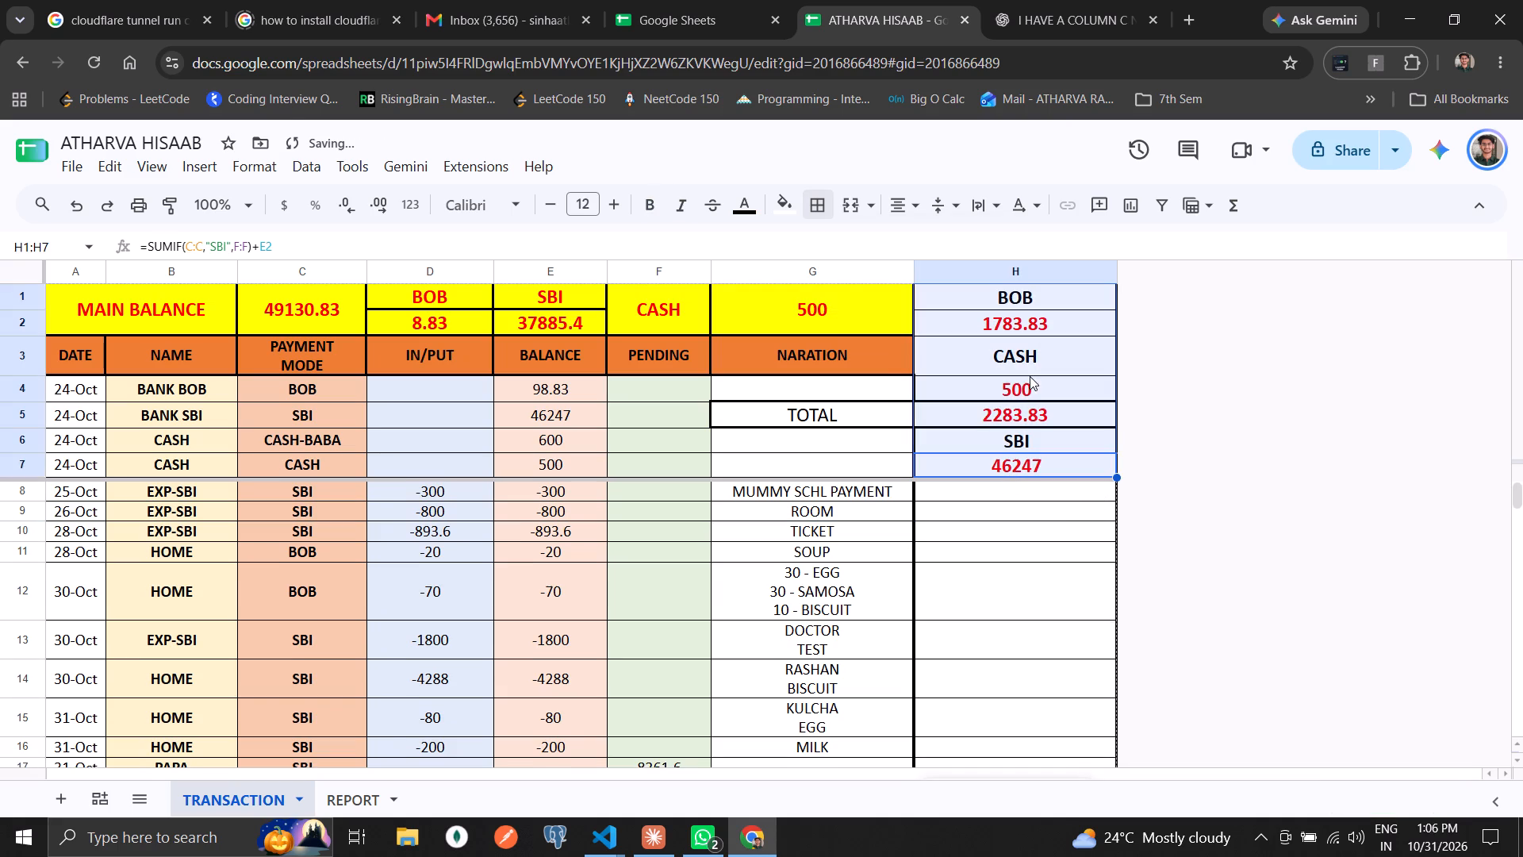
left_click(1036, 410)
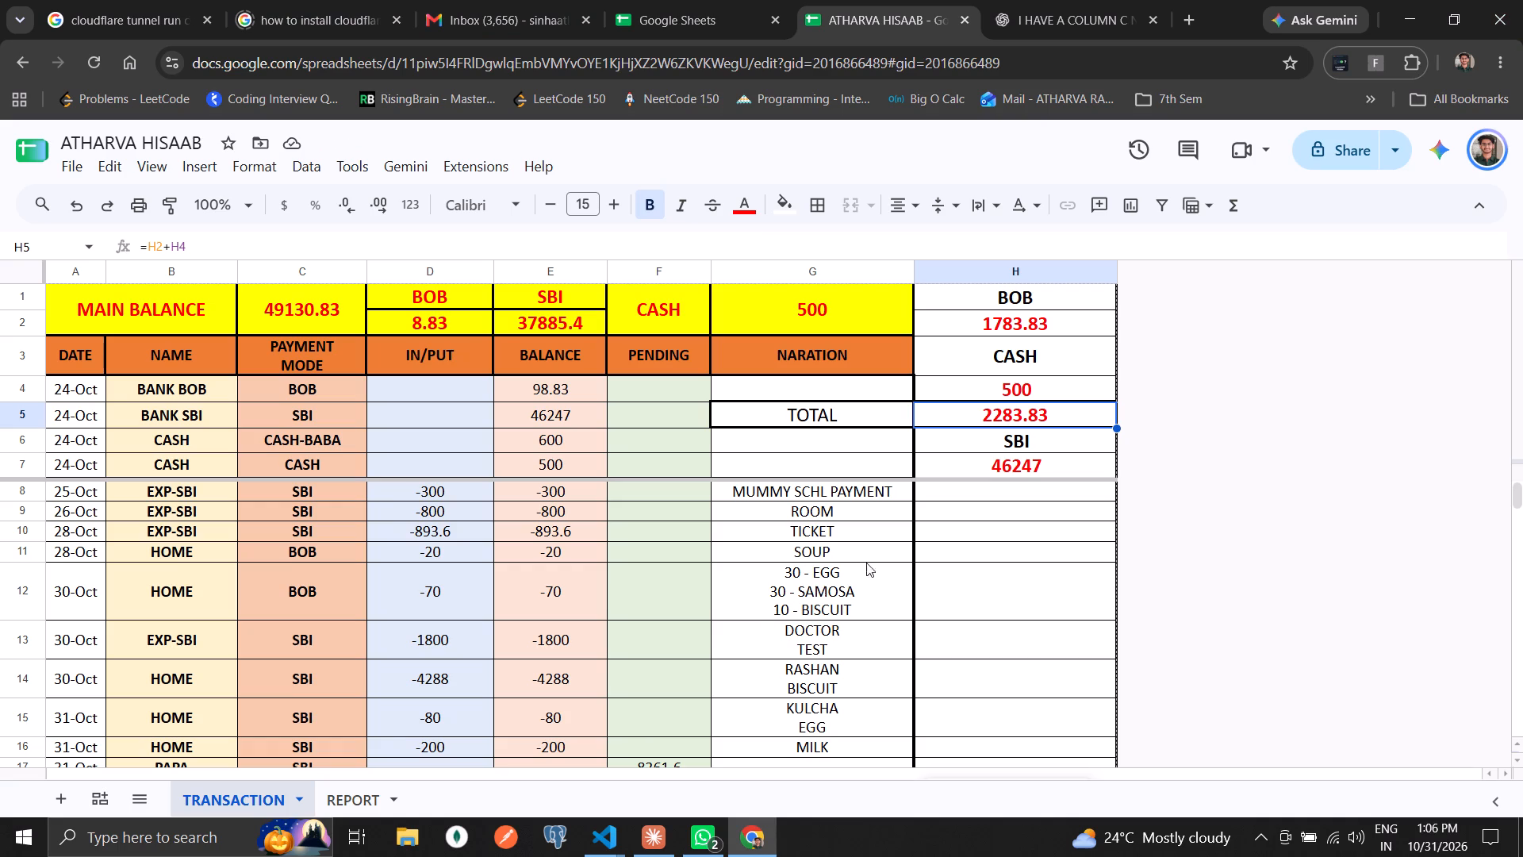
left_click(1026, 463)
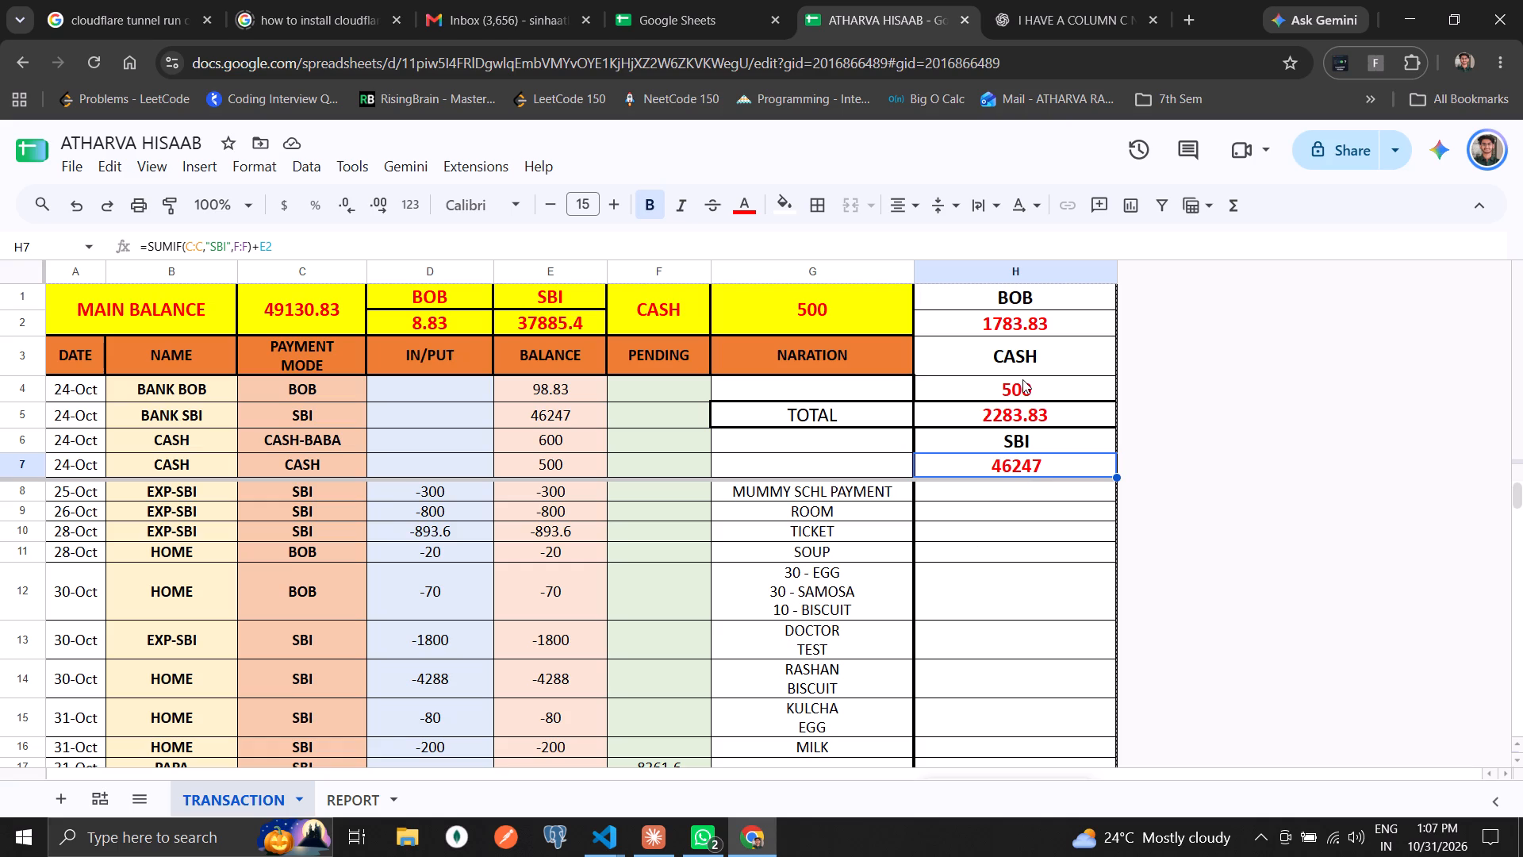
Move the cash lookup formula out of merged cell G1:G2 into merged cell F1:F2, replacing the CASH label.
left_click(656, 313)
left_click(814, 306)
left_click(723, 242)
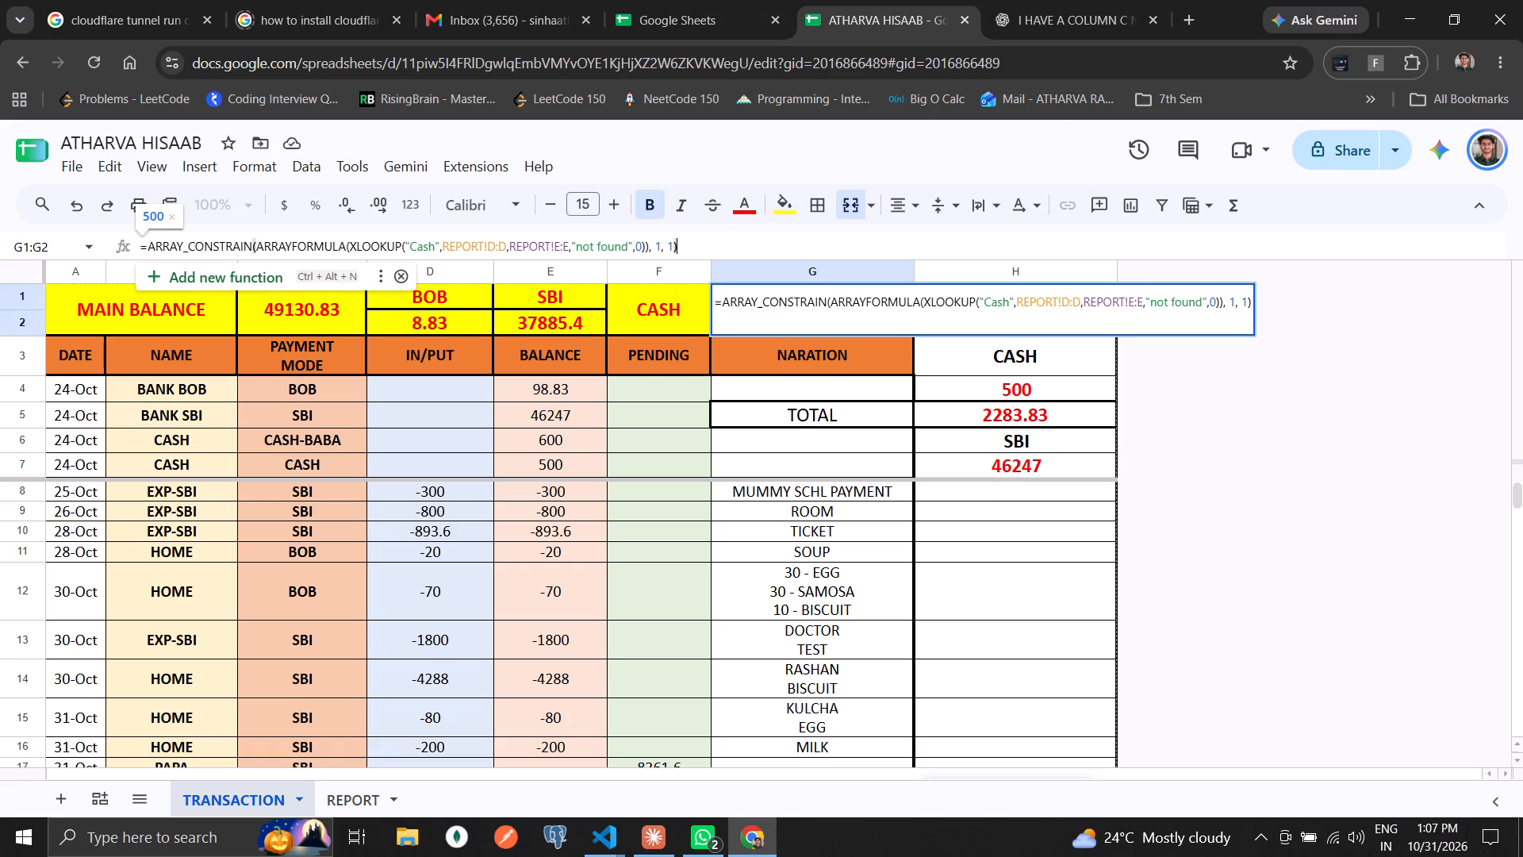
key("ctrl+a")
key("ctrl+x")
double_click(669, 317)
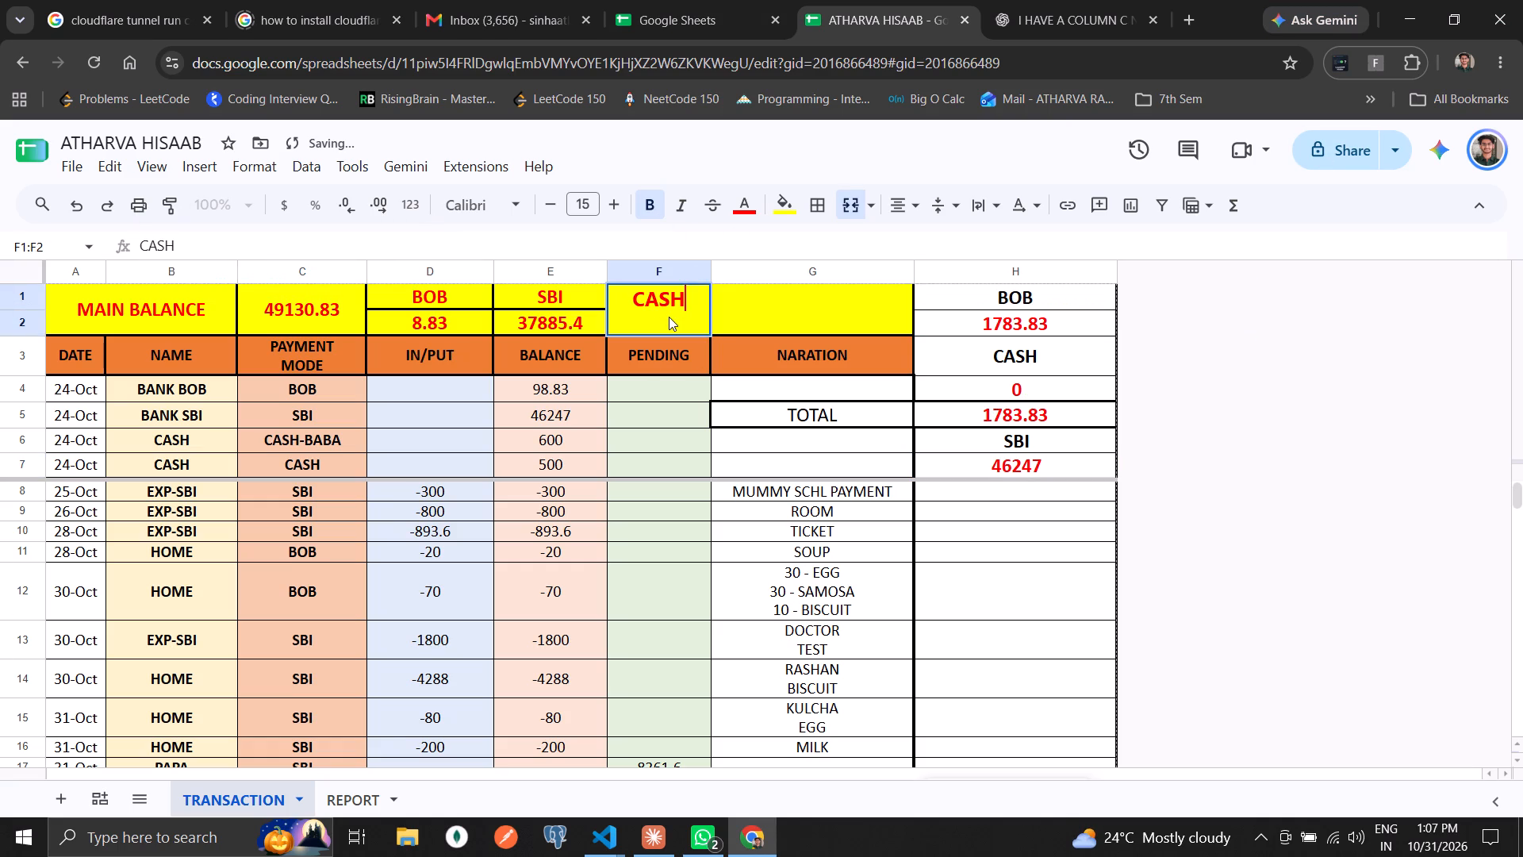
key("ctrl+a")
key("ctrl+v")
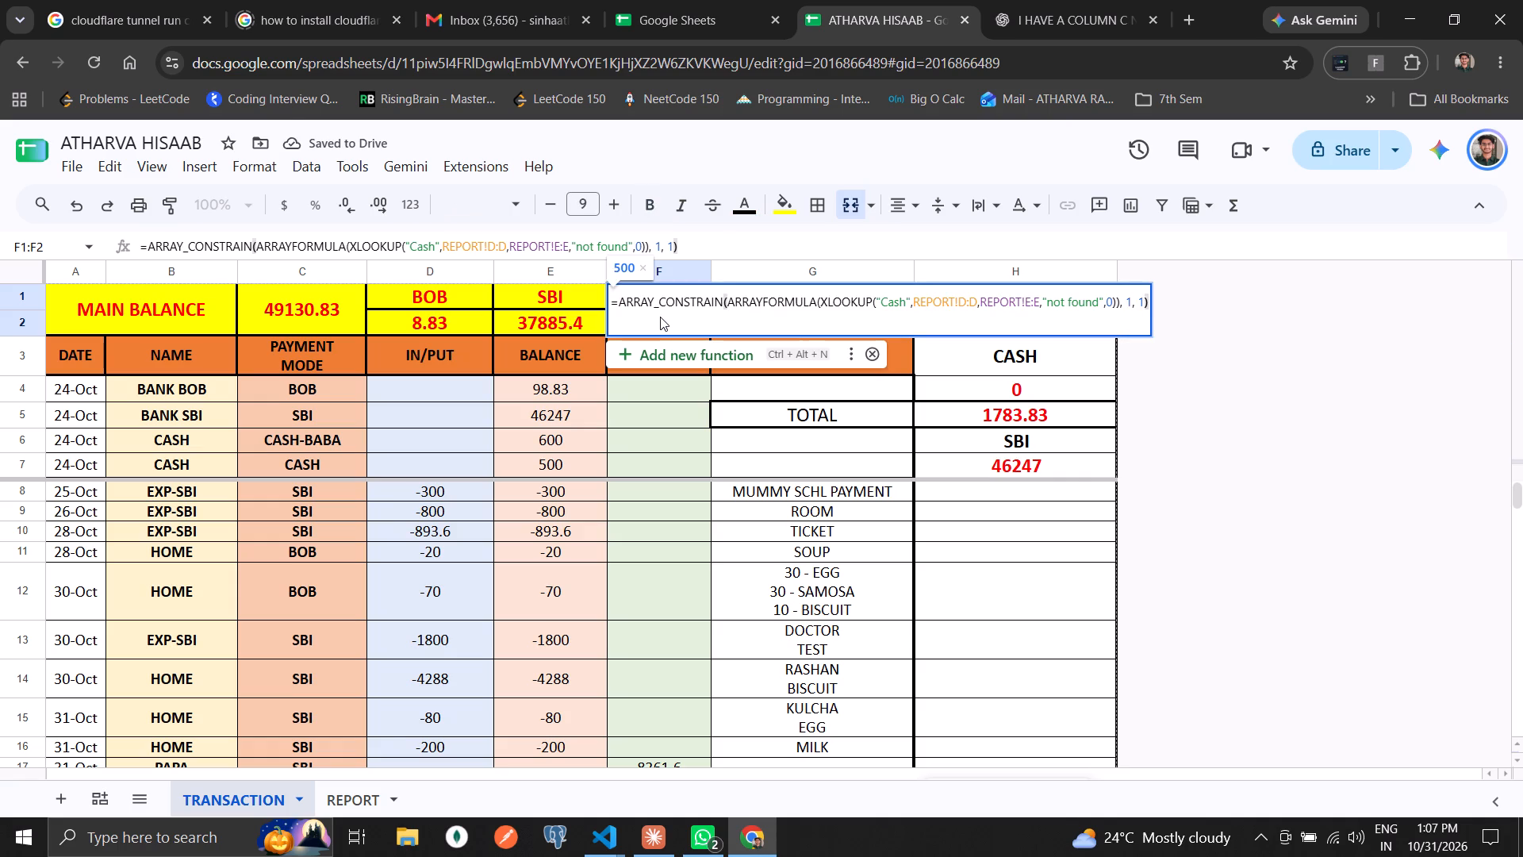
key("Return")
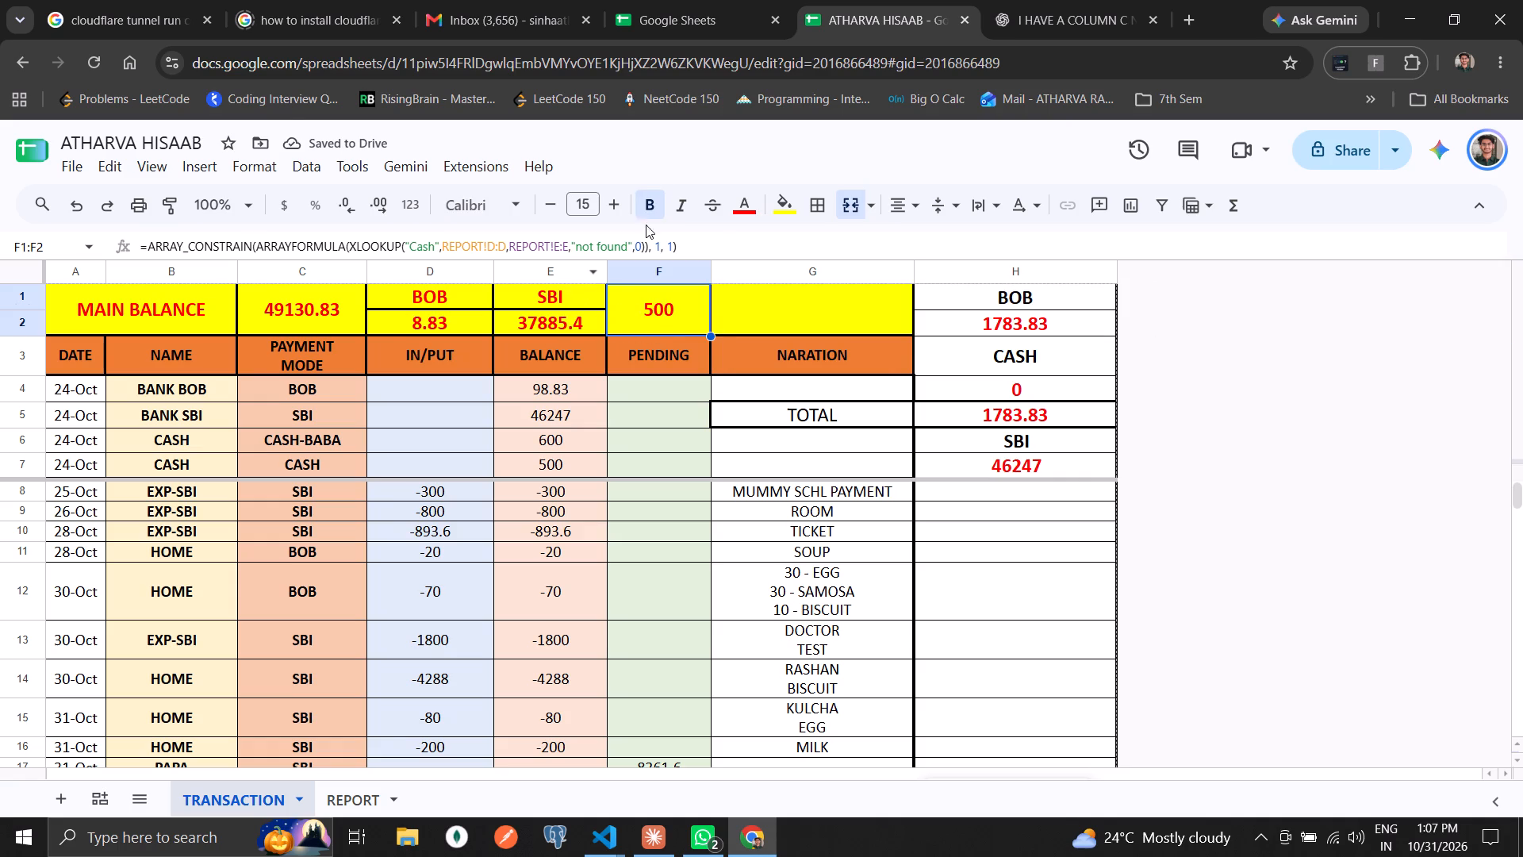
Unmerge F1:F2 into two separate cells.
left_click(853, 205)
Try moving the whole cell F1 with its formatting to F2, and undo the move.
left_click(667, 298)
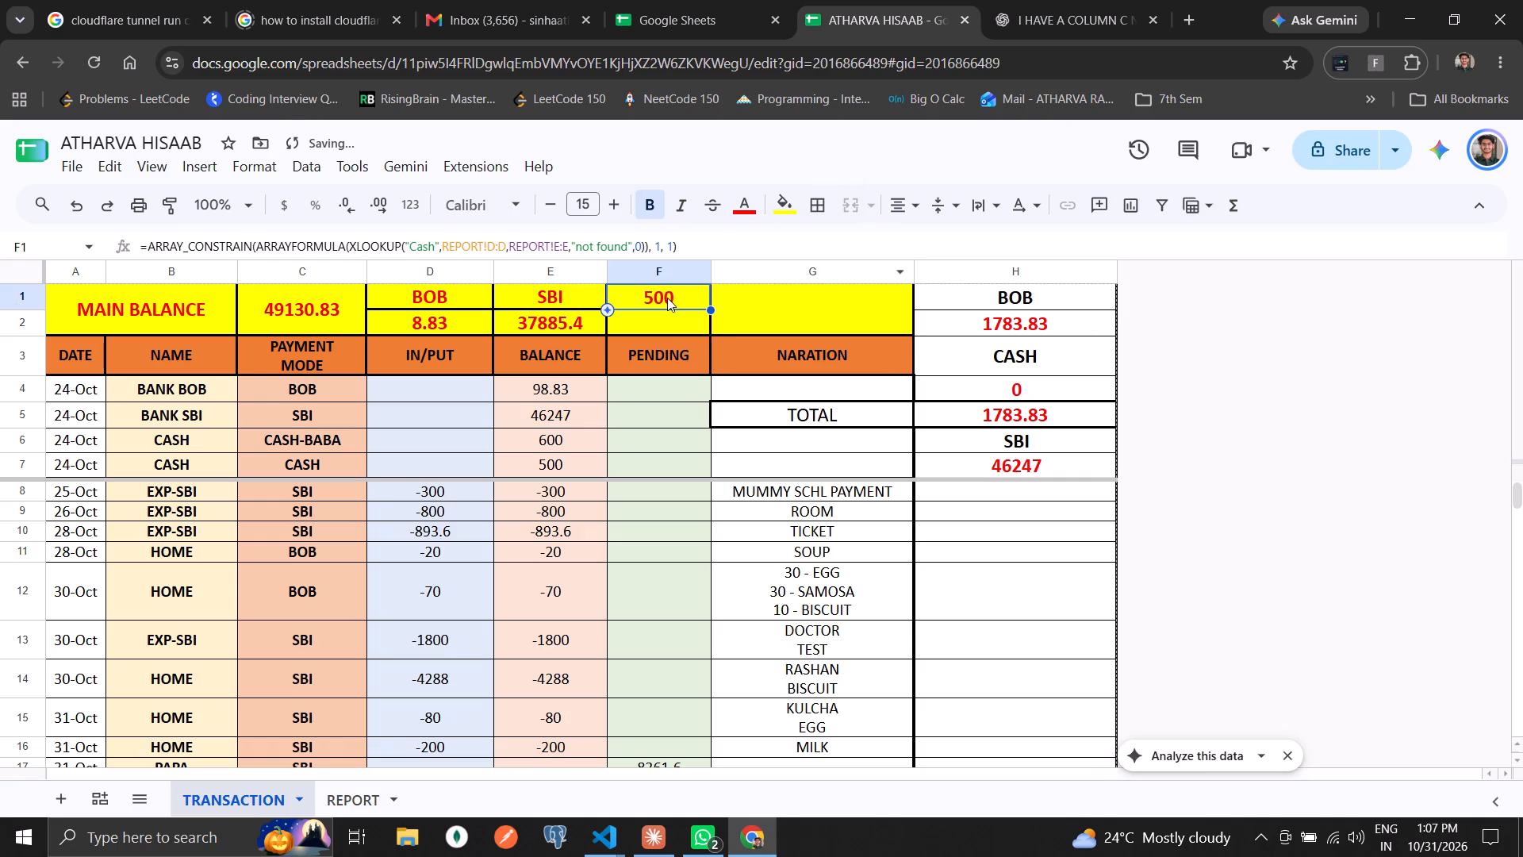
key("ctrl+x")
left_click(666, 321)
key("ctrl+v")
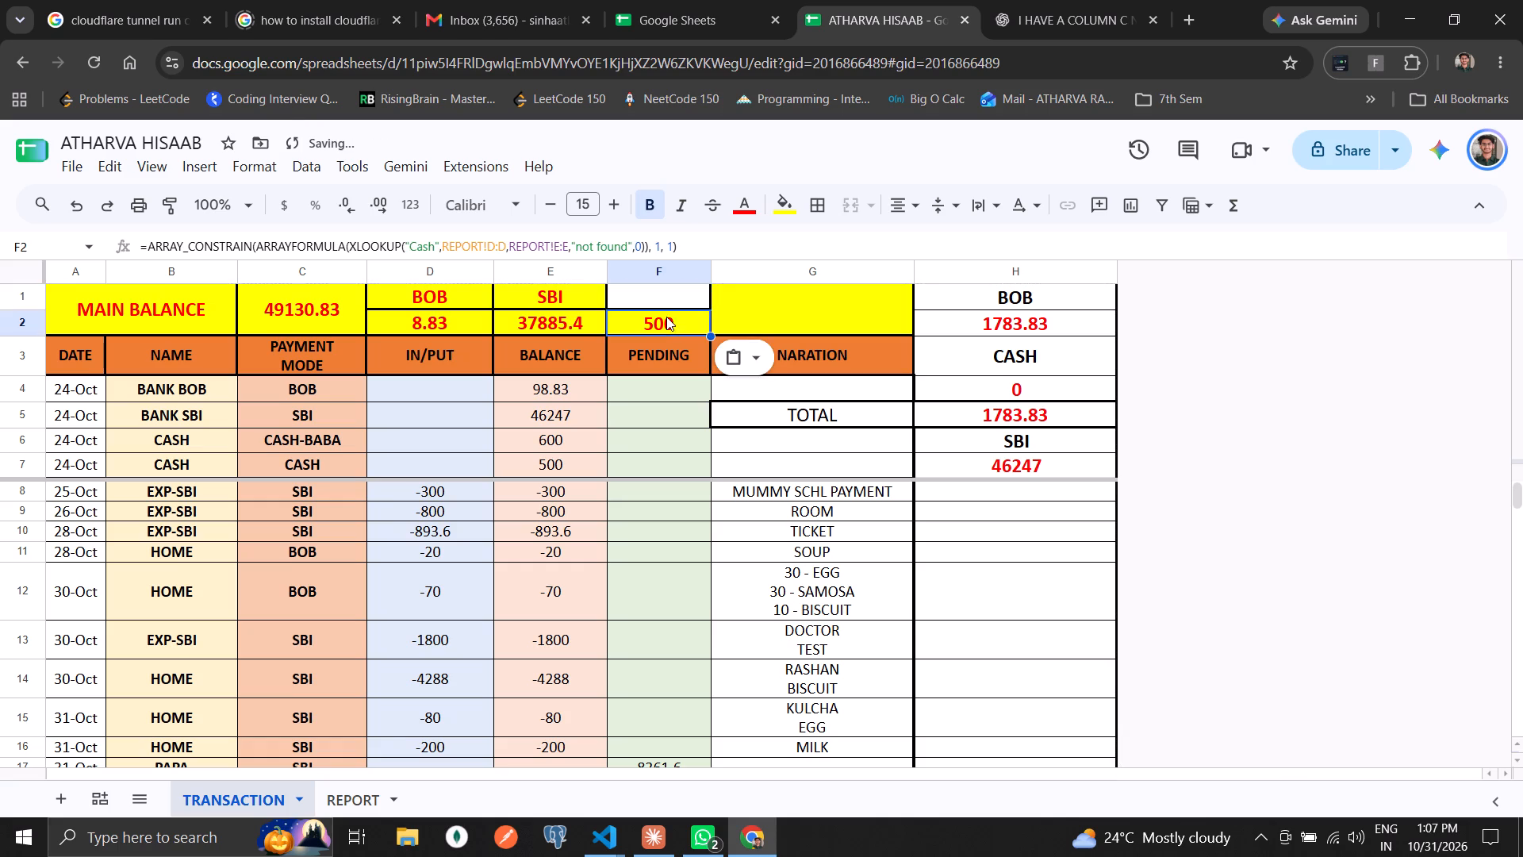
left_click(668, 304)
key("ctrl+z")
Move only the cash lookup formula text from F1 into F2, keeping the yellow fill of both cells.
left_click(682, 305)
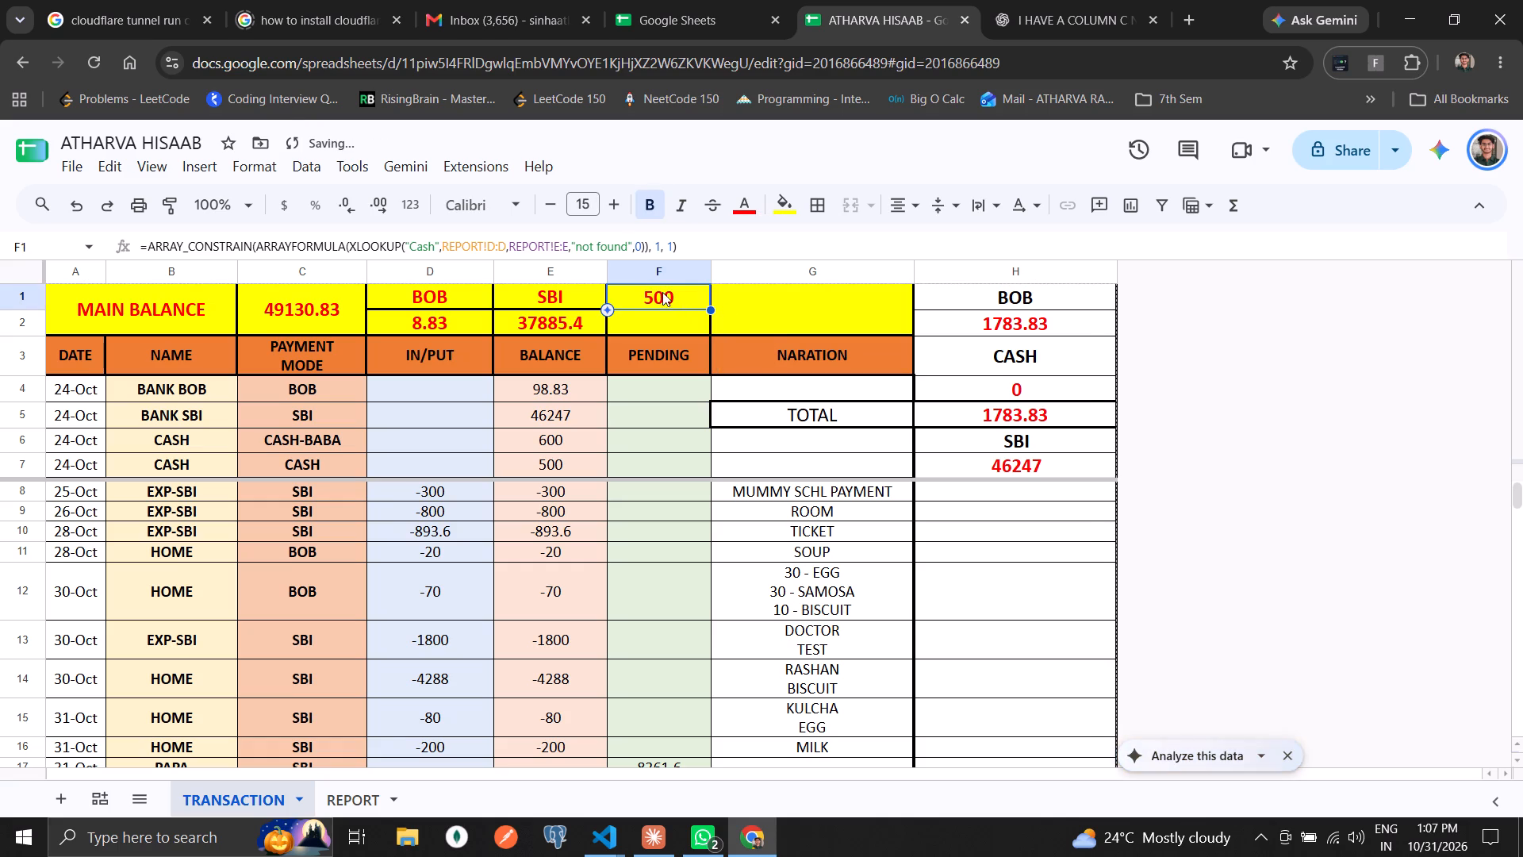
left_click(712, 247, "ctrl")
key("ctrl+a")
key("ctrl+x")
double_click(633, 319)
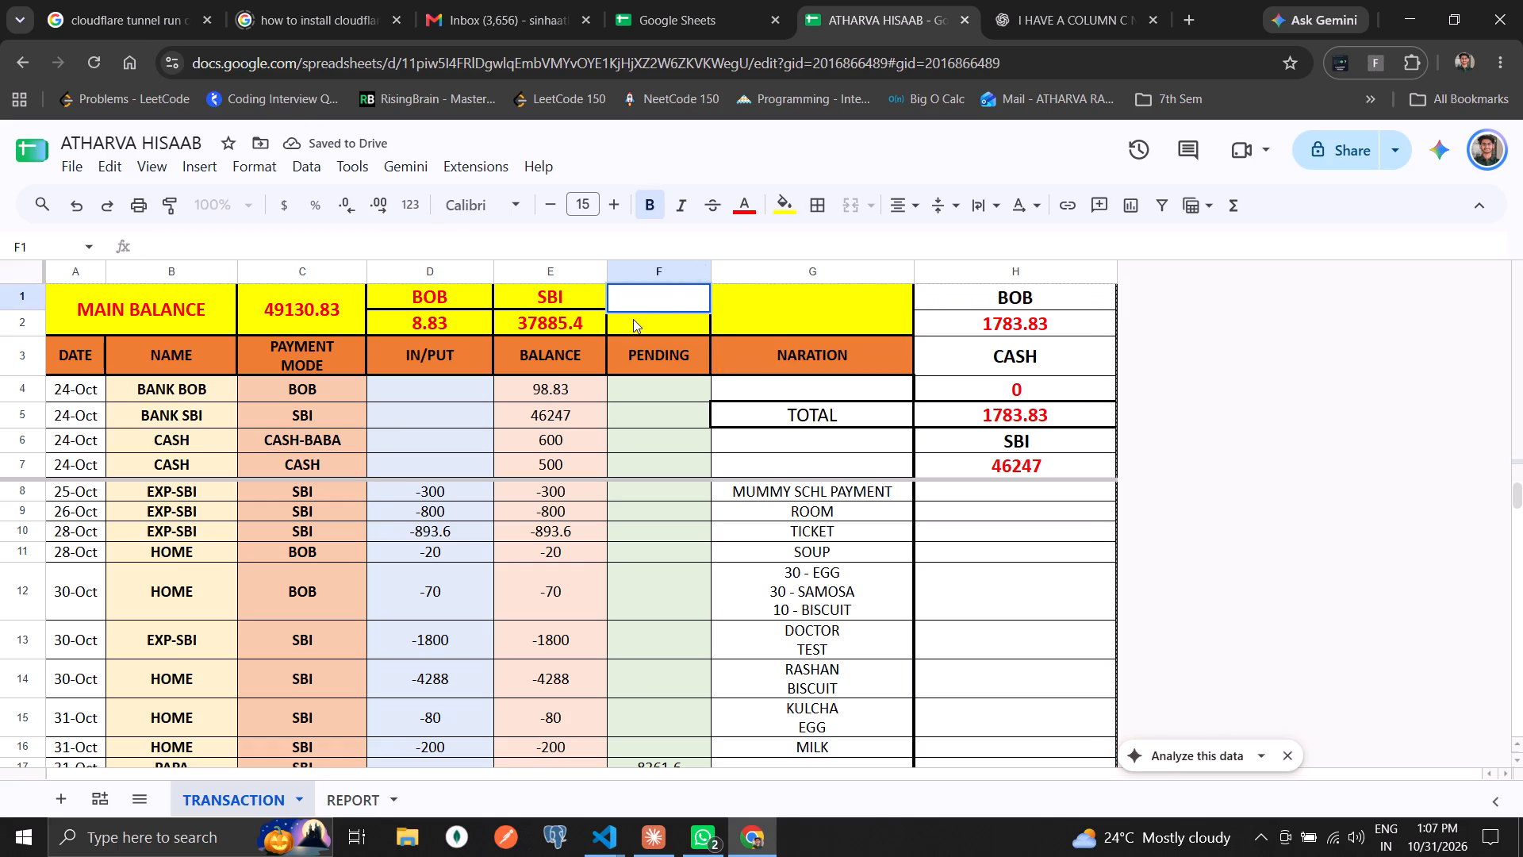
key("ctrl+v")
key("Return")
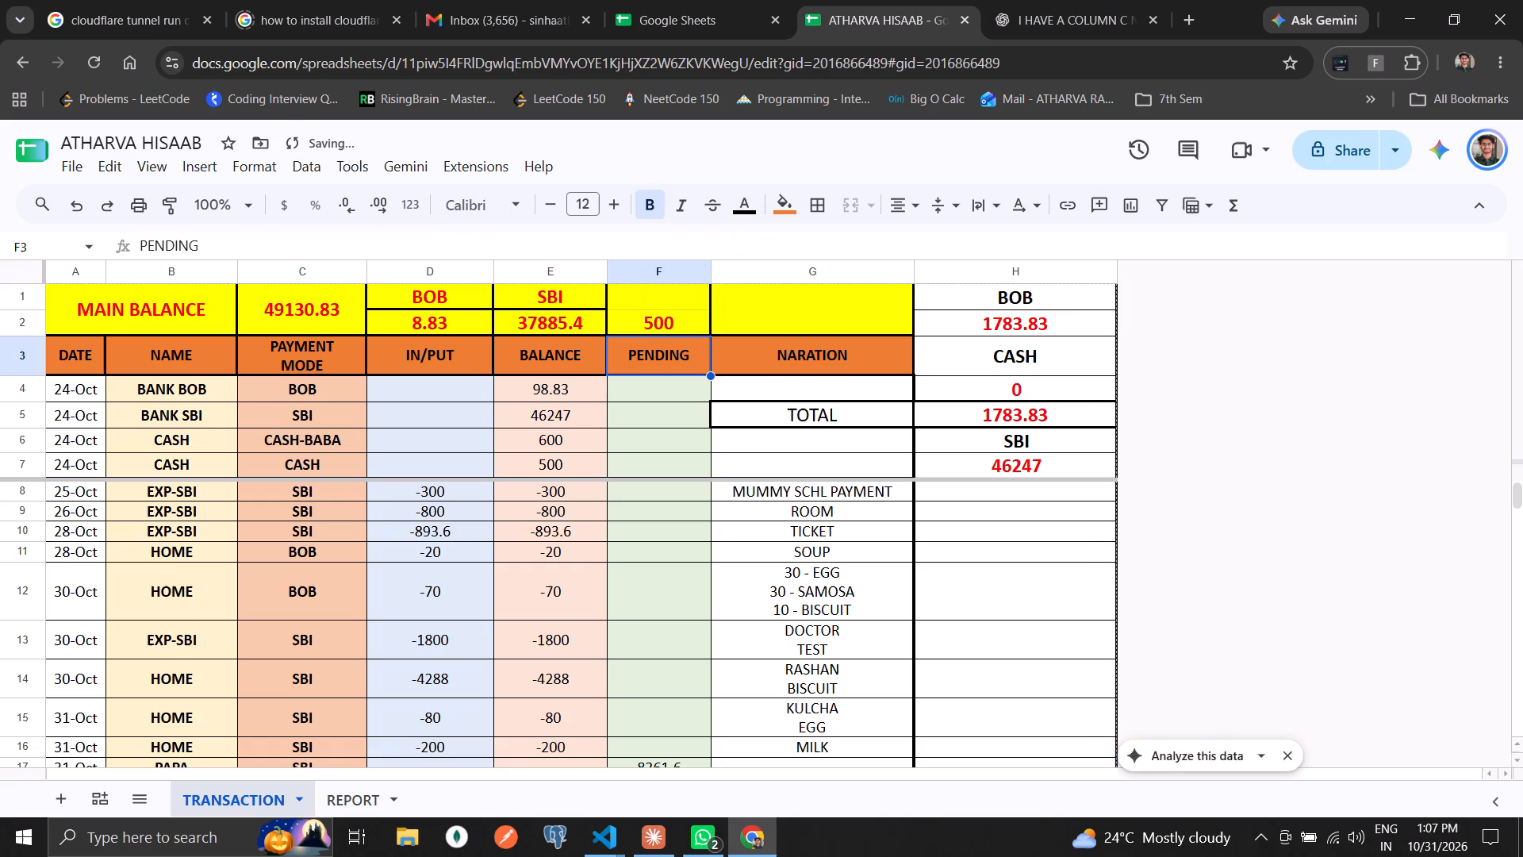
Enter the label CASH in F1 above the cash amount.
key("Up")
key("Up")
type("CASH")
key("Return")
Enter the label TOTAL in merged cell G1:G2 and unmerge it into two cells.
key("Right")
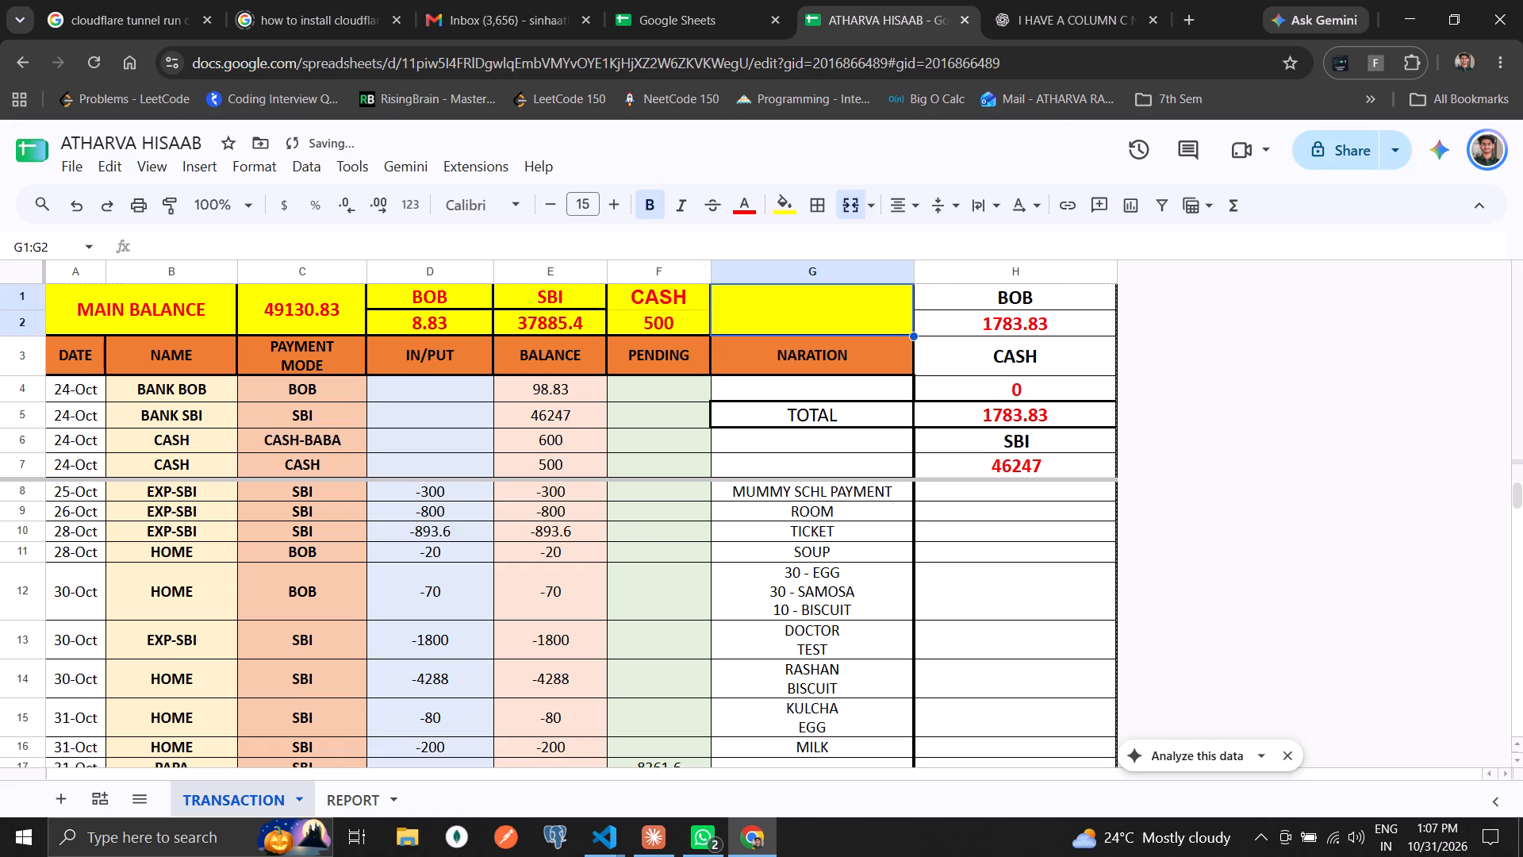
type("TOTAL")
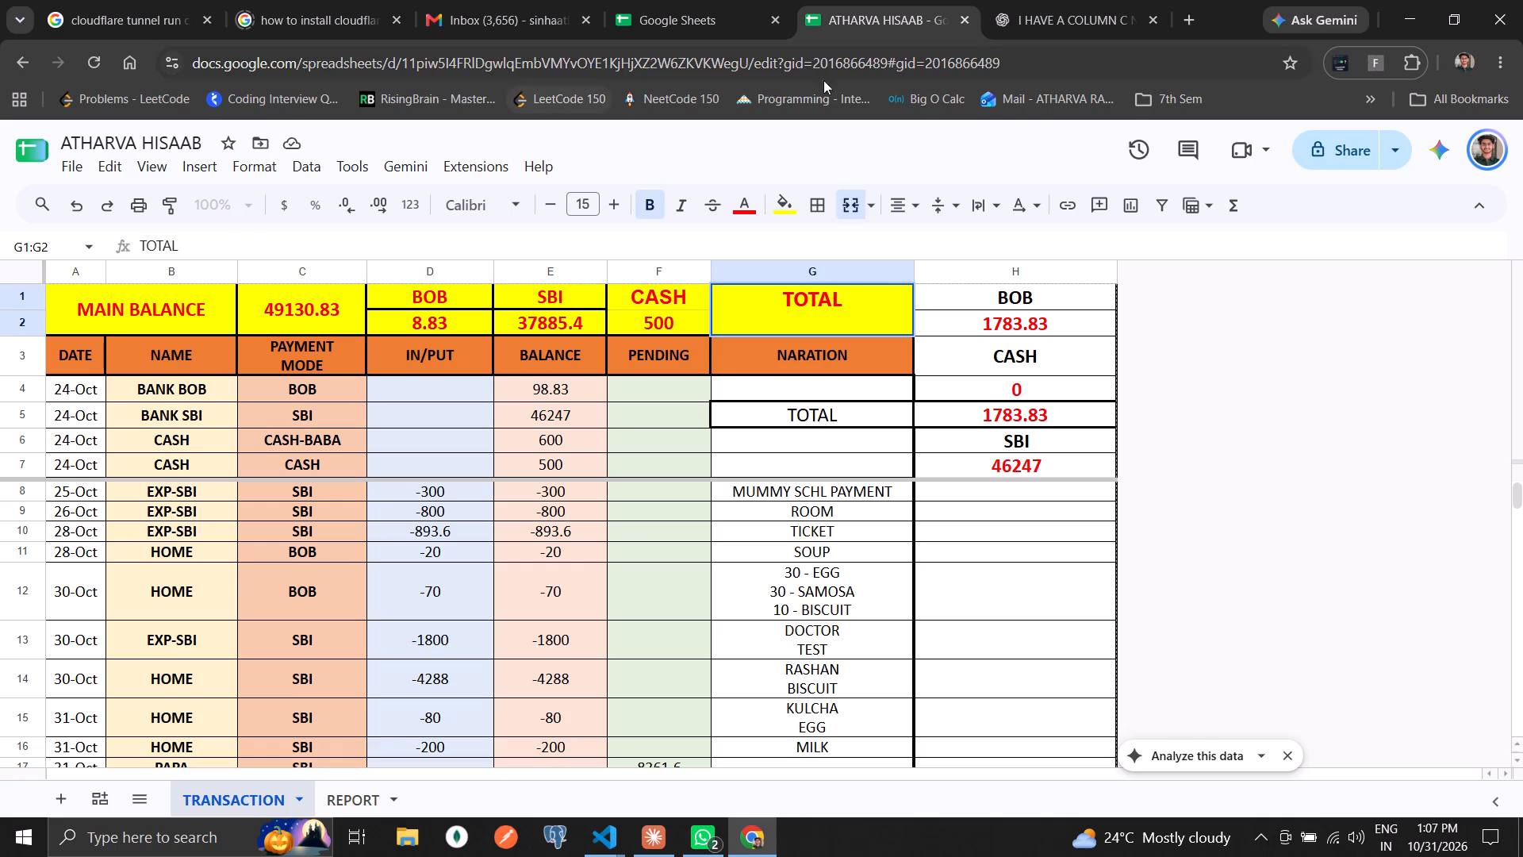
left_click(851, 206)
left_click(851, 206)
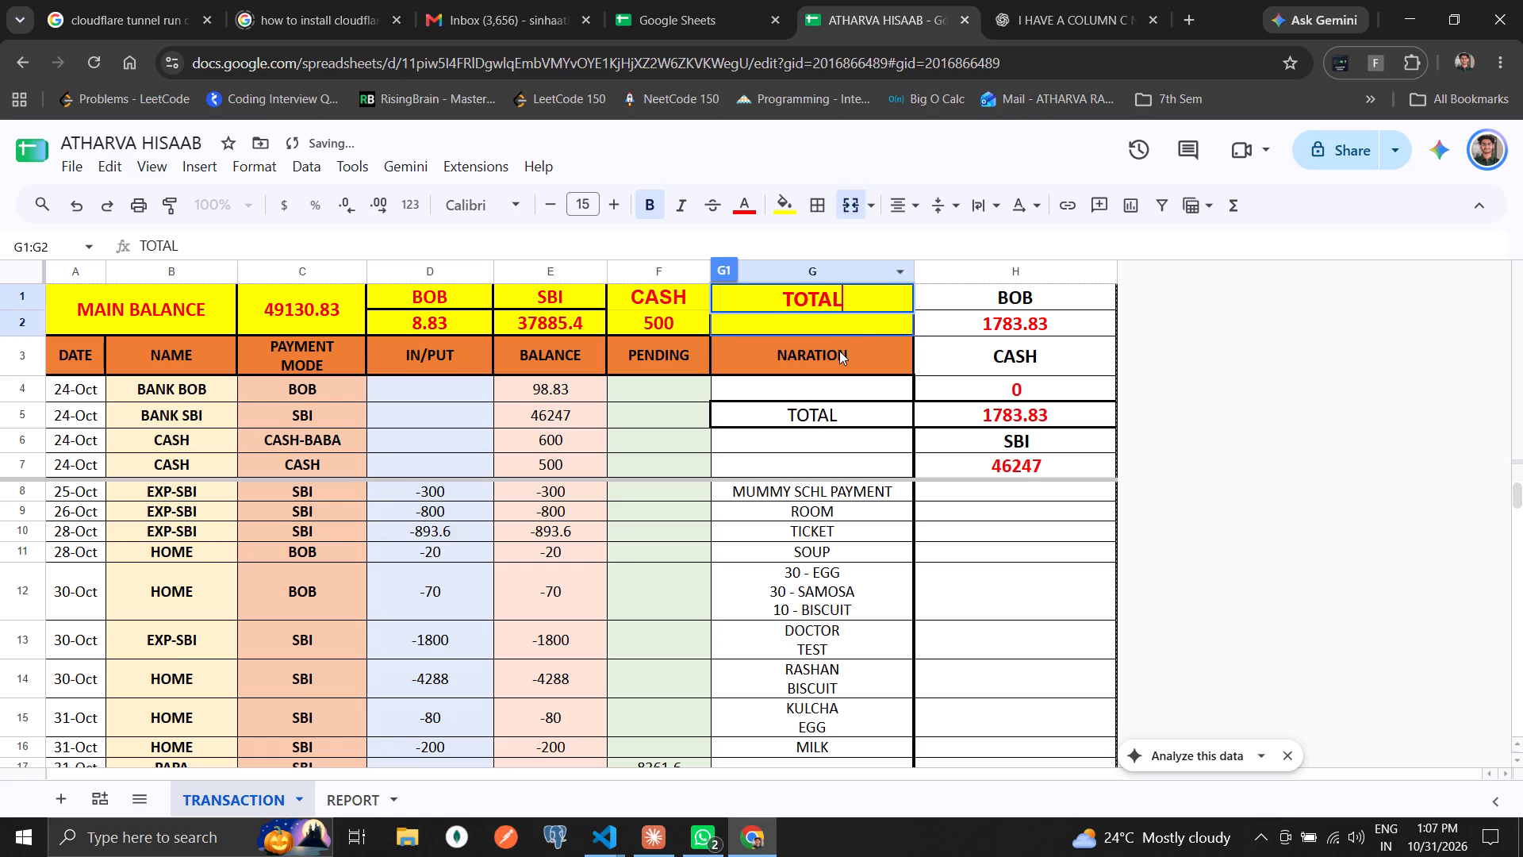
left_click(856, 325)
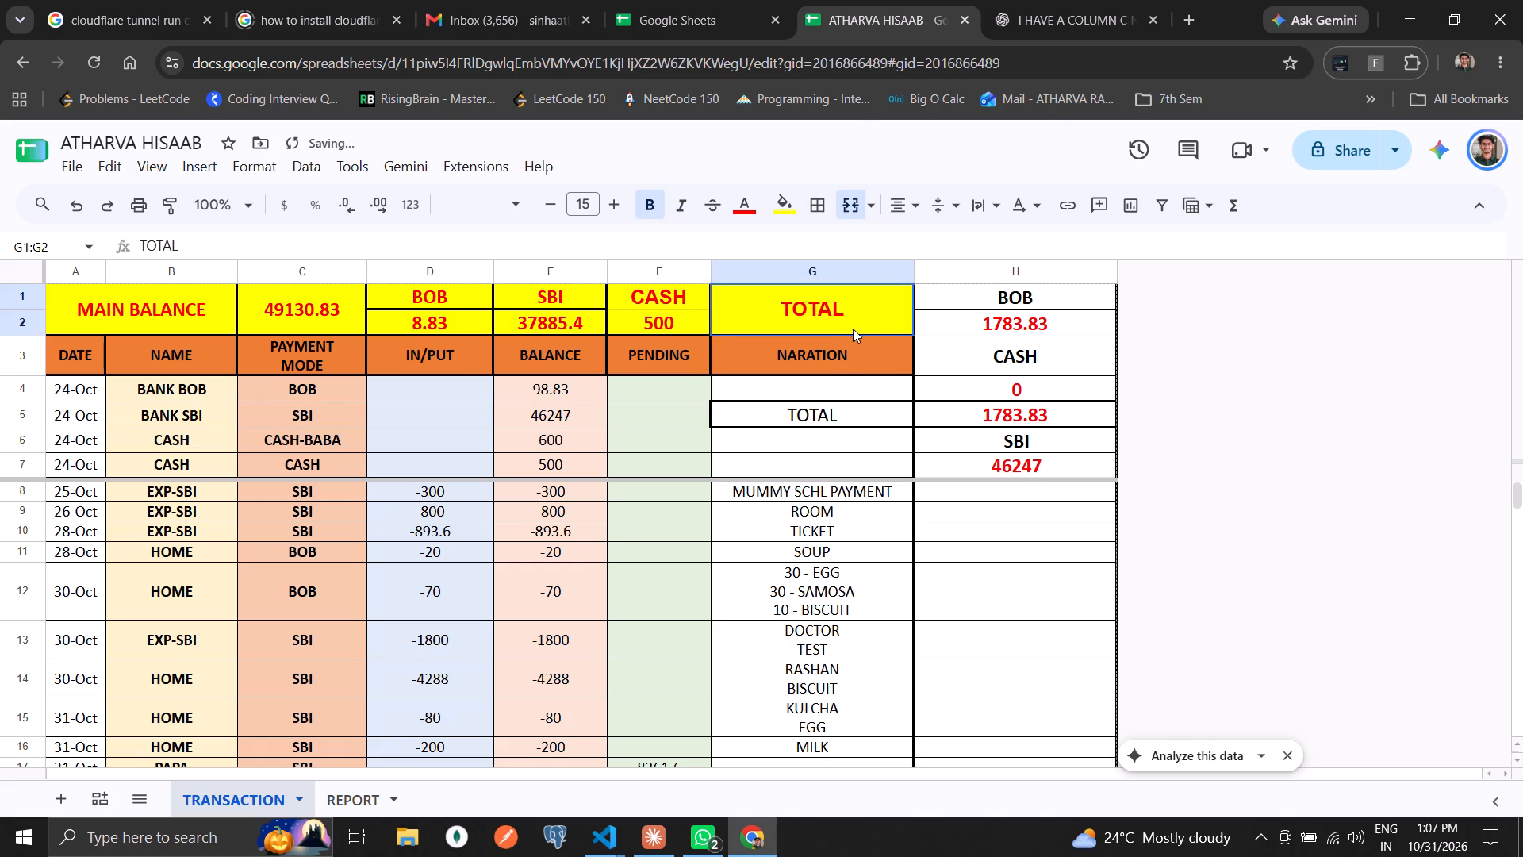
left_click(843, 202)
Enter the formula =D2+F2 in G2 to total the BOB and CASH balances.
left_click(833, 333)
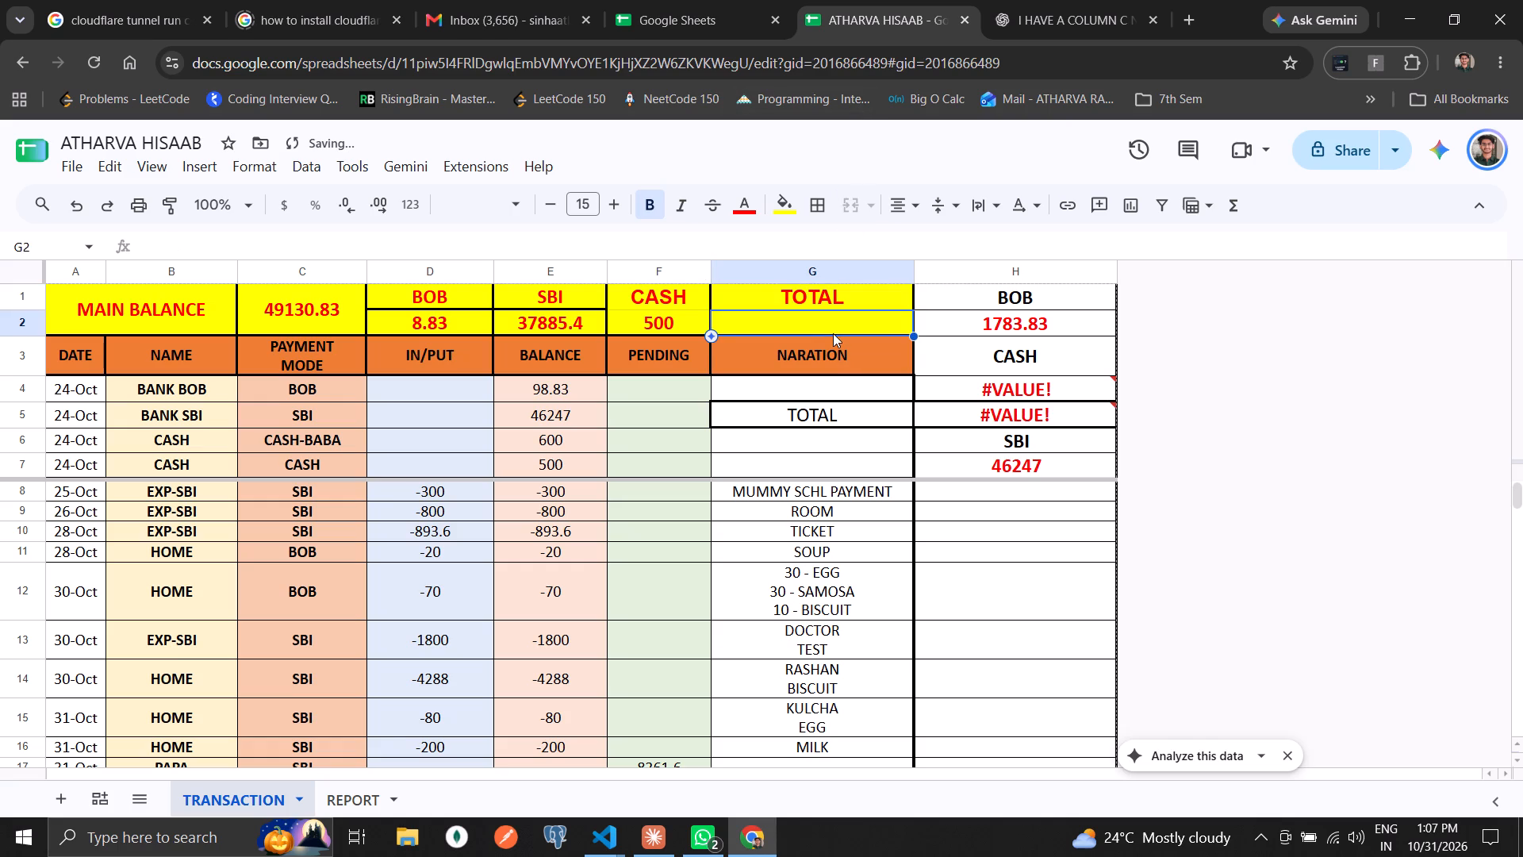
key("equal")
key("Left")
key("Left")
key("Left")
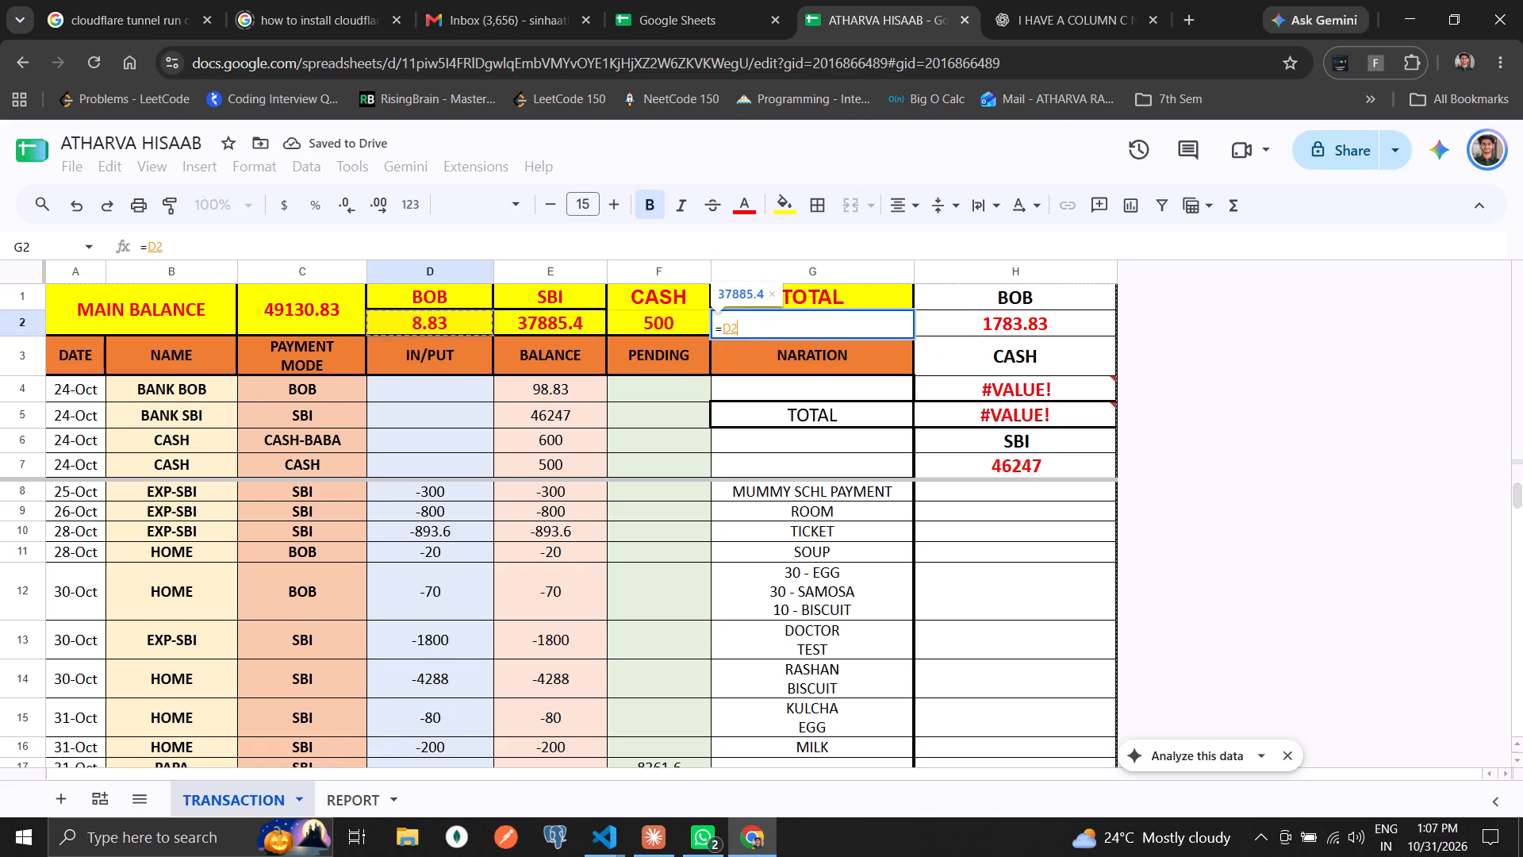
key("plus")
key("Left")
key("Return")
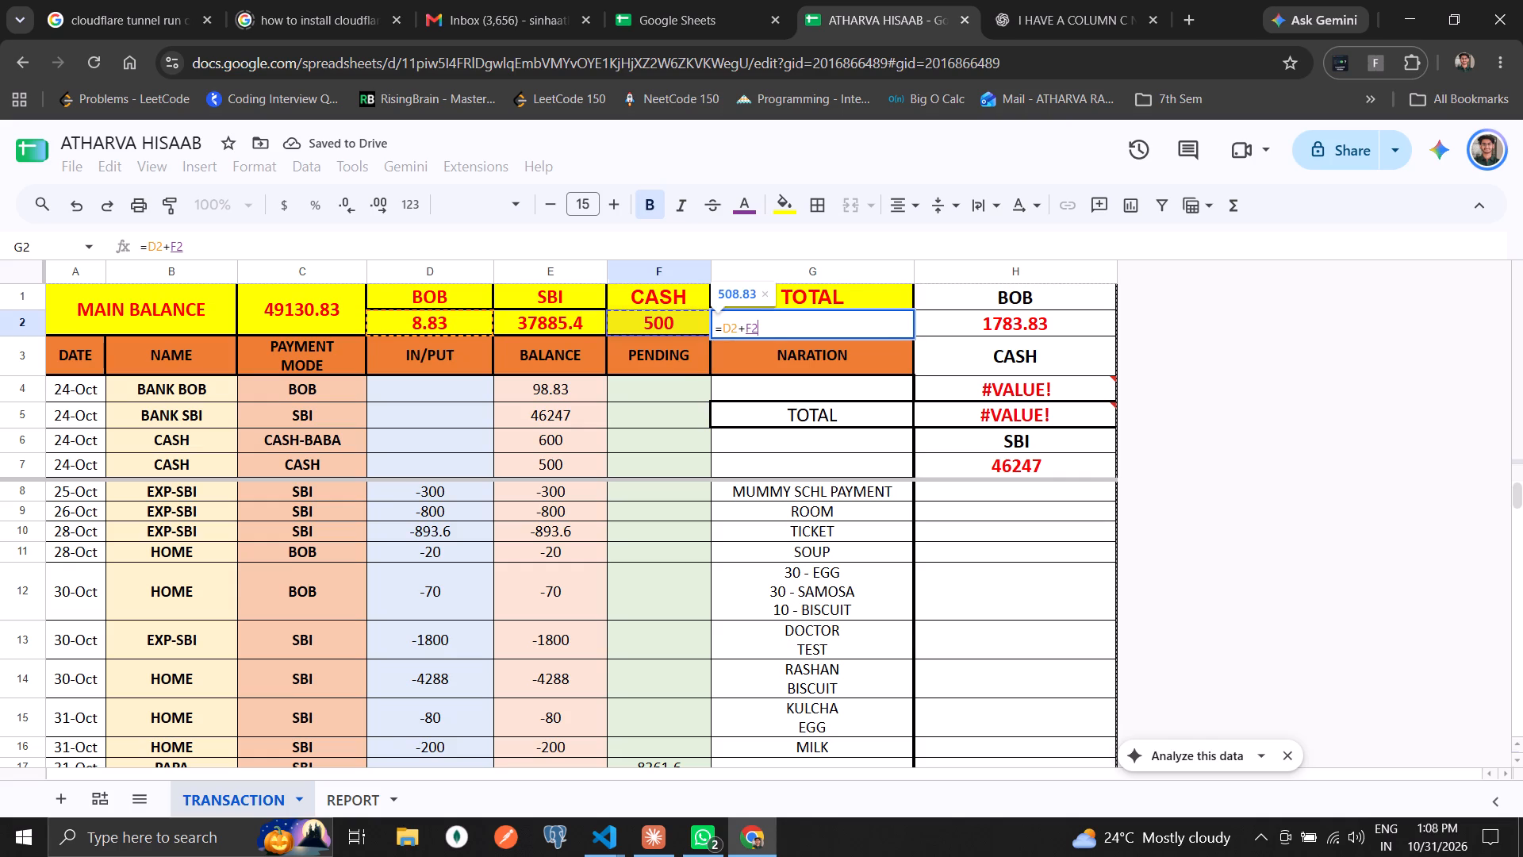
Apply all borders to the header block A1:G3.
key("Up")
key("Up")
key("Left")
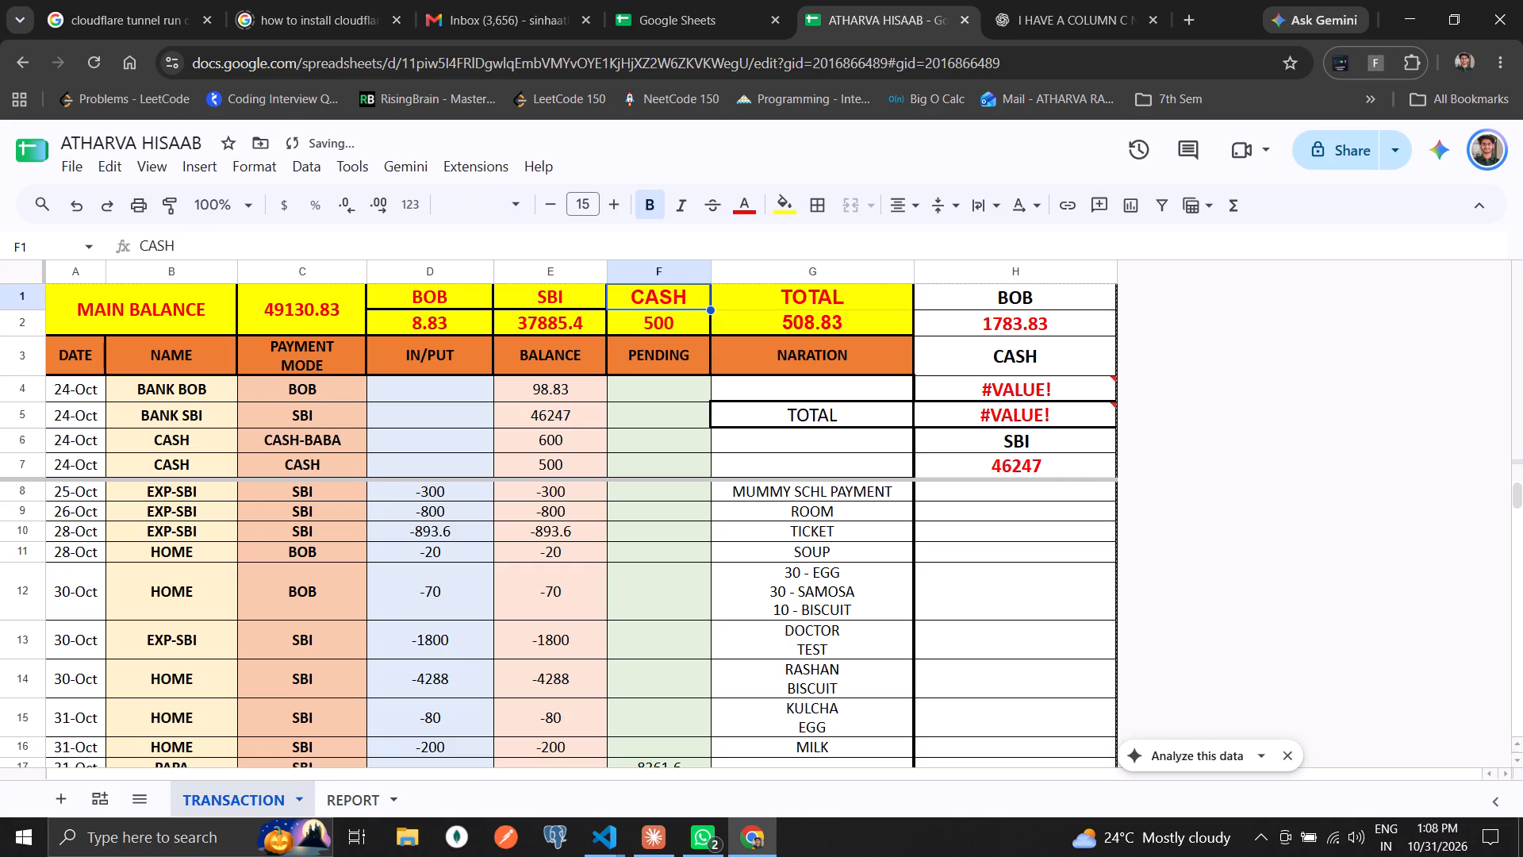
key("Left")
key("Left")
key("Left")
key("Left")
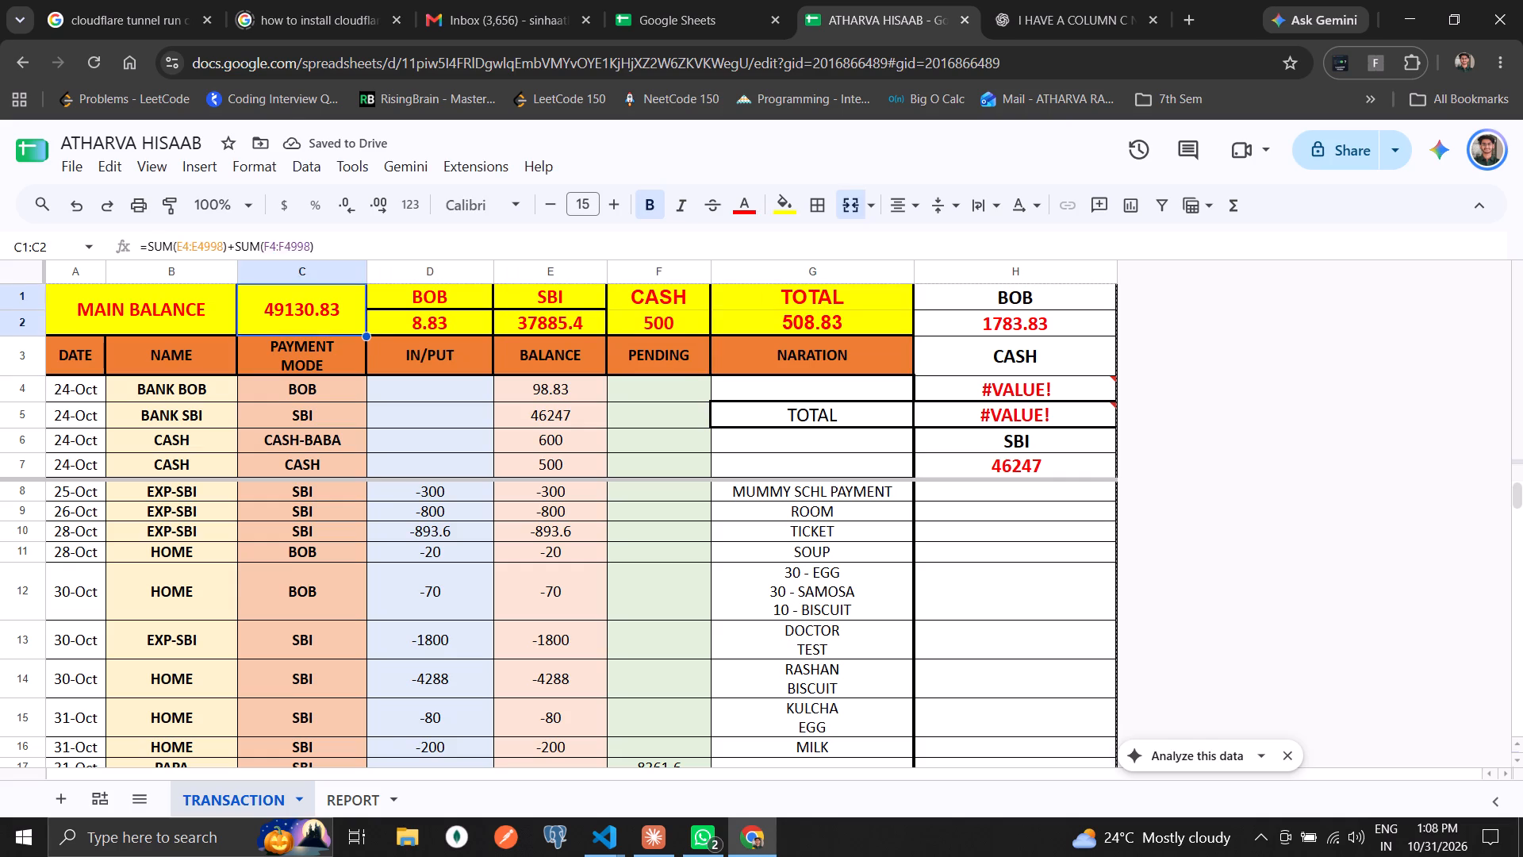
key("shift+Right")
key("shift+Right")
key("shift+Right")
key("shift+Right")
key("shift+Right")
key("shift+Down")
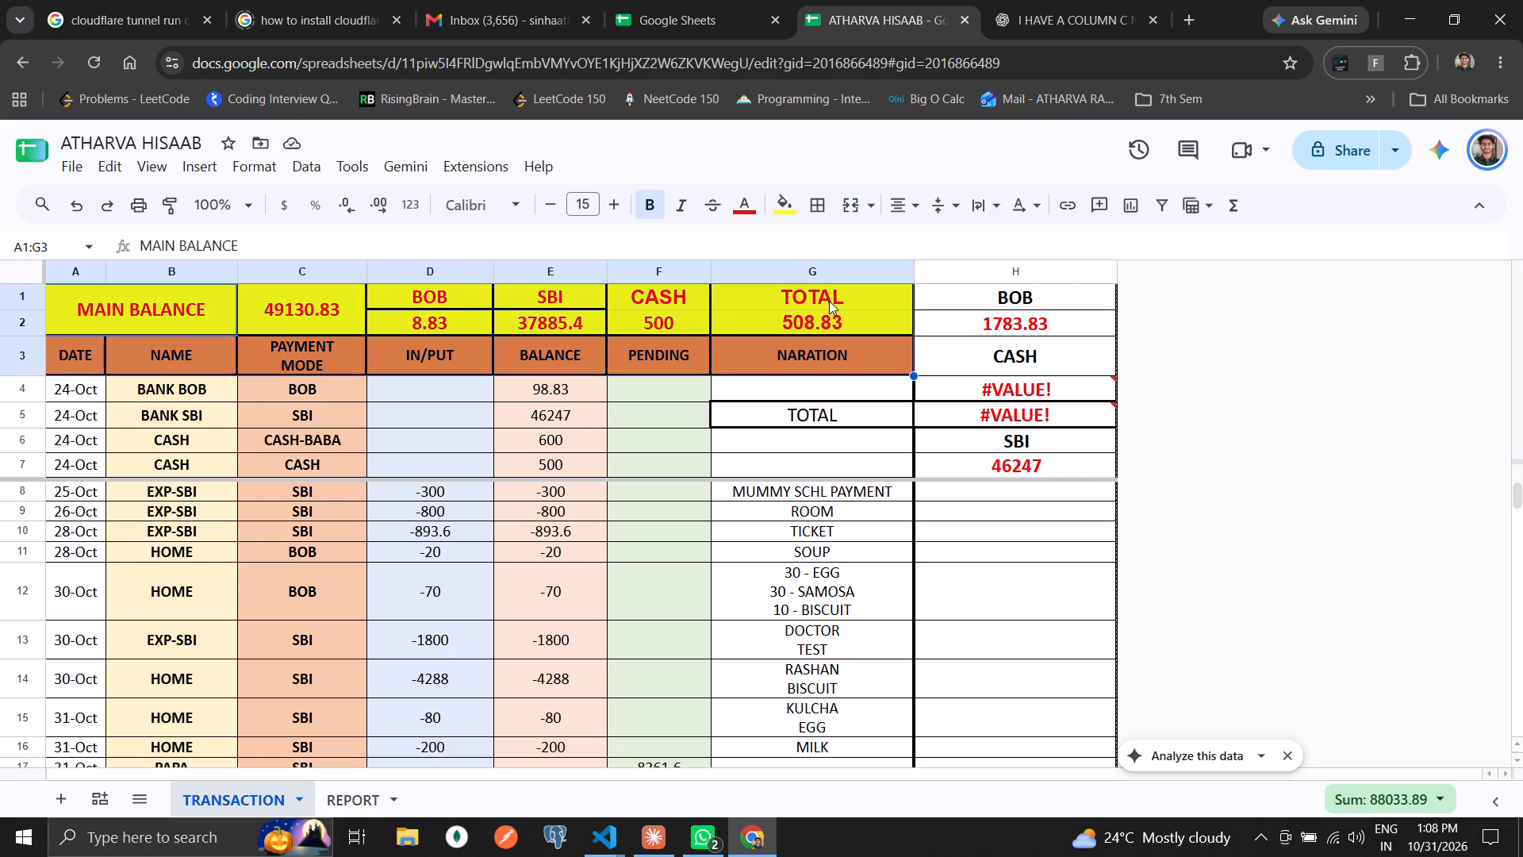
left_click(815, 200)
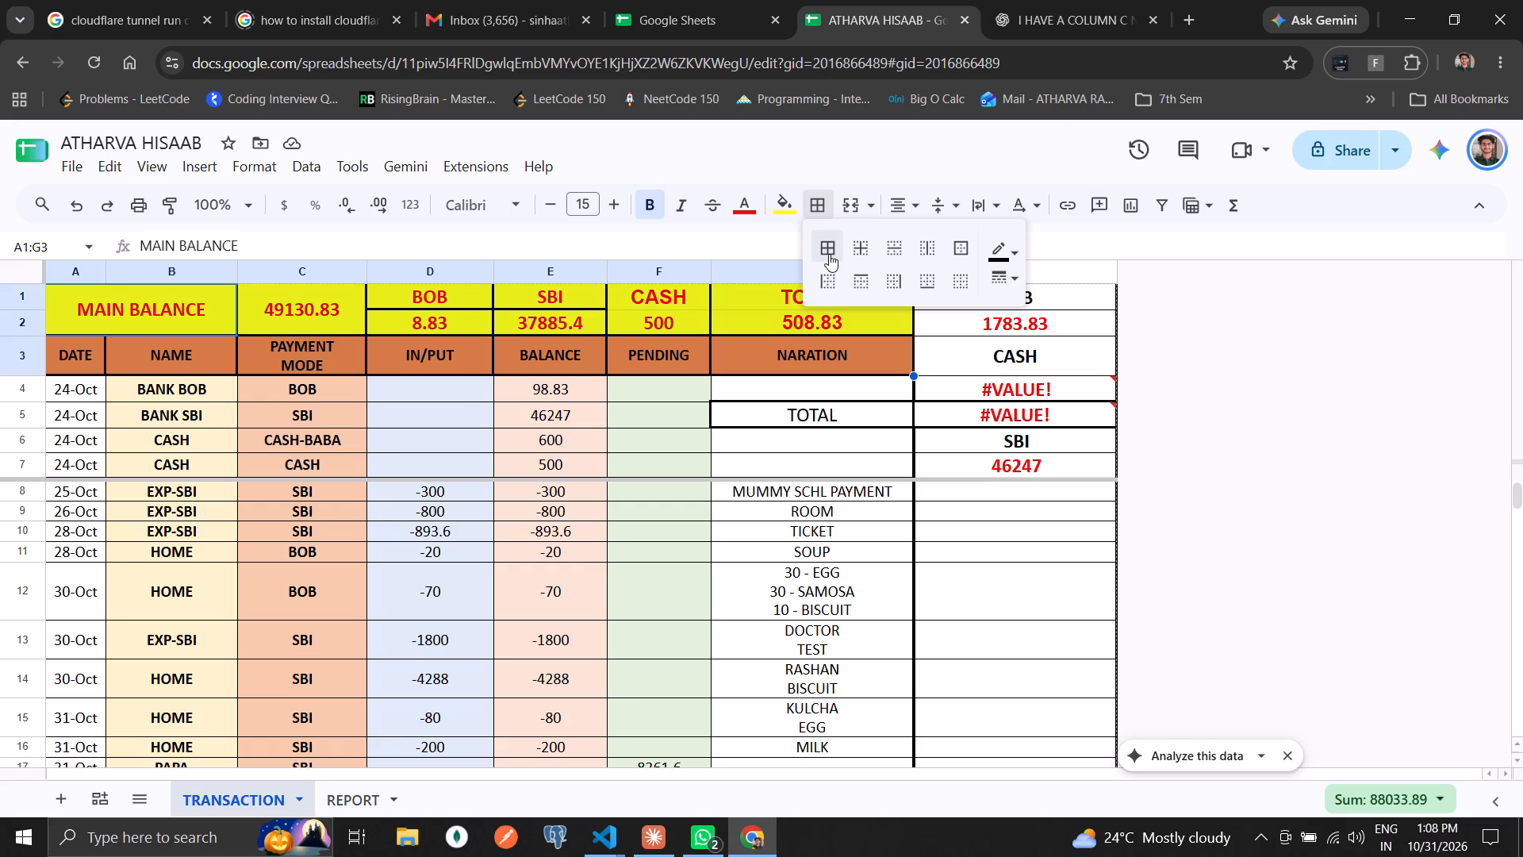
left_click(829, 254)
left_click(738, 387)
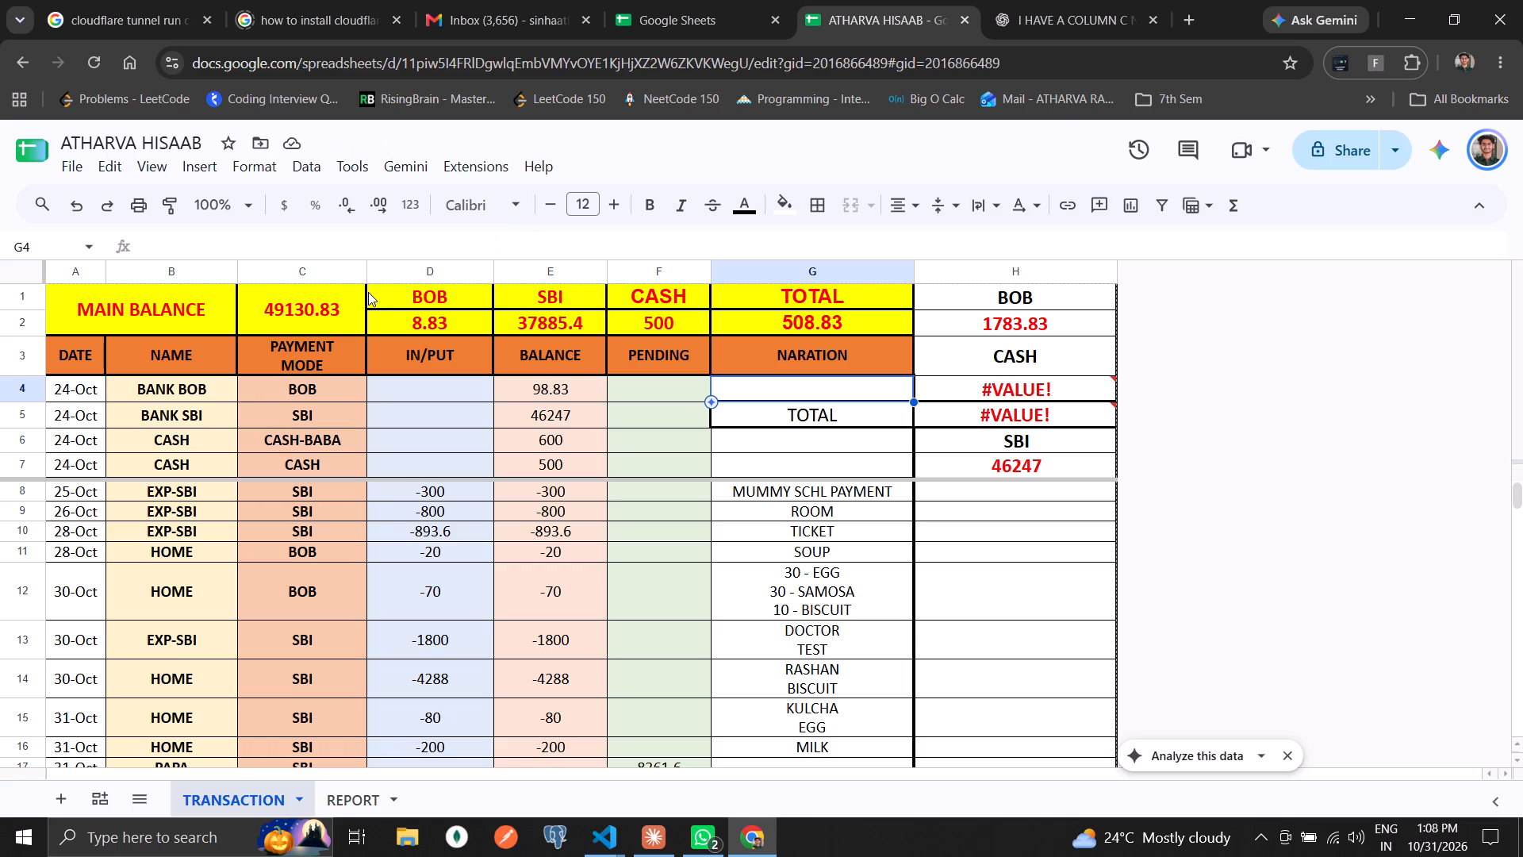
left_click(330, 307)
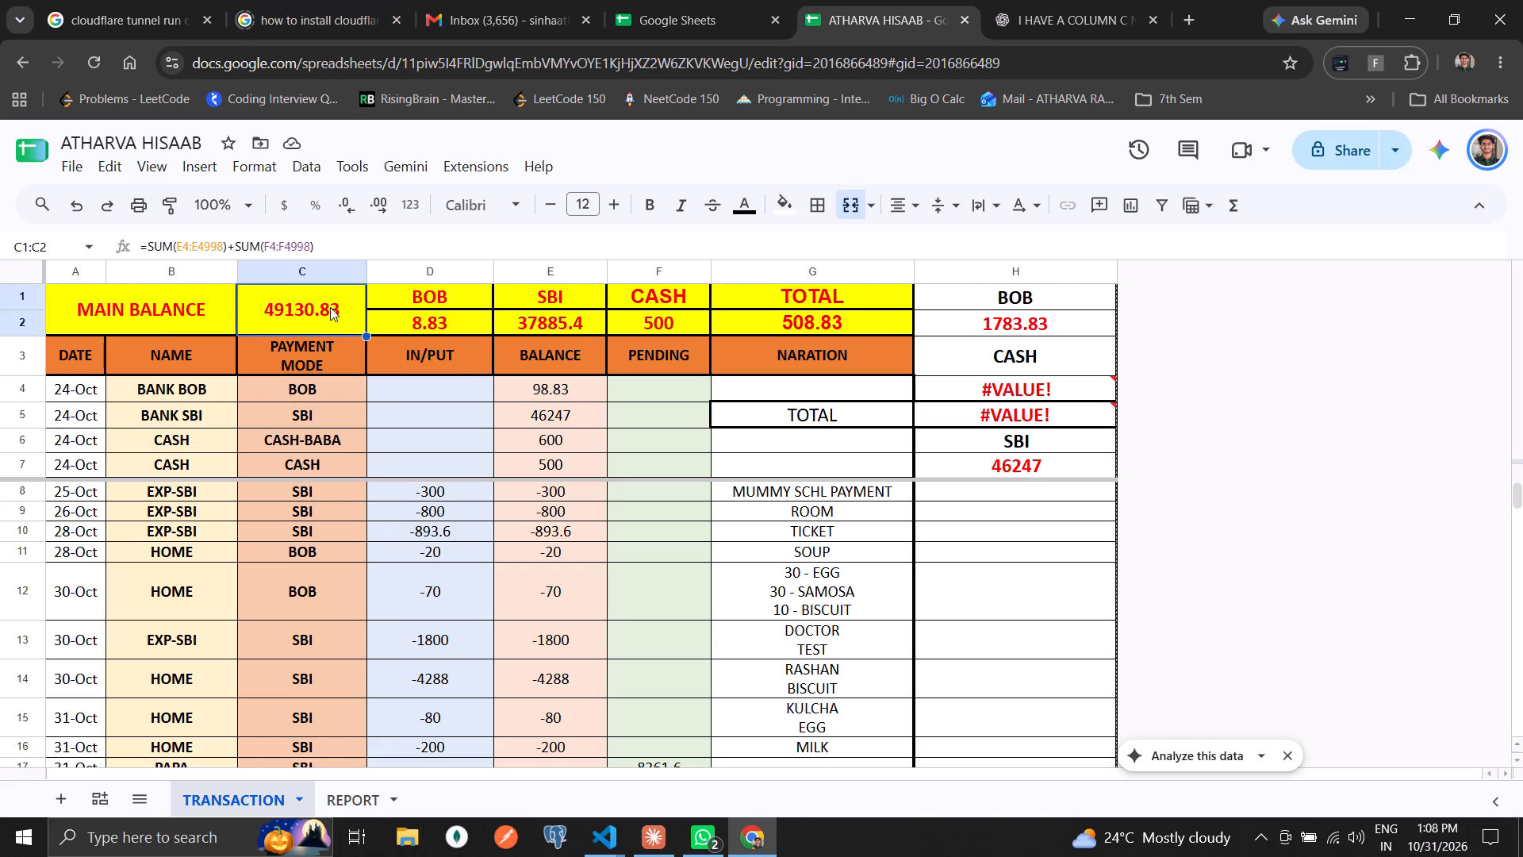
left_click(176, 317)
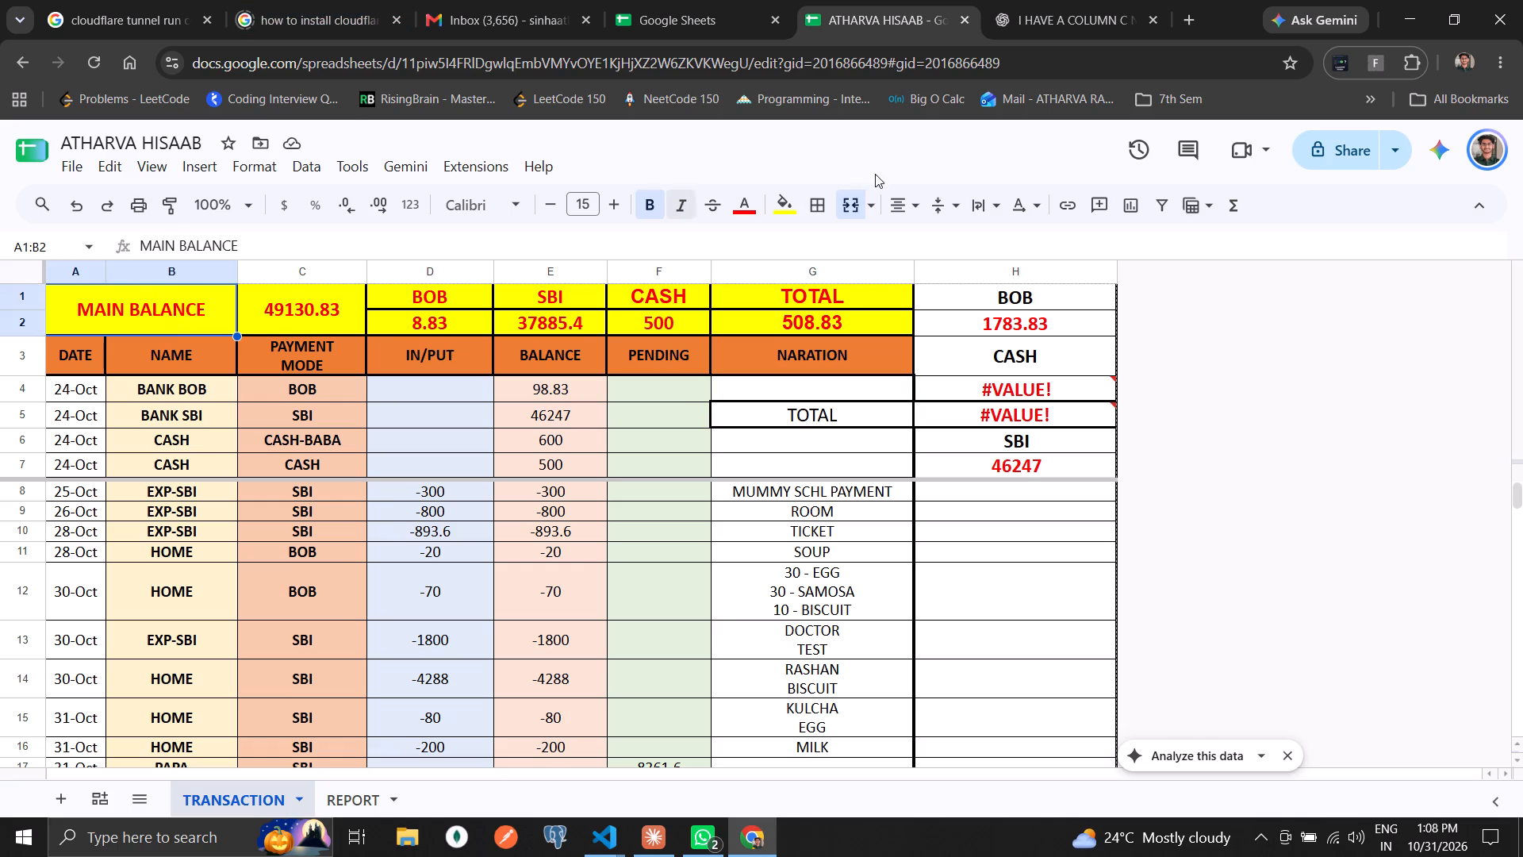
Unmerge the MAIN BALANCE header cell A1:B2 into separate cells.
left_click(851, 206)
left_click(114, 354)
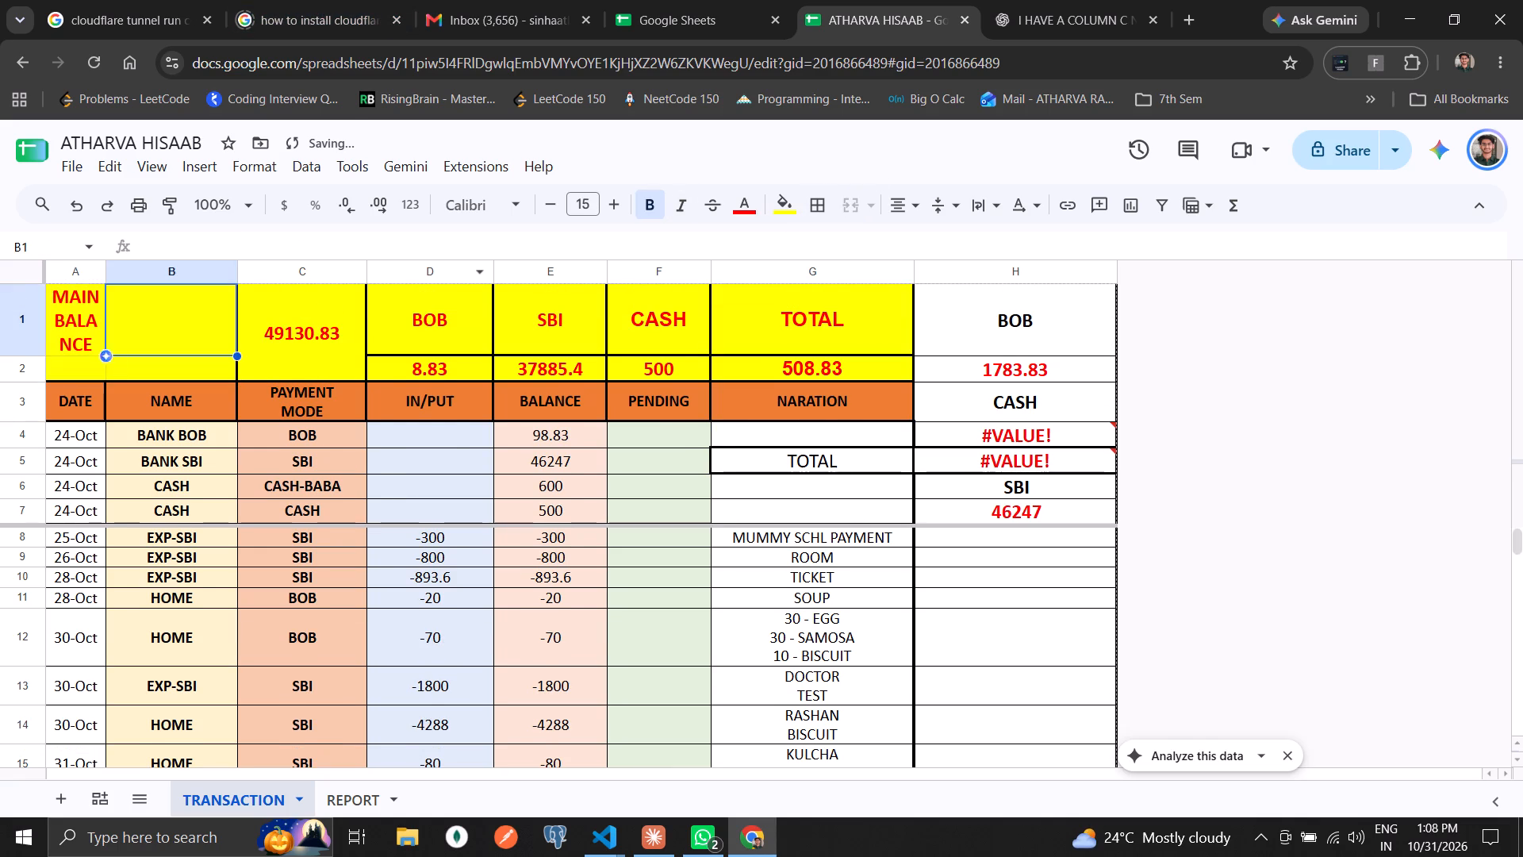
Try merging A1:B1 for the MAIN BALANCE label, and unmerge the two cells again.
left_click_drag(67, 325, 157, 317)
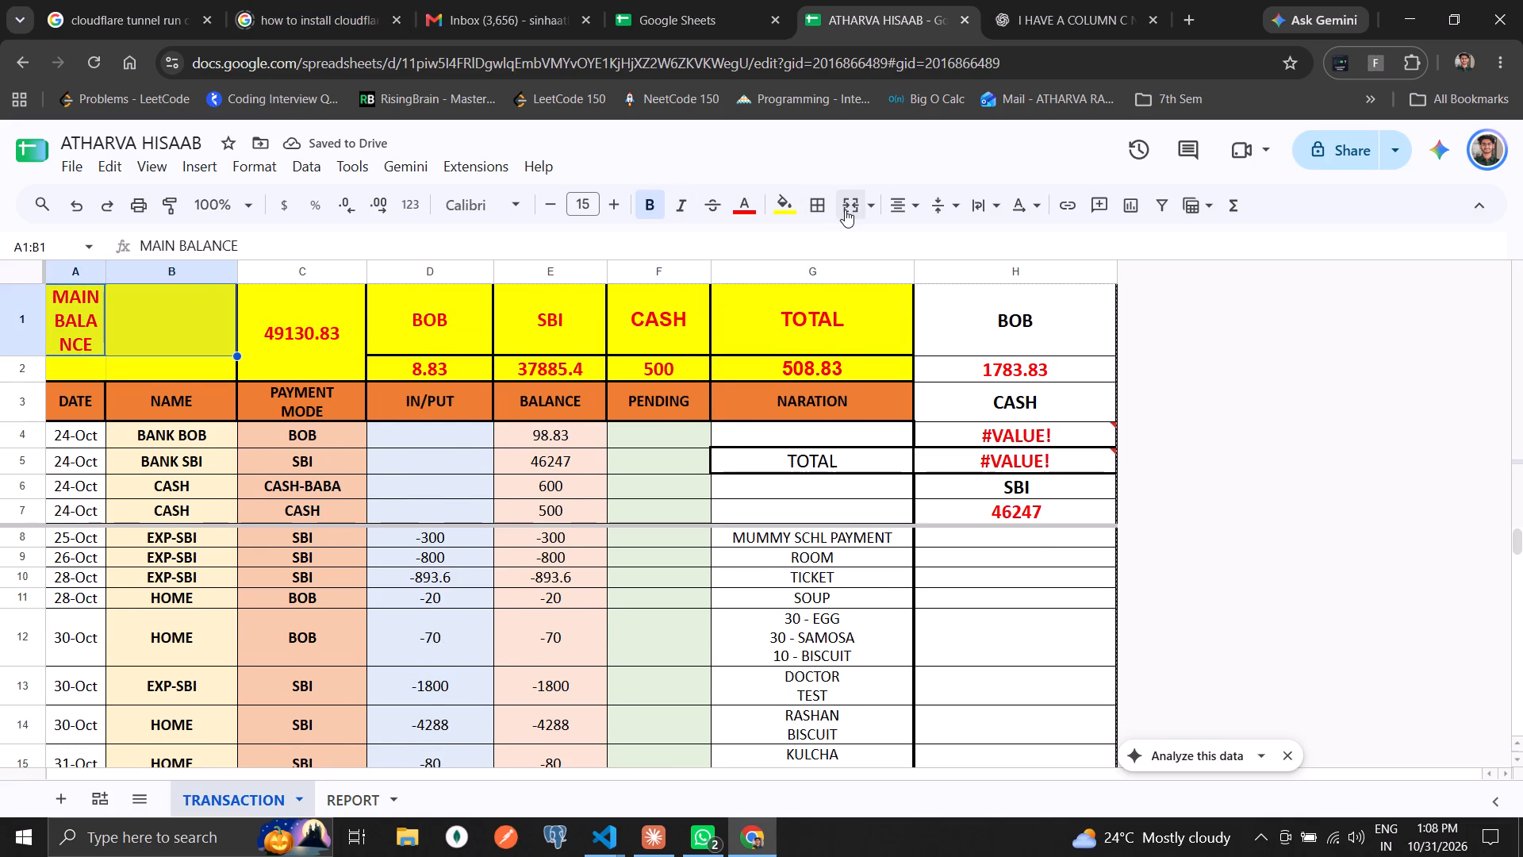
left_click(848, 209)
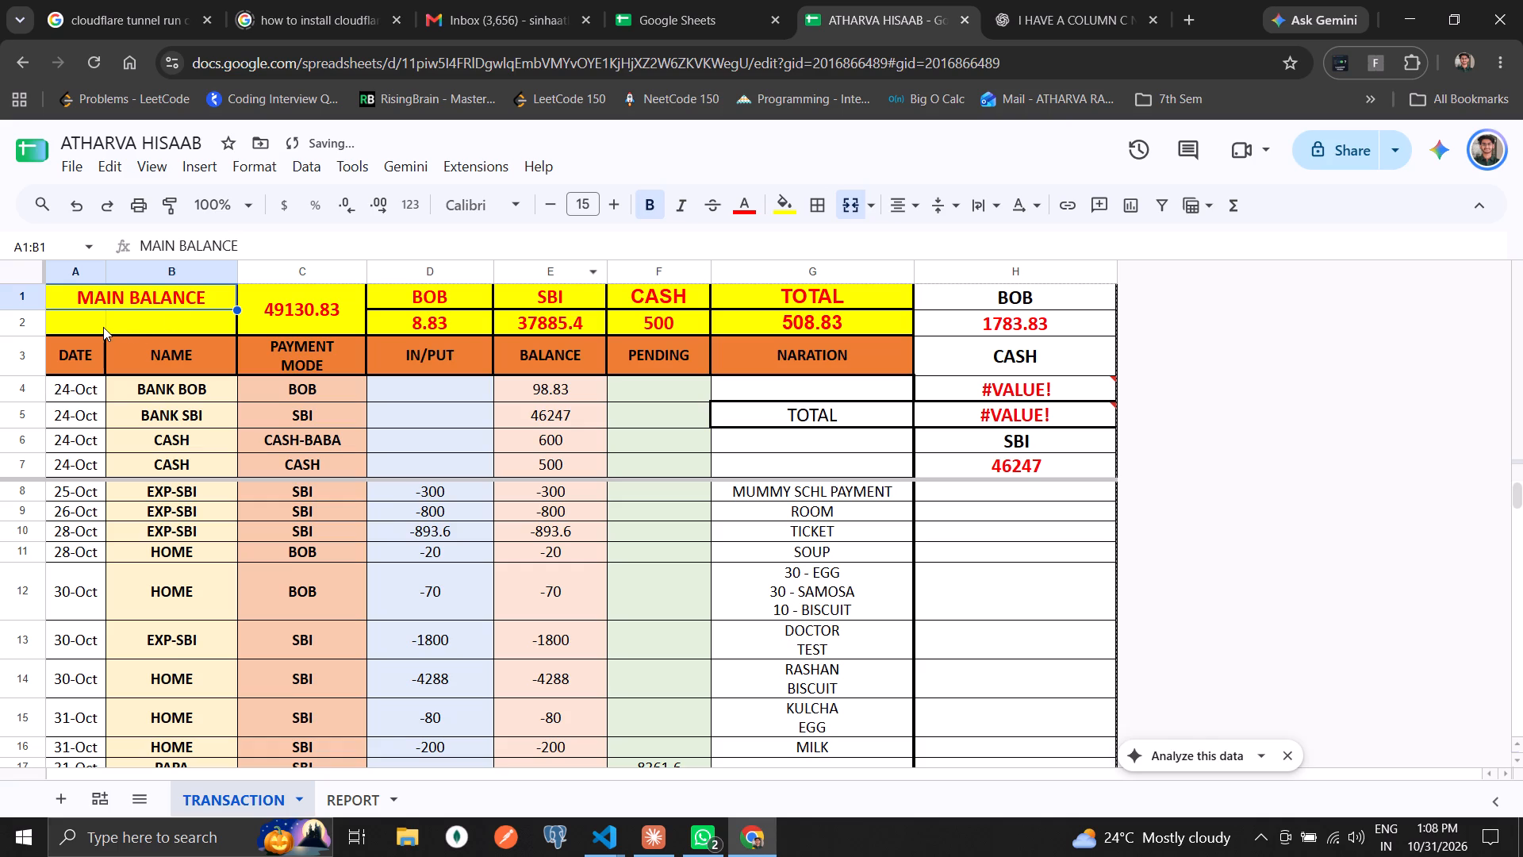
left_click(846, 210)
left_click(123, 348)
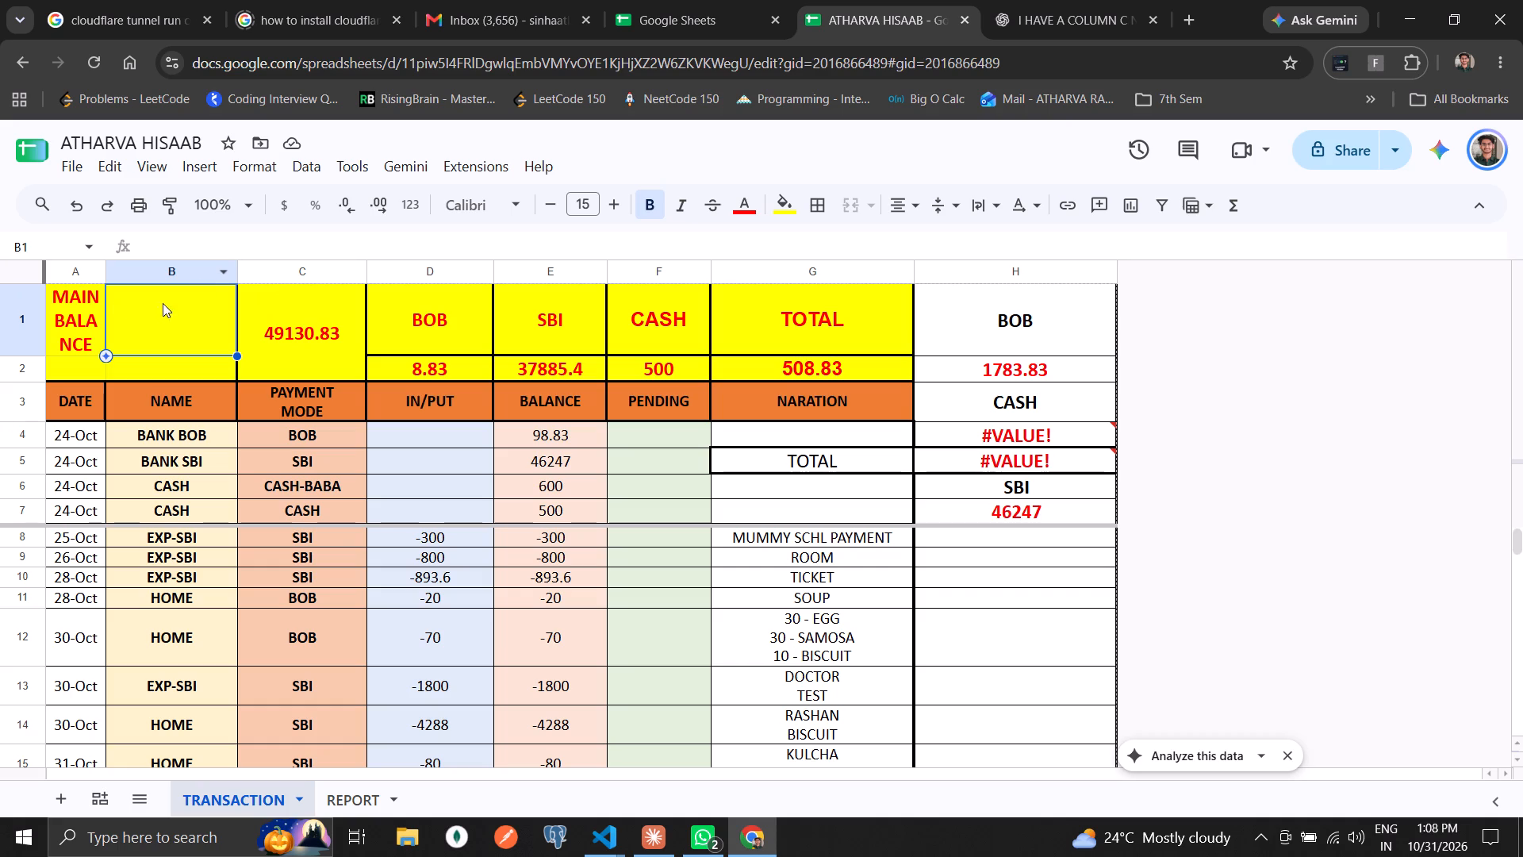
Move the main balance formula =SUM(E4:E4998)+SUM(F4:F4998) from merged cell C1:C2 to A2.
left_click(347, 286)
left_click(331, 247)
key("ctrl+a")
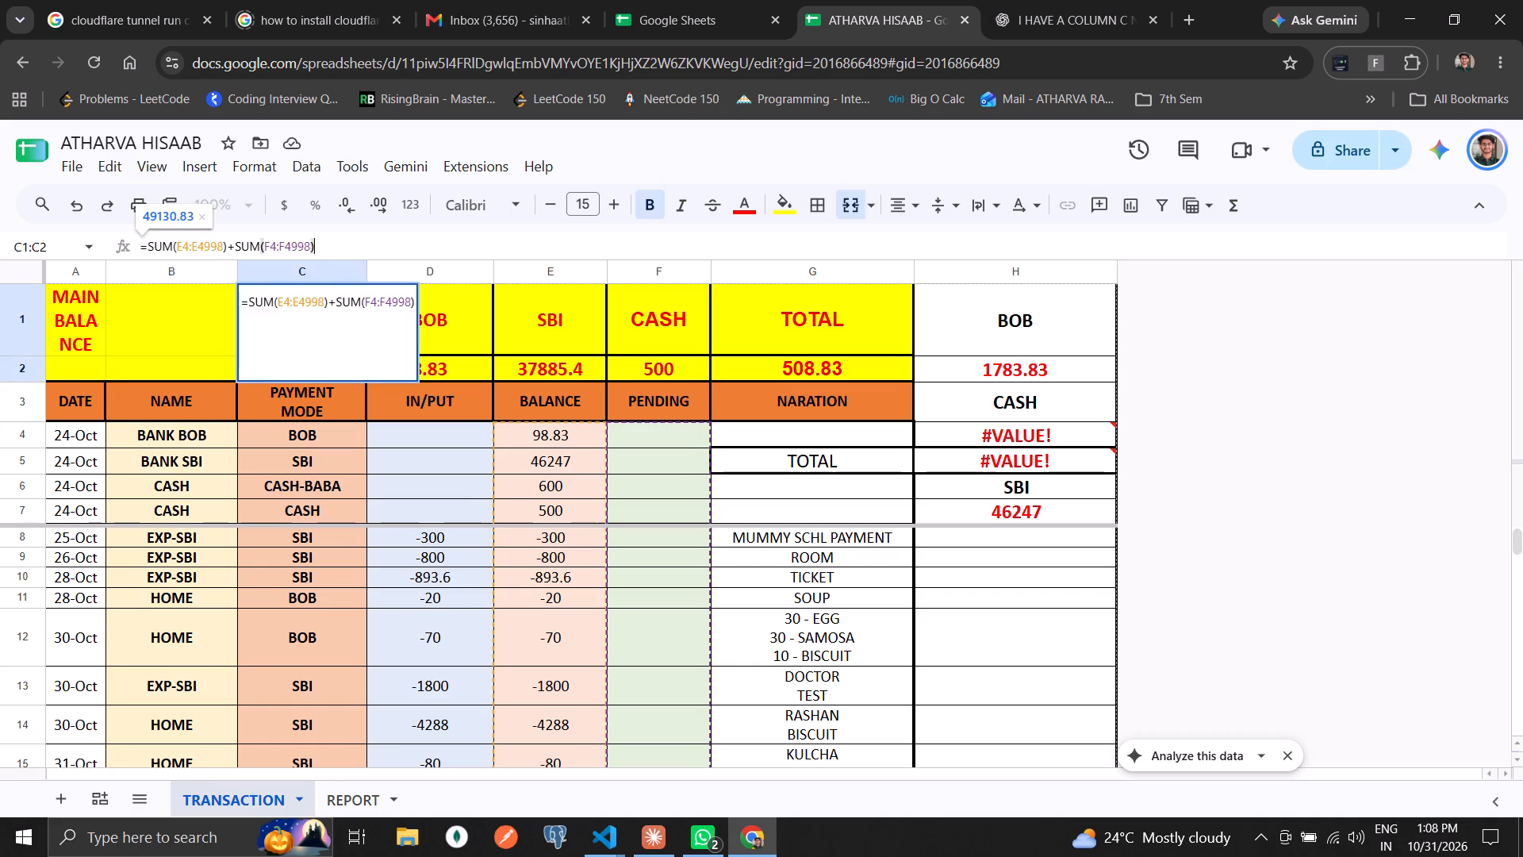
key("ctrl+x")
double_click(91, 367)
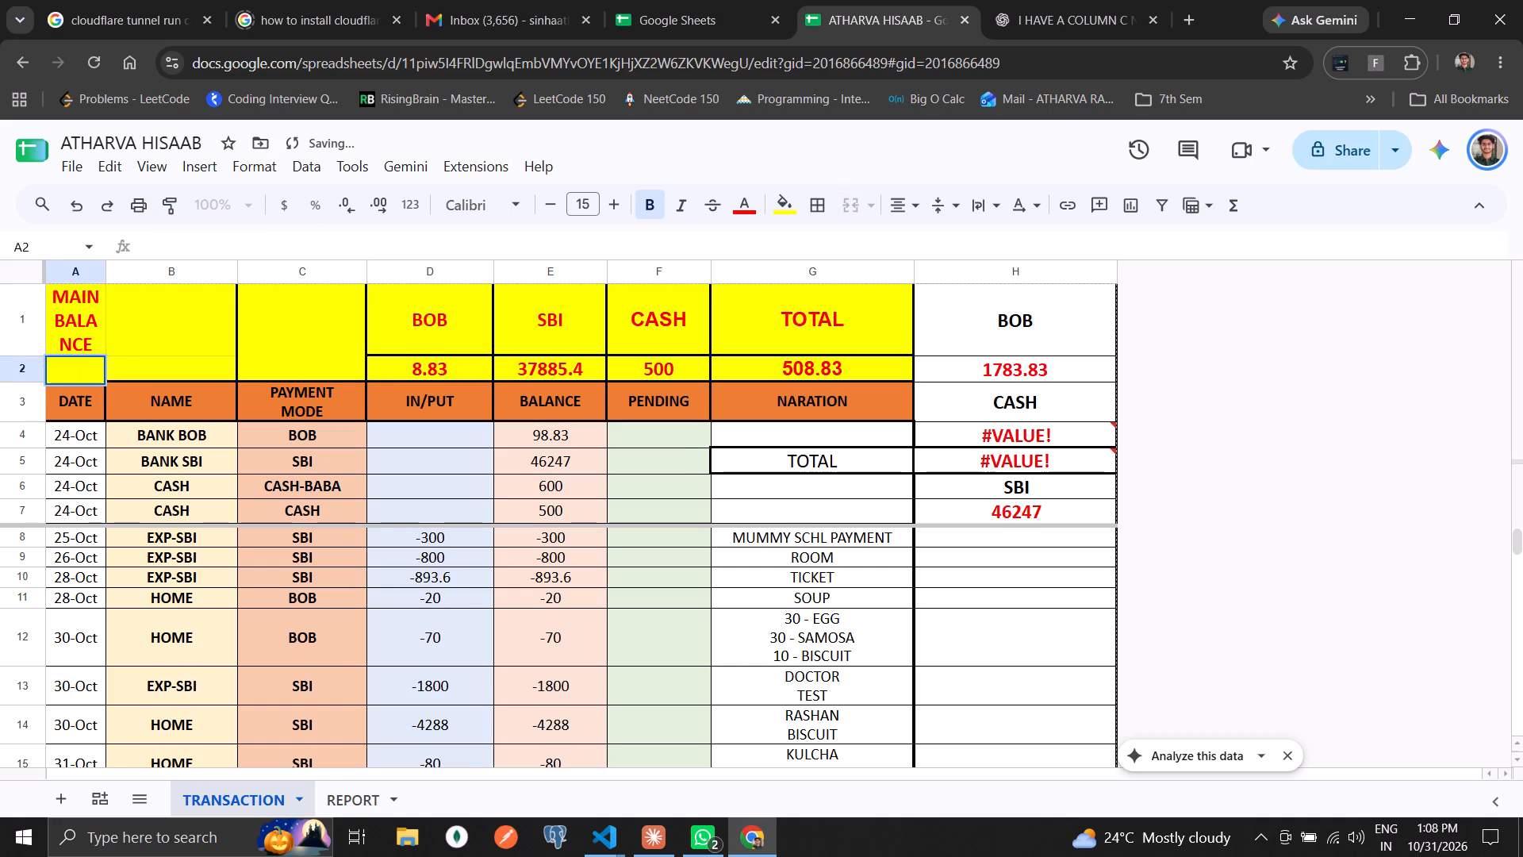
key("ctrl+v")
key("Return")
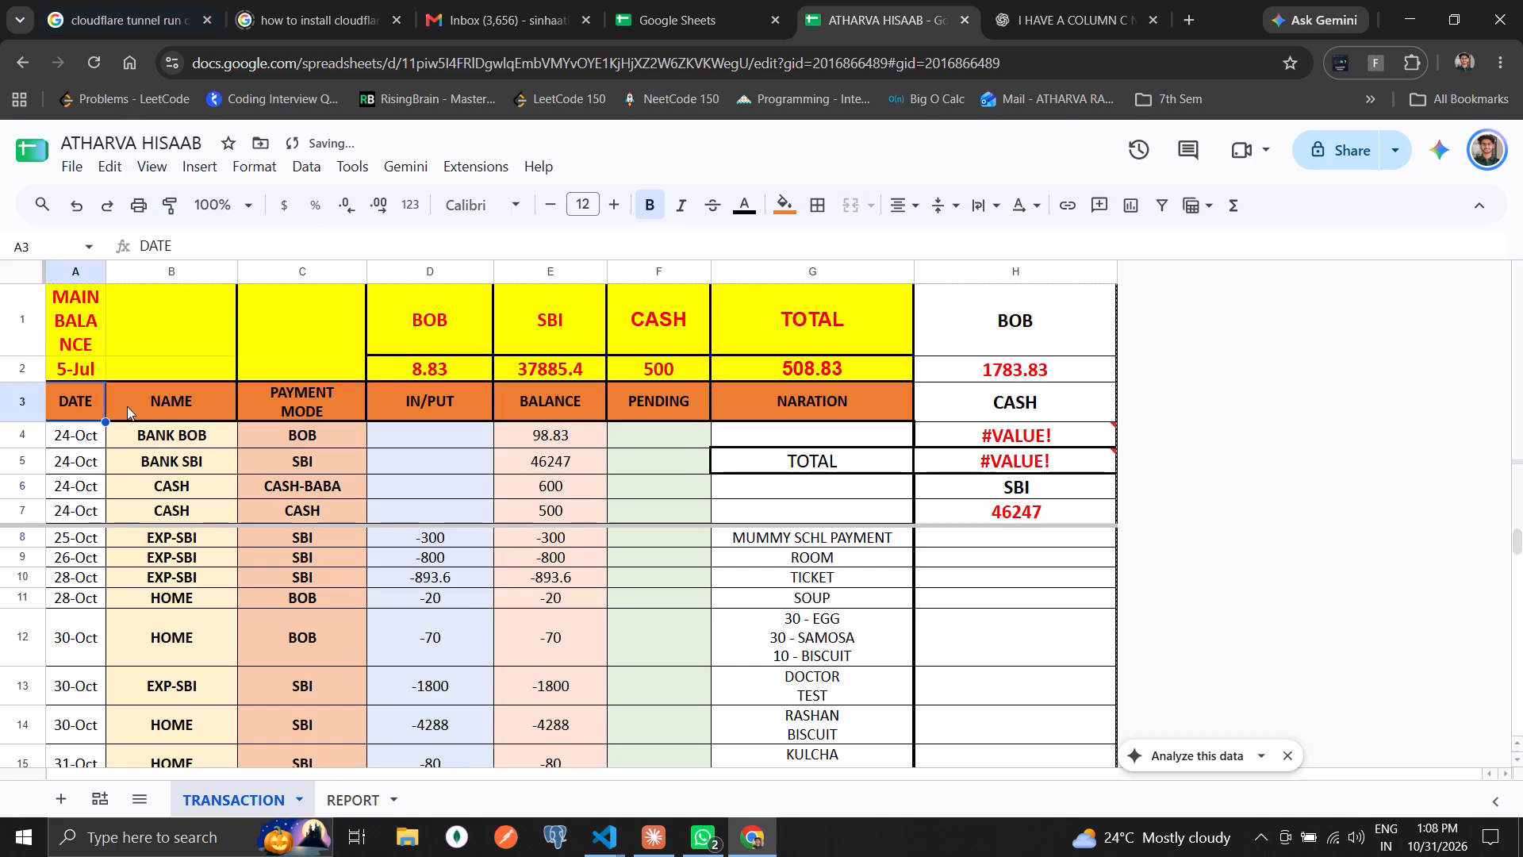
key("ctrl+z")
double_click(67, 370)
key("ctrl+v")
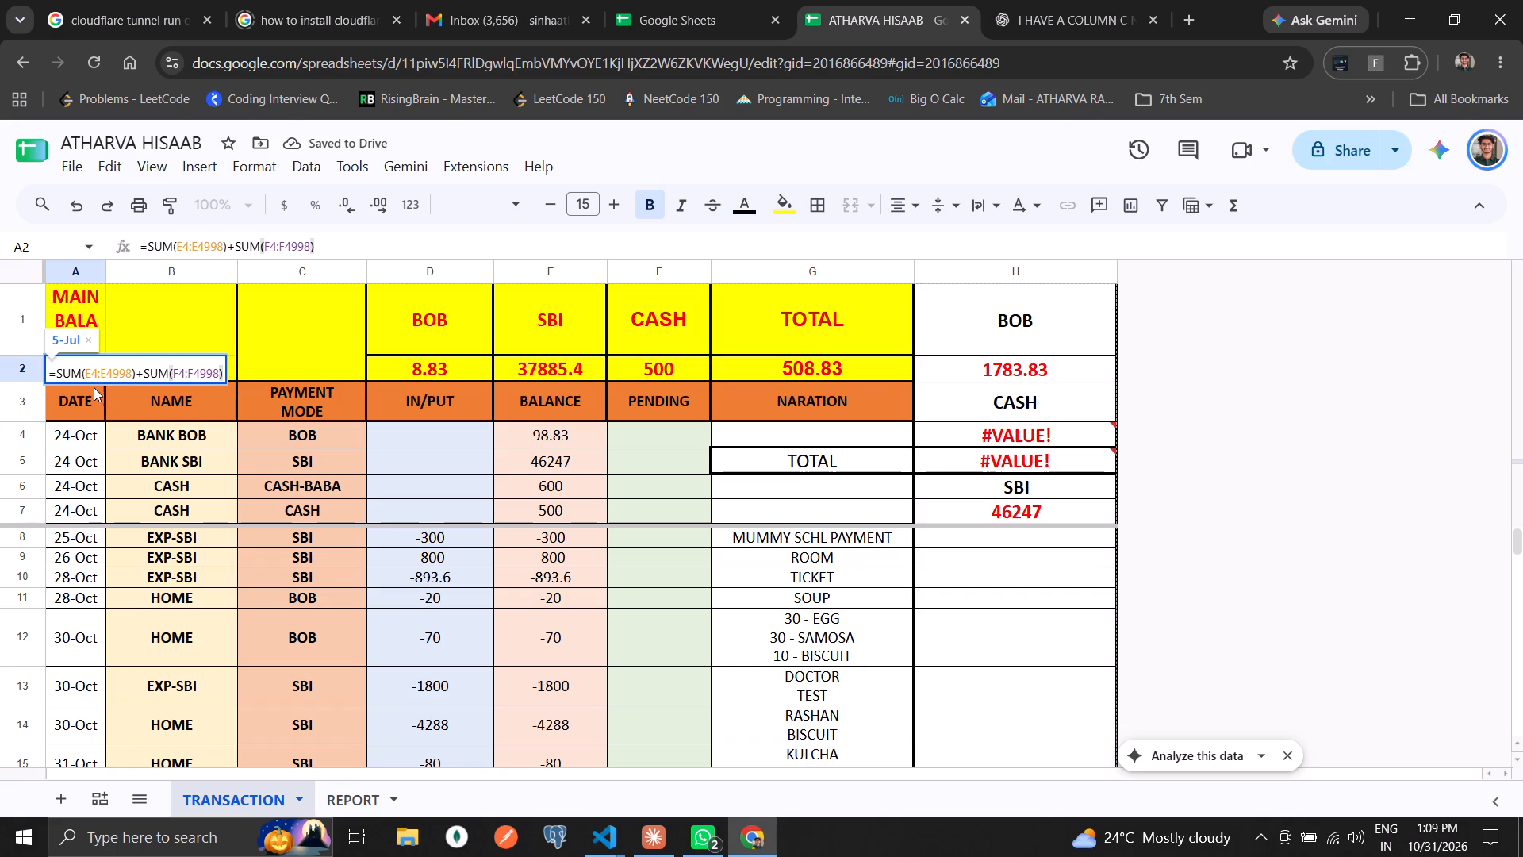
key("Return")
Widen column A so the MAIN BALANCE label in A1 wraps onto two lines.
left_click(85, 363)
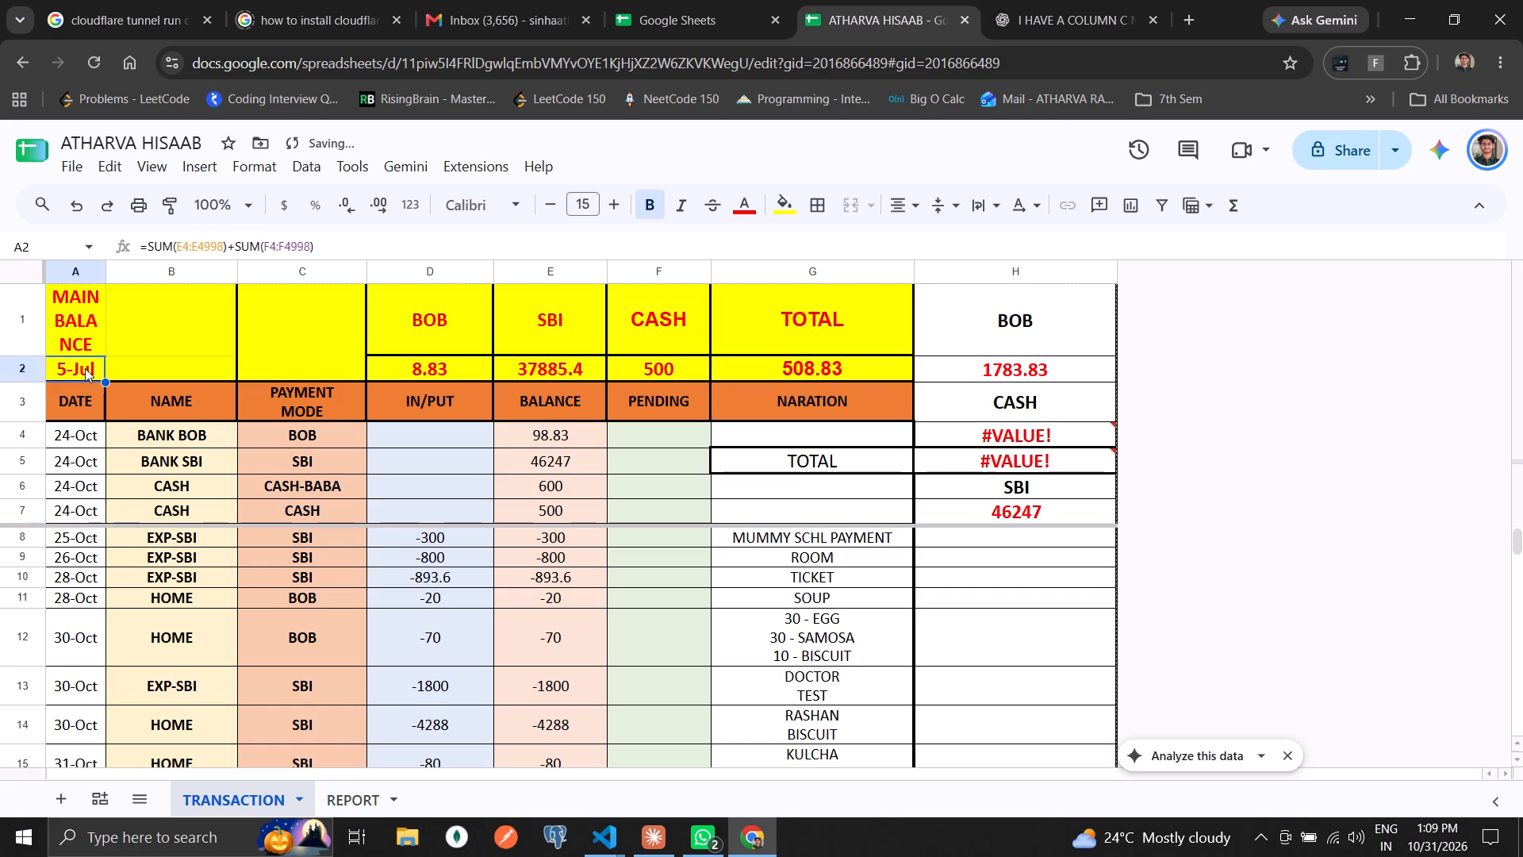
double_click(104, 271)
left_click_drag(98, 275, 136, 279)
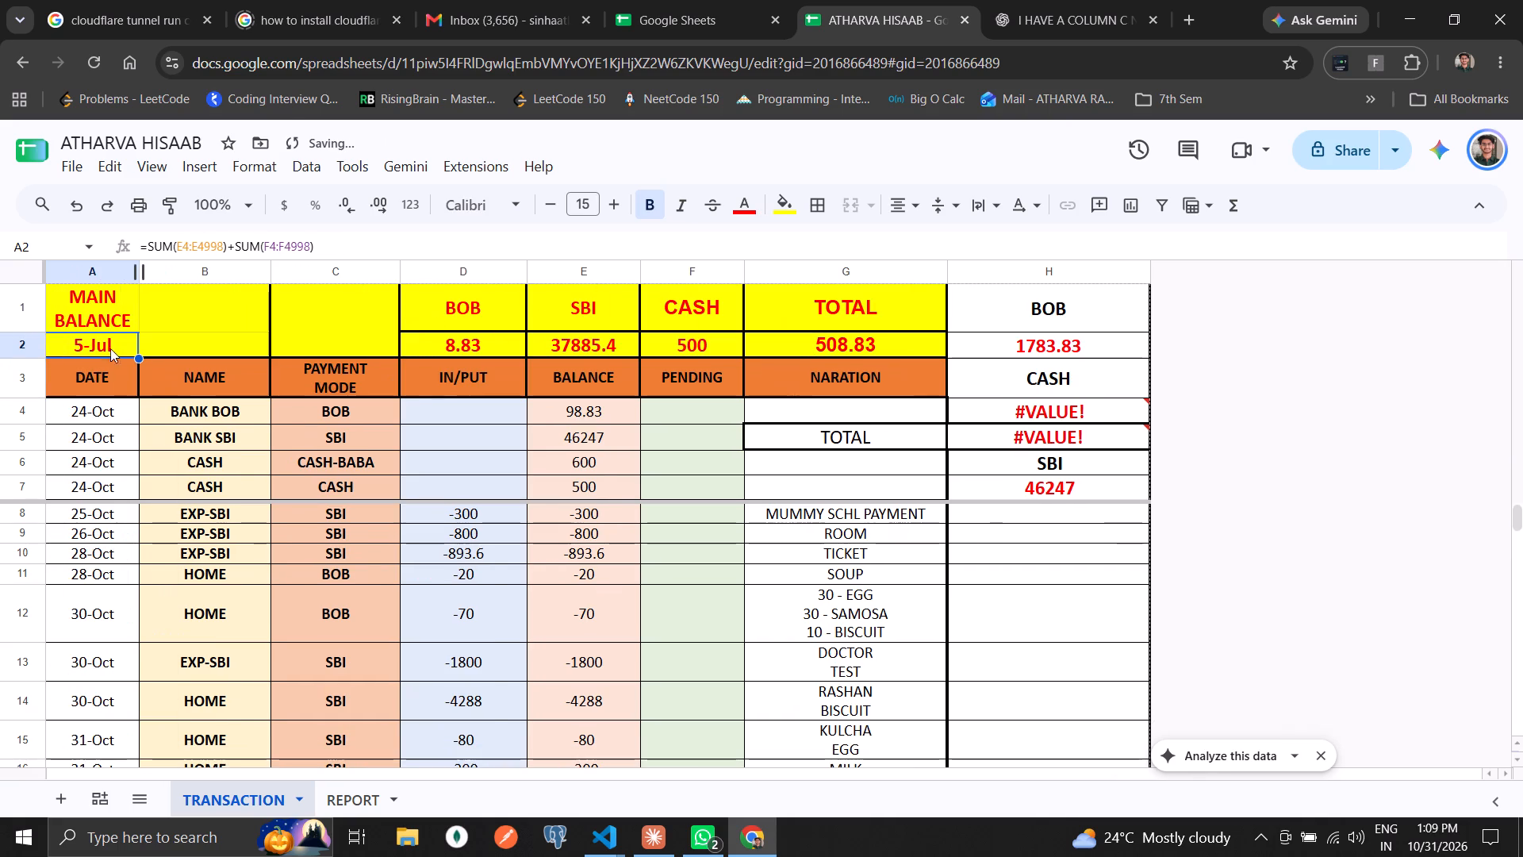
Check the main balance formula in A2 and leave it as it is.
double_click(102, 349)
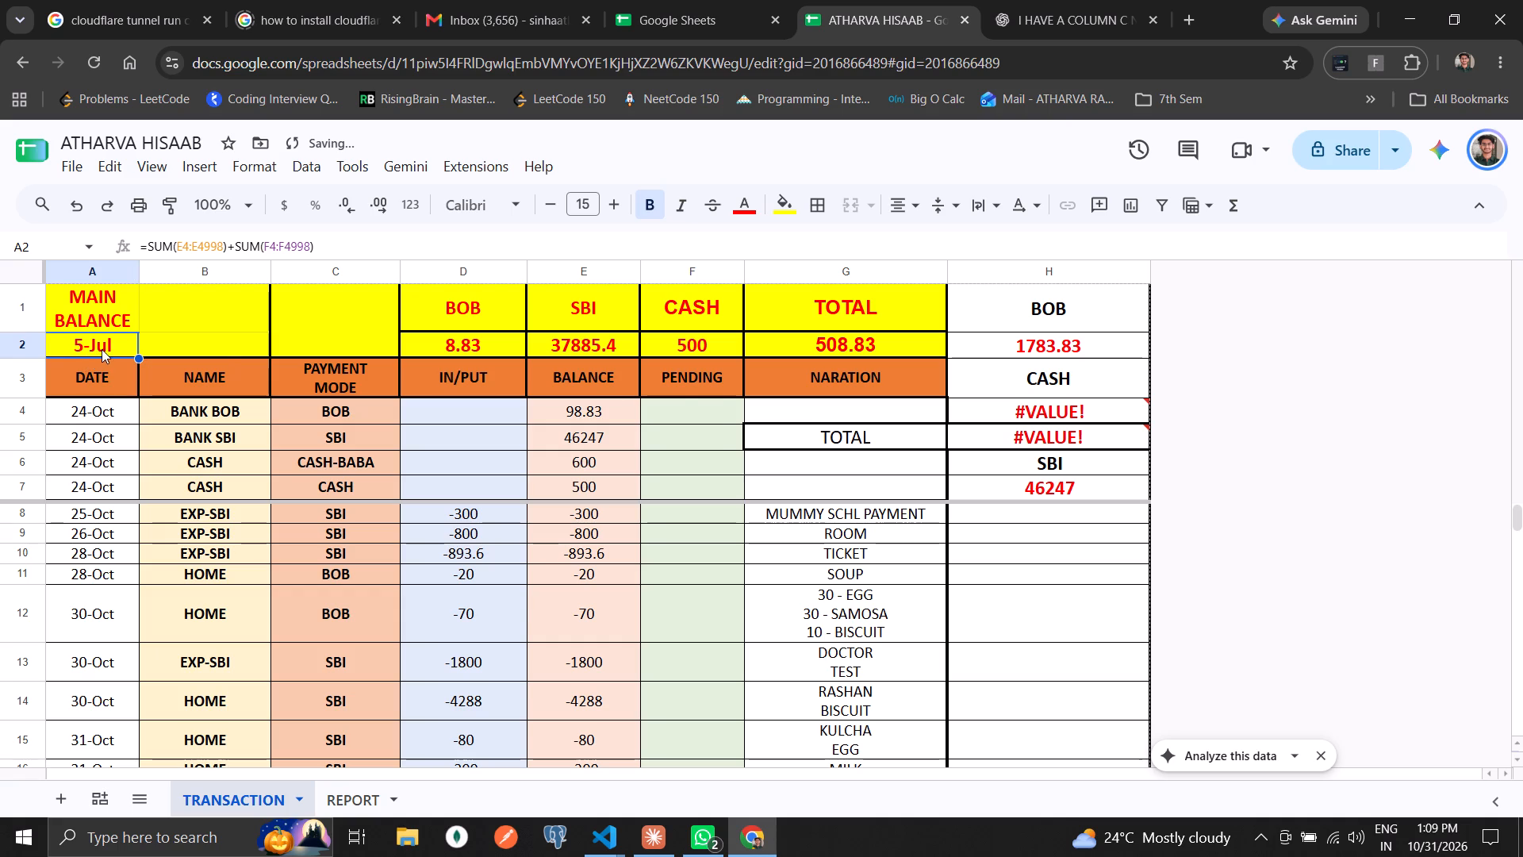
left_click(101, 355)
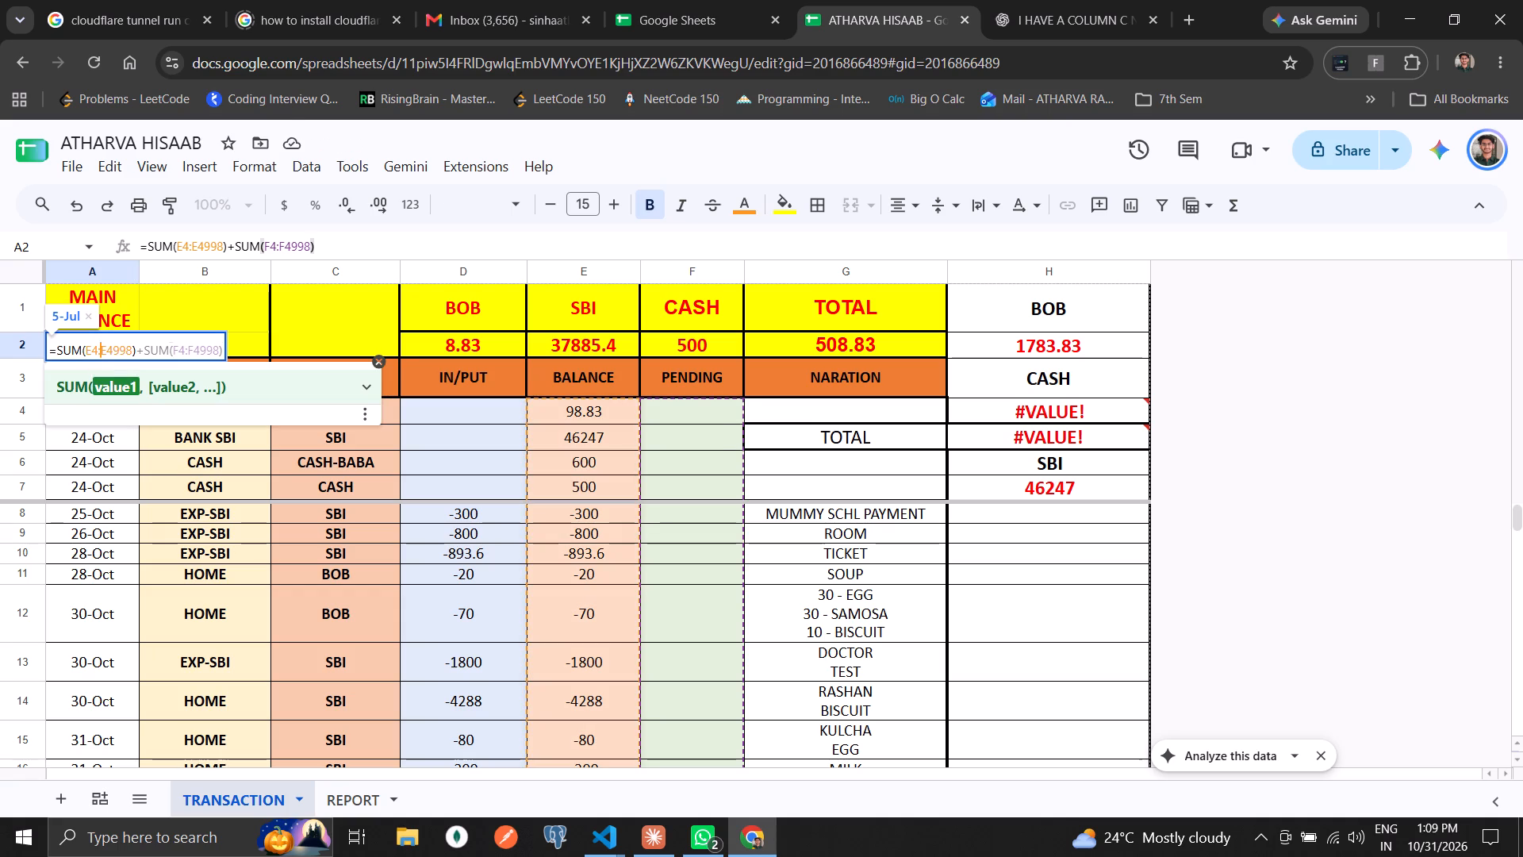
left_click(210, 350)
left_click(217, 351)
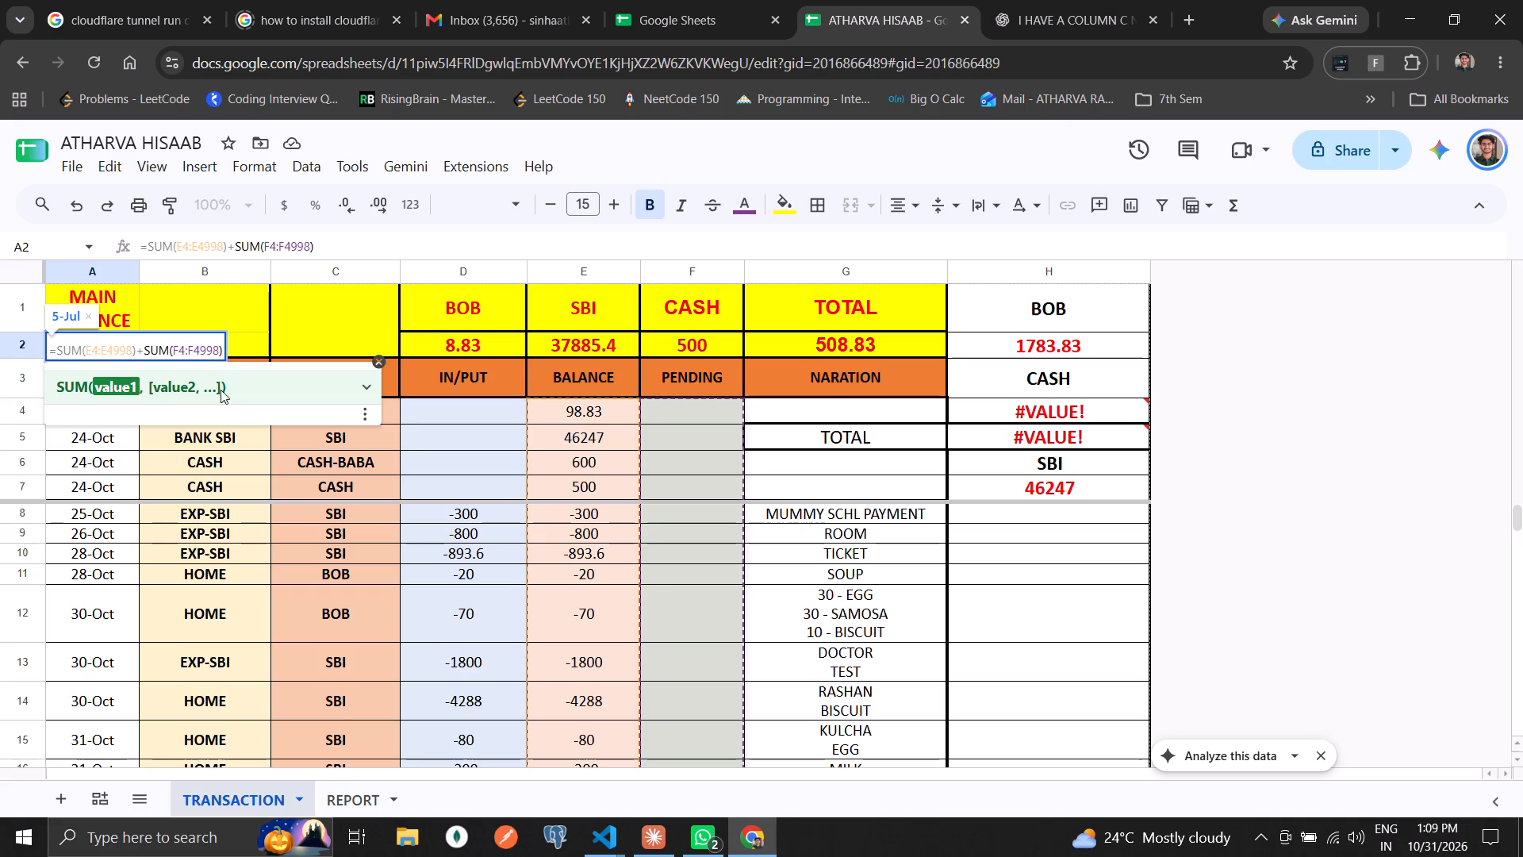
key("Right")
key("Right")
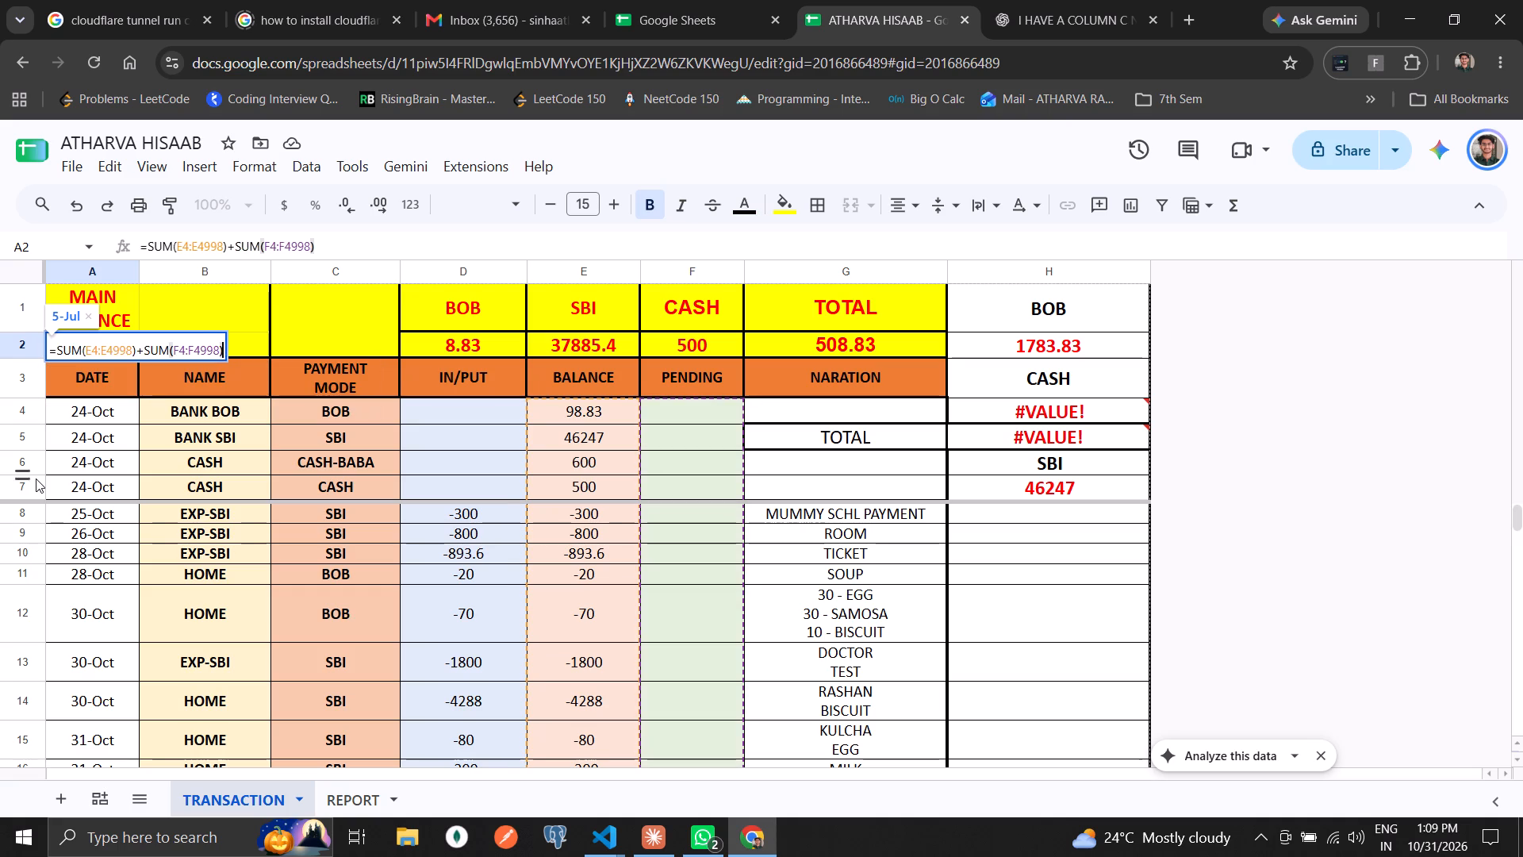
key("Return")
key("Up")
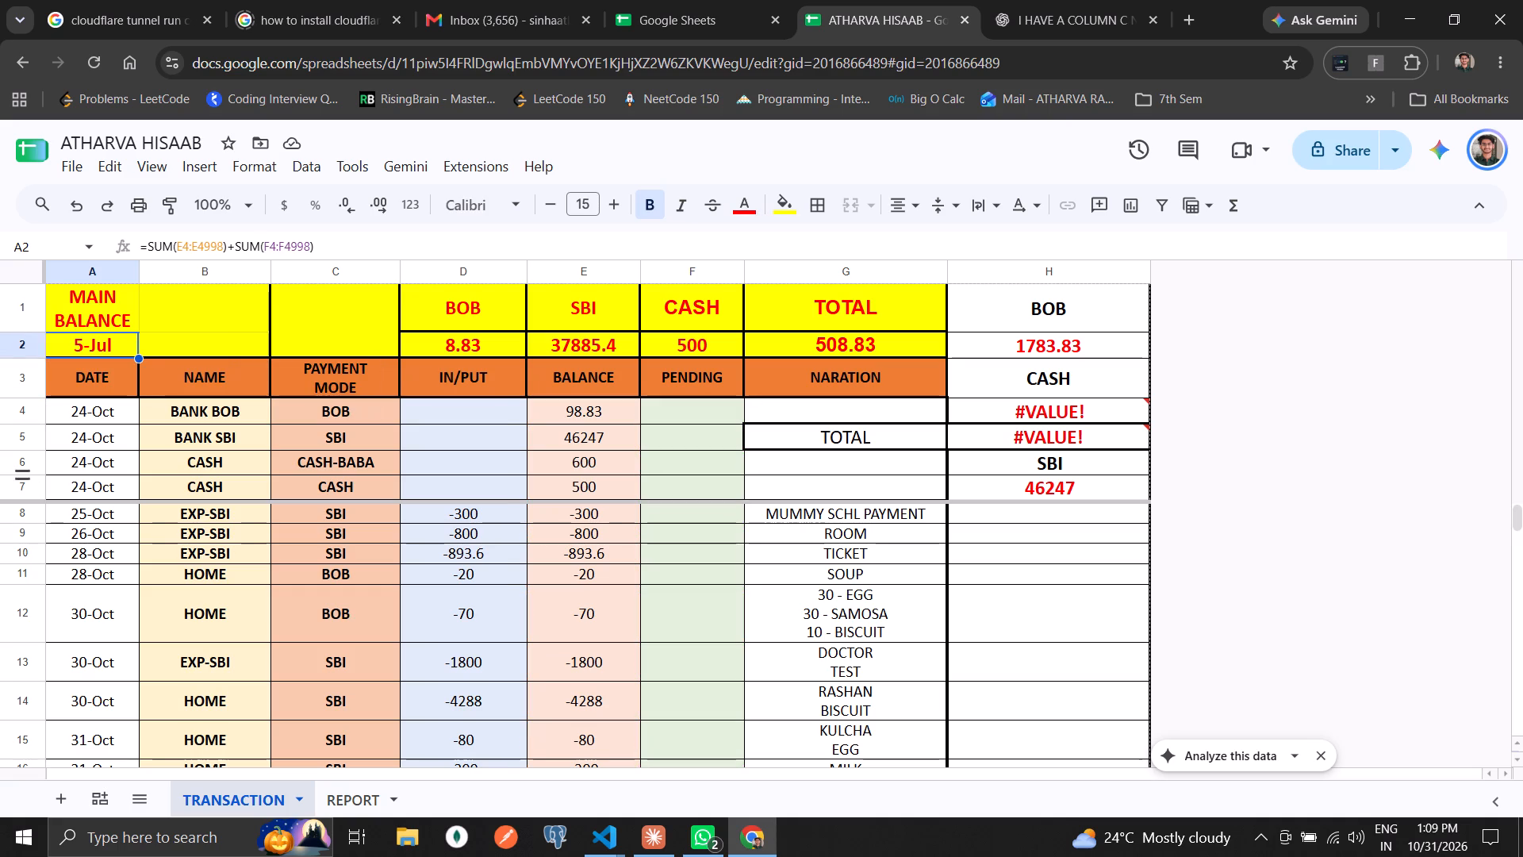
key("Down")
key("Up")
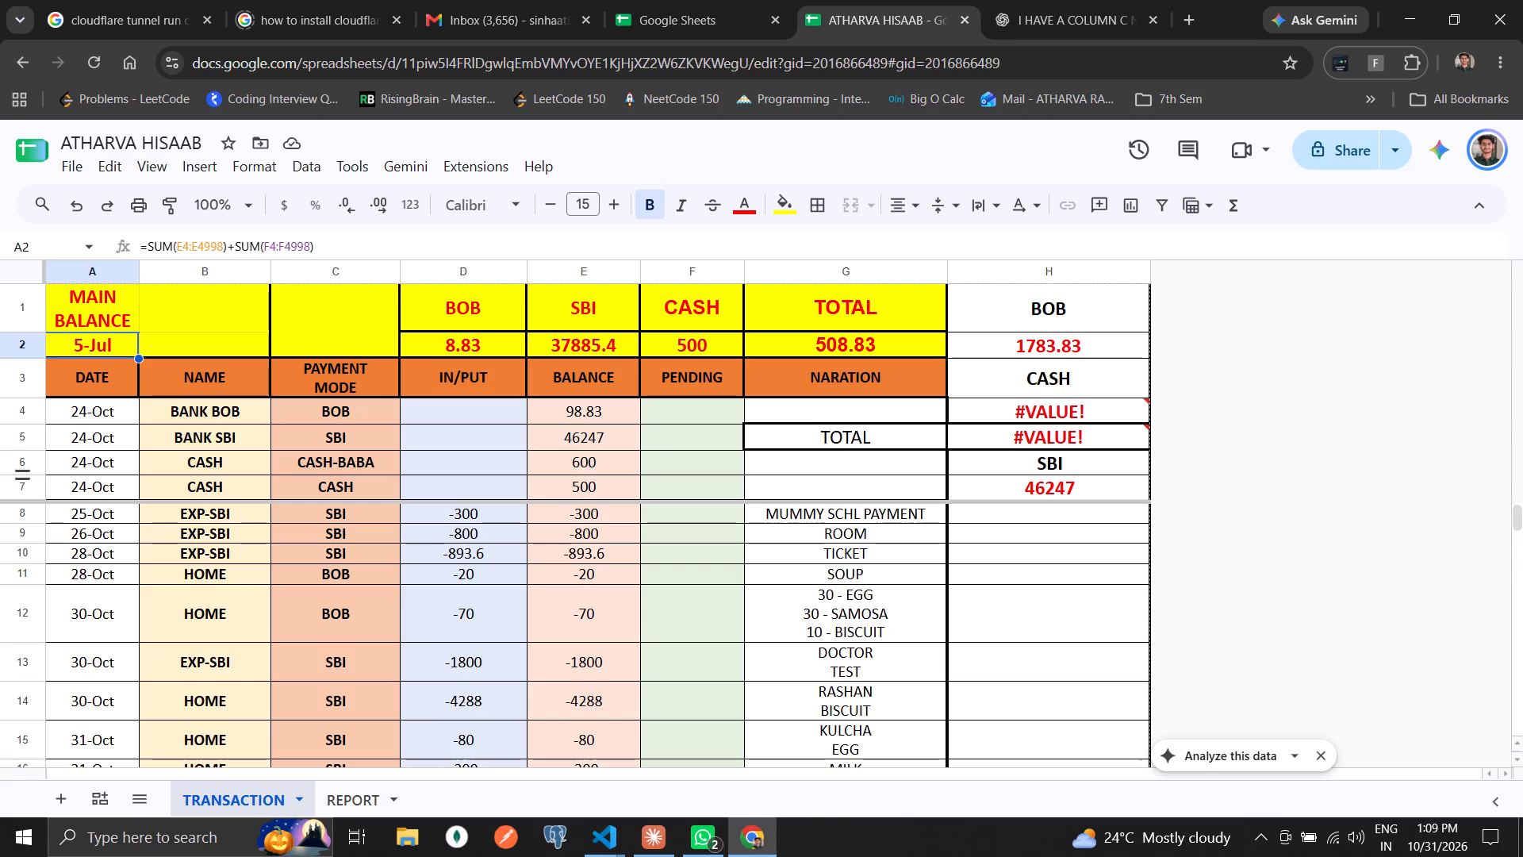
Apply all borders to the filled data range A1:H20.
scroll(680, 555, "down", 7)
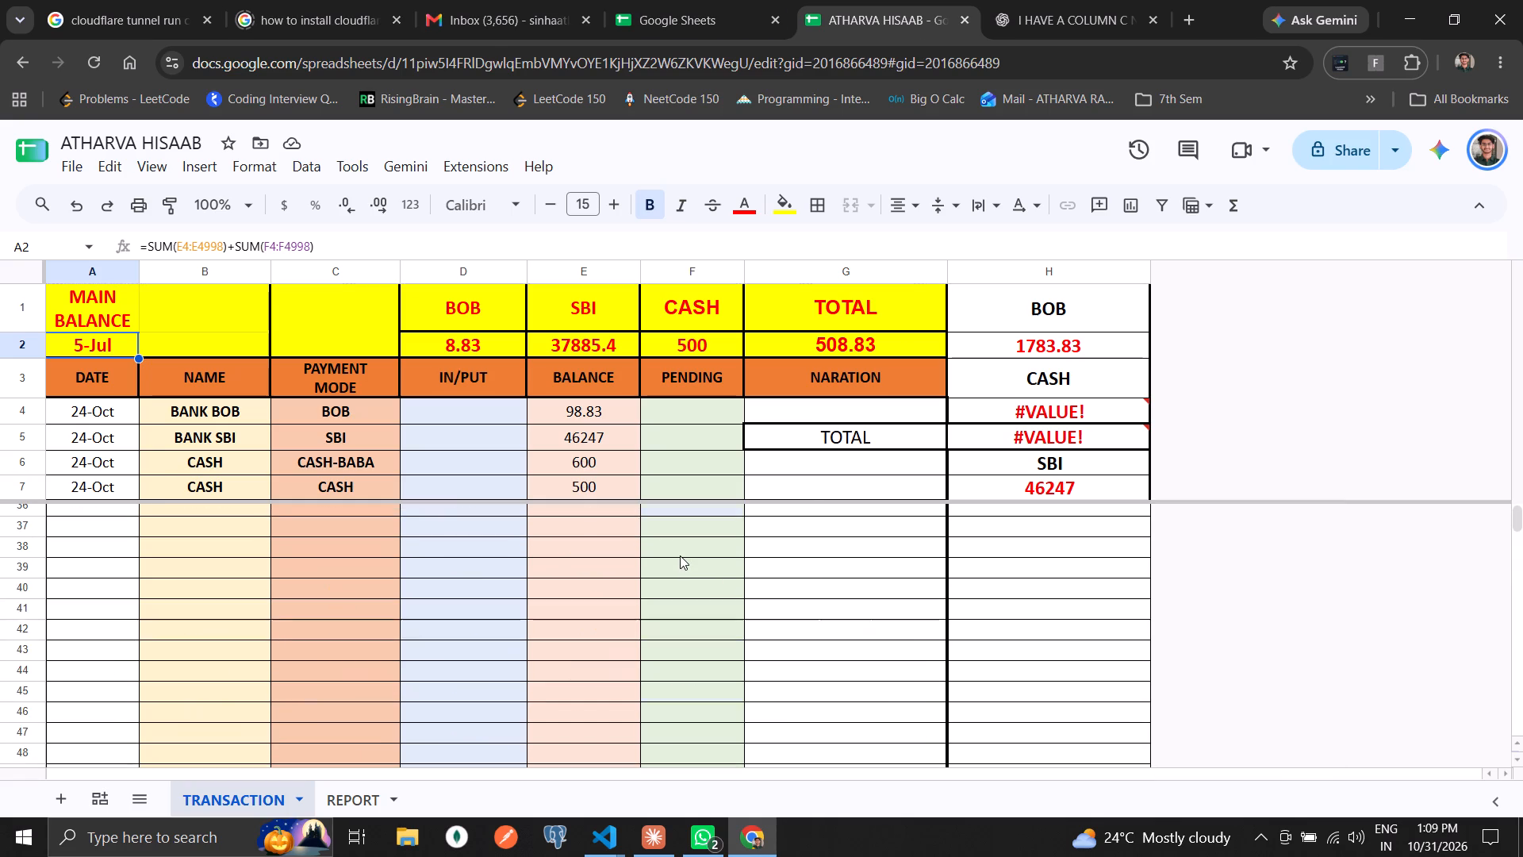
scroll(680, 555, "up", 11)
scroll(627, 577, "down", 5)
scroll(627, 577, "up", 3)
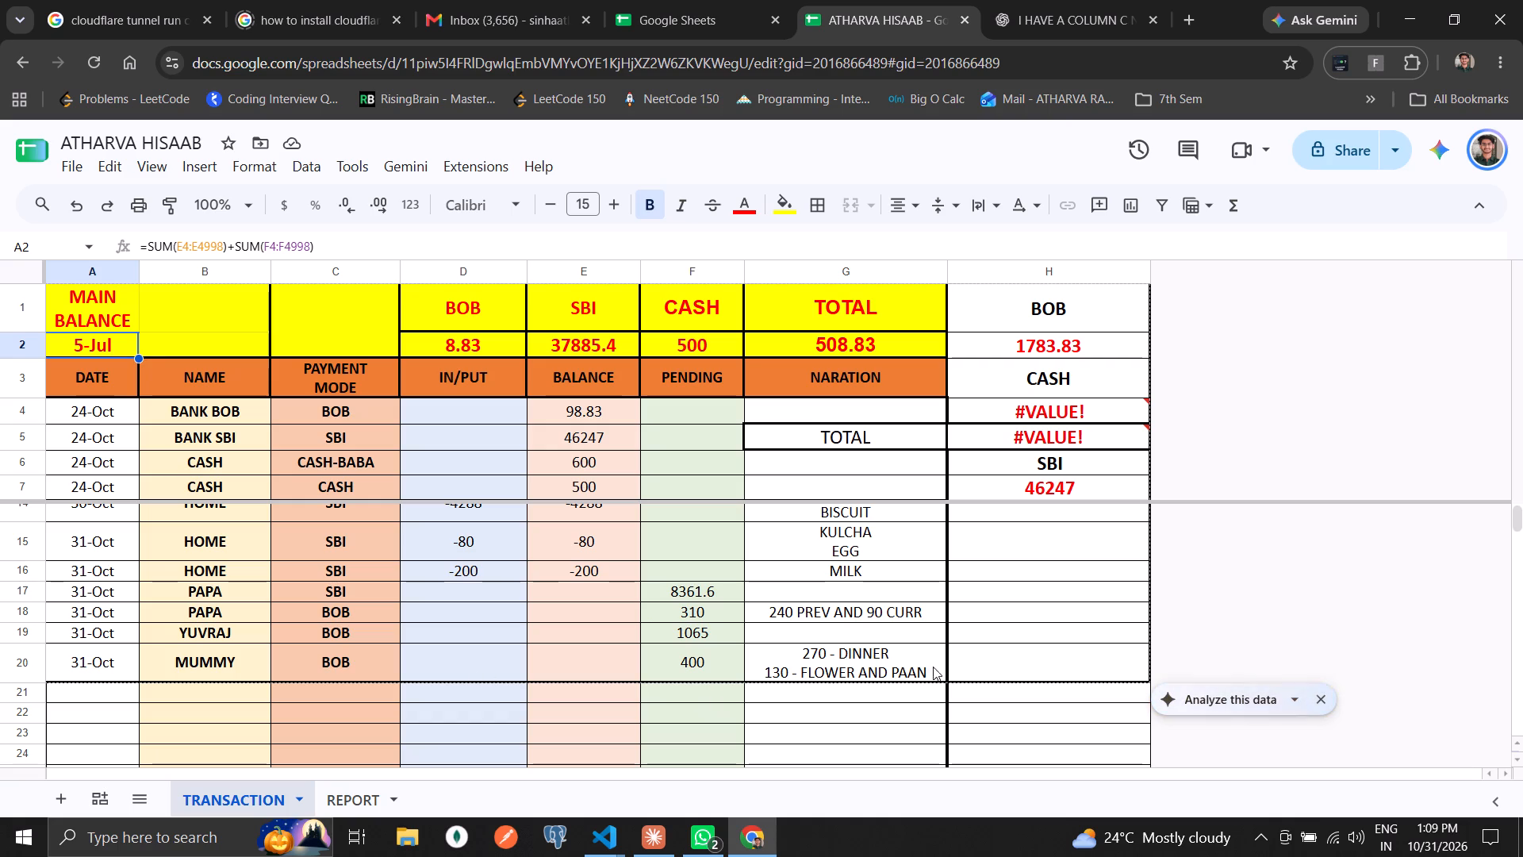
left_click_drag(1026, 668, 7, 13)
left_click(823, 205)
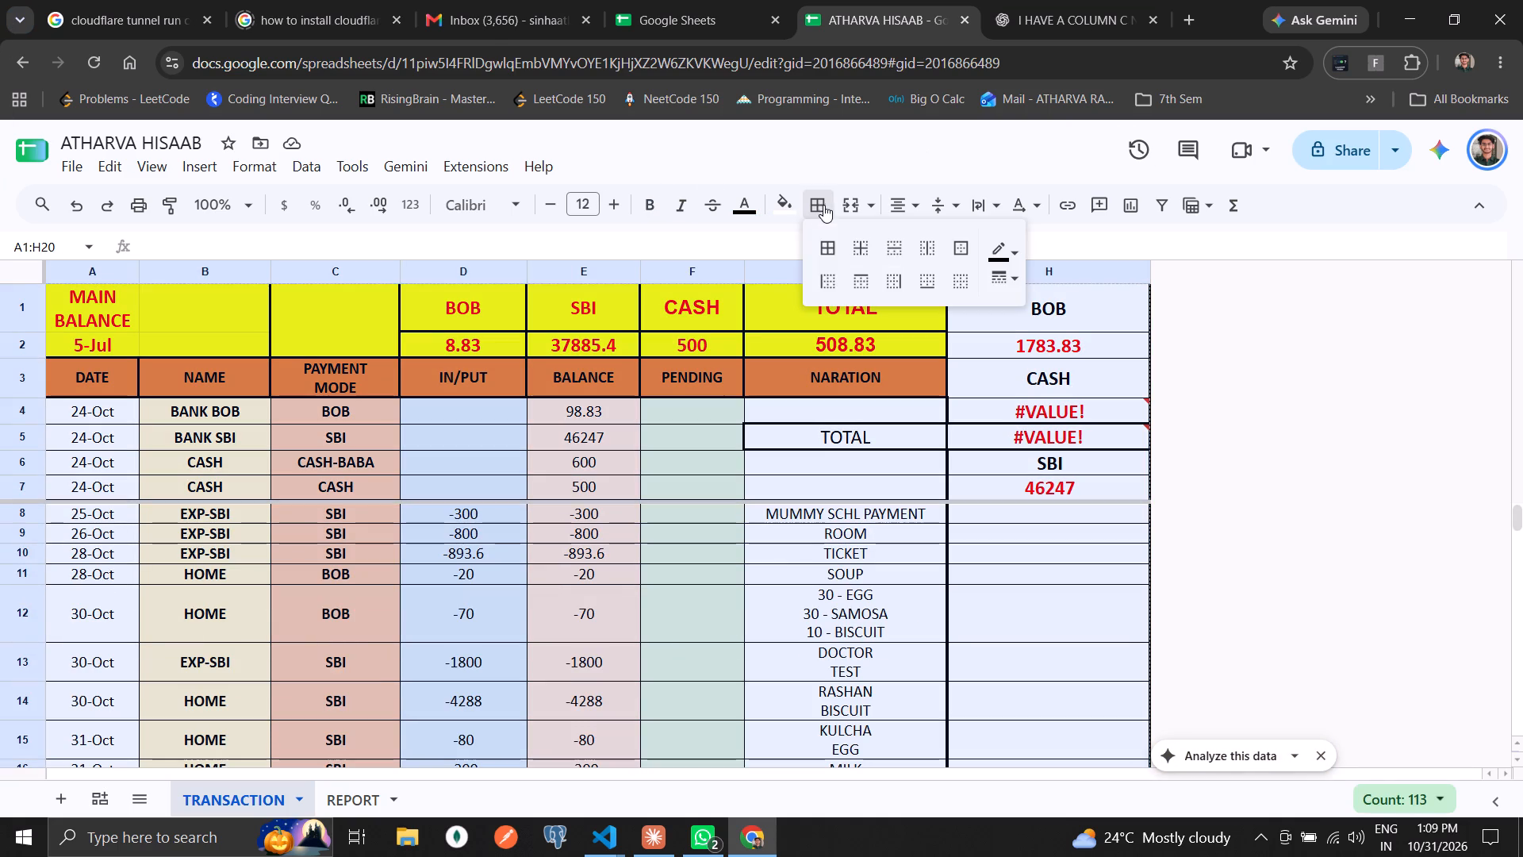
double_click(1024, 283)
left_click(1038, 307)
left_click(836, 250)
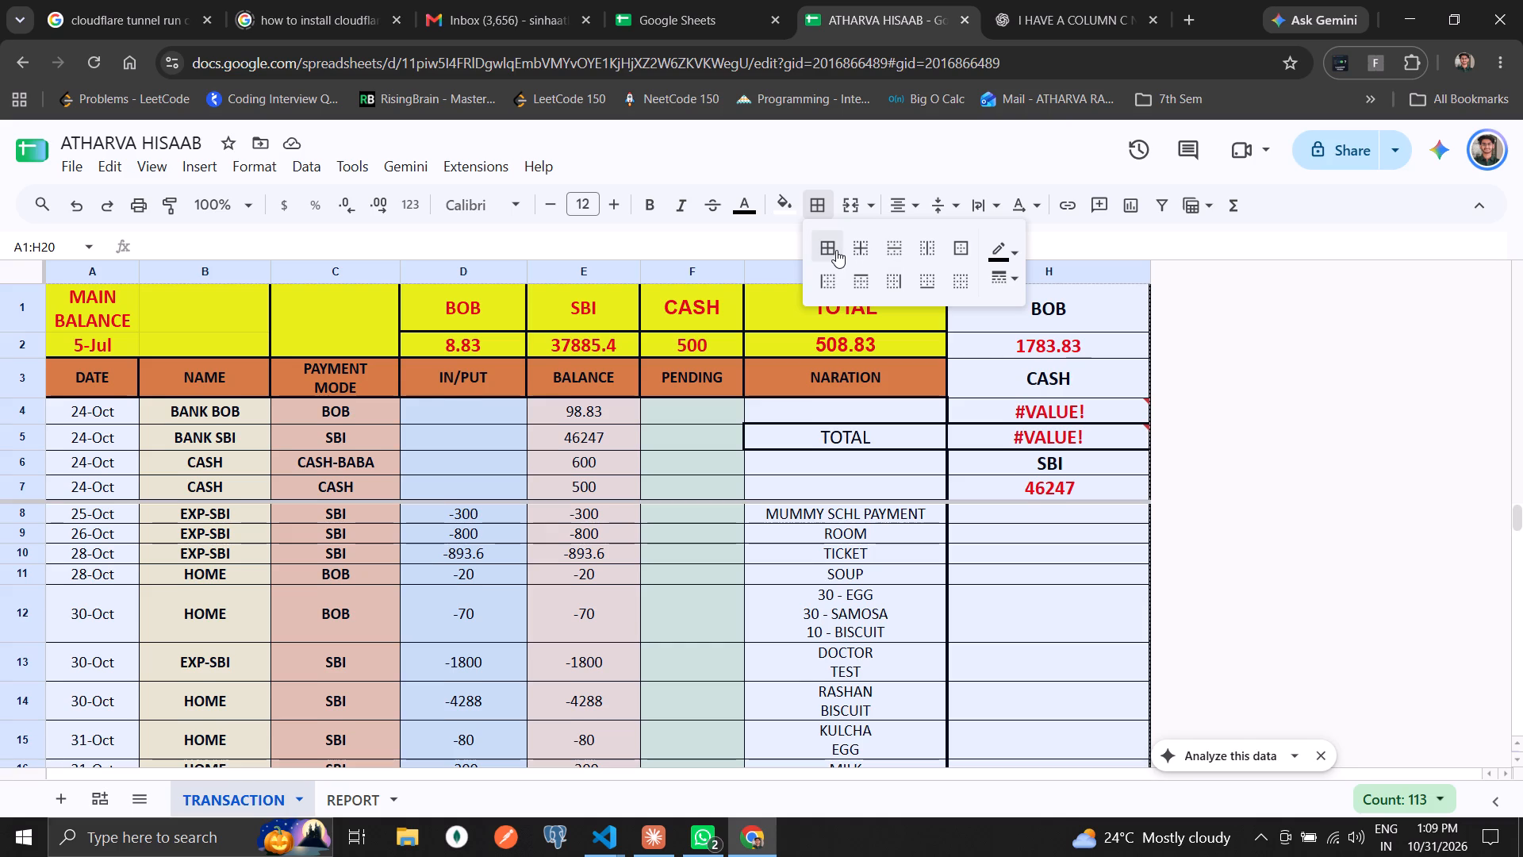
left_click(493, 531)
Apply all borders to the entire TRANSACTION sheet, rows 1 to 4998.
scroll(471, 539, "down", 6)
scroll(478, 531, "up", 4)
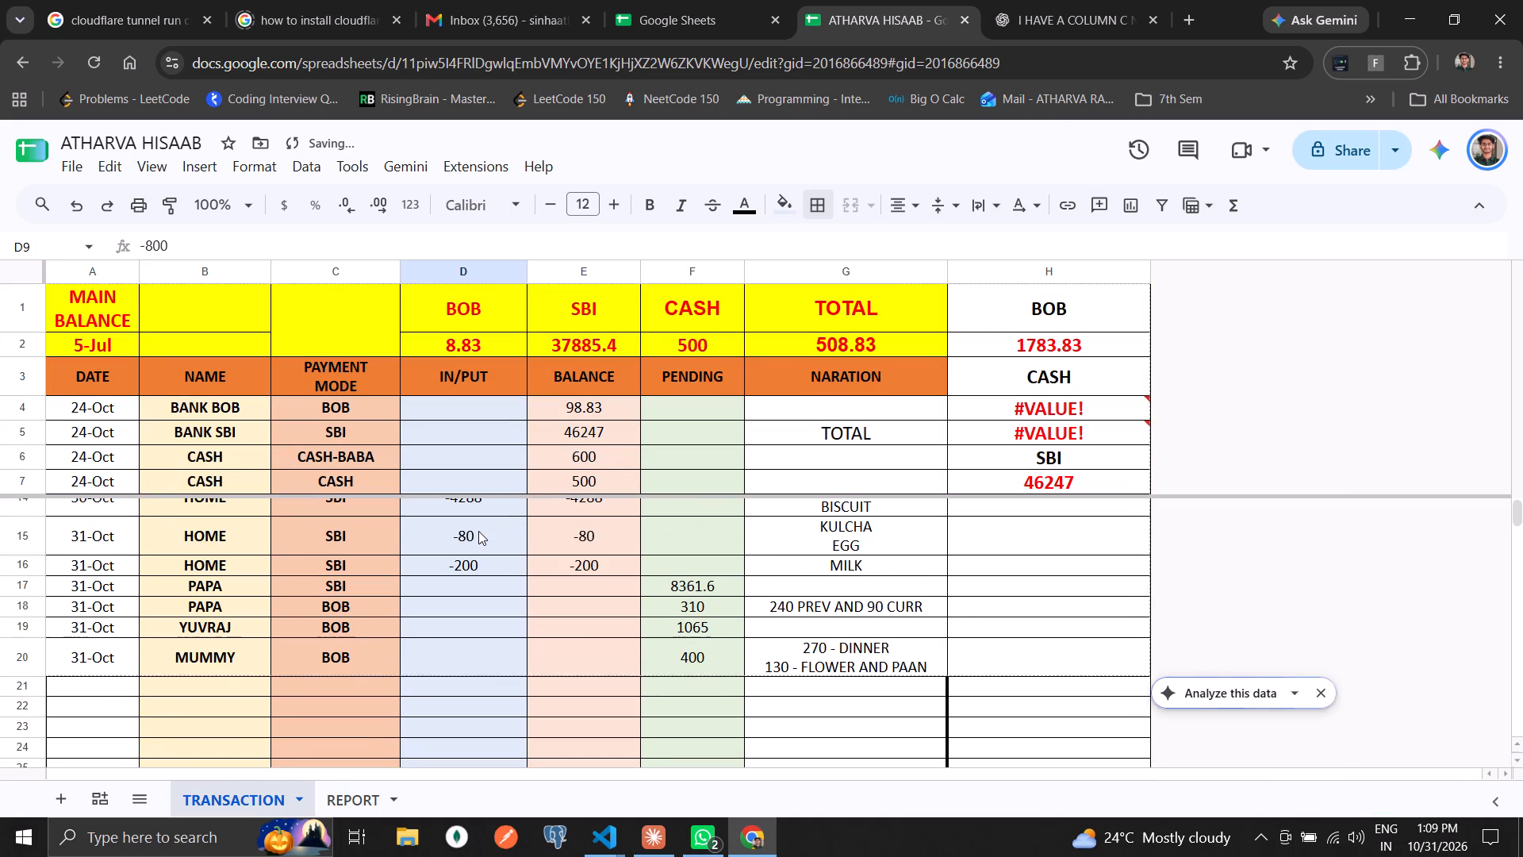
key("ctrl+a")
key("ctrl+a")
left_click(817, 209)
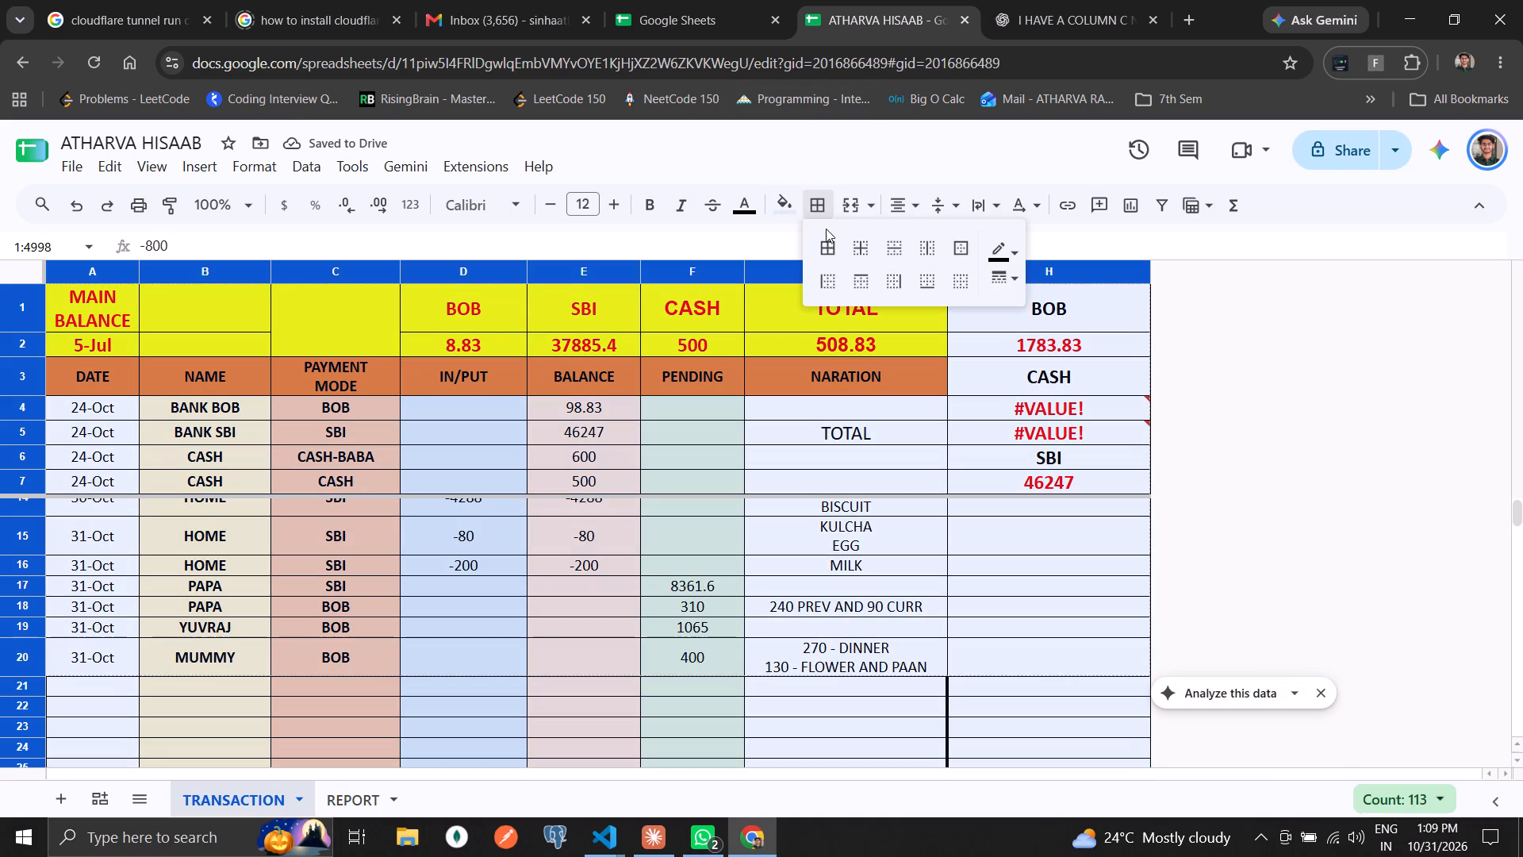
left_click(826, 236)
left_click(606, 525)
scroll(572, 538, "up", 8)
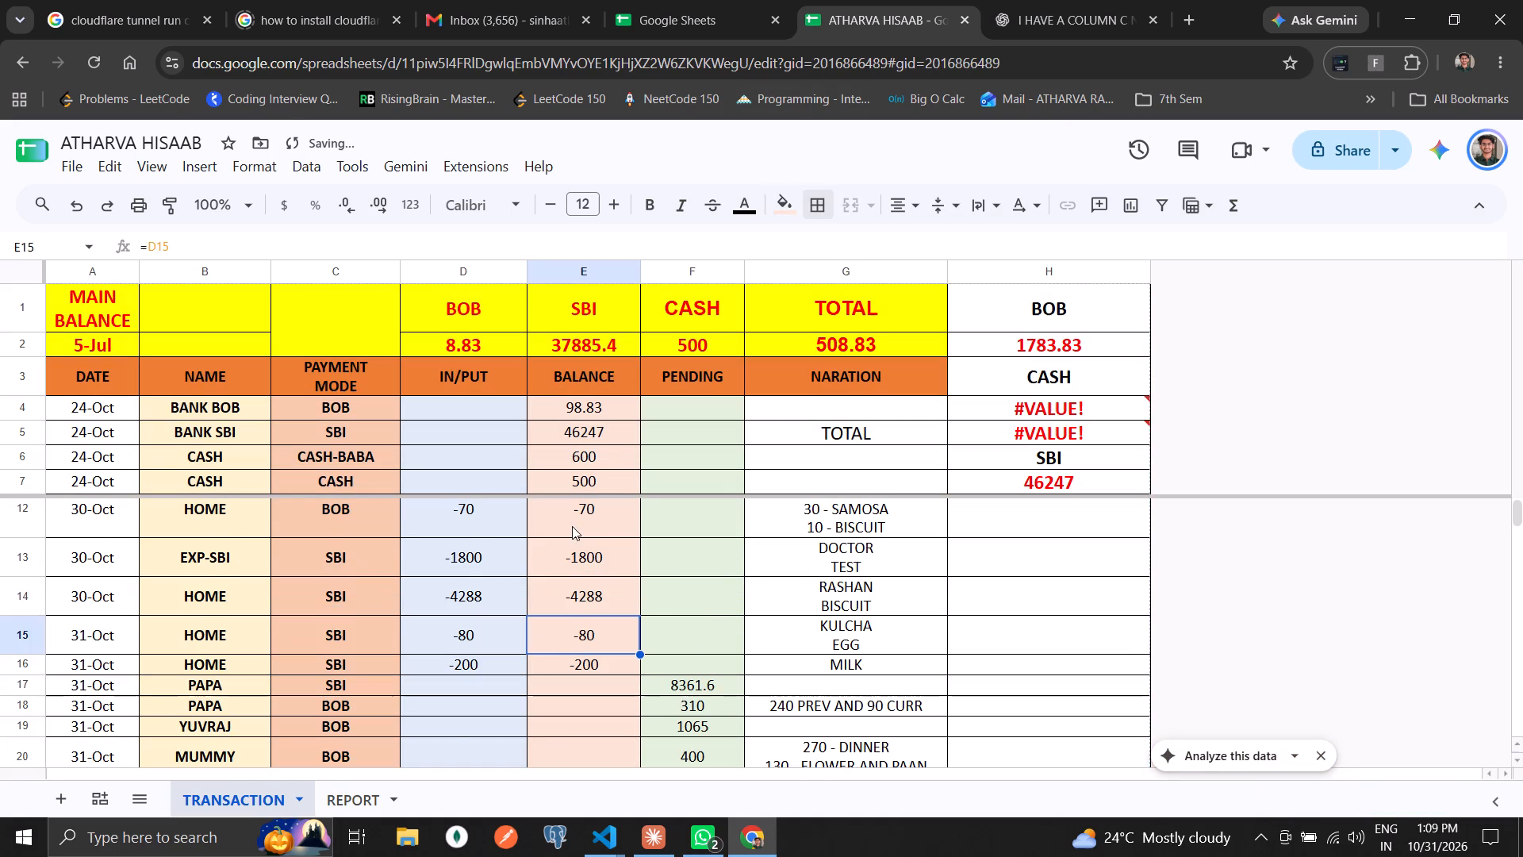
scroll(572, 526, "up", 11)
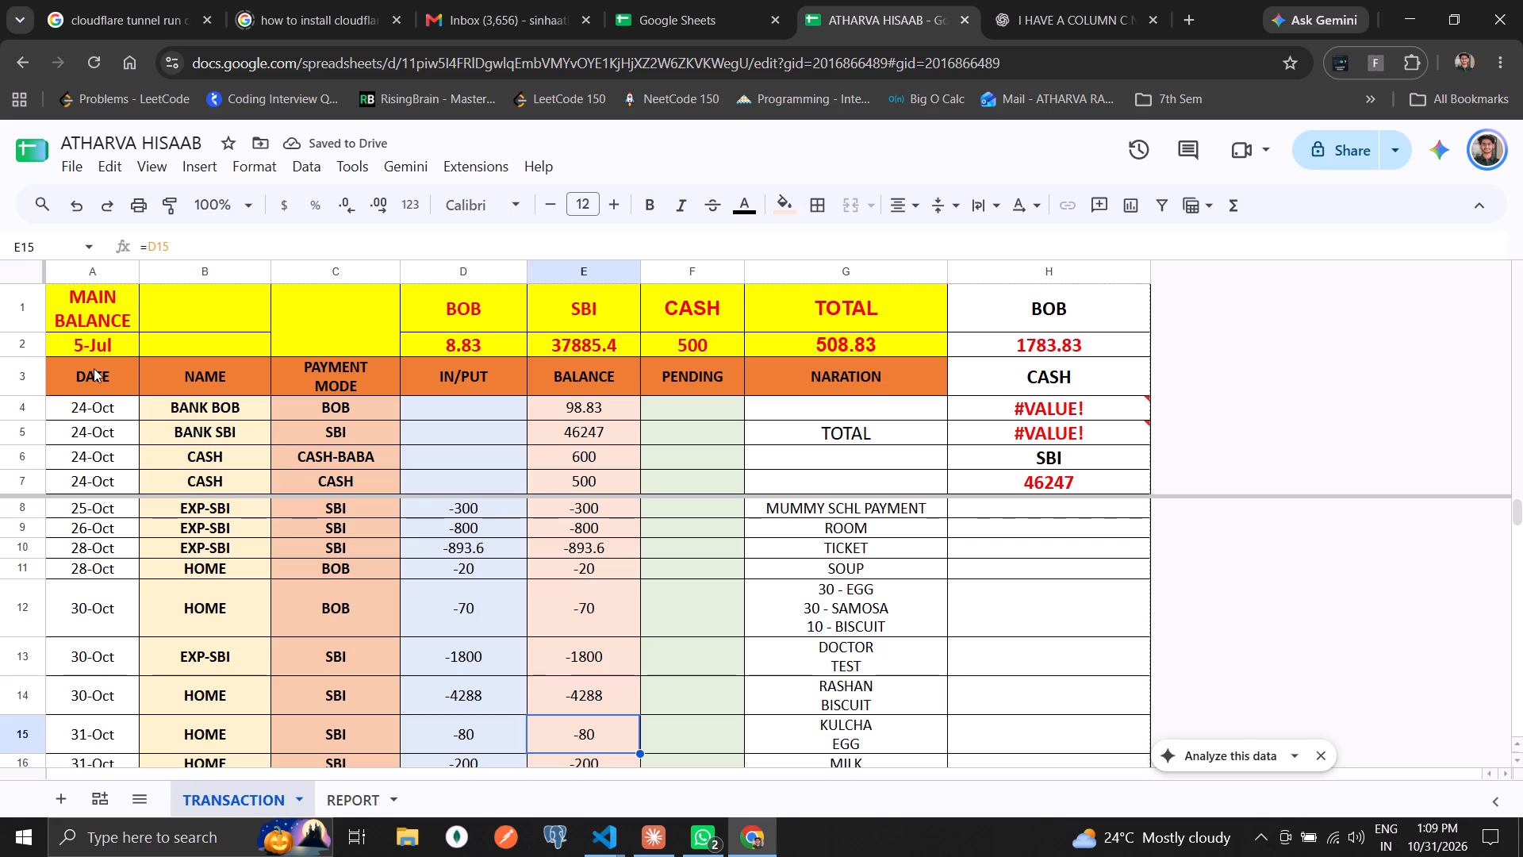
Set the number format of the main balance cell A2 to Automatic.
left_click(97, 355)
left_click(88, 424)
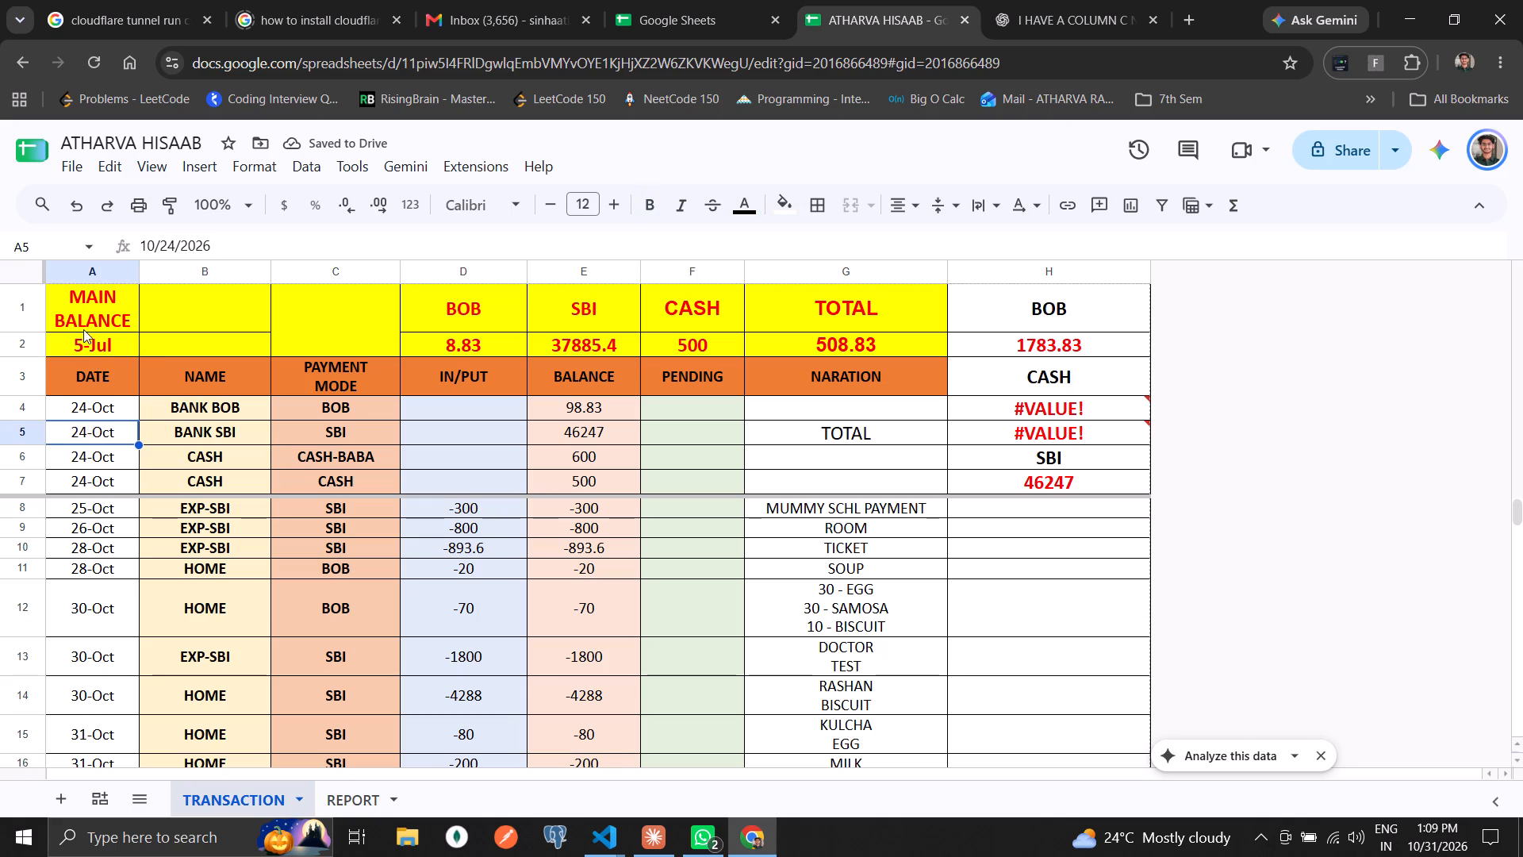
left_click(85, 533)
left_click(101, 636)
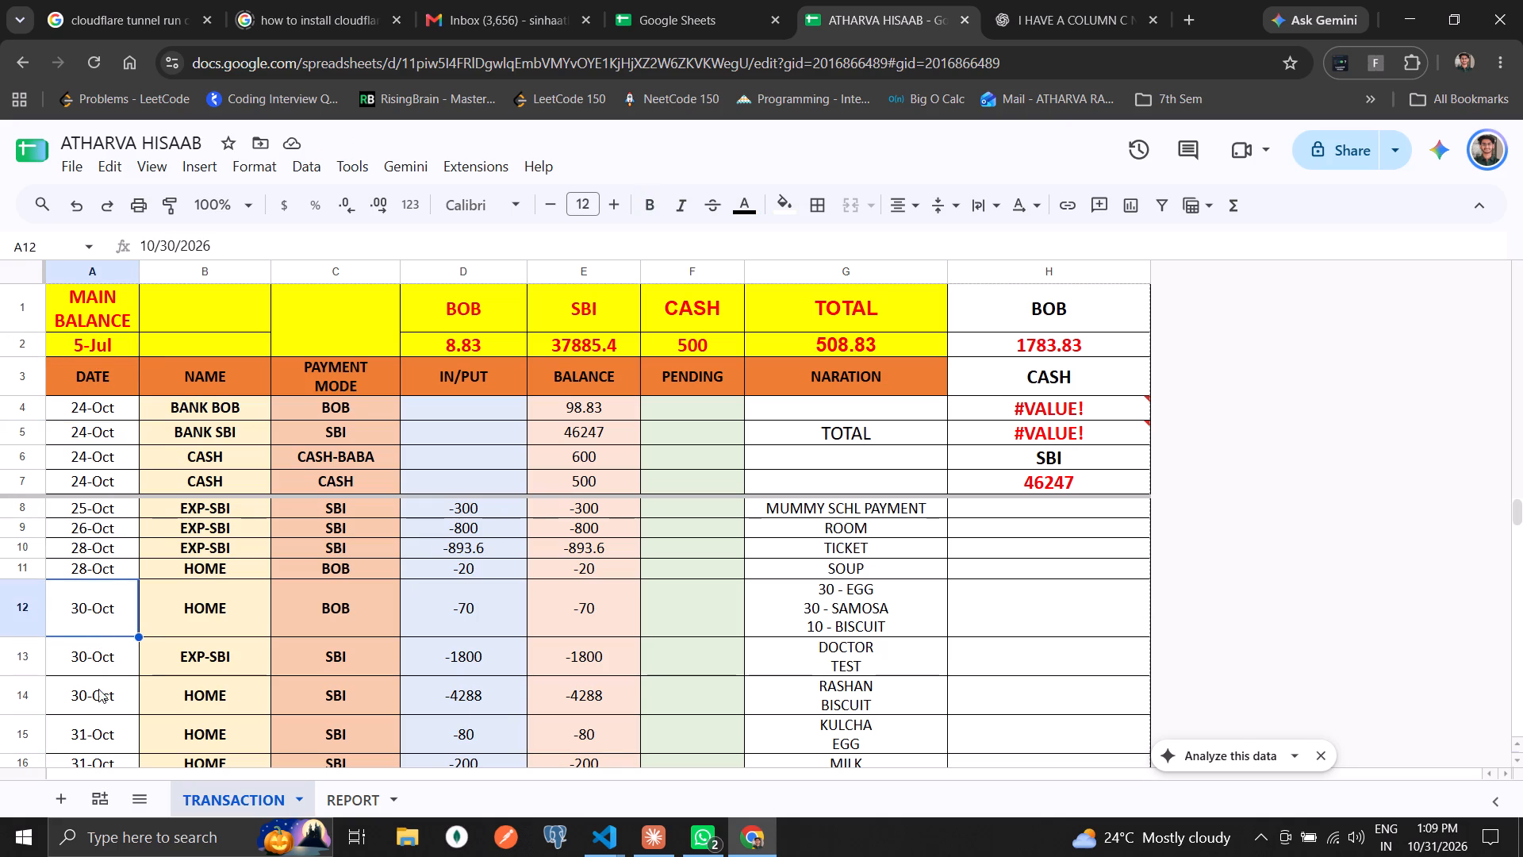
left_click(98, 689)
left_click(96, 352)
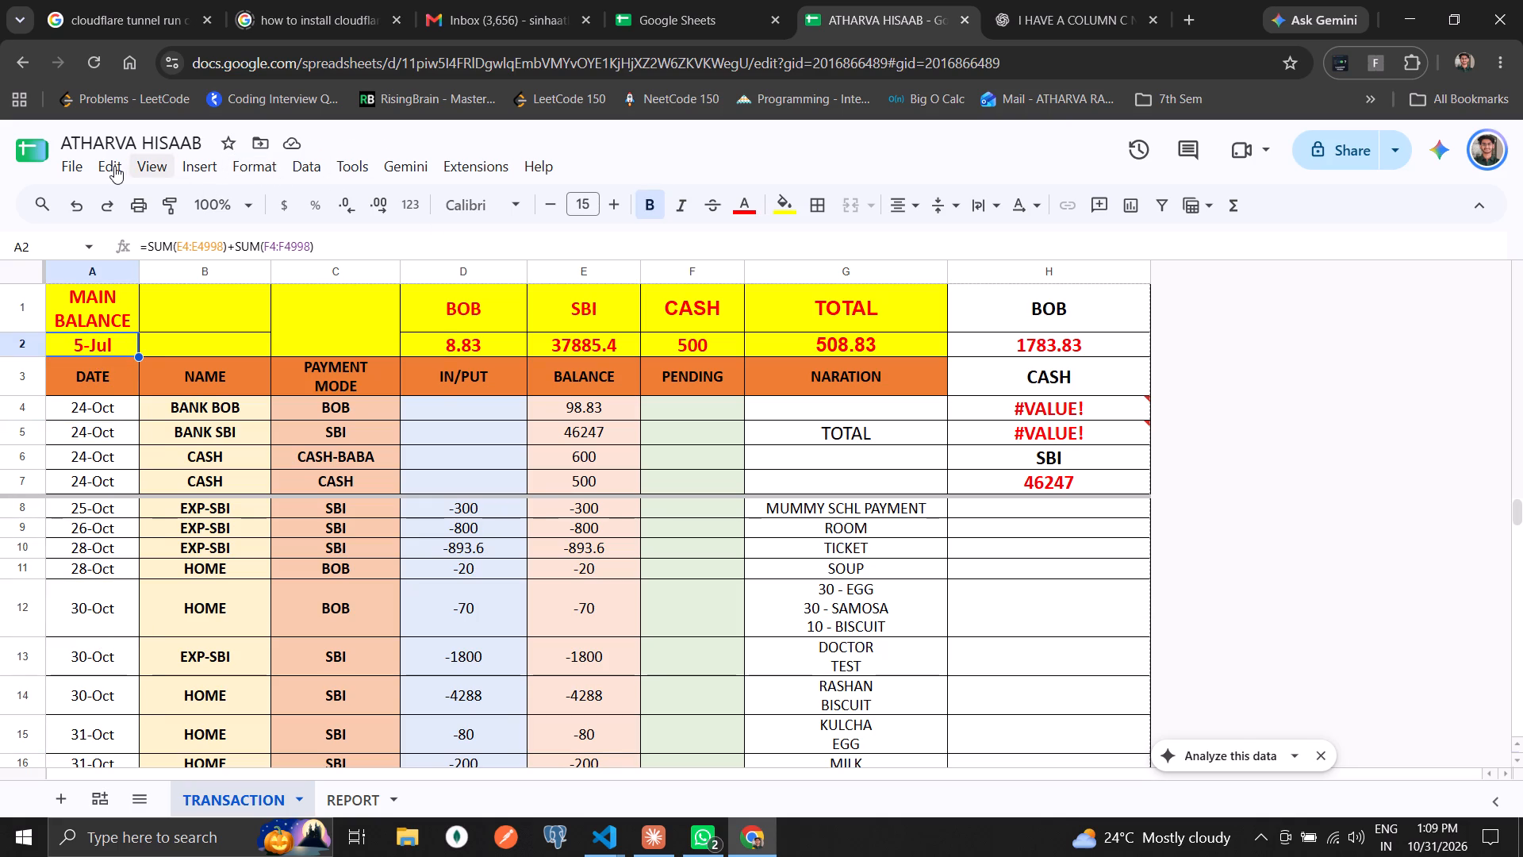
left_click(155, 166)
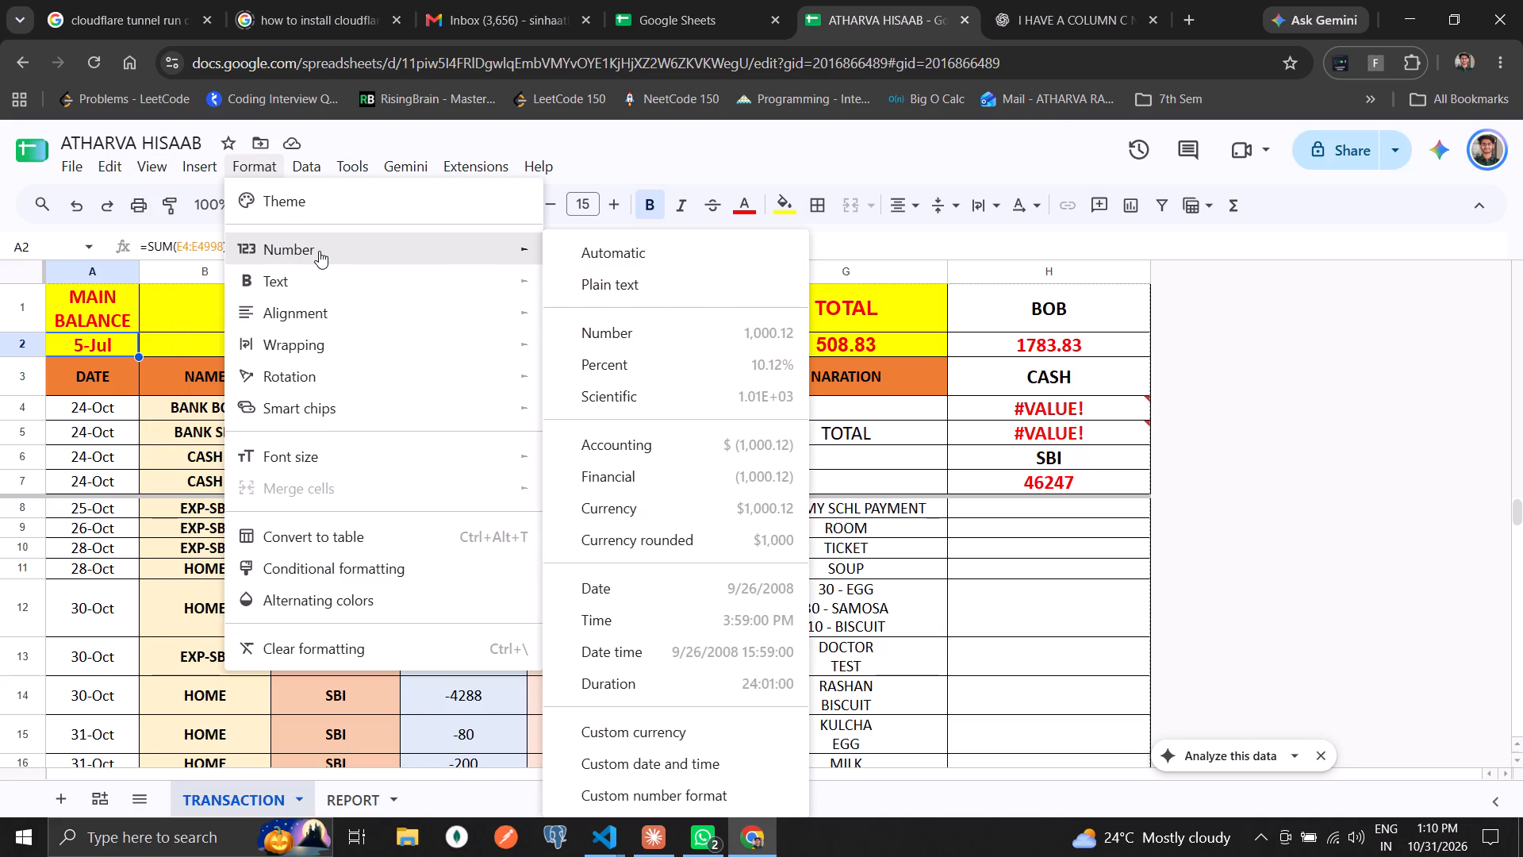
left_click(617, 252)
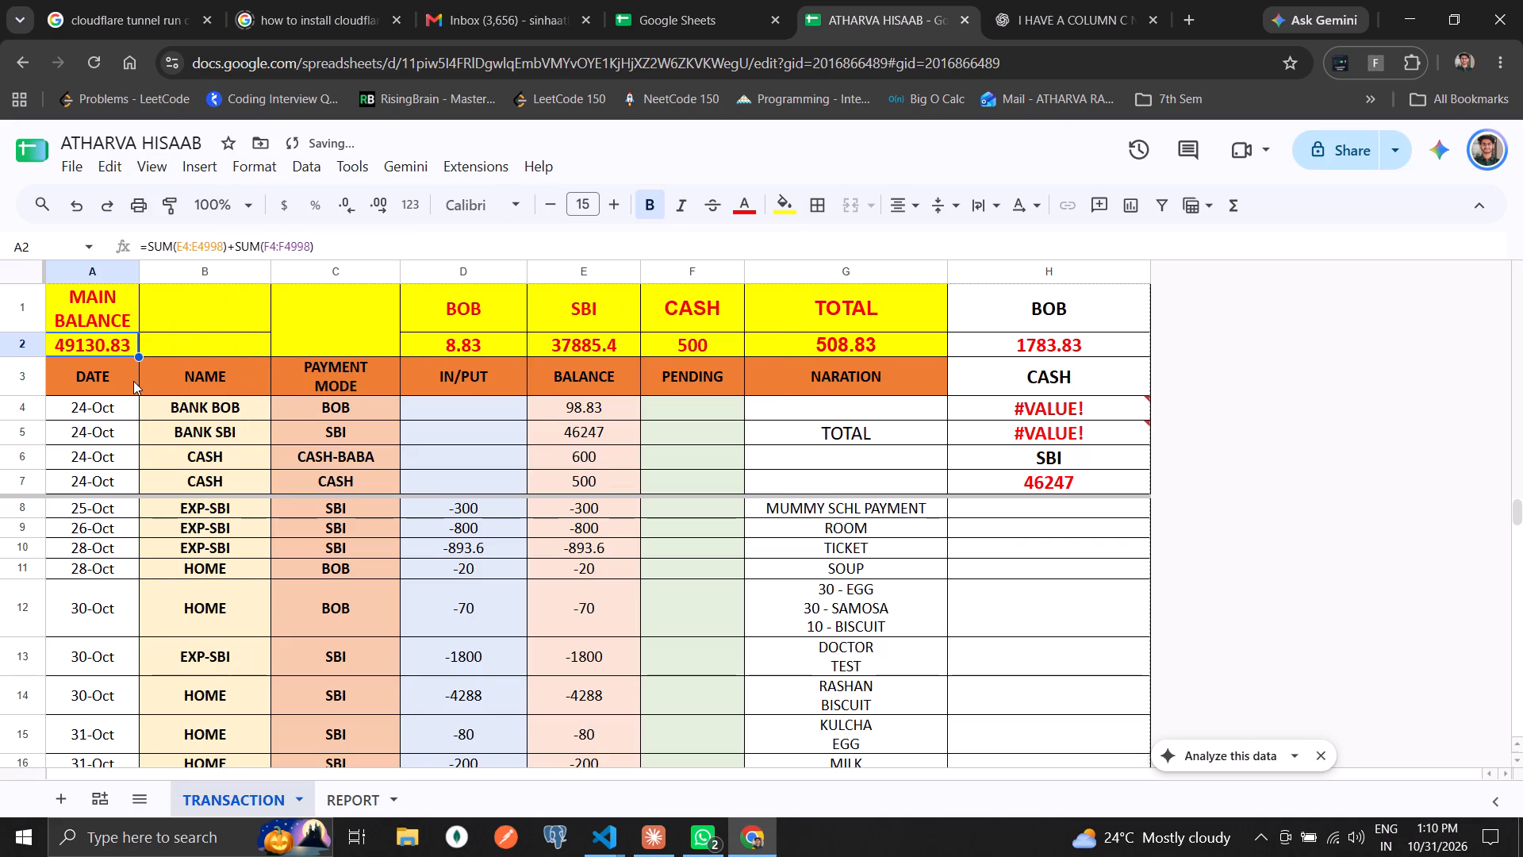
Enter the label BOB in B1 beside MAIN BALANCE.
left_click(133, 381)
left_click(68, 321)
left_click(196, 313)
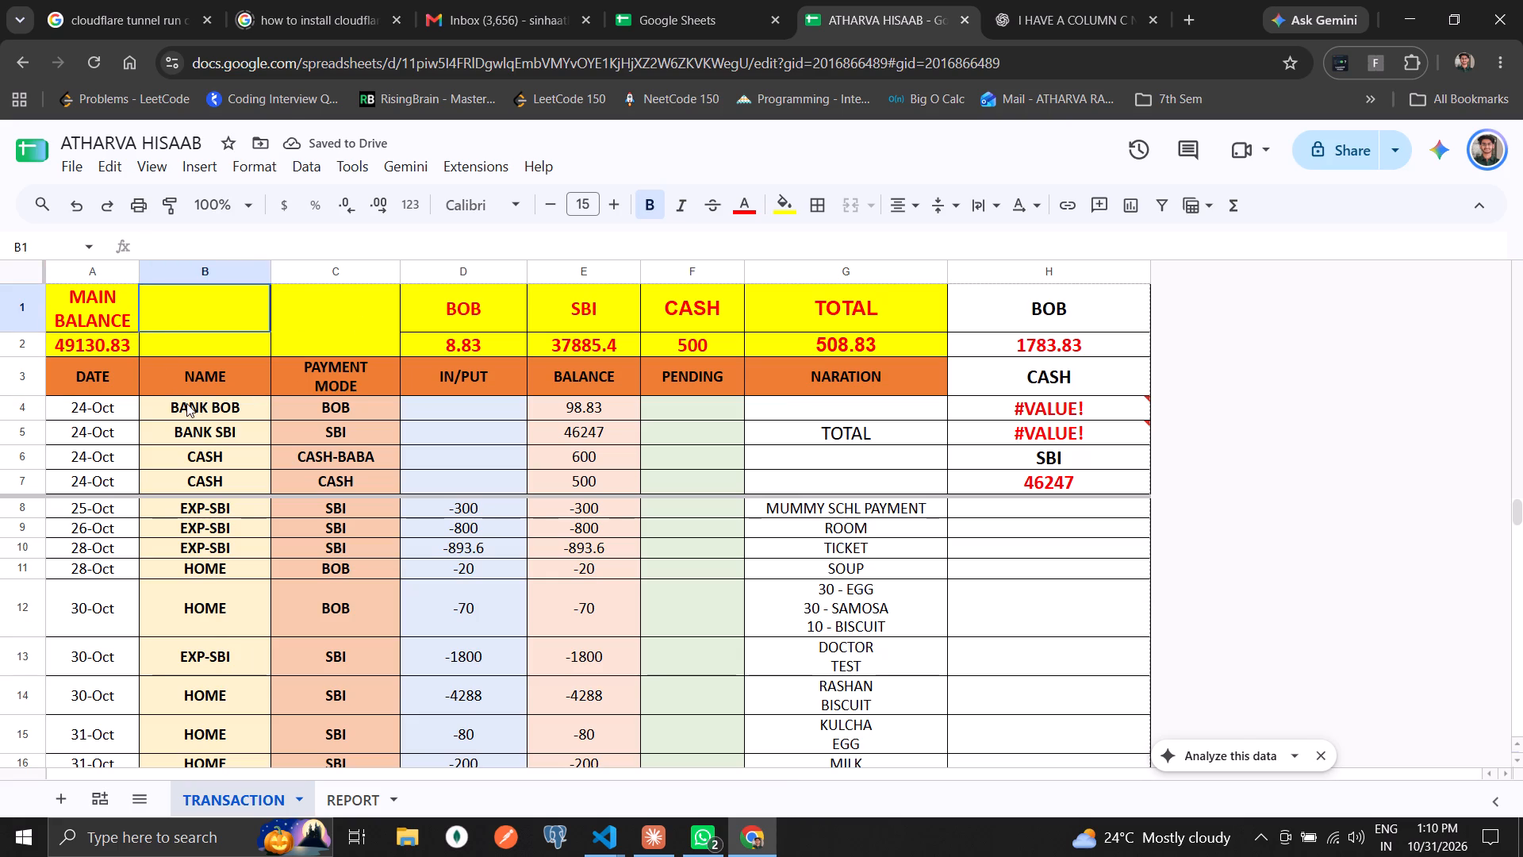
type("BOB")
key("Right")
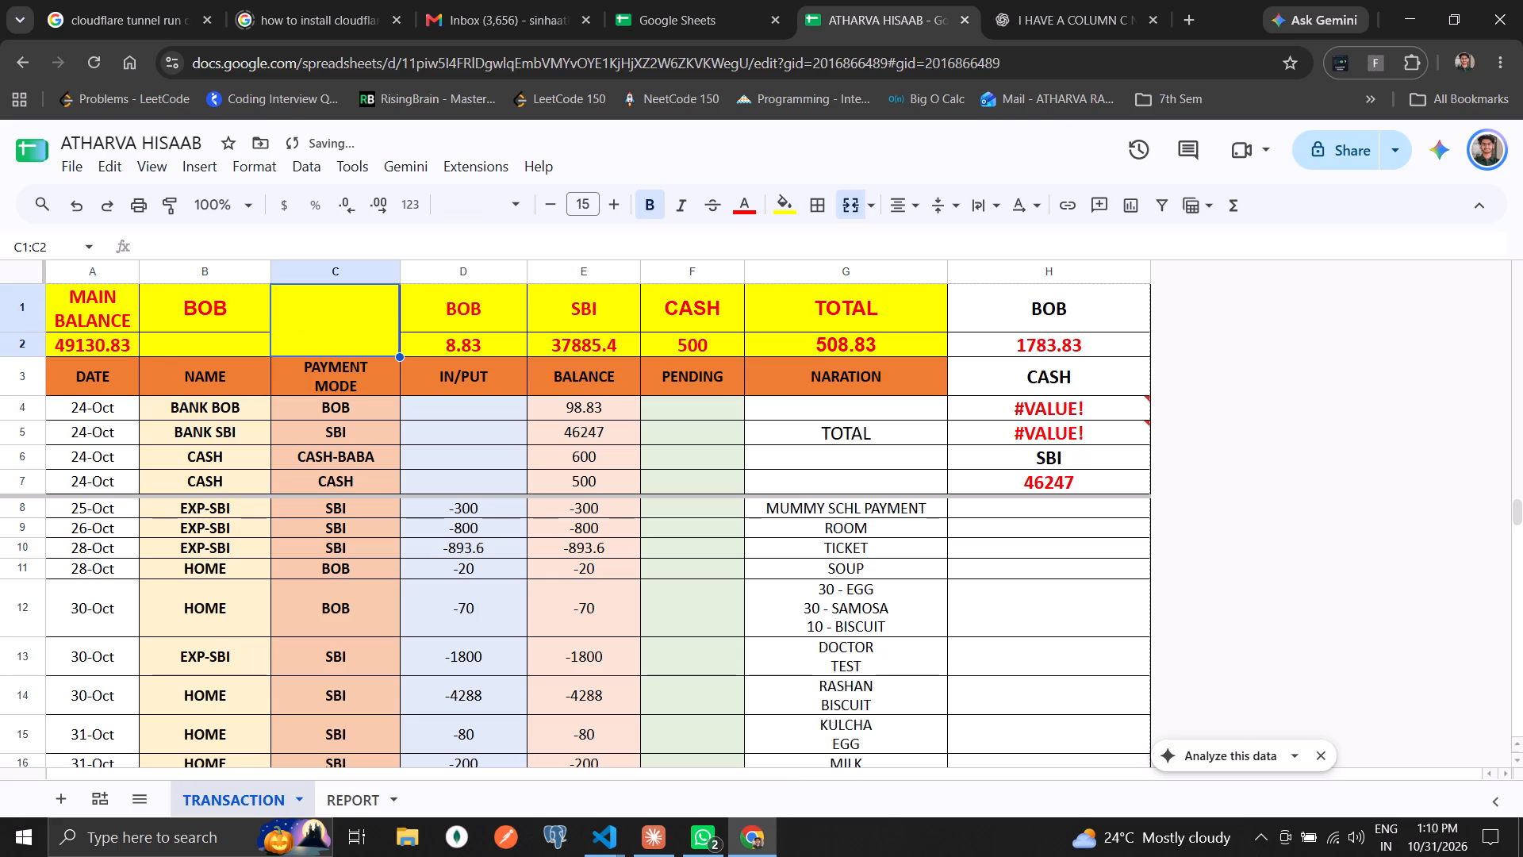
Unmerge the empty header cell C1:C2.
left_click(856, 203)
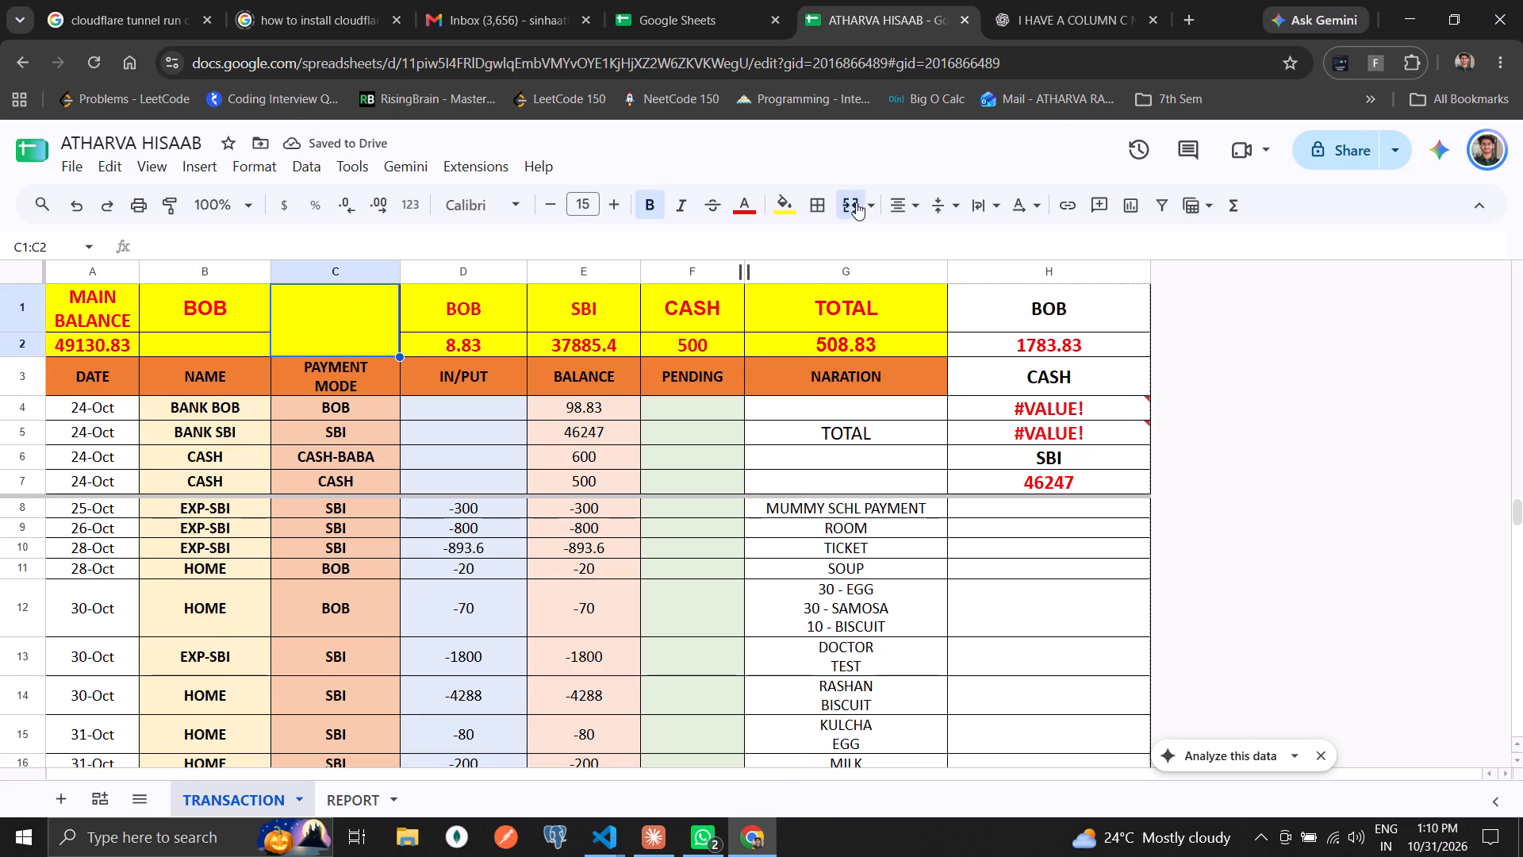
Fit the width of column B to its contents.
double_click(274, 267)
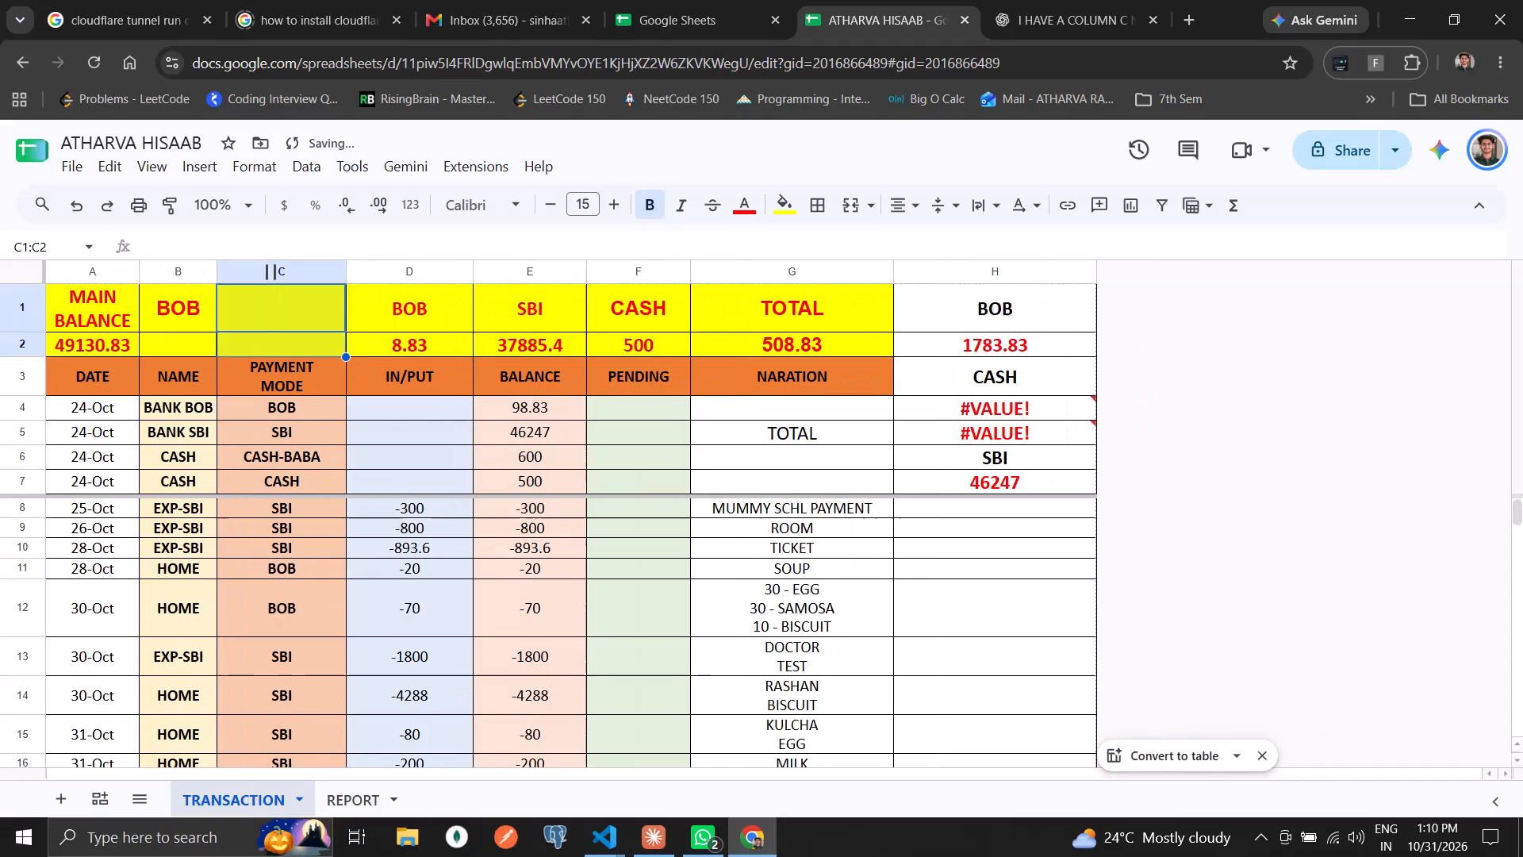
Fit the widths of columns C through H to their contents.
double_click(345, 273)
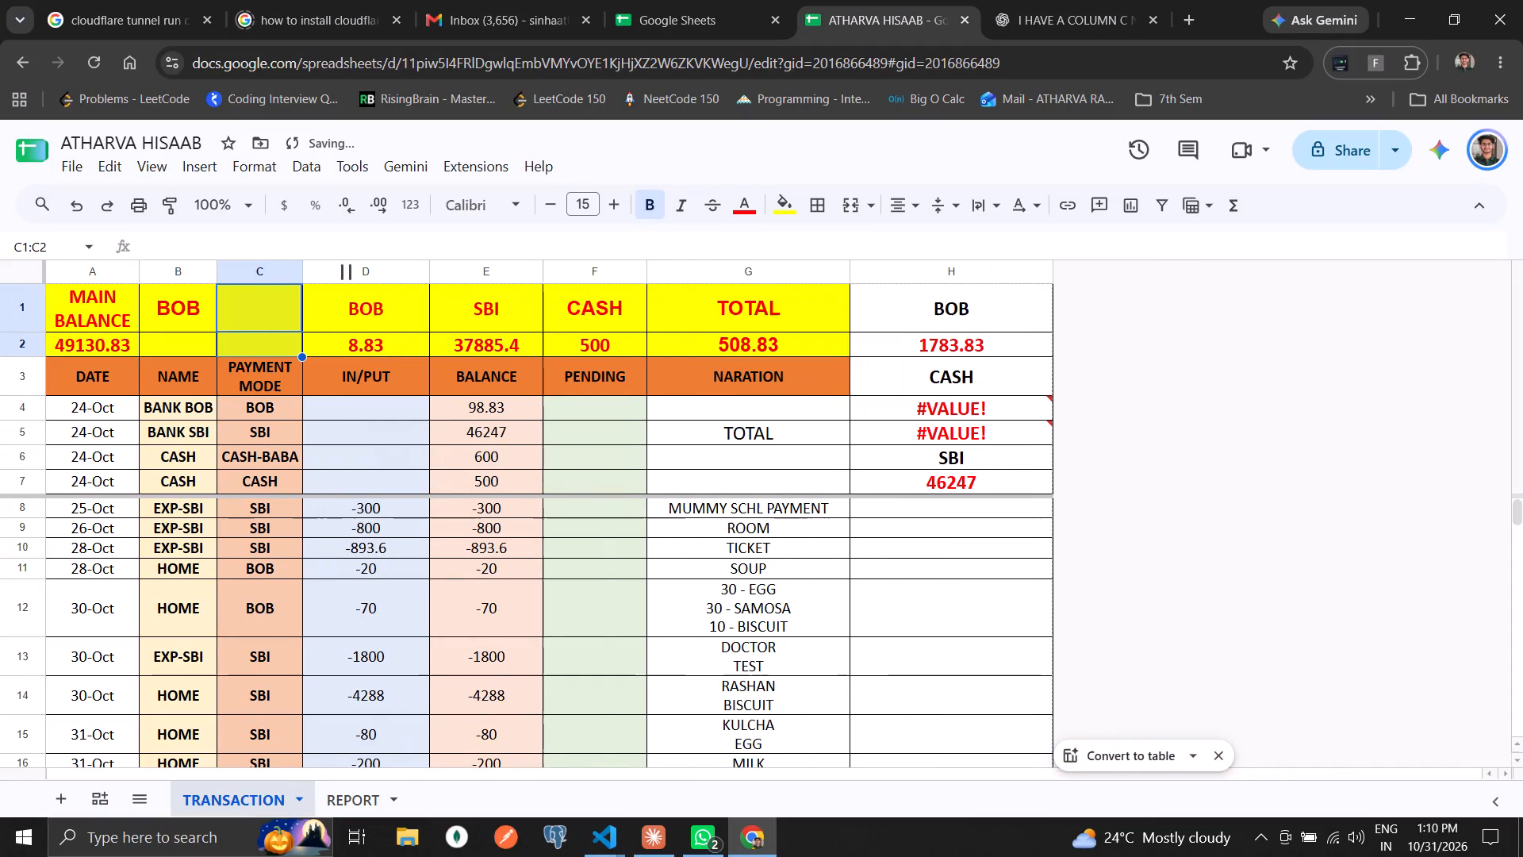
double_click(426, 271)
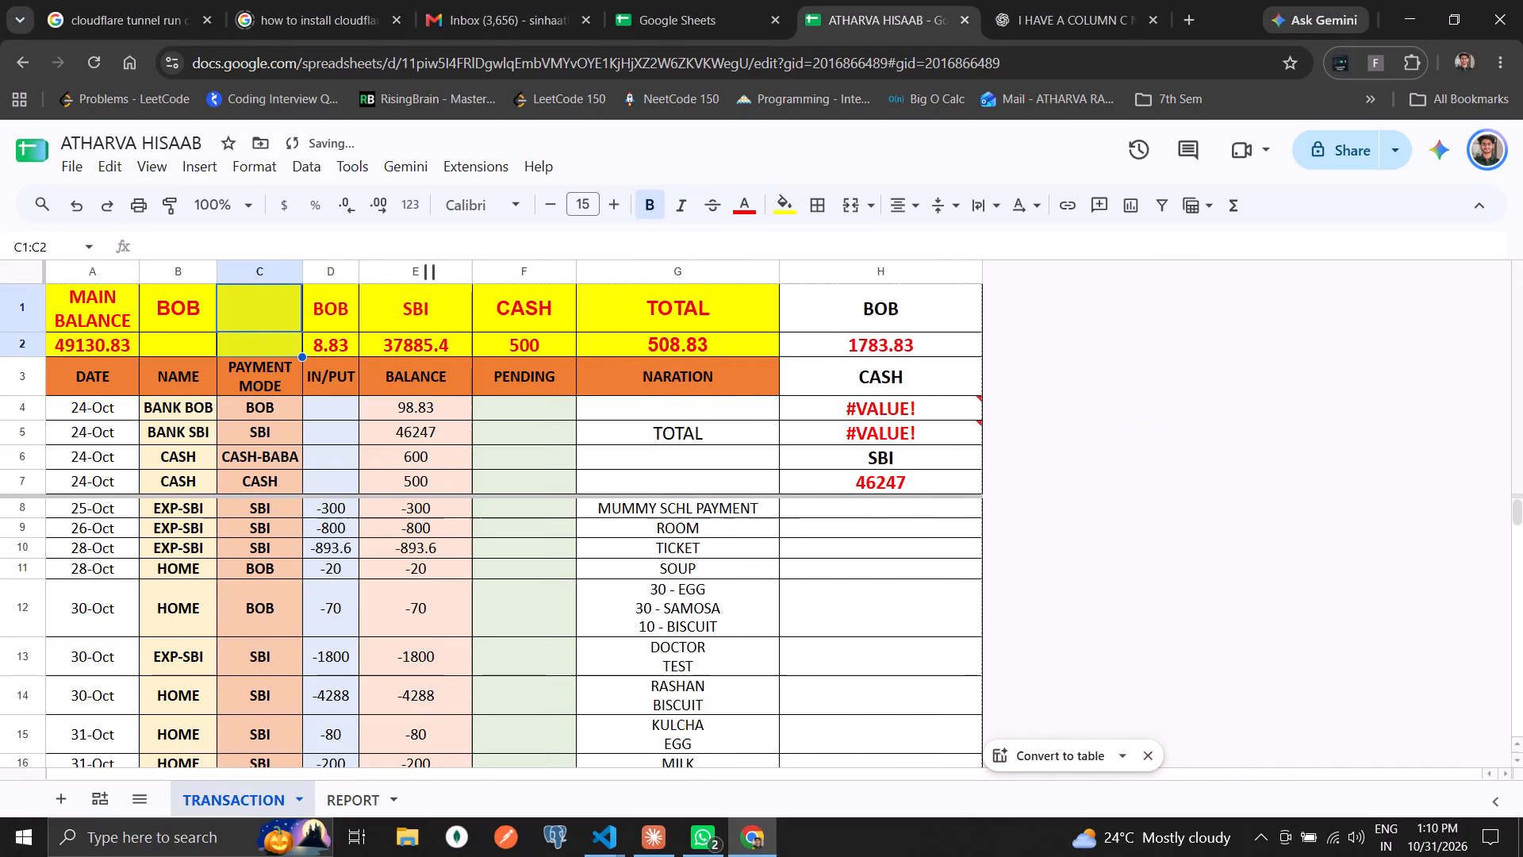
double_click(468, 269)
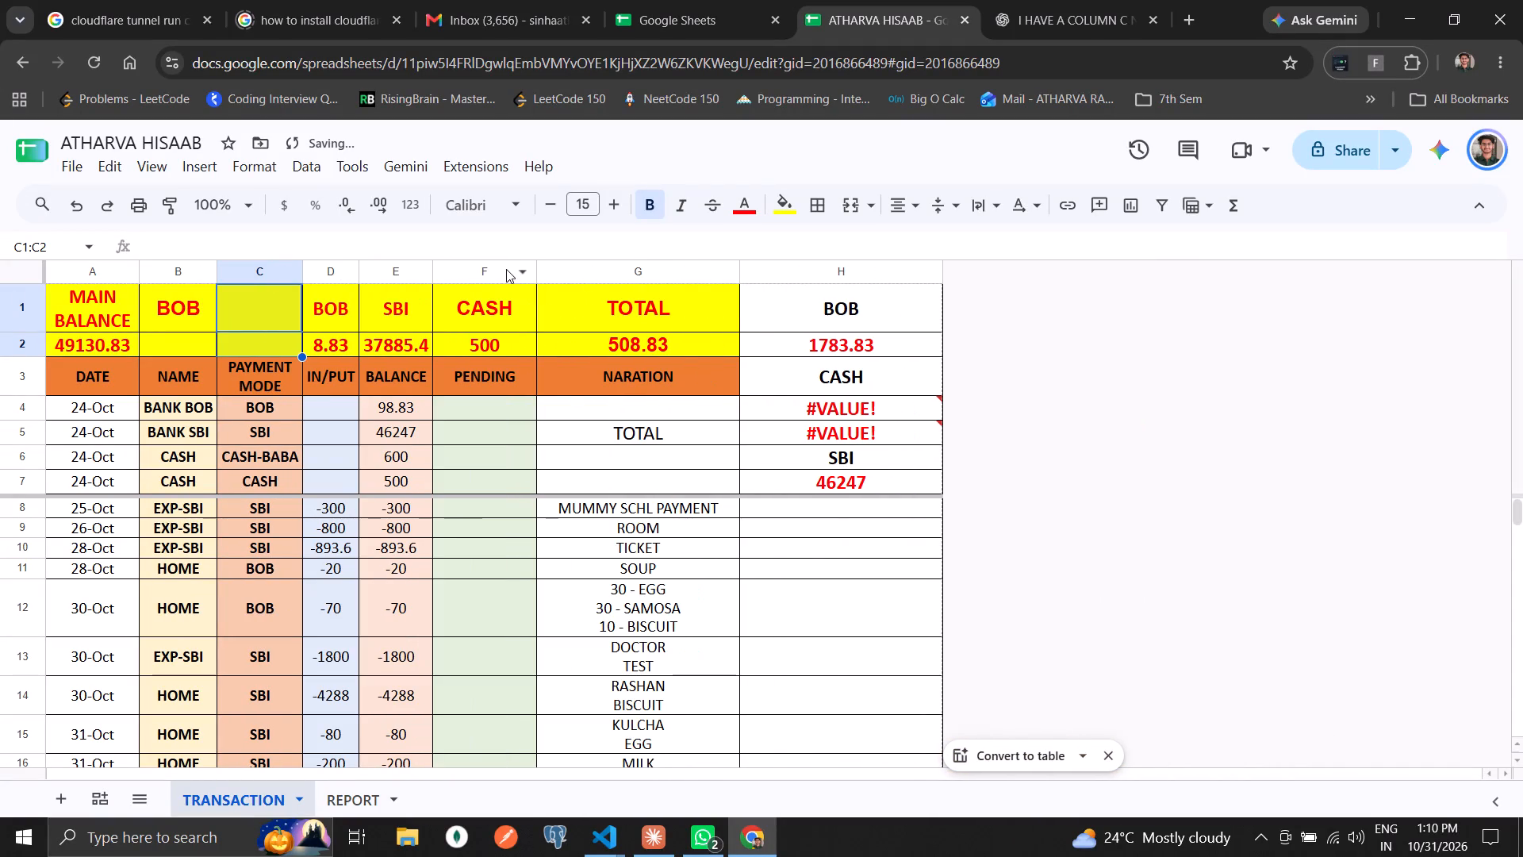
double_click(540, 271)
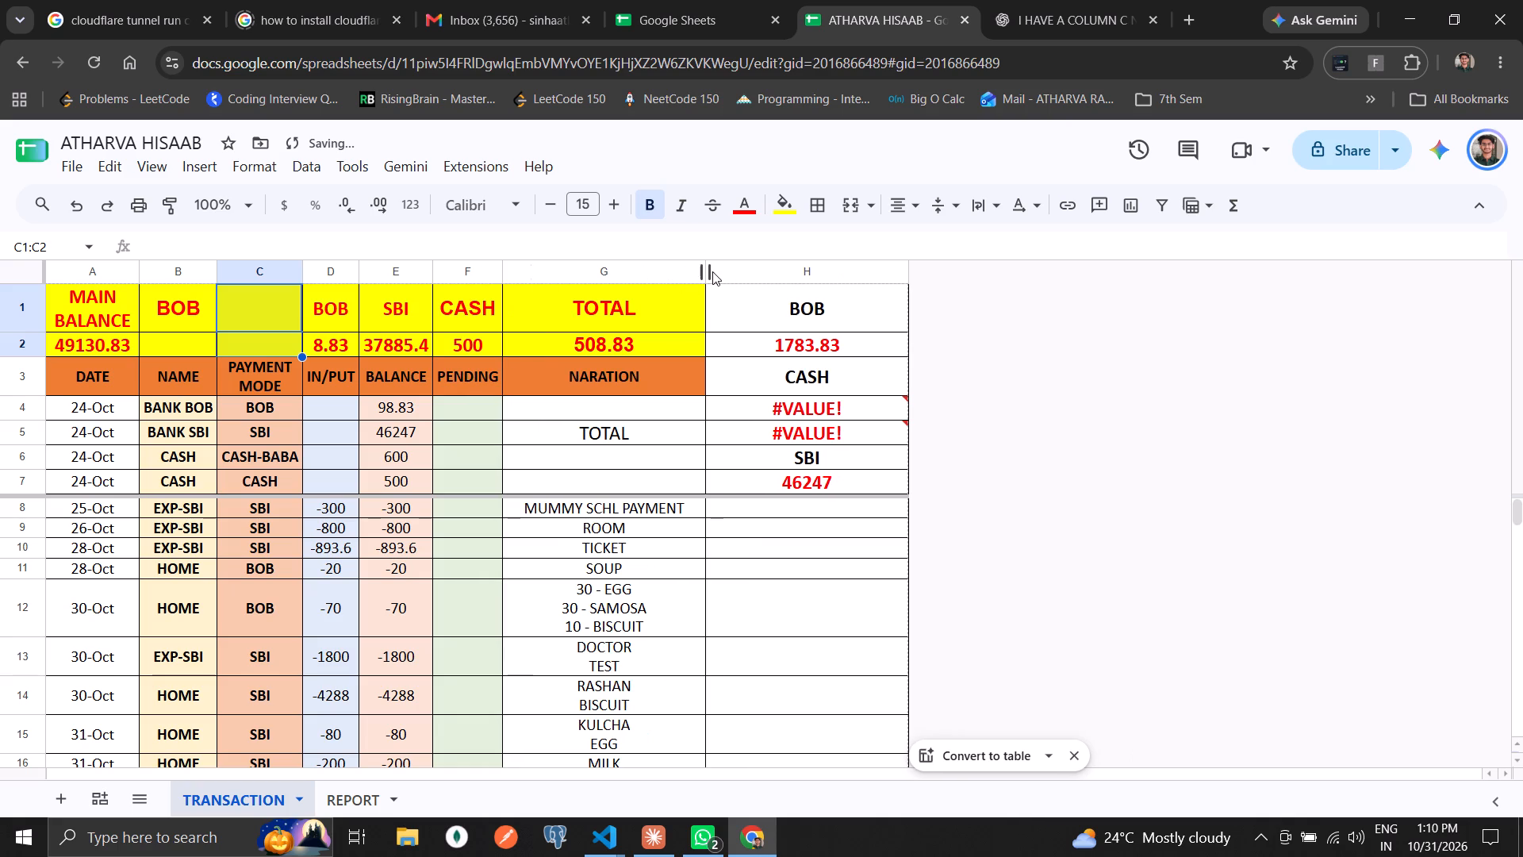
double_click(709, 273)
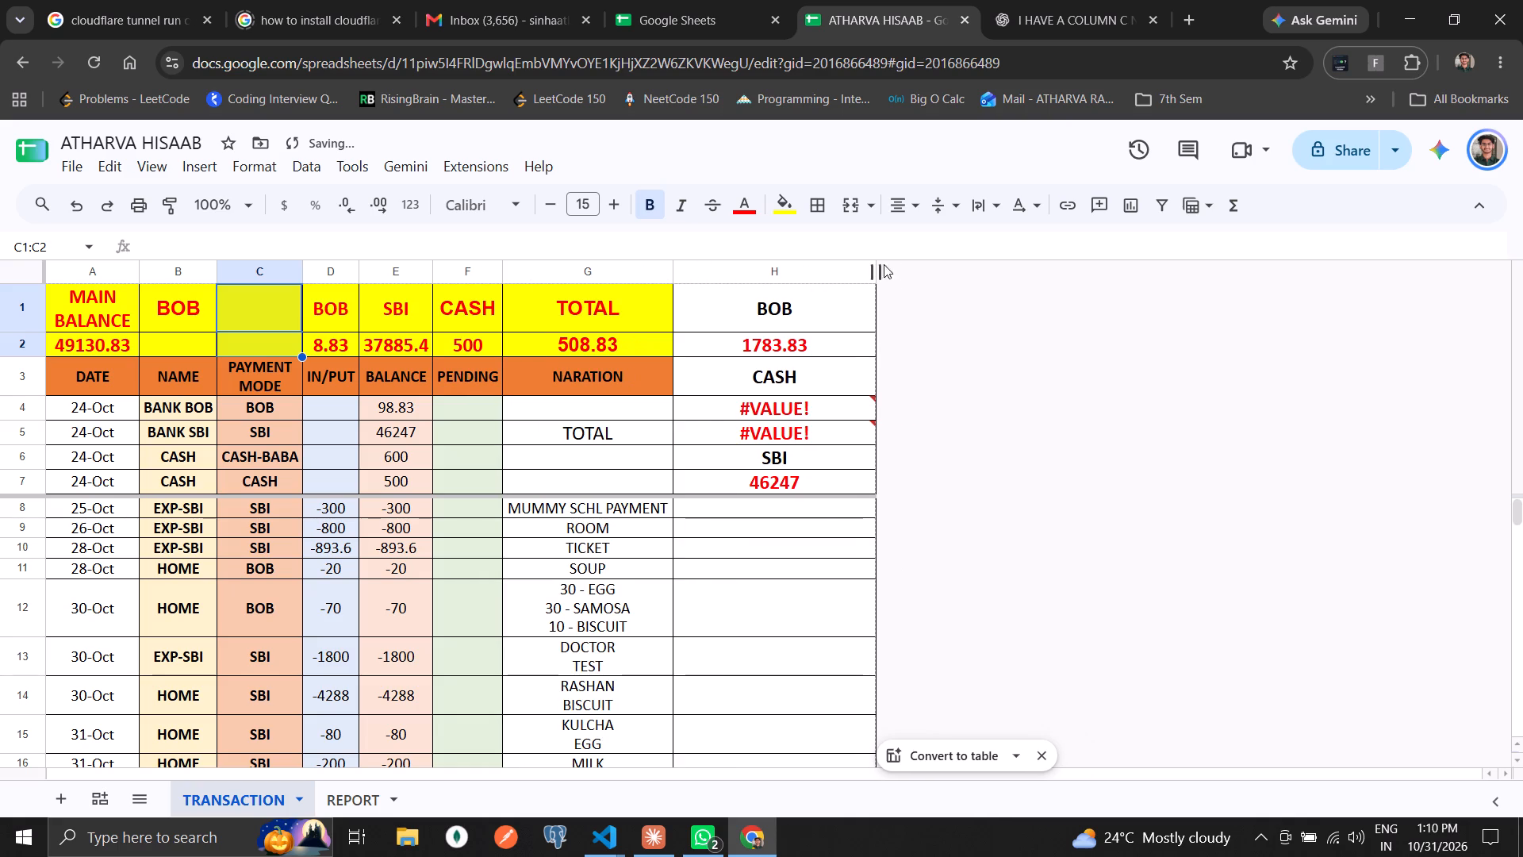
double_click(877, 271)
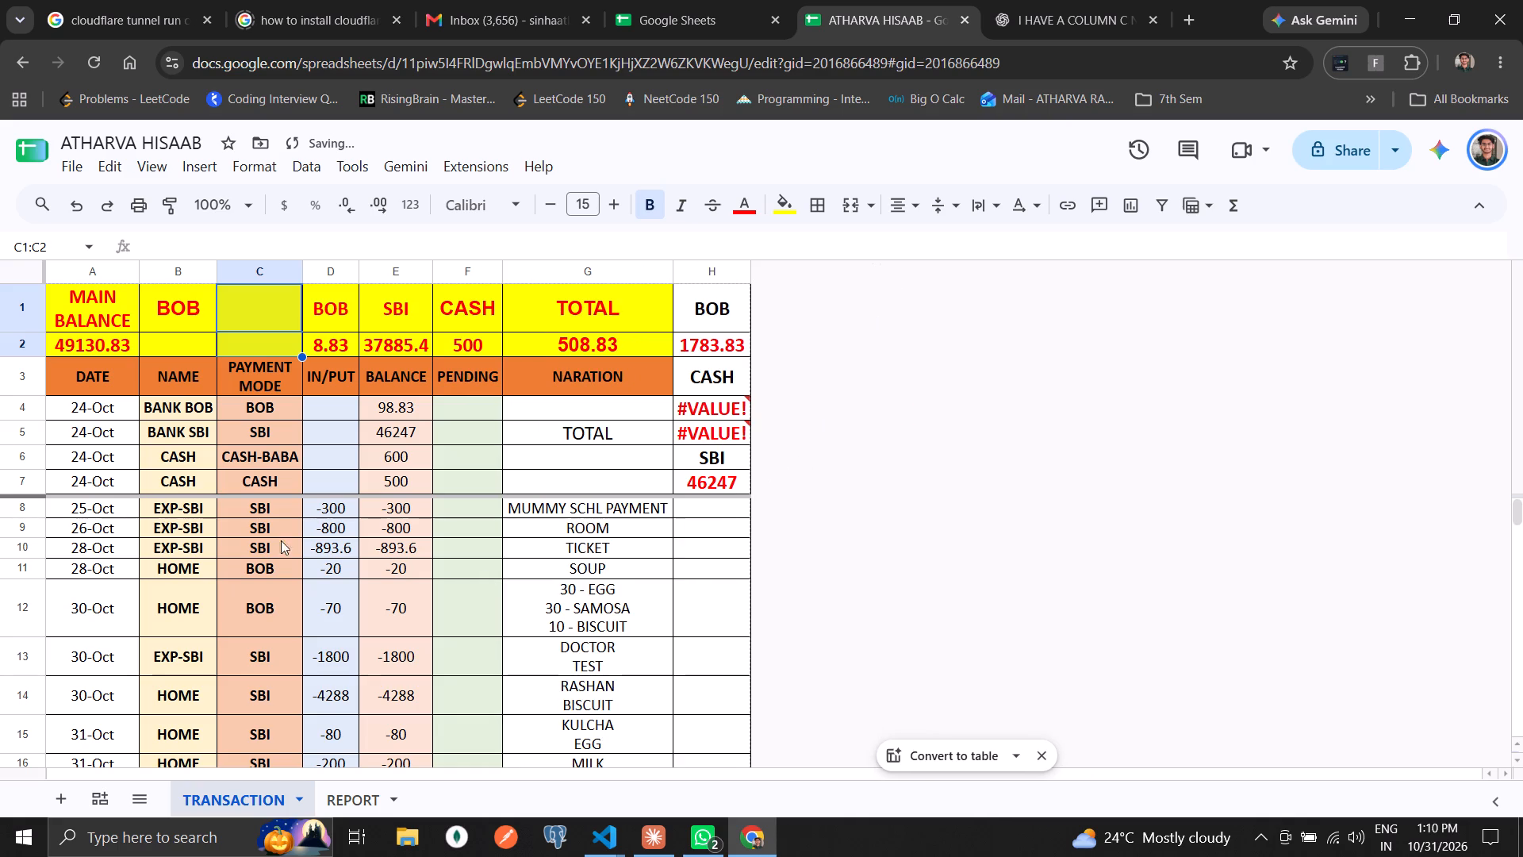
left_click(252, 349)
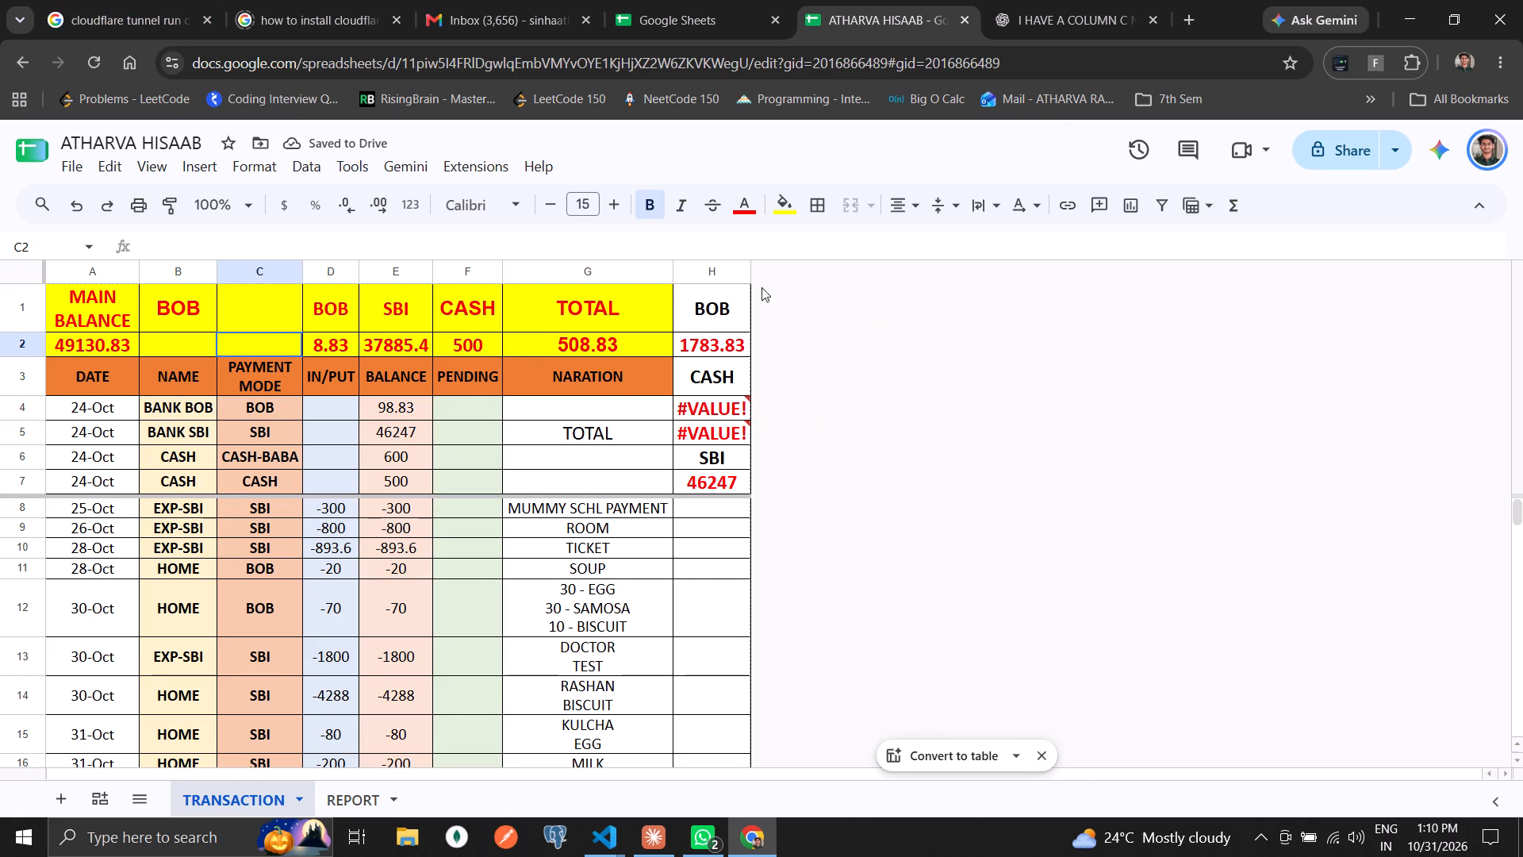
Delete column H, which holds the separate BOB, CASH and SBI summary.
left_click(710, 273)
right_click(711, 272)
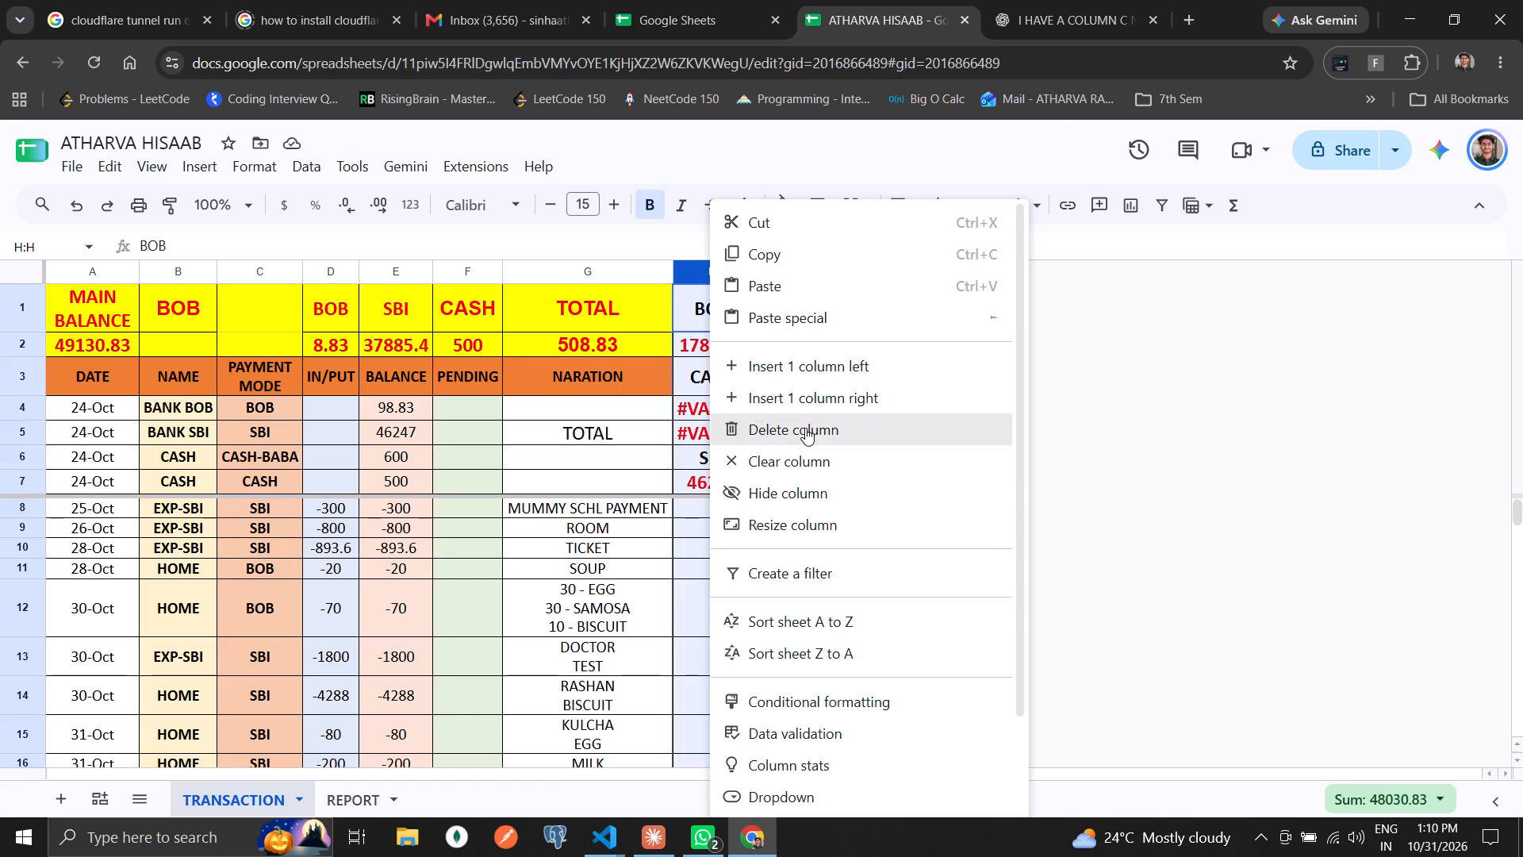
left_click(805, 443)
left_click(549, 539)
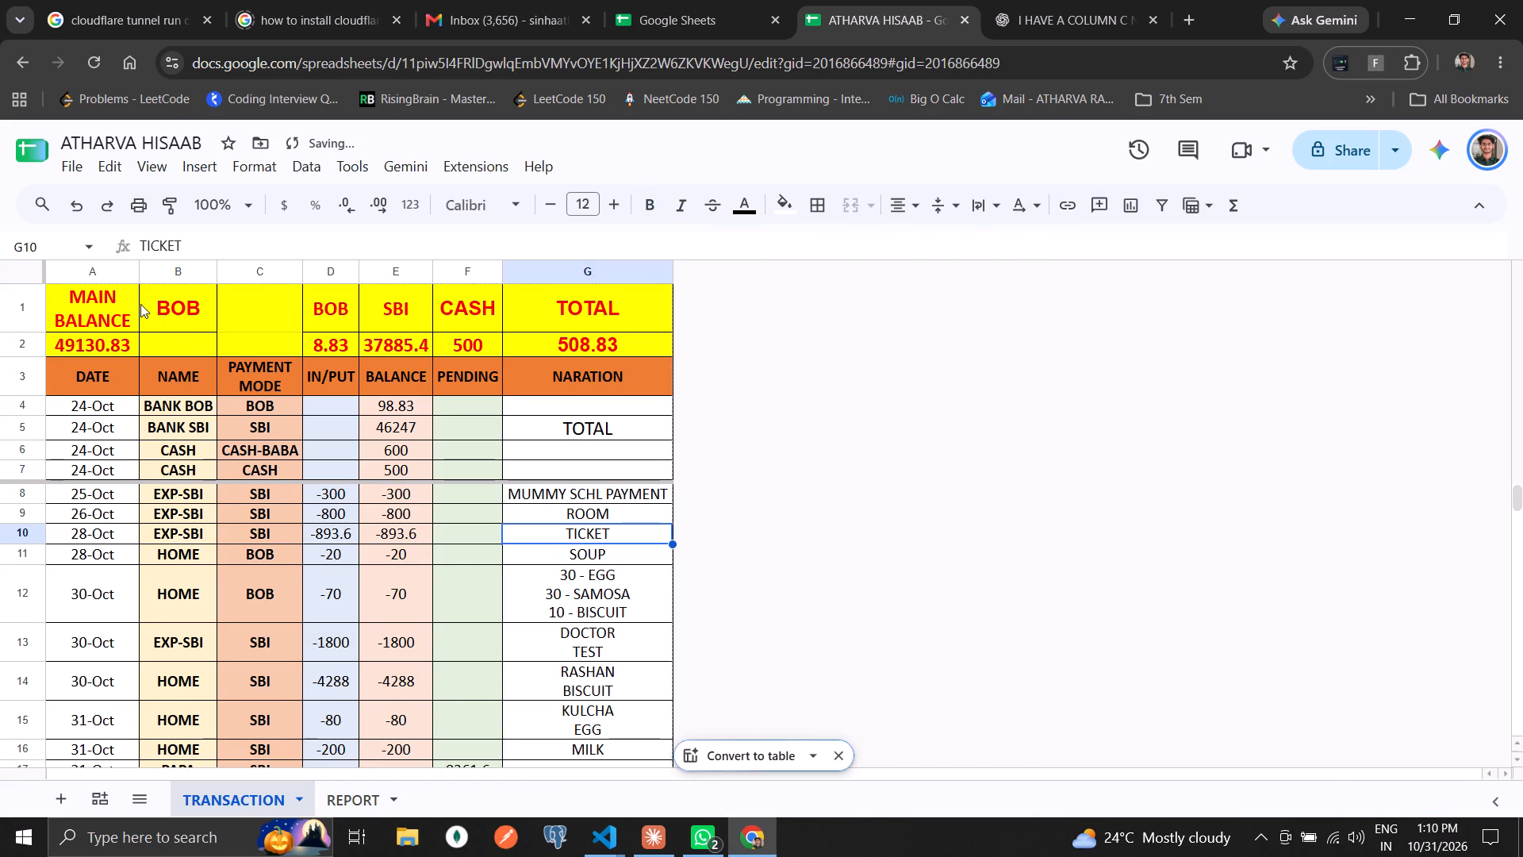
Widen columns A through F slightly so the header text has more room.
left_click(247, 383)
left_click_drag(140, 276, 153, 274)
left_click_drag(232, 269, 237, 269)
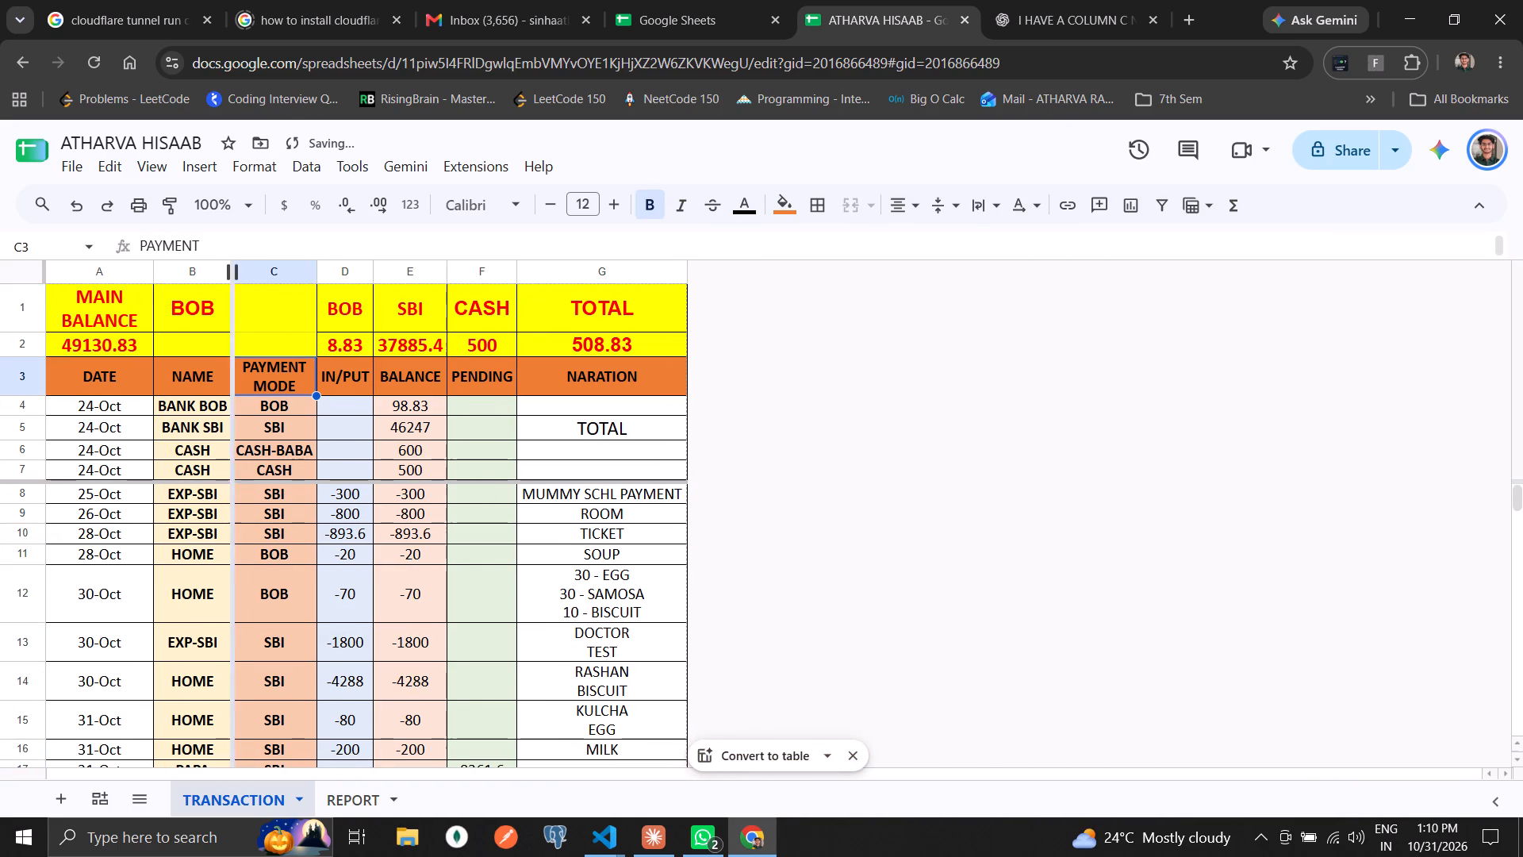
left_click_drag(237, 269, 251, 269)
left_click_drag(337, 271, 346, 272)
left_click_drag(400, 271, 425, 271)
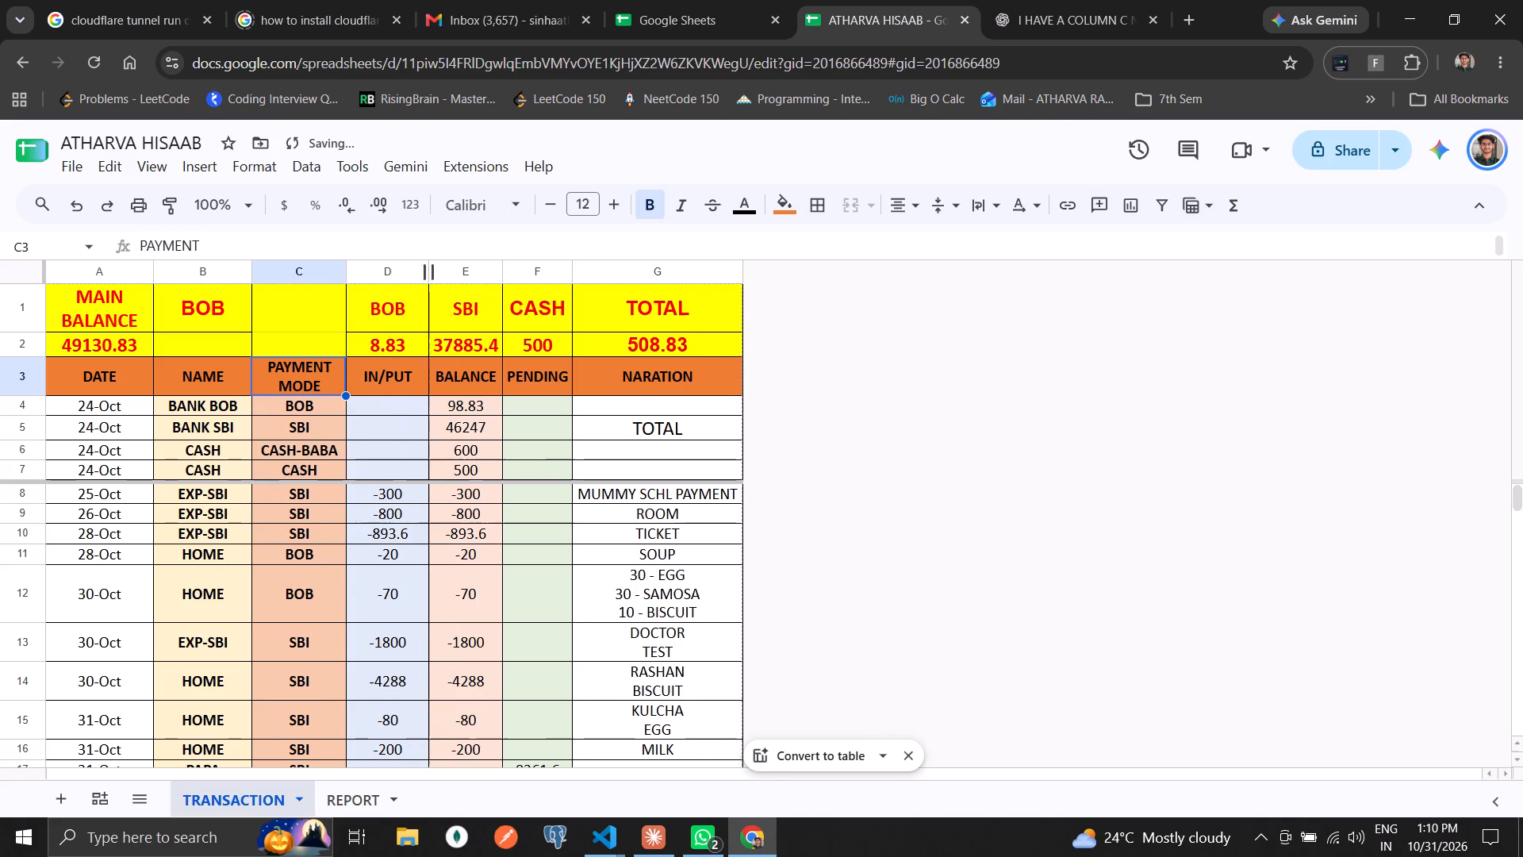
left_click_drag(505, 268, 519, 268)
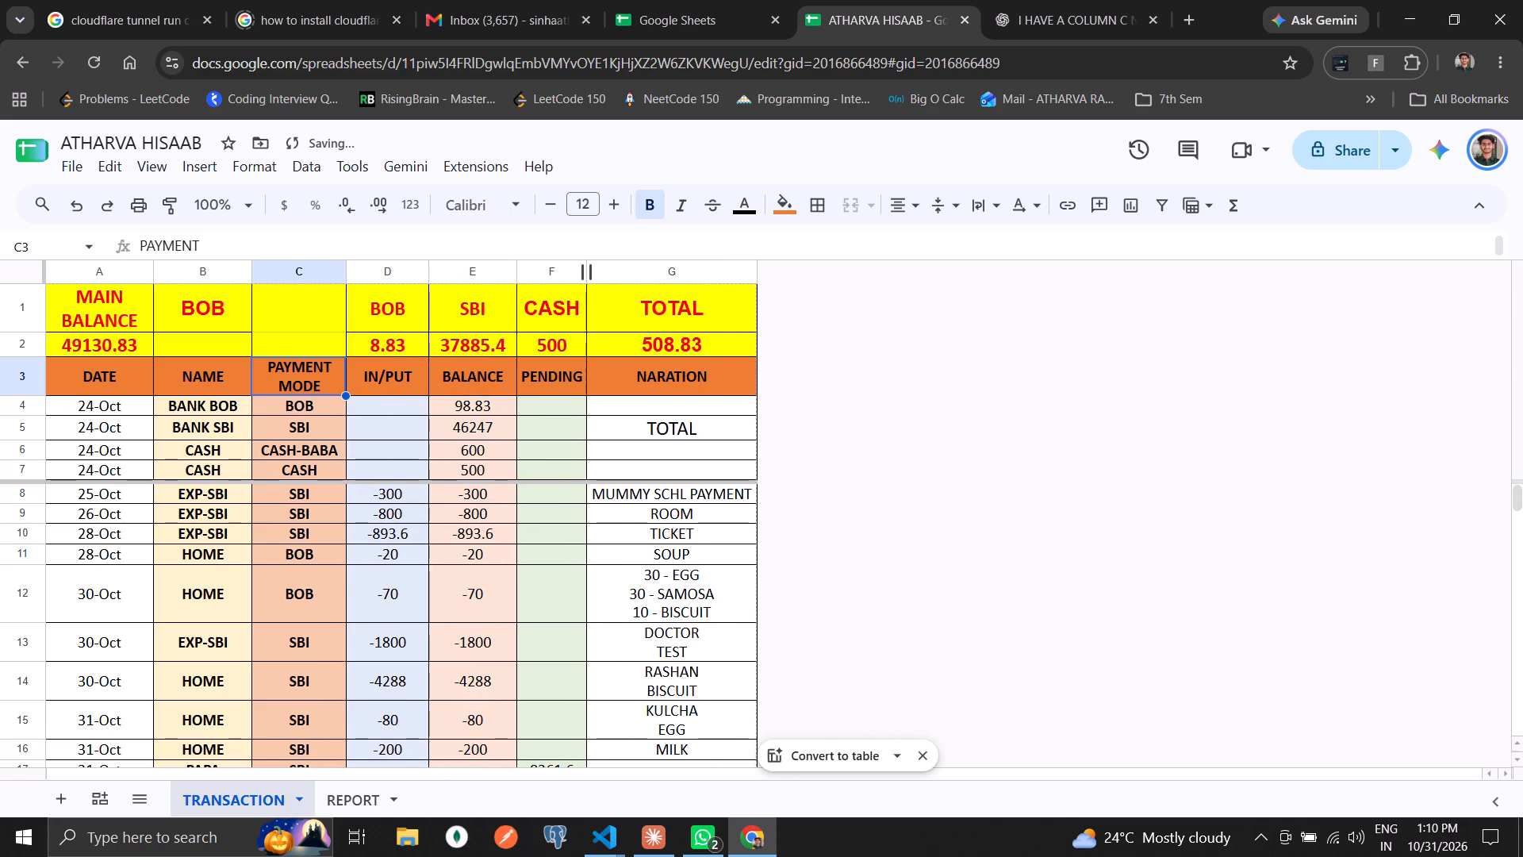
left_click_drag(585, 270, 602, 270)
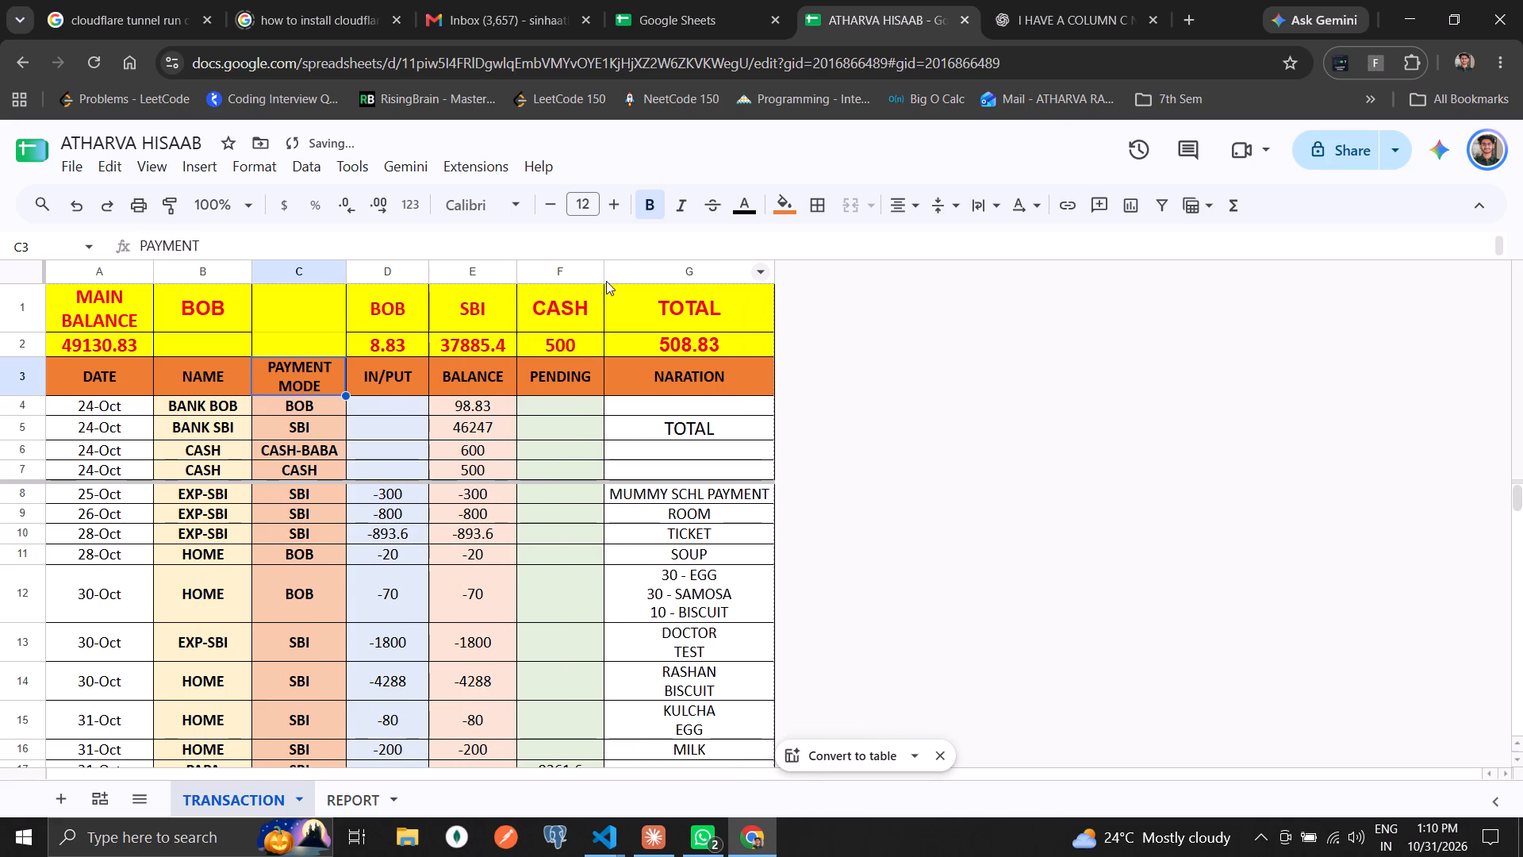
Move the BOB lookup formula from D2 to B2, under the new BOB label.
left_click(404, 338)
left_click(361, 251)
key("ctrl+a")
key("ctrl+x")
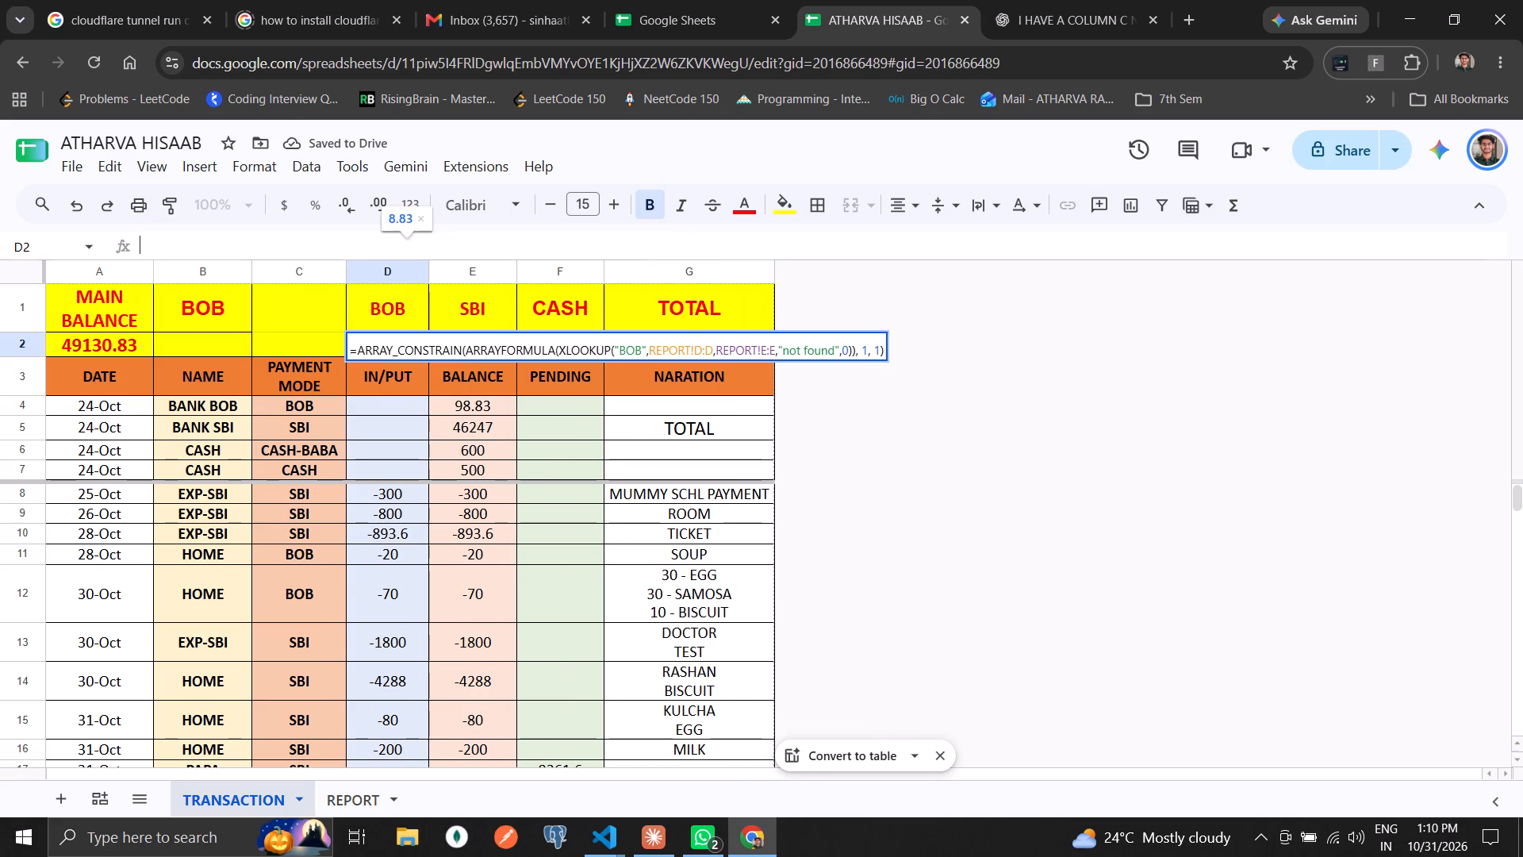
double_click(191, 341)
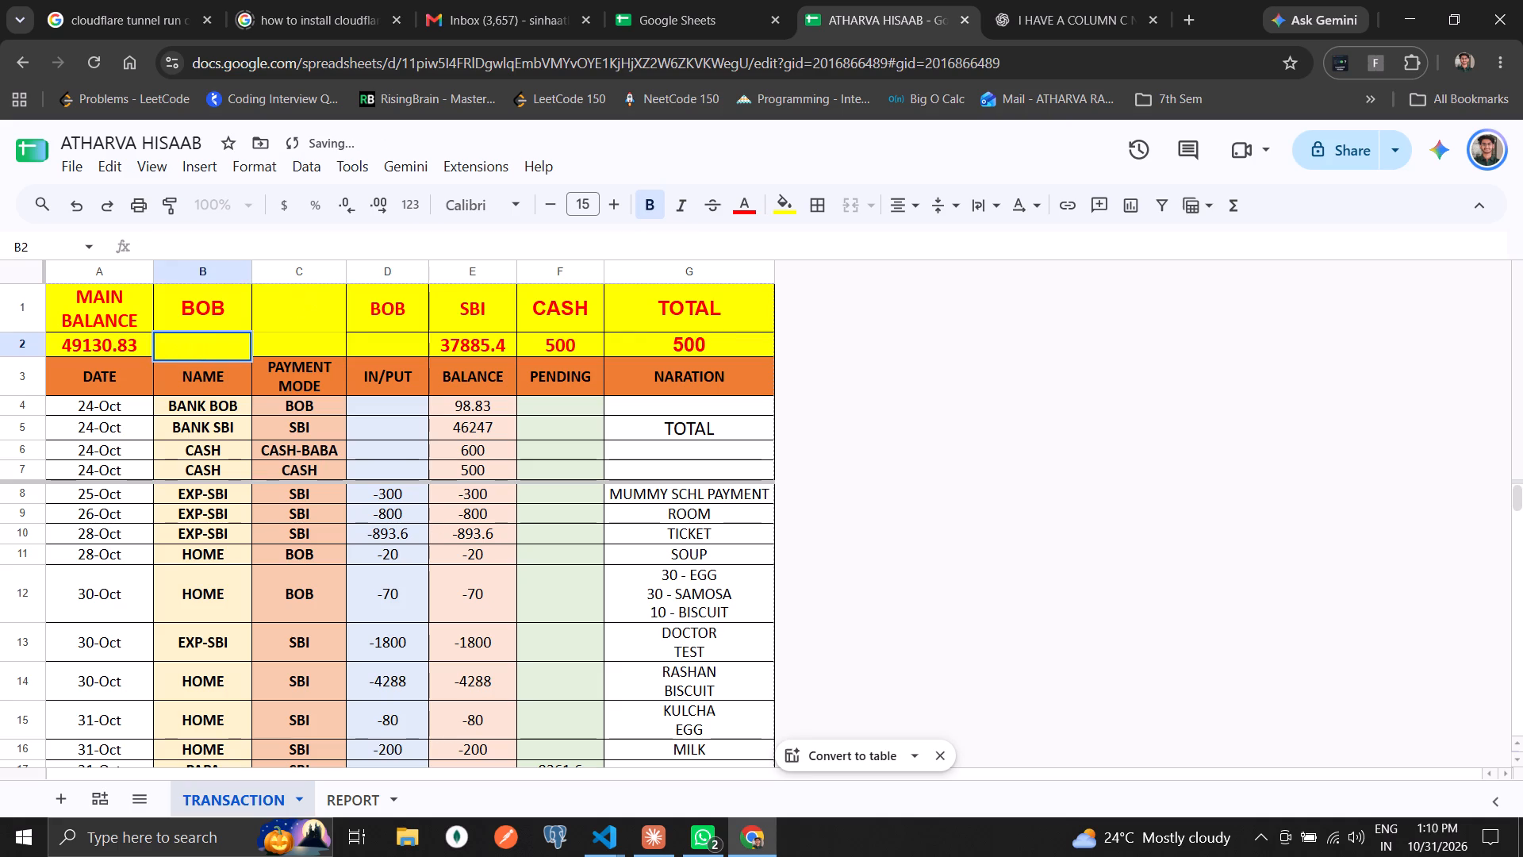
key("ctrl+v")
key("Return")
Set the number format of the whole of row 2 to Automatic.
left_click(231, 347)
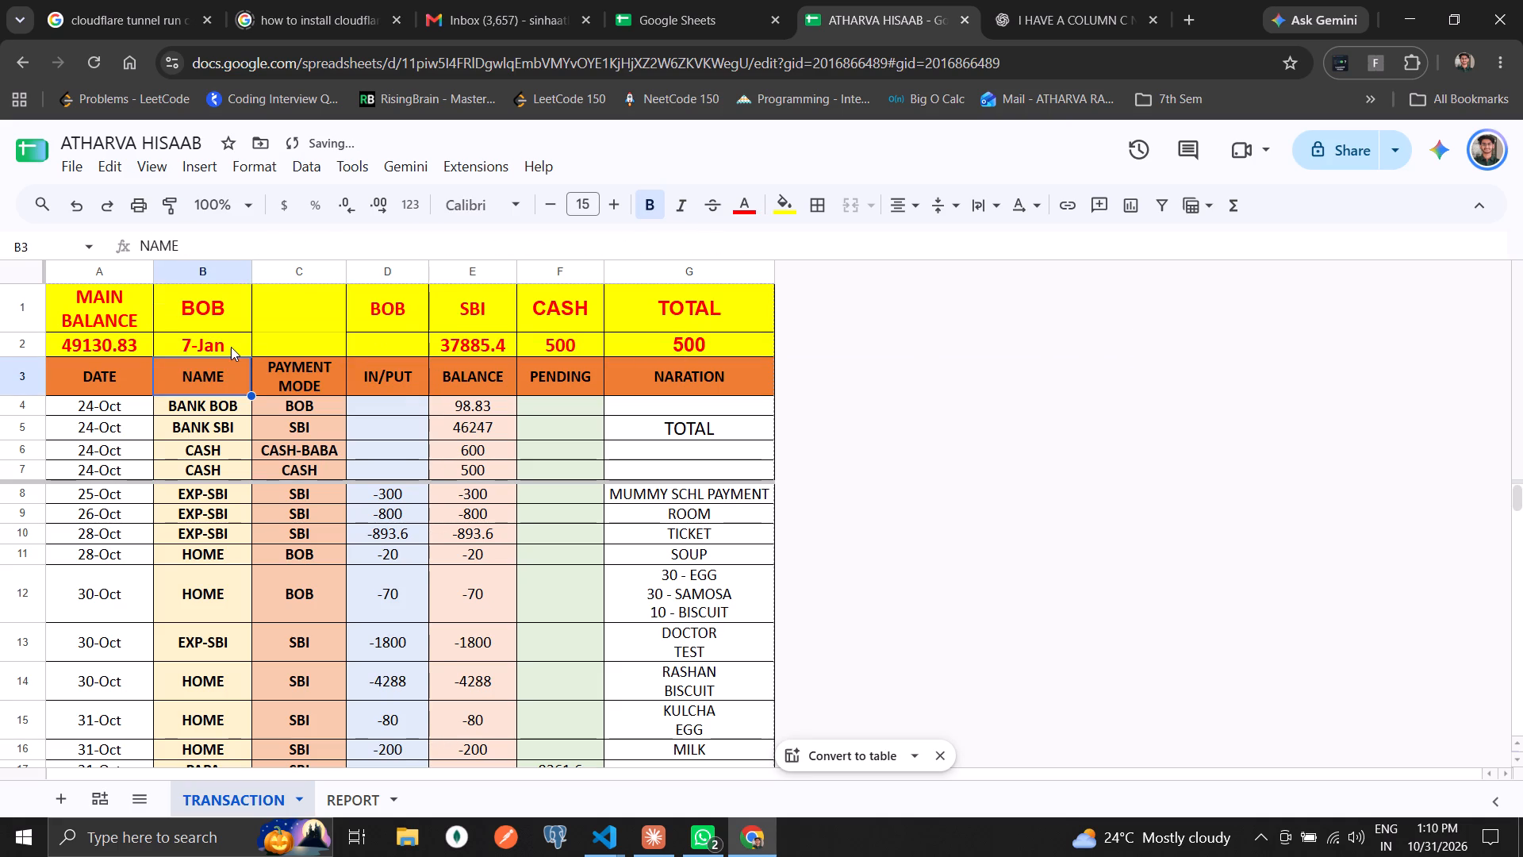
left_click(25, 348)
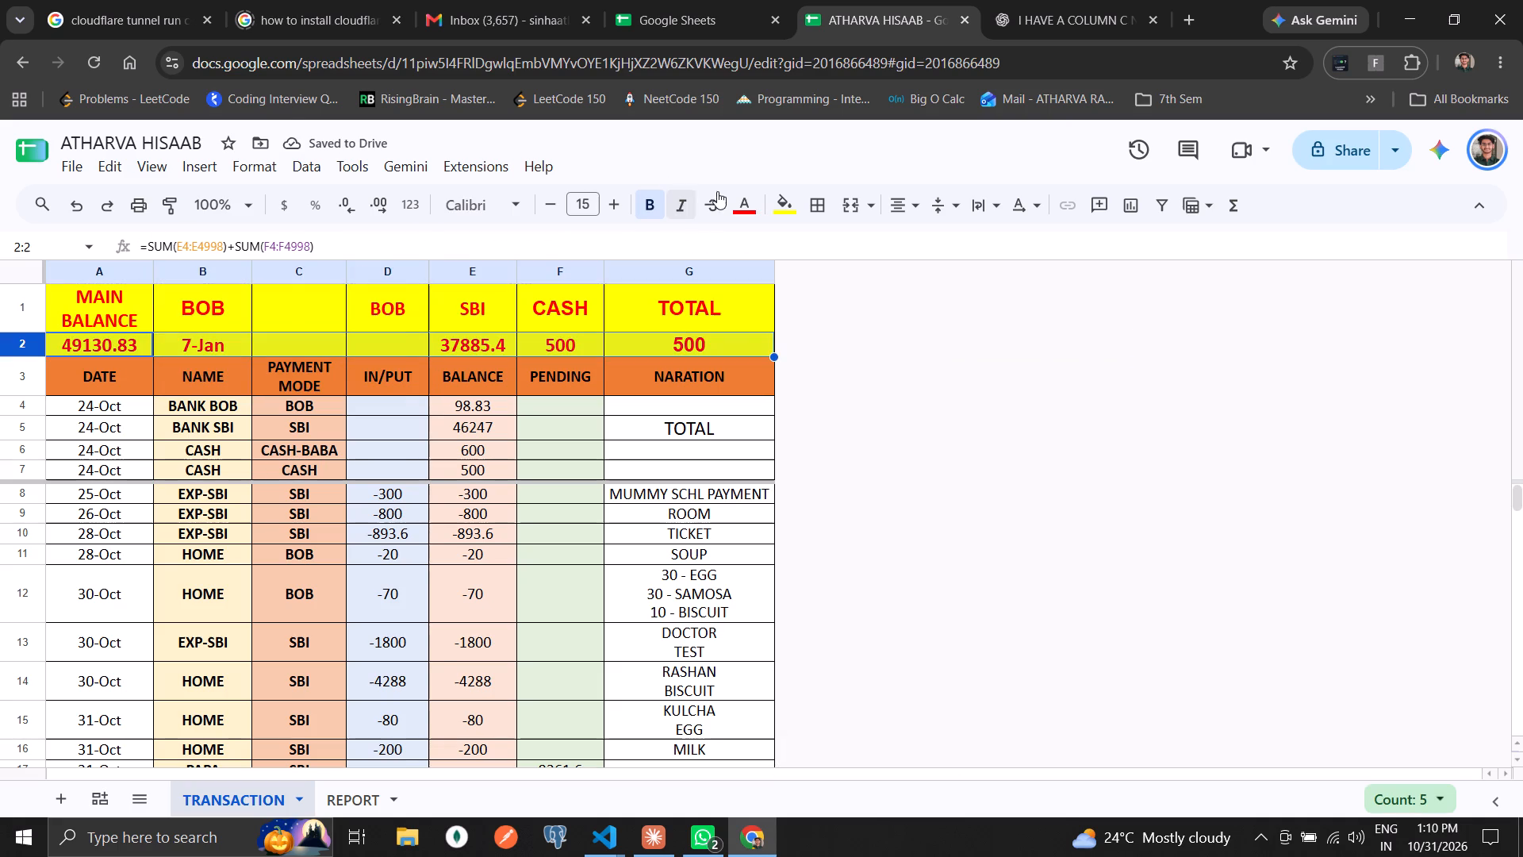
left_click(179, 172)
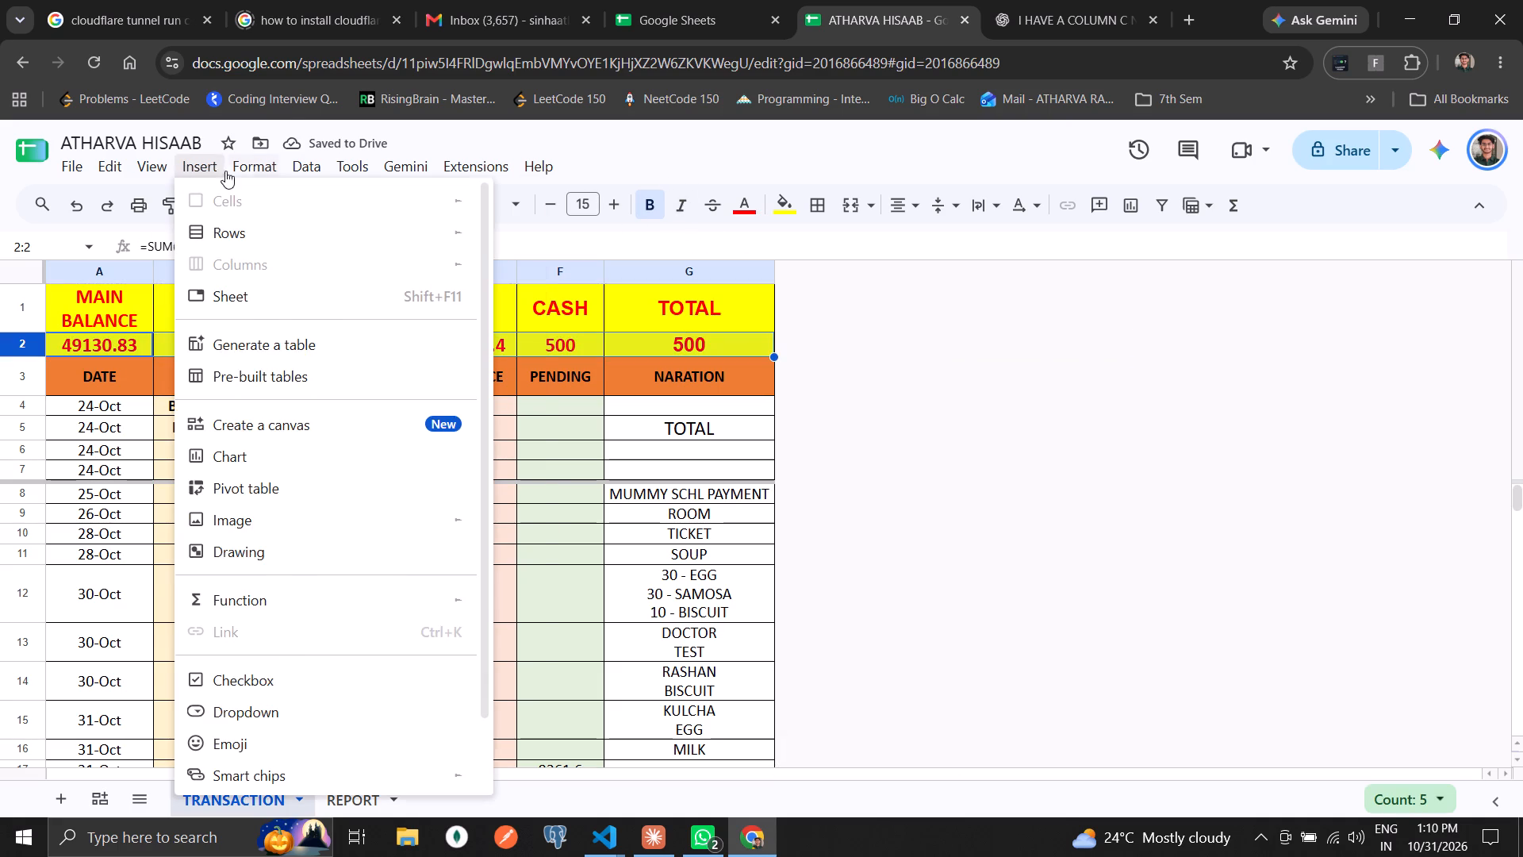
left_click(591, 257)
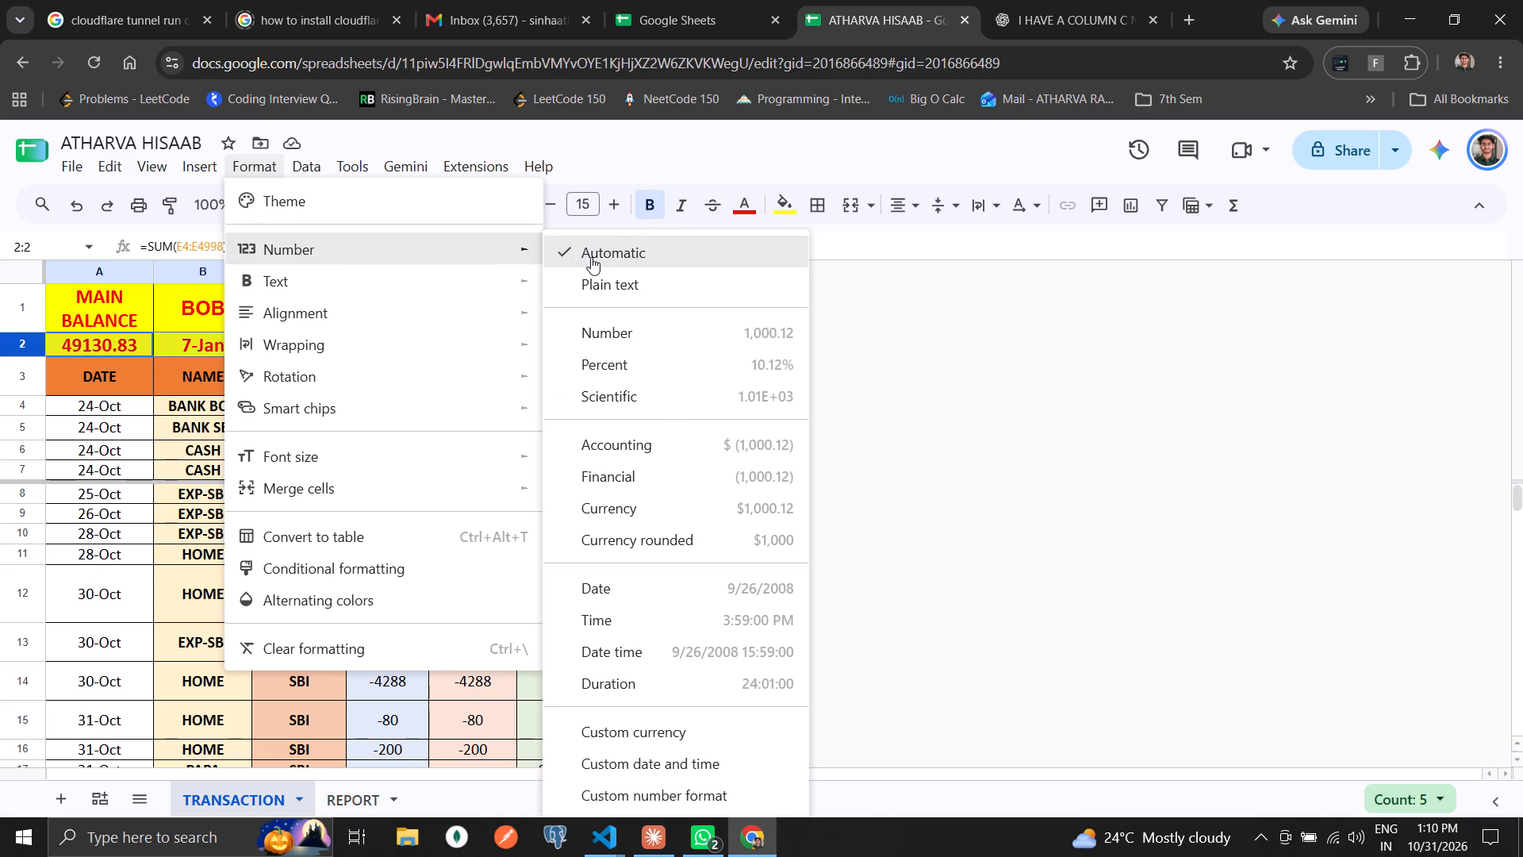
left_click(309, 417)
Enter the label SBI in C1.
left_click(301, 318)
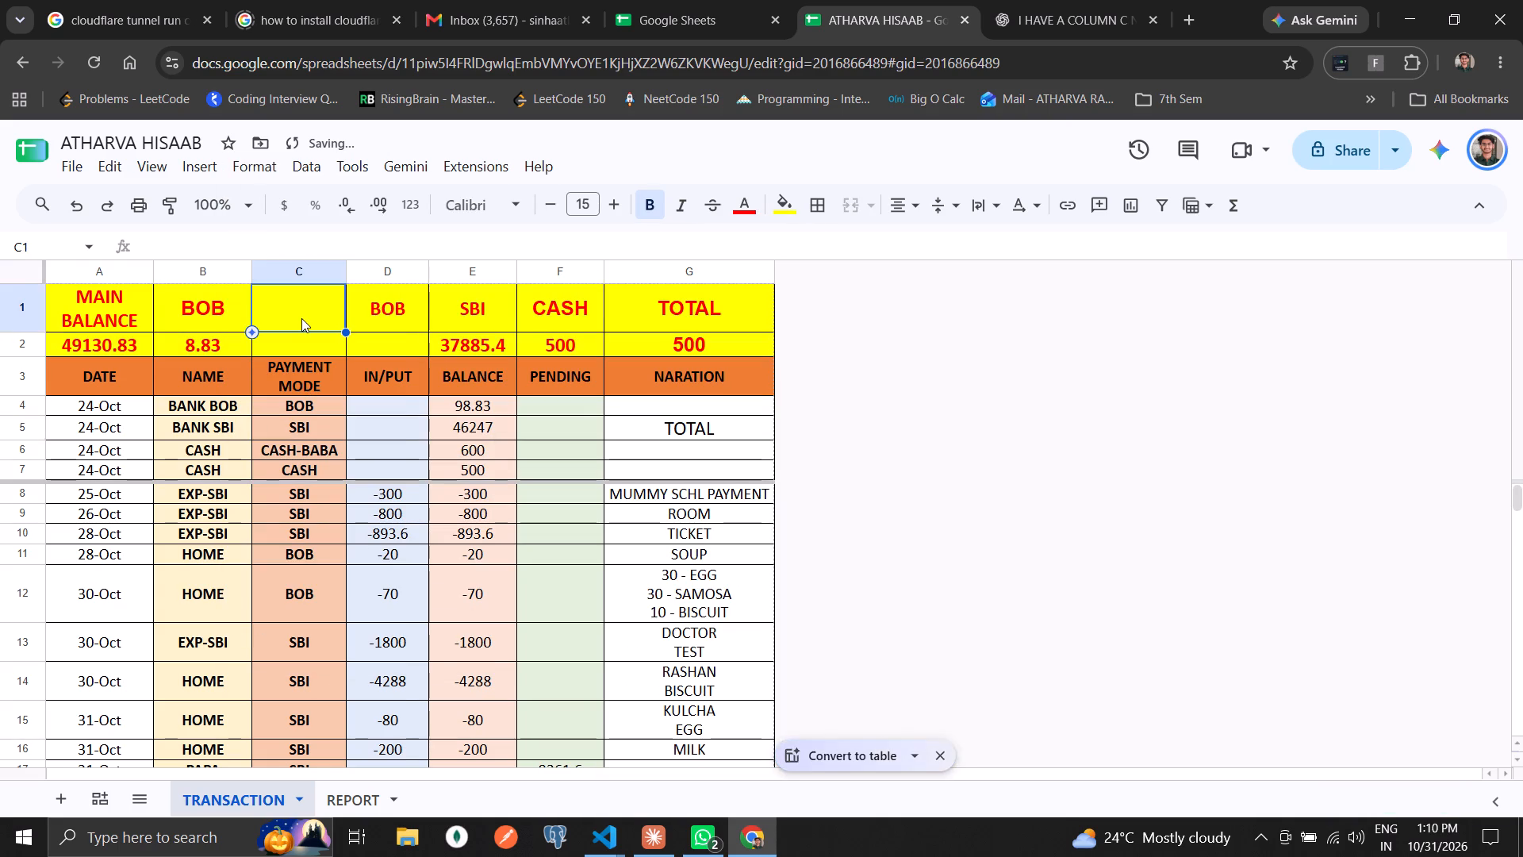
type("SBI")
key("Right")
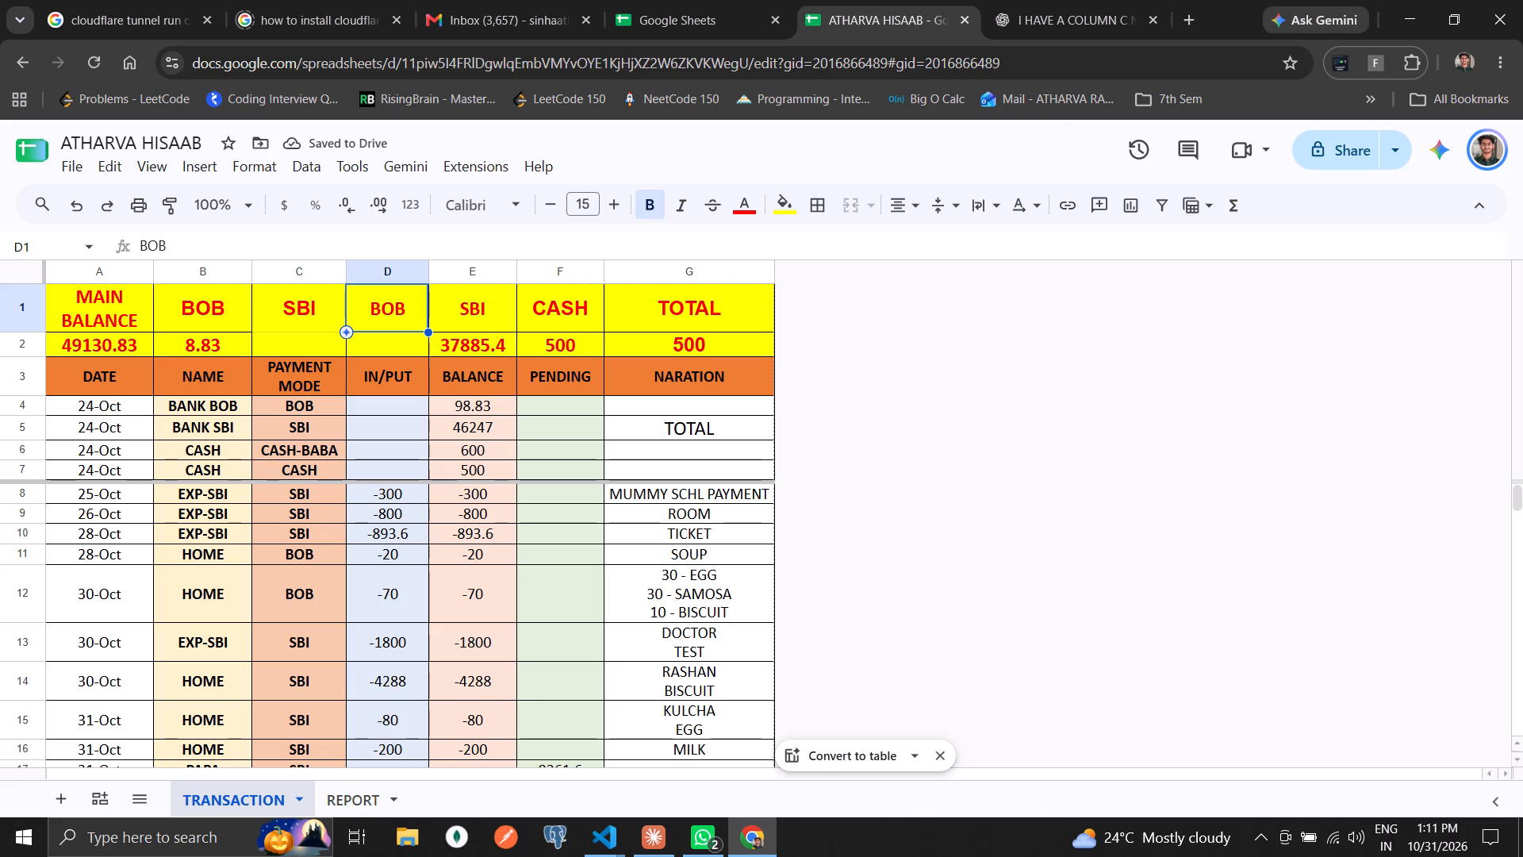
Enter the labels CASH in C1 and TOTAL in D1.
key("Left")
type("CASH")
key("Right")
type("TOTAL")
key("Down")
Replace the header labels in E1 and F1 with BOB and SBI.
key("Right")
key("Up")
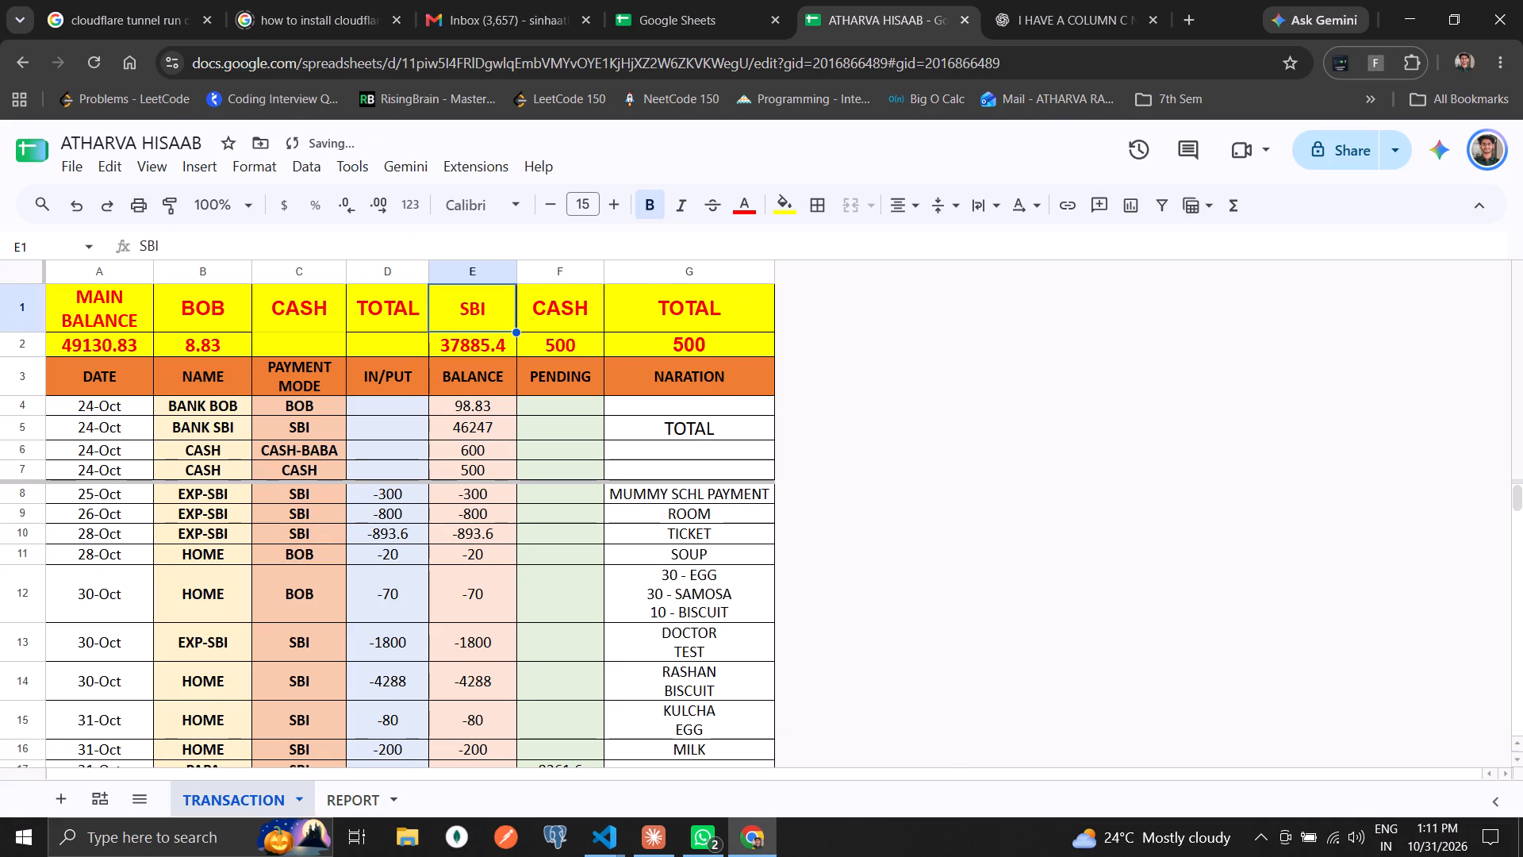
type("SBOB")
key("BackSpace")
key("BackSpace")
key("BackSpace")
key("BackSpace")
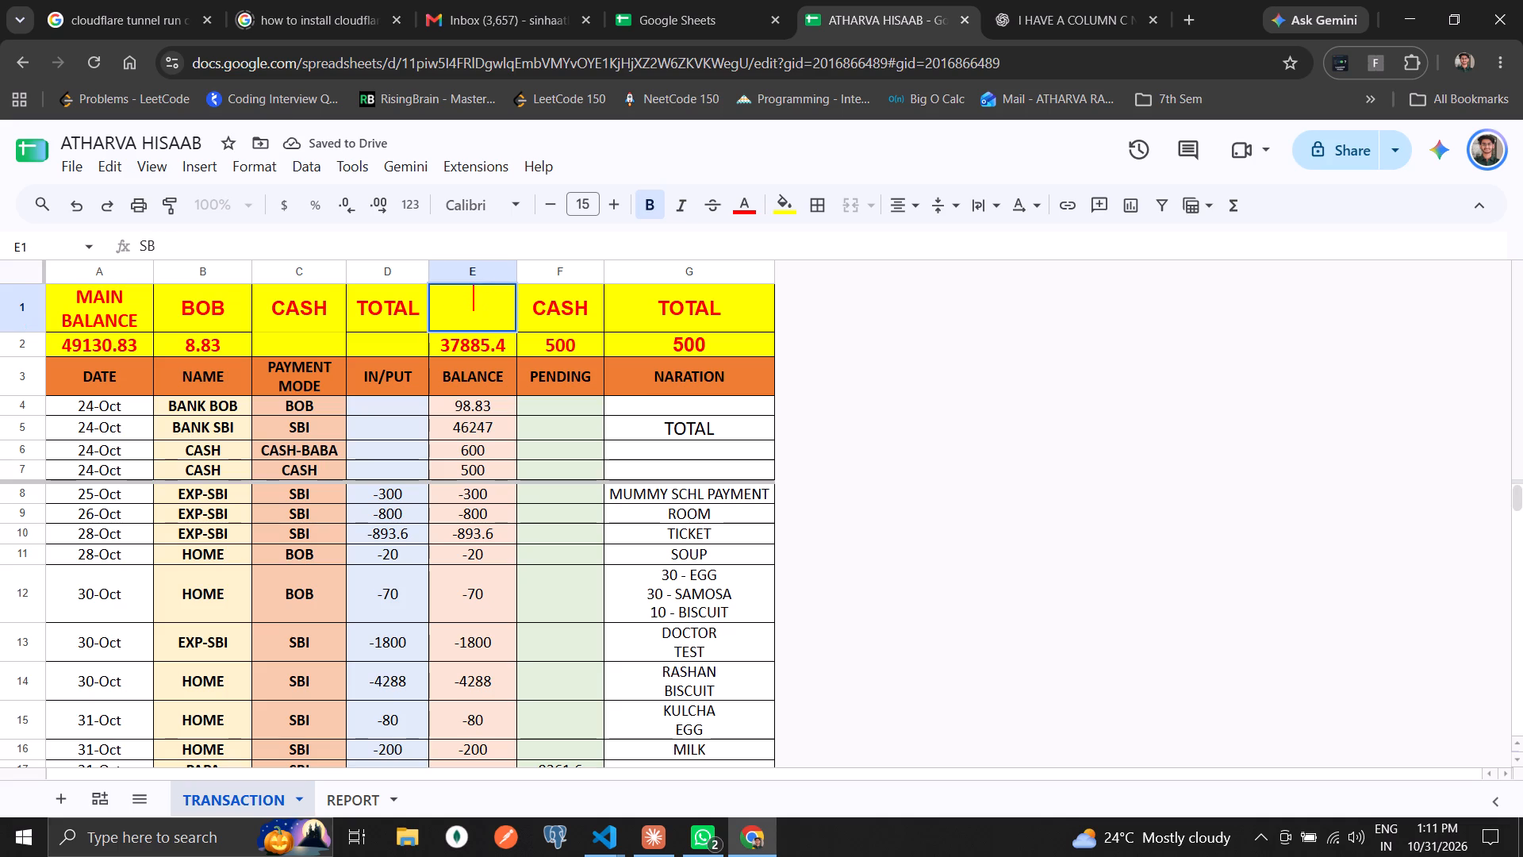
type("BOB")
key("Right")
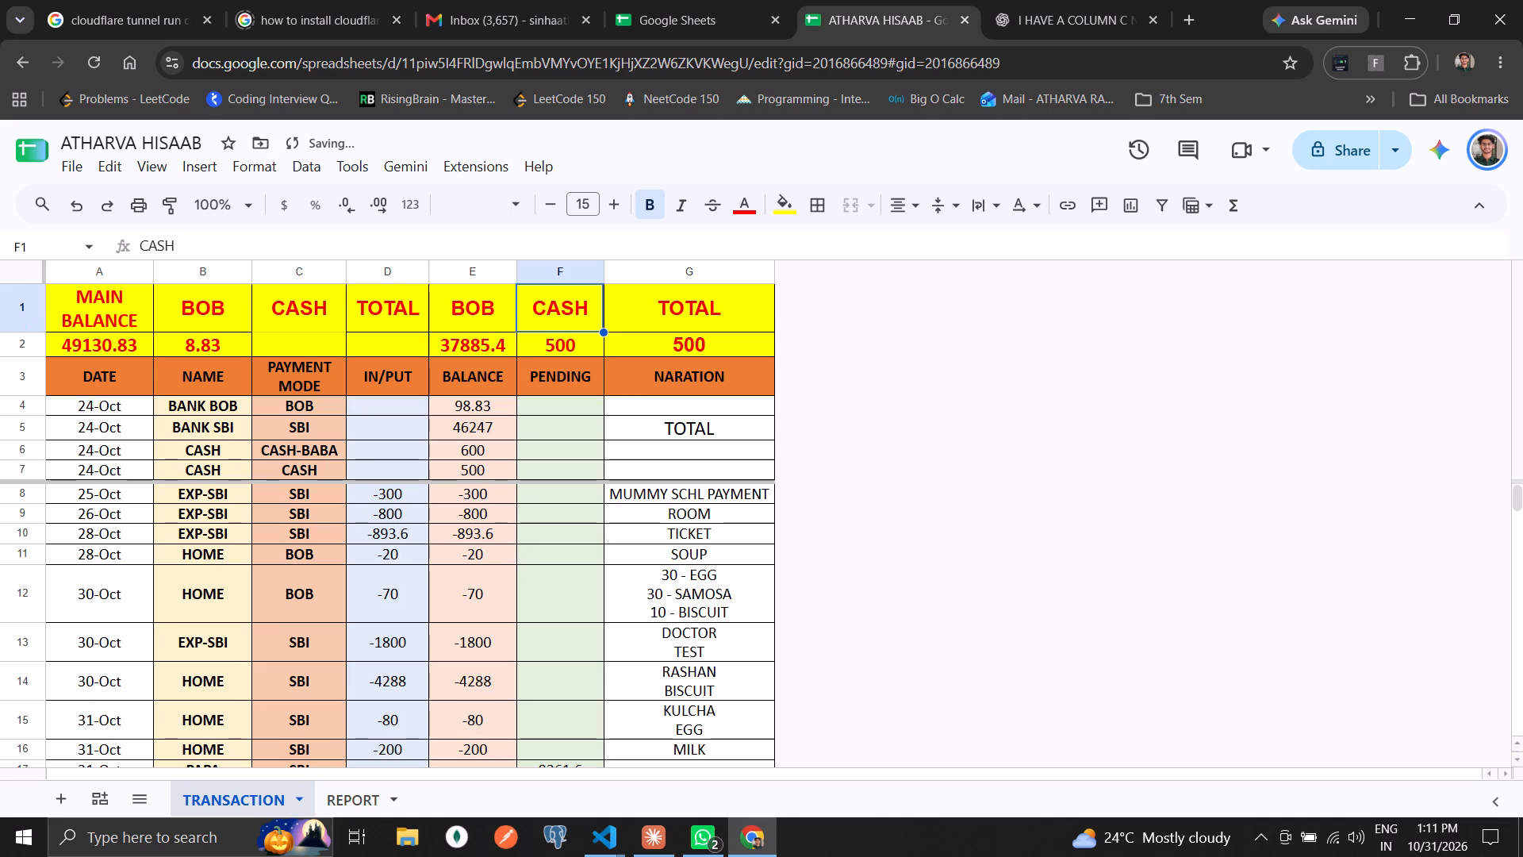
type("SBI")
key("Right")
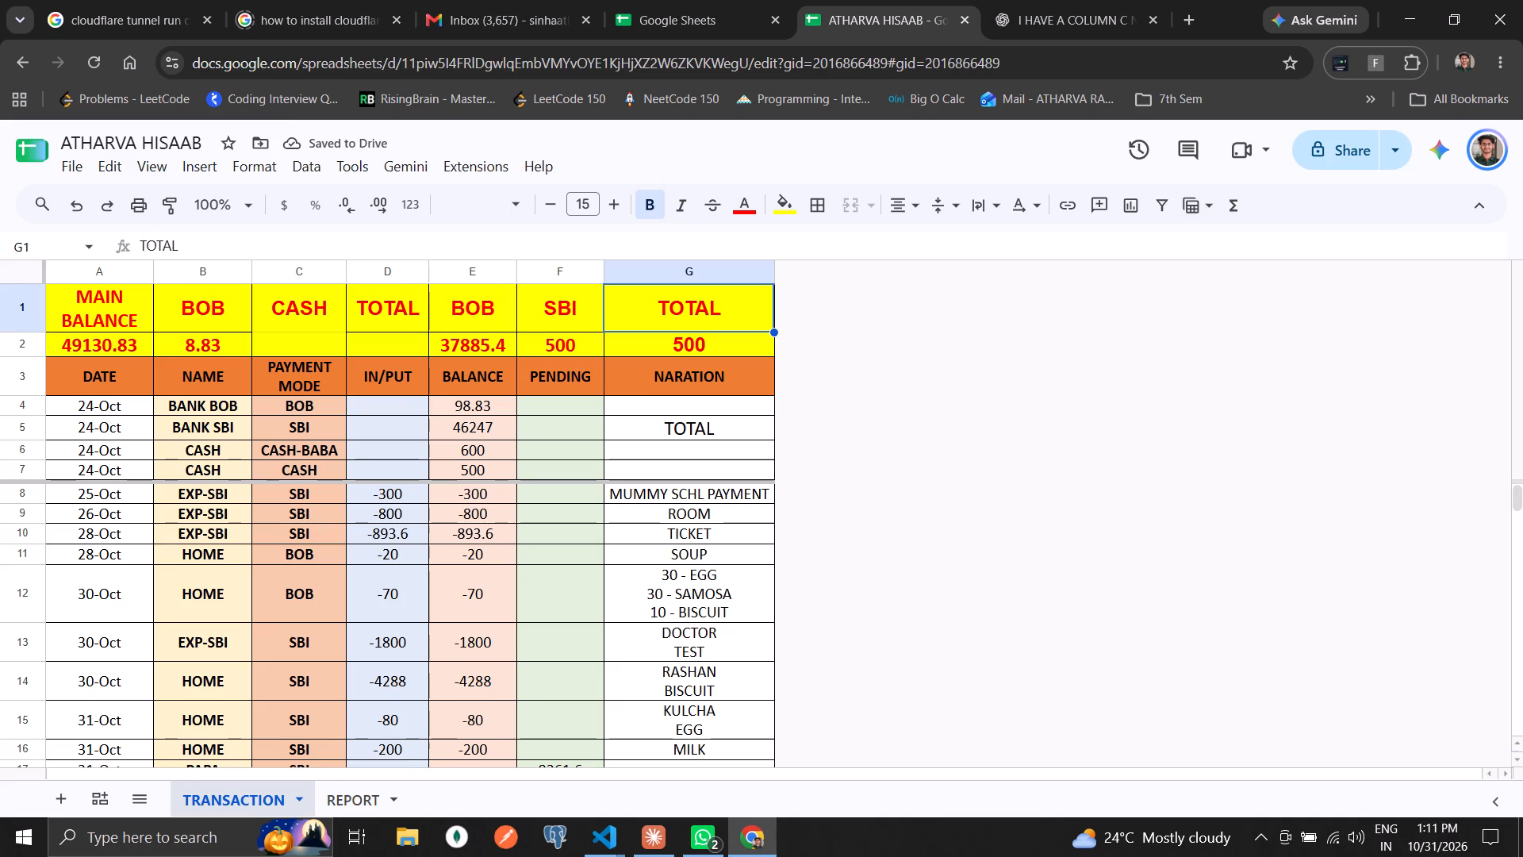
Clear the stray TOTAL text from cell G5 in the NARATION column.
left_click(704, 428)
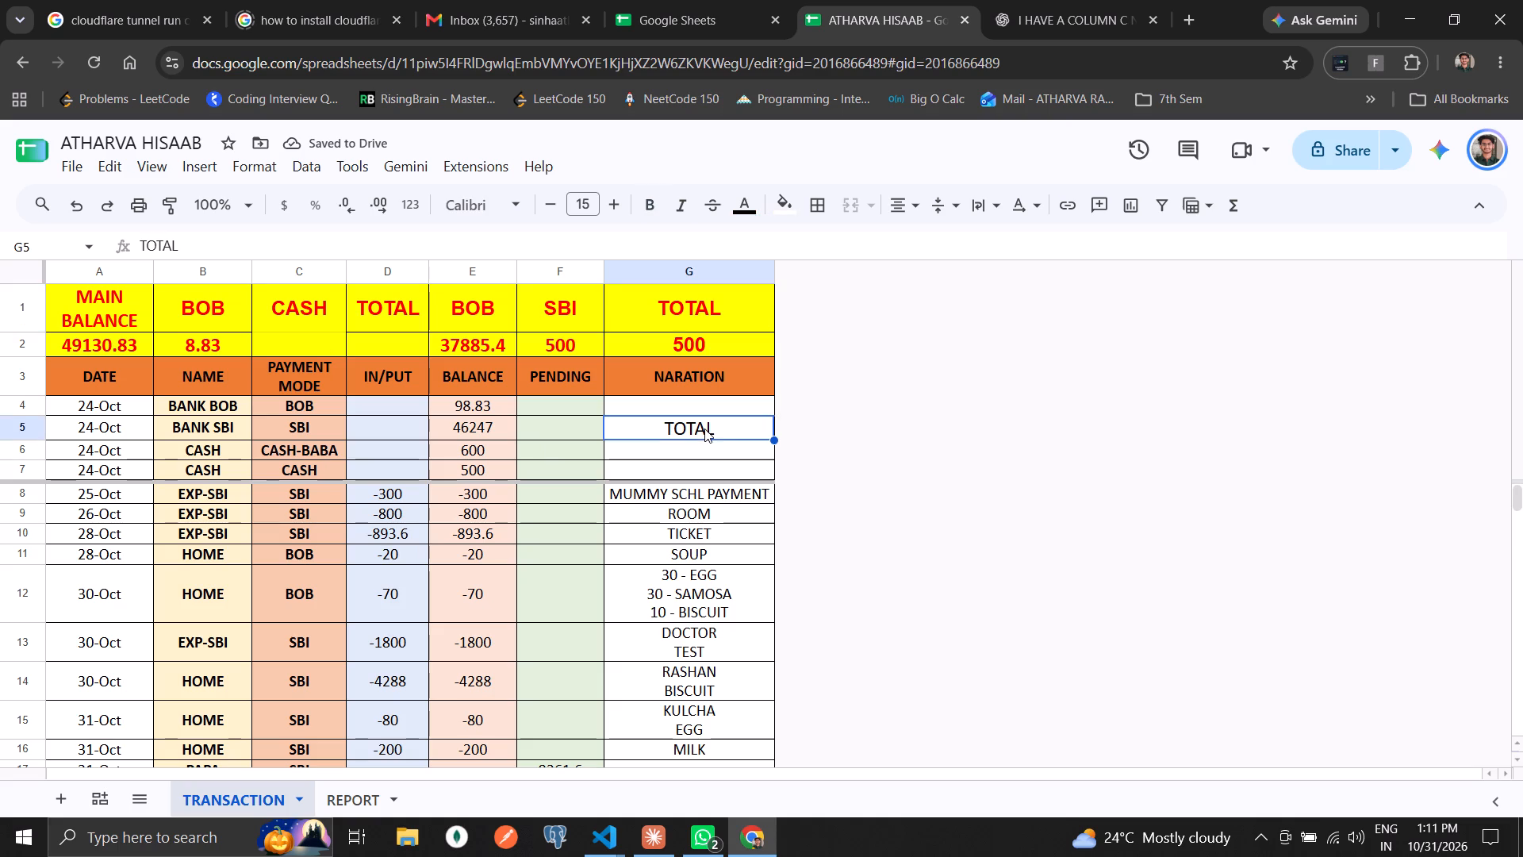
key("Delete")
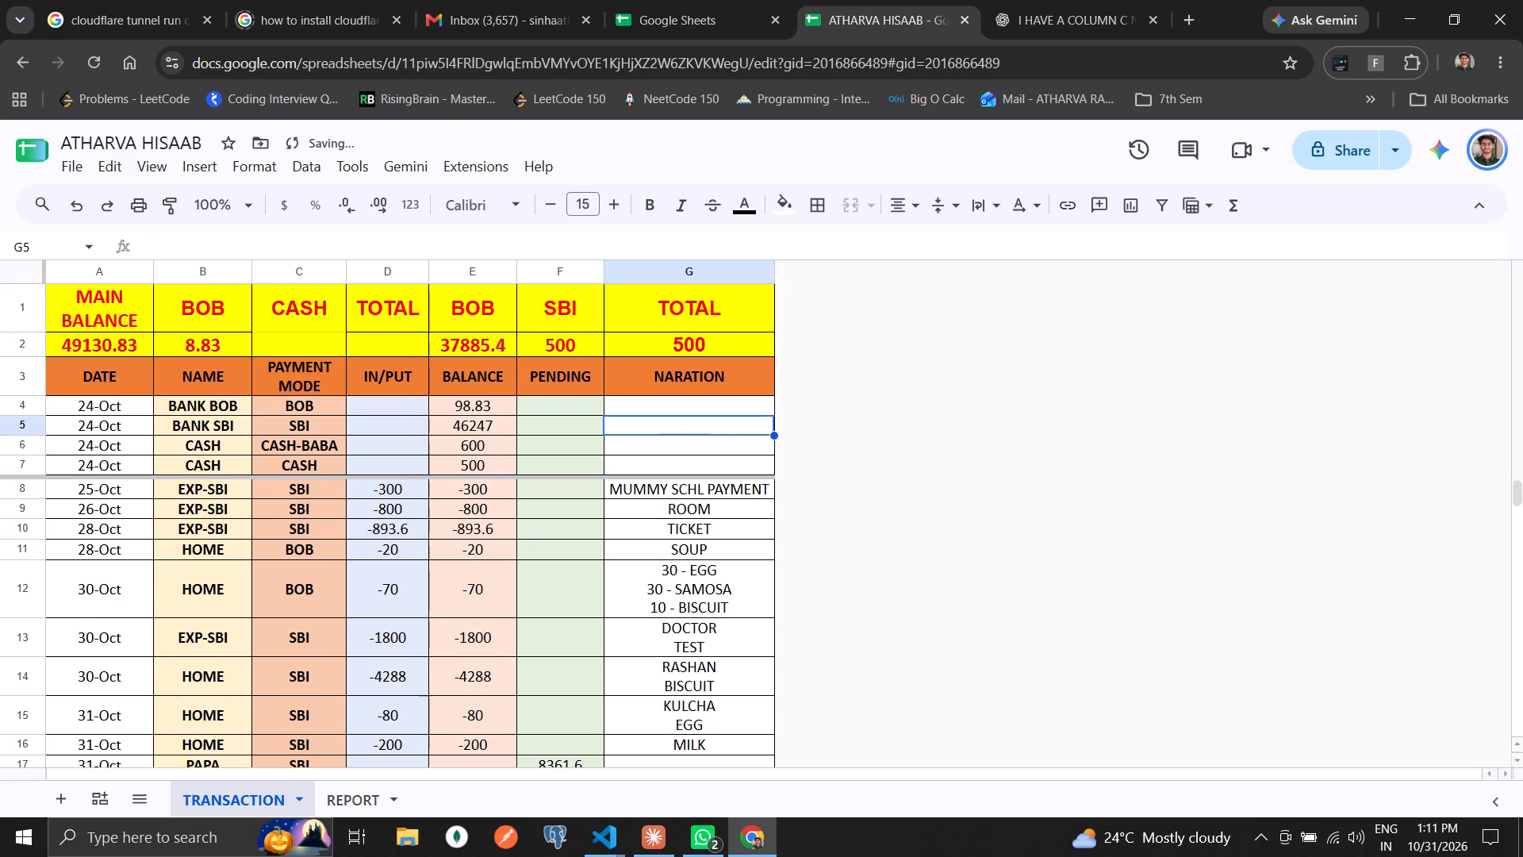
left_click(245, 545)
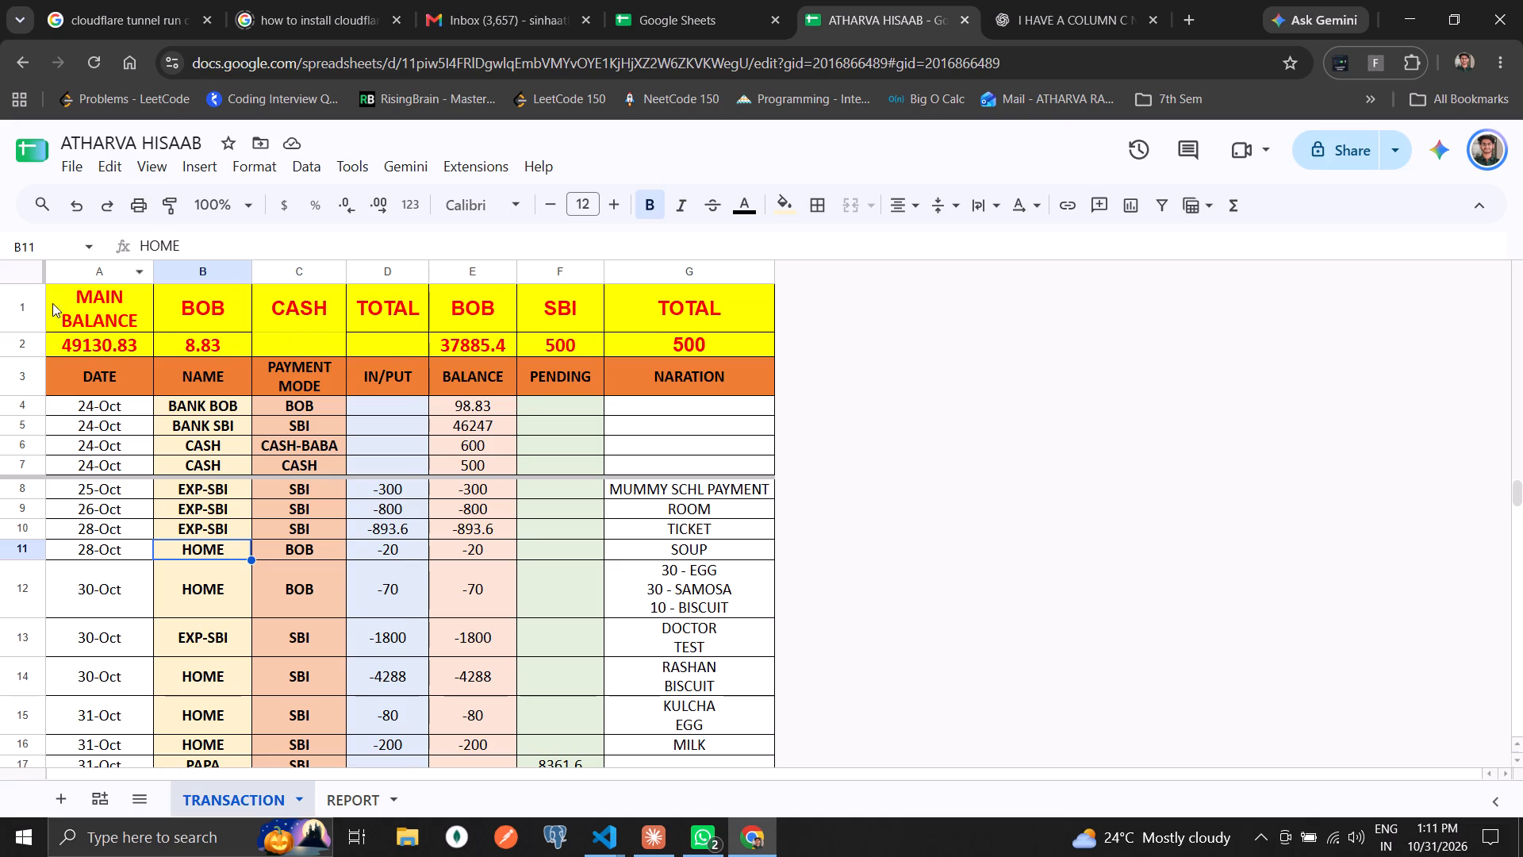
Insert one empty row above the MAIN BALANCE header row.
left_click(26, 313)
right_click(26, 313)
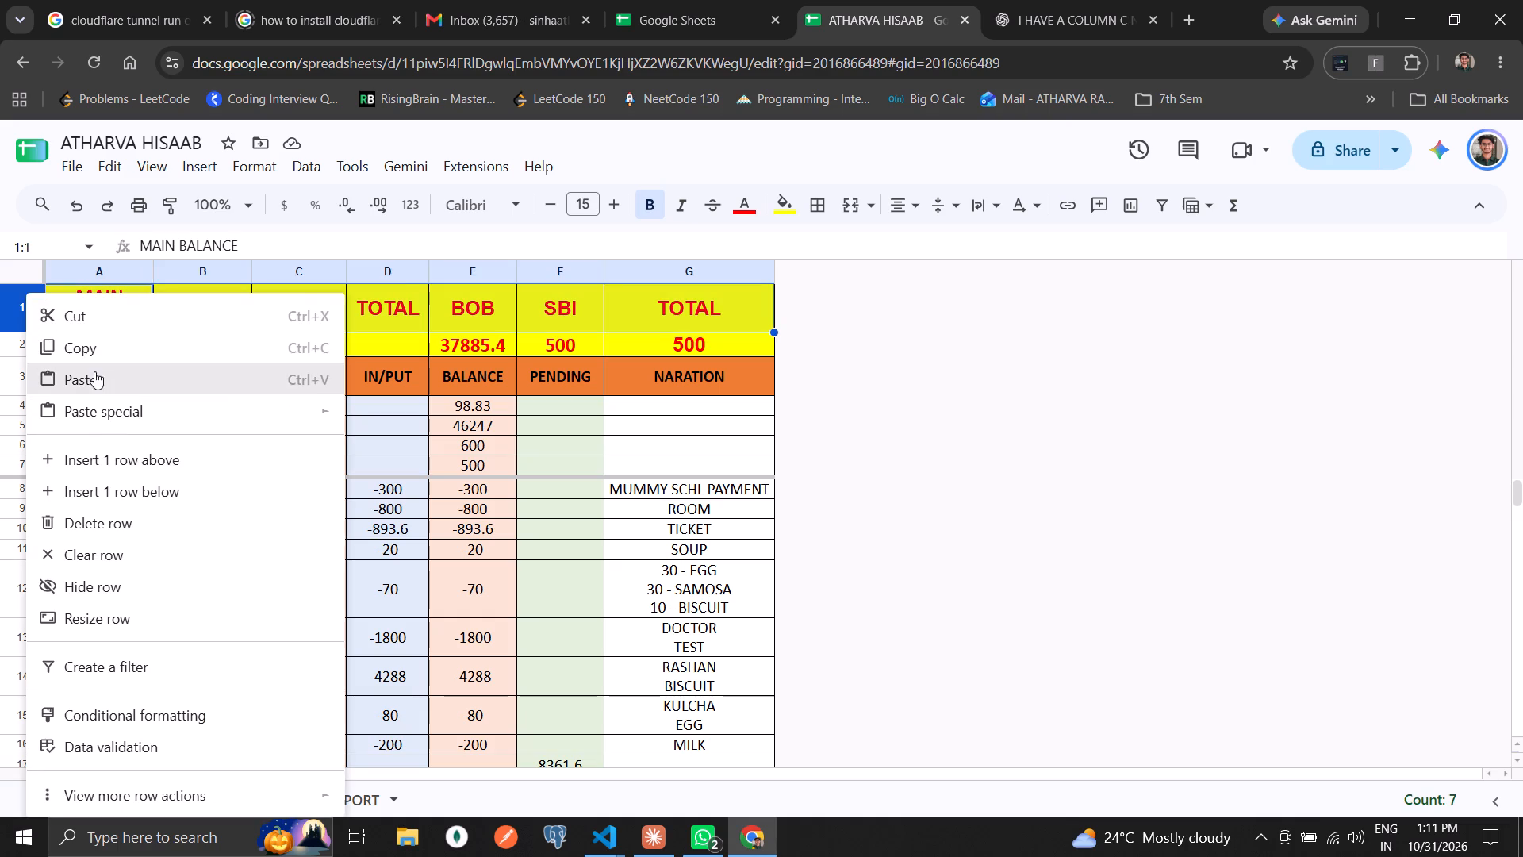
left_click(110, 453)
left_click(191, 348)
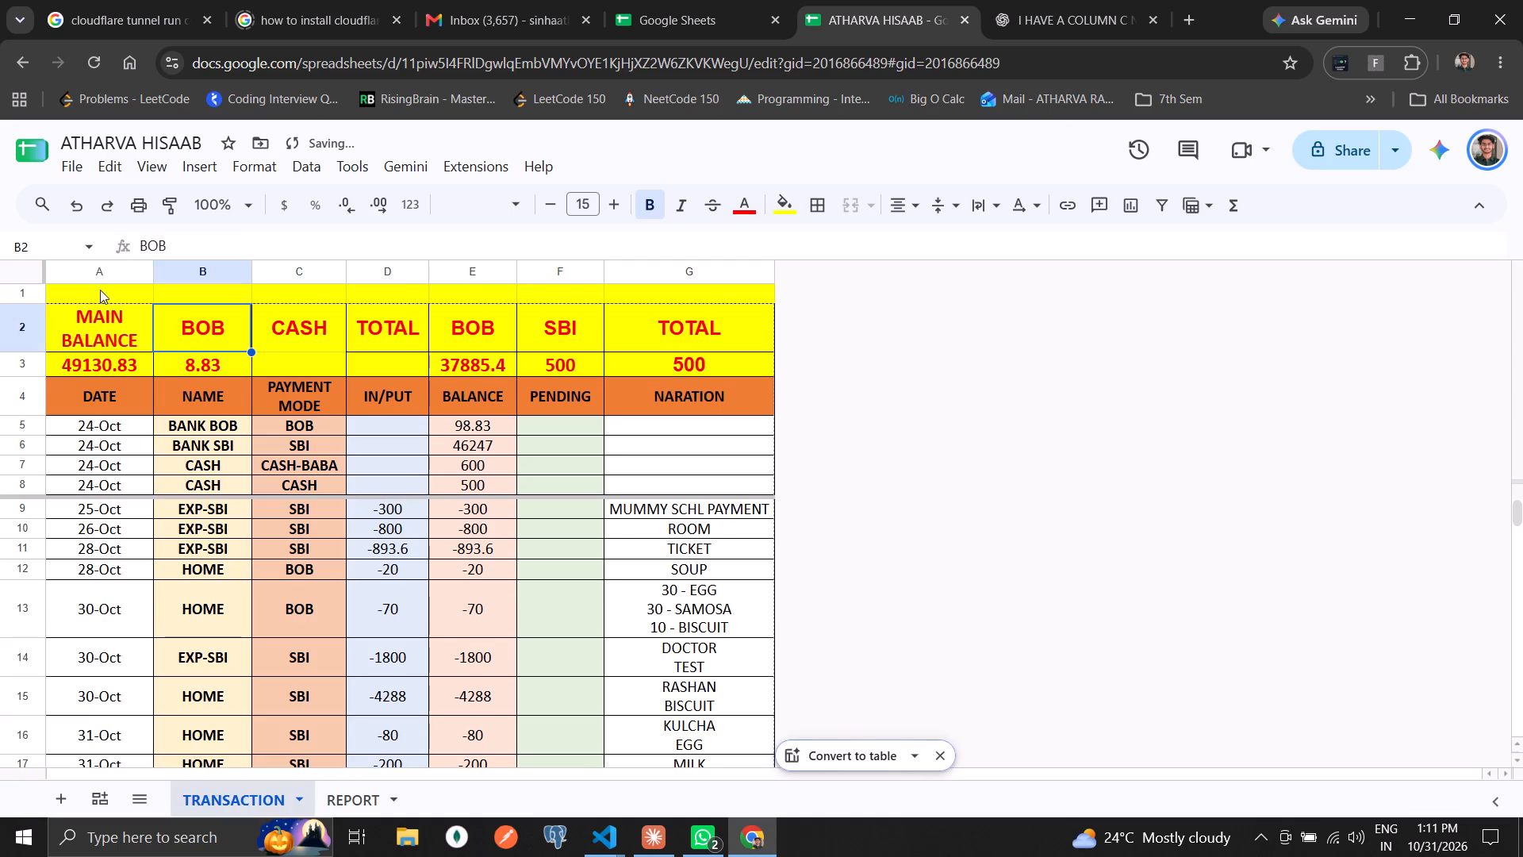
Examine the header cells and the formulas behind the main balance in A3 and the BOB amount in B3.
left_click(107, 294)
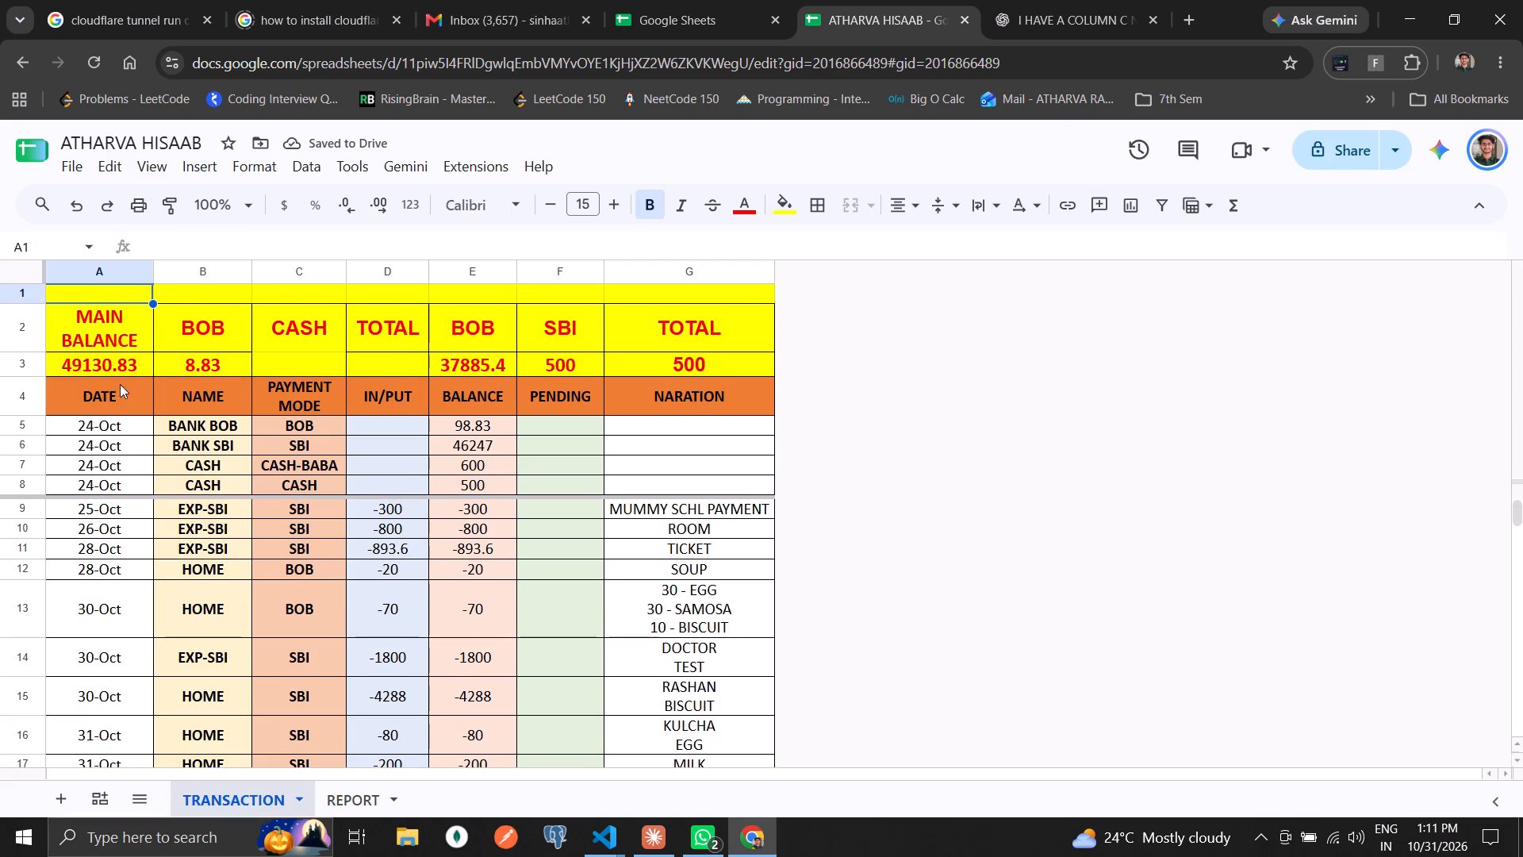
left_click(121, 379)
left_click(129, 370)
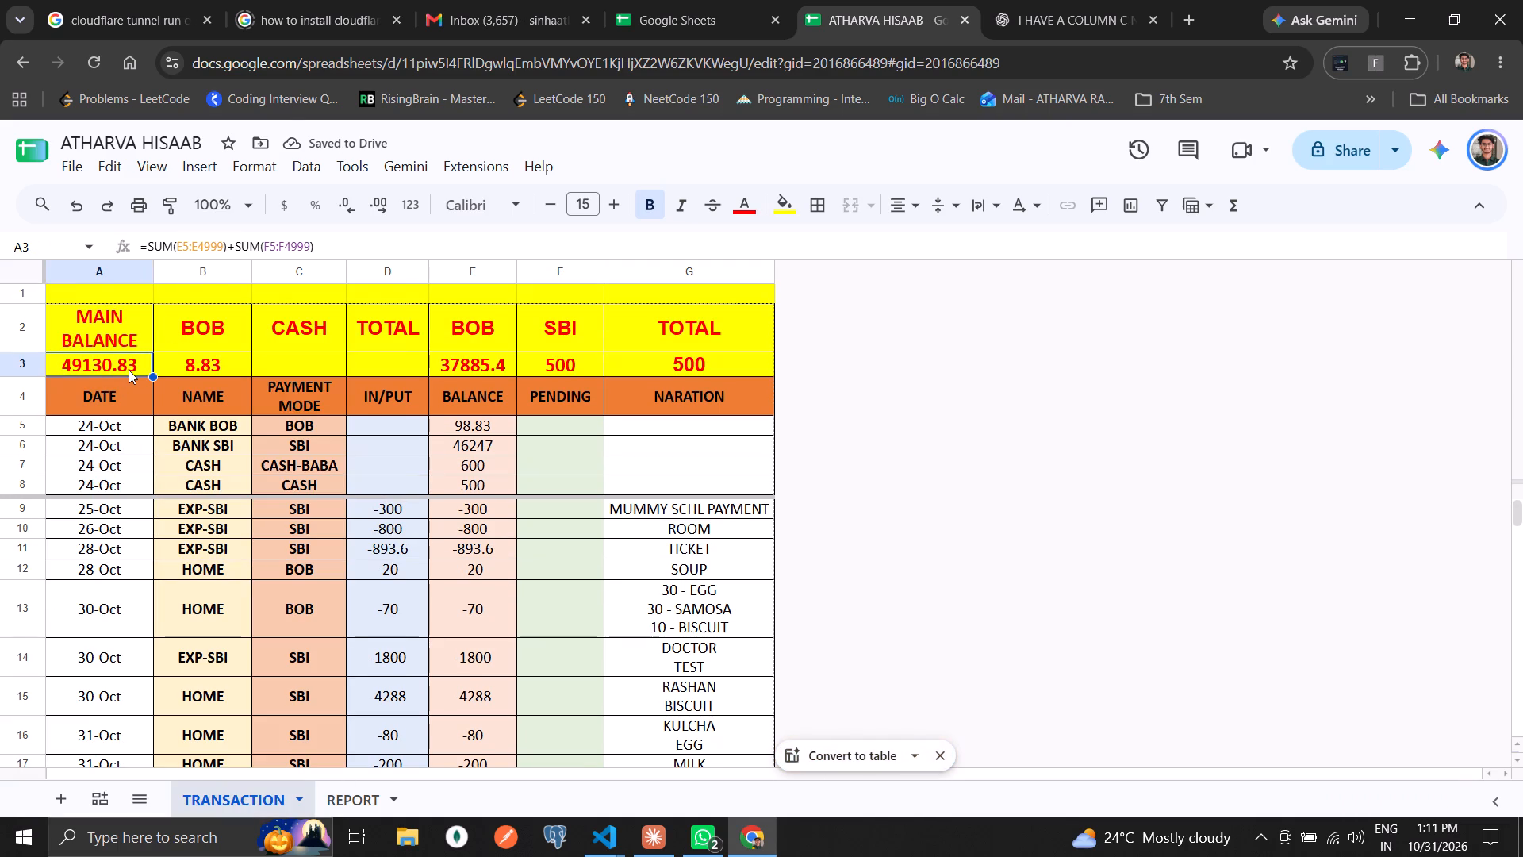
left_click(217, 344)
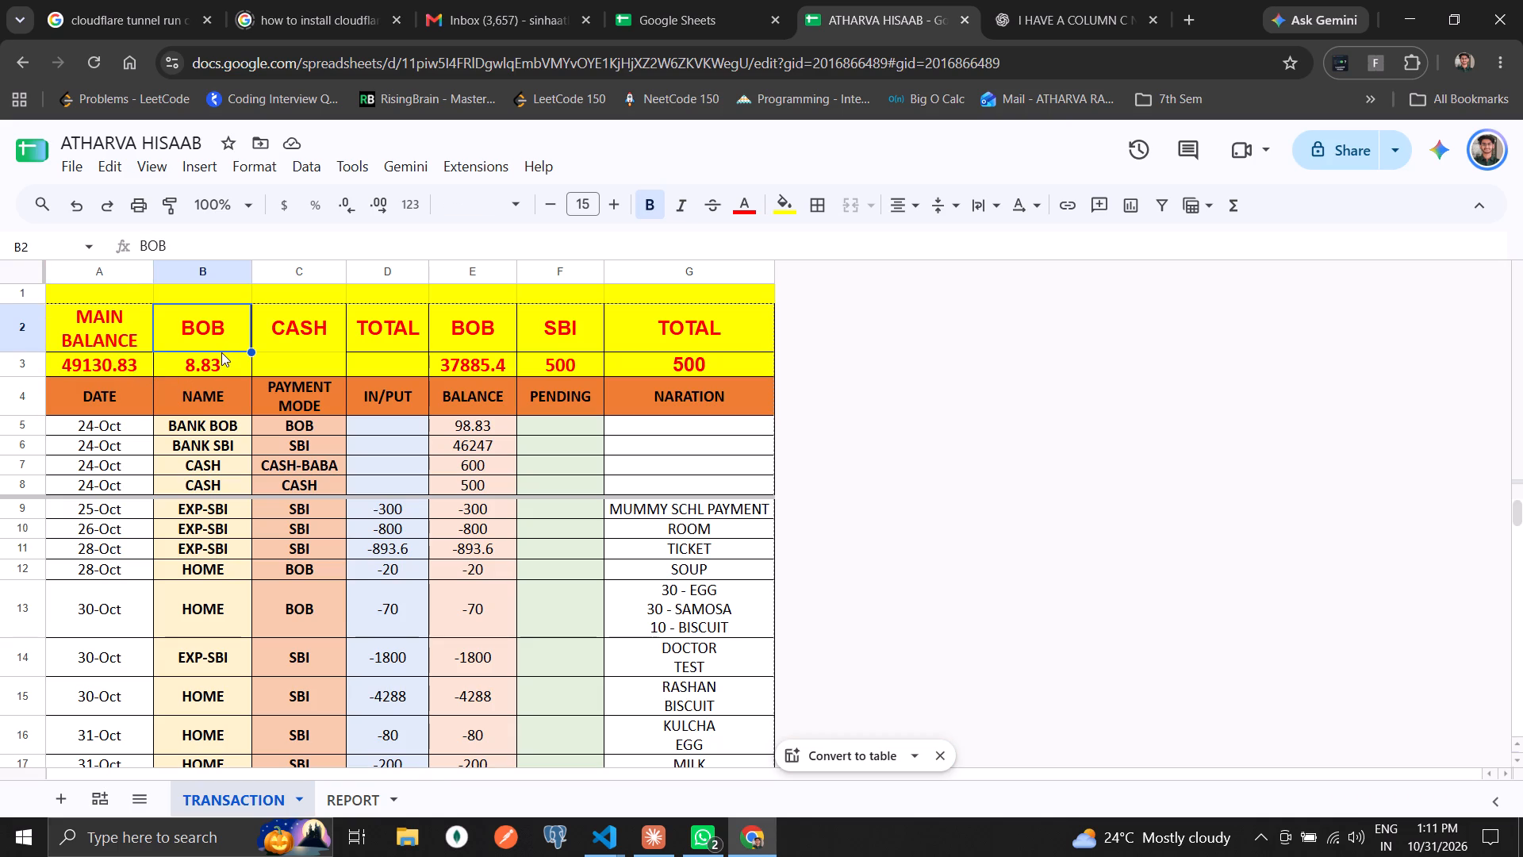
left_click(221, 352)
left_click(222, 357)
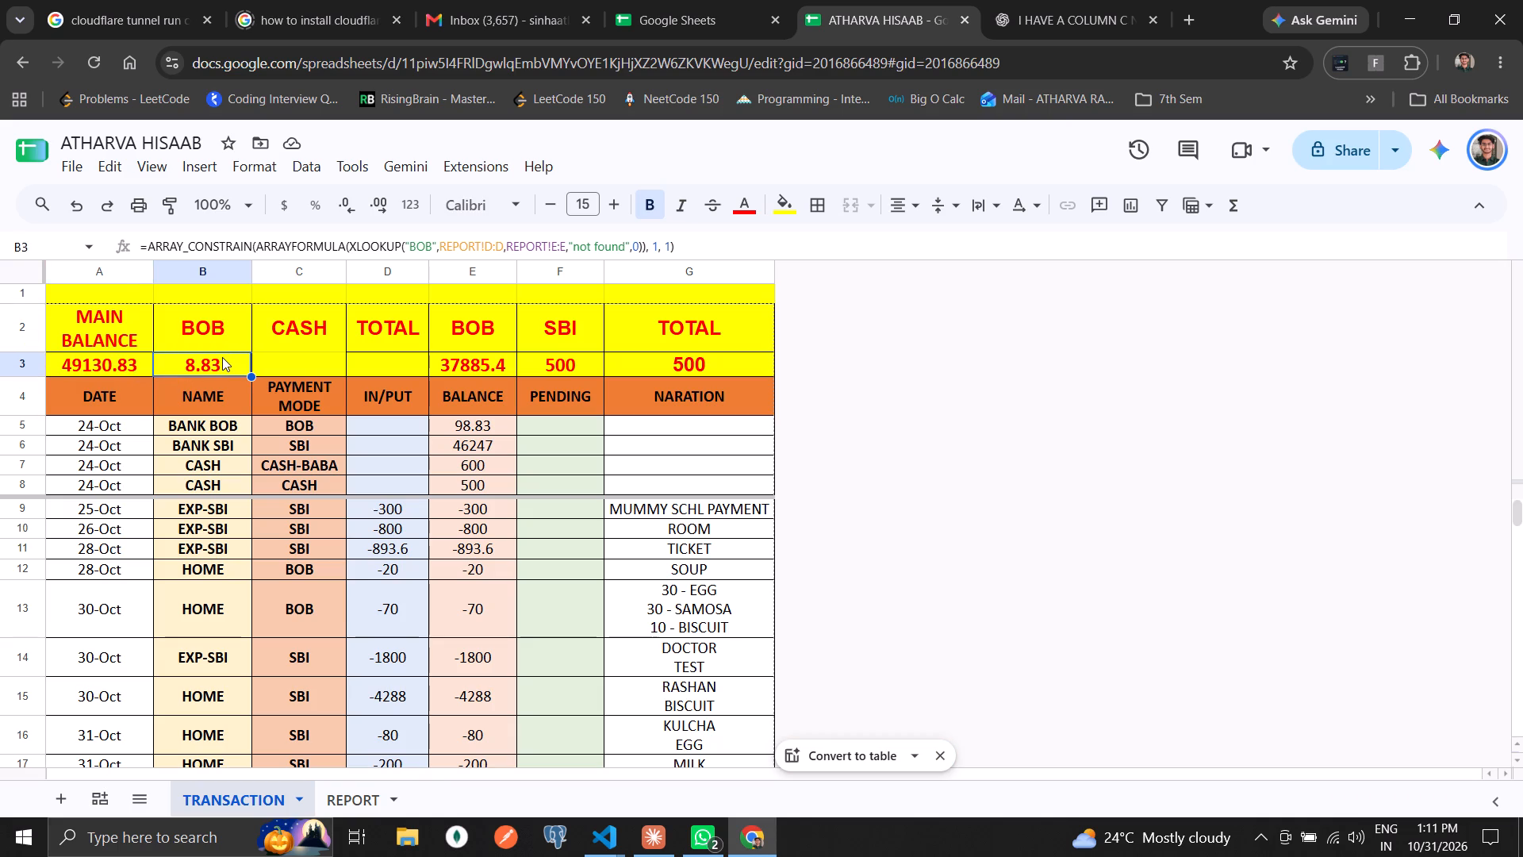
left_click(340, 363)
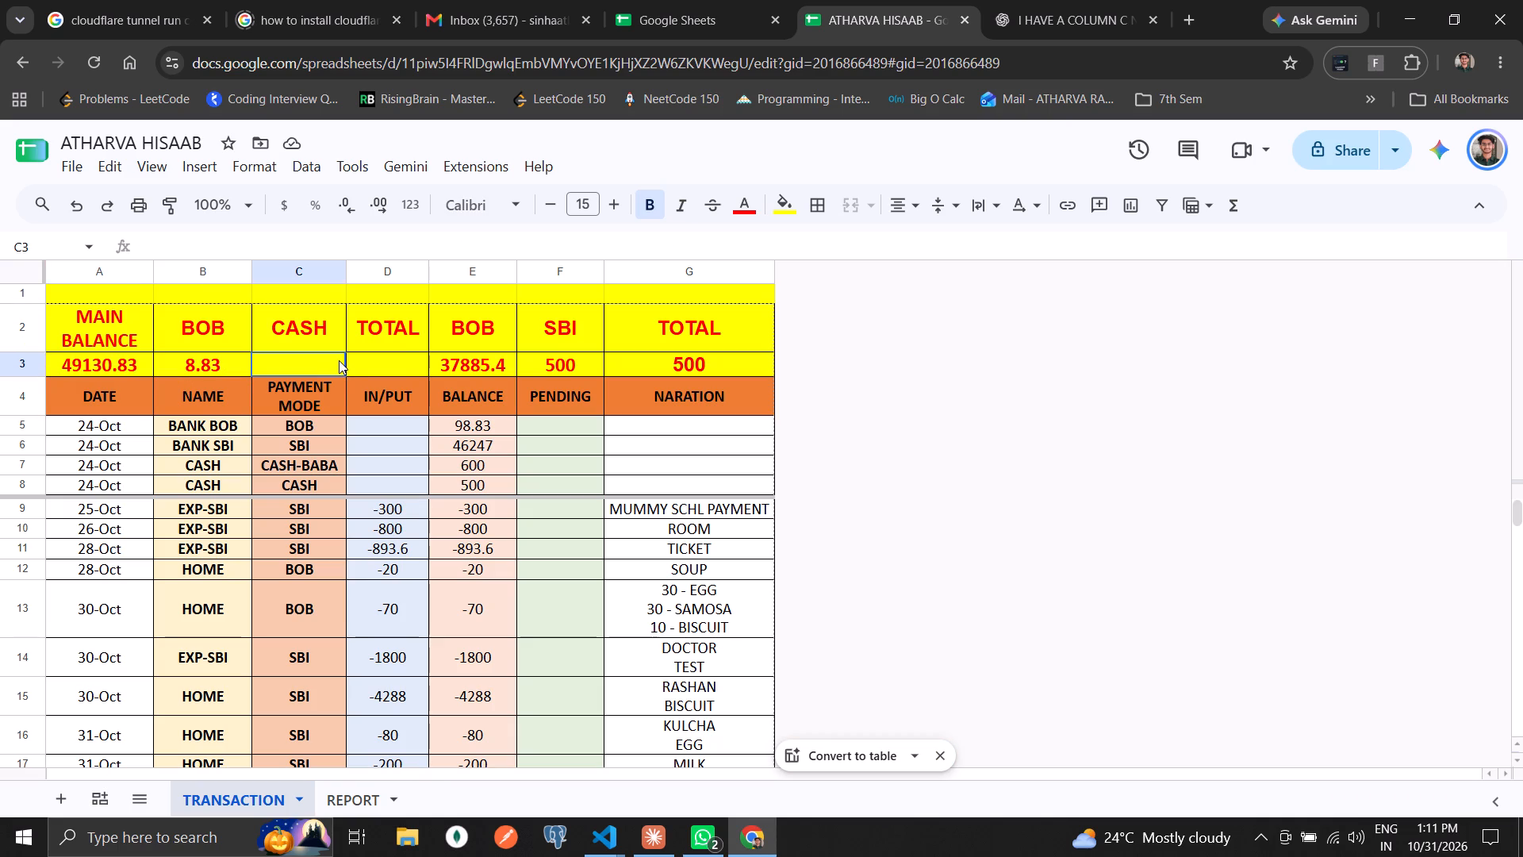
Move the Cash XLOOKUP formula from F3 to C3, under the CASH header.
left_click(564, 362)
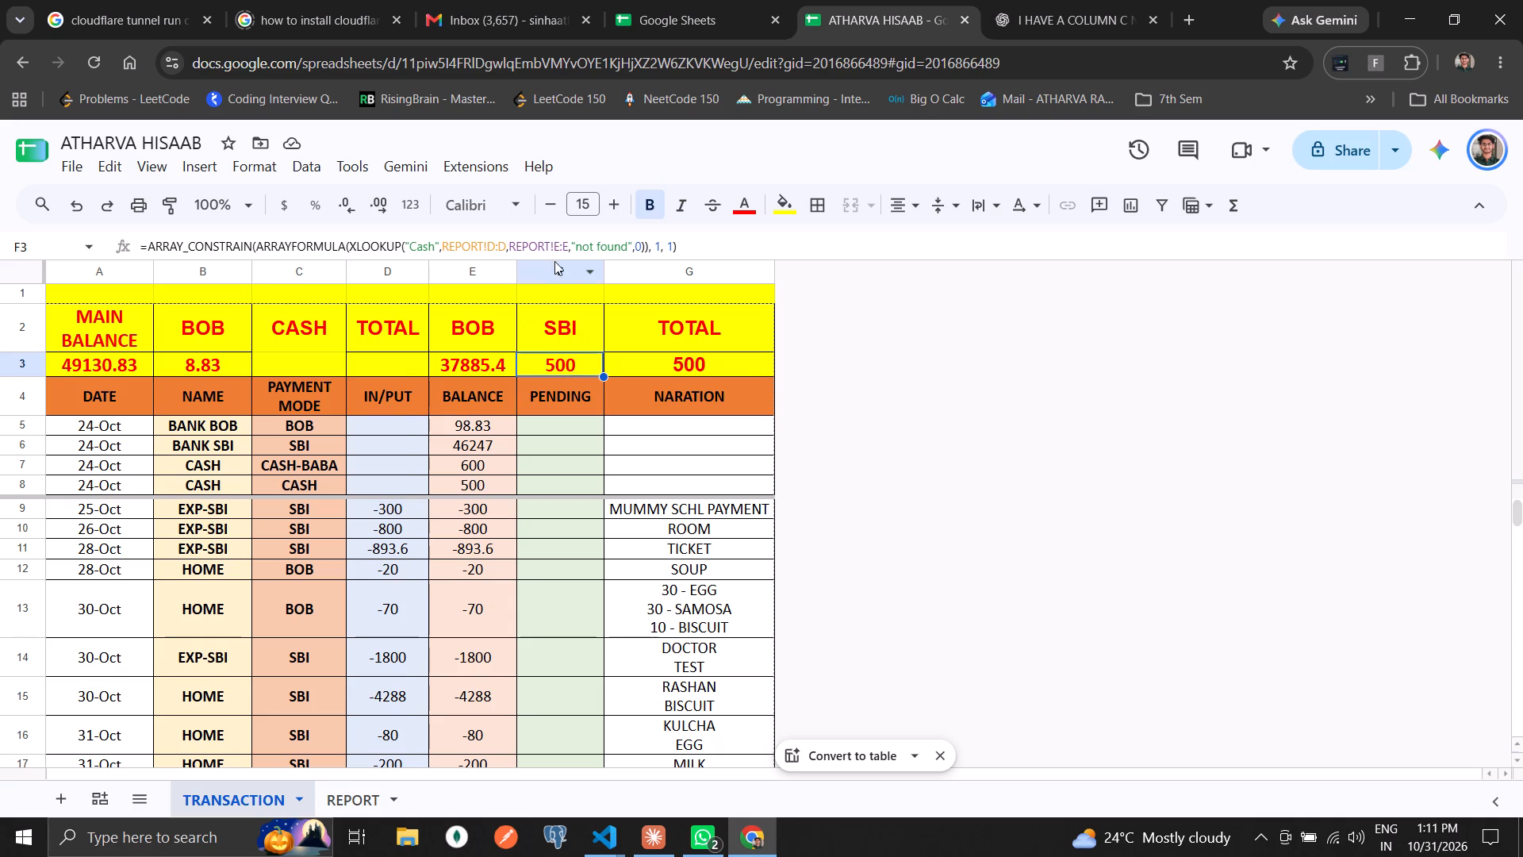
left_click(578, 241)
key("ctrl+a")
key("ctrl+x")
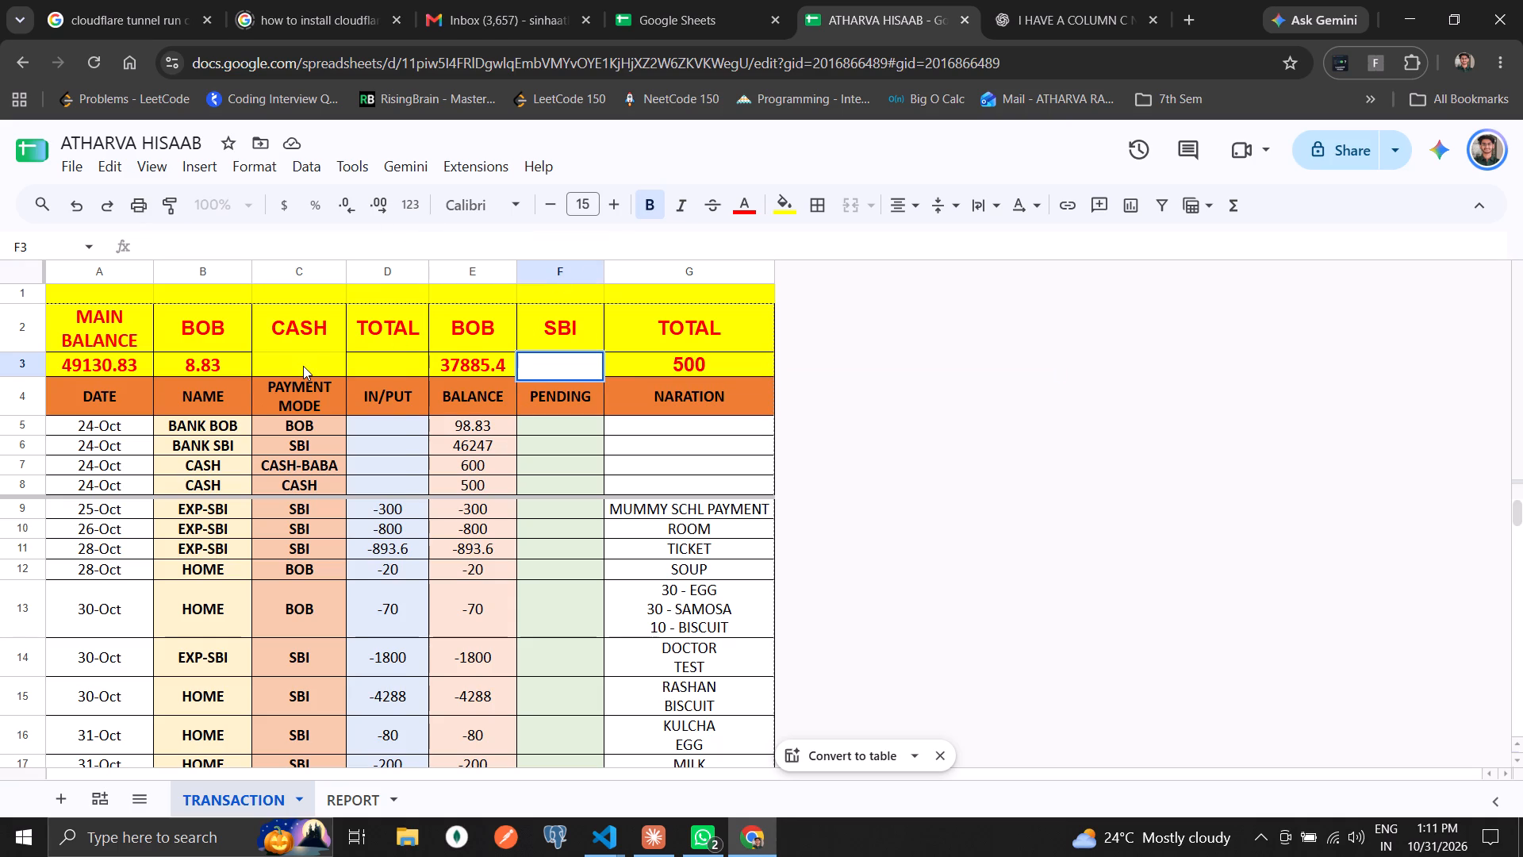
double_click(303, 366)
key("ctrl+v")
key("Return")
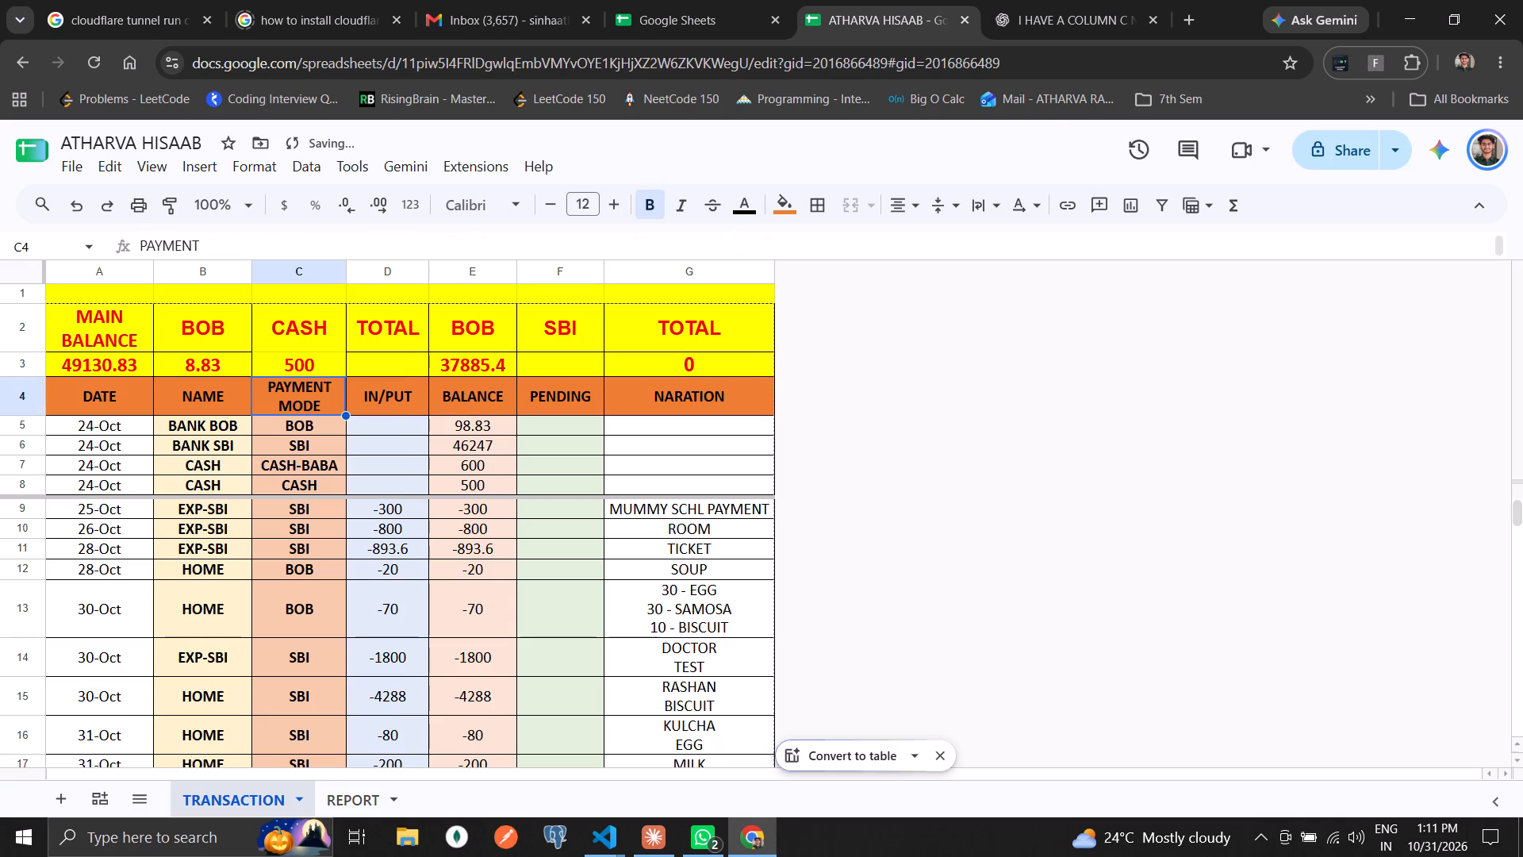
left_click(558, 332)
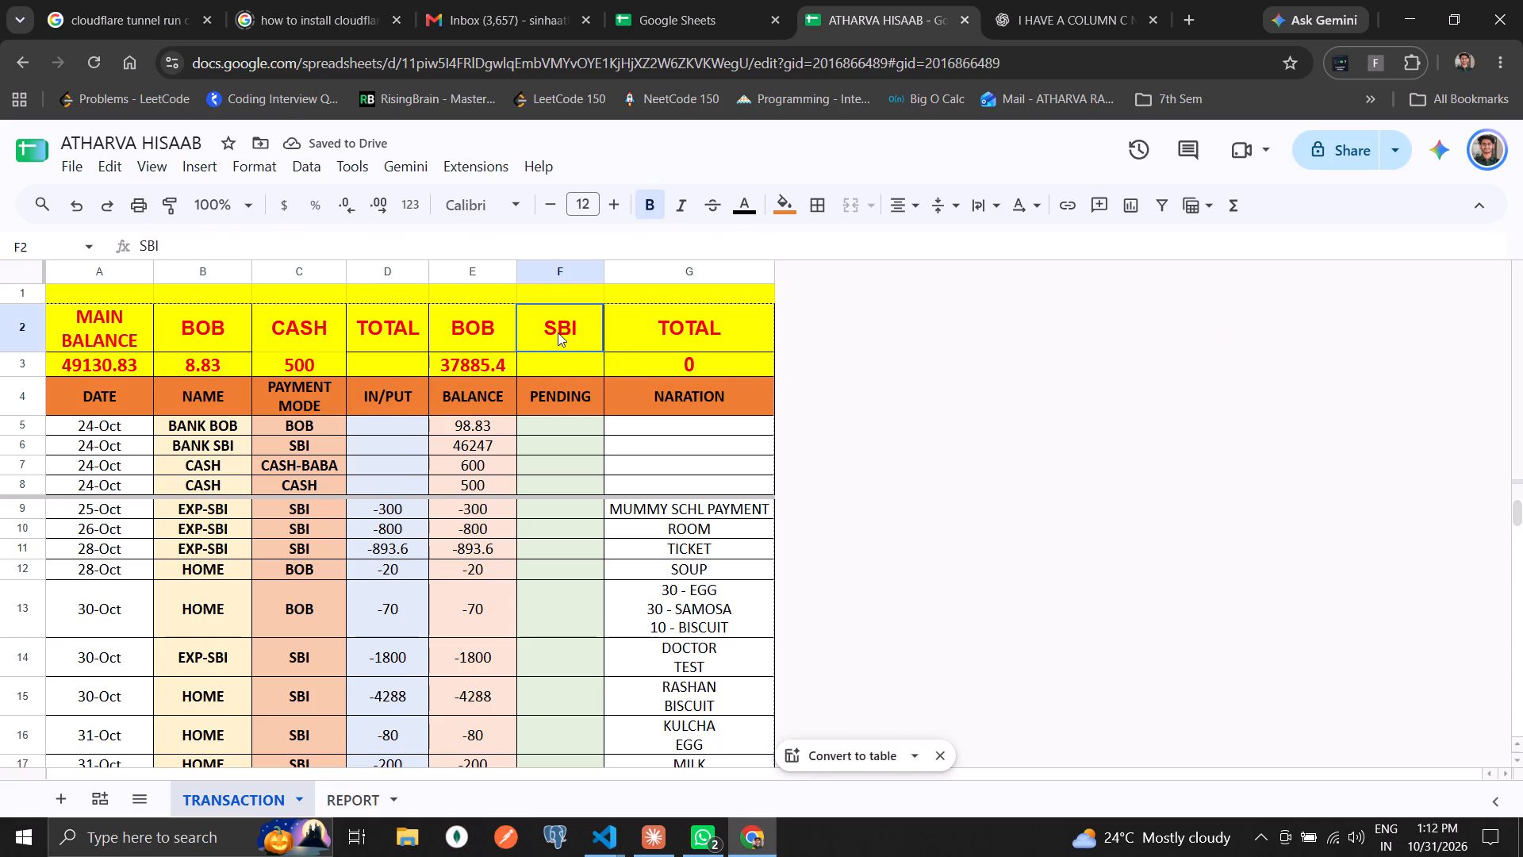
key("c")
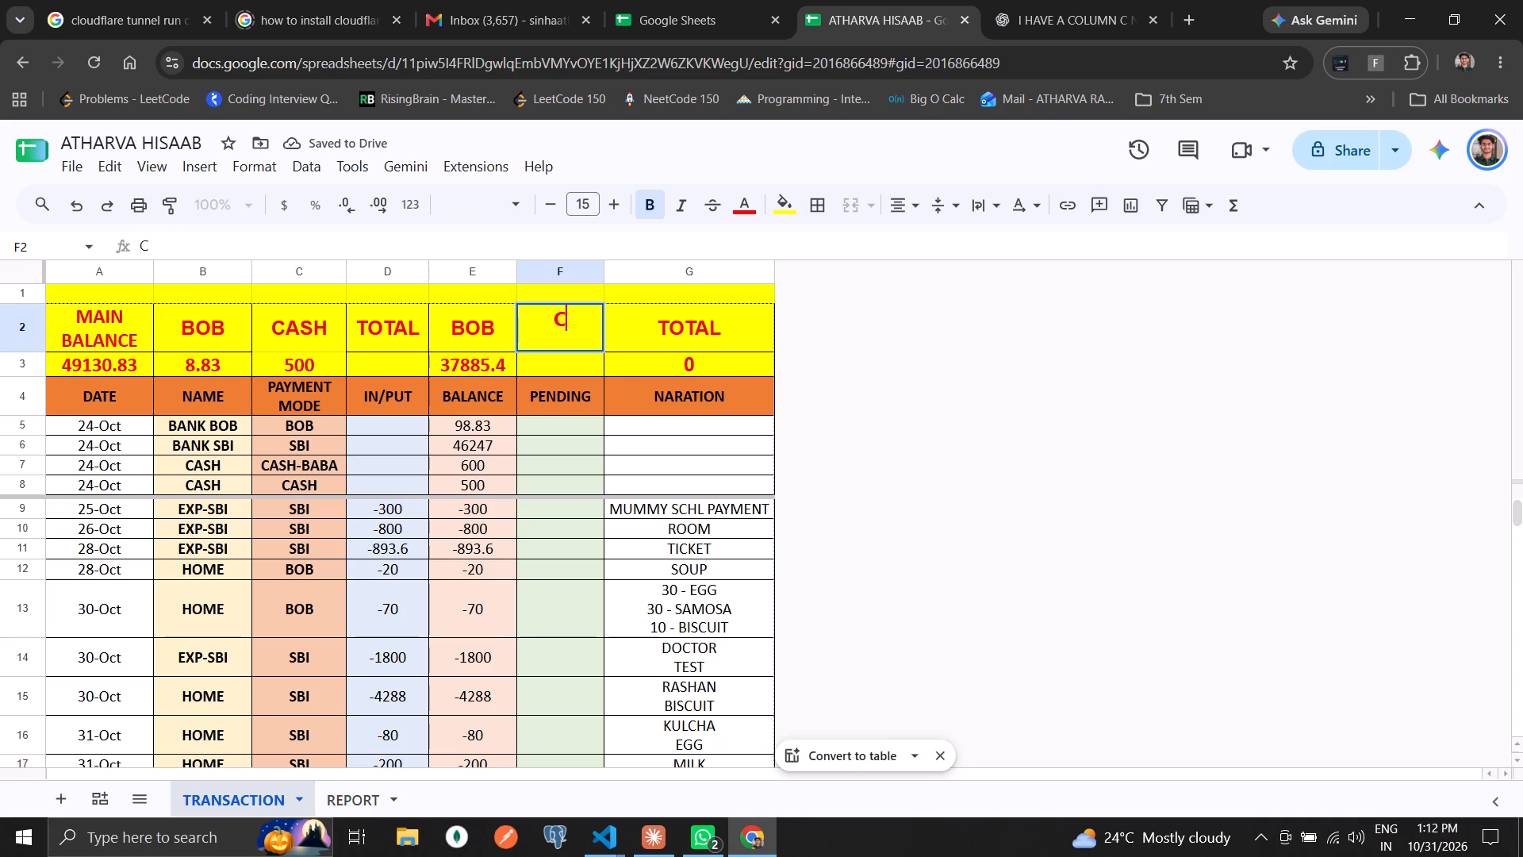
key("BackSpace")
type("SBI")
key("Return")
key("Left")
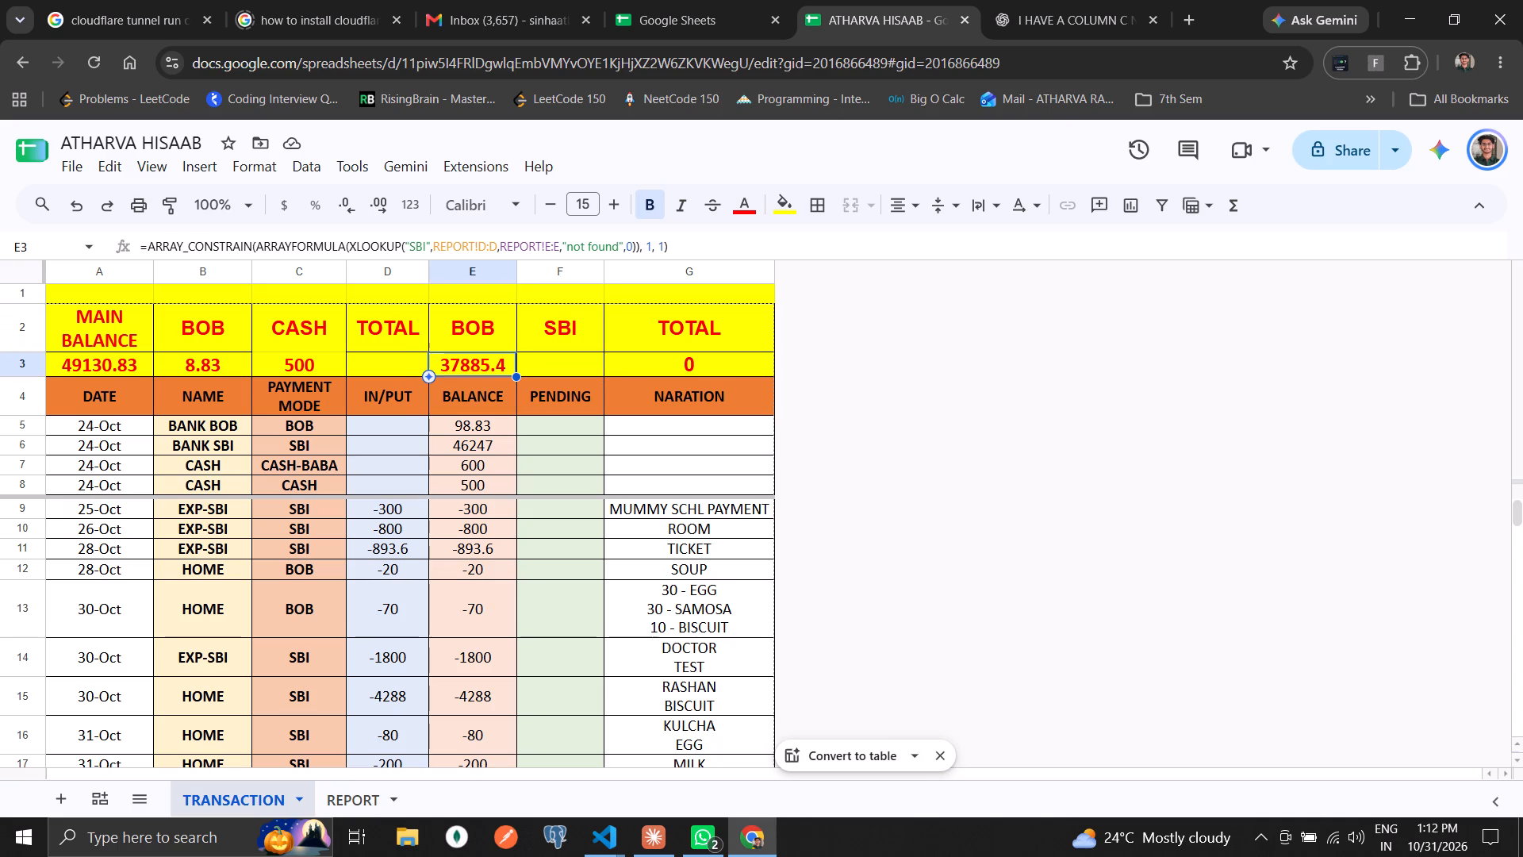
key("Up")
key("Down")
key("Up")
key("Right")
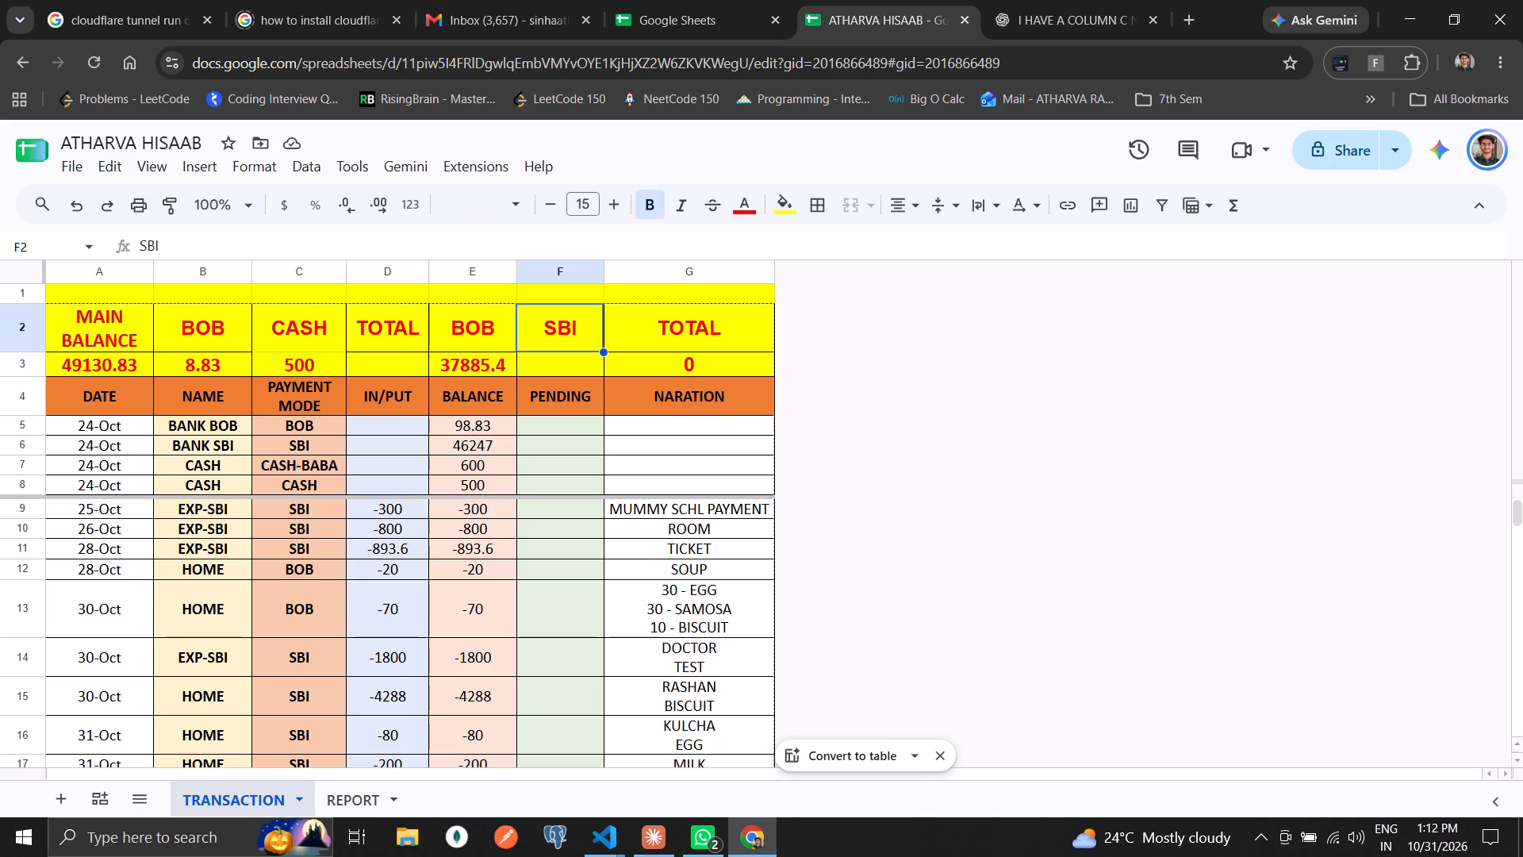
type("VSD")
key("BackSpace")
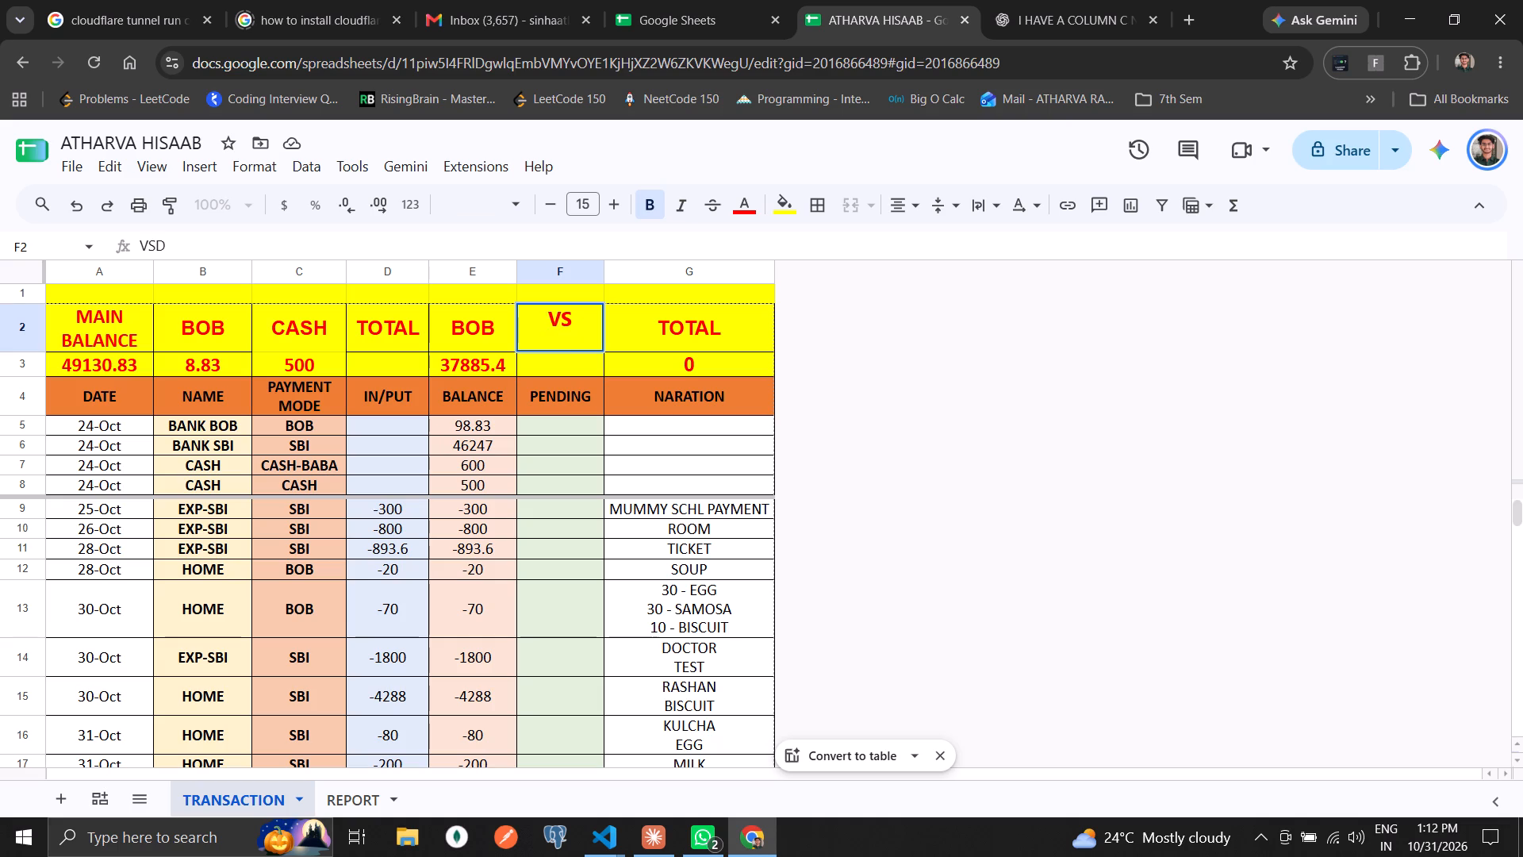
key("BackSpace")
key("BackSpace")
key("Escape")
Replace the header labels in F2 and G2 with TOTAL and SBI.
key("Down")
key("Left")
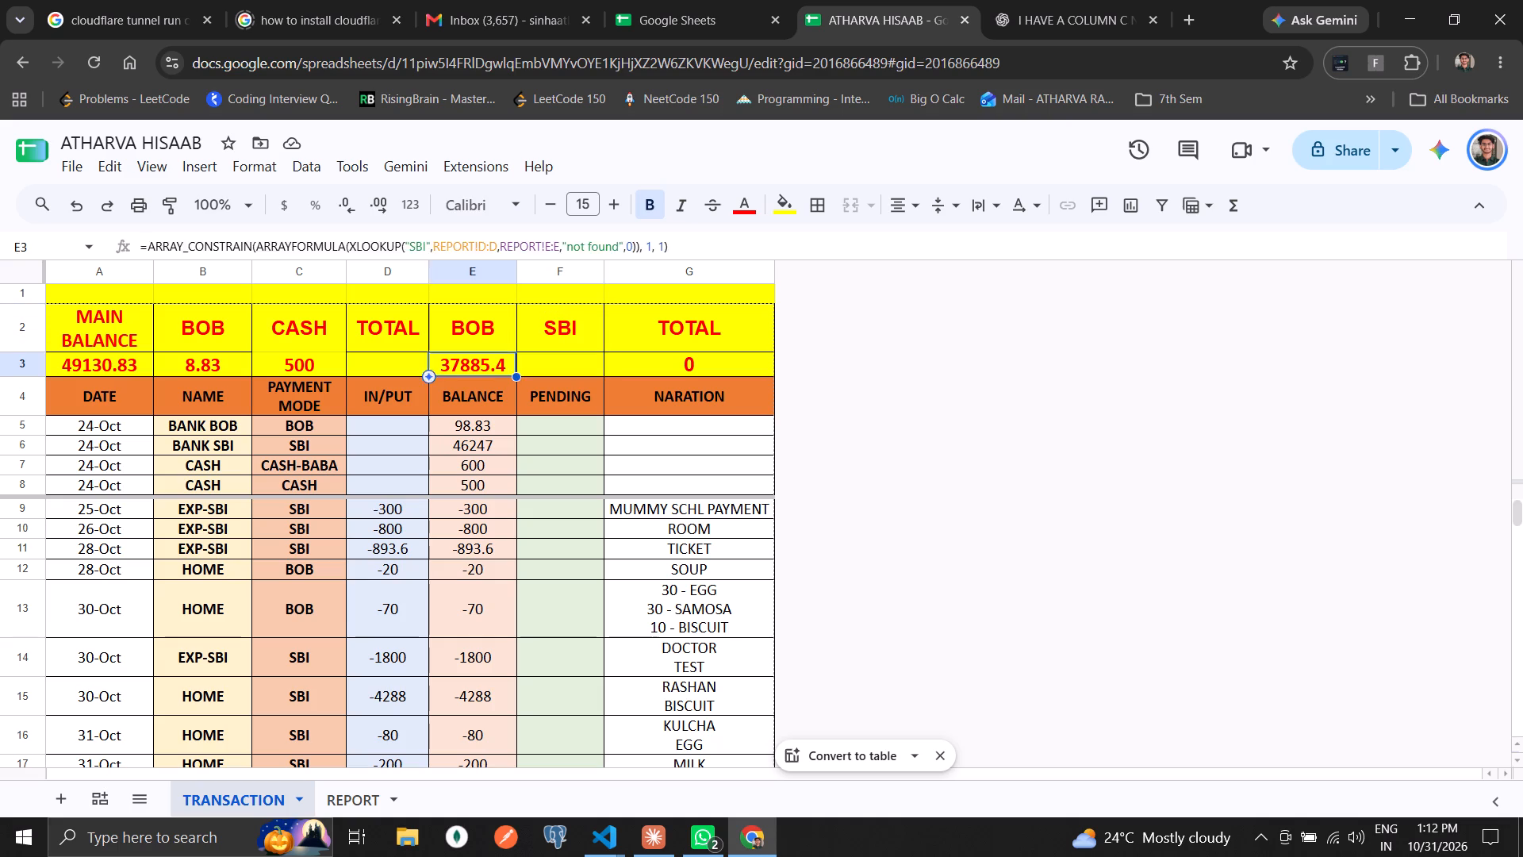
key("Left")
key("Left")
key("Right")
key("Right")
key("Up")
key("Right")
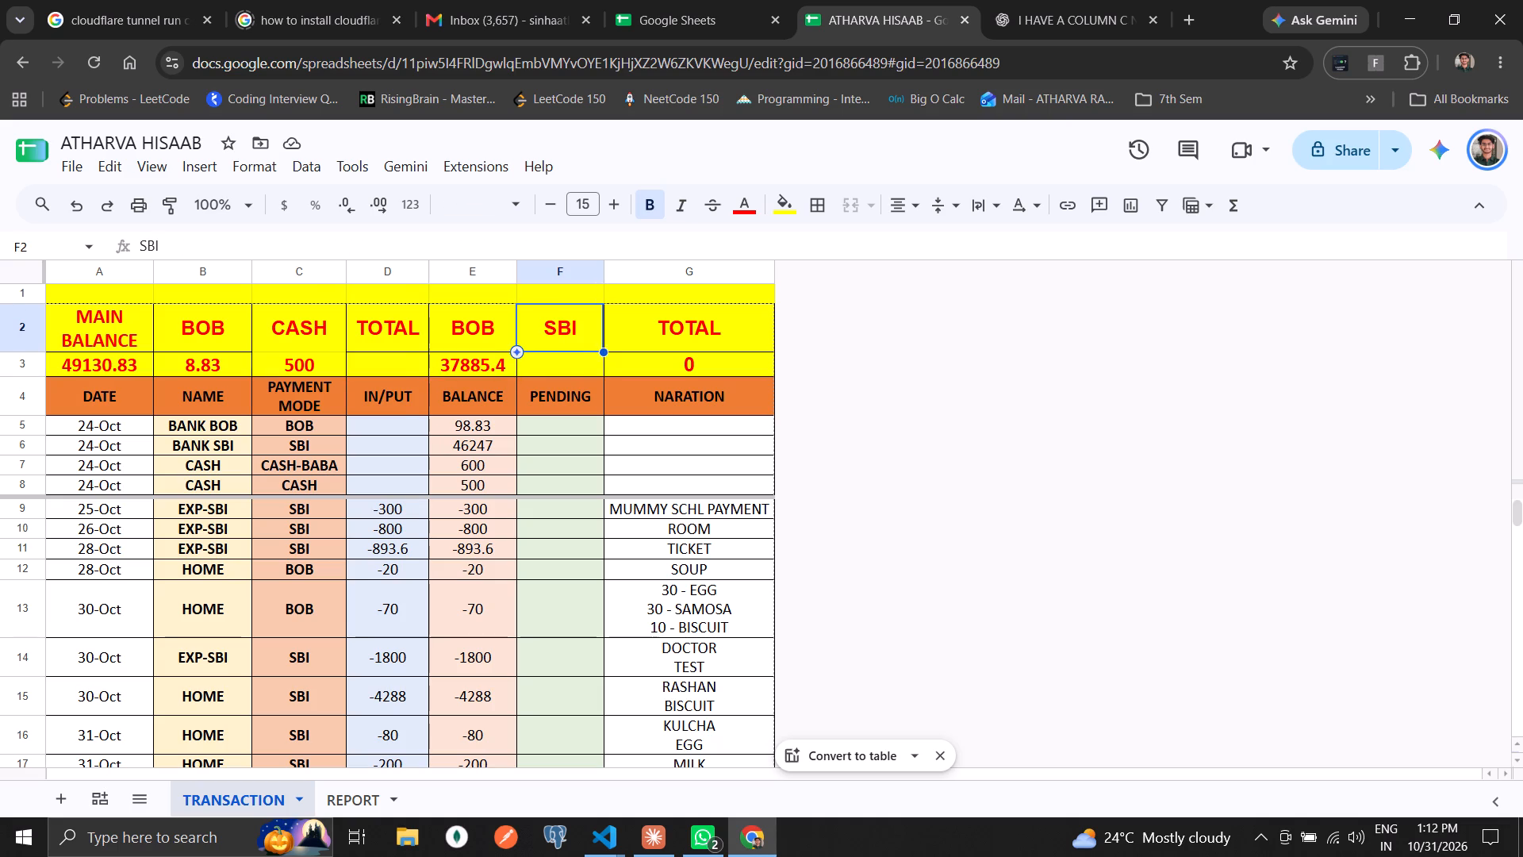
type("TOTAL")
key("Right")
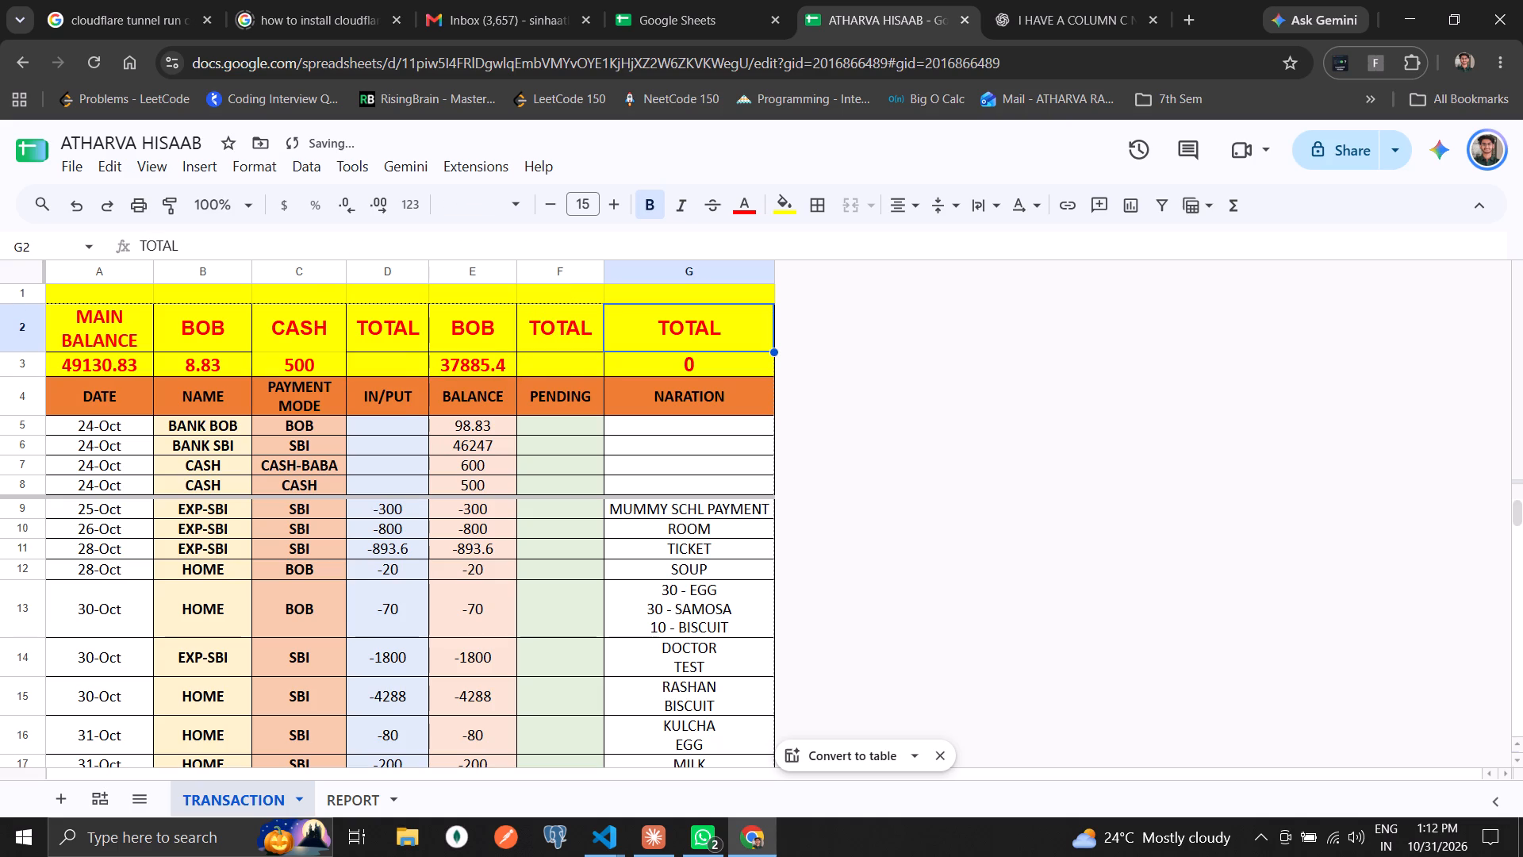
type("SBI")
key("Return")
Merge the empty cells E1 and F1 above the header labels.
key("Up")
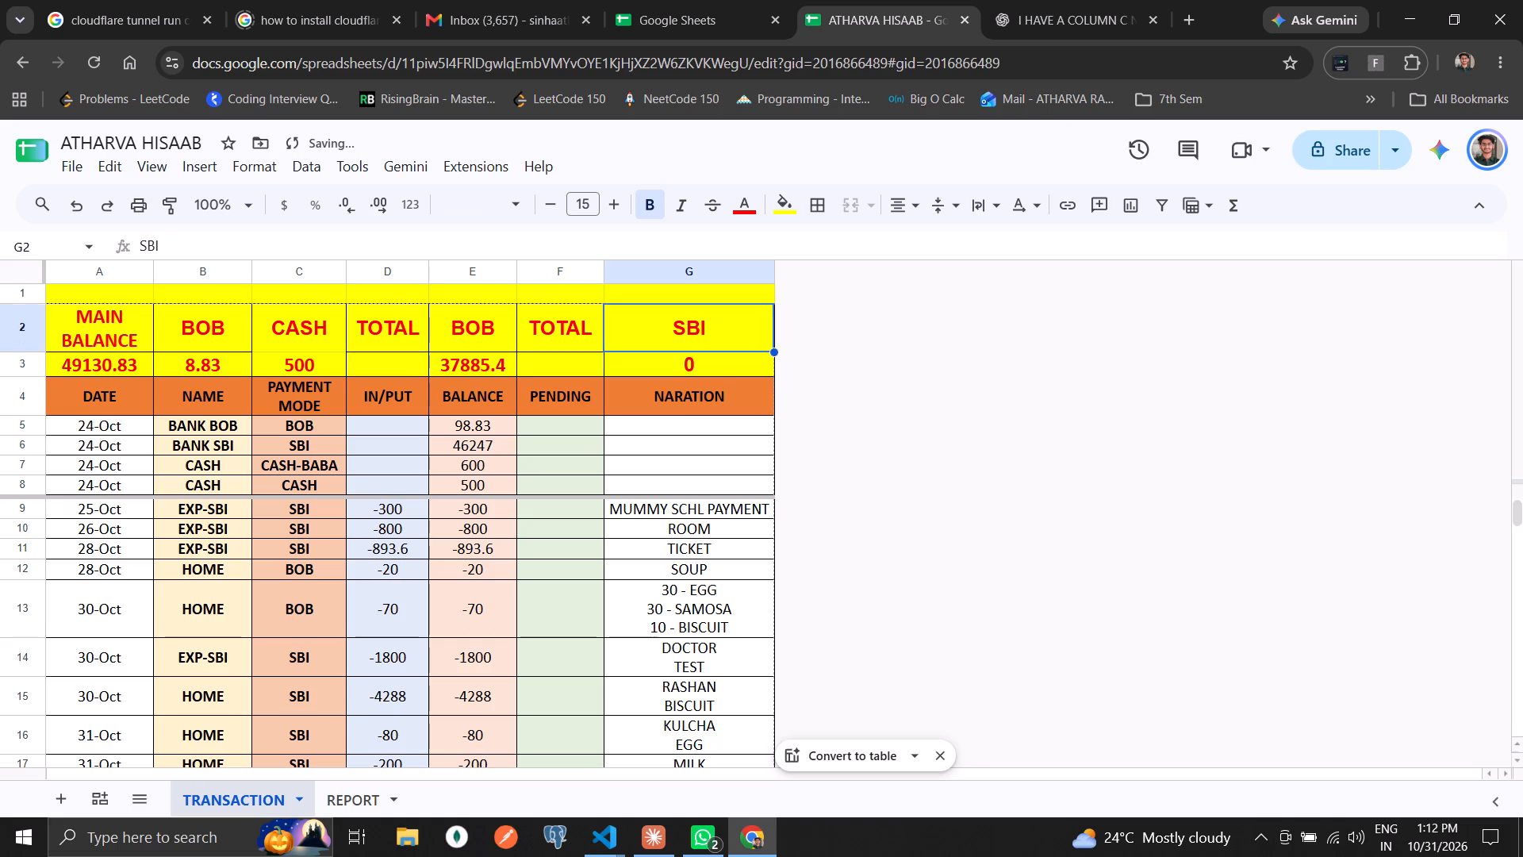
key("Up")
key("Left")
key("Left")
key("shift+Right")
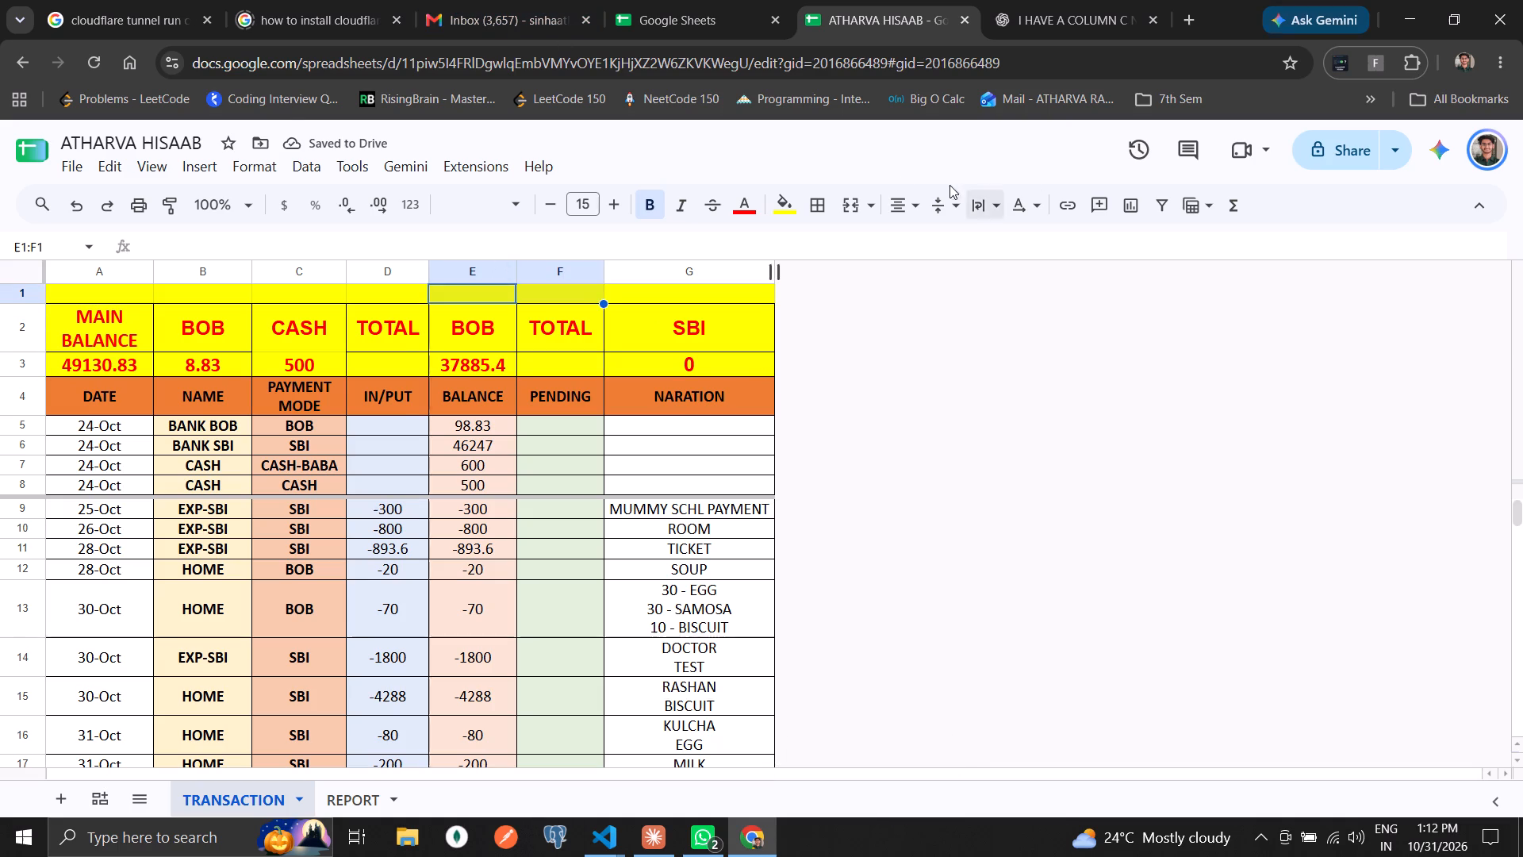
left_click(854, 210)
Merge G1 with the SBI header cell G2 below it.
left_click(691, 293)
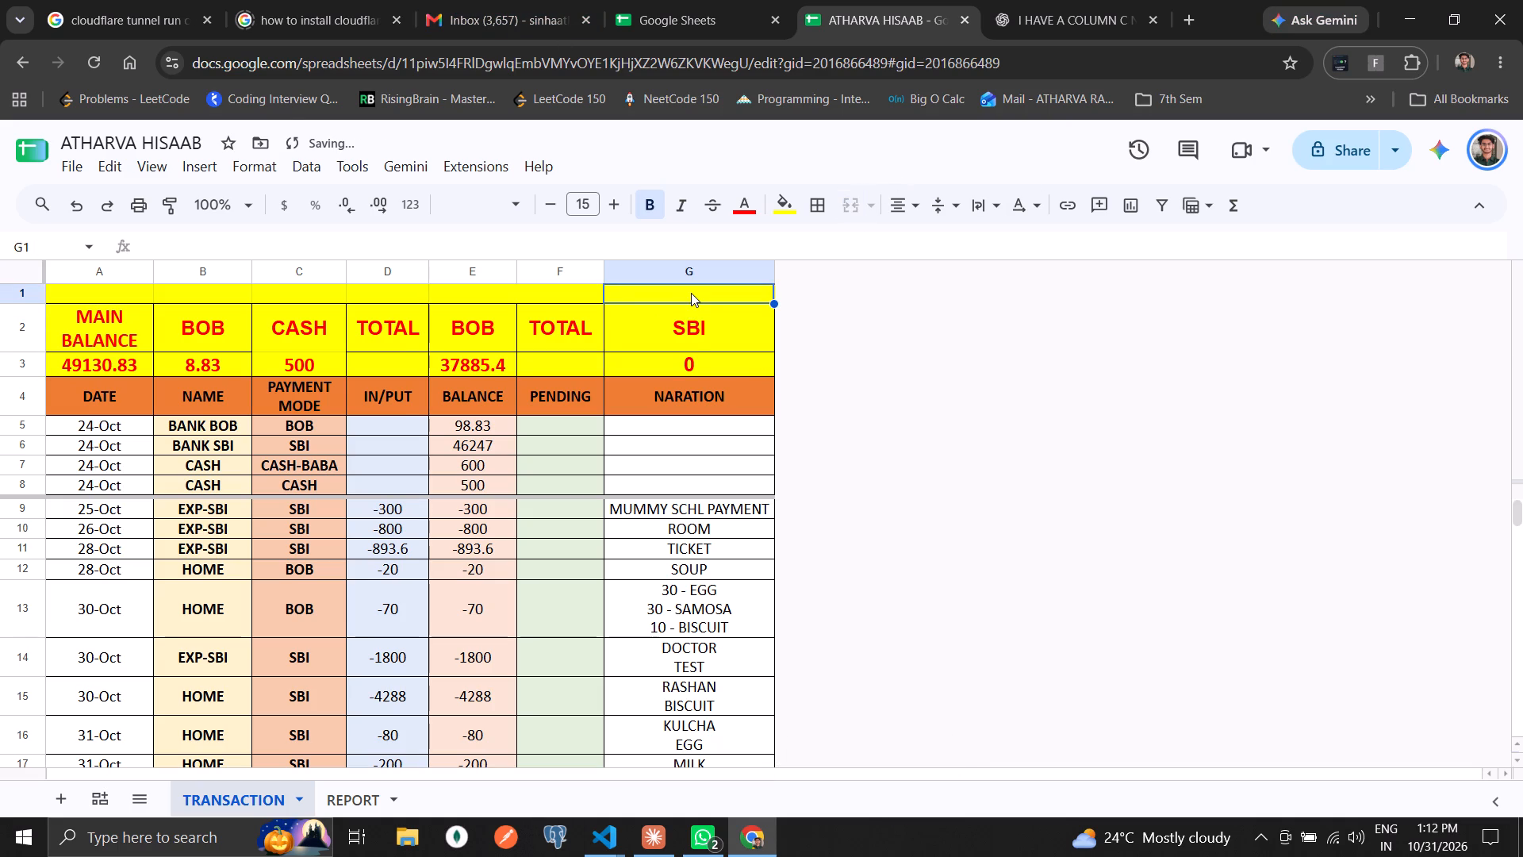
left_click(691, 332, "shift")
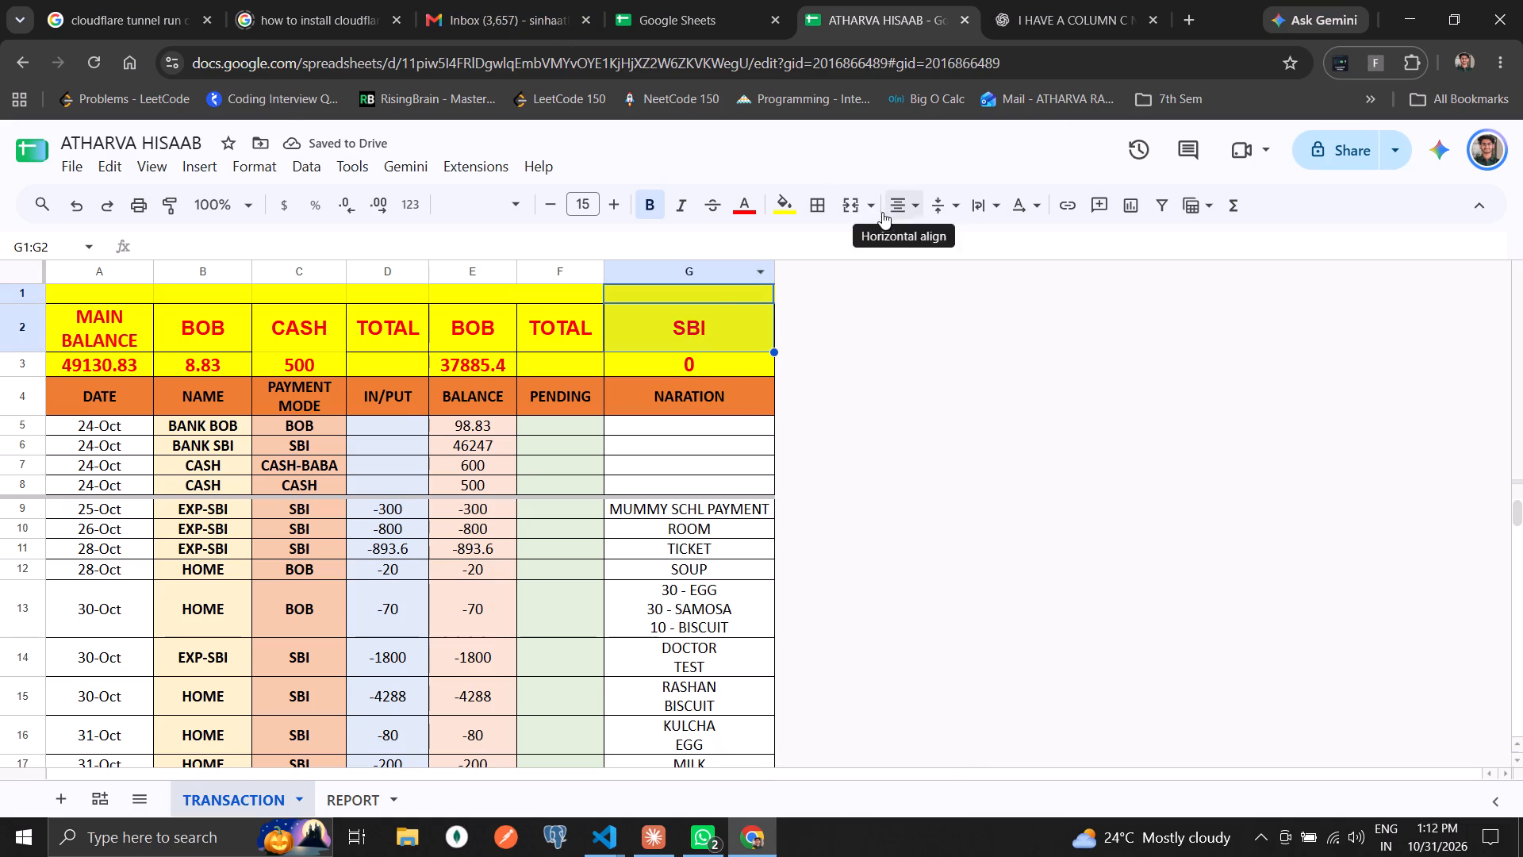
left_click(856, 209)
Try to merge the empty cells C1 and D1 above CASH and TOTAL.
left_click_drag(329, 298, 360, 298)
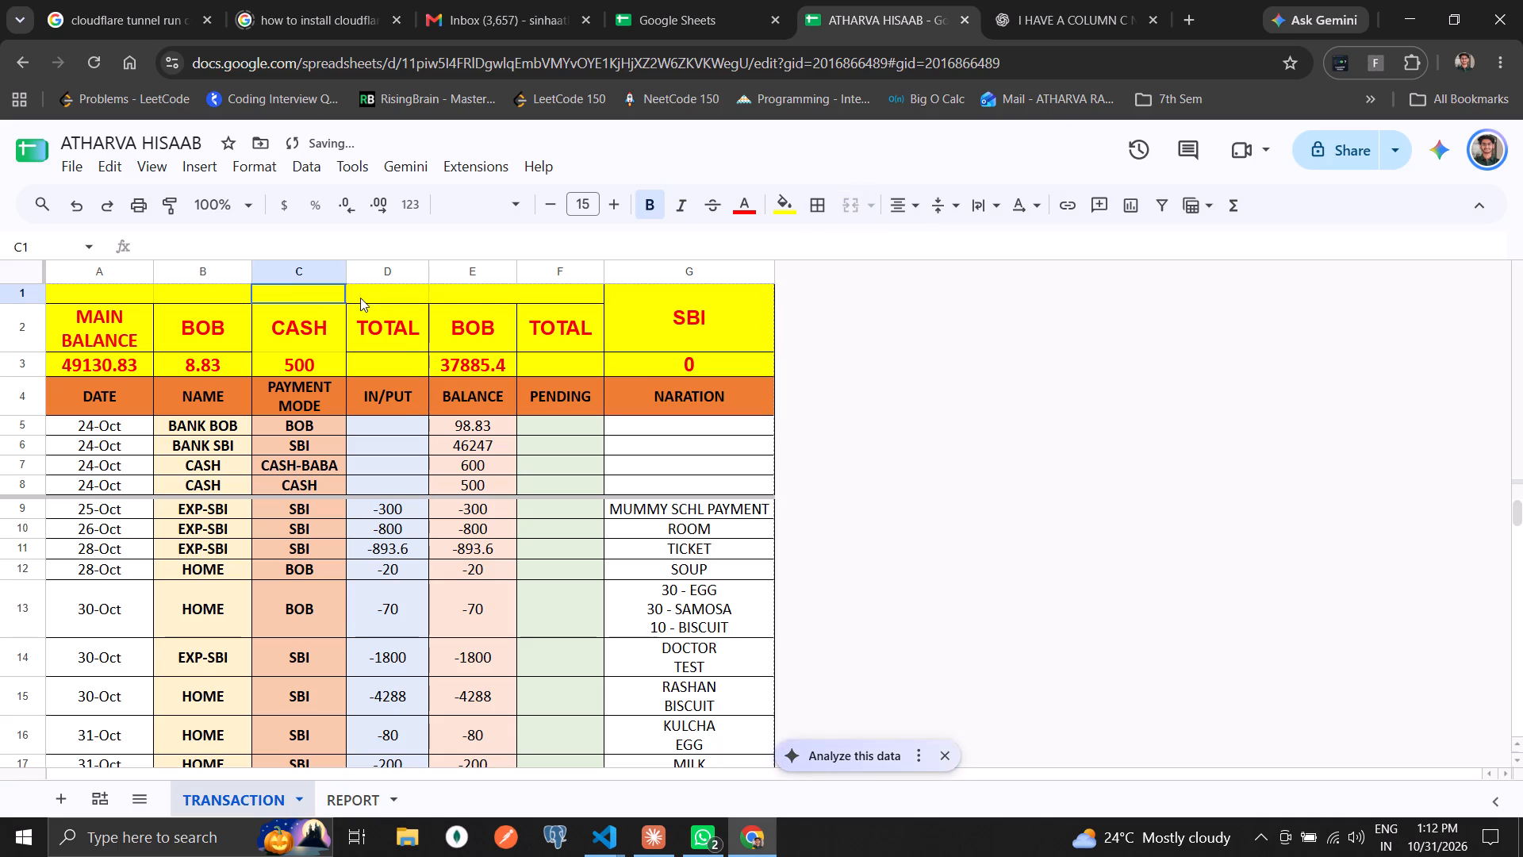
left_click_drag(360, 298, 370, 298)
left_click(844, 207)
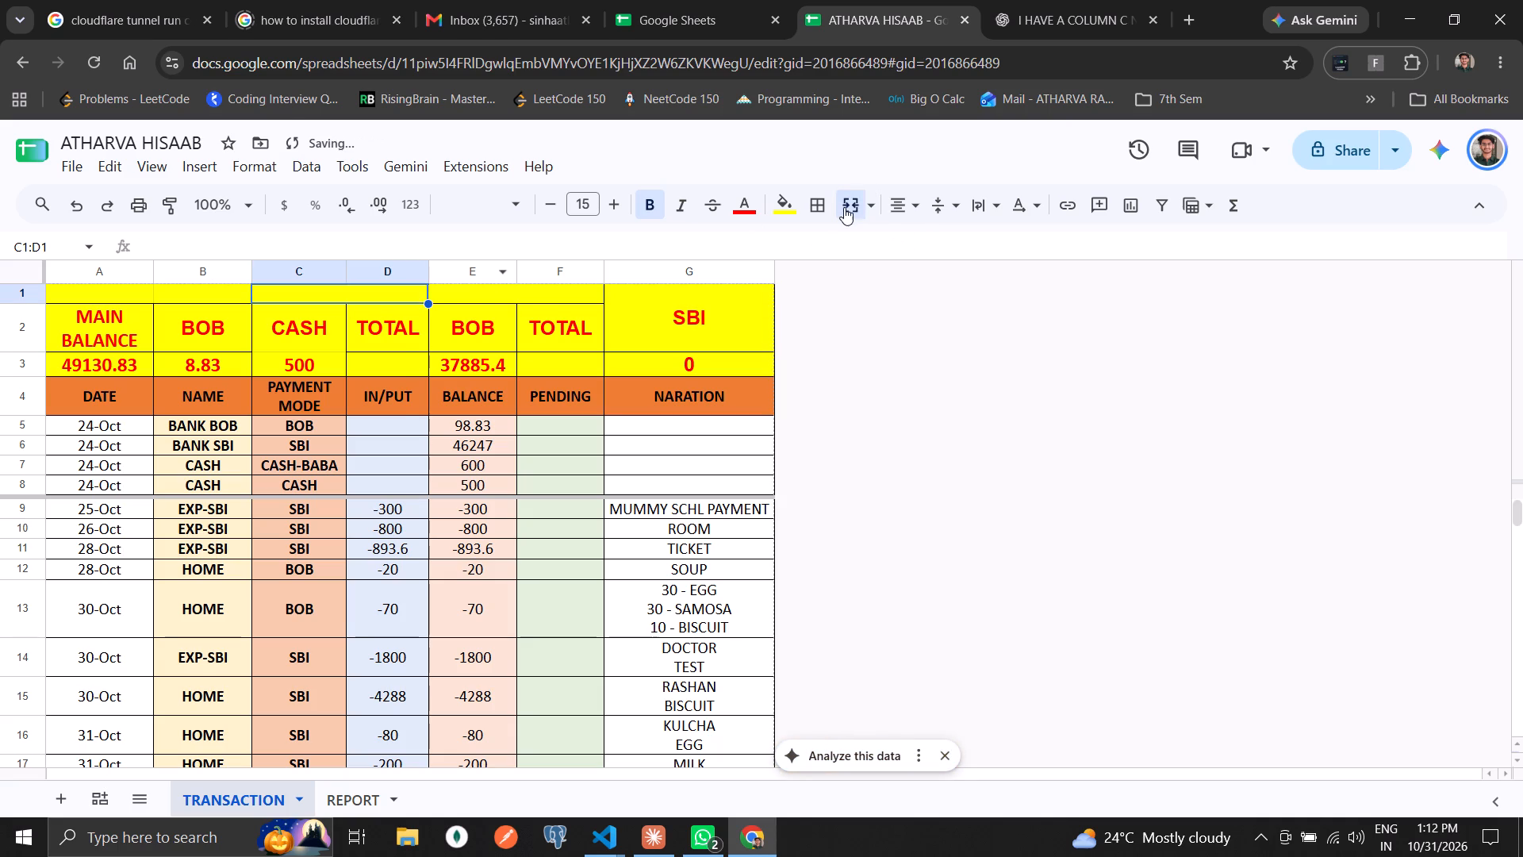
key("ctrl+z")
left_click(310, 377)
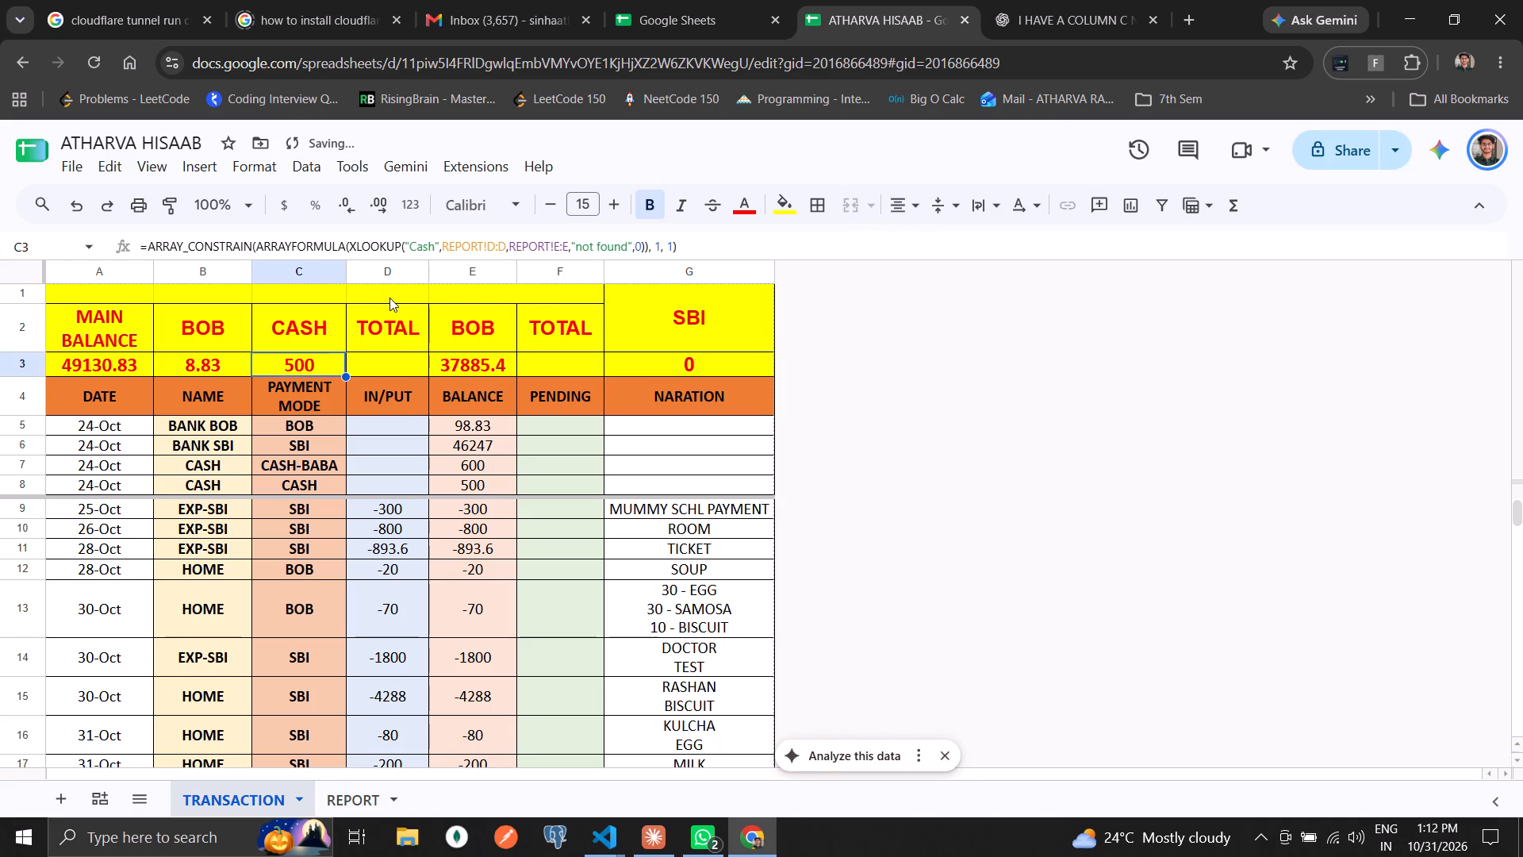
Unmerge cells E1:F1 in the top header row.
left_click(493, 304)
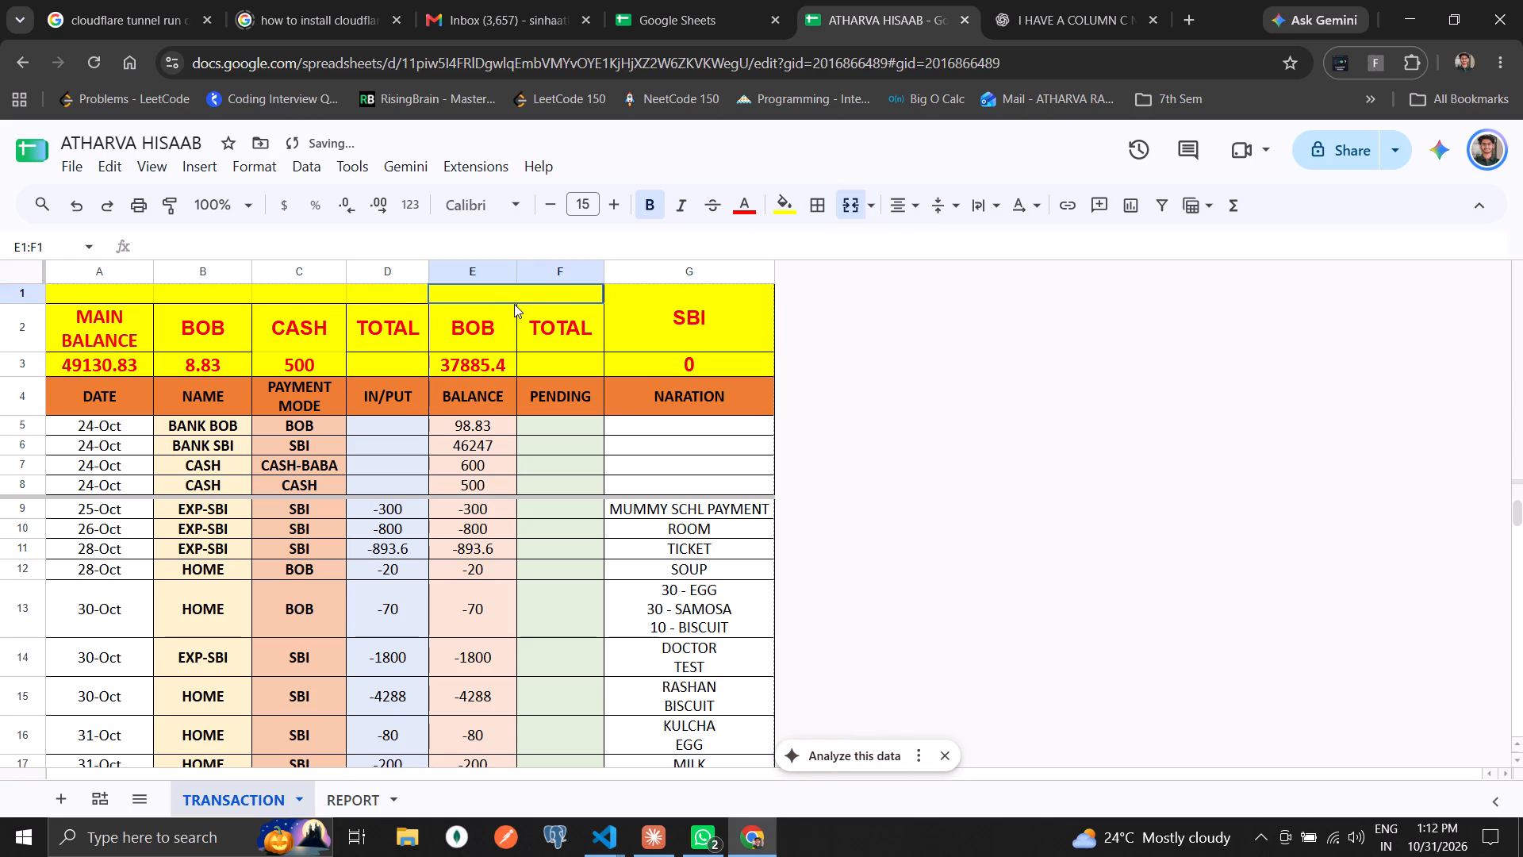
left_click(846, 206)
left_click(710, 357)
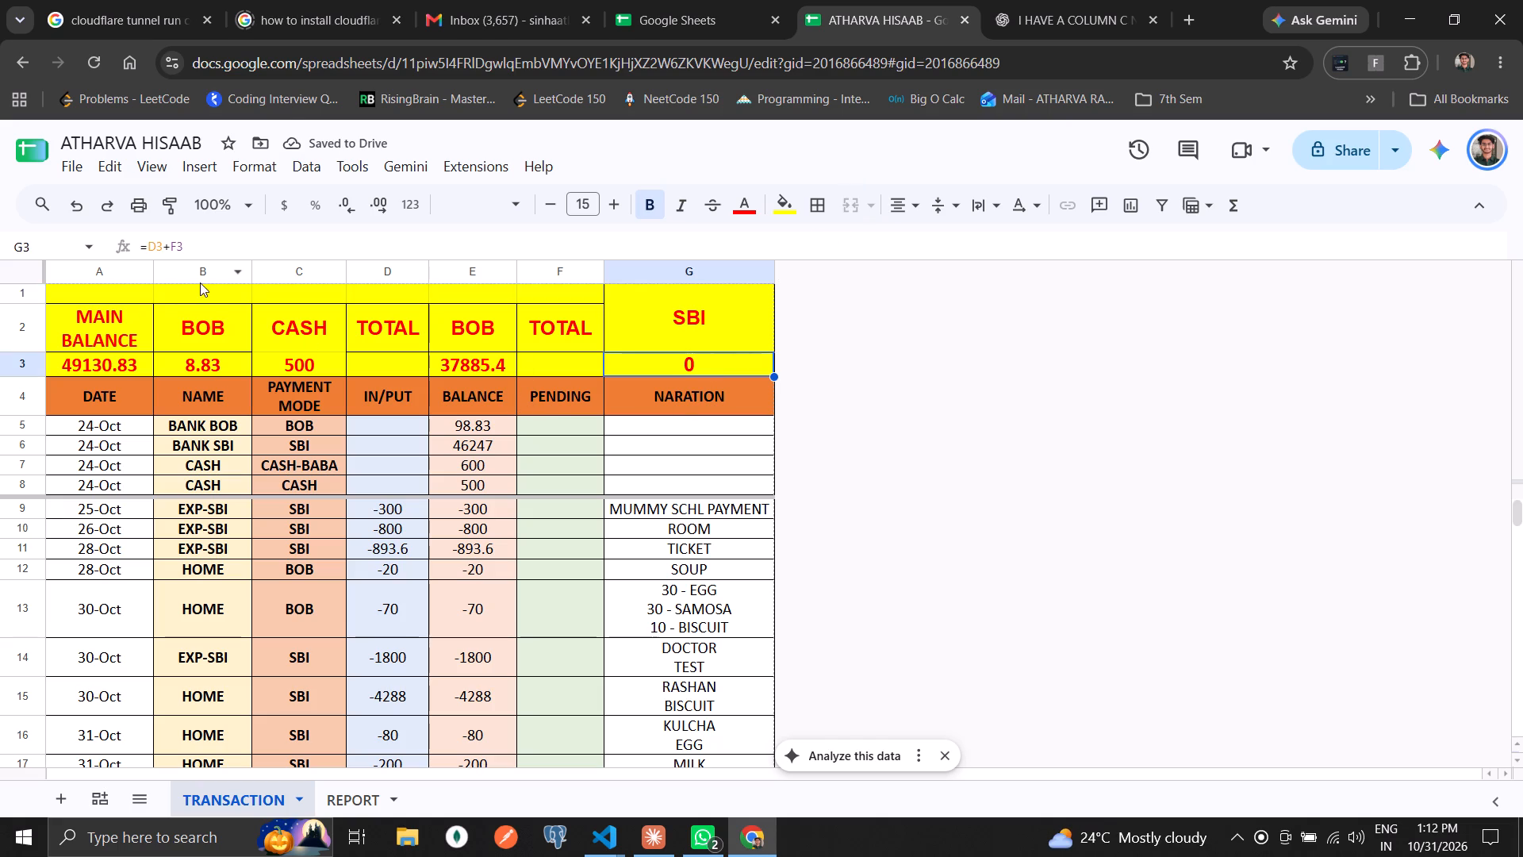
Merge the empty cells B1 to D1 into one cell above BOB, CASH and TOTAL.
left_click_drag(201, 294, 364, 291)
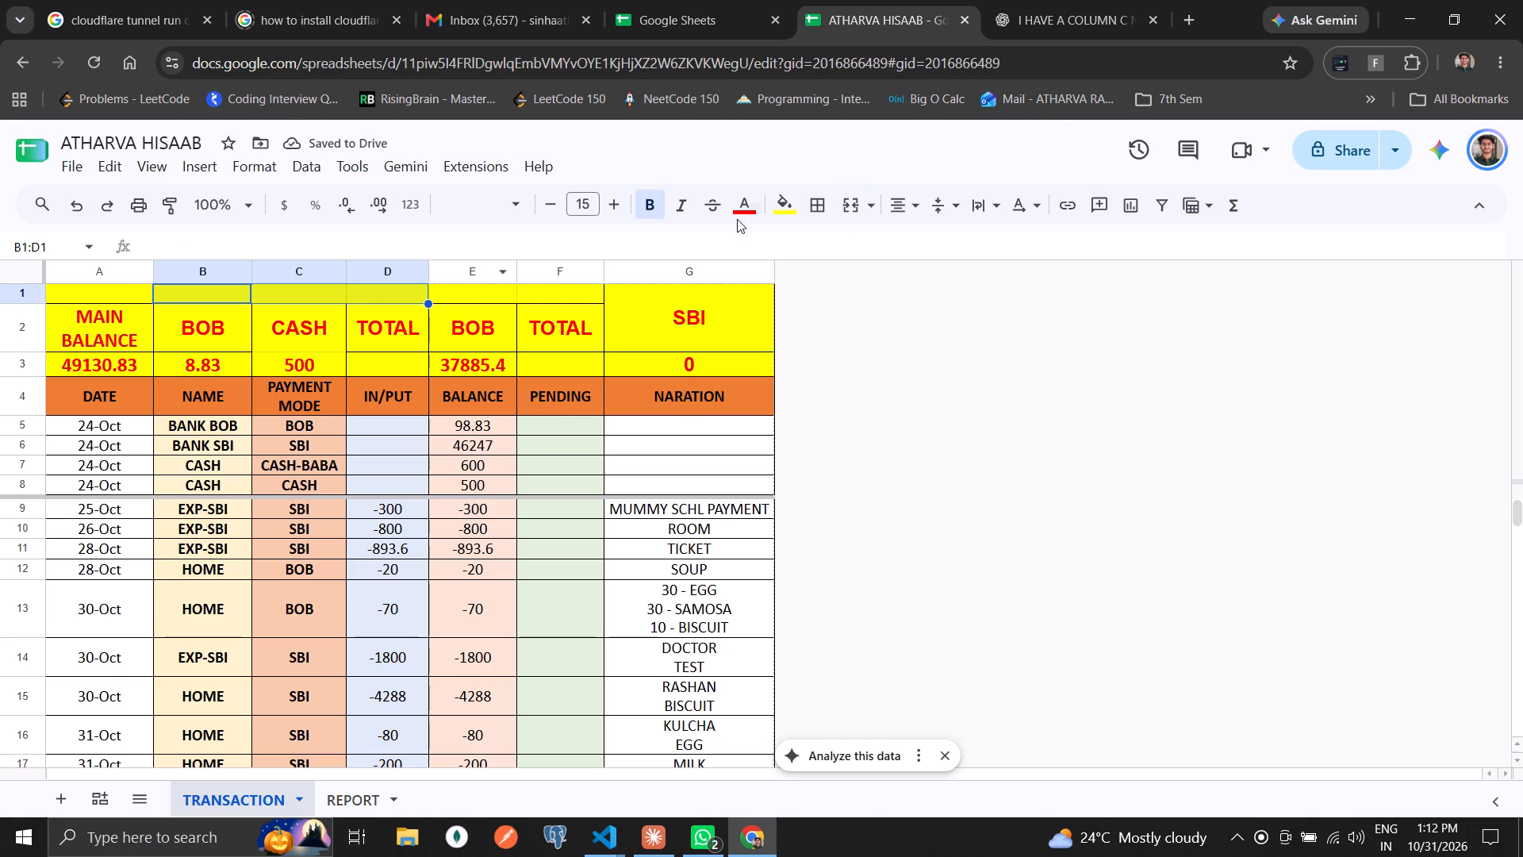
left_click(850, 209)
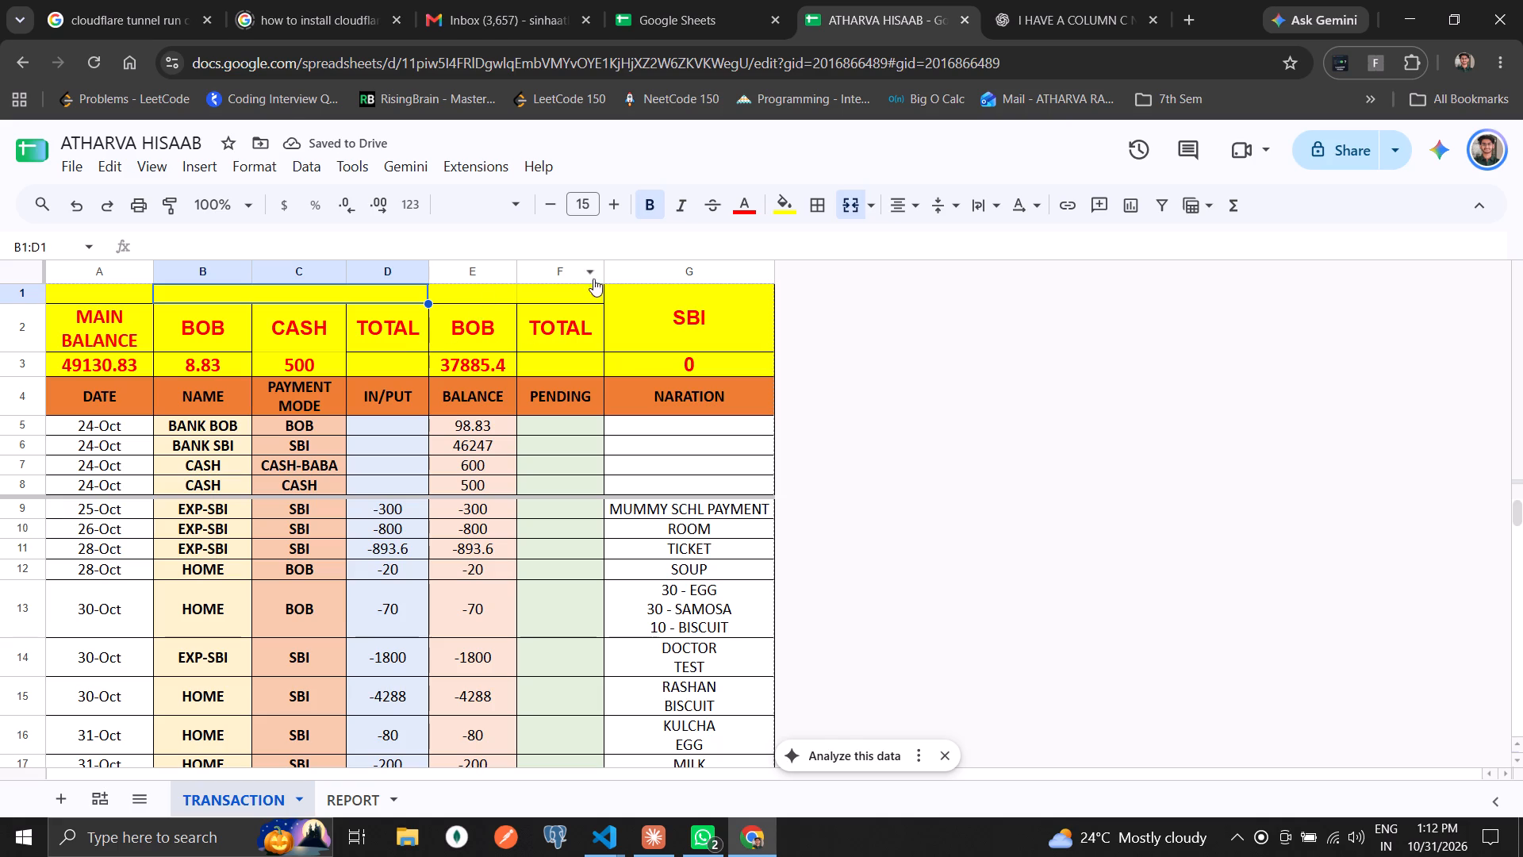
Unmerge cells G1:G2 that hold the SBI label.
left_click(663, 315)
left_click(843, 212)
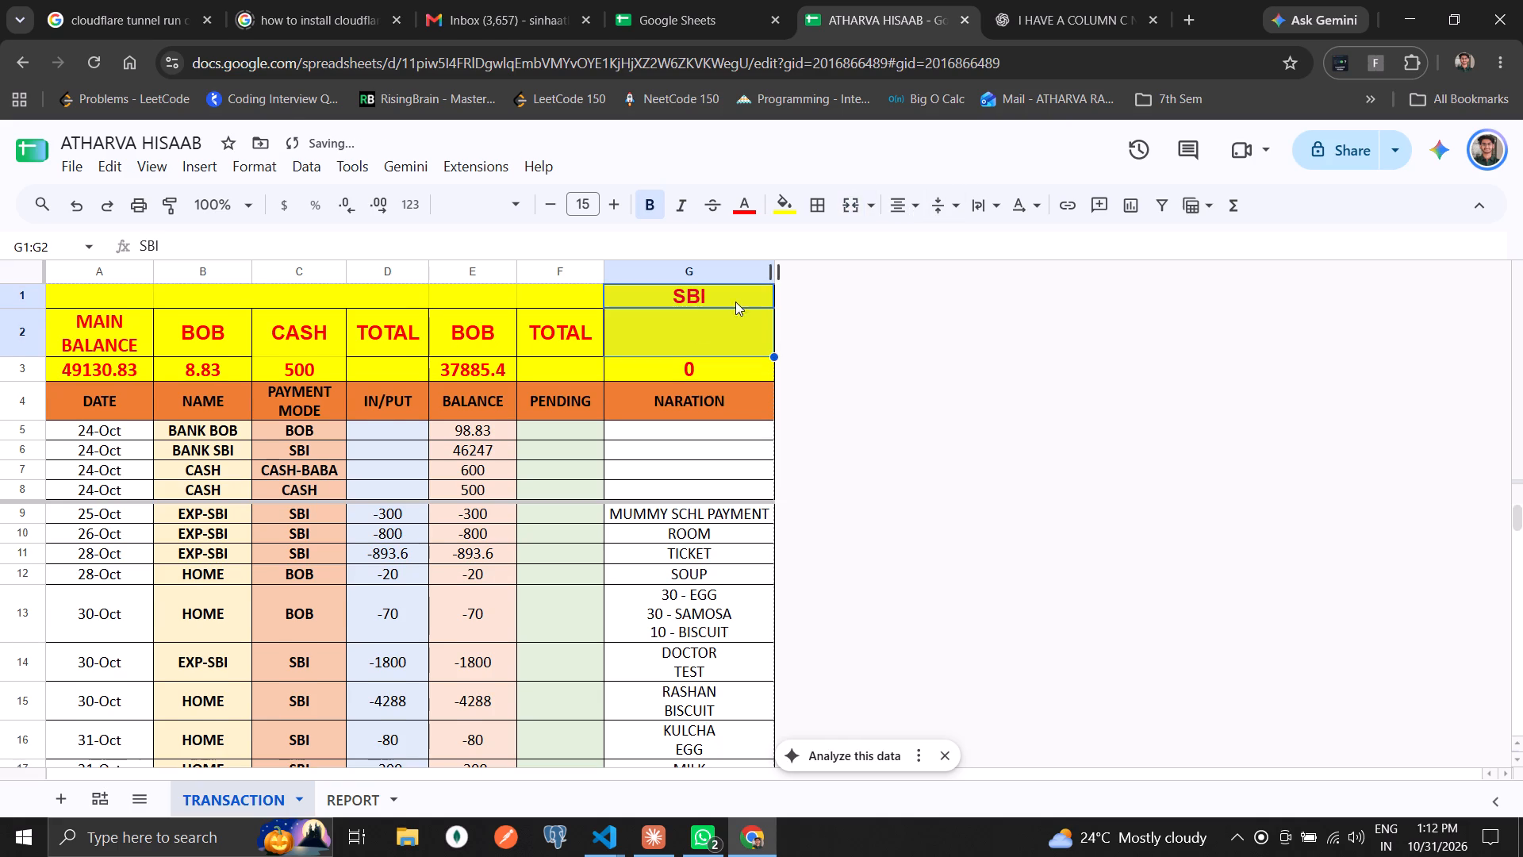
Set the header labels in E2, F2 and G2 to SBI, BOB and TOTAL.
left_click(475, 307)
left_click(470, 332)
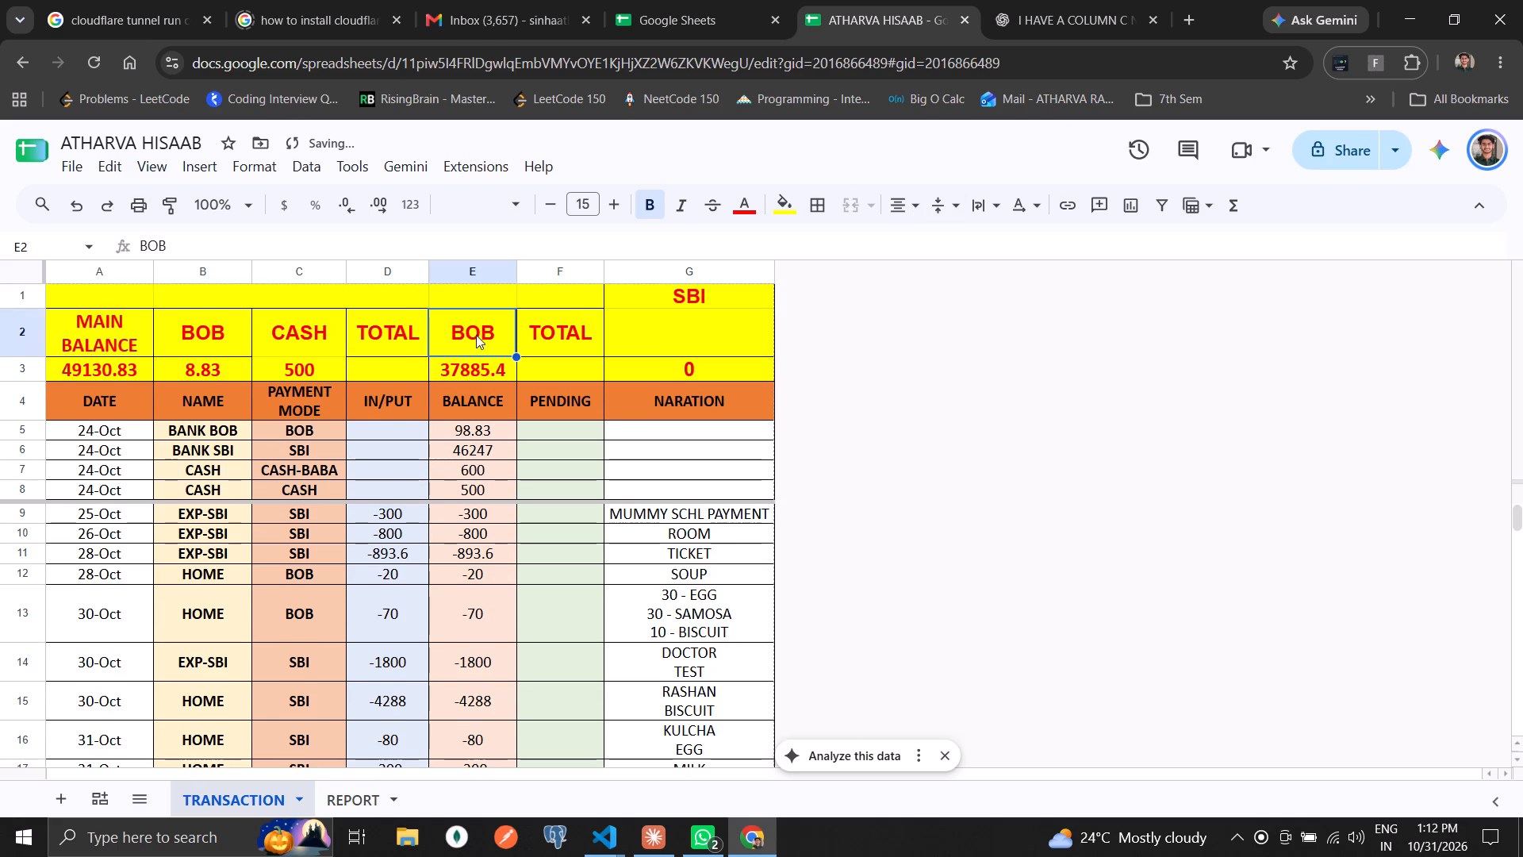
type("SBI")
key("Down")
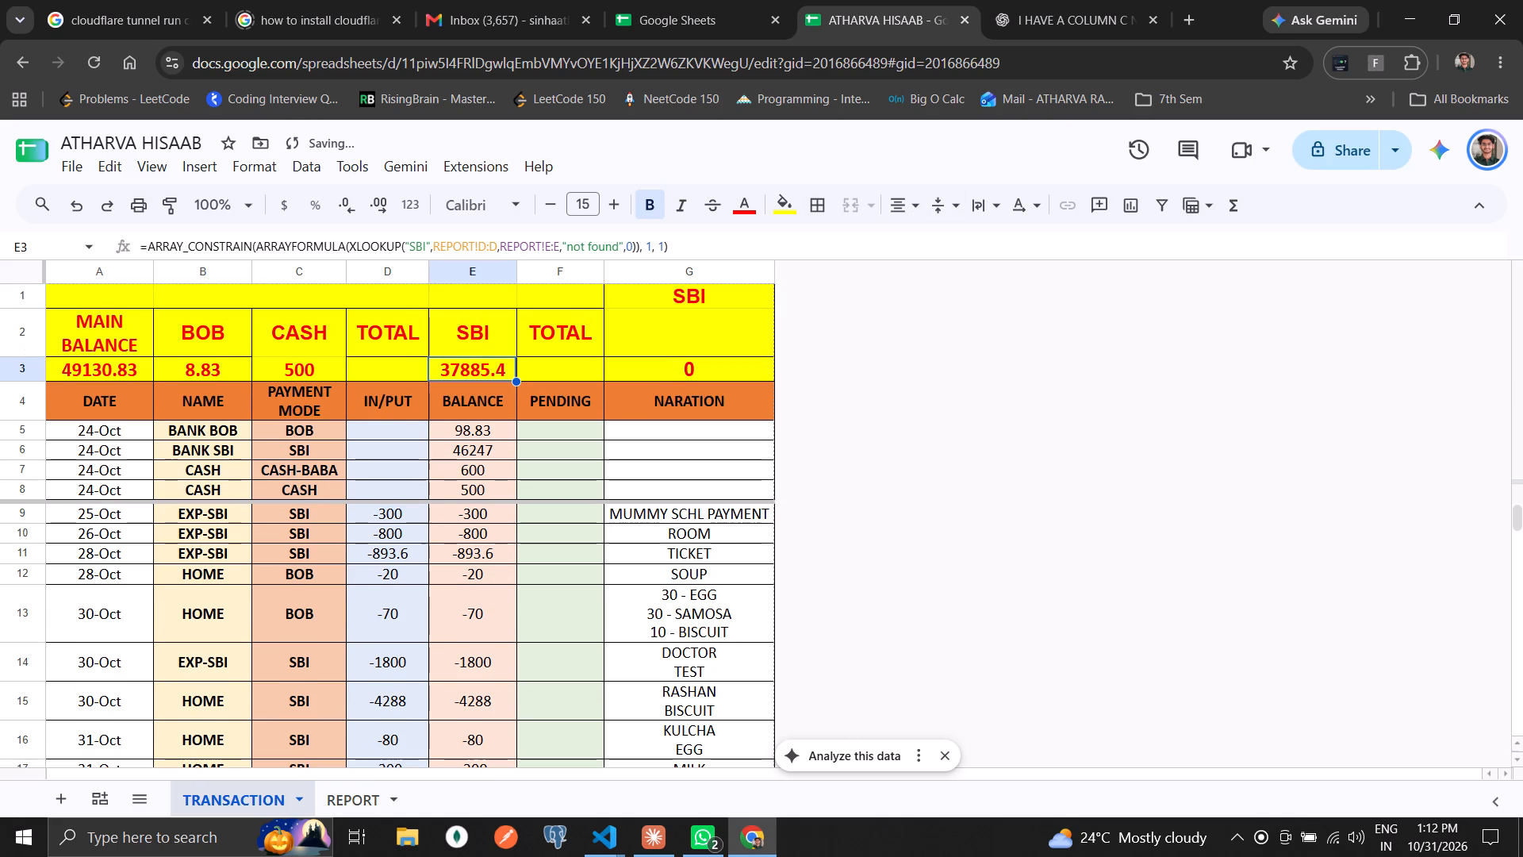
key("shift+Down")
key("Escape")
key("Up")
key("Right")
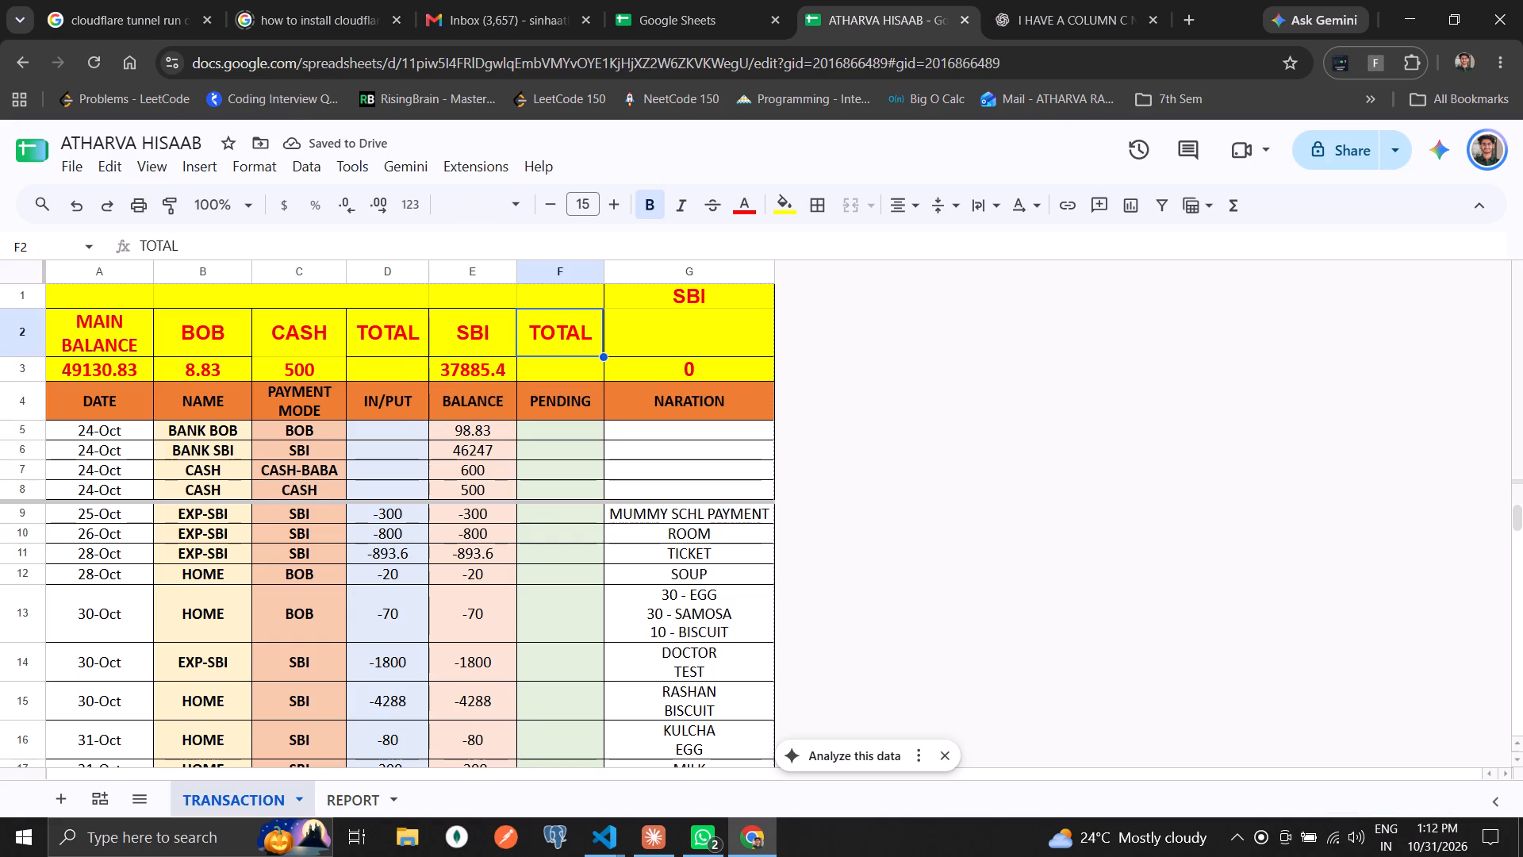
type("BOB")
key("Right")
type("CAS")
key("BackSpace")
key("BackSpace")
key("BackSpace")
type("TOTA;")
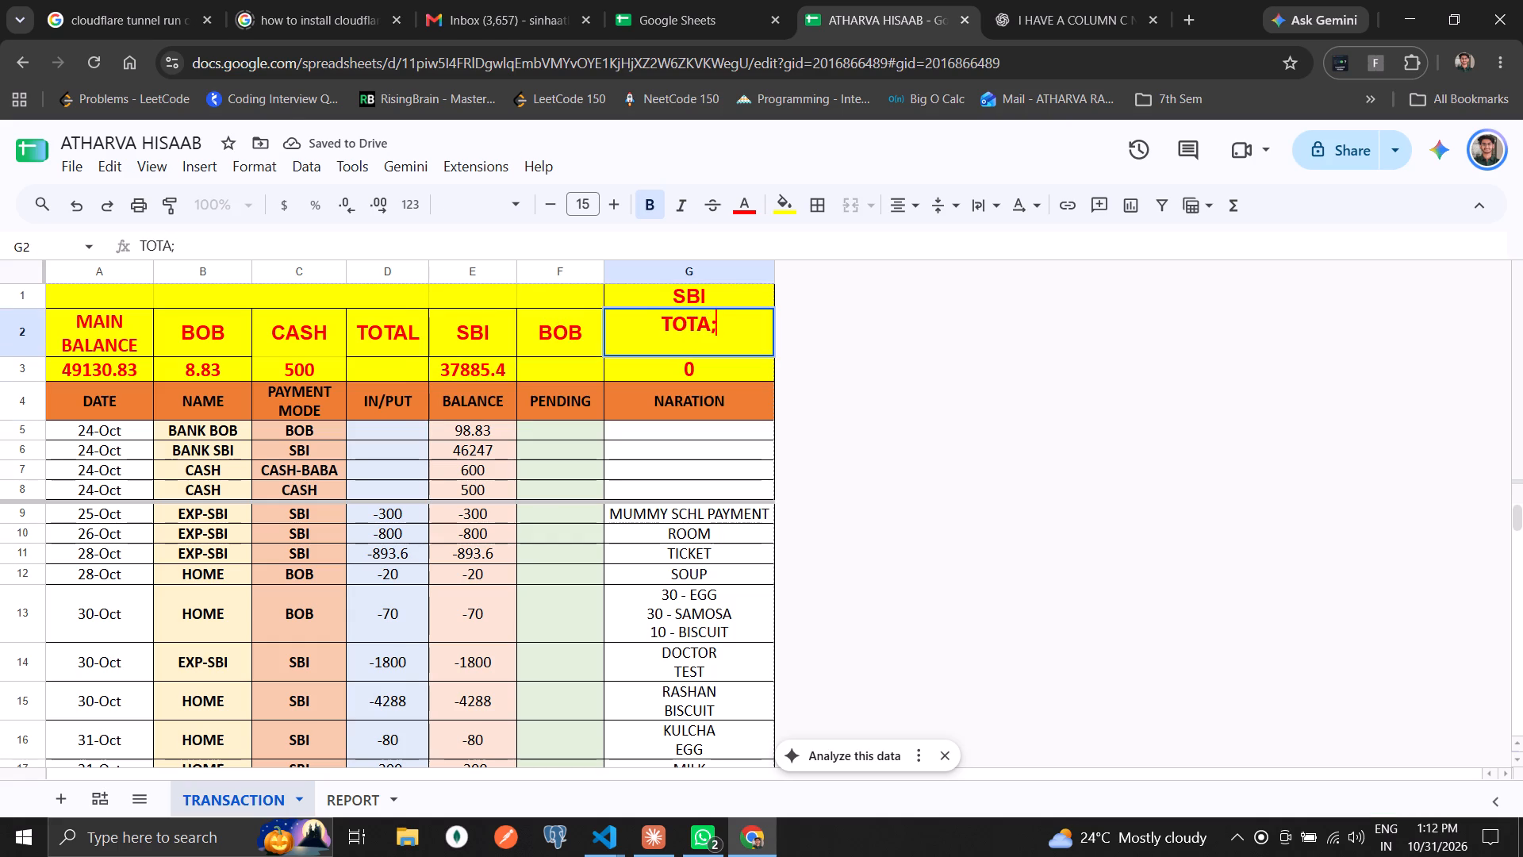
key("BackSpace")
key("l")
key("Return")
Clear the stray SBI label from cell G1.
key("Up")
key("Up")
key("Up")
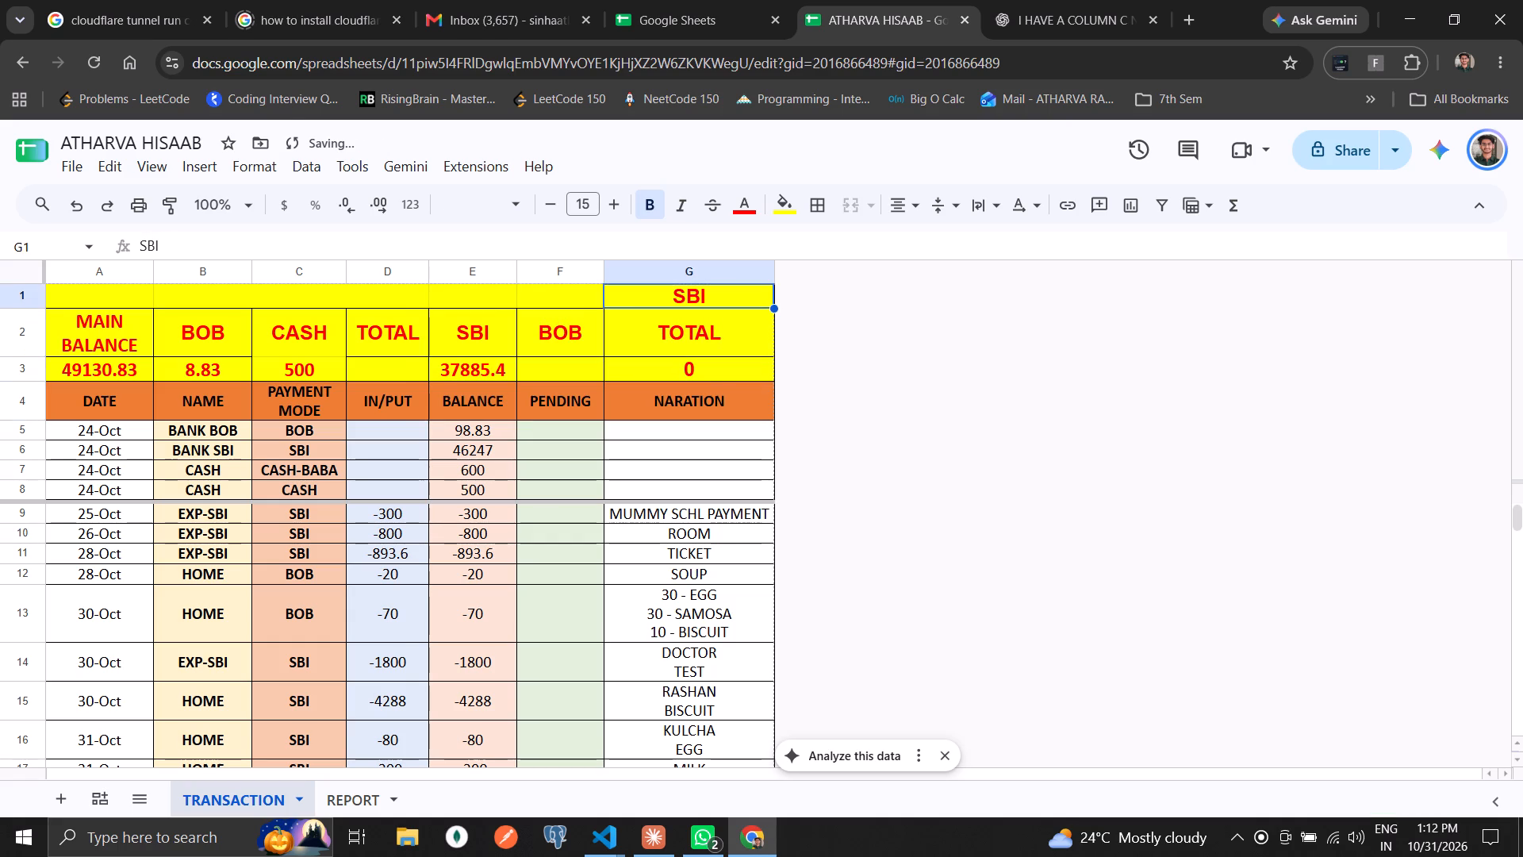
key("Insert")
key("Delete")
Merge the empty cells F1 and G1 above the BOB and TOTAL headers.
key("Left")
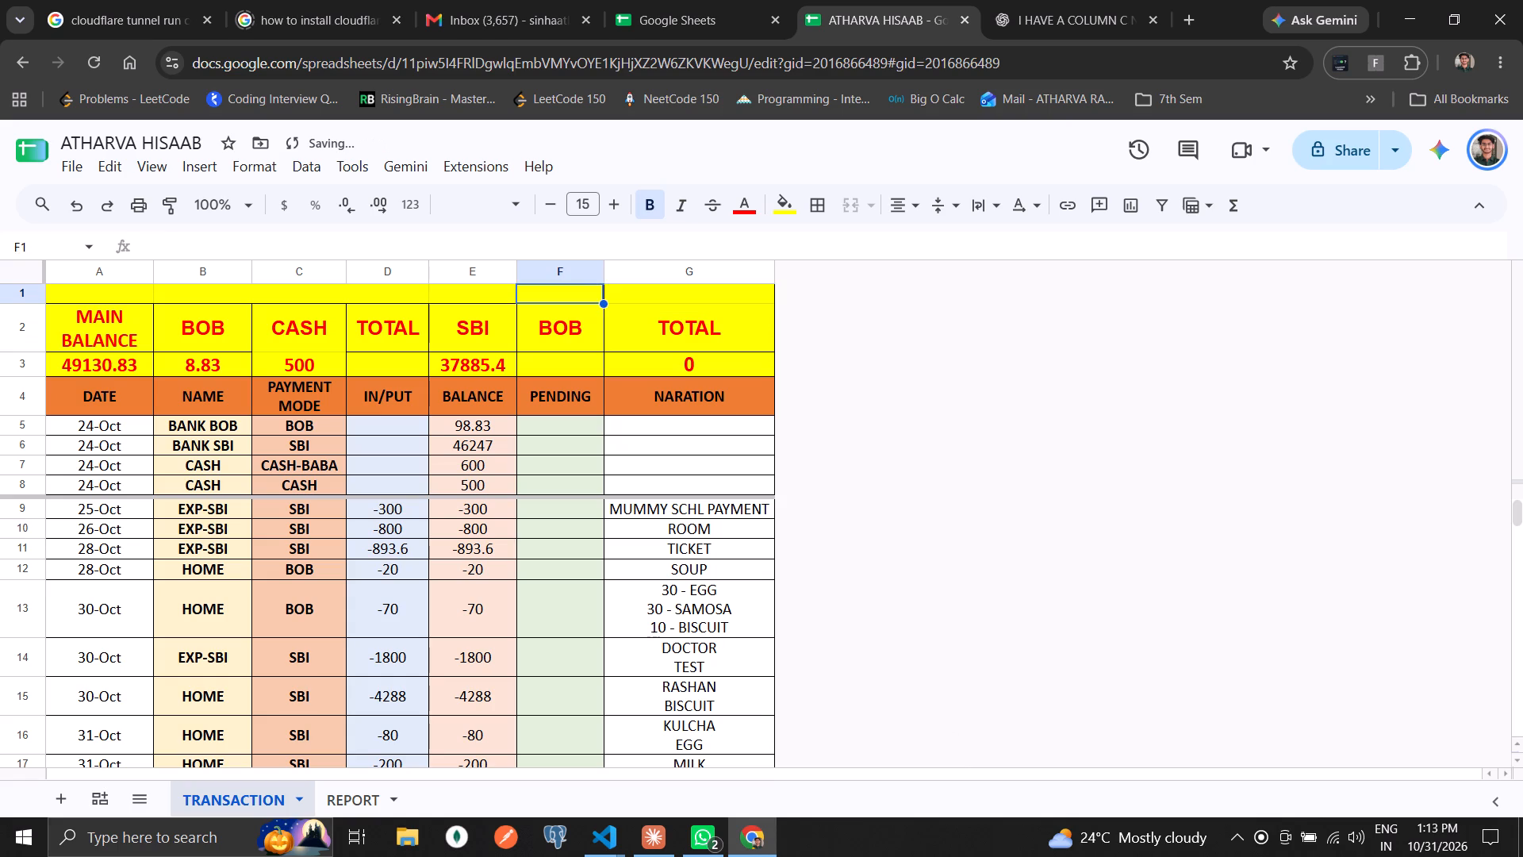
key("shift+Right")
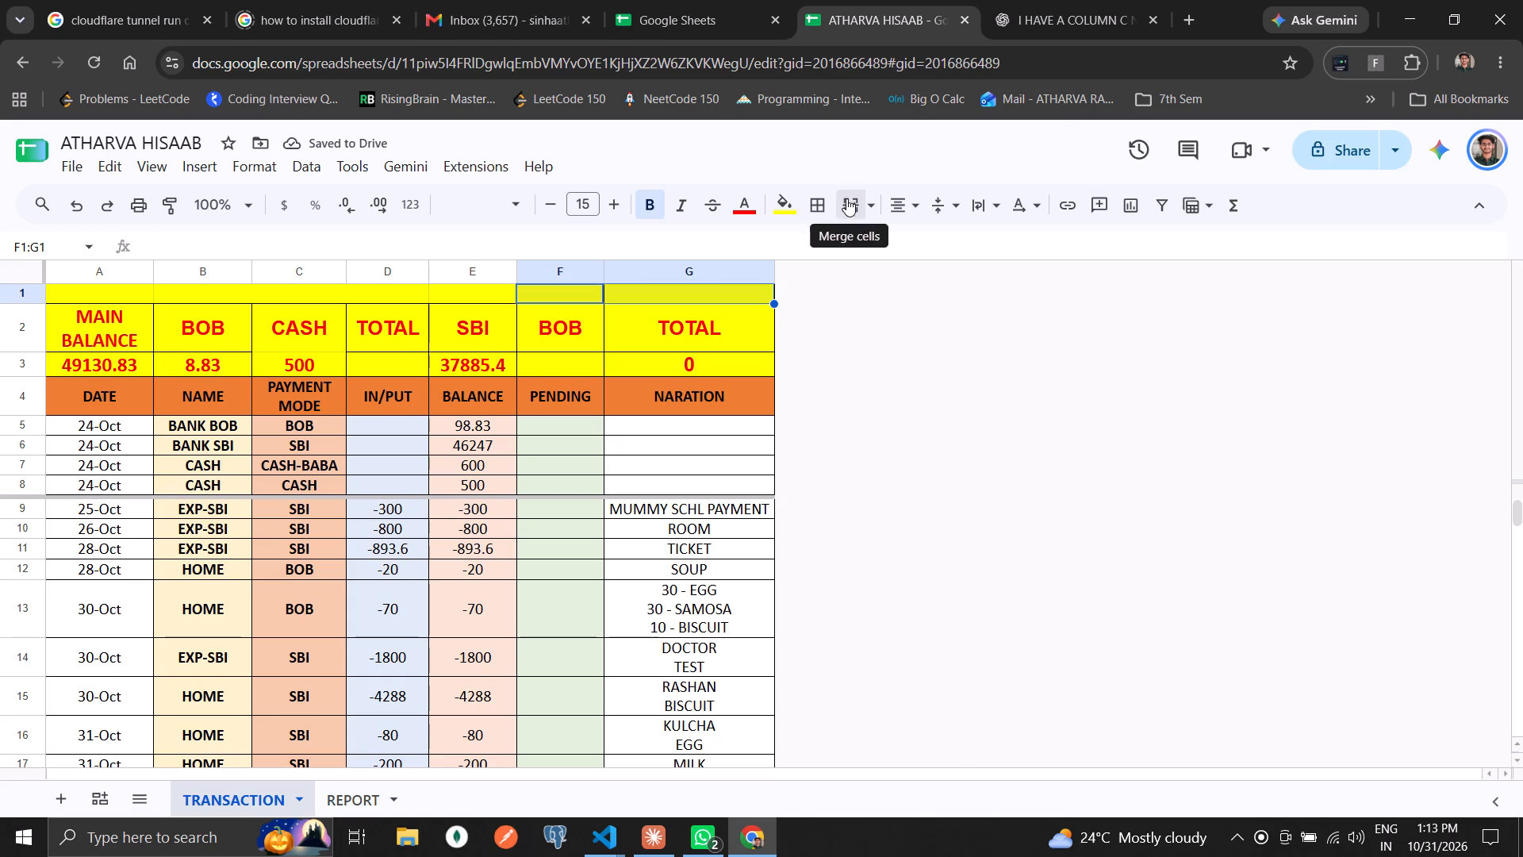
left_click(846, 198)
Replace the TOTAL header label in G2 with SBI.
left_click(308, 297)
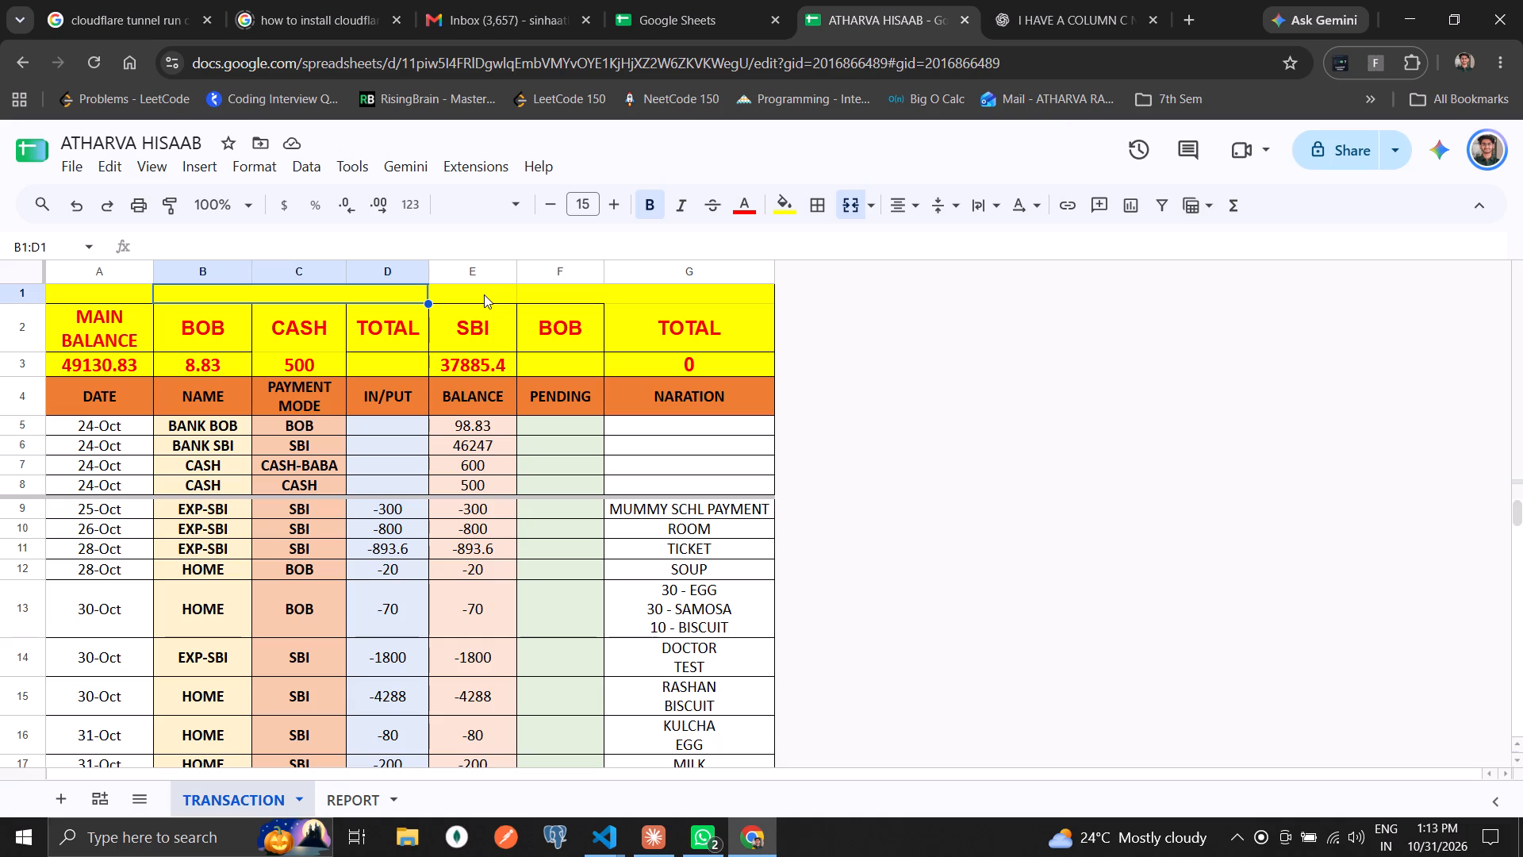
left_click_drag(484, 294, 484, 322)
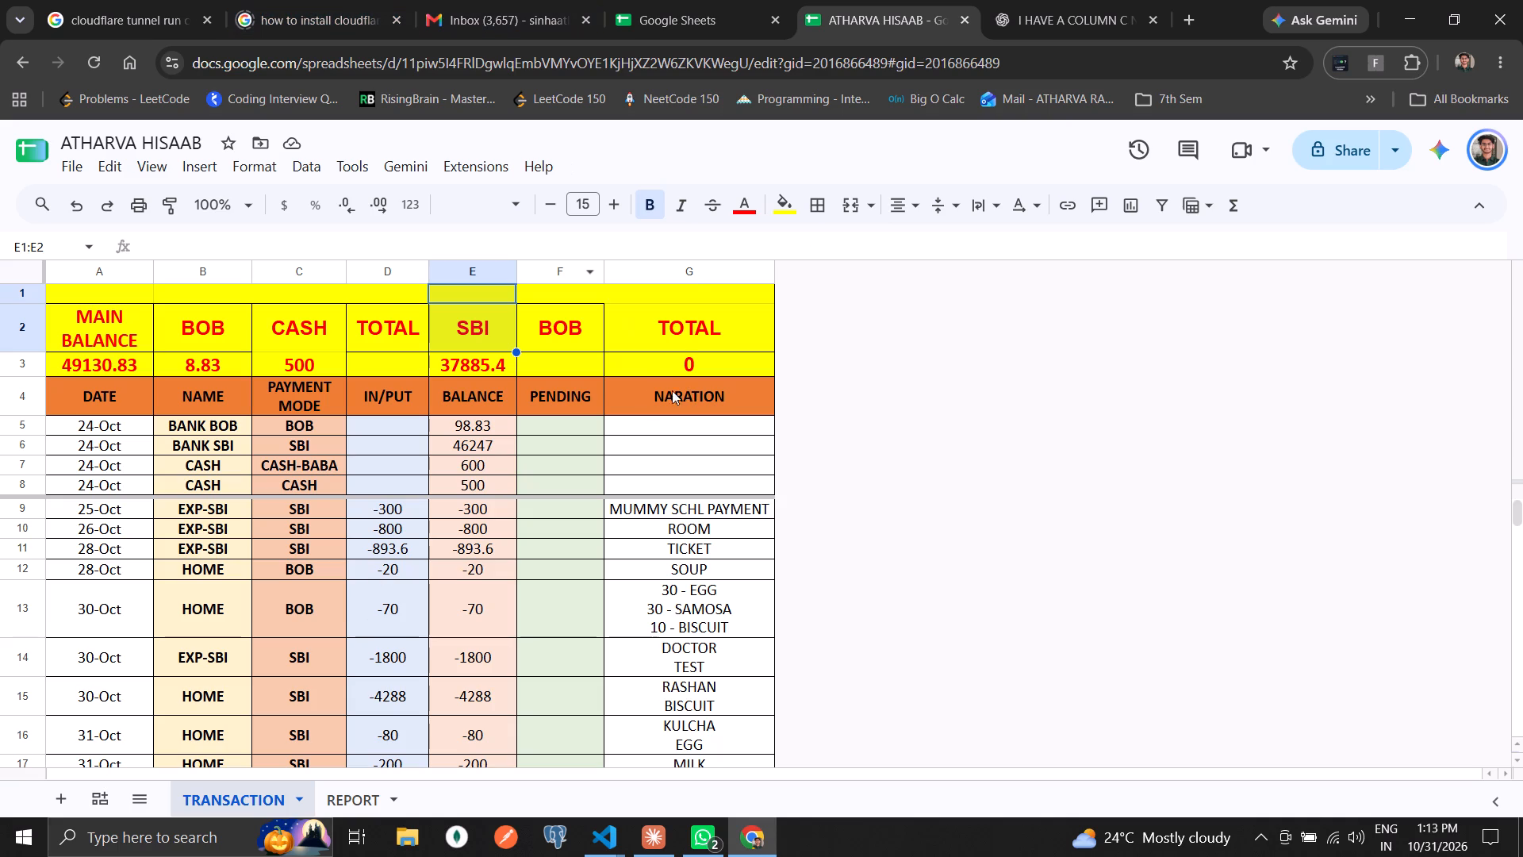
left_click(682, 332)
type("SBO")
key("BackSpace")
key("i")
key("Return")
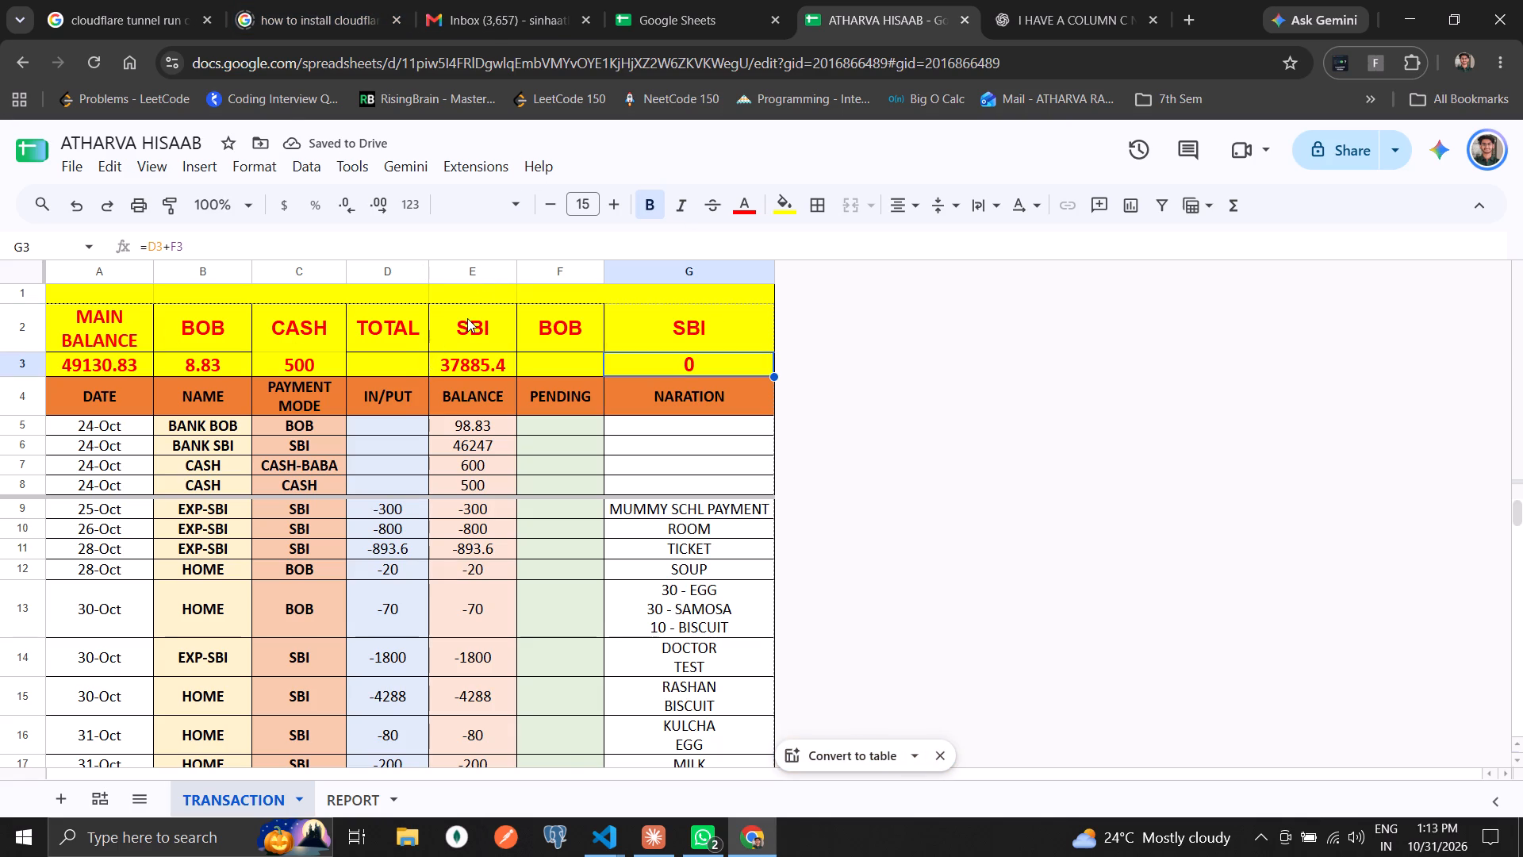
Replace the TOTAL header label in D2 with SBI.
left_click(535, 298)
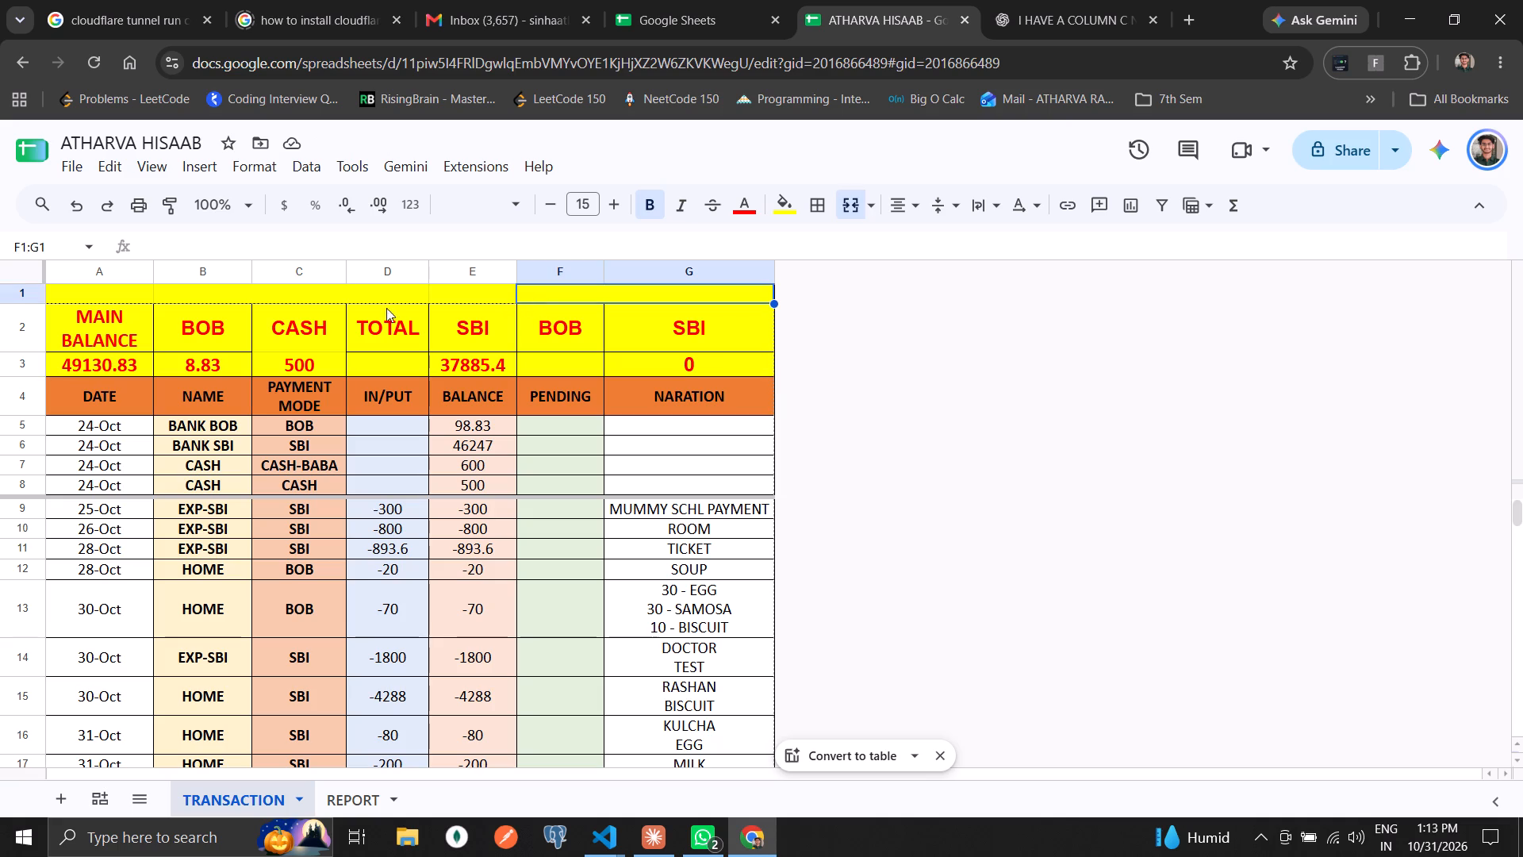
left_click(131, 296)
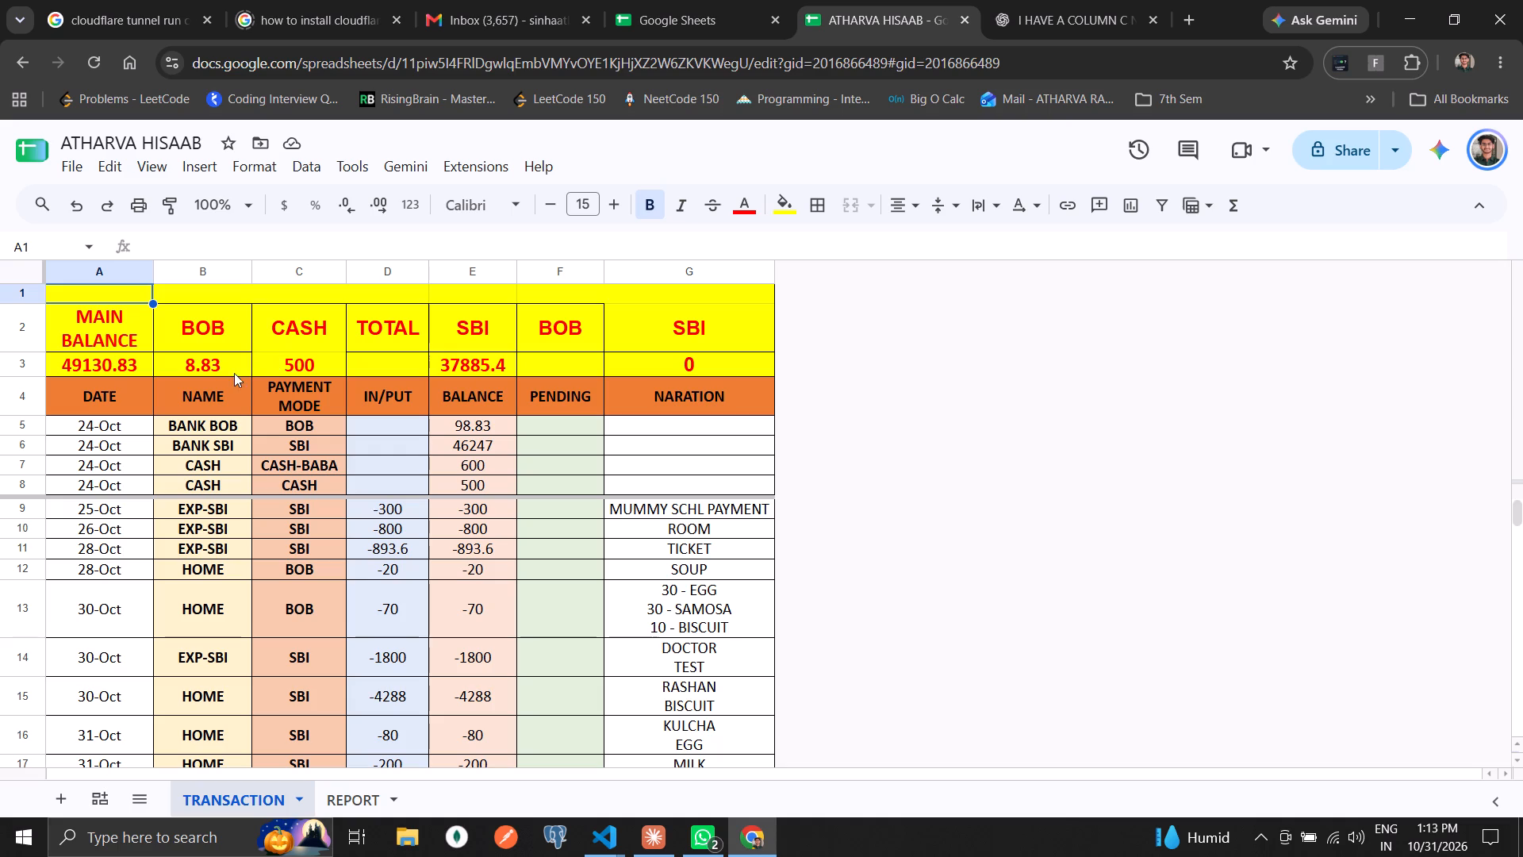
left_click(370, 331)
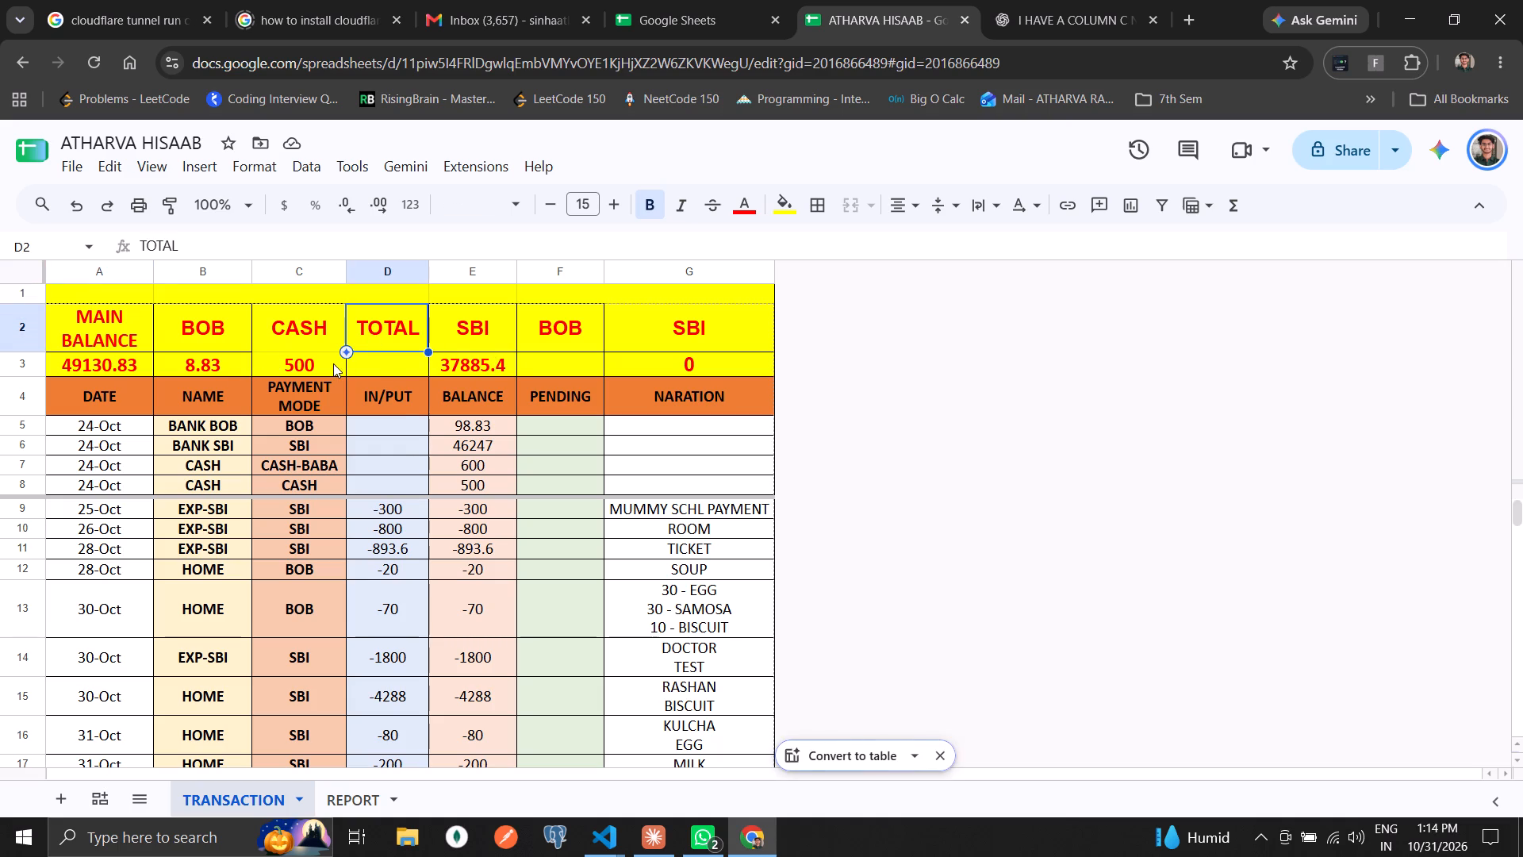
type("SBI")
key("Right")
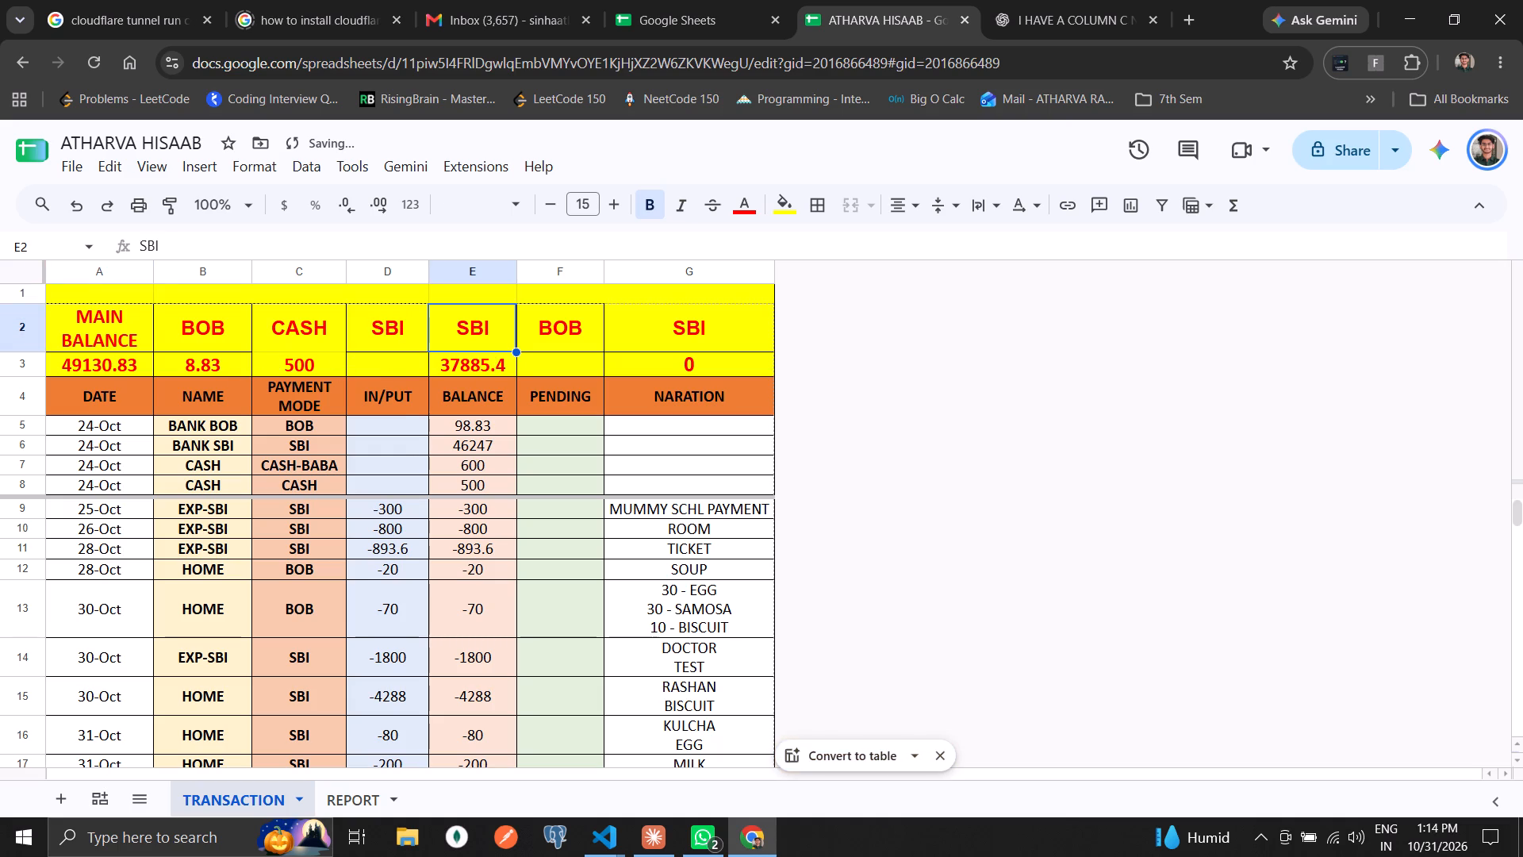
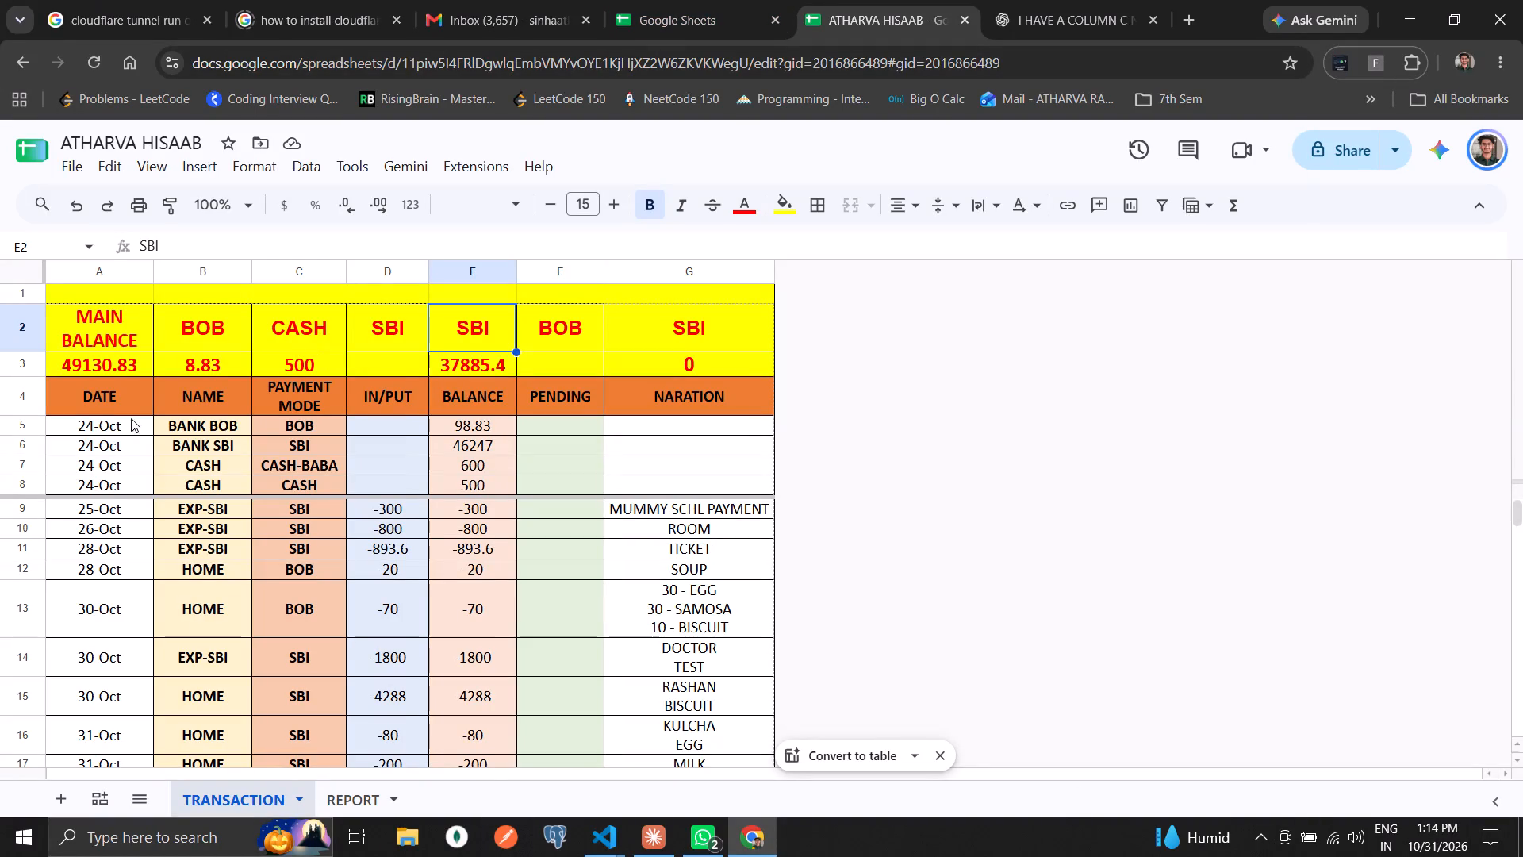
Move the SBI lookup formula from E3 to D3, beneath the SBI header beside CASH.
left_click(470, 369)
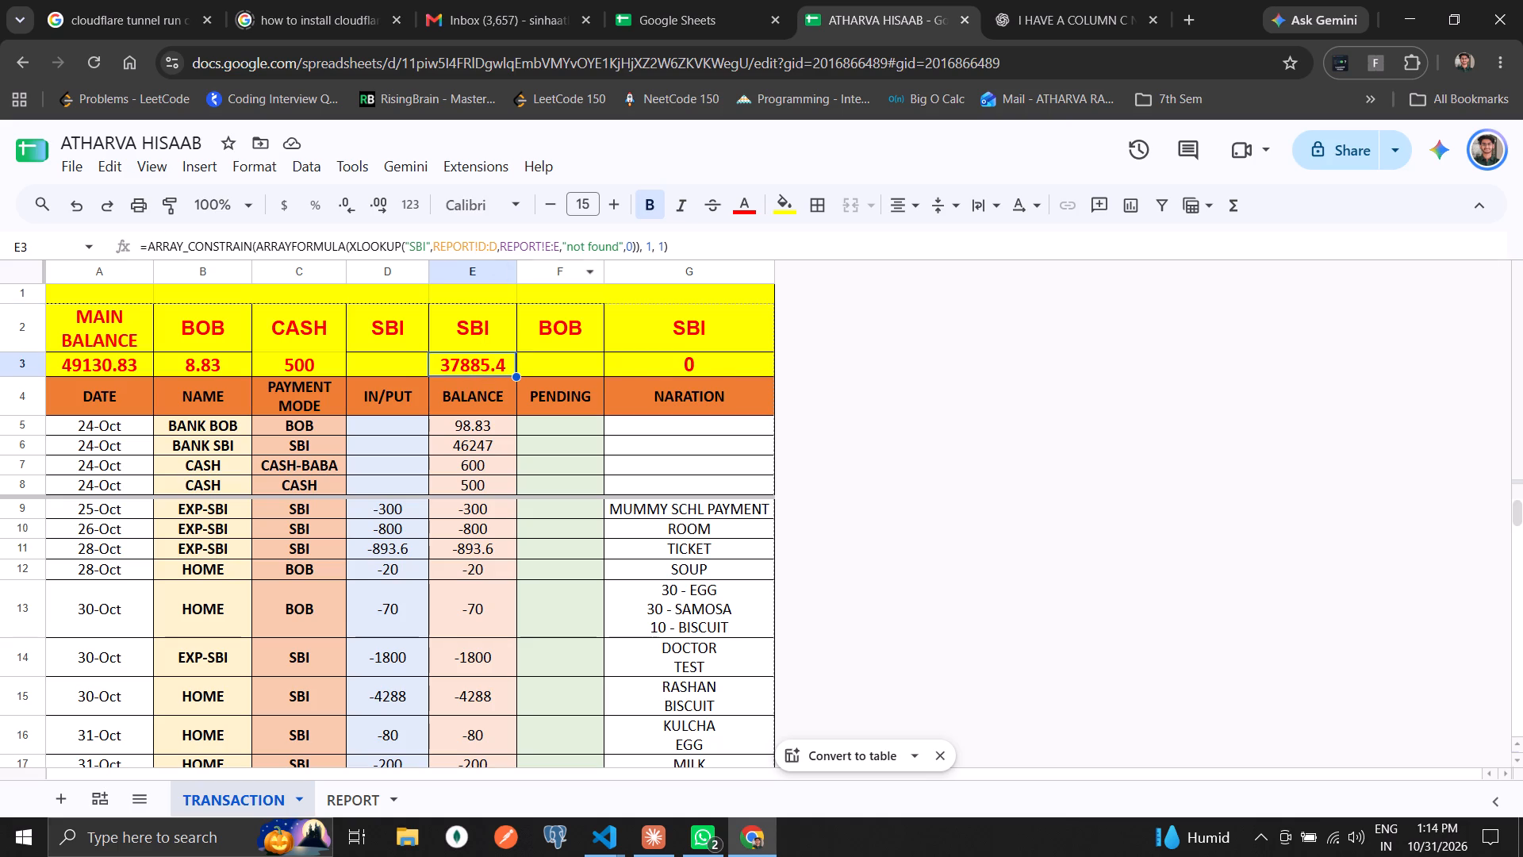
left_click(604, 248)
key("ctrl+a")
key("ctrl+x")
double_click(385, 356)
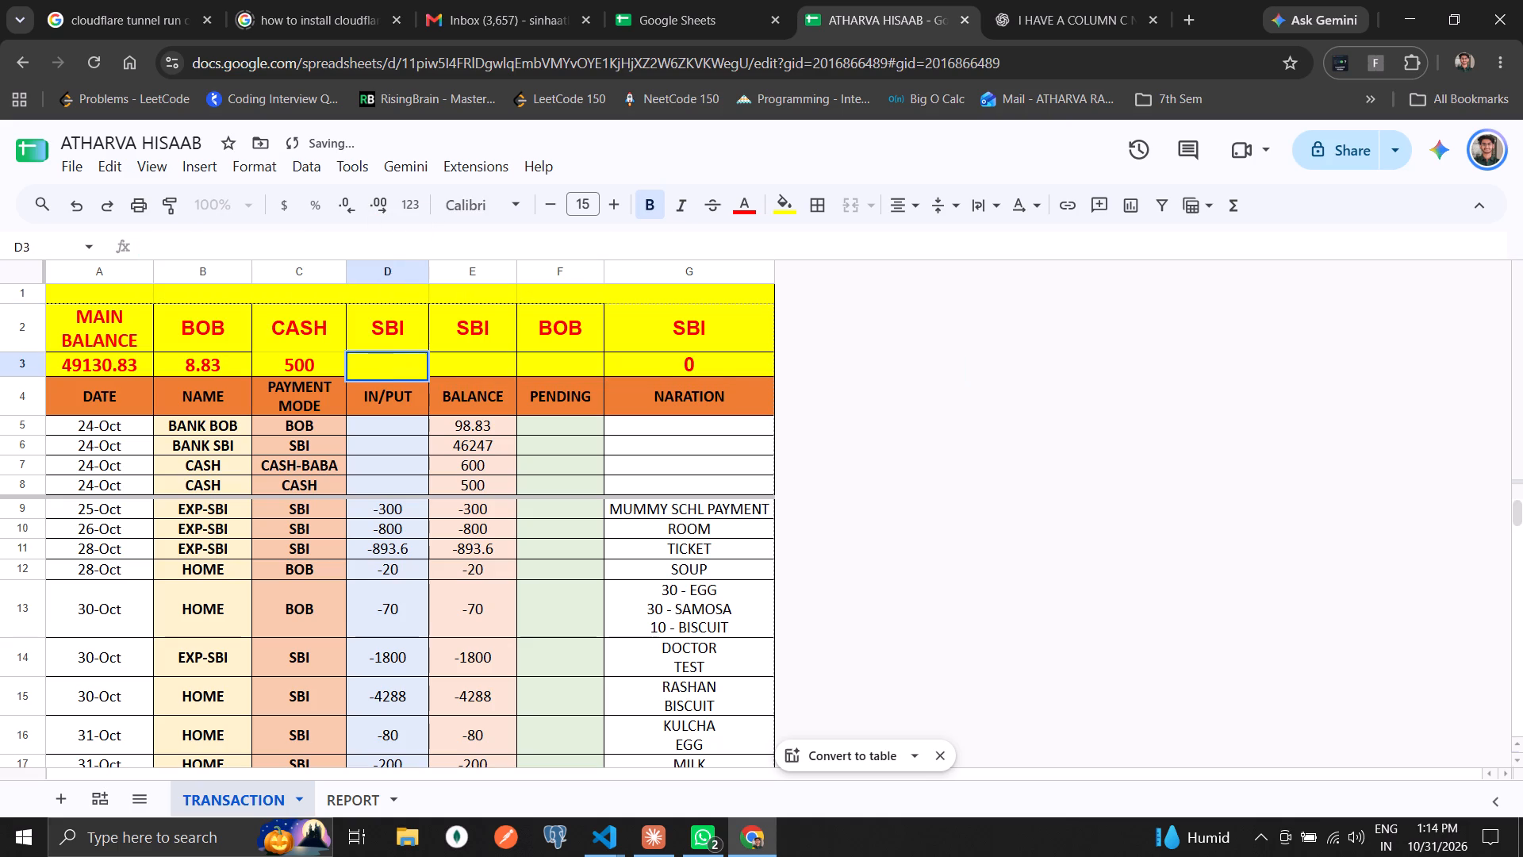
key("ctrl+v")
key("Return")
key("Up")
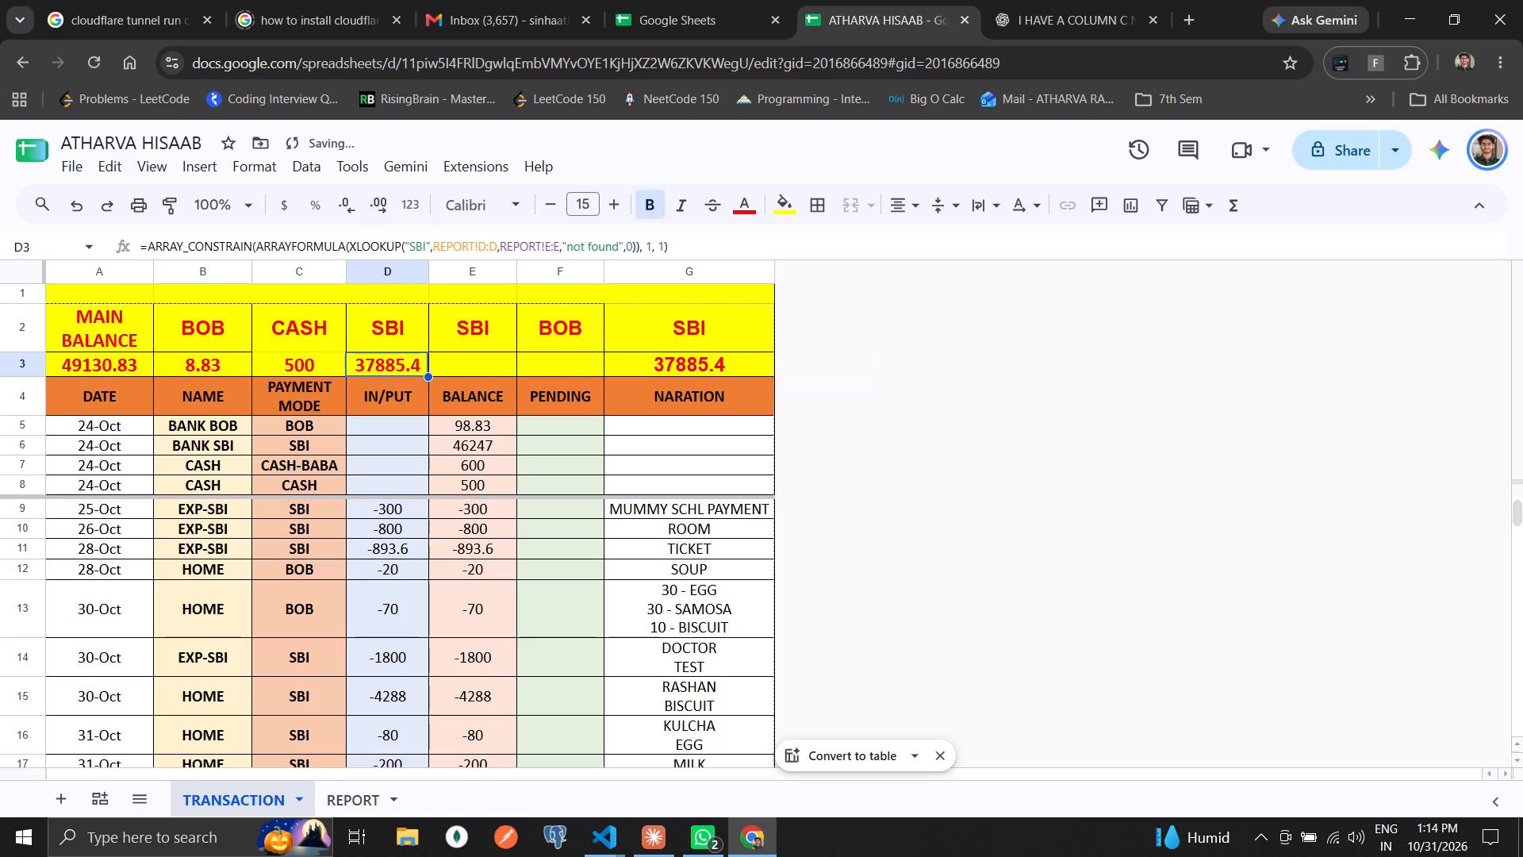
Replace the SBI header label in G2 with TOTAL.
key("Left")
key("Right")
key("Right")
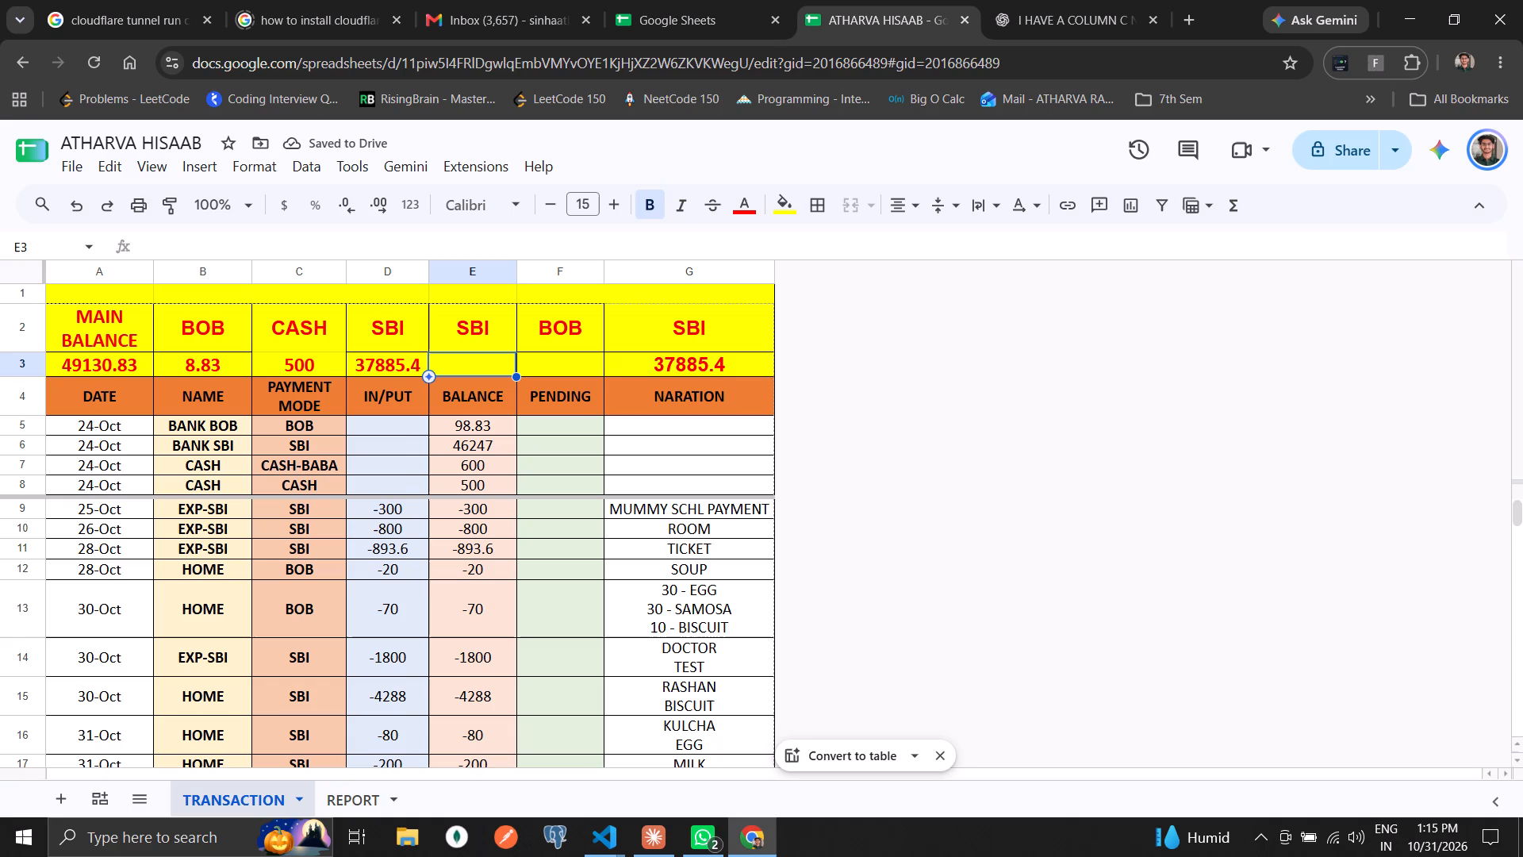
key("Right")
key("Right")
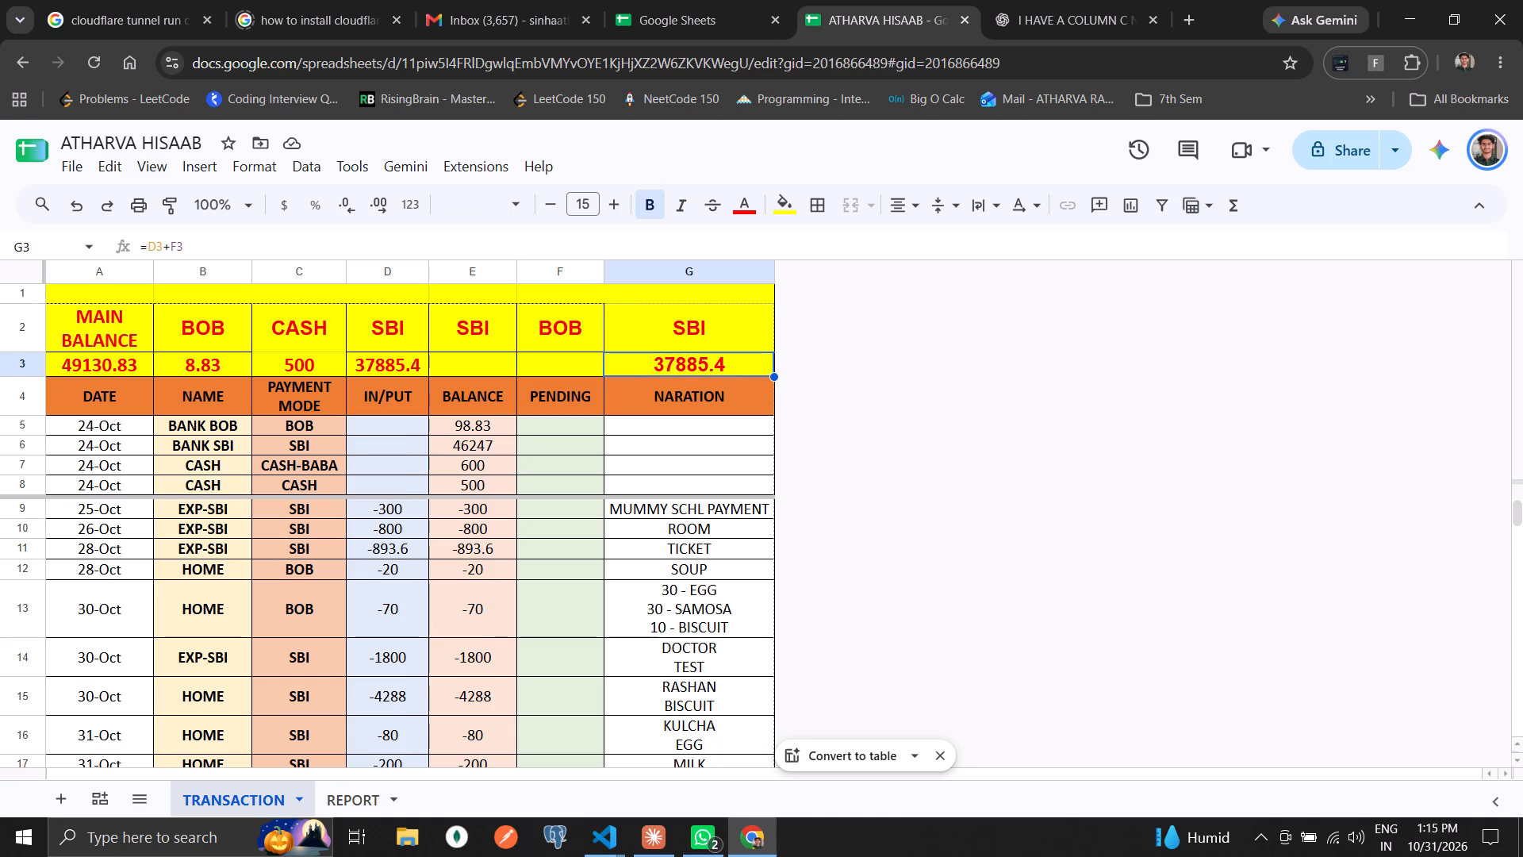
key("Up")
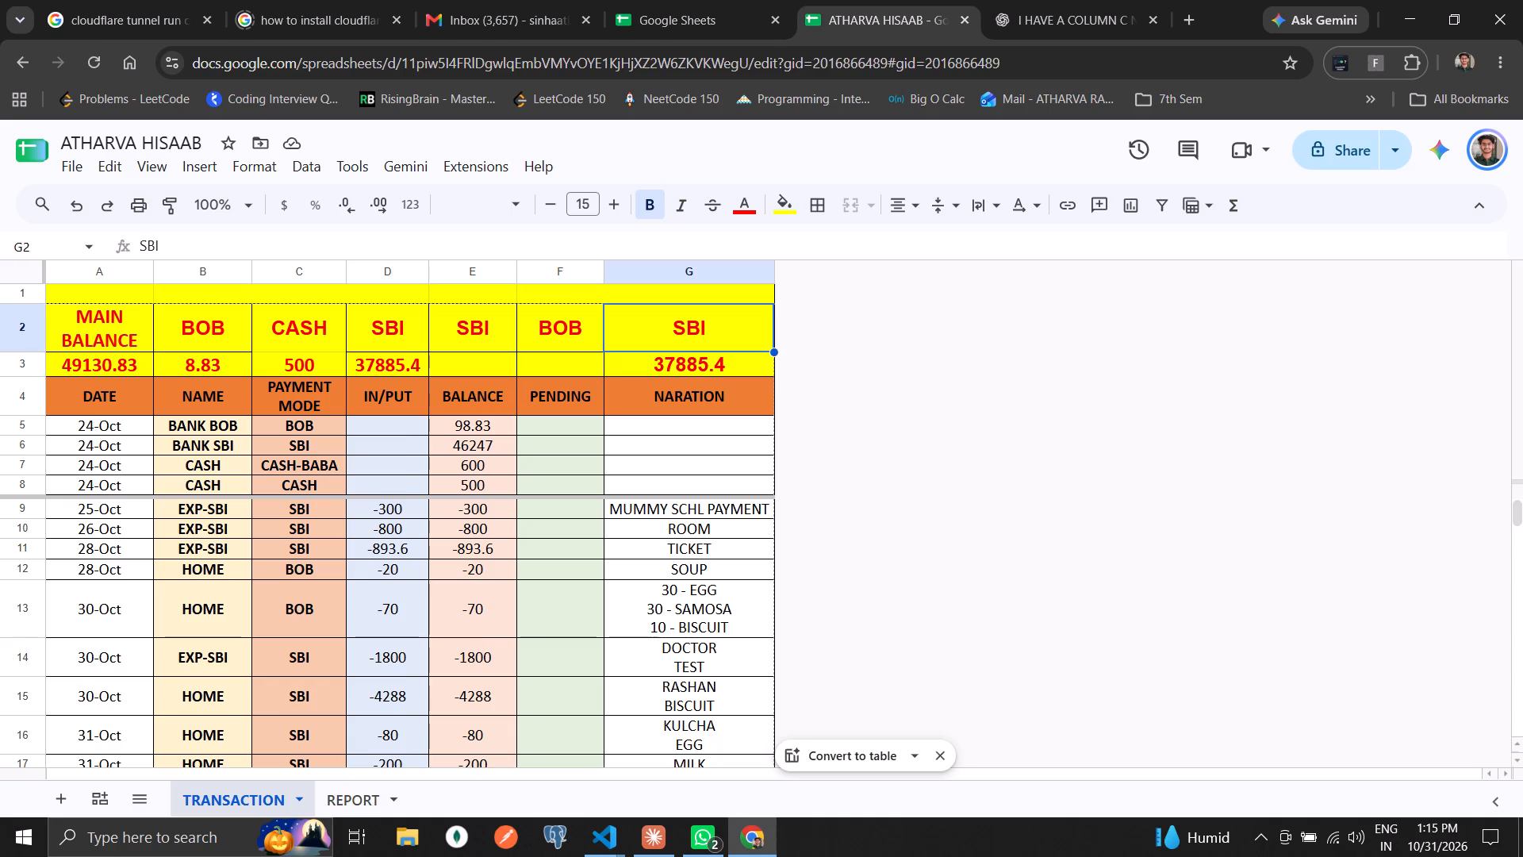
type("TOTAL")
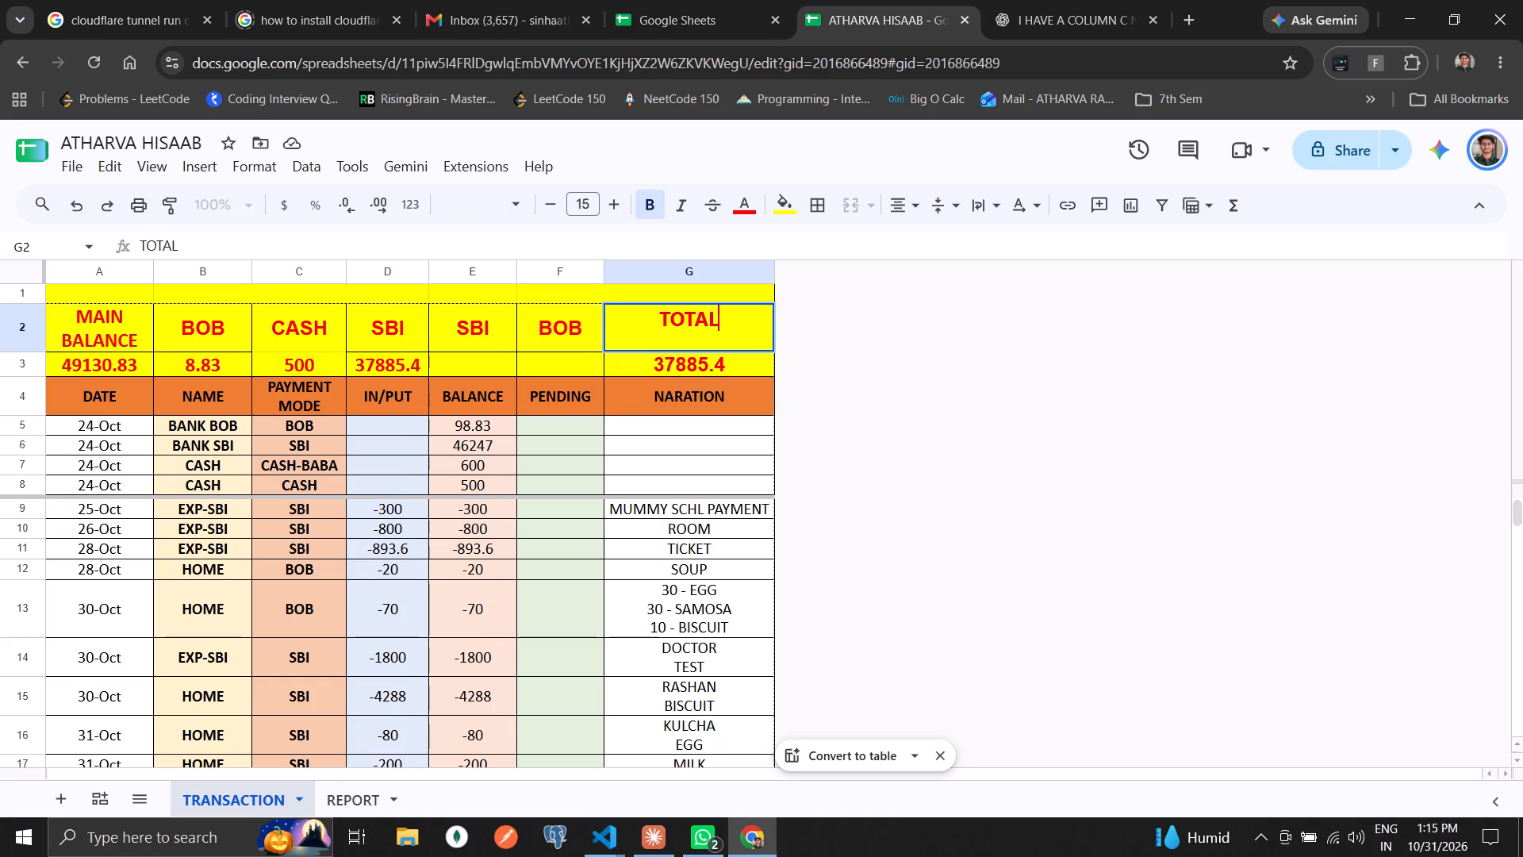
key("Down")
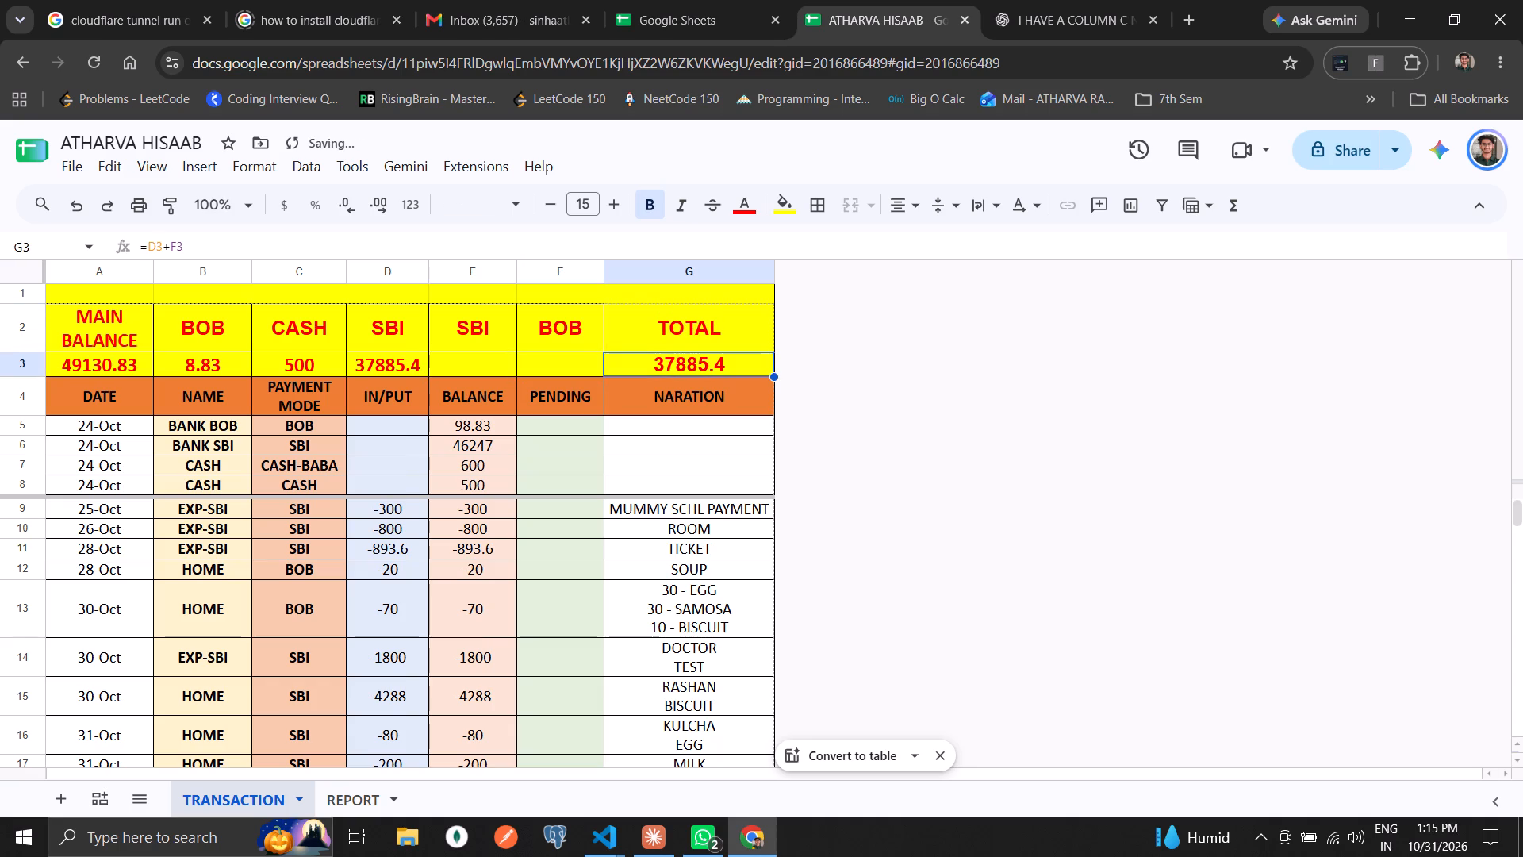
Replace the total formula in G3 with the sum of F3 and C3.
key("equal")
key("Left")
key("plus")
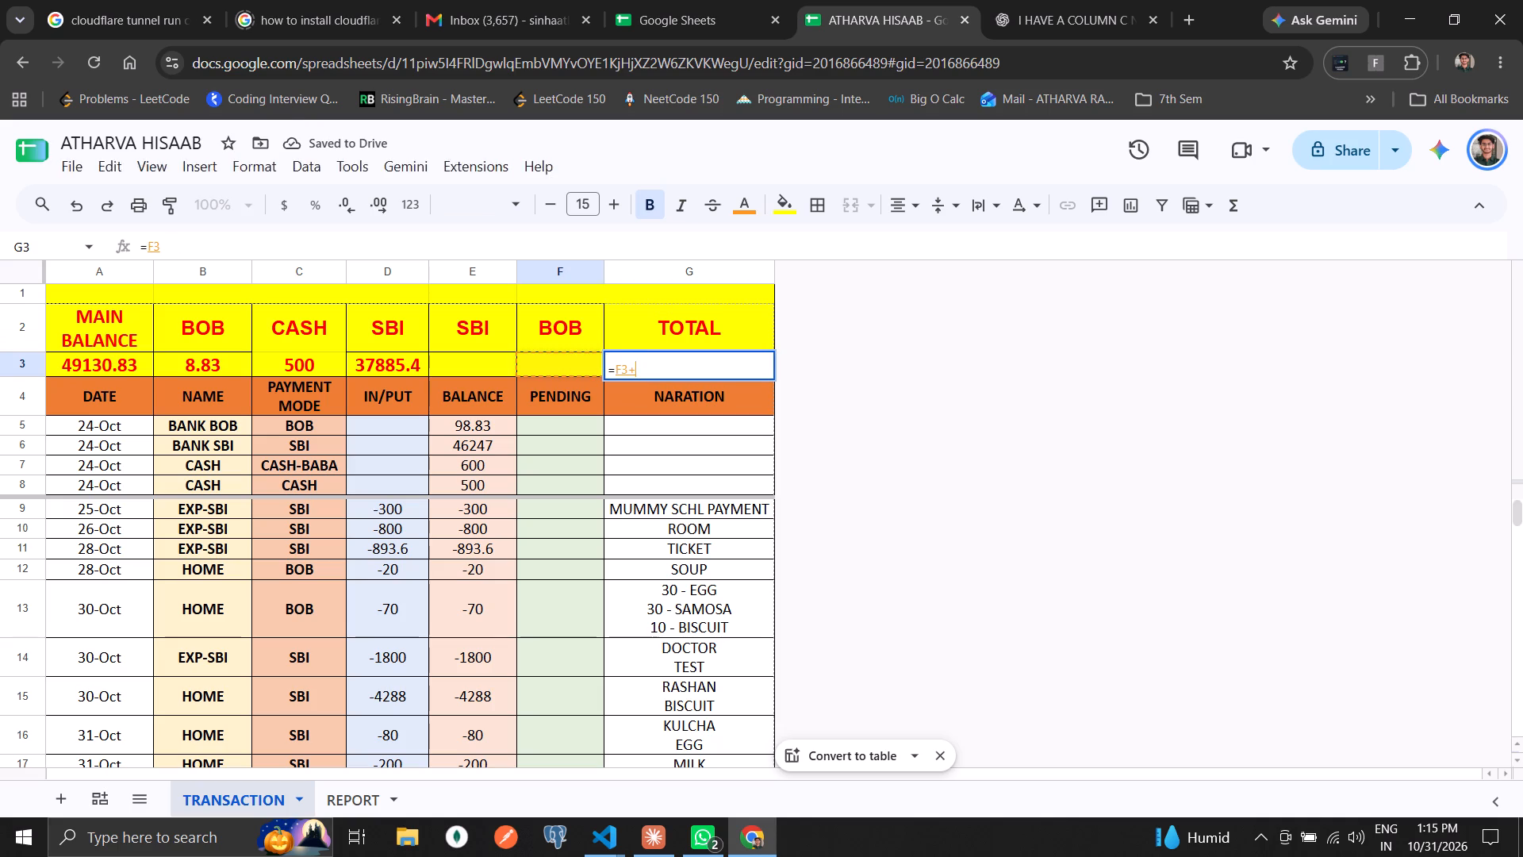
key("Left")
key("Left")
key("Left")
key("Left")
key("Return")
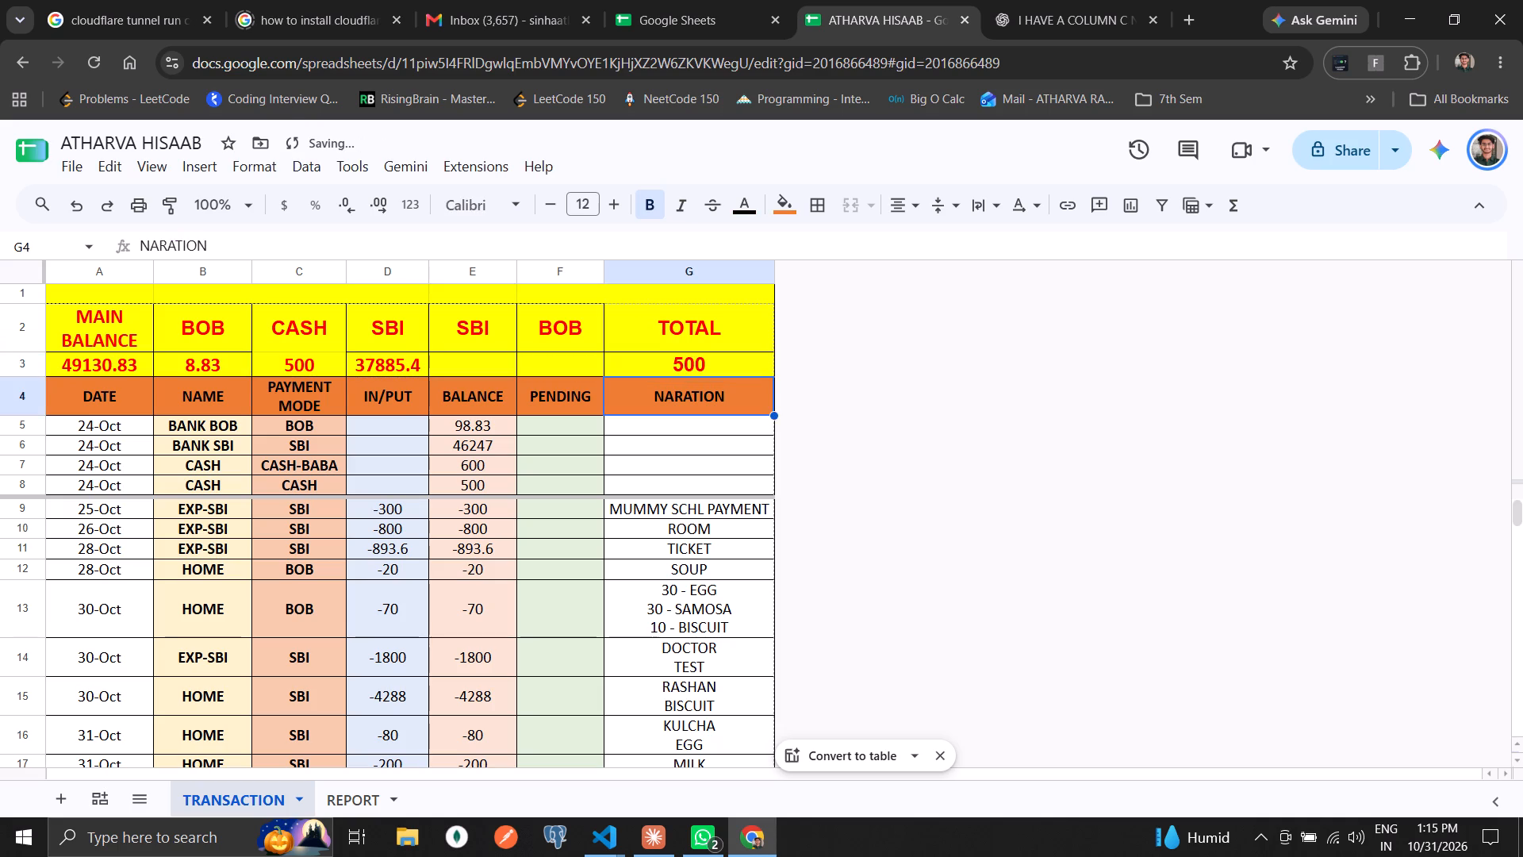
Merge the empty cells E1 to G1 above the SBI, BOB and TOTAL headers.
key("Up")
key("Left")
key("Left")
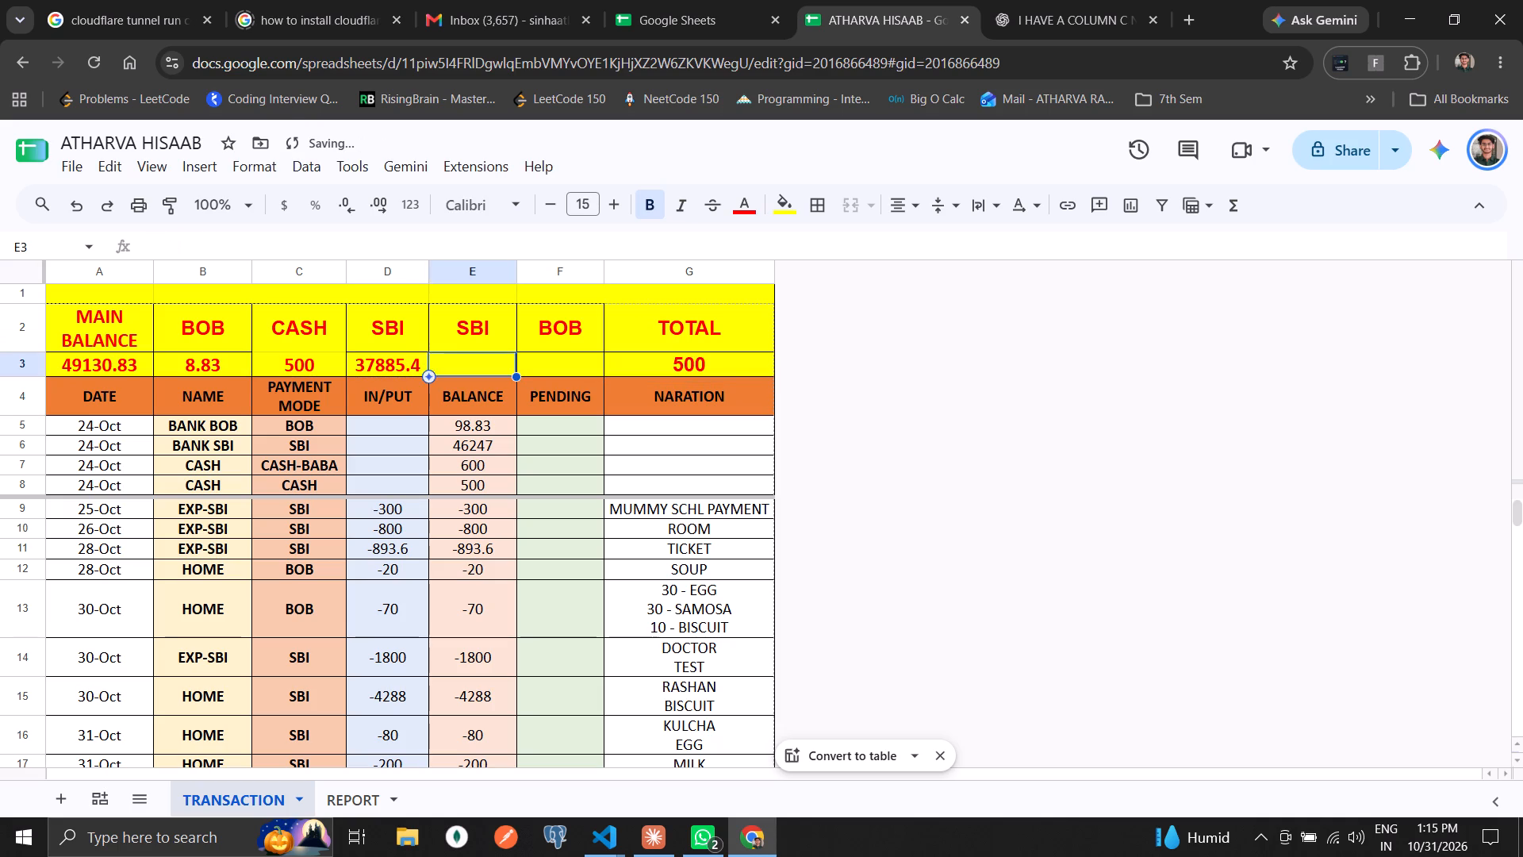
key("Up")
key("Up")
key("shift+Right")
key("shift+Right")
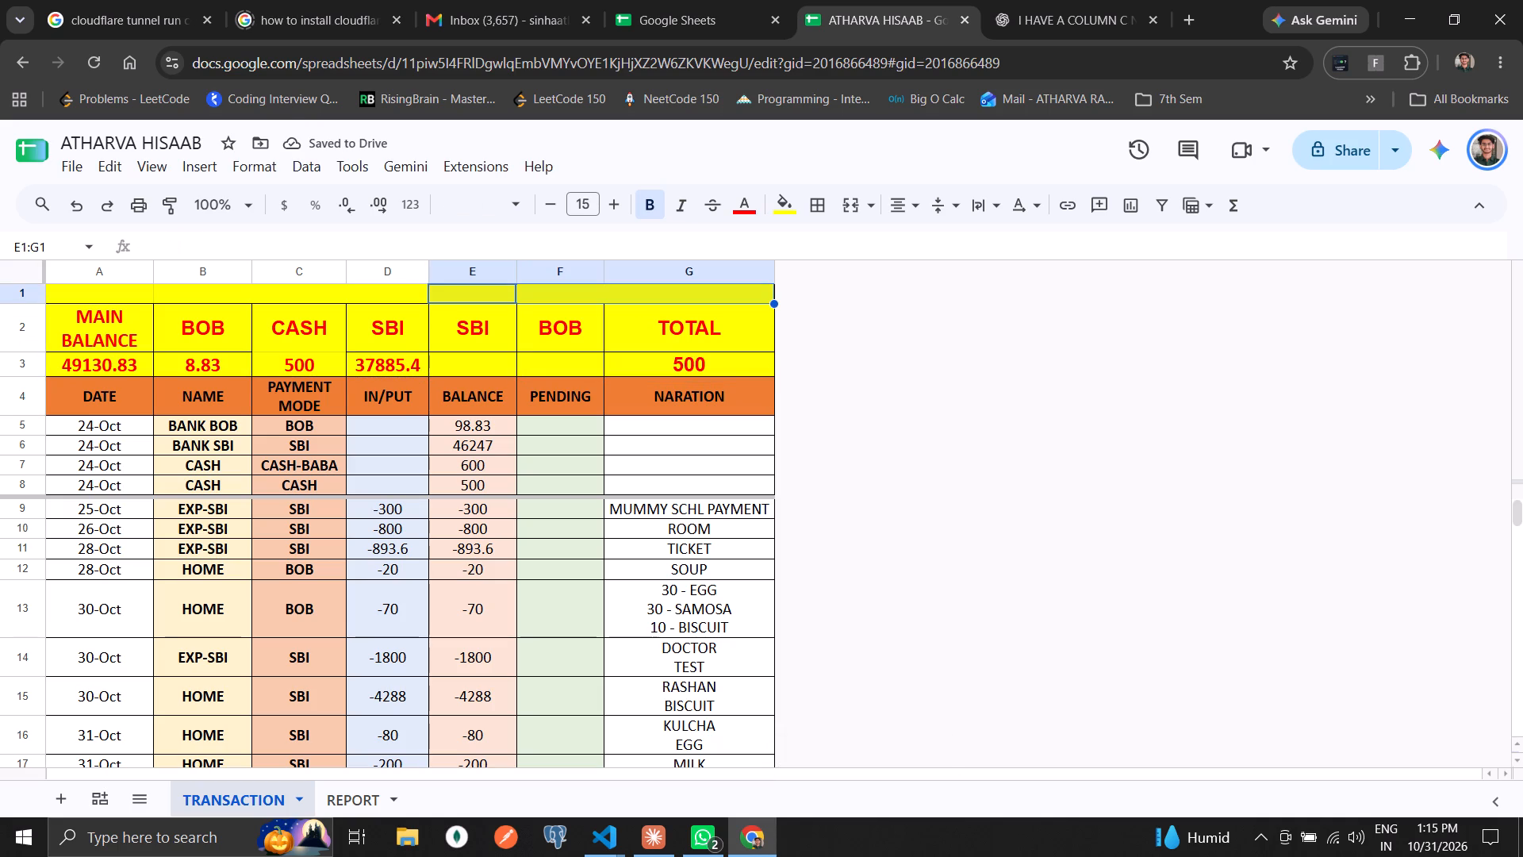
scroll(392, 359, "up", 2)
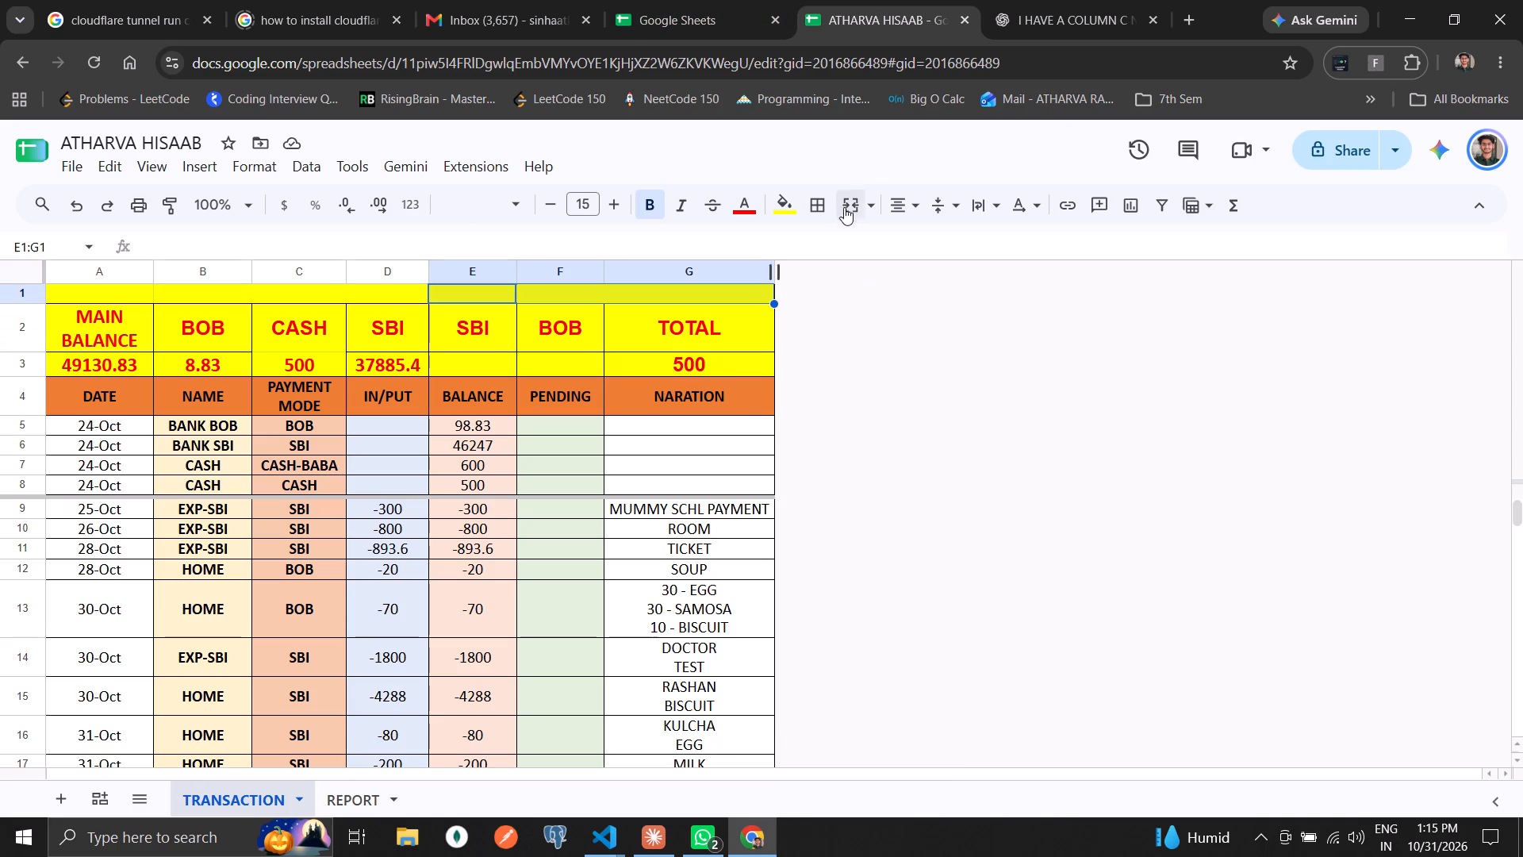
left_click(845, 204)
Merge the MAIN BALANCE label cell A2 with the empty cell A1 above it.
left_click(201, 294)
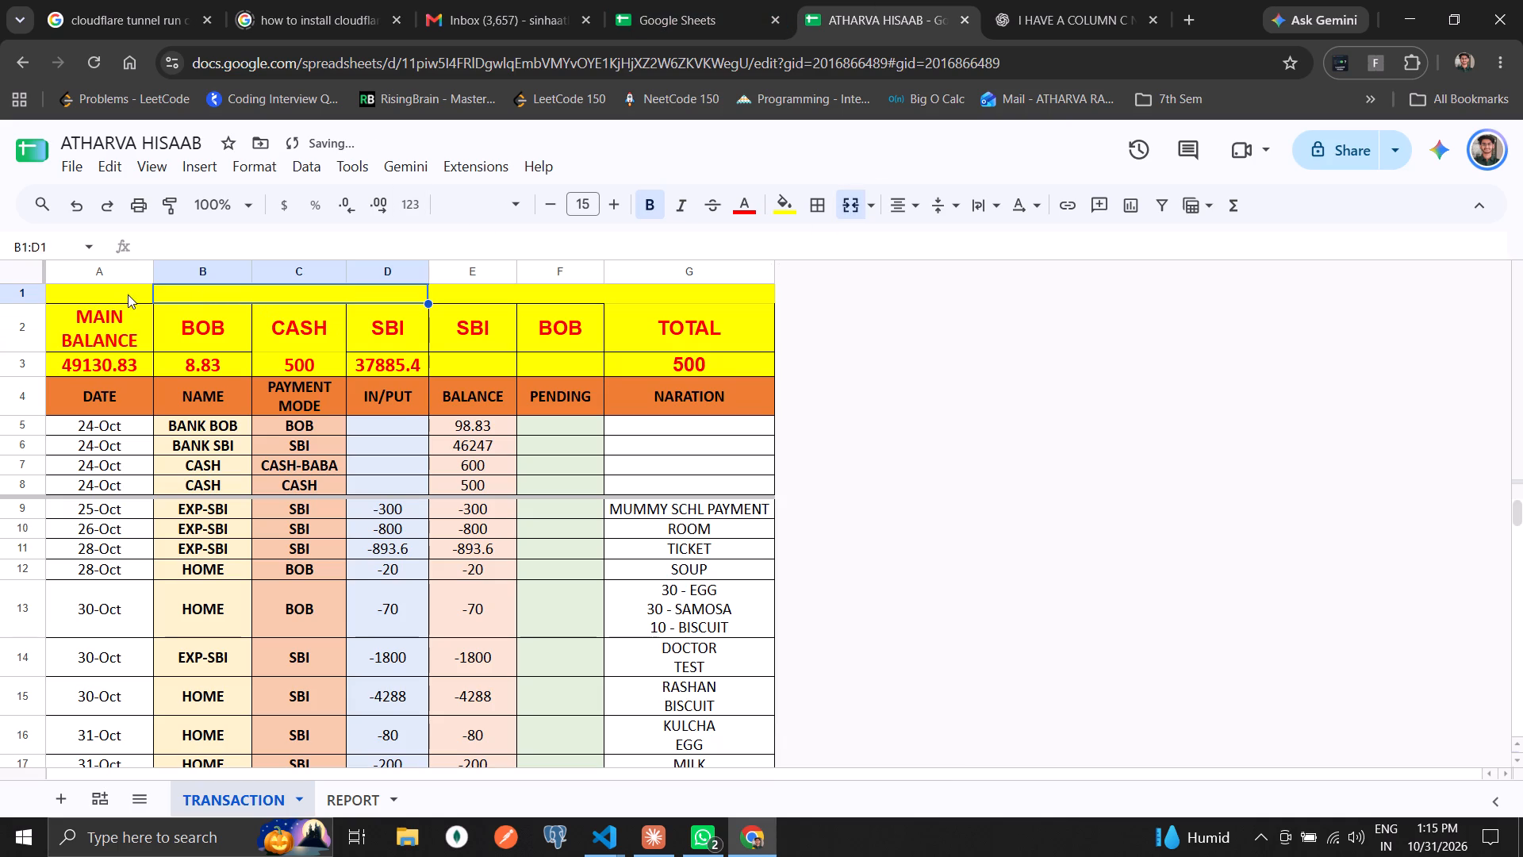
left_click(128, 294)
left_click(124, 324, "shift")
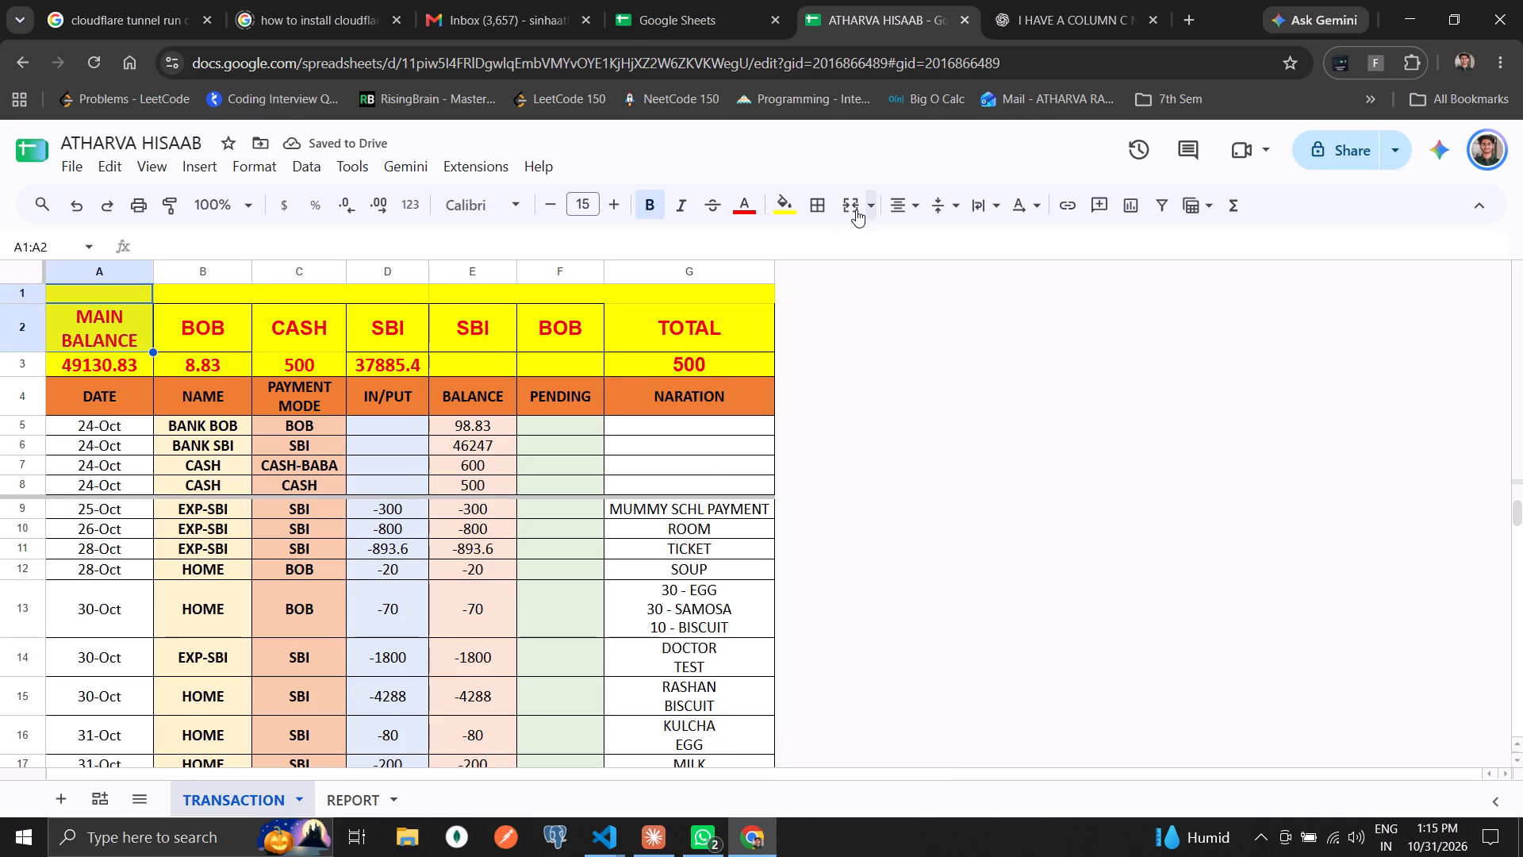
left_click(854, 209)
Enter the group heading CURRENT in the merged cell B1:D1.
left_click(209, 342)
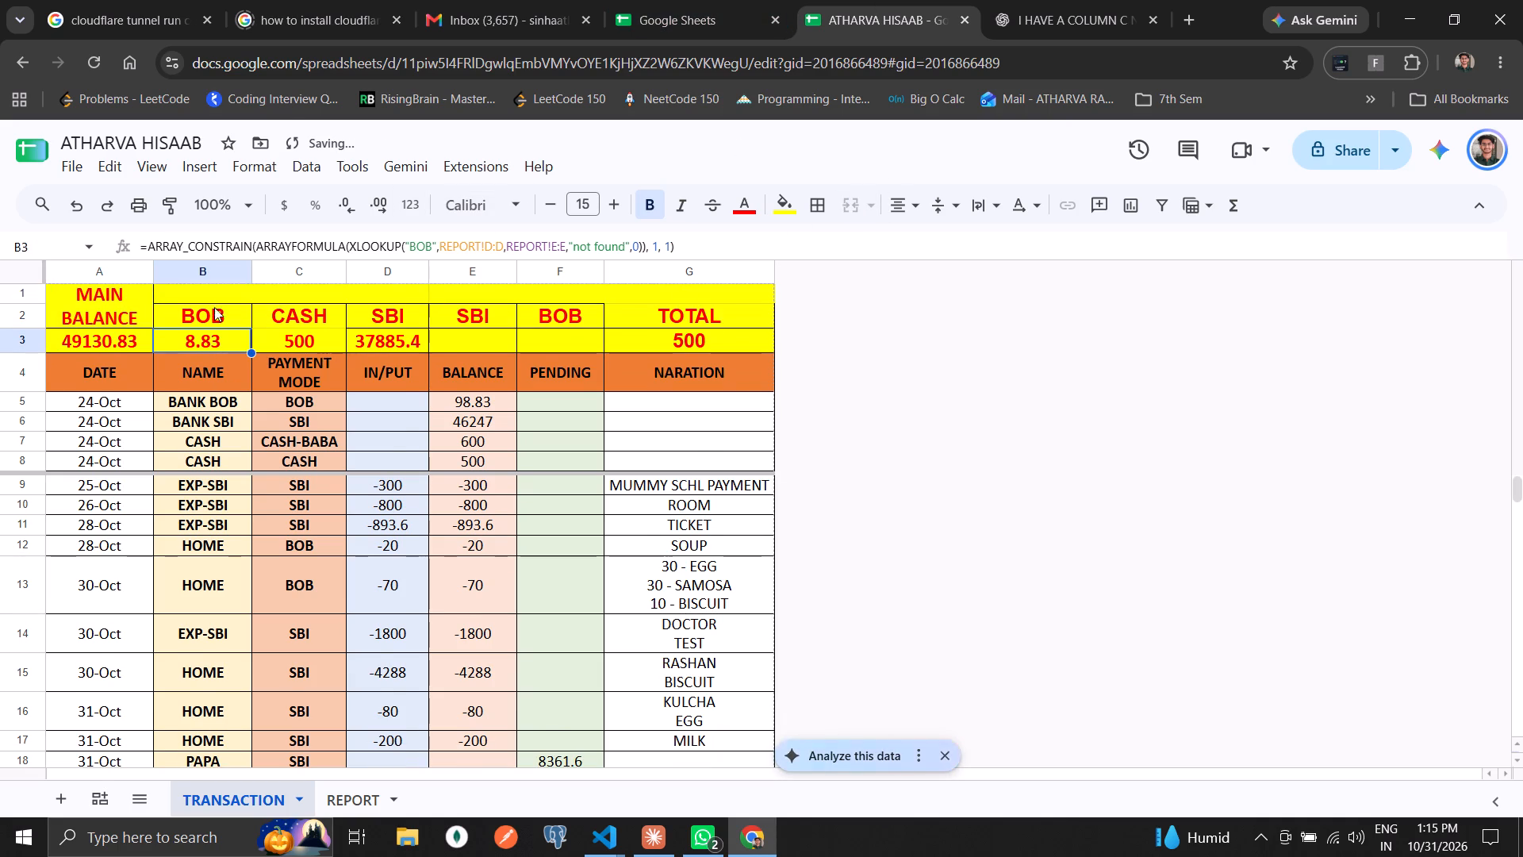
left_click(221, 294)
double_click(263, 287)
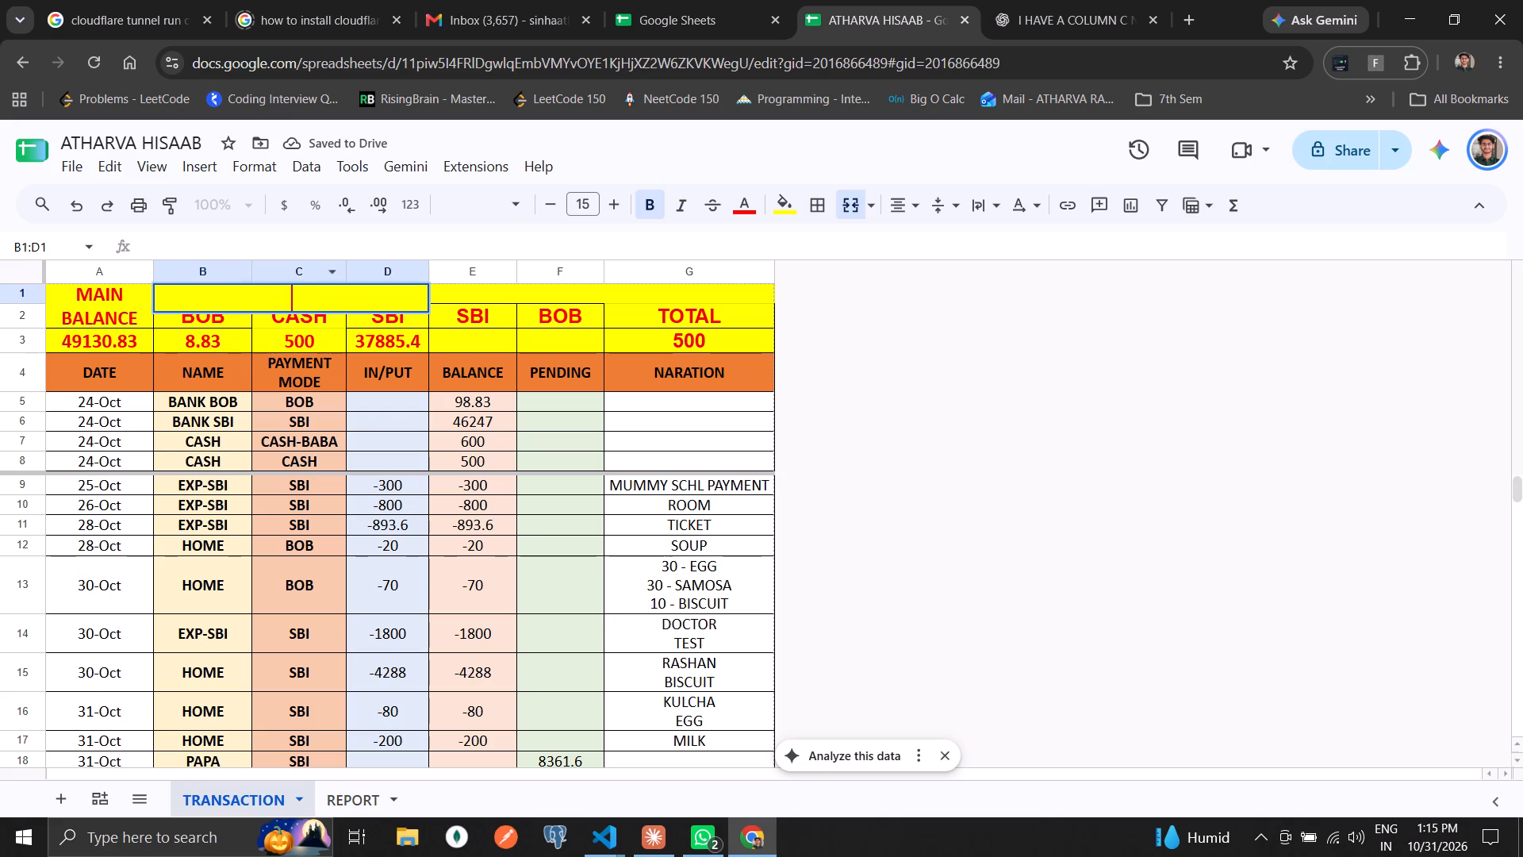
type("CURRENT")
key("Return")
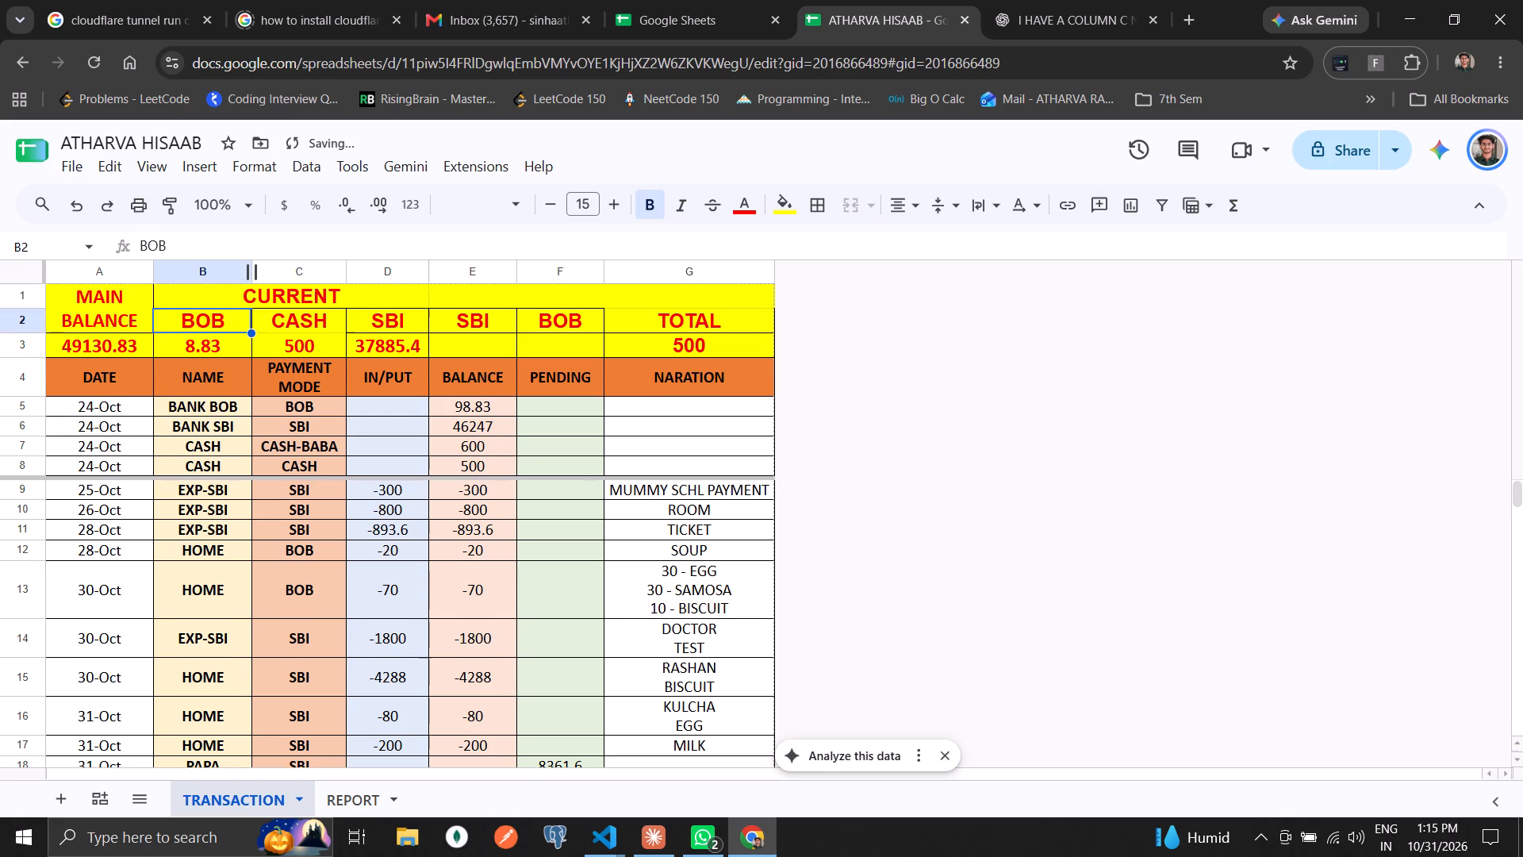
Enter the group heading AFTER PENDING in the merged cell E1:G1.
key("Up")
key("Right")
key("F2")
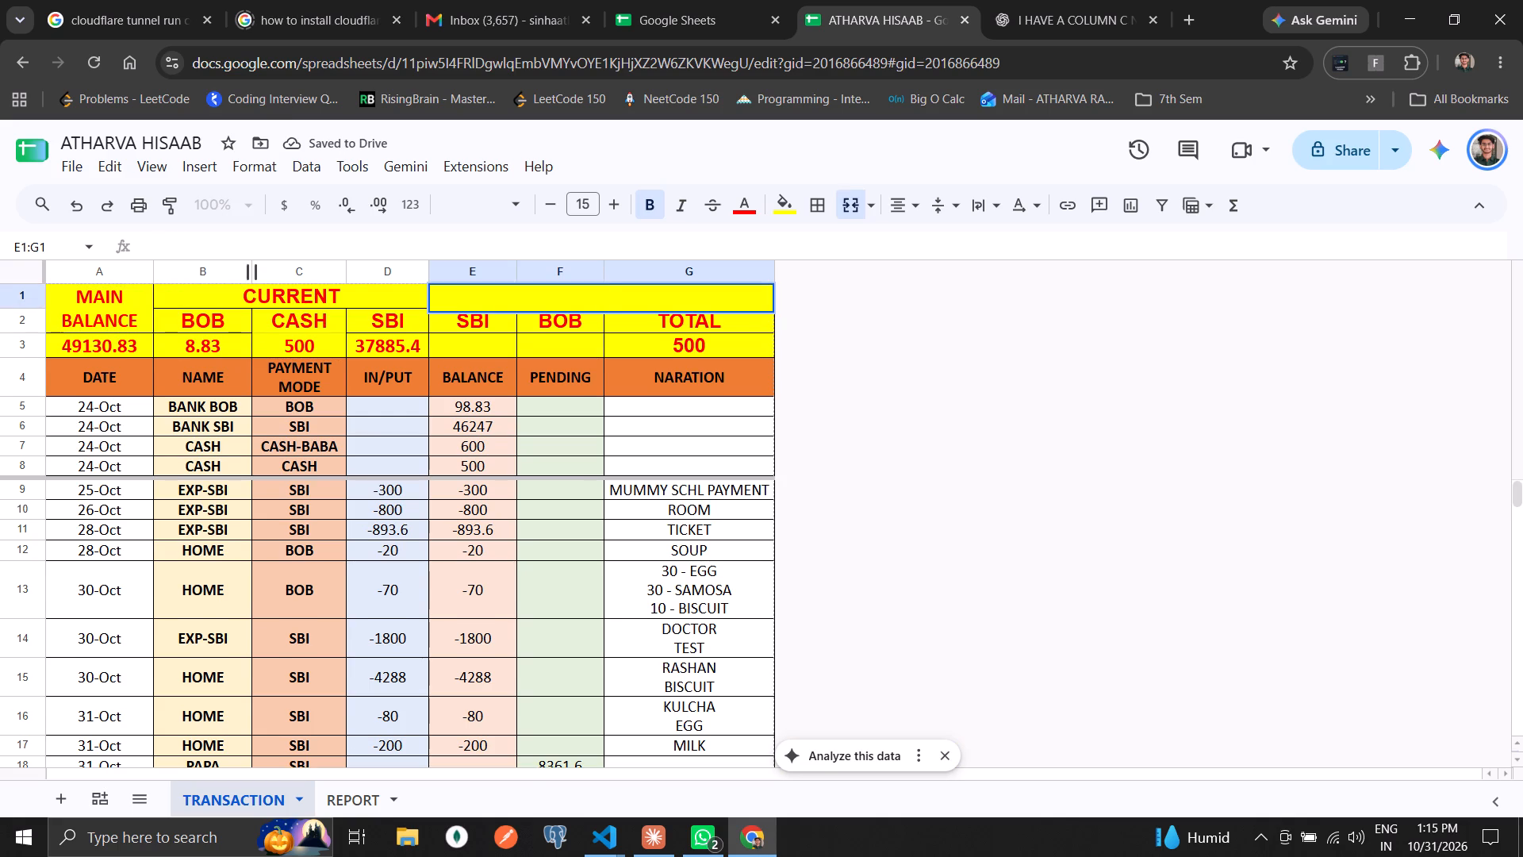
type("AFTER")
key("space")
key("BackSpace")
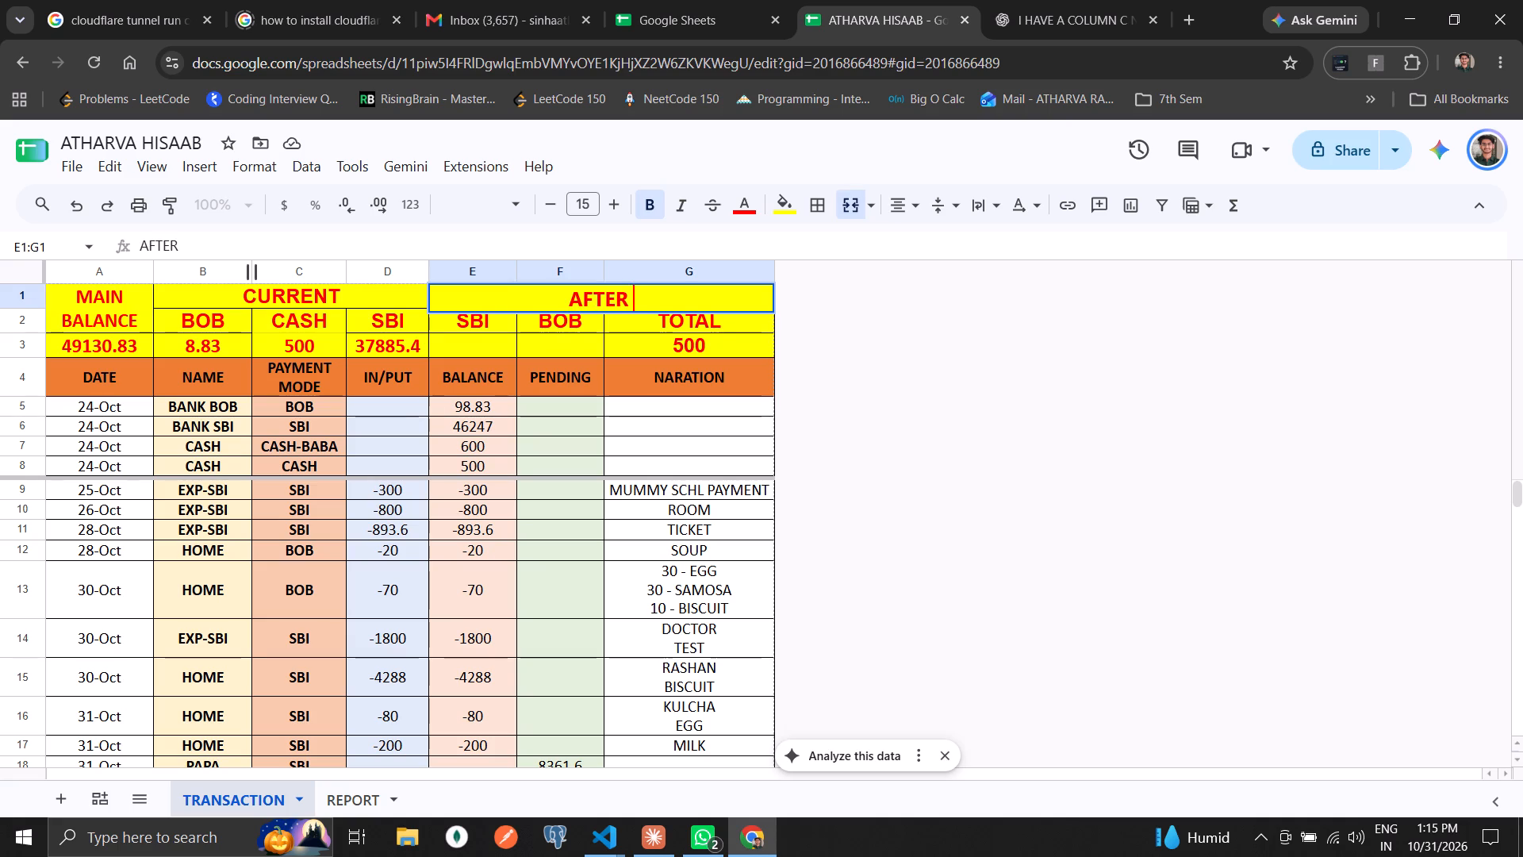
key("BackSpace")
type("R PENDING")
key("Return")
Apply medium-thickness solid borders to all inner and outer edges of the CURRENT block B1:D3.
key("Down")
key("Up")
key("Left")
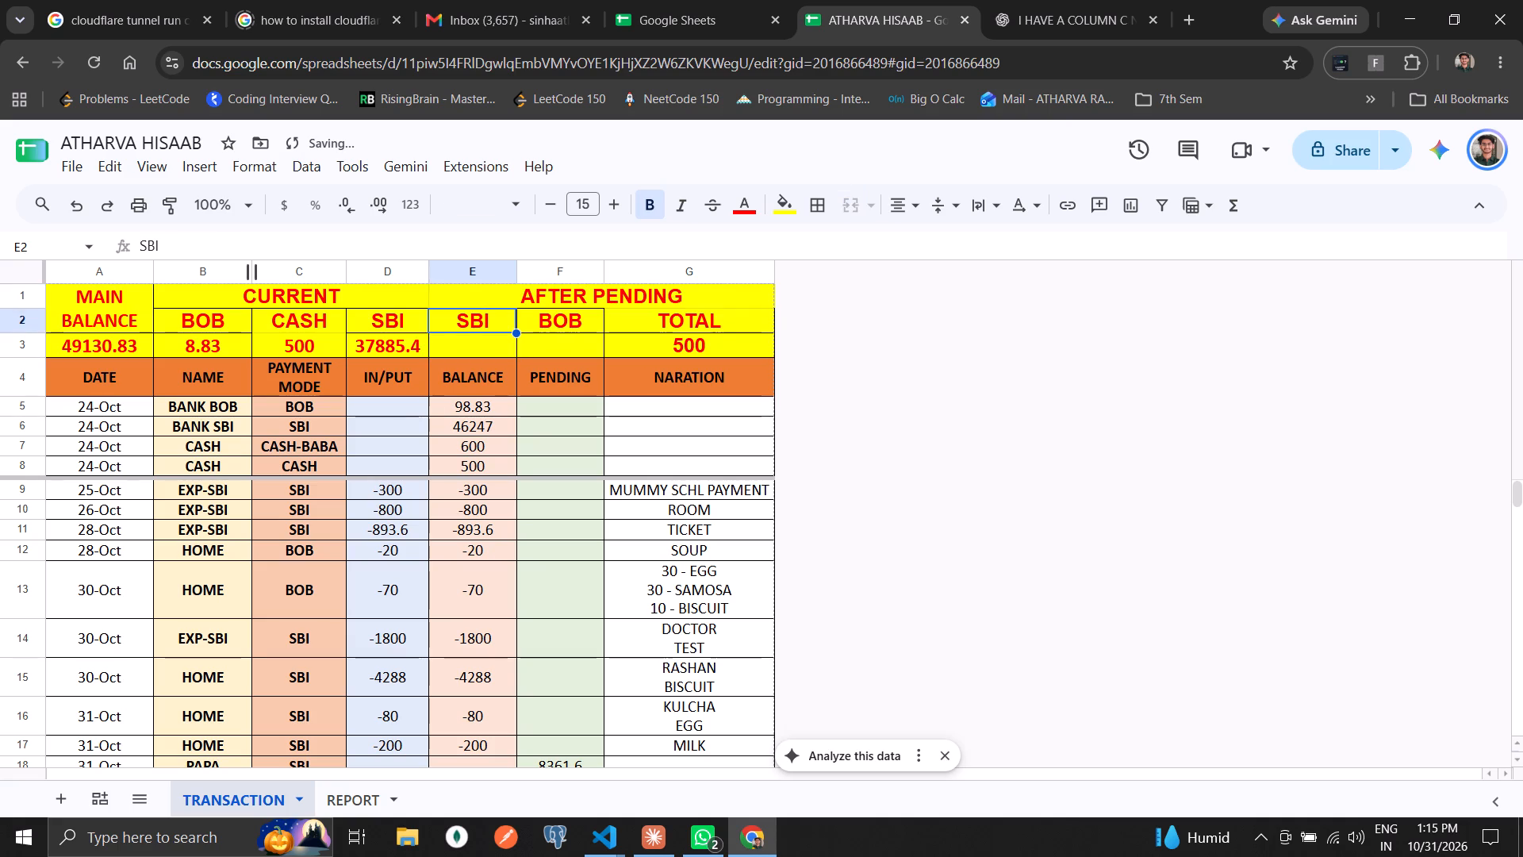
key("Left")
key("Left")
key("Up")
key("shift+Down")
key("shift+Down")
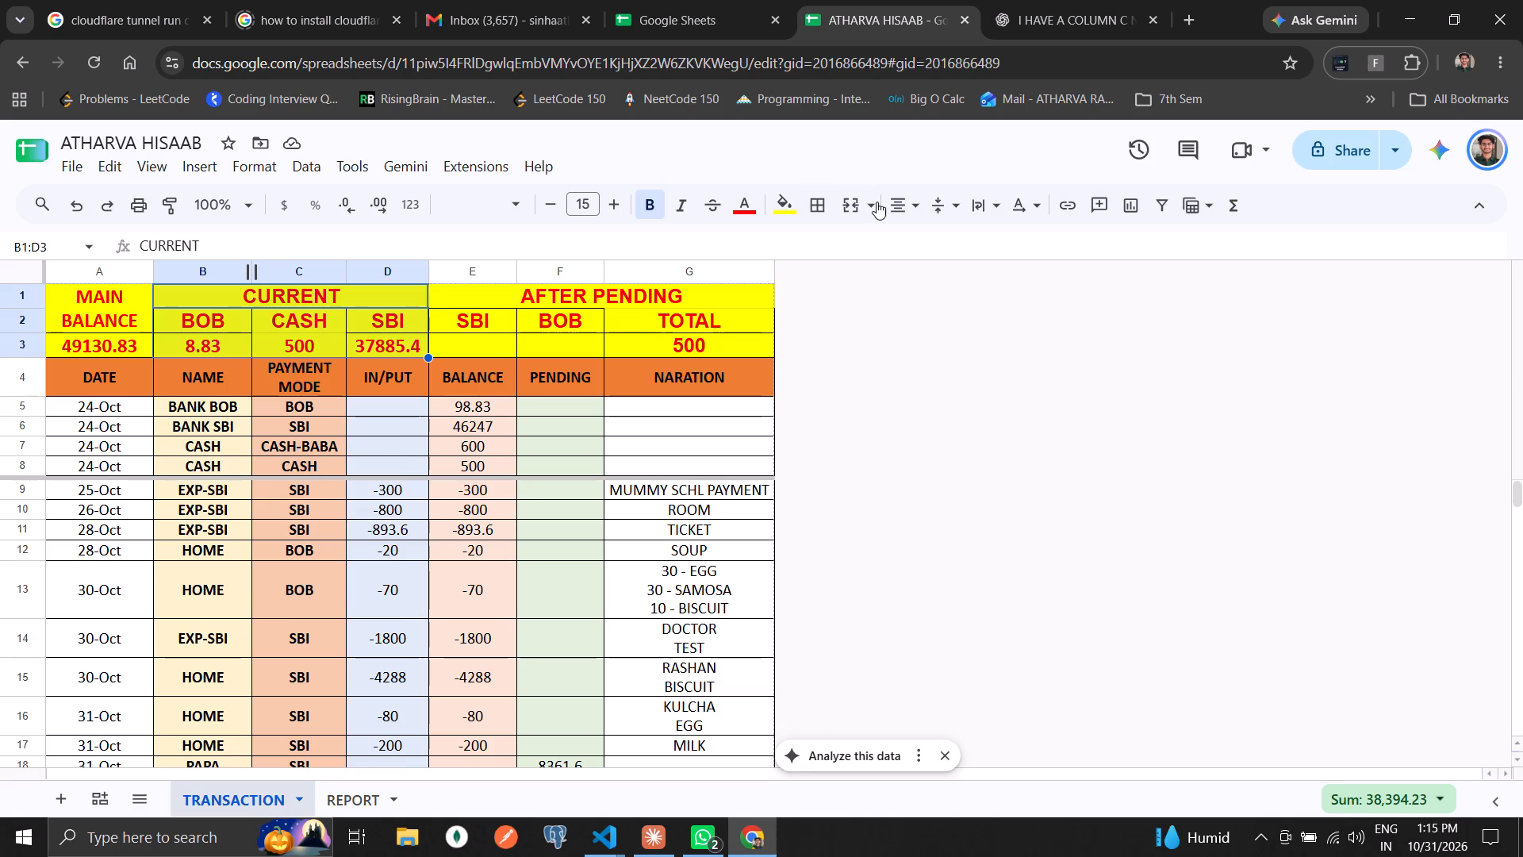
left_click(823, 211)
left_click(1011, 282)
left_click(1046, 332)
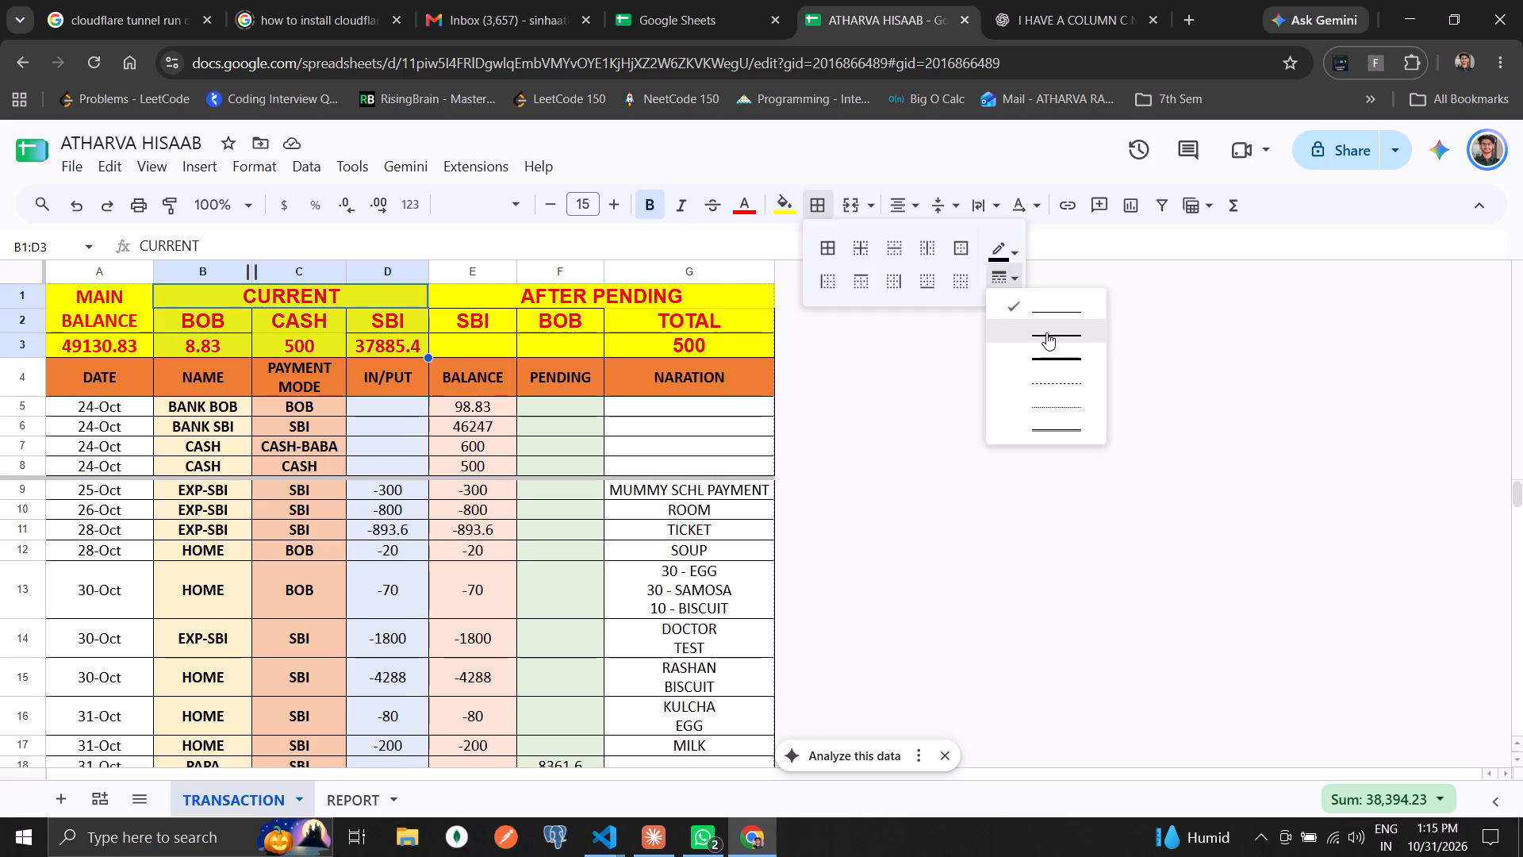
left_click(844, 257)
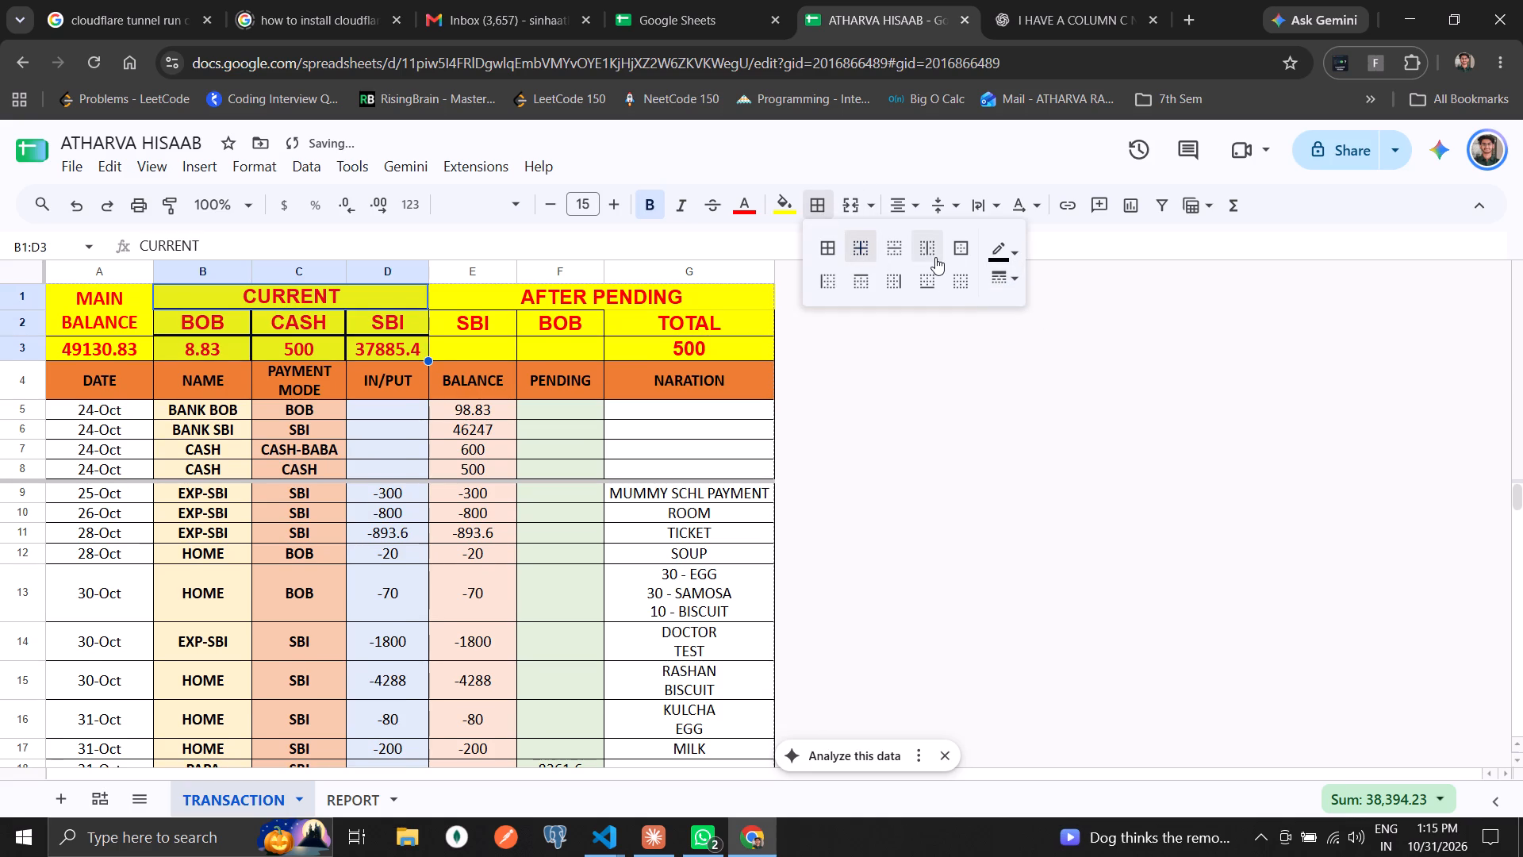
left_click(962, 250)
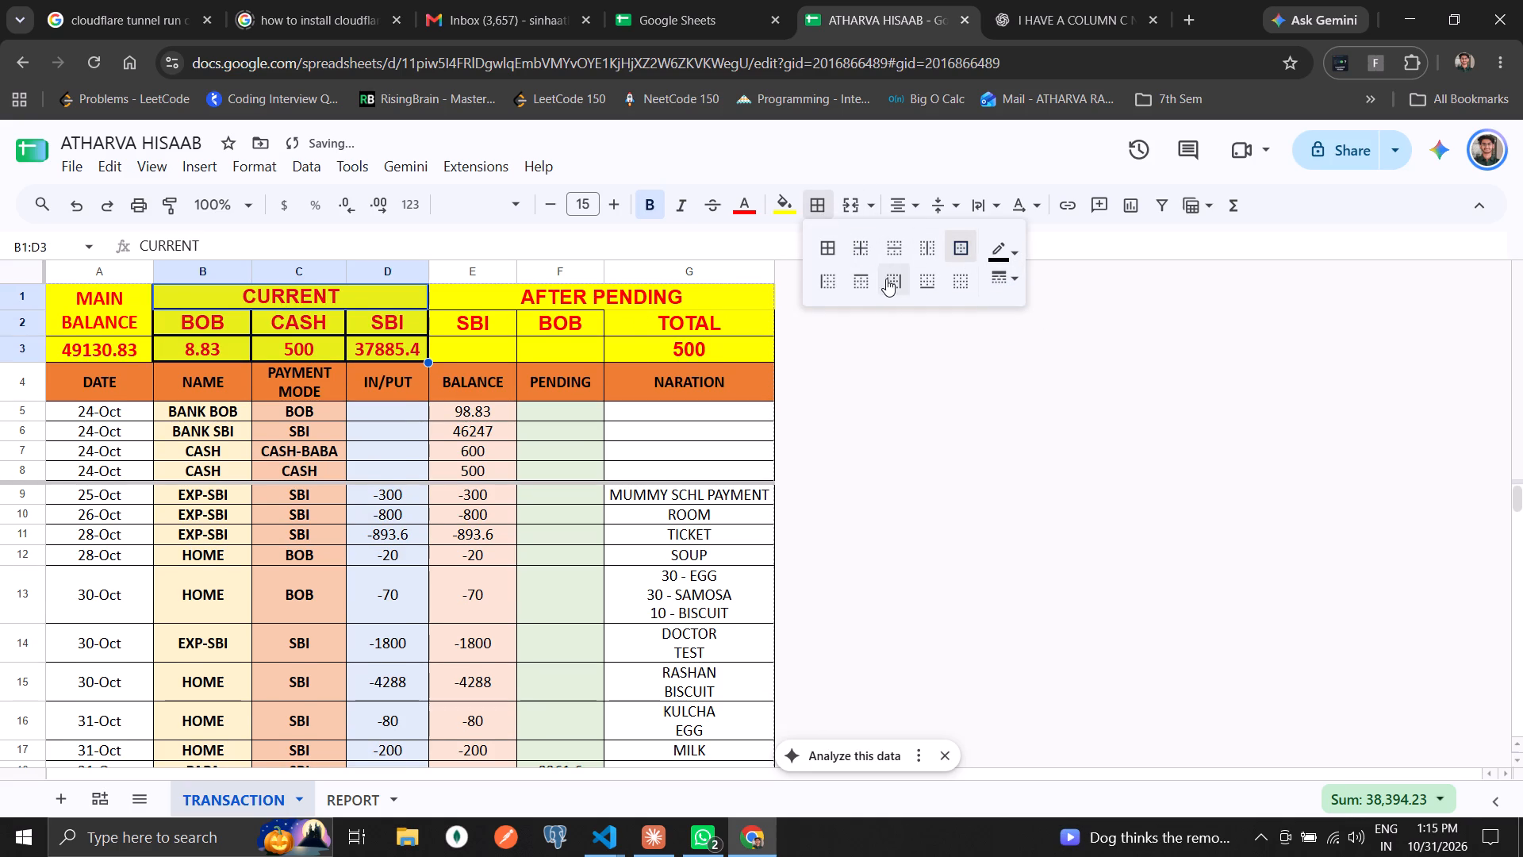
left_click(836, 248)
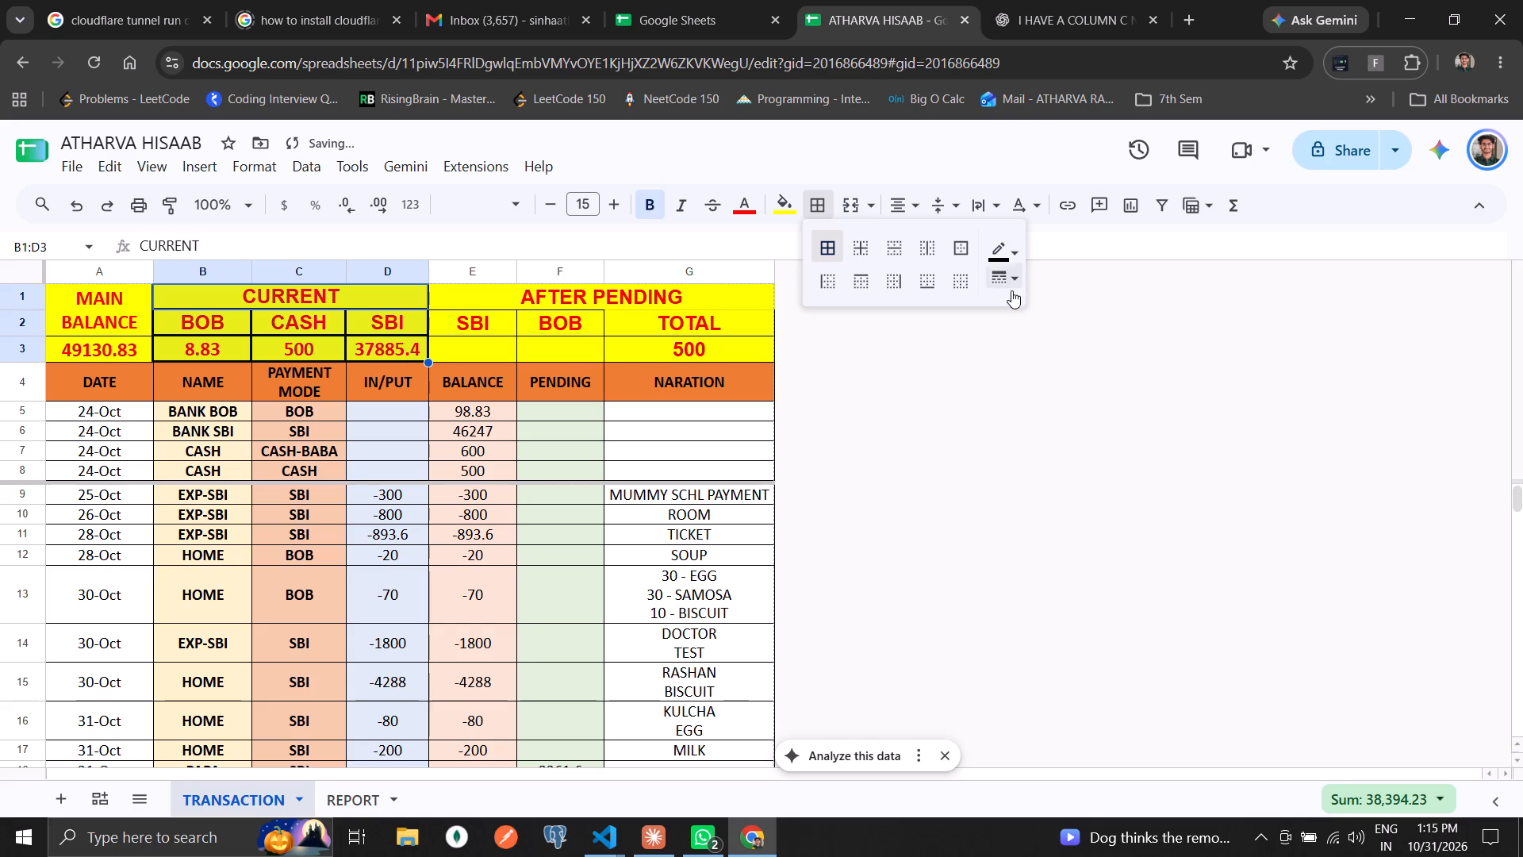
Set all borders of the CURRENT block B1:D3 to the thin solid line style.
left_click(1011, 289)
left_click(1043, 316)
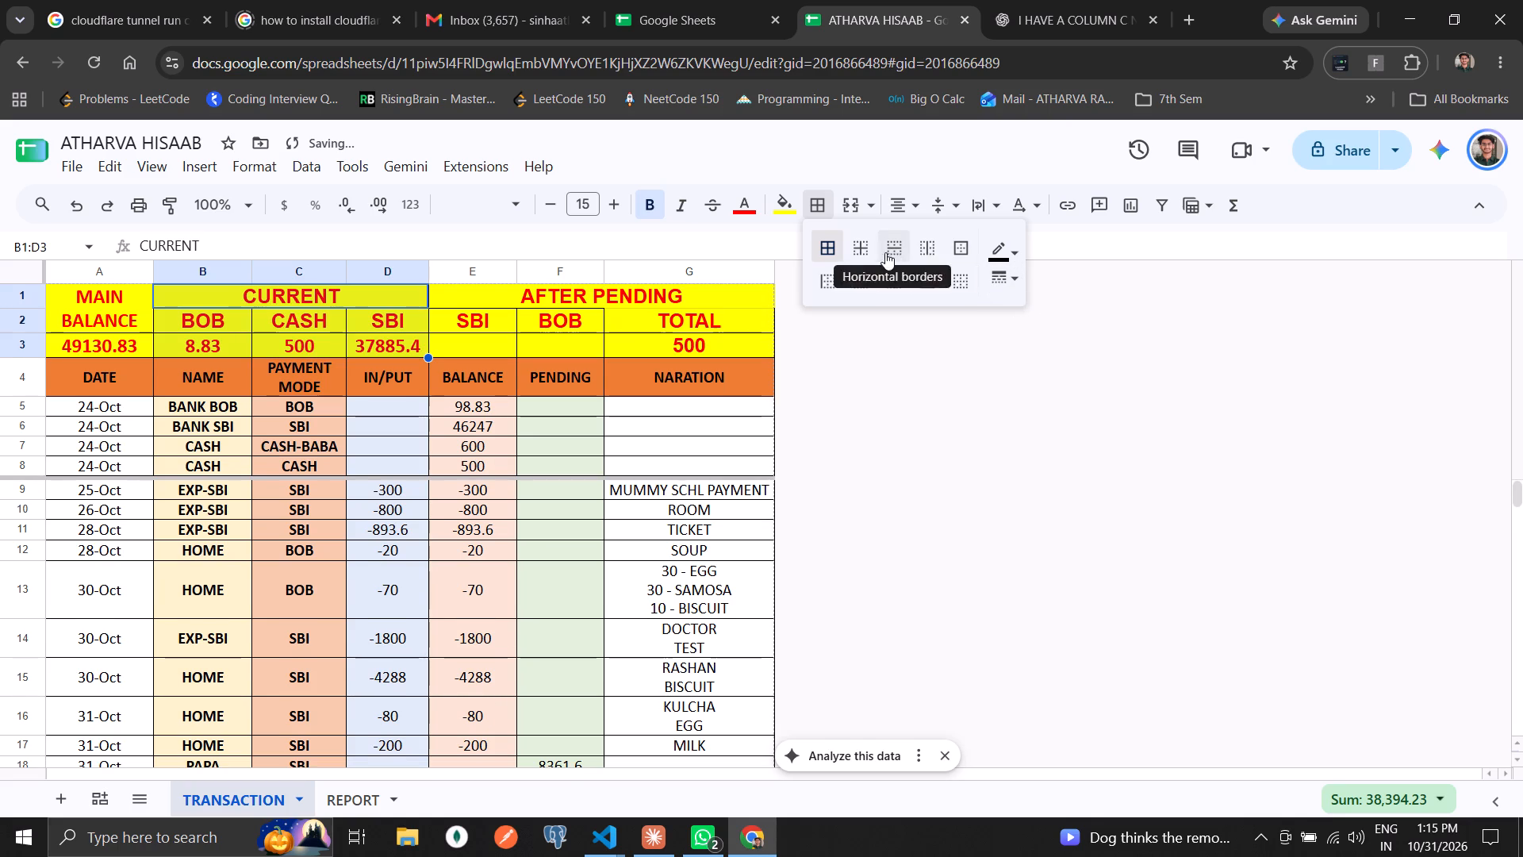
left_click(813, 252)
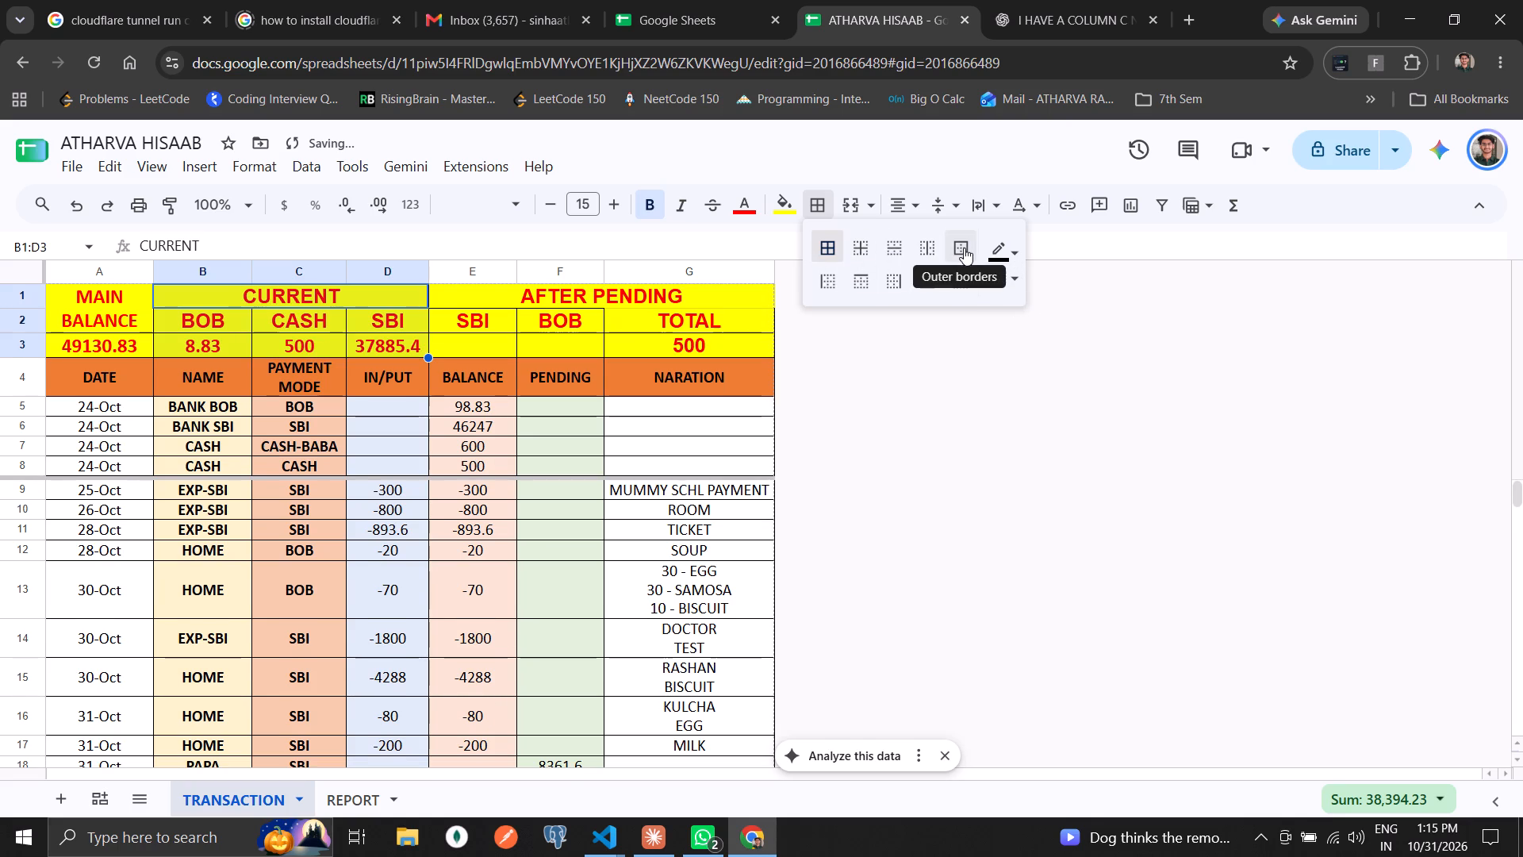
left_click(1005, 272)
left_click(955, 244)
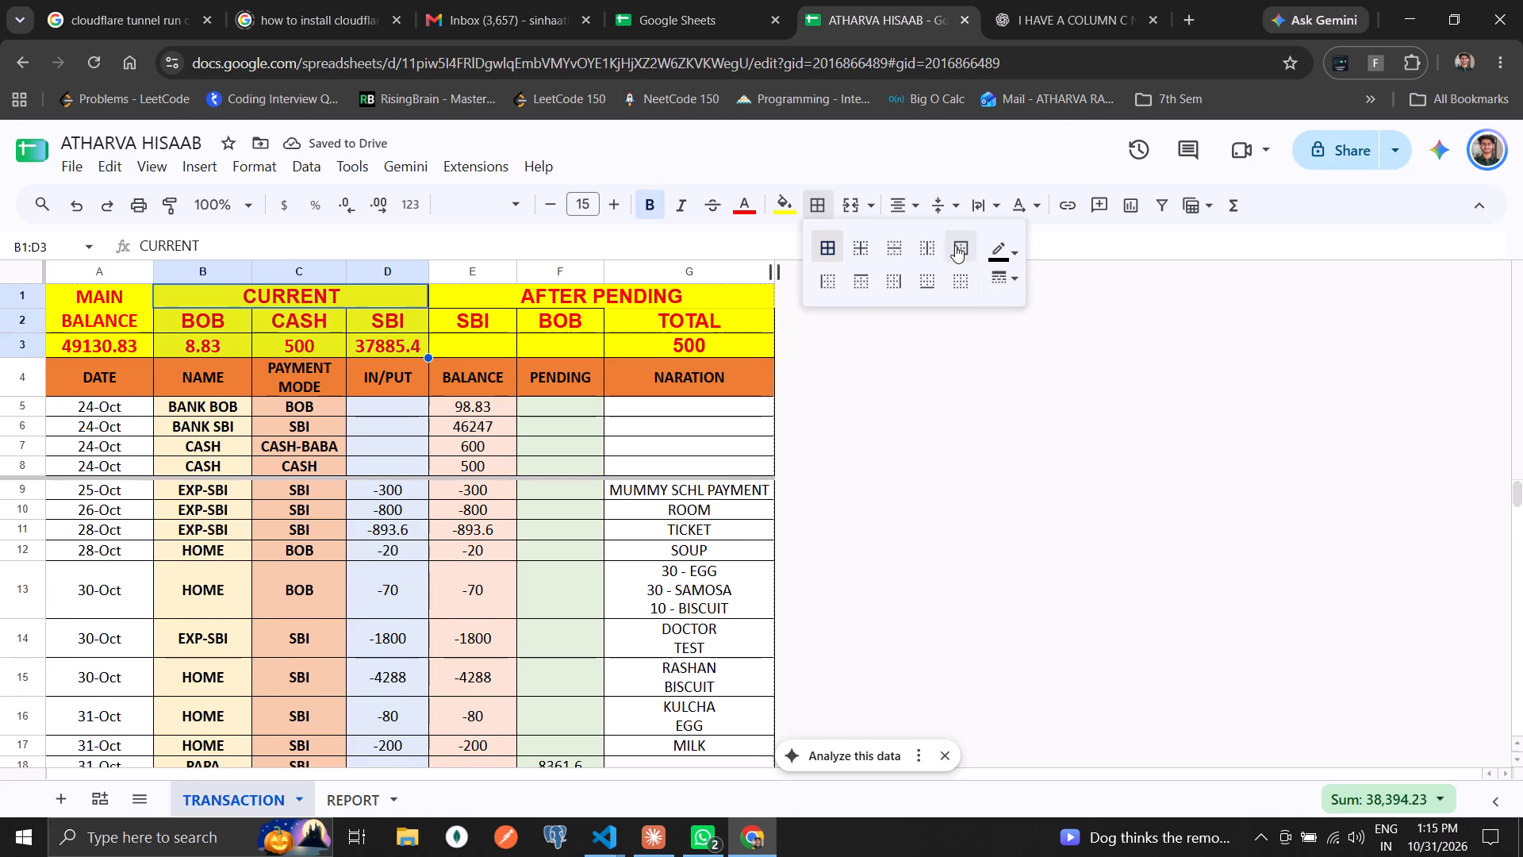
Apply a medium-thickness solid outer border around the CURRENT block B1:D3.
left_click(992, 268)
left_click(1030, 337)
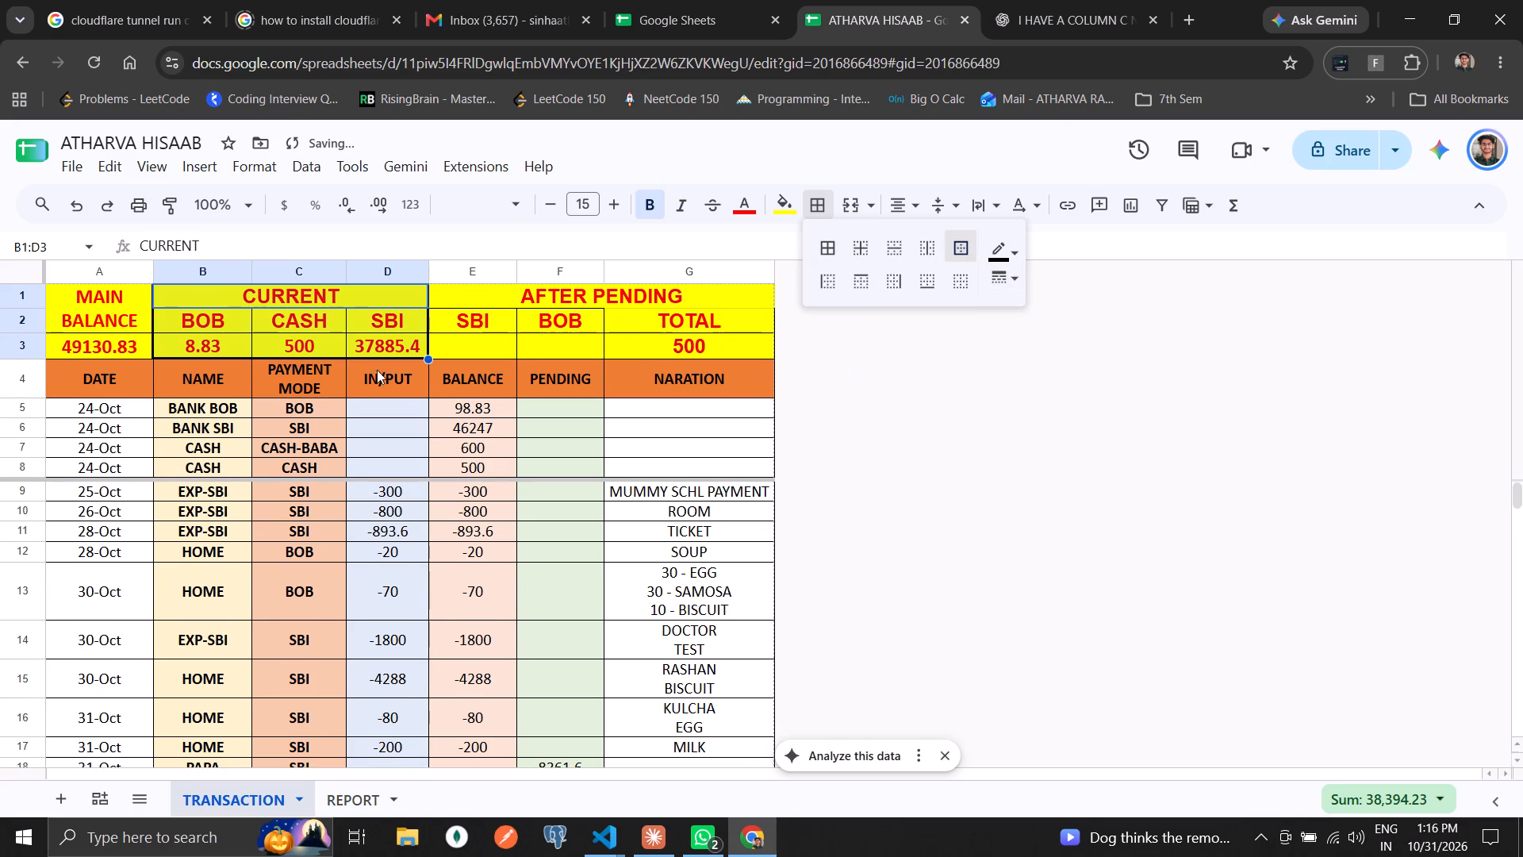
left_click(377, 370)
Apply the same thick outer border around the AFTER PENDING block E1:G3.
left_click_drag(485, 307, 497, 309)
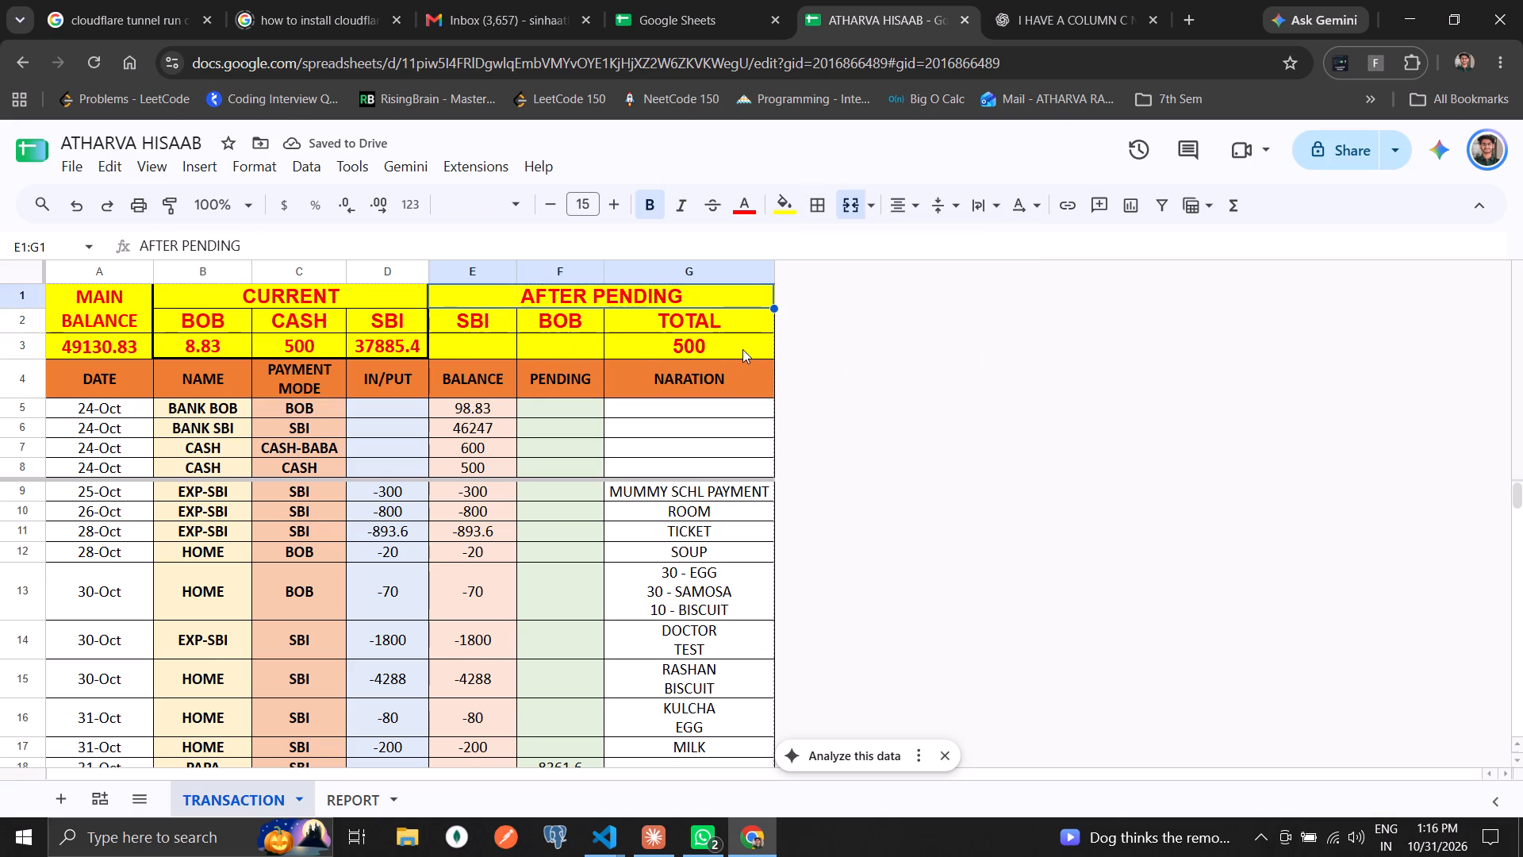
left_click(742, 349, "shift")
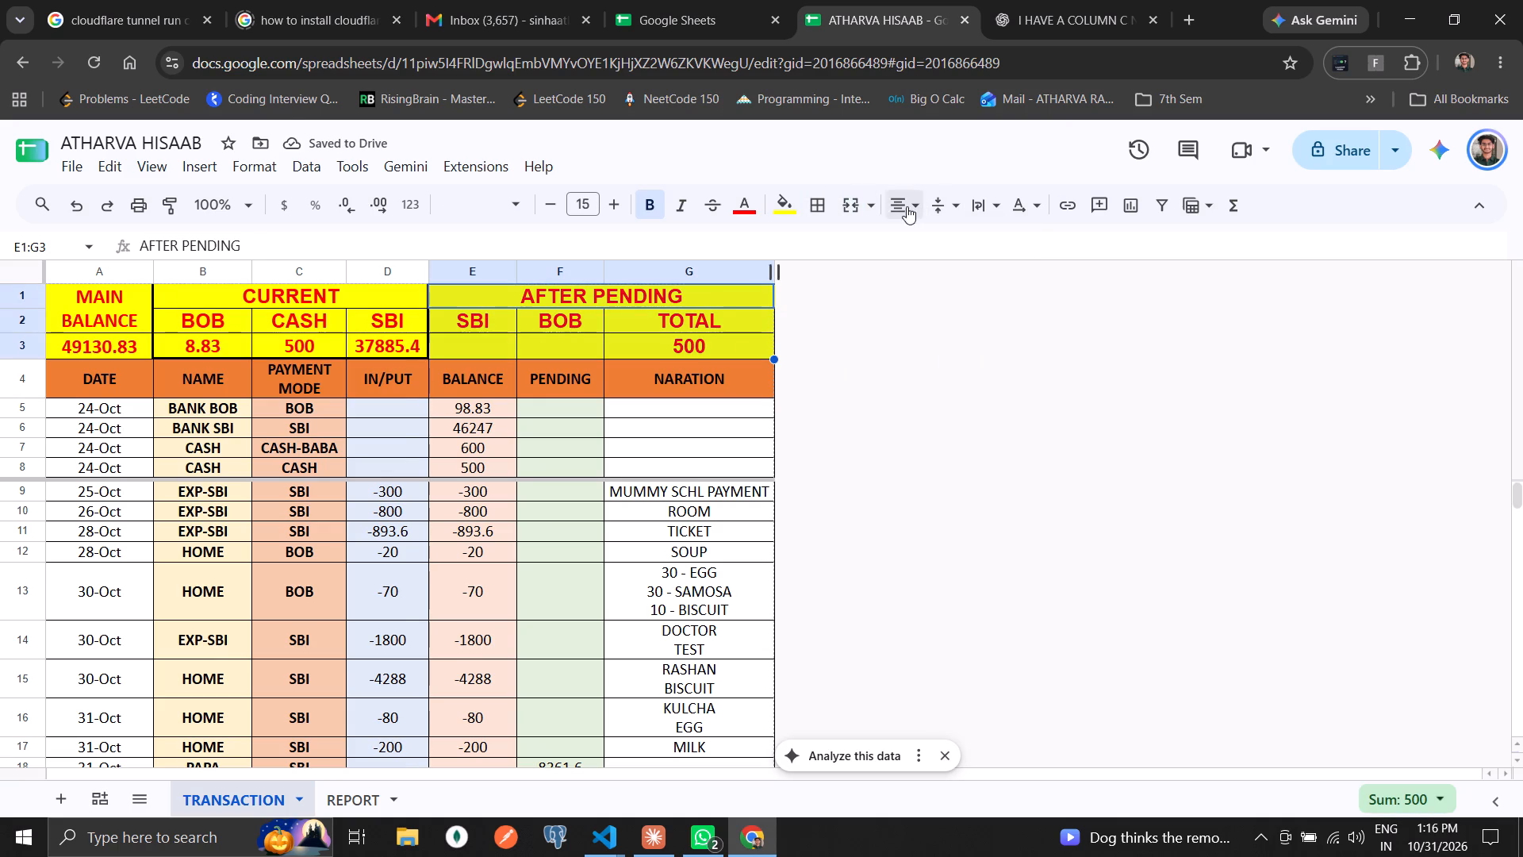
left_click(824, 206)
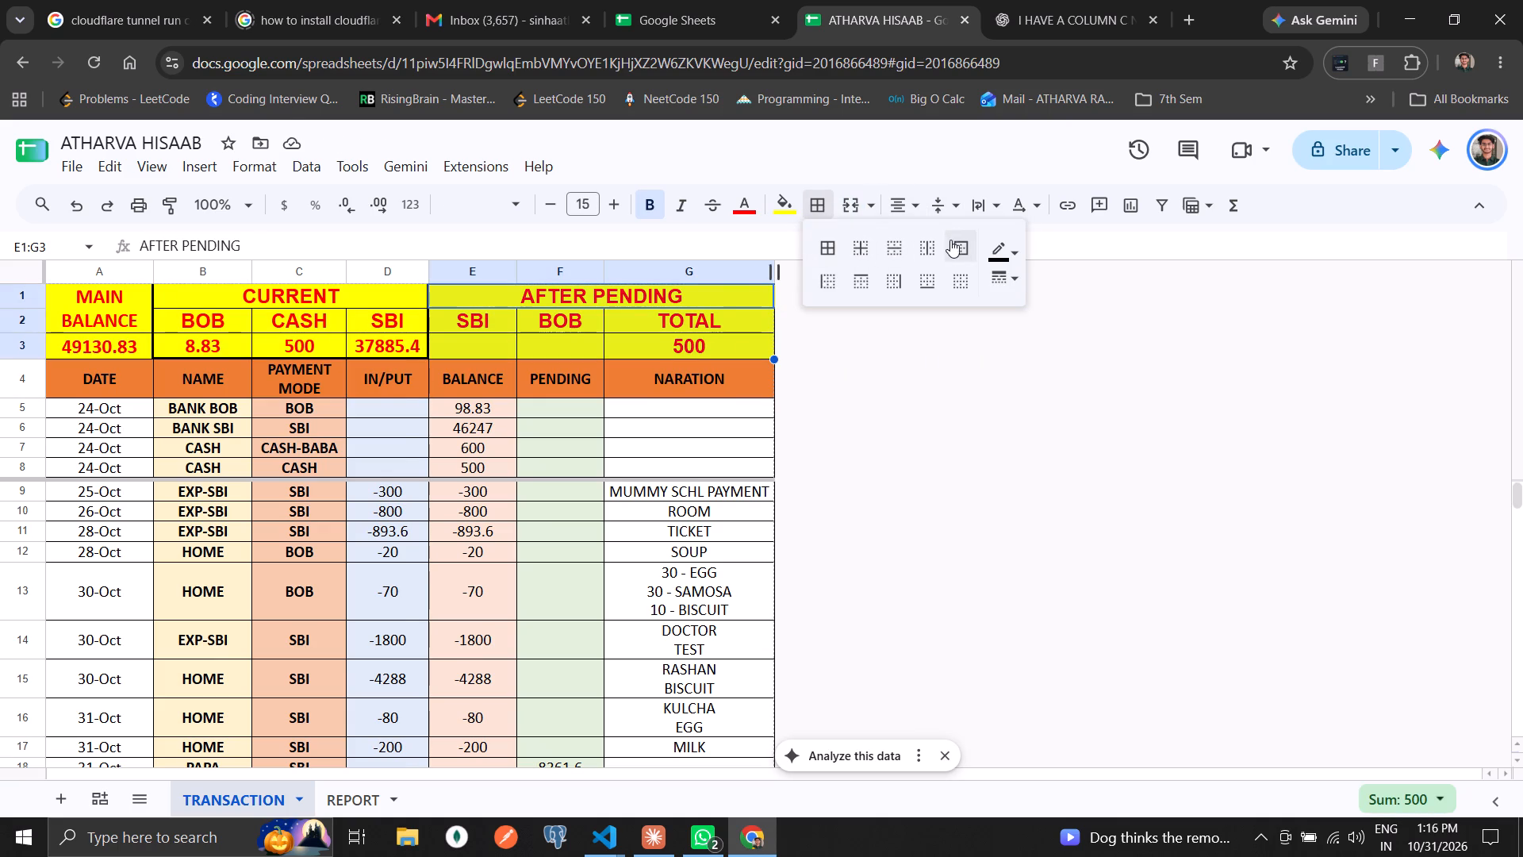
left_click(953, 242)
Apply the same thick line to all borders of the MAIN BALANCE block A1:A3.
left_click_drag(136, 313, 136, 342)
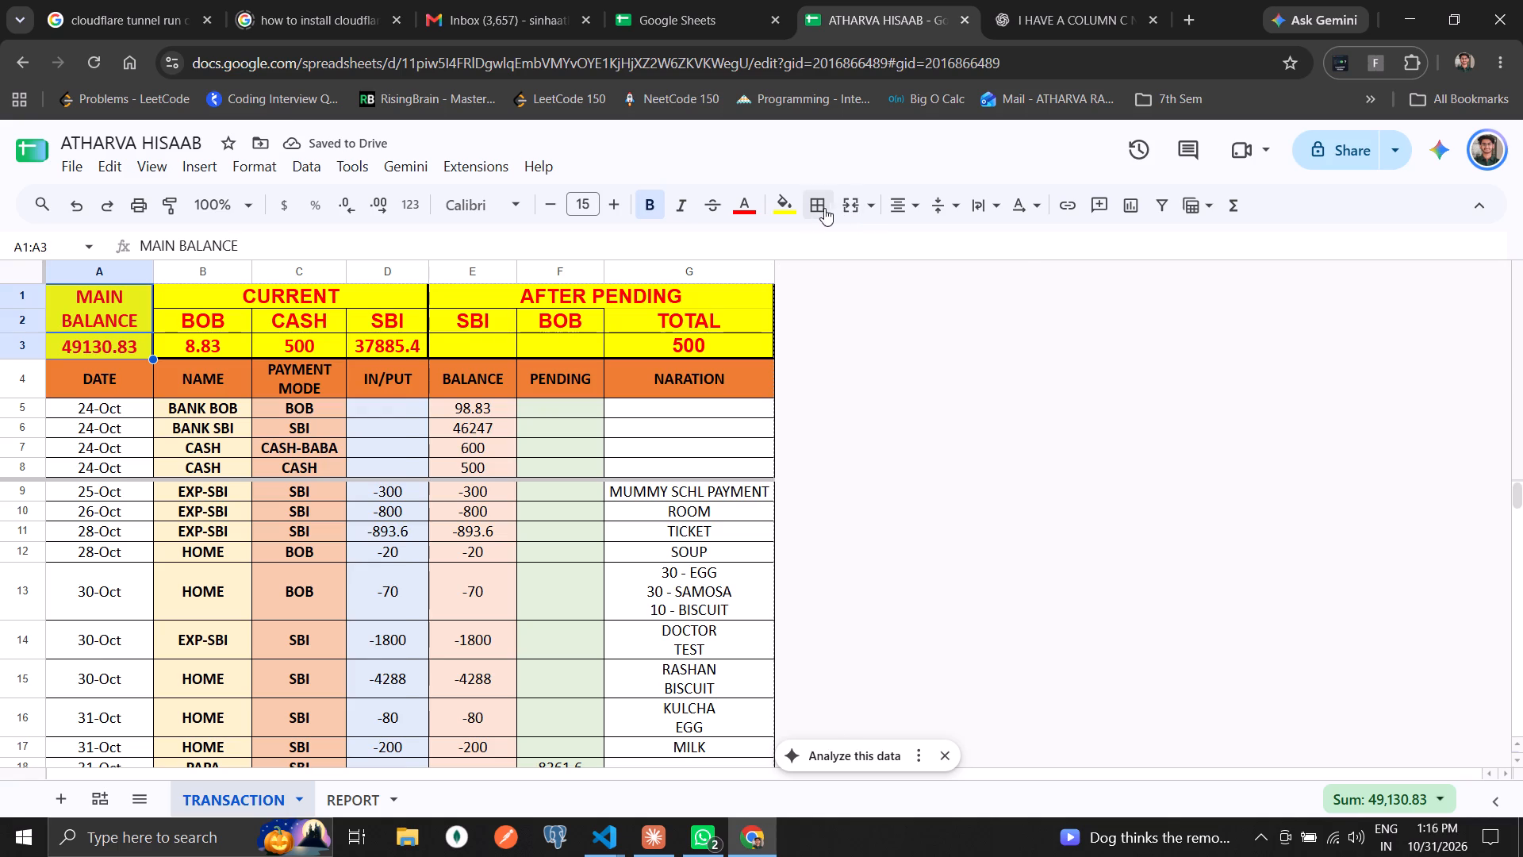
left_click(819, 208)
left_click(819, 256)
left_click(355, 394)
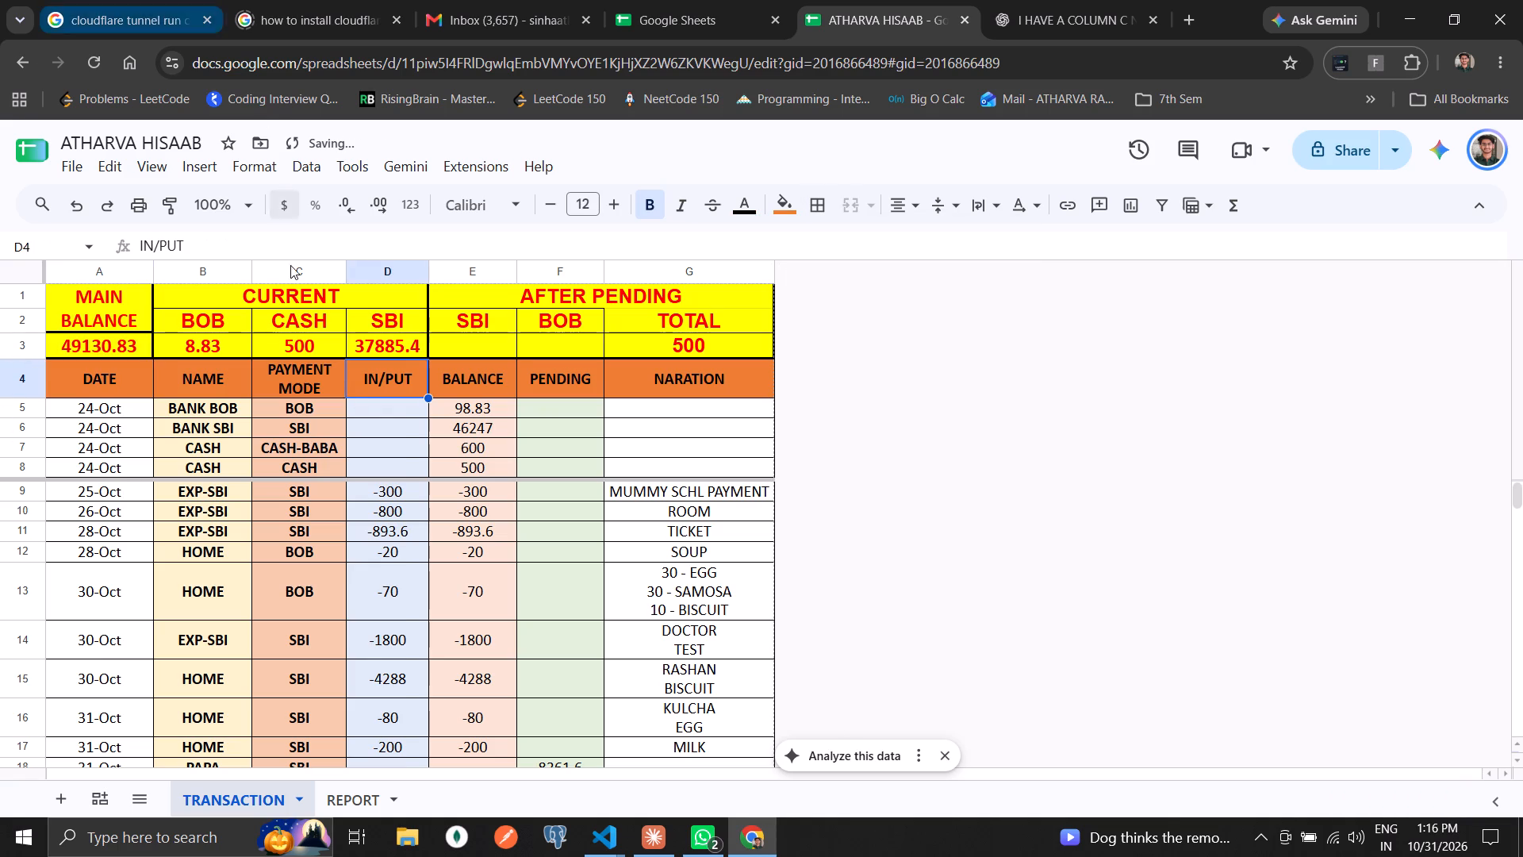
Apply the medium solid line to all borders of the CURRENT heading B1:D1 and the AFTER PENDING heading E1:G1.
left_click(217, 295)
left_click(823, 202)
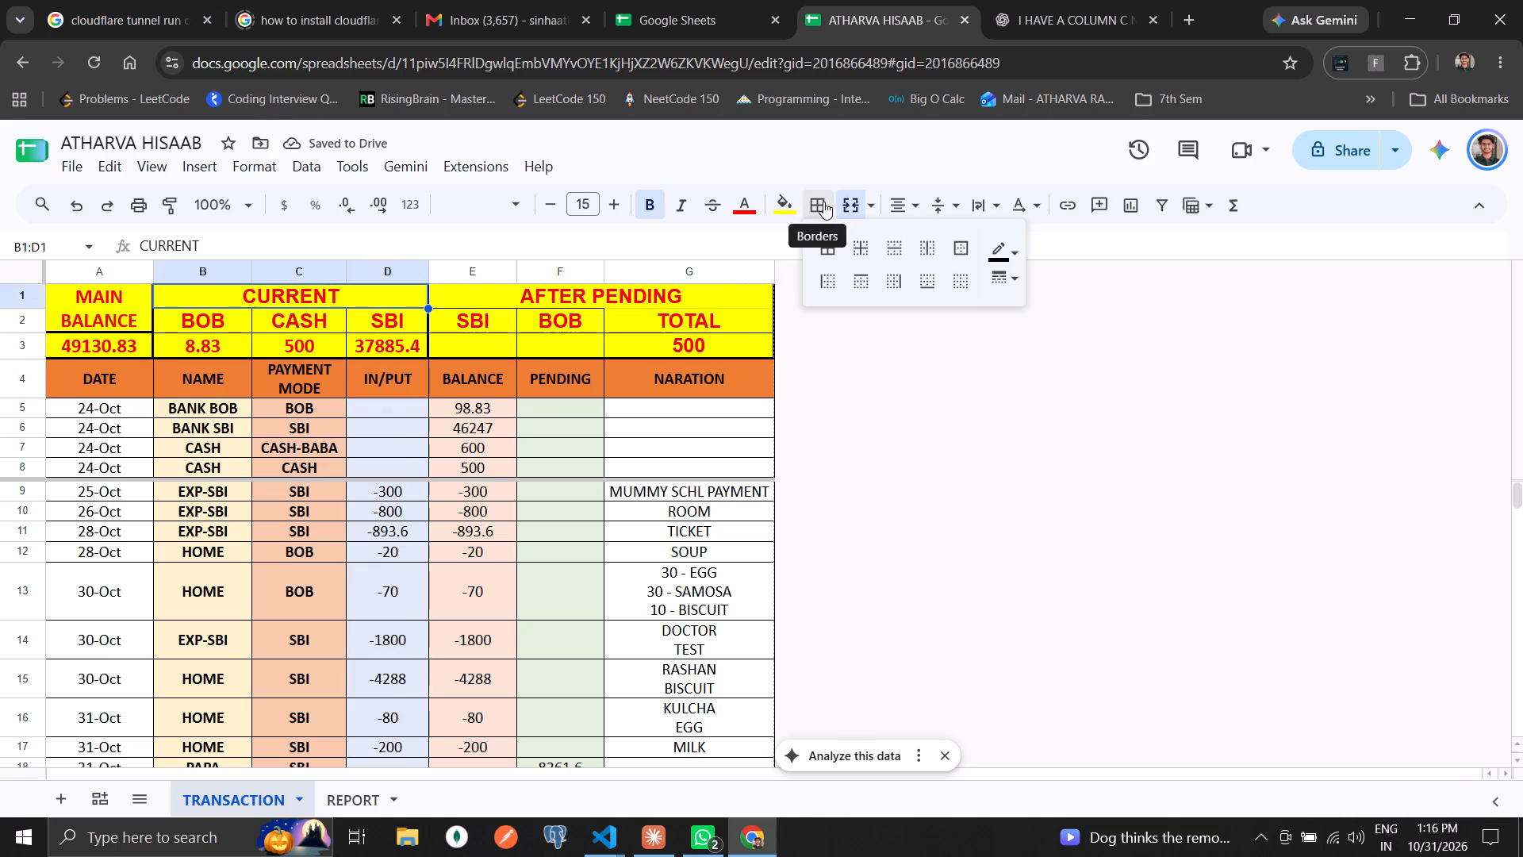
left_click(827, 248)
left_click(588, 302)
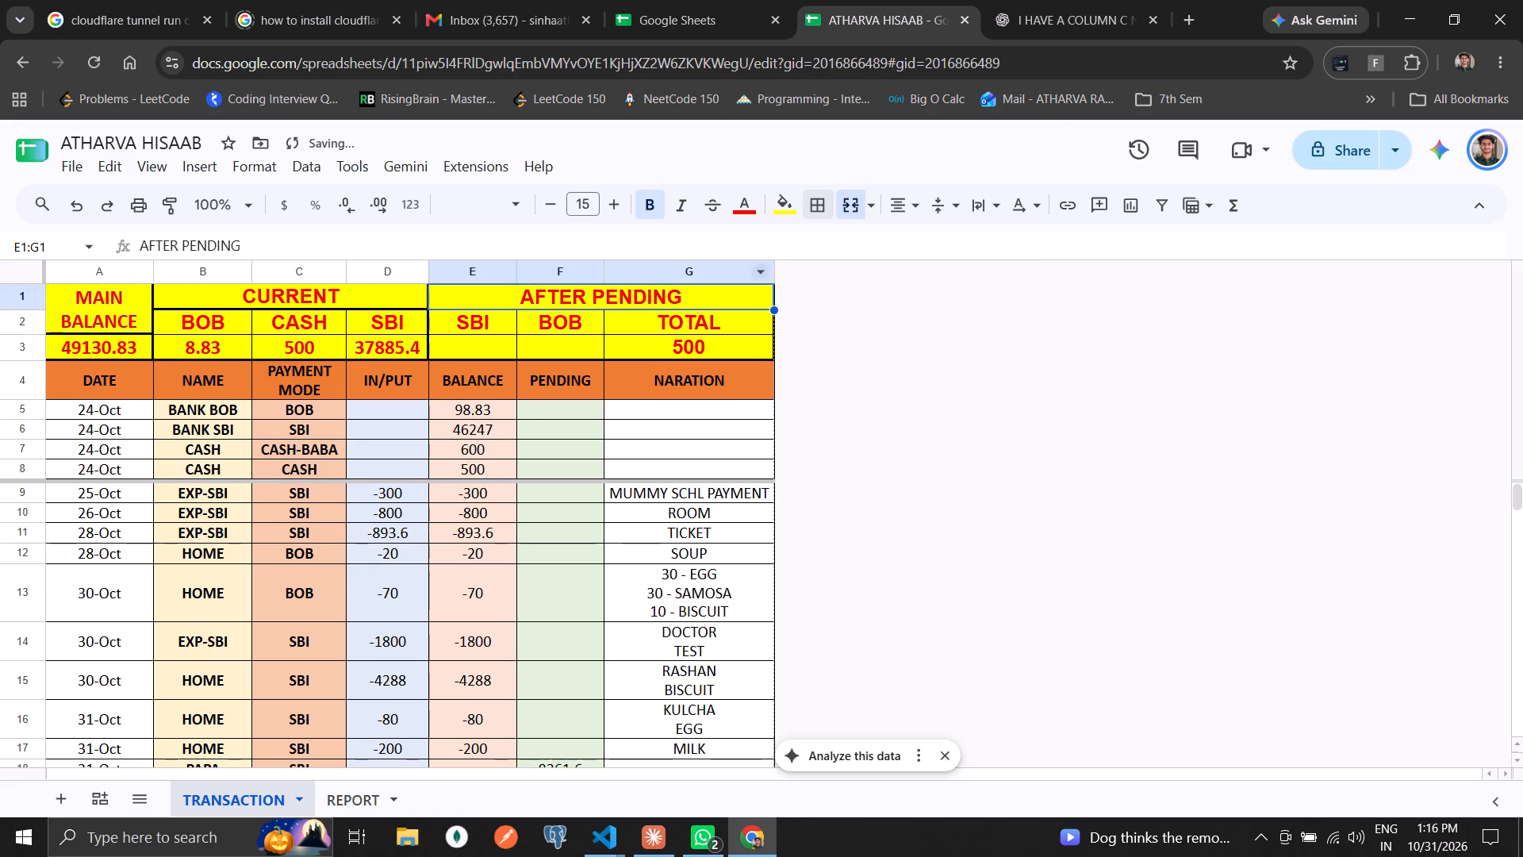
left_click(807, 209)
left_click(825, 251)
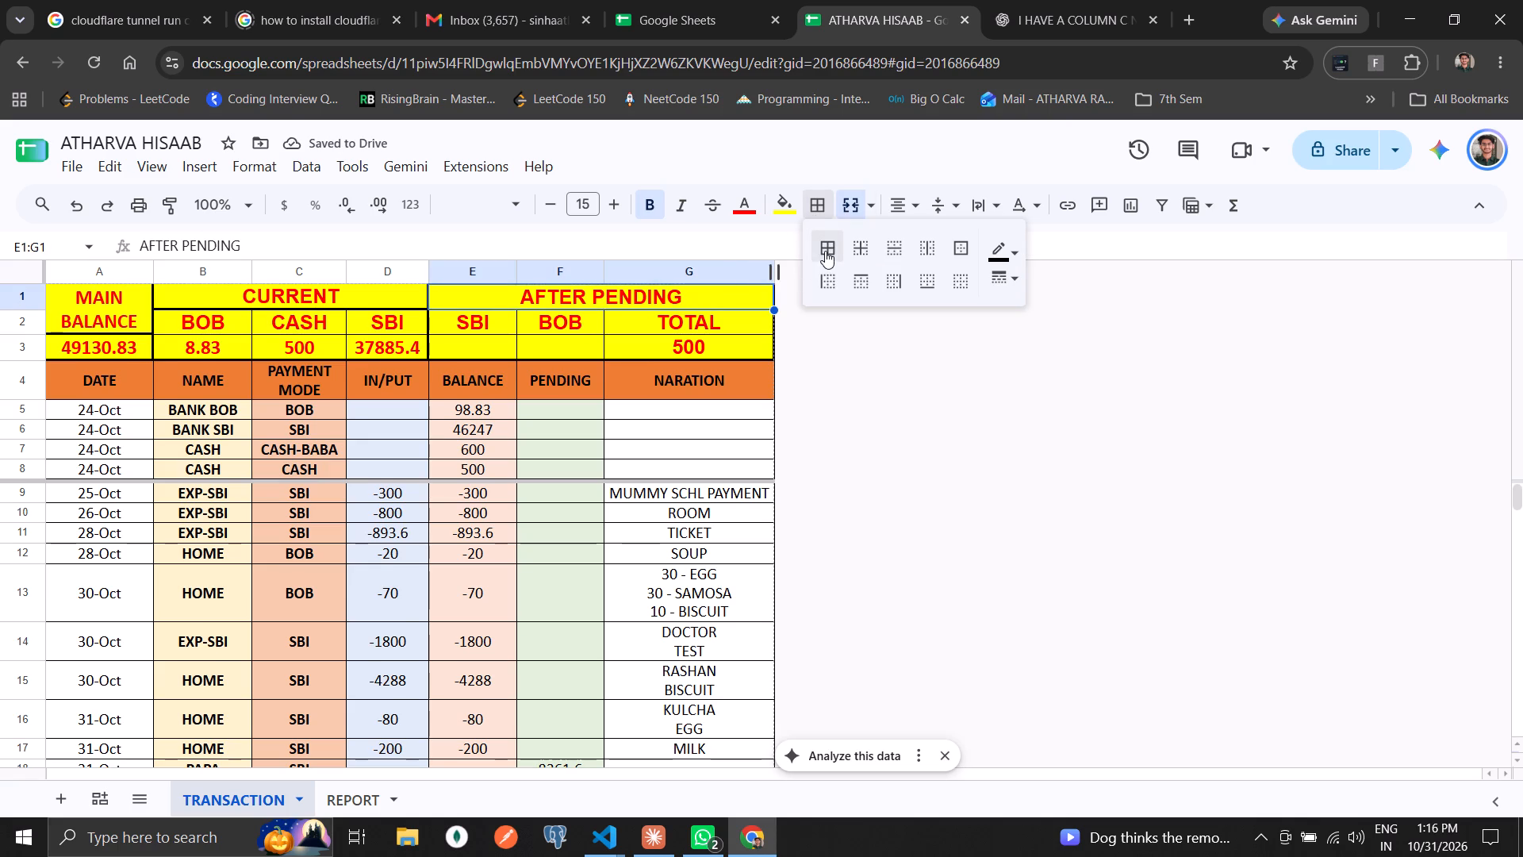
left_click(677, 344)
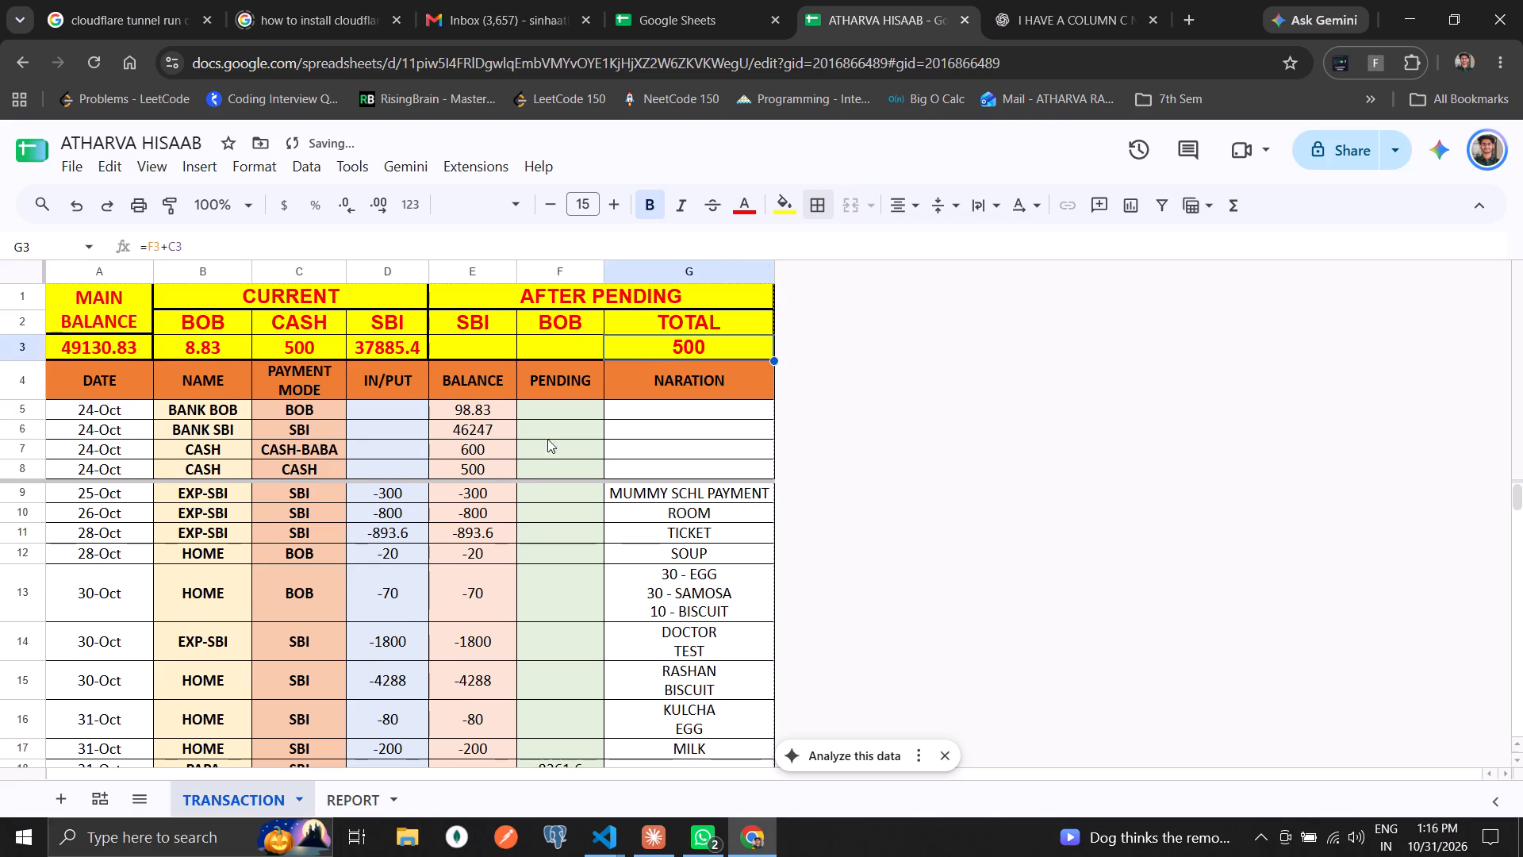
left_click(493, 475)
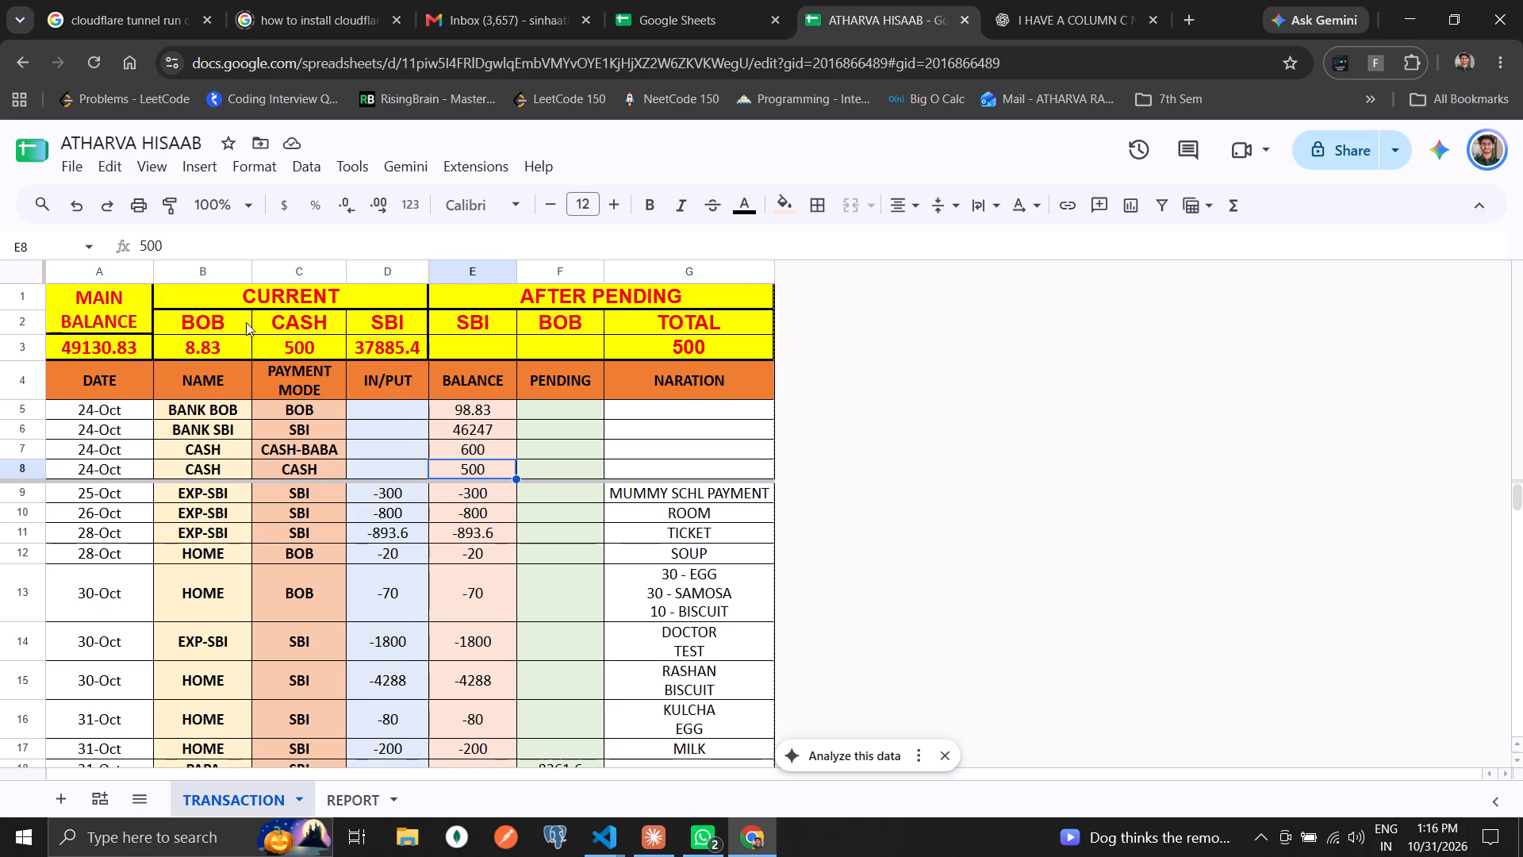
Apply the thickest solid line to all borders of the MAIN BALANCE block A1:A3.
left_click_drag(117, 298, 134, 355)
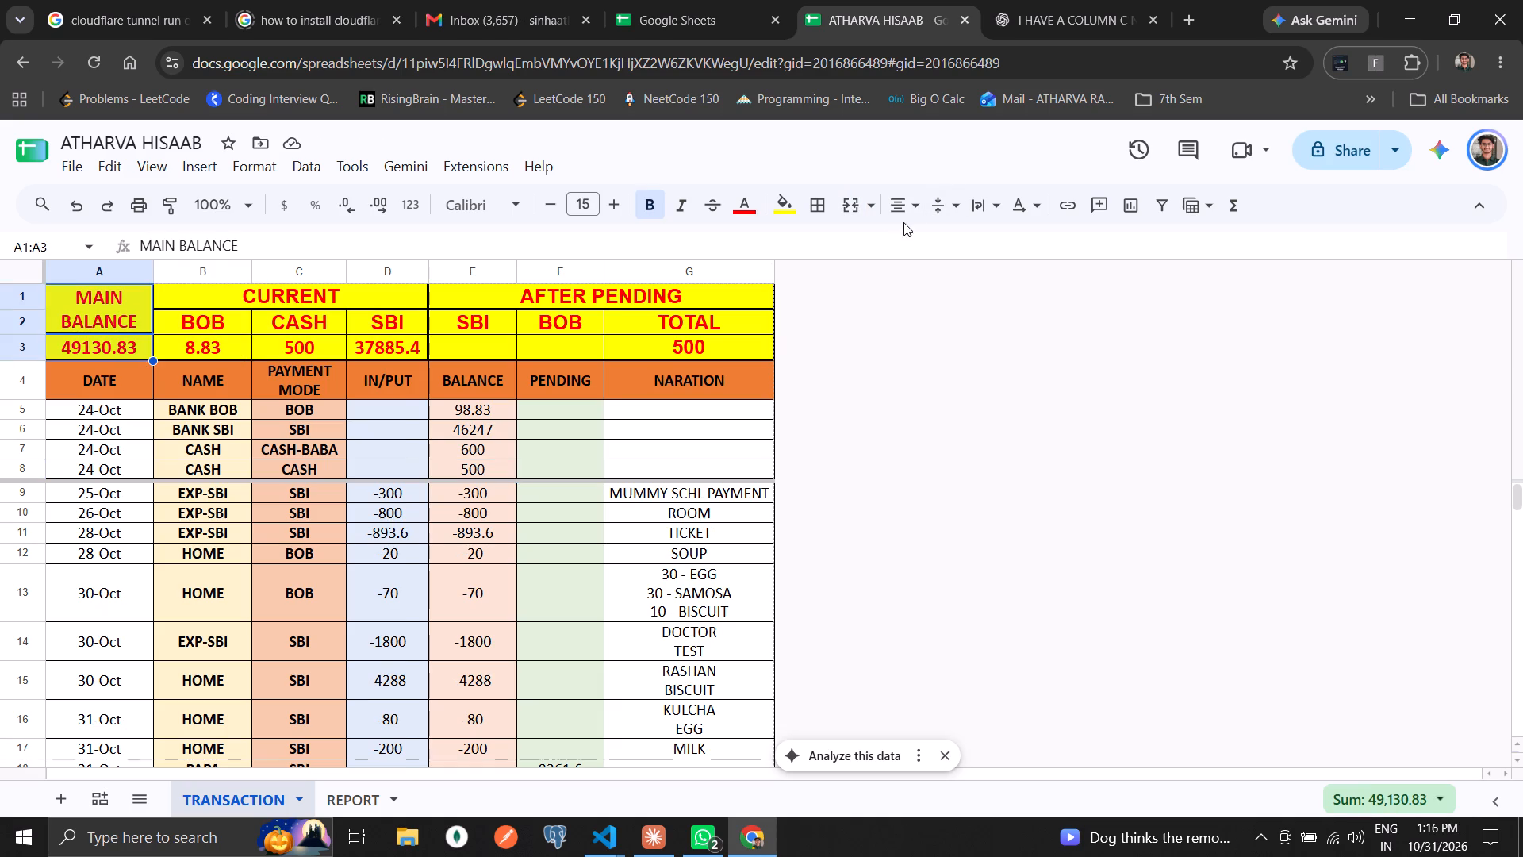
left_click(804, 199)
left_click(1007, 275)
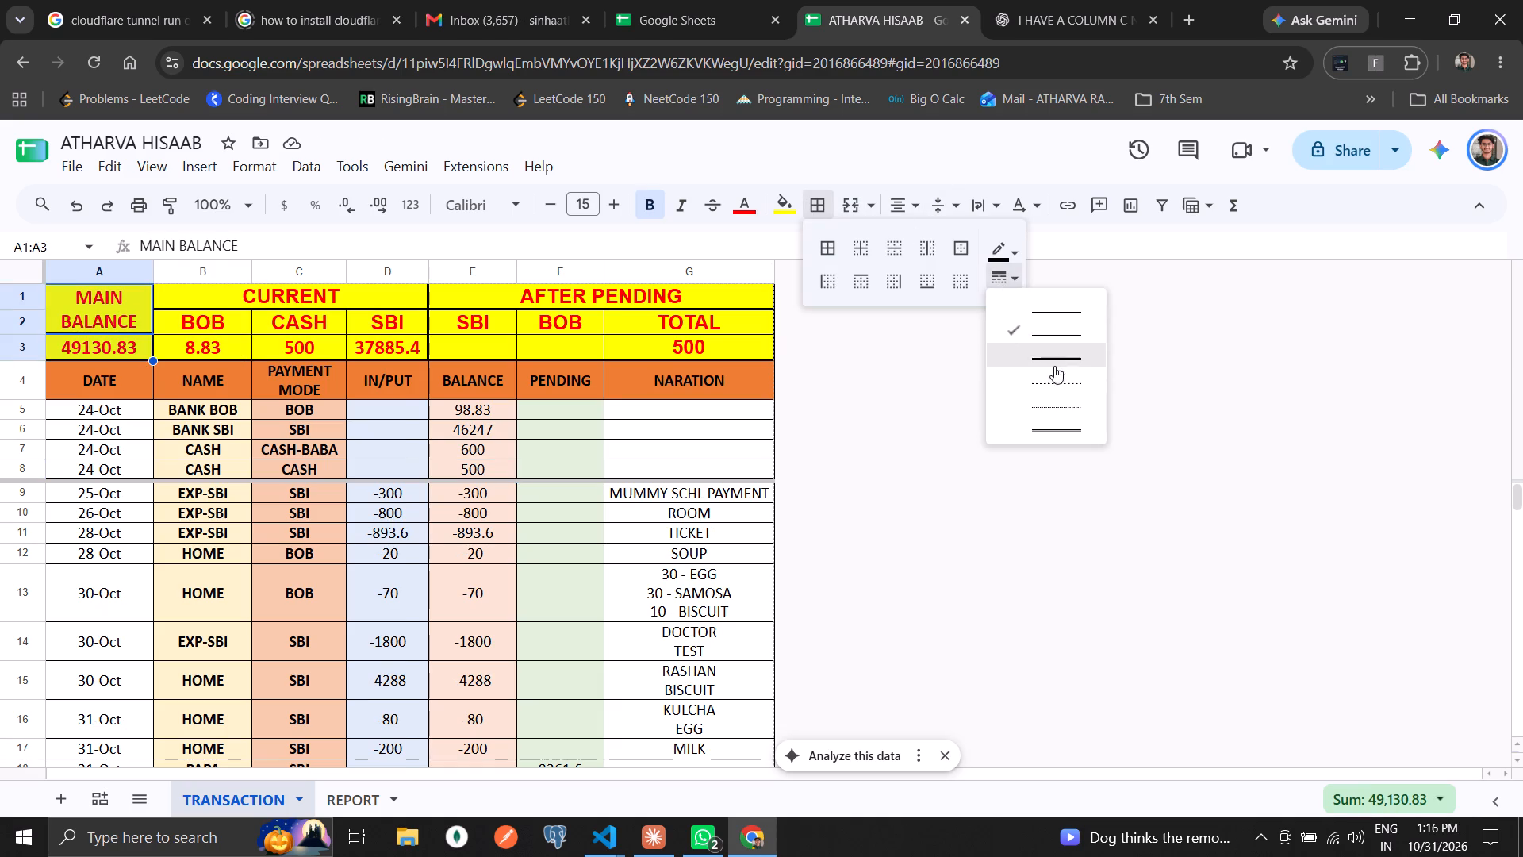
left_click(1054, 366)
left_click(838, 247)
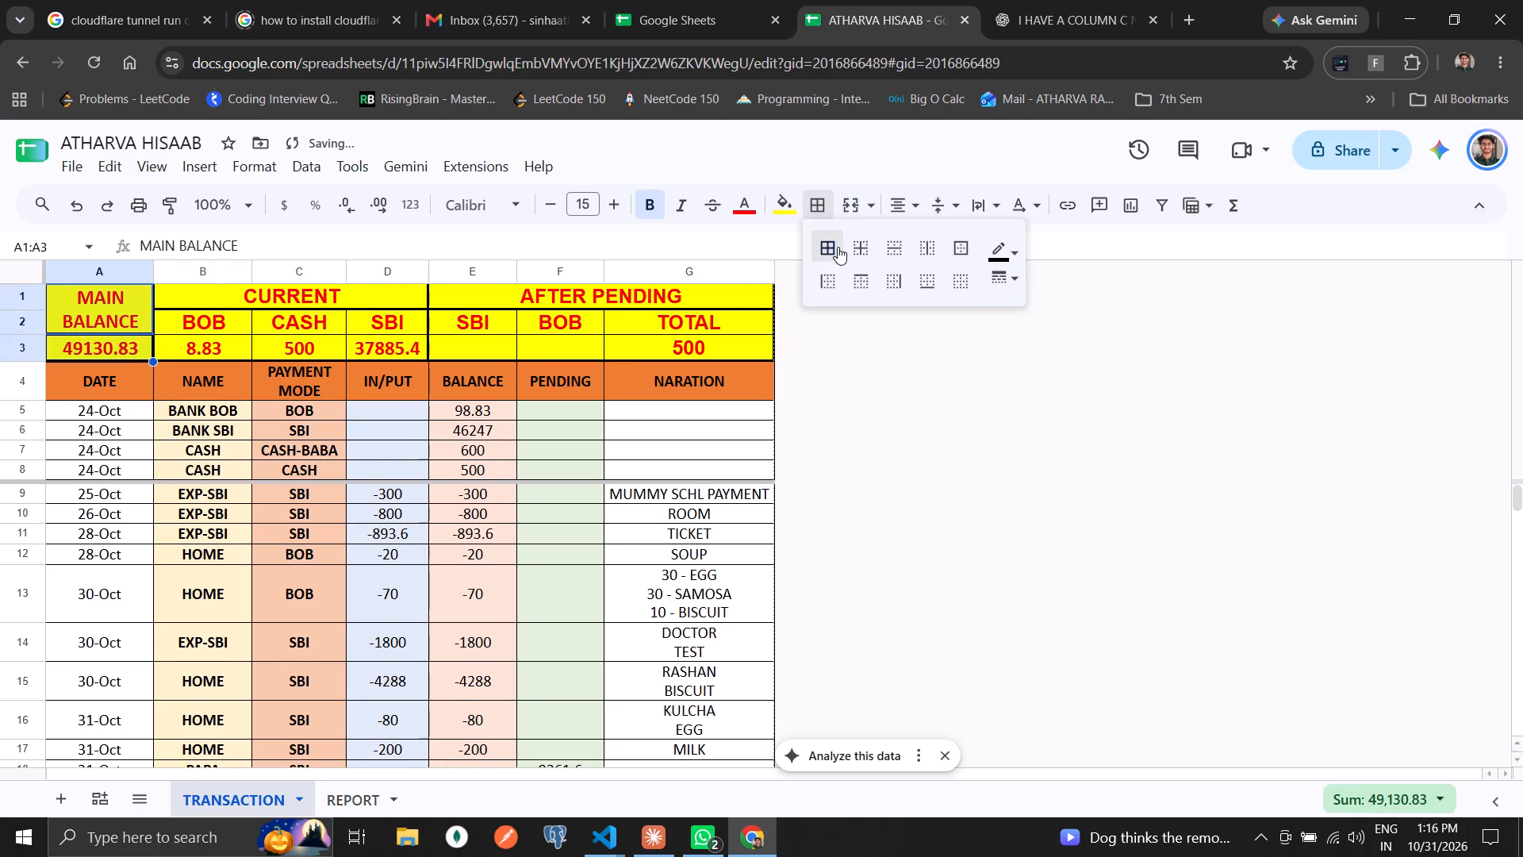
left_click(187, 486)
Apply the same thickest solid line to all borders of the CURRENT block B1:D3.
left_click(282, 287)
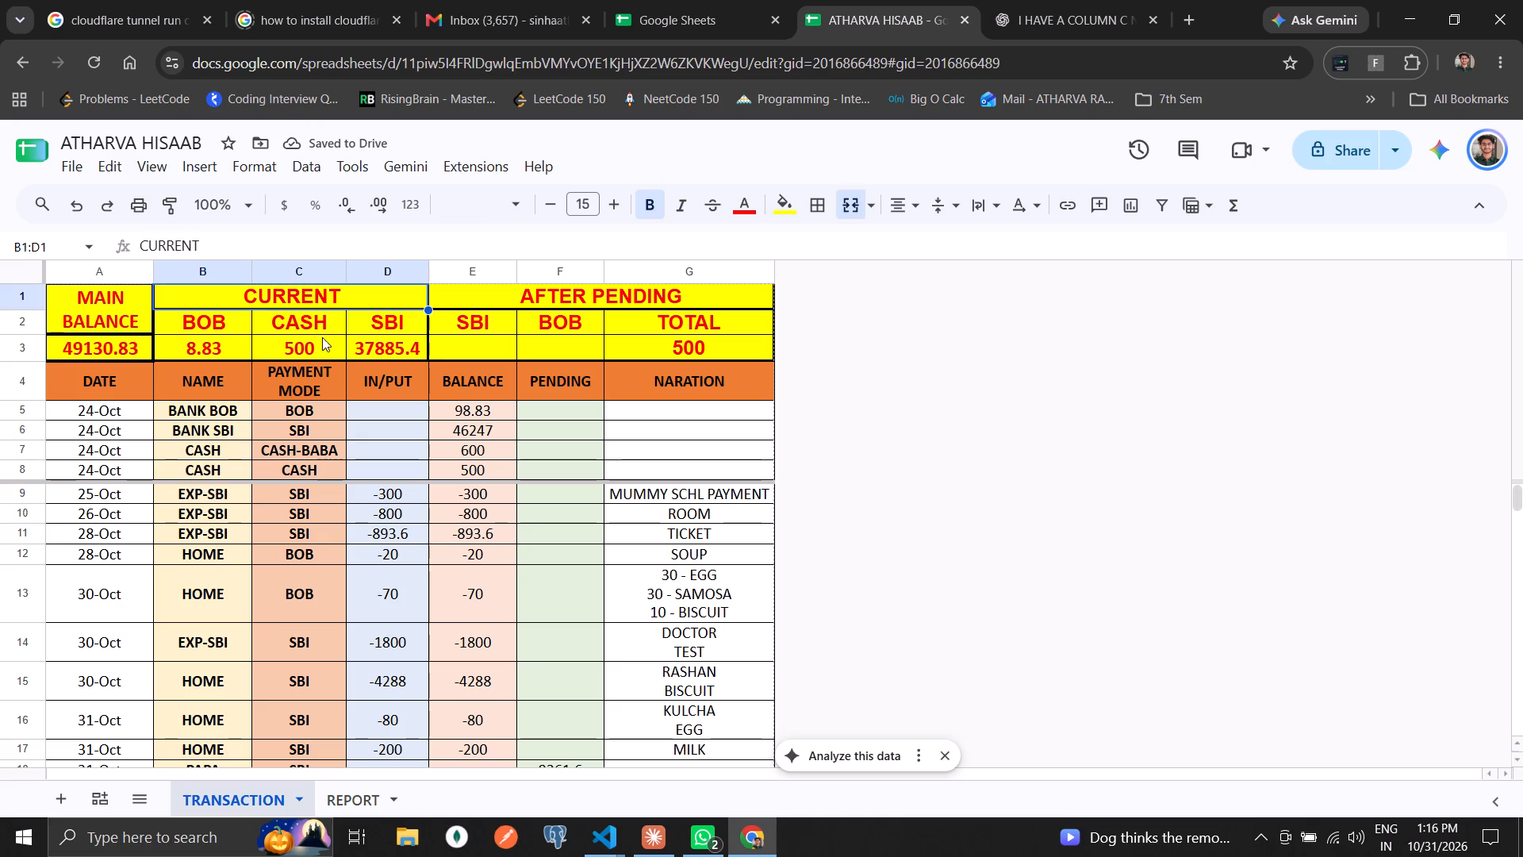
left_click(386, 347, "shift")
left_click(808, 204)
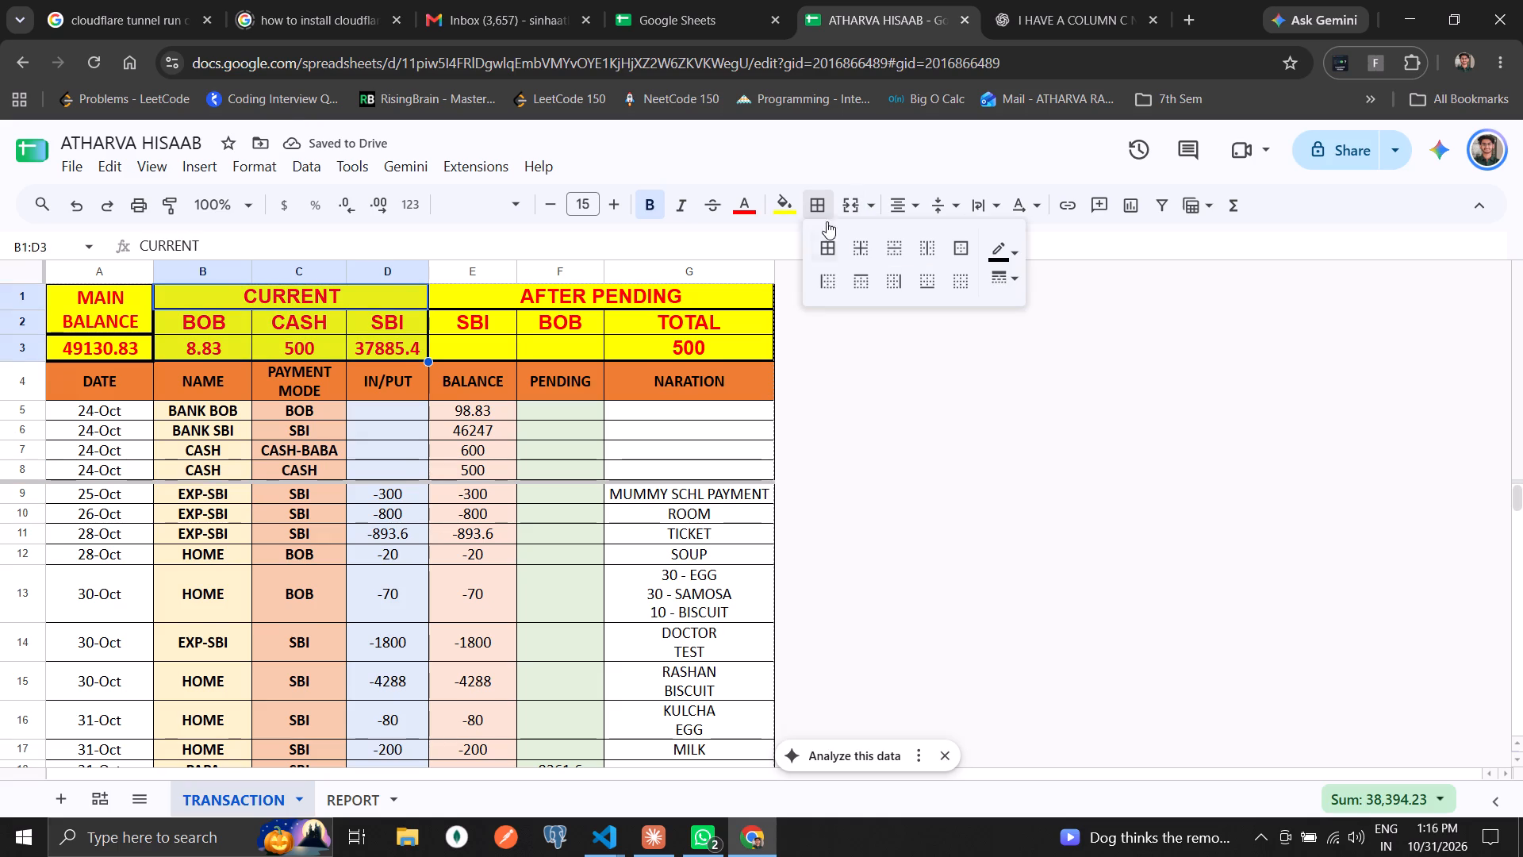
left_click(840, 243)
Set the inner borders of the CURRENT labels and amounts B2:D3 to the medium solid line.
left_click(222, 320)
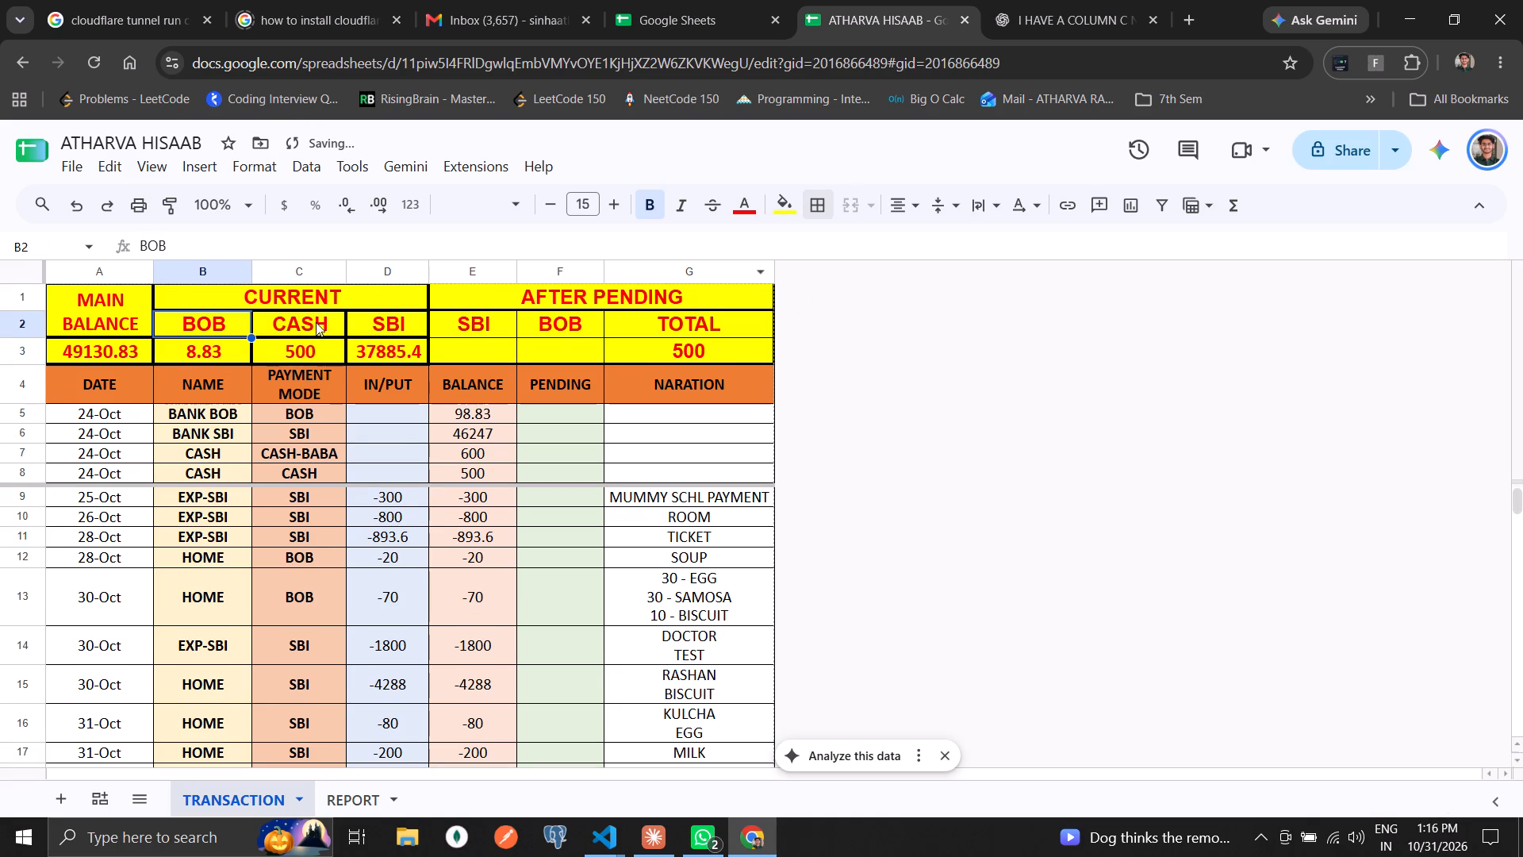
left_click(380, 344, "shift")
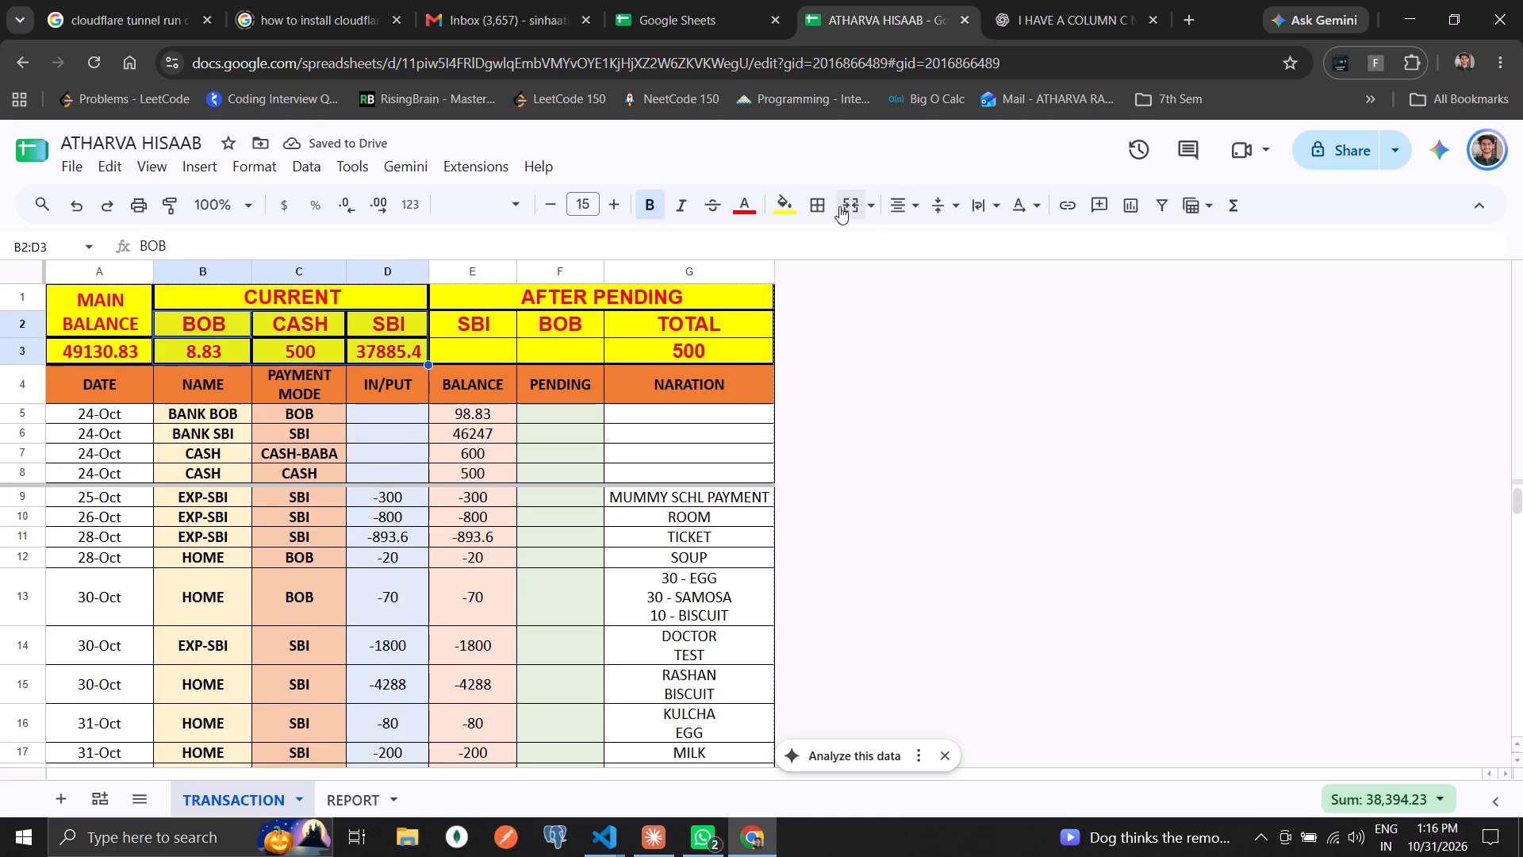
left_click(823, 206)
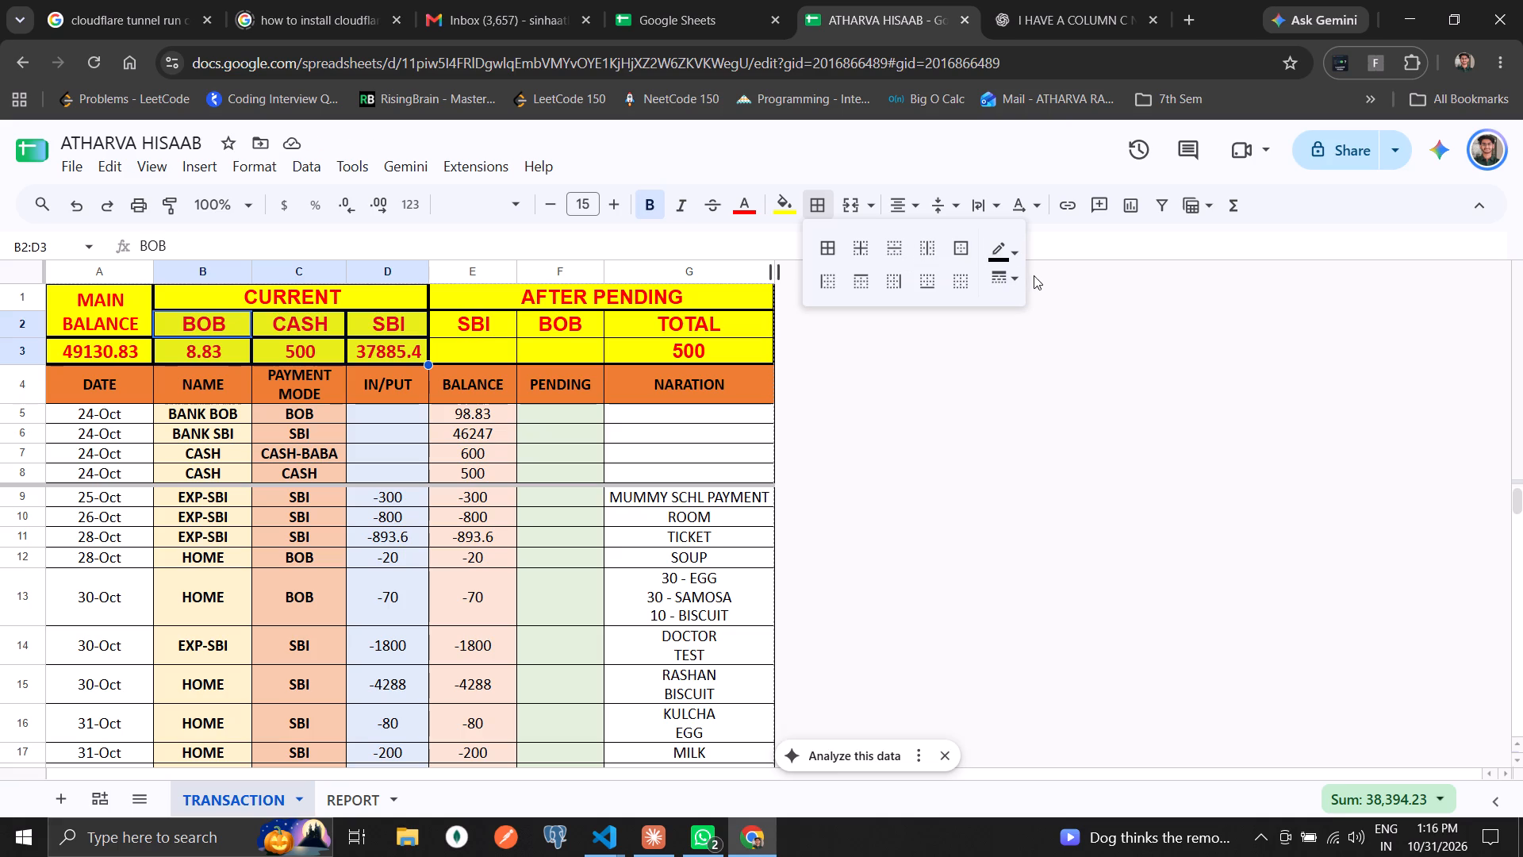
left_click(1003, 275)
left_click(1039, 330)
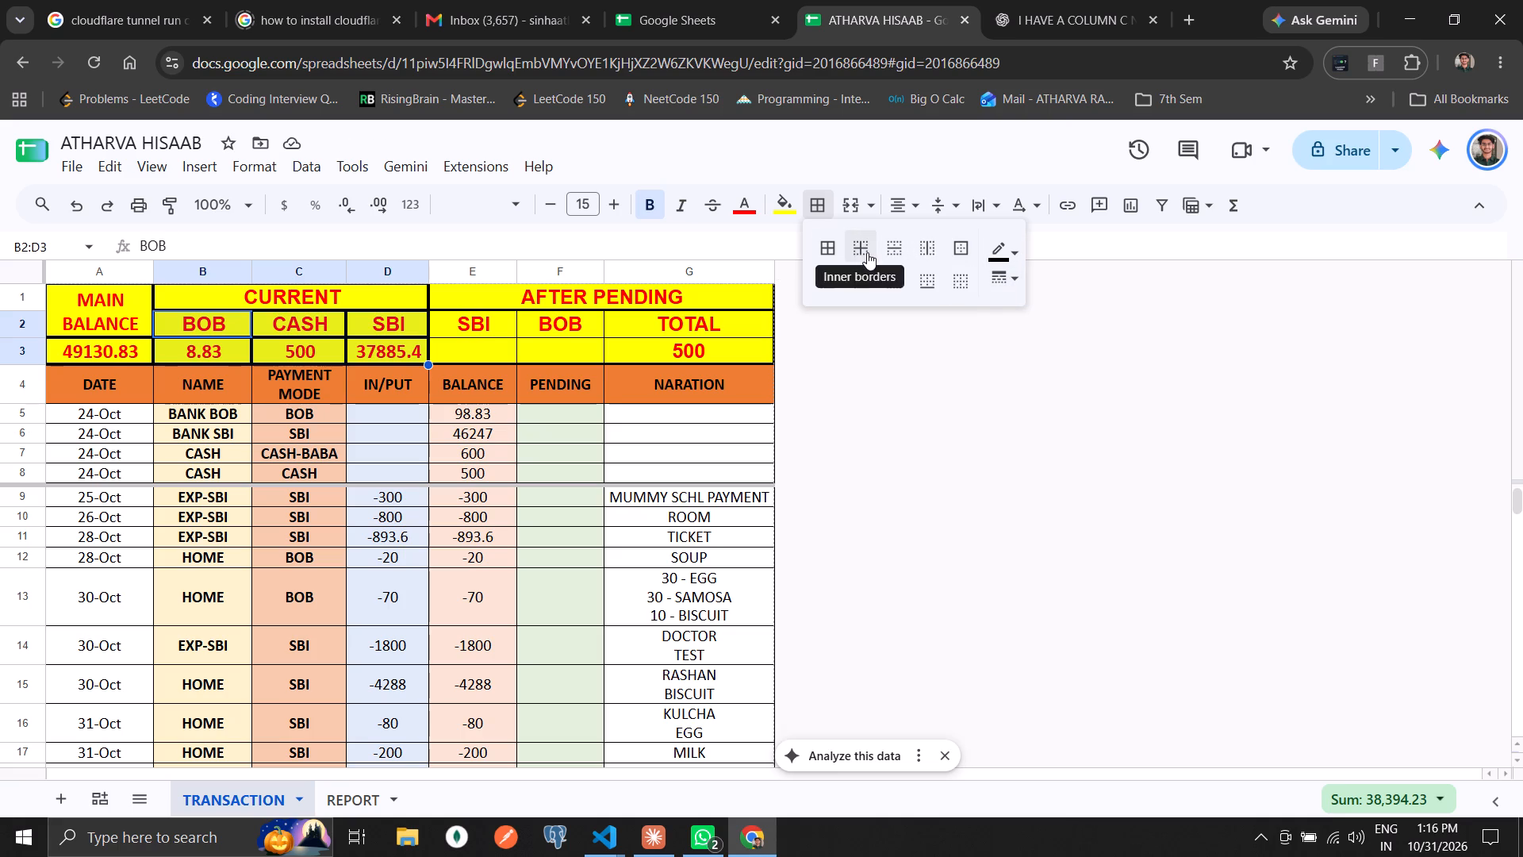
left_click(867, 252)
left_click(524, 371)
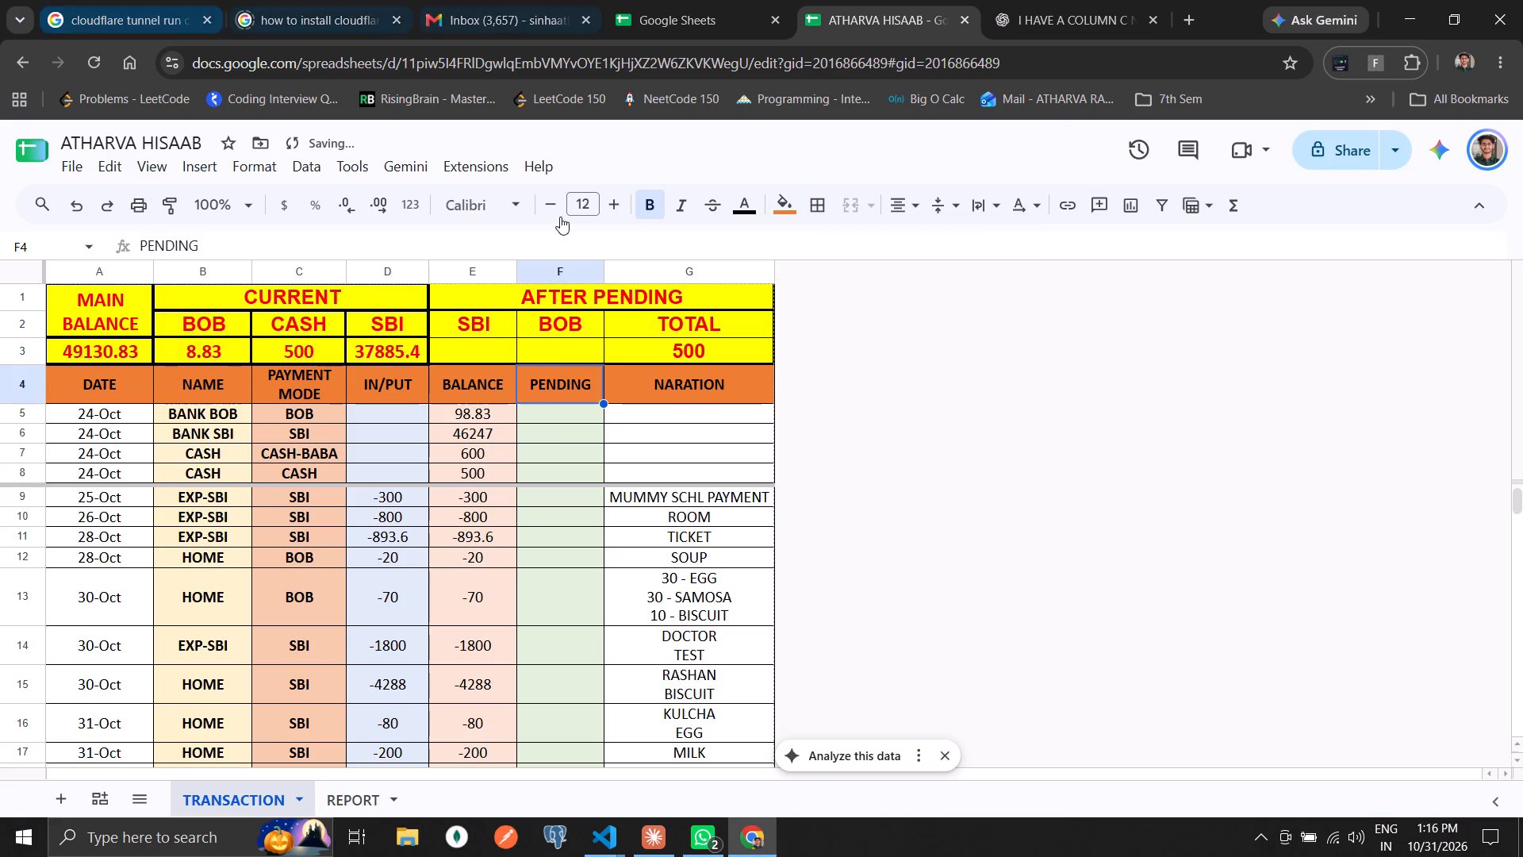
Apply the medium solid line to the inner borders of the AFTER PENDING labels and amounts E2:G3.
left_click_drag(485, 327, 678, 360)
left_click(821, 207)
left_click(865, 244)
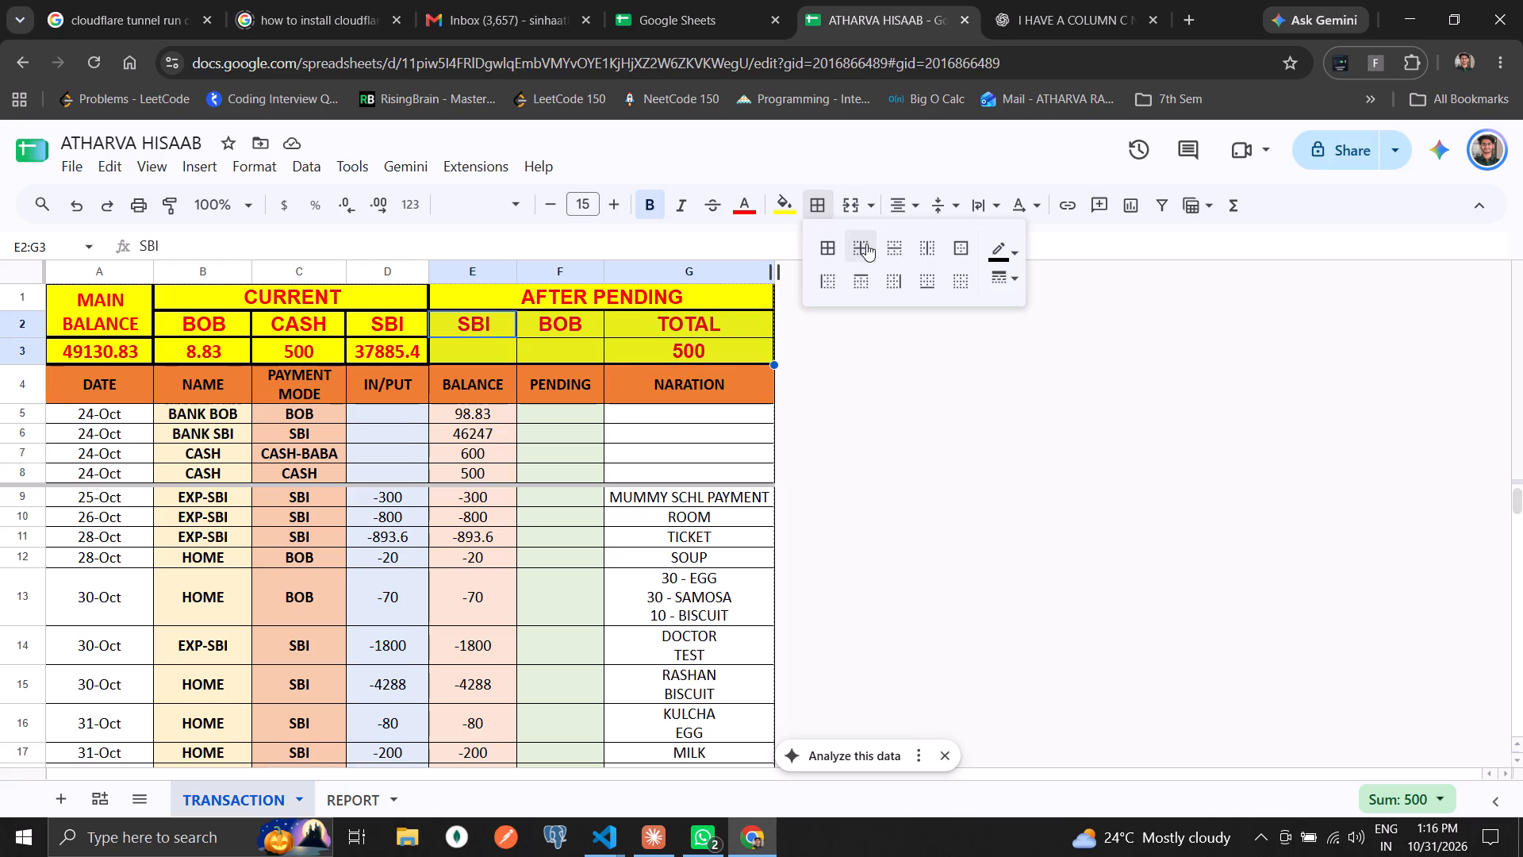
Apply the thickest solid line to all borders of the AFTER PENDING block E1:G3.
left_click_drag(672, 294, 727, 342)
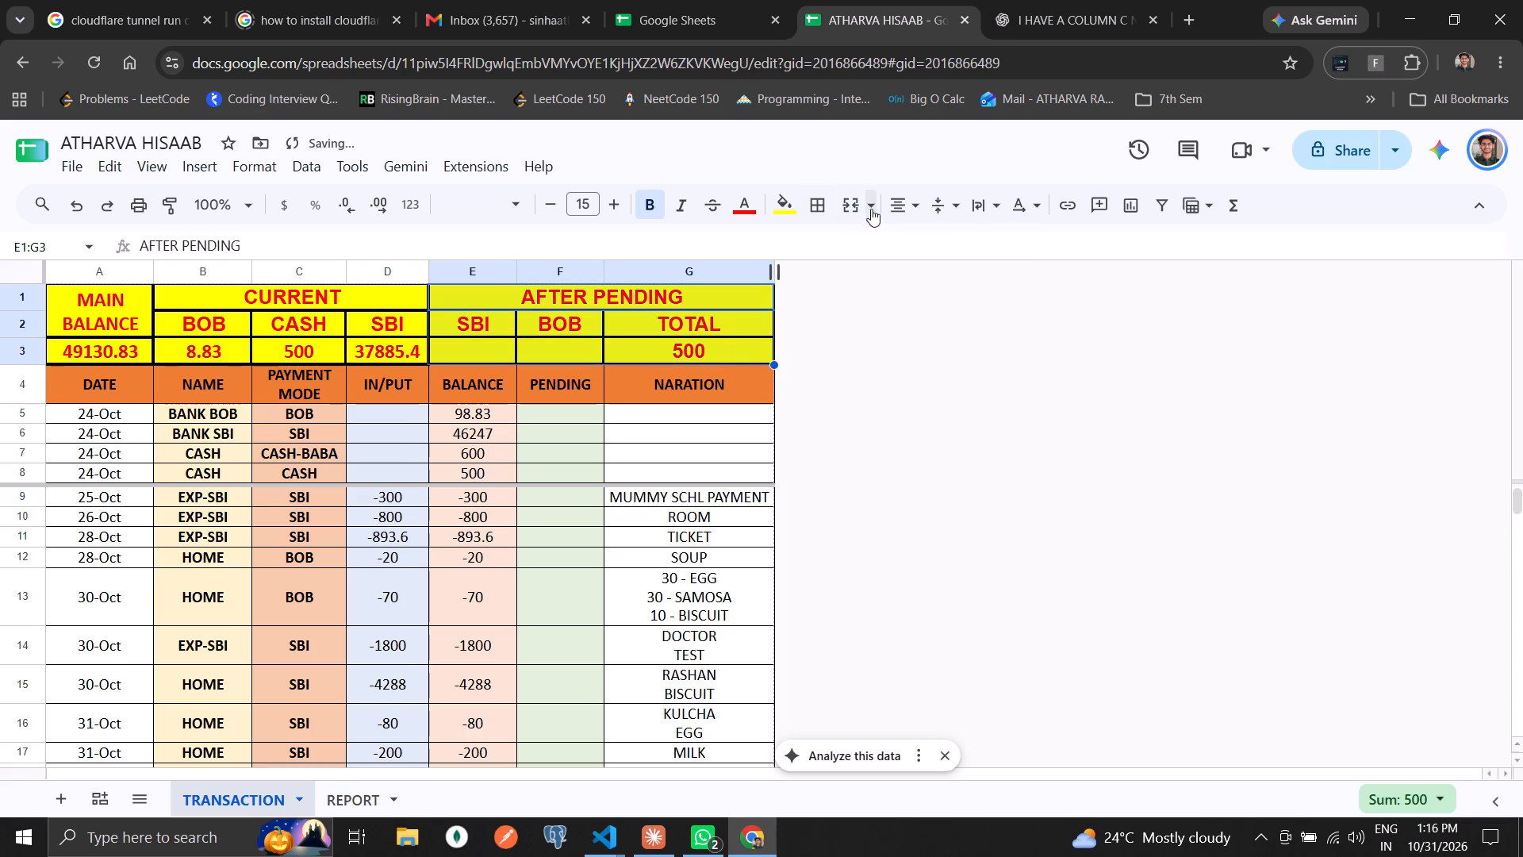
left_click(829, 206)
left_click(1011, 275)
left_click(1040, 363)
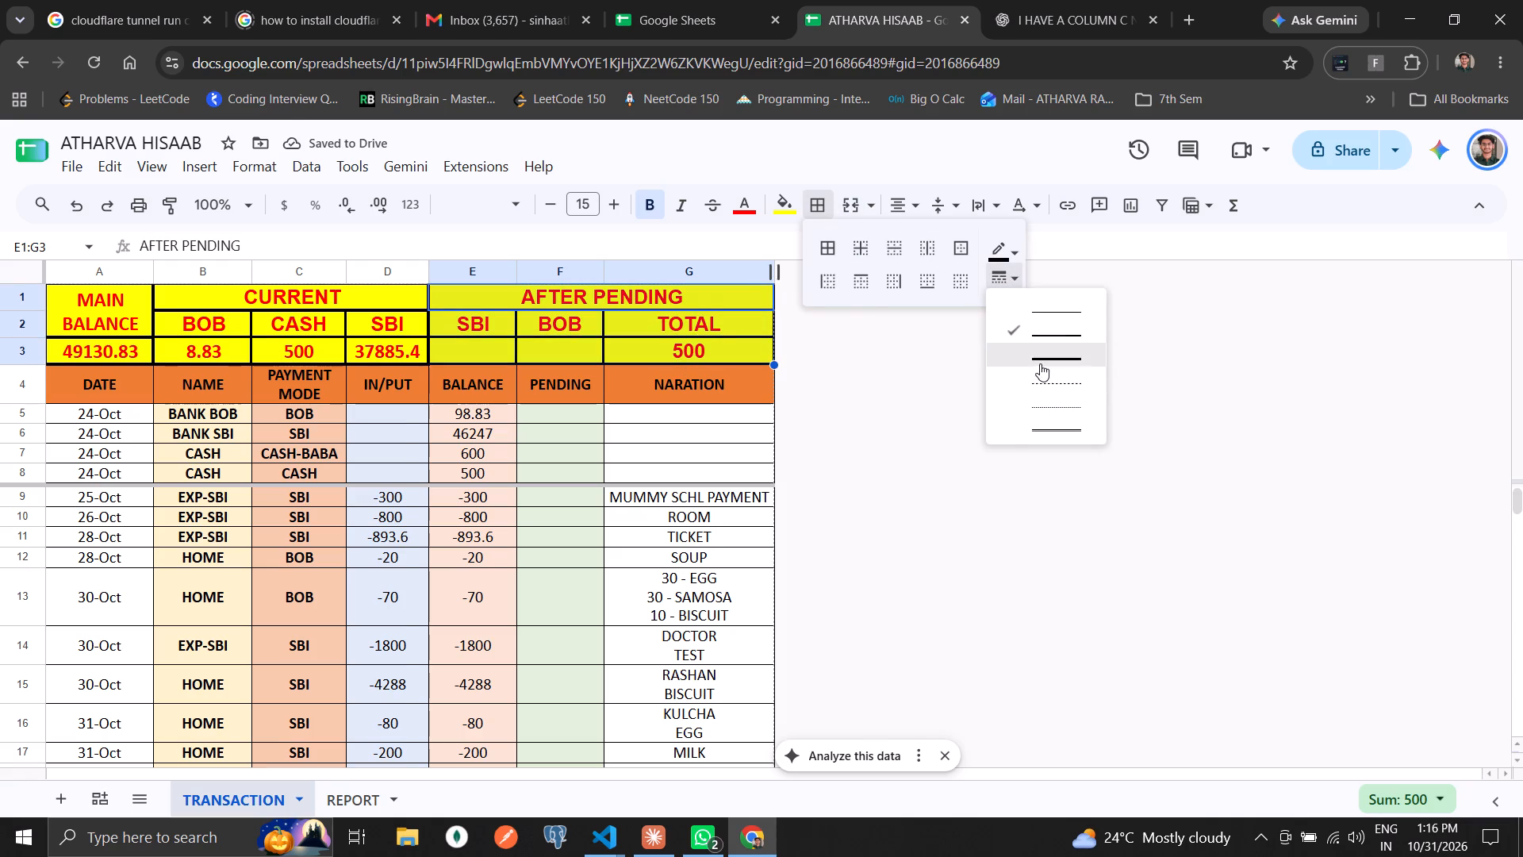
left_click(831, 252)
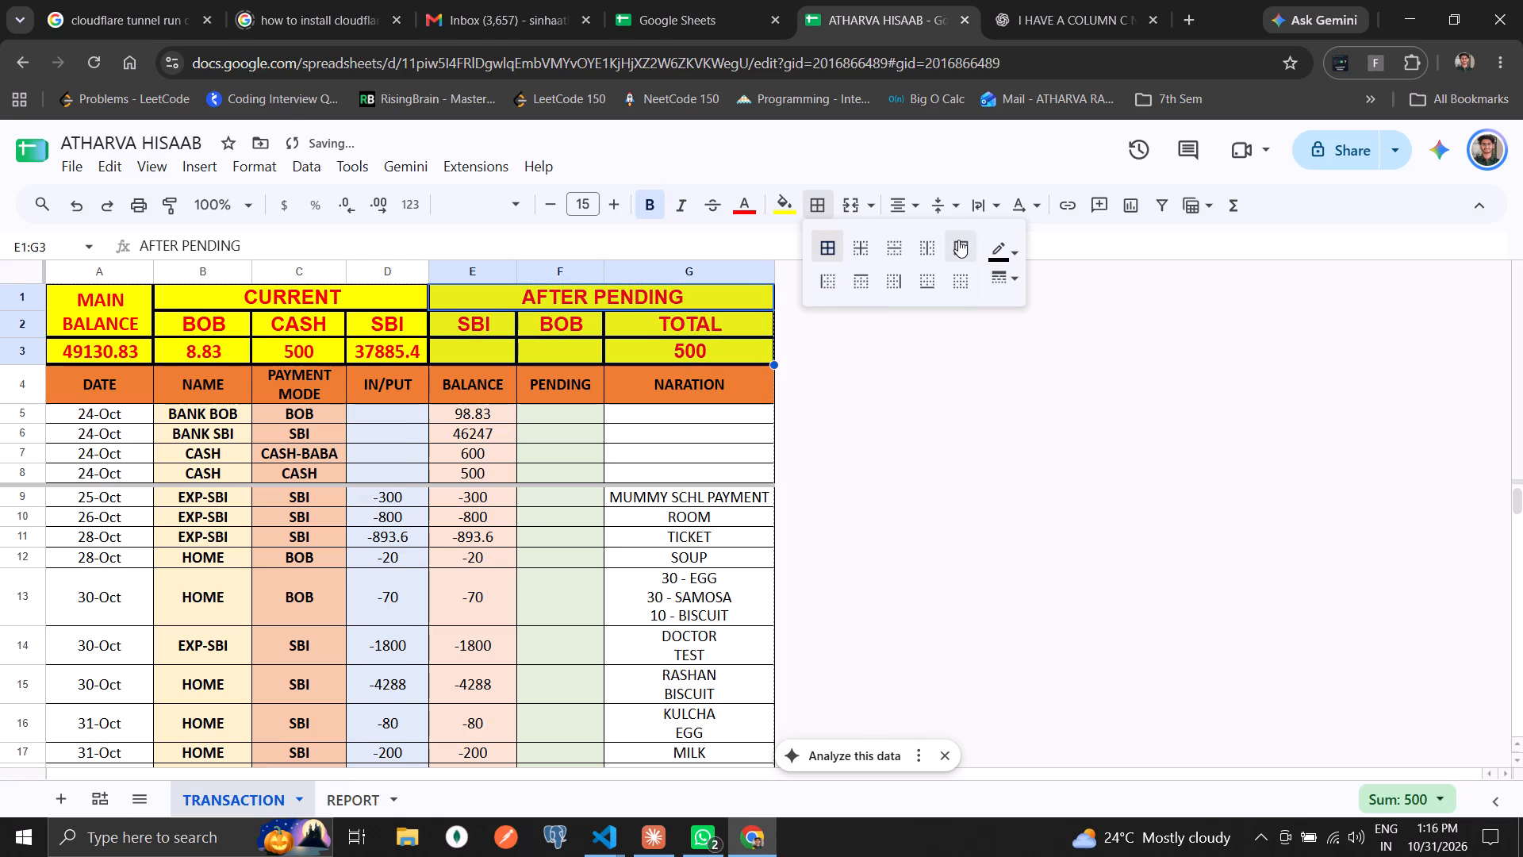
Set the inner borders of the AFTER PENDING labels and amounts E2:G3 to the medium solid line.
left_click(512, 321)
left_click(727, 343, "shift")
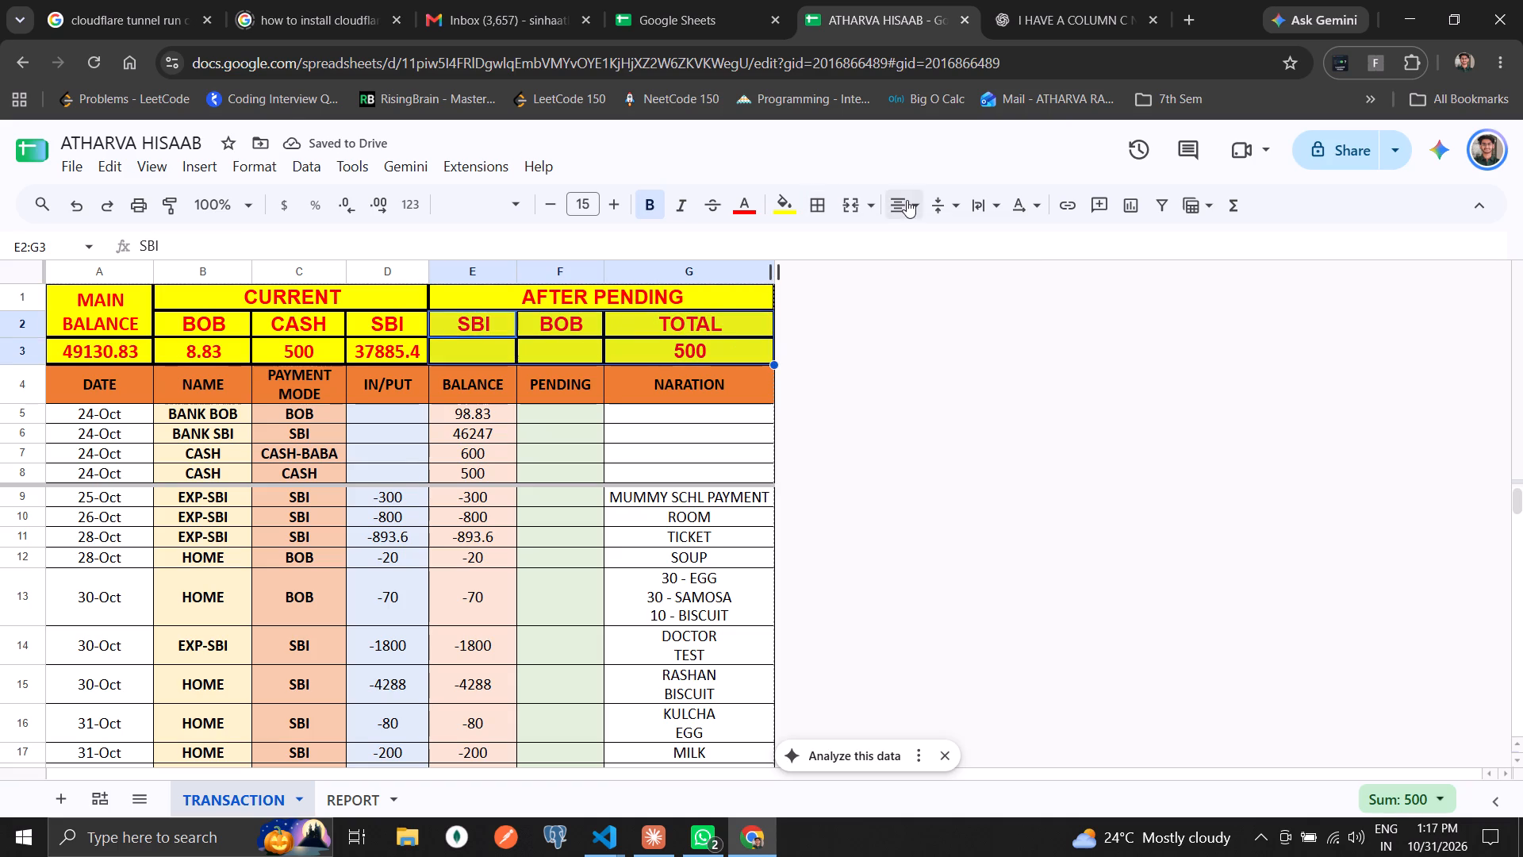
left_click(827, 209)
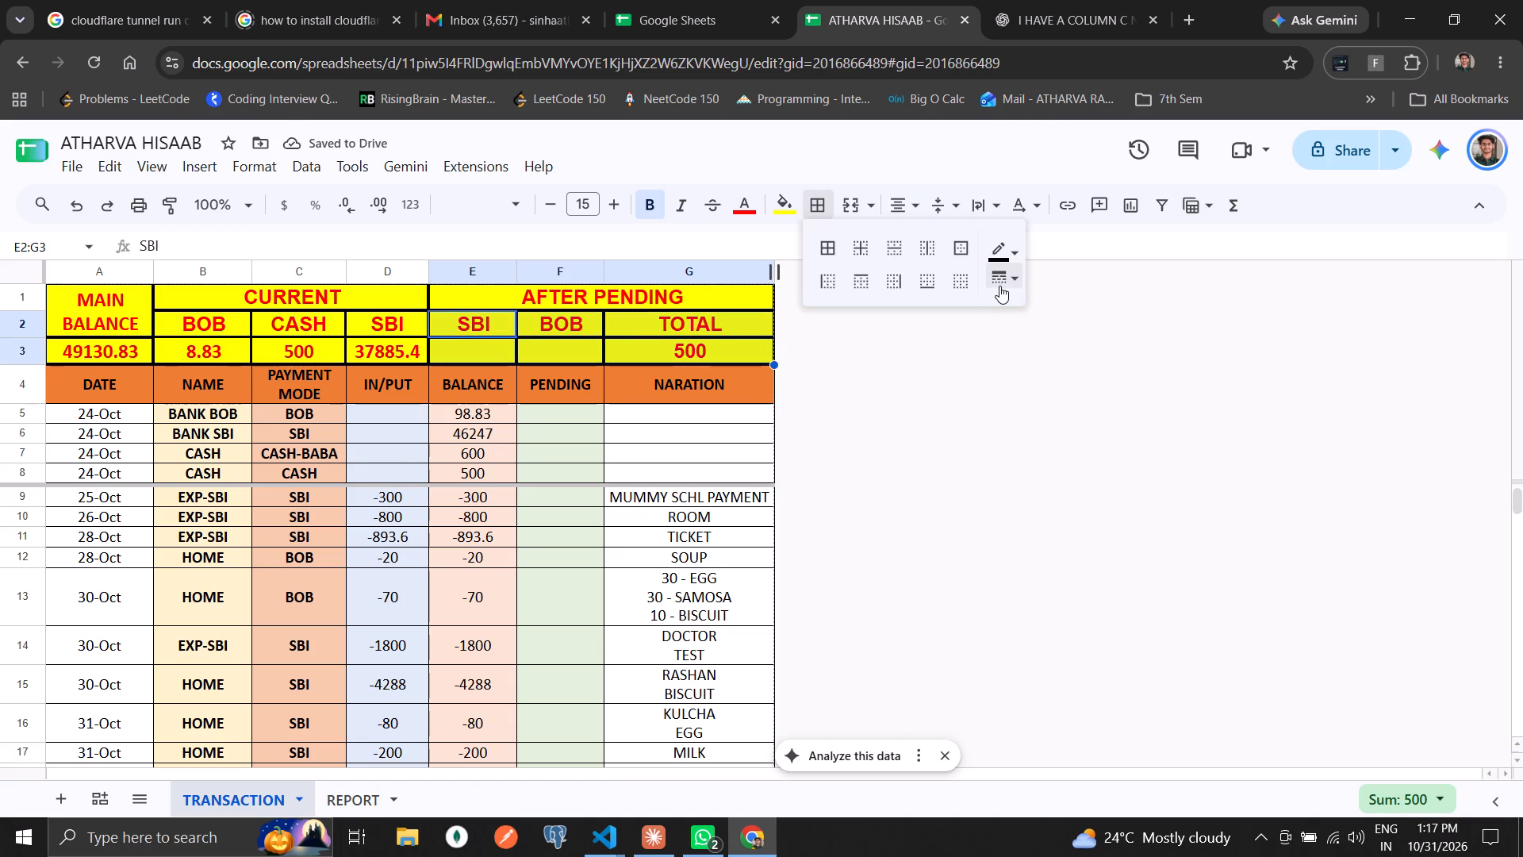
left_click(999, 286)
left_click(1044, 333)
left_click(860, 248)
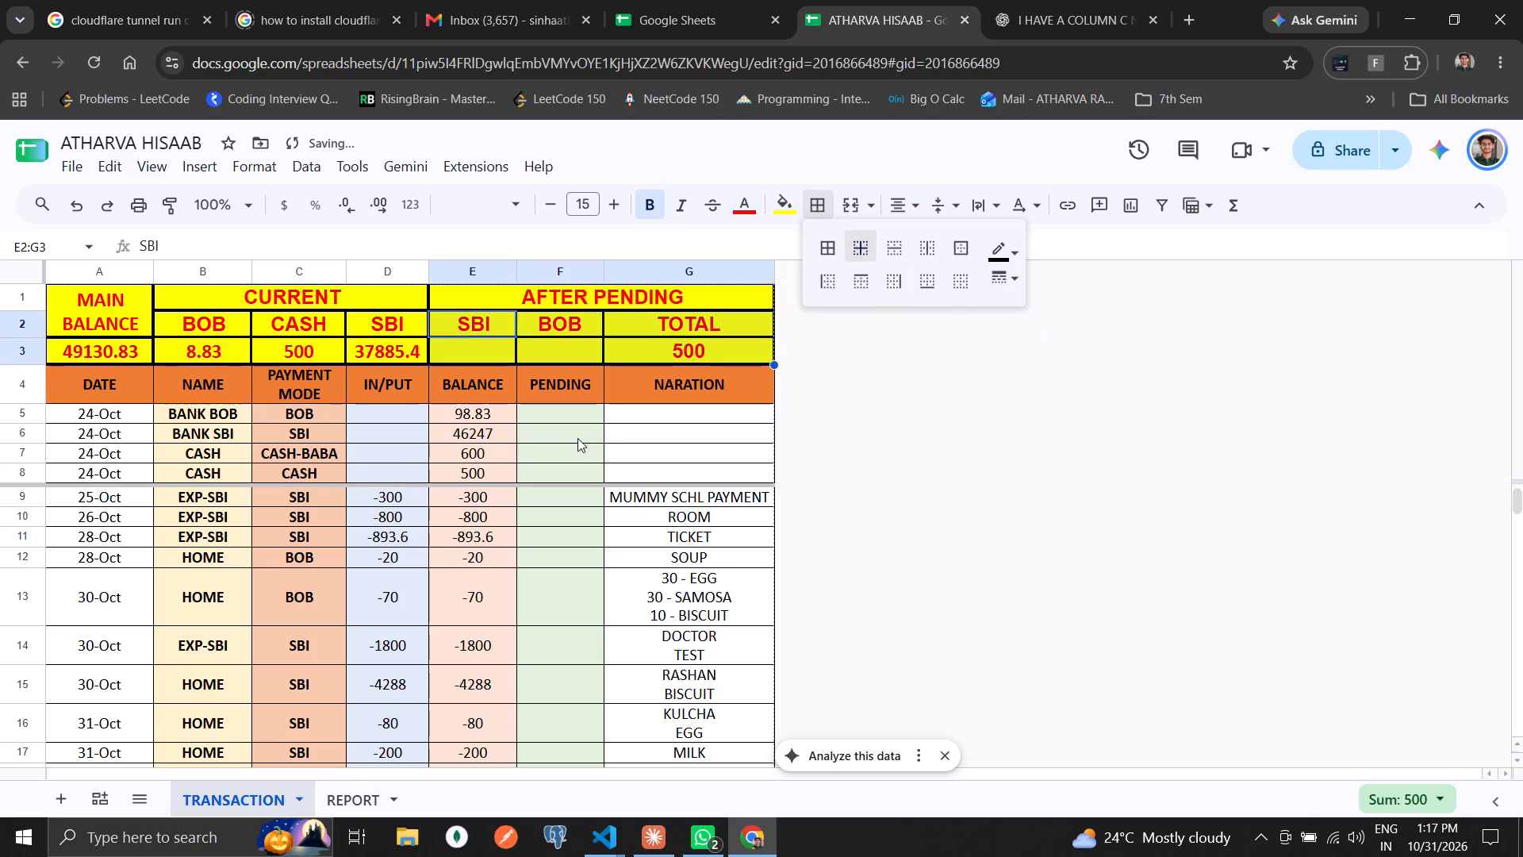
left_click(577, 438)
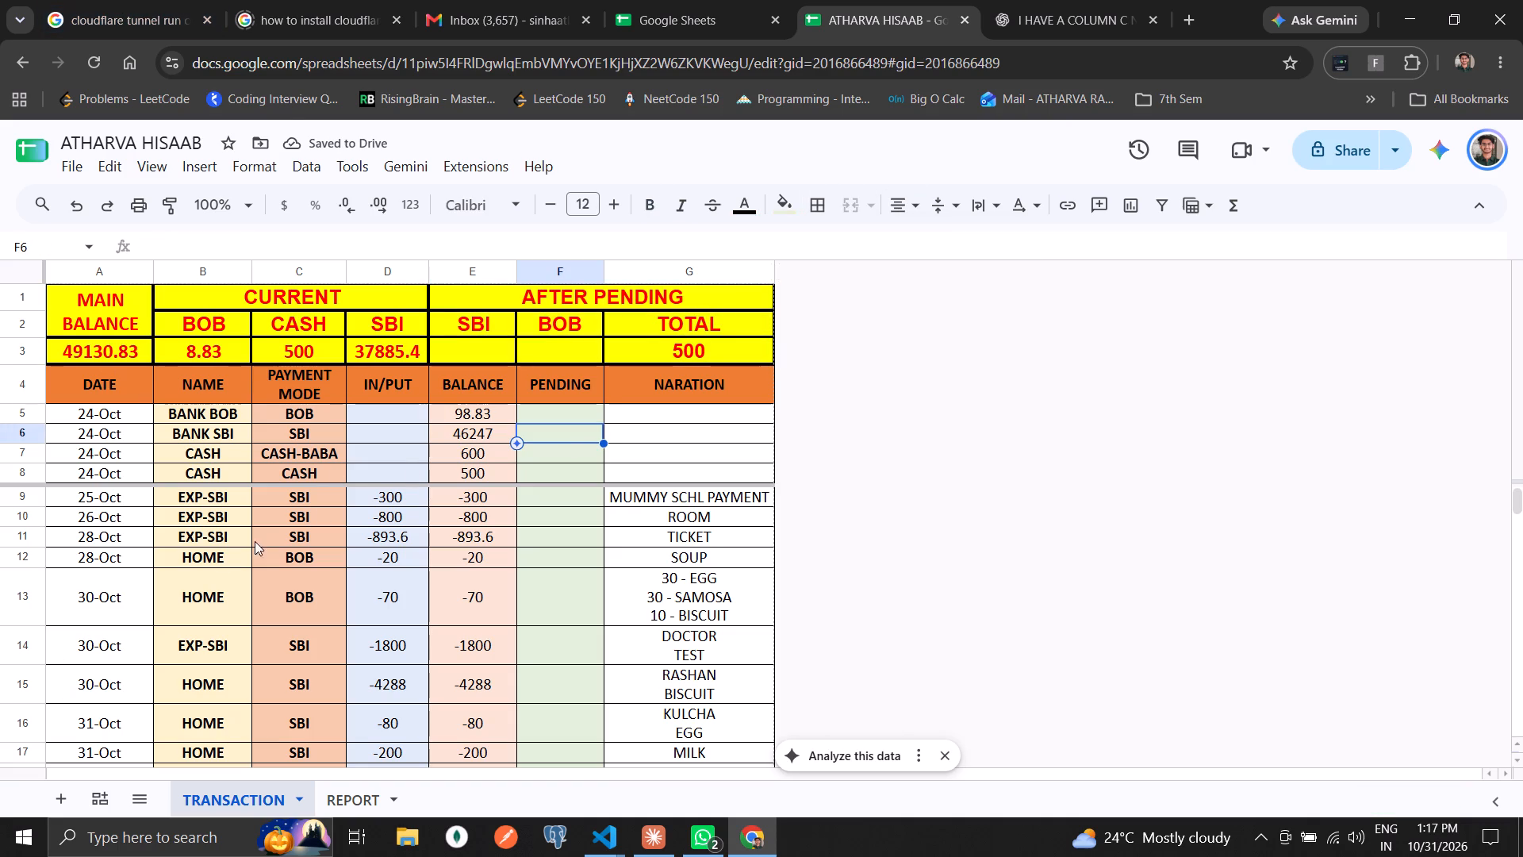
Enter the formula =D3+SUMIF(C:C,"SBI",F:F) in E3 under the AFTER PENDING SBI label.
left_click(470, 338)
left_click(473, 350)
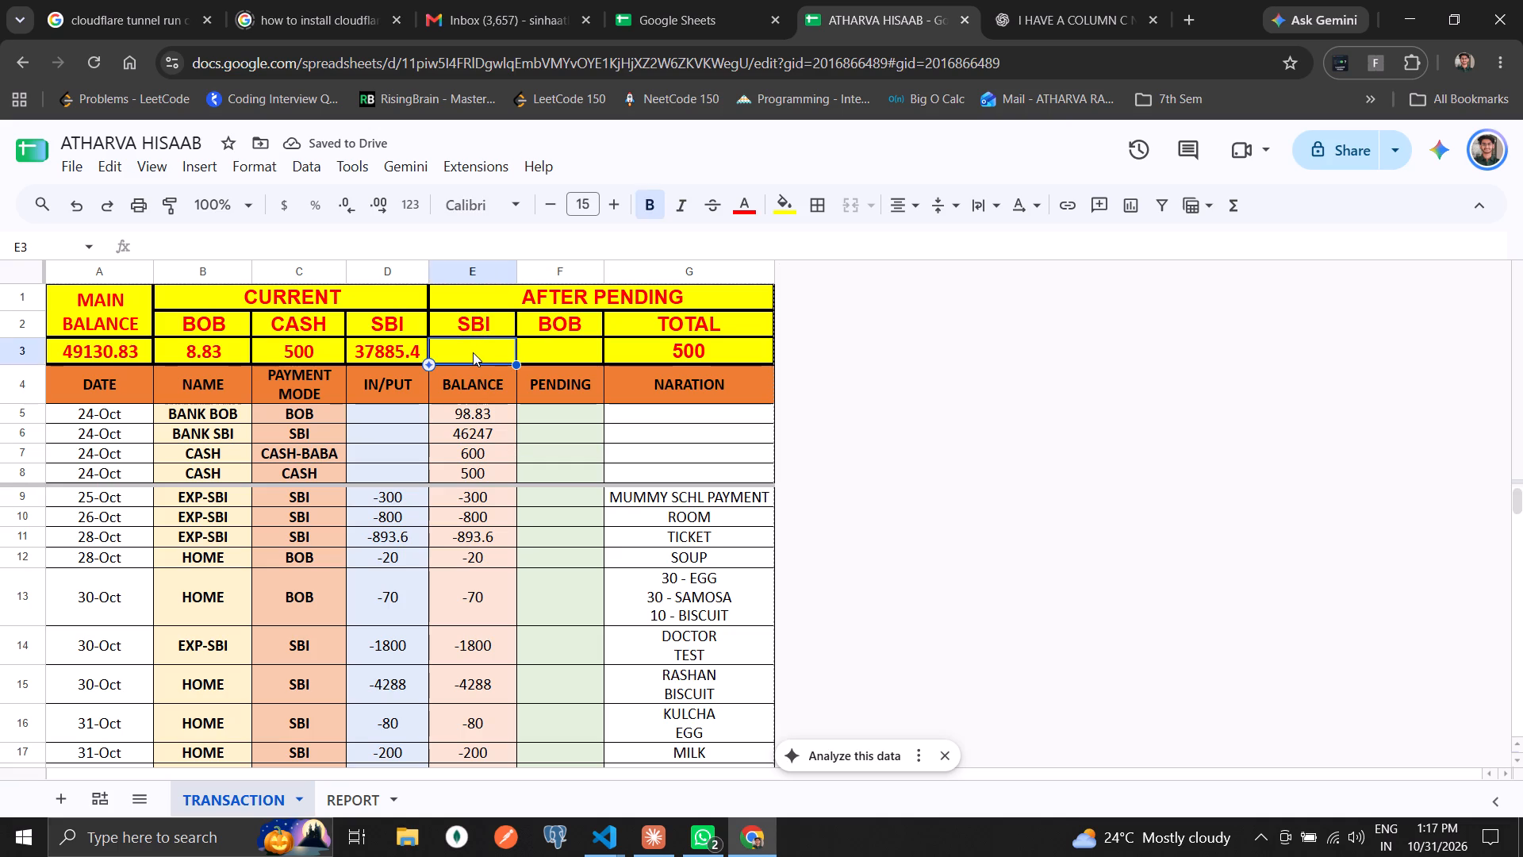
key("Up")
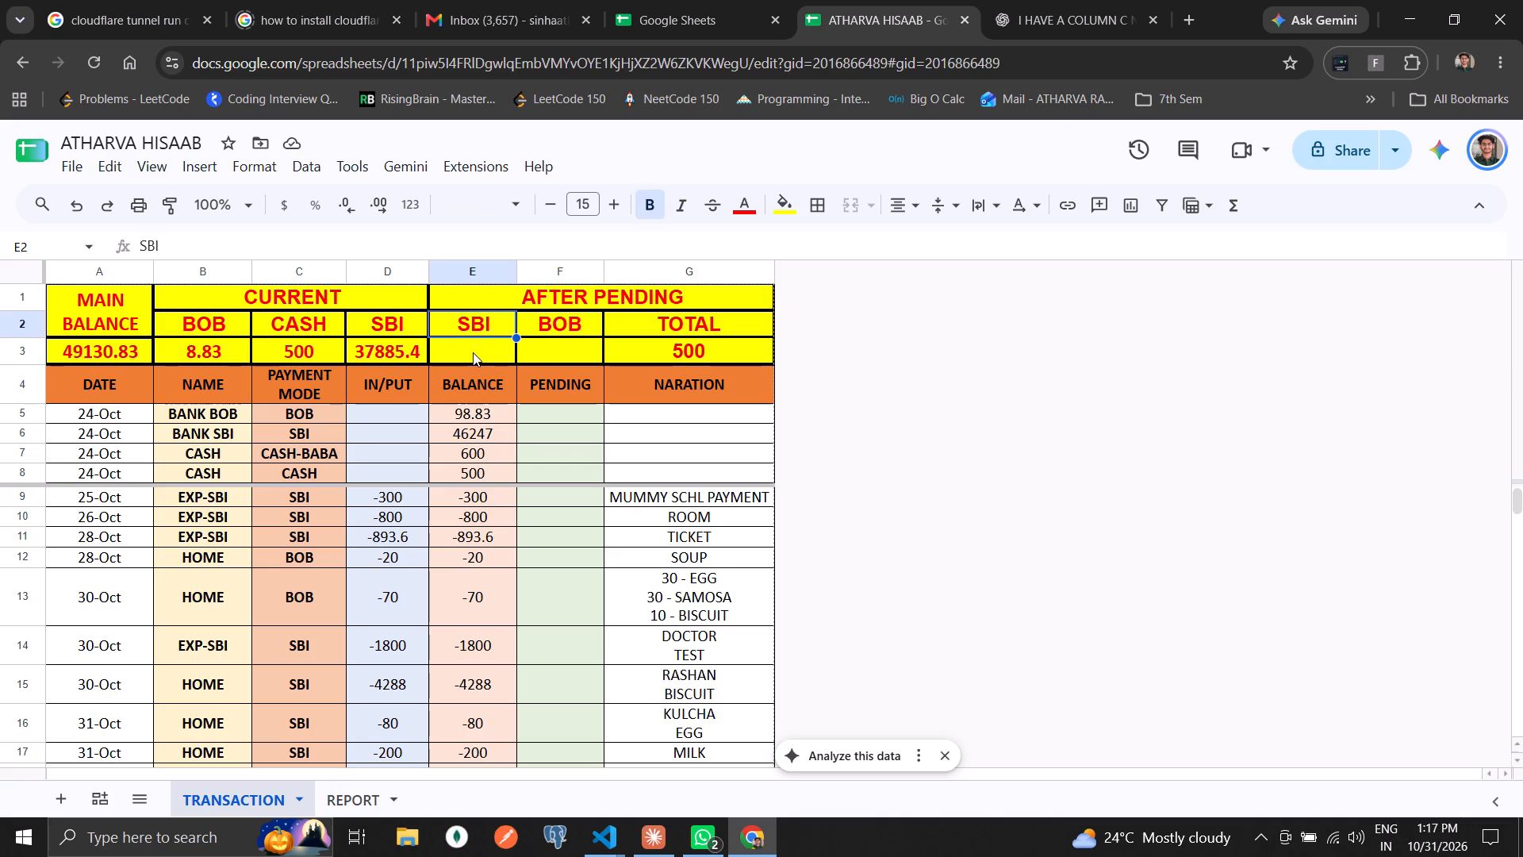
key("Down")
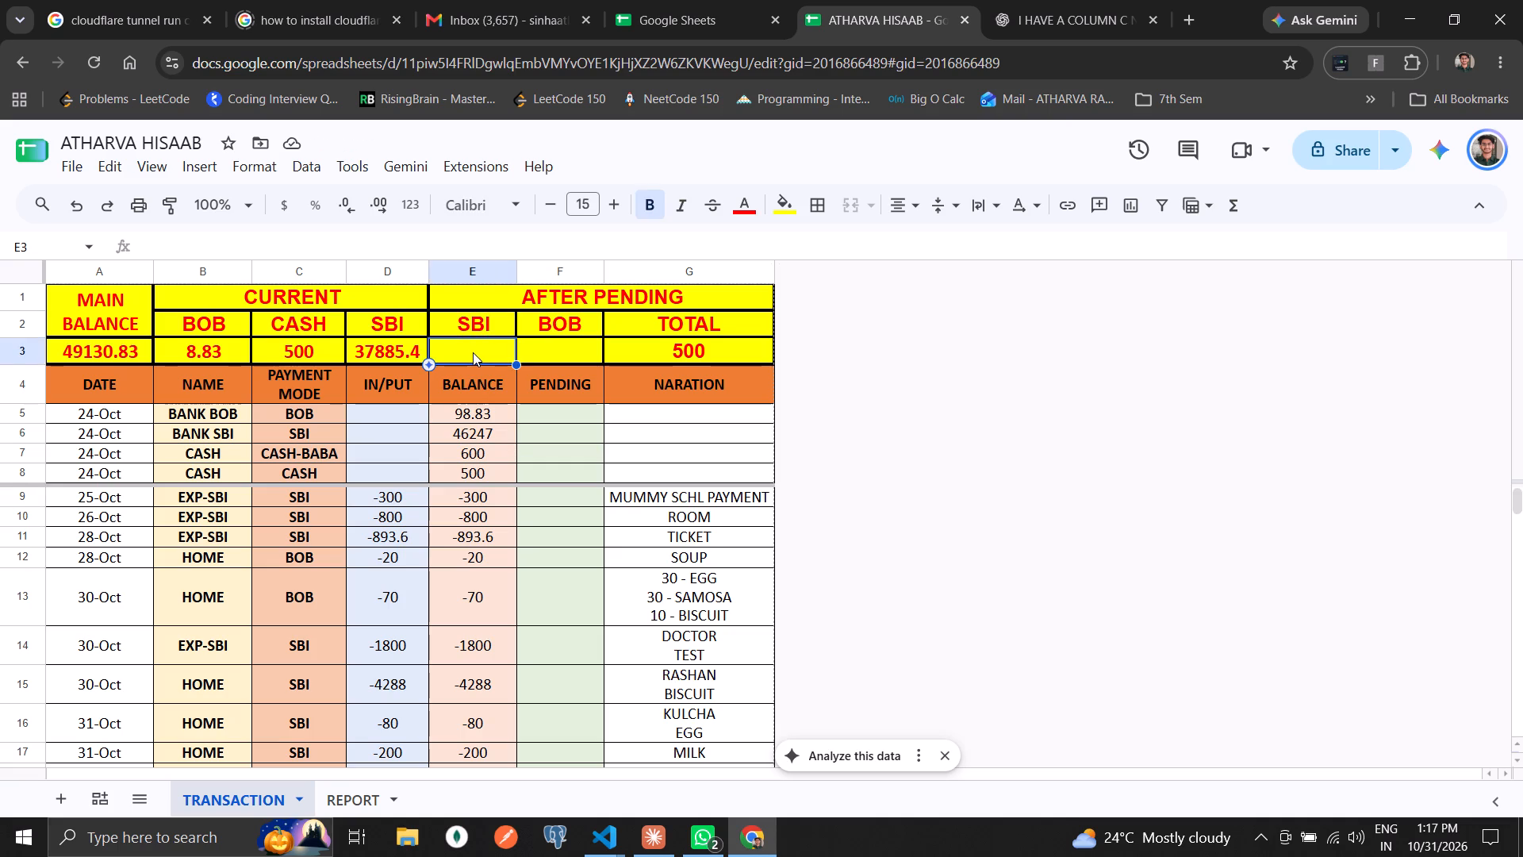
key("equal")
key("Left")
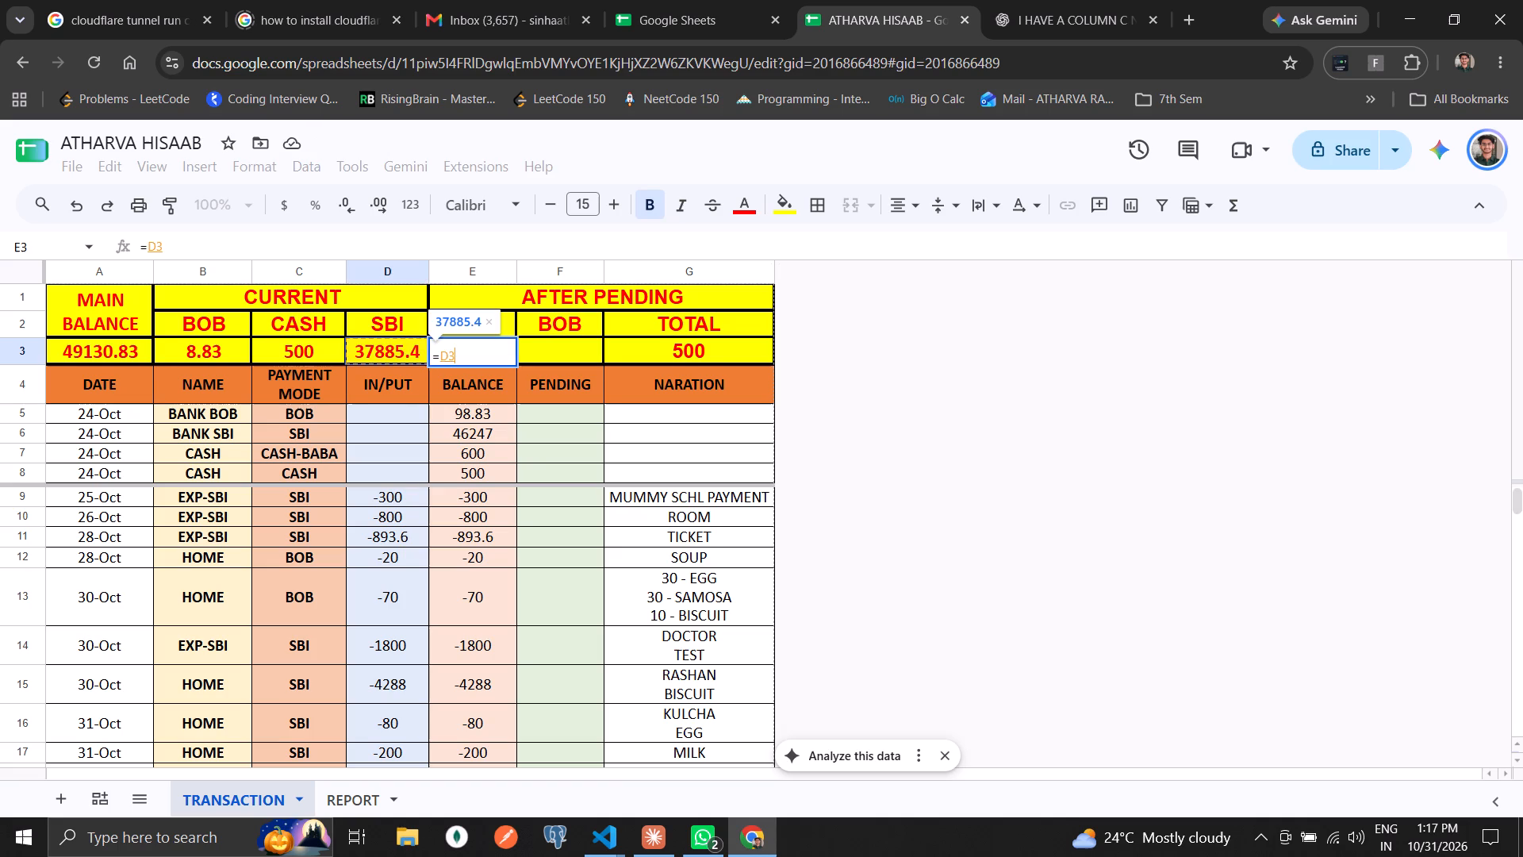
key("plus")
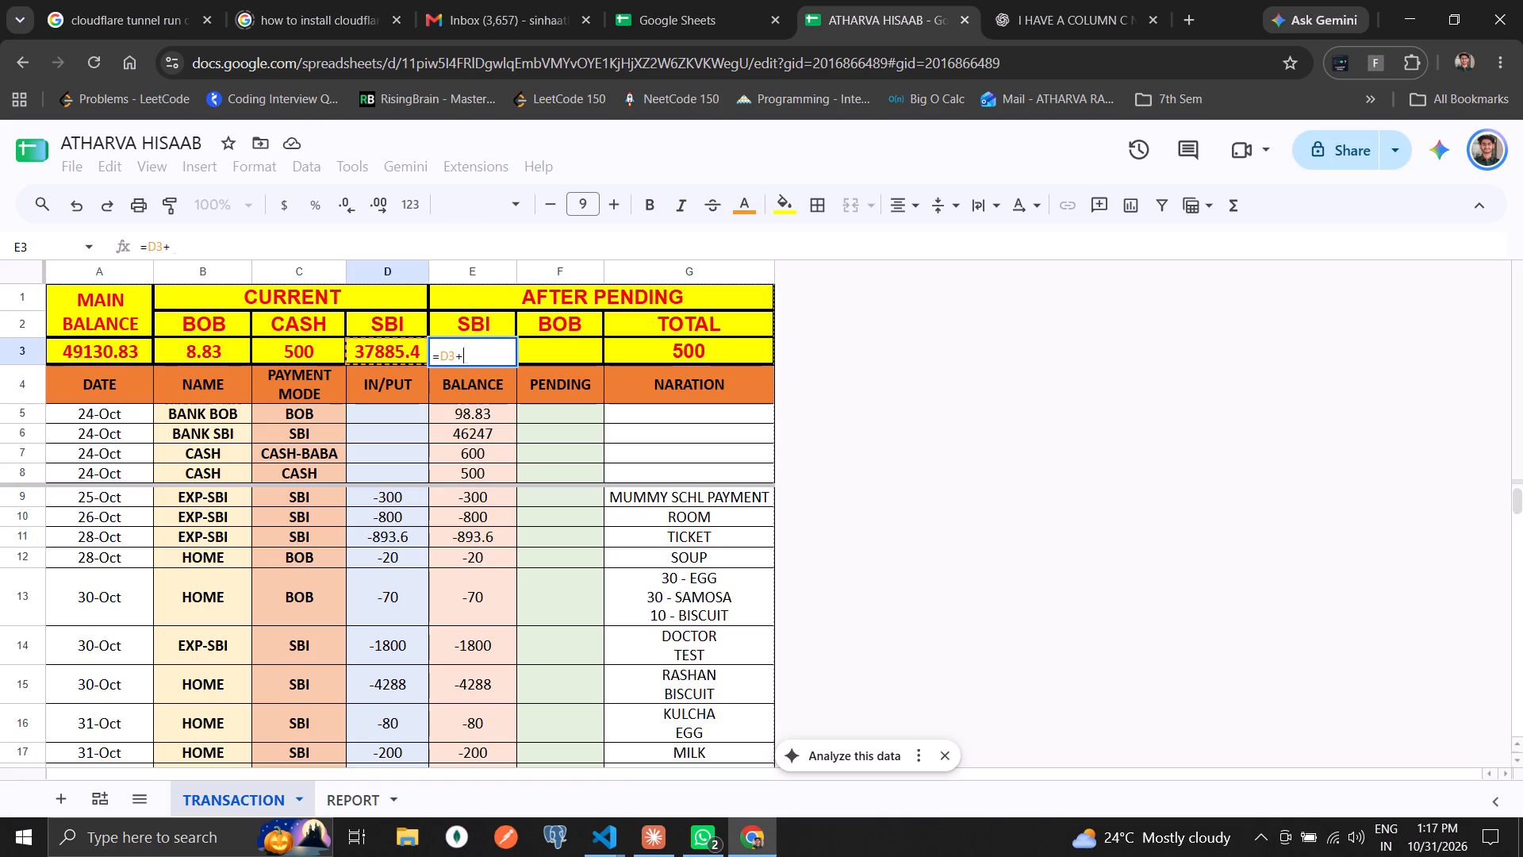
type("SUMIF(C")
type(":C")
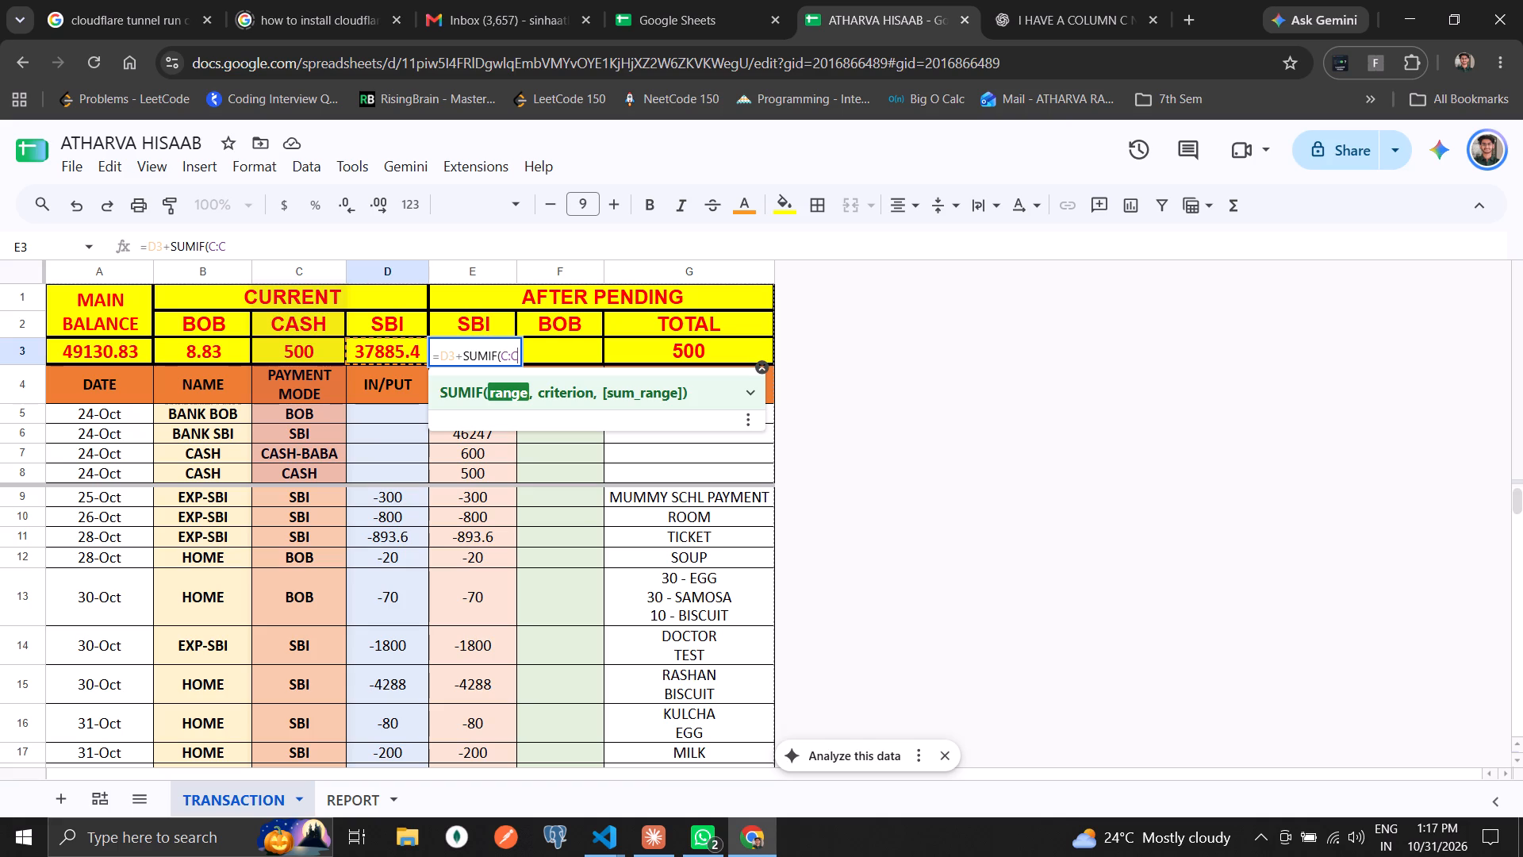
type(",\"sbi")
key("BackSpace")
key("BackSpace")
key("BackSpace")
type("SBI\",")
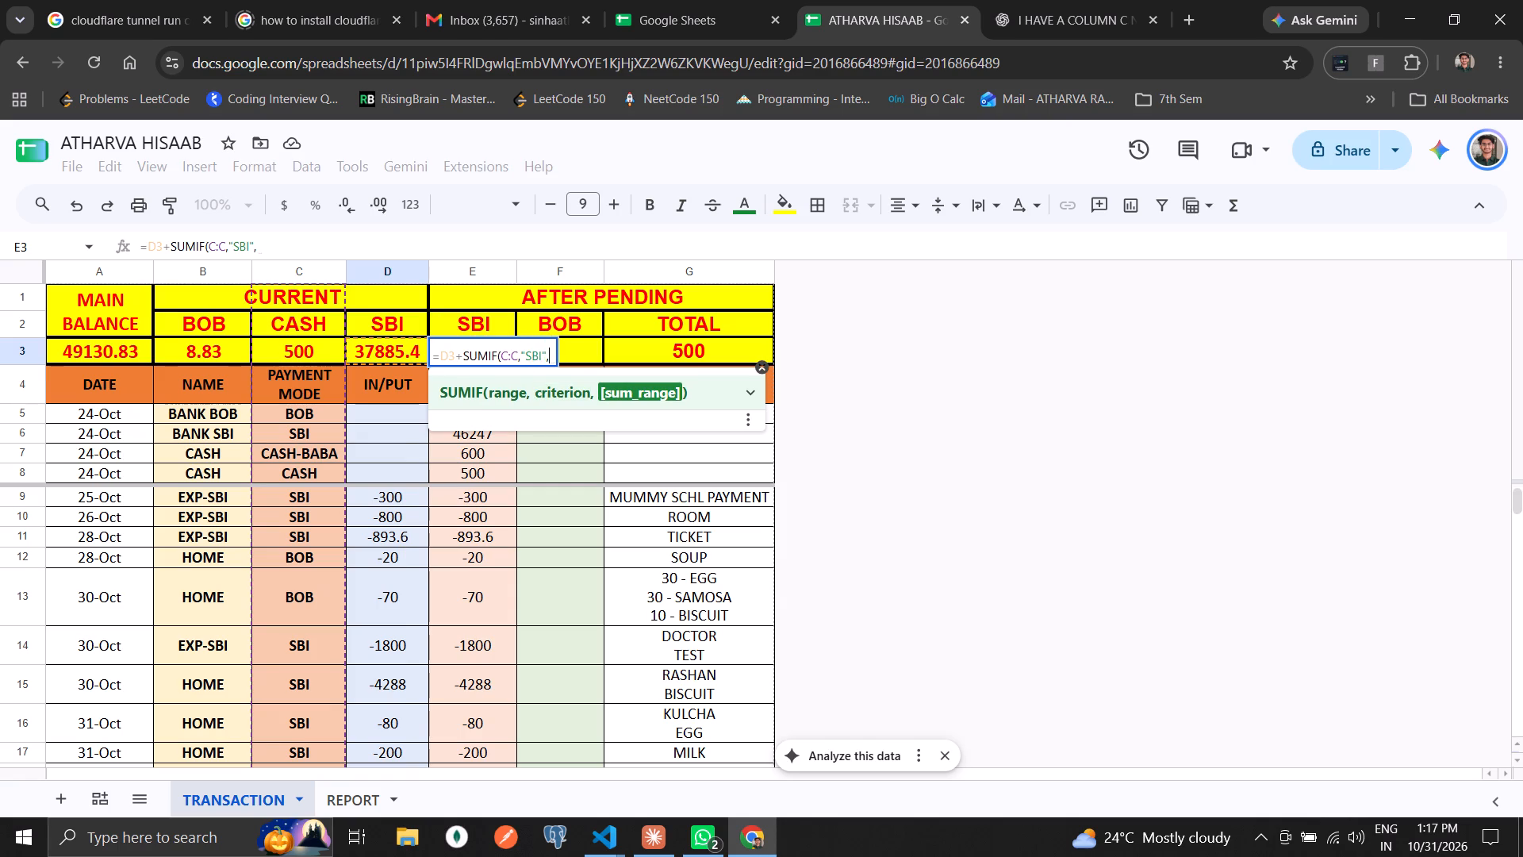
type("F:F")
key("shift+parenright")
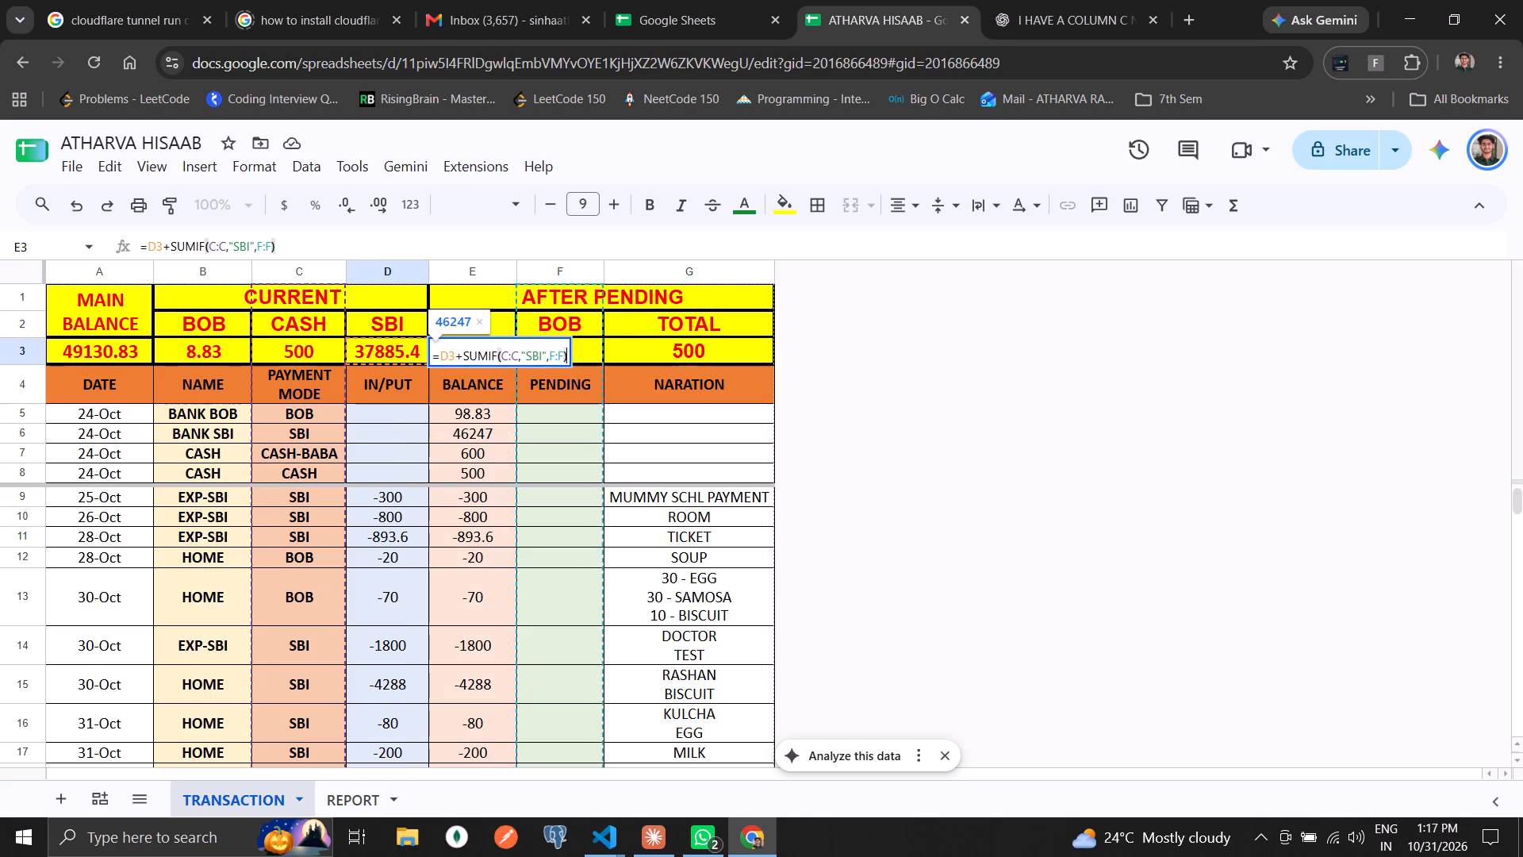
key("Return")
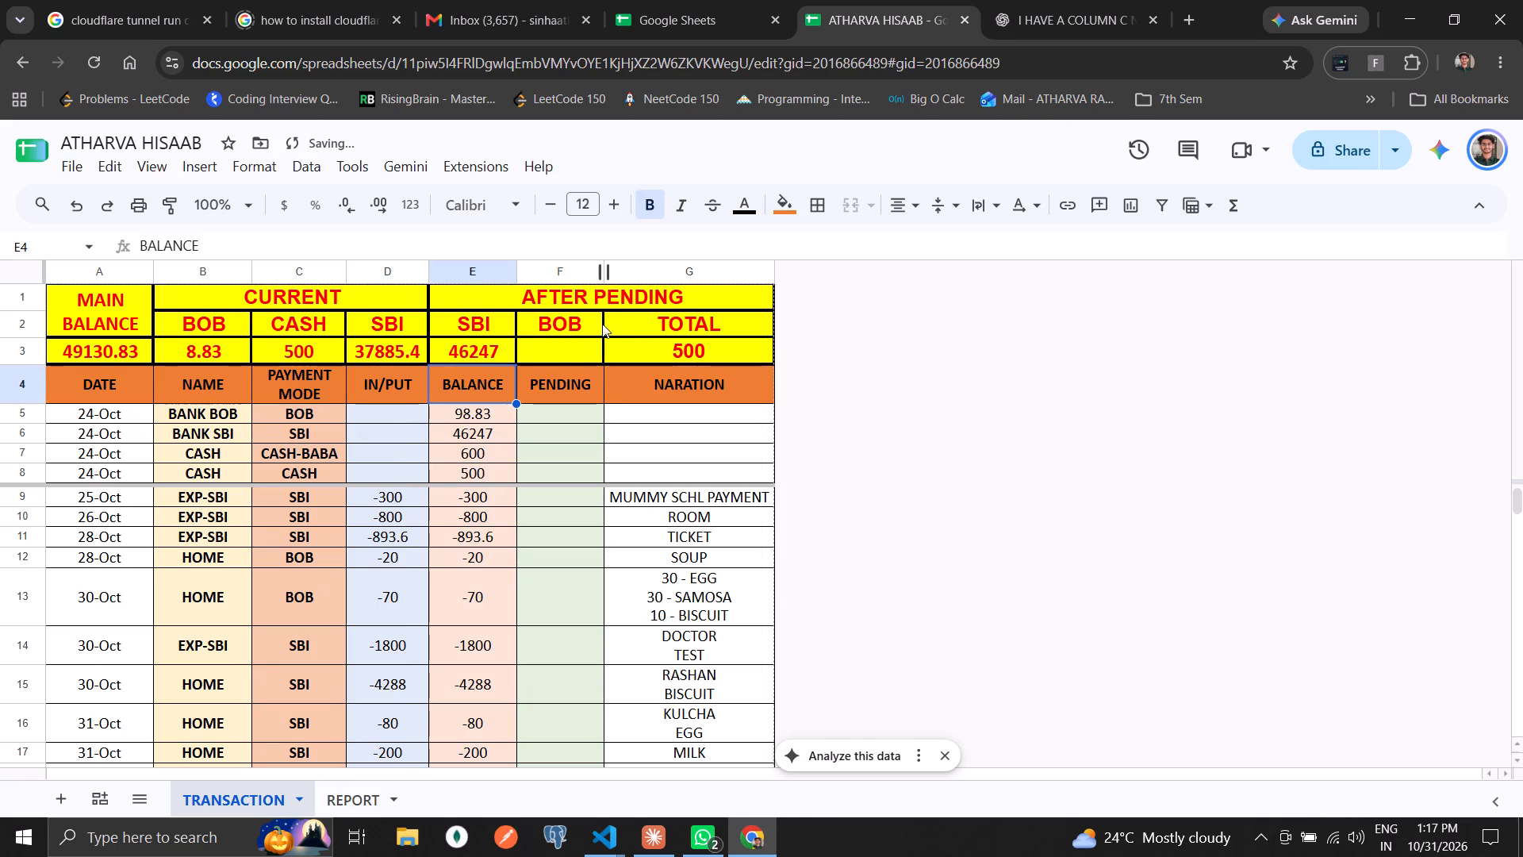
Reuse the E3 formula in F3 under the AFTER PENDING BOB label, with the criterion BOB: =D3+SUMIF(C:C,"BOB",F:F).
left_click(570, 365)
left_click(454, 358)
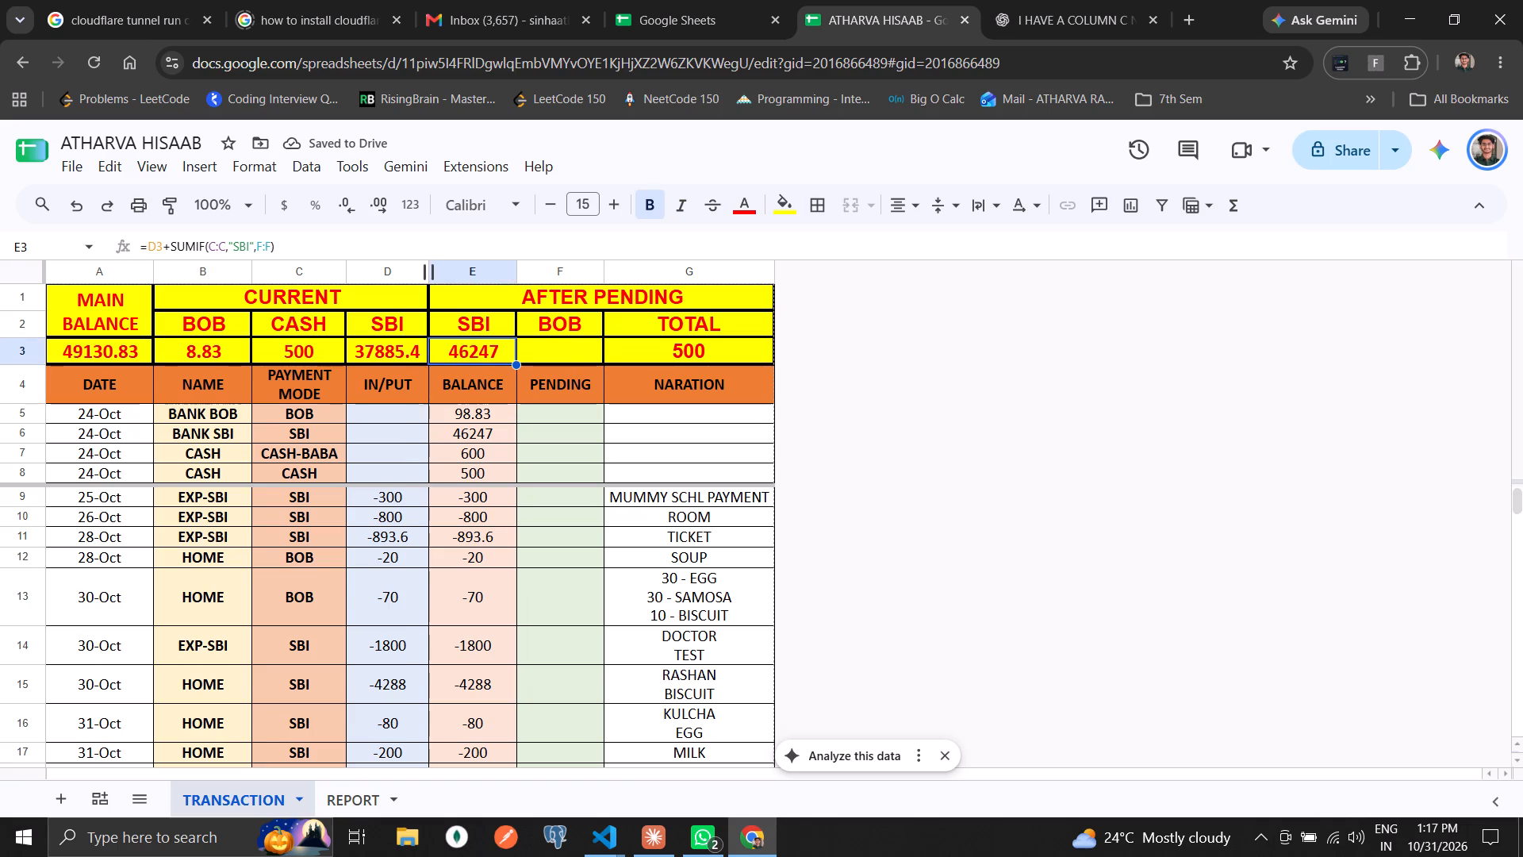
left_click(422, 238)
key("ctrl+a")
key("ctrl+c")
left_click(587, 340)
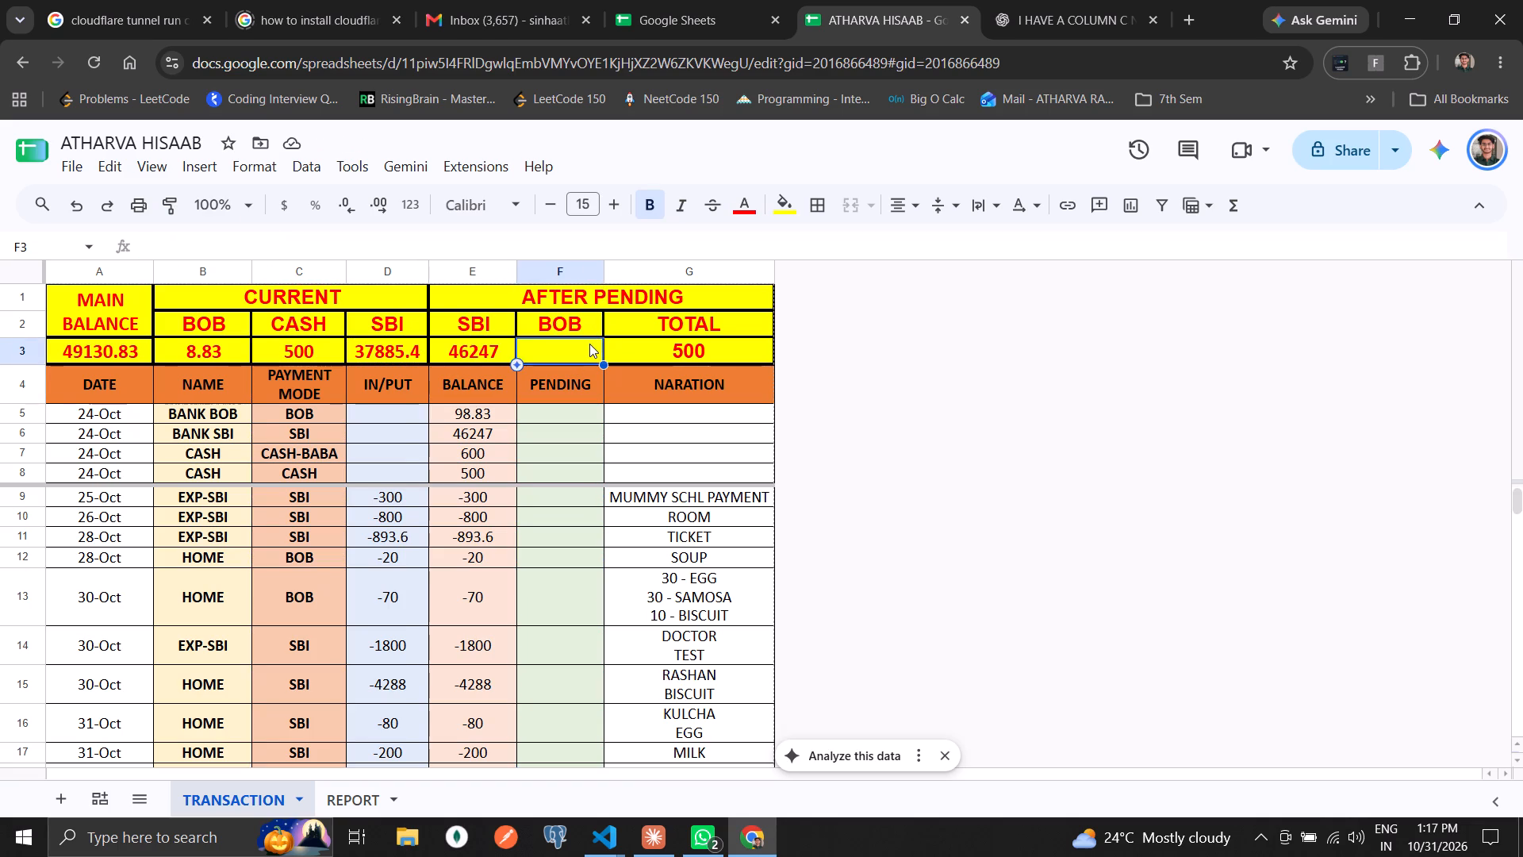
double_click(589, 344)
key("ctrl+v")
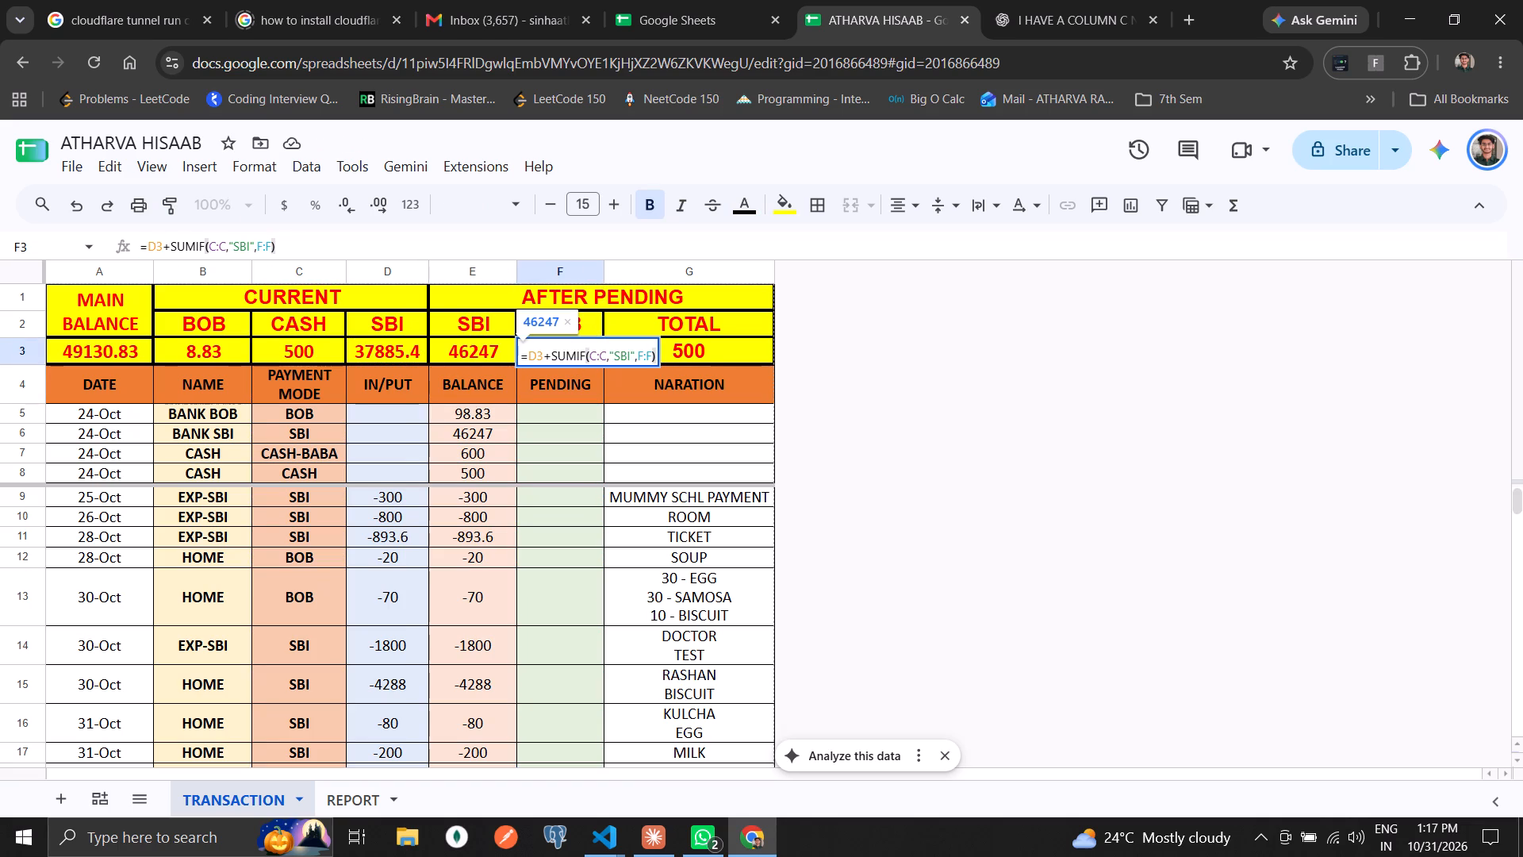
double_click(620, 355)
left_click(630, 358)
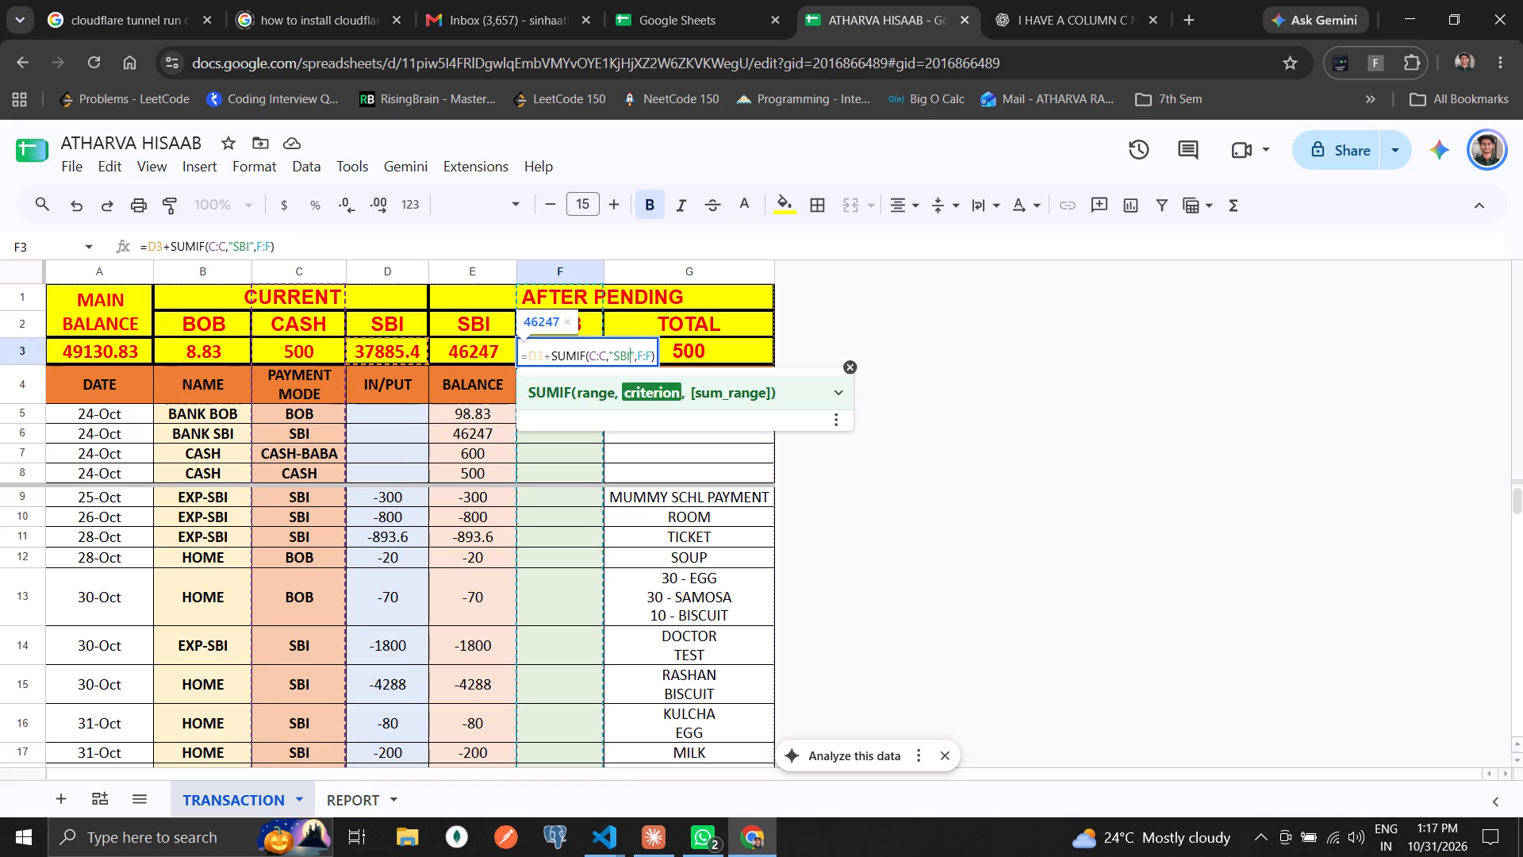
key("BackSpace")
key("BackSpace")
key("BackSpace")
key("s")
key("BackSpace")
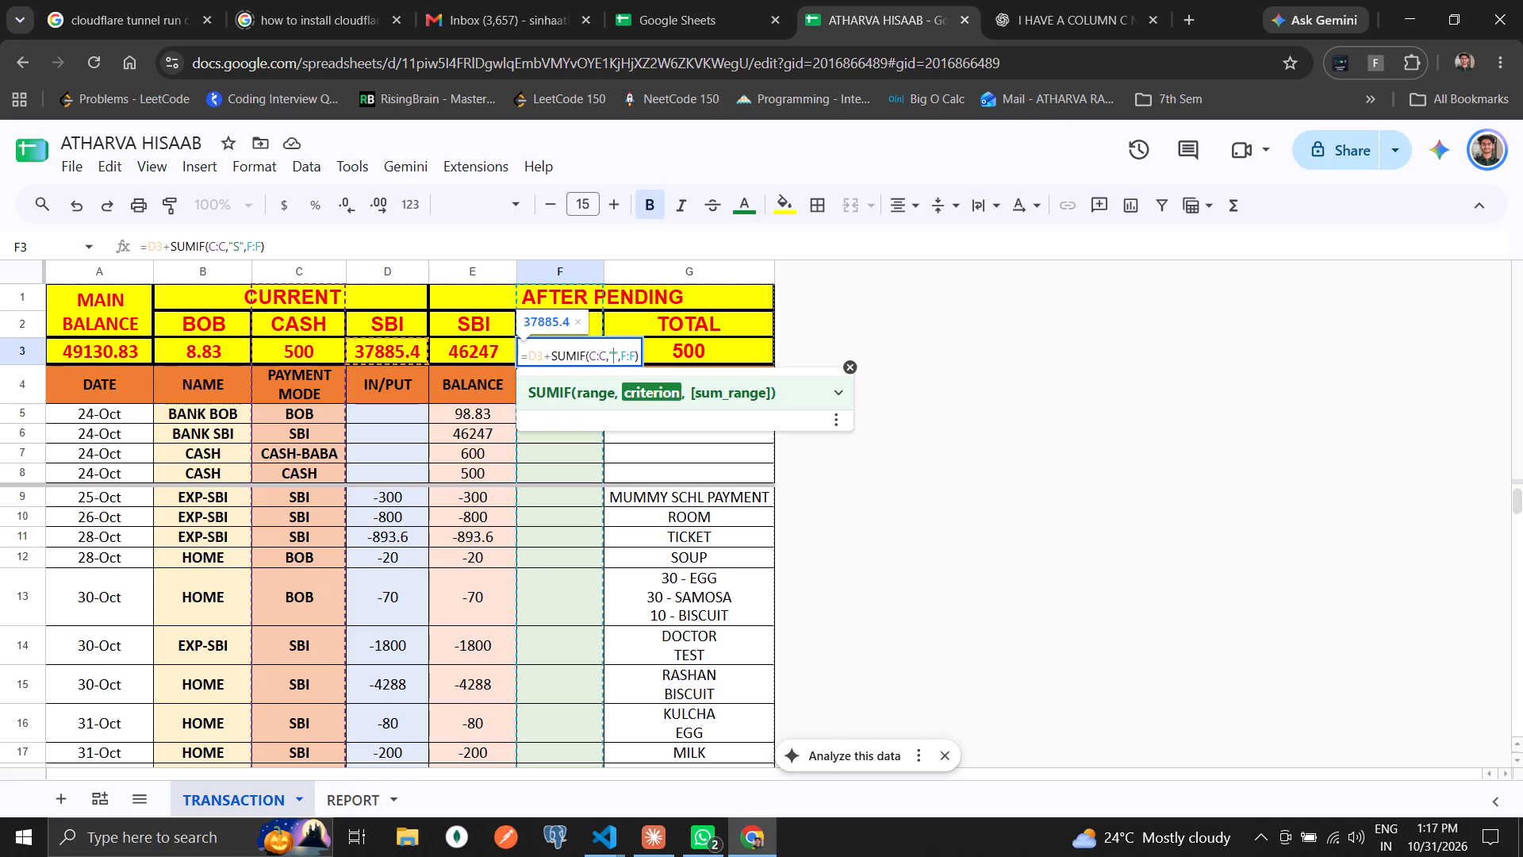
type("BOB")
key("Return")
key("Up")
key("Right")
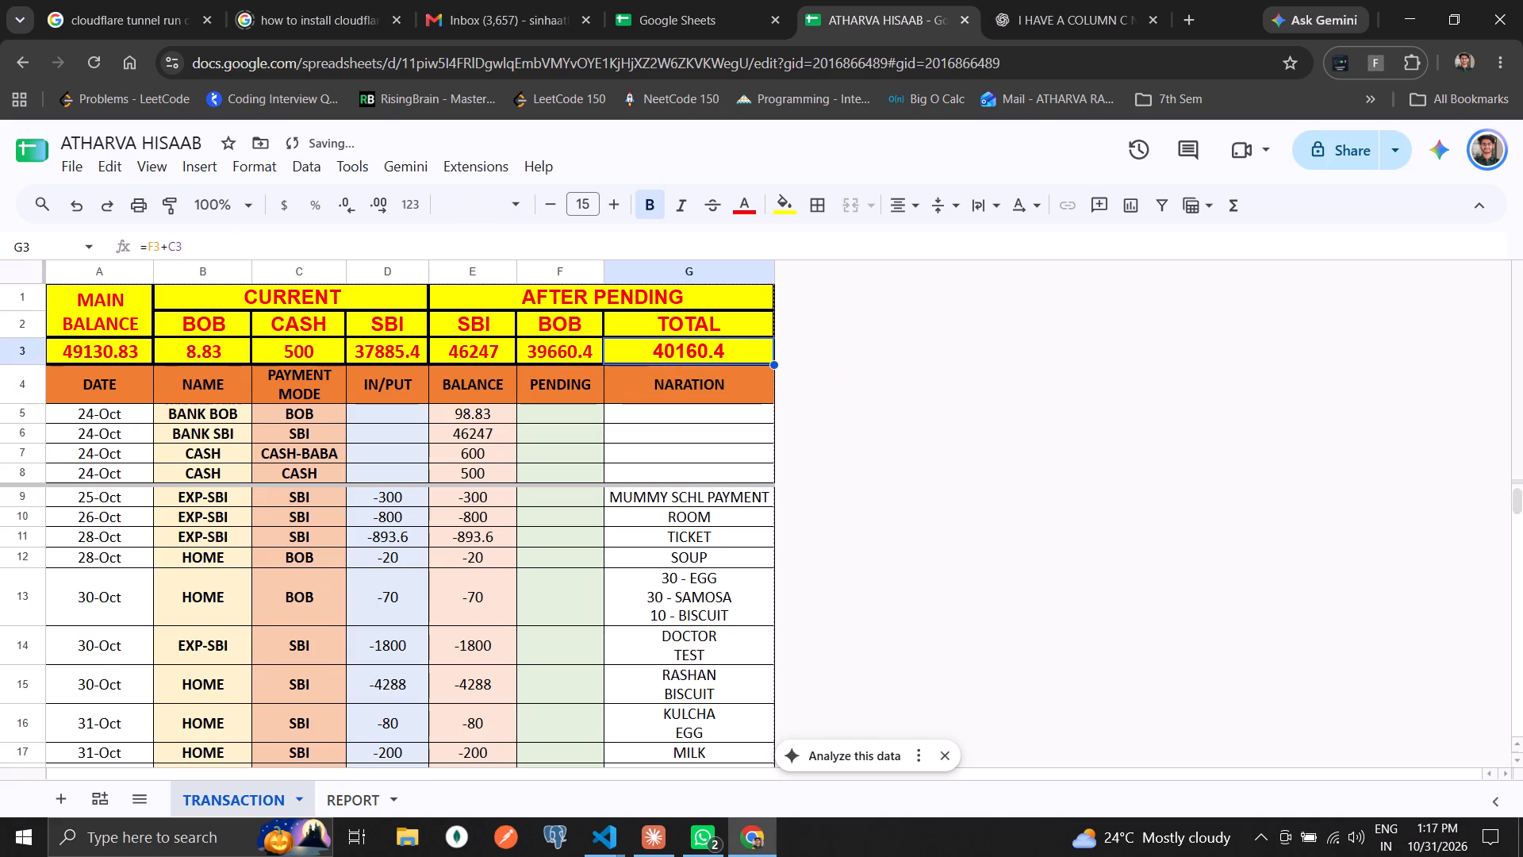
Change the starting cell reference in the F3 formula to B3, making it =B3+SUMIF(C:C,"BOB",F:F), and save.
key("Left")
key("F2")
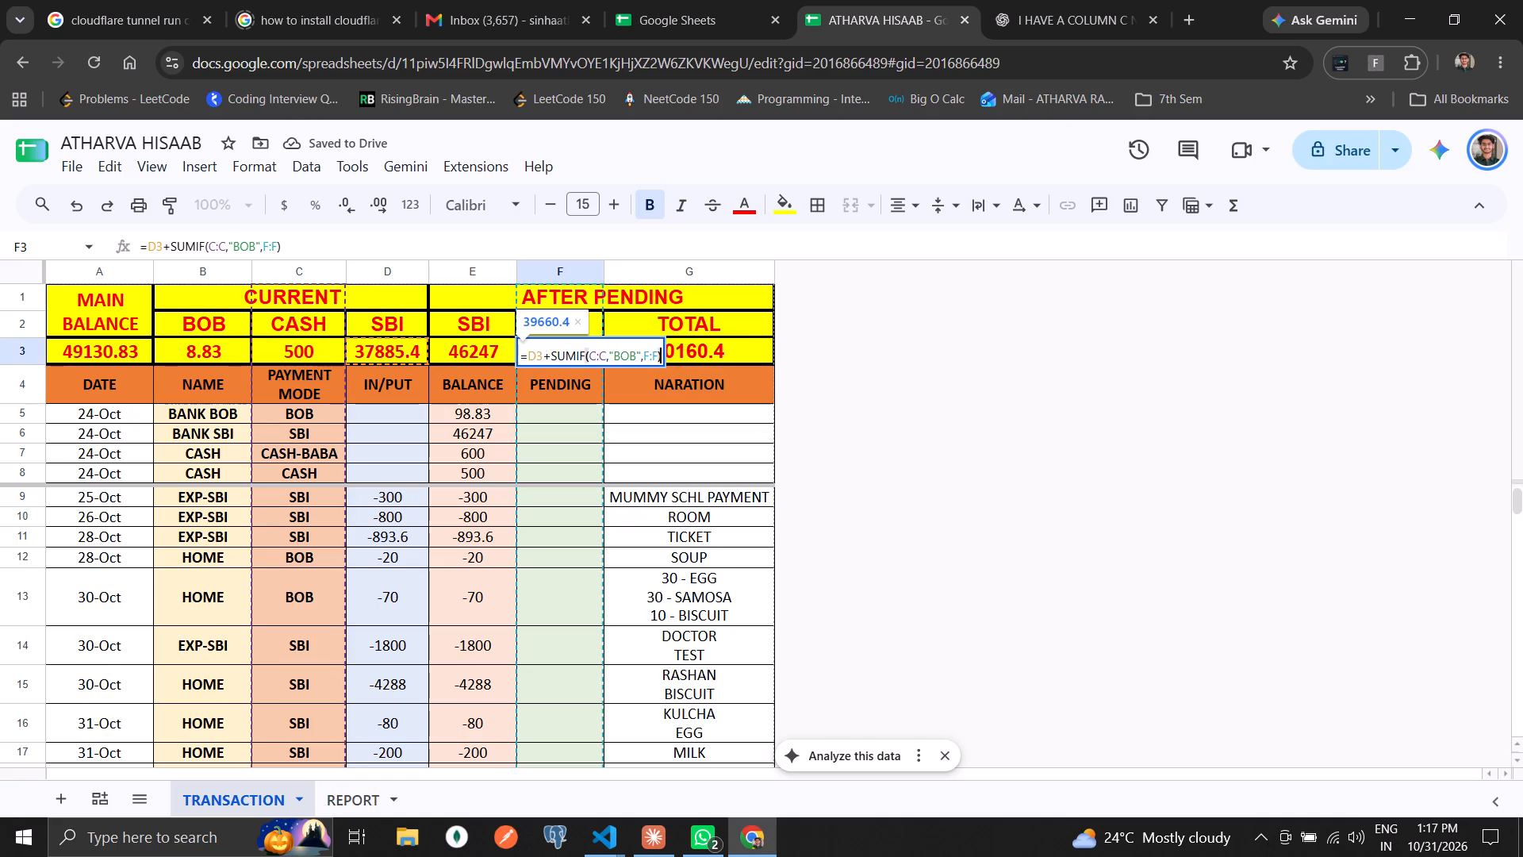
key("Left")
key("Left")
key("Left")
key("Left")
key("Left")
key("Left")
key("Left")
key("Left")
key("Left")
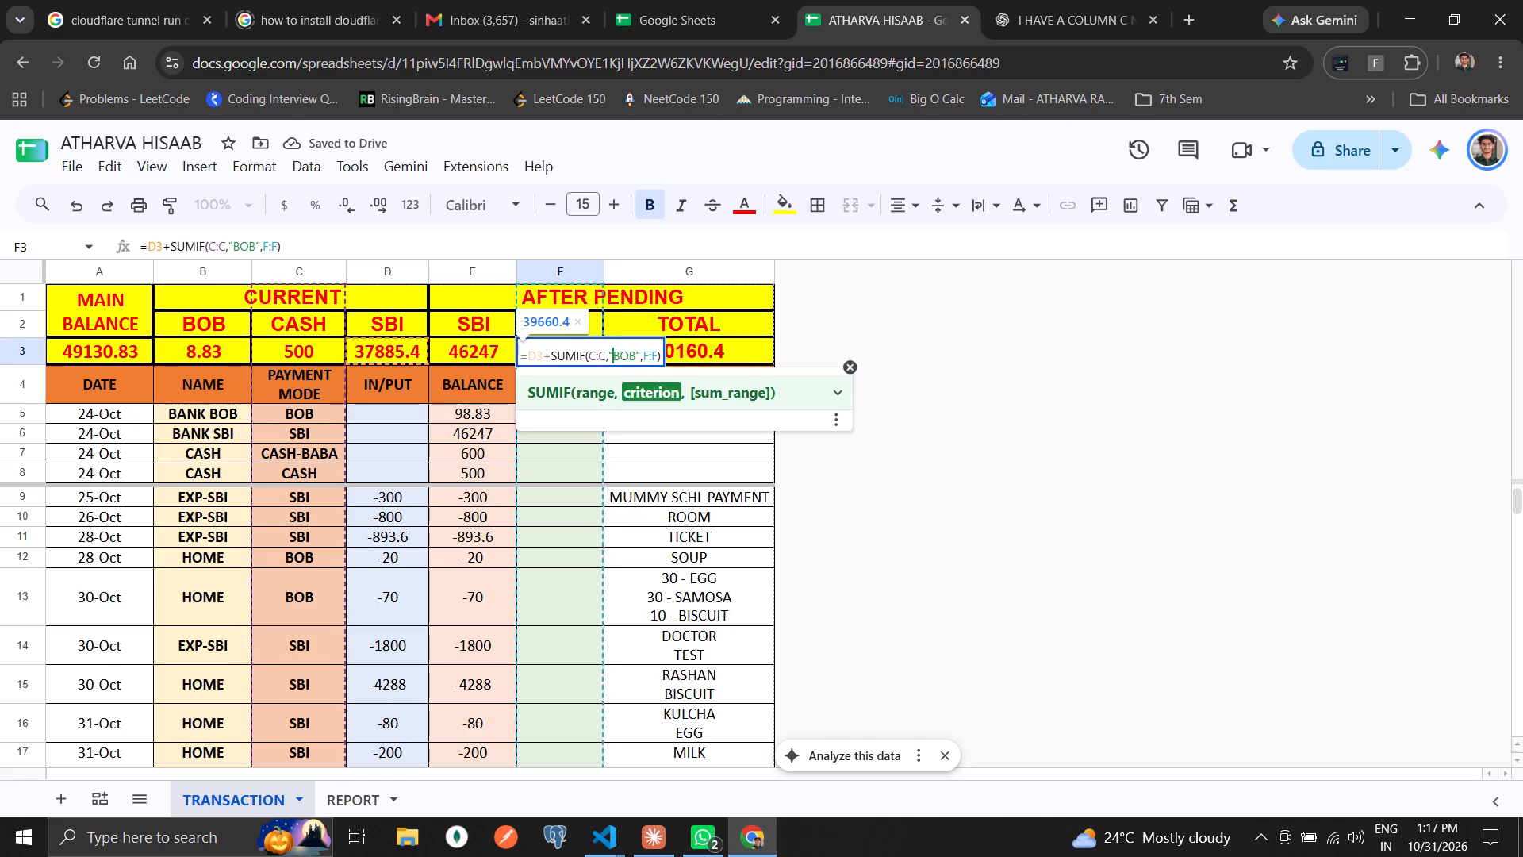
key("Left")
key("Left")
key("Left")
key("Left")
key("Left")
key("Left")
key("Left")
key("Left")
key("Left")
key("Left")
key("Left")
key("Left")
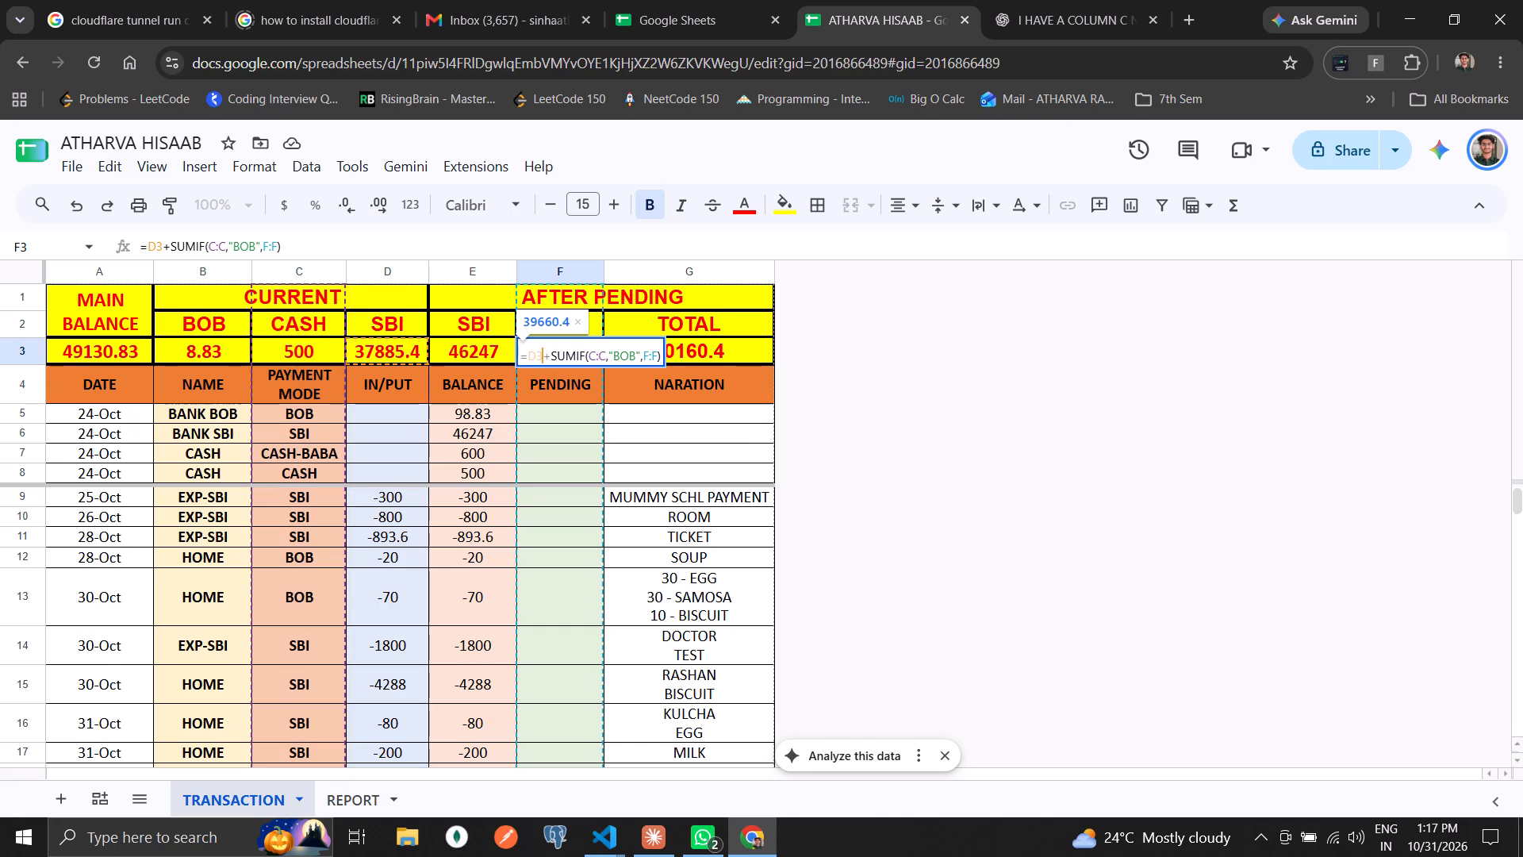
key("Left")
key("BackSpace")
key("b")
key("Return")
key("Up")
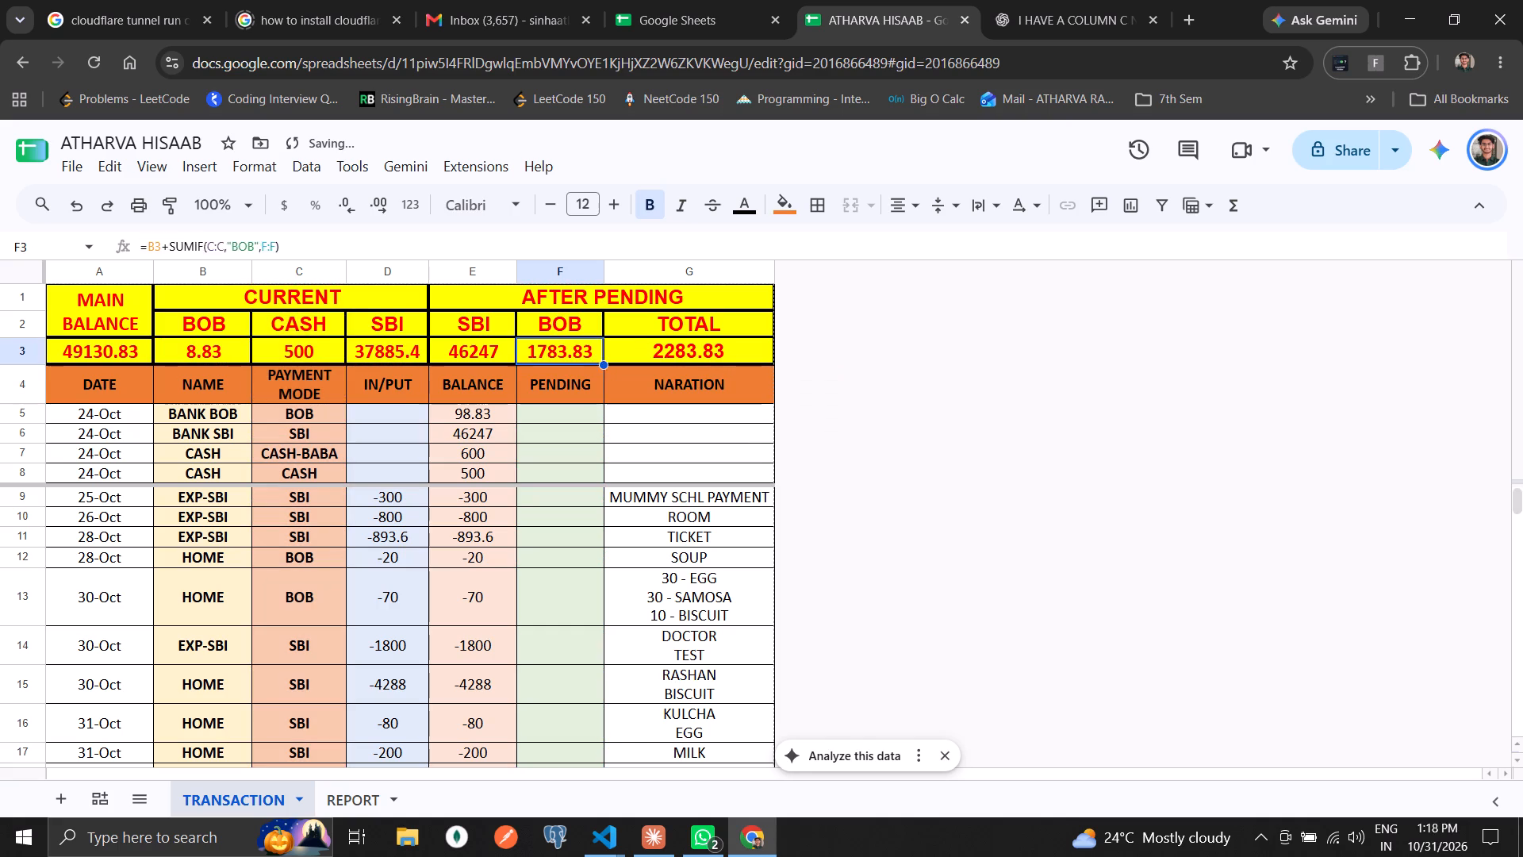
key("Right")
key("Left")
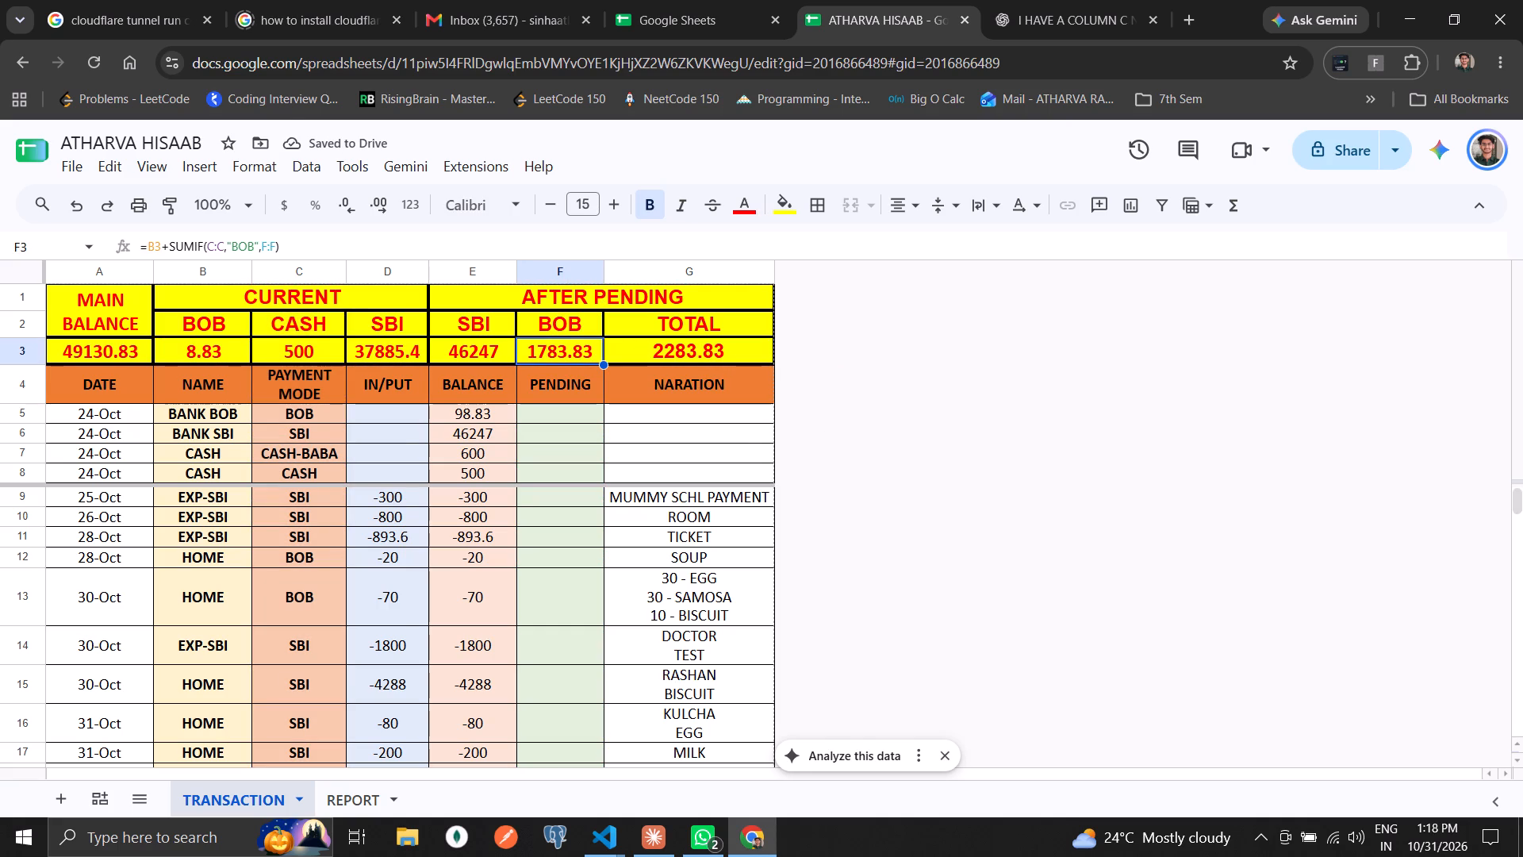
key("Right")
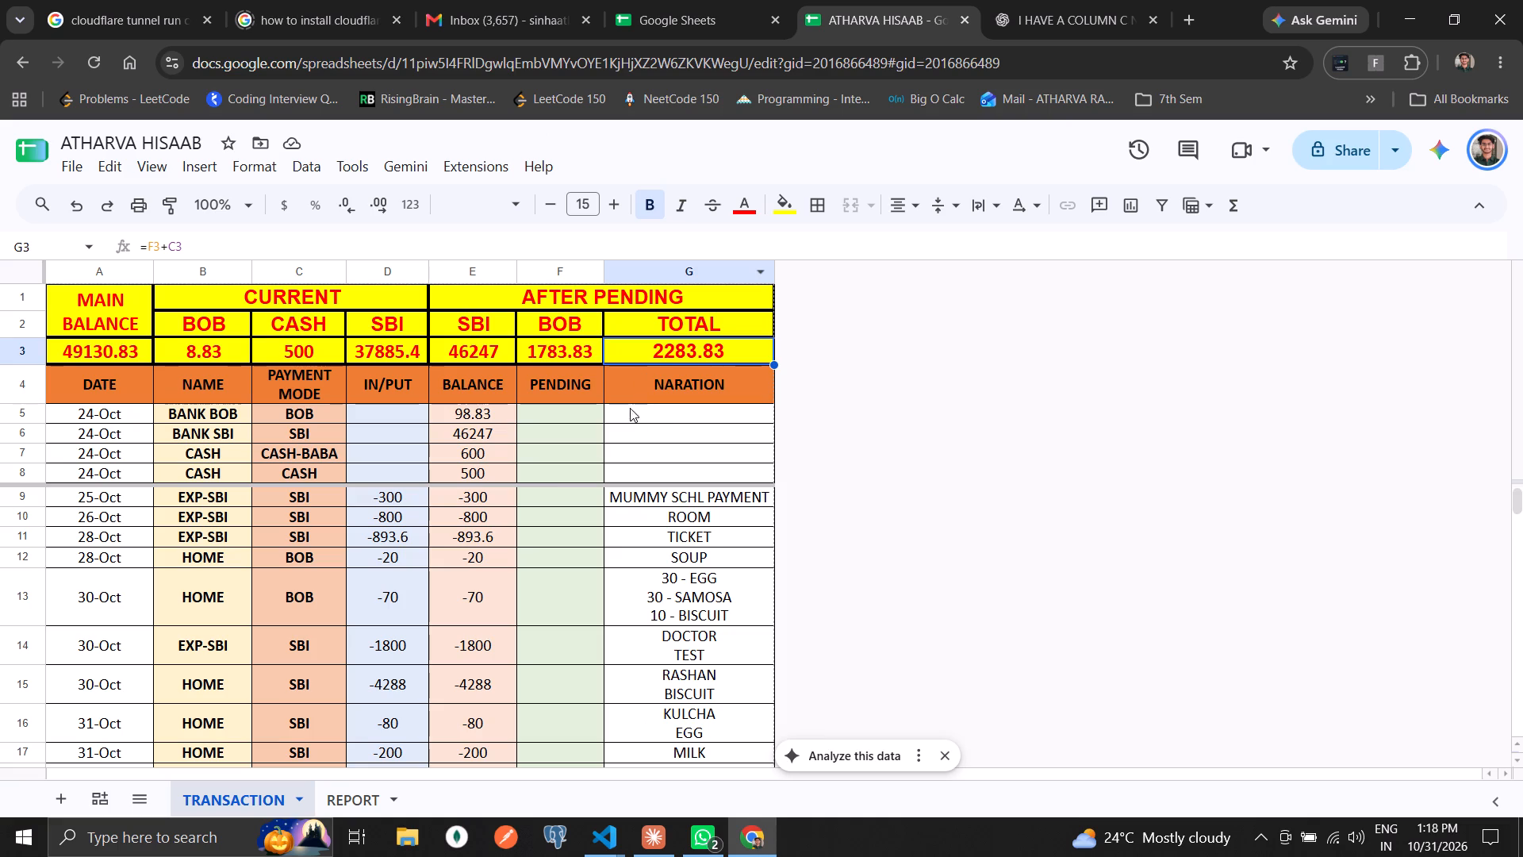
left_click(558, 472)
key("ctrl+s")
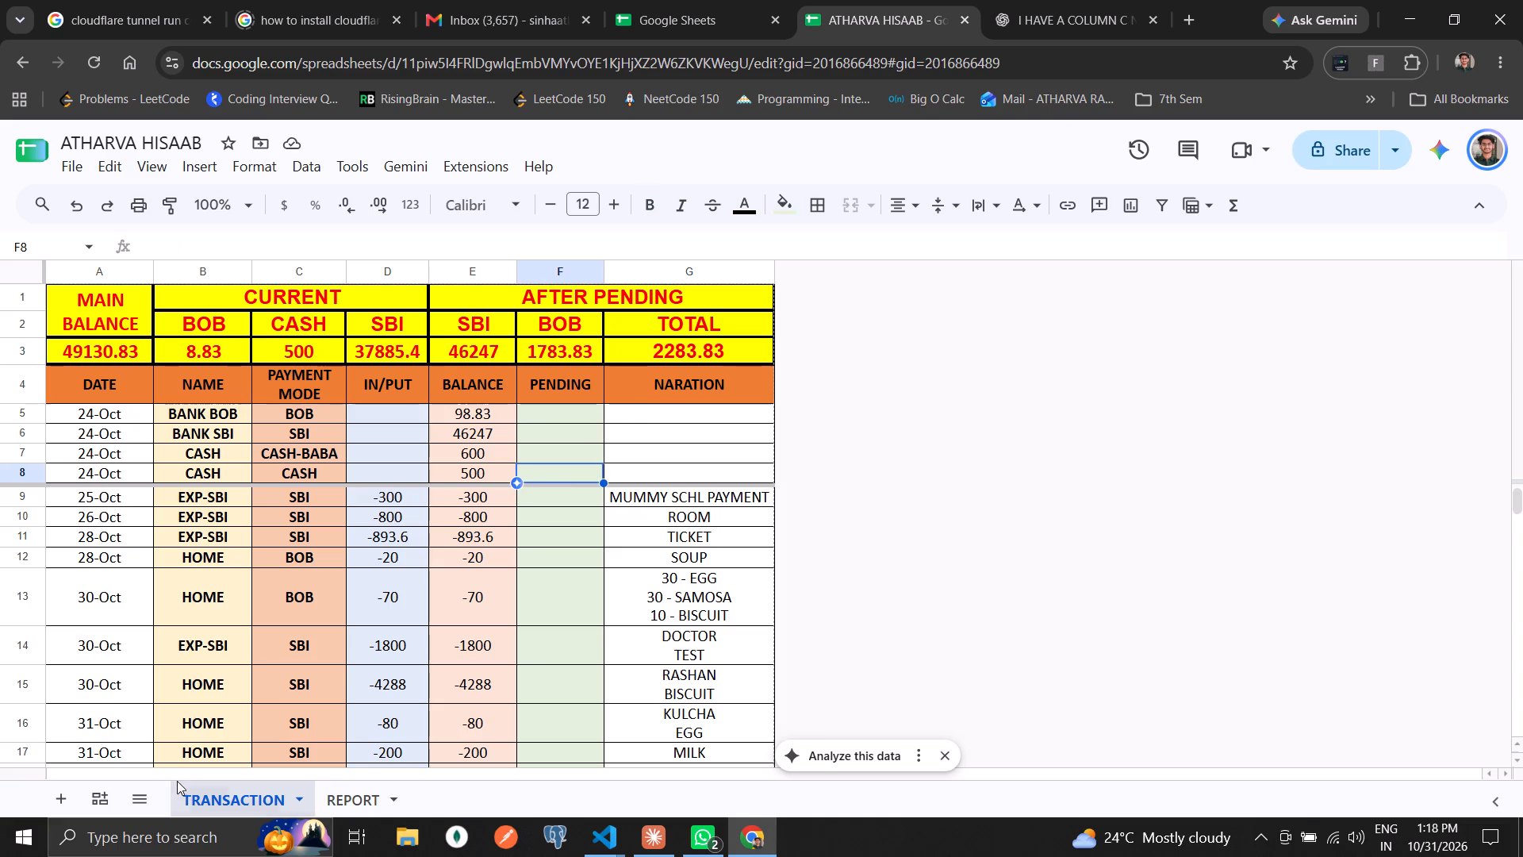
Review the pending and balance summaries on the REPORT sheet and the transaction rows on the TRANSACTION sheet.
left_click(359, 818)
left_click(360, 809)
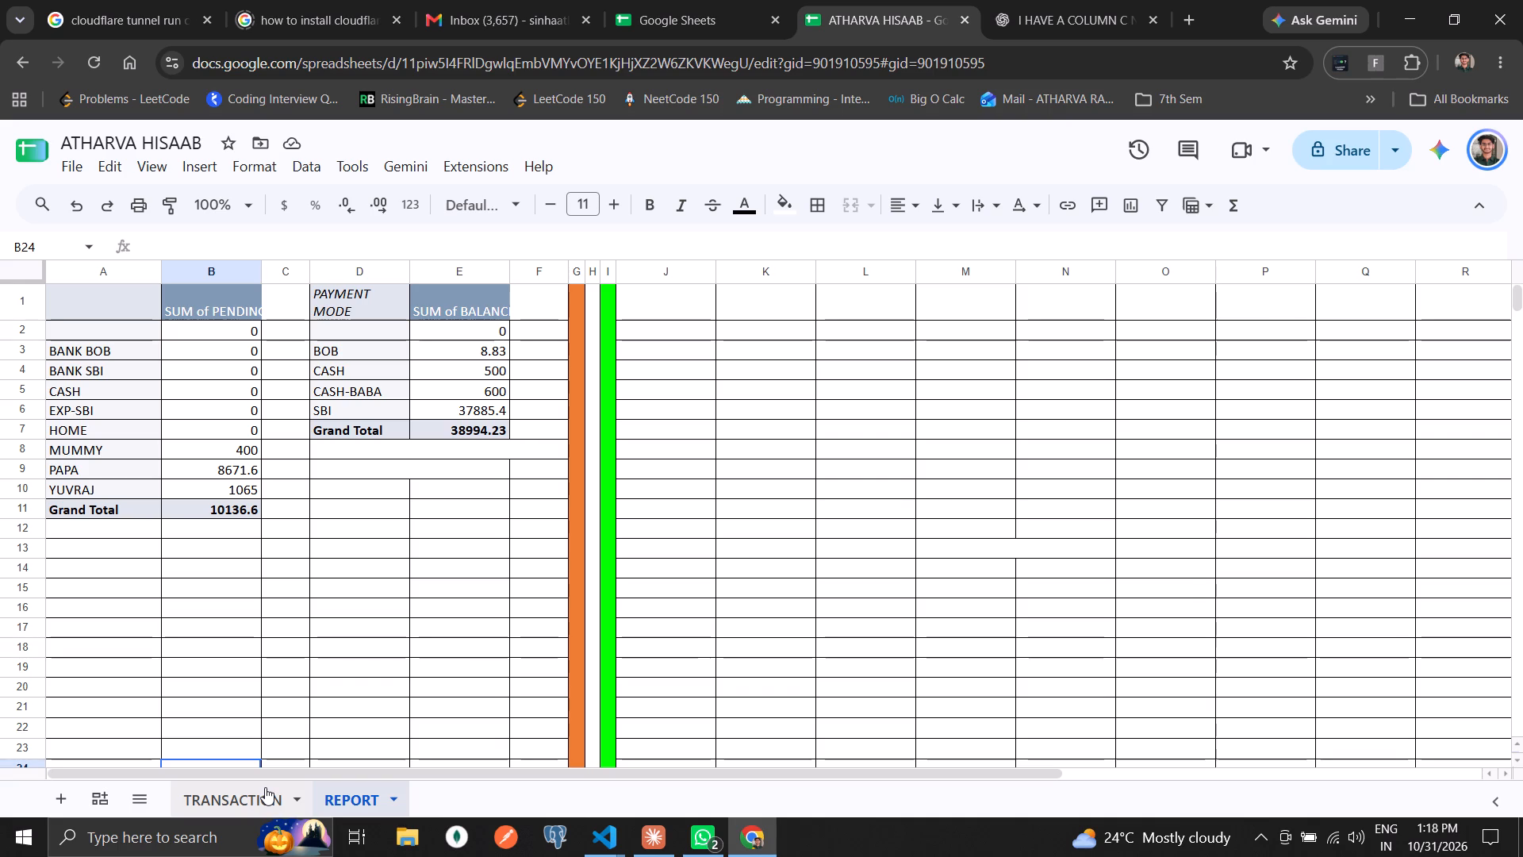
left_click(265, 794)
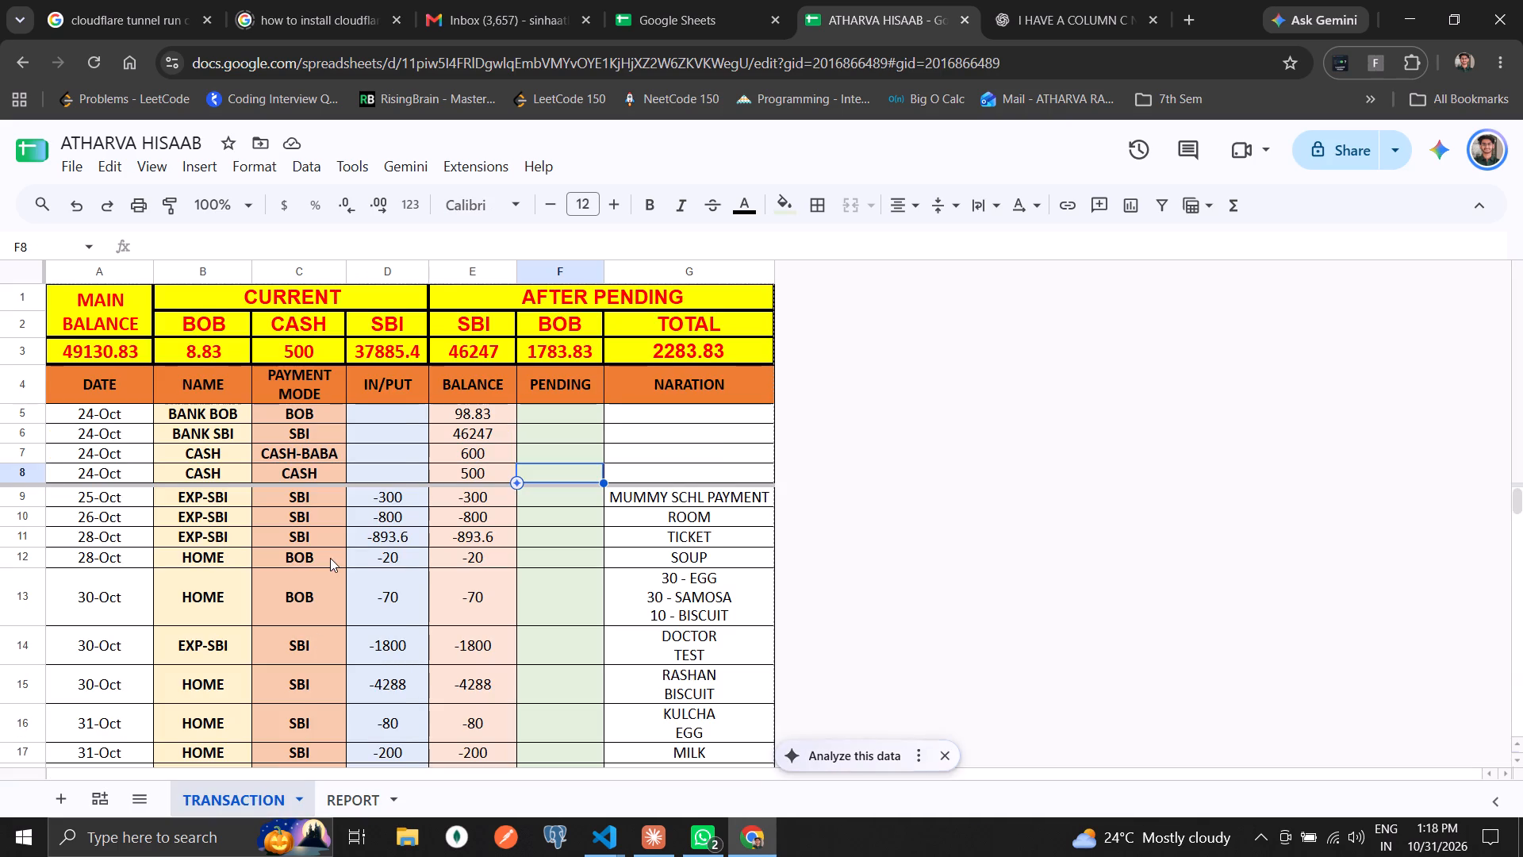
left_click(330, 558)
scroll(339, 595, "down", 4)
scroll(339, 595, "up", 8)
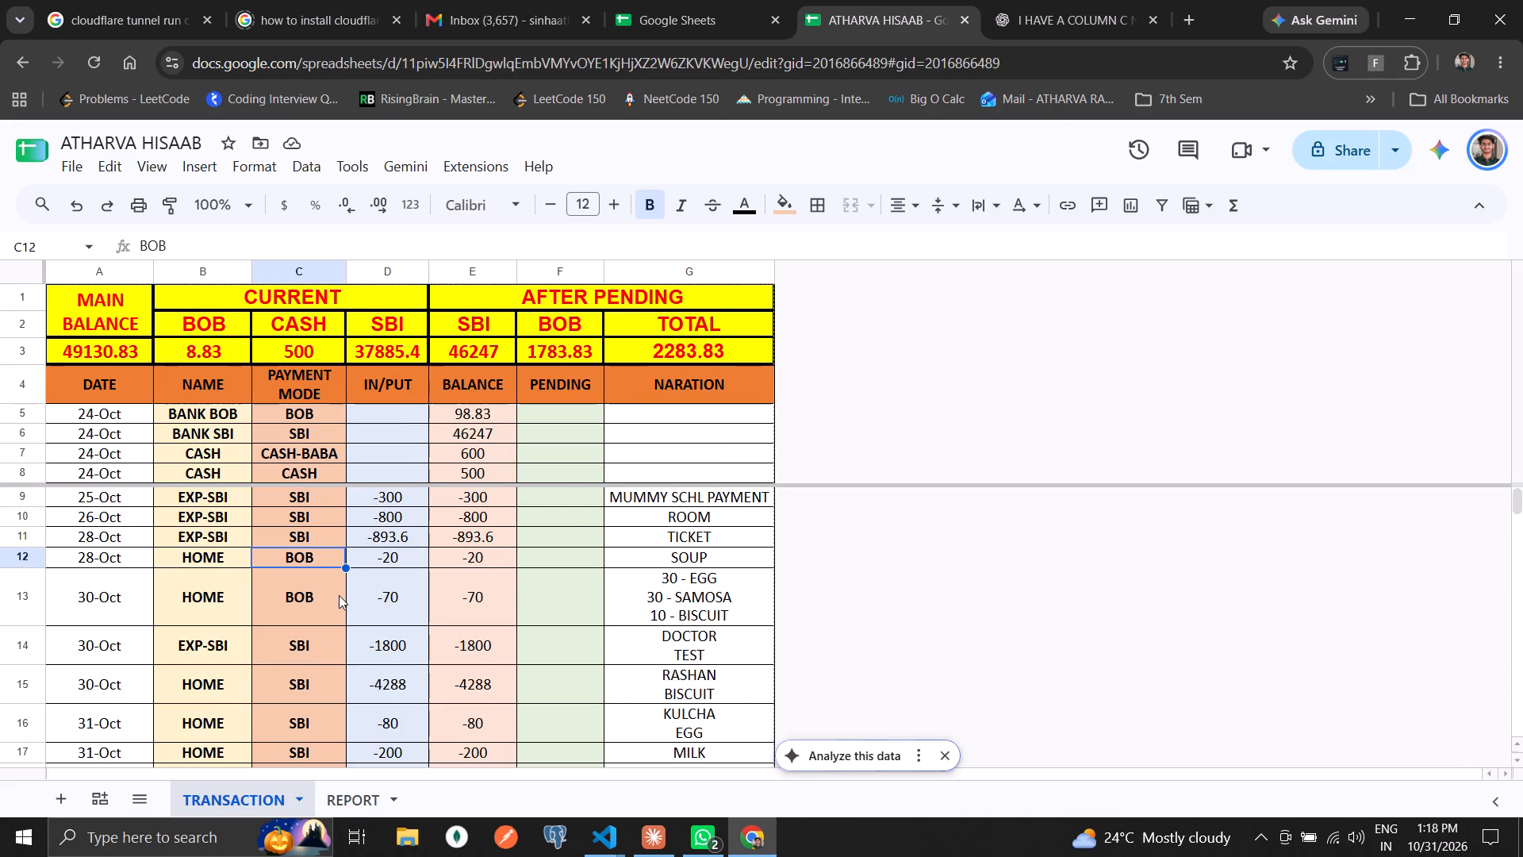
scroll(339, 595, "up", 5)
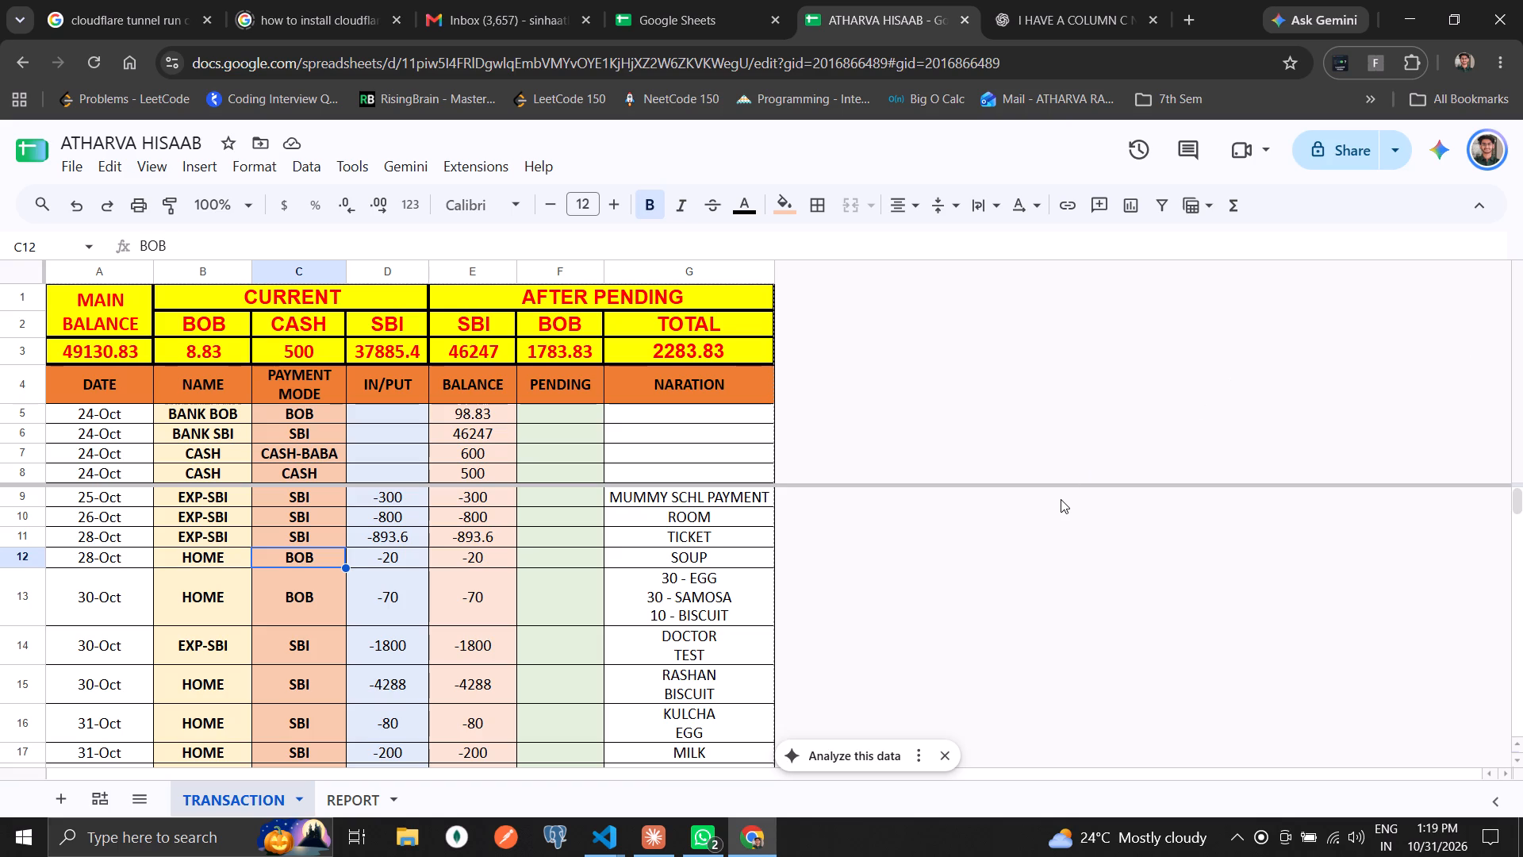
left_click(984, 562)
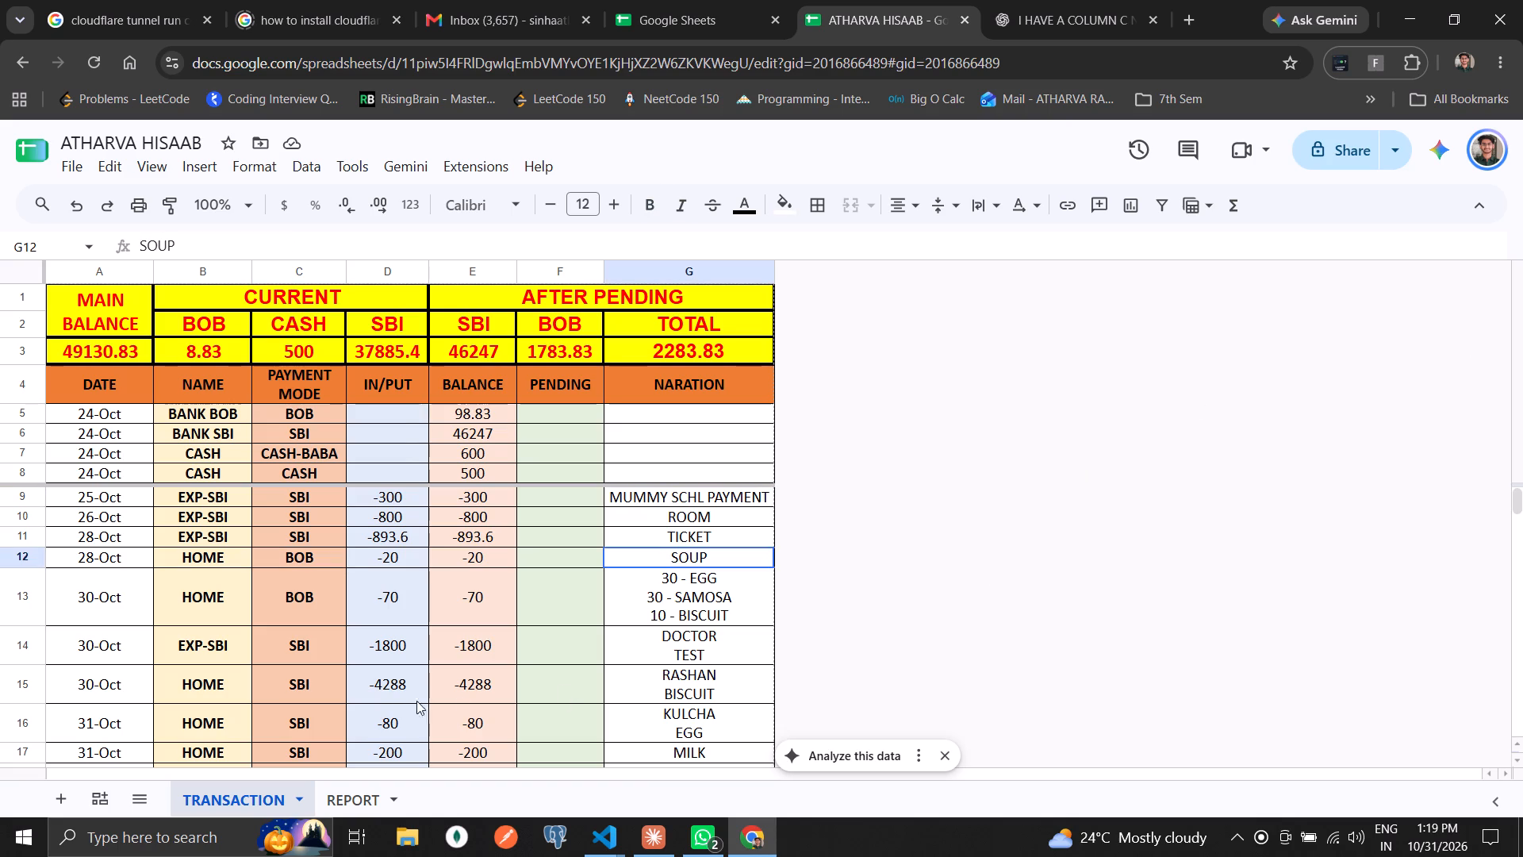
scroll(501, 528, "down", 4)
scroll(499, 530, "up", 7)
scroll(499, 530, "down", 7)
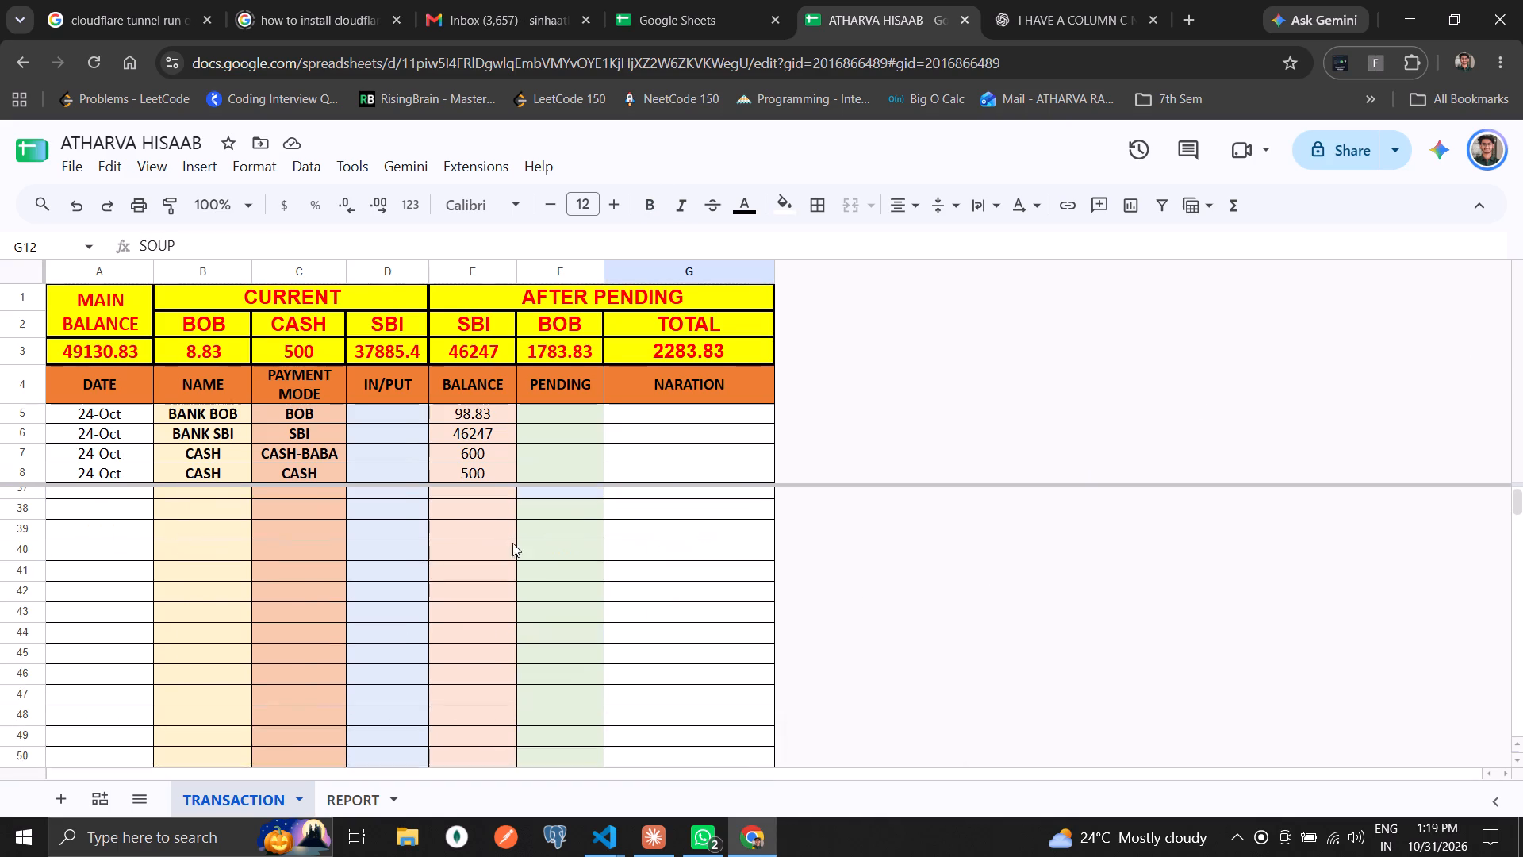
scroll(873, 571, "up", 2)
left_click(874, 571)
scroll(623, 630, "up", 15)
left_click(904, 467)
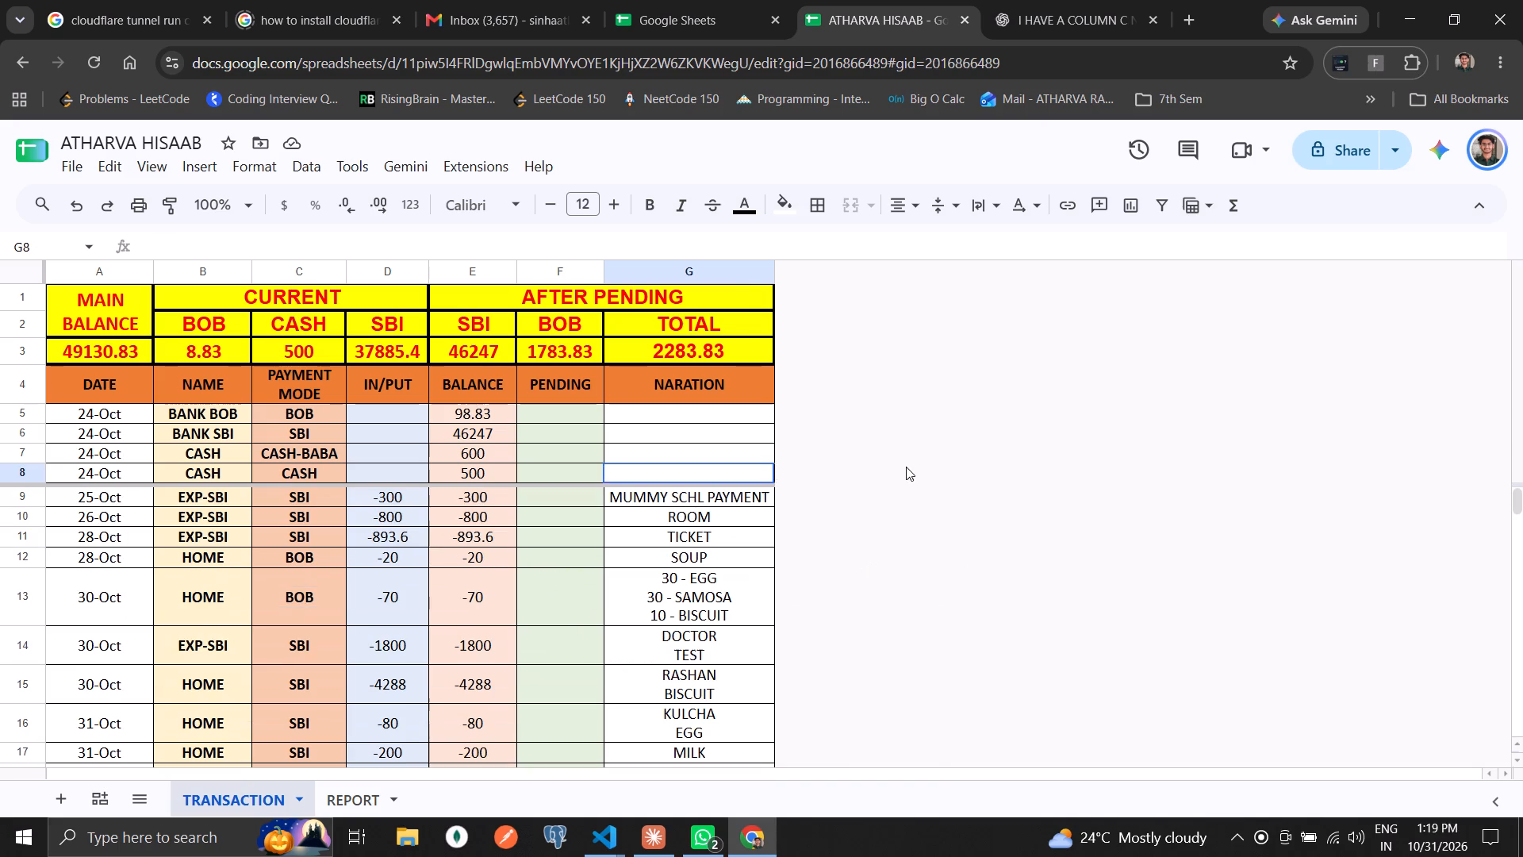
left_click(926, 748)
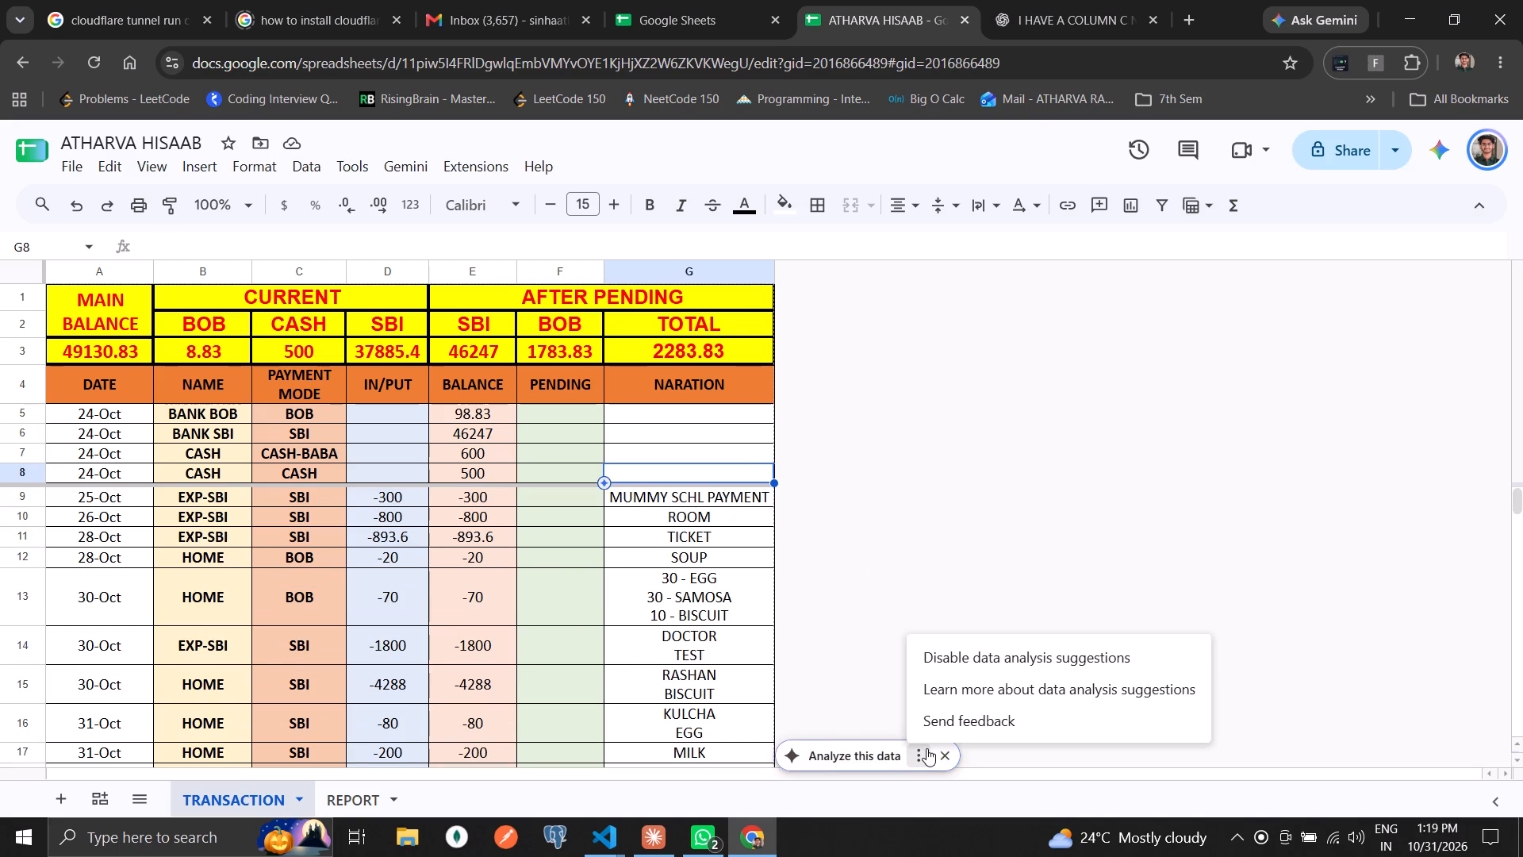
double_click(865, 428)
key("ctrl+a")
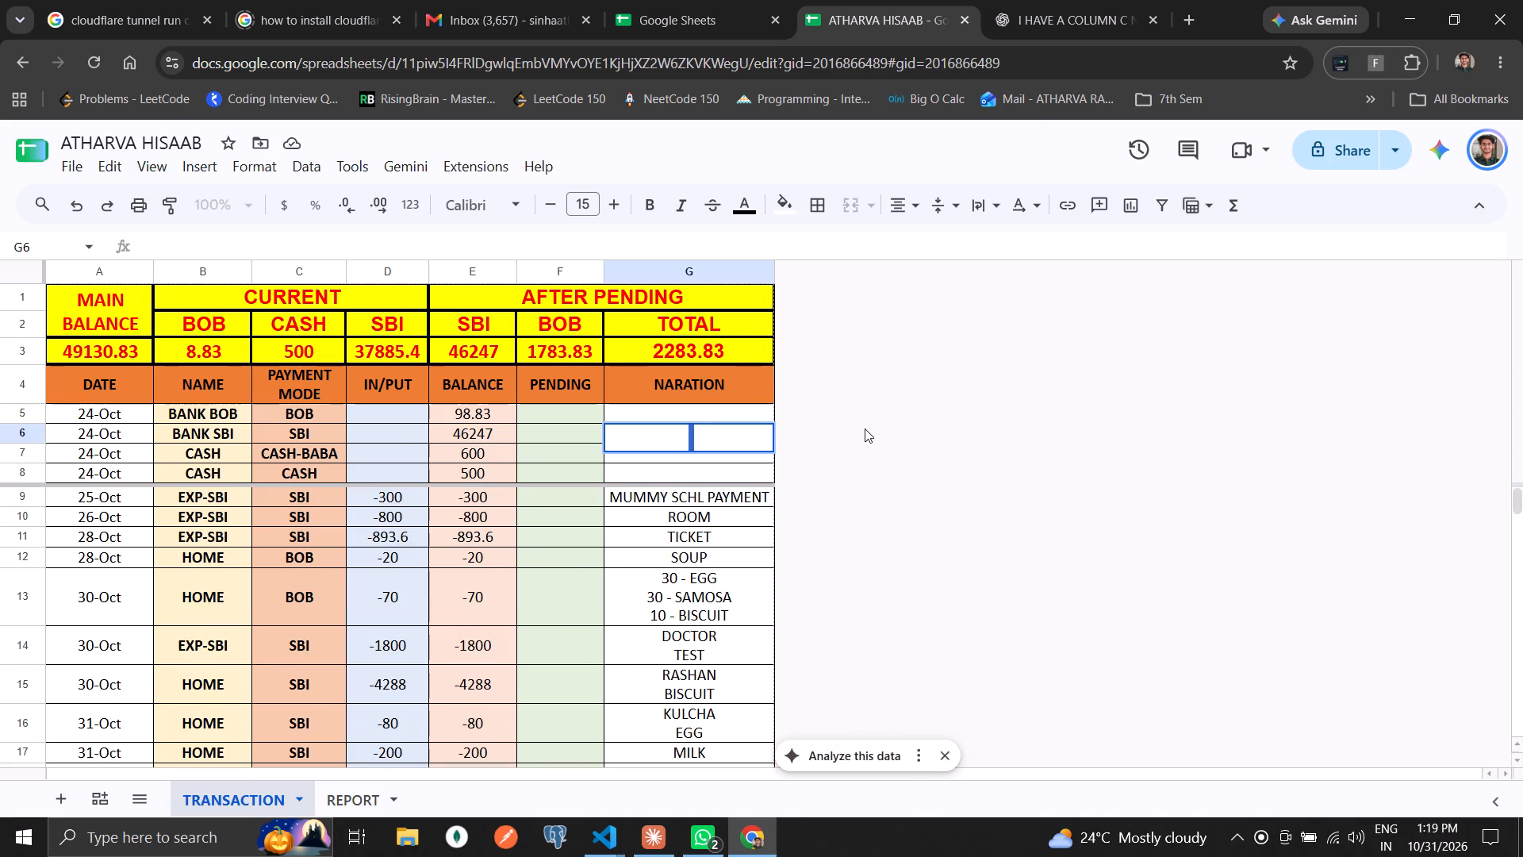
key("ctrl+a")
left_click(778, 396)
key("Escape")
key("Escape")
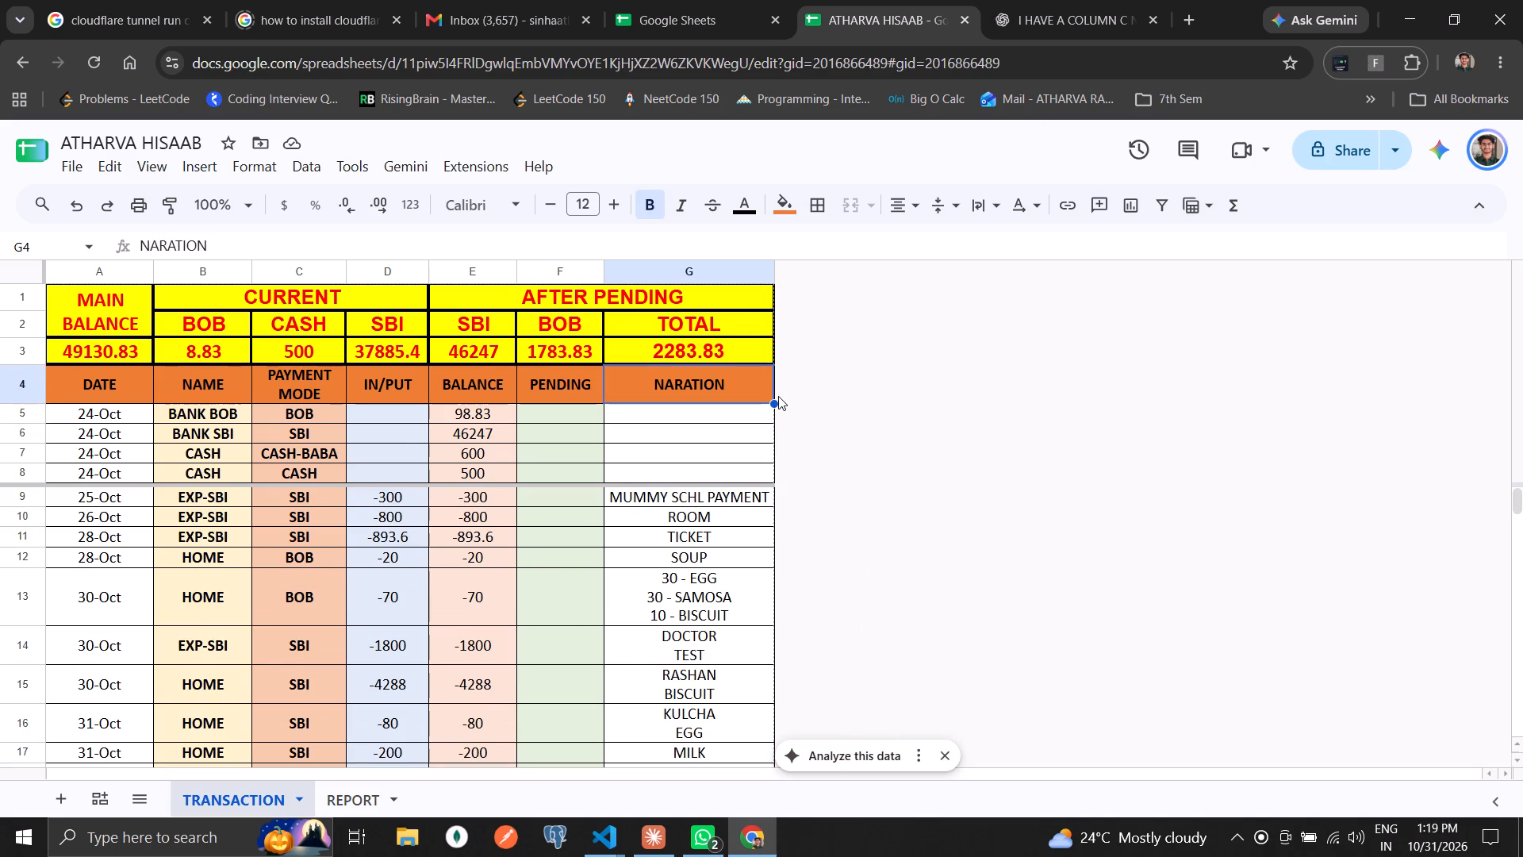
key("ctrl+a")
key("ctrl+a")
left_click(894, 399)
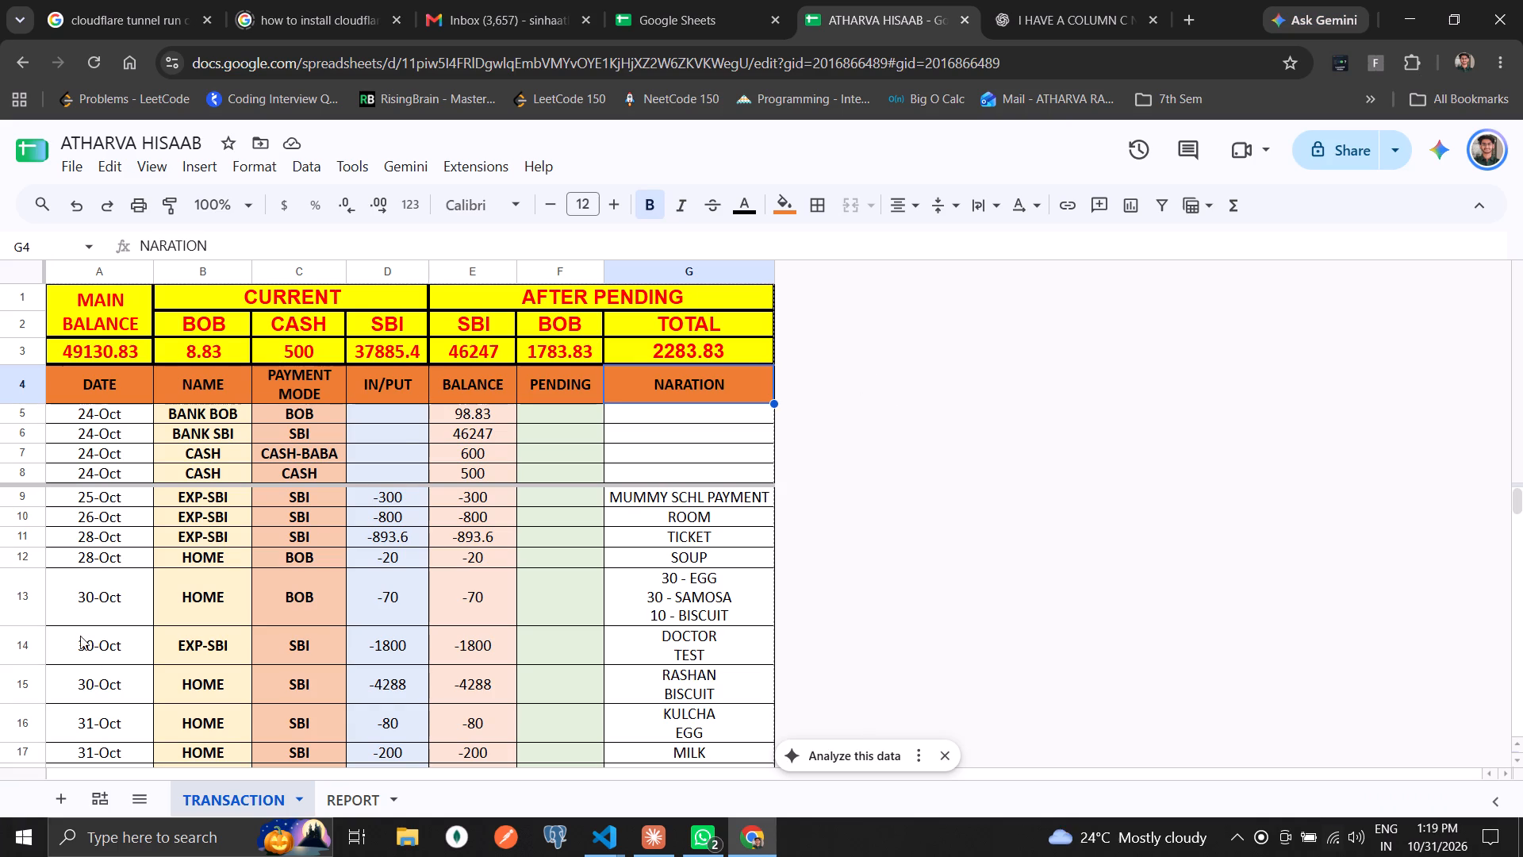
Apply the thickest solid line as outer borders around the entire TRANSACTION sheet.
left_click(68, 382)
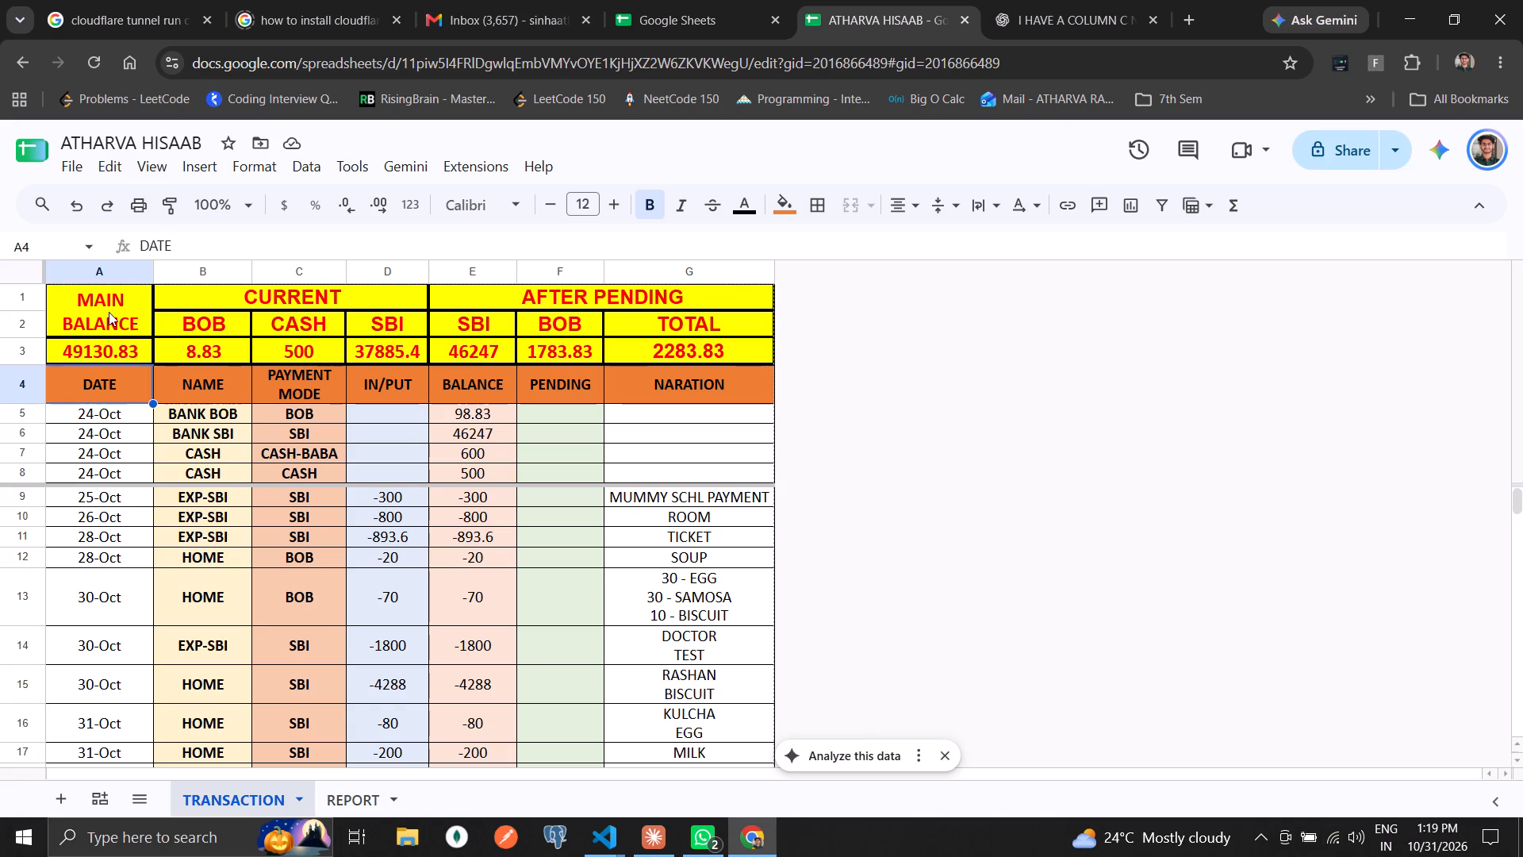
left_click(109, 312)
key("ctrl+a")
key("ctrl+a")
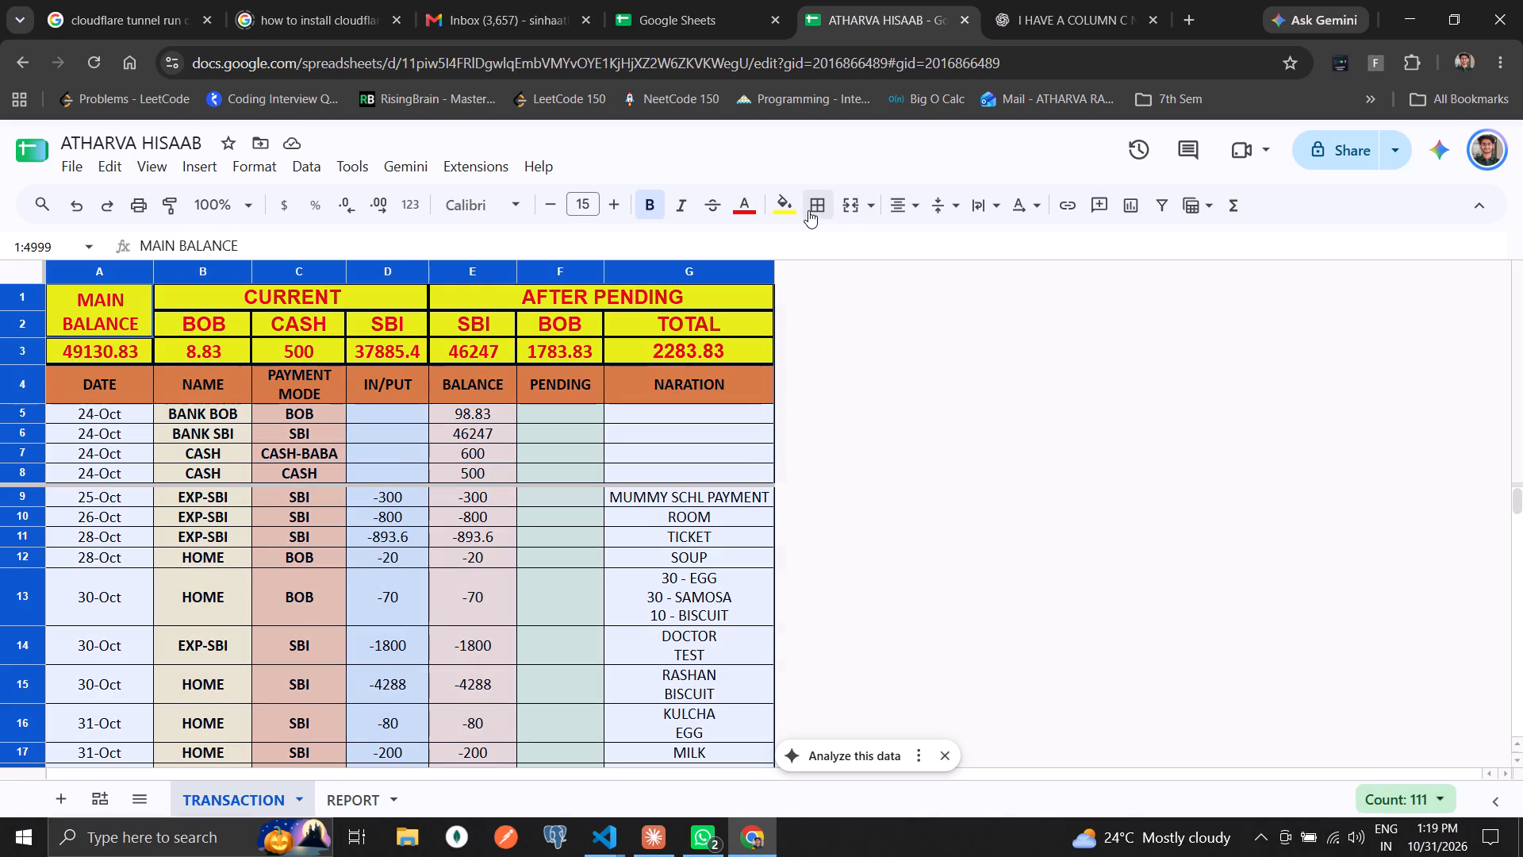
left_click(822, 210)
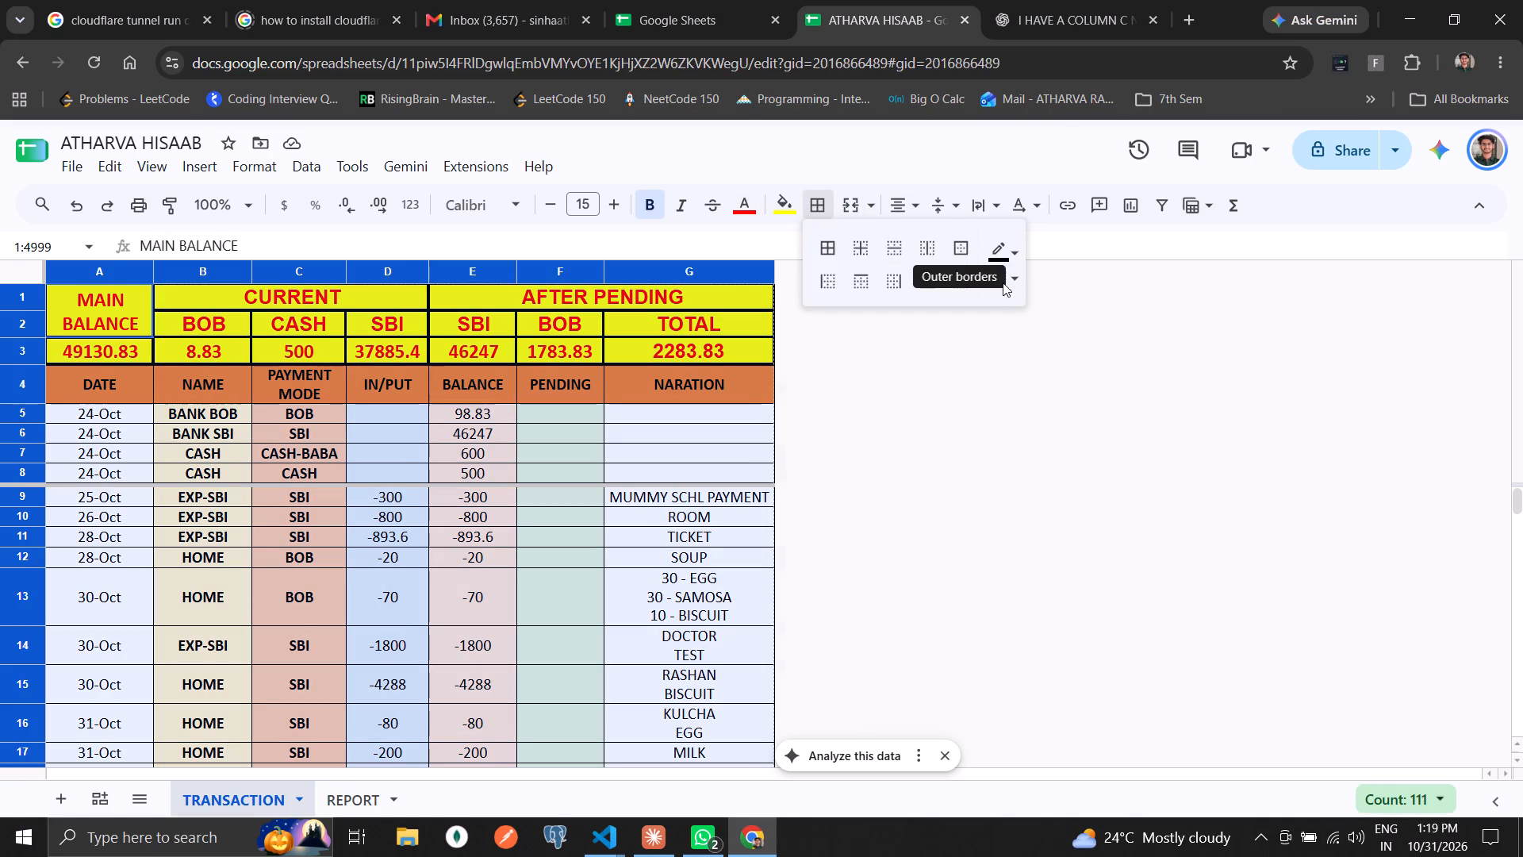
left_click(1012, 284)
left_click(1074, 350)
left_click(968, 255)
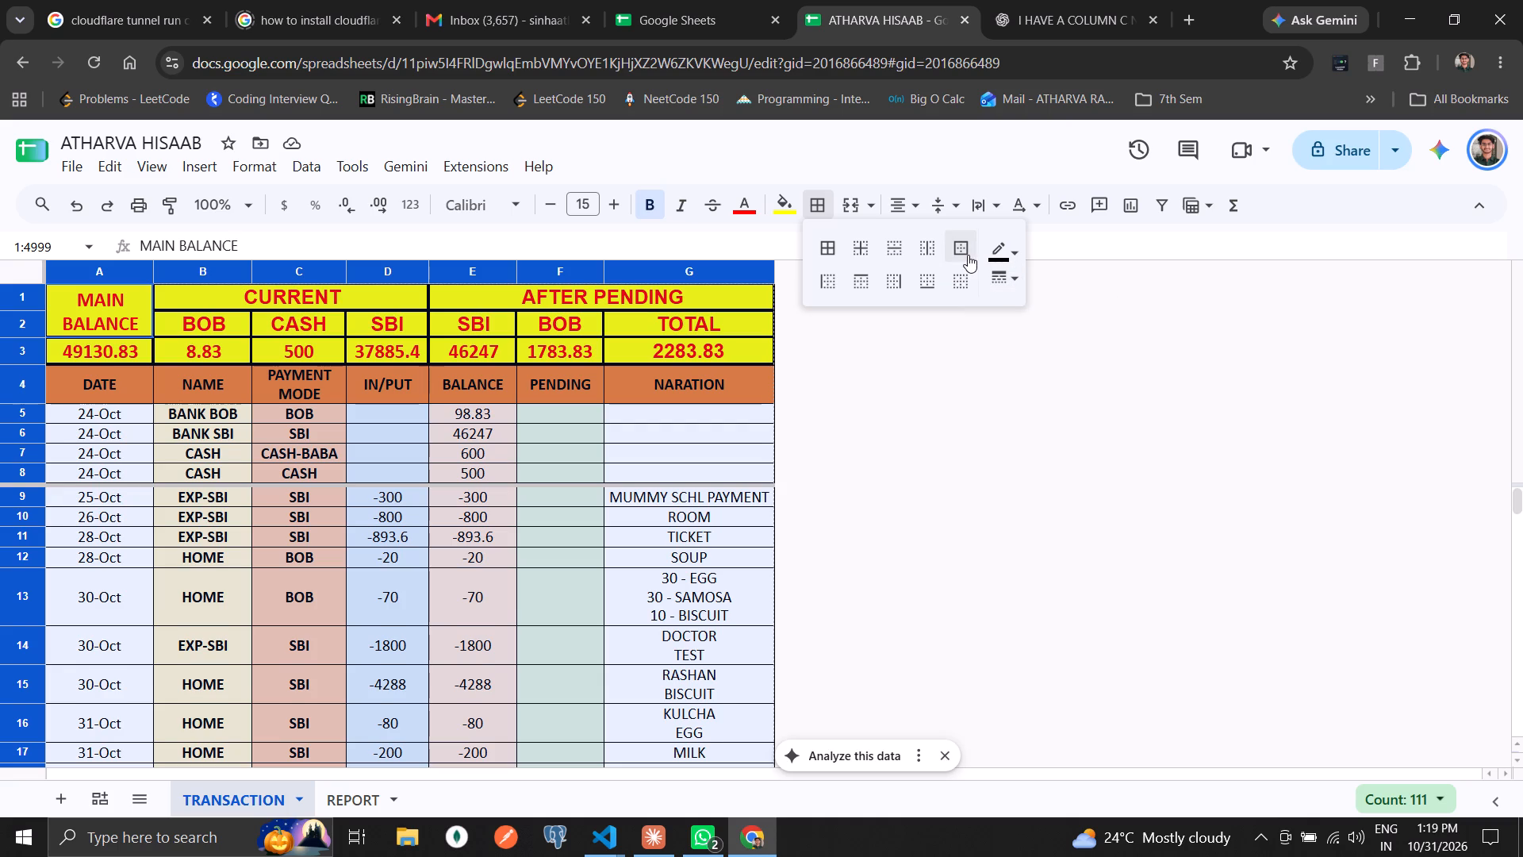
left_click(582, 548)
scroll(267, 583, "down", 8)
scroll(259, 577, "up", 6)
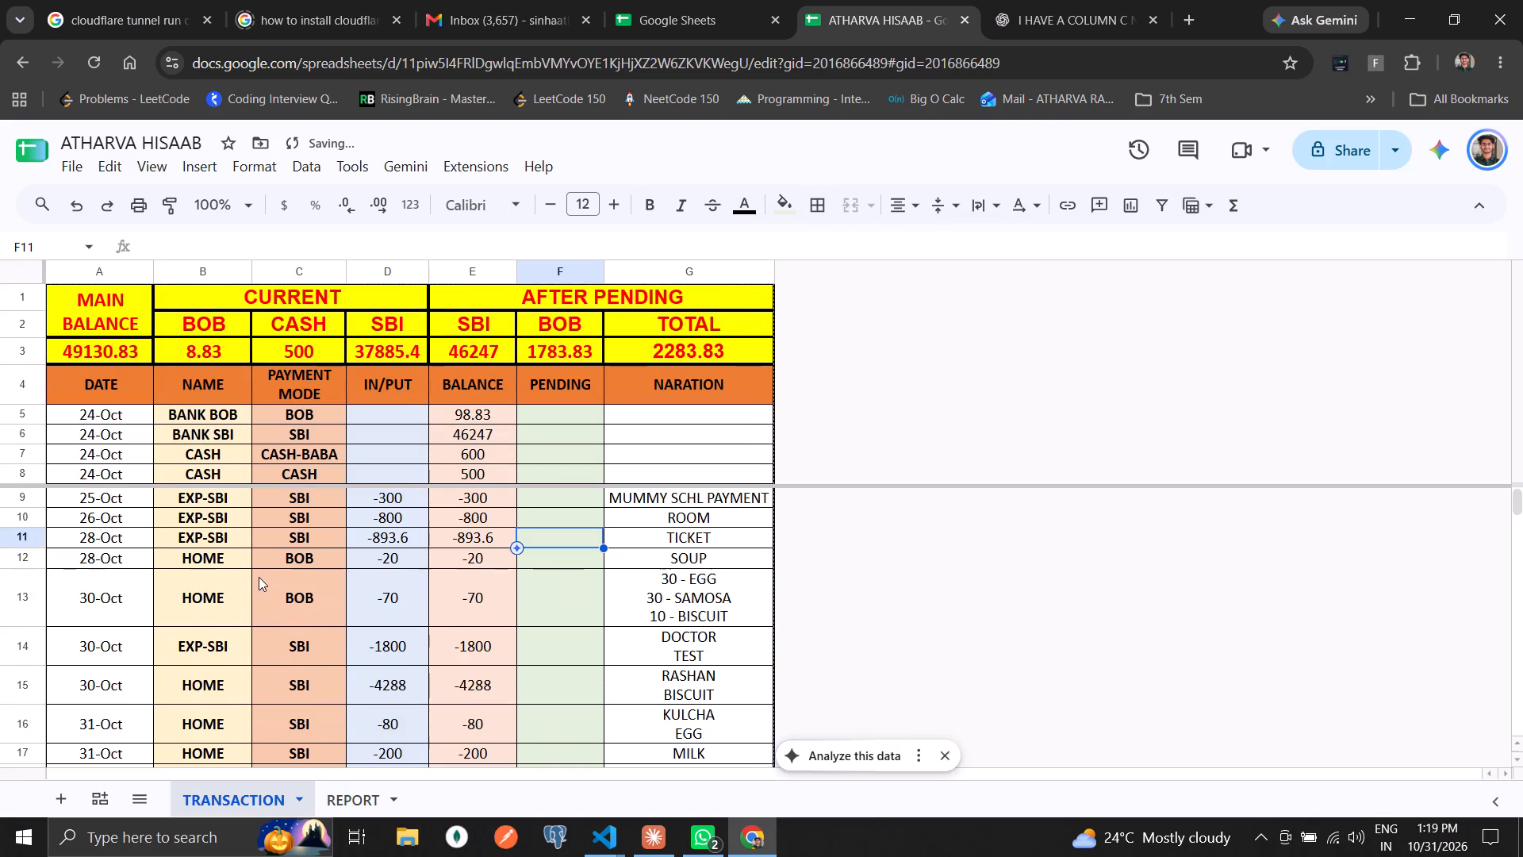
scroll(259, 577, "up", 14)
Apply the medium solid line to all borders of the column header row A4:G4.
left_click_drag(121, 373, 696, 382)
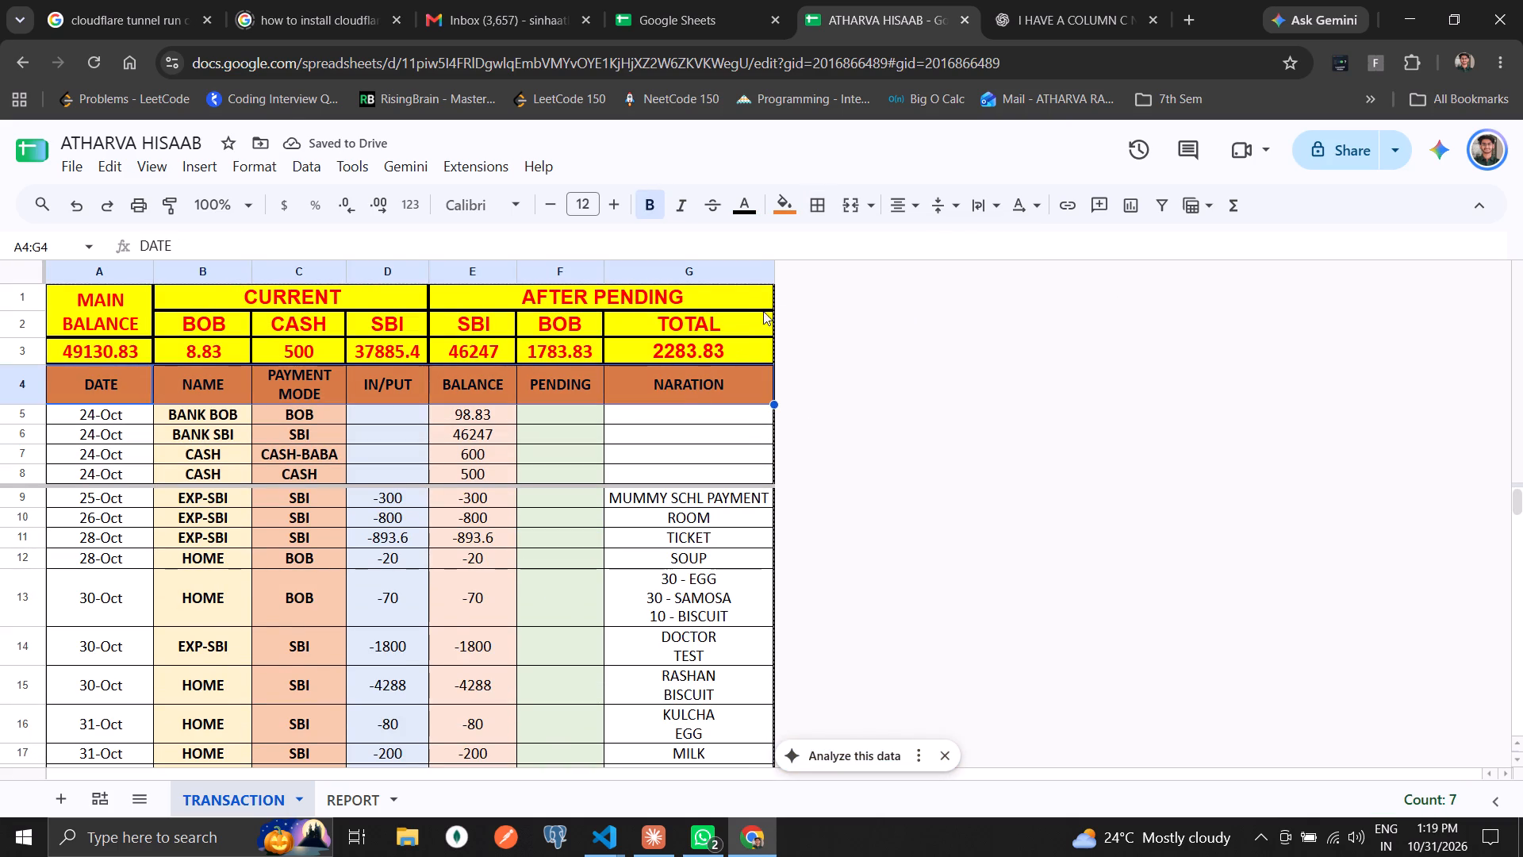
left_click(824, 203)
left_click(821, 256)
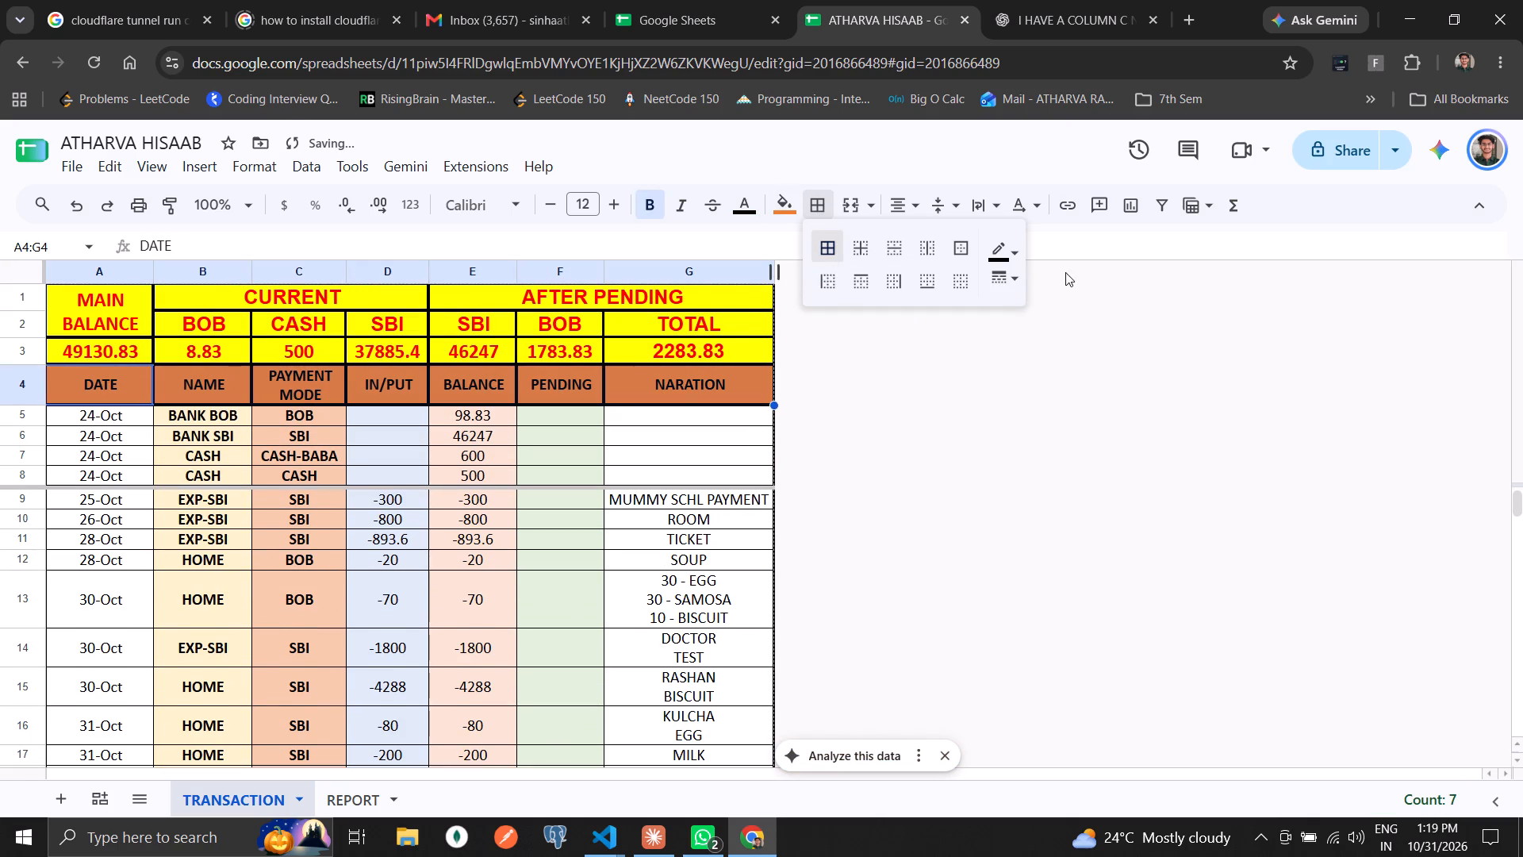
left_click(1000, 279)
left_click(1041, 336)
left_click(485, 560)
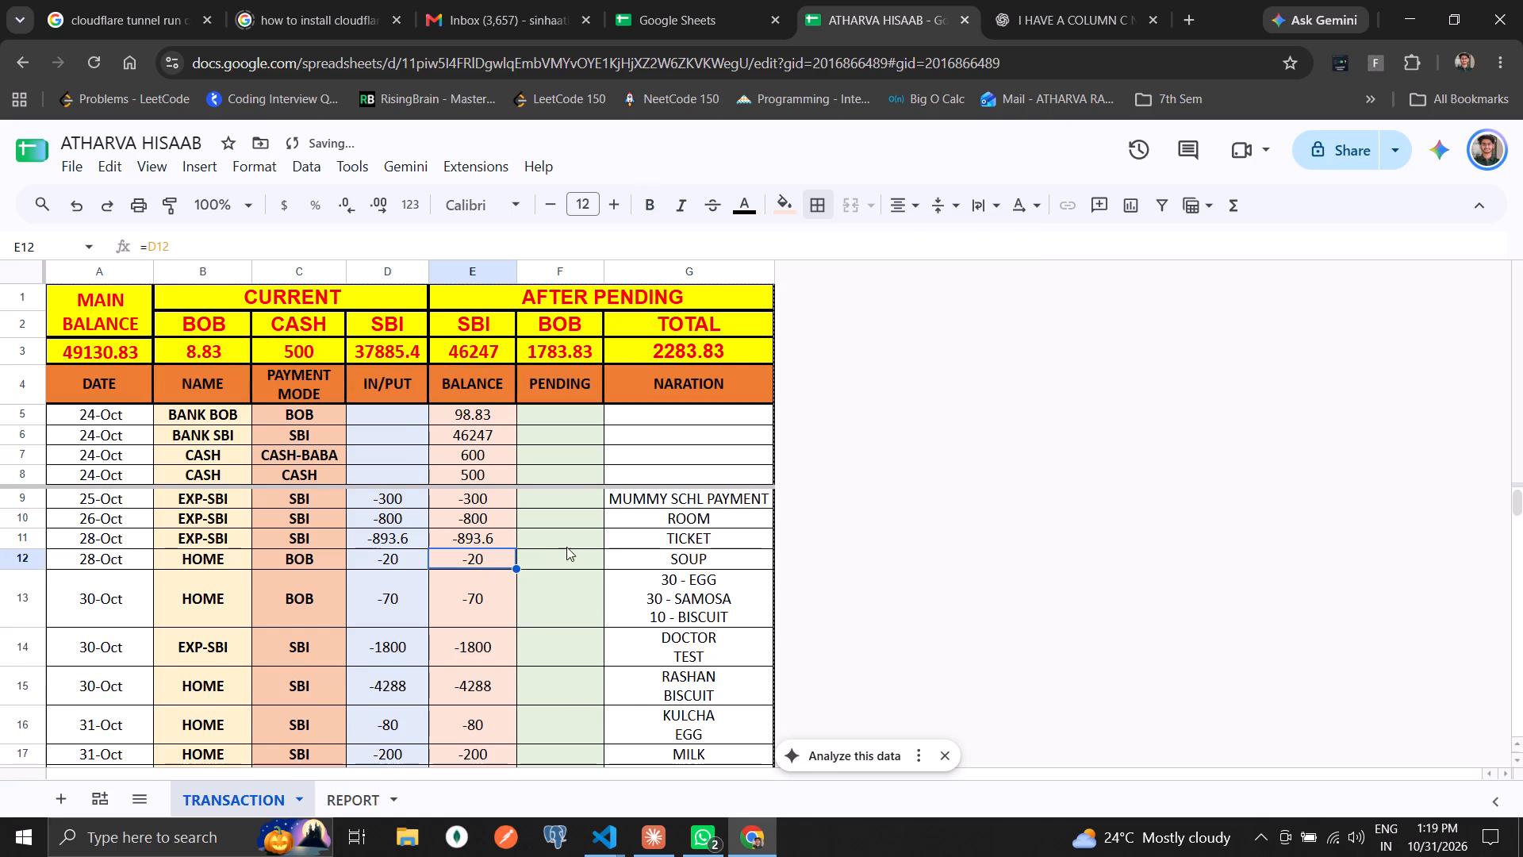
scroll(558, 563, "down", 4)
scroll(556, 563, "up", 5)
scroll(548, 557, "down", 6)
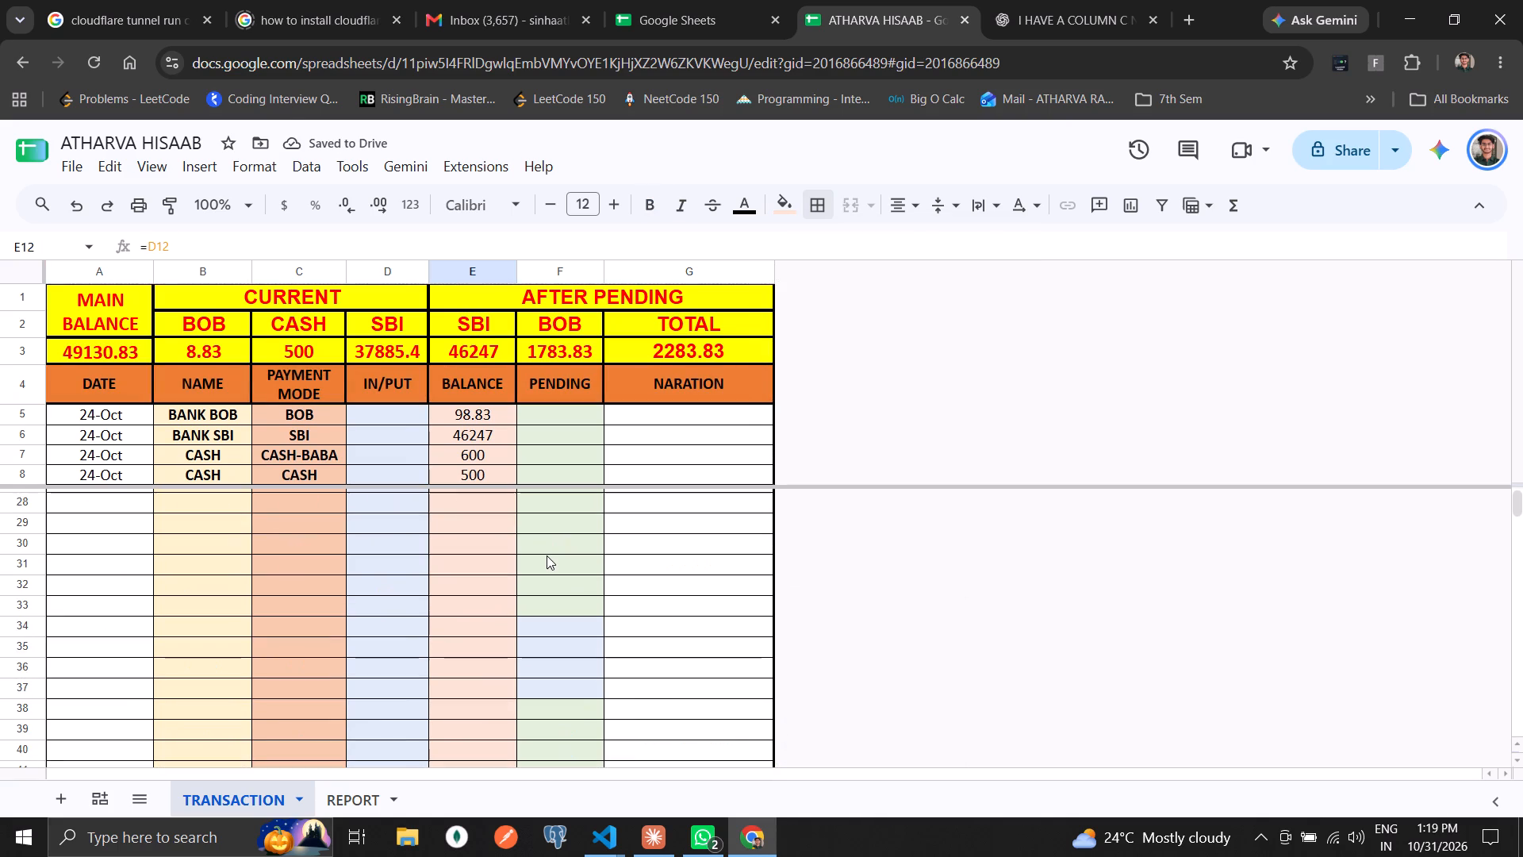
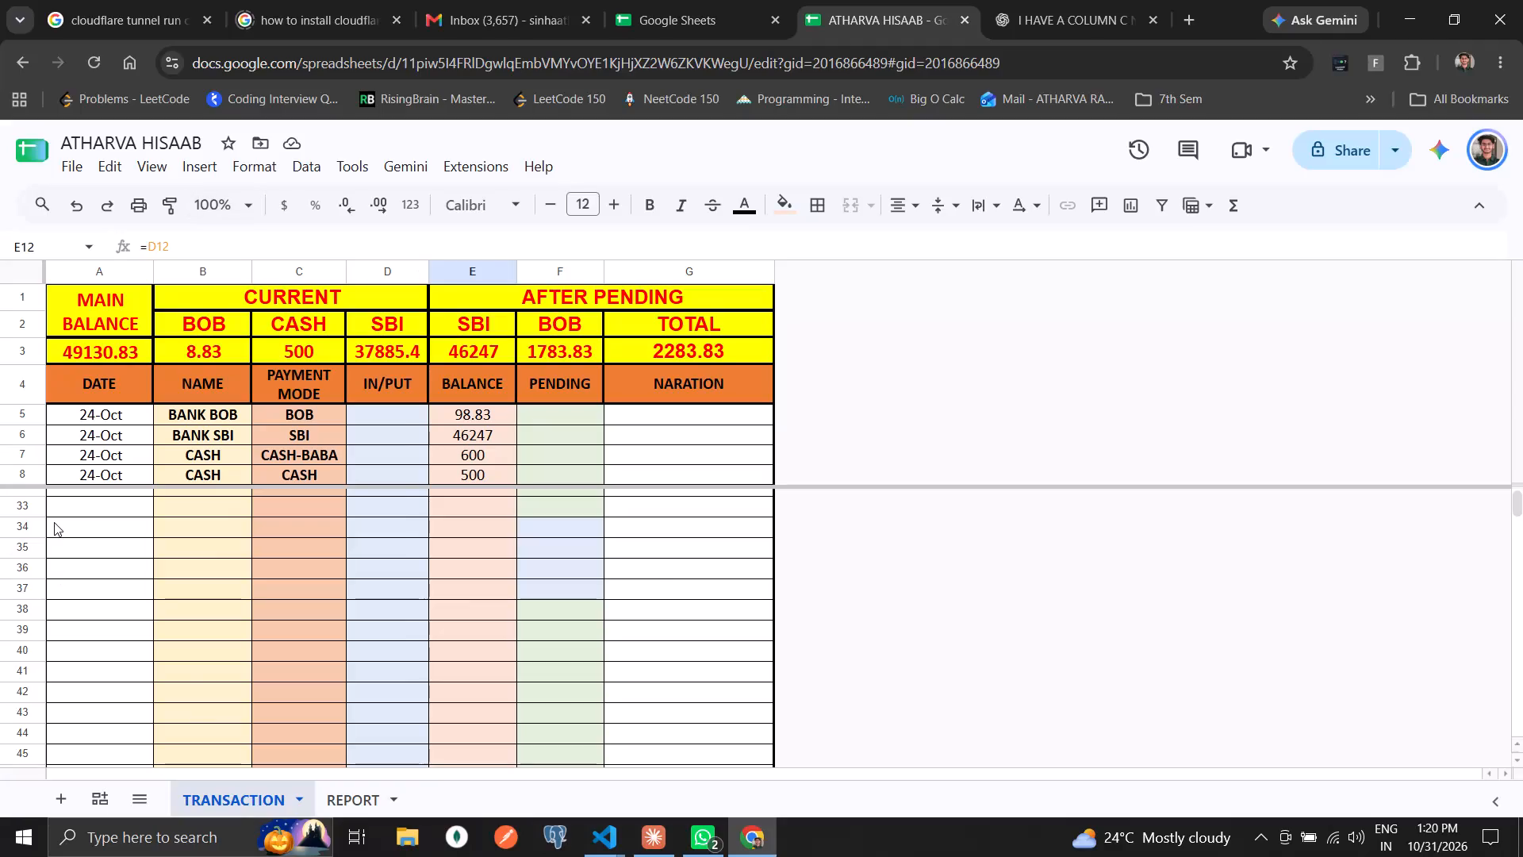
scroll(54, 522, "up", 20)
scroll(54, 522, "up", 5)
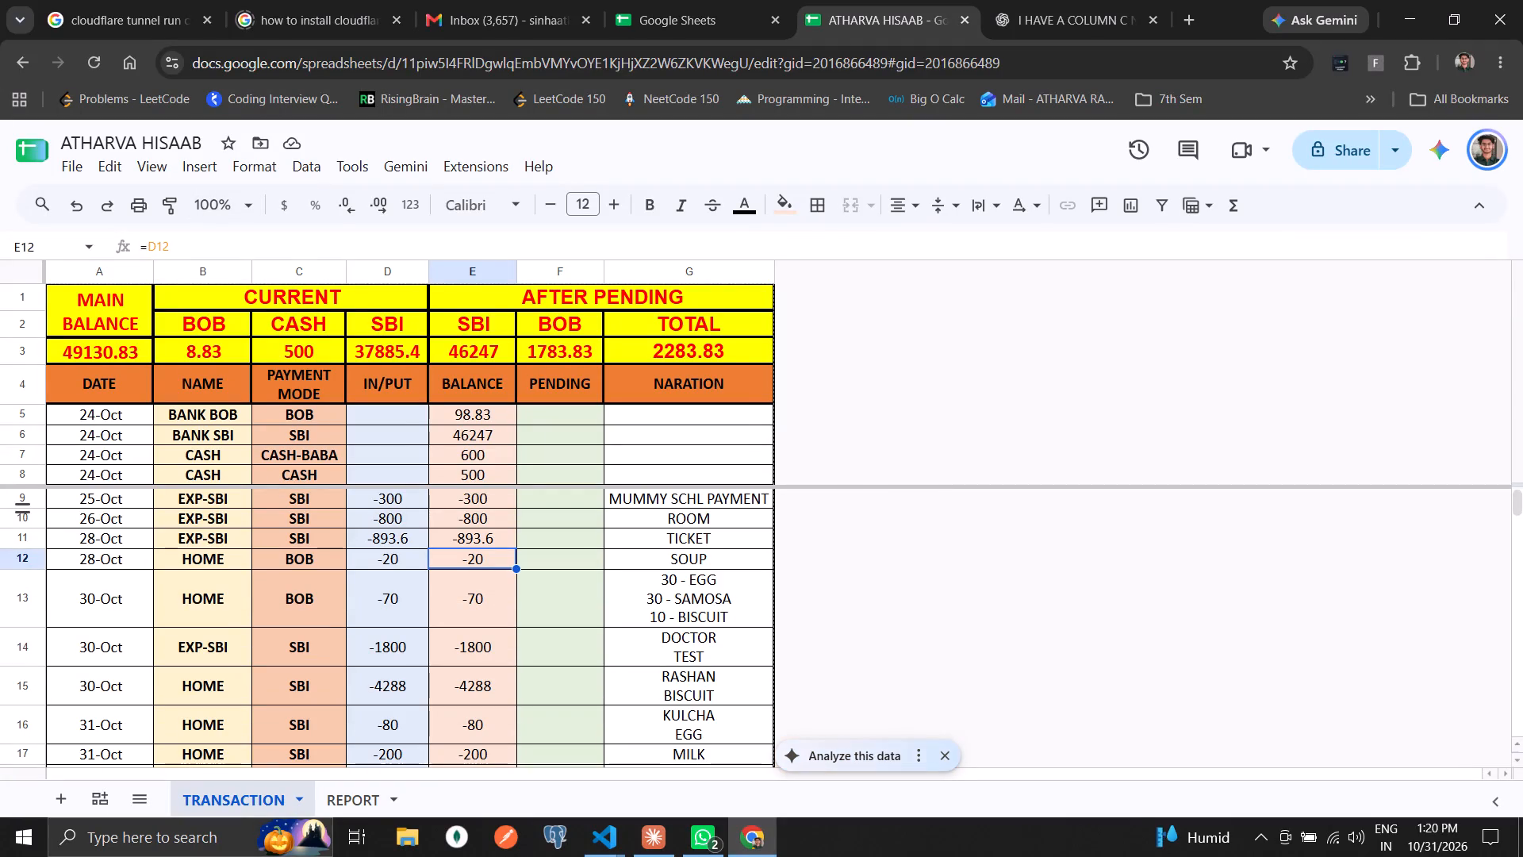
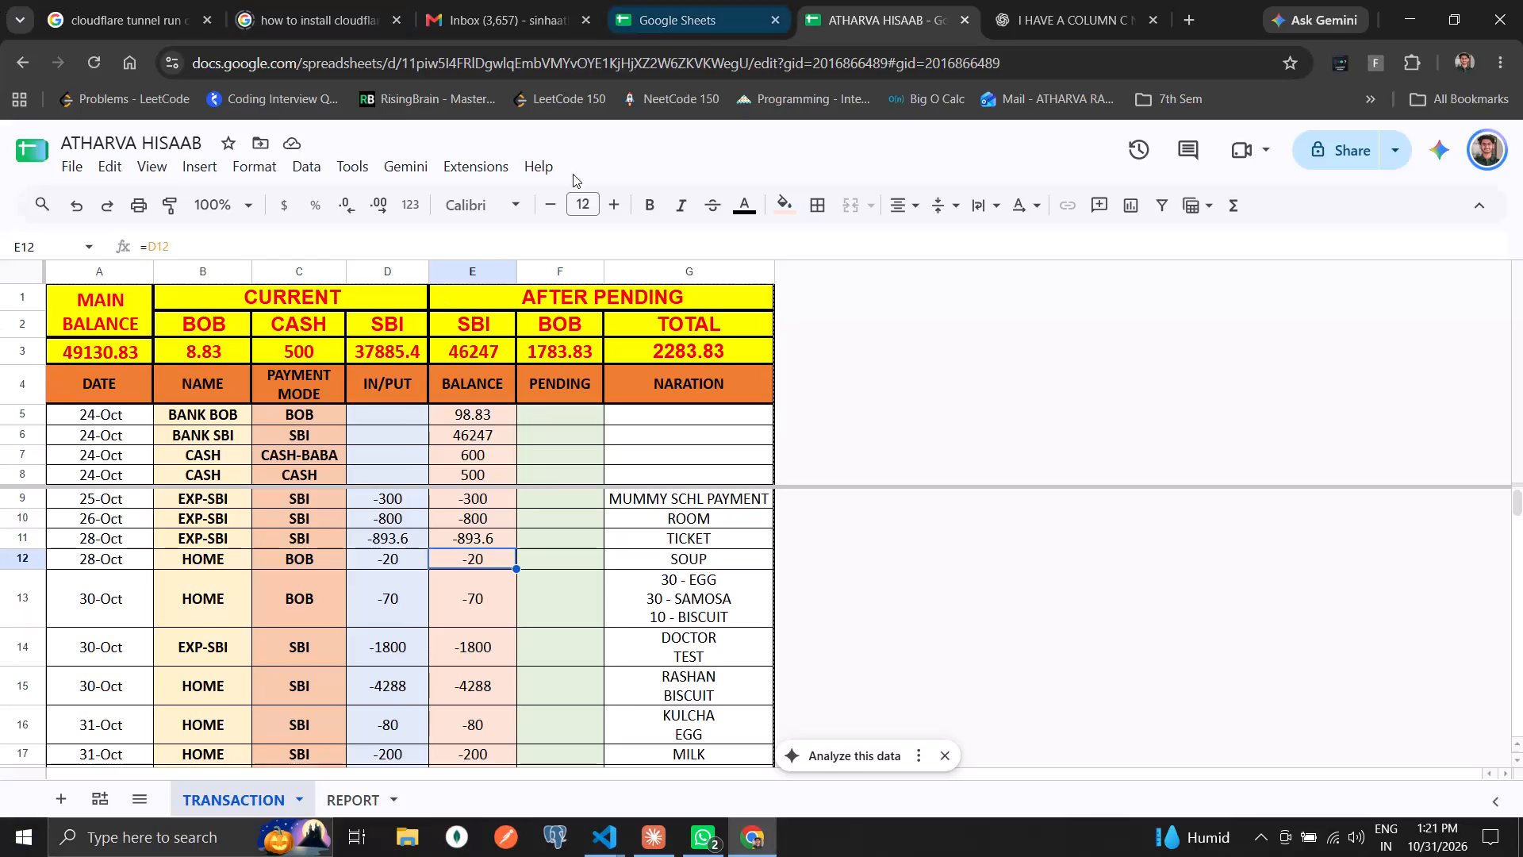
Compare the TRANSACTION sheet's balance headers with the pending and payment-mode pivot tables on the REPORT sheet.
scroll(142, 458, "up", 7)
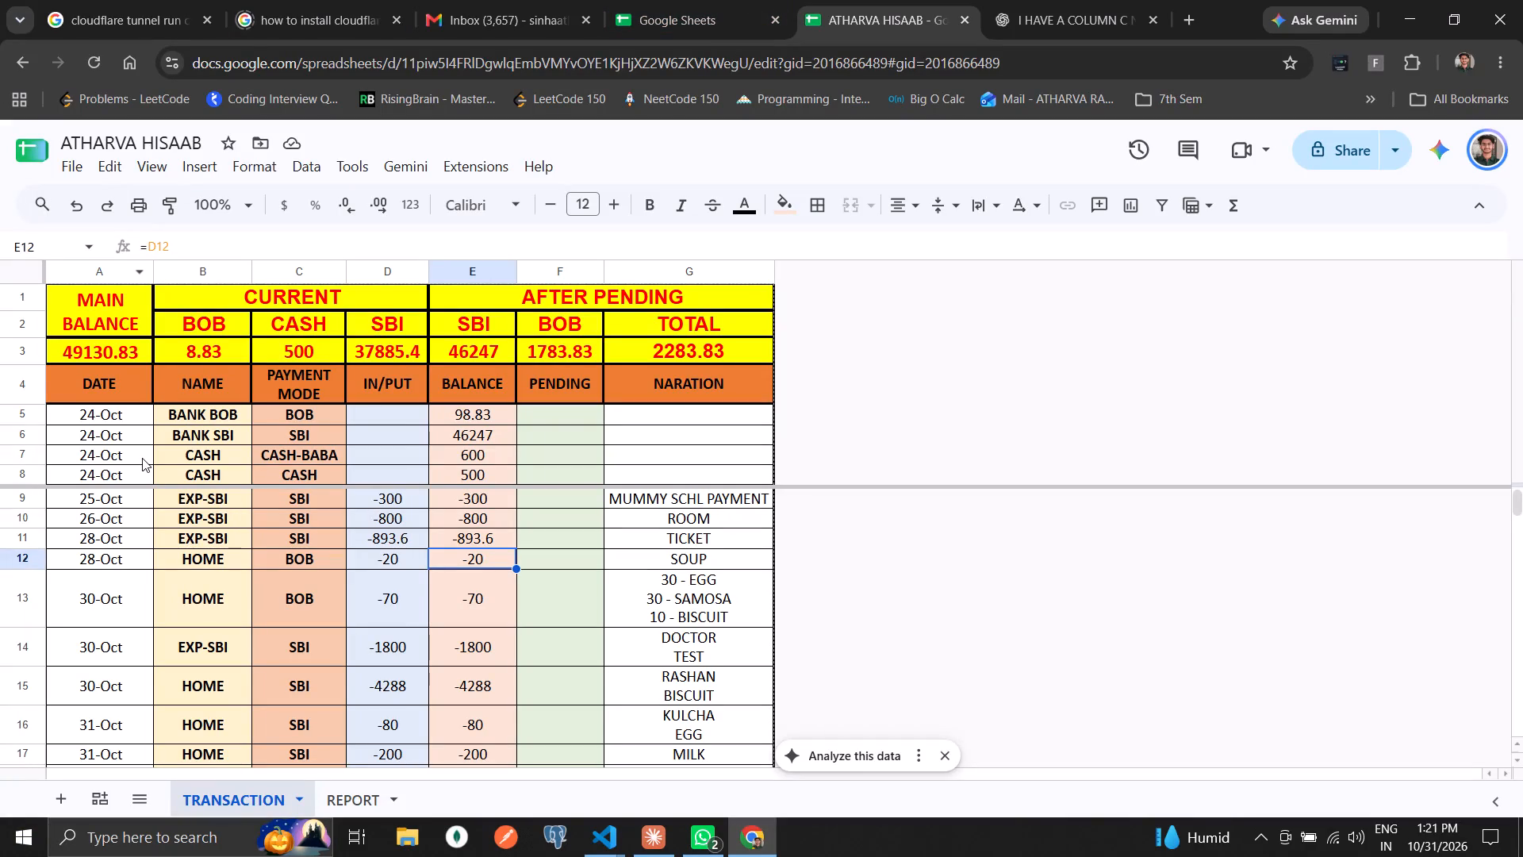
scroll(142, 458, "up", 4)
left_click(965, 463)
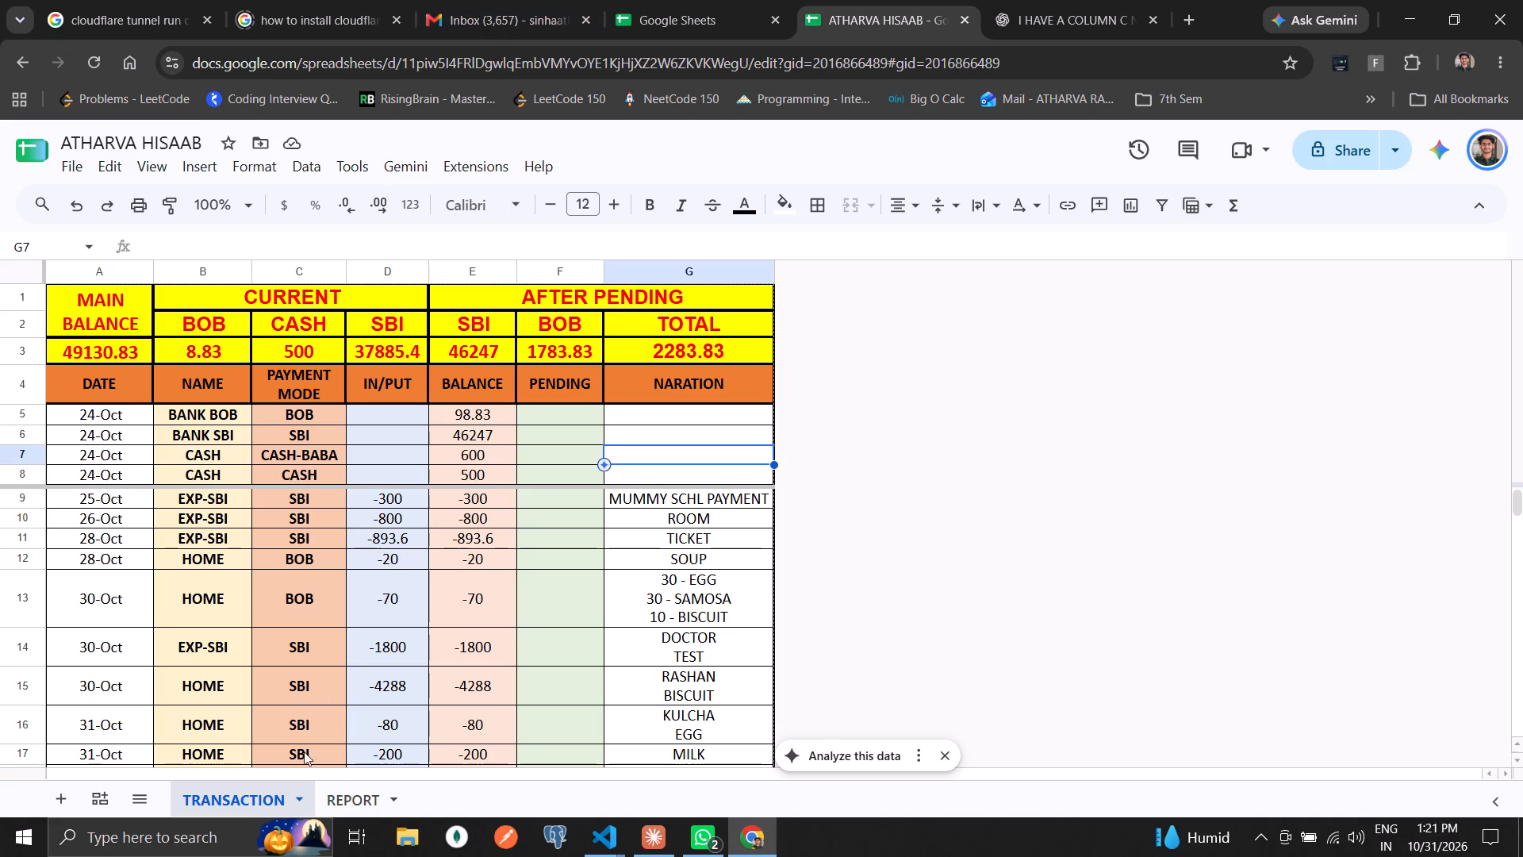
left_click(340, 793)
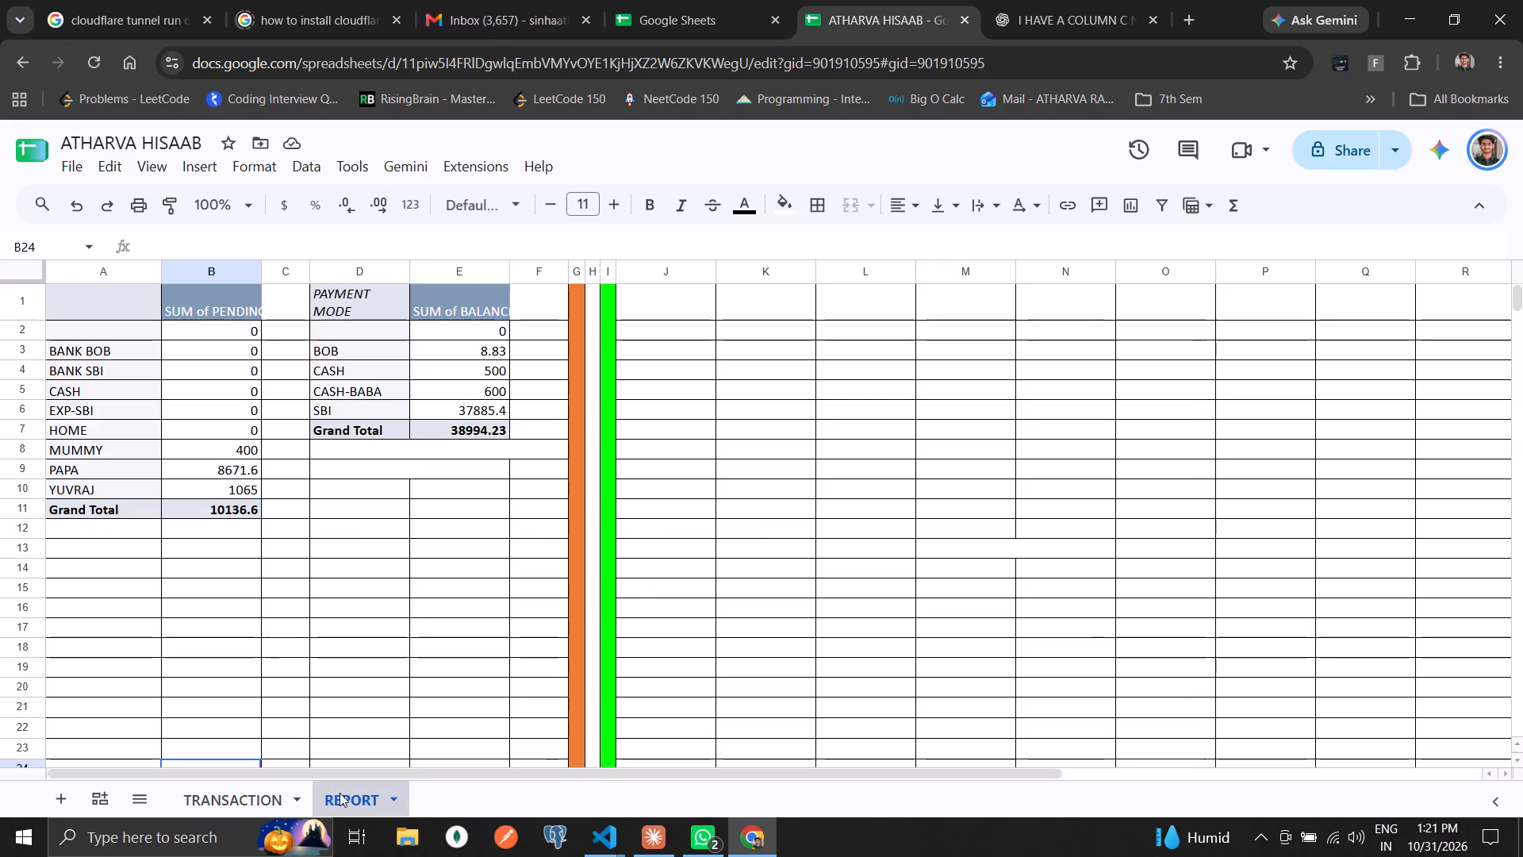
left_click(251, 797)
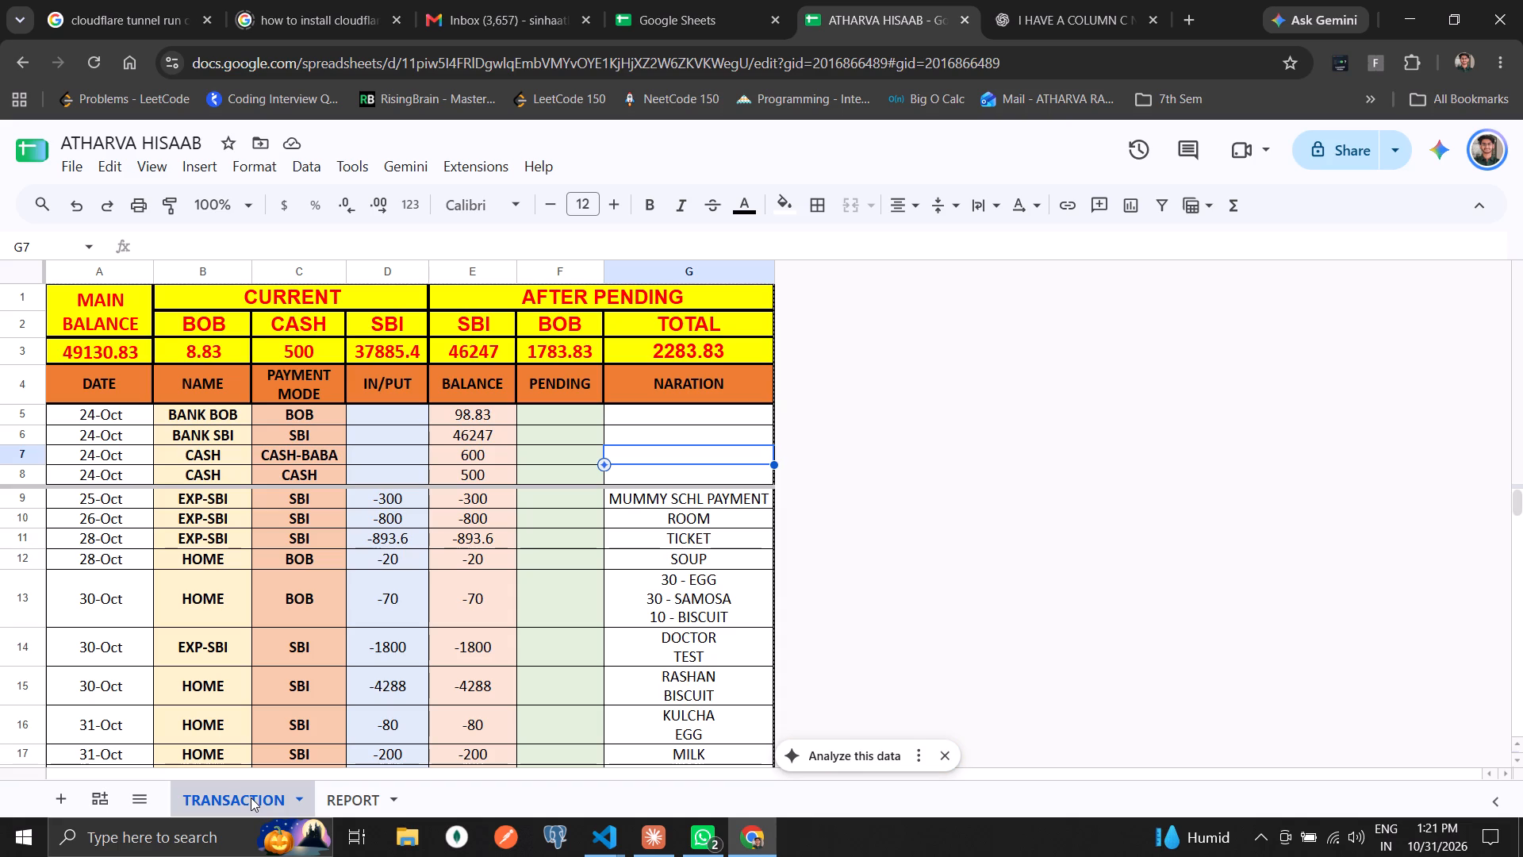
left_click(343, 797)
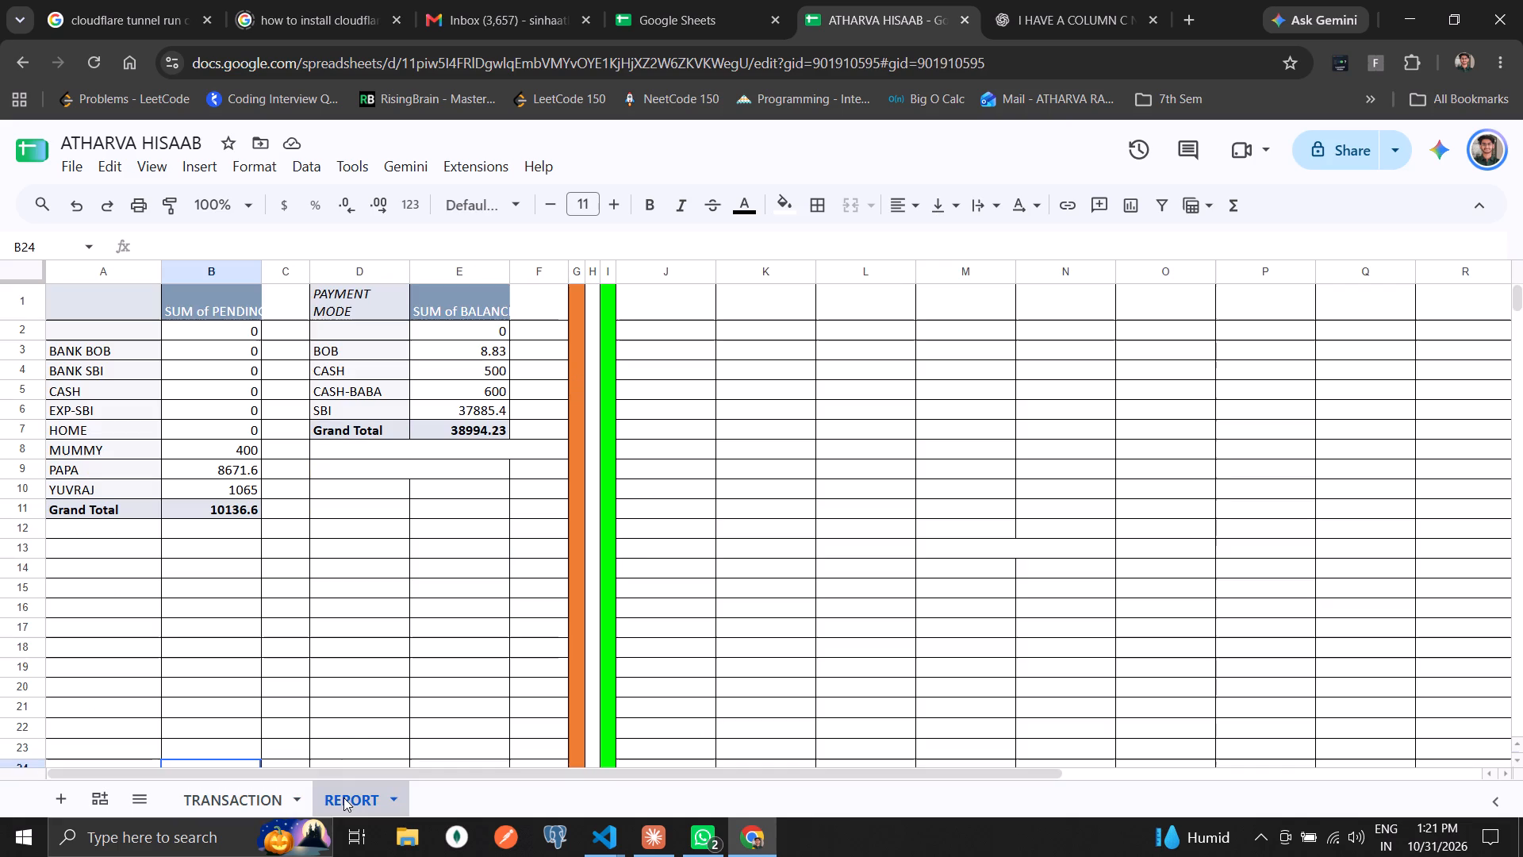
left_click(370, 497)
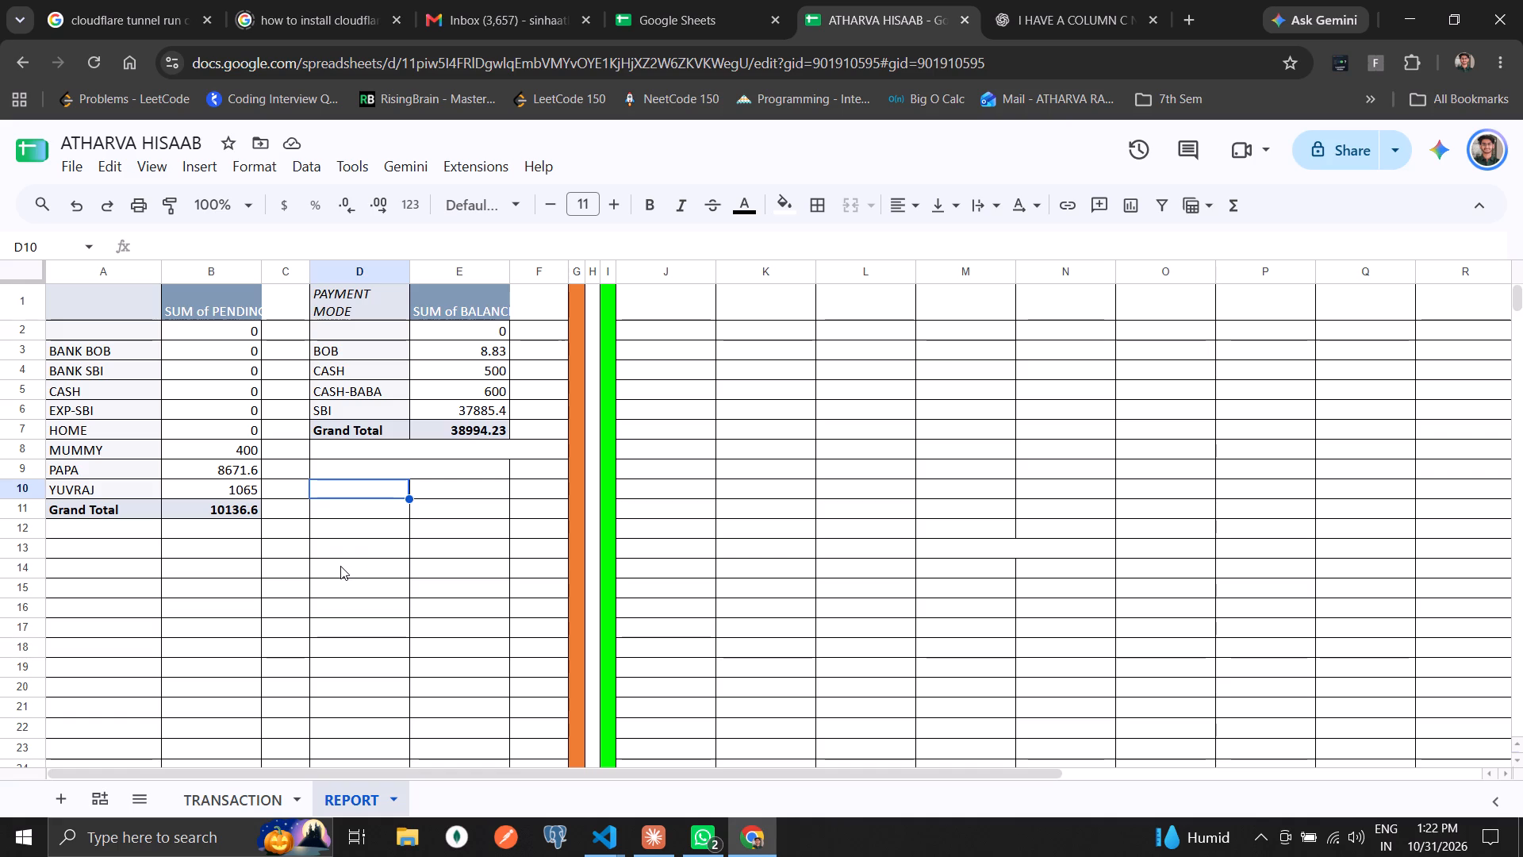
left_click(352, 551)
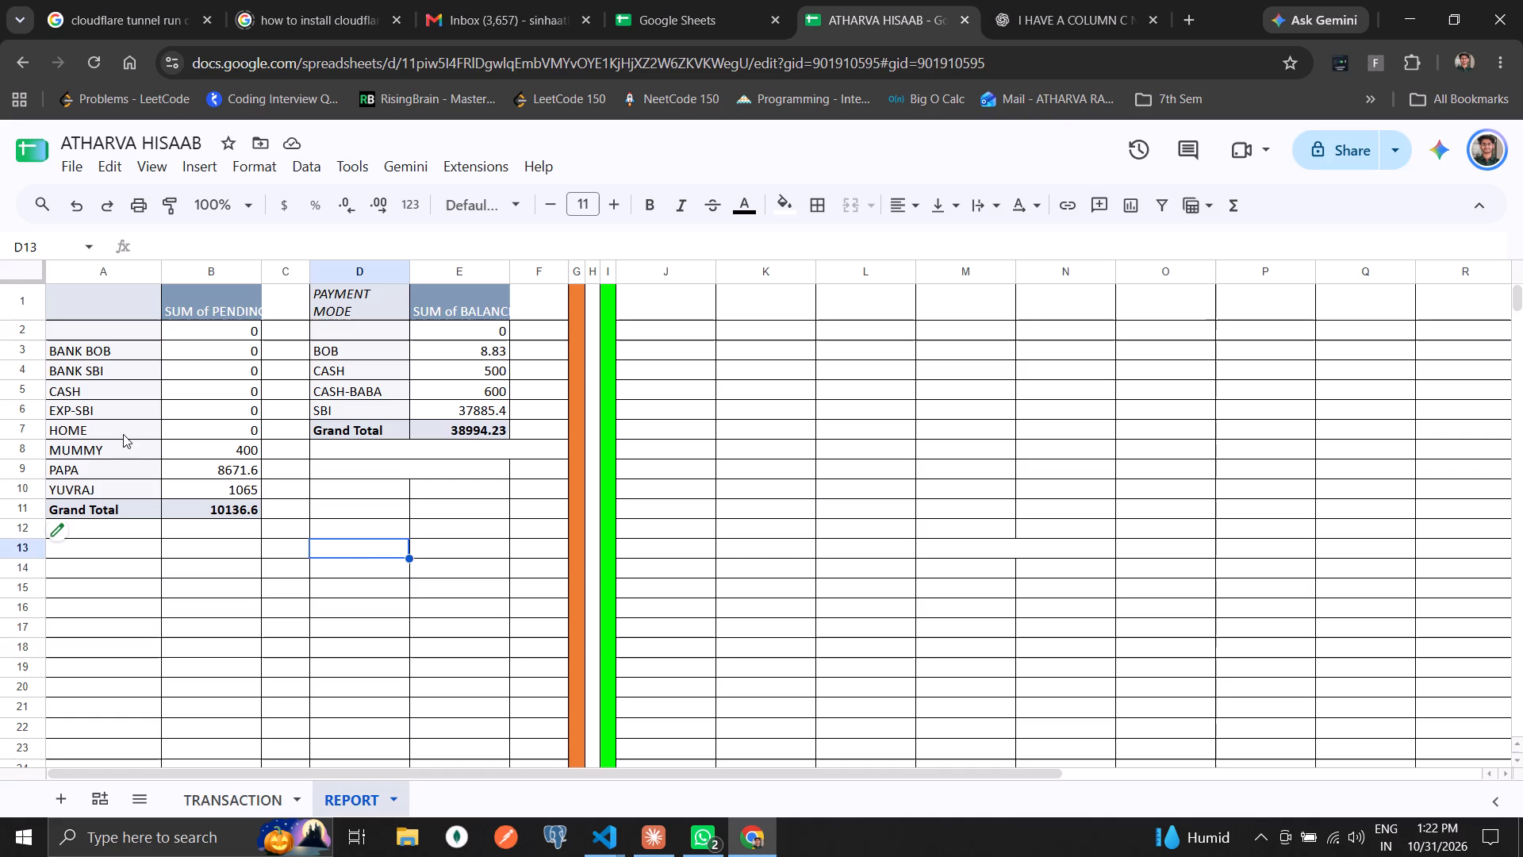
Hide row 2, the blank-label row directly below the pivot table headers, on the REPORT sheet.
left_click(121, 329)
left_click(175, 336)
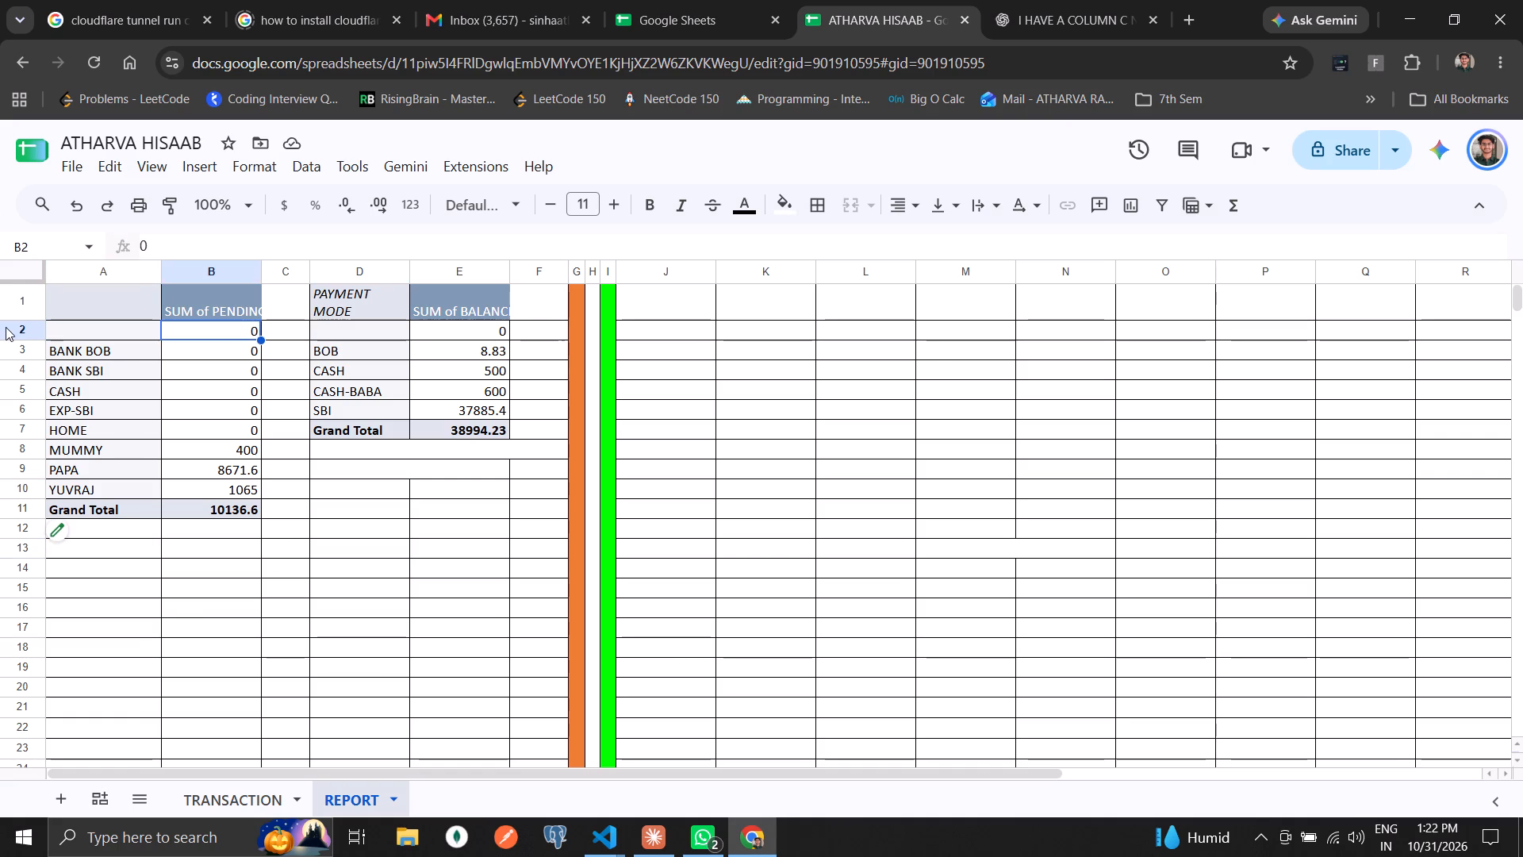
left_click(6, 327)
right_click(6, 327)
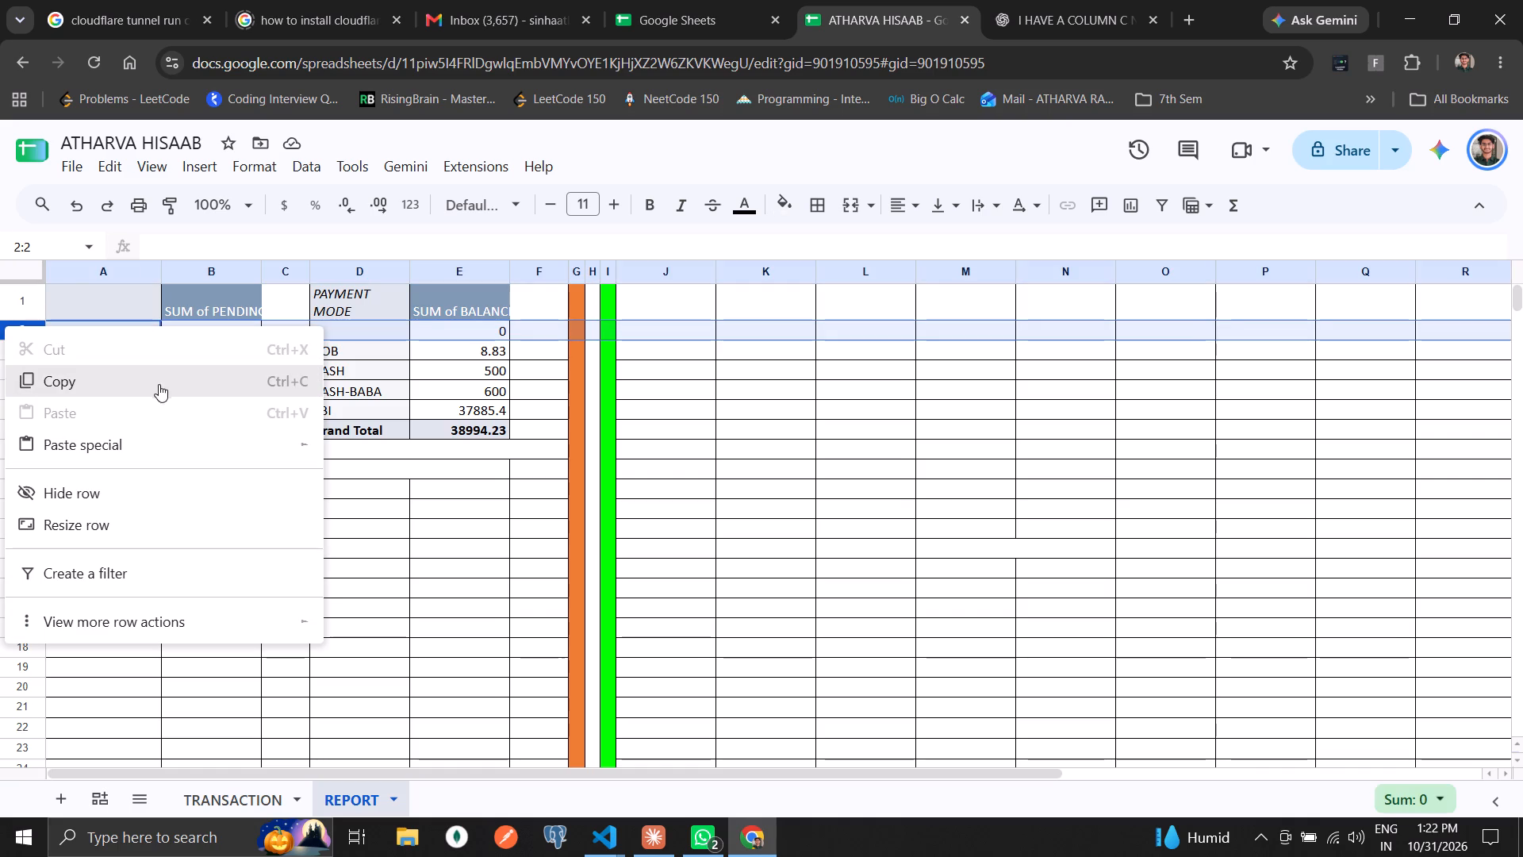
left_click(184, 482)
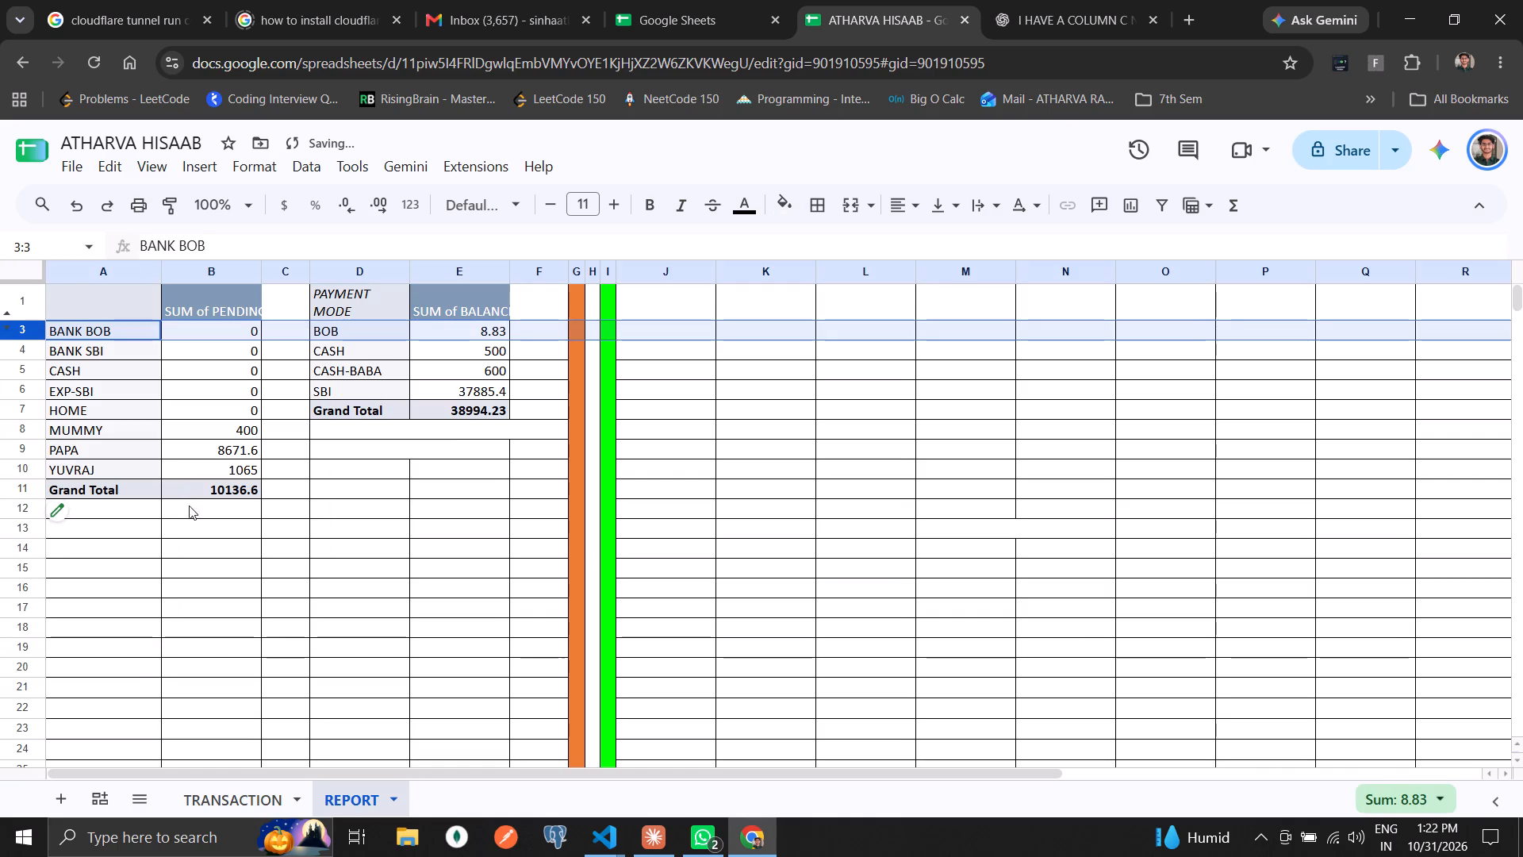
left_click(192, 536)
left_click(418, 529)
scroll(407, 529, "up", 11)
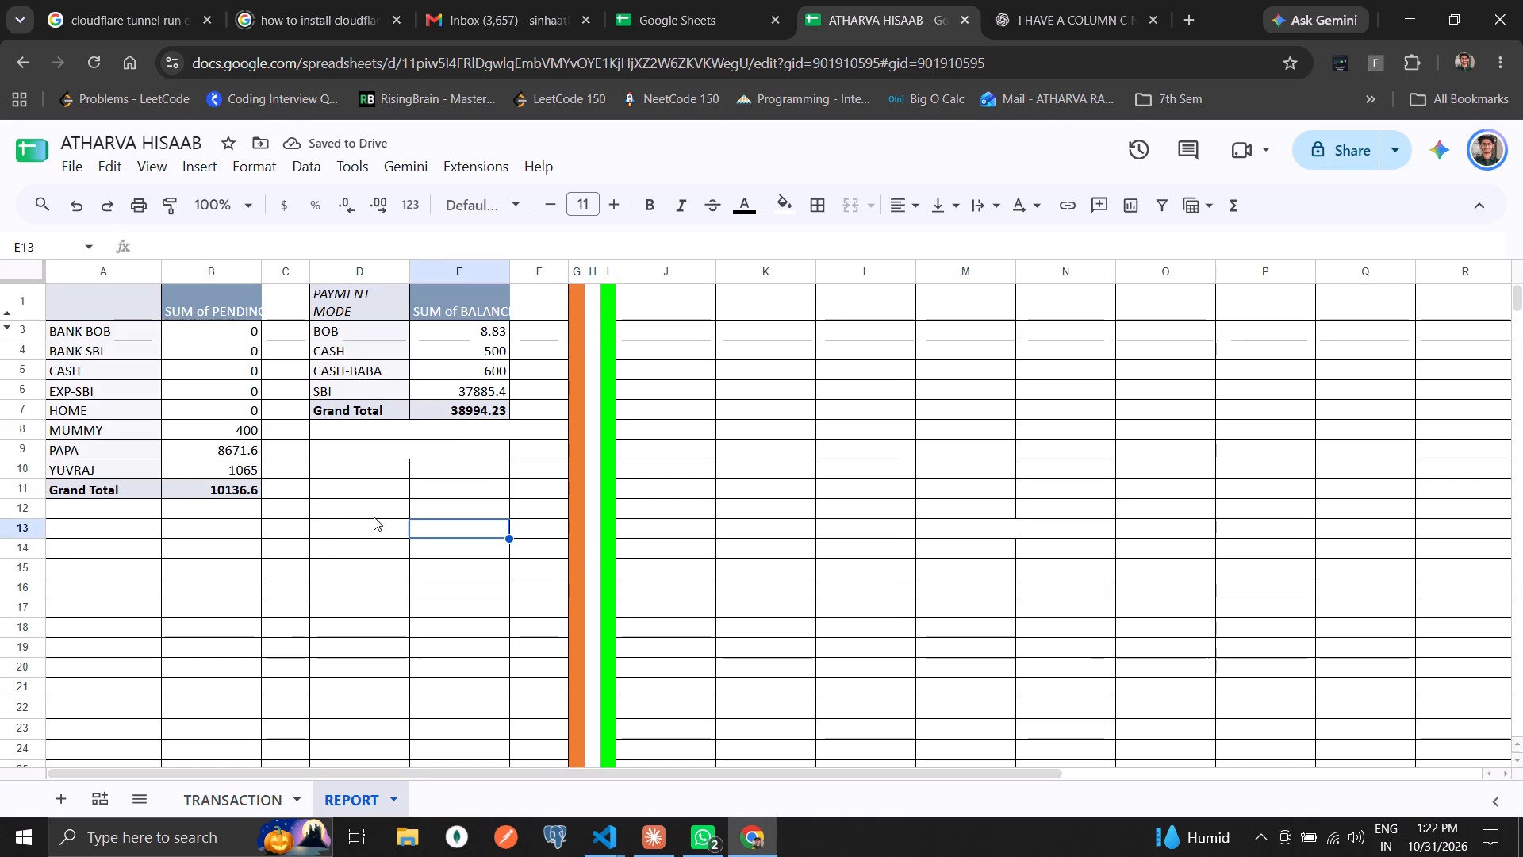
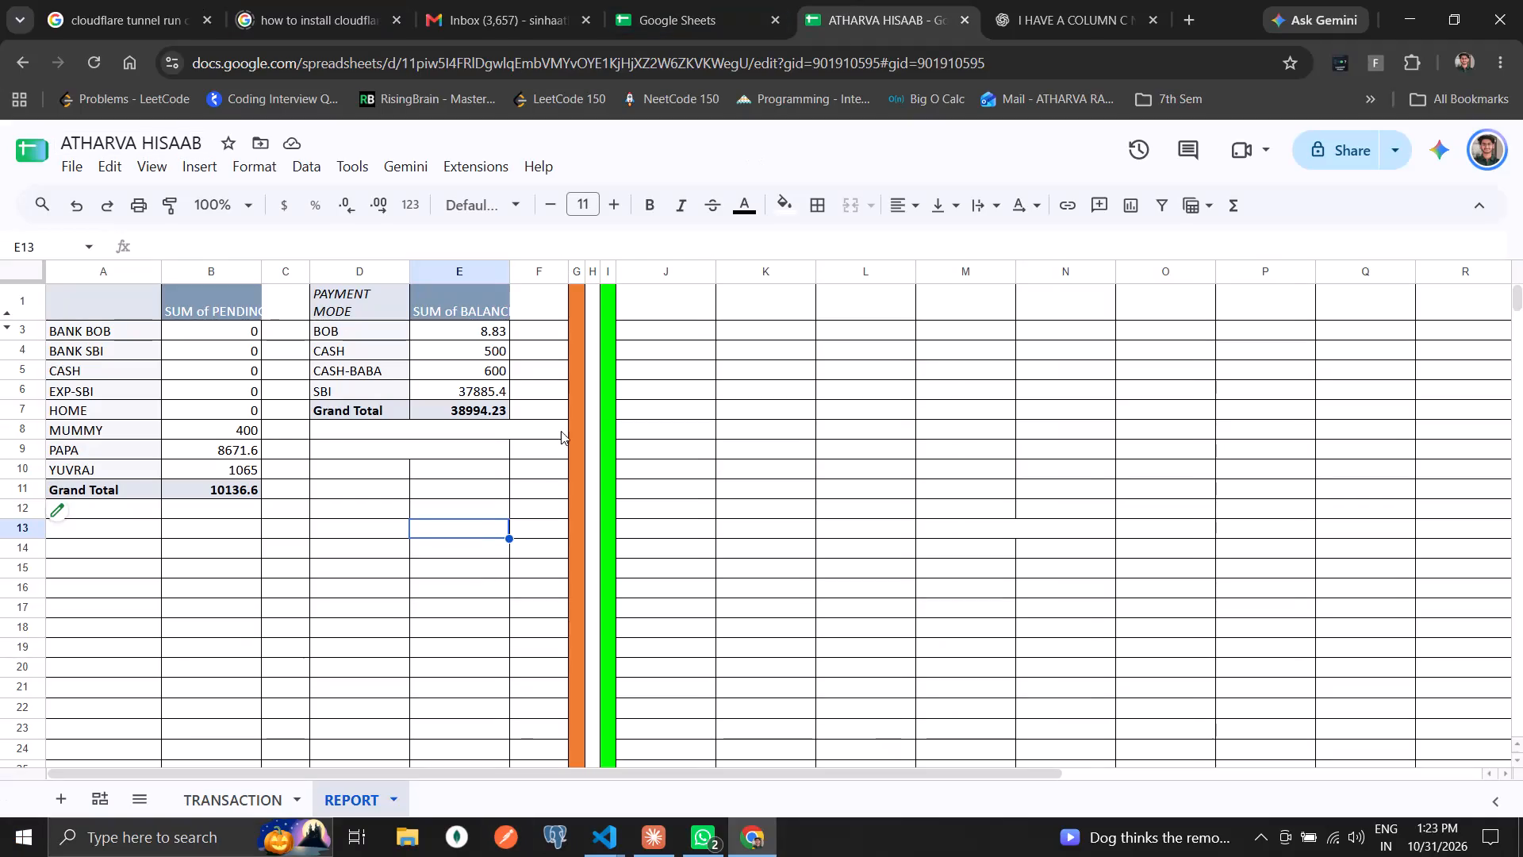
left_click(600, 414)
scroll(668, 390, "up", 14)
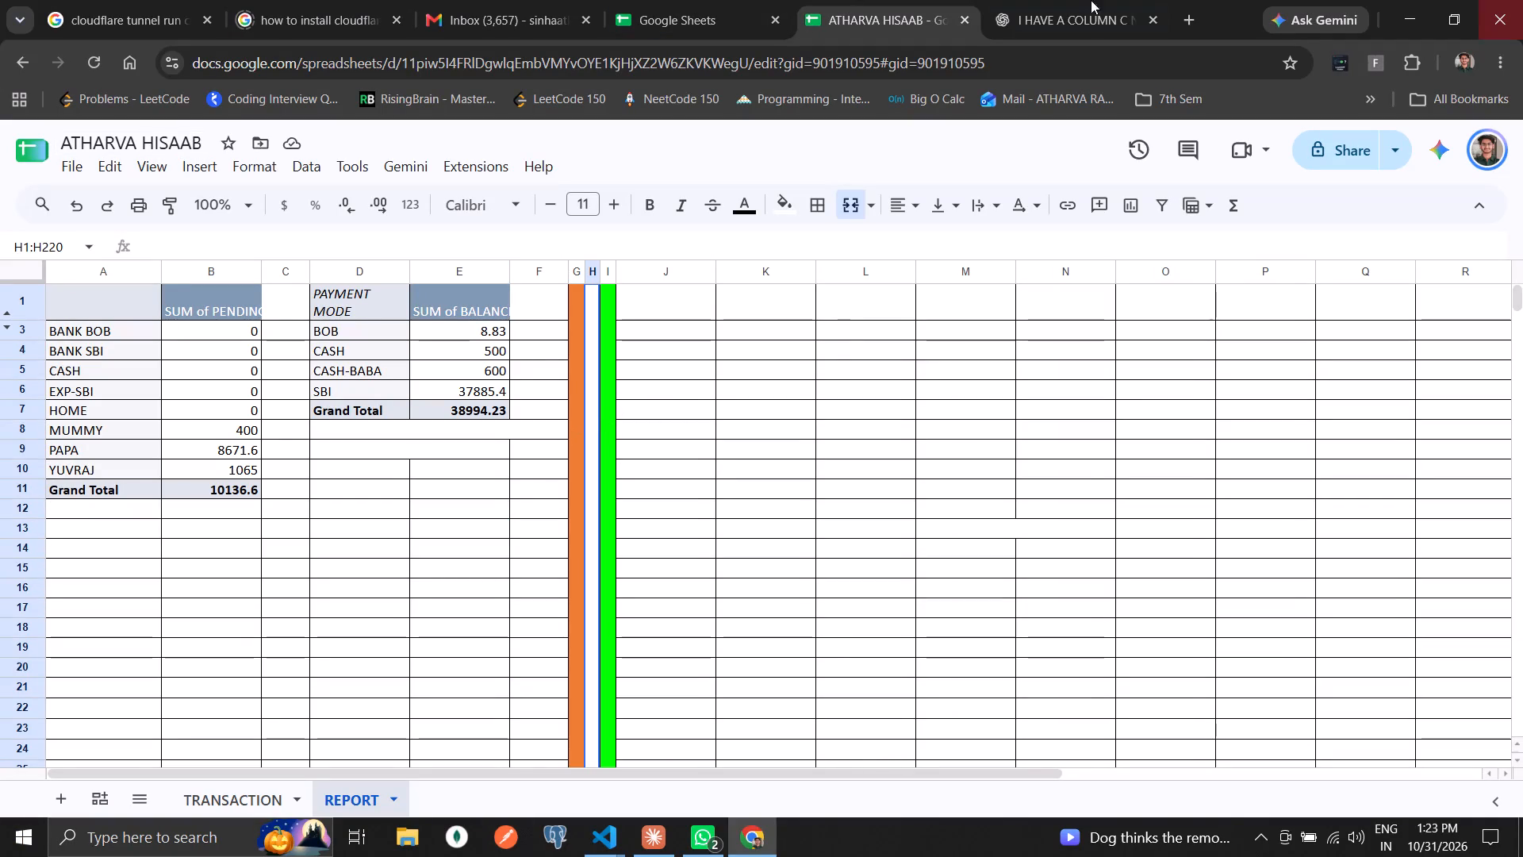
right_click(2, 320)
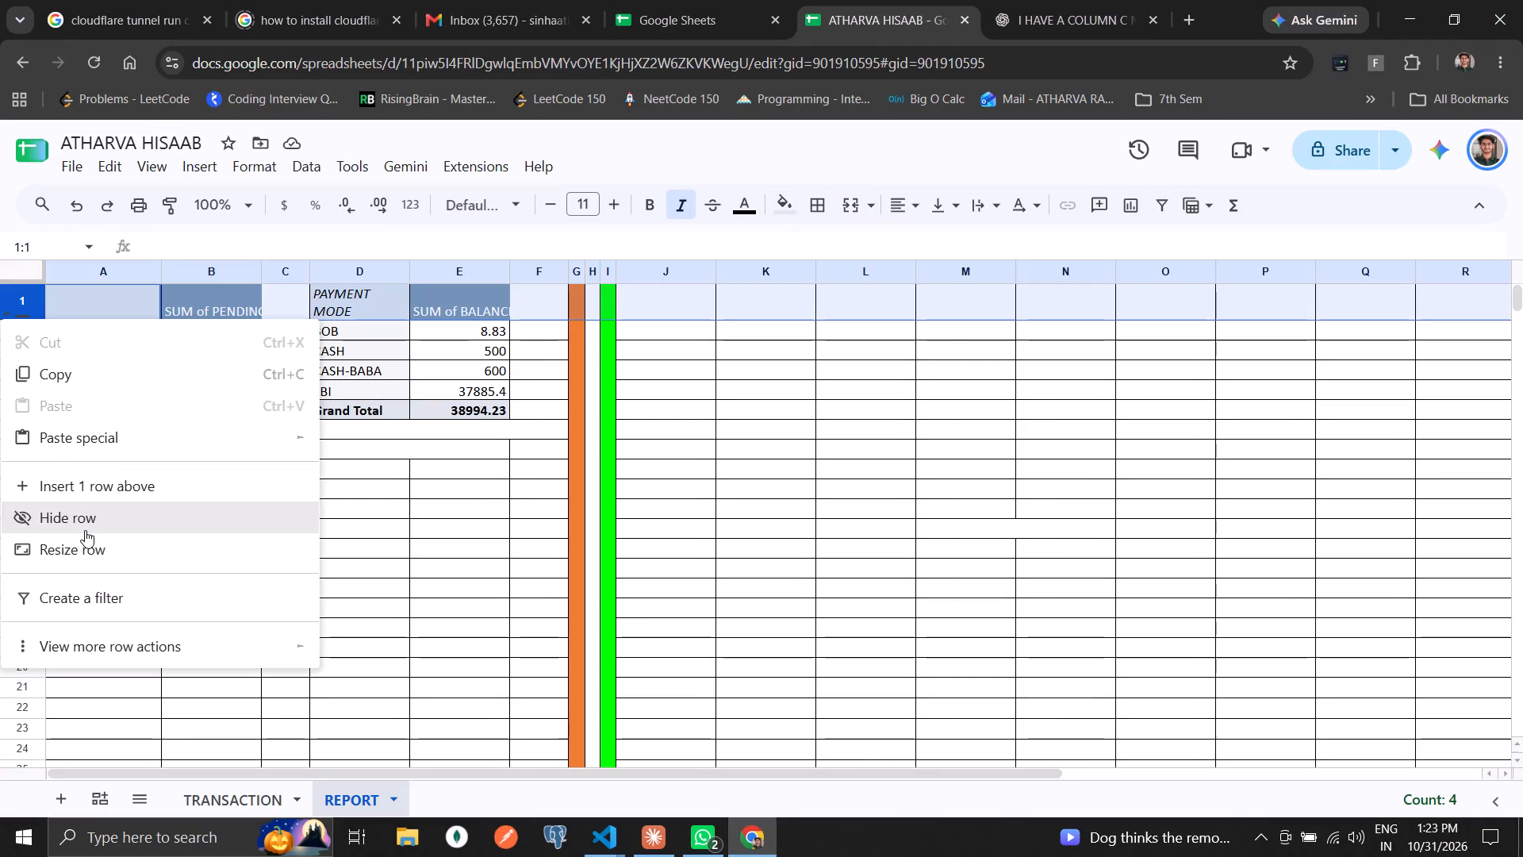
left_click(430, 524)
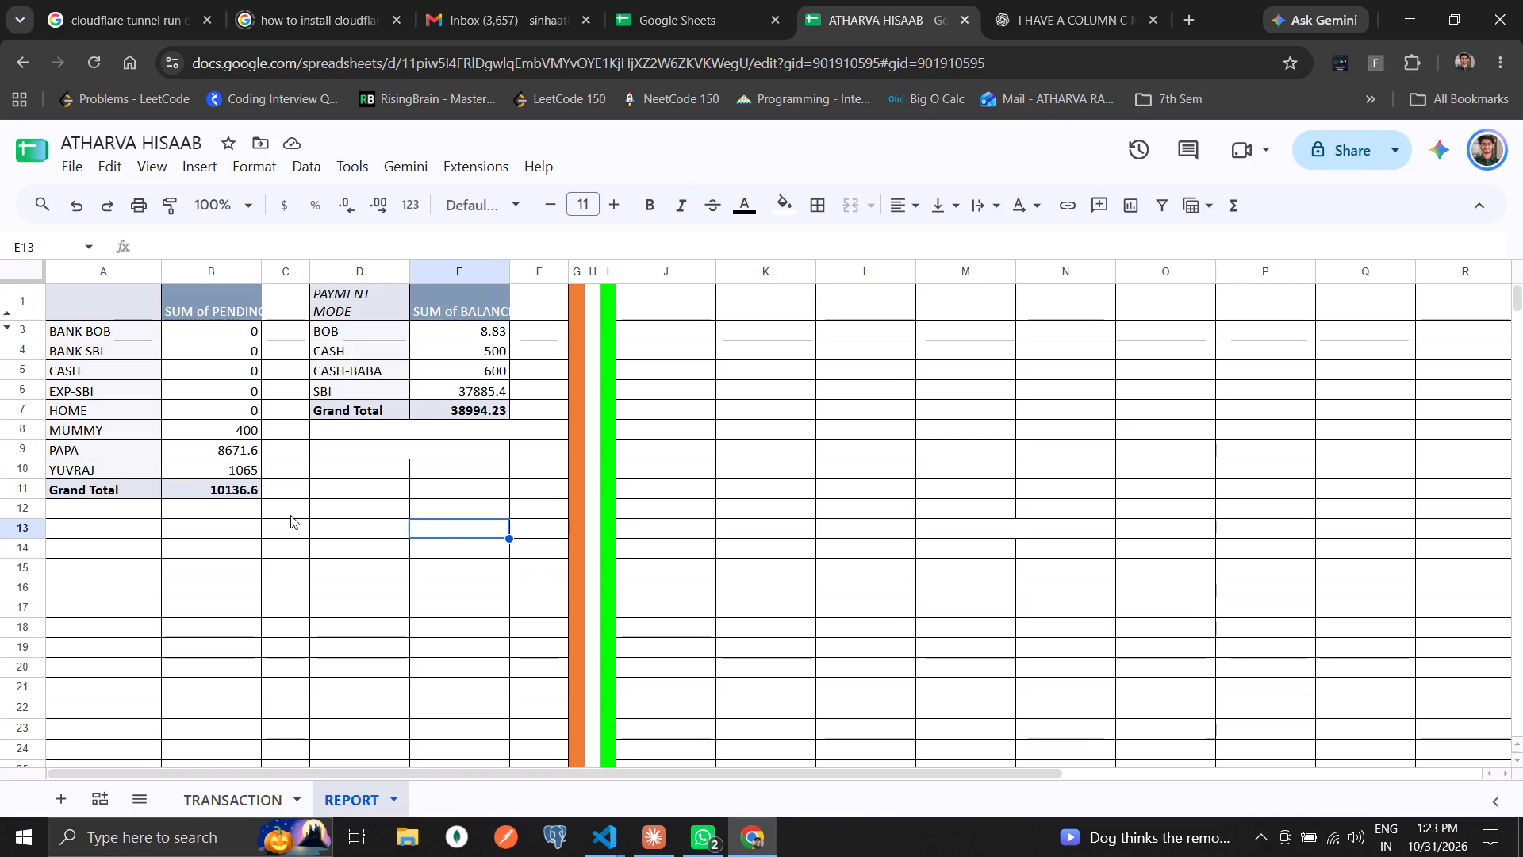
Unhide row 2, the blank-label row directly below the pivot table headers, on the REPORT sheet.
left_click(6, 325)
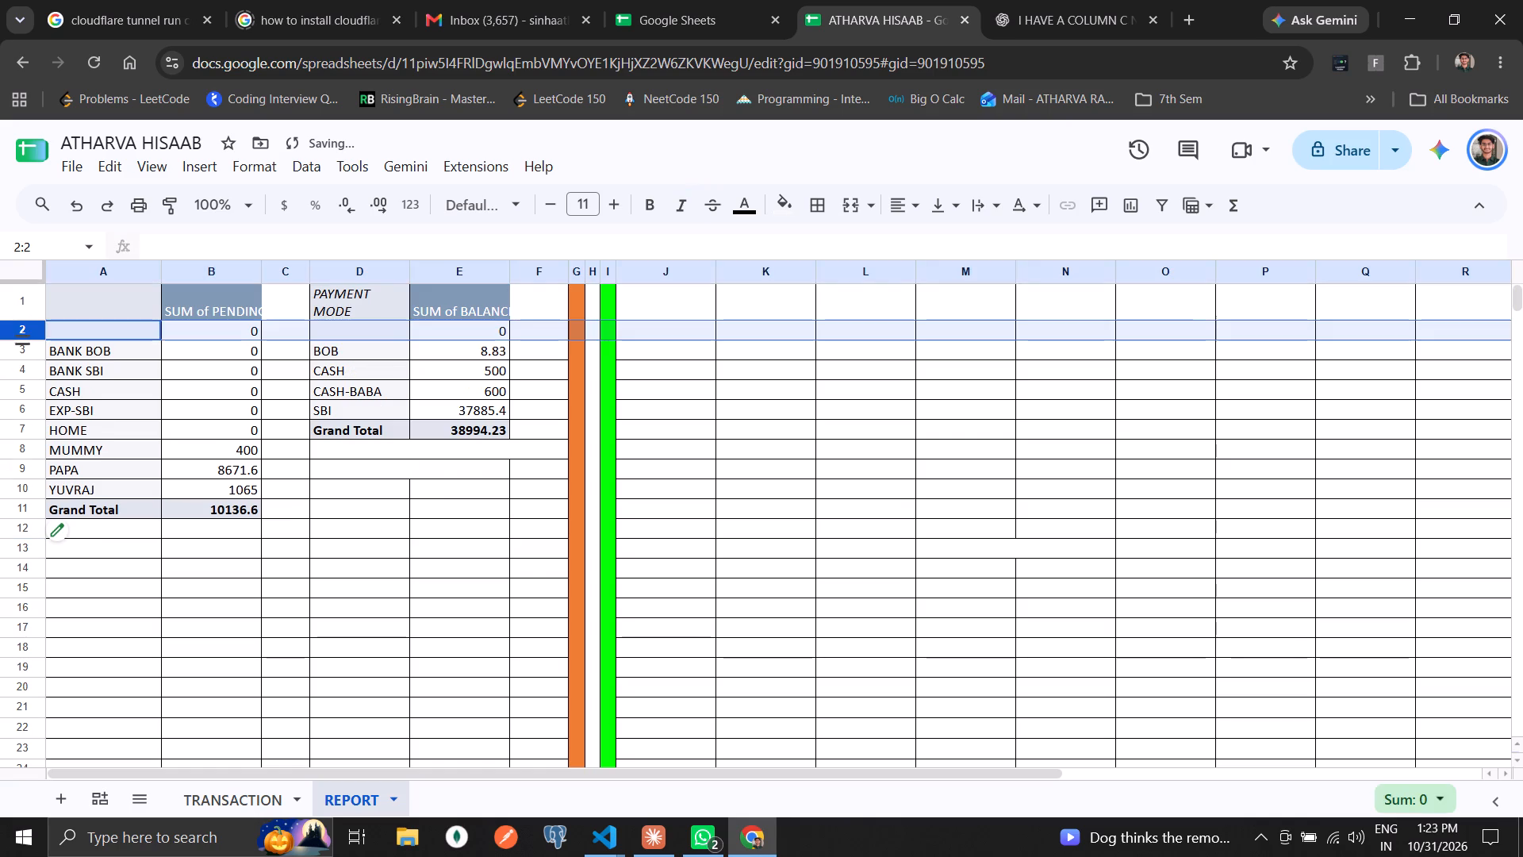
left_click(66, 424)
left_click(412, 600)
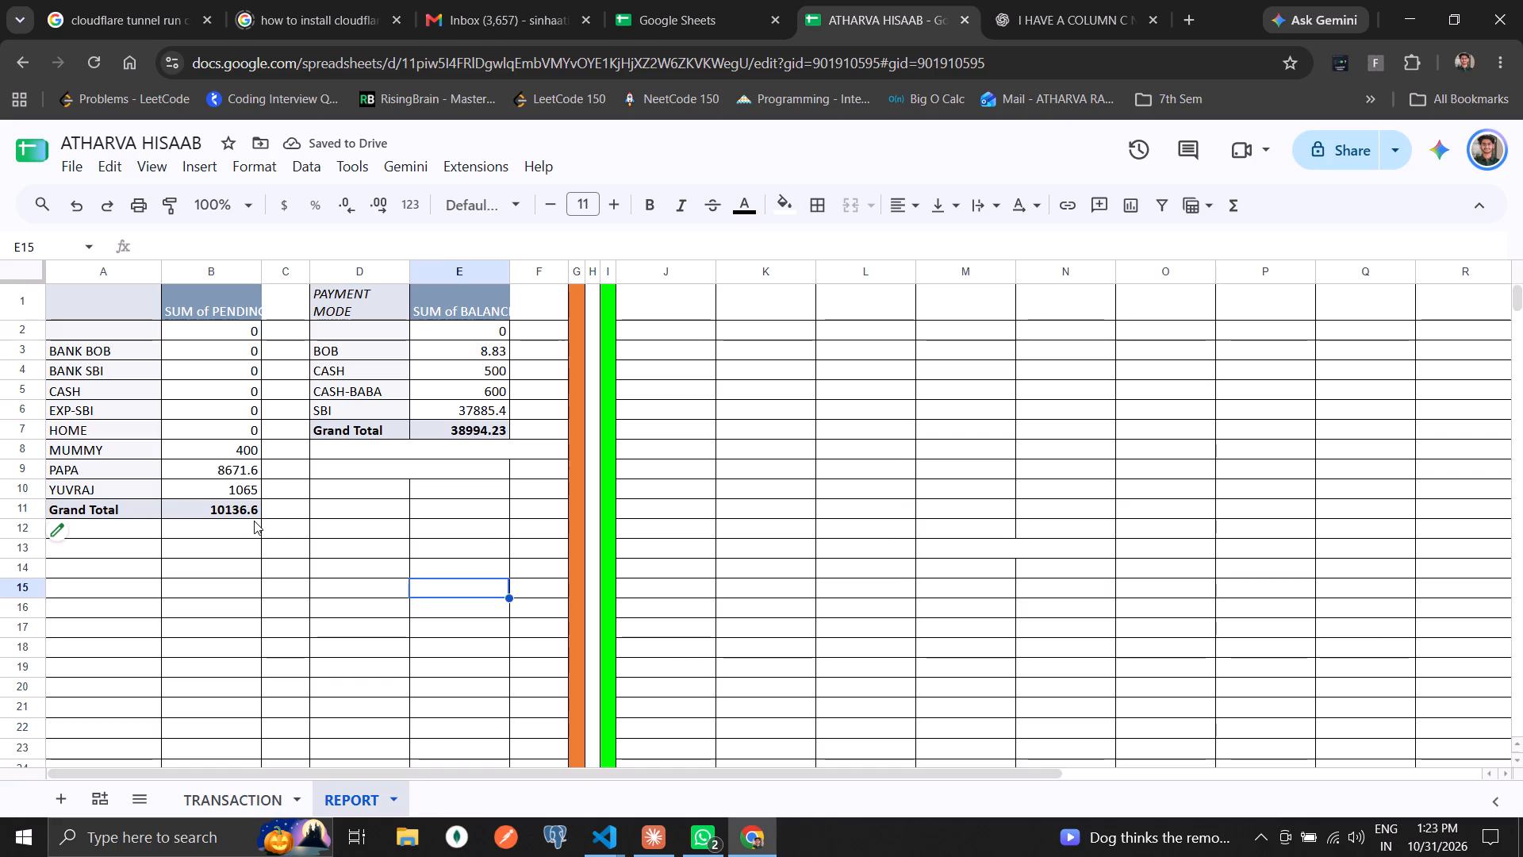
left_click(240, 333)
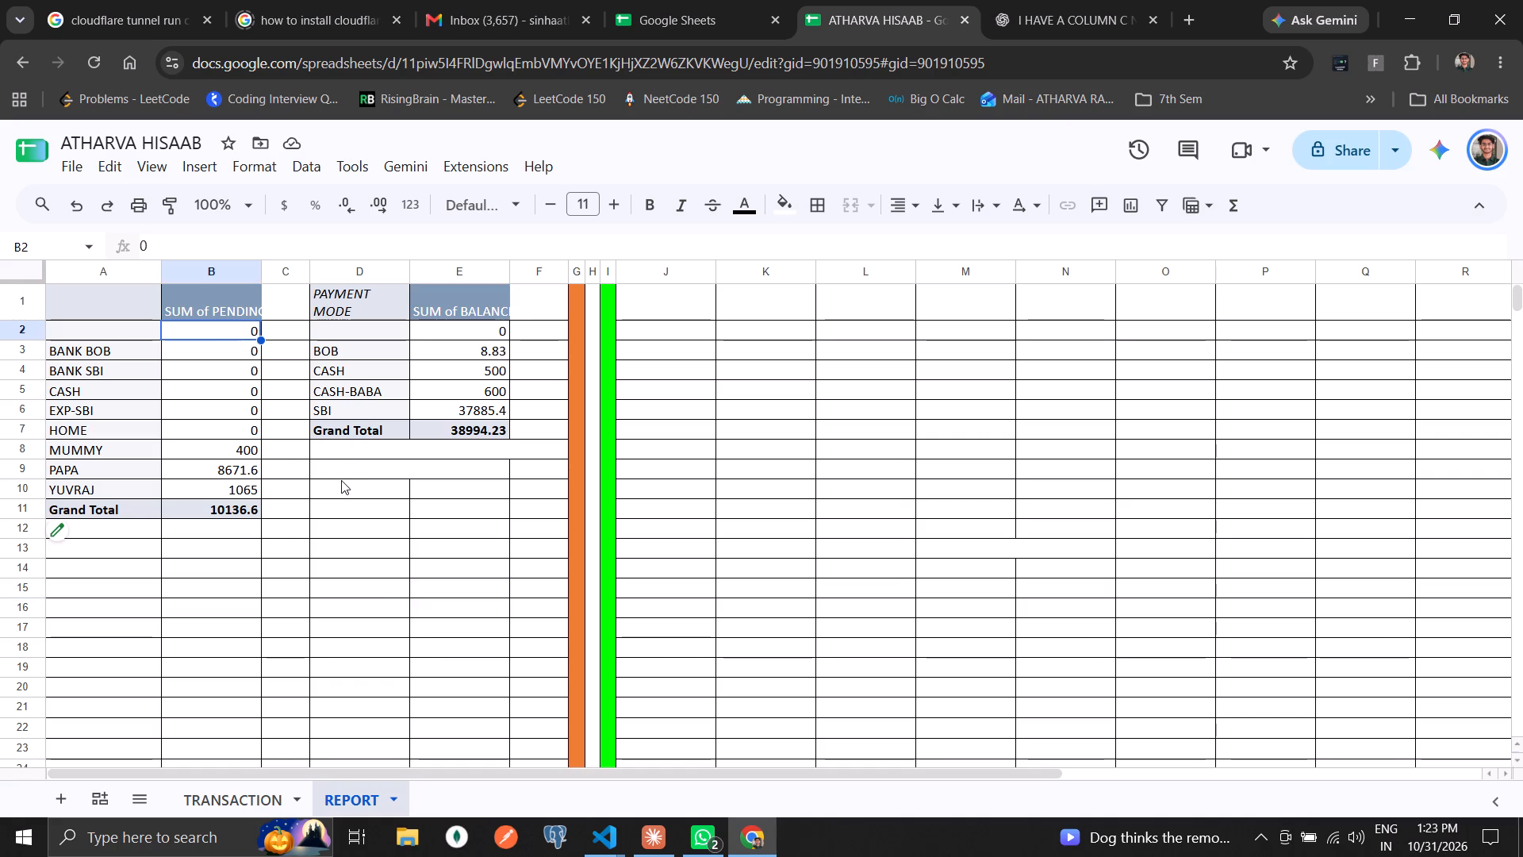
Open the source details behind BOB's balance in the payment-mode pivot table and examine the individual BALANCE entries.
double_click(497, 347)
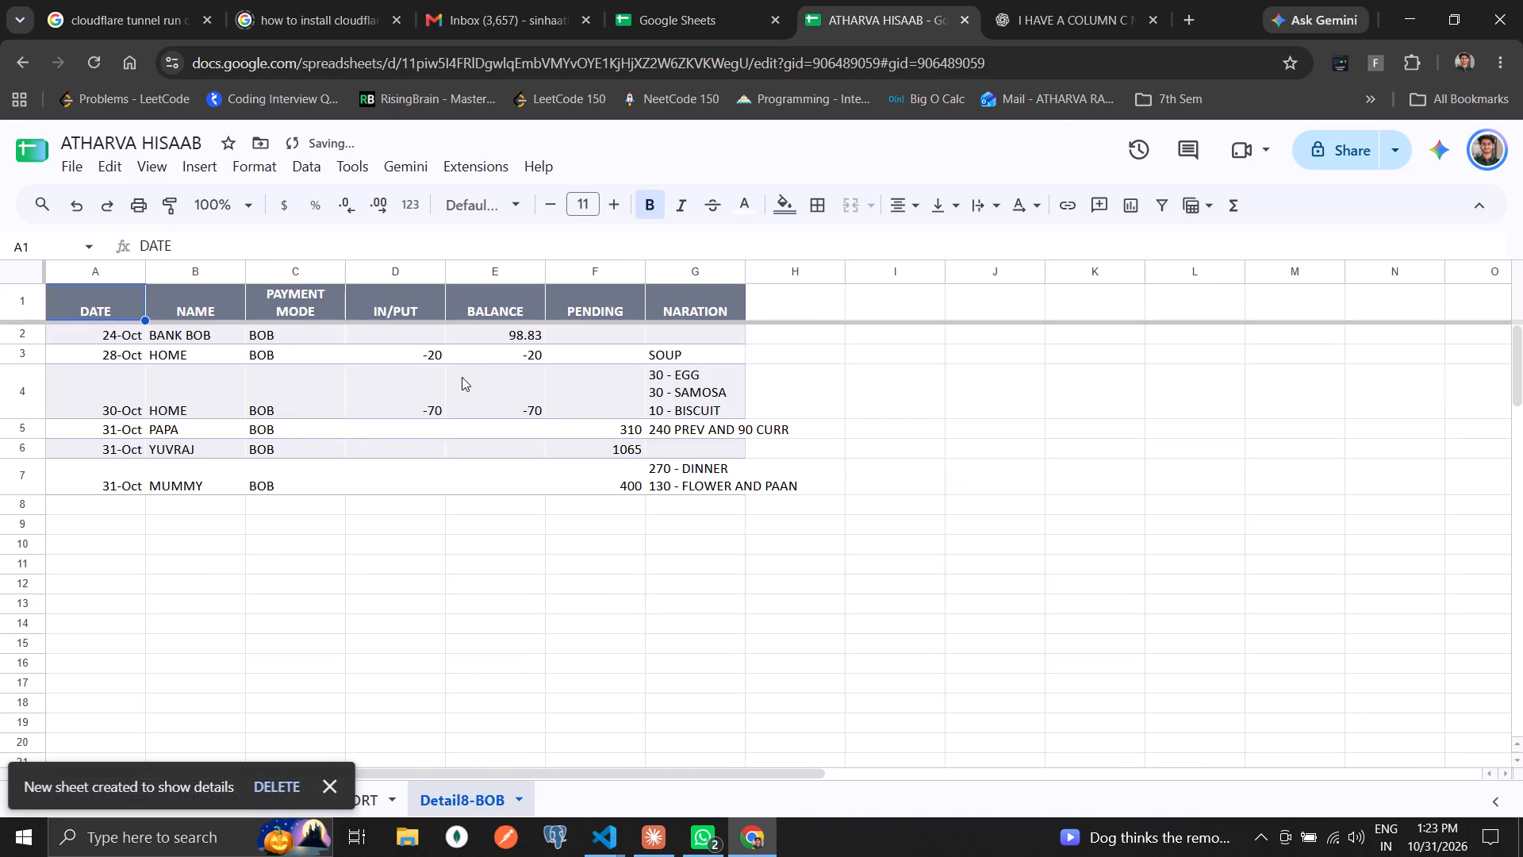
left_click(517, 341)
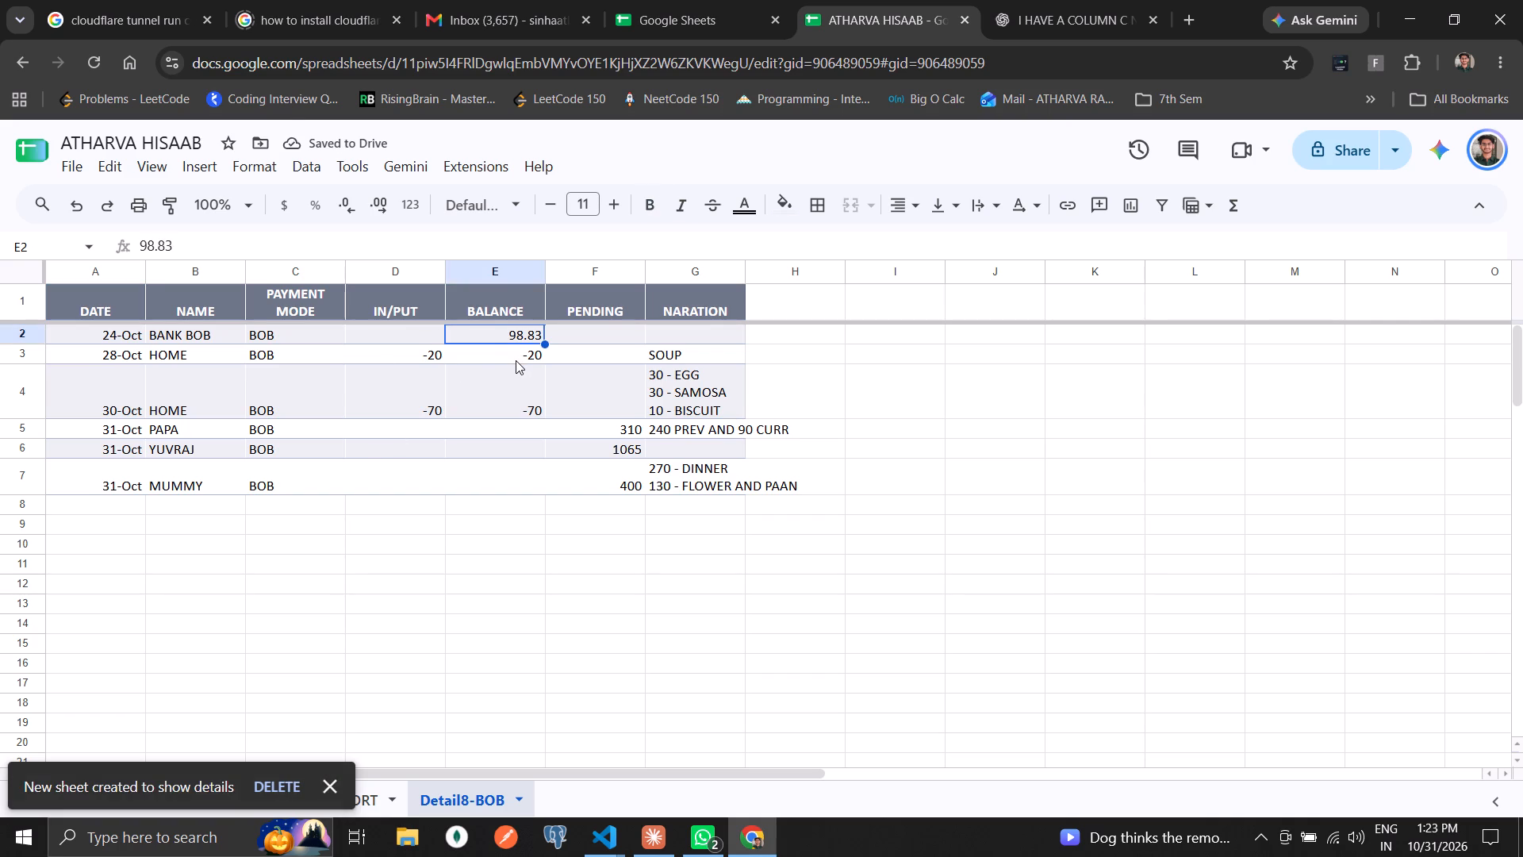
left_click(516, 360)
left_click(516, 405)
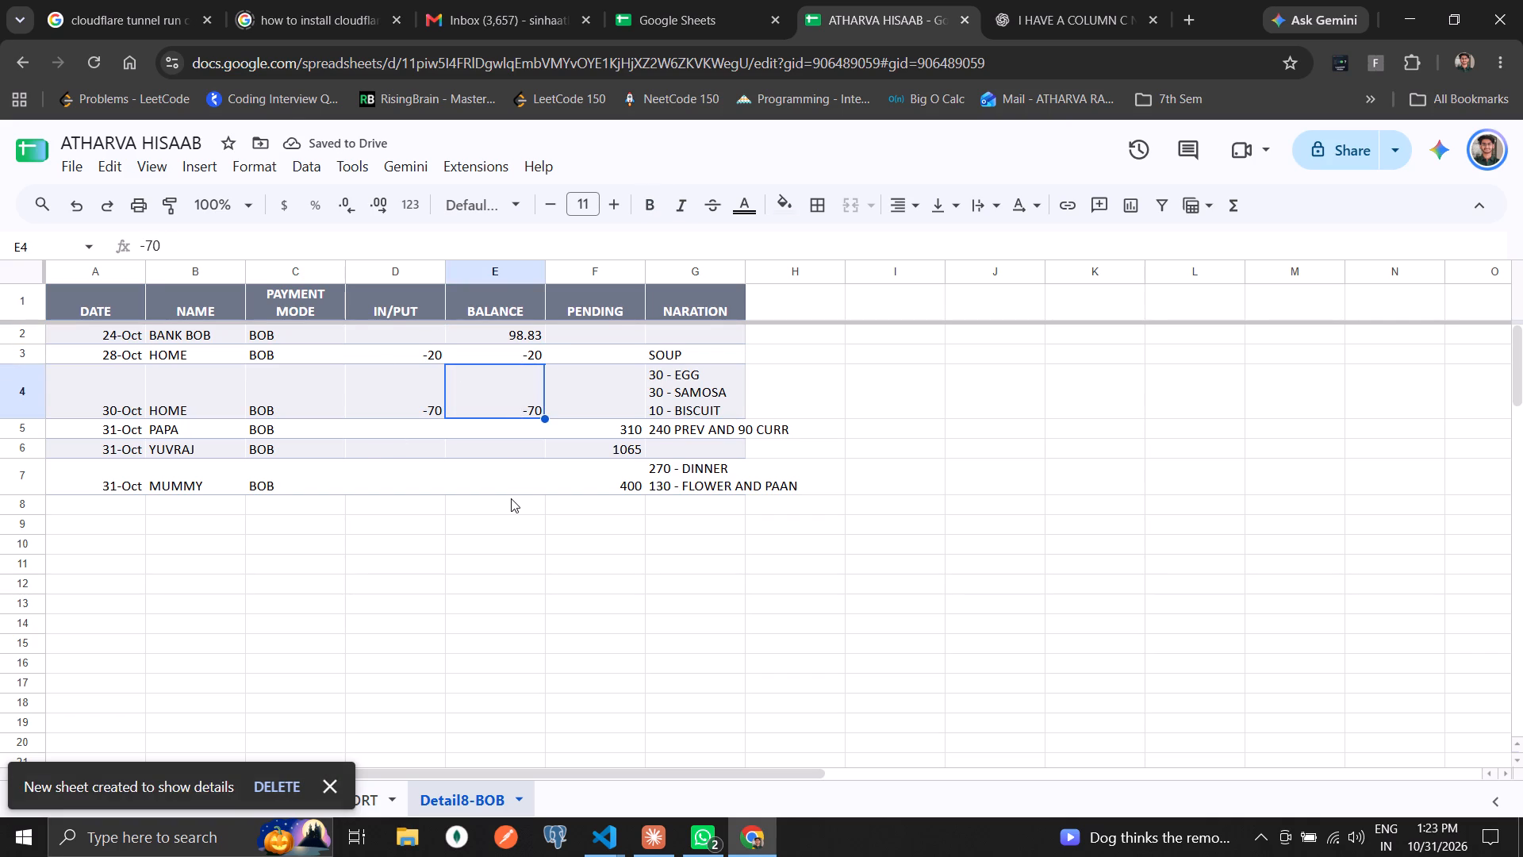
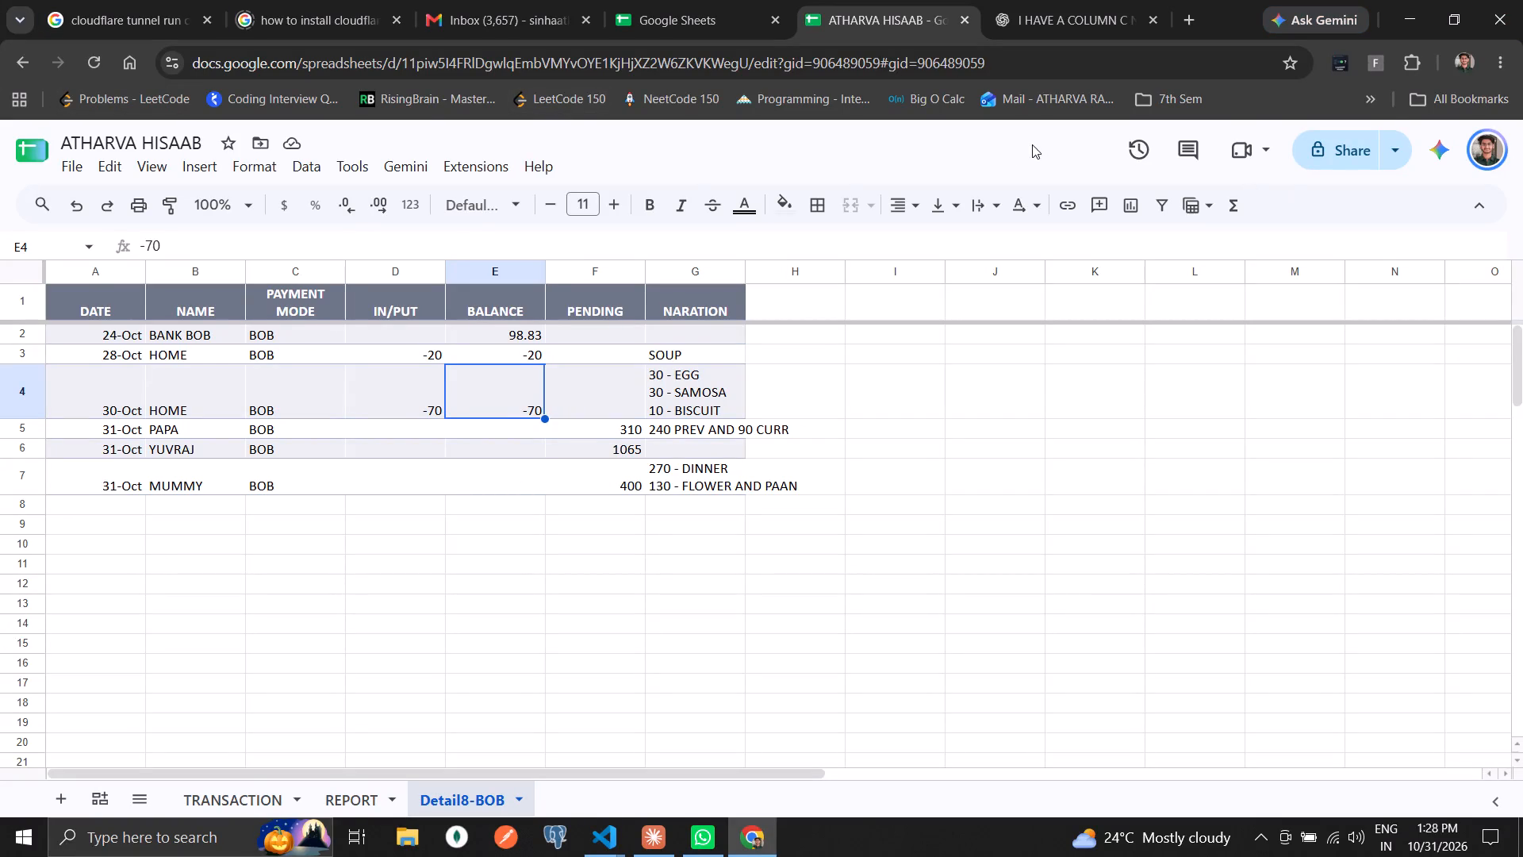
Widen the NARATION column of the BOB detail sheet to fit its contents.
double_click(747, 272)
Return to the TRANSACTION sheet and examine the dated entries beneath the frozen rows, down to the last filled row.
left_click(358, 804)
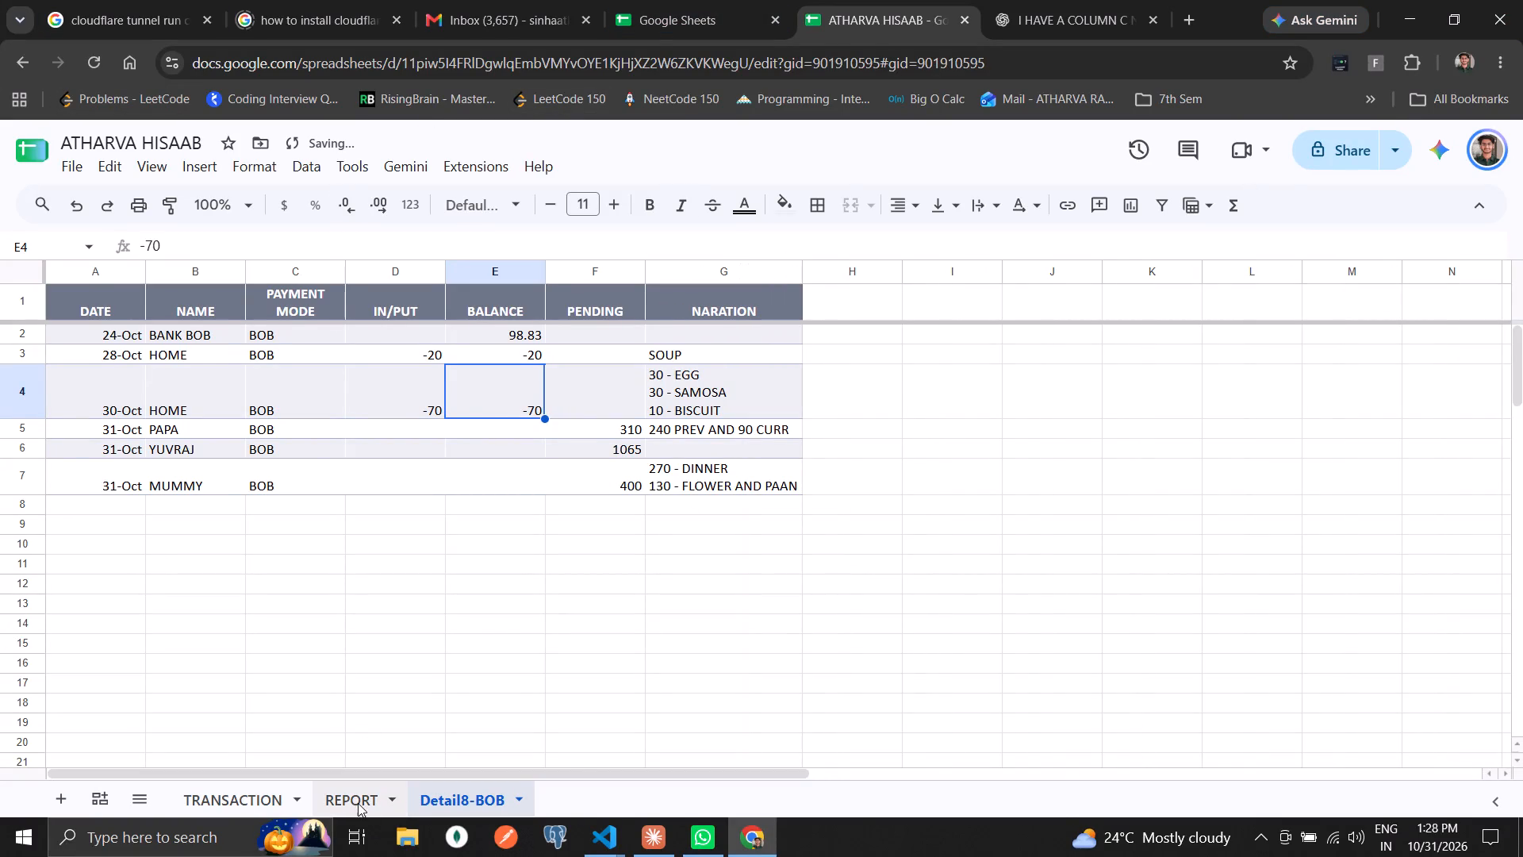
left_click(252, 793)
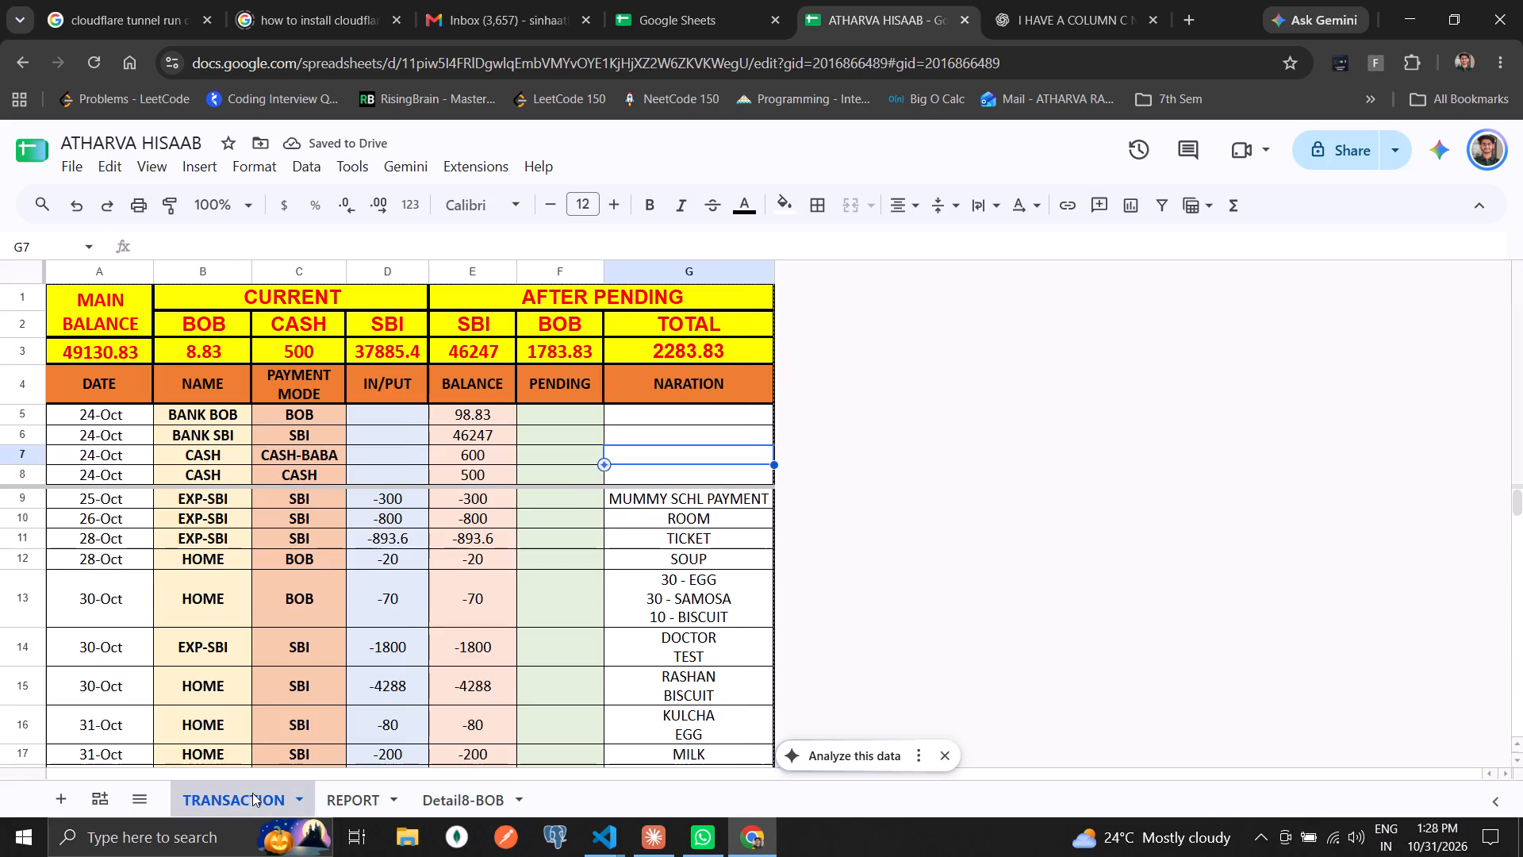
scroll(529, 568, "down", 4)
scroll(527, 568, "up", 2)
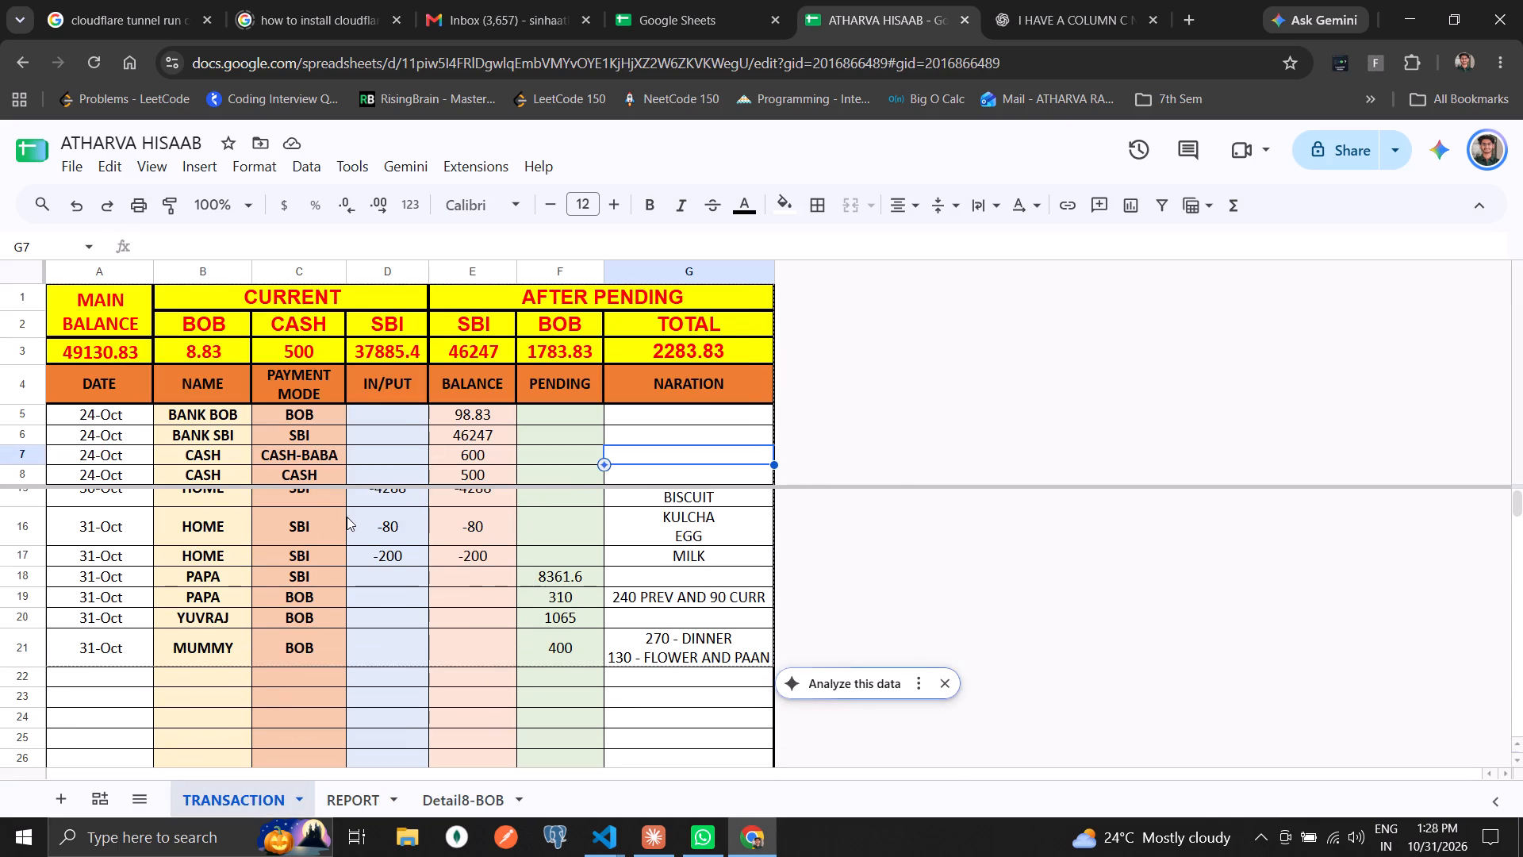
right_click(125, 487)
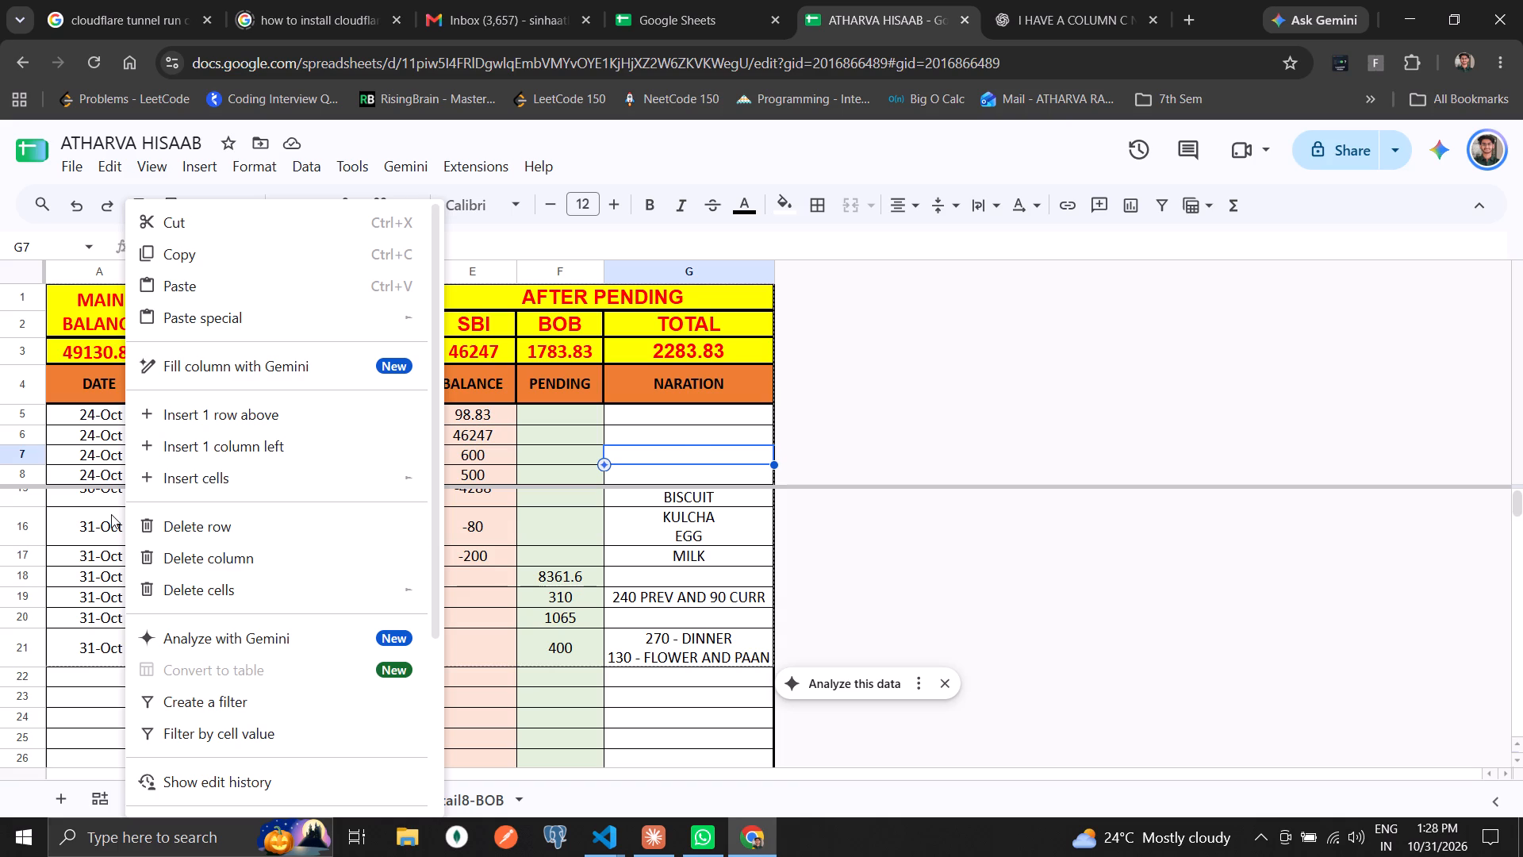
left_click(111, 514)
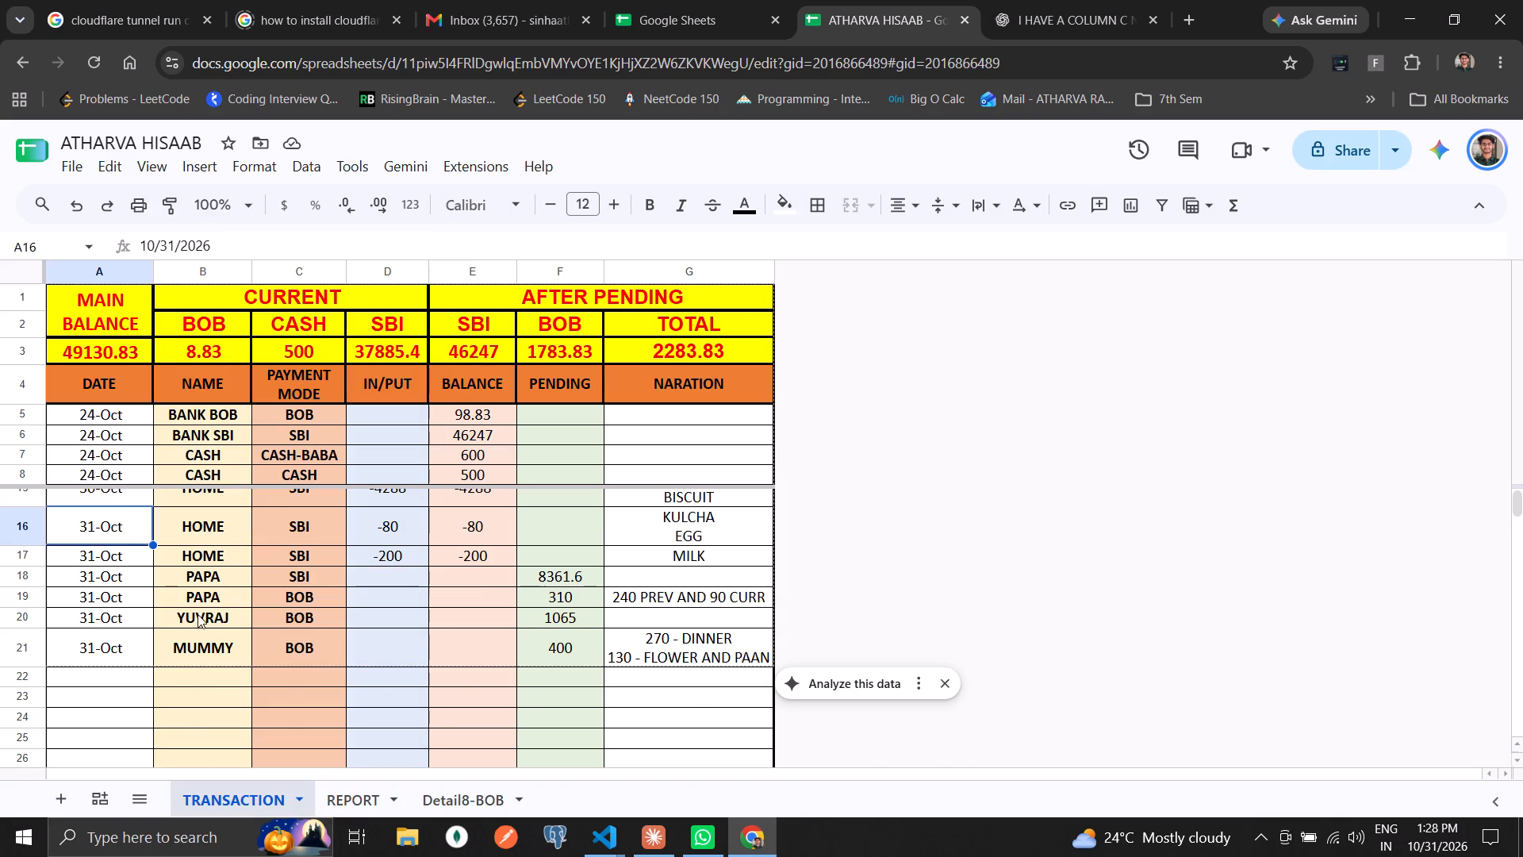
scroll(198, 613, "up", 16)
scroll(198, 541, "down", 2)
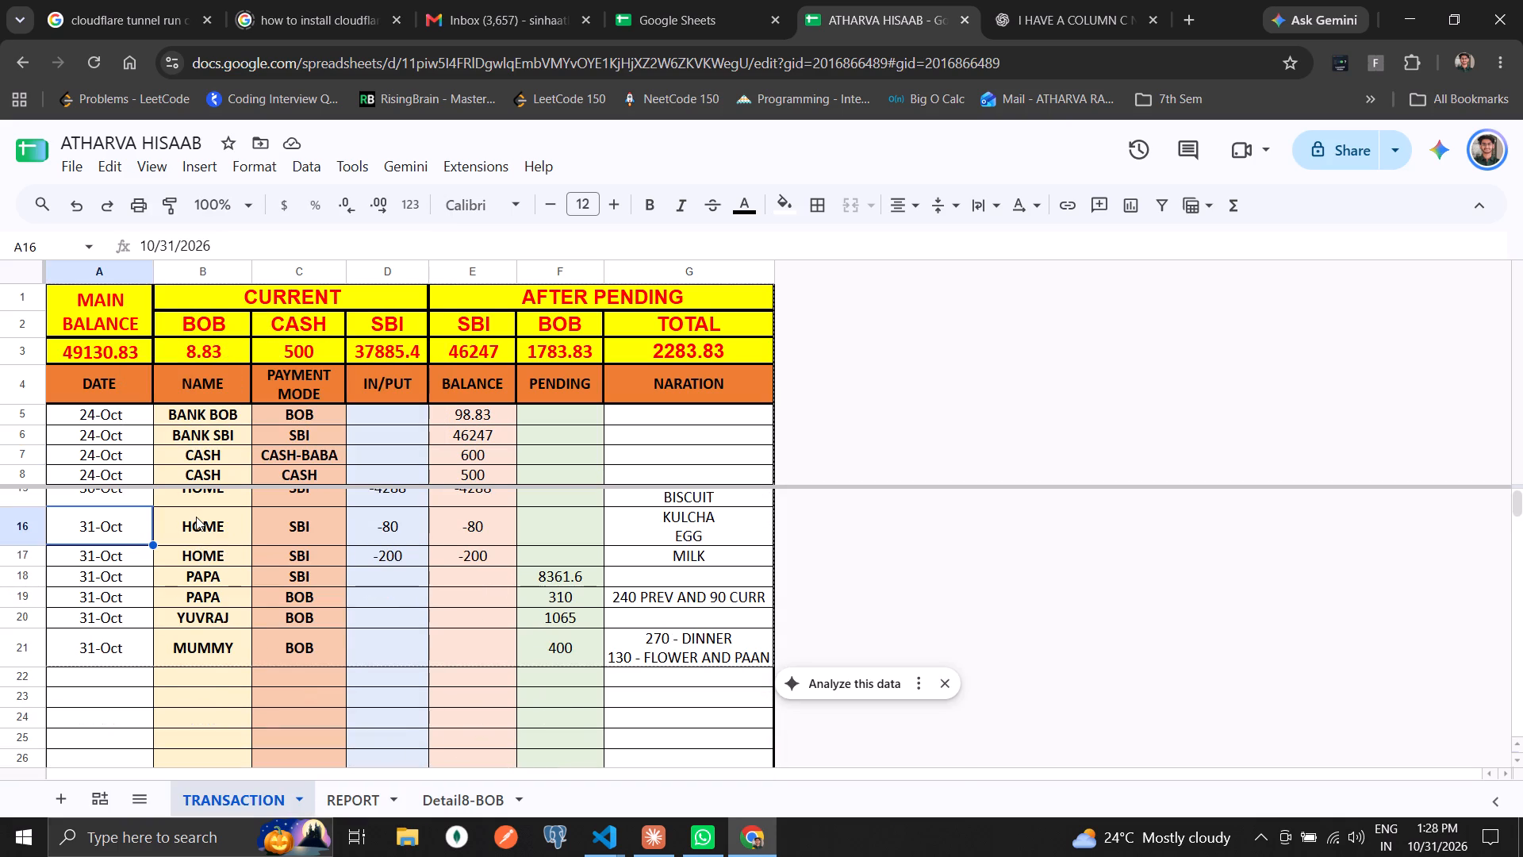
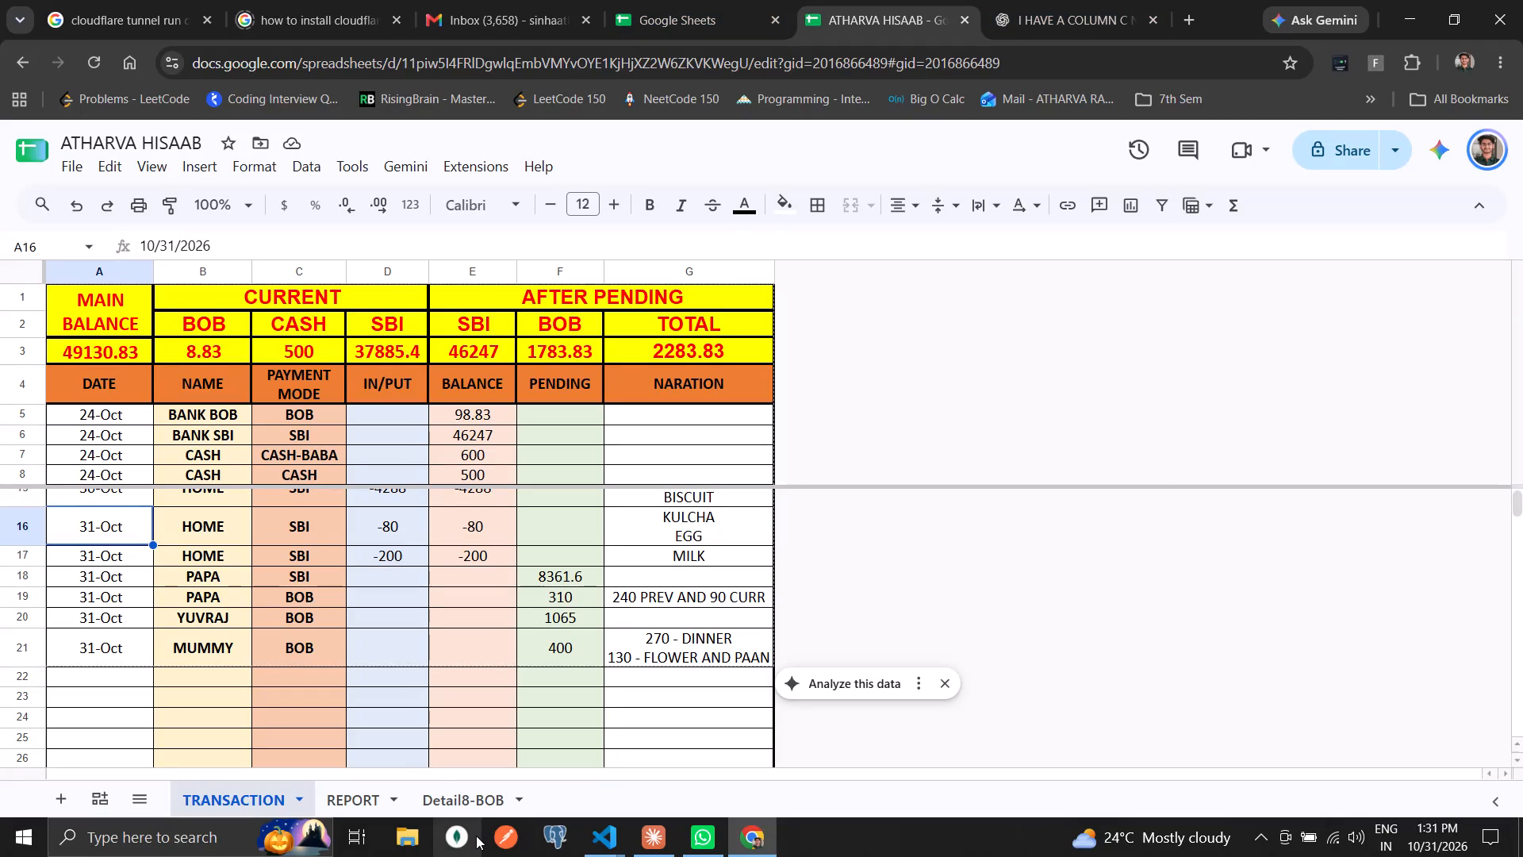
Open the bookmarked My Billing Account overview for the SmartPresence cloud project in a new browser tab.
left_click(1188, 2)
left_click(1371, 107)
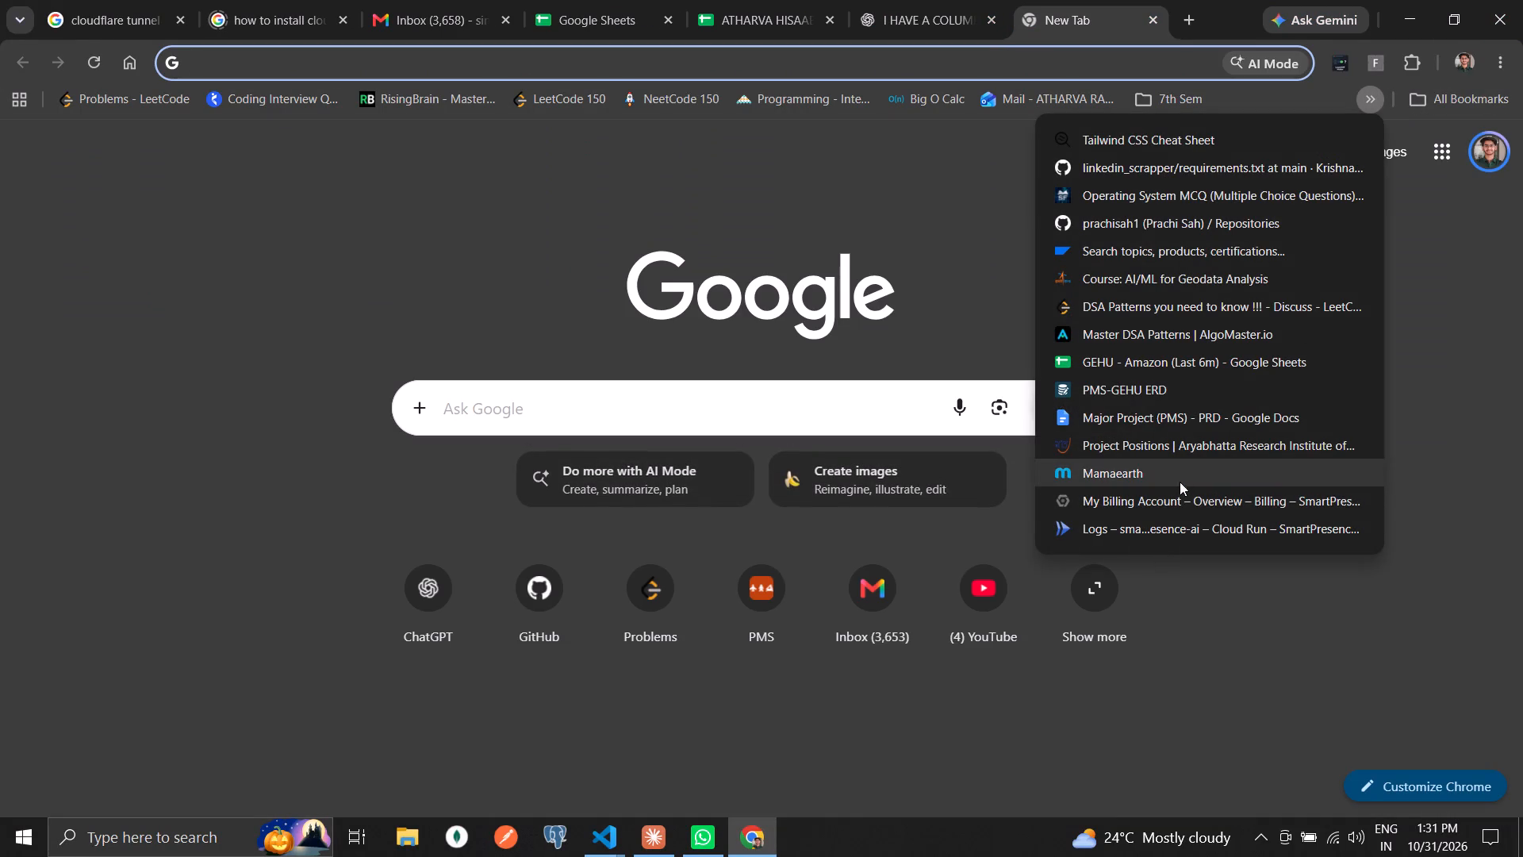
left_click(1178, 501)
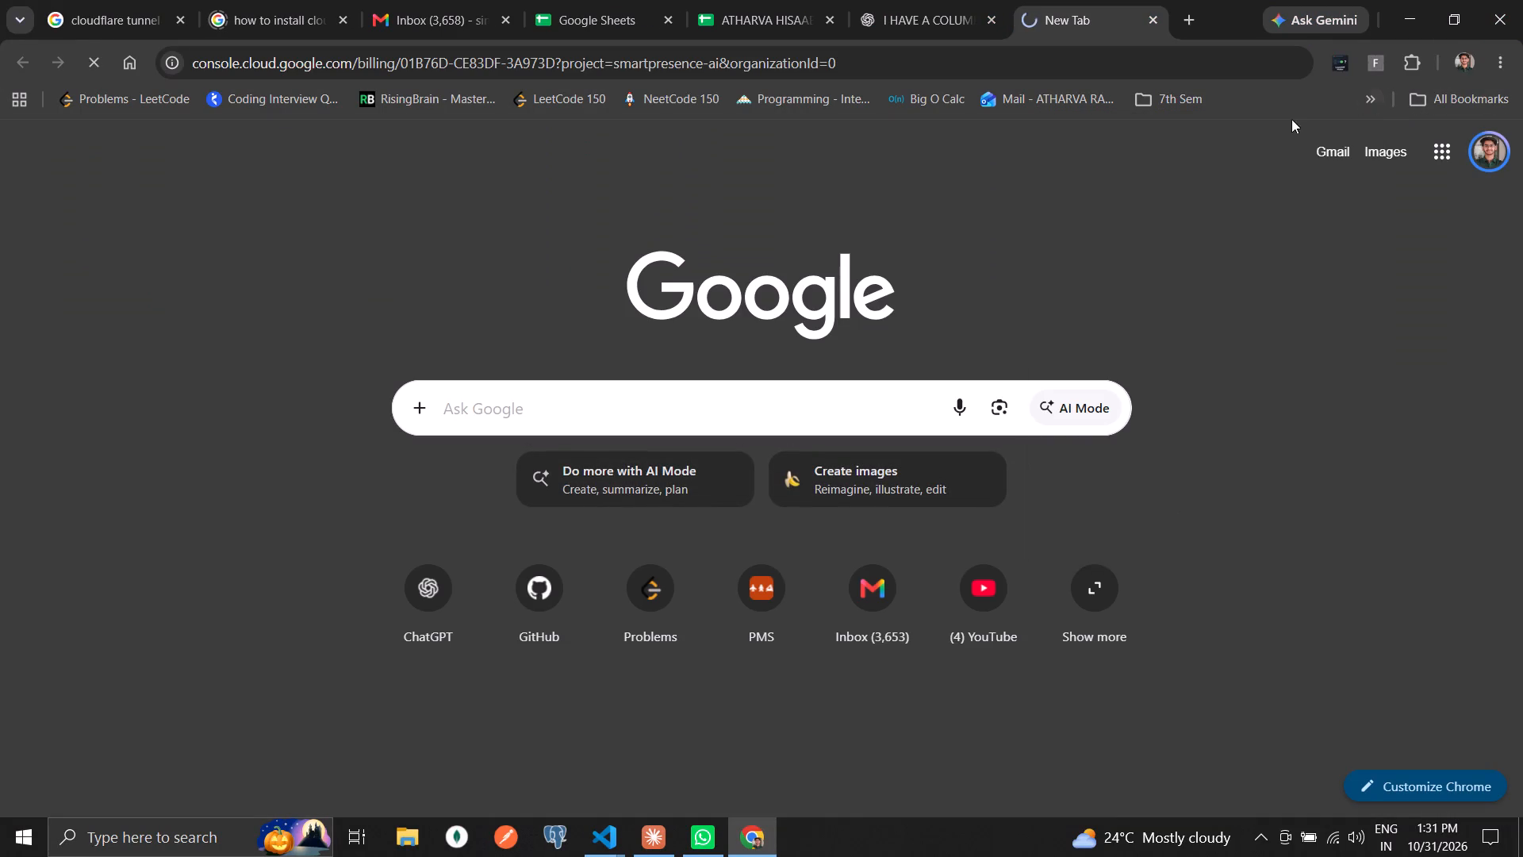